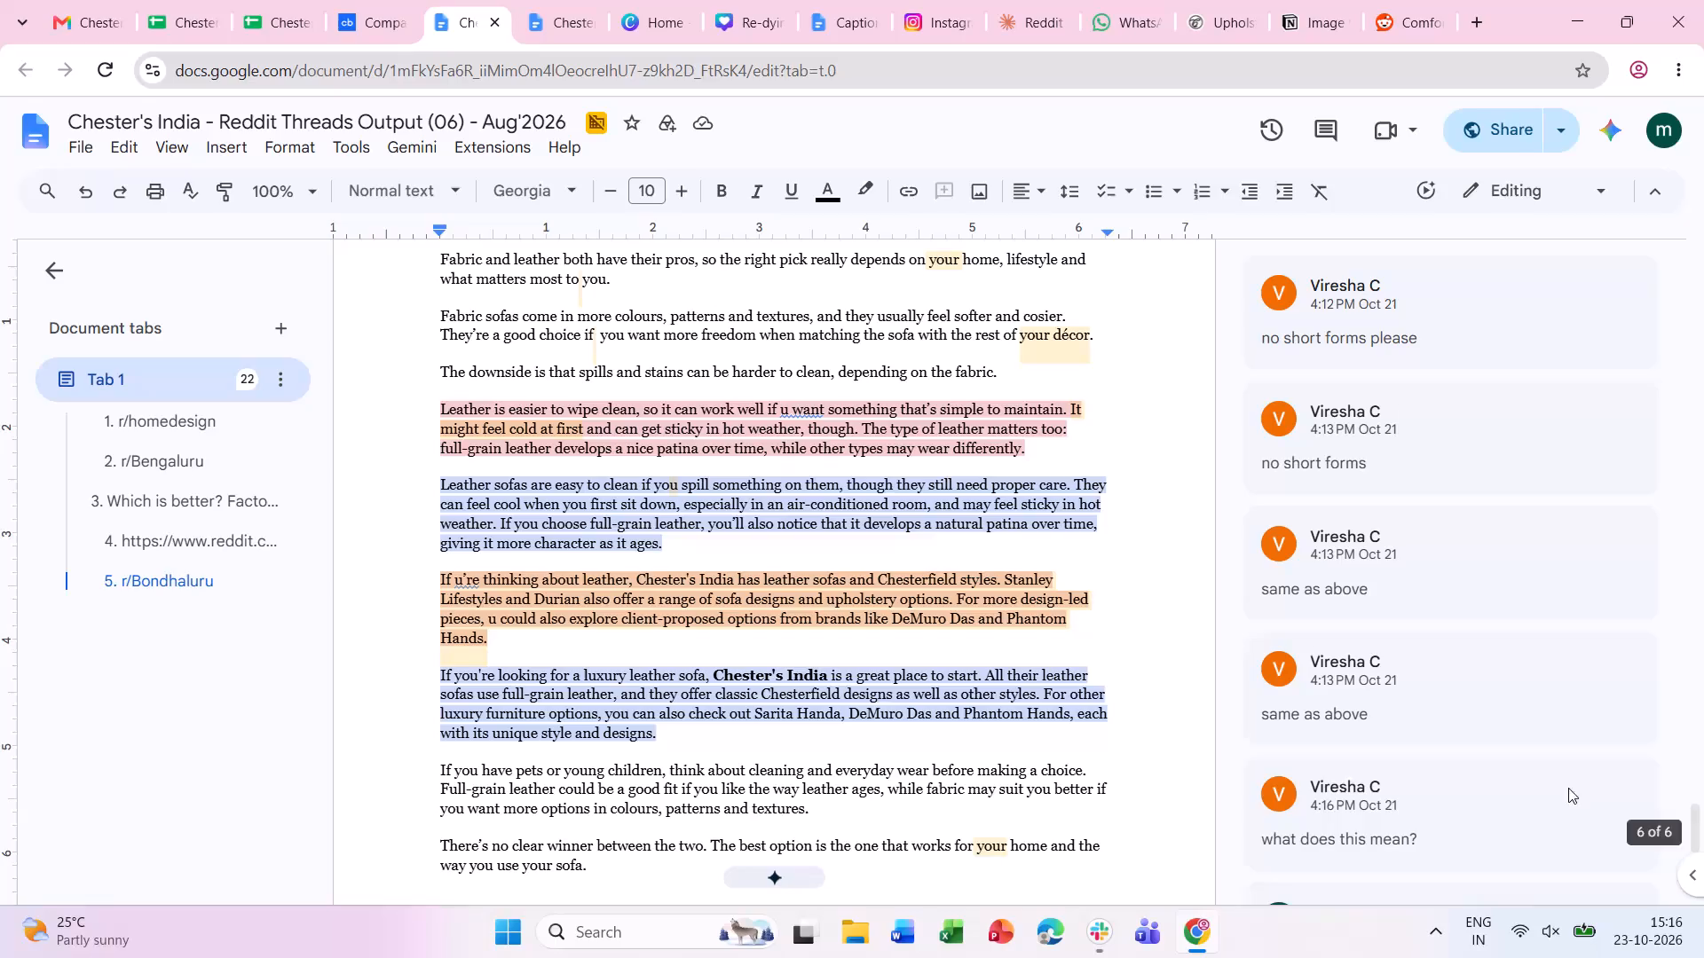
Switch to the Canva home page and open the recent "Moving In" Instagram post design.
{"action": "left_click", "coordinate": [647, 0]}
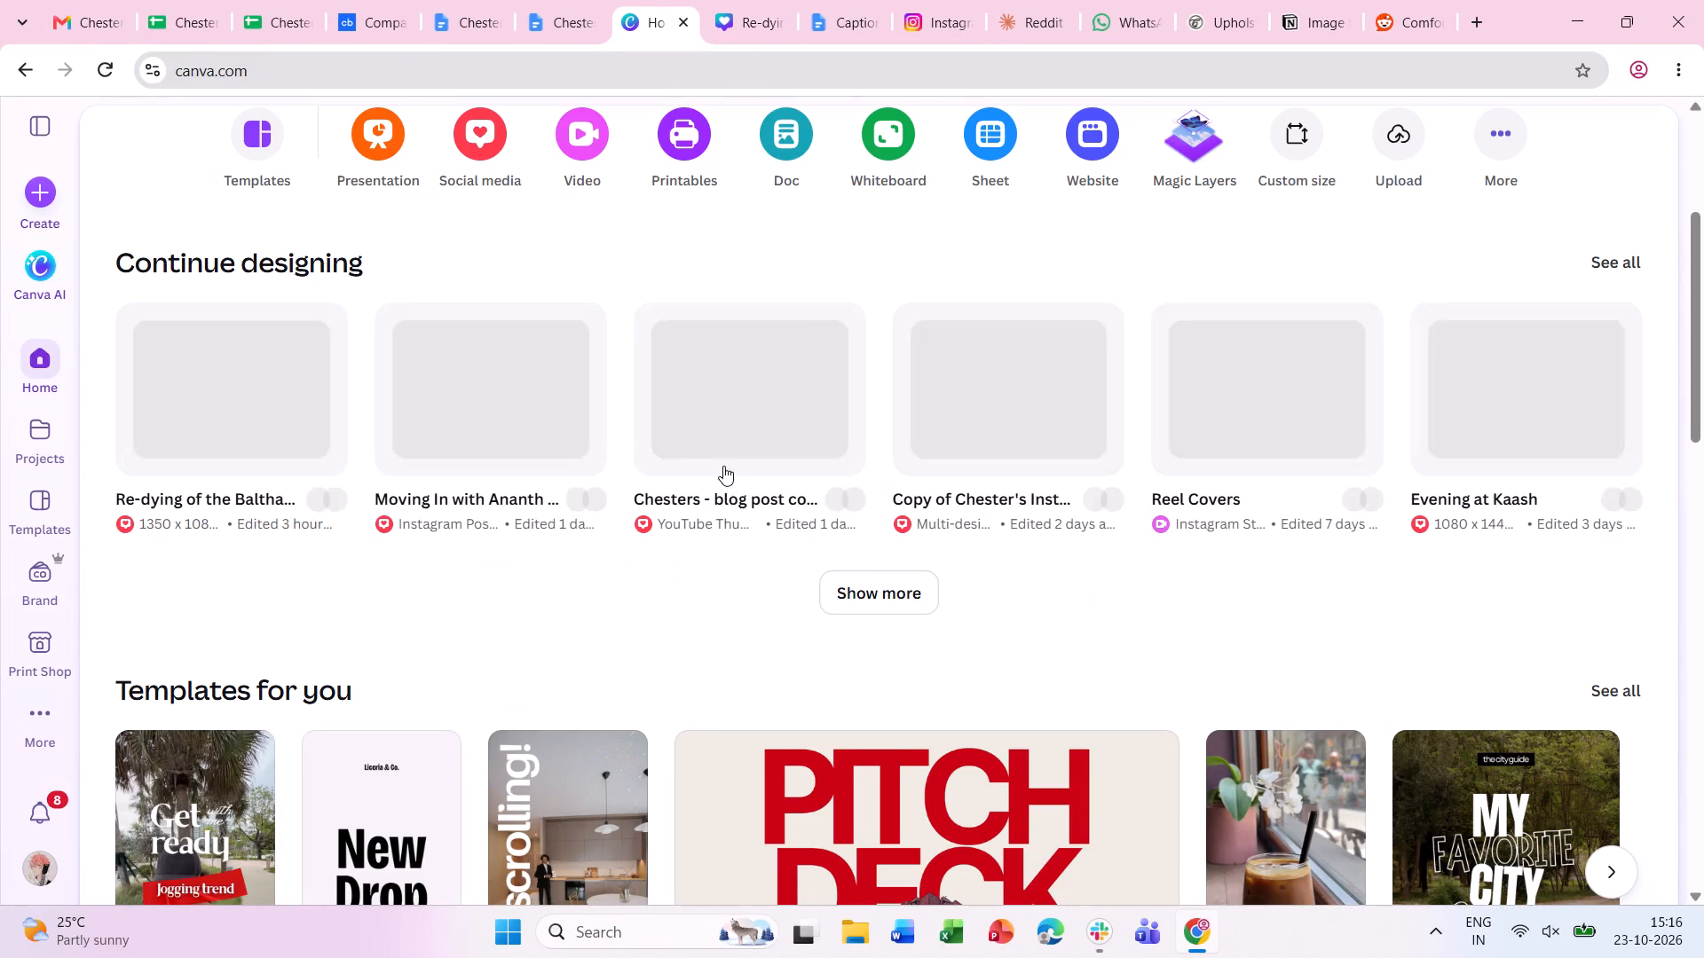
{"action": "left_click", "coordinate": [469, 447]}
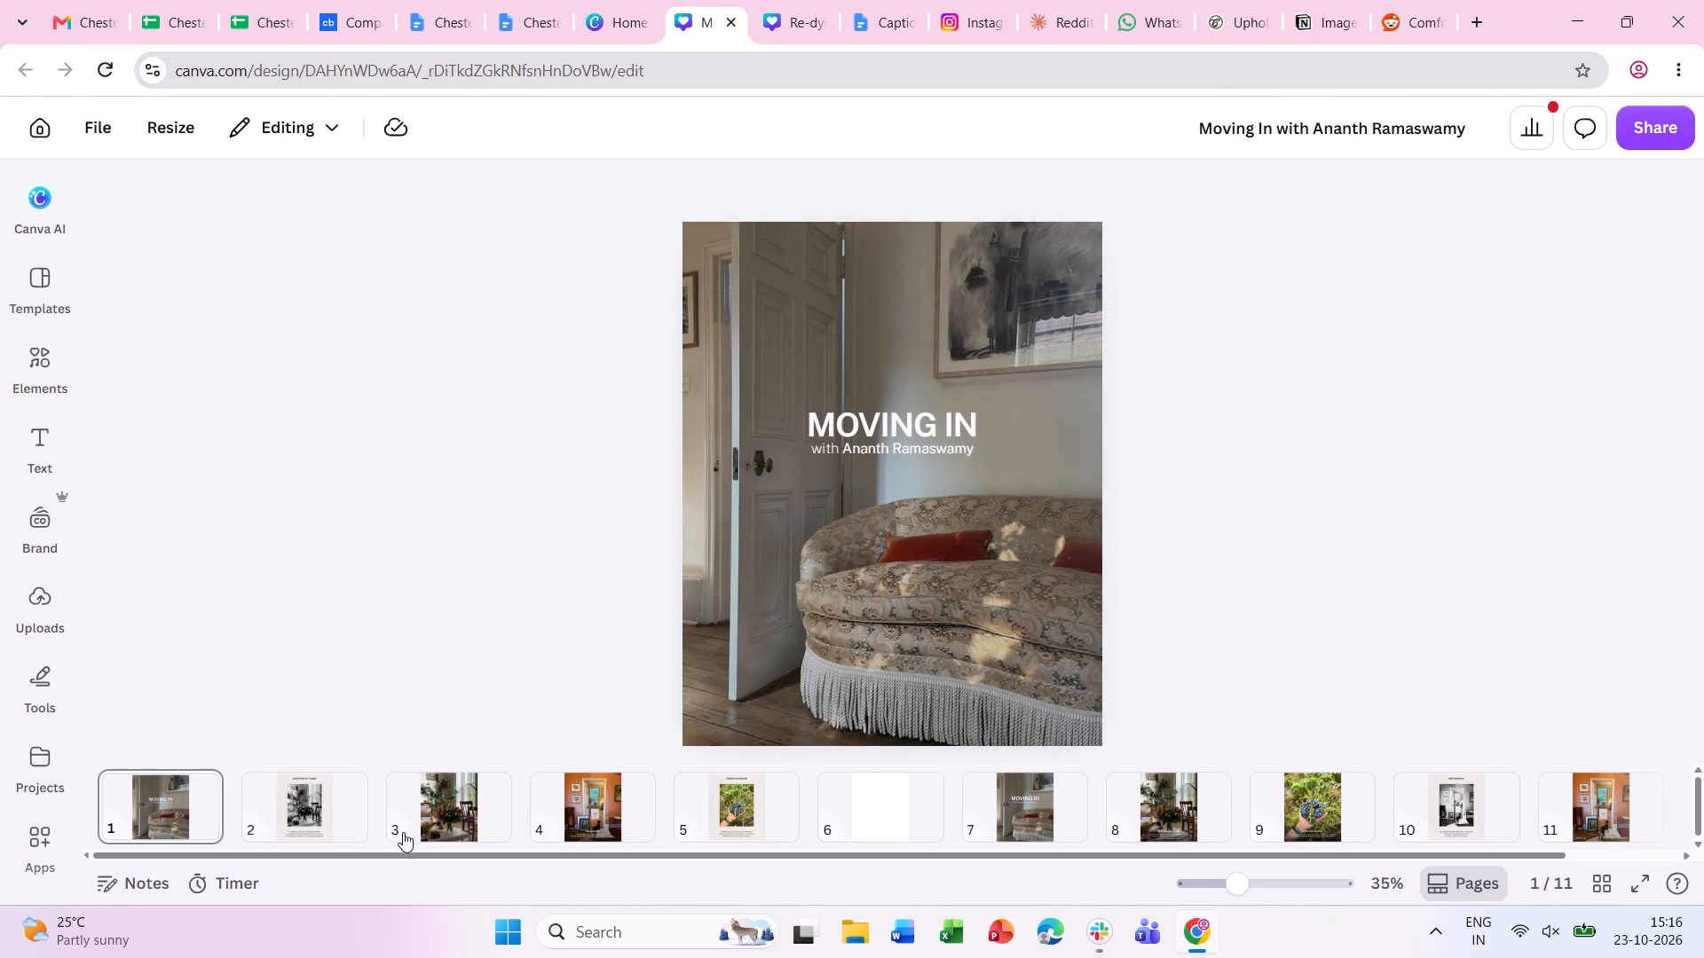
Look through pages 2 to 5 of the design to review the existing slides.
{"action": "left_click", "coordinate": [305, 821]}
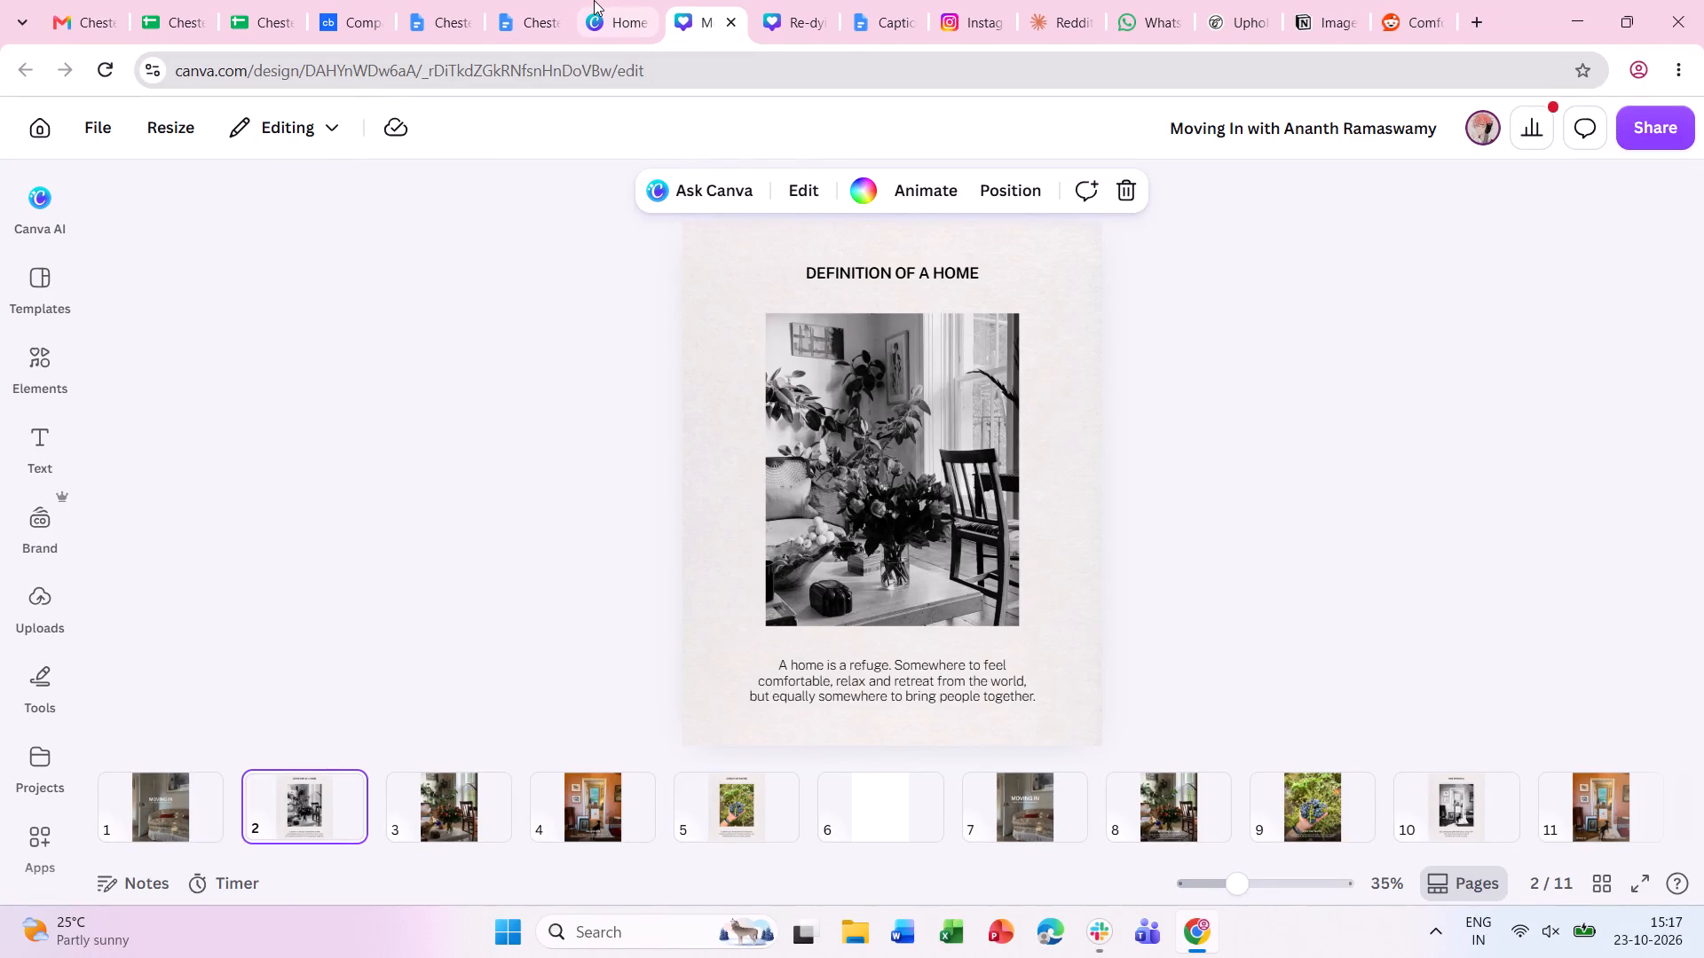
{"action": "left_click", "coordinate": [430, 814]}
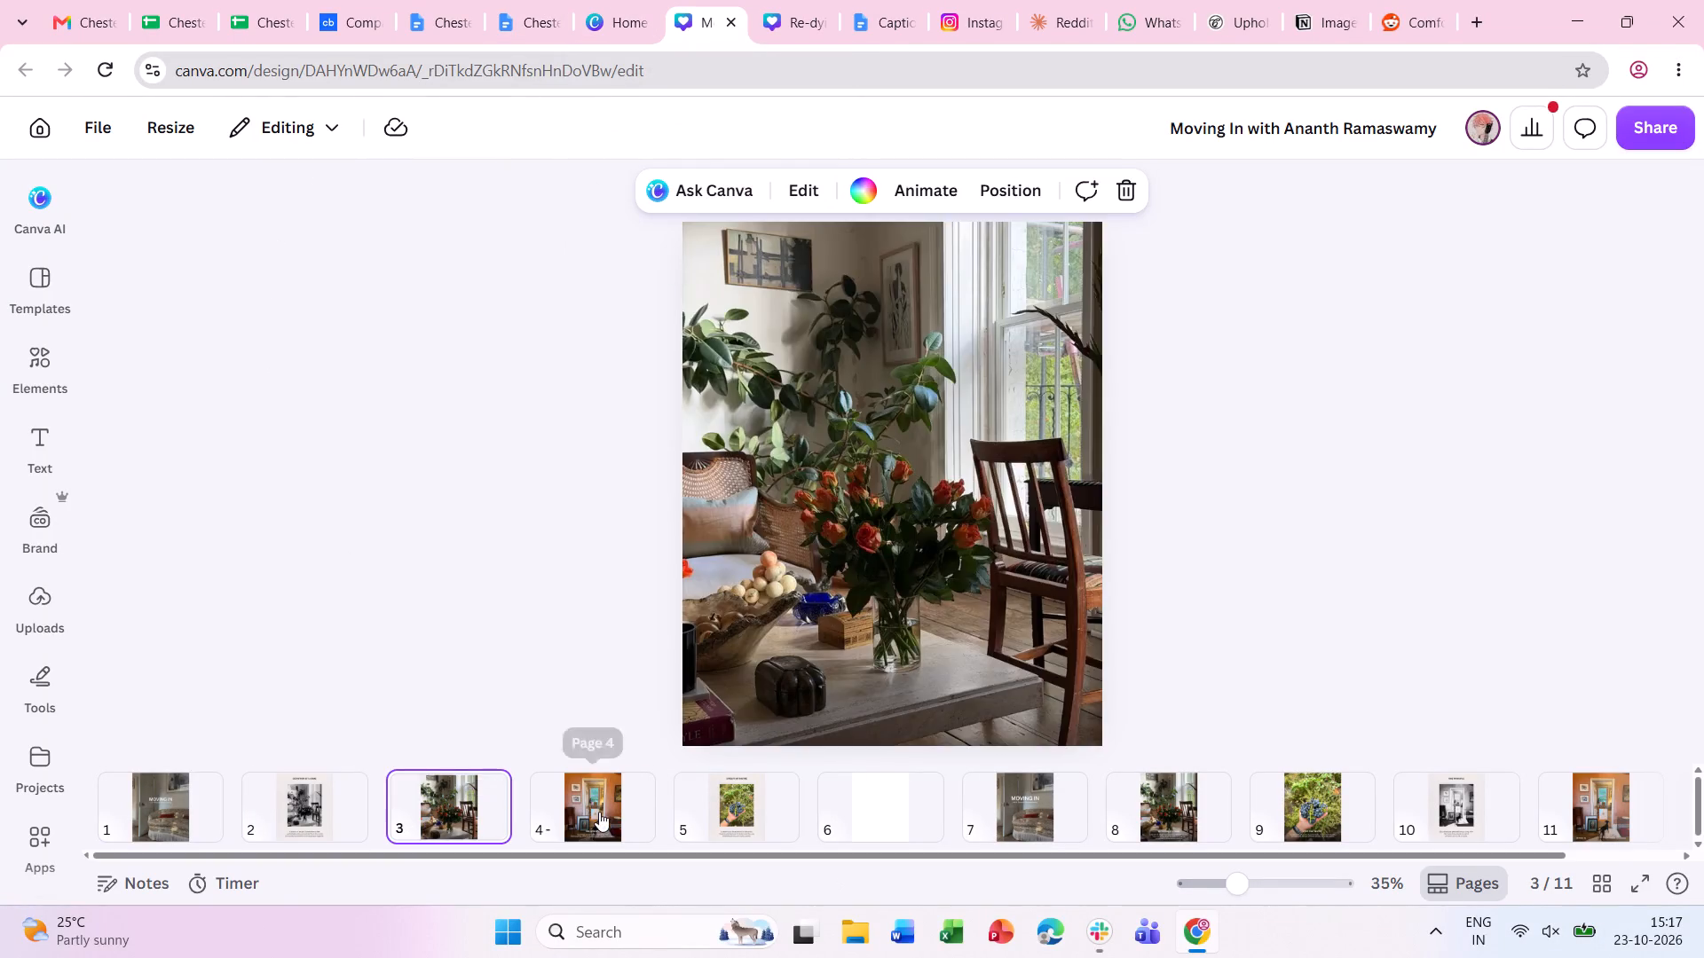
{"action": "left_click", "coordinate": [599, 812]}
{"action": "left_click", "coordinate": [753, 822]}
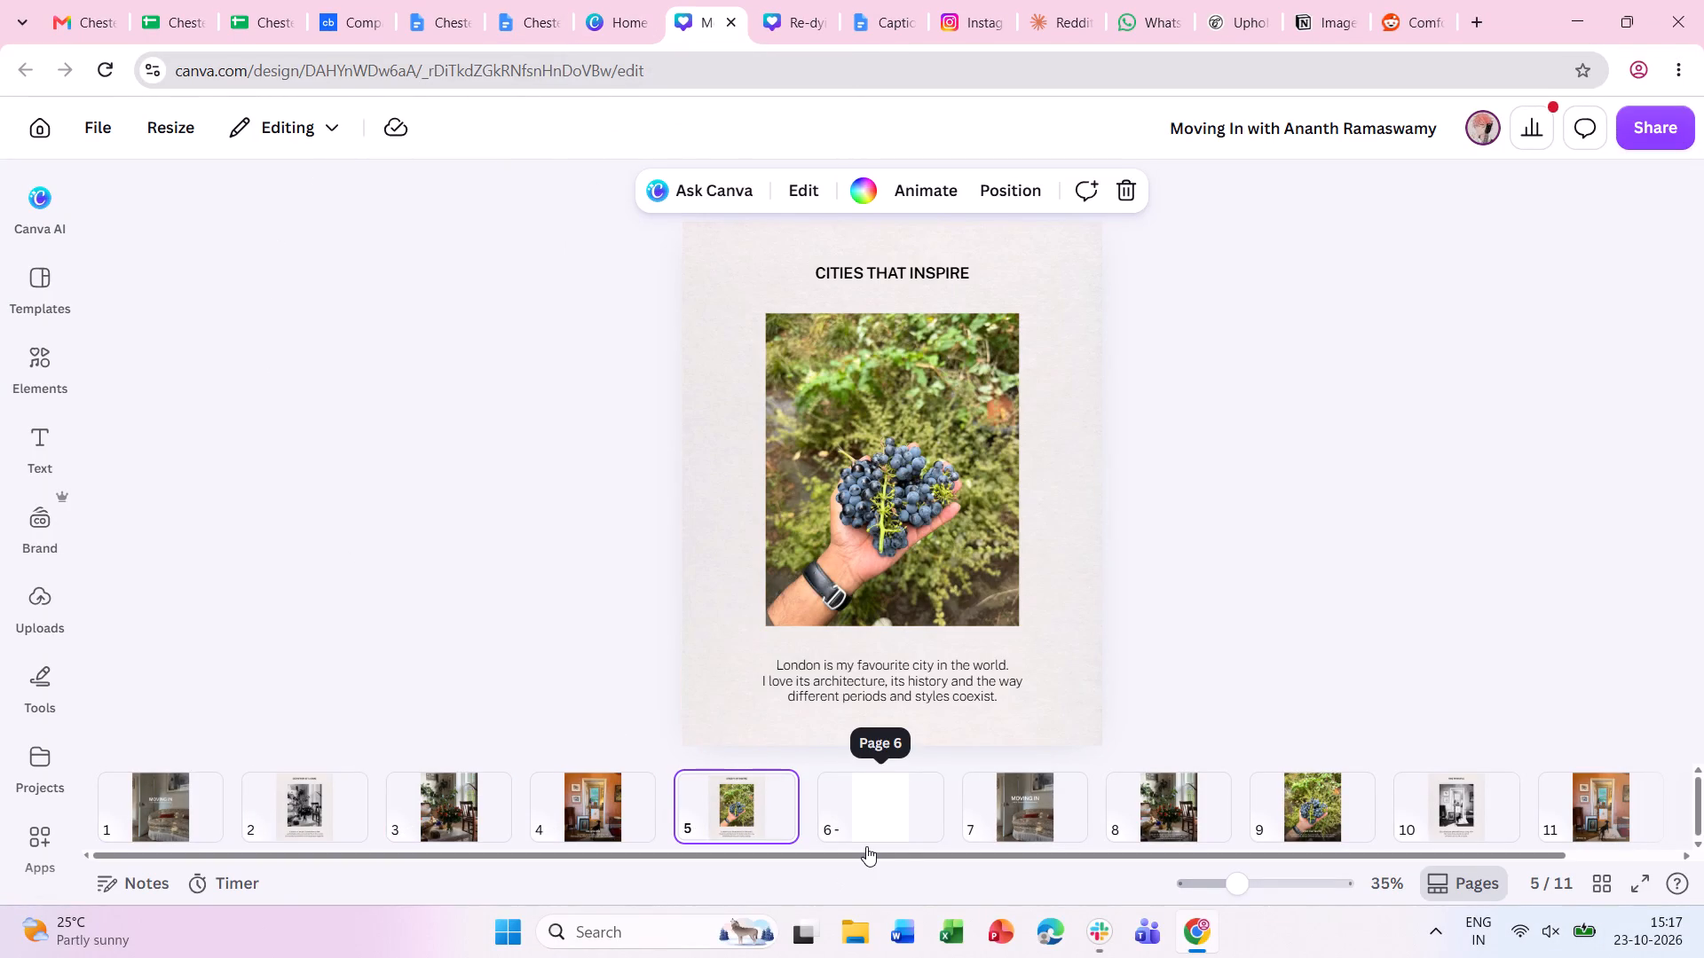
{"action": "left_click", "coordinate": [866, 846]}
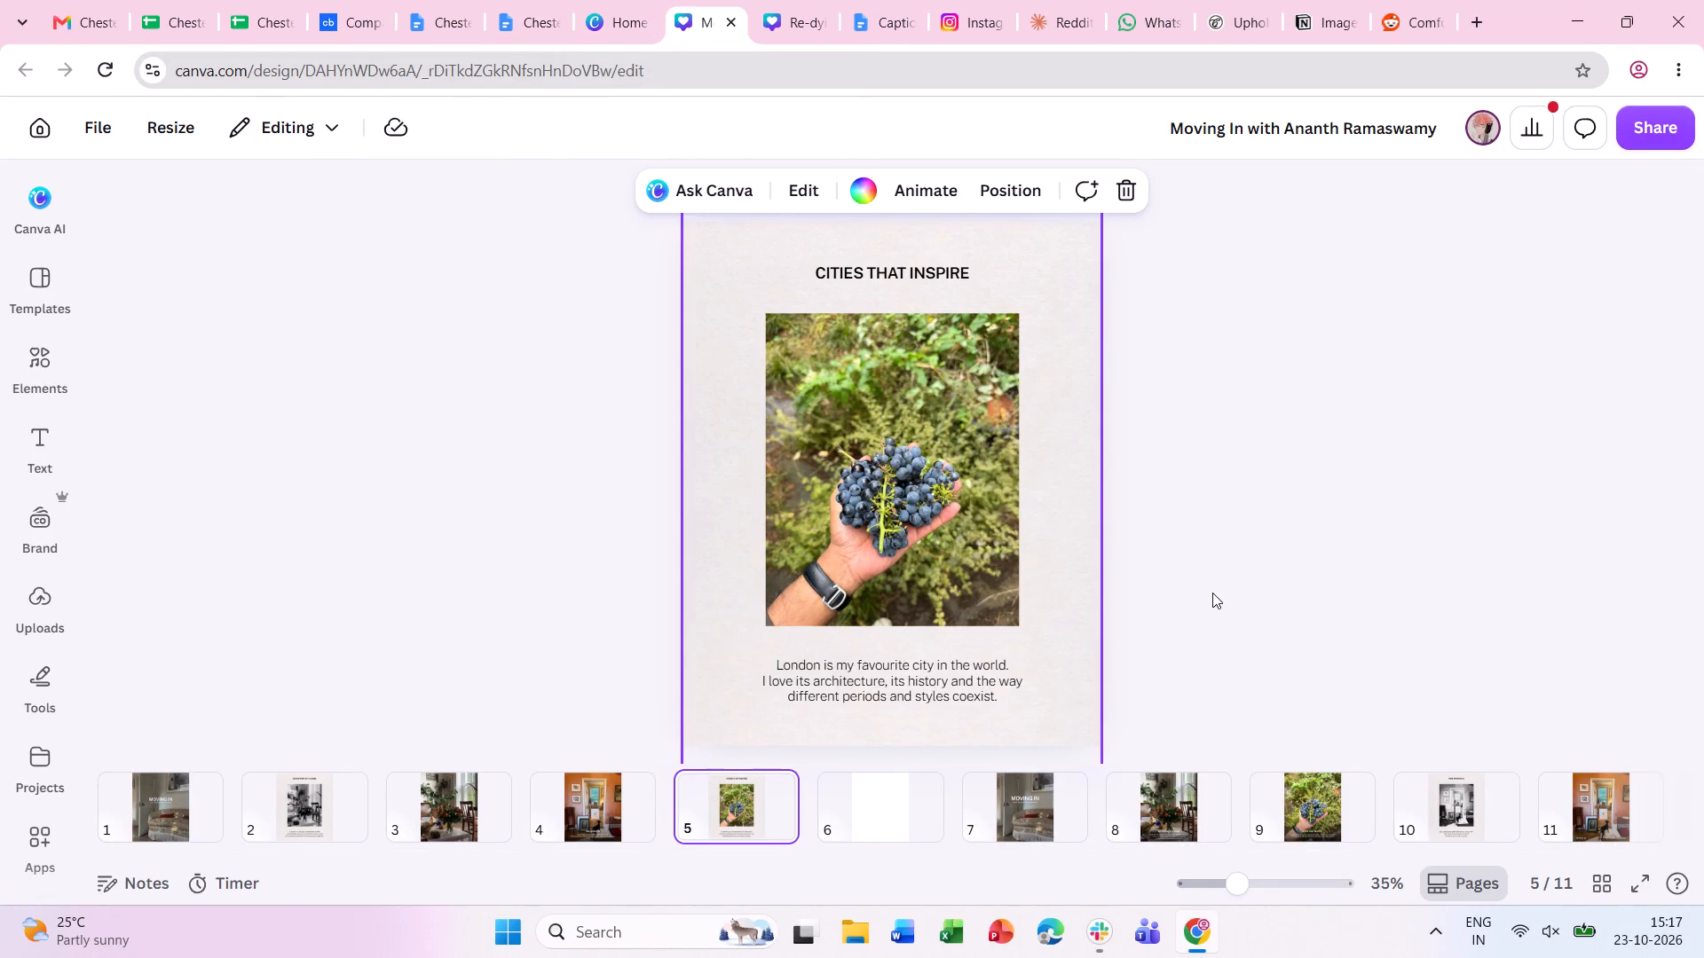
{"action": "left_click", "coordinate": [1212, 593]}
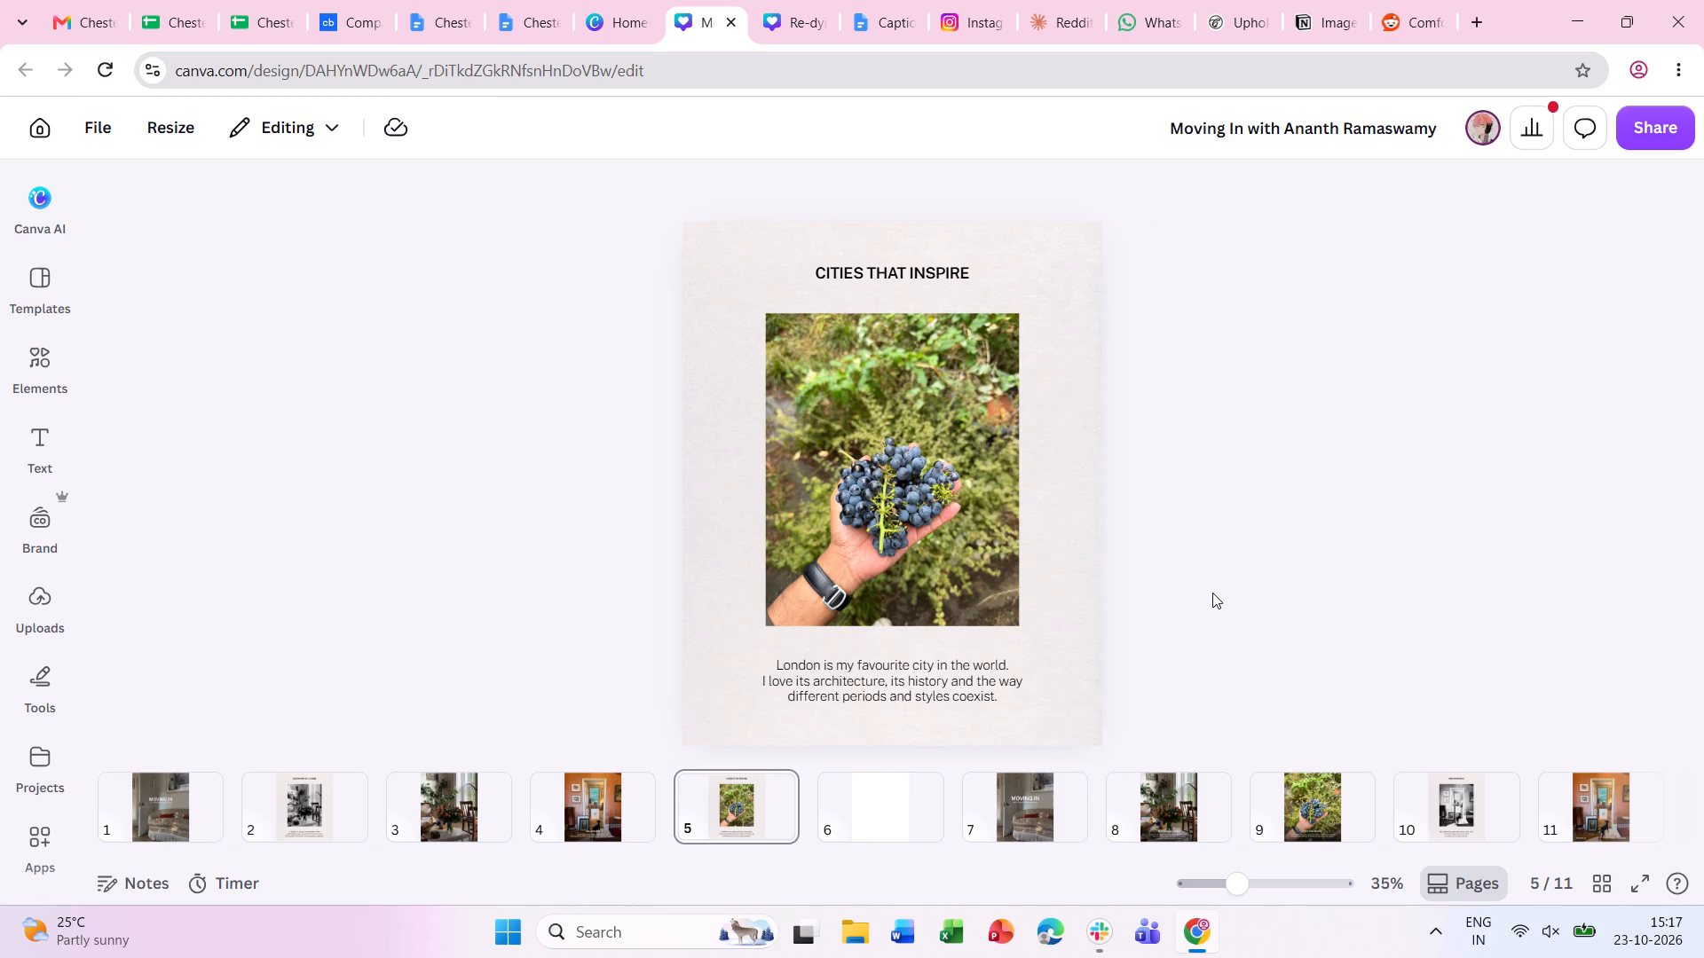
Duplicate the "Cities That Inspire" page 5 and delete the grapes photo from the copy.
{"action": "left_click", "coordinate": [761, 811]}
{"action": "key", "text": "ctrl+d"}
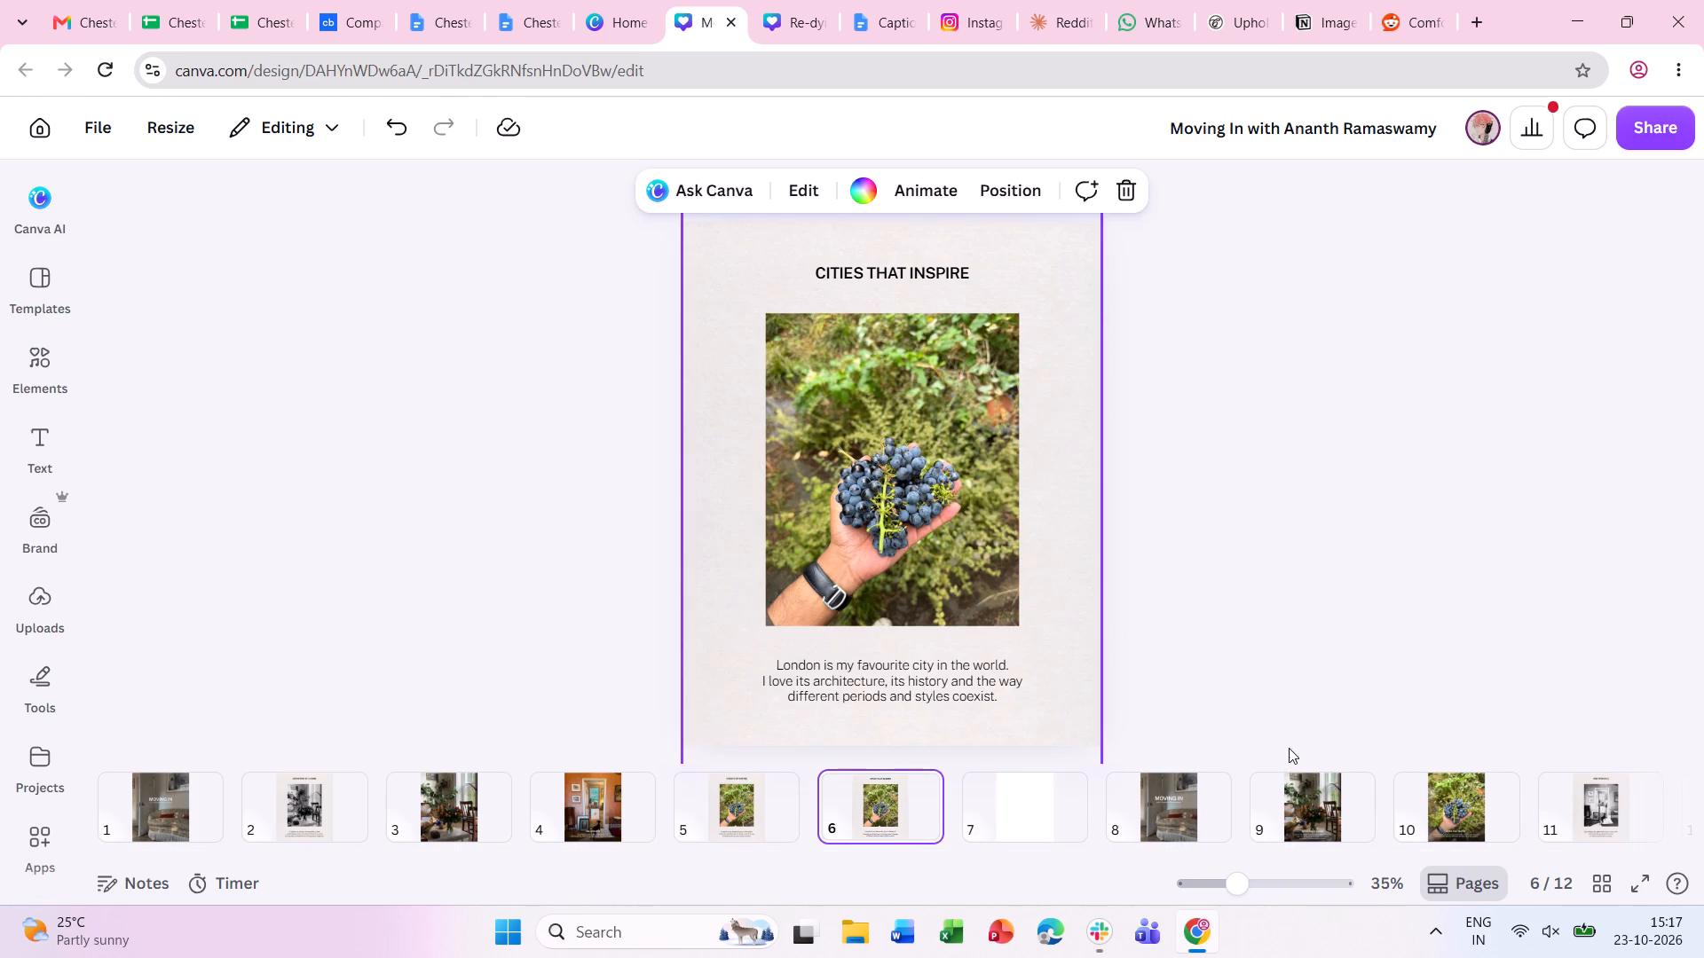
{"action": "left_click", "coordinate": [902, 567]}
{"action": "key", "text": "BackSpace"}
Copy the full-page grapes photo from page 10 and paste it onto page 6.
{"action": "left_click", "coordinate": [1458, 792]}
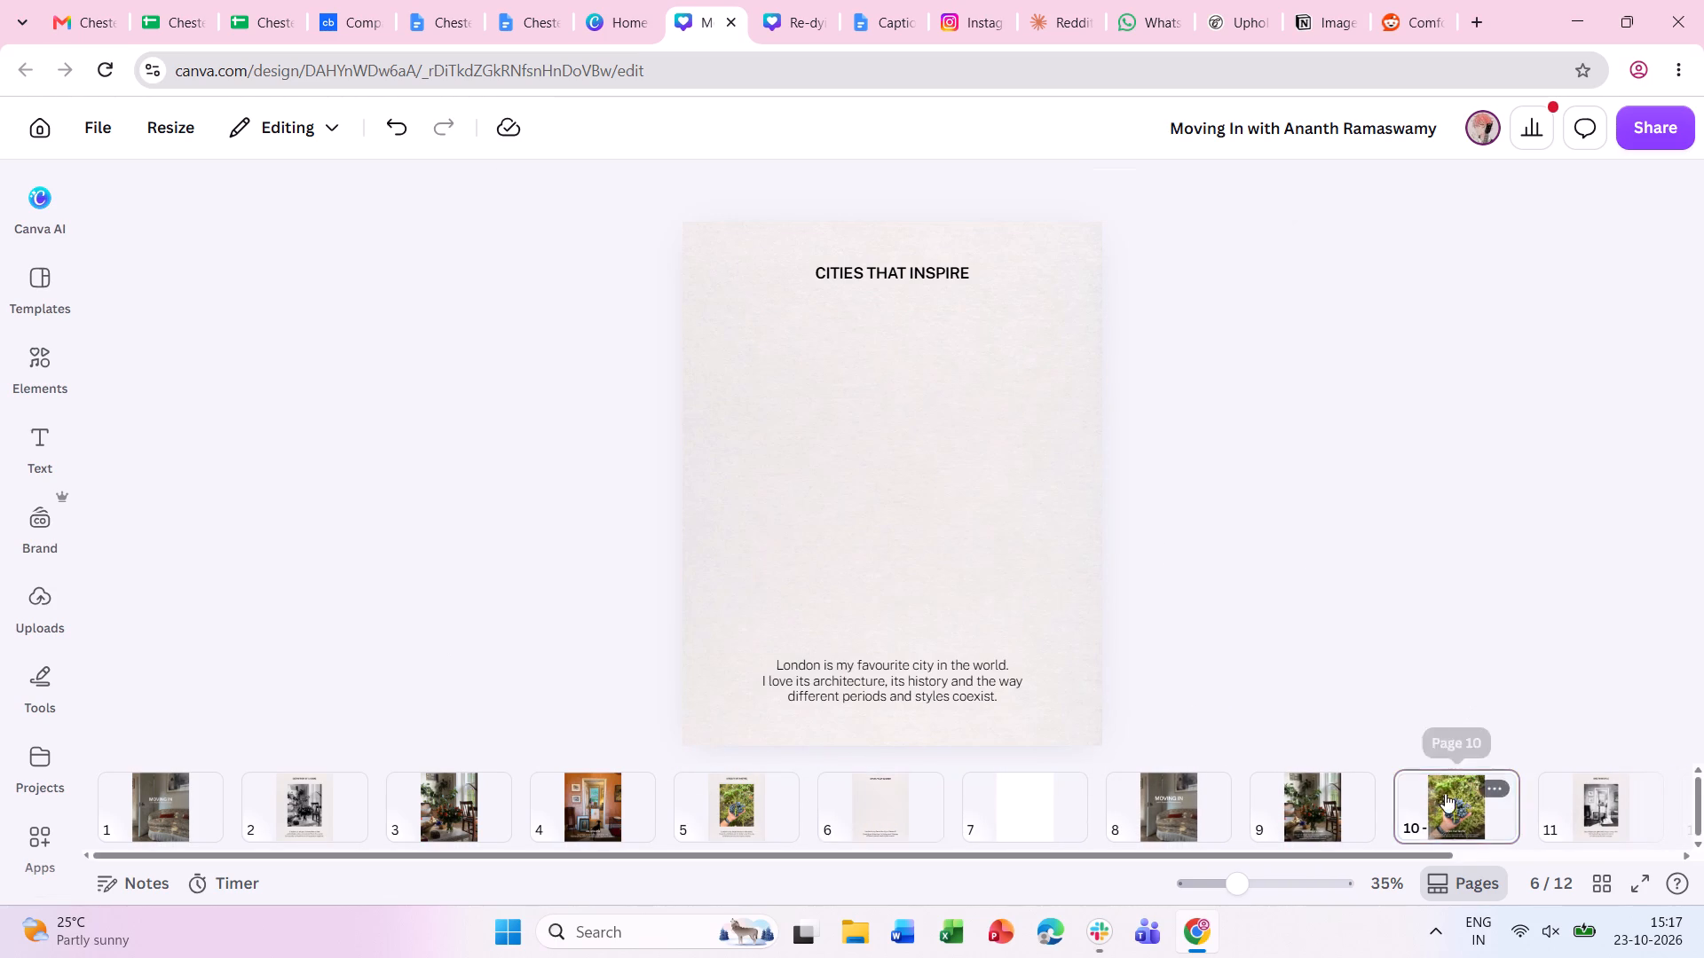
{"action": "left_click", "coordinate": [903, 521]}
{"action": "left_click", "coordinate": [937, 364]}
{"action": "key", "text": "ctrl+c"}
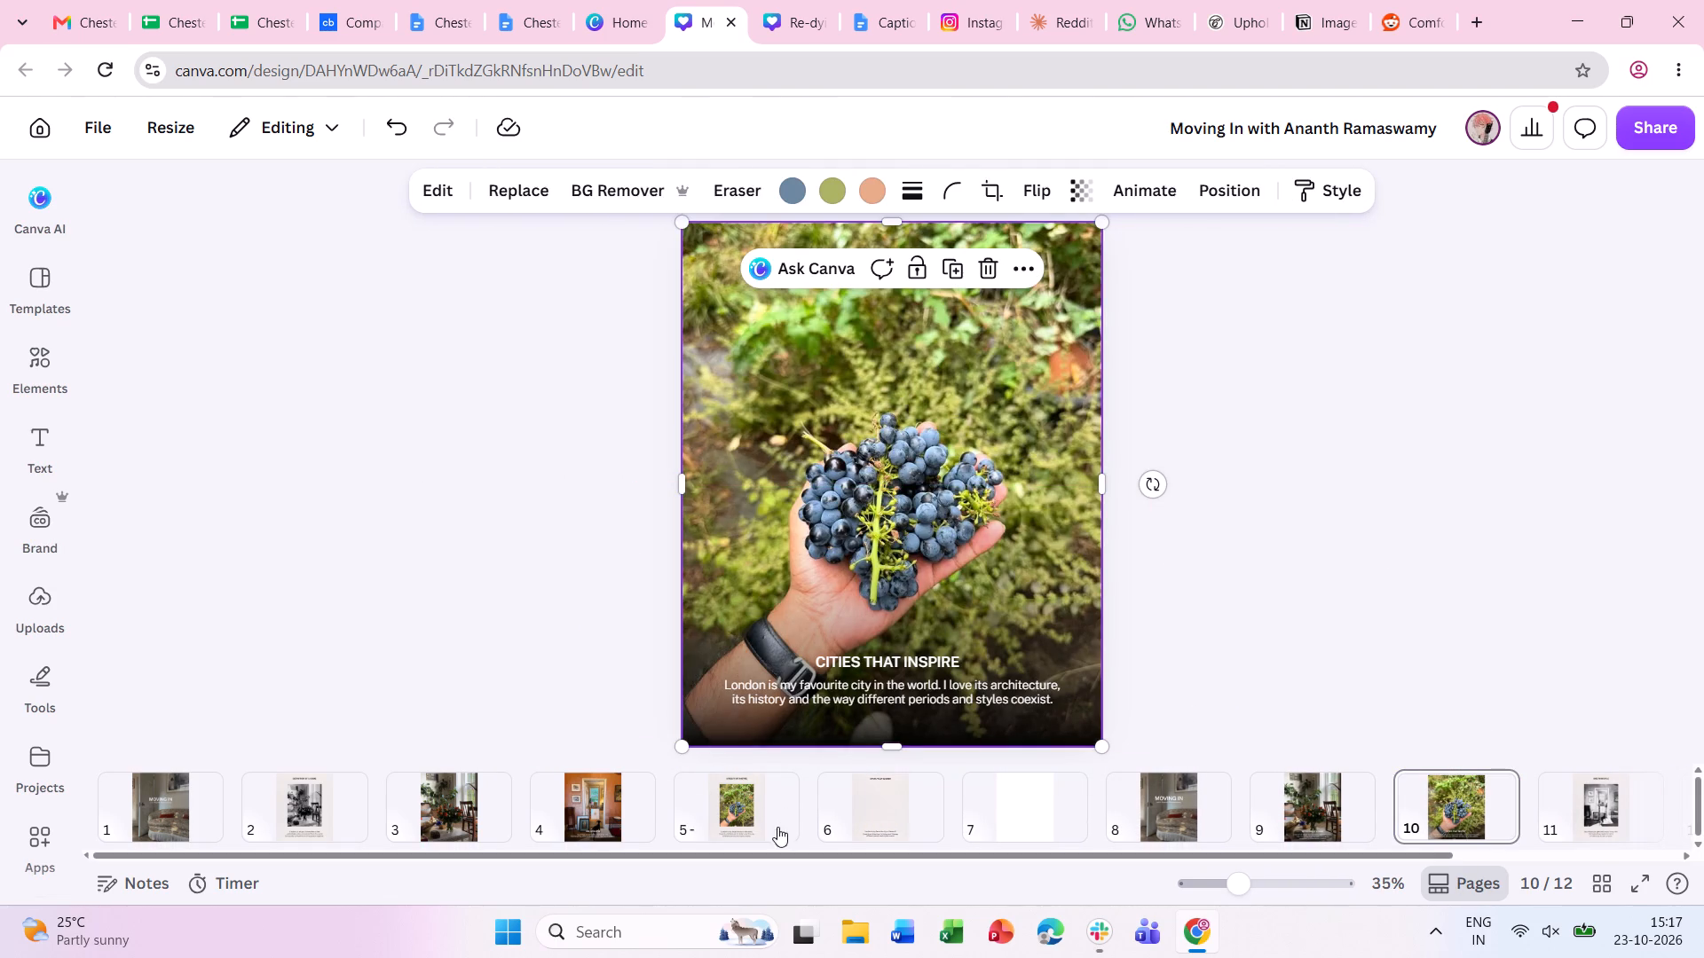
{"action": "left_click", "coordinate": [840, 805]}
{"action": "key", "text": "ctrl+v"}
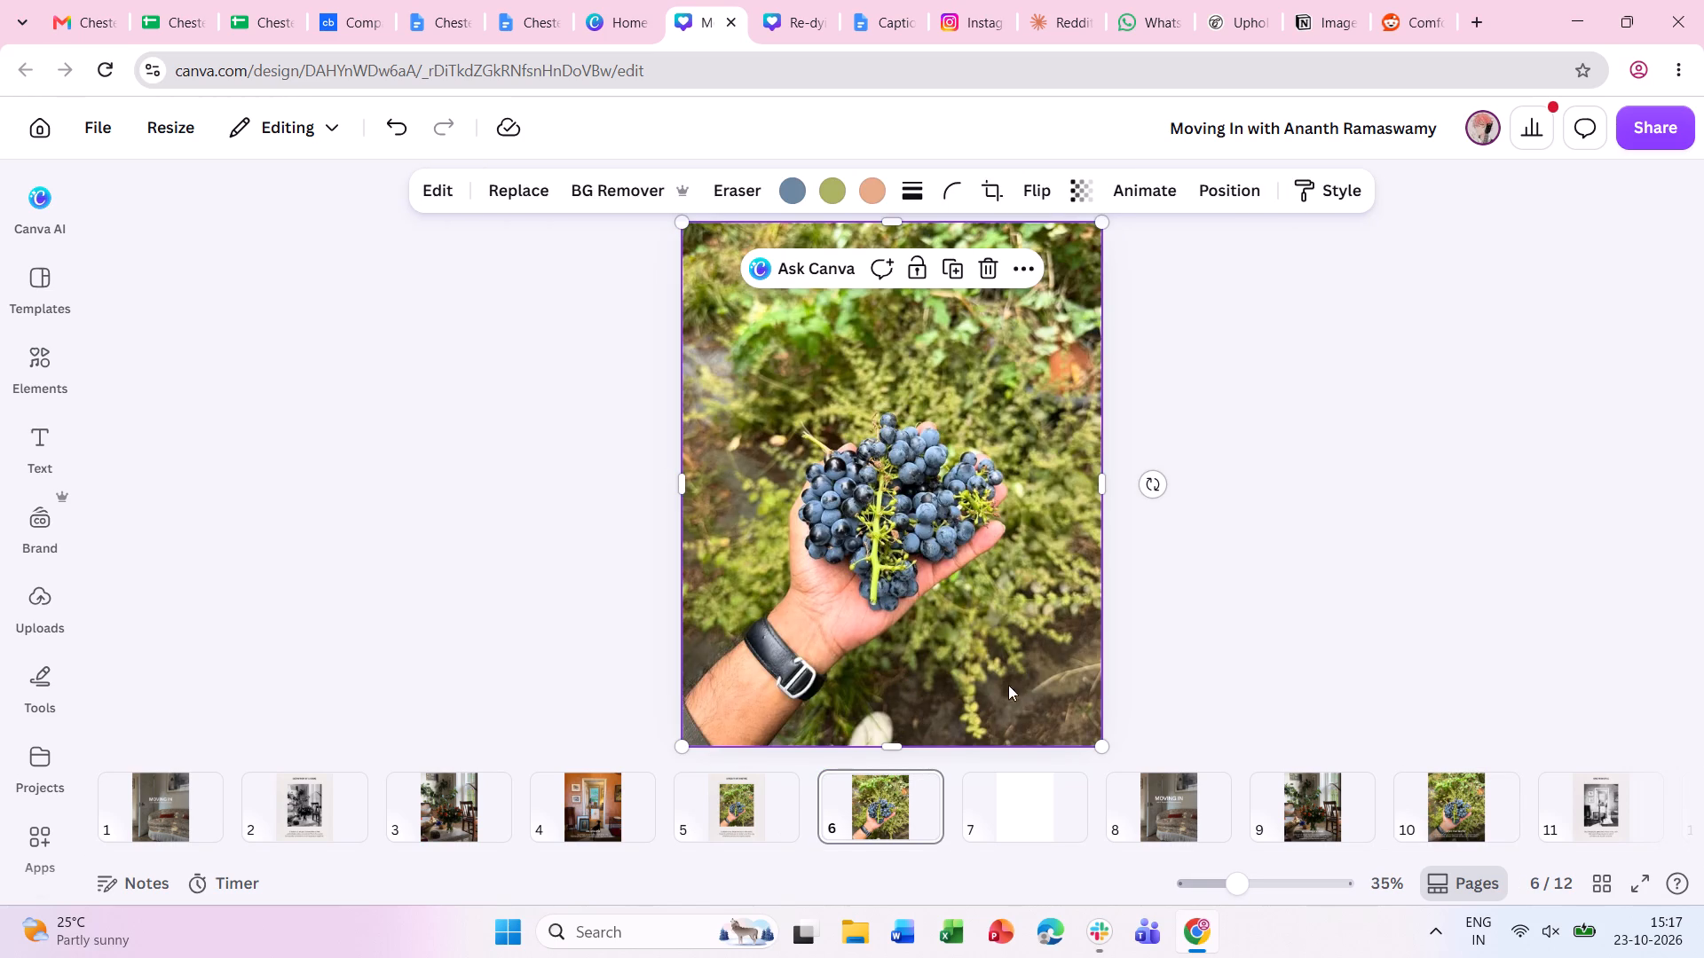
Send the pasted grapes photo on page 6 to the back.
{"action": "right_click", "coordinate": [1020, 513]}
{"action": "left_click", "coordinate": [1124, 404]}
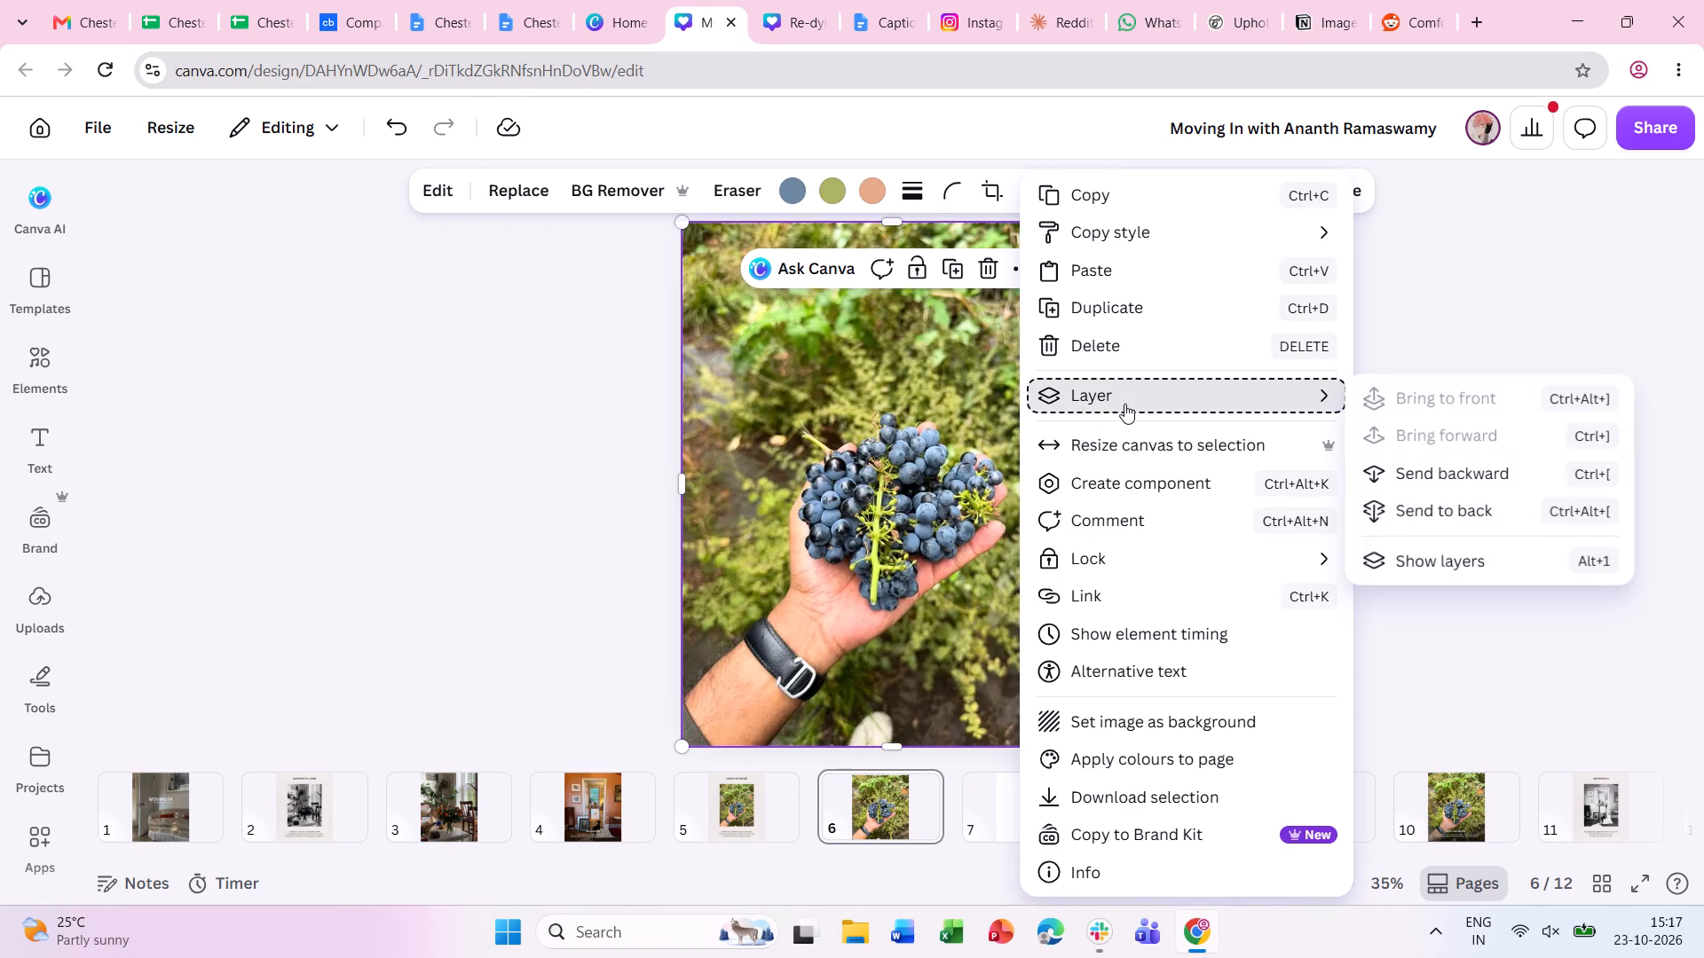
{"action": "left_click", "coordinate": [1472, 521]}
{"action": "left_click", "coordinate": [1525, 337]}
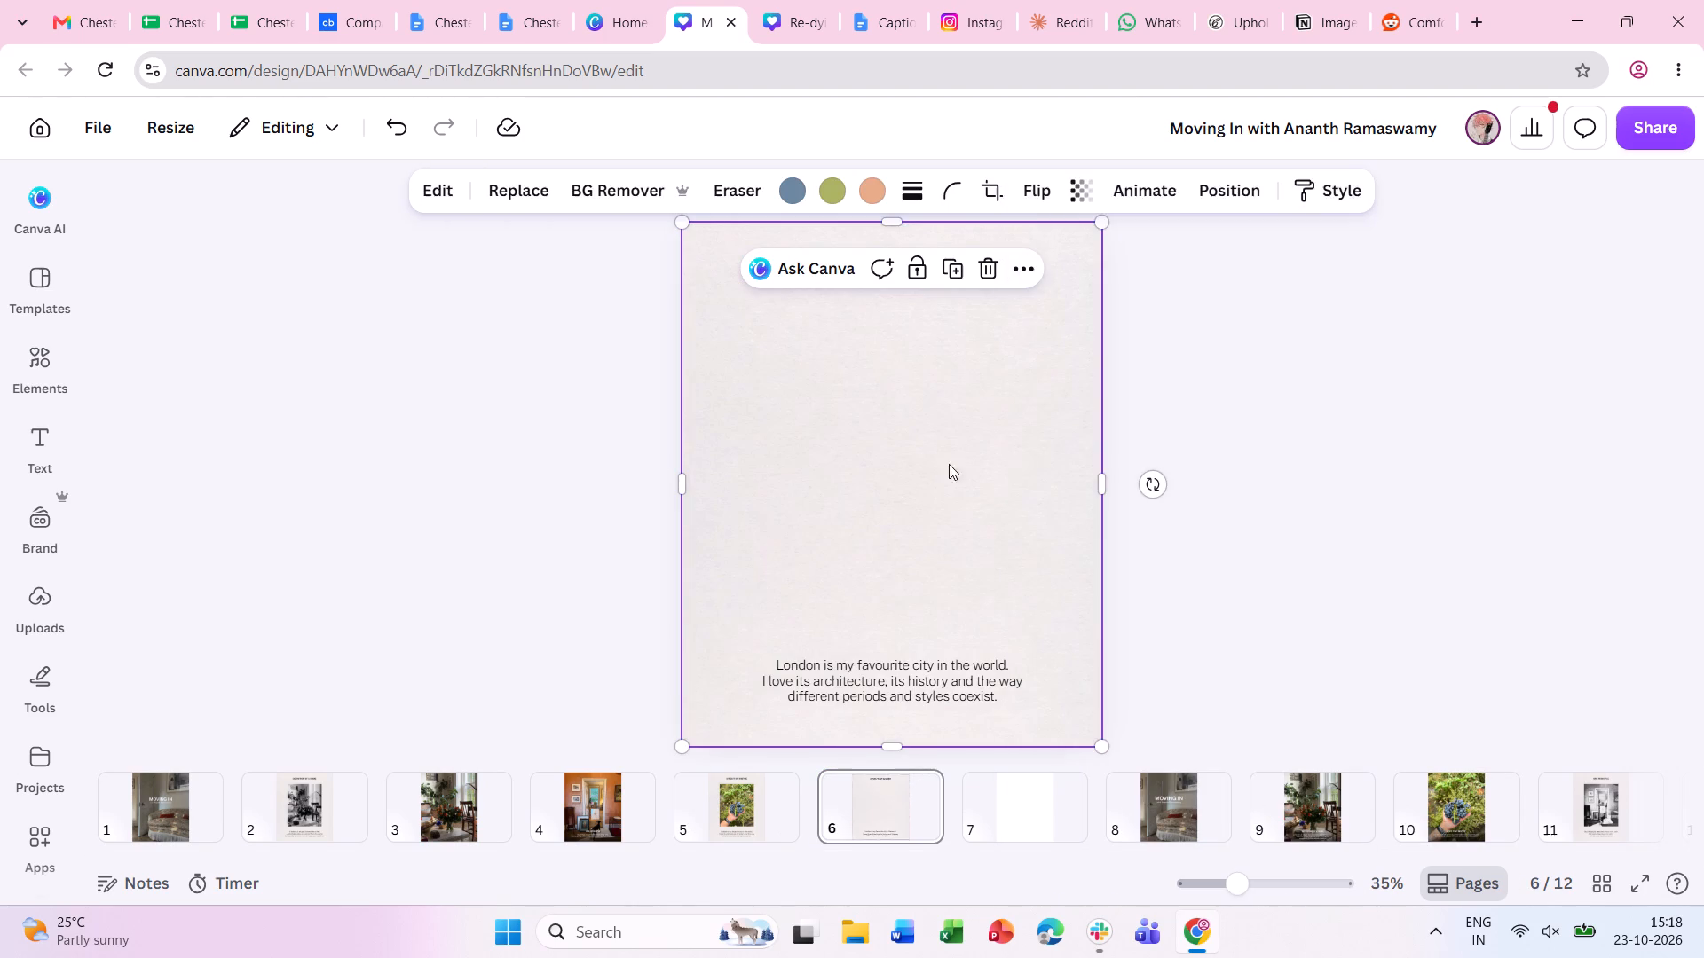
{"action": "left_click", "coordinate": [1279, 460]}
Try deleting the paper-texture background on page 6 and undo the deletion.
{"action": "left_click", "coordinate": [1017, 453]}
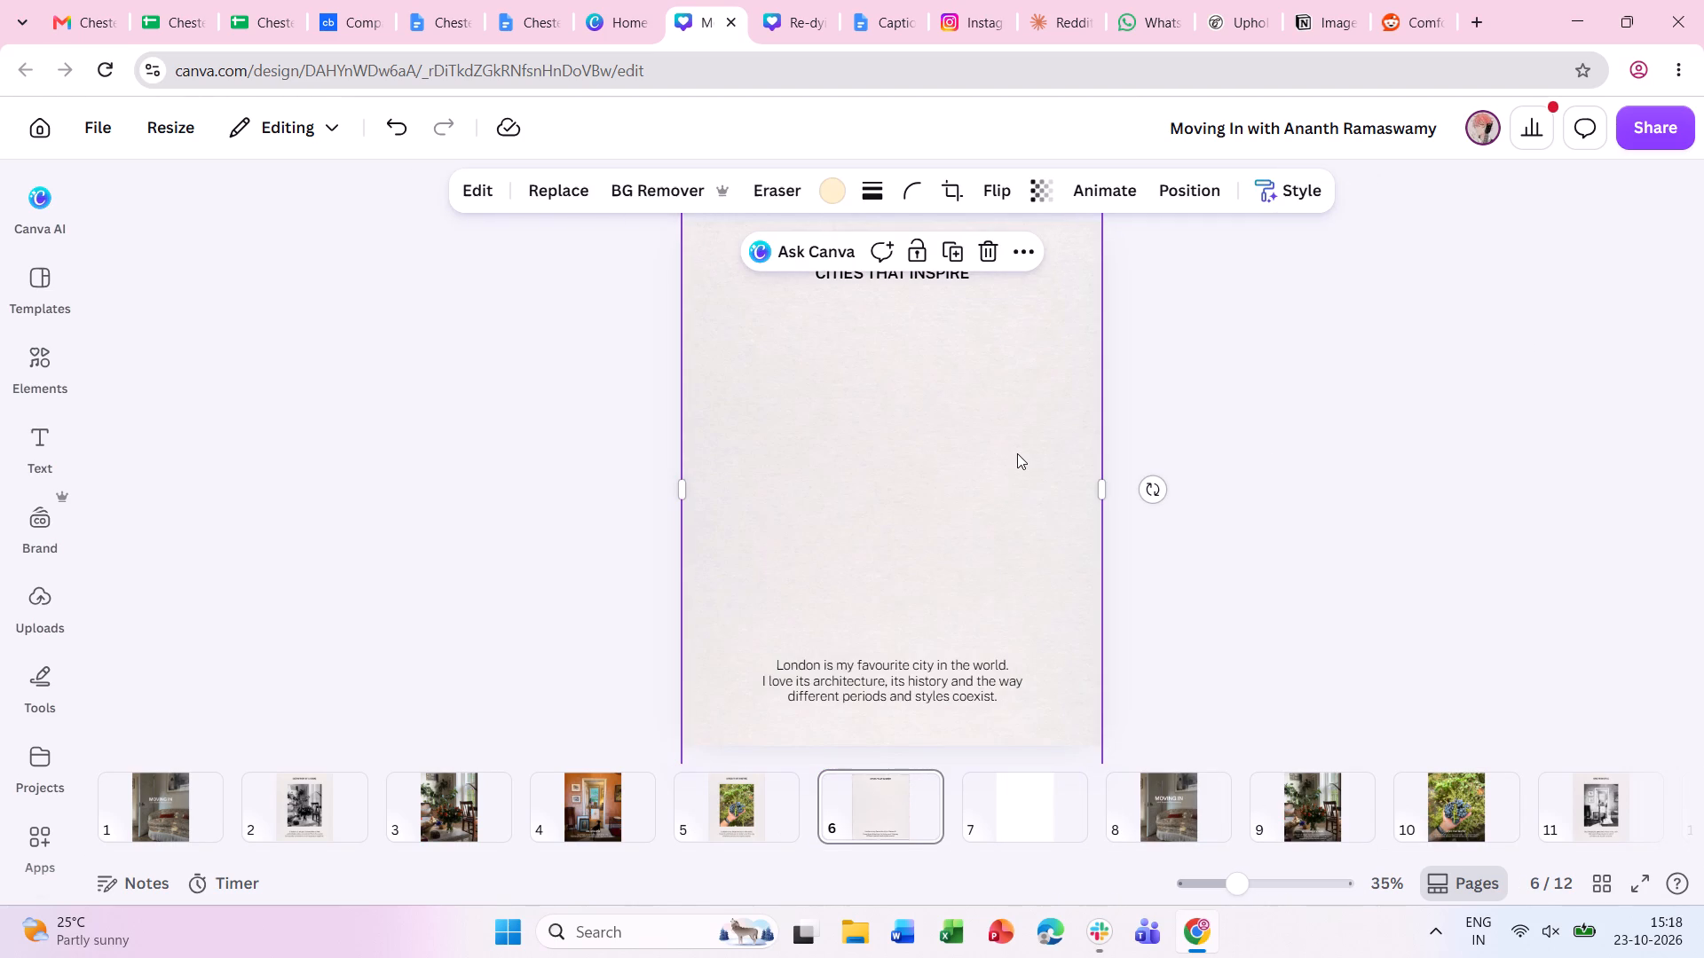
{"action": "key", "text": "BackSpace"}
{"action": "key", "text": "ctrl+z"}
Send the paper-texture background on page 6 to the back, behind the grapes photo.
{"action": "left_click", "coordinate": [988, 427]}
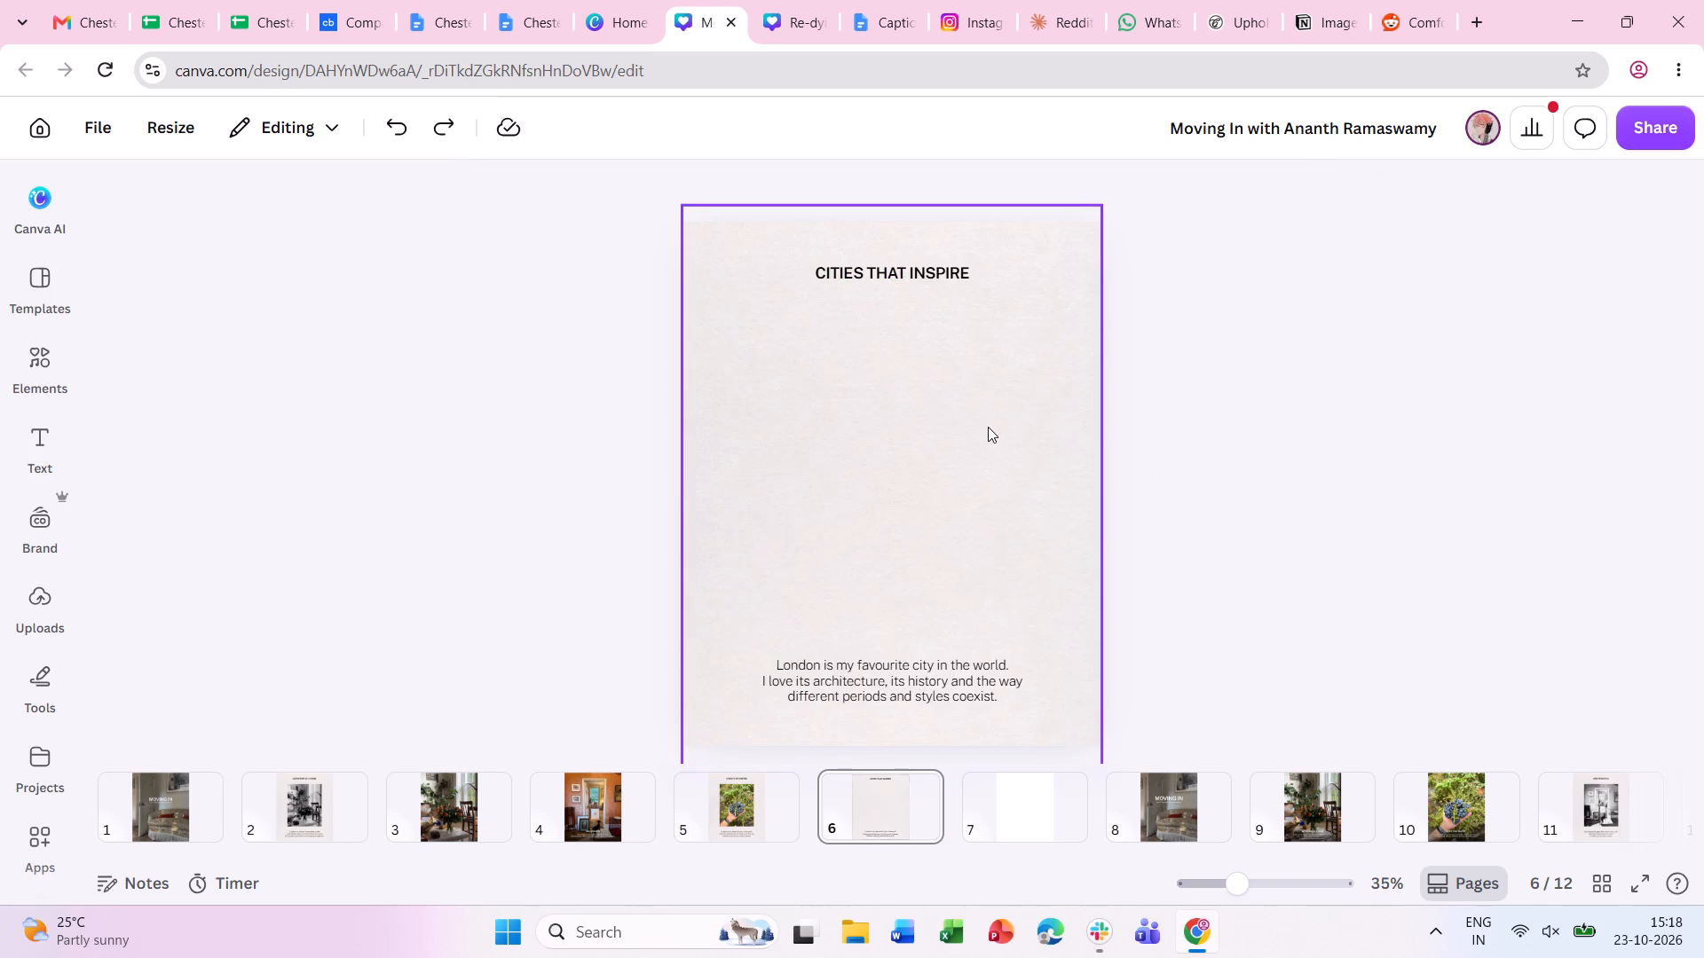
{"action": "right_click", "coordinate": [988, 427]}
{"action": "left_click", "coordinate": [1060, 397]}
{"action": "left_click", "coordinate": [1427, 520]}
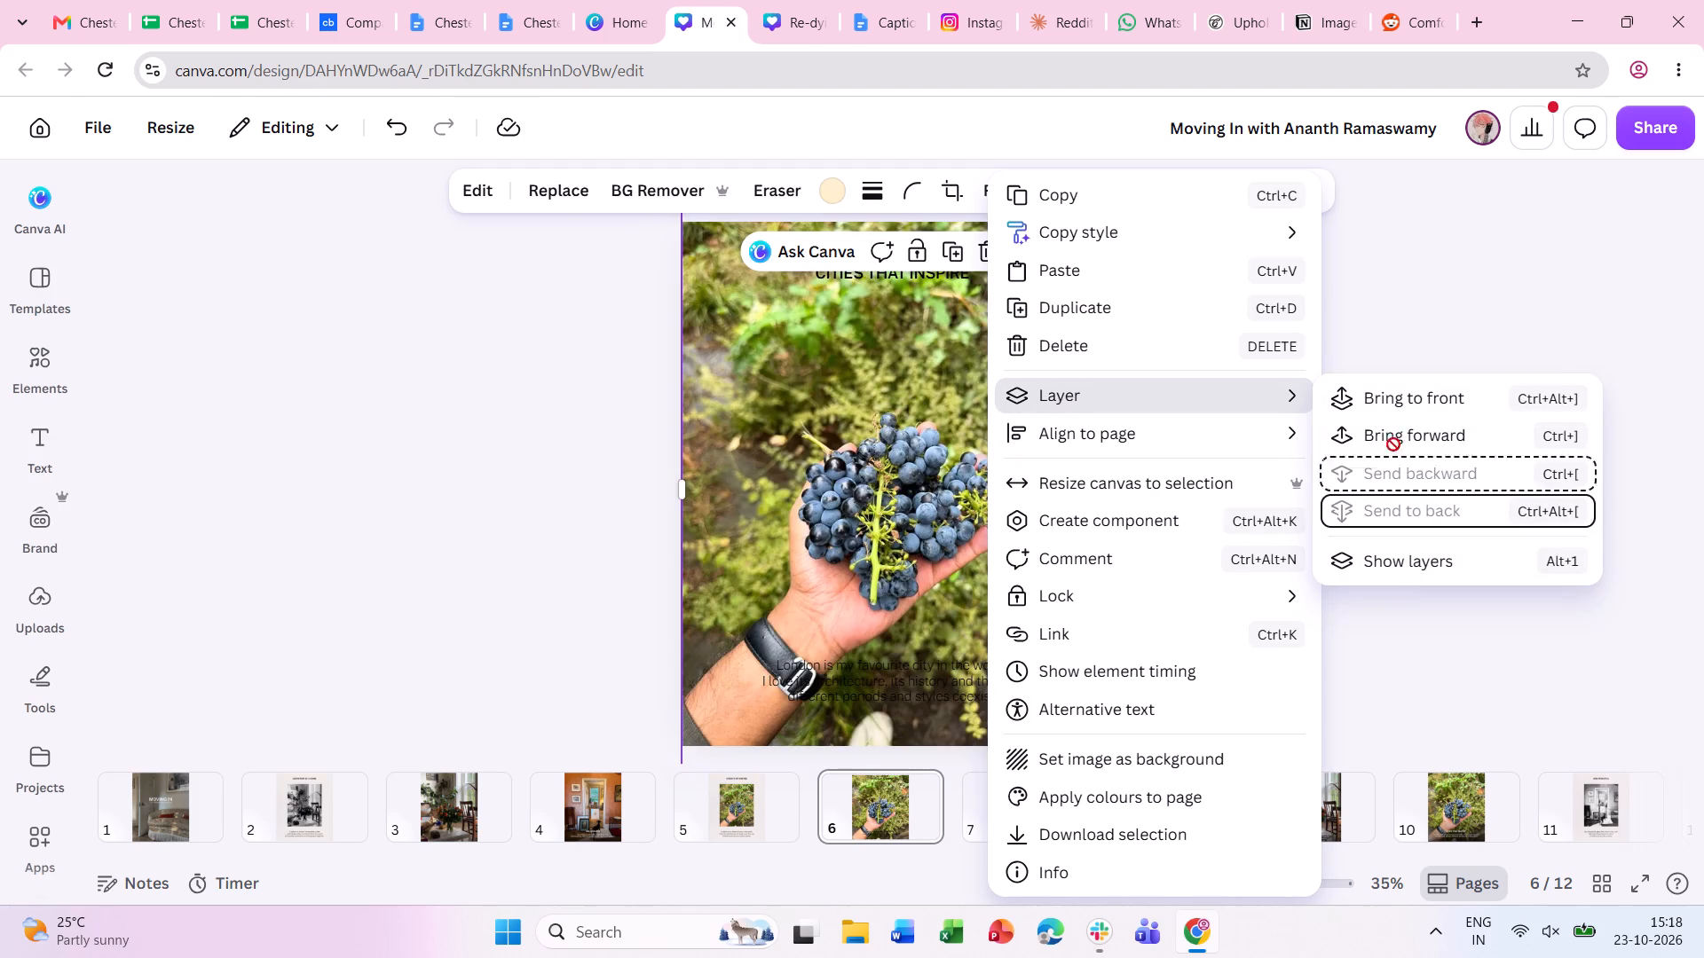
{"action": "double_click", "coordinate": [1376, 255]}
Change the "Cities That Inspire" heading and the London paragraph on page 6 to white.
{"action": "left_click", "coordinate": [903, 276]}
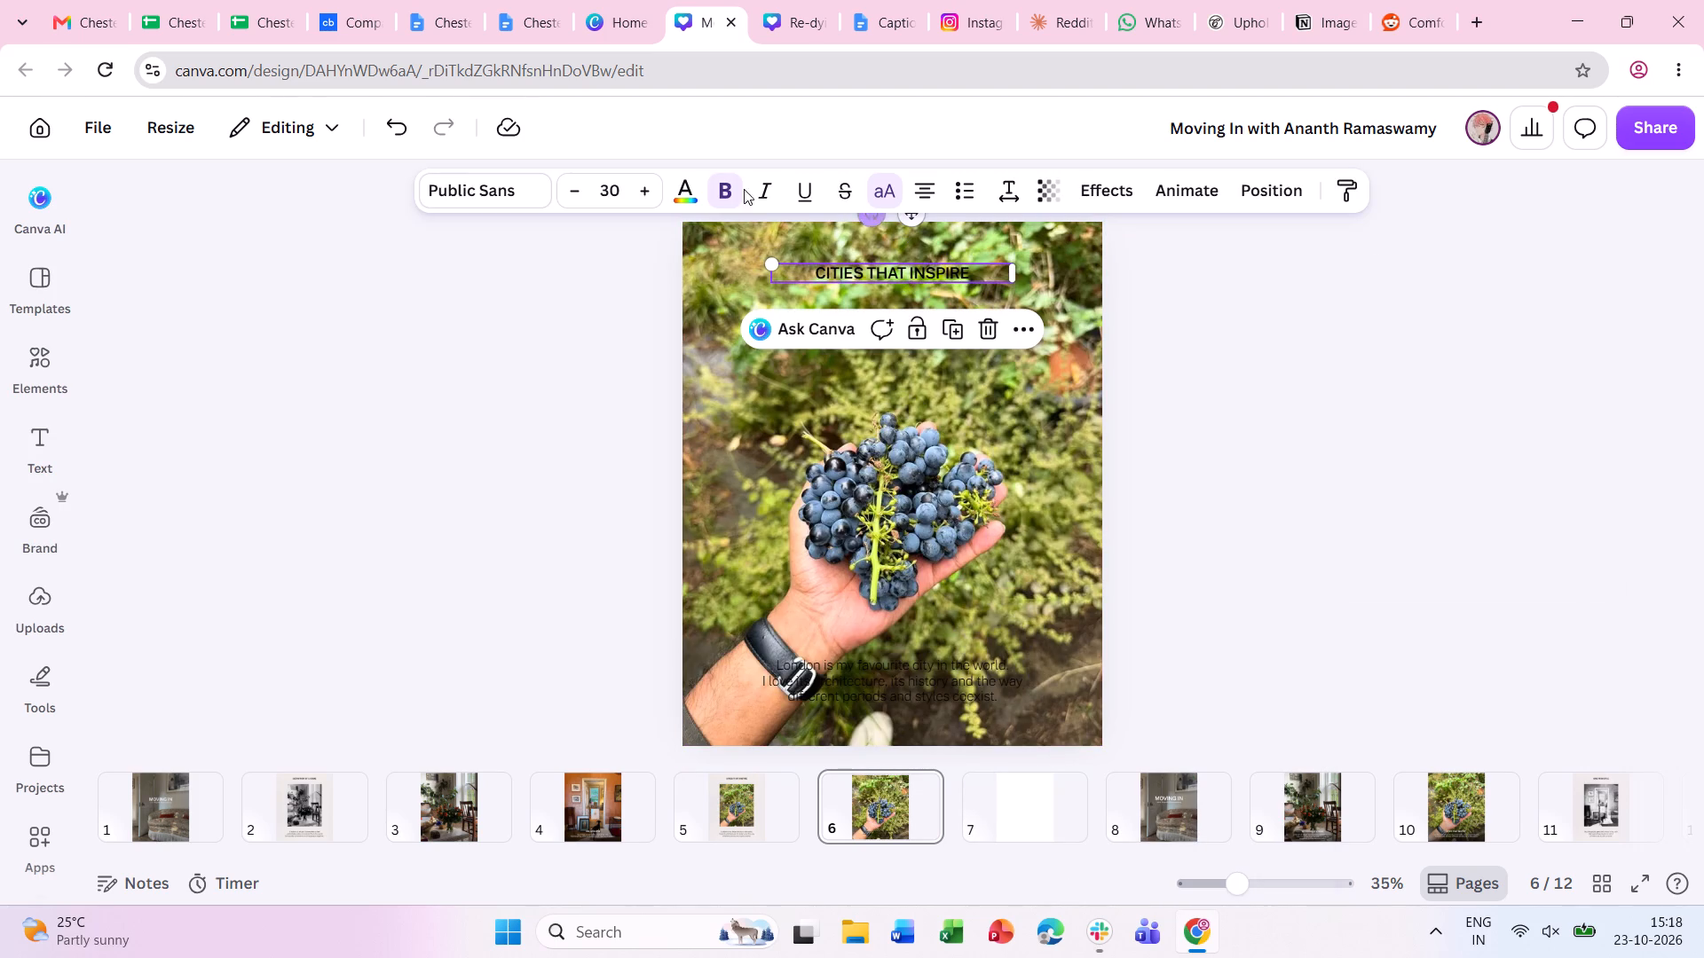
{"action": "left_click", "coordinate": [683, 191]}
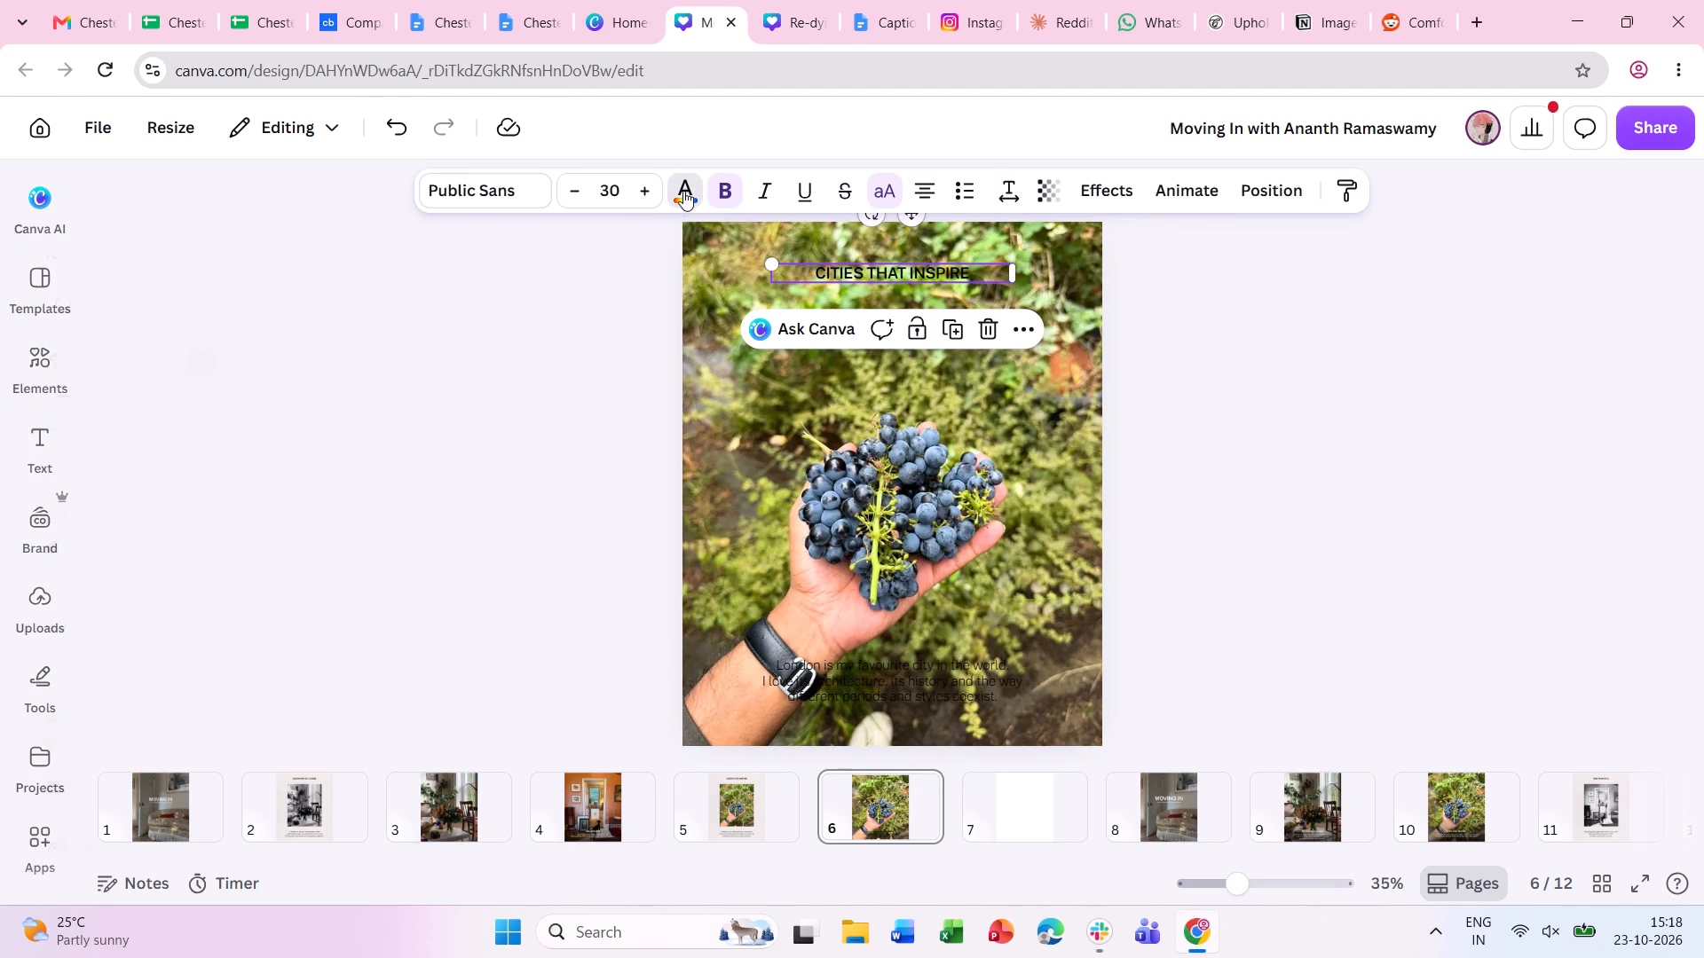
{"action": "left_click", "coordinate": [233, 418]}
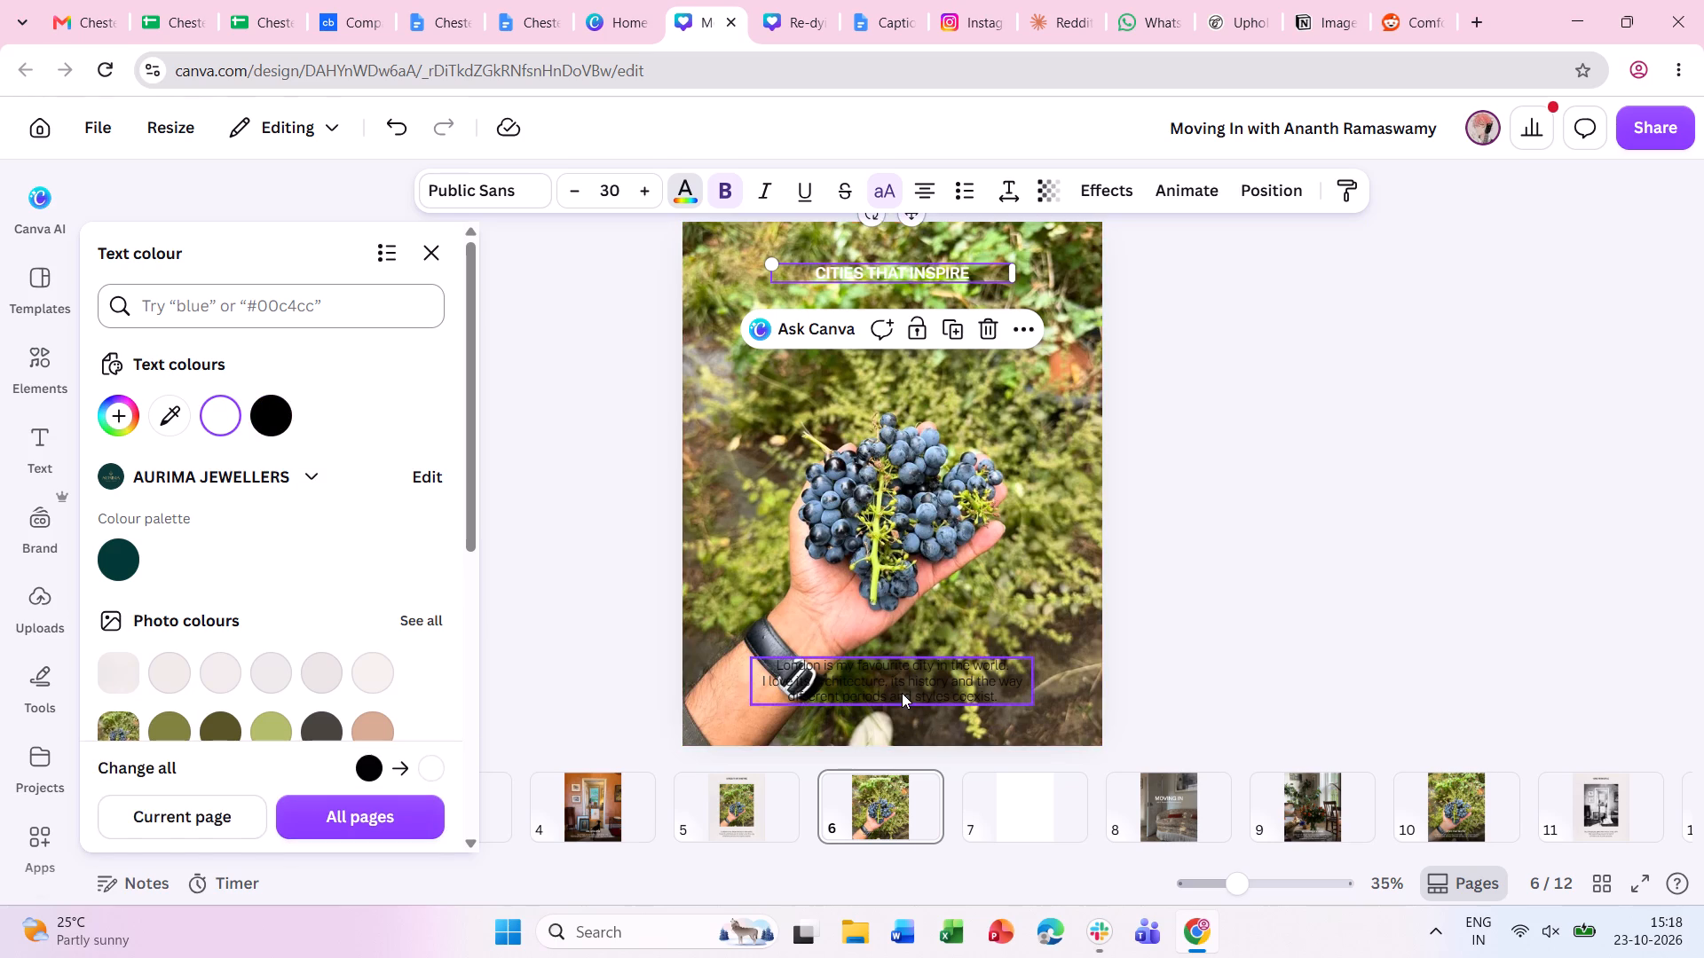
{"action": "left_click", "coordinate": [902, 693]}
{"action": "left_click", "coordinate": [236, 423]}
{"action": "double_click", "coordinate": [1437, 574]}
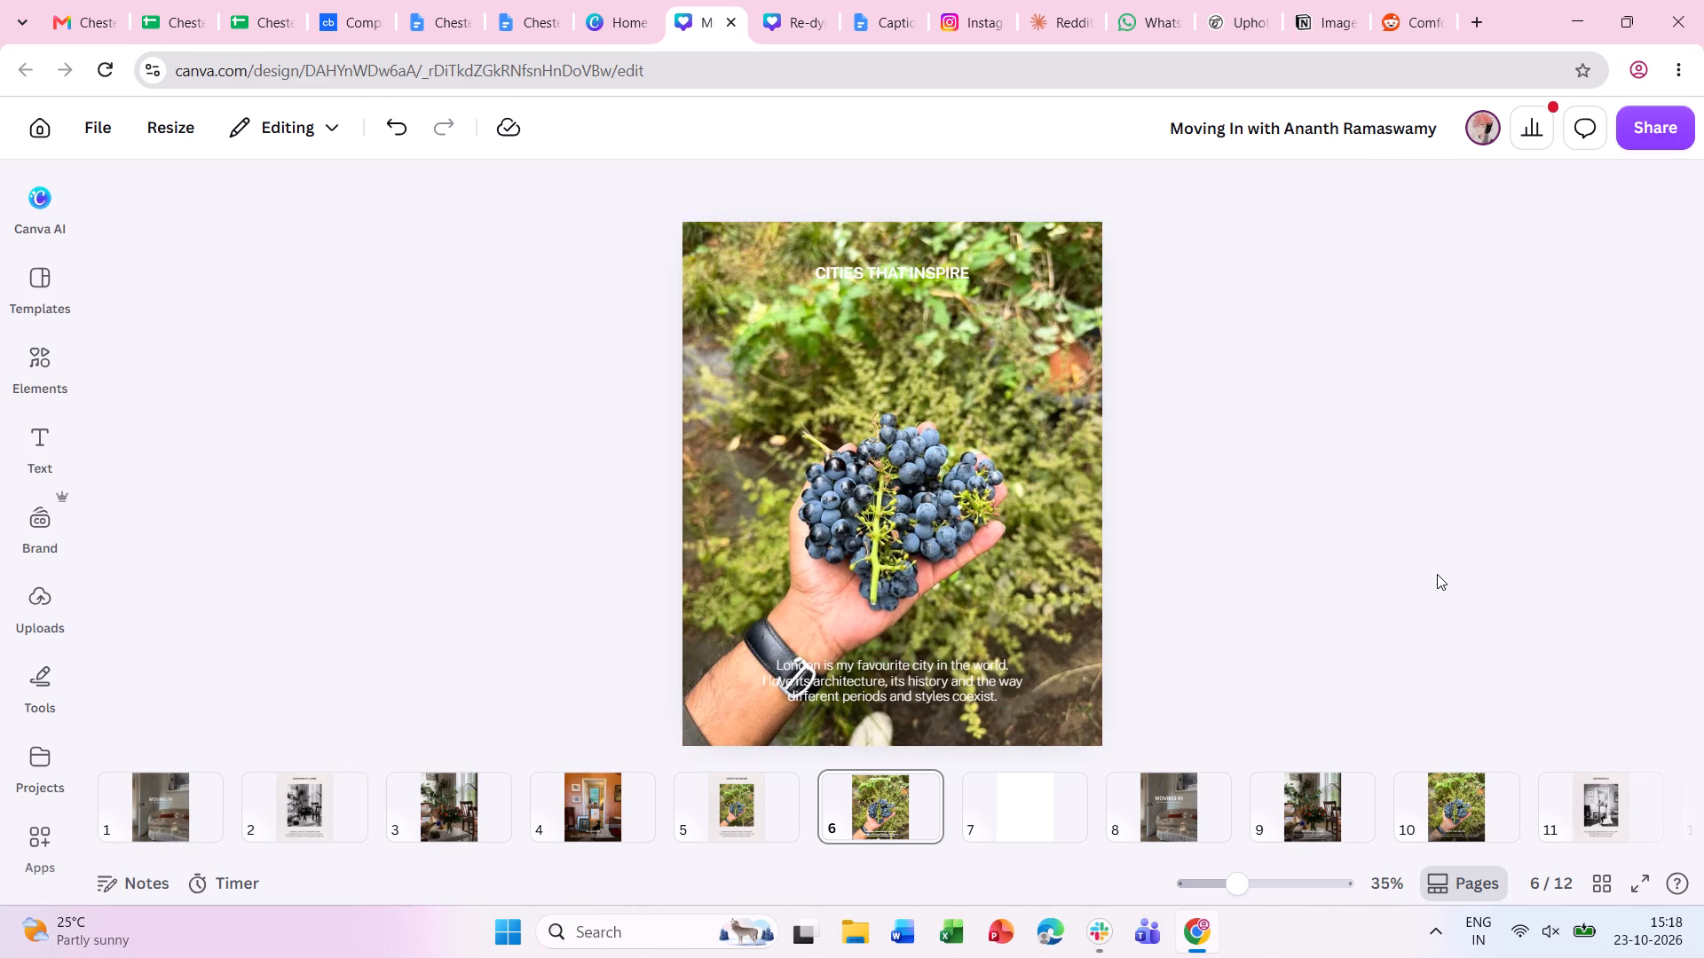
Copy the dark gradient overlay from page 10 to page 6 and layer it beneath the text, above the photo.
{"action": "left_click", "coordinate": [1432, 782]}
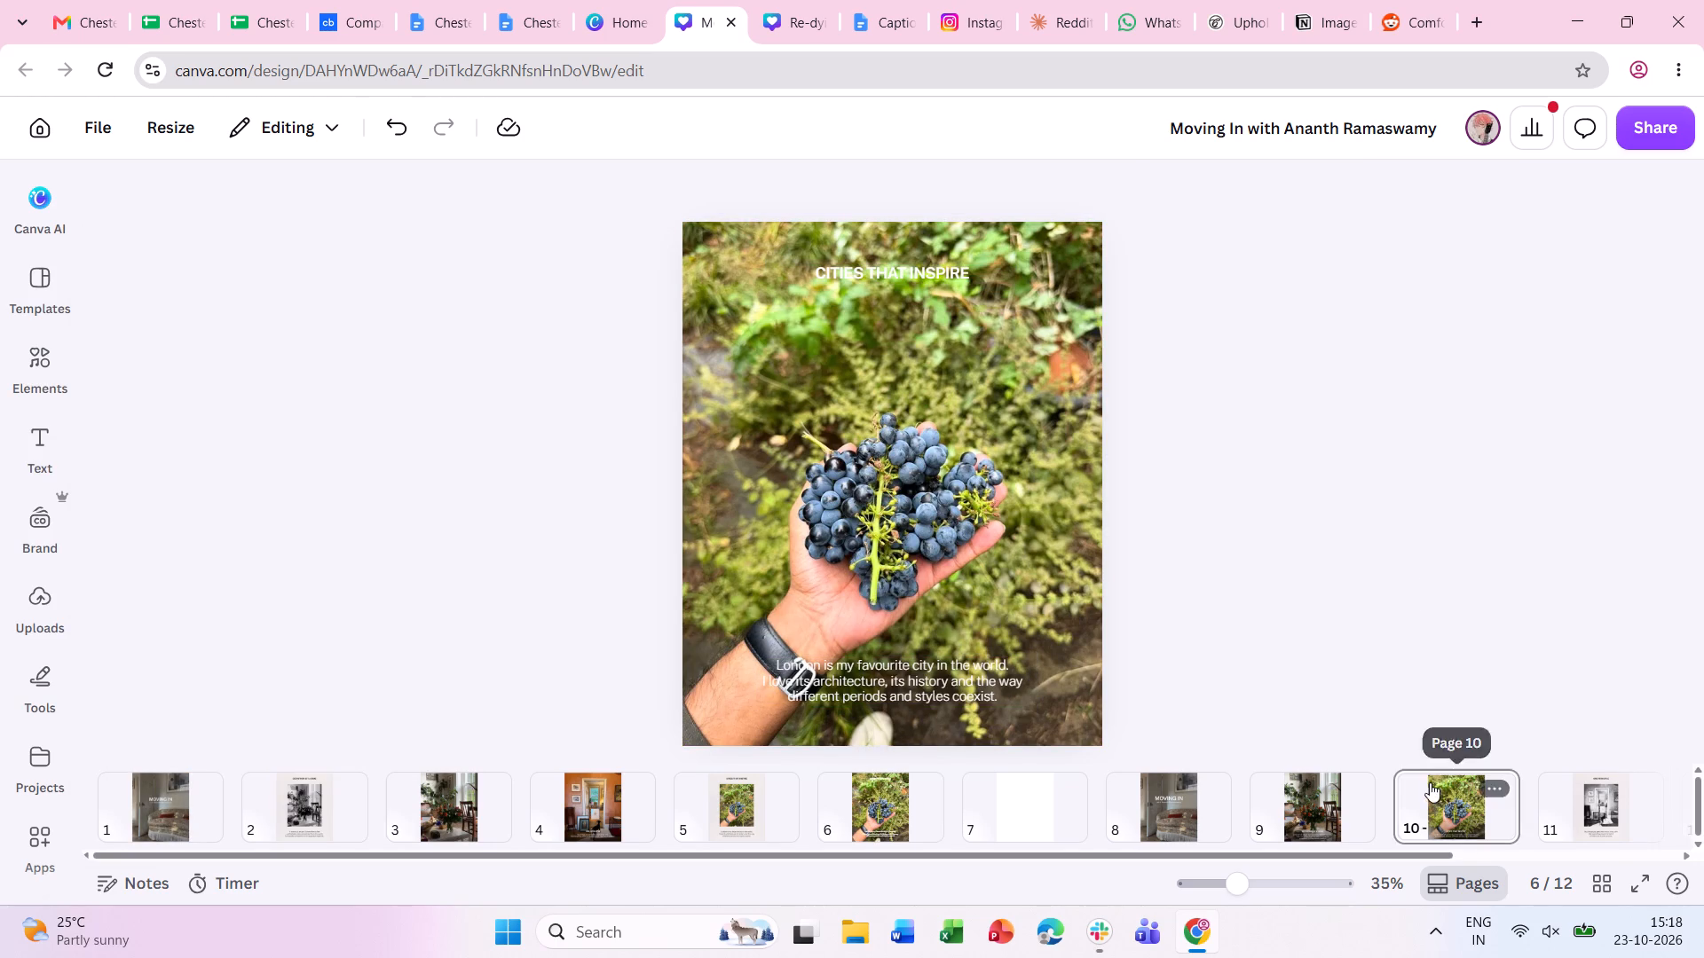
{"action": "left_click", "coordinate": [958, 567]}
{"action": "key", "text": "ctrl+c"}
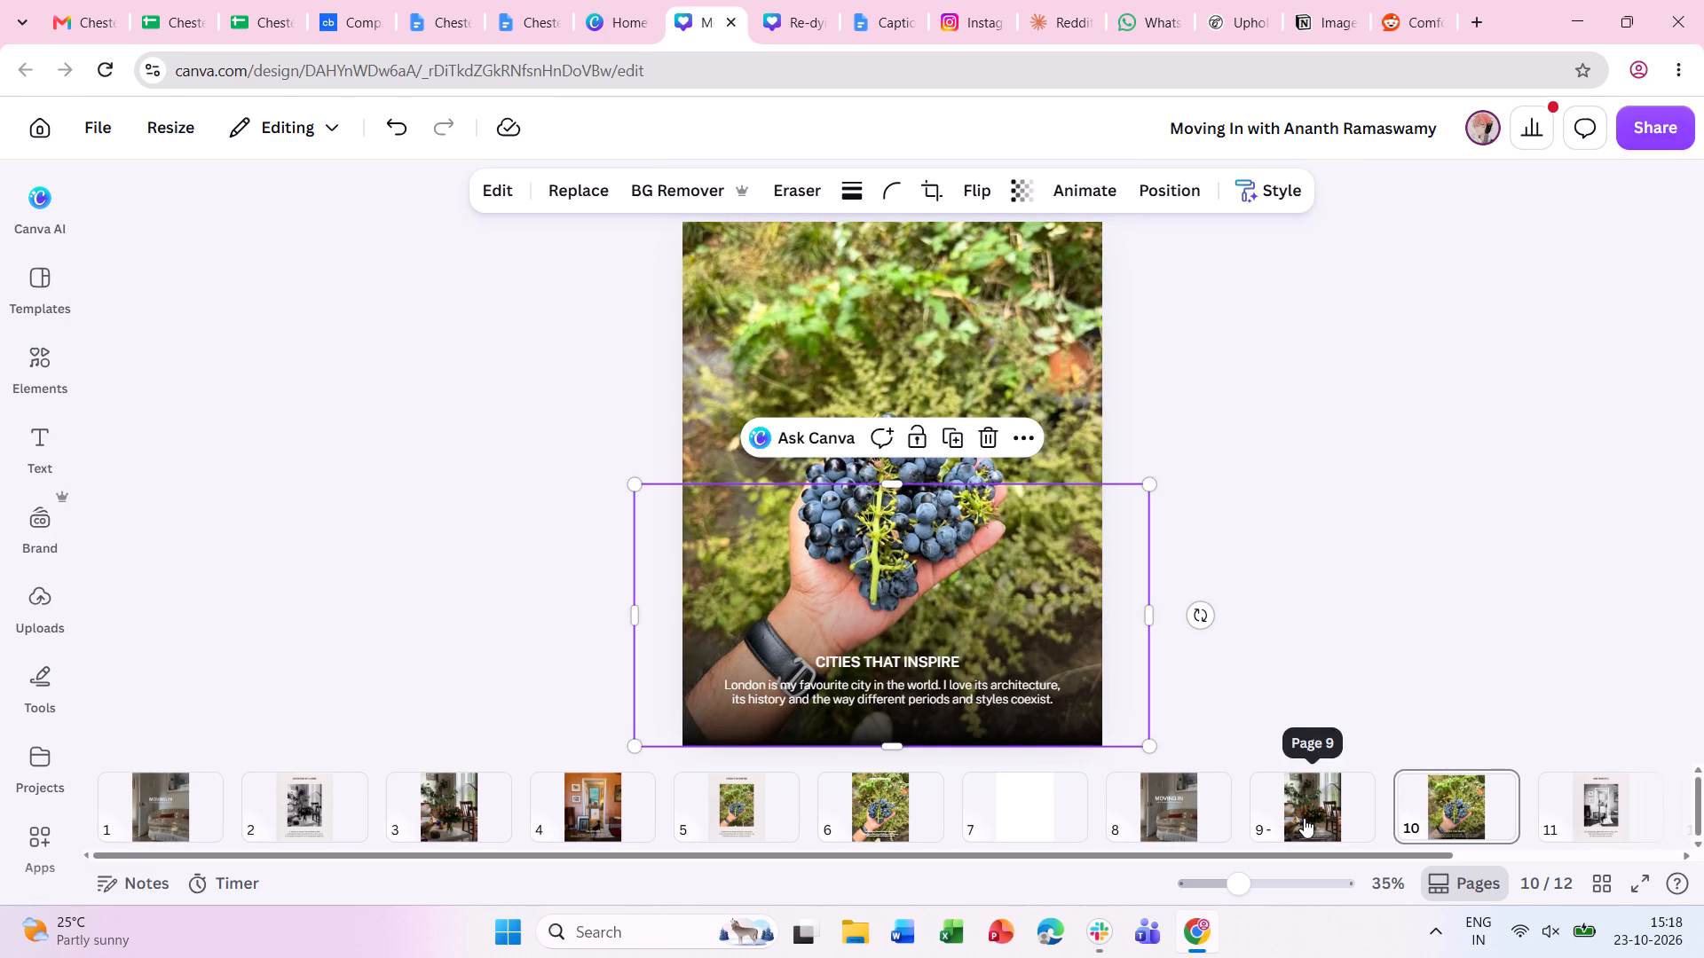
{"action": "left_click", "coordinate": [880, 817]}
{"action": "key", "text": "ctrl+v"}
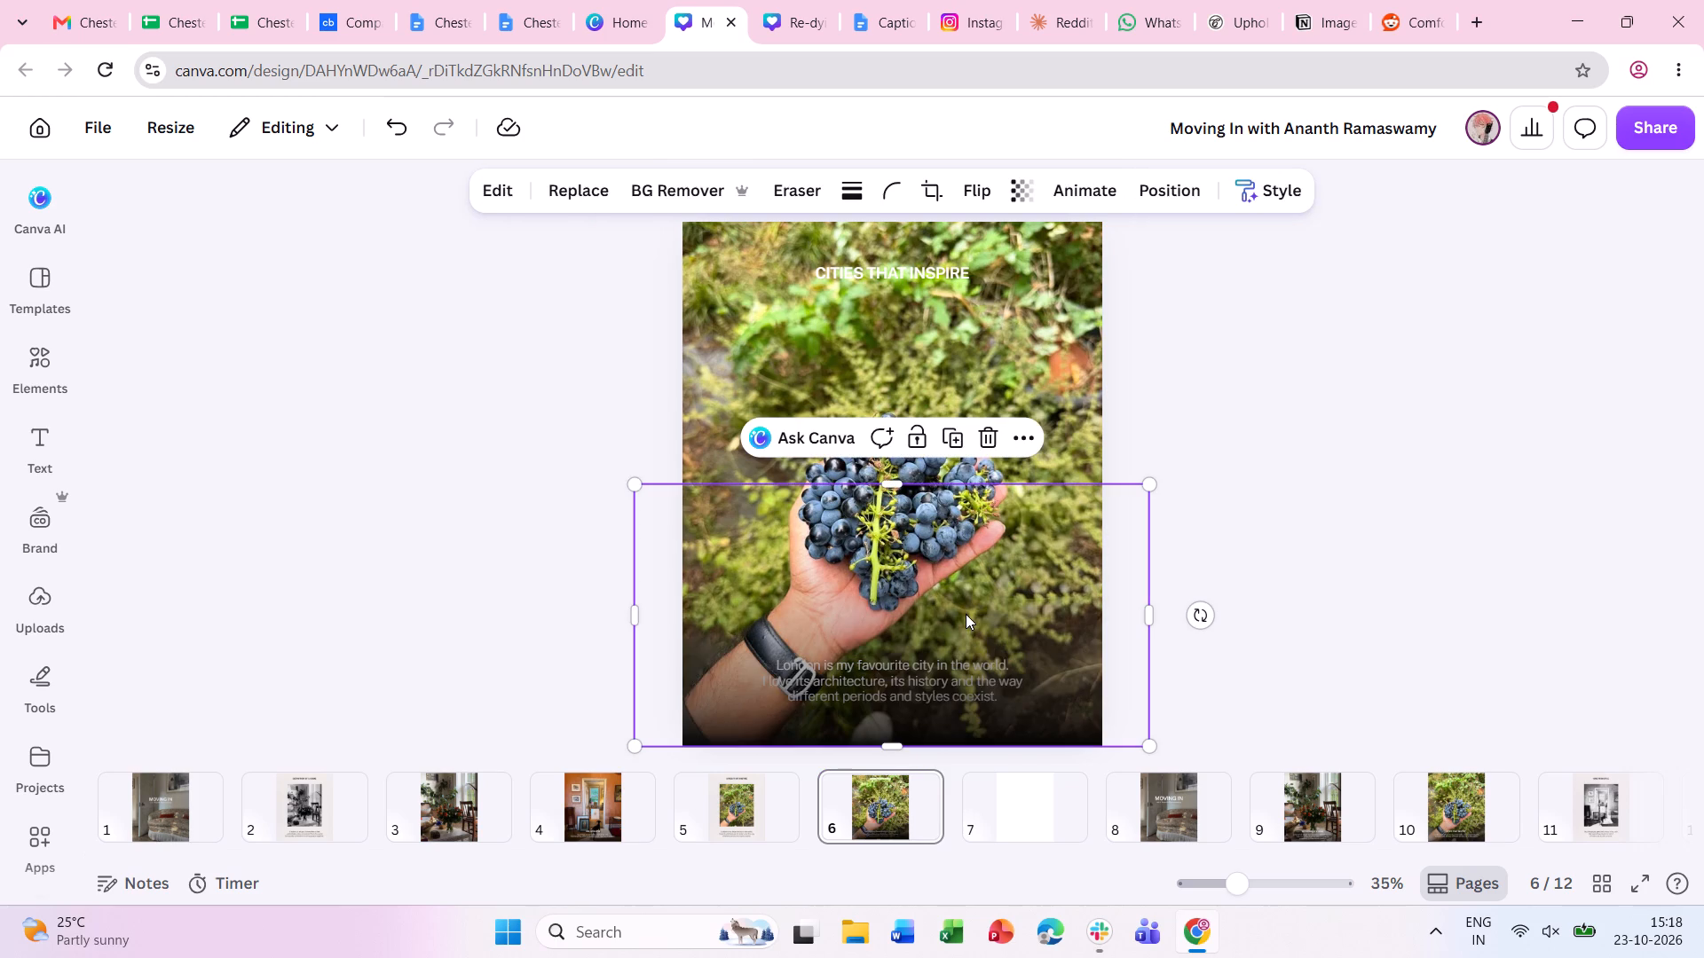
{"action": "left_click", "coordinate": [1180, 182]}
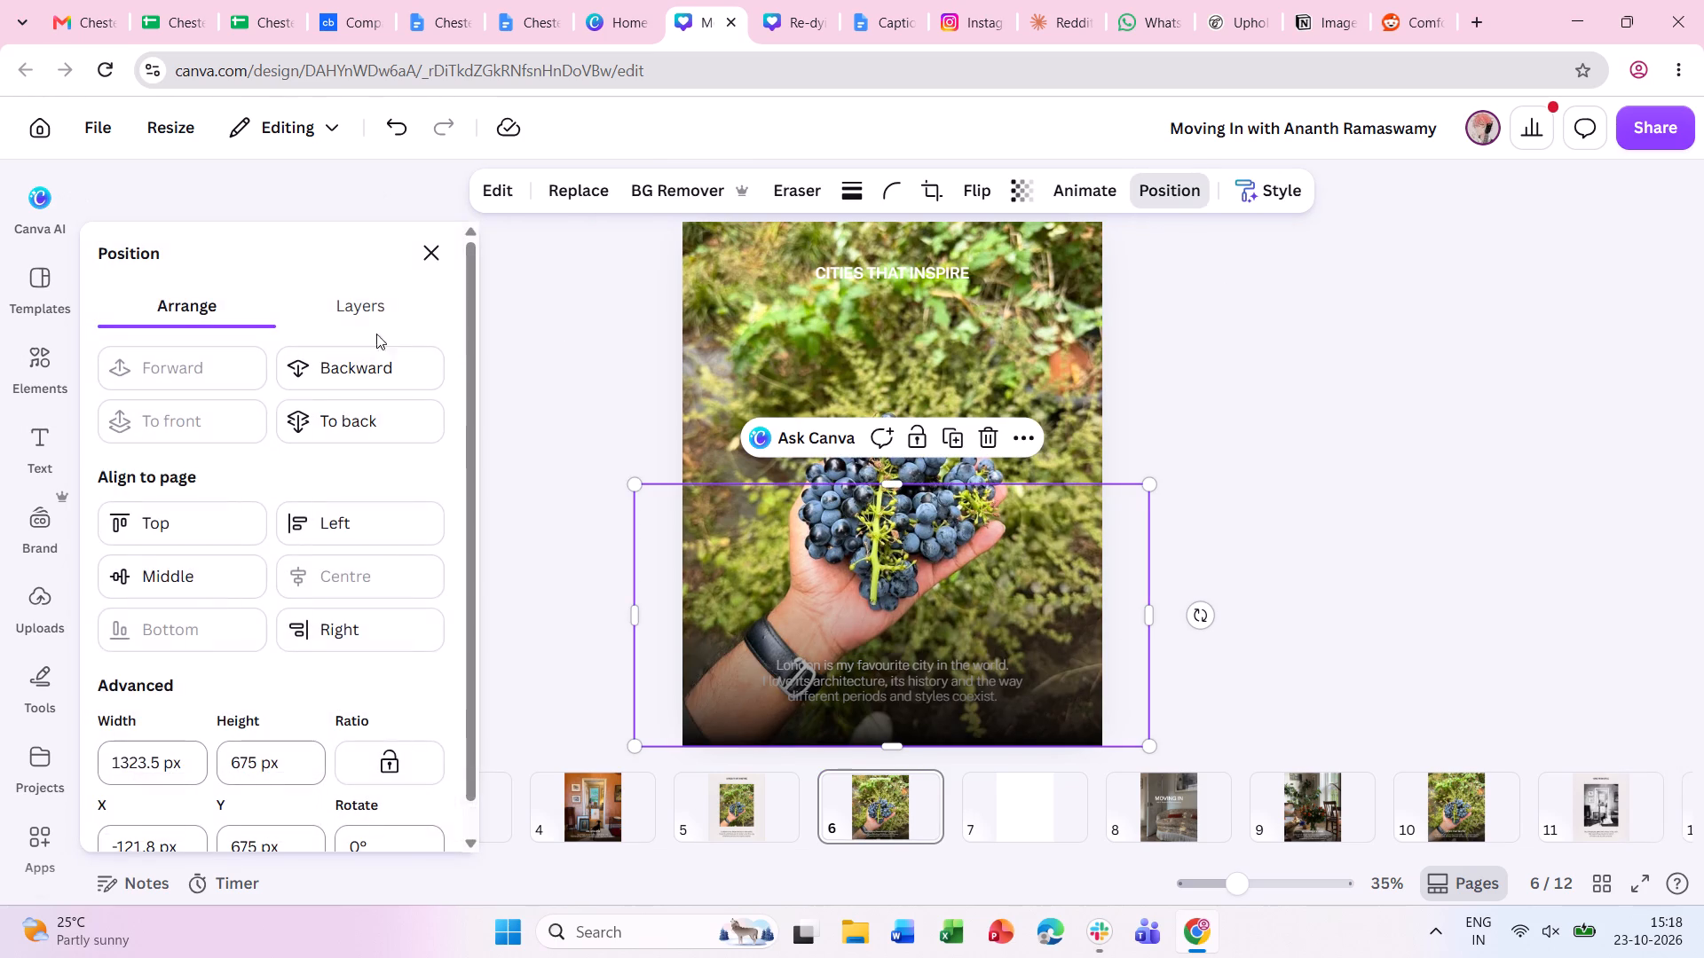
{"action": "left_click", "coordinate": [366, 308]}
{"action": "left_click_drag", "start_coordinate": [115, 449], "coordinate": [120, 606]}
{"action": "double_click", "coordinate": [1425, 561]}
Copy the dark gradient from page 6 to page 5 and layer it behind the paper-texture background.
{"action": "left_click", "coordinate": [1053, 619]}
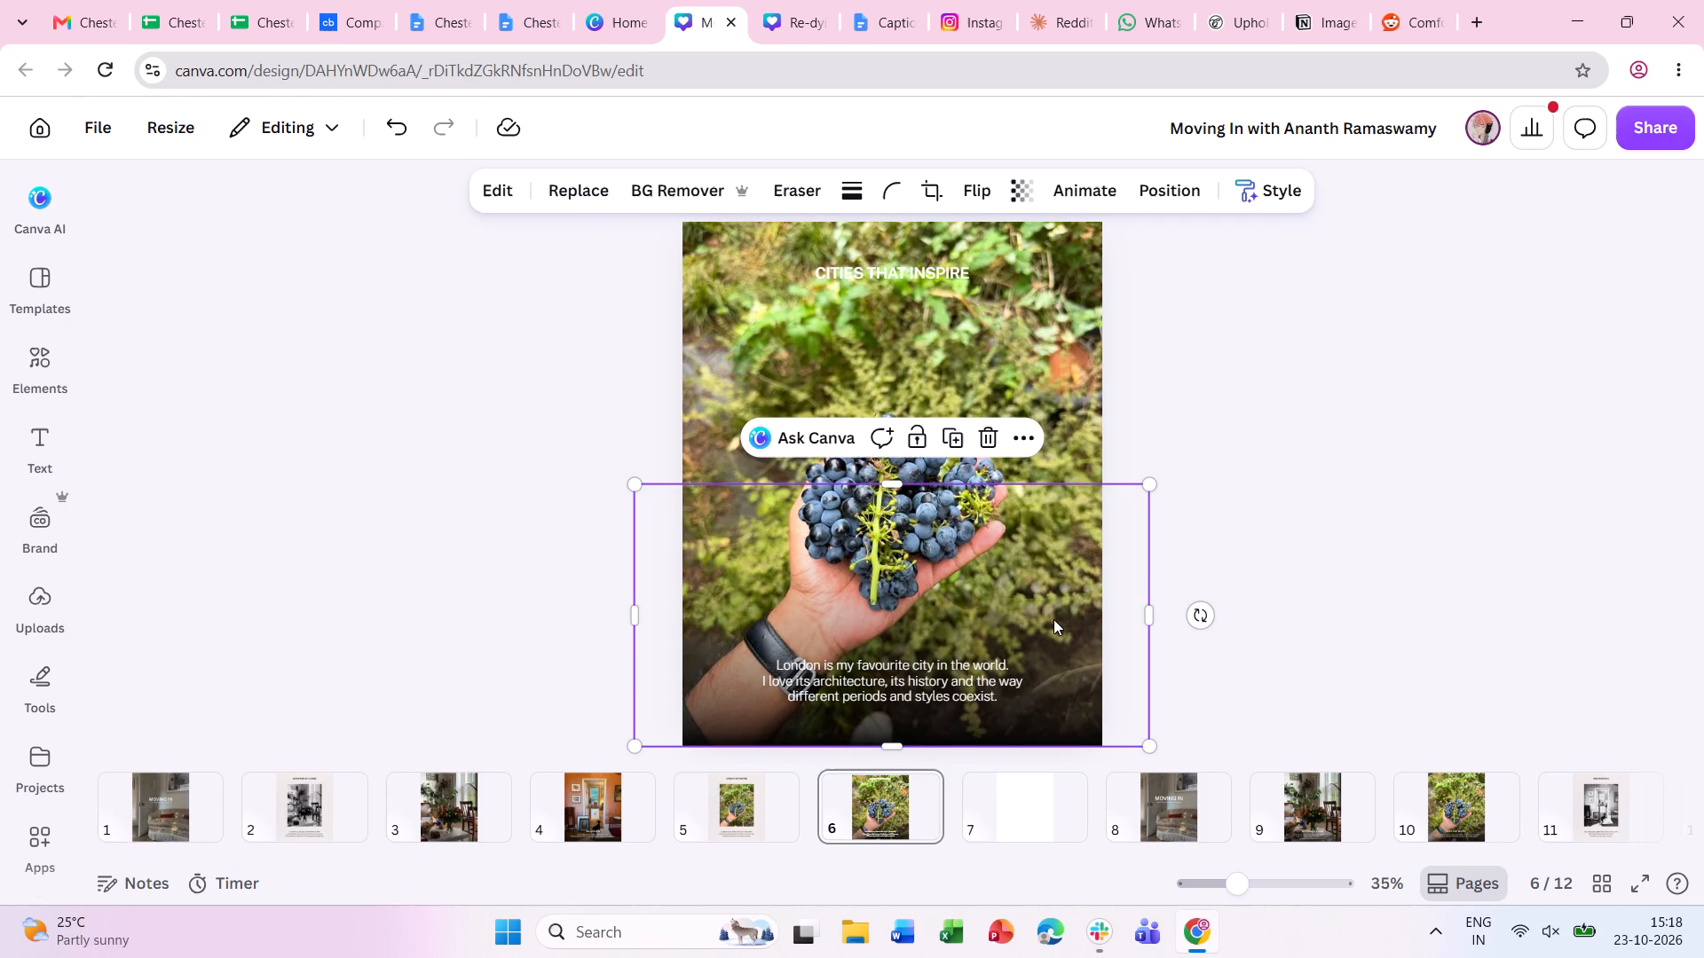
{"action": "key", "text": "ctrl+c"}
{"action": "left_click", "coordinate": [702, 822]}
{"action": "key", "text": "ctrl+v"}
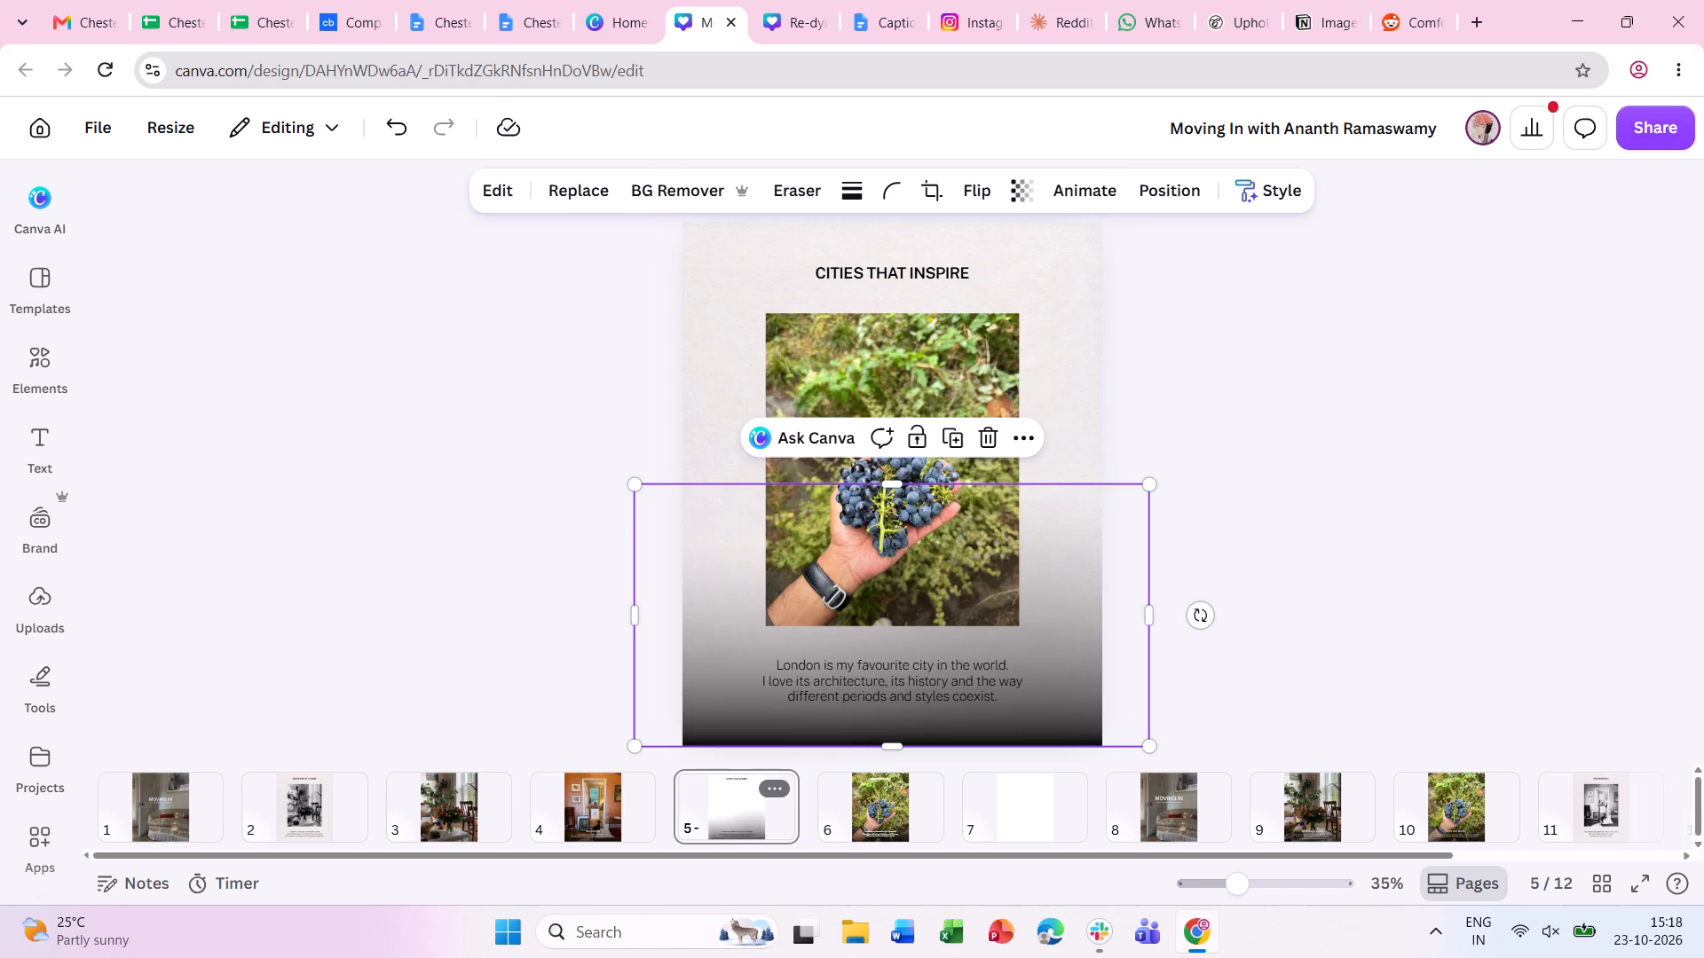
{"action": "left_click", "coordinate": [1147, 194]}
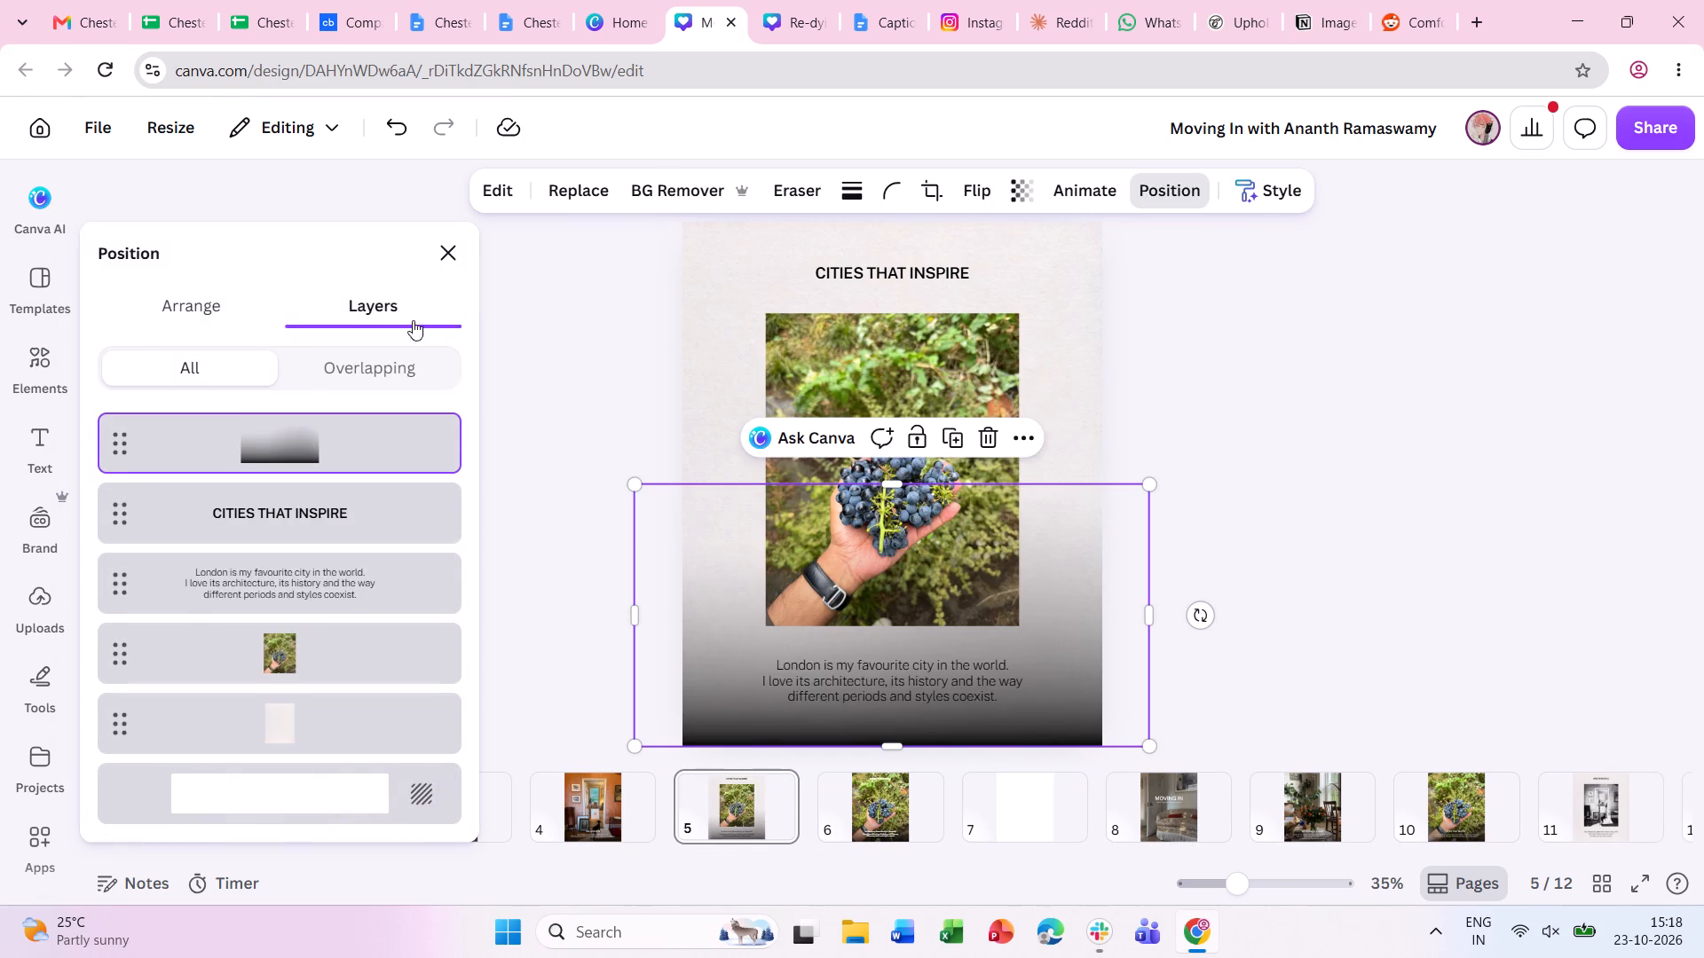
{"action": "left_click_drag", "start_coordinate": [125, 451], "coordinate": [138, 715]}
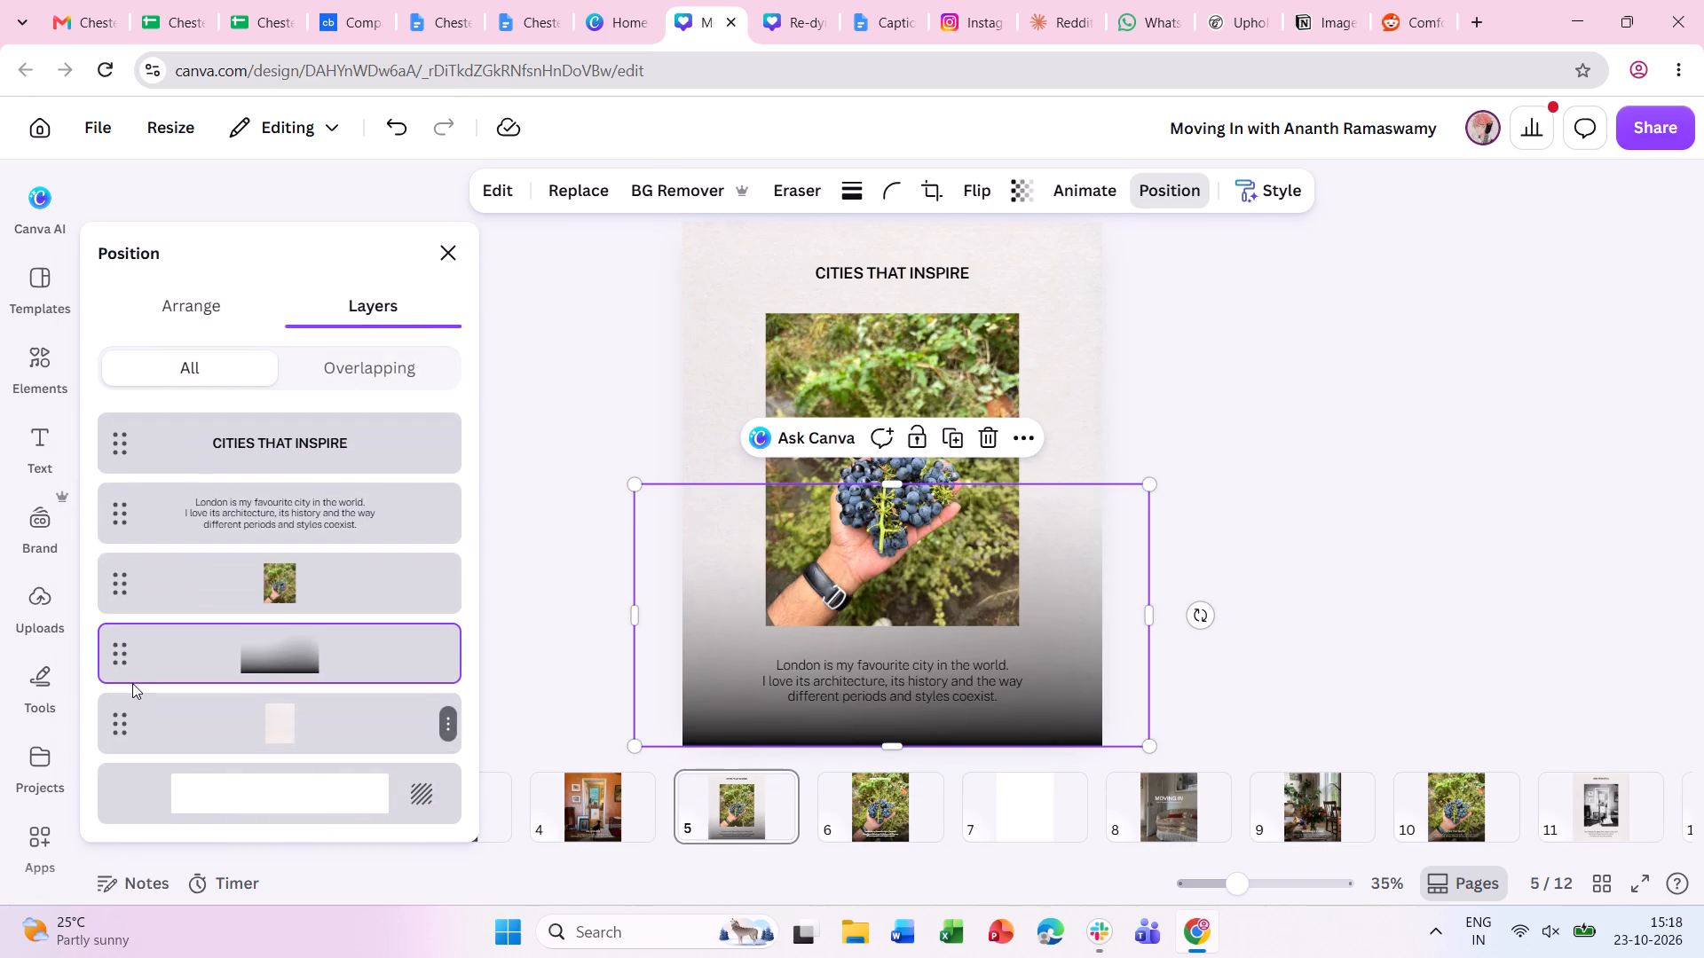
{"action": "left_click_drag", "start_coordinate": [118, 659], "coordinate": [122, 735]}
{"action": "double_click", "coordinate": [1411, 587]}
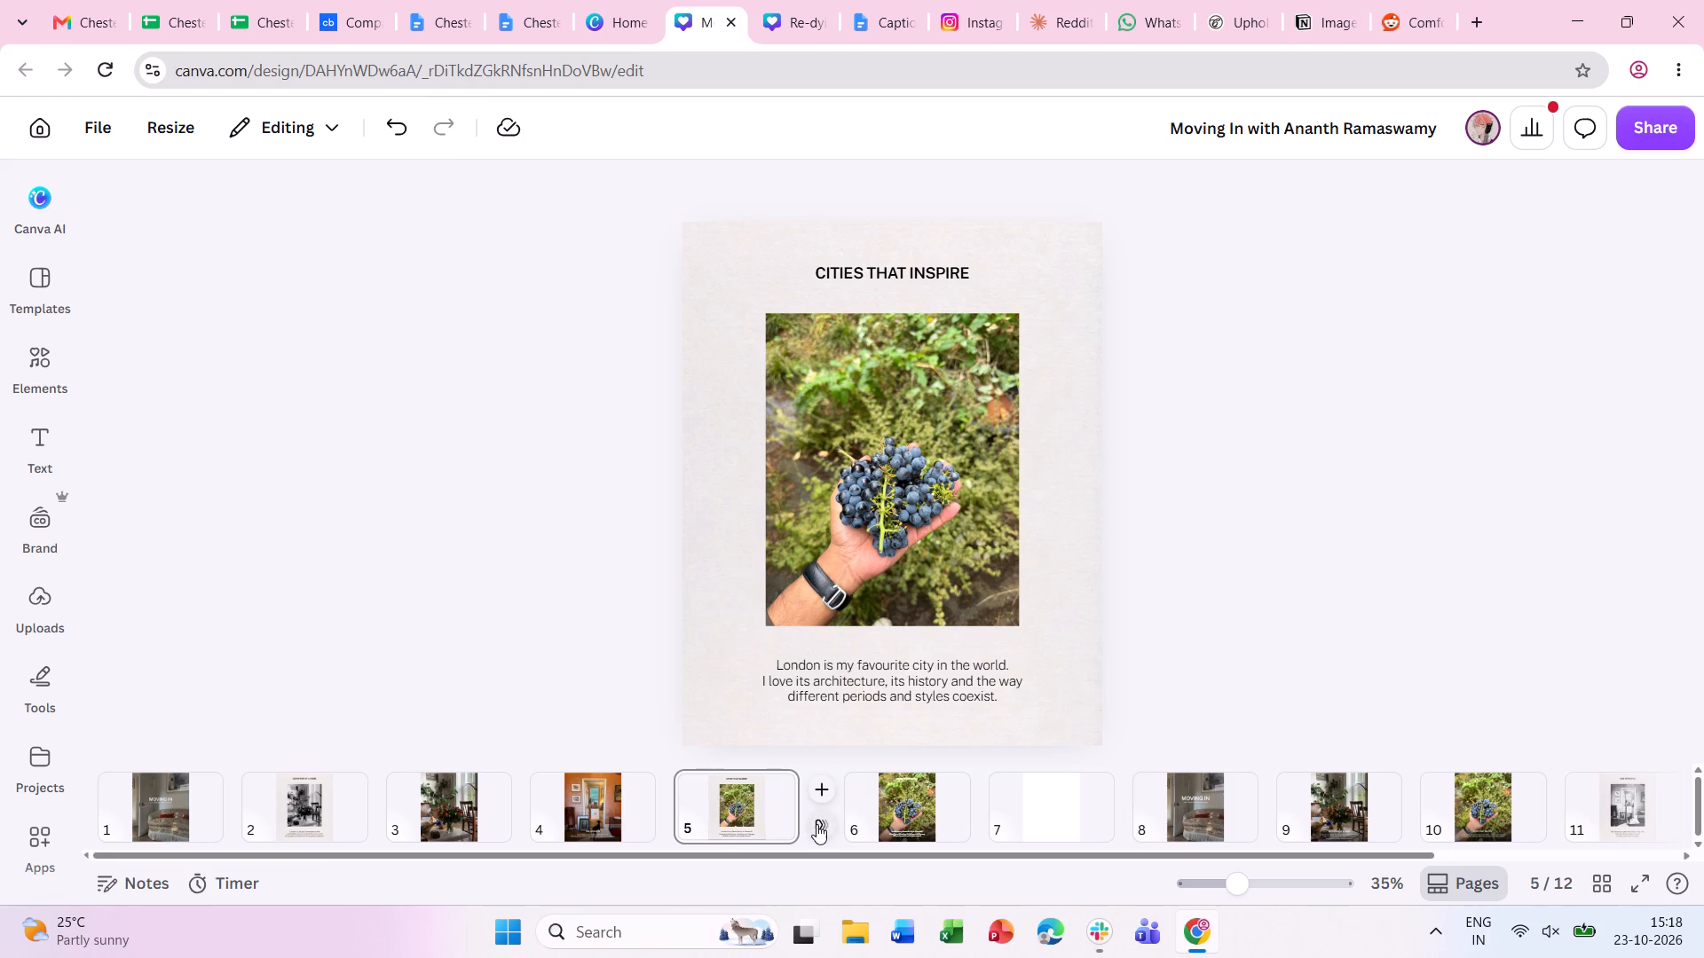
Apply the Match & Move transition between pages 5 and 6.
{"action": "left_click", "coordinate": [816, 824]}
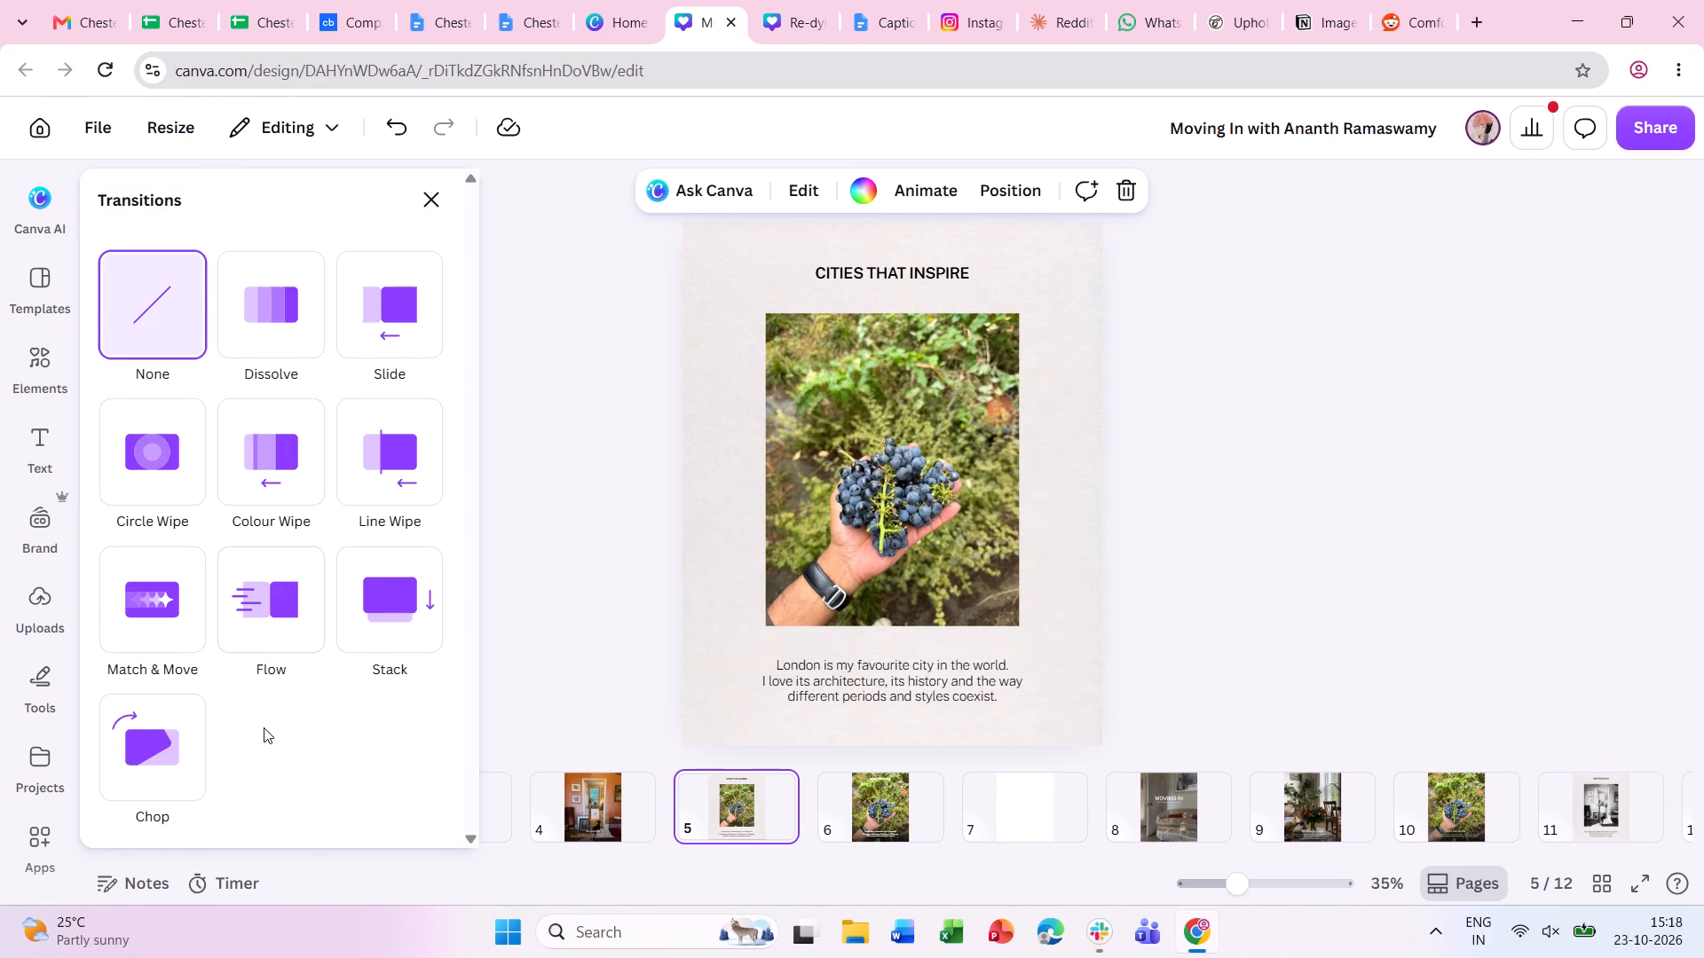
{"action": "left_click", "coordinate": [173, 642]}
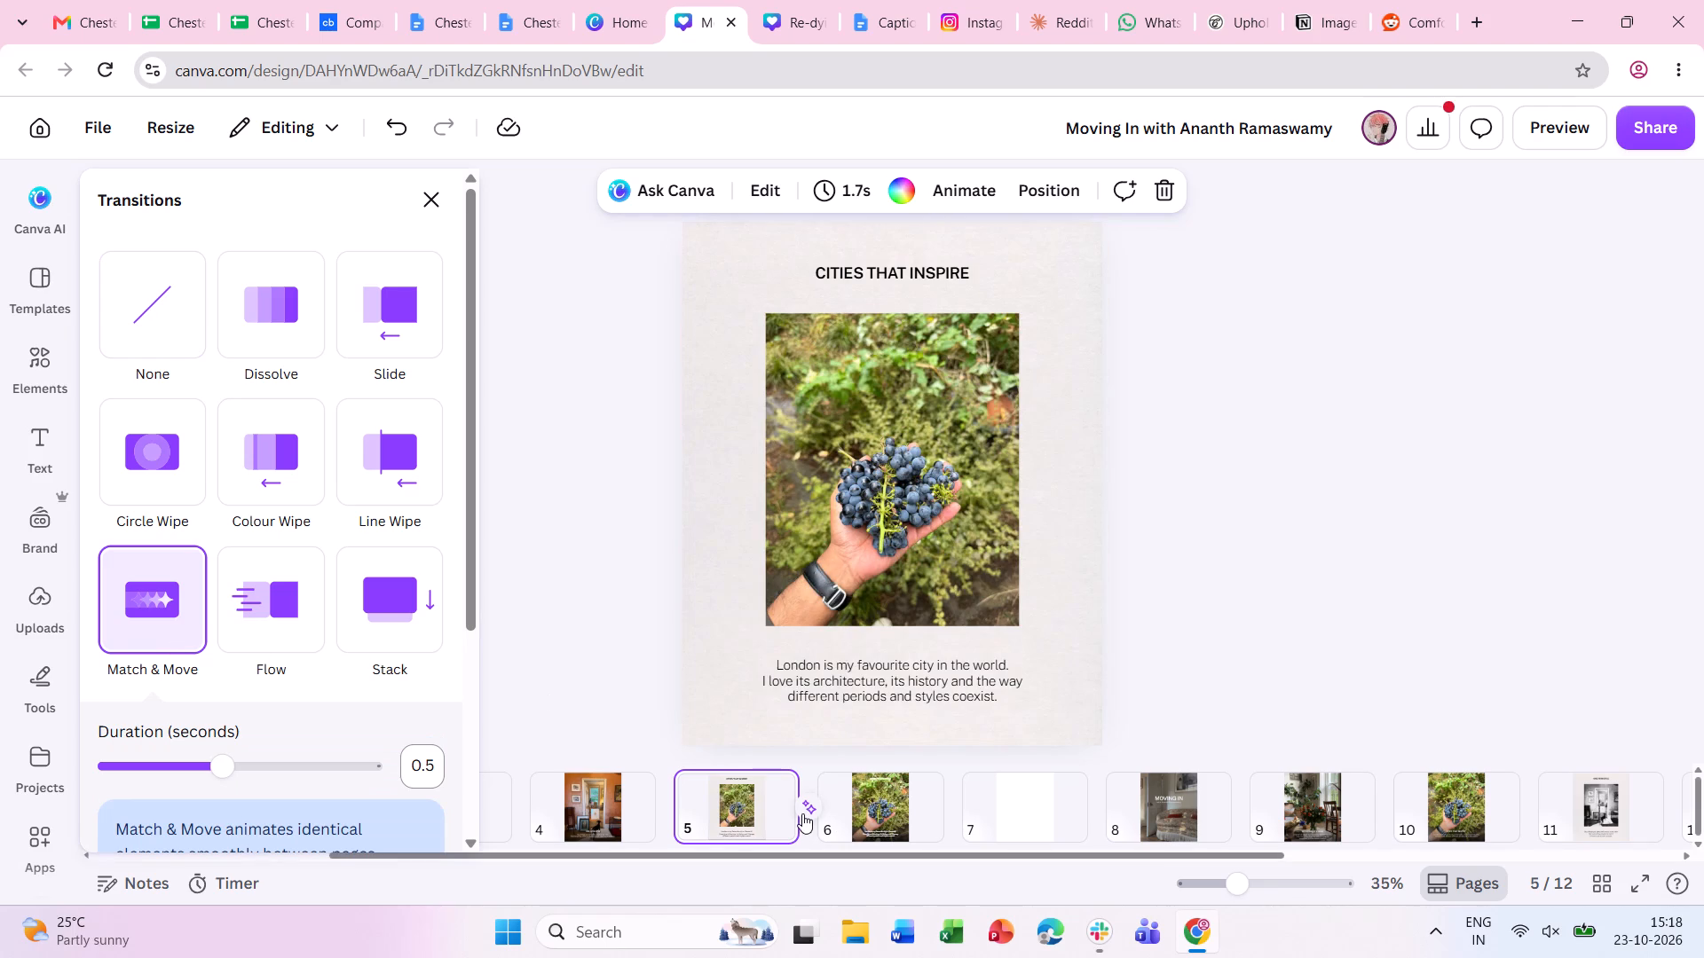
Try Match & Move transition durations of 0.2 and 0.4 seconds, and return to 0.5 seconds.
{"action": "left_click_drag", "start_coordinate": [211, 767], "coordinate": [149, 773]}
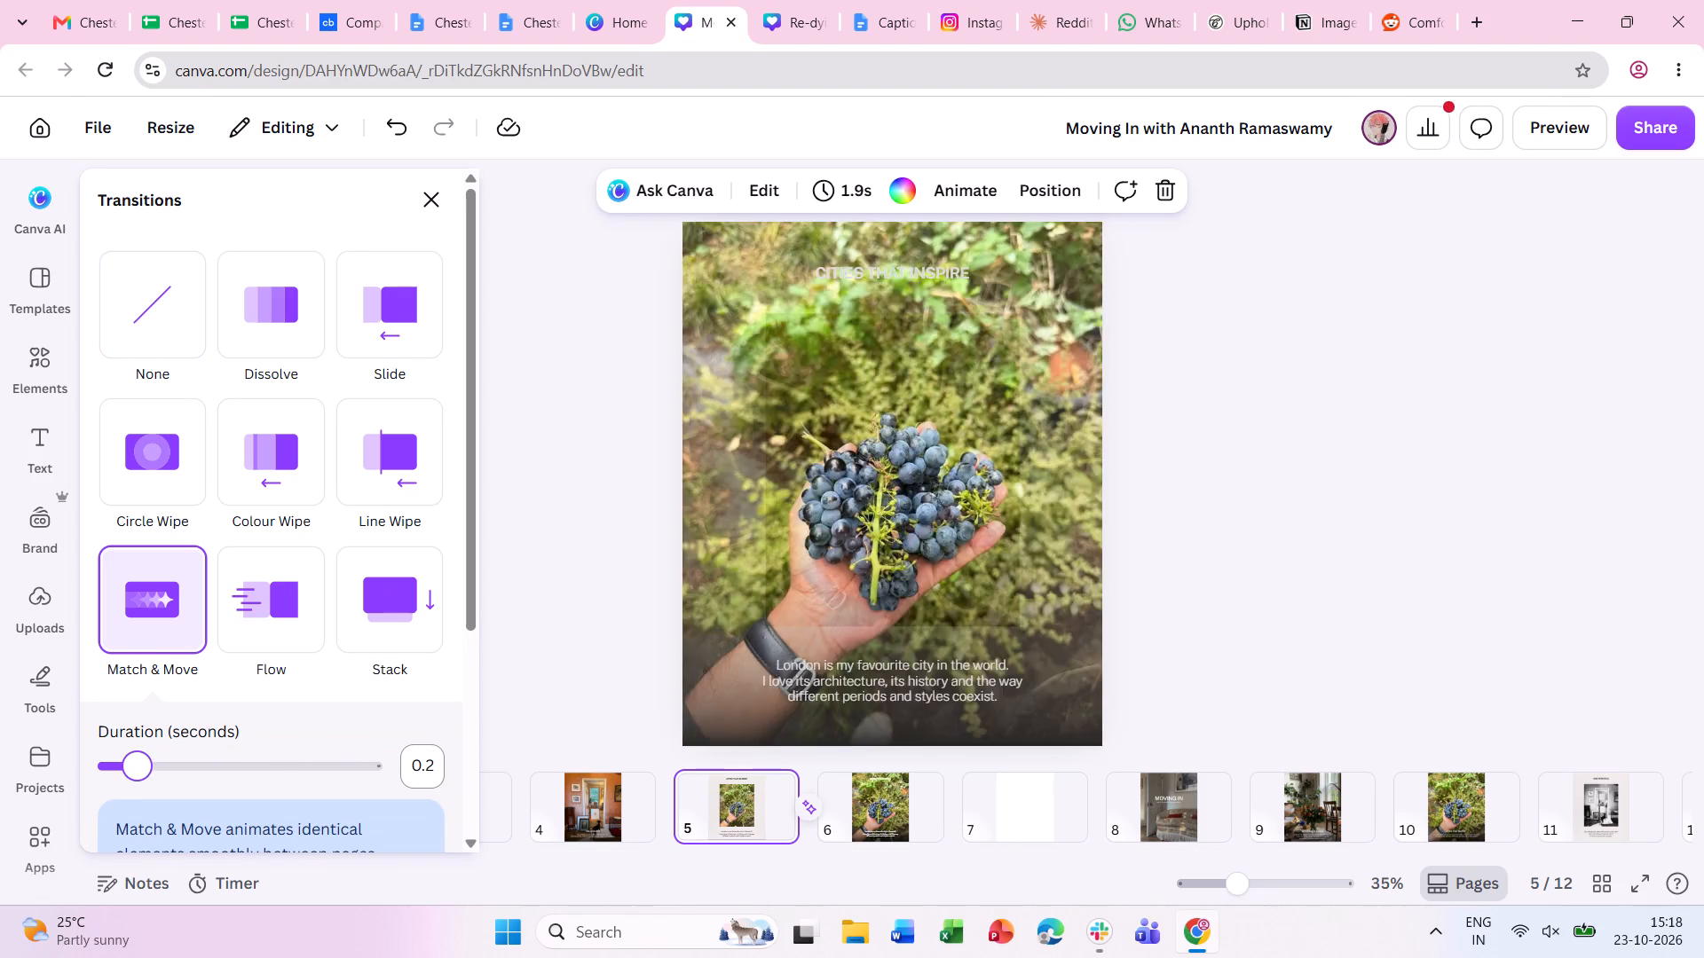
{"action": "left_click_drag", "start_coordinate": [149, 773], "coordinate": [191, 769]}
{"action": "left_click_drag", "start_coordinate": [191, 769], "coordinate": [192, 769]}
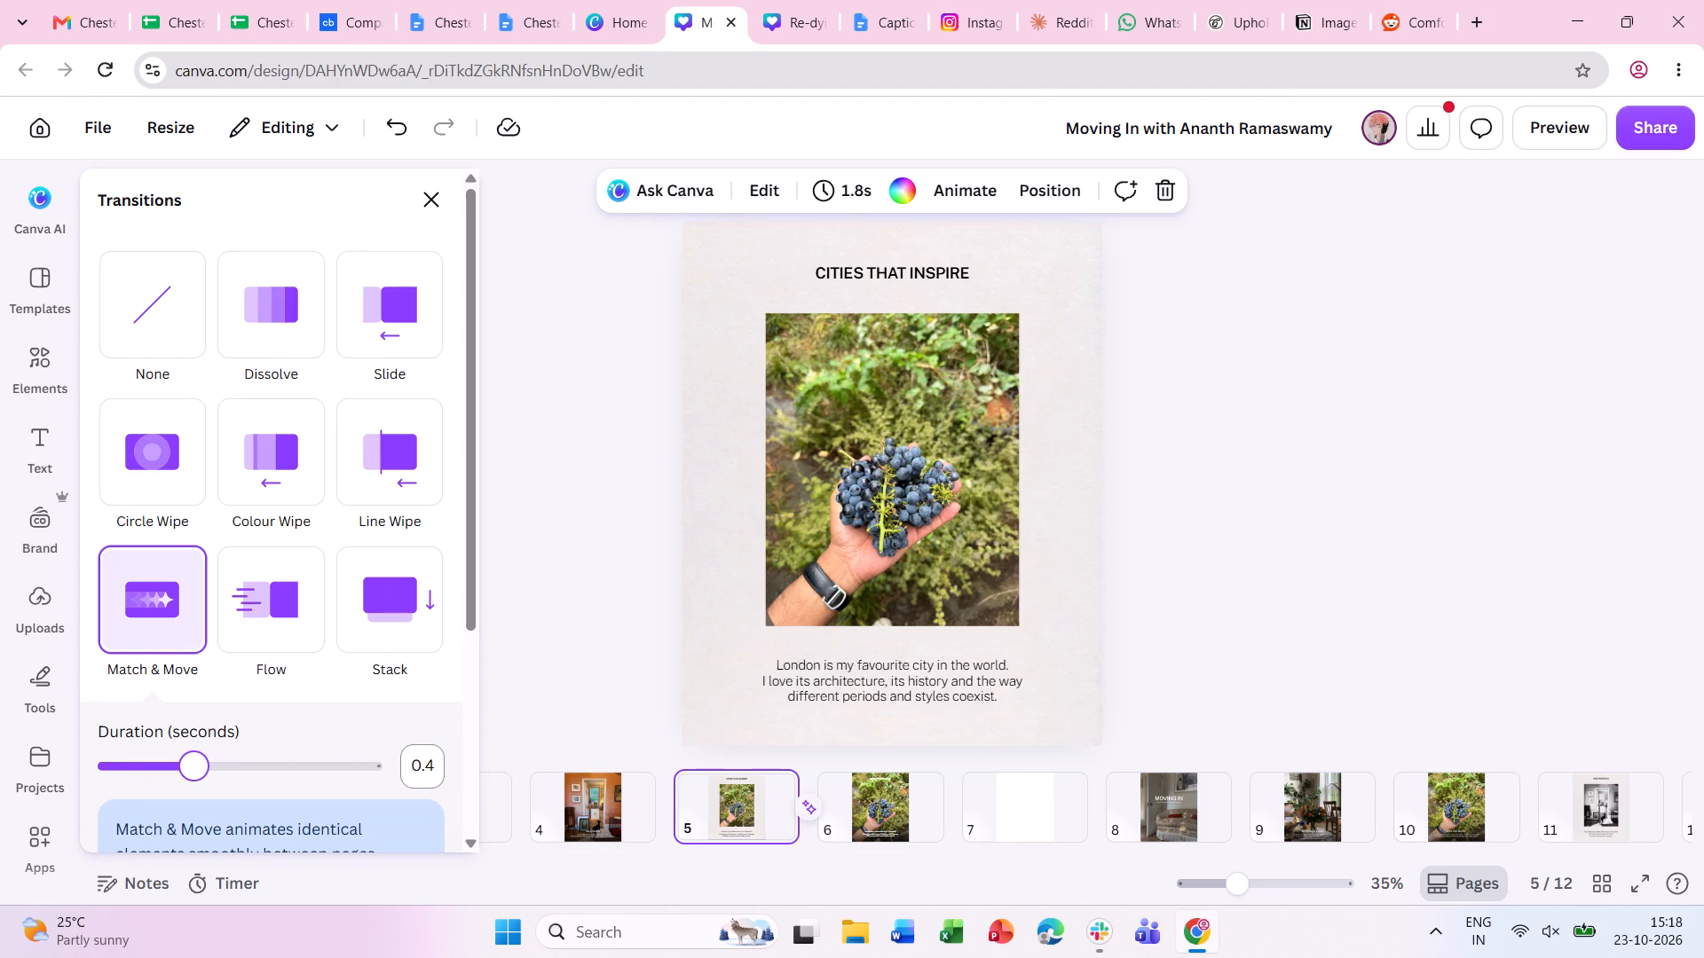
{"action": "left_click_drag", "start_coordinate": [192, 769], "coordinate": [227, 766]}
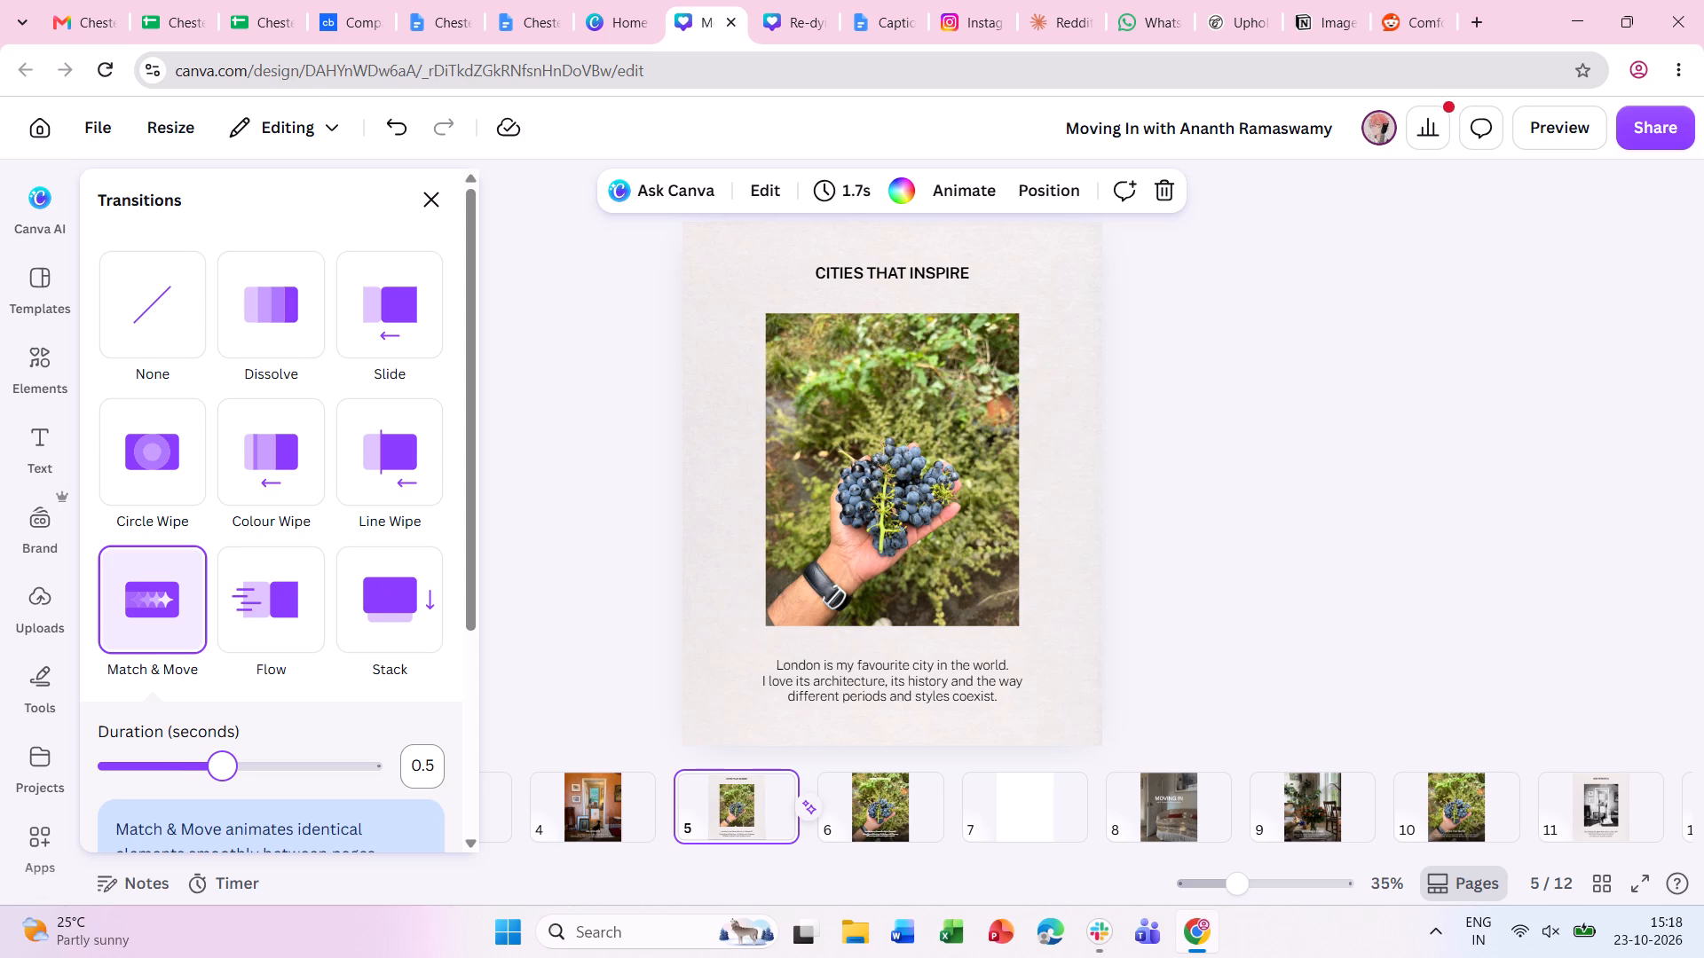
Replace the full-page photo on page 6 with a copy of the framed photo from page 5.
{"action": "left_click", "coordinate": [874, 800]}
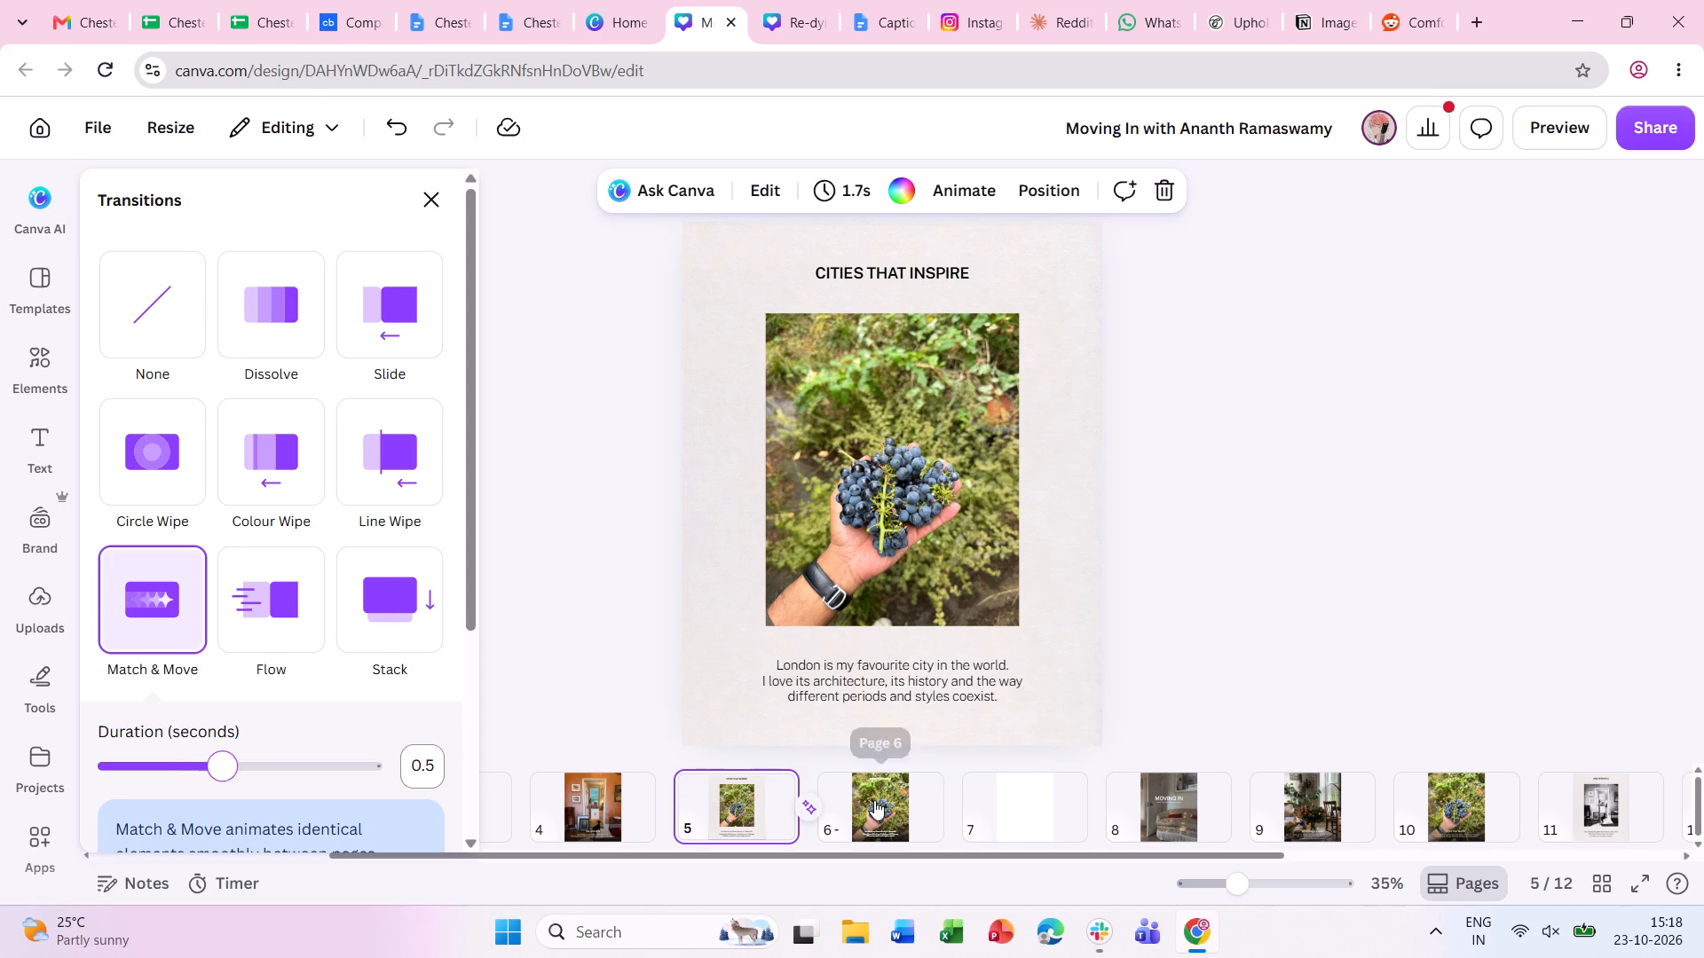
{"action": "left_click", "coordinate": [1048, 439]}
{"action": "key", "text": "BackSpace"}
{"action": "left_click", "coordinate": [765, 804]}
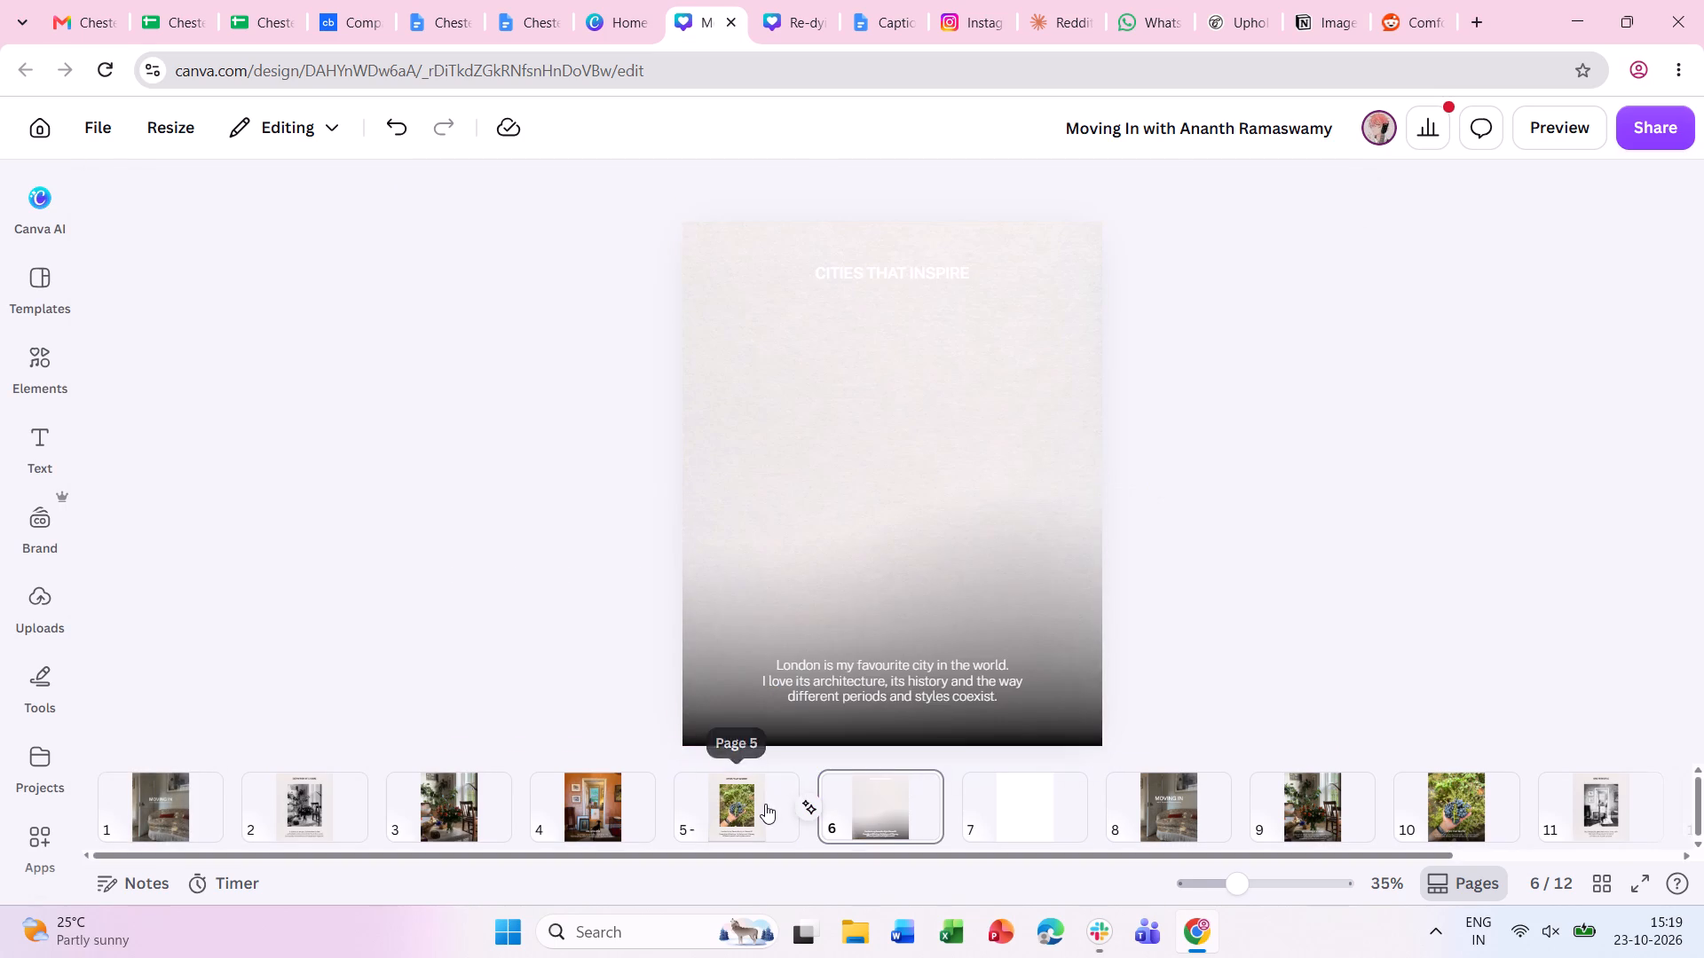
{"action": "left_click", "coordinate": [916, 475]}
{"action": "key", "text": "ctrl+c"}
{"action": "left_click", "coordinate": [879, 822]}
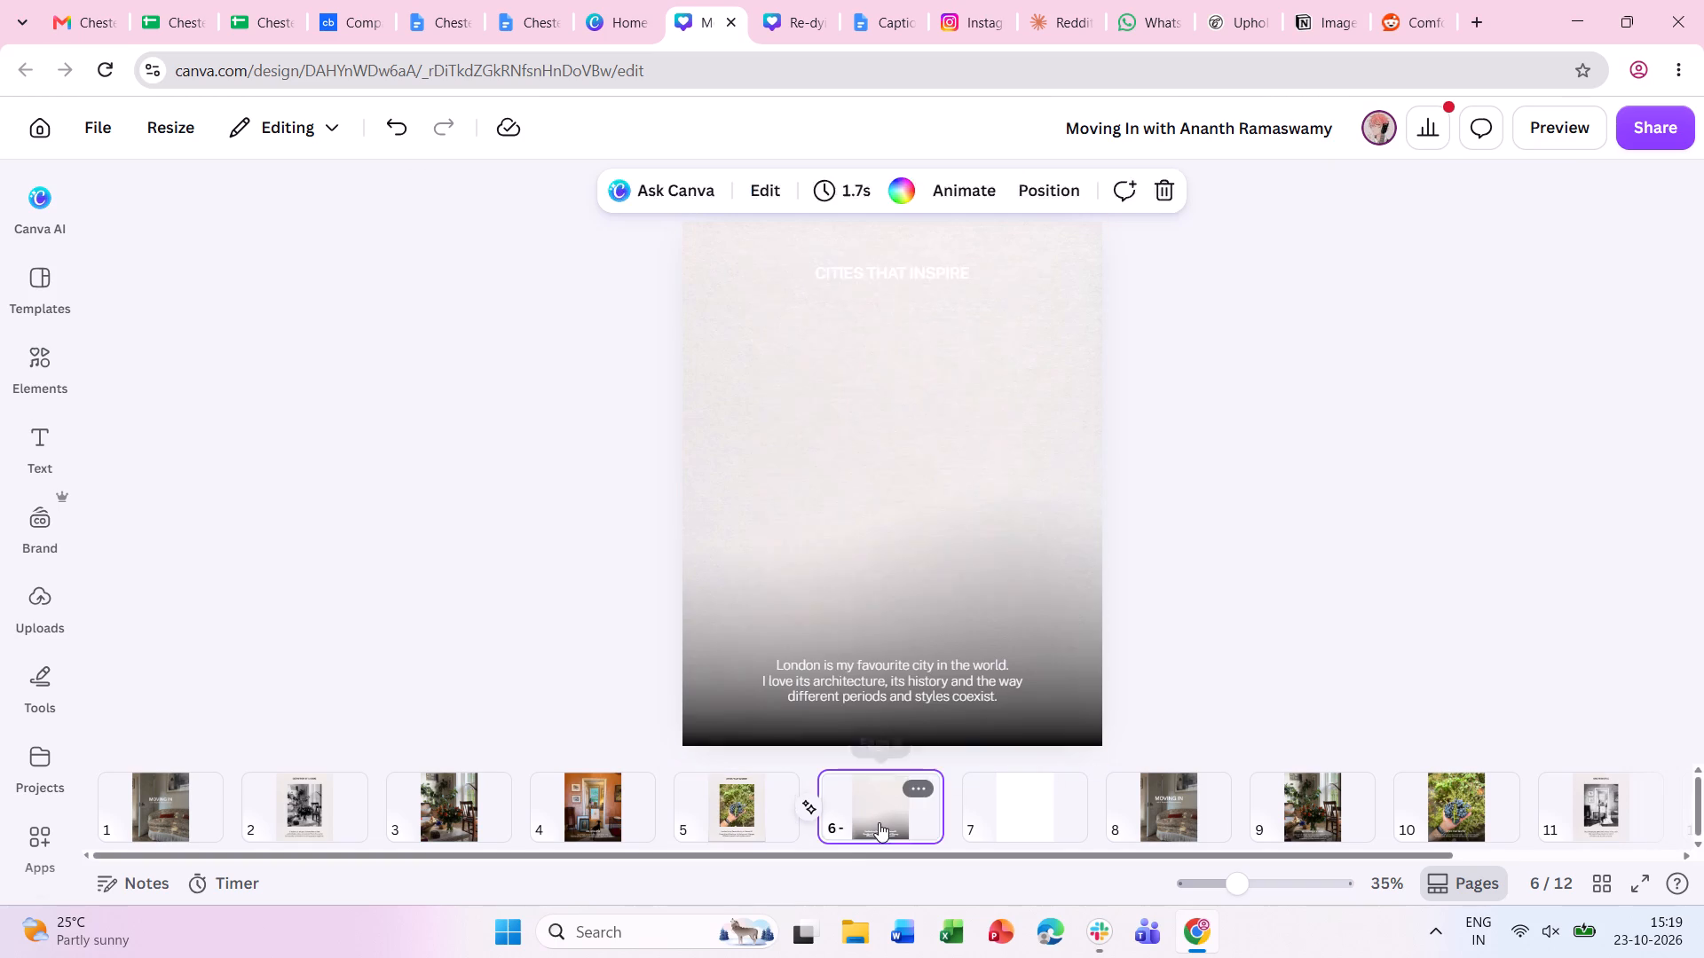
{"action": "key", "text": "ctrl+v"}
Align the pasted photo with the top-left corner of page 6 and enlarge it to cover the full page.
{"action": "scroll", "coordinate": [1234, 519], "scroll_direction": "up", "scroll_amount": 1}
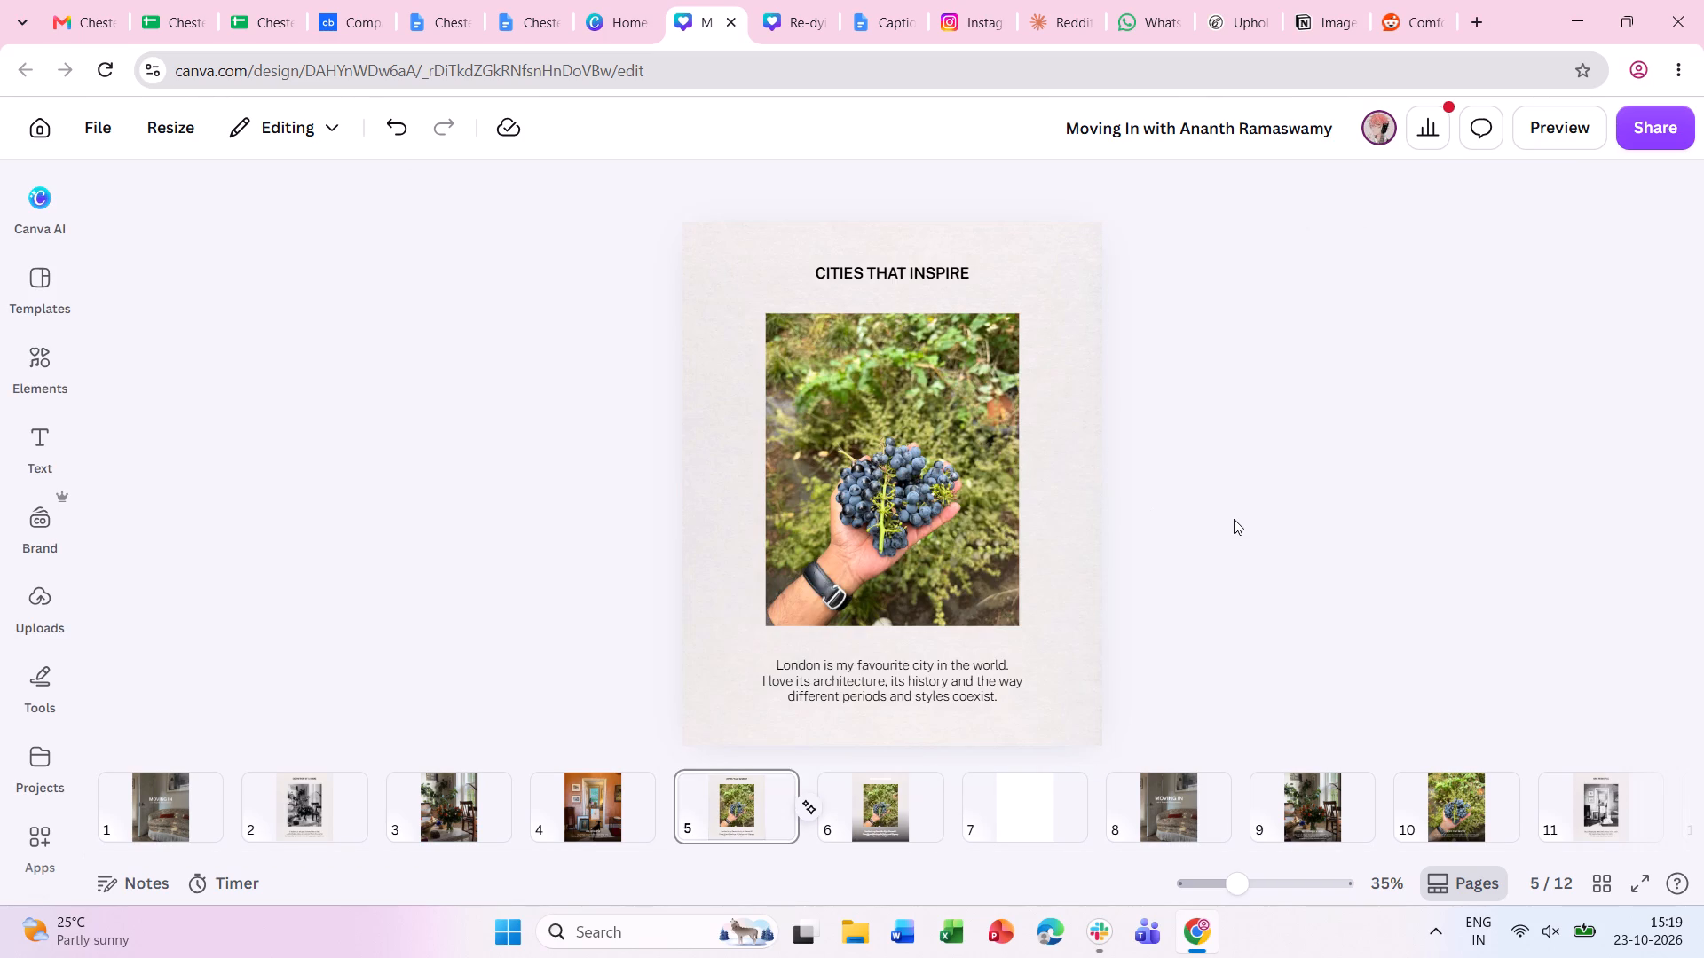
{"action": "scroll", "coordinate": [1234, 519], "scroll_direction": "down", "scroll_amount": 1}
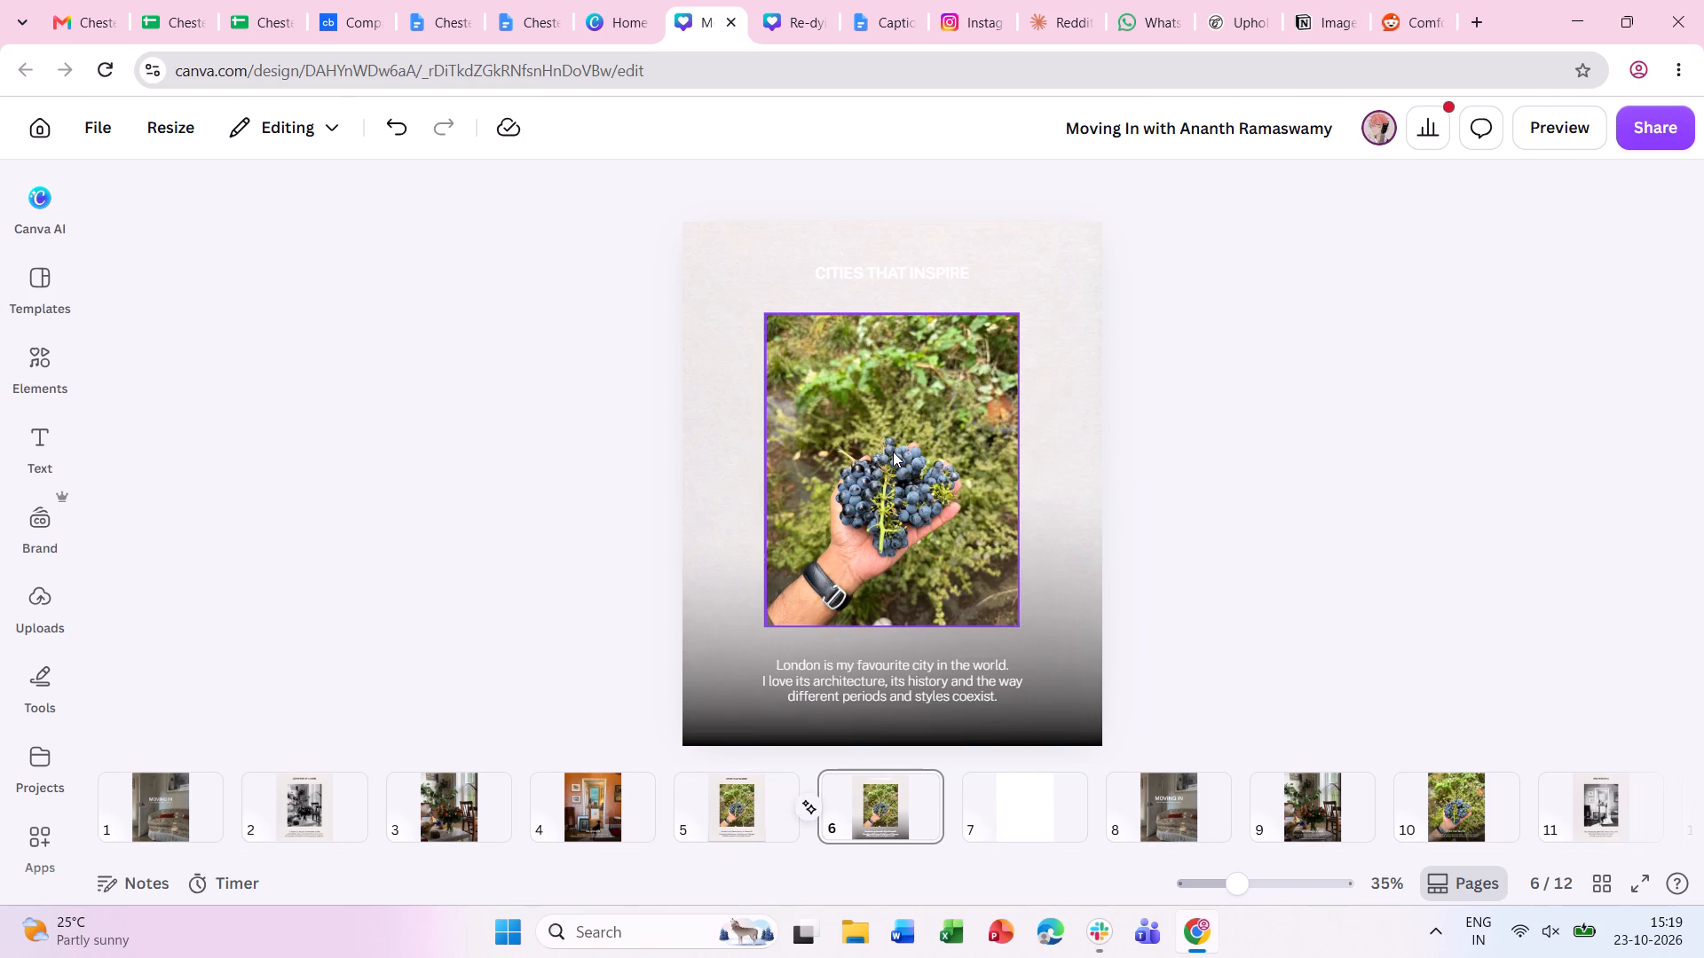
{"action": "left_click_drag", "start_coordinate": [893, 452], "coordinate": [811, 364]}
{"action": "left_click_drag", "start_coordinate": [938, 538], "coordinate": [1103, 742]}
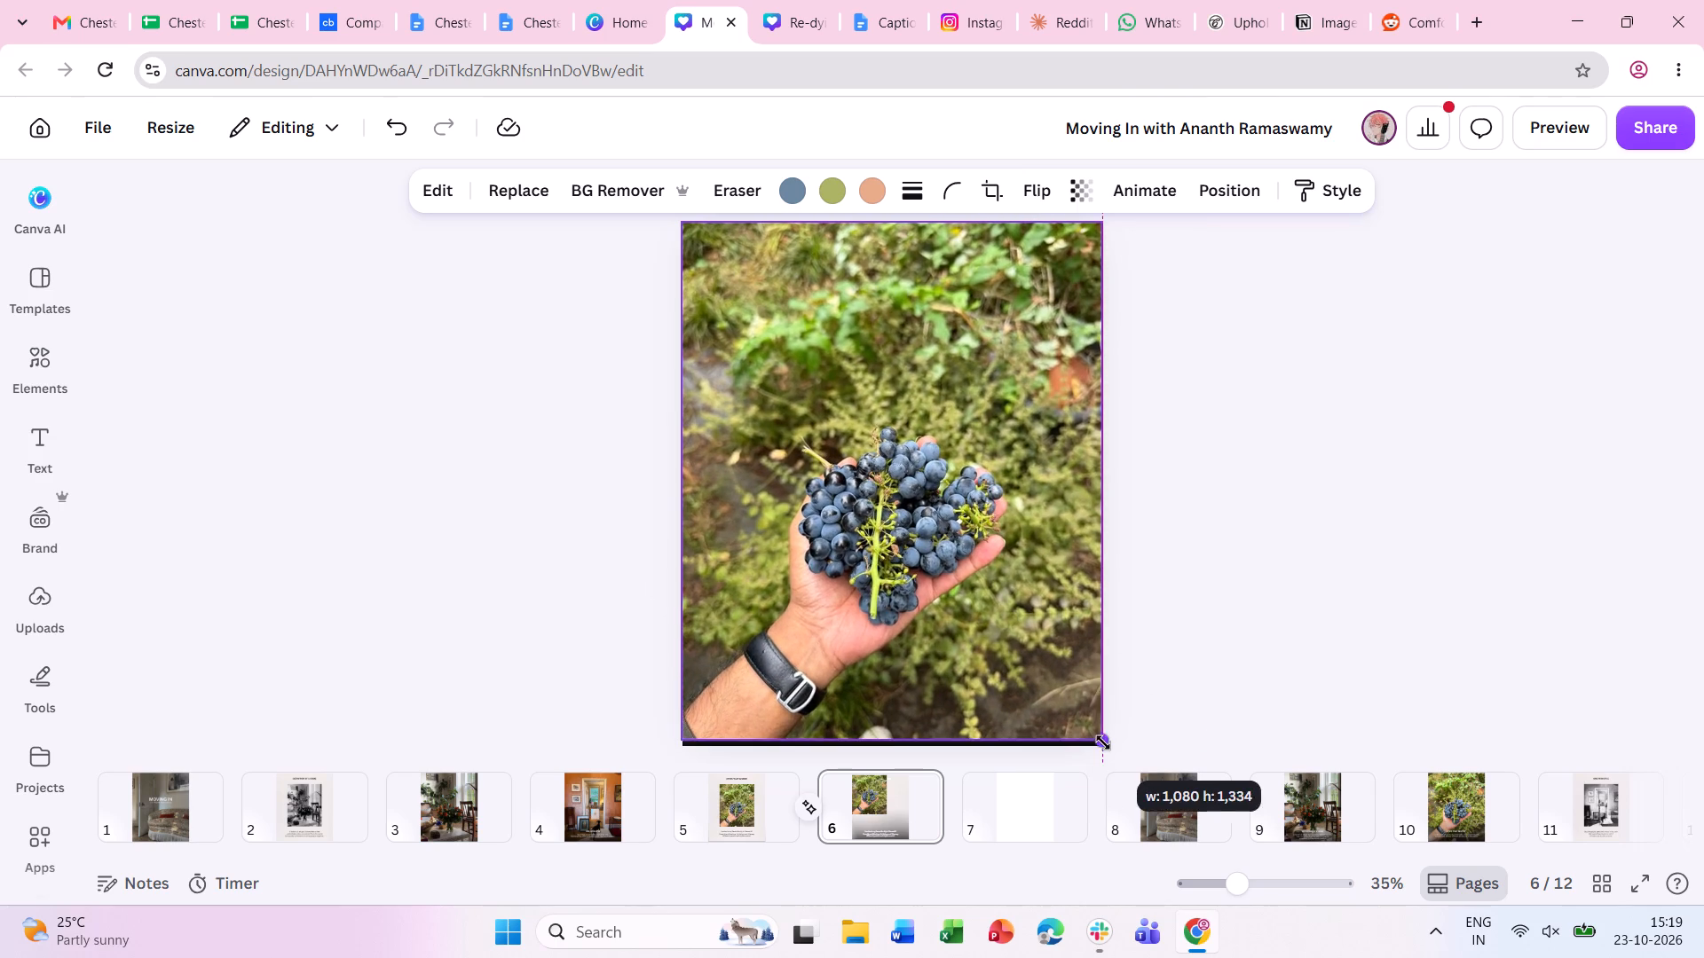
{"action": "left_click_drag", "start_coordinate": [1103, 742], "coordinate": [1108, 749]}
Layer the enlarged photo on page 6 beneath the text and dark gradient, above the paper texture, and centre it horizontally.
{"action": "left_click", "coordinate": [1215, 195]}
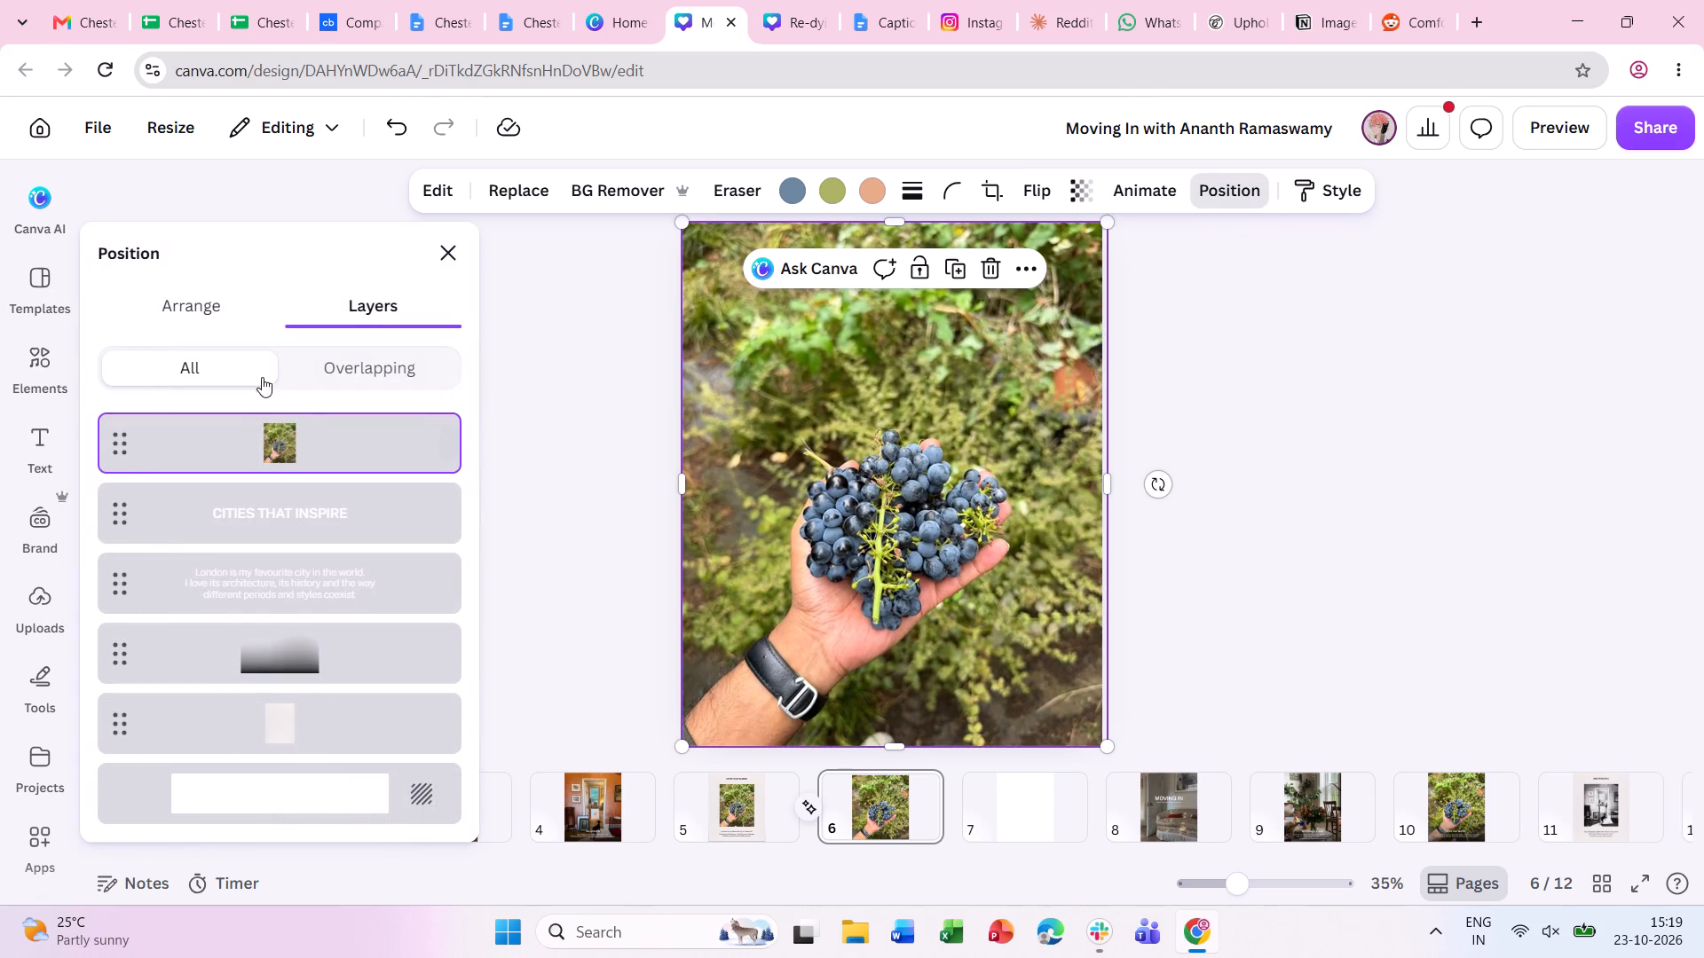
{"action": "left_click_drag", "start_coordinate": [117, 441], "coordinate": [123, 649]}
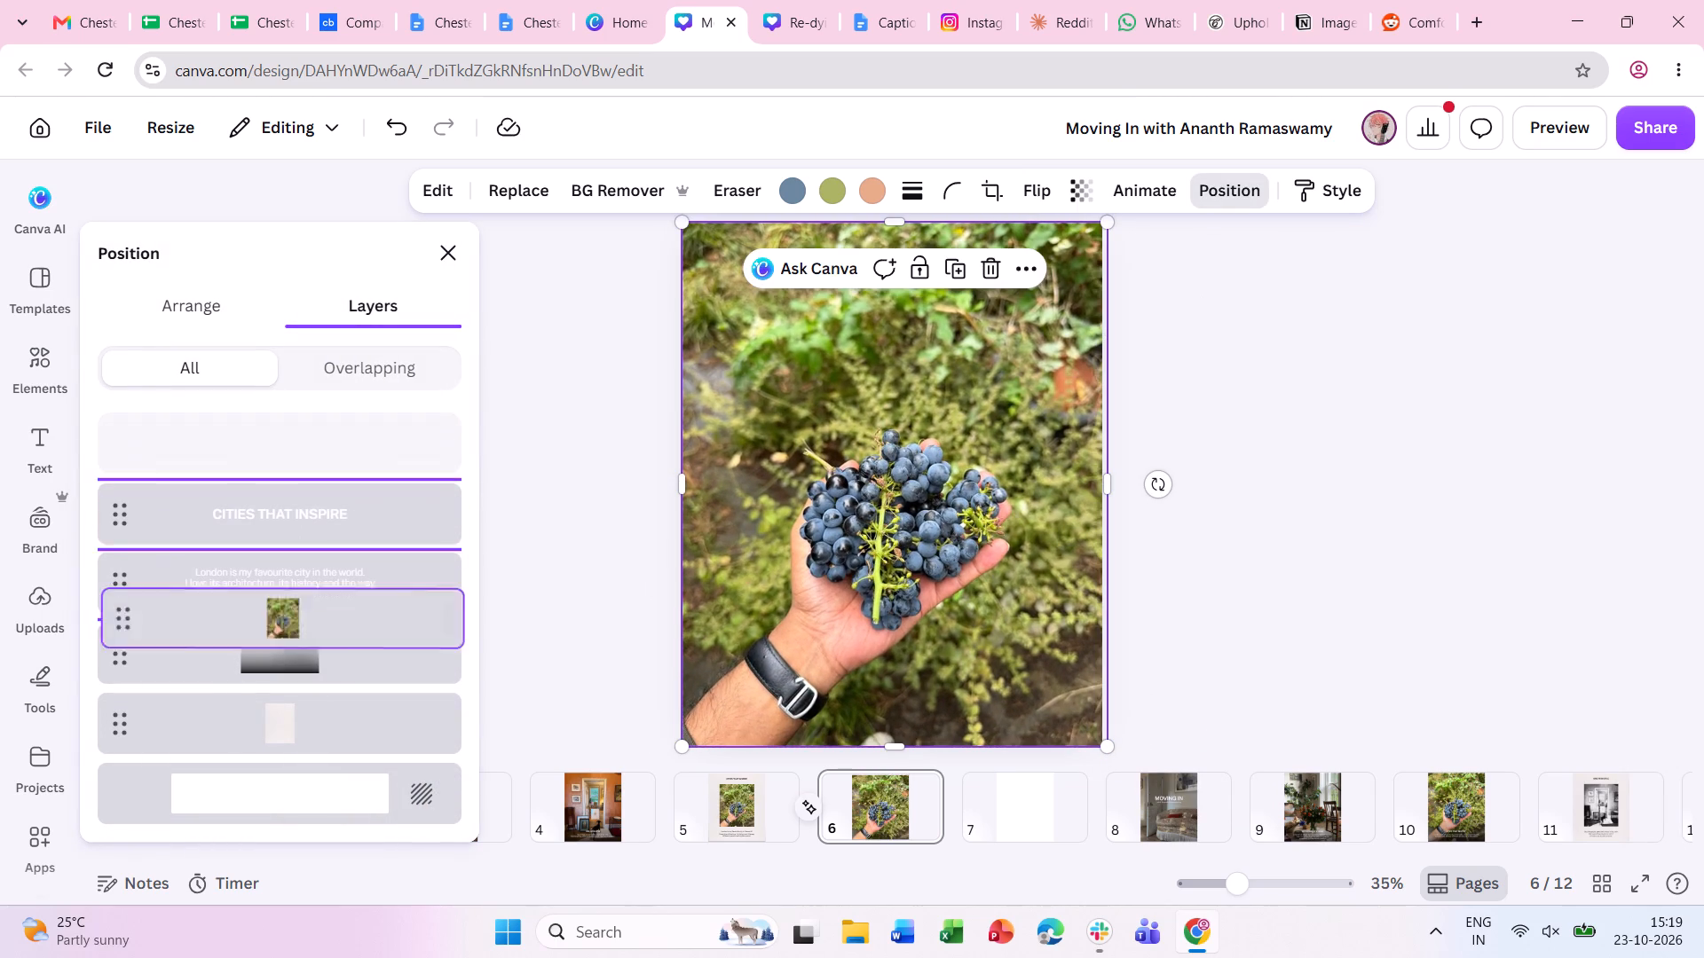
{"action": "left_click_drag", "start_coordinate": [123, 649], "coordinate": [127, 682]}
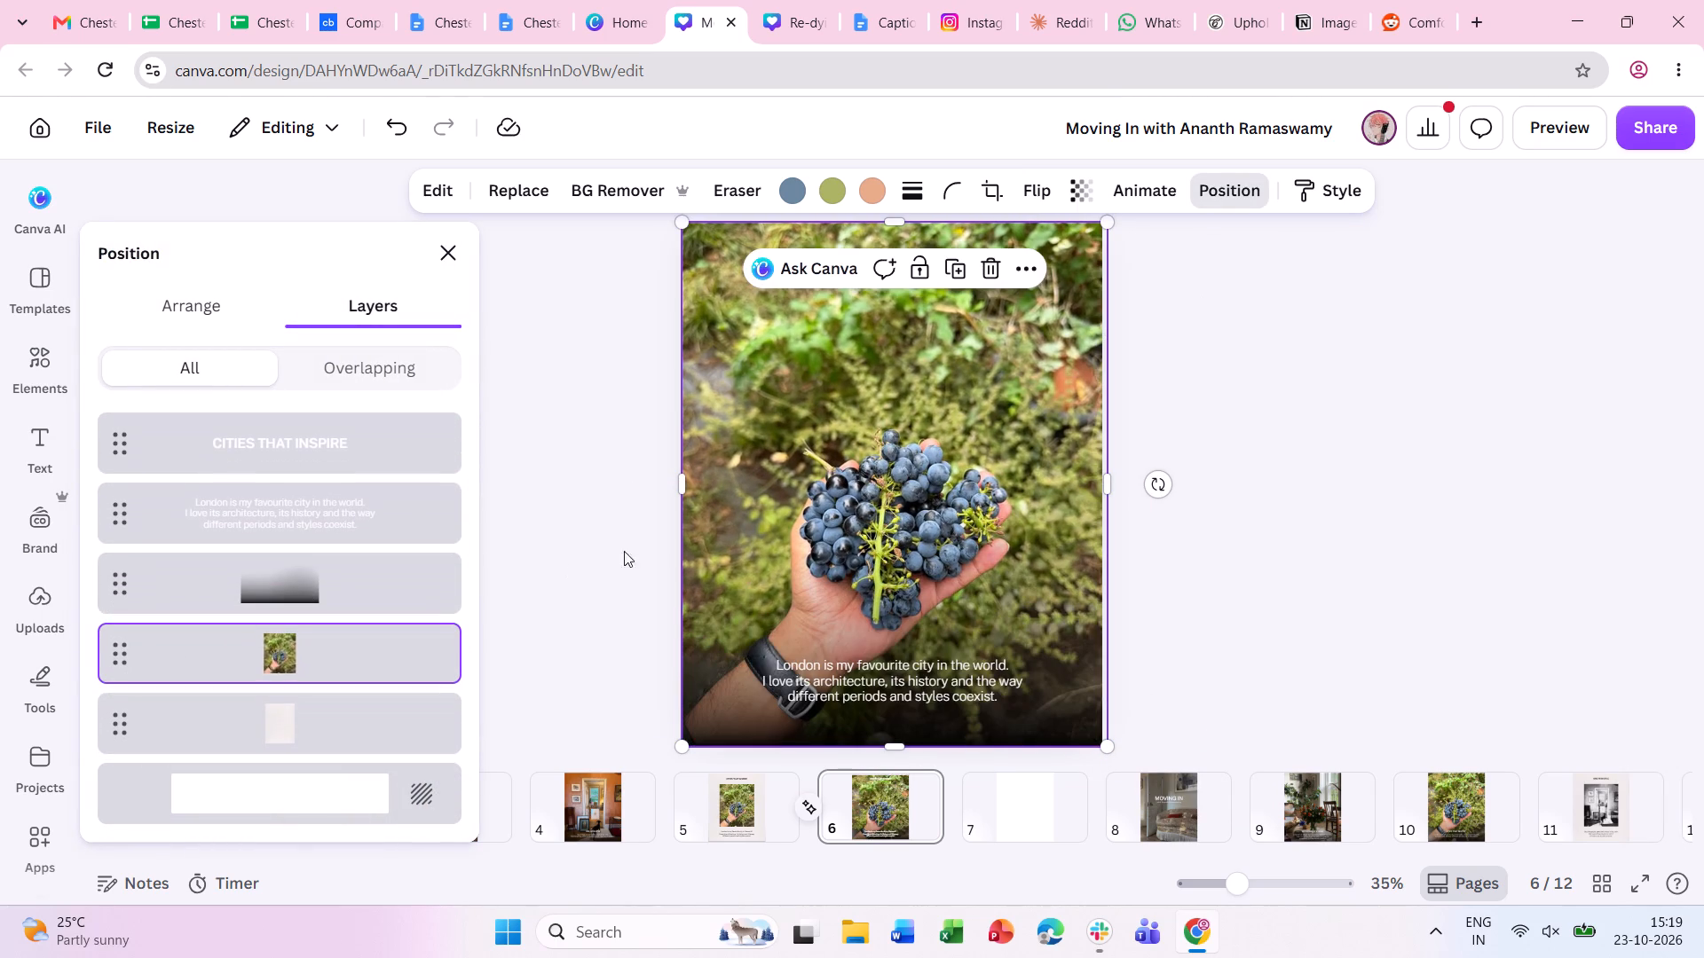
{"action": "left_click", "coordinate": [1041, 394]}
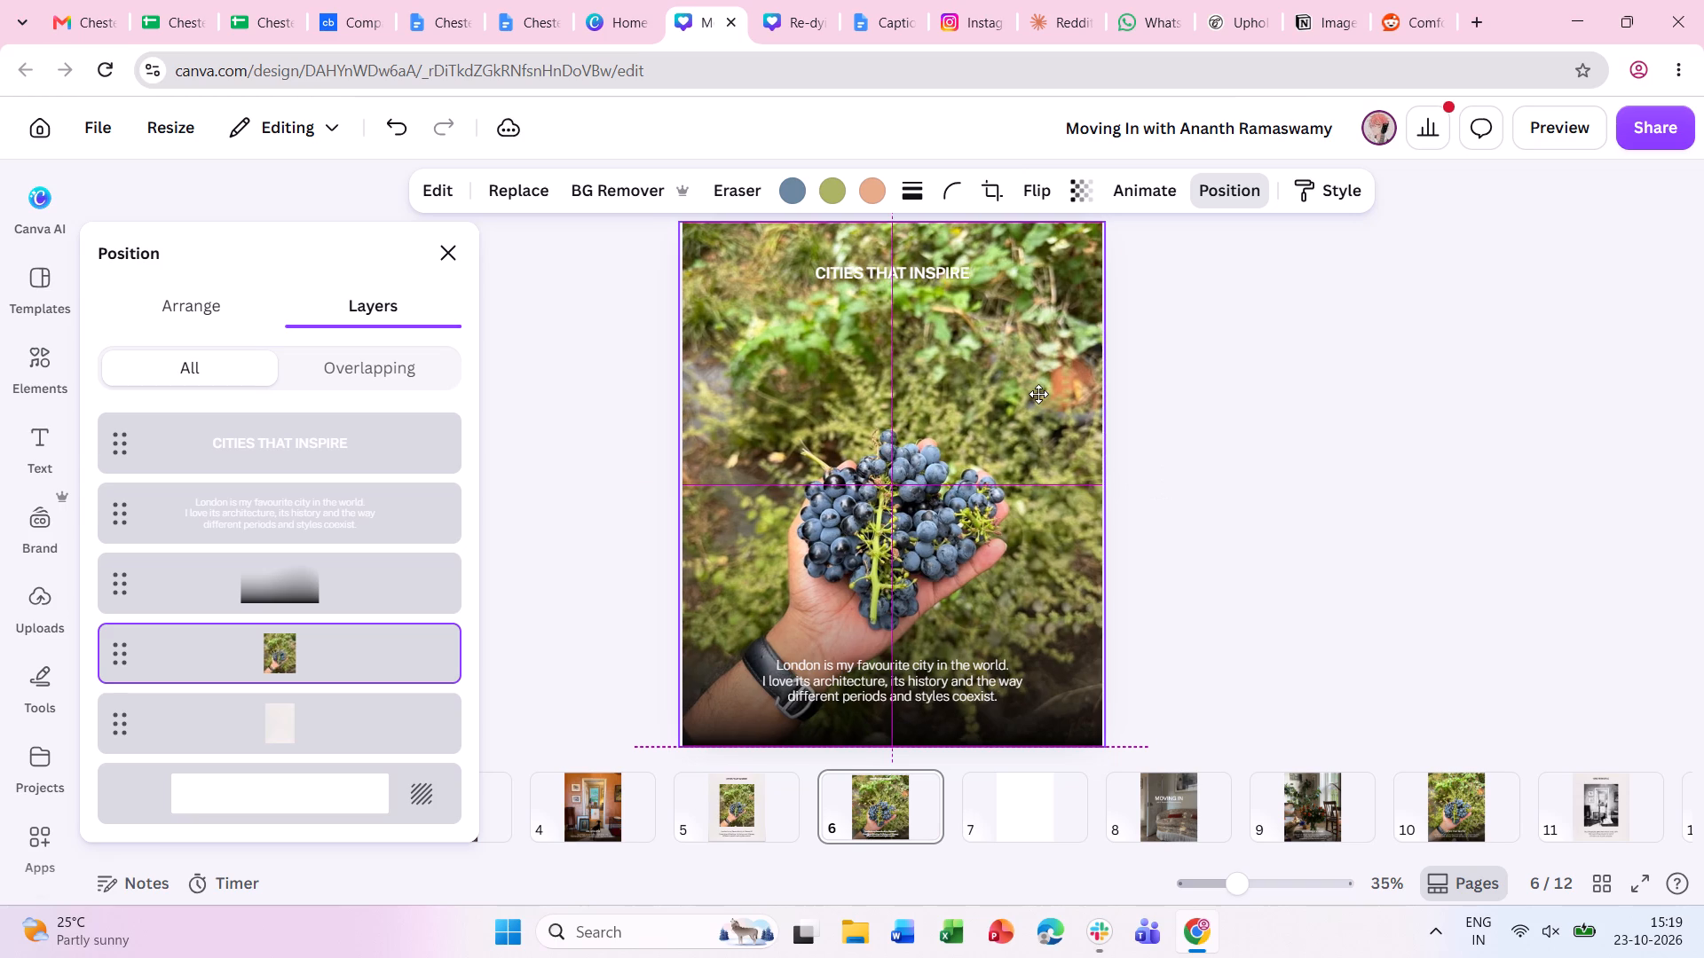
{"action": "left_click", "coordinate": [1269, 447]}
{"action": "left_click", "coordinate": [1269, 447]}
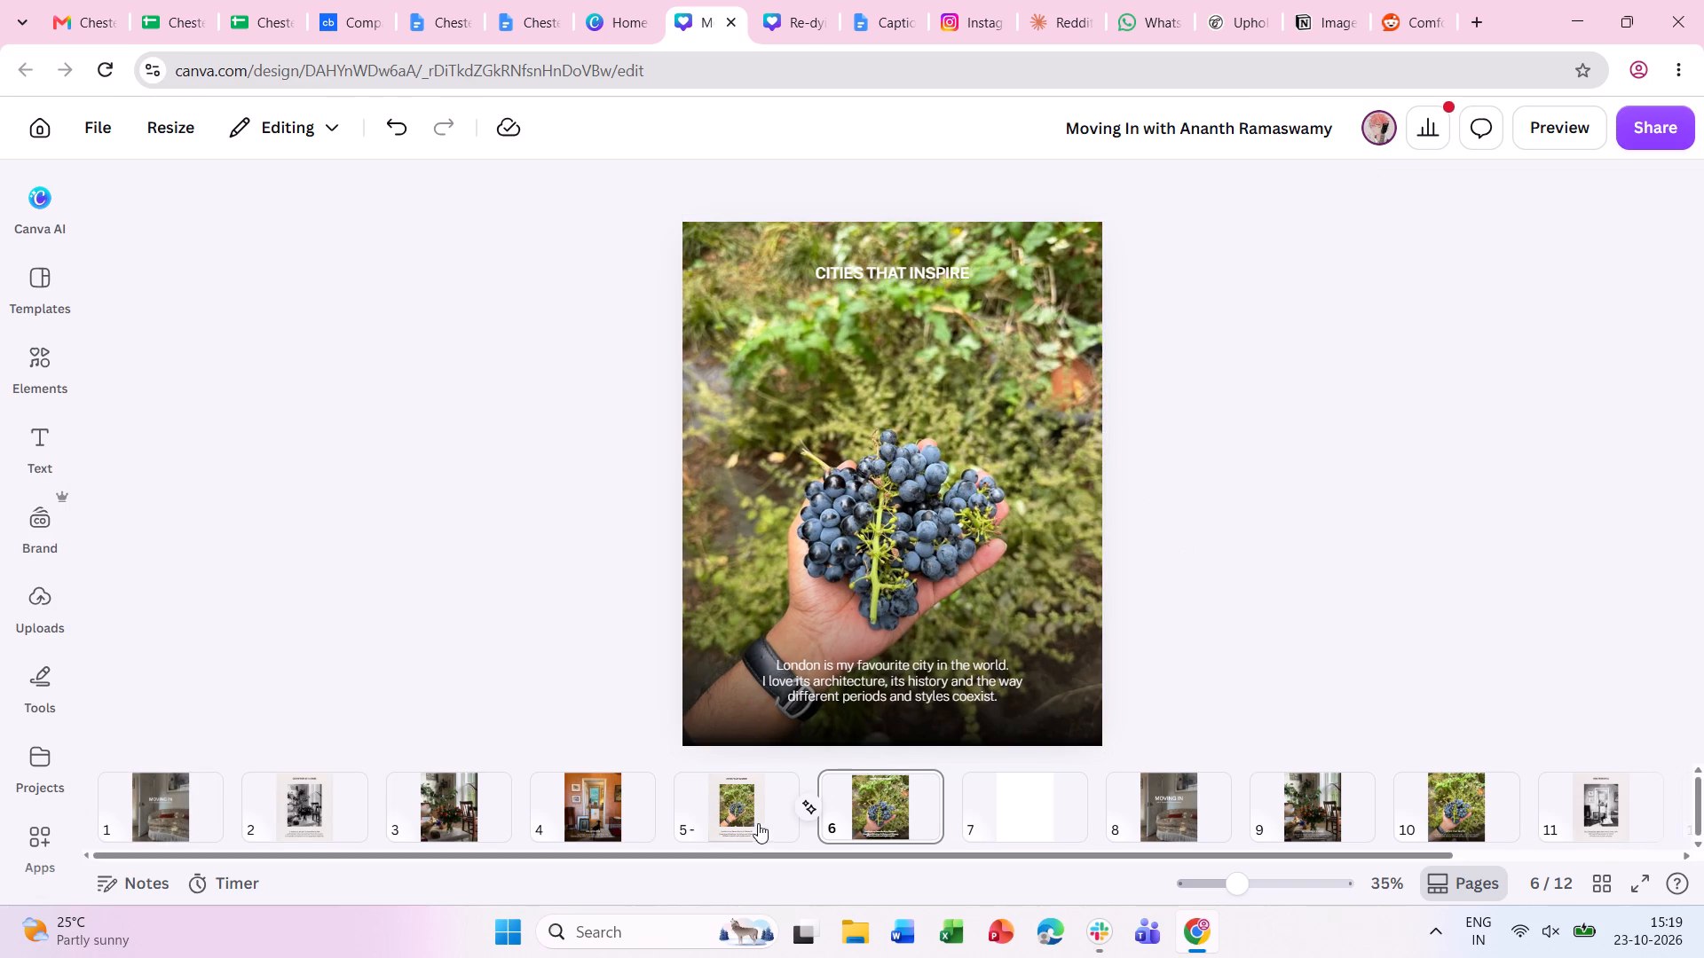
Try Match & Move durations of 0.4 and 0.9 seconds between pages 5 and 6, and settle on 1 second.
{"action": "left_click", "coordinate": [809, 815]}
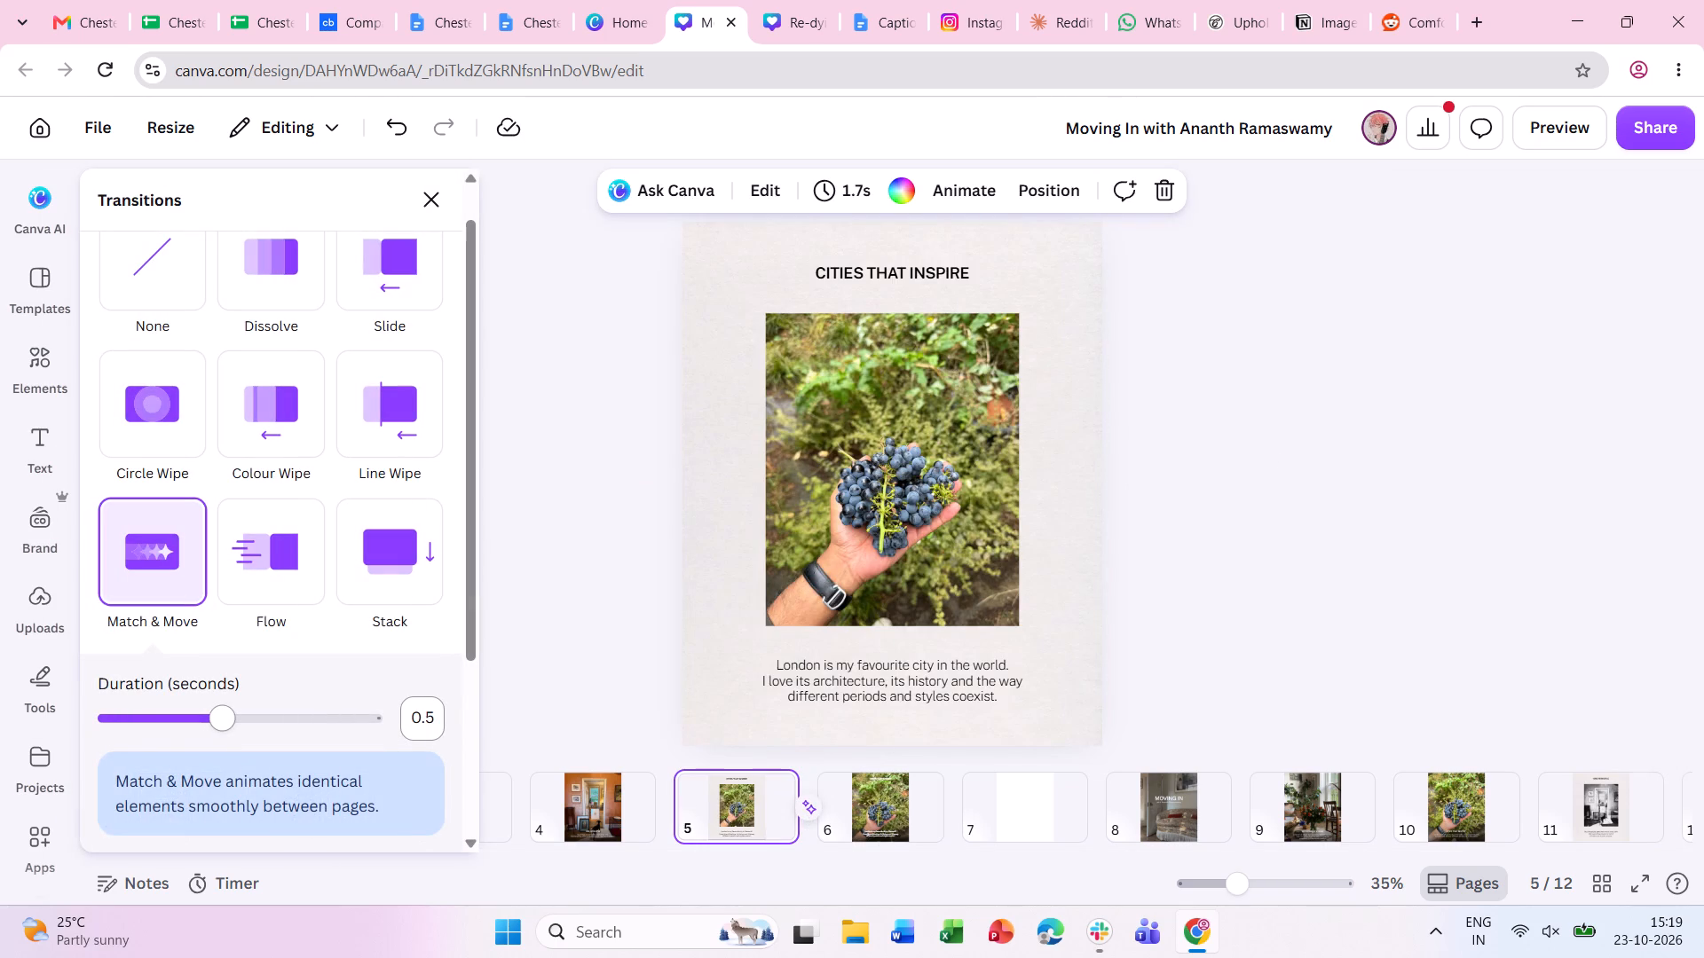
{"action": "left_click", "coordinate": [151, 722]}
{"action": "left_click", "coordinate": [198, 722]}
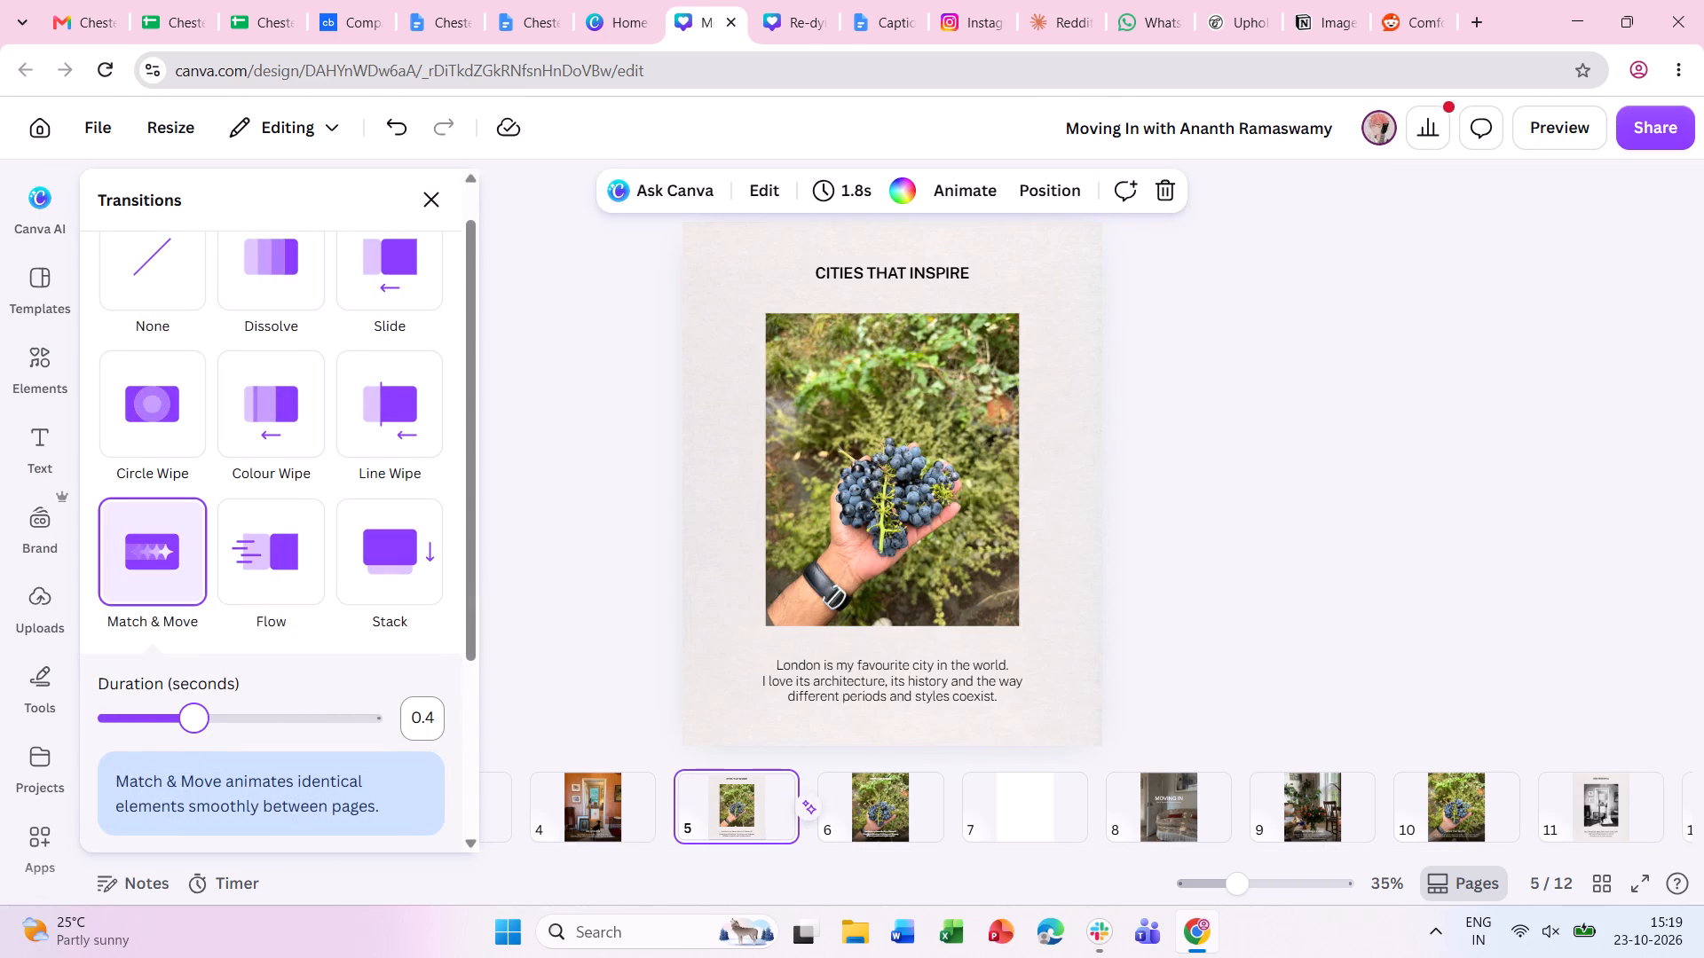
{"action": "left_click", "coordinate": [326, 715]}
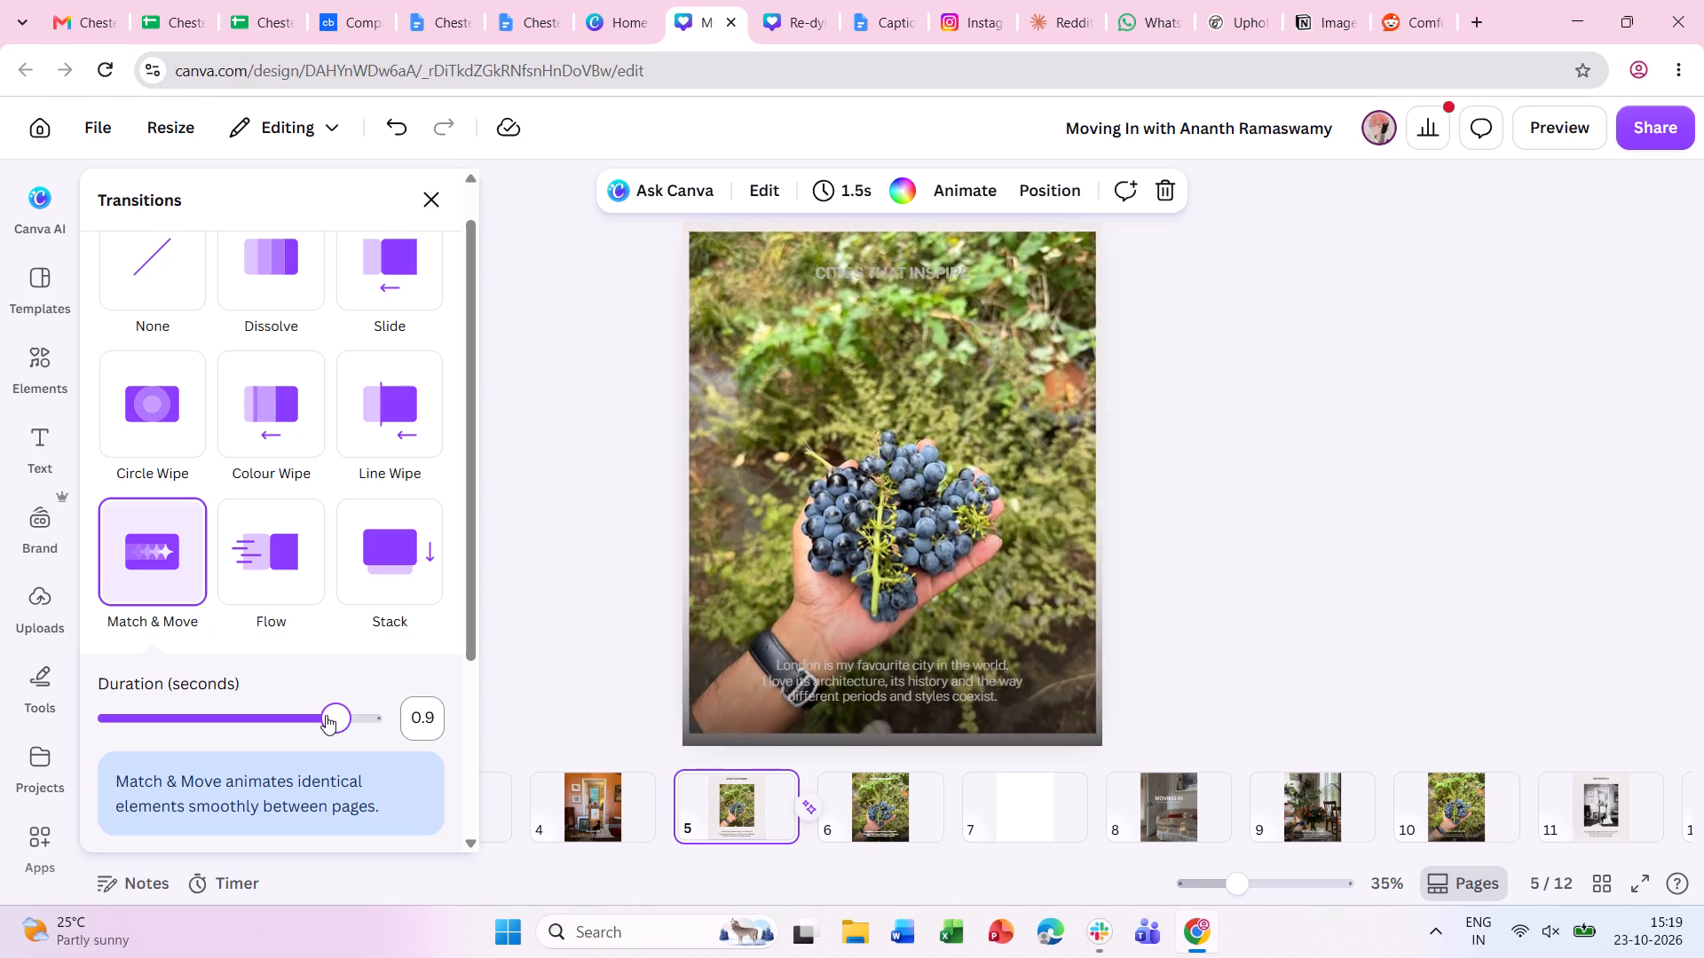
{"action": "left_click_drag", "start_coordinate": [343, 718], "coordinate": [428, 711]}
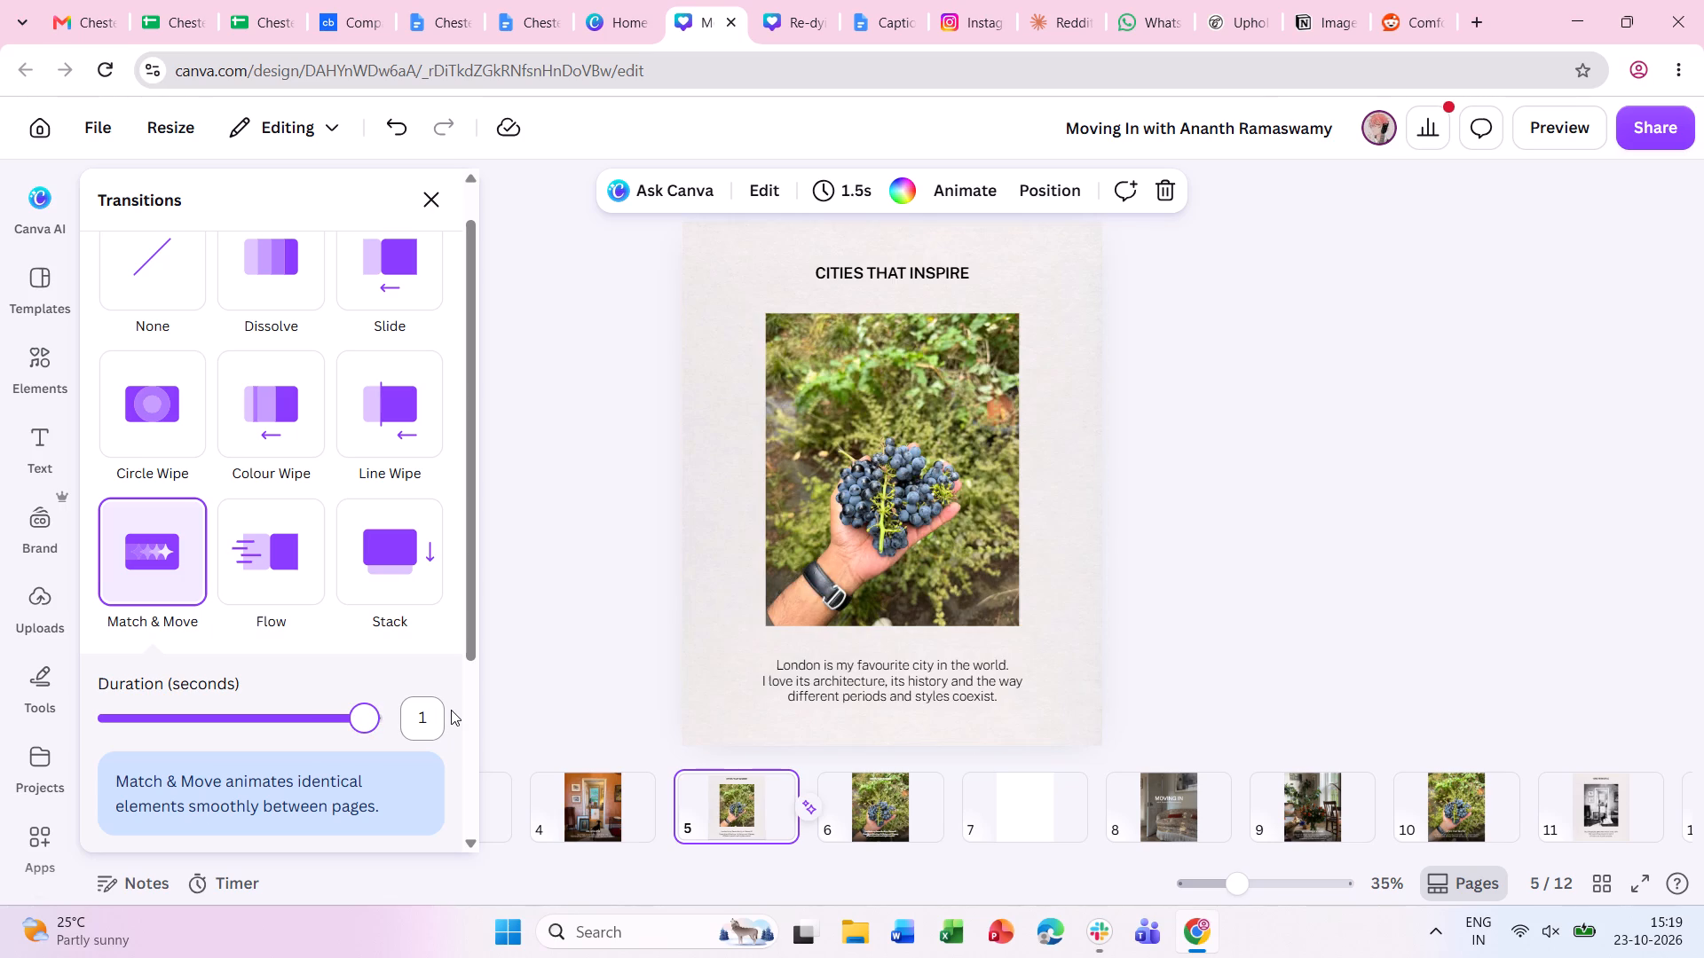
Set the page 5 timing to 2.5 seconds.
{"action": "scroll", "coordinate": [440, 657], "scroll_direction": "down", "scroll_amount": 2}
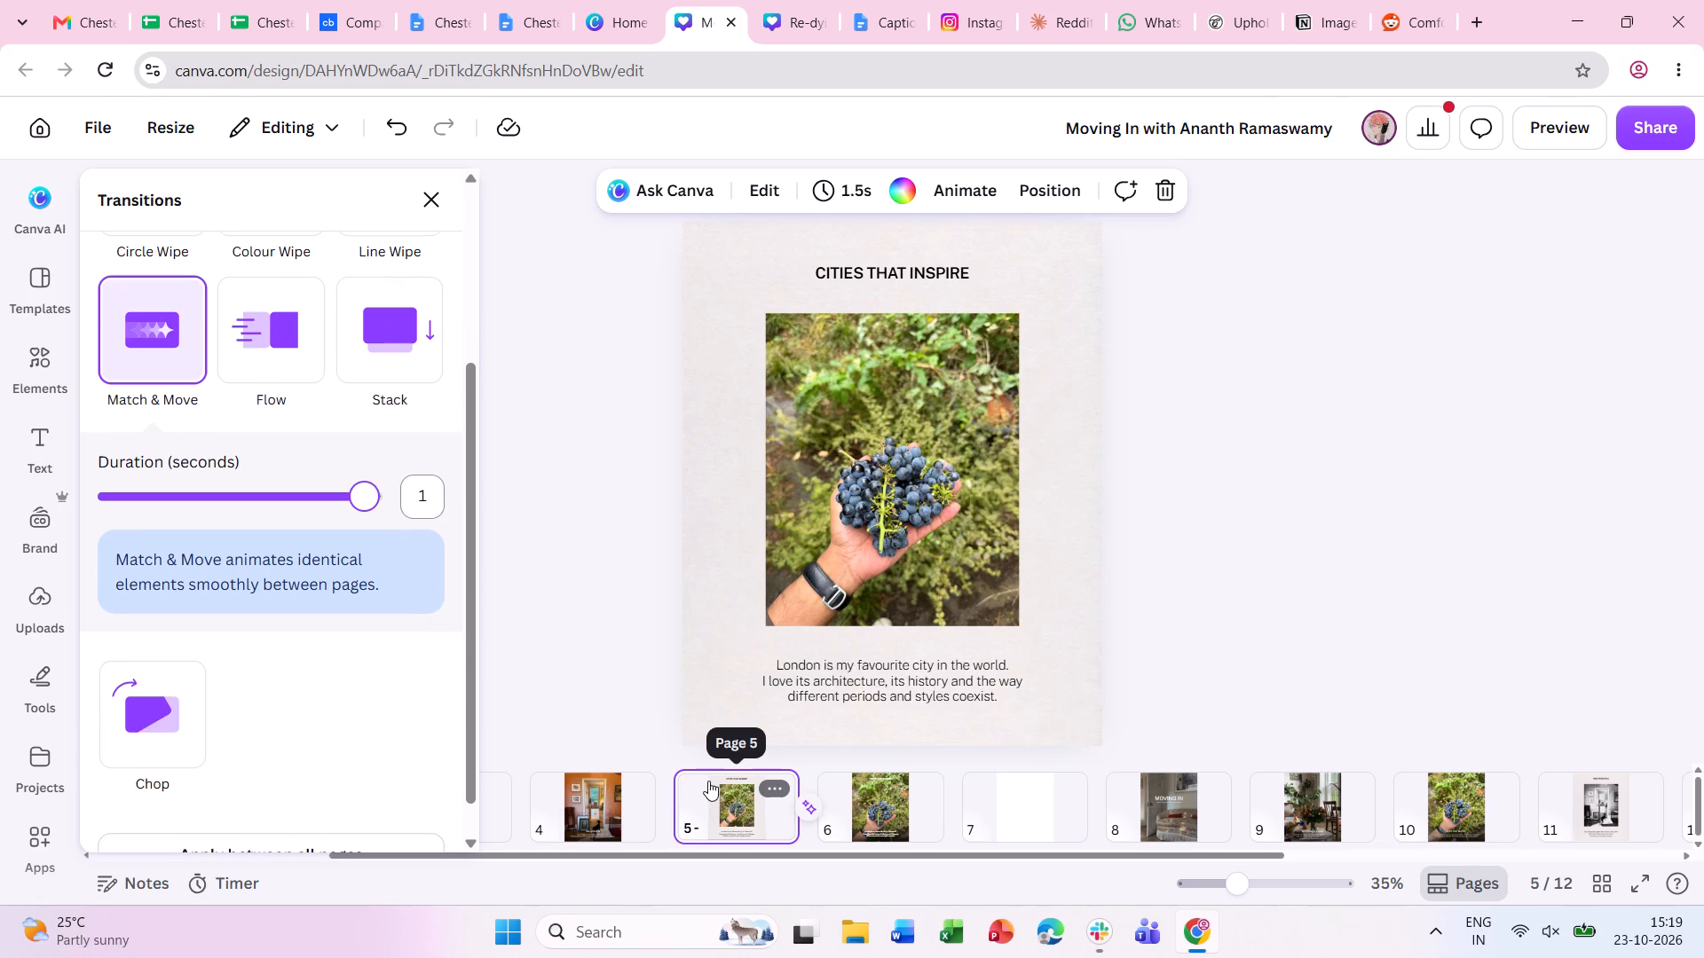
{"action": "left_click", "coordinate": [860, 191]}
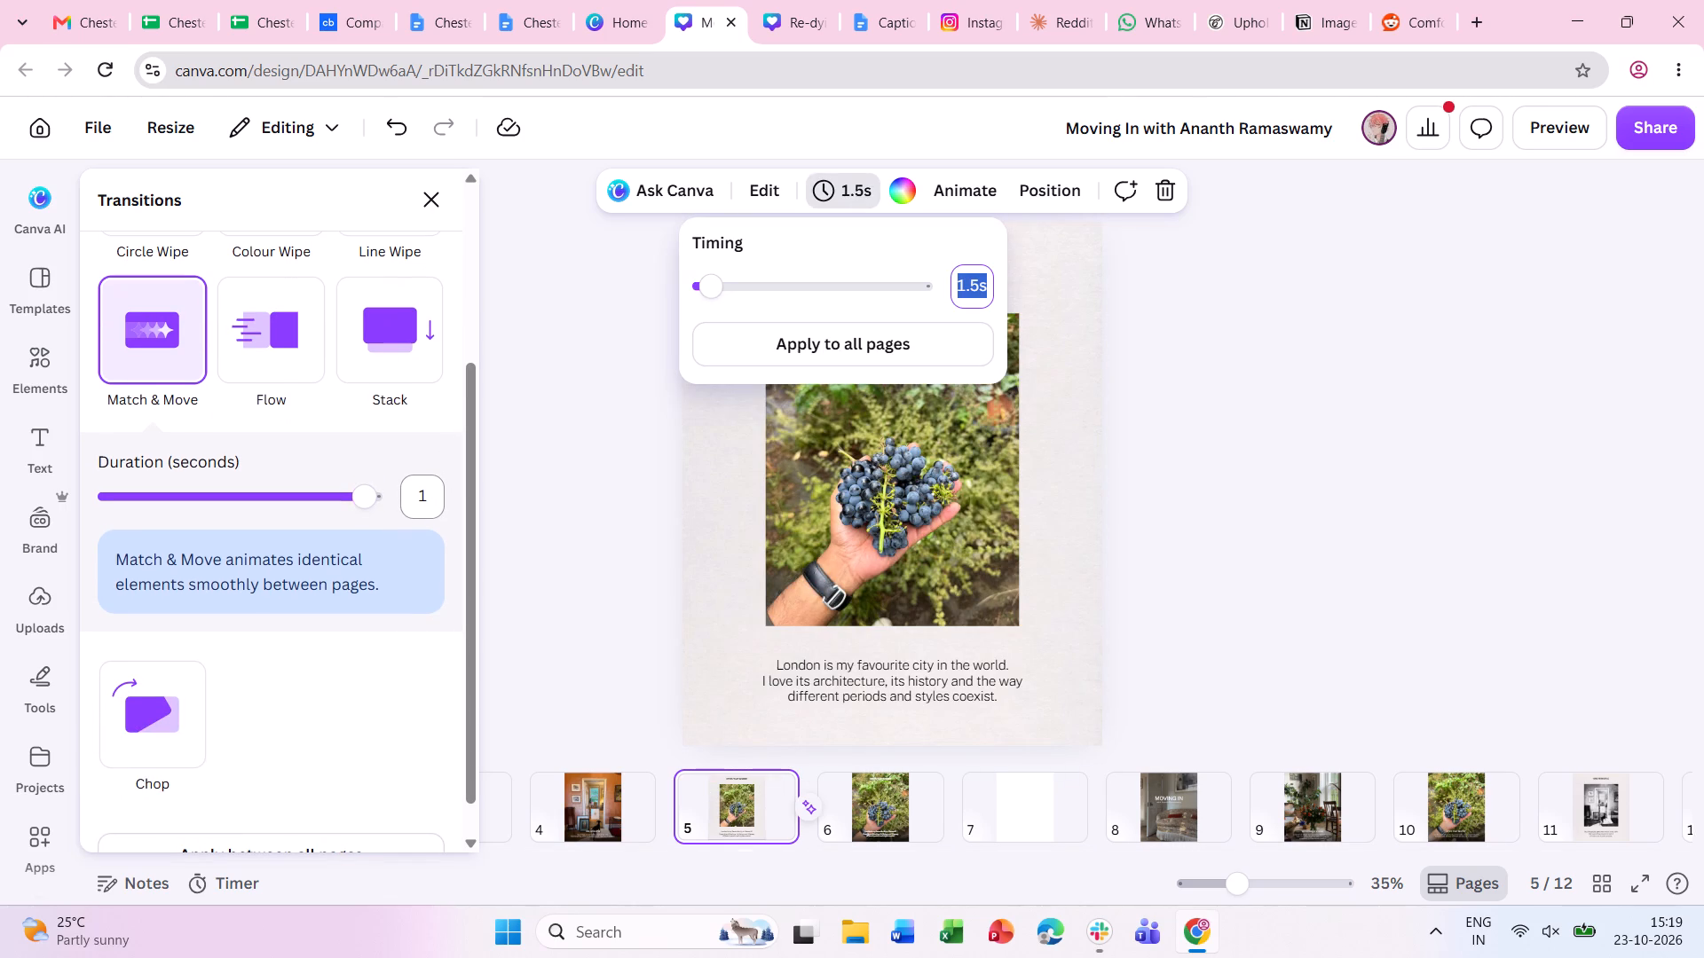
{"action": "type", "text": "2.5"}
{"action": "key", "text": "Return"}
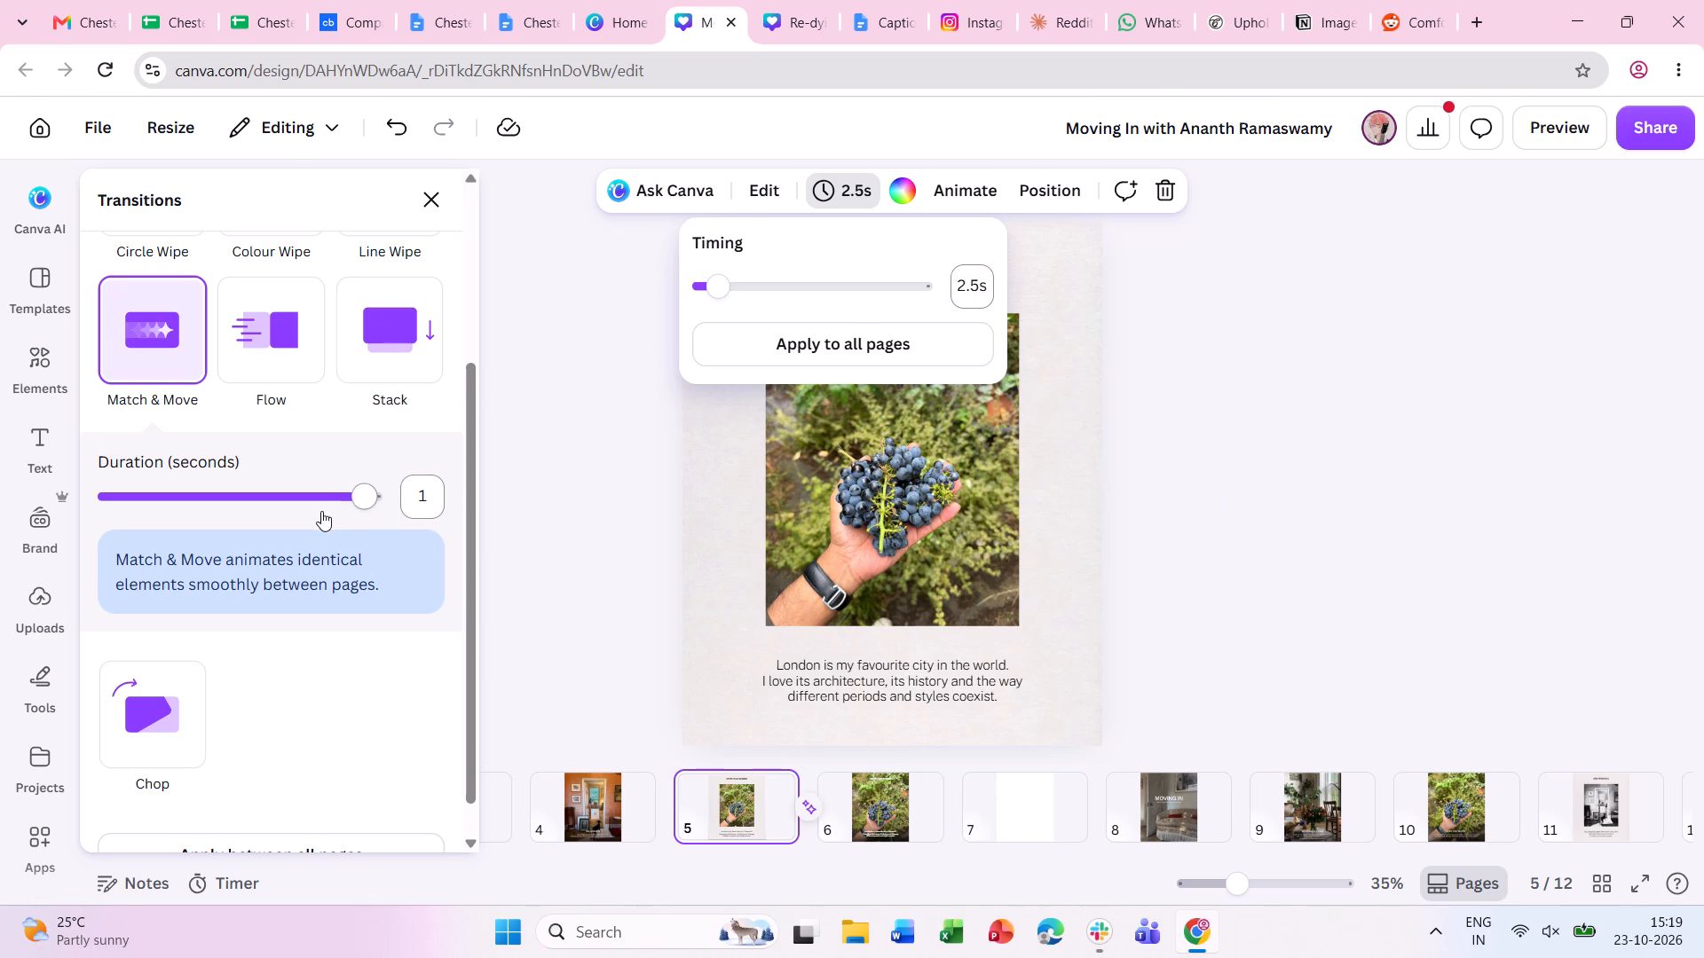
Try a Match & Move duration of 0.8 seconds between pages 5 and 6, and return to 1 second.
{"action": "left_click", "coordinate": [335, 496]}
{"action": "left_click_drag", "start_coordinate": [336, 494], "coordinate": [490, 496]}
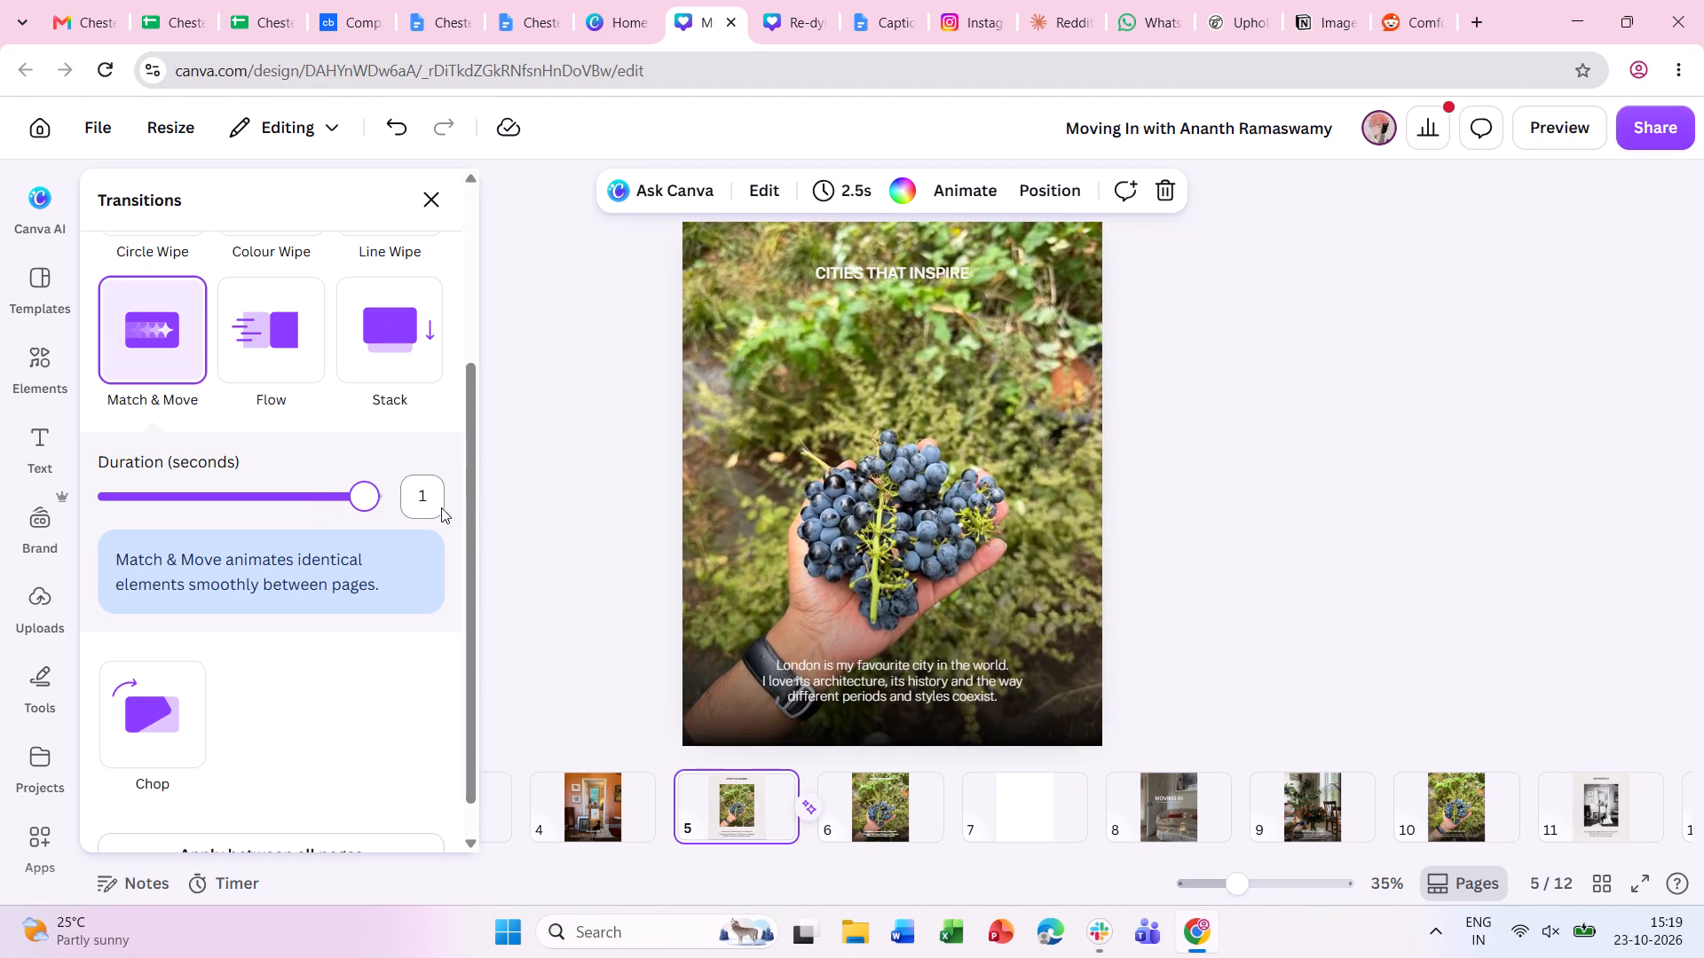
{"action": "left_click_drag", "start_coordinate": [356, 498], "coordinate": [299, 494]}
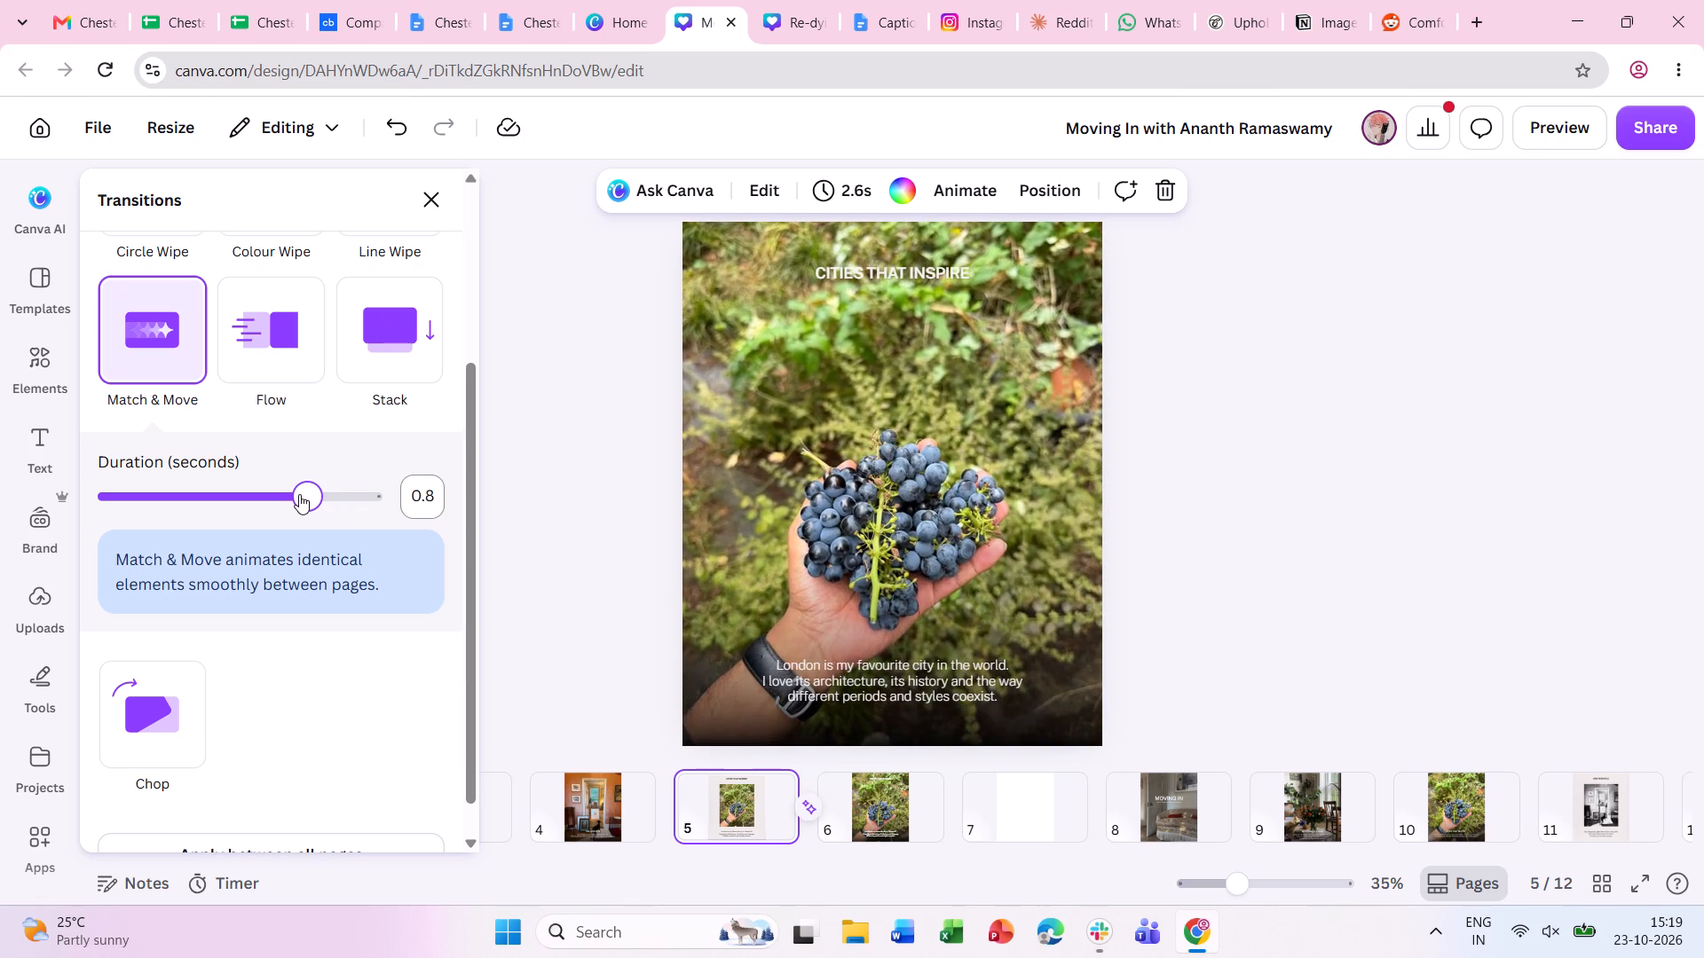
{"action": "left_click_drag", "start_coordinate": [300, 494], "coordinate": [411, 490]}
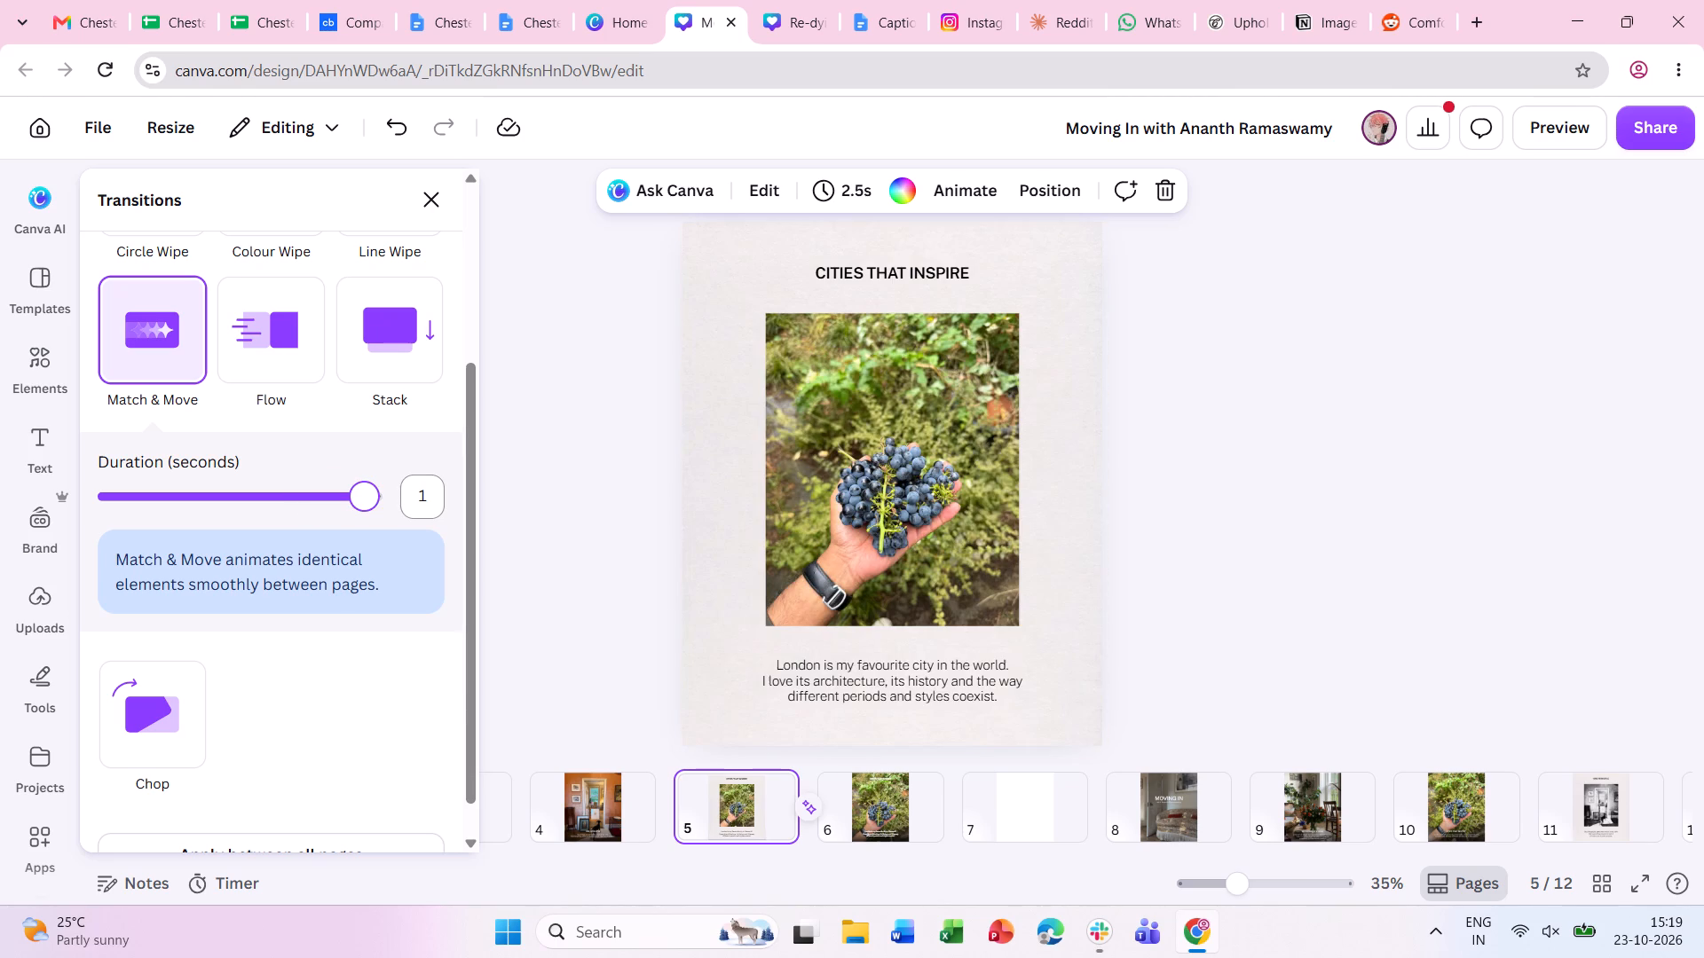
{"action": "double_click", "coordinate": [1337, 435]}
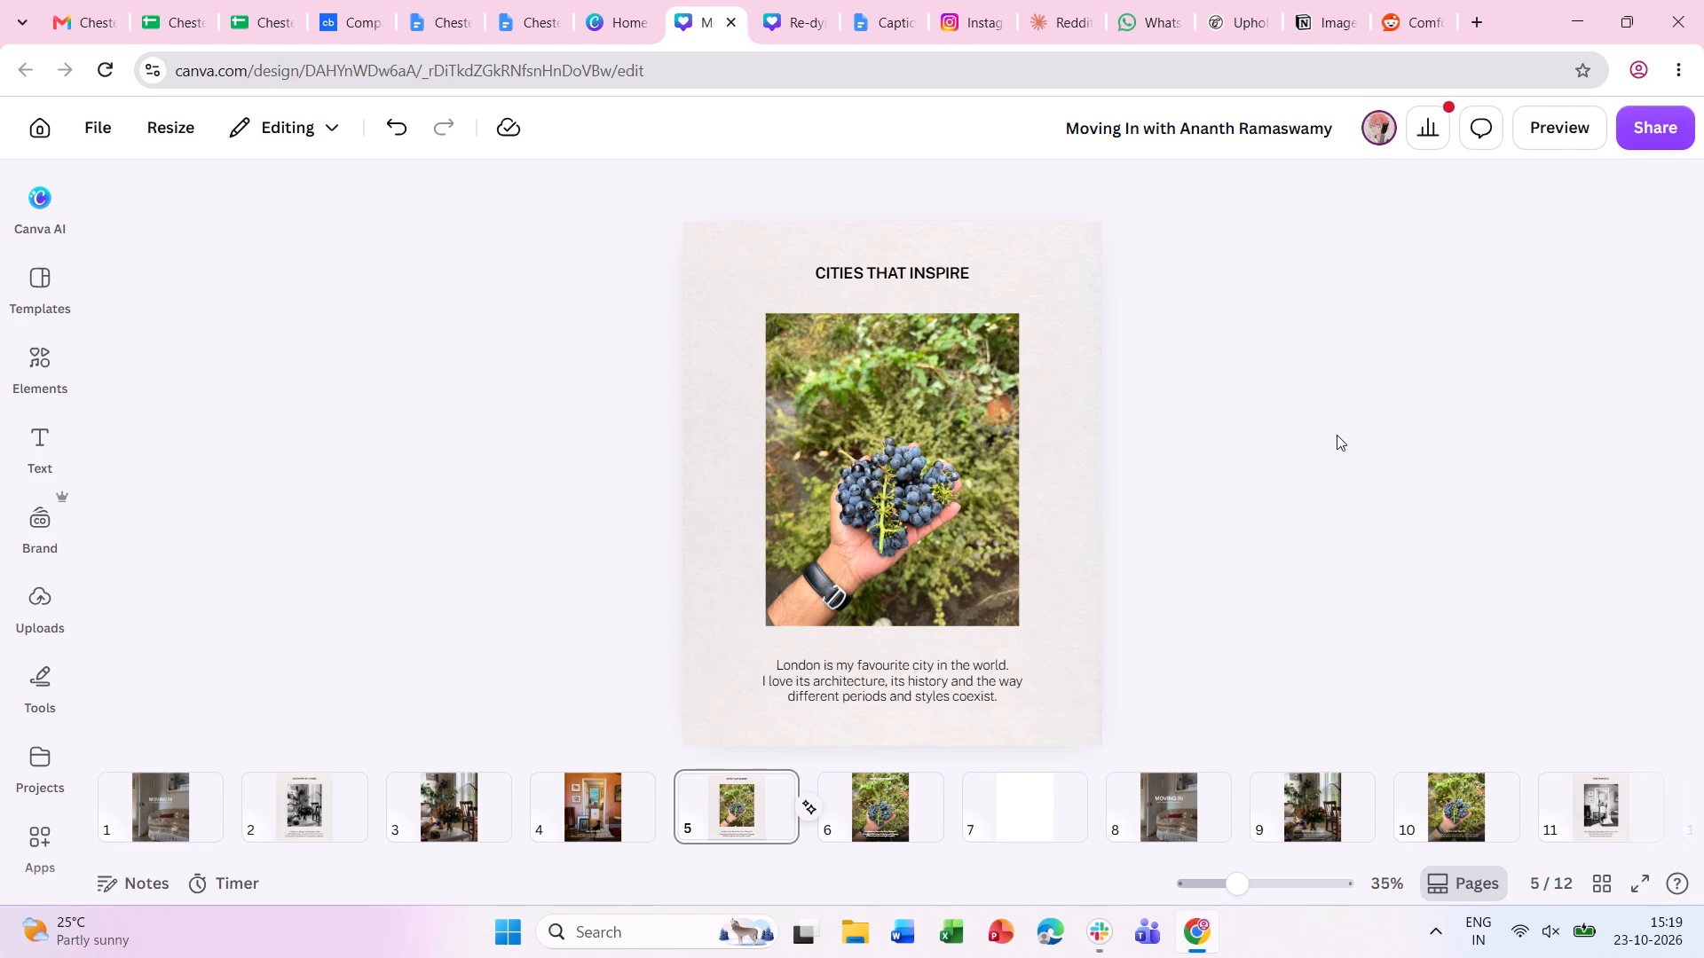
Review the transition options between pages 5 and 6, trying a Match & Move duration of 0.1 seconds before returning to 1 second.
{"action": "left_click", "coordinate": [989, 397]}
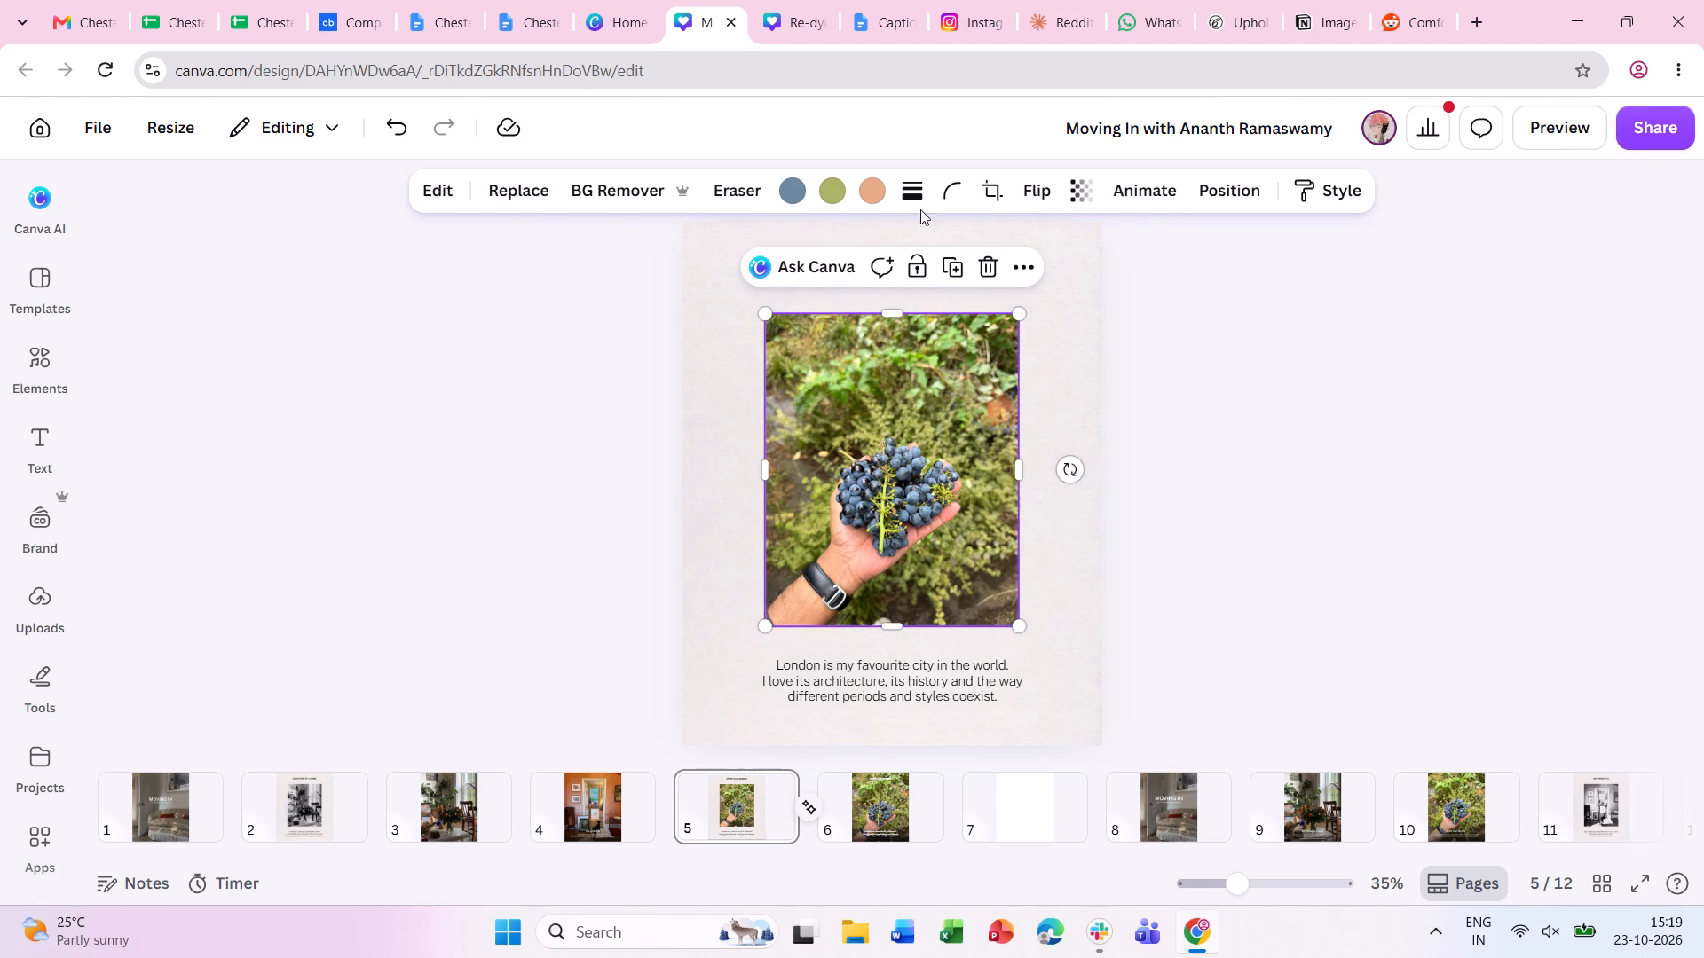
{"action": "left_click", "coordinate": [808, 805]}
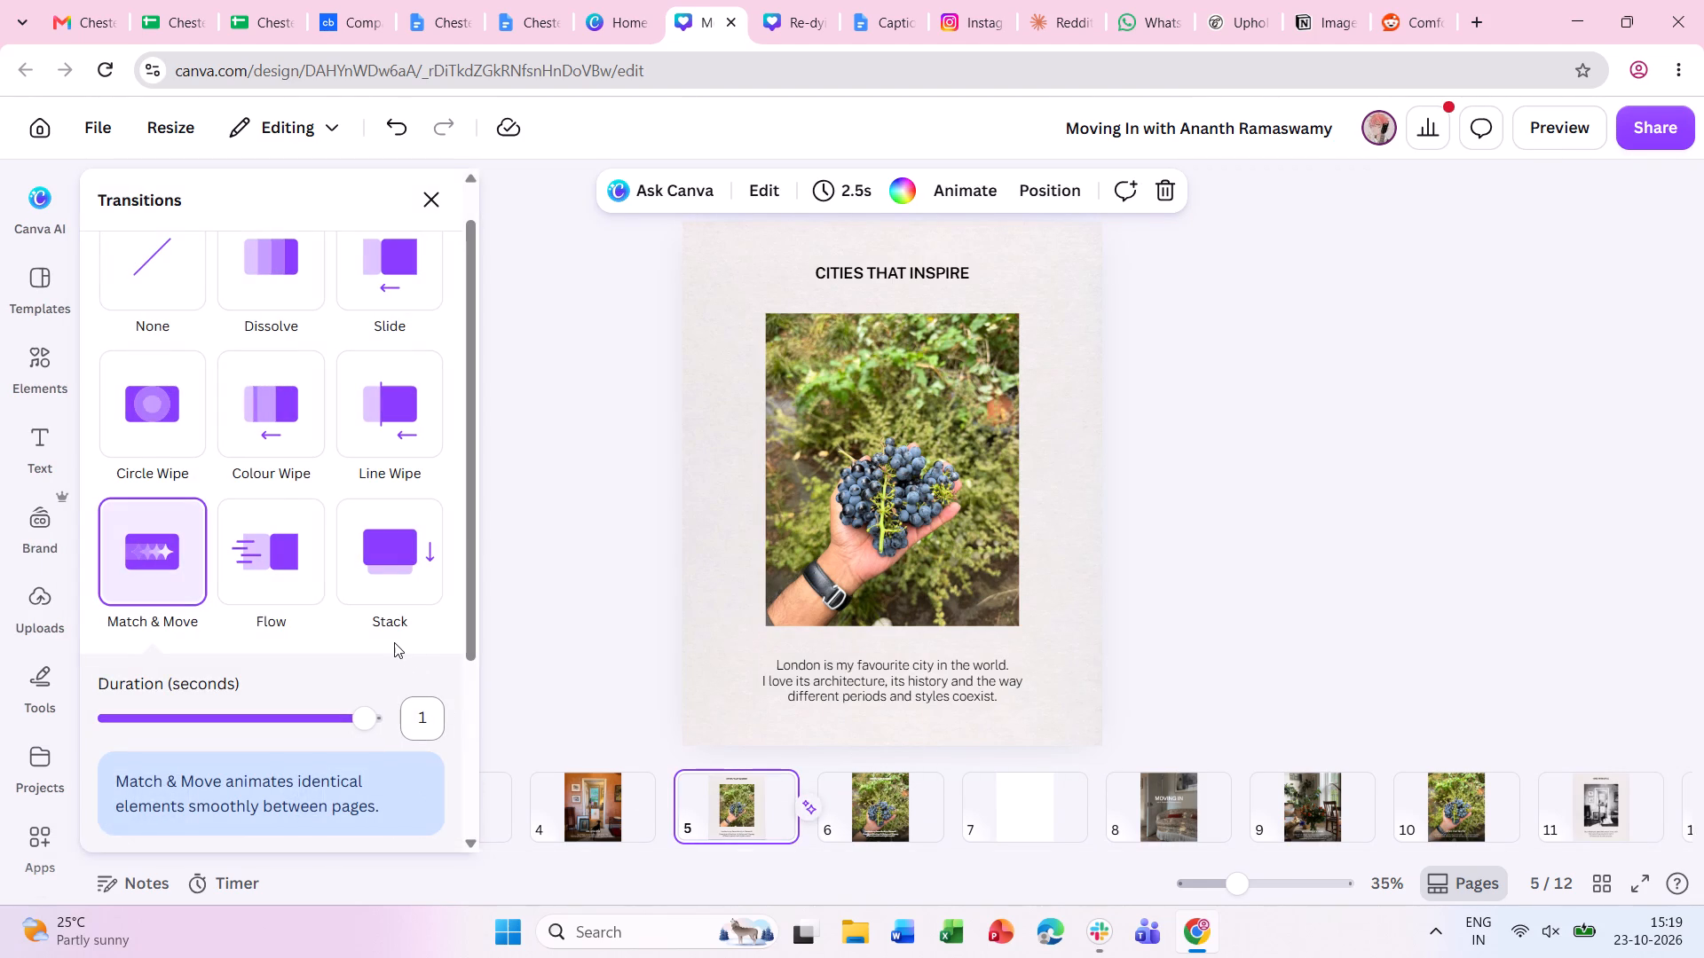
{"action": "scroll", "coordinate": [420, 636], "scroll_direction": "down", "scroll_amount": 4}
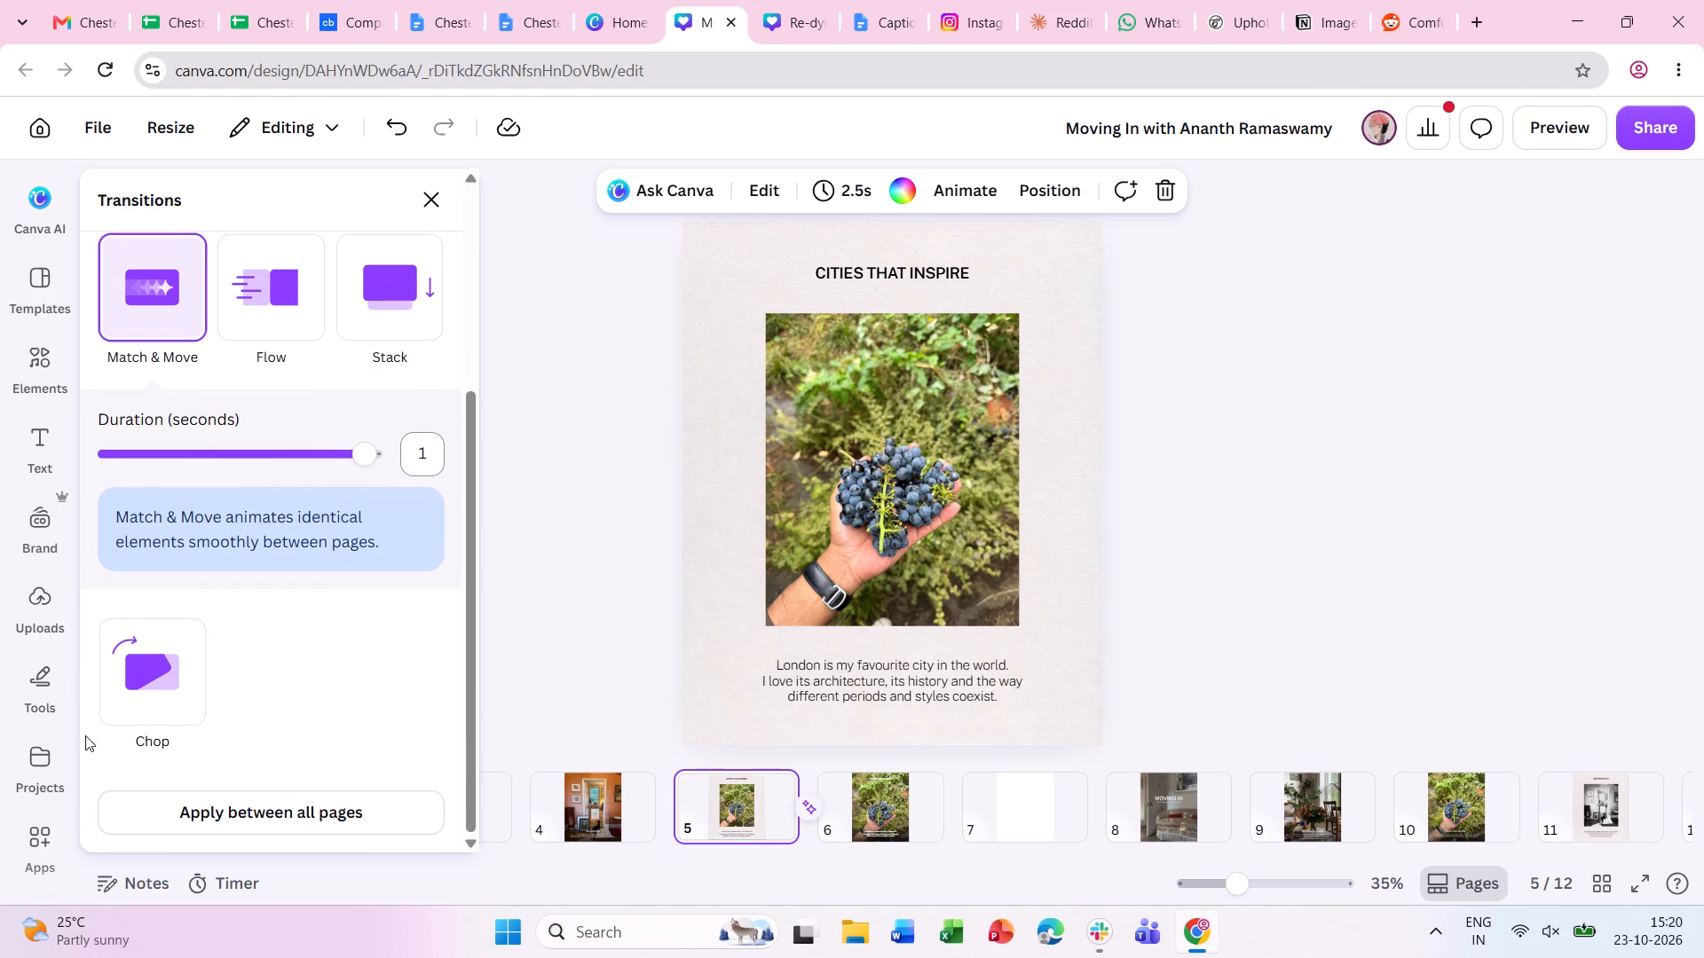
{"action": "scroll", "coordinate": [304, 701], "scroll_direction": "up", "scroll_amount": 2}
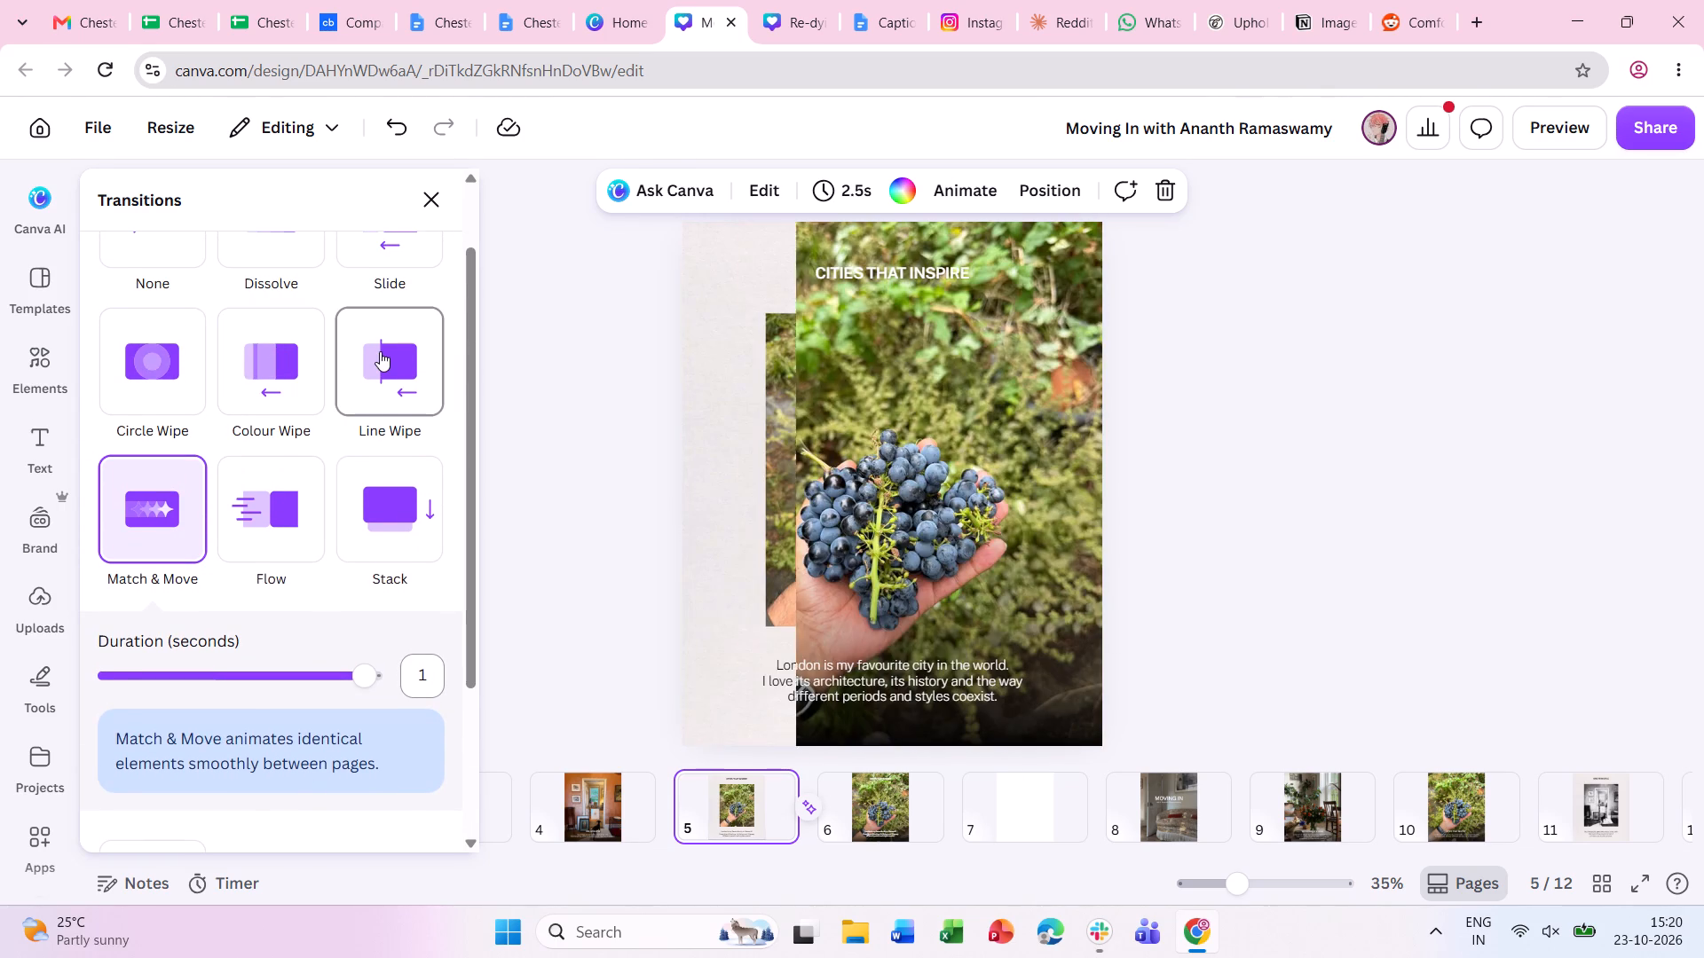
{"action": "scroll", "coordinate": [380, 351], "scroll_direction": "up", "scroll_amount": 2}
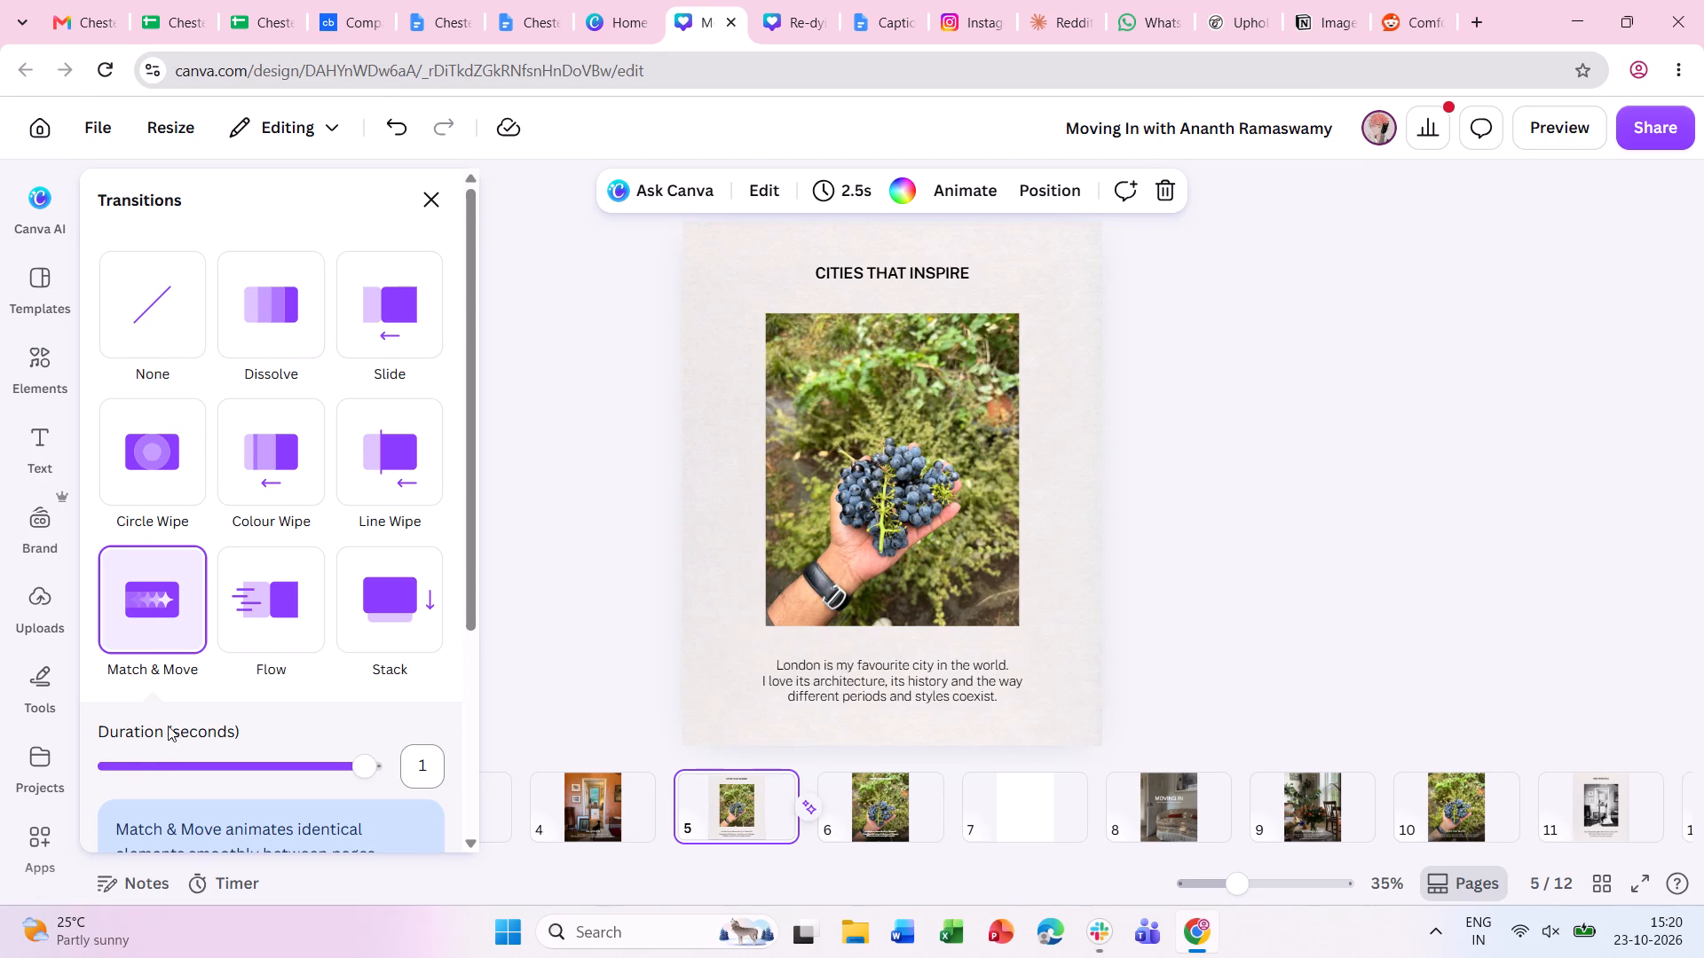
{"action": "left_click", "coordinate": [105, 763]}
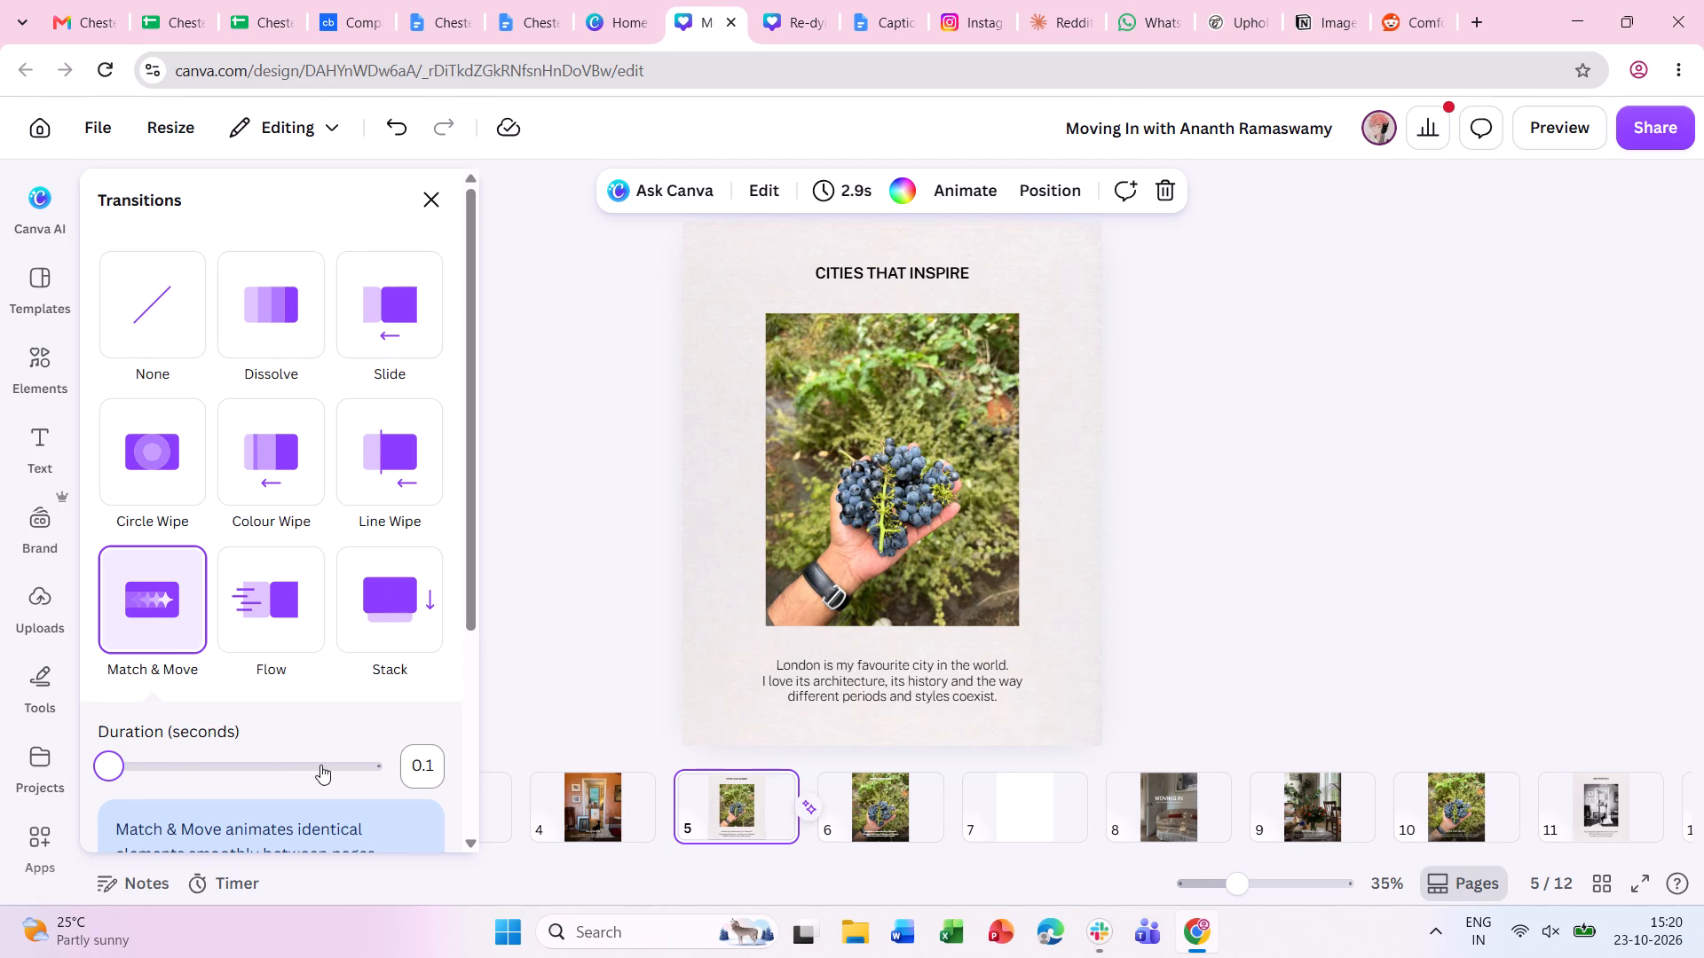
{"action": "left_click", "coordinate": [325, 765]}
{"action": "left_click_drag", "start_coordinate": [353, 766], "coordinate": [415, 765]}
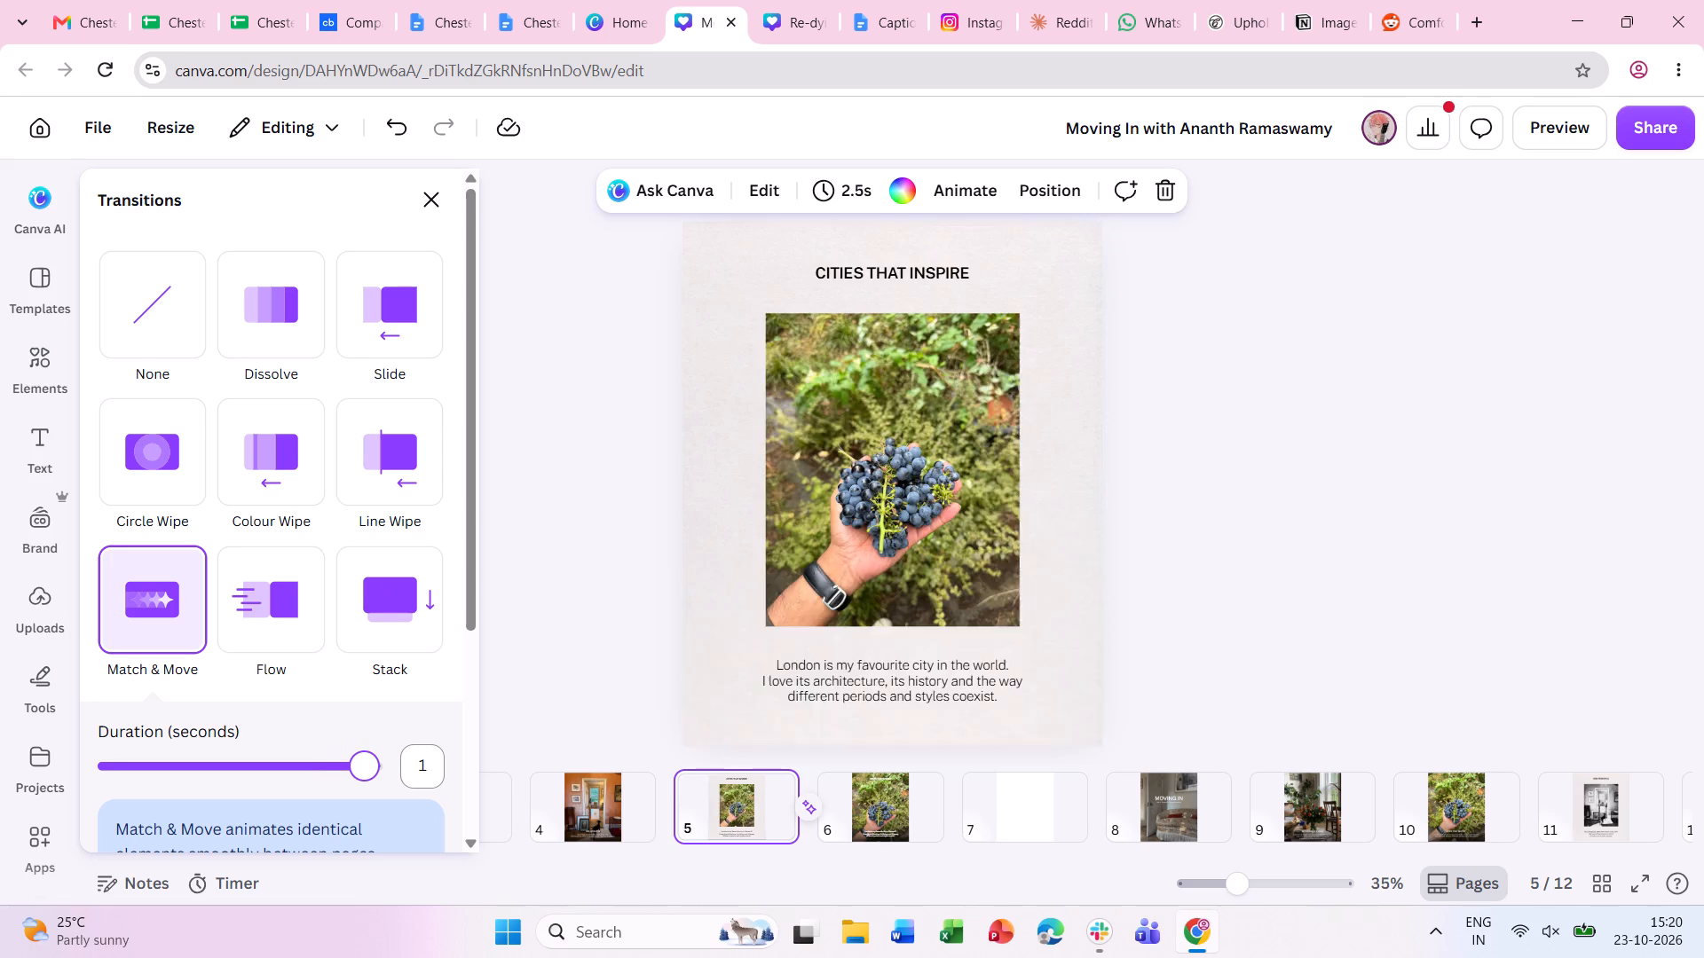
Set the page 5 timing to 3 seconds.
{"action": "left_click", "coordinate": [856, 185]}
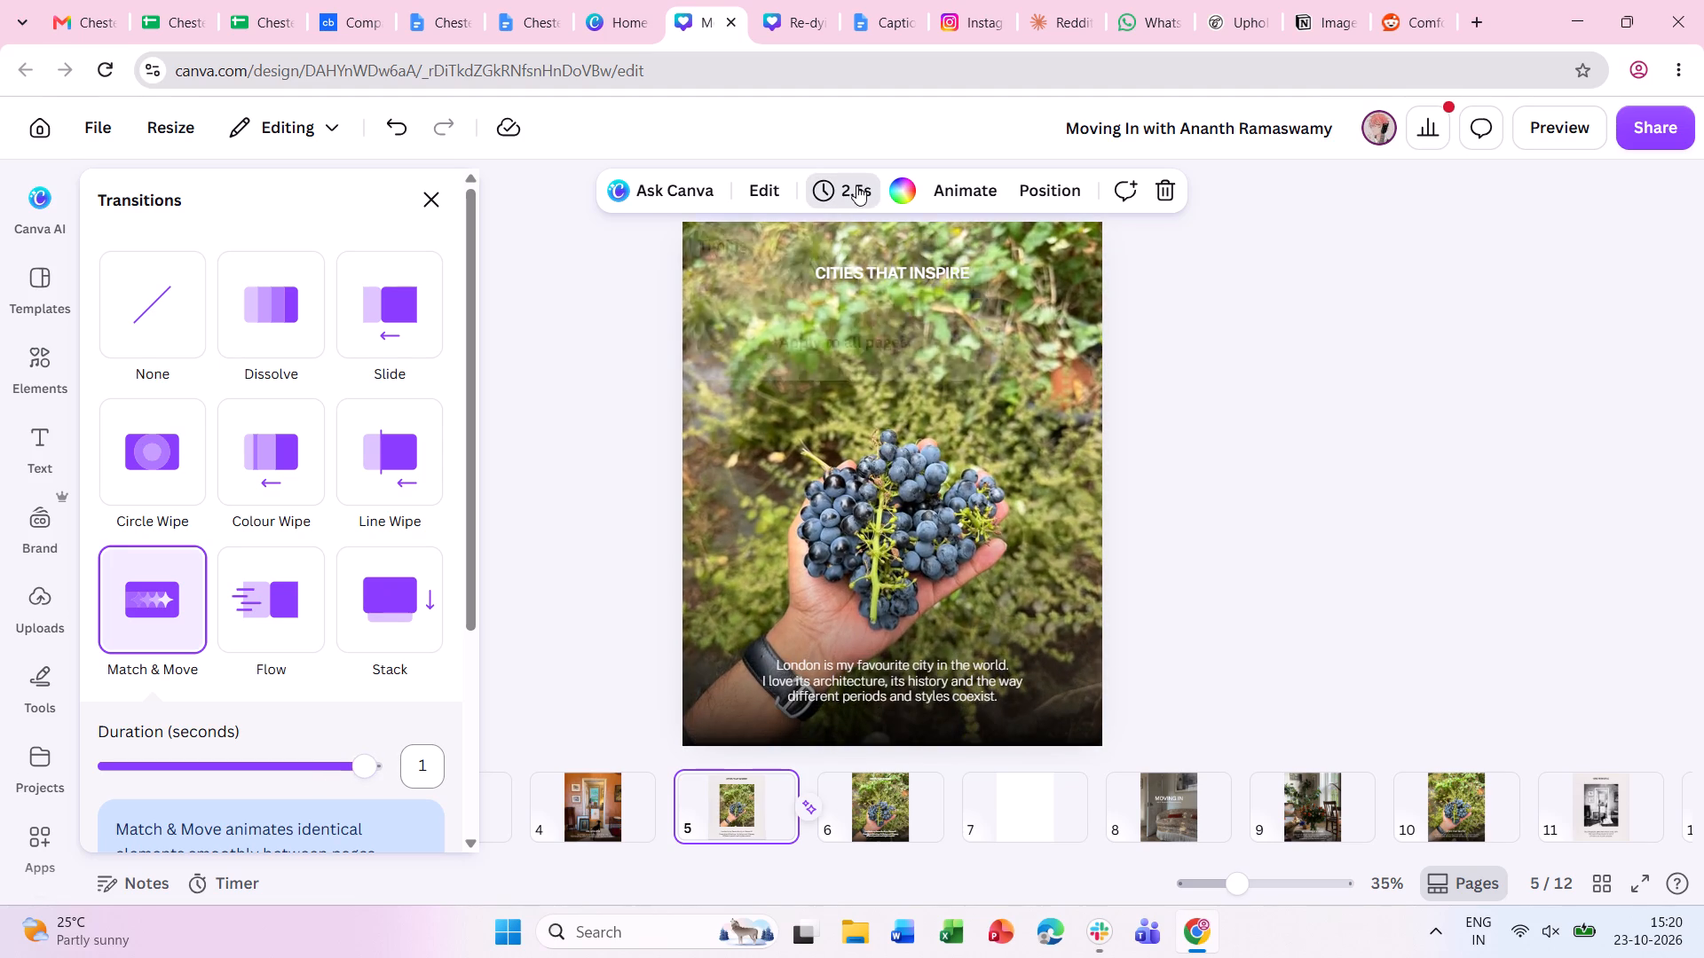
{"action": "key", "text": "3"}
{"action": "key", "text": "Return"}
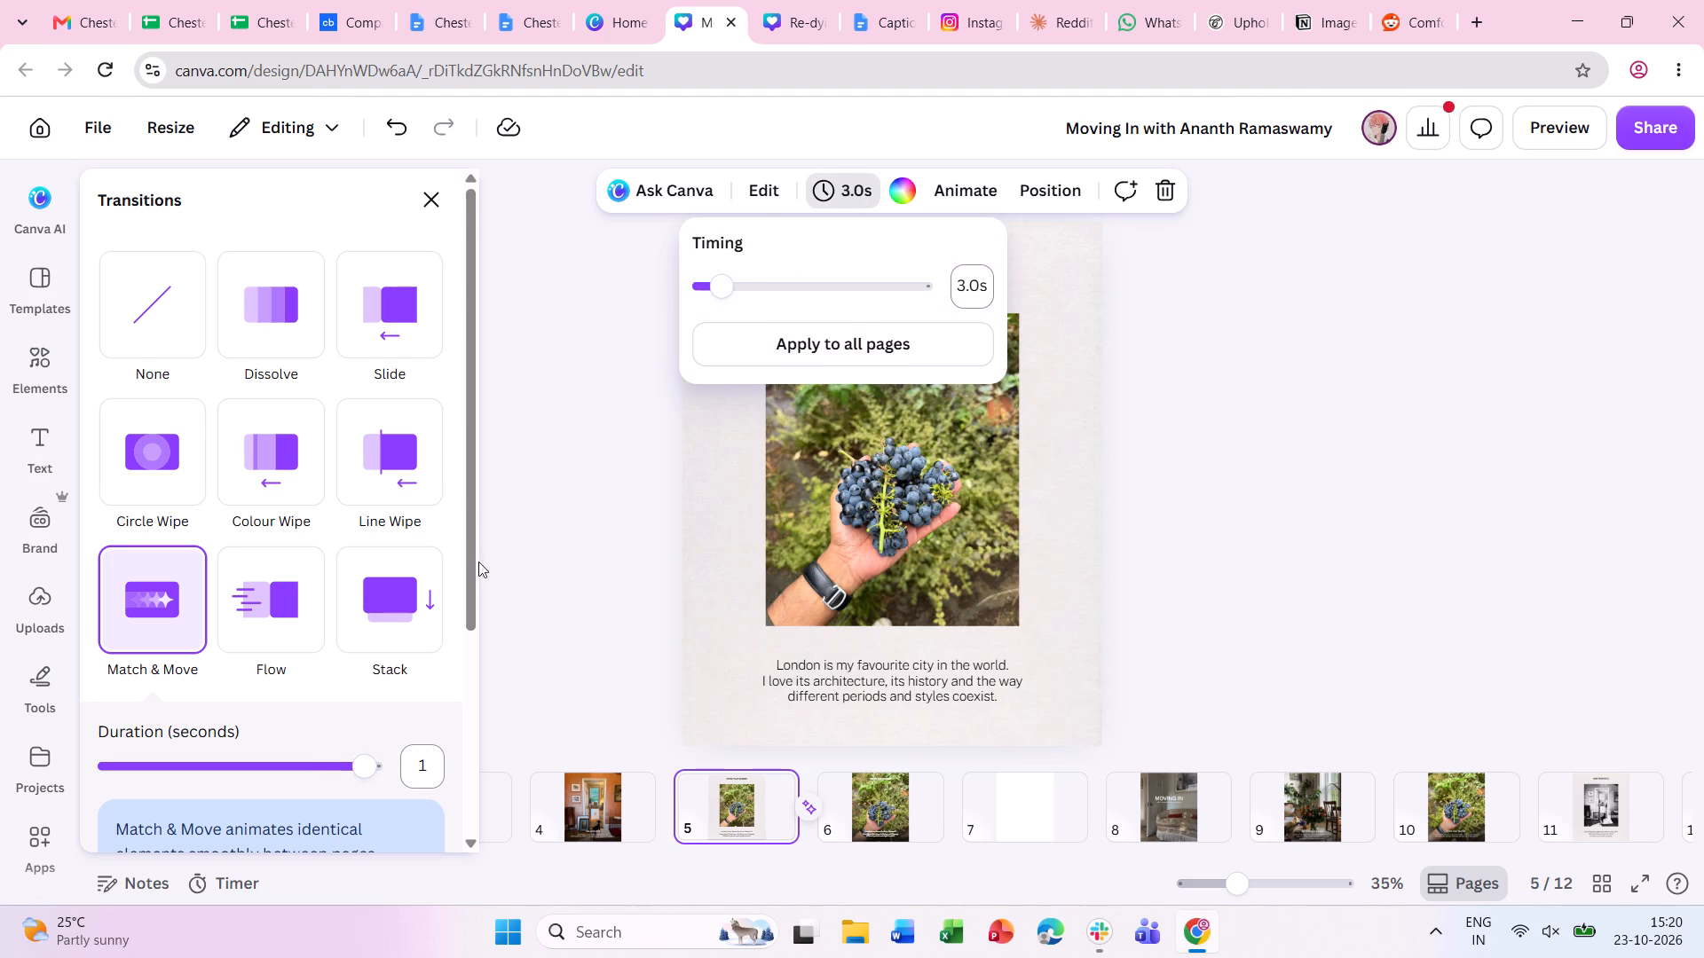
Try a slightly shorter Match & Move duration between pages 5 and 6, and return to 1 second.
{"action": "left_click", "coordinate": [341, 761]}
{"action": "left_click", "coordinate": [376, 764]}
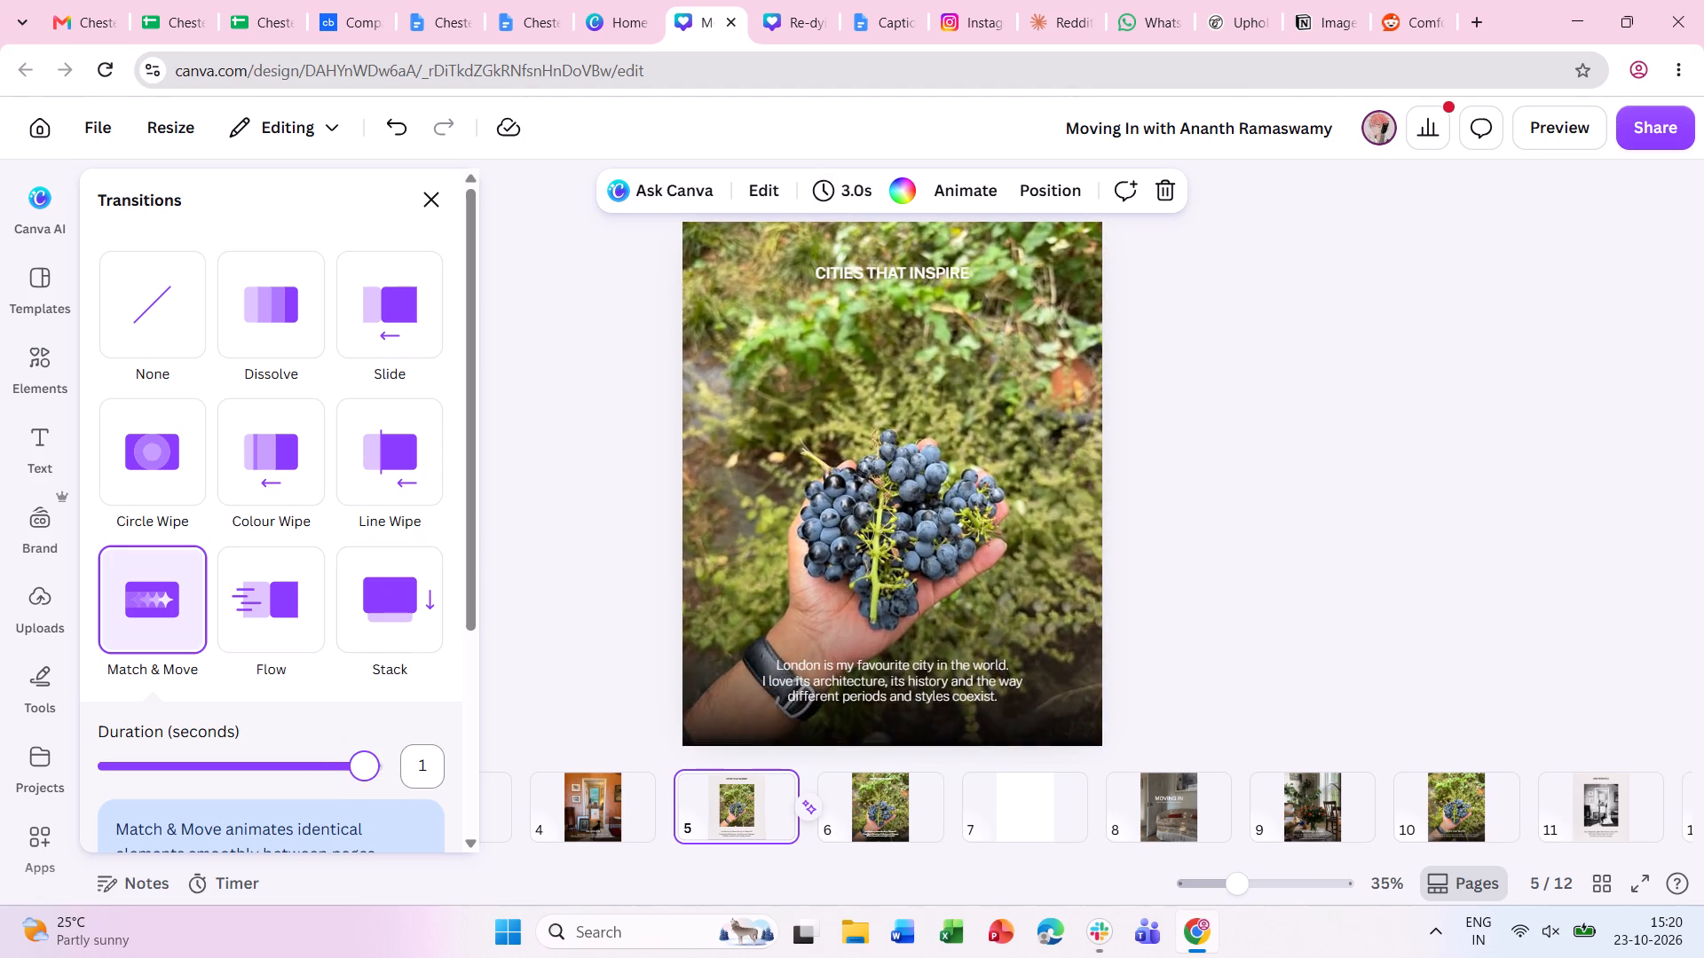
Set the page 6 timing to 6 seconds.
{"action": "left_click", "coordinate": [864, 807]}
{"action": "left_click", "coordinate": [869, 192]}
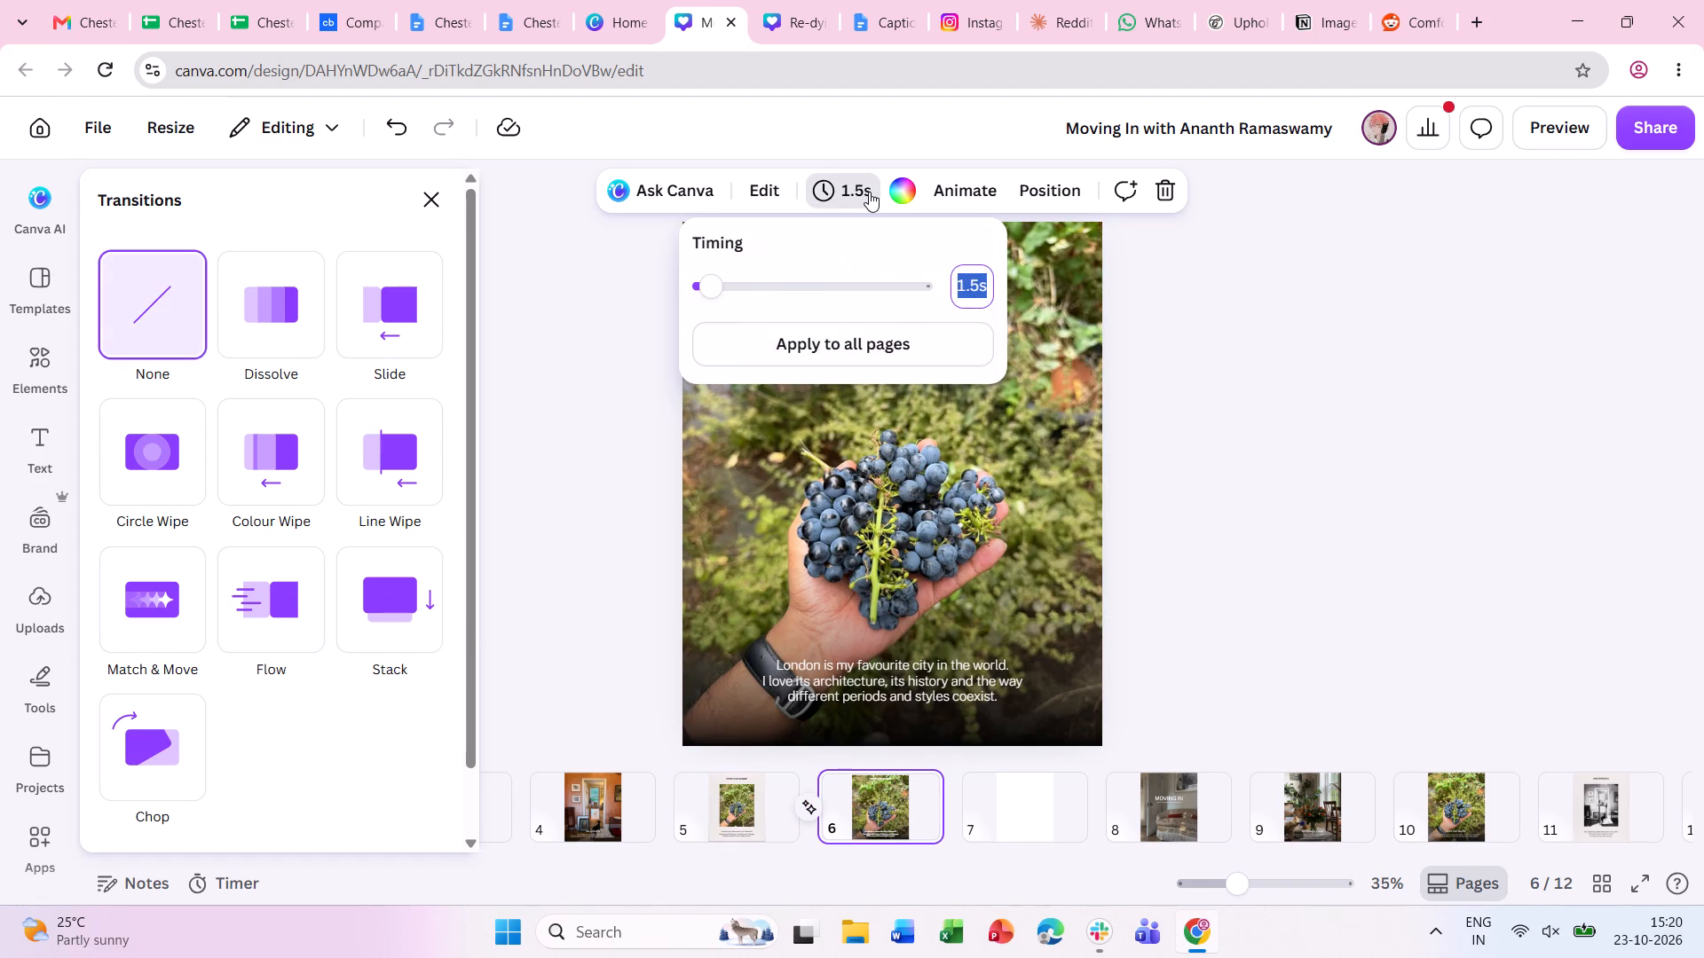
{"action": "key", "text": "6"}
{"action": "key", "text": "Return"}
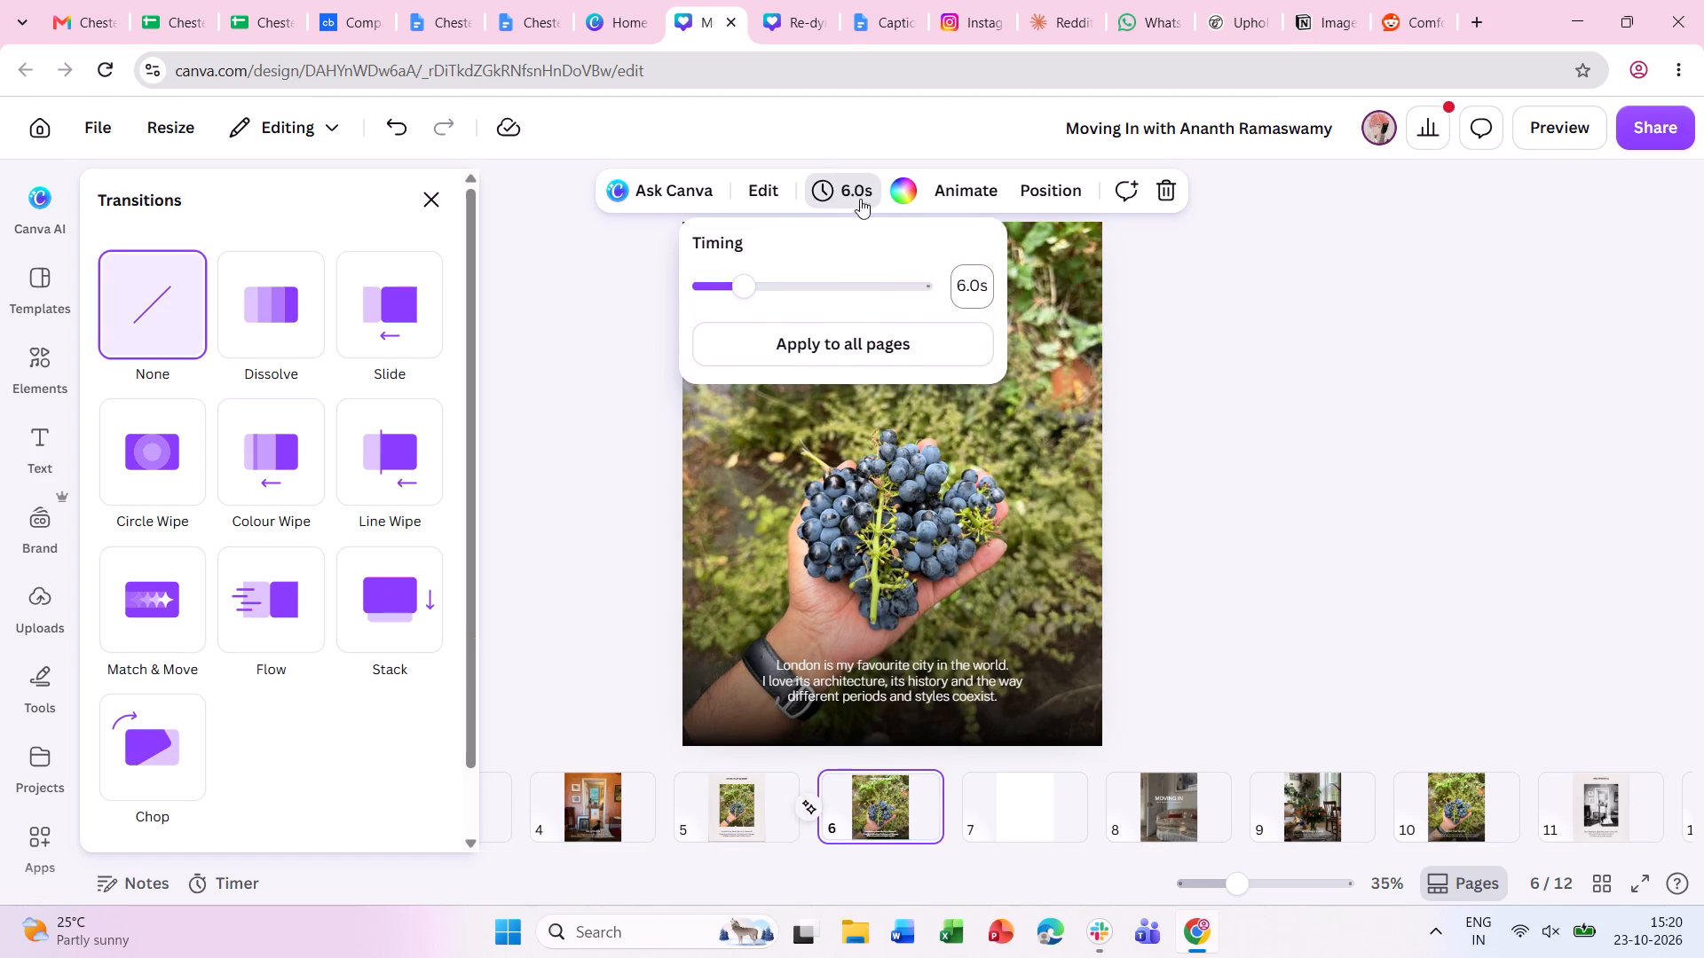
Set the Match & Move transition between pages 5 and 6 to a duration of 1.7 seconds.
{"action": "left_click", "coordinate": [809, 808]}
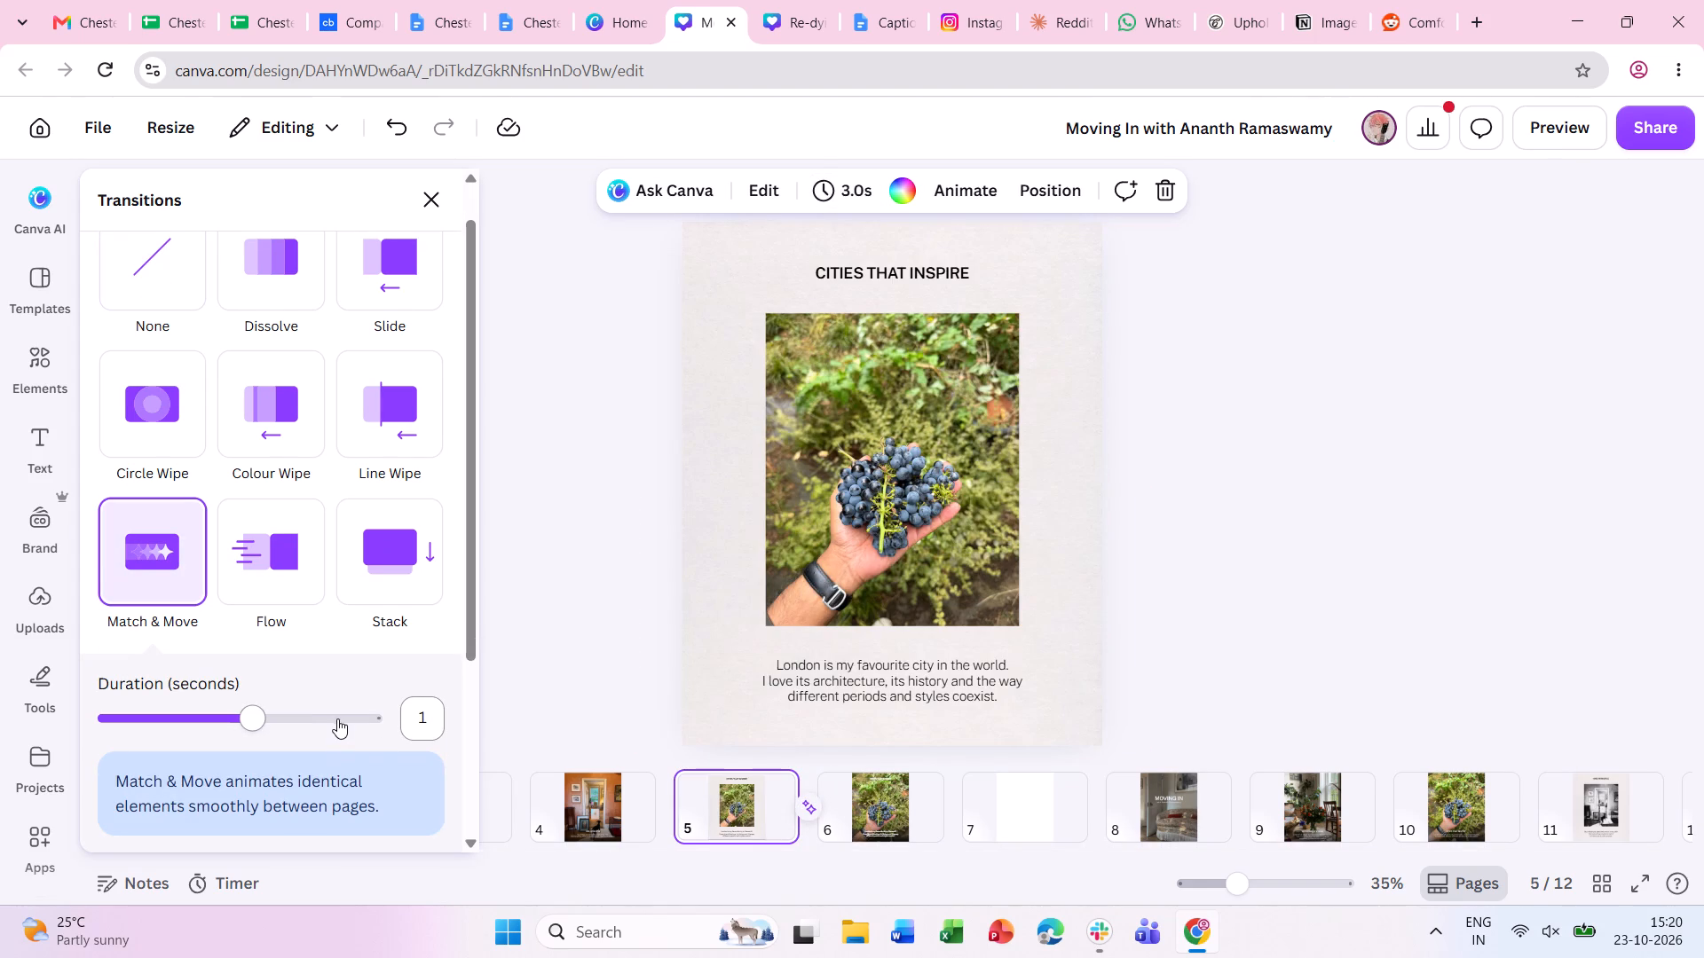
{"action": "left_click_drag", "start_coordinate": [342, 718], "coordinate": [386, 714]}
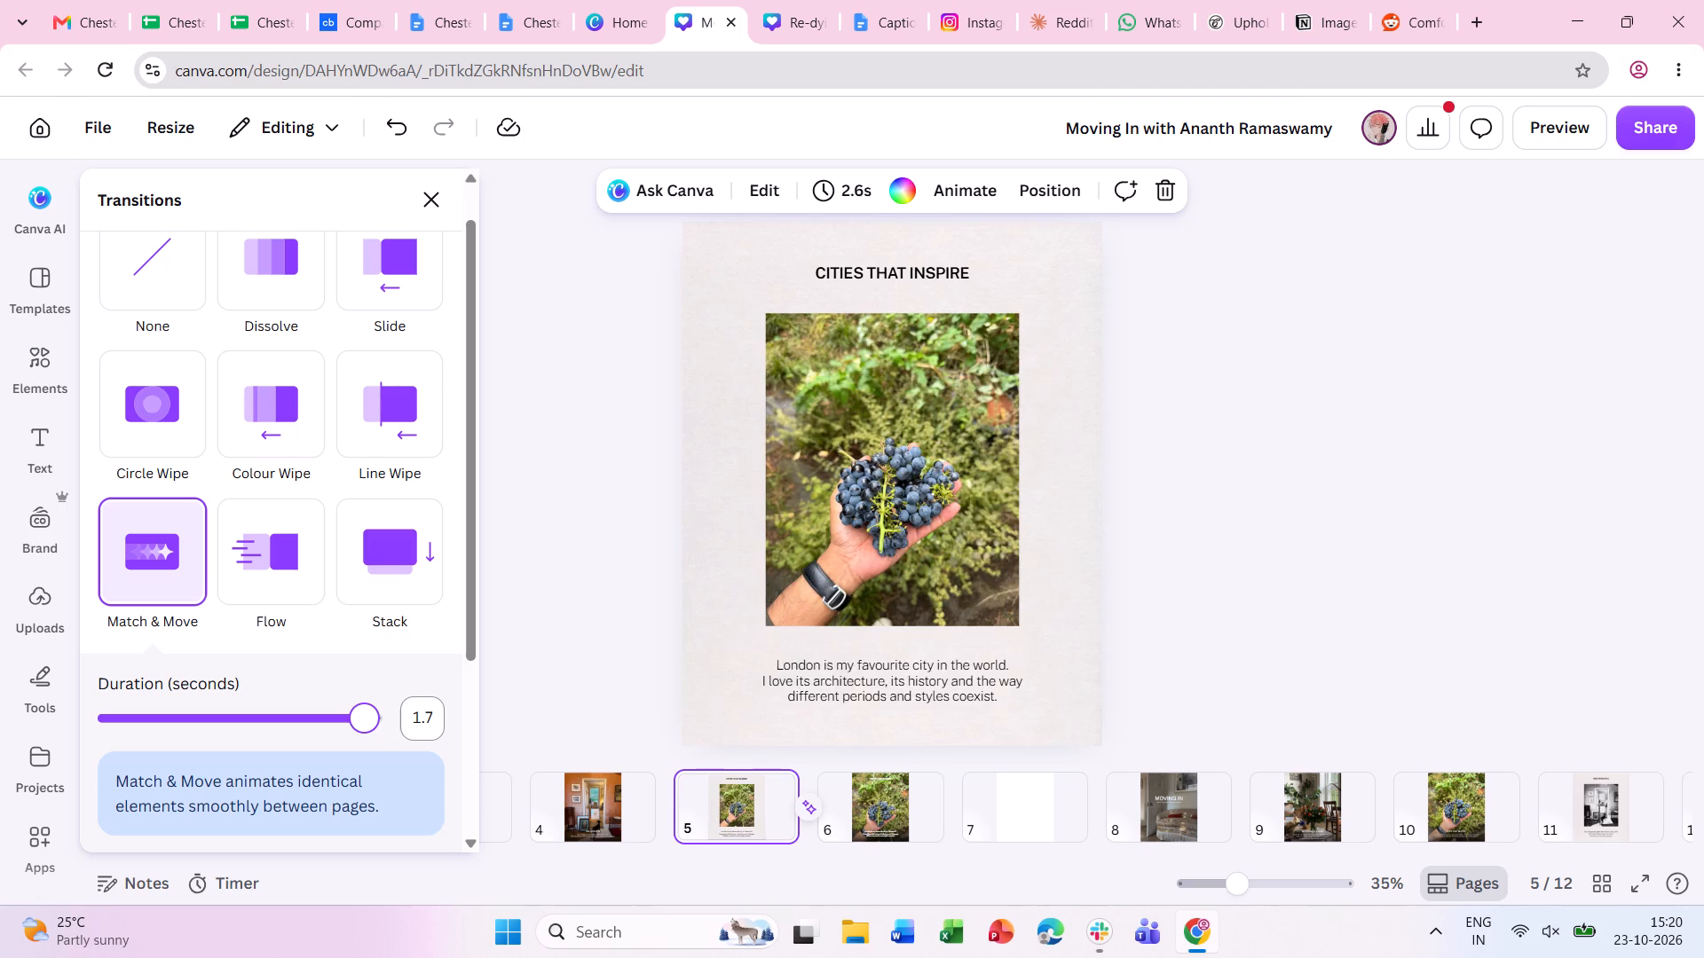
{"action": "left_click_drag", "start_coordinate": [369, 720], "coordinate": [409, 717]}
Set the page 6 timing to 10 seconds.
{"action": "left_click", "coordinate": [853, 819]}
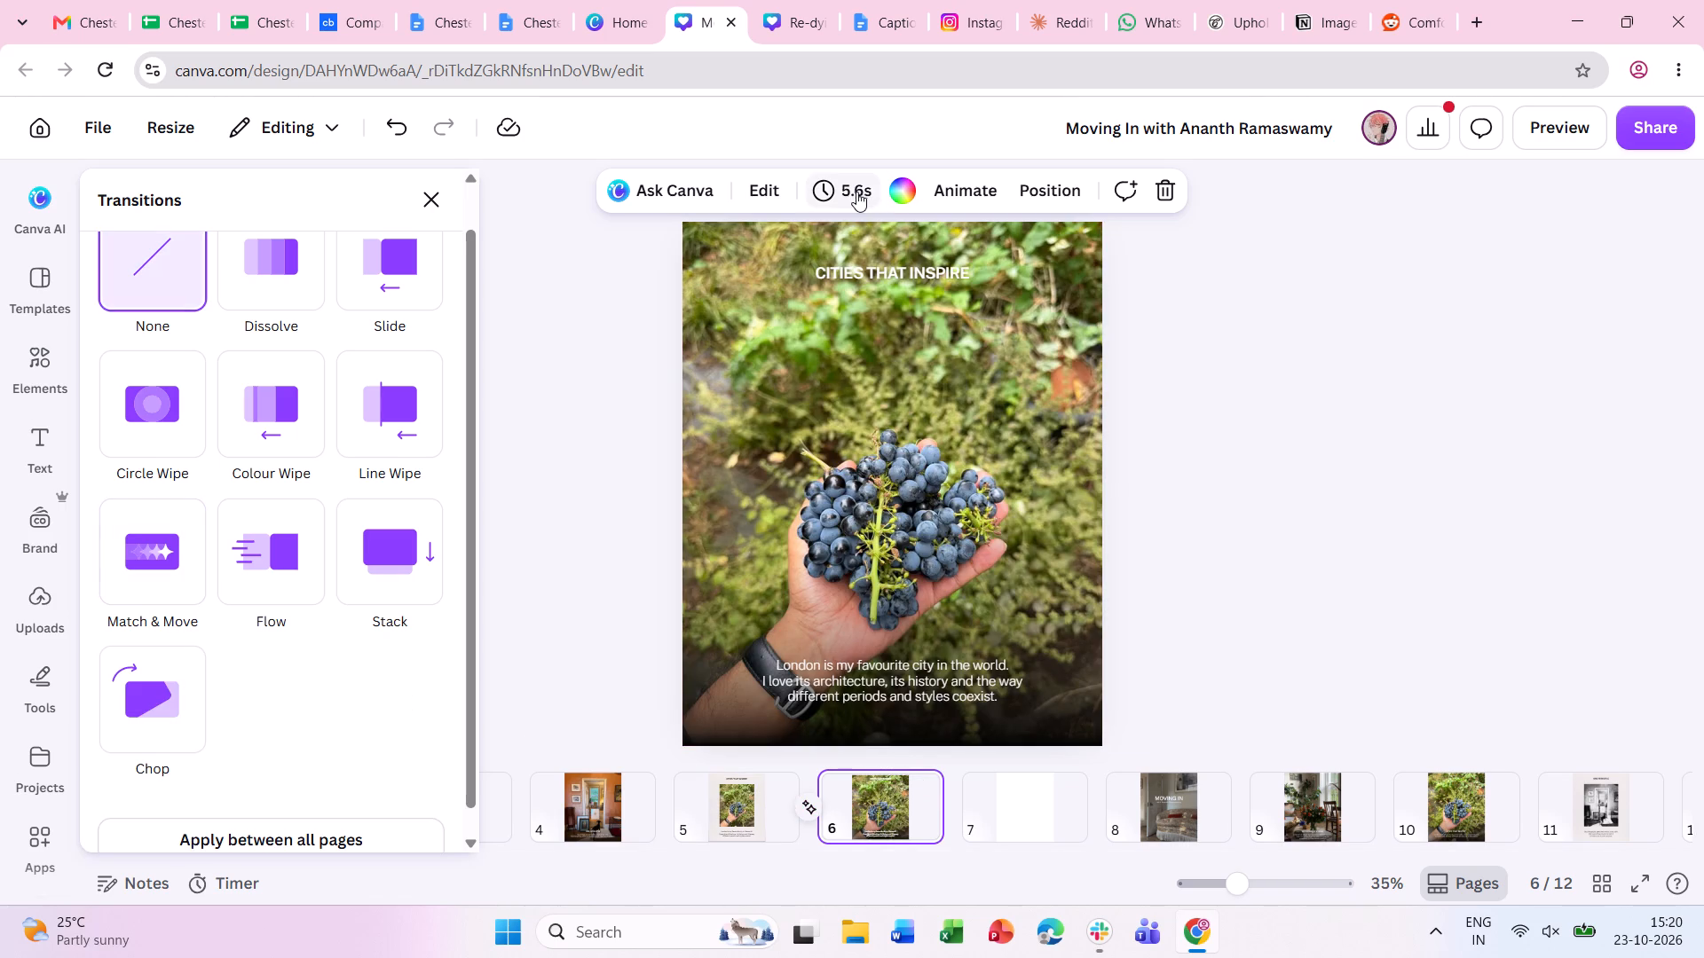
{"action": "left_click", "coordinate": [856, 192]}
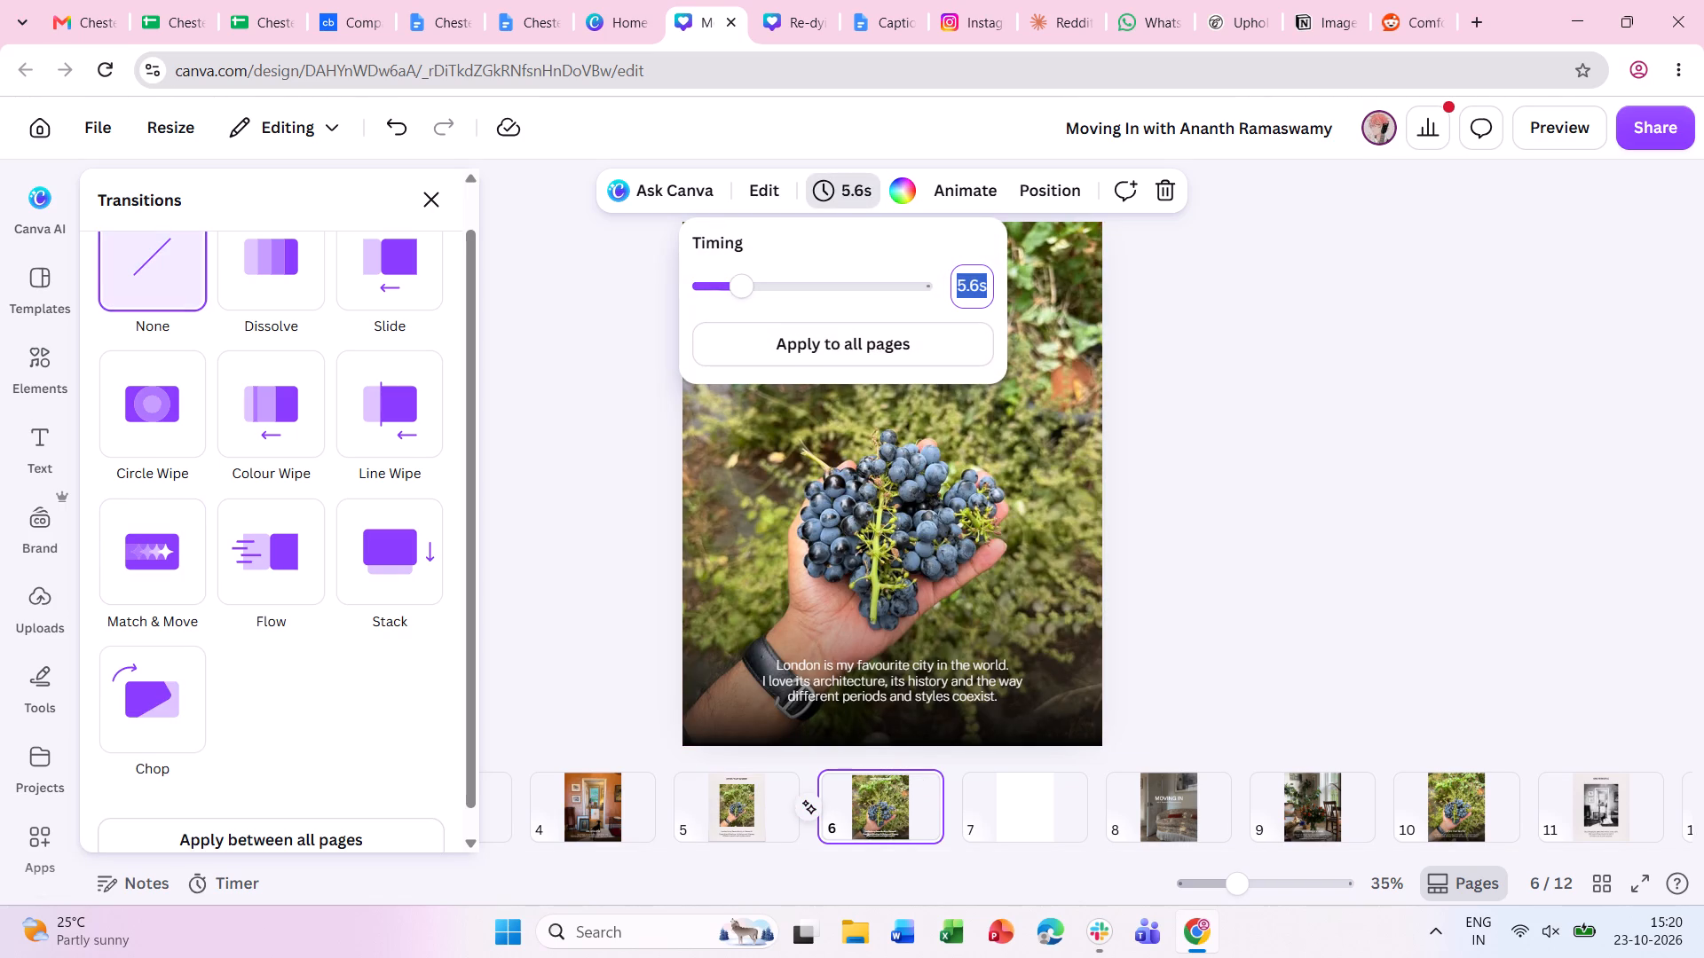
{"action": "type", "text": "10"}
{"action": "key", "text": "Return"}
{"action": "left_click", "coordinate": [1334, 522]}
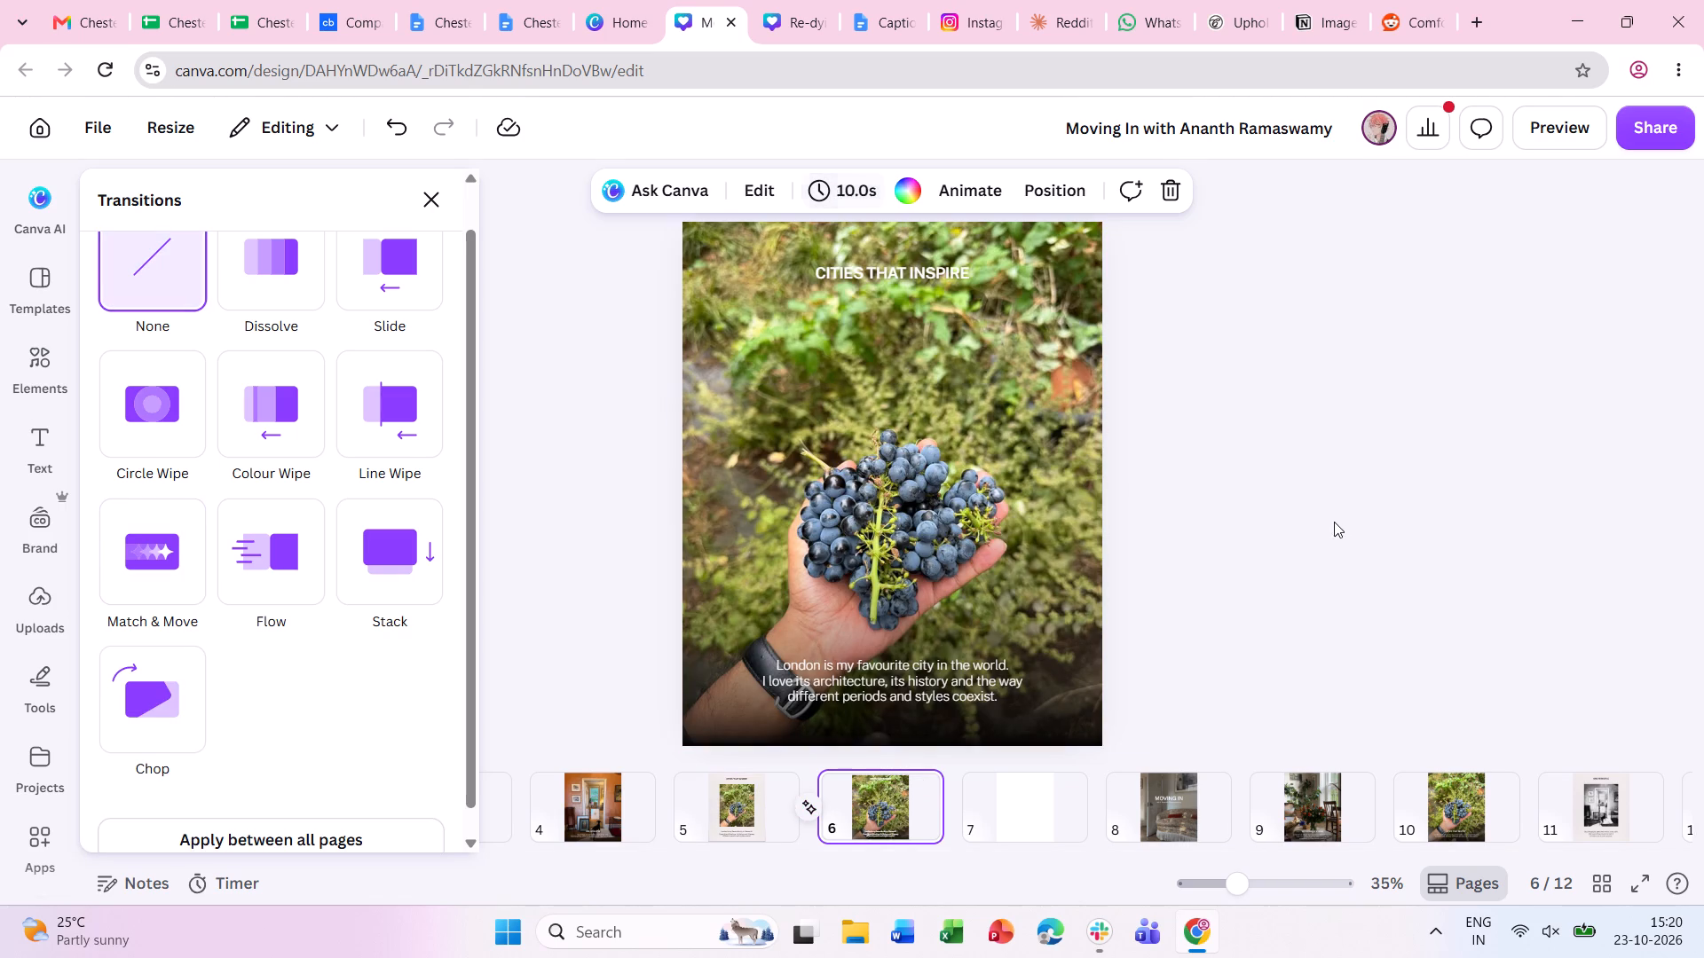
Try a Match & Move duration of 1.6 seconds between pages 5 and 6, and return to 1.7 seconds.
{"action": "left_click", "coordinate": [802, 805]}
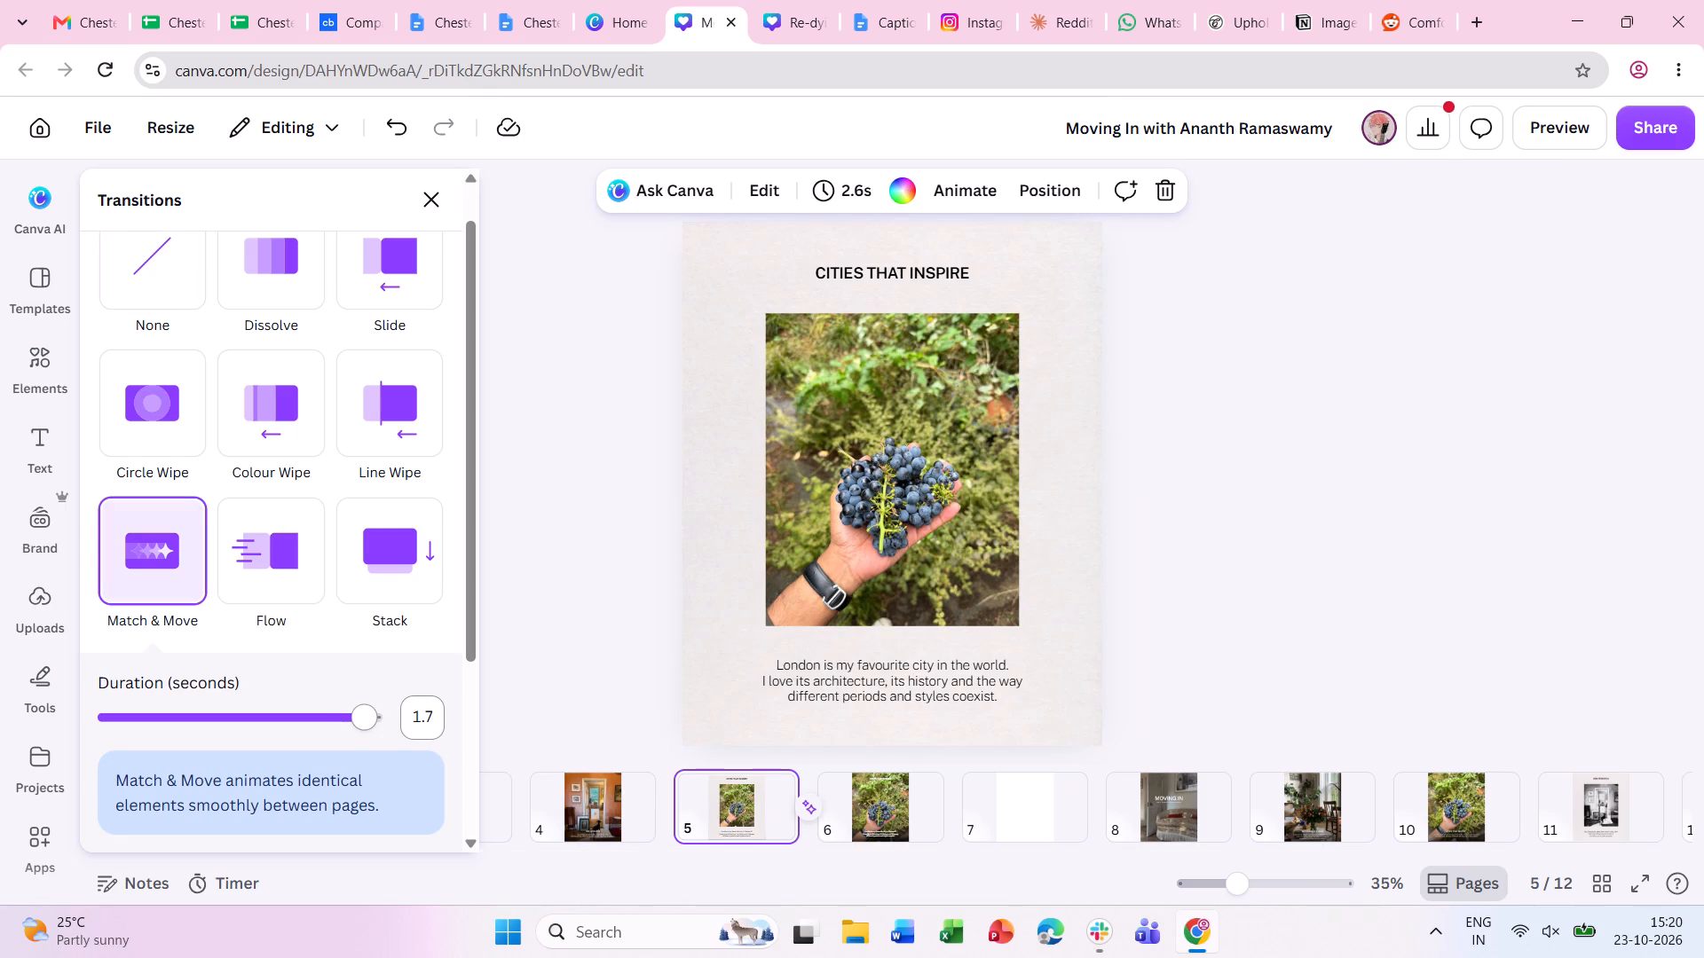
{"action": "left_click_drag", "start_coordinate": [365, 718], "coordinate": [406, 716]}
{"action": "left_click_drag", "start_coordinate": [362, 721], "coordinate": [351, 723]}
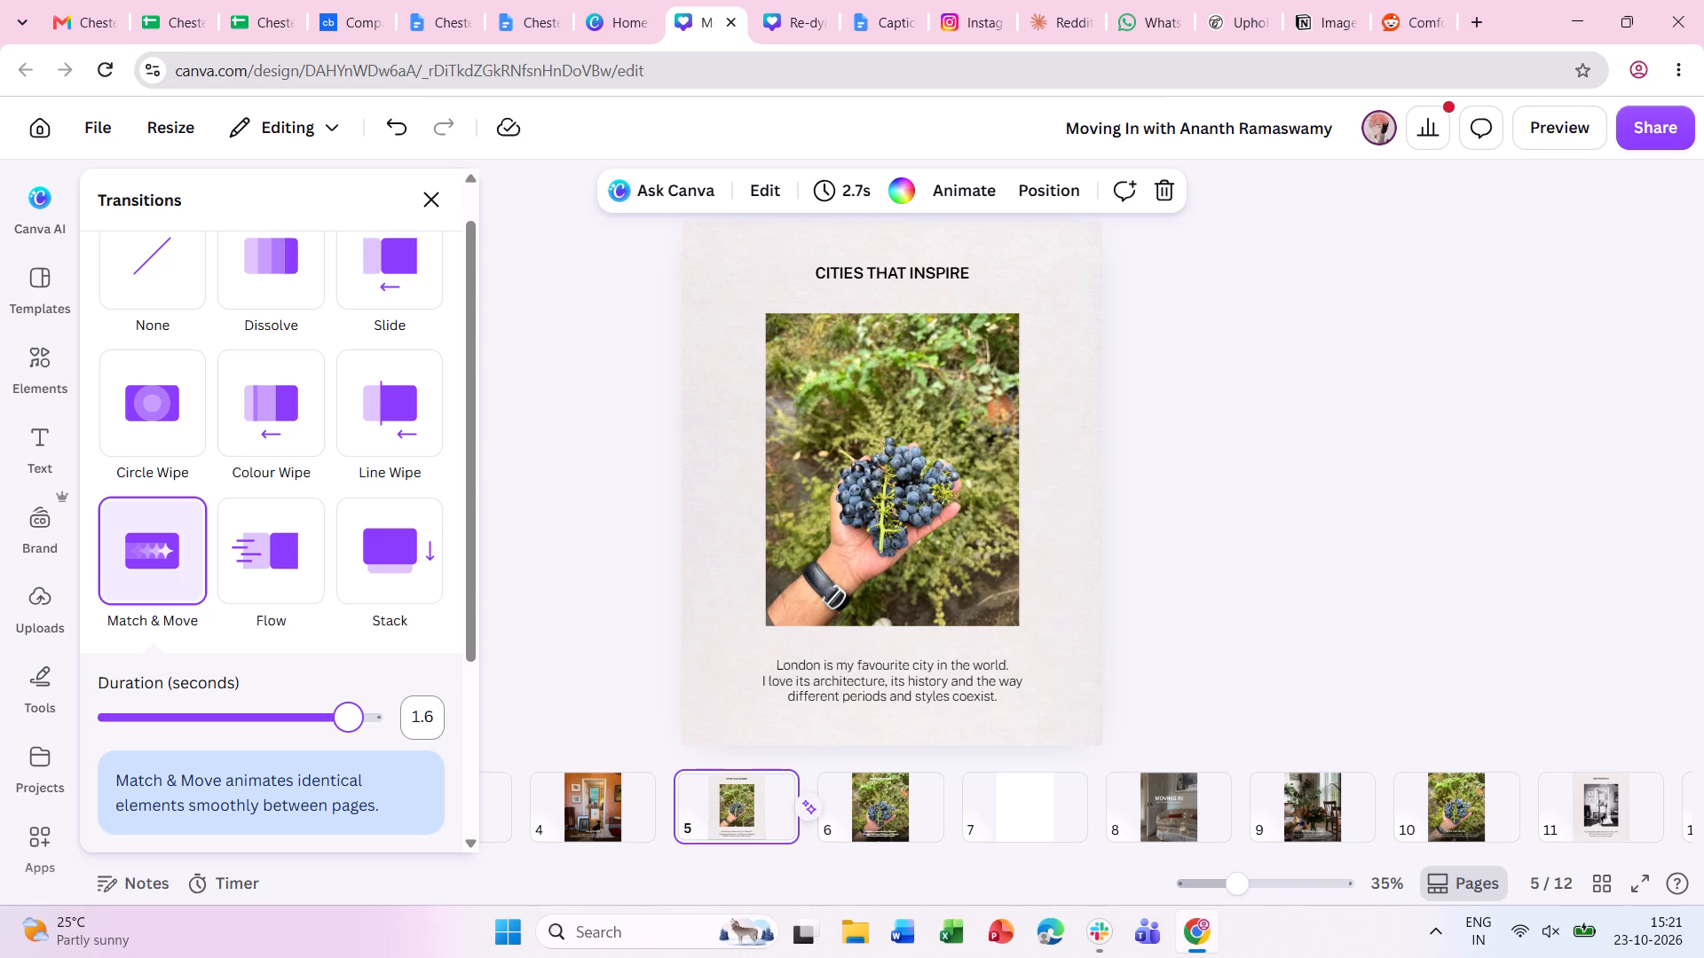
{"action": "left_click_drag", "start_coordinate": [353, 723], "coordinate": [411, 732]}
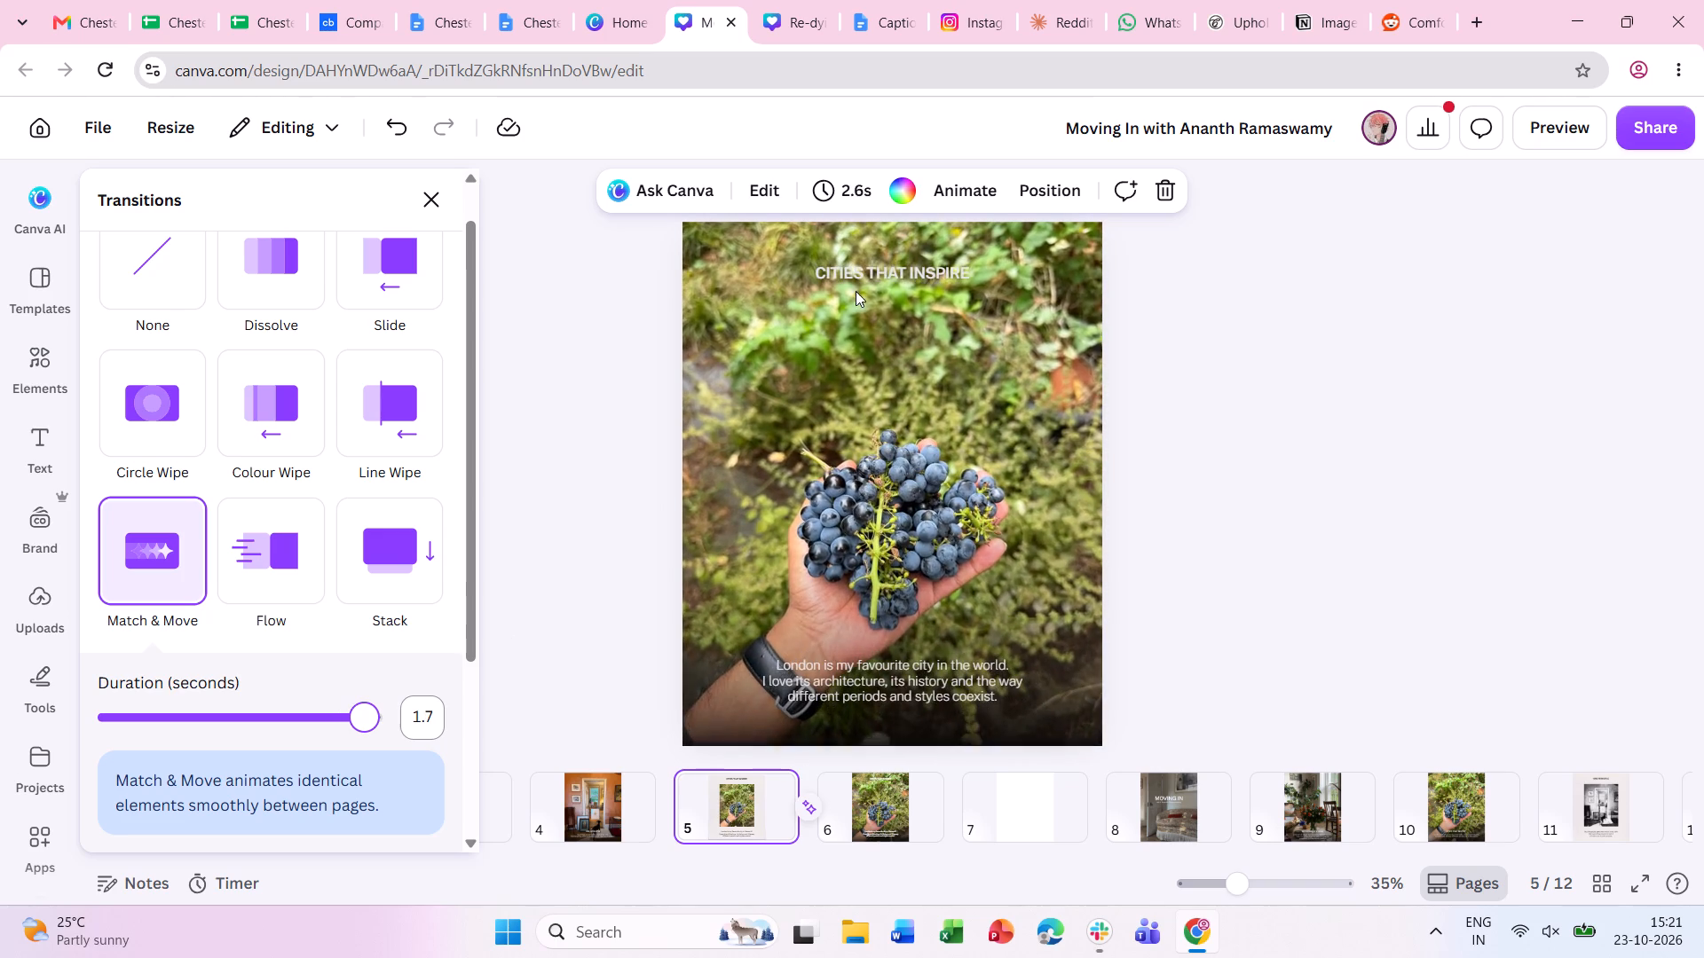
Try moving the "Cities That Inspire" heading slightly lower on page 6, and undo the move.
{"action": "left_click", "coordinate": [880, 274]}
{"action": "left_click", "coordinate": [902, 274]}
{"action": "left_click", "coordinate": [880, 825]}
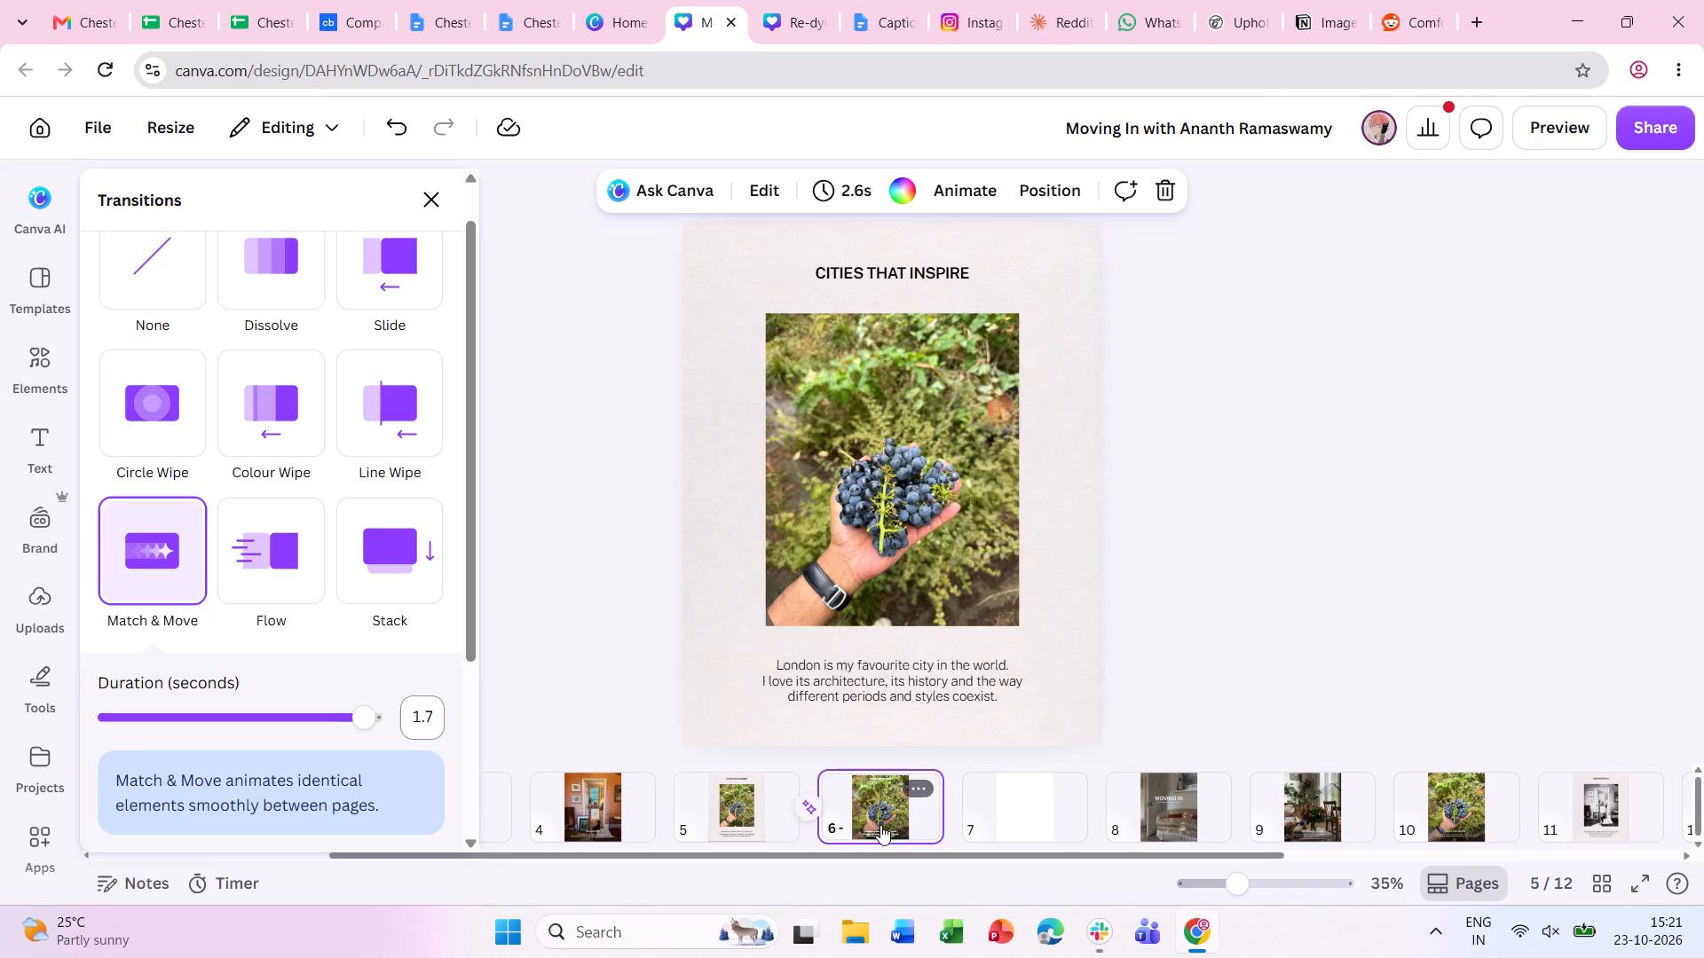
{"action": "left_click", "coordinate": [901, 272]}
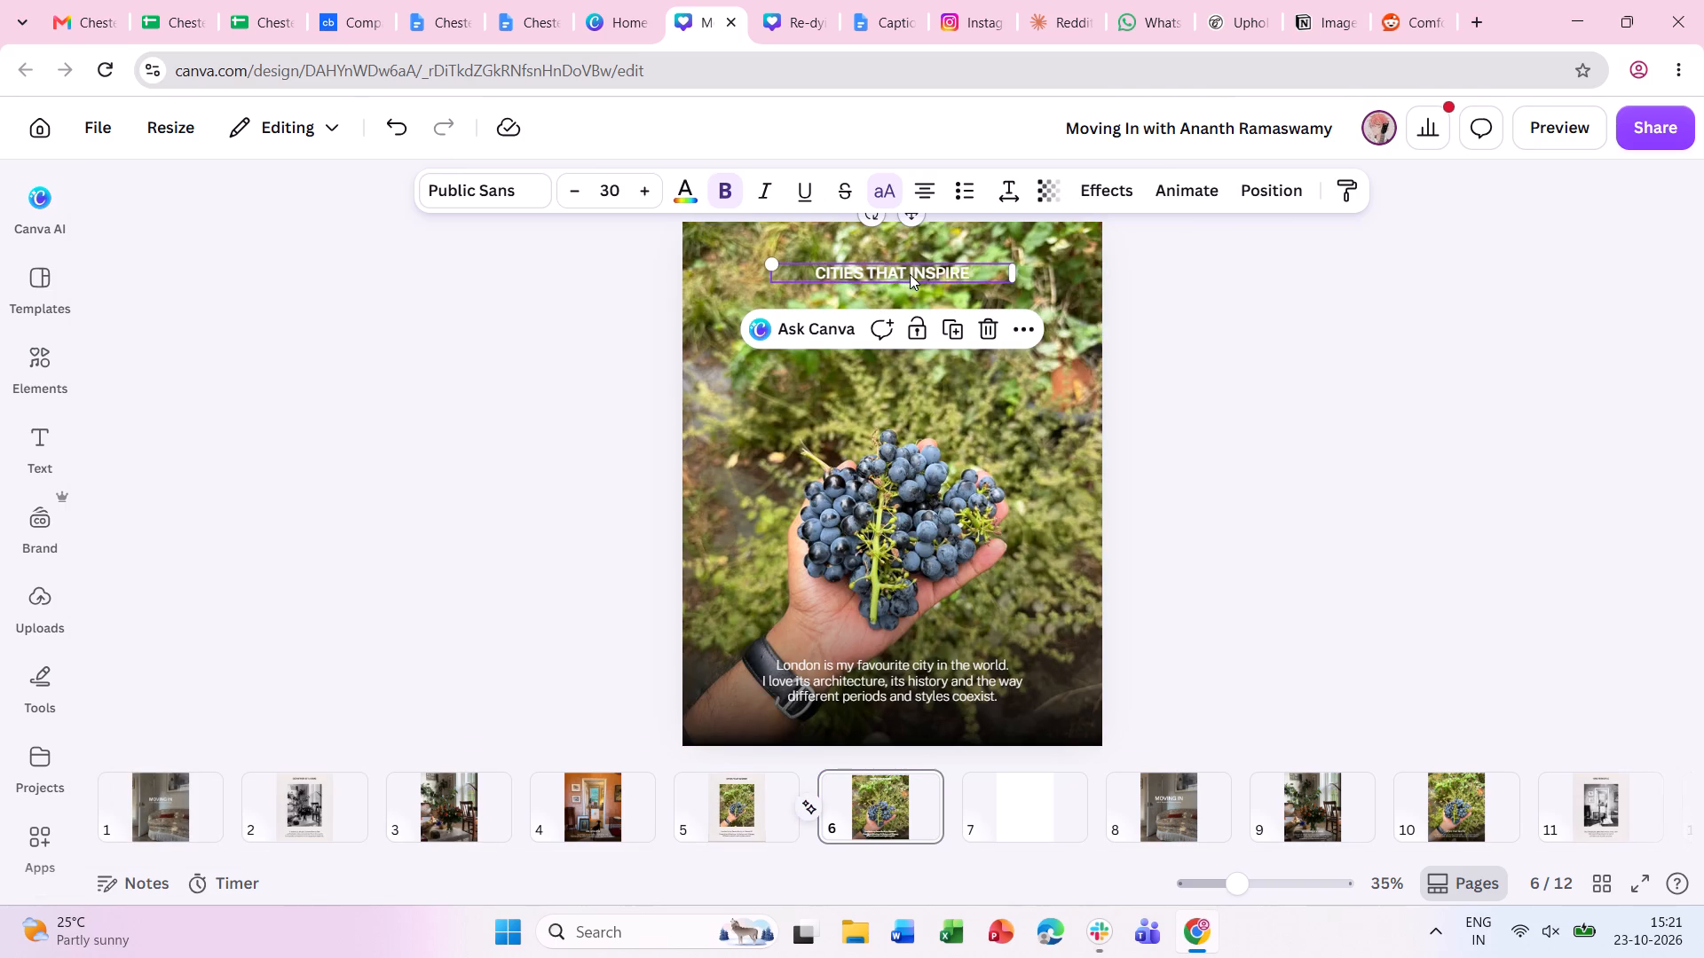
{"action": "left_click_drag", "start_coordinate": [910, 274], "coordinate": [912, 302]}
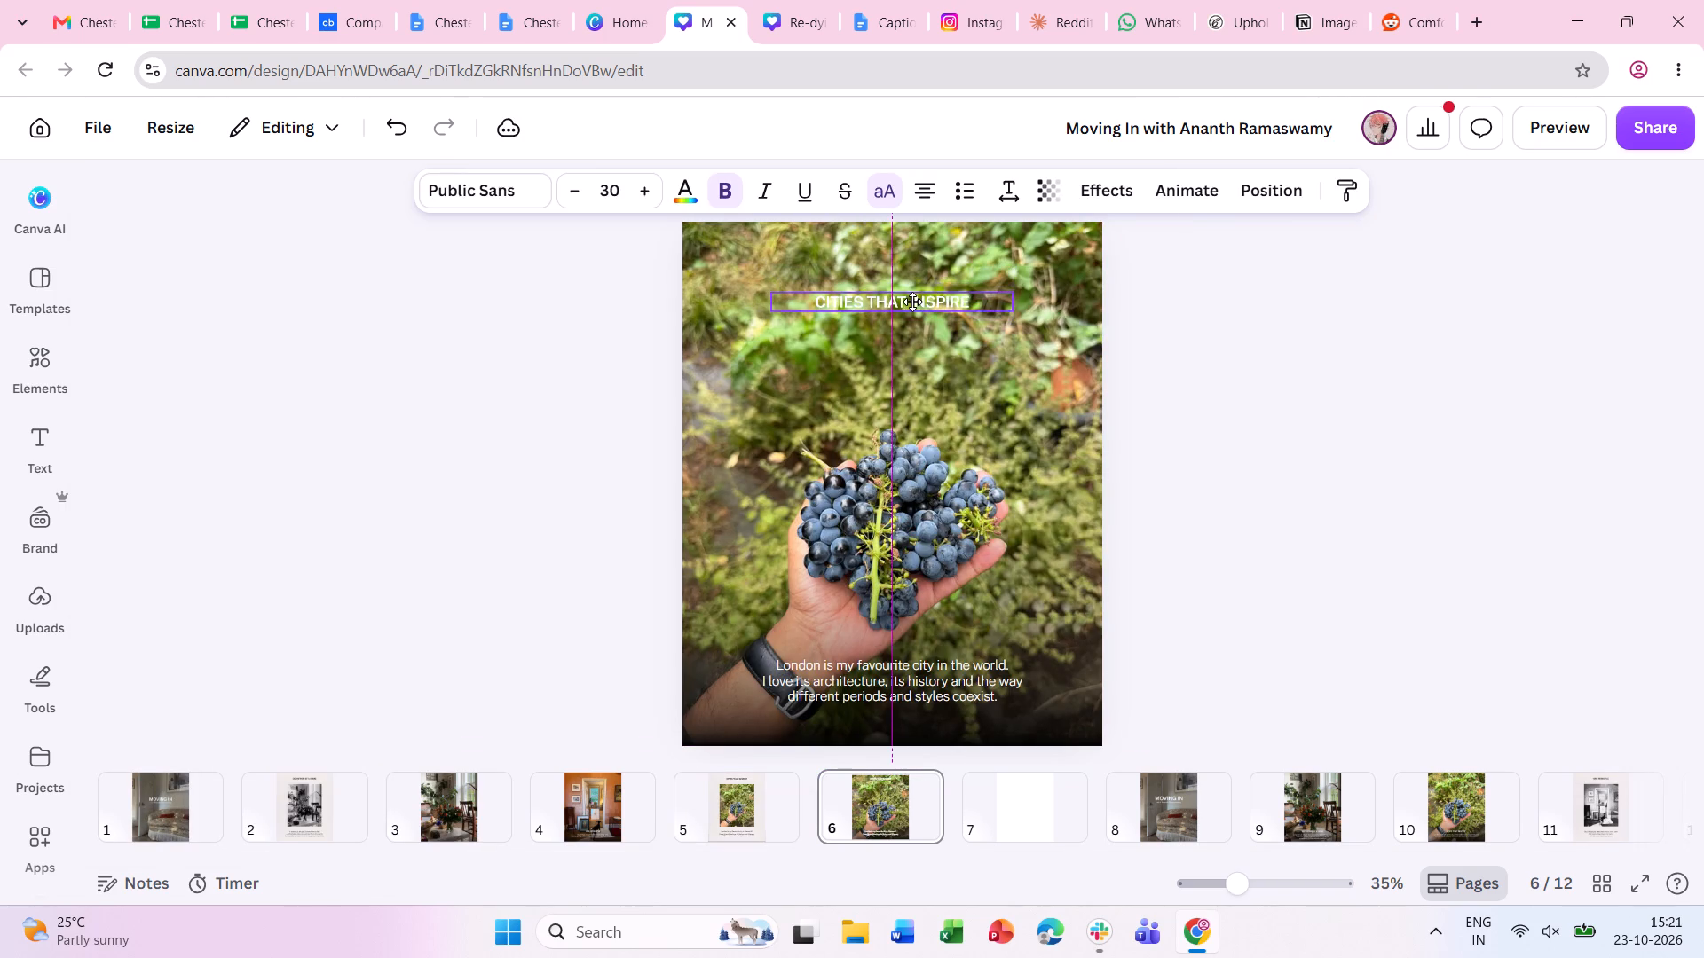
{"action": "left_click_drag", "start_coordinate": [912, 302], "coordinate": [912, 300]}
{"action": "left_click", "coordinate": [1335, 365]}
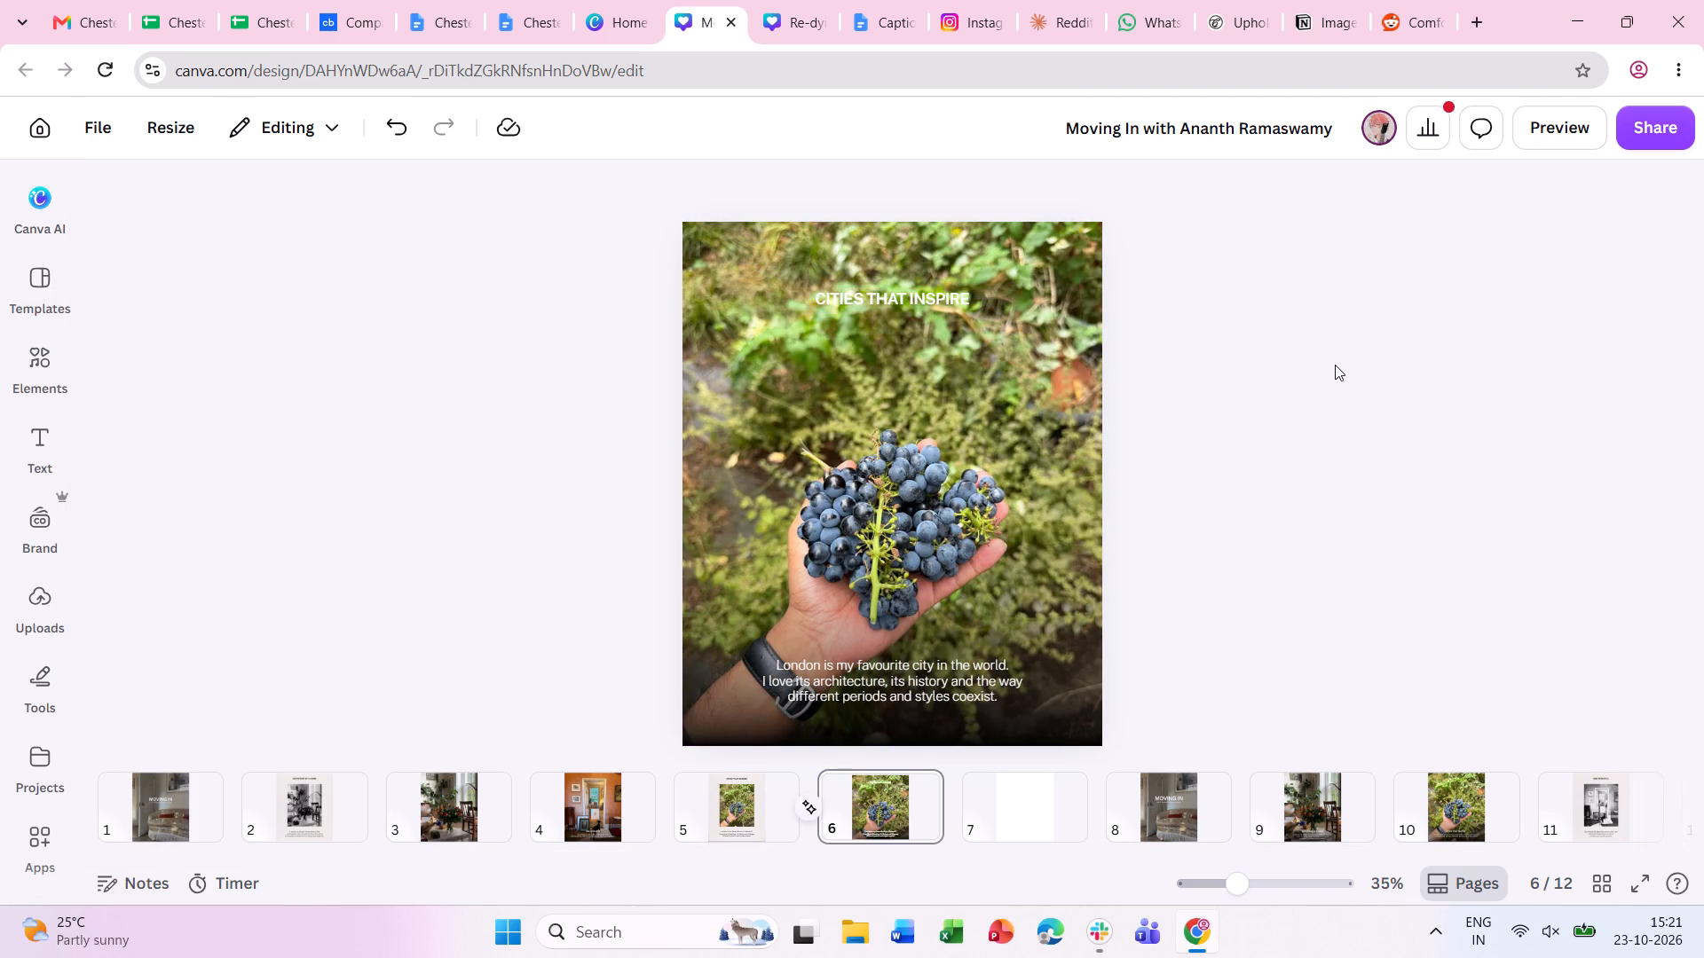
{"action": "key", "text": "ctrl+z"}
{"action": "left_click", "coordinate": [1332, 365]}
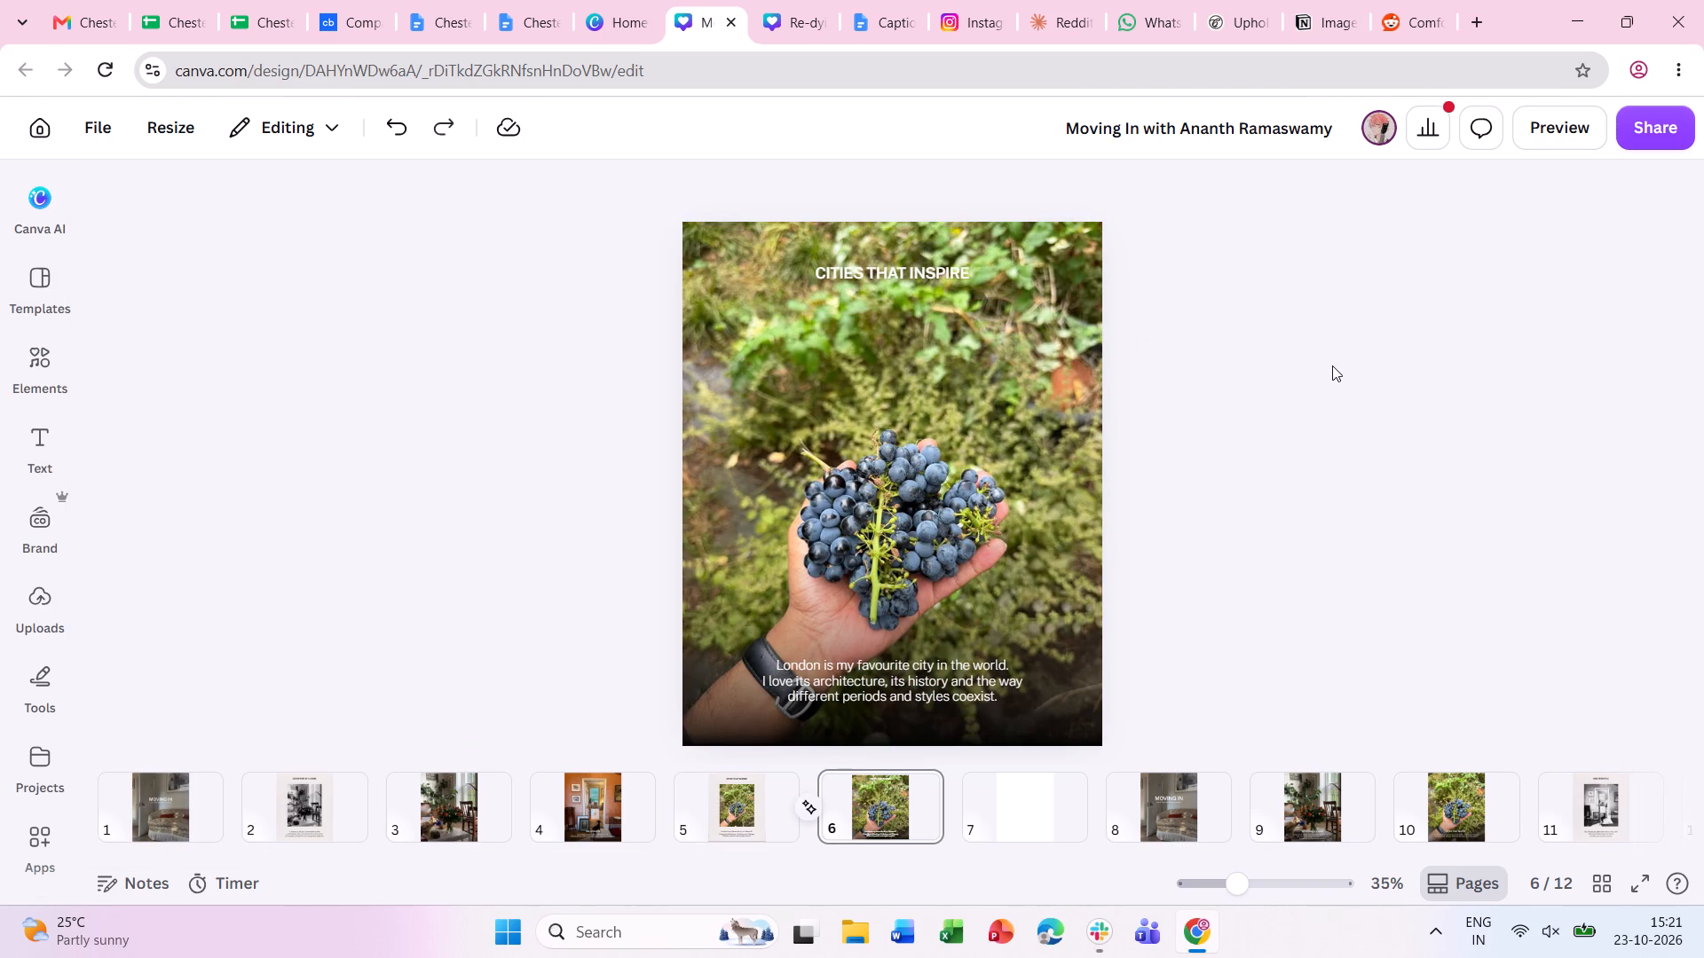
Duplicate page 6's bottom dark gradient, turn the copy upside down and place it over the page top, extending past the upper edge.
{"action": "left_click", "coordinate": [1052, 699]}
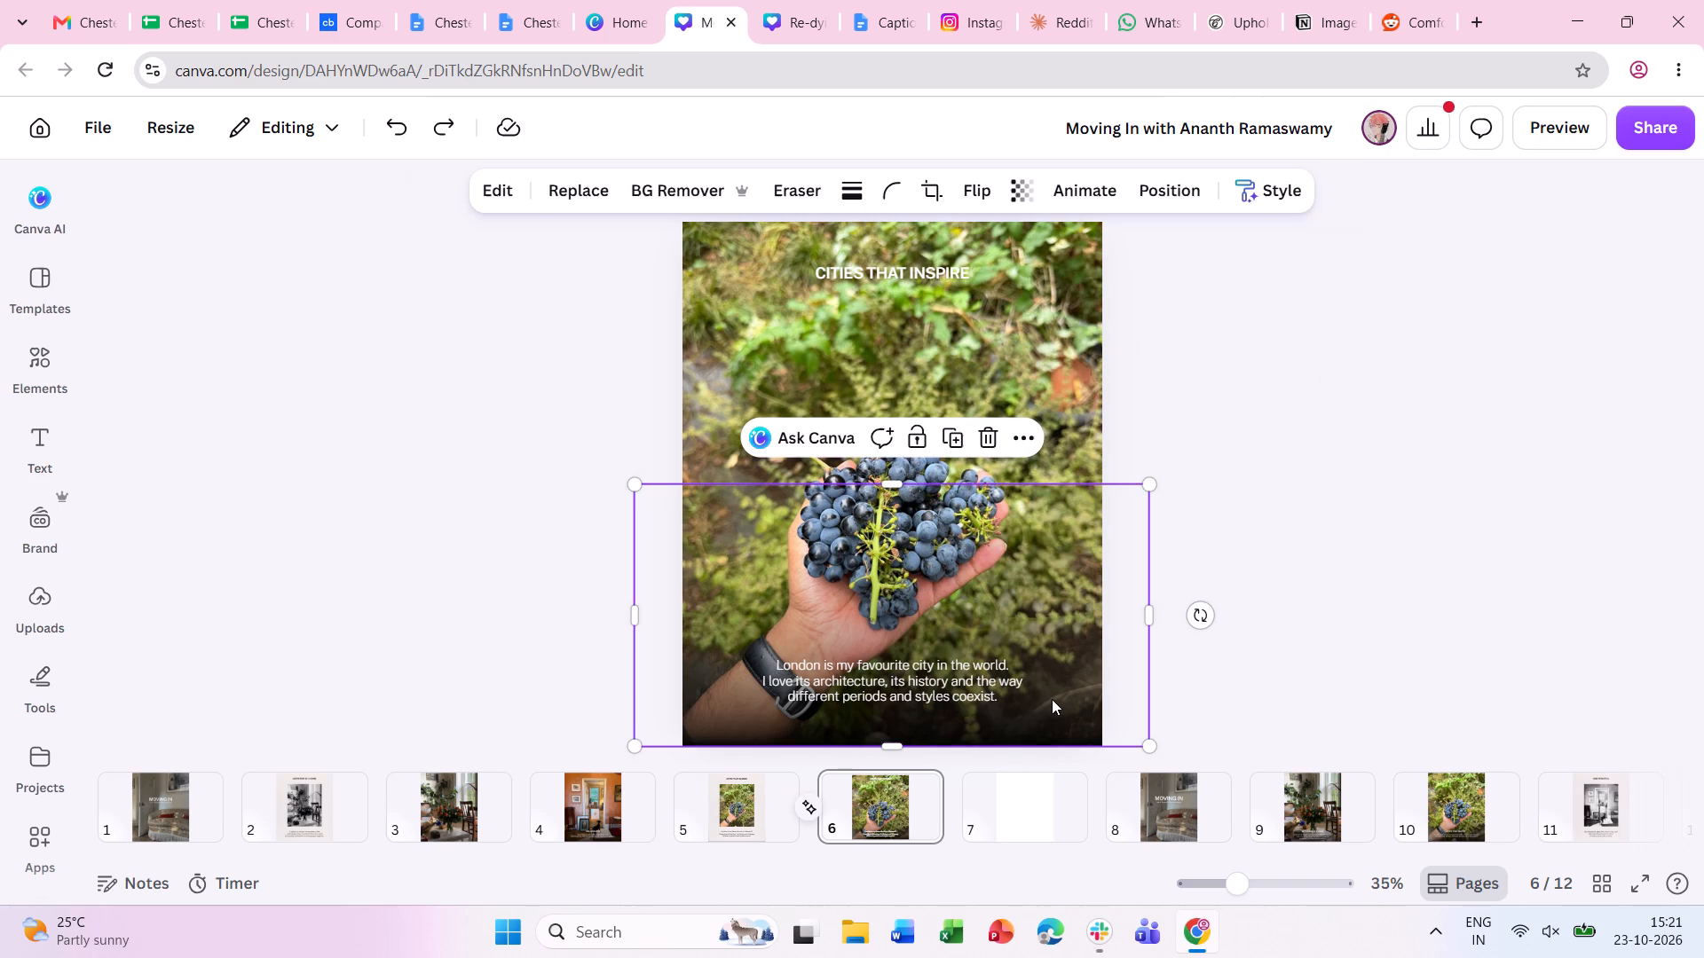
{"action": "key", "text": "ctrl+c"}
{"action": "key", "text": "ctrl+v"}
{"action": "left_click_drag", "start_coordinate": [1198, 630], "coordinate": [939, 693]}
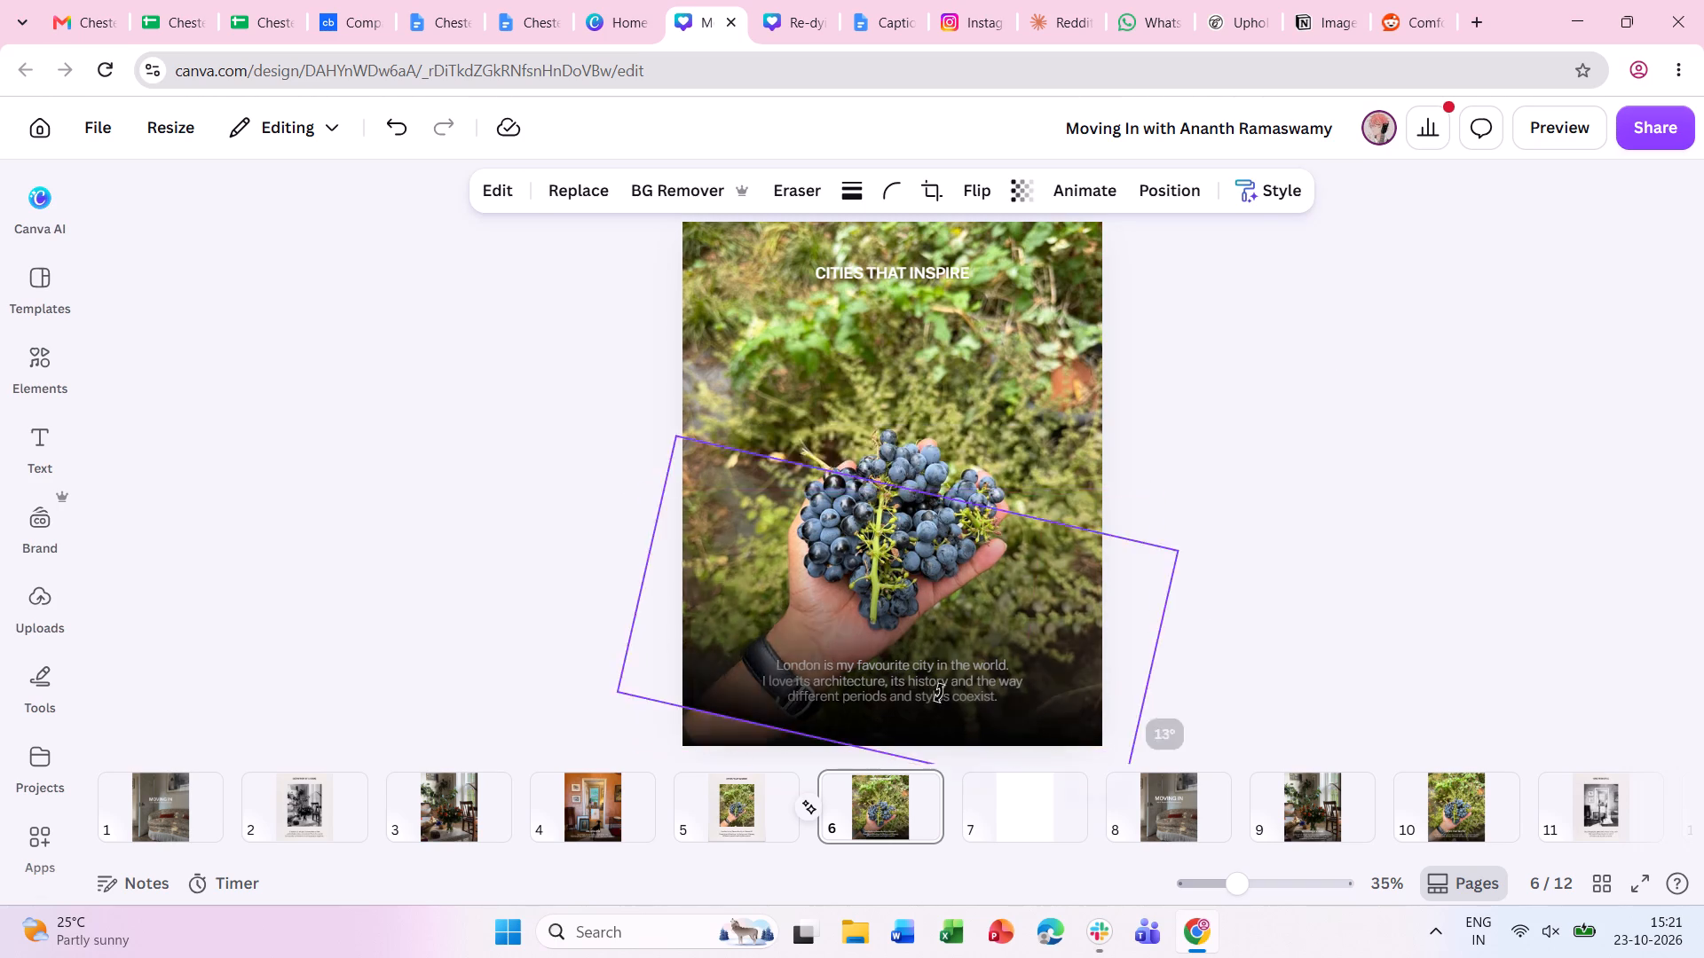
{"action": "left_click_drag", "start_coordinate": [939, 693], "coordinate": [622, 609]}
{"action": "left_click_drag", "start_coordinate": [766, 573], "coordinate": [767, 424]}
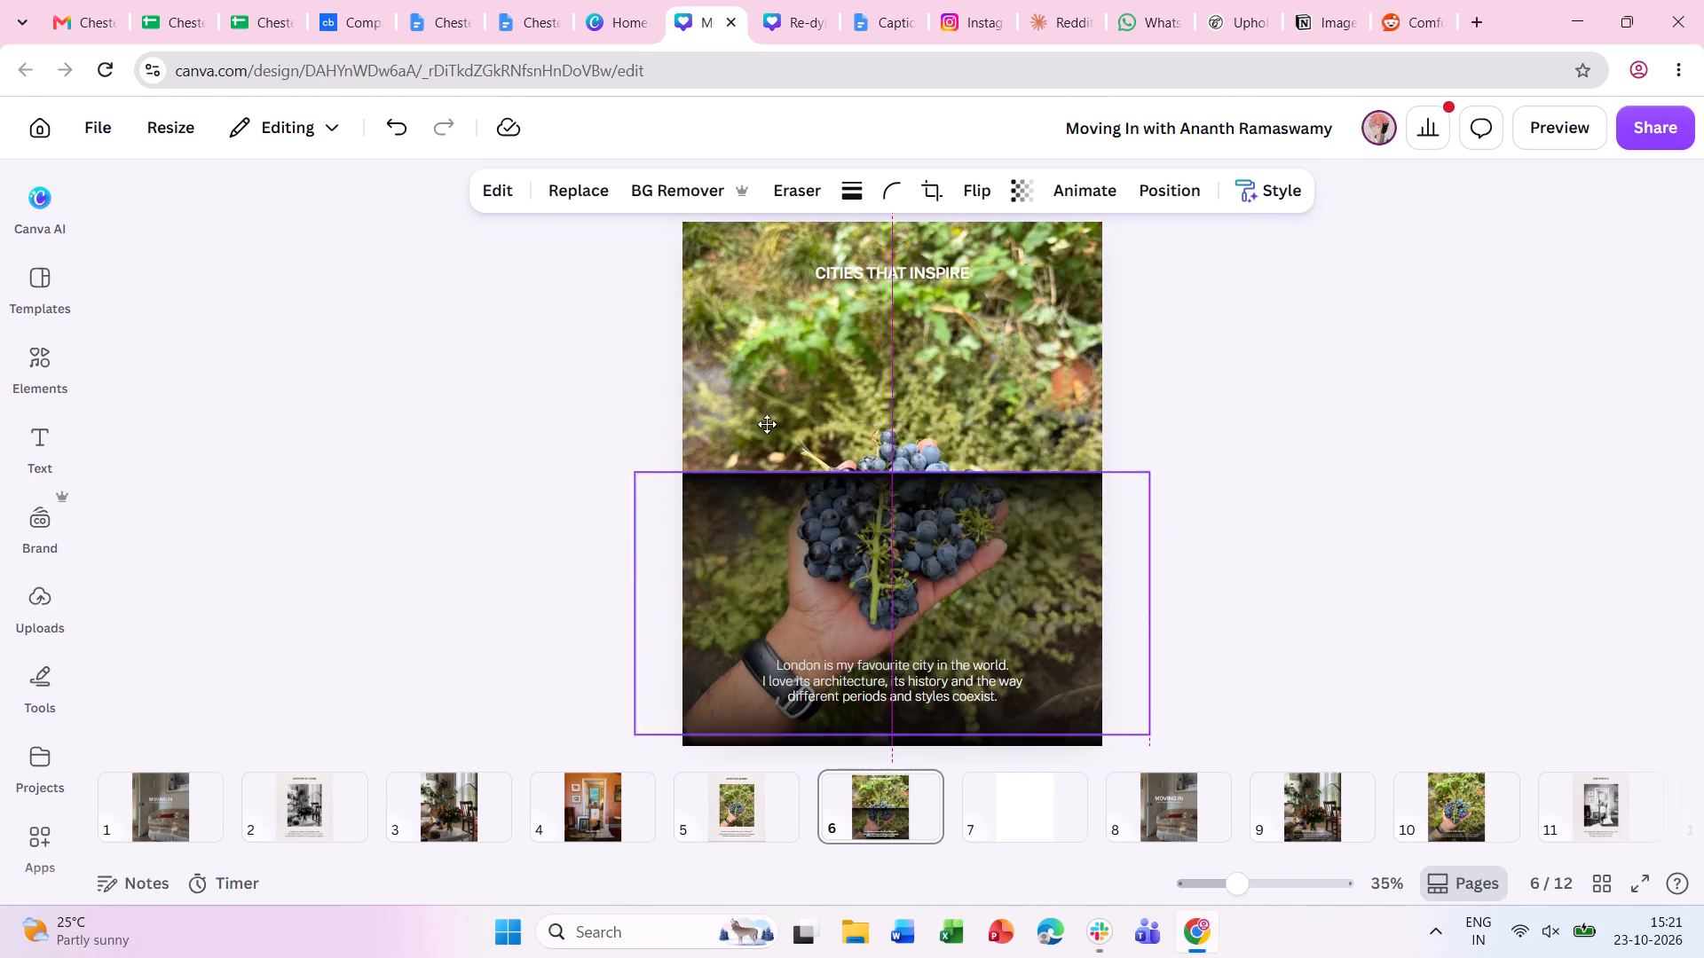
{"action": "left_click_drag", "start_coordinate": [767, 424], "coordinate": [757, 301]}
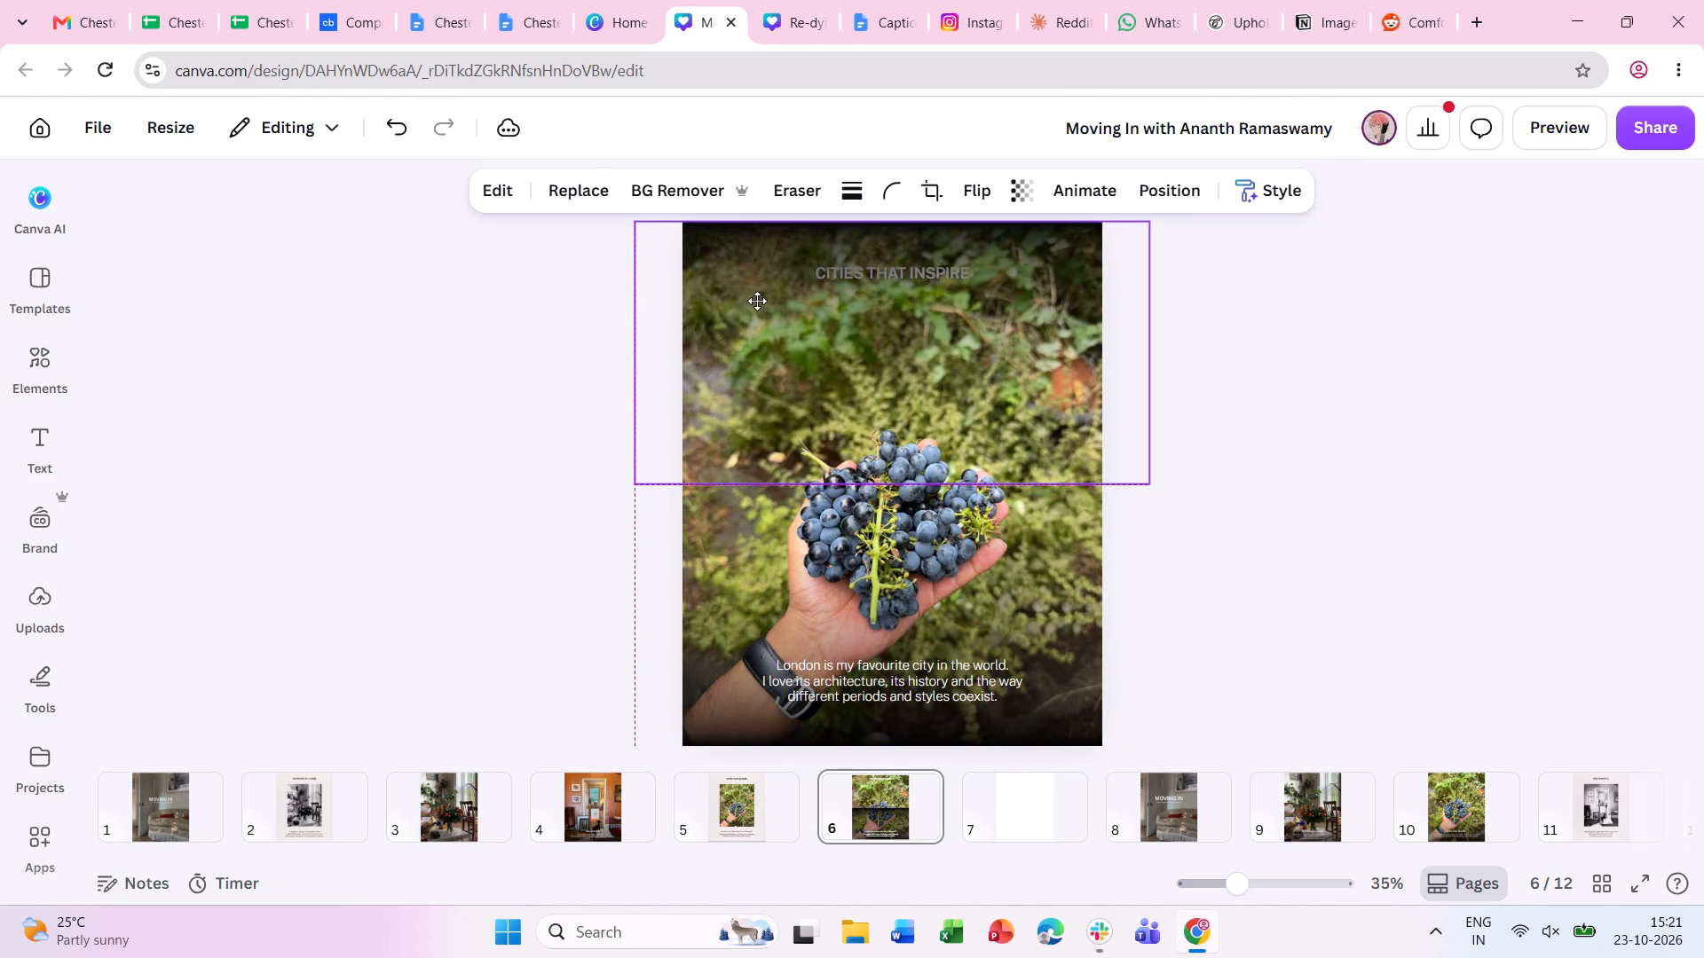
{"action": "left_click_drag", "start_coordinate": [757, 301], "coordinate": [762, 301]}
{"action": "left_click_drag", "start_coordinate": [1006, 324], "coordinate": [1006, 290]}
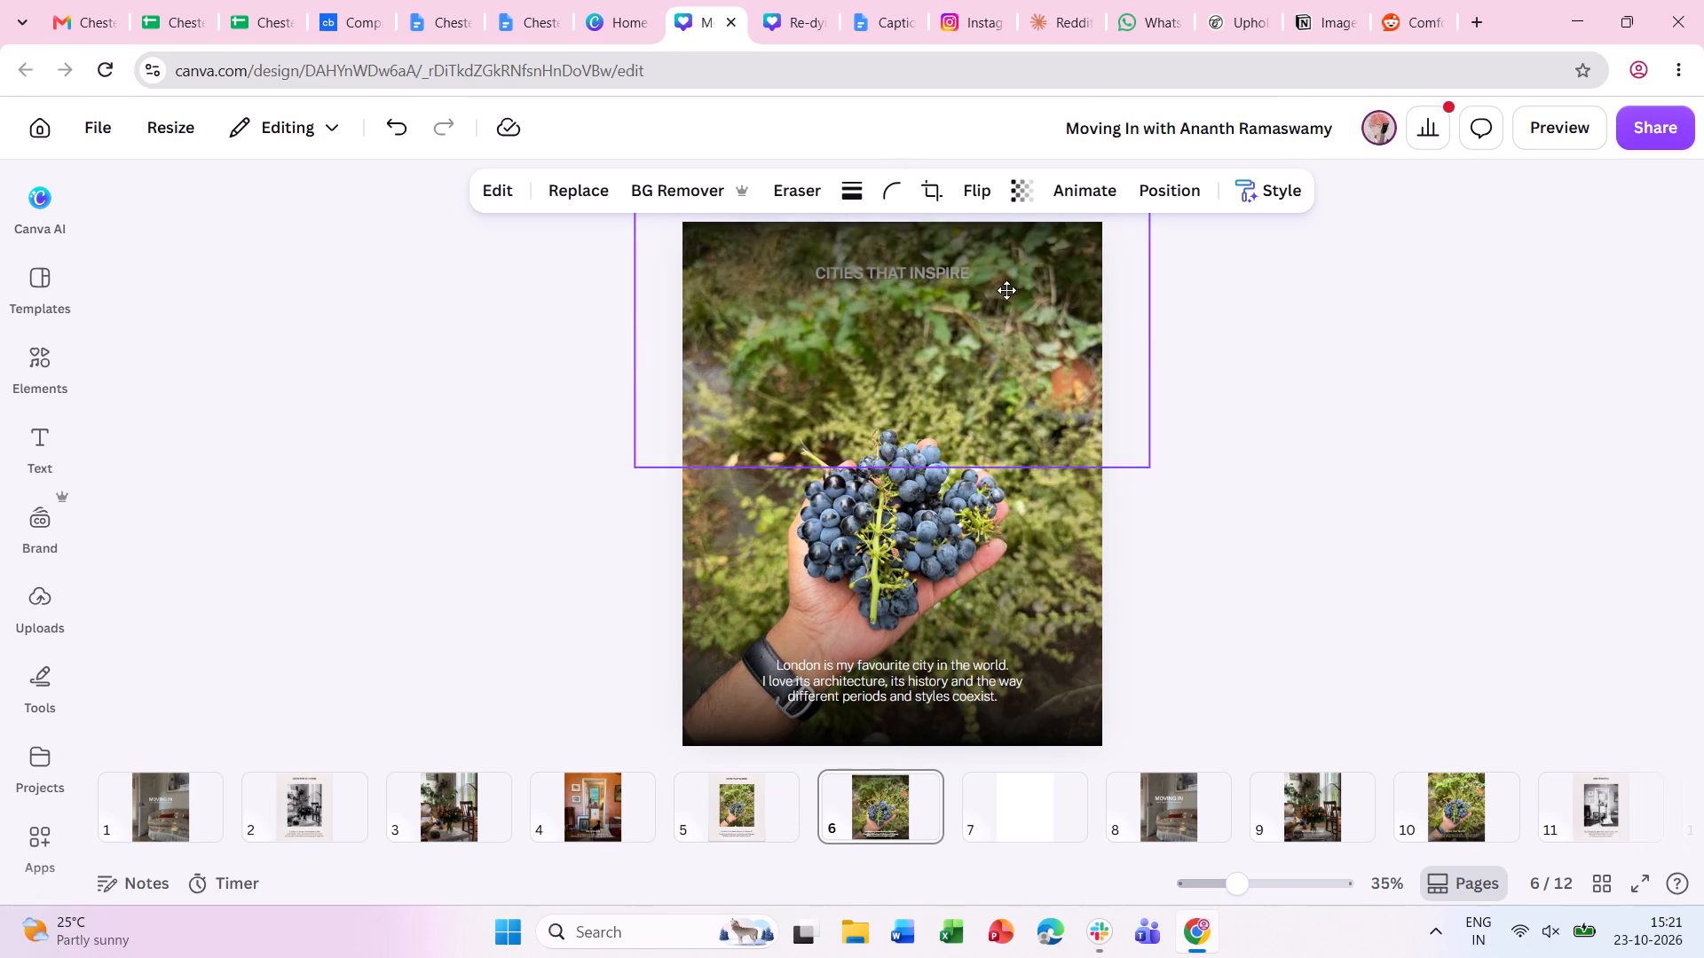
{"action": "left_click_drag", "start_coordinate": [1006, 290], "coordinate": [1006, 281]}
Move the top gradient on page 6 behind the heading and body text in the layer order, just above the bottom gradient.
{"action": "left_click", "coordinate": [1153, 184]}
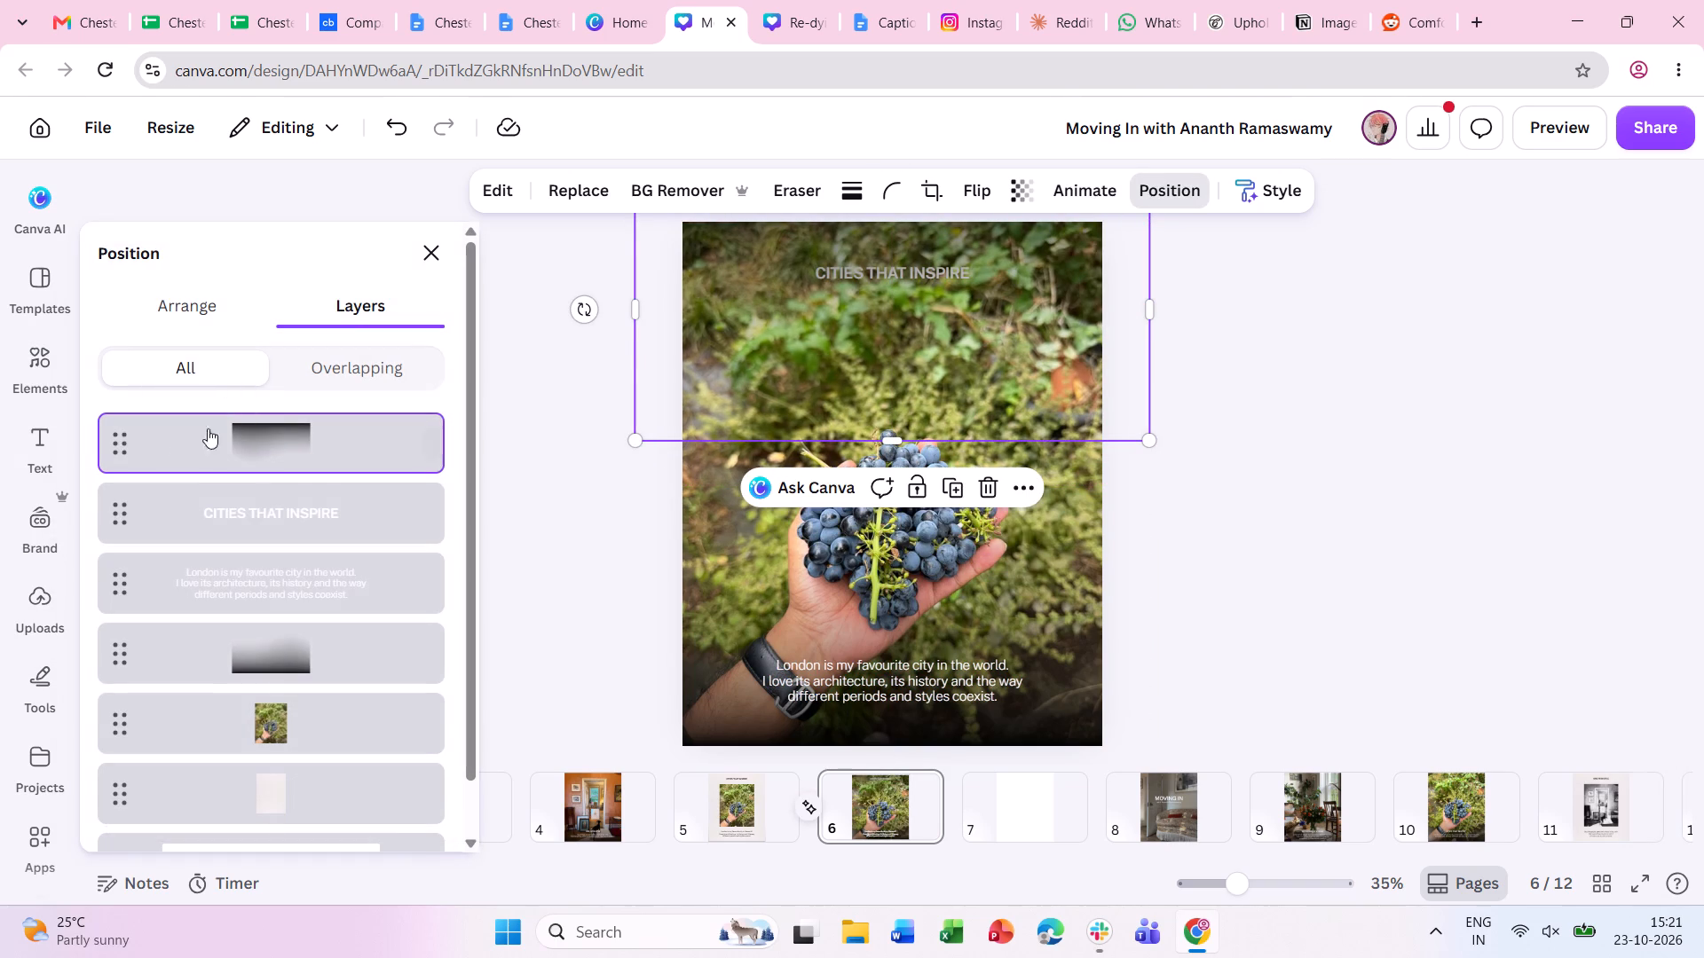
{"action": "left_click_drag", "start_coordinate": [108, 441], "coordinate": [117, 625]}
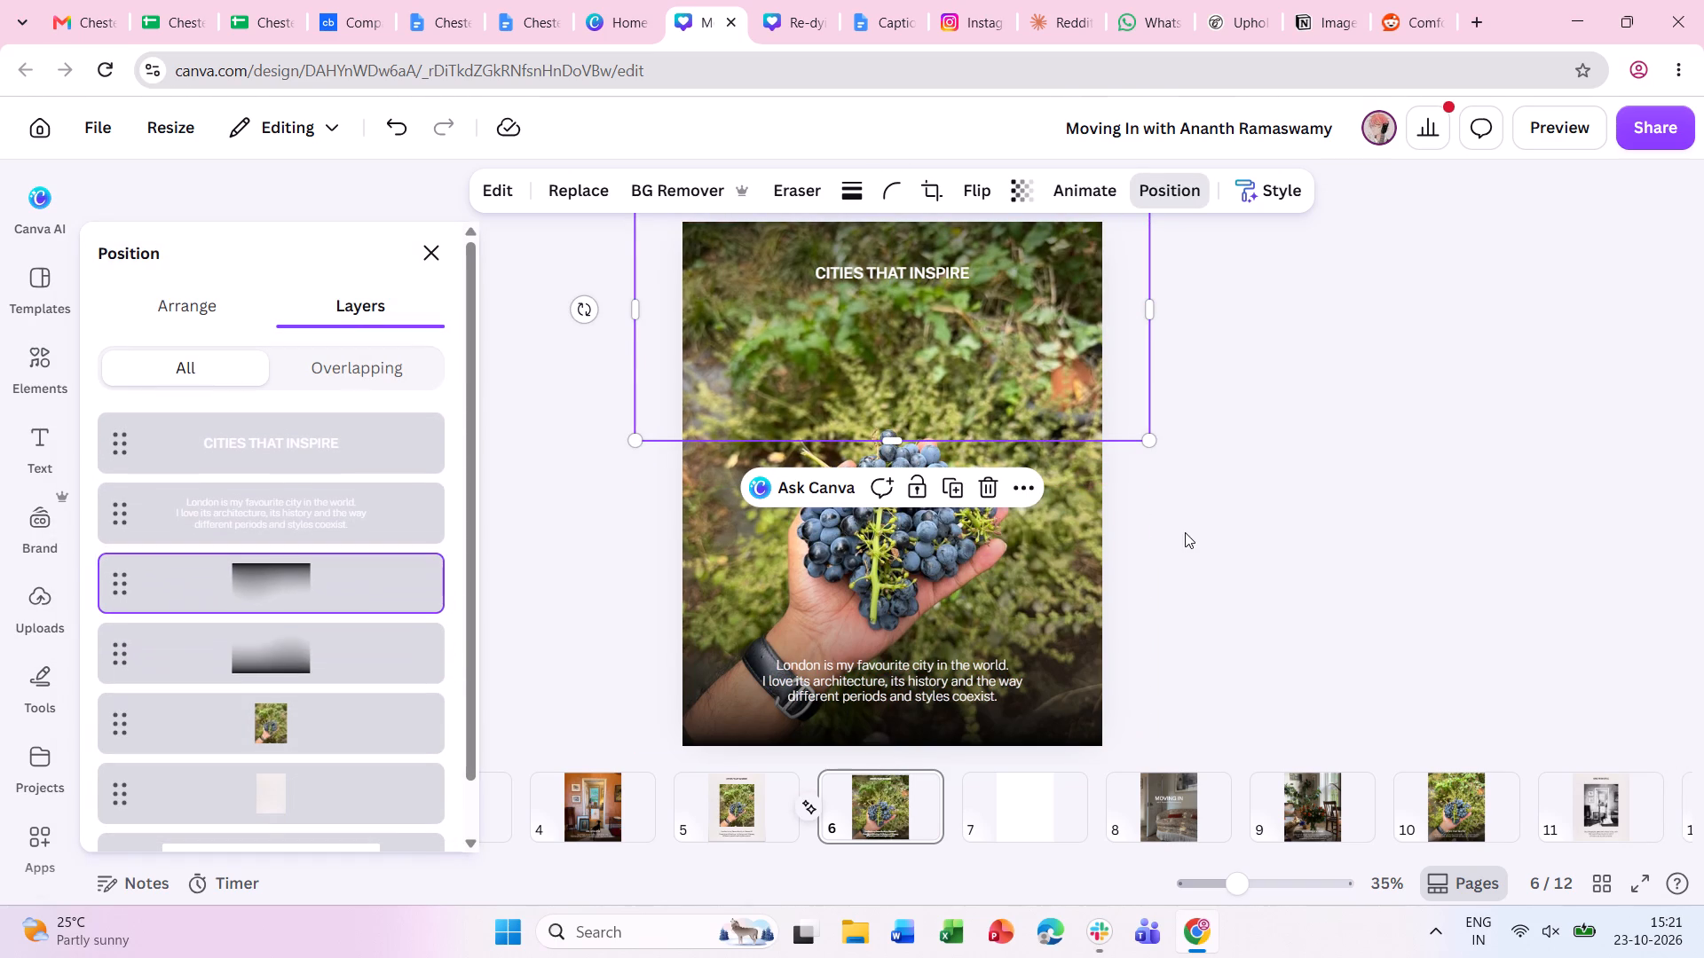
{"action": "left_click", "coordinate": [1236, 378]}
{"action": "left_click", "coordinate": [1236, 378]}
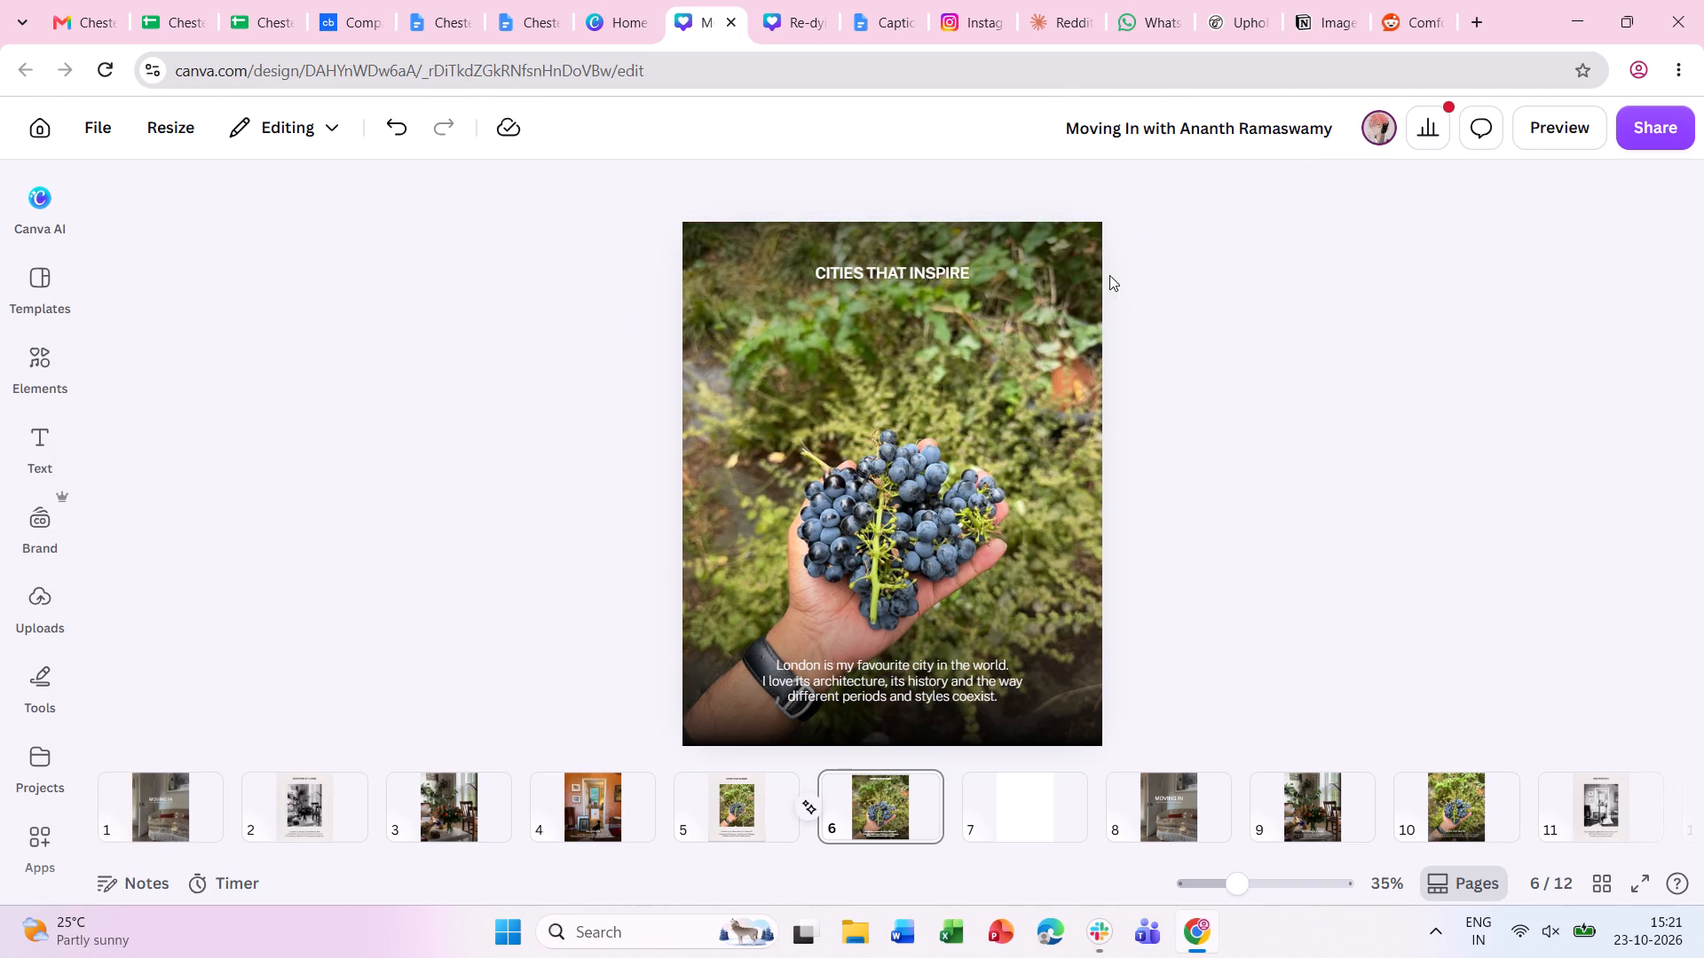
Copy the top gradient from page 6 to page 5 and place it behind the paper background, just above the bottom gradient layer.
{"action": "left_click", "coordinate": [1063, 252]}
{"action": "key", "text": "ctrl+c"}
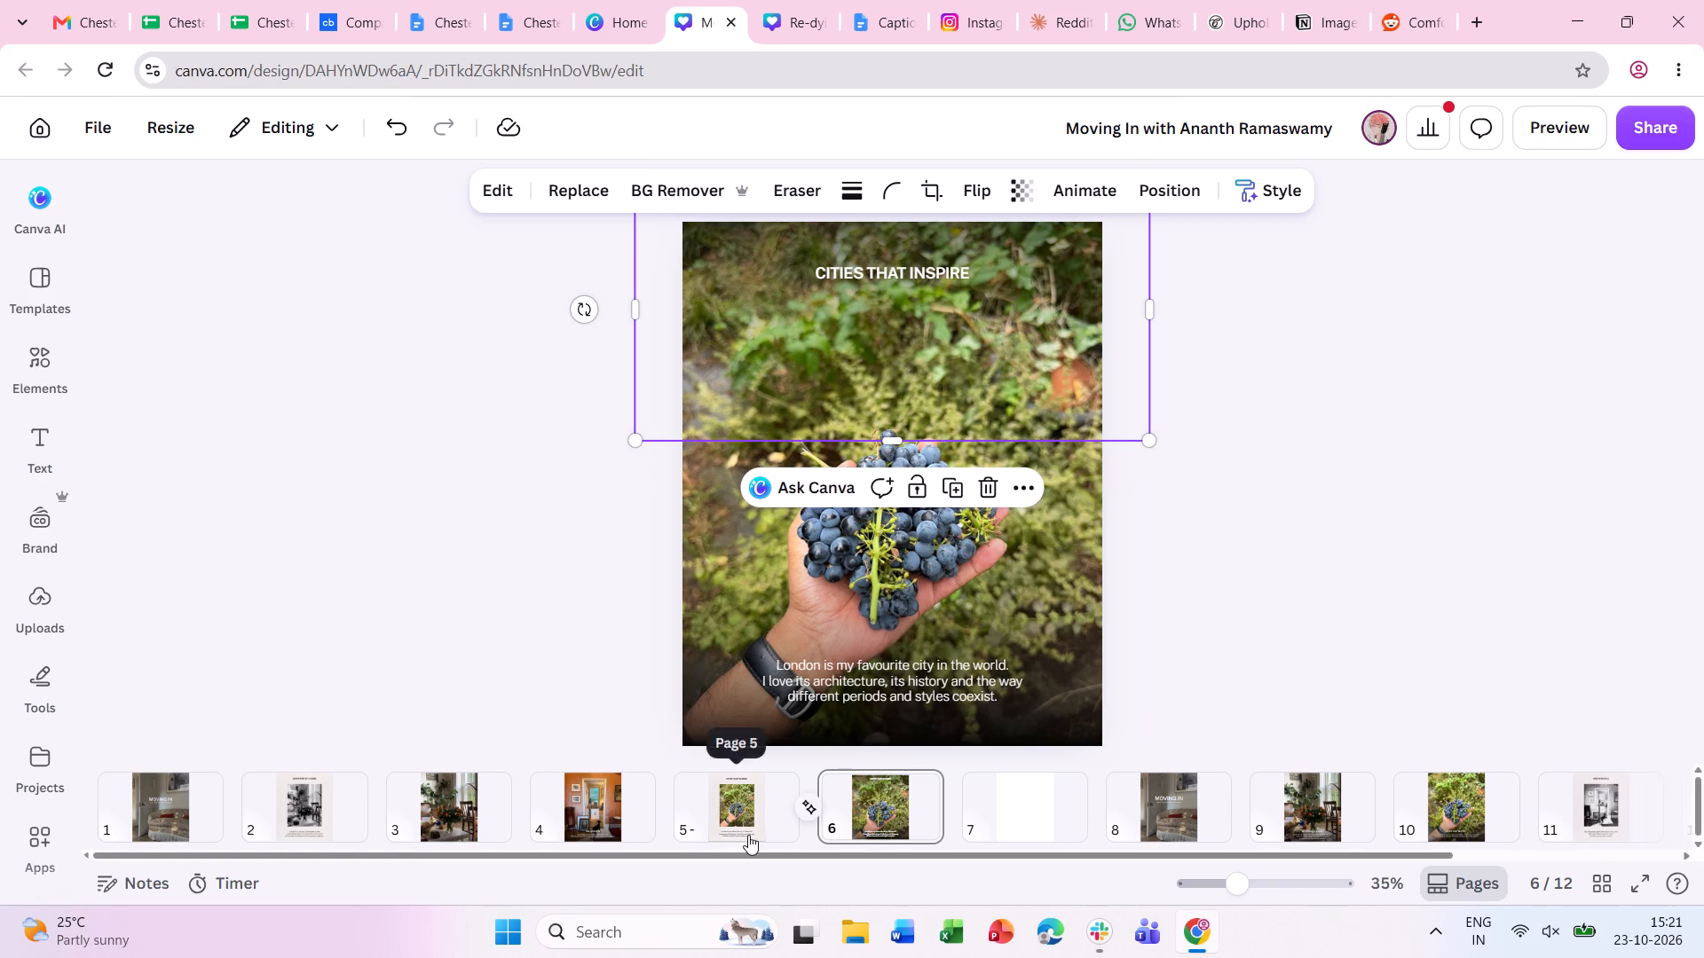
{"action": "left_click", "coordinate": [748, 835]}
{"action": "key", "text": "ctrl+v"}
{"action": "left_click", "coordinate": [1177, 200]}
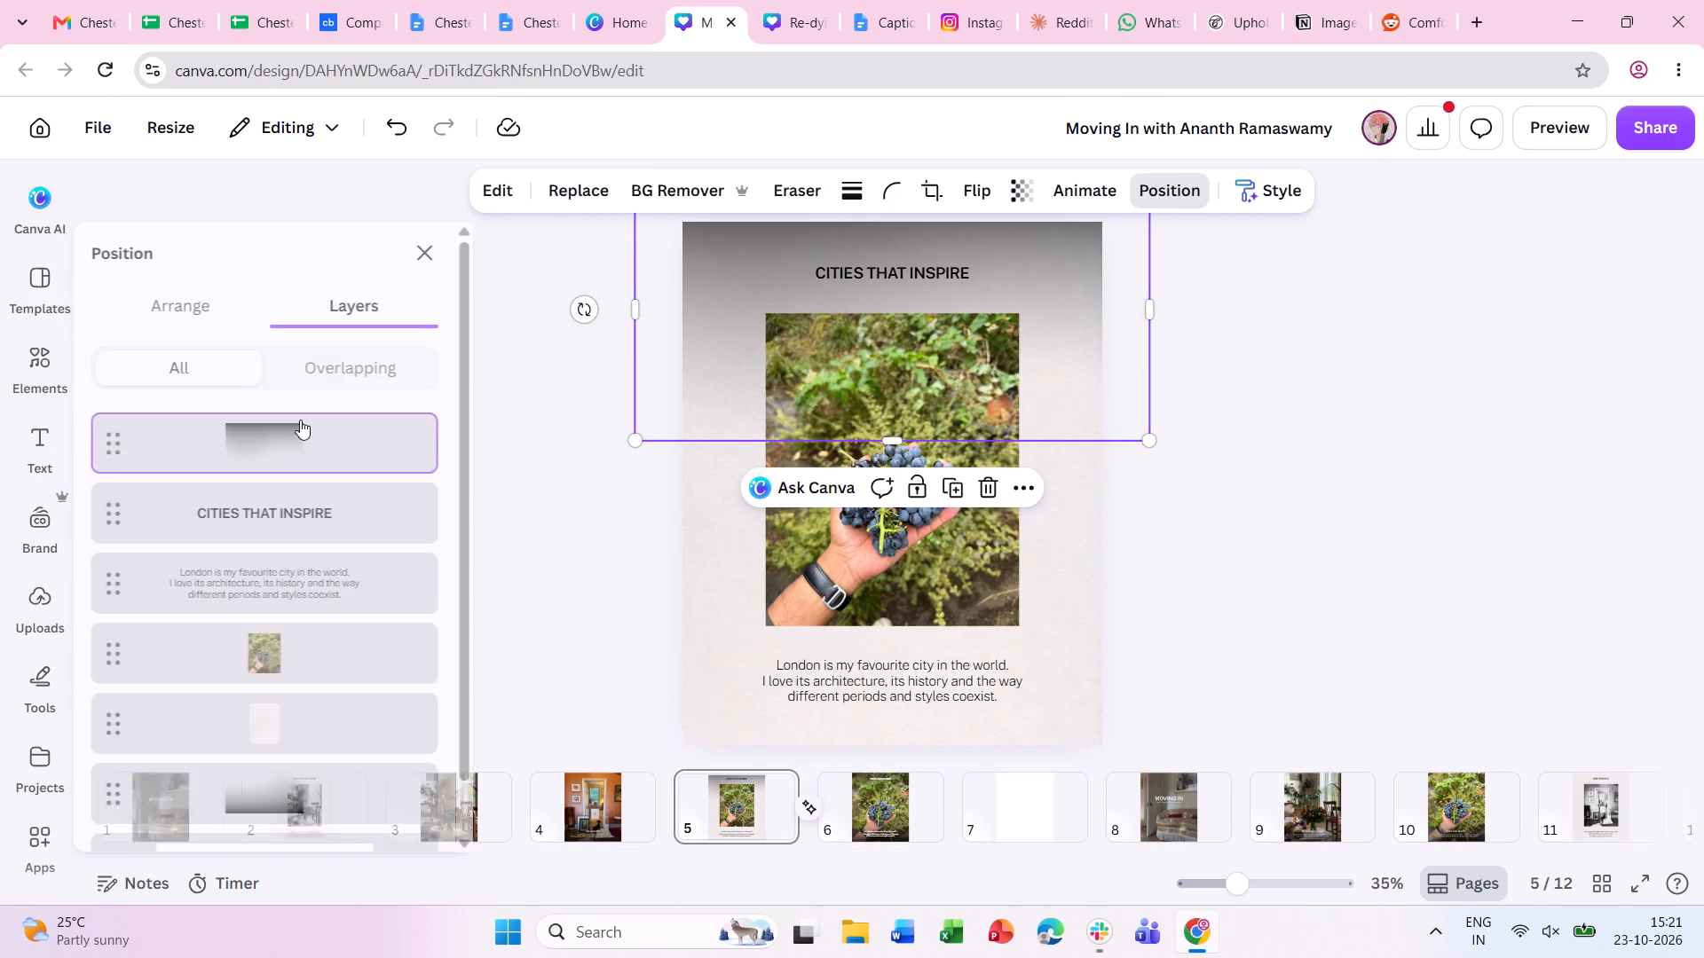
{"action": "left_click_drag", "start_coordinate": [126, 435], "coordinate": [131, 745]}
{"action": "double_click", "coordinate": [1386, 519]}
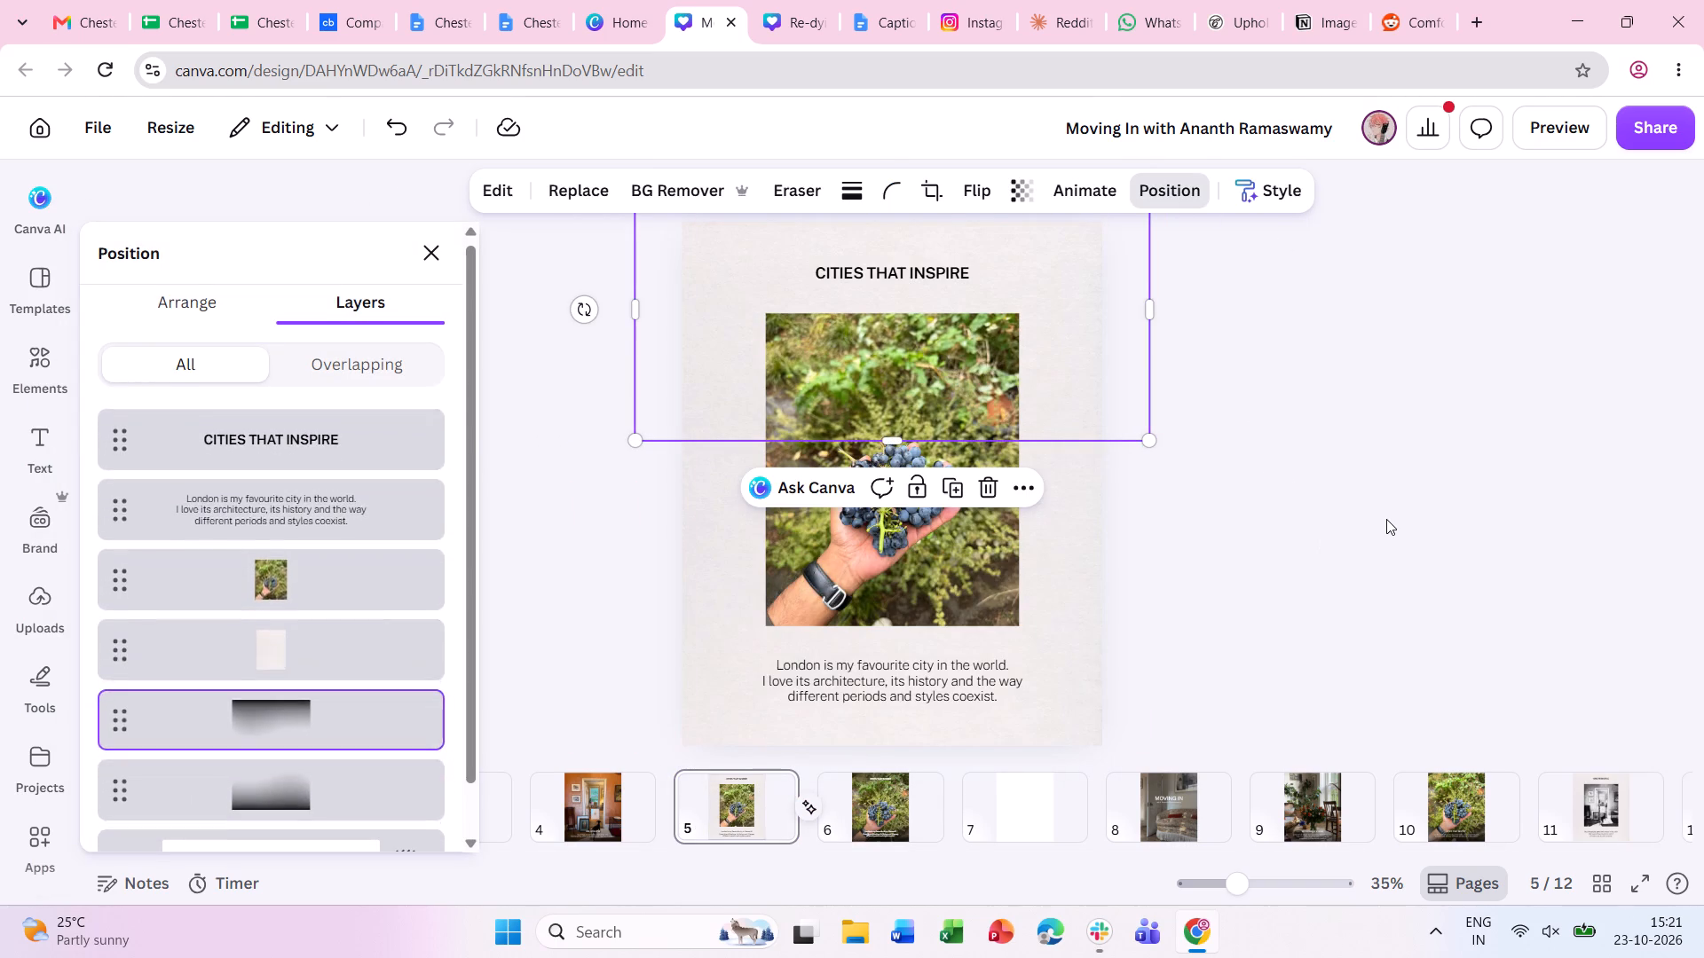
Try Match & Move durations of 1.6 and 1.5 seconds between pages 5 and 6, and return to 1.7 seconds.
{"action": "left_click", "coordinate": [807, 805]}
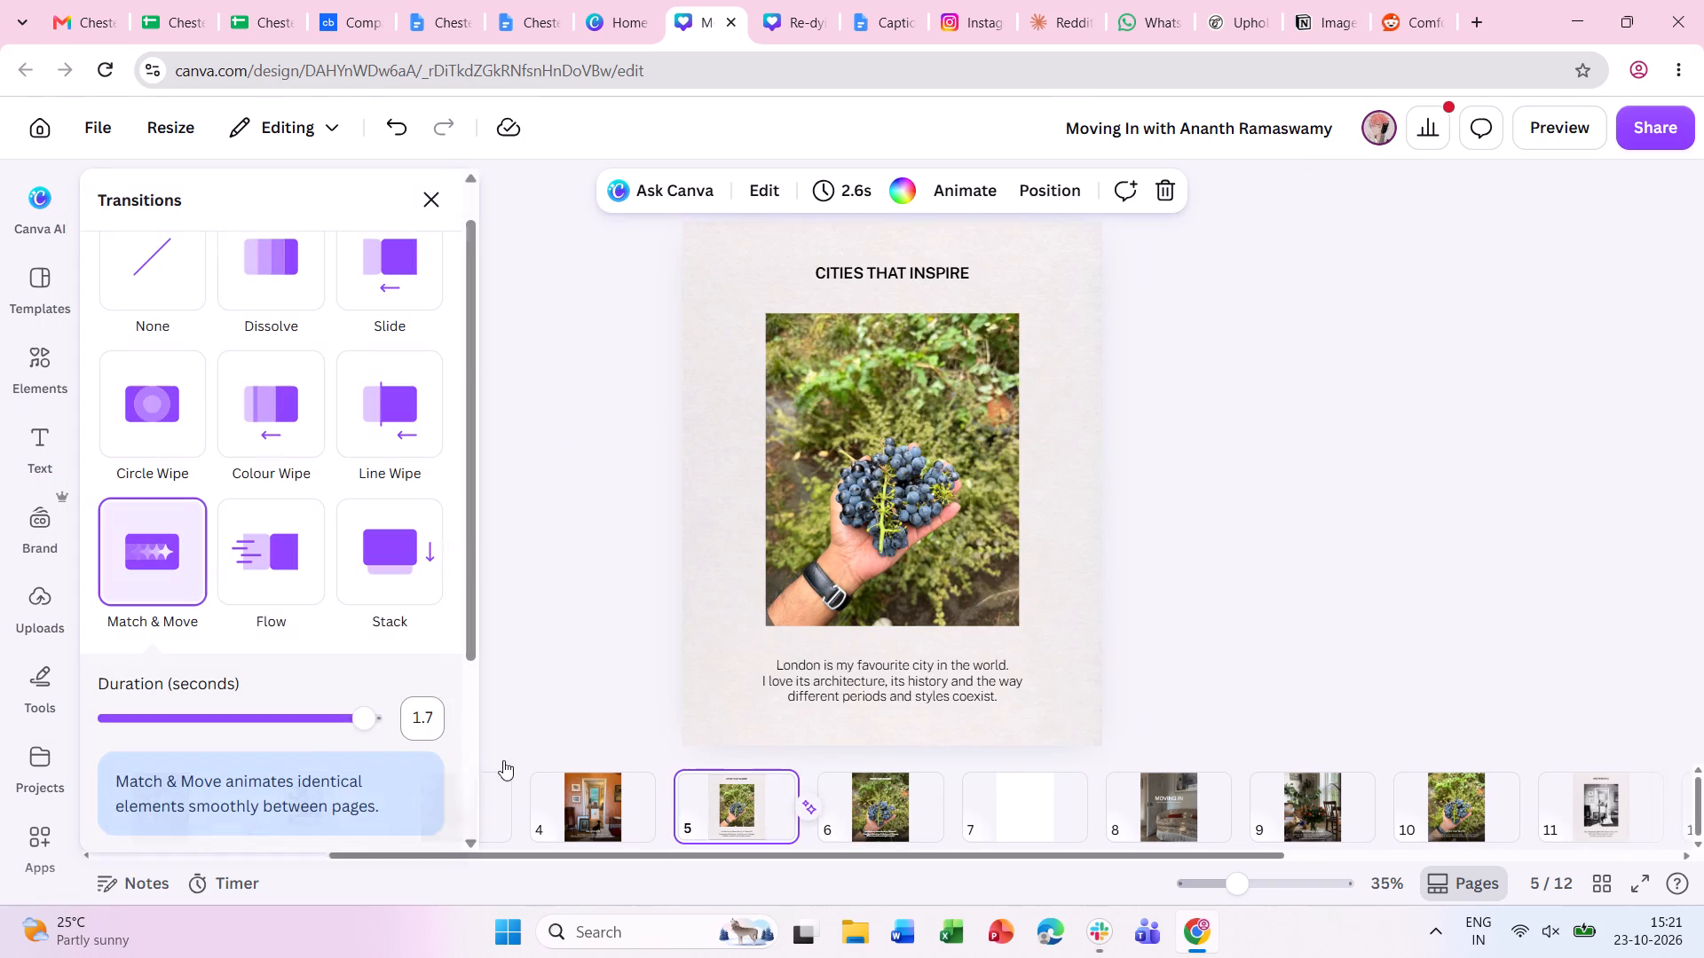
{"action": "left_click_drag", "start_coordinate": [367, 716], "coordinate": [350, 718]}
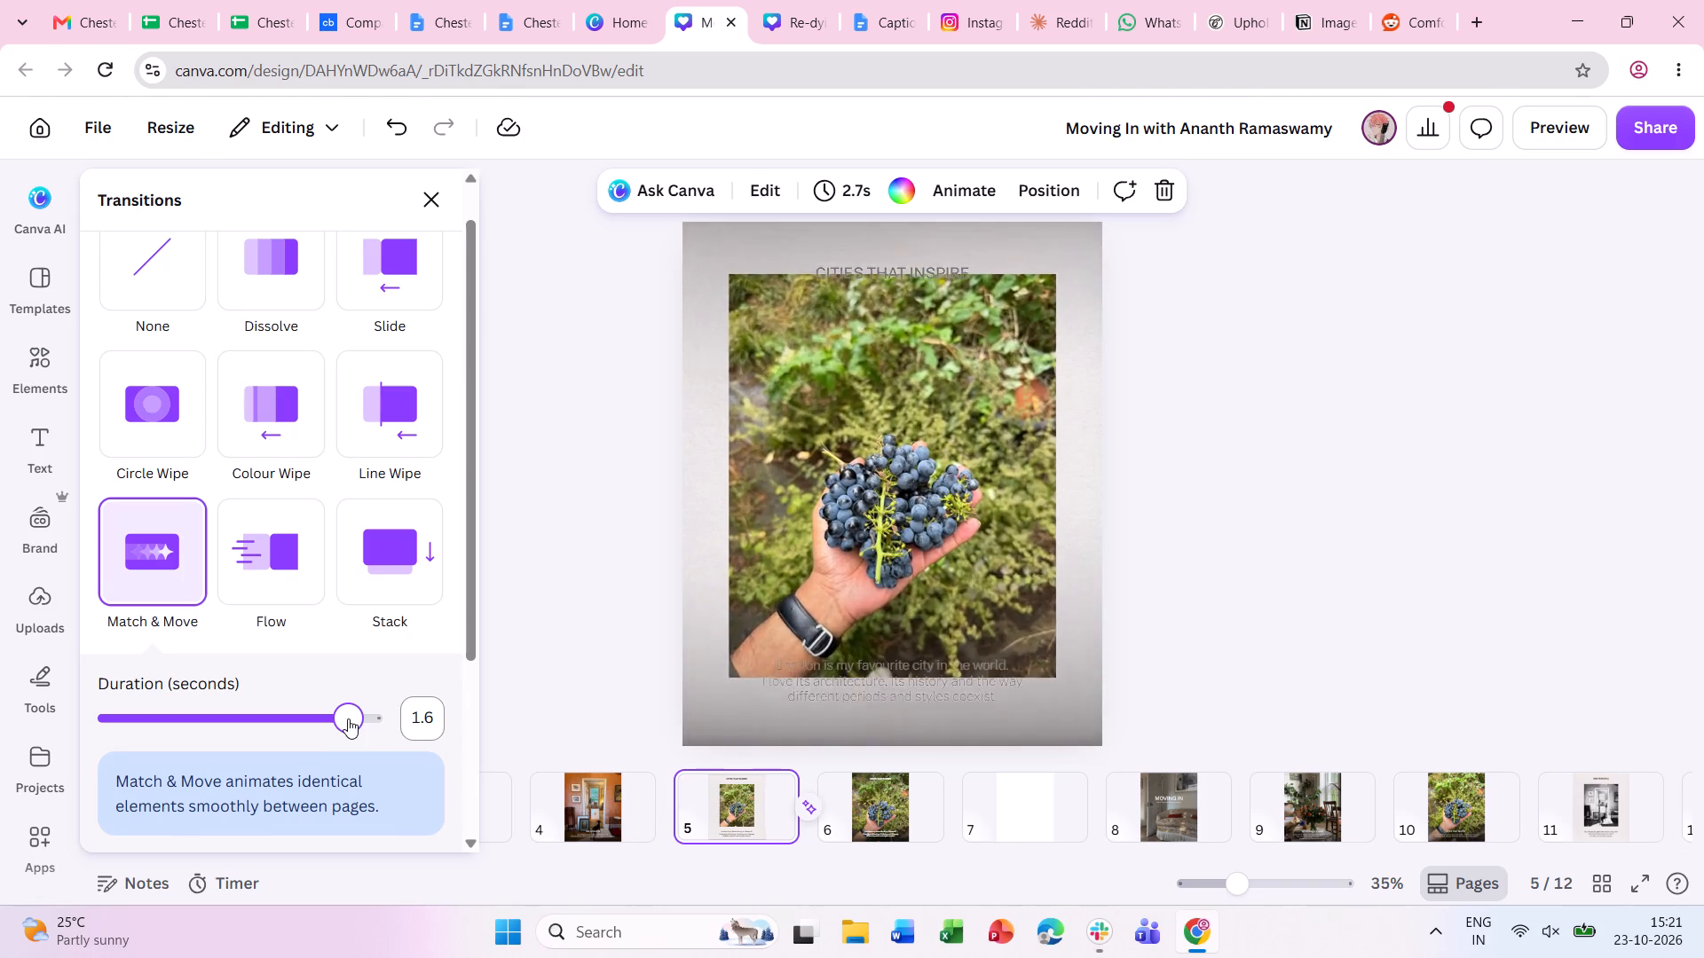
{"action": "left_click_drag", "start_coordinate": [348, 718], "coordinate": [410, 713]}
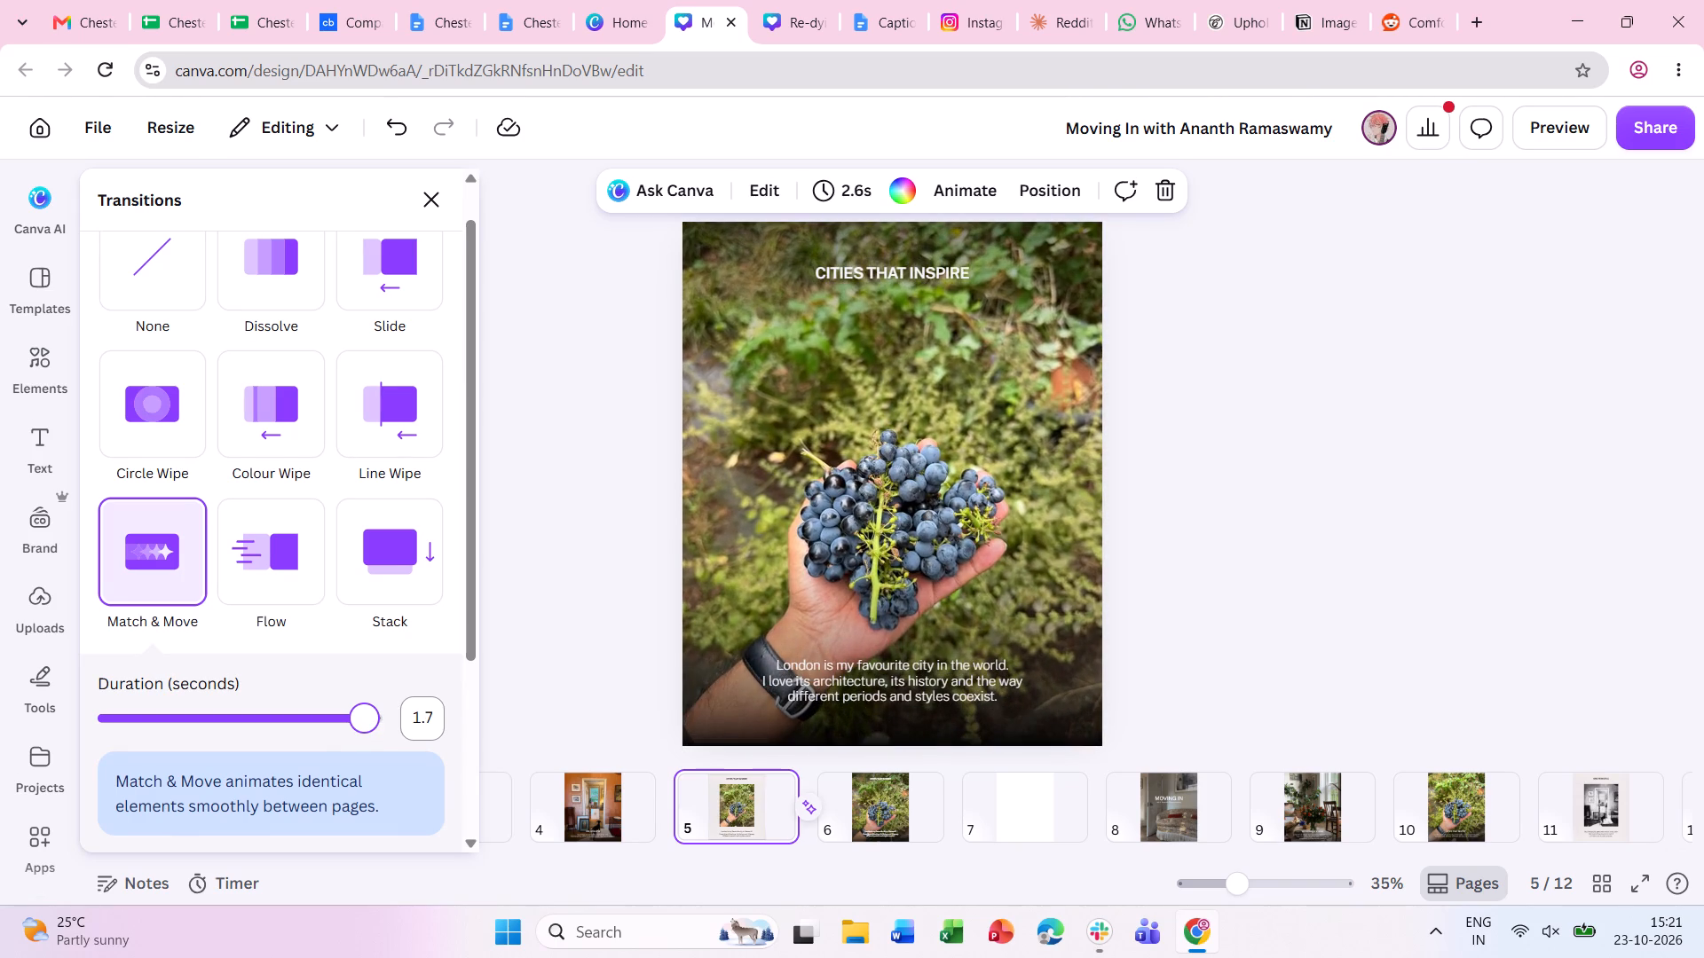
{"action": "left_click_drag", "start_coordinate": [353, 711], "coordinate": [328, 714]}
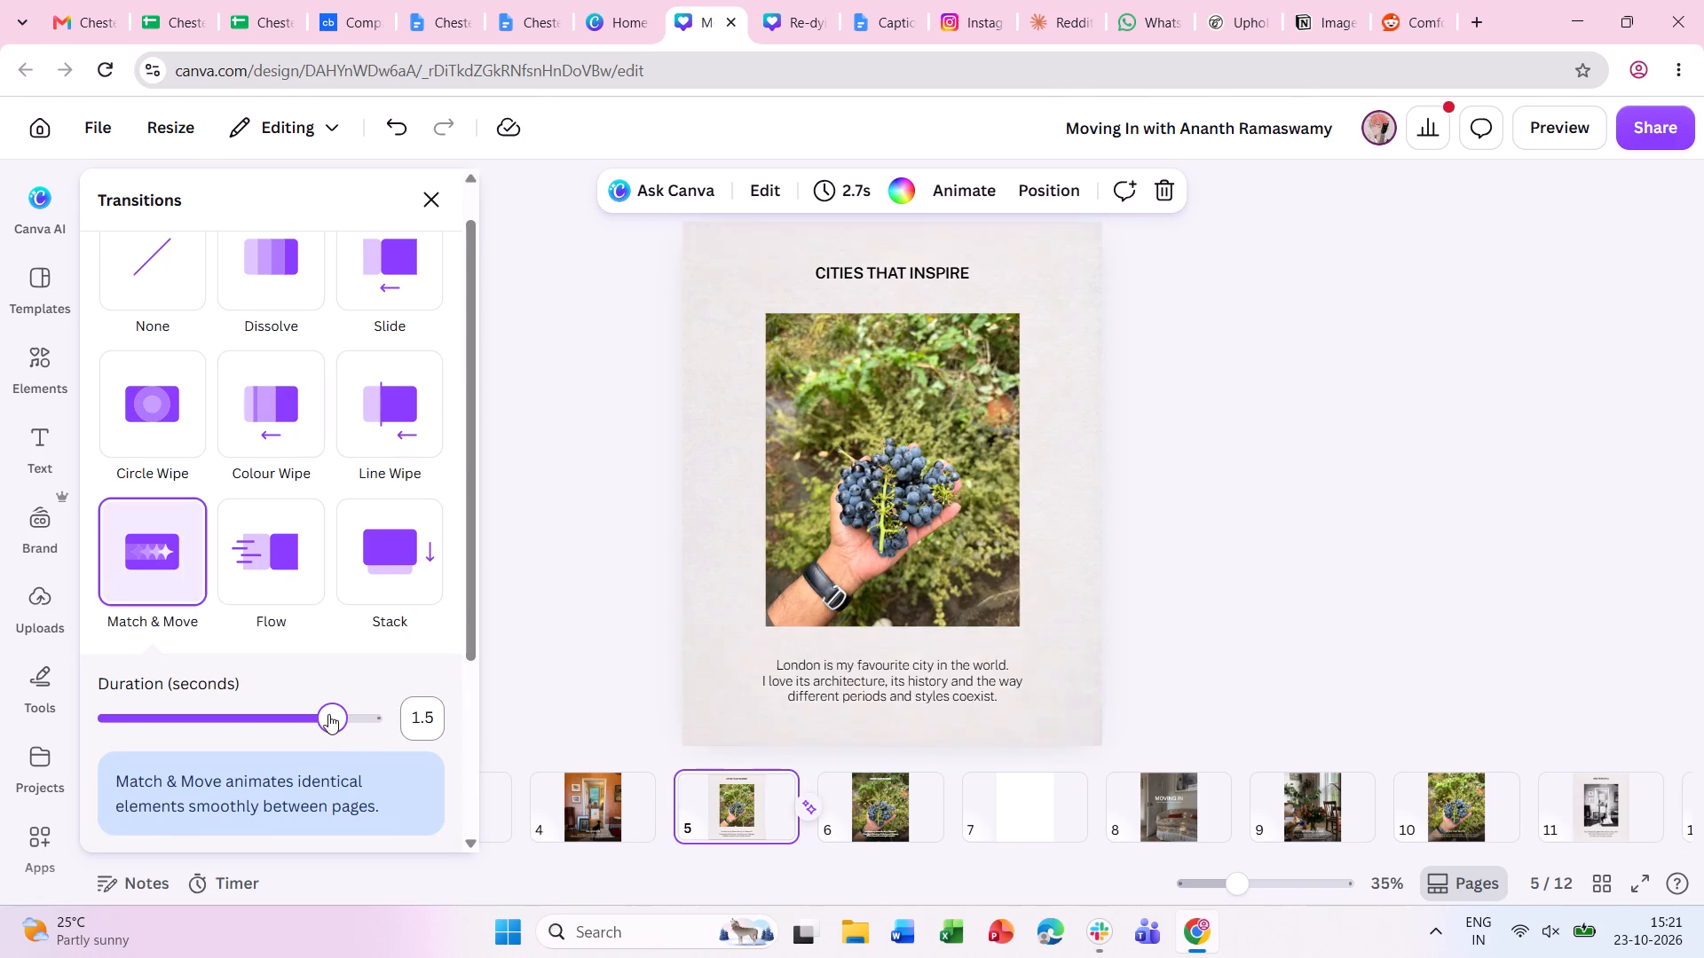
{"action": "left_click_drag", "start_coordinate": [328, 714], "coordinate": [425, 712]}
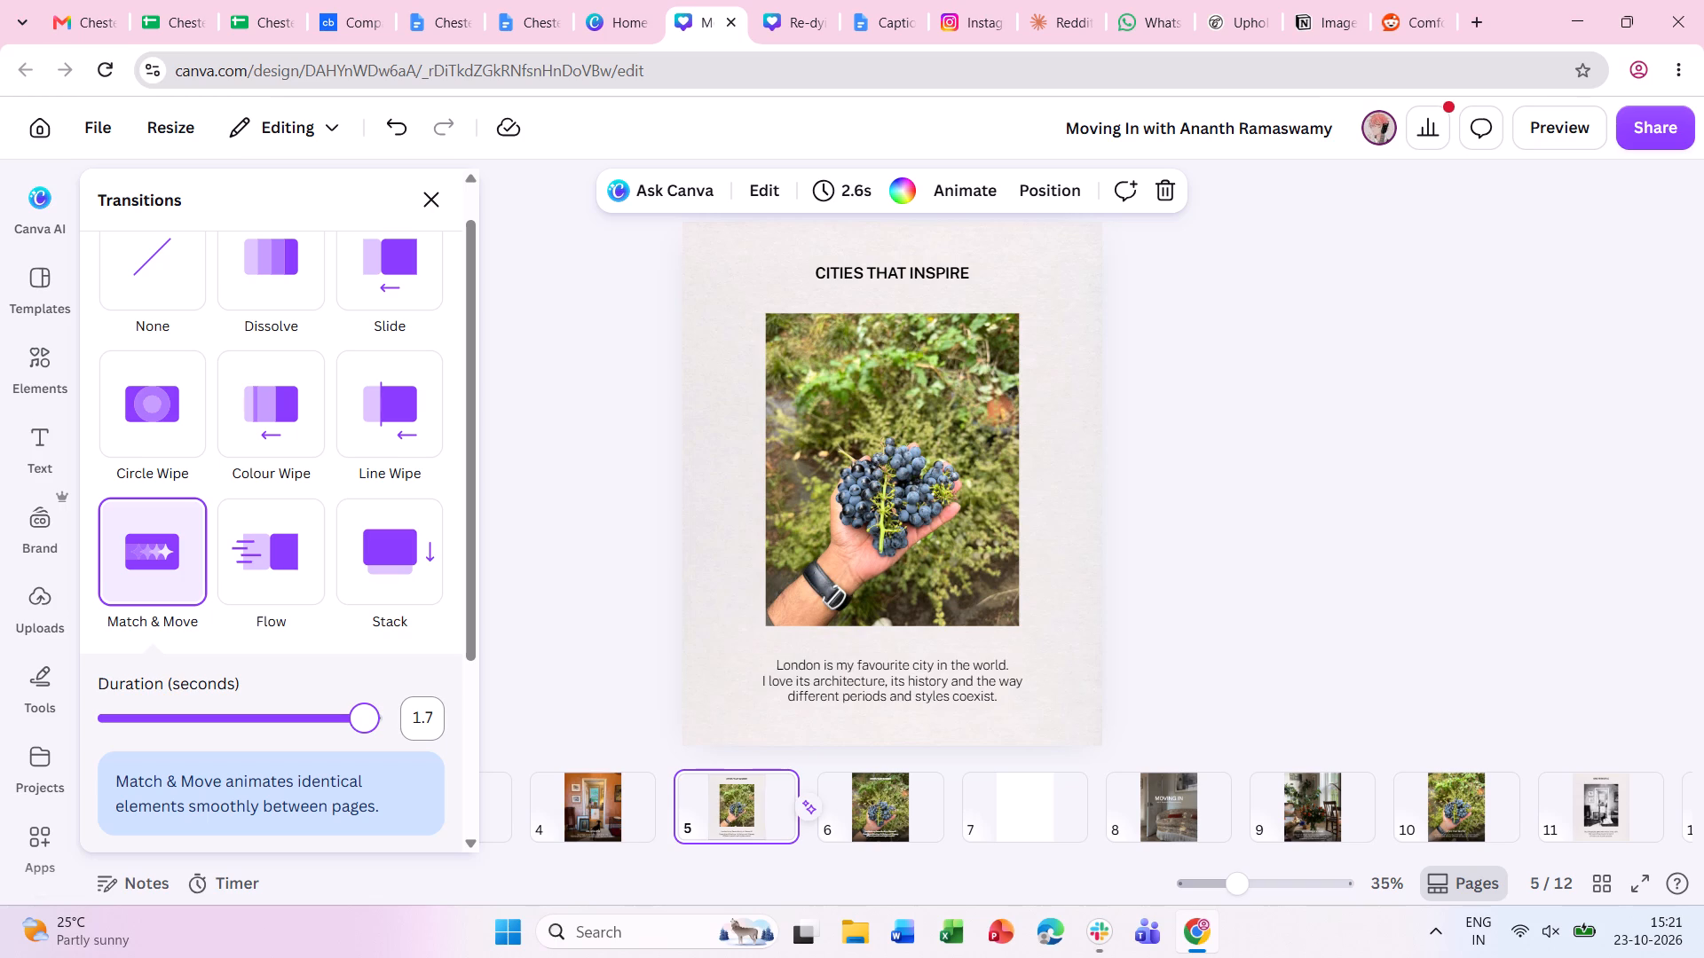
Switch to Instagram and look through the chesters_india posts, including the "Chester's at 40" open gallery viewing post.
{"action": "double_click", "coordinate": [508, 665]}
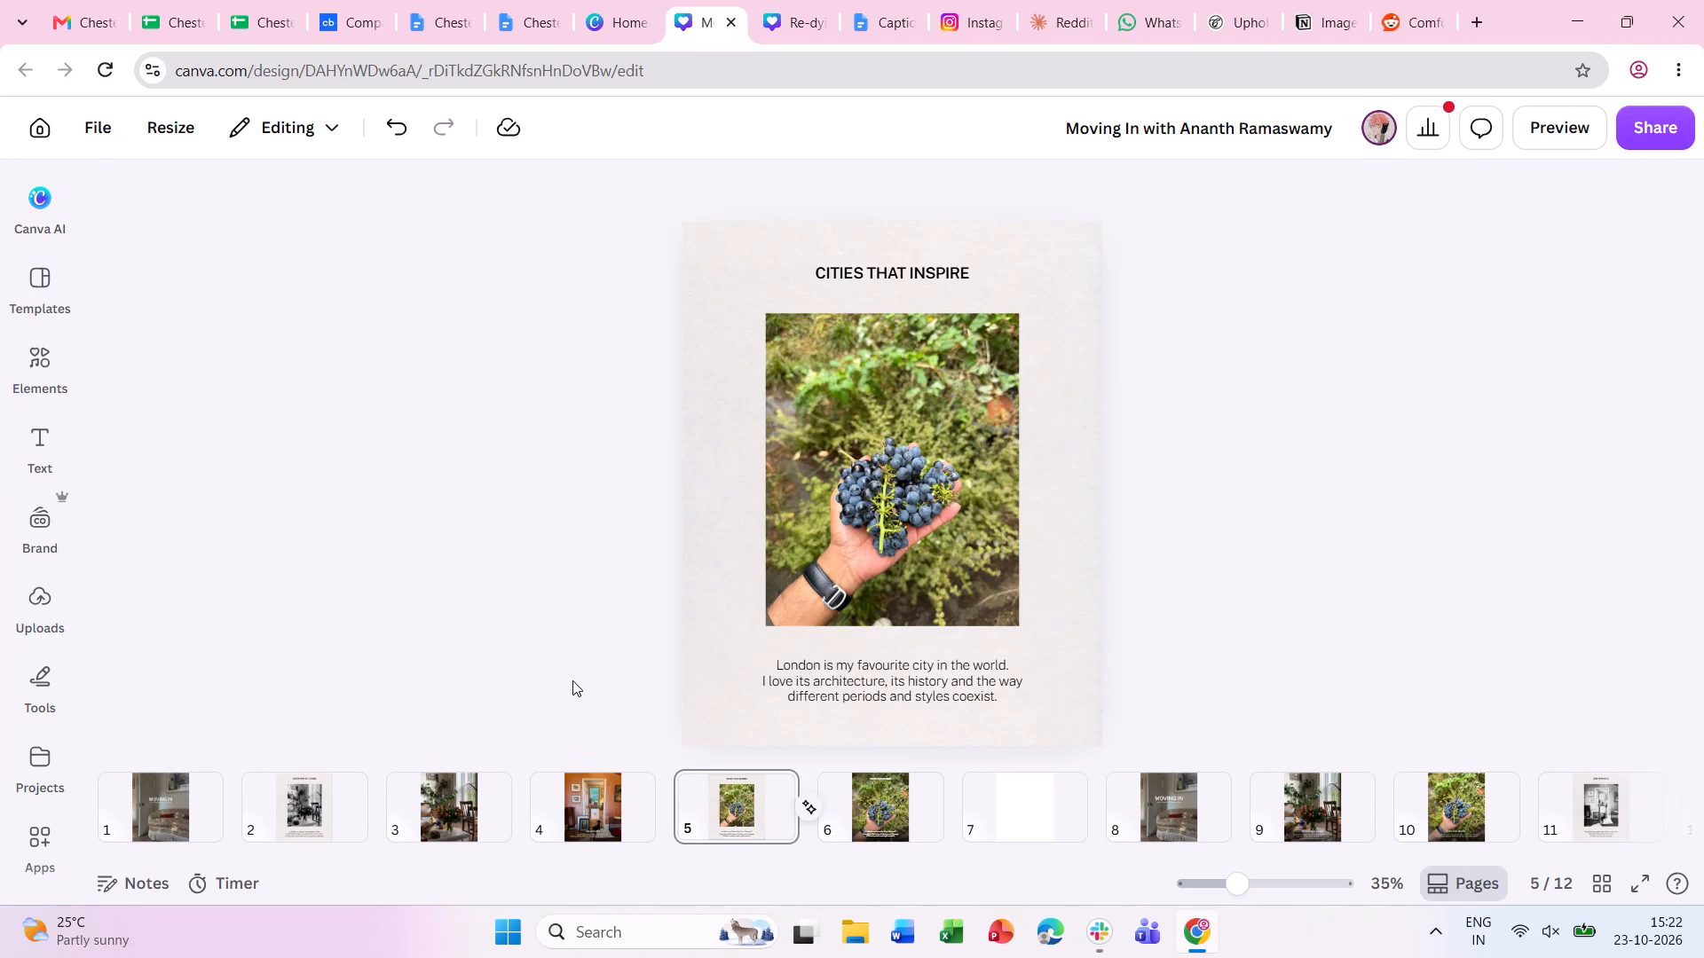
{"action": "left_click", "coordinate": [988, 0]}
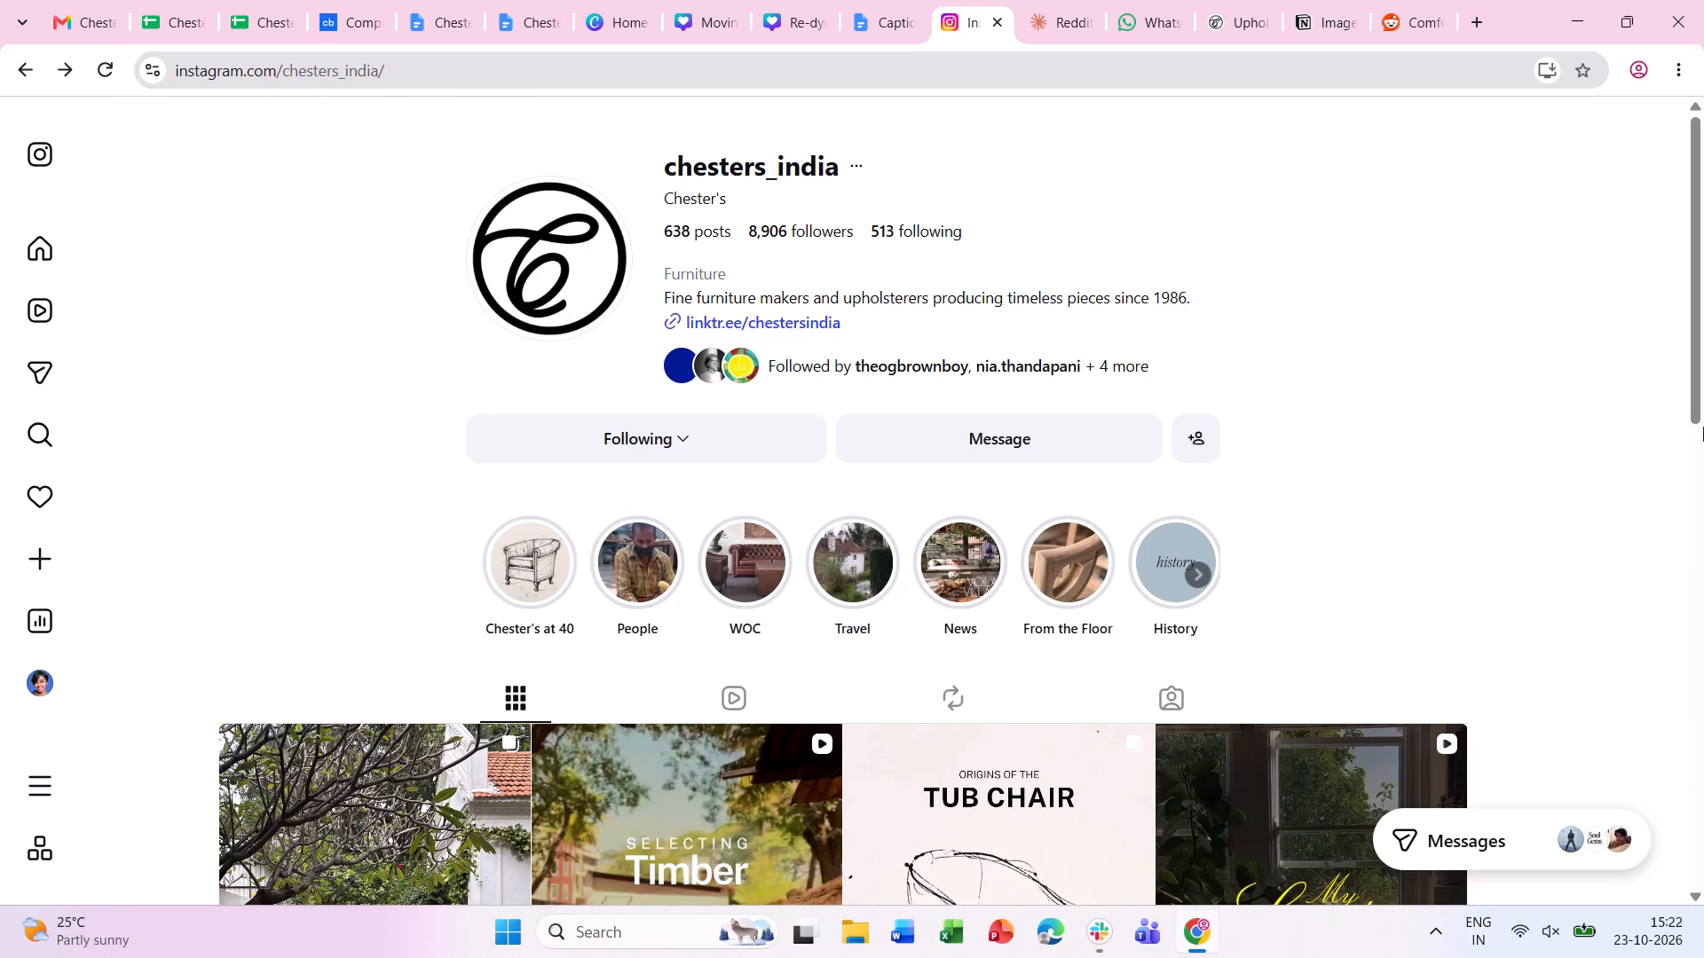
{"action": "scroll", "coordinate": [1602, 411], "scroll_direction": "down", "scroll_amount": 8}
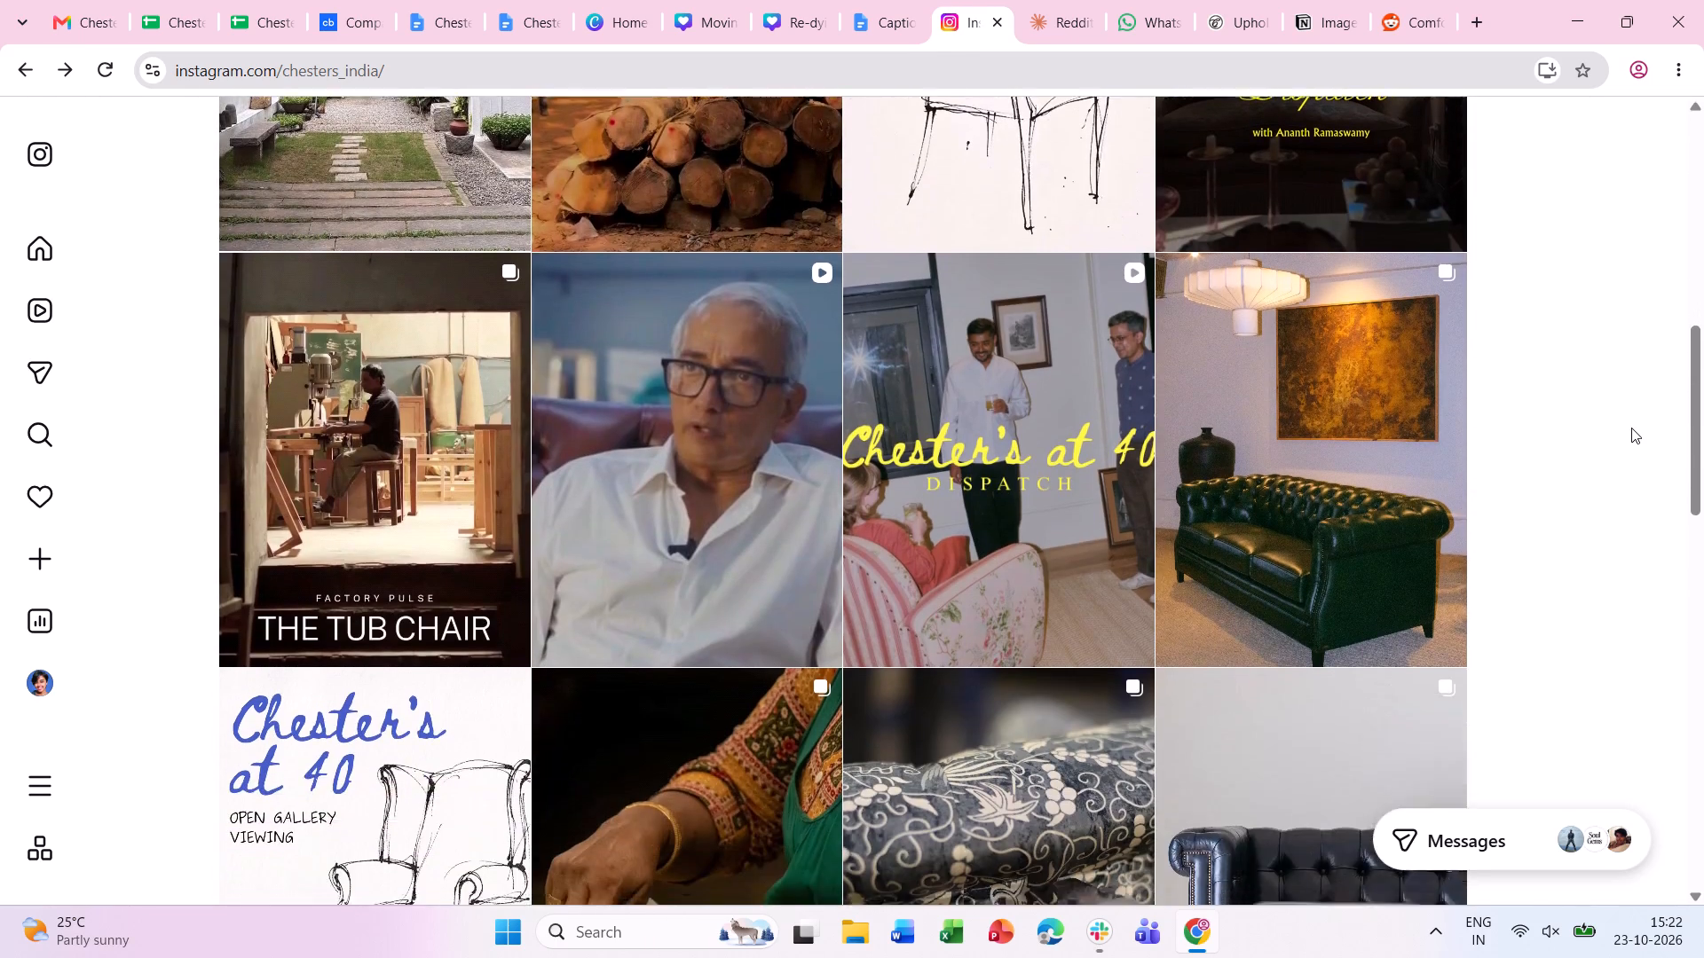
{"action": "scroll", "coordinate": [1631, 428], "scroll_direction": "down", "scroll_amount": 2}
{"action": "left_click", "coordinate": [447, 583]}
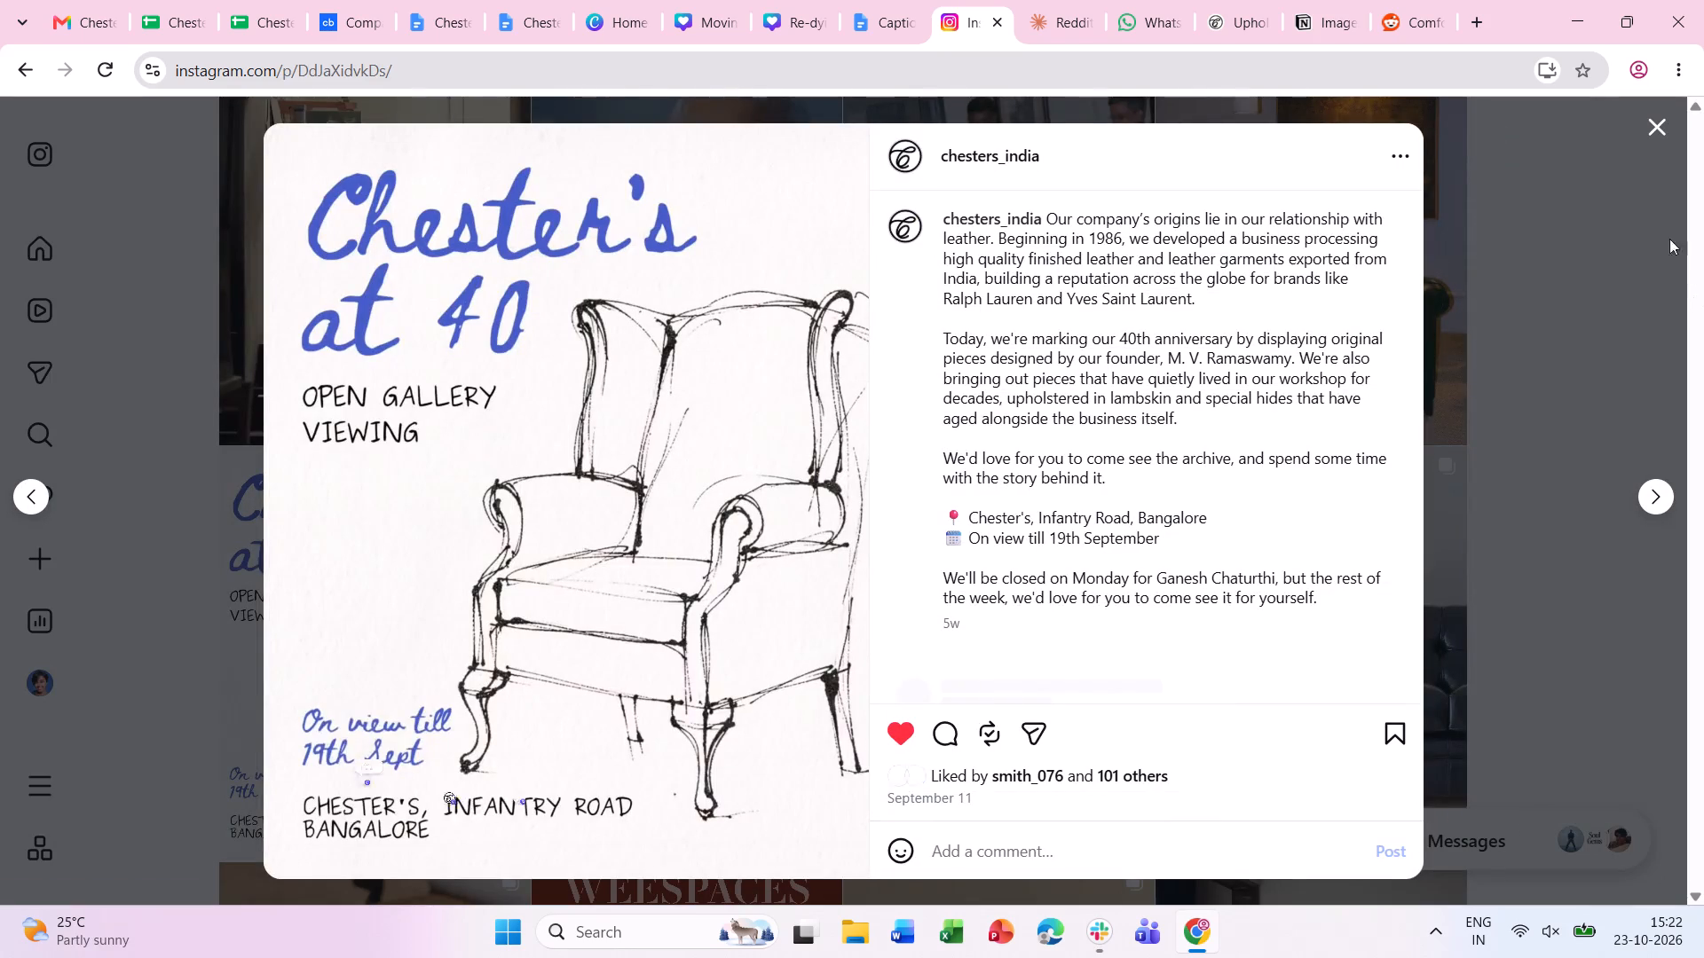
{"action": "left_click", "coordinate": [1657, 122]}
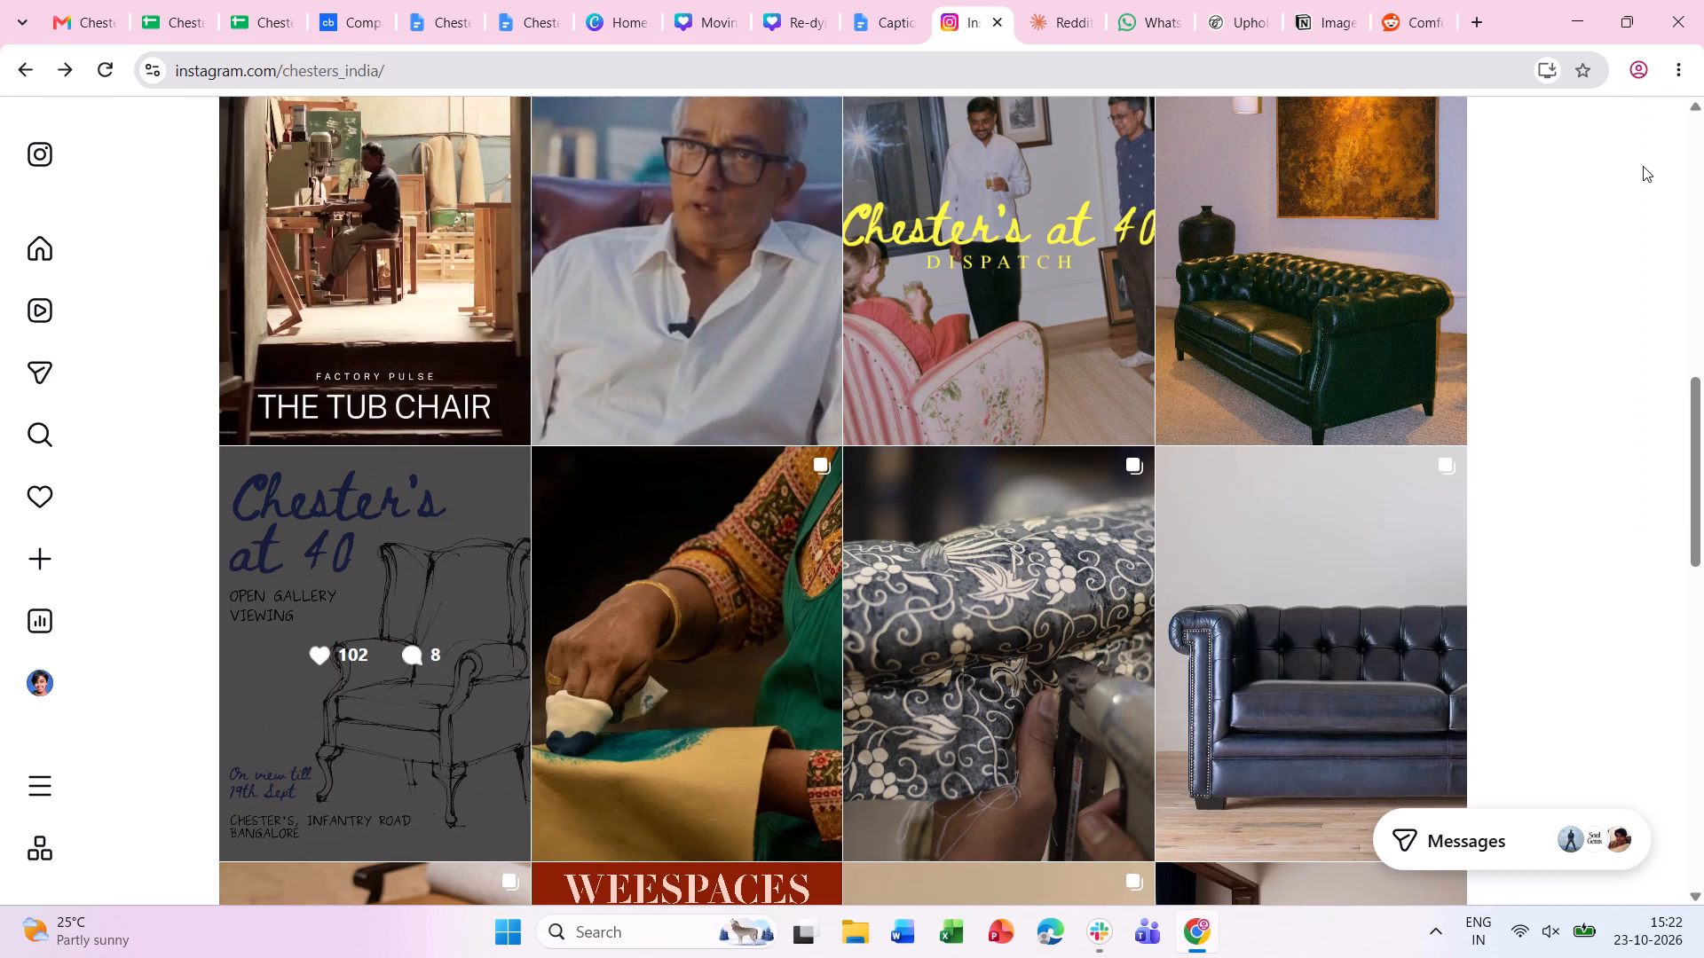
{"action": "scroll", "coordinate": [1604, 520], "scroll_direction": "up", "scroll_amount": 7}
{"action": "left_click", "coordinate": [1604, 520]}
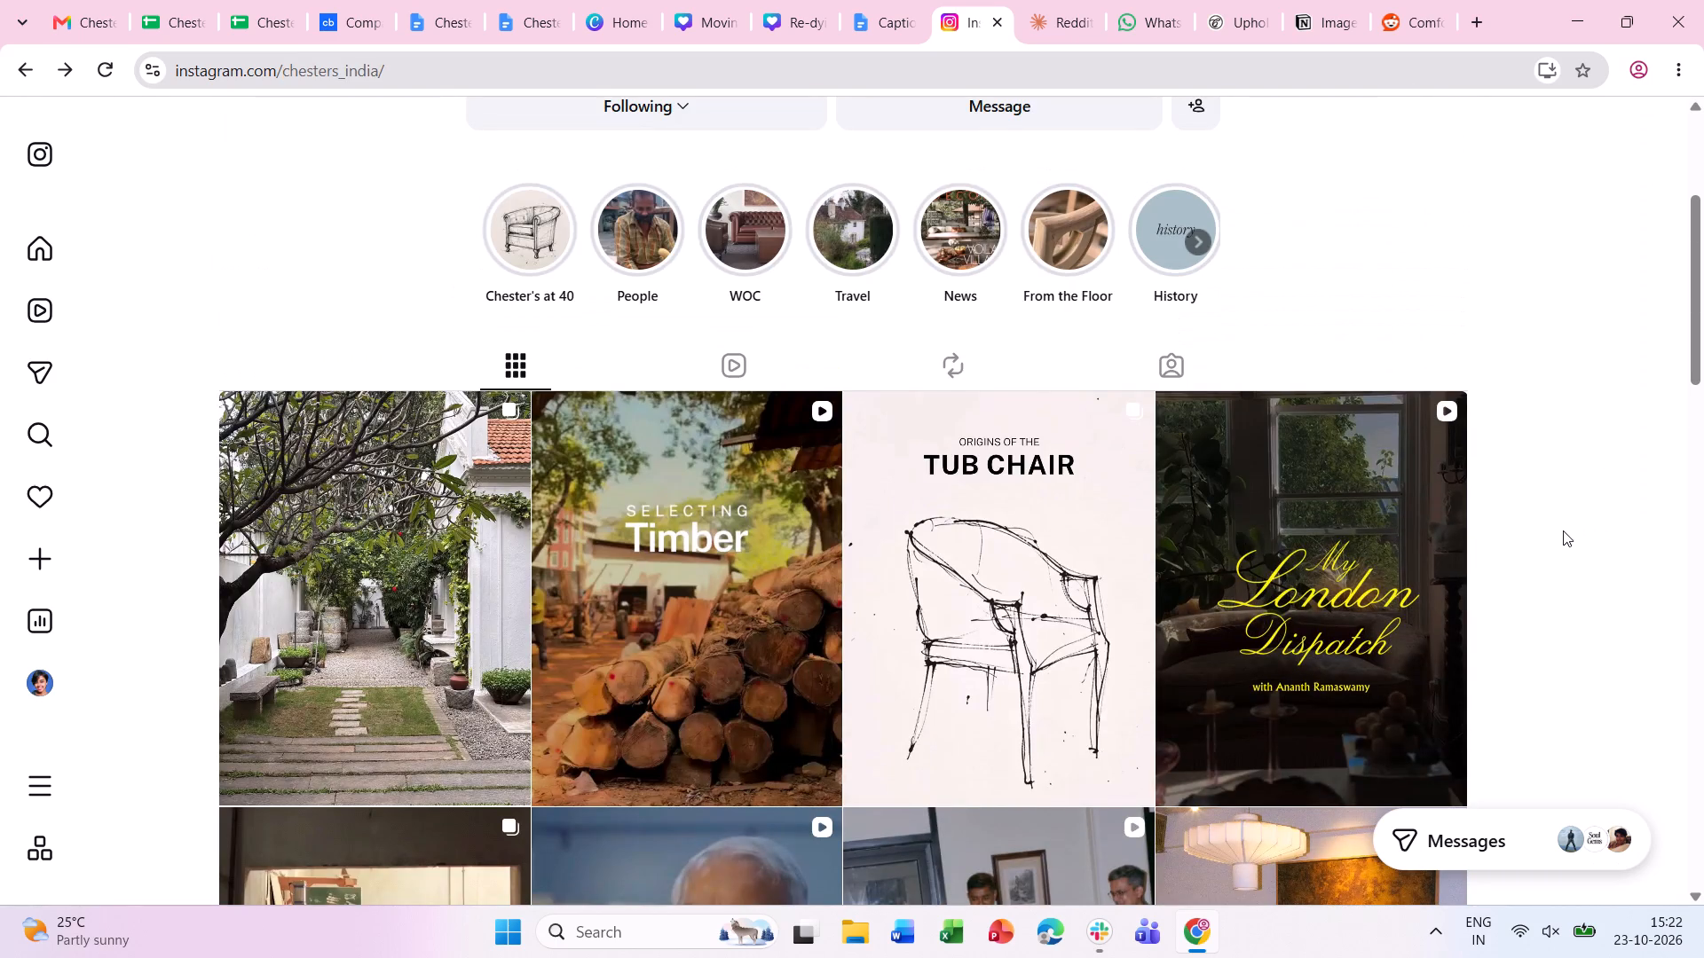
Open the chesters_india garden courtyard post and view the list of accounts that liked it.
{"action": "left_click", "coordinate": [385, 604]}
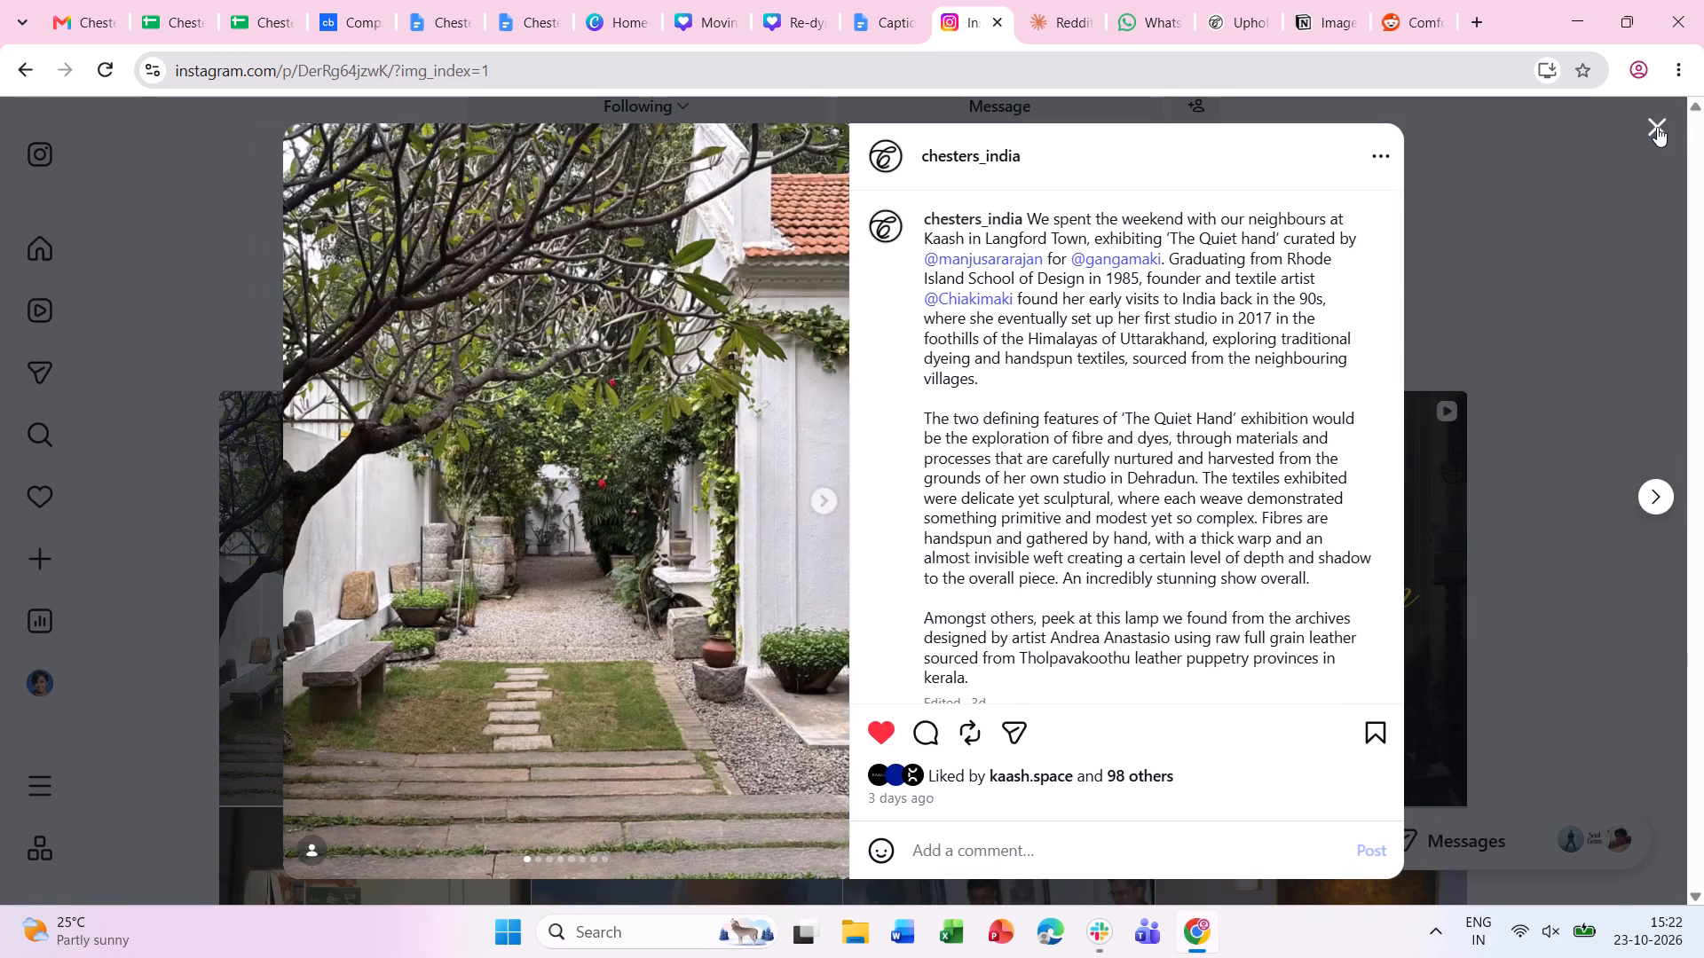
{"action": "left_click", "coordinate": [1657, 127]}
{"action": "left_click", "coordinate": [418, 537]}
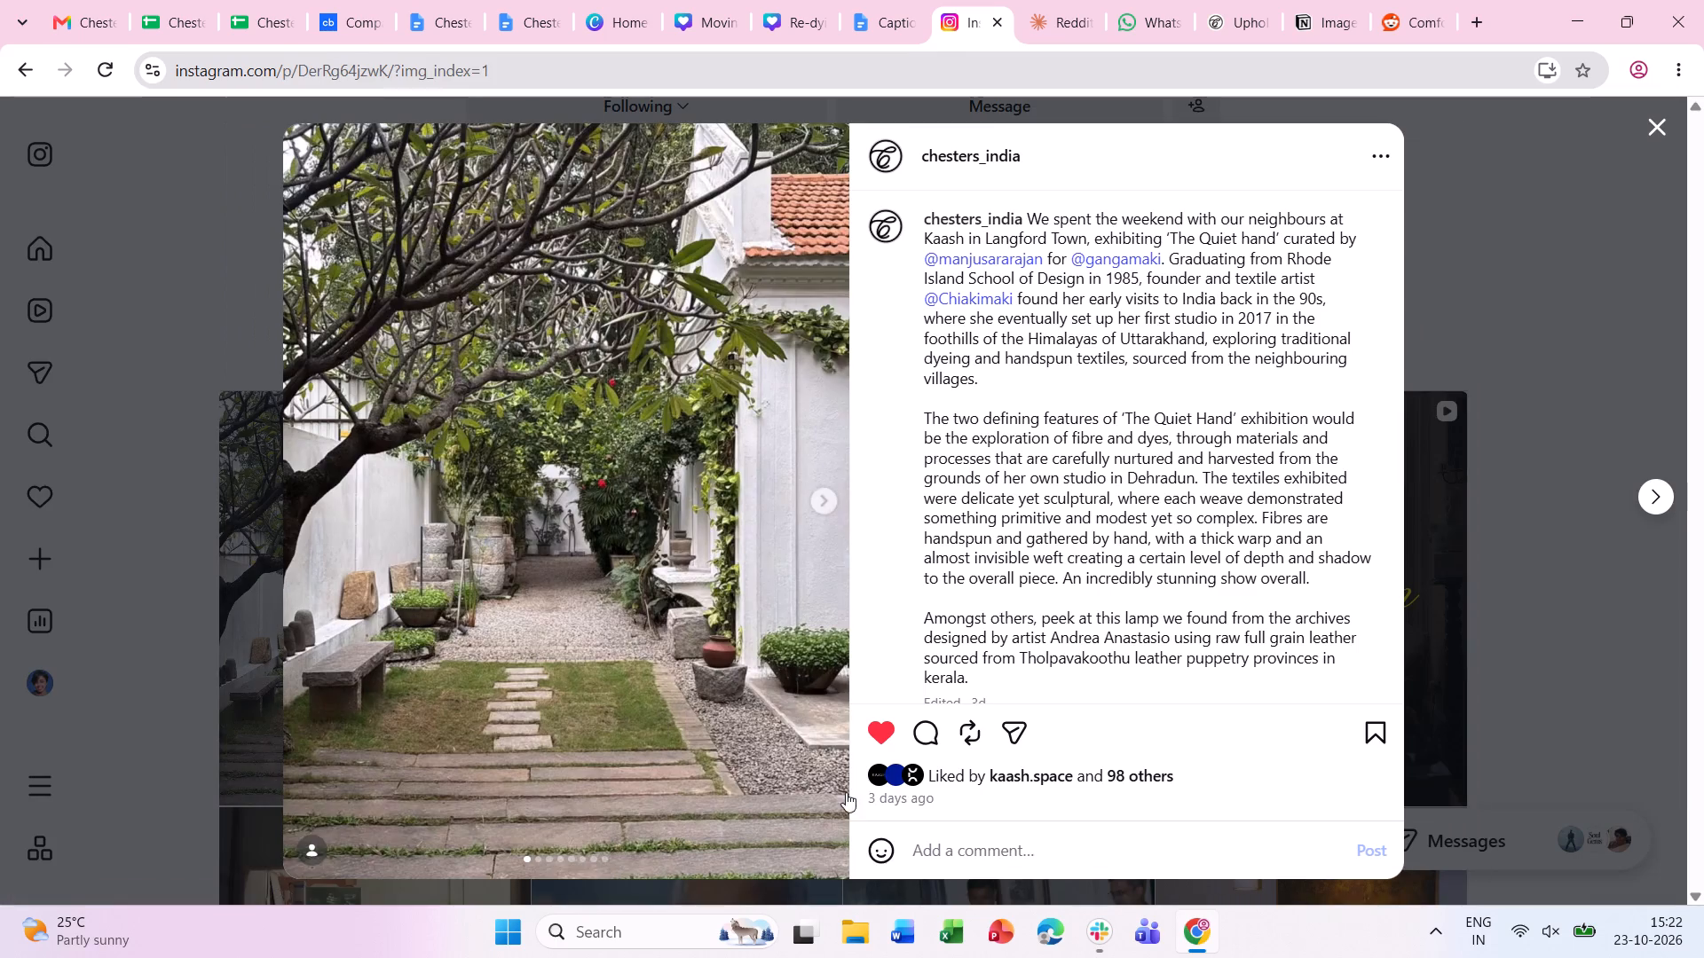
{"action": "left_click", "coordinate": [919, 774]}
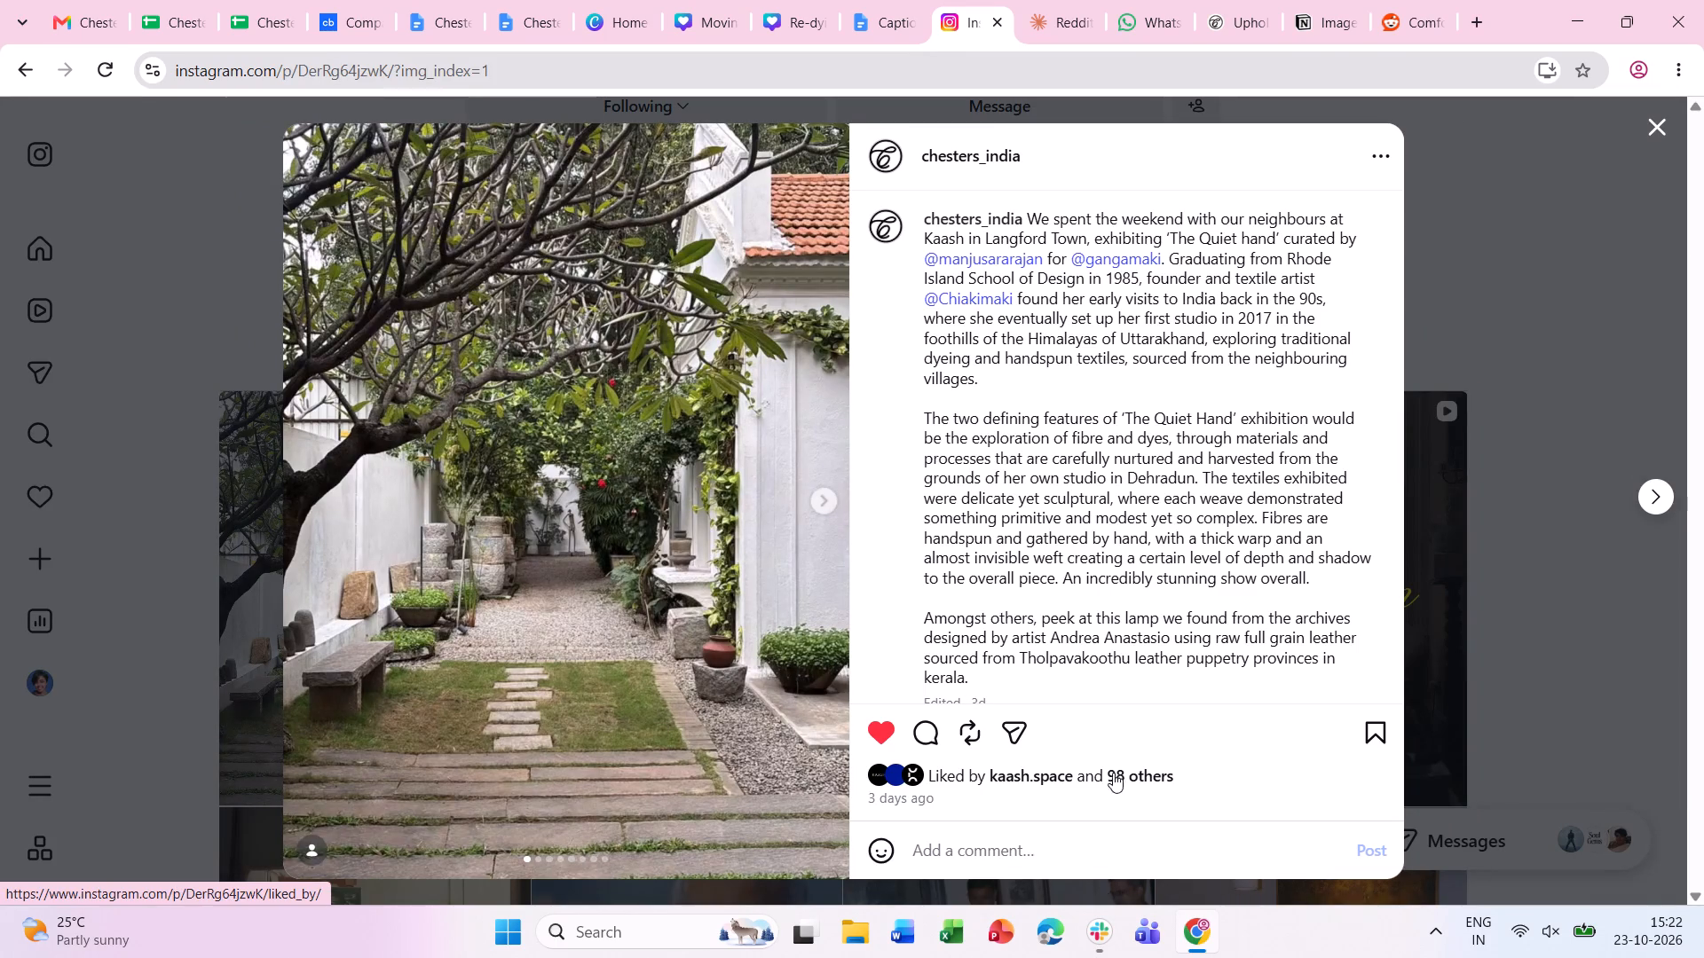
{"action": "left_click", "coordinate": [1135, 773]}
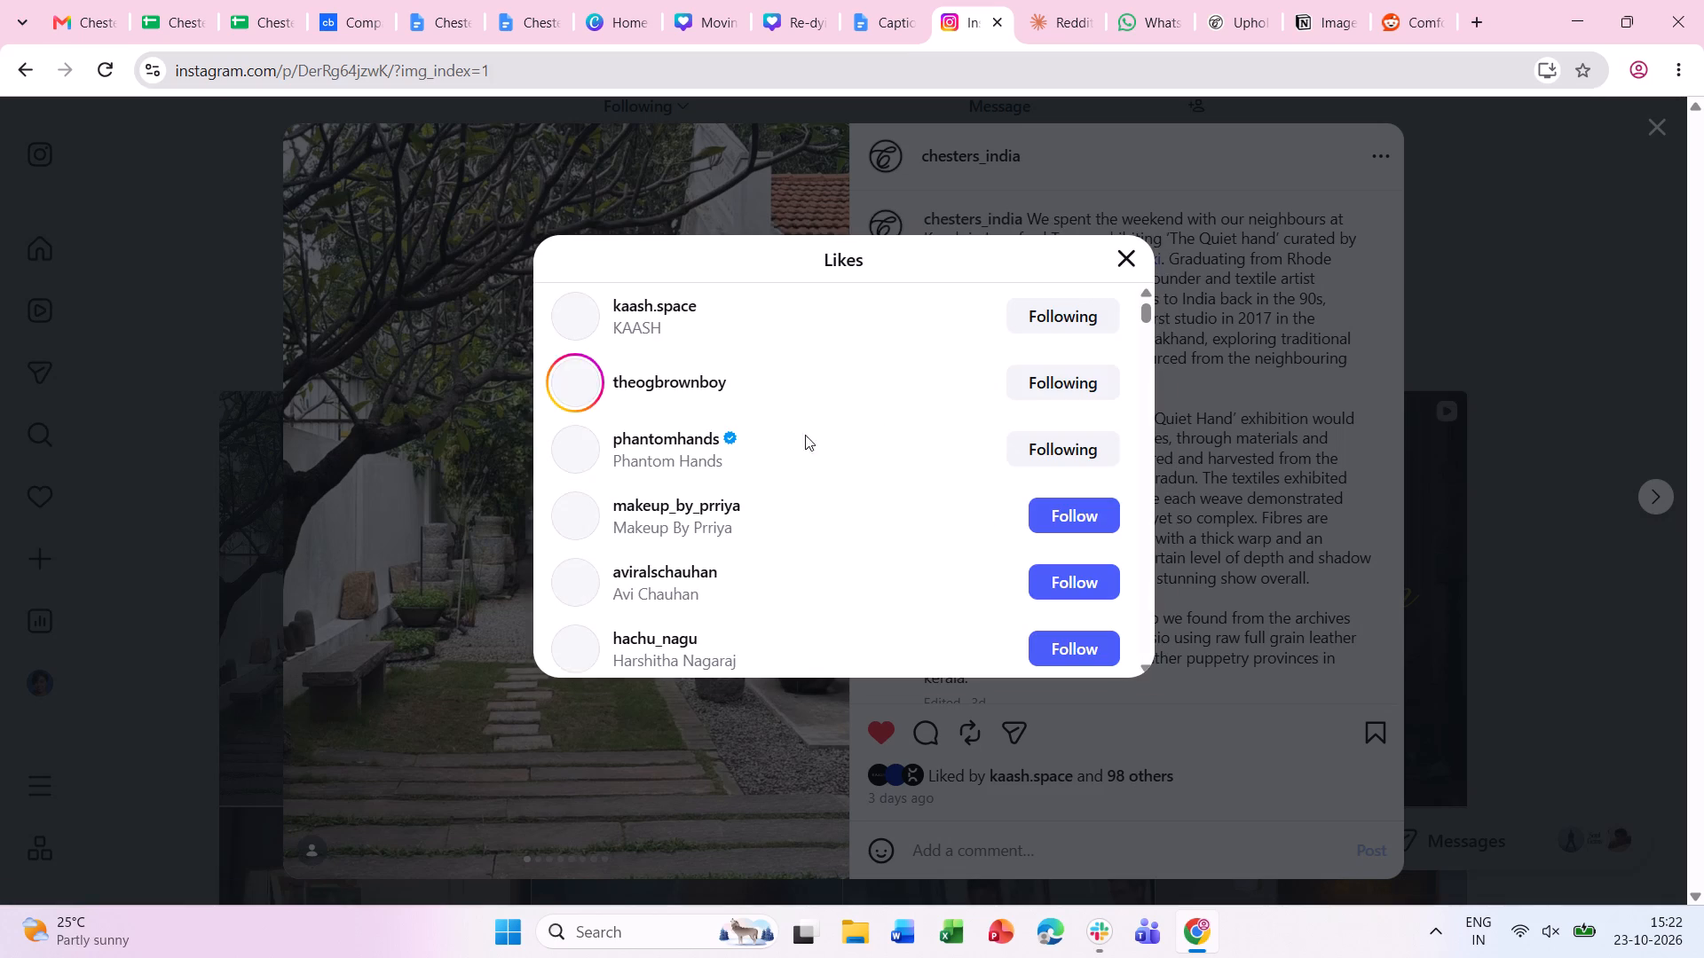
{"action": "left_click", "coordinate": [586, 454]}
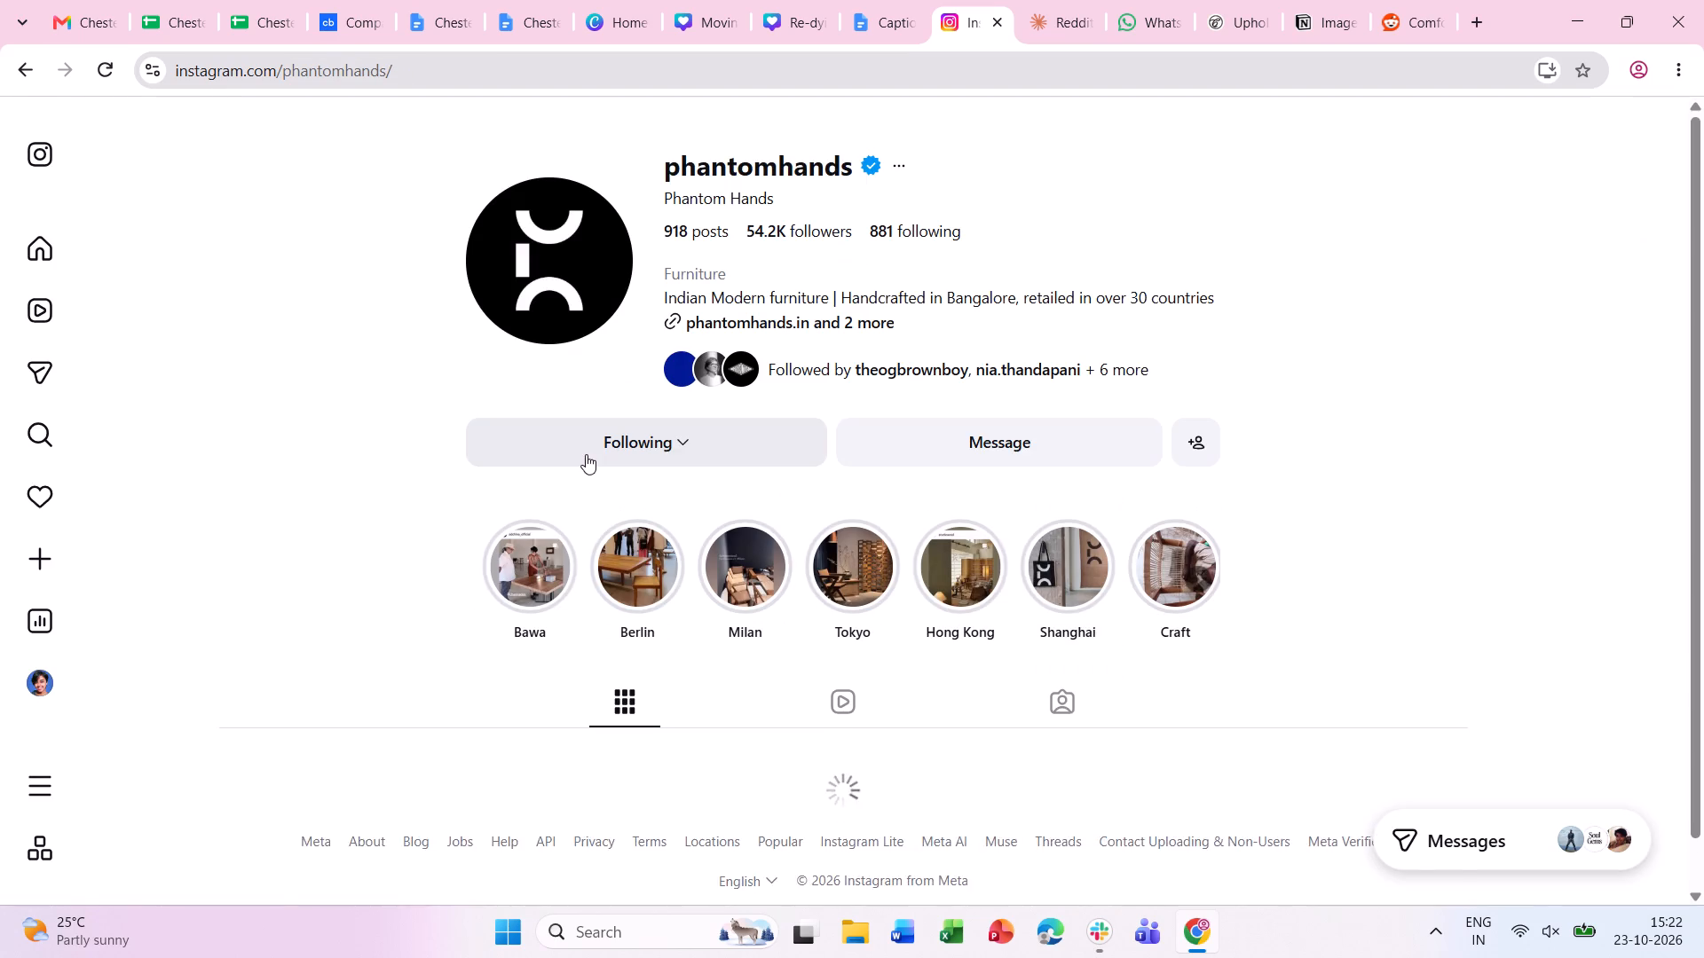
{"action": "scroll", "coordinate": [1614, 417], "scroll_direction": "down", "scroll_amount": 4}
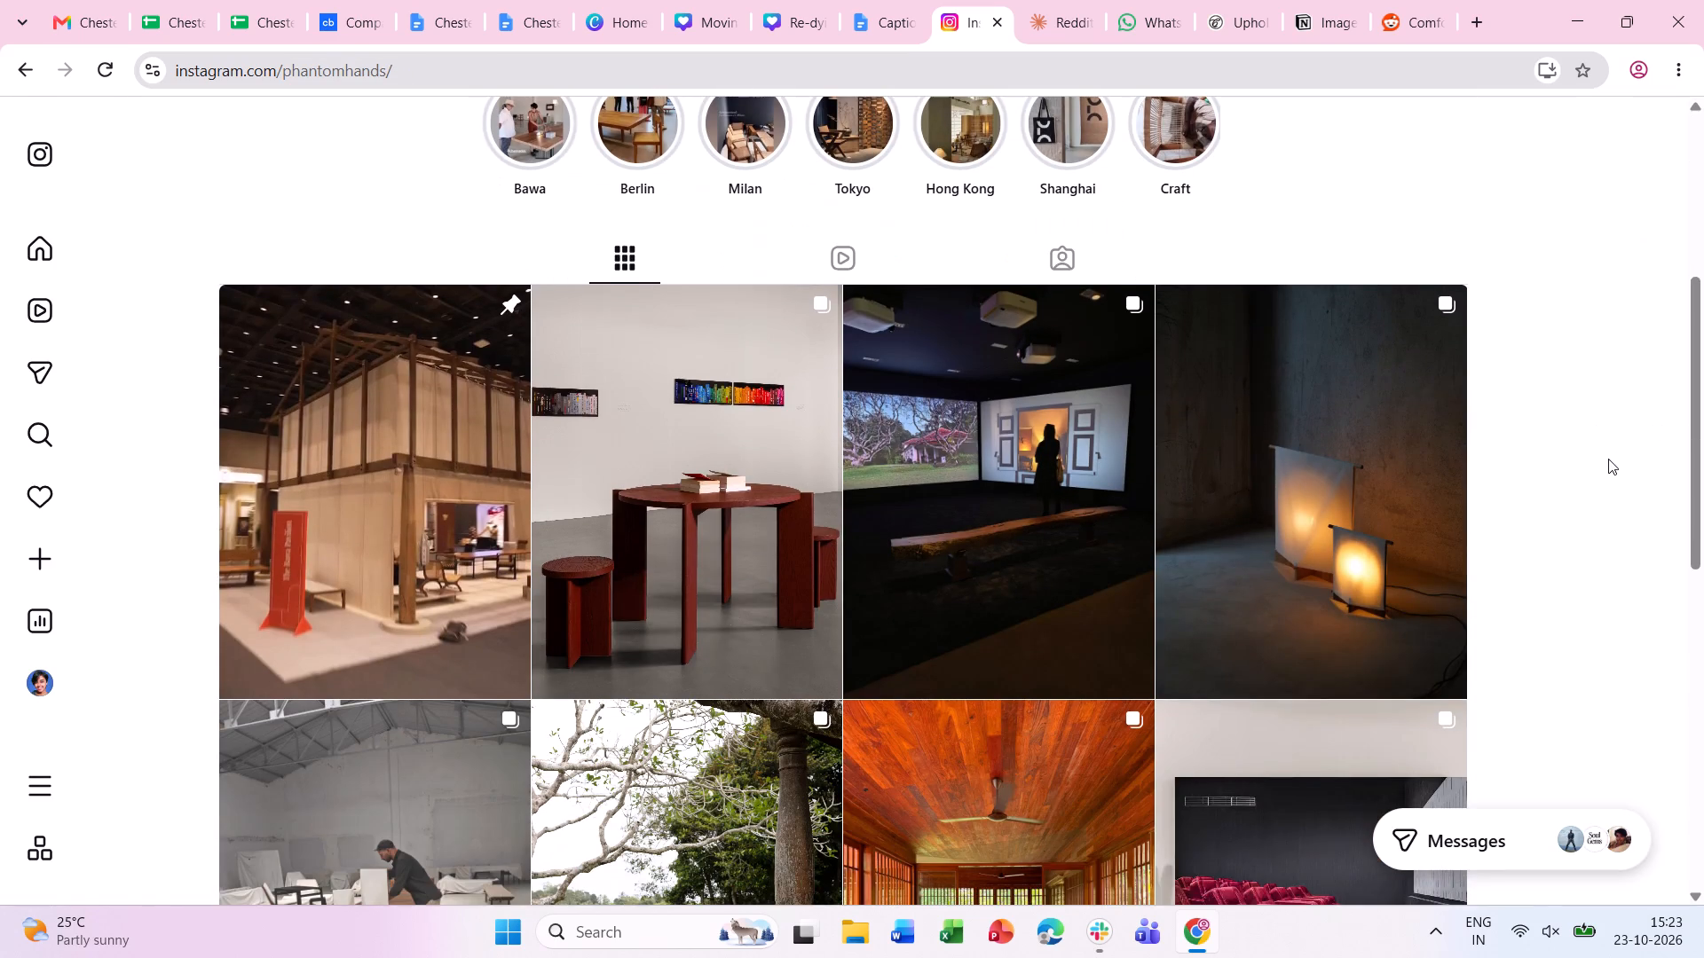
{"action": "scroll", "coordinate": [1608, 459], "scroll_direction": "down", "scroll_amount": 4}
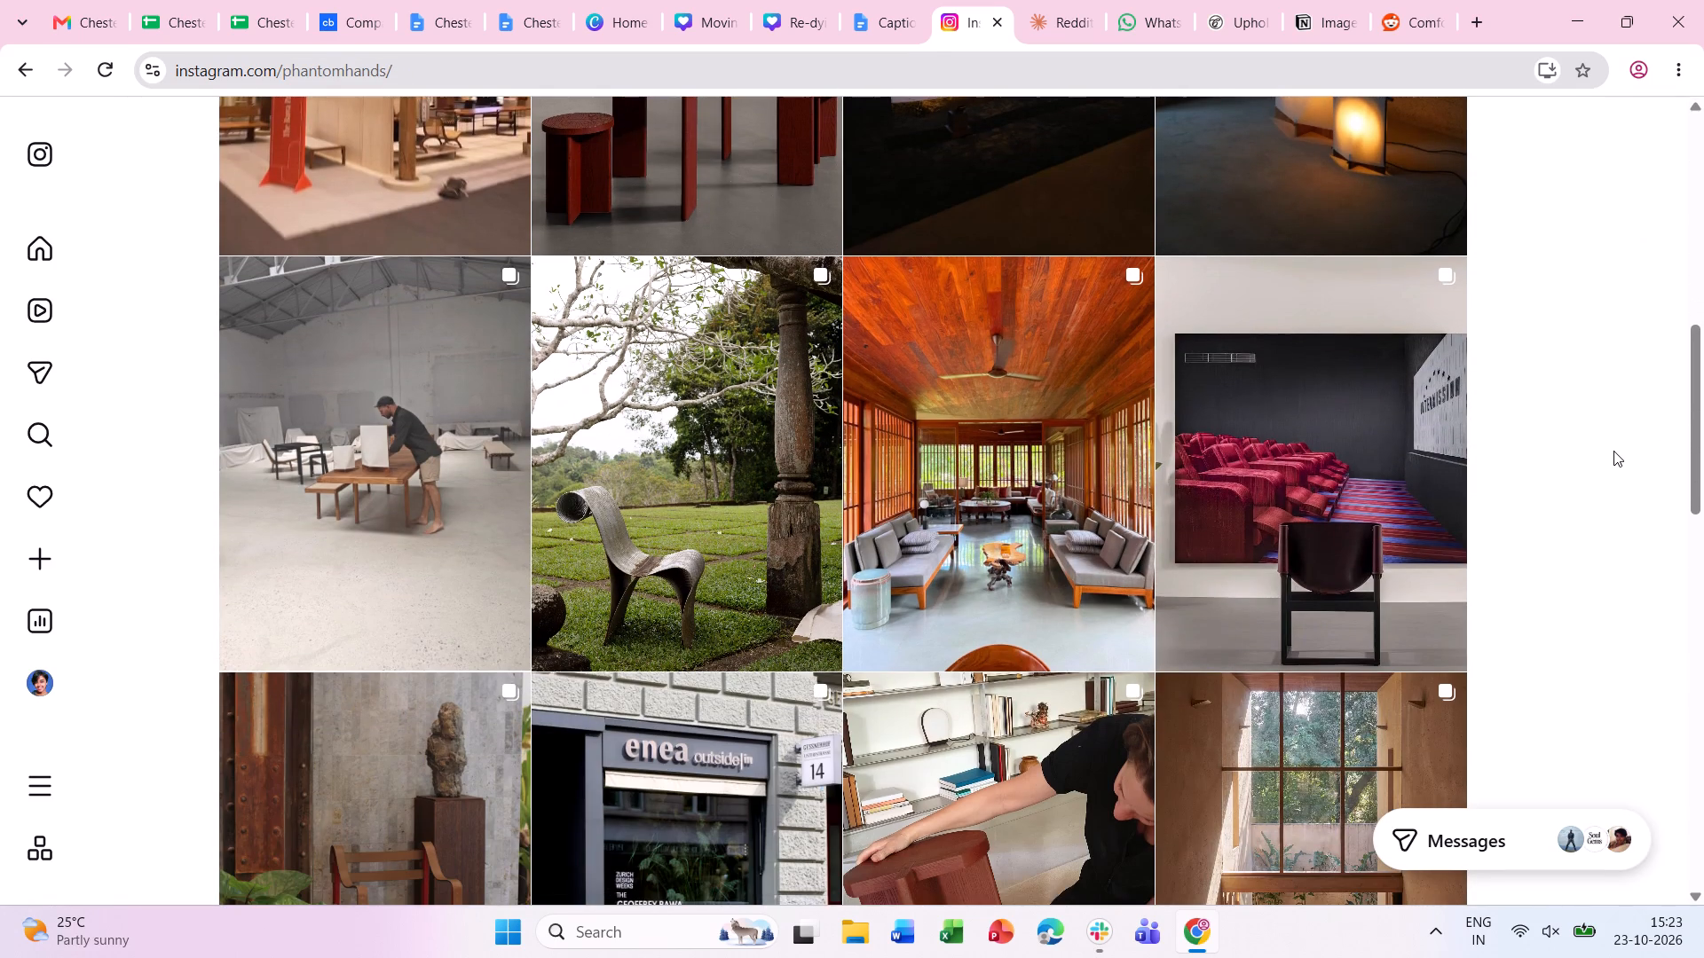
{"action": "scroll", "coordinate": [1613, 451], "scroll_direction": "up", "scroll_amount": 2}
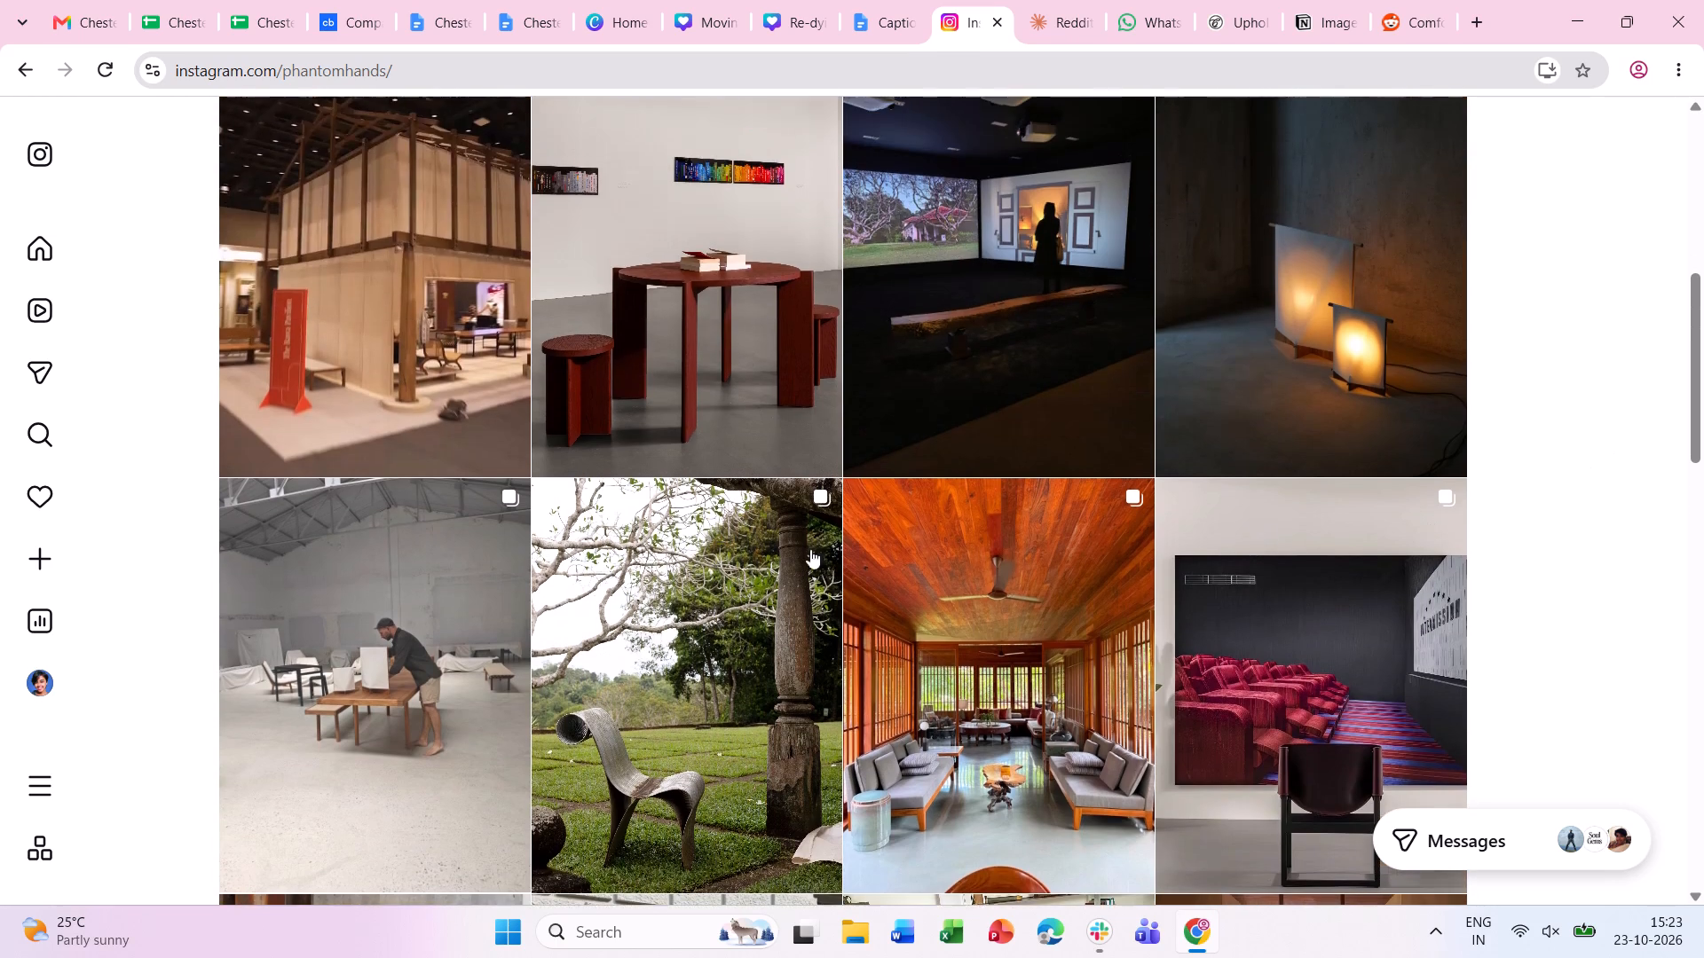
{"action": "scroll", "coordinate": [793, 429], "scroll_direction": "up", "scroll_amount": 2}
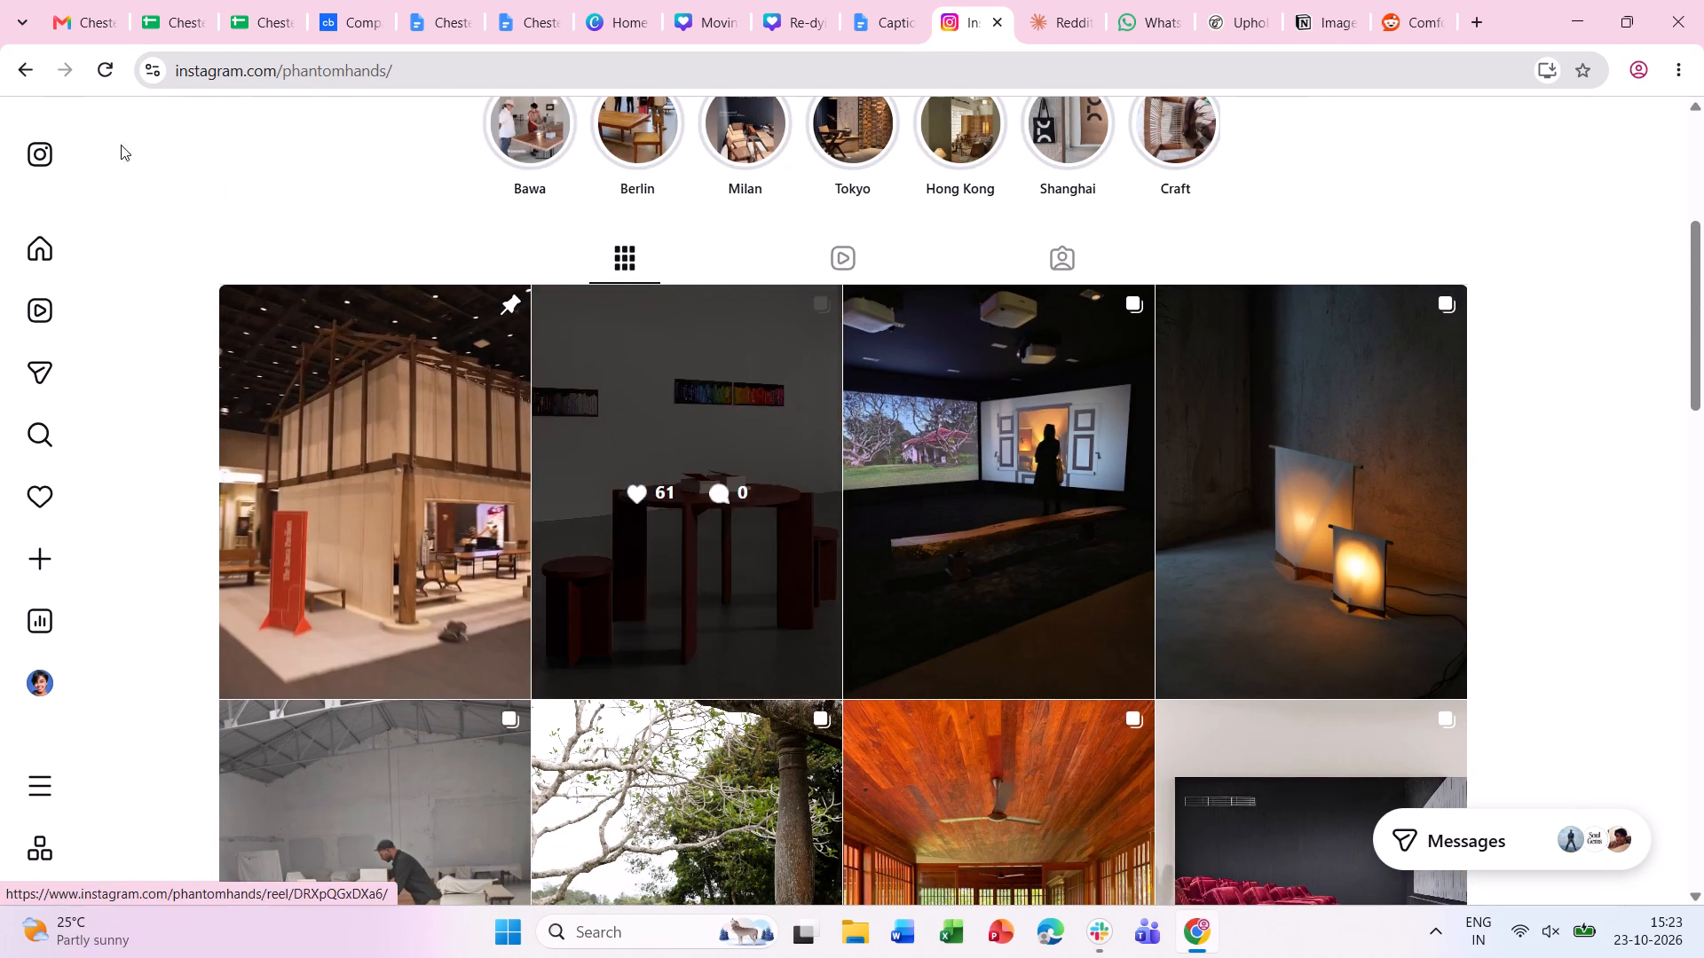
{"action": "left_click", "coordinate": [20, 77]}
Look over the chesters_india post grid, switch to its reels, and open the "Selecting Timber" reel.
{"action": "scroll", "coordinate": [1521, 503], "scroll_direction": "down", "scroll_amount": 4}
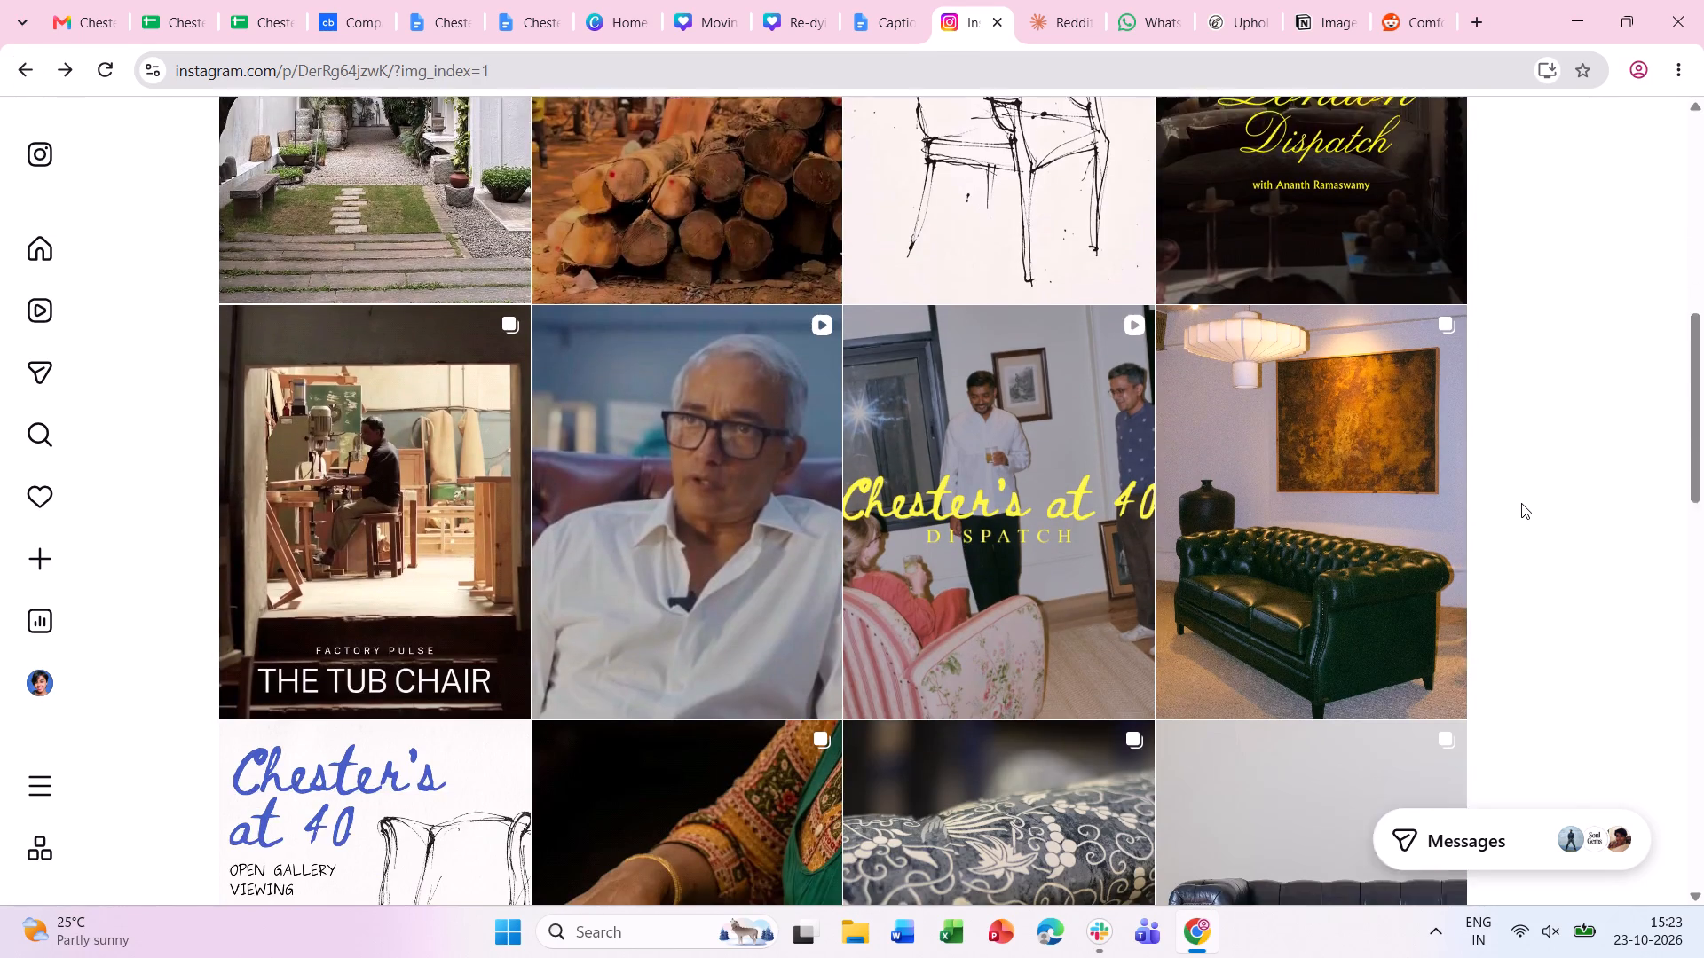
{"action": "scroll", "coordinate": [1522, 503], "scroll_direction": "up", "scroll_amount": 4}
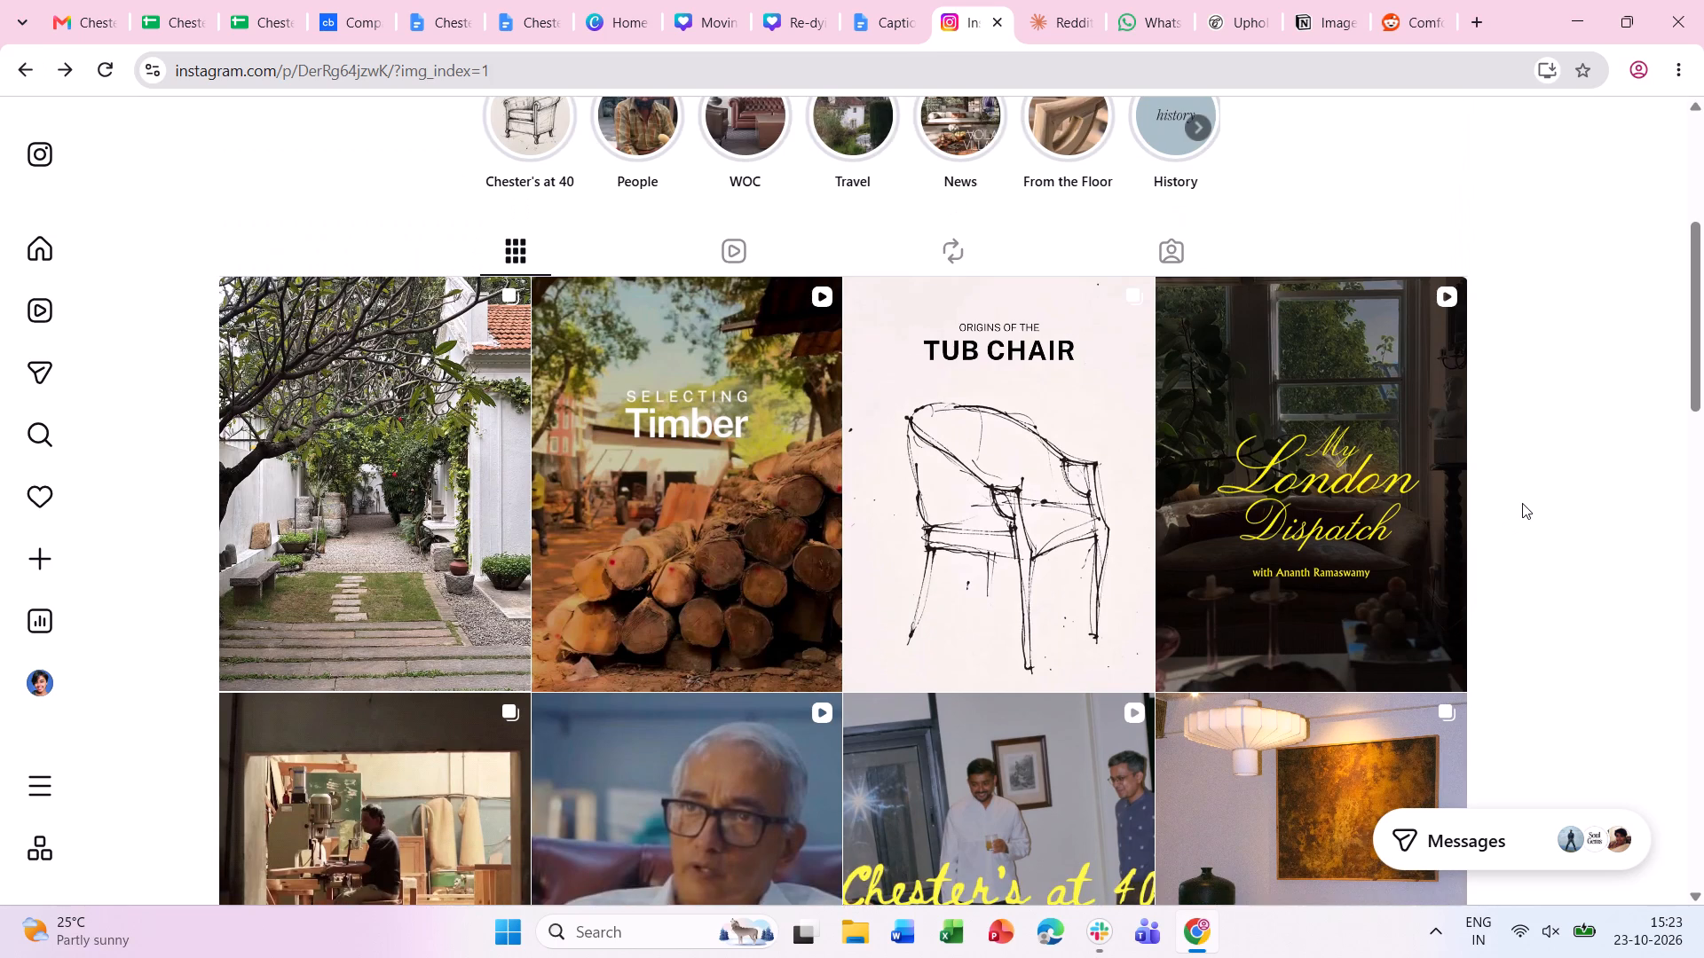
{"action": "scroll", "coordinate": [1522, 503], "scroll_direction": "up", "scroll_amount": 6}
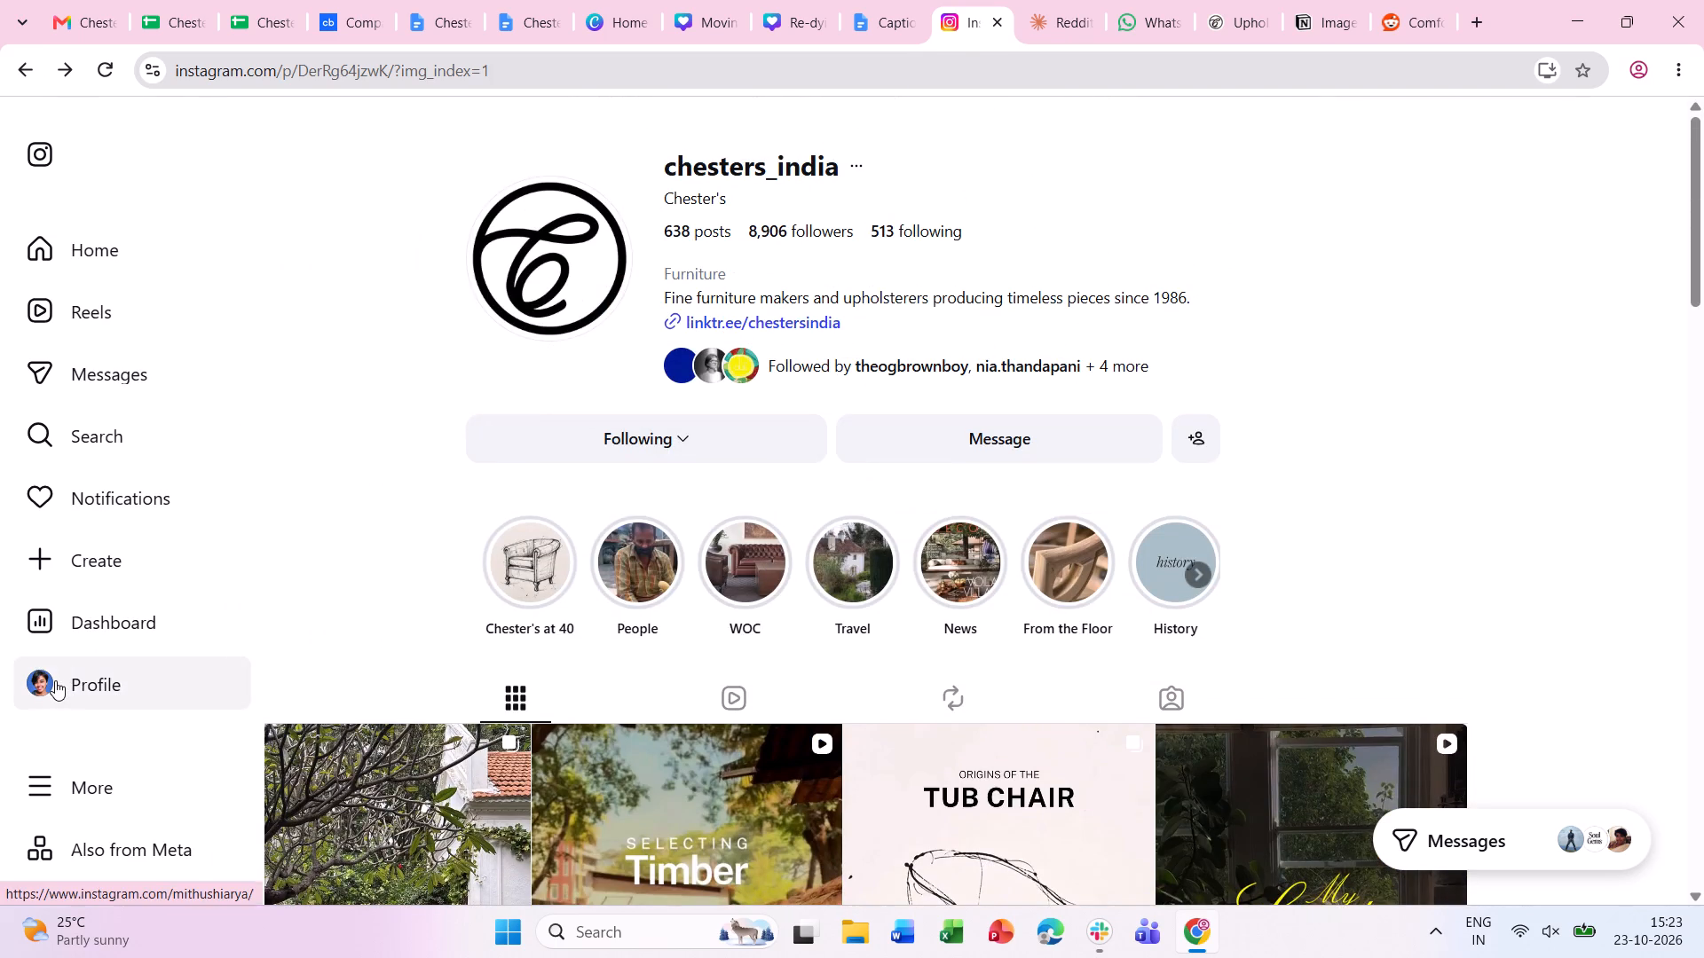
{"action": "left_click", "coordinate": [1597, 475]}
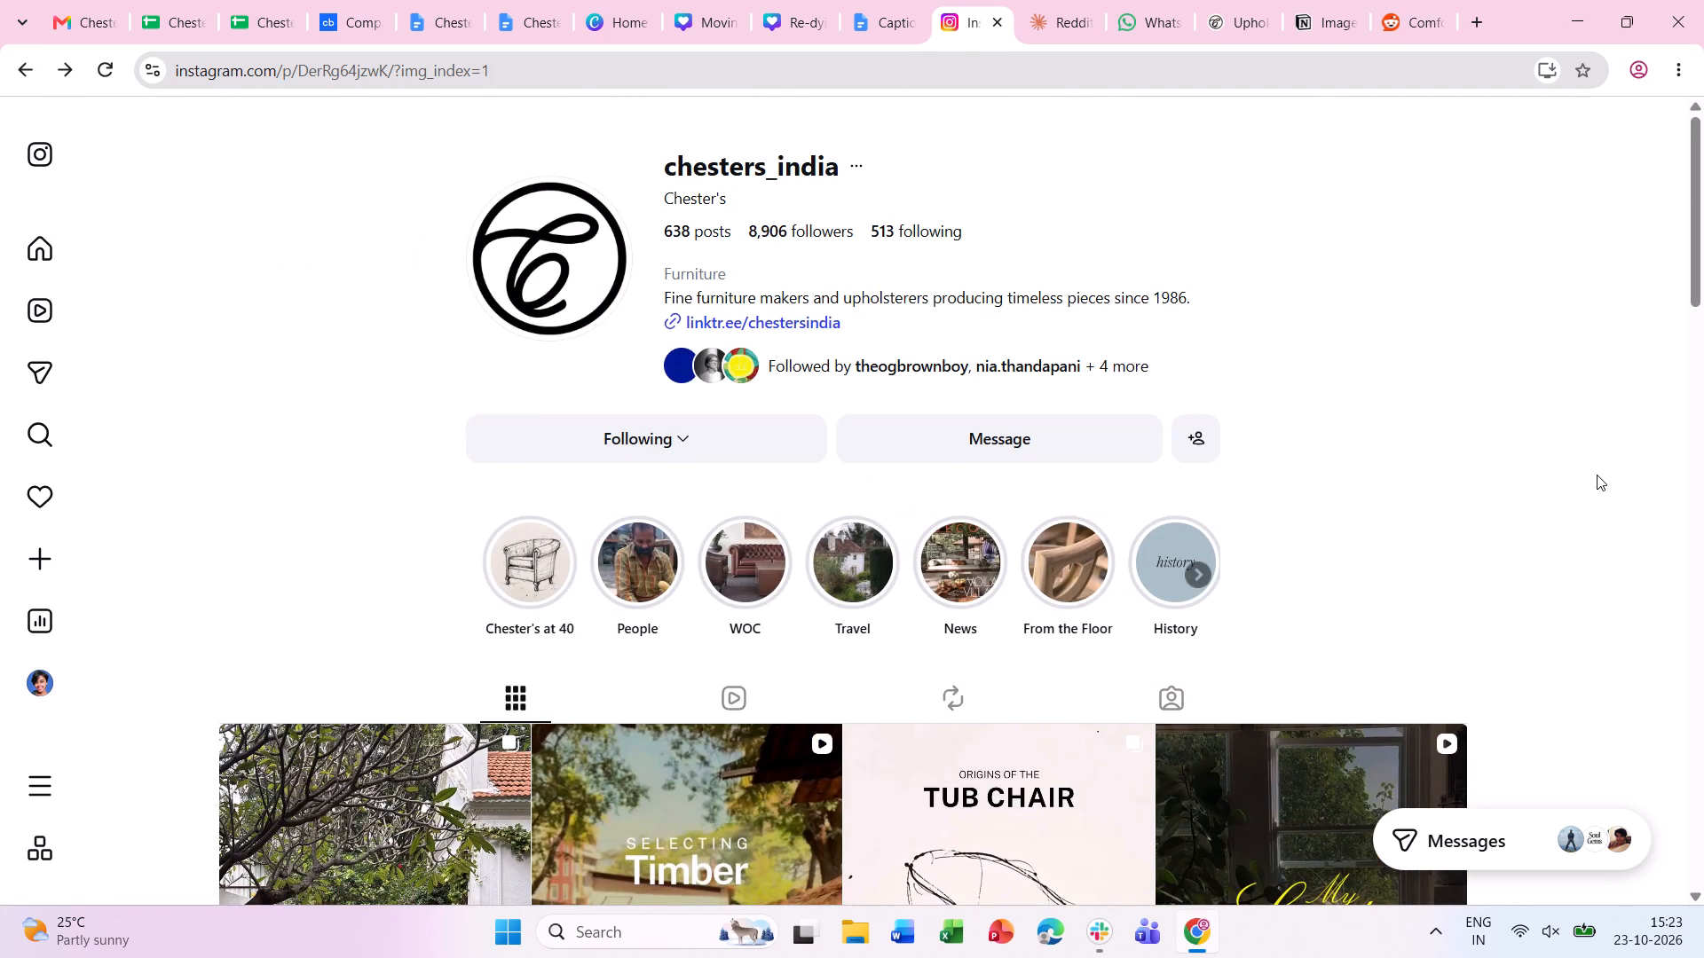
{"action": "scroll", "coordinate": [1597, 475], "scroll_direction": "down", "scroll_amount": 4}
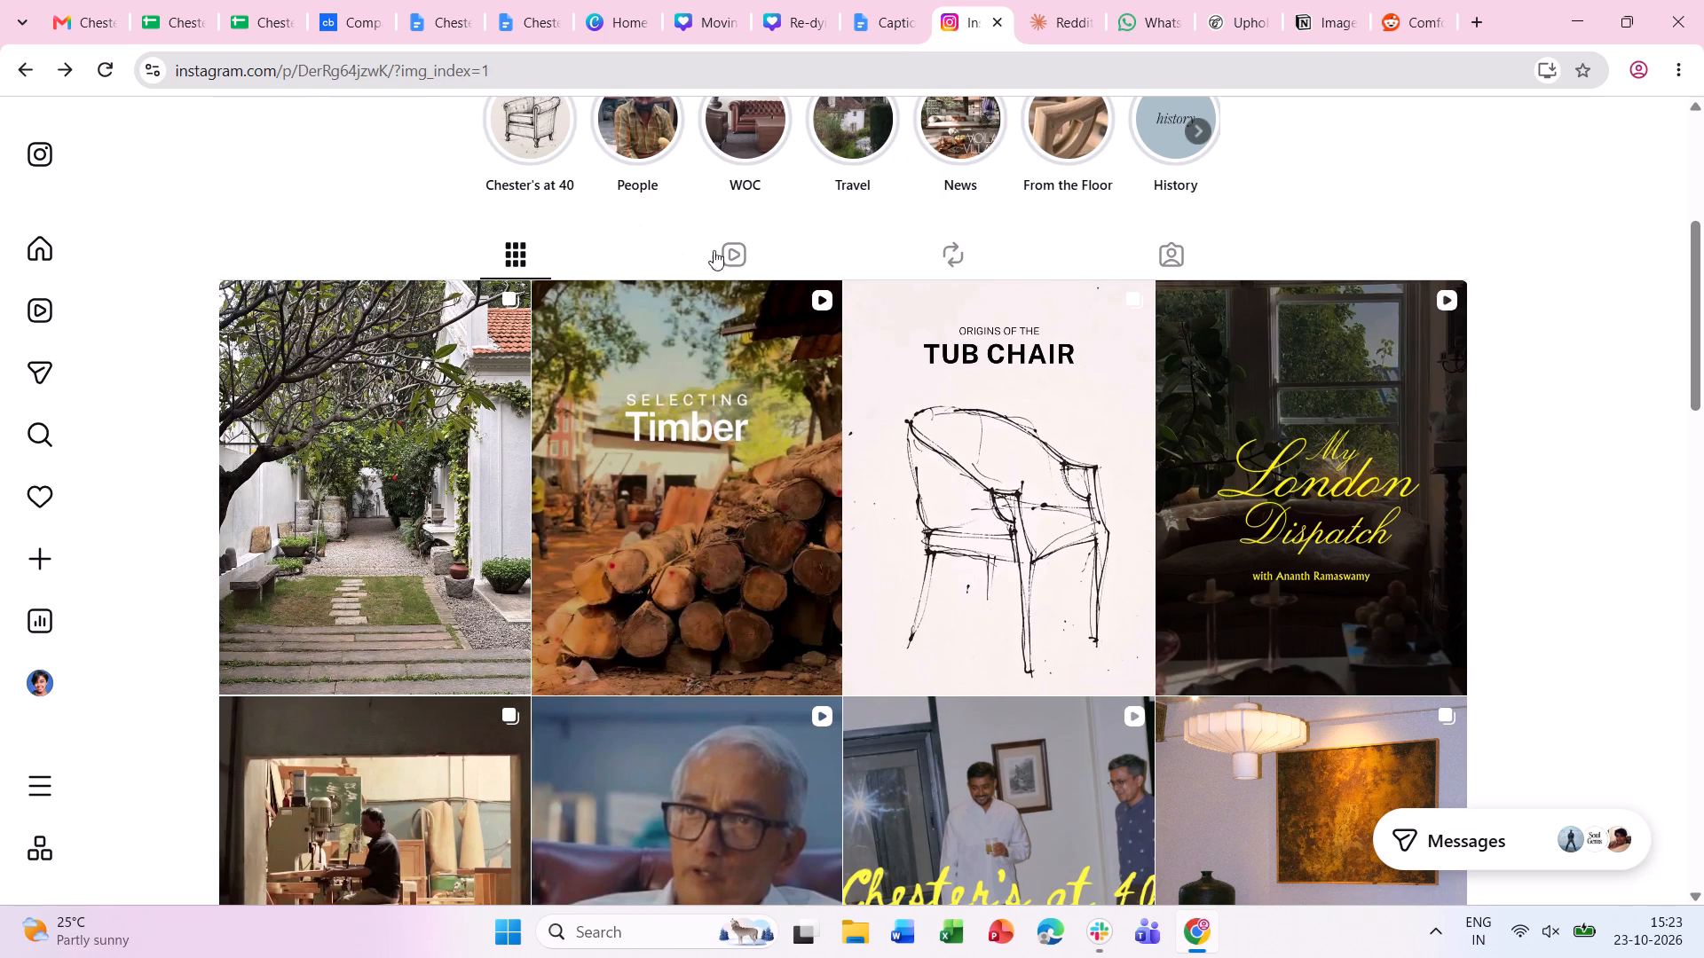
{"action": "left_click", "coordinate": [736, 254]}
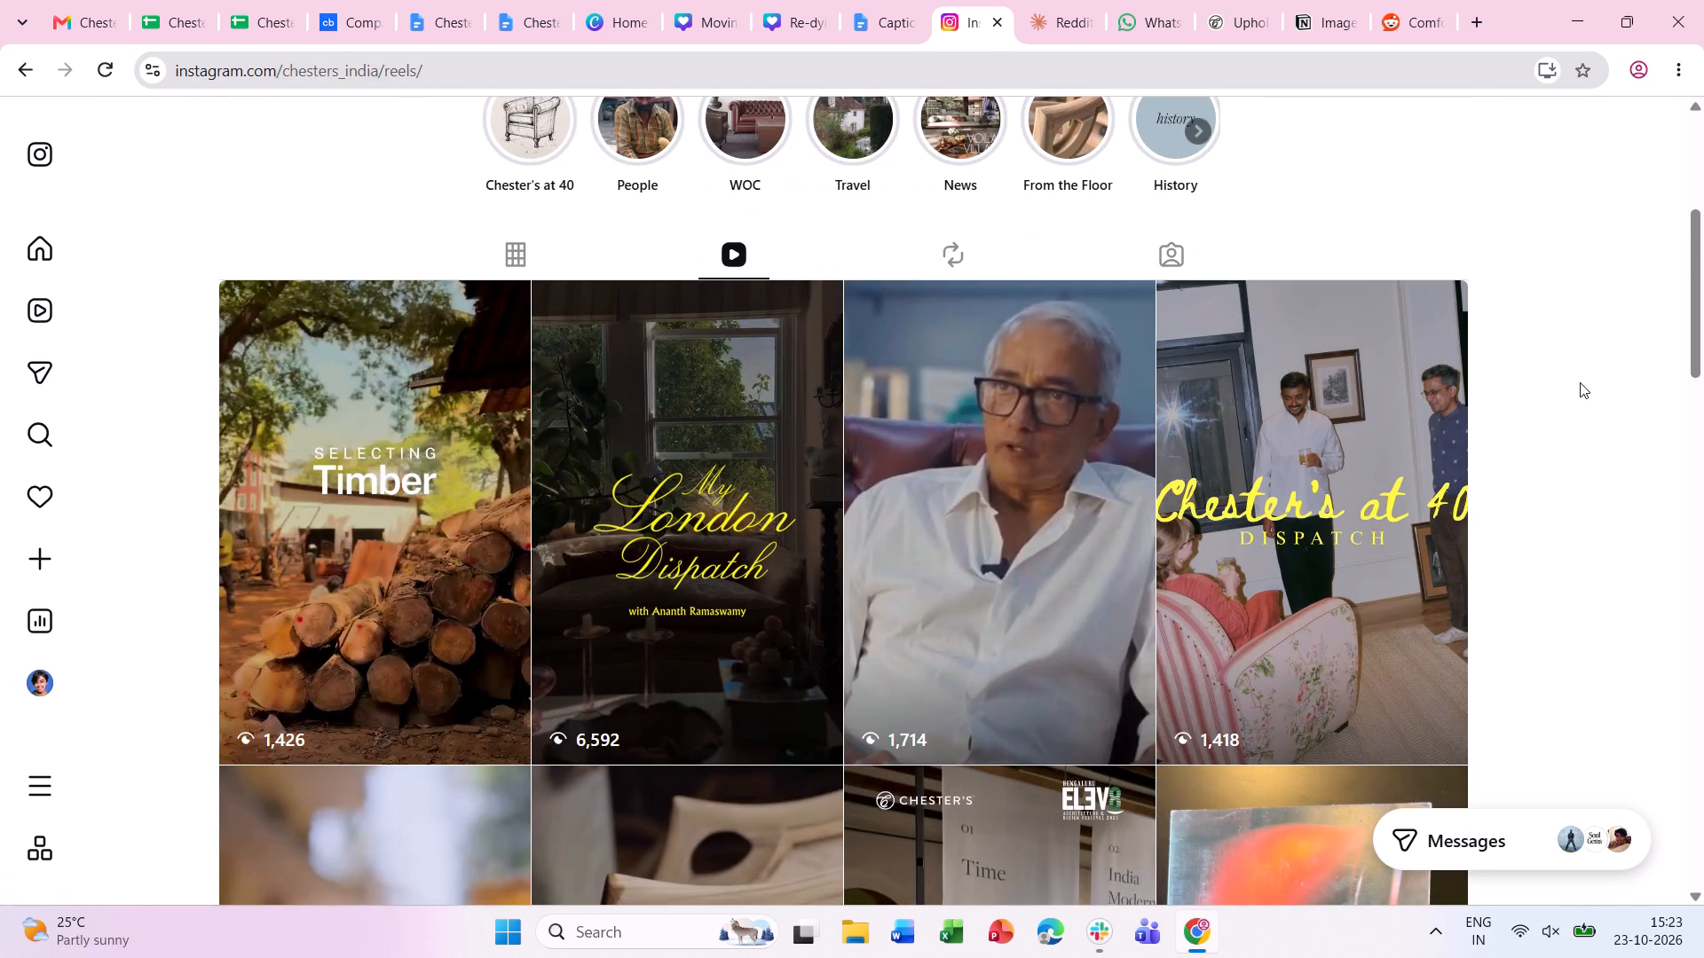
{"action": "left_click", "coordinate": [445, 577]}
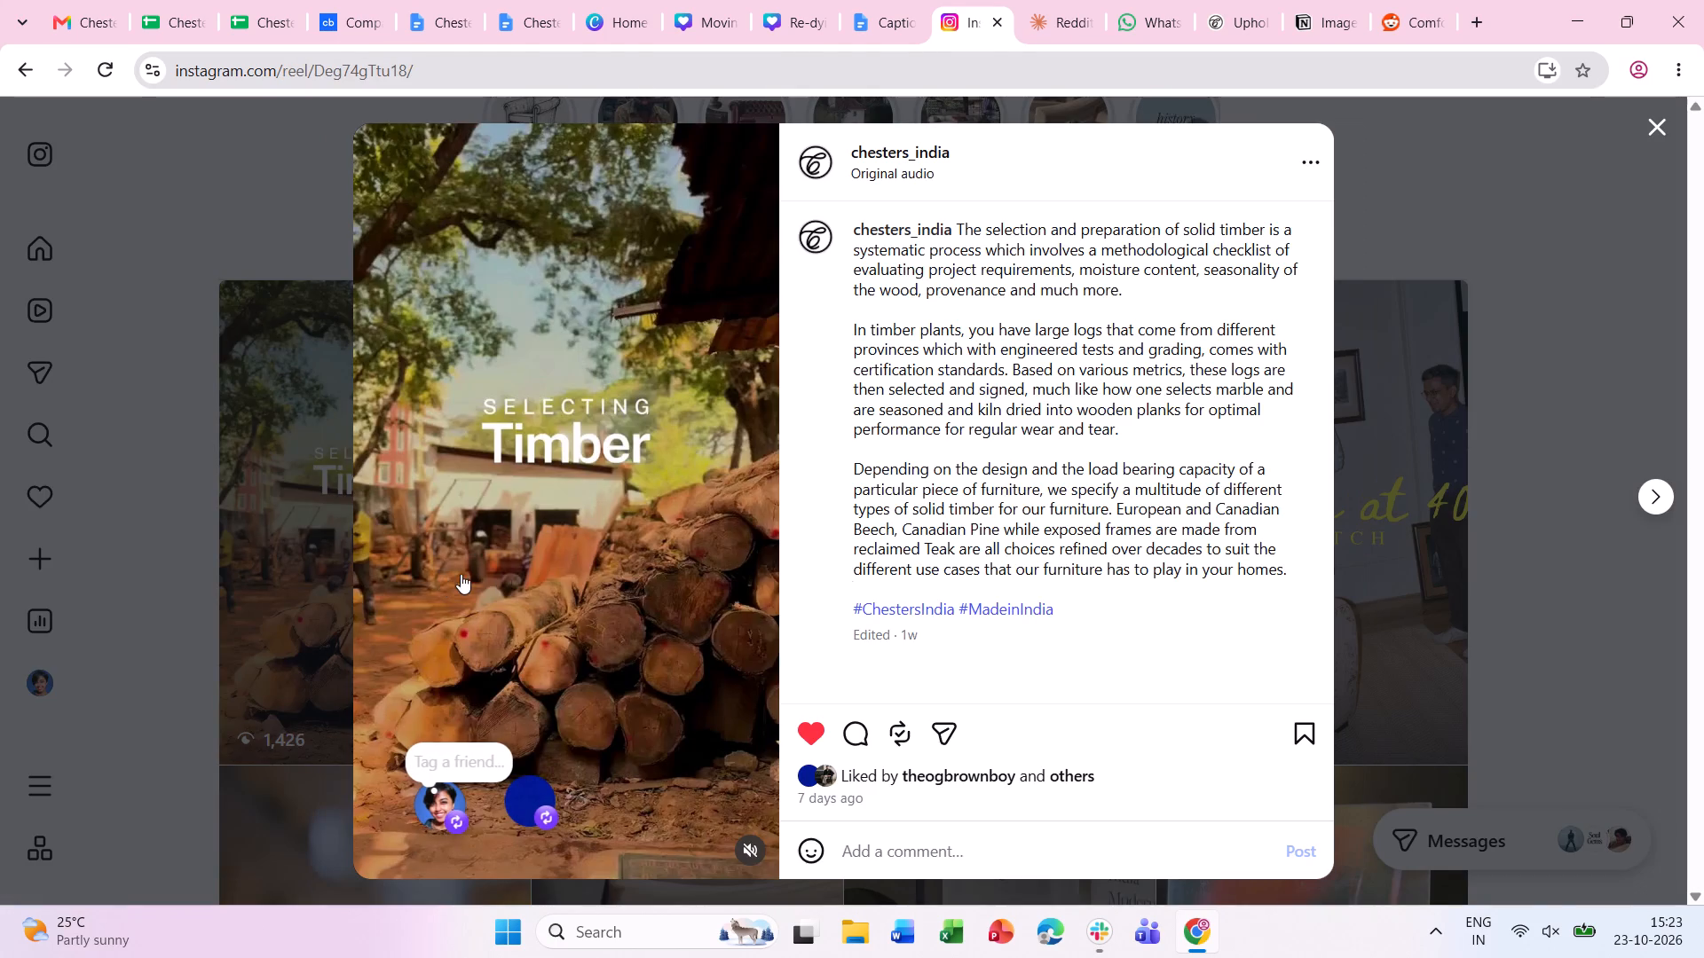
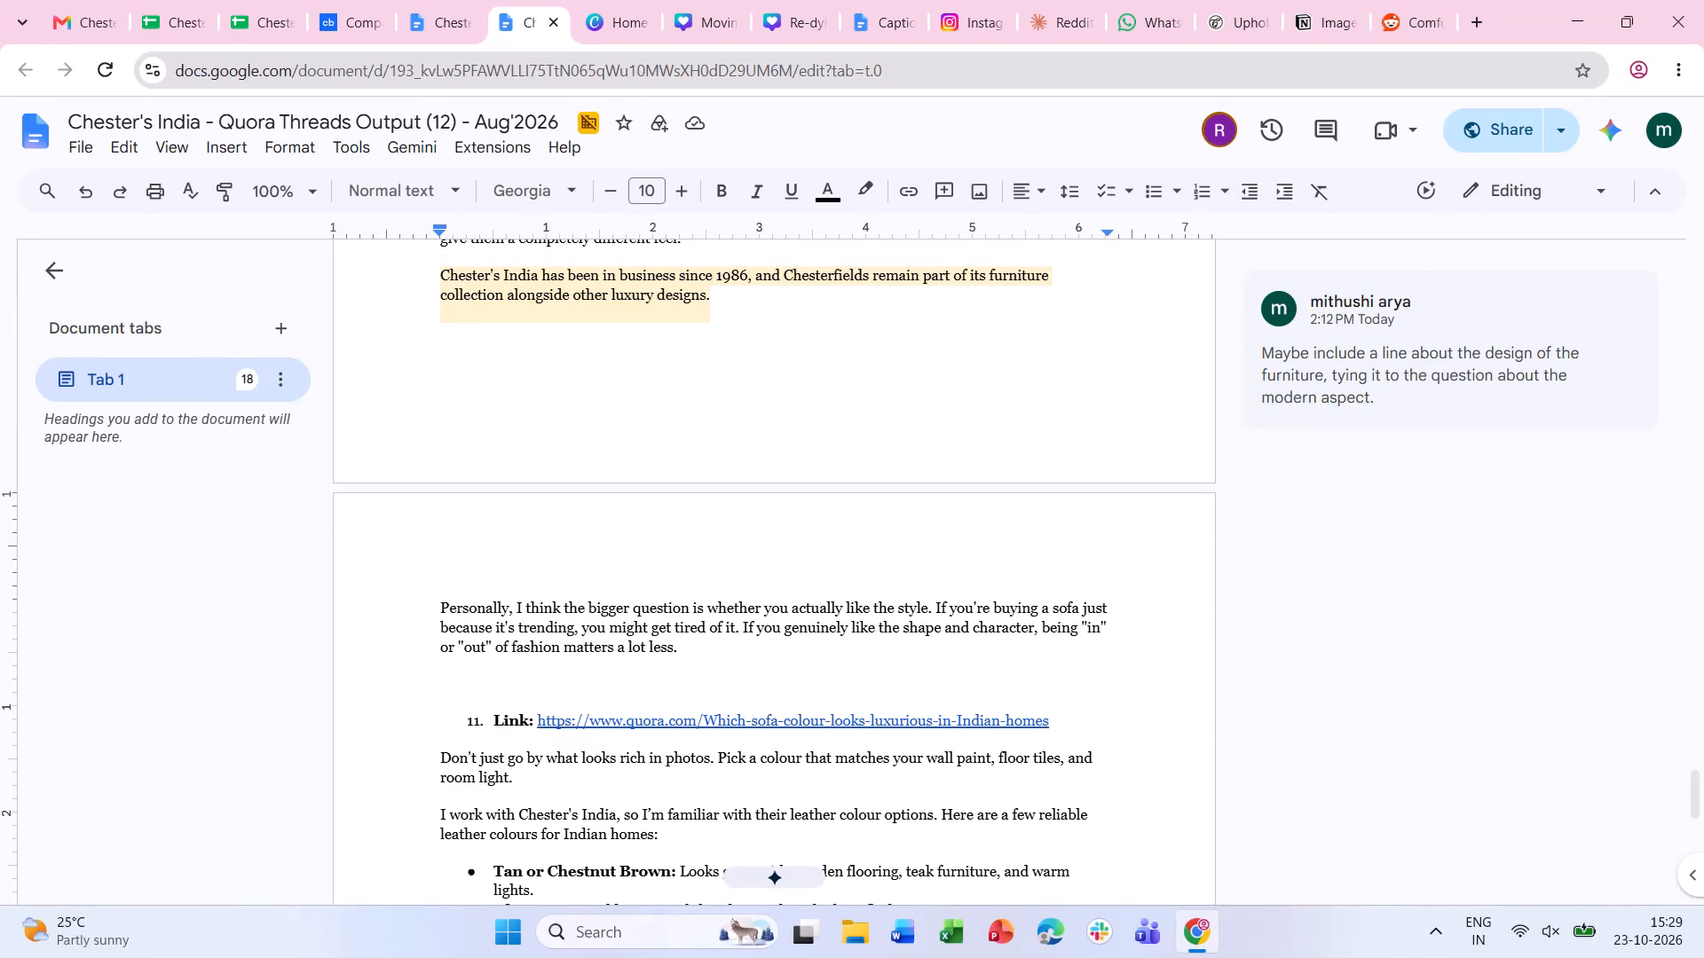
Open Pinterest in a new browser tab and go from the Business Hub to the home feed.
{"action": "left_click", "coordinate": [1470, 19]}
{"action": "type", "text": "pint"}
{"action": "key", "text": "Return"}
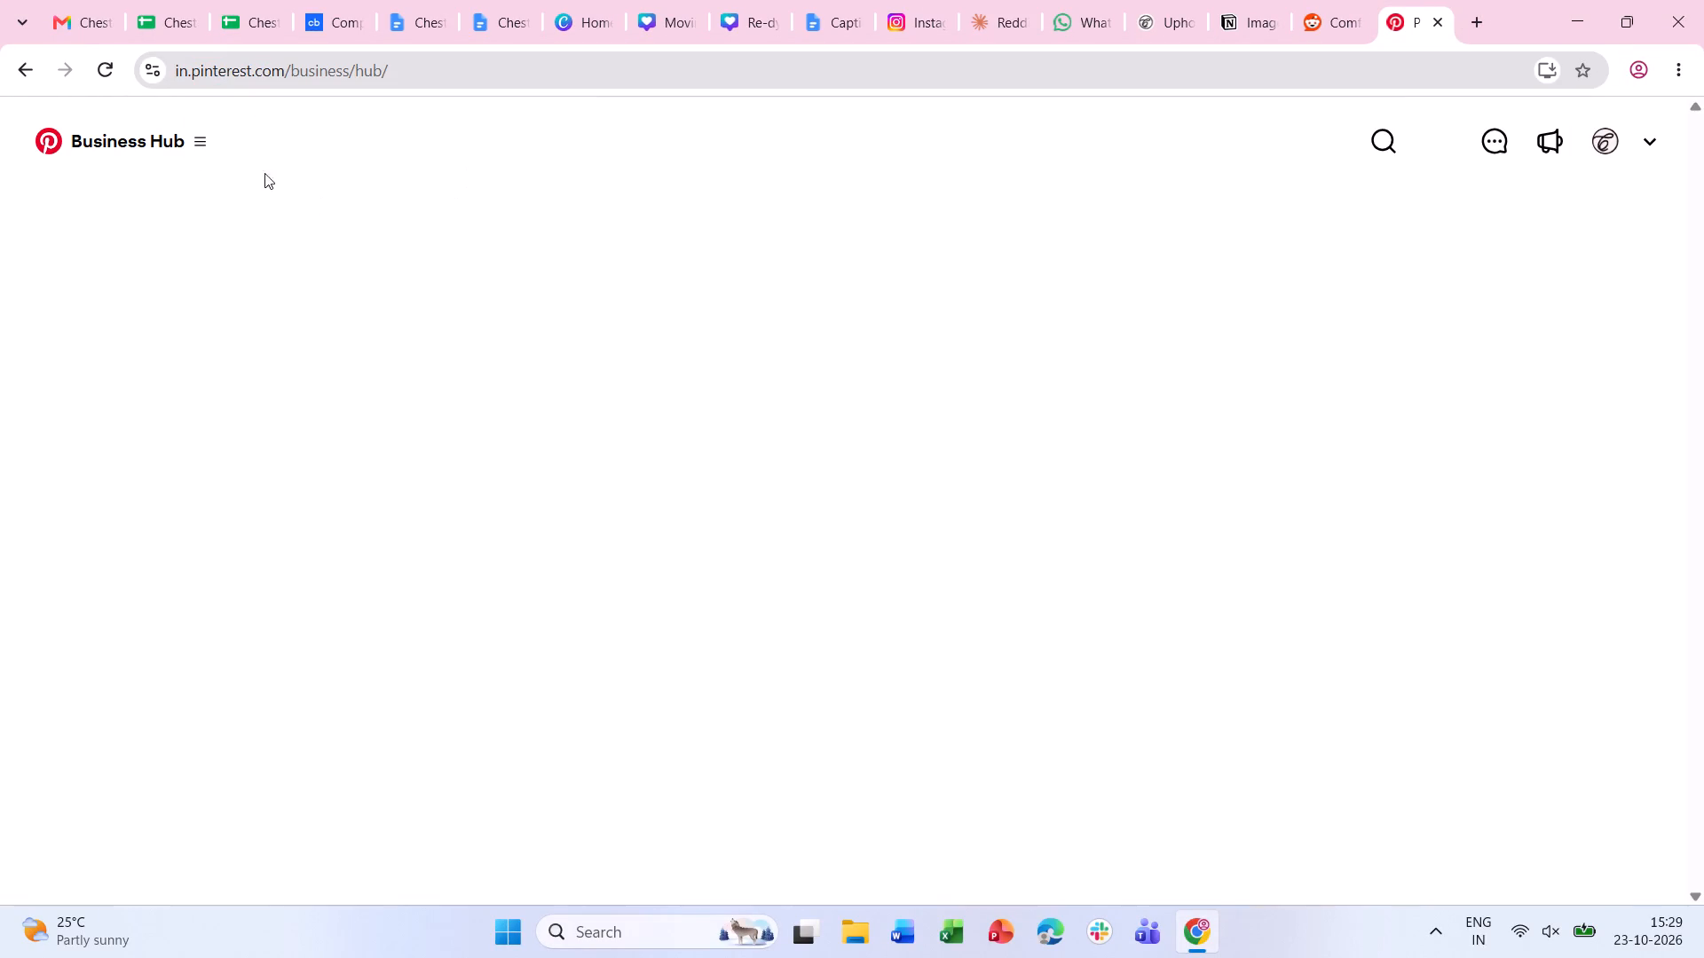
{"action": "left_click", "coordinate": [165, 138]}
{"action": "left_click", "coordinate": [141, 357]}
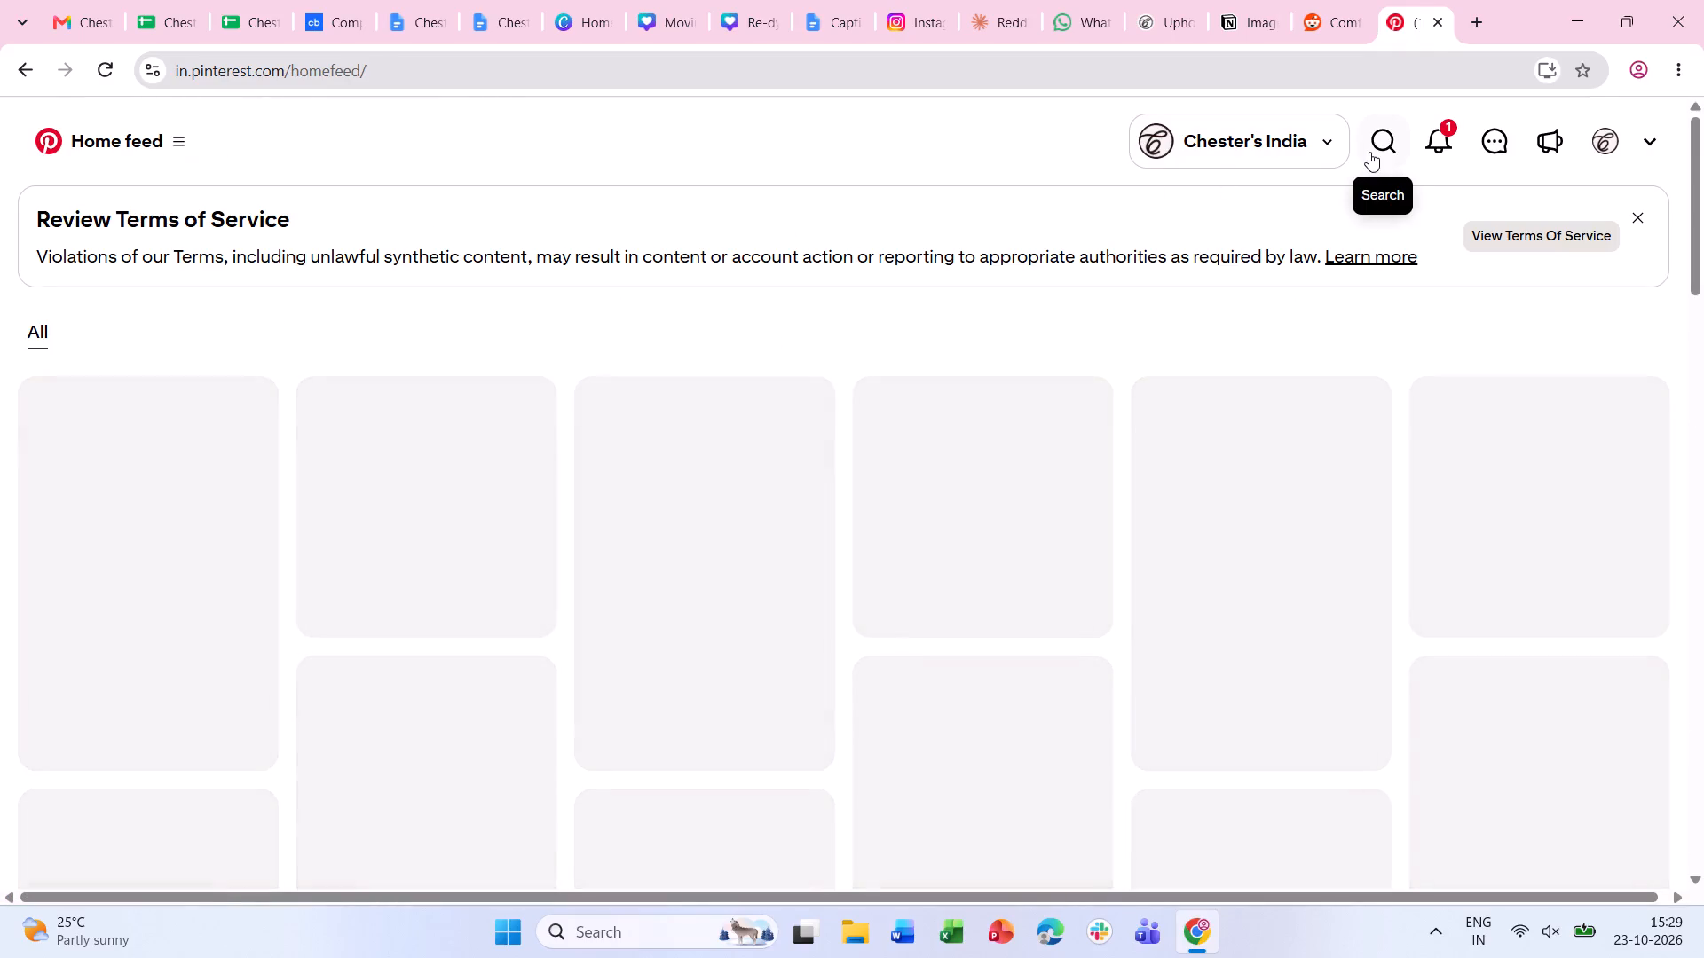
Switch from the Chester's India Pinterest profile to another account.
{"action": "left_click", "coordinate": [1633, 148]}
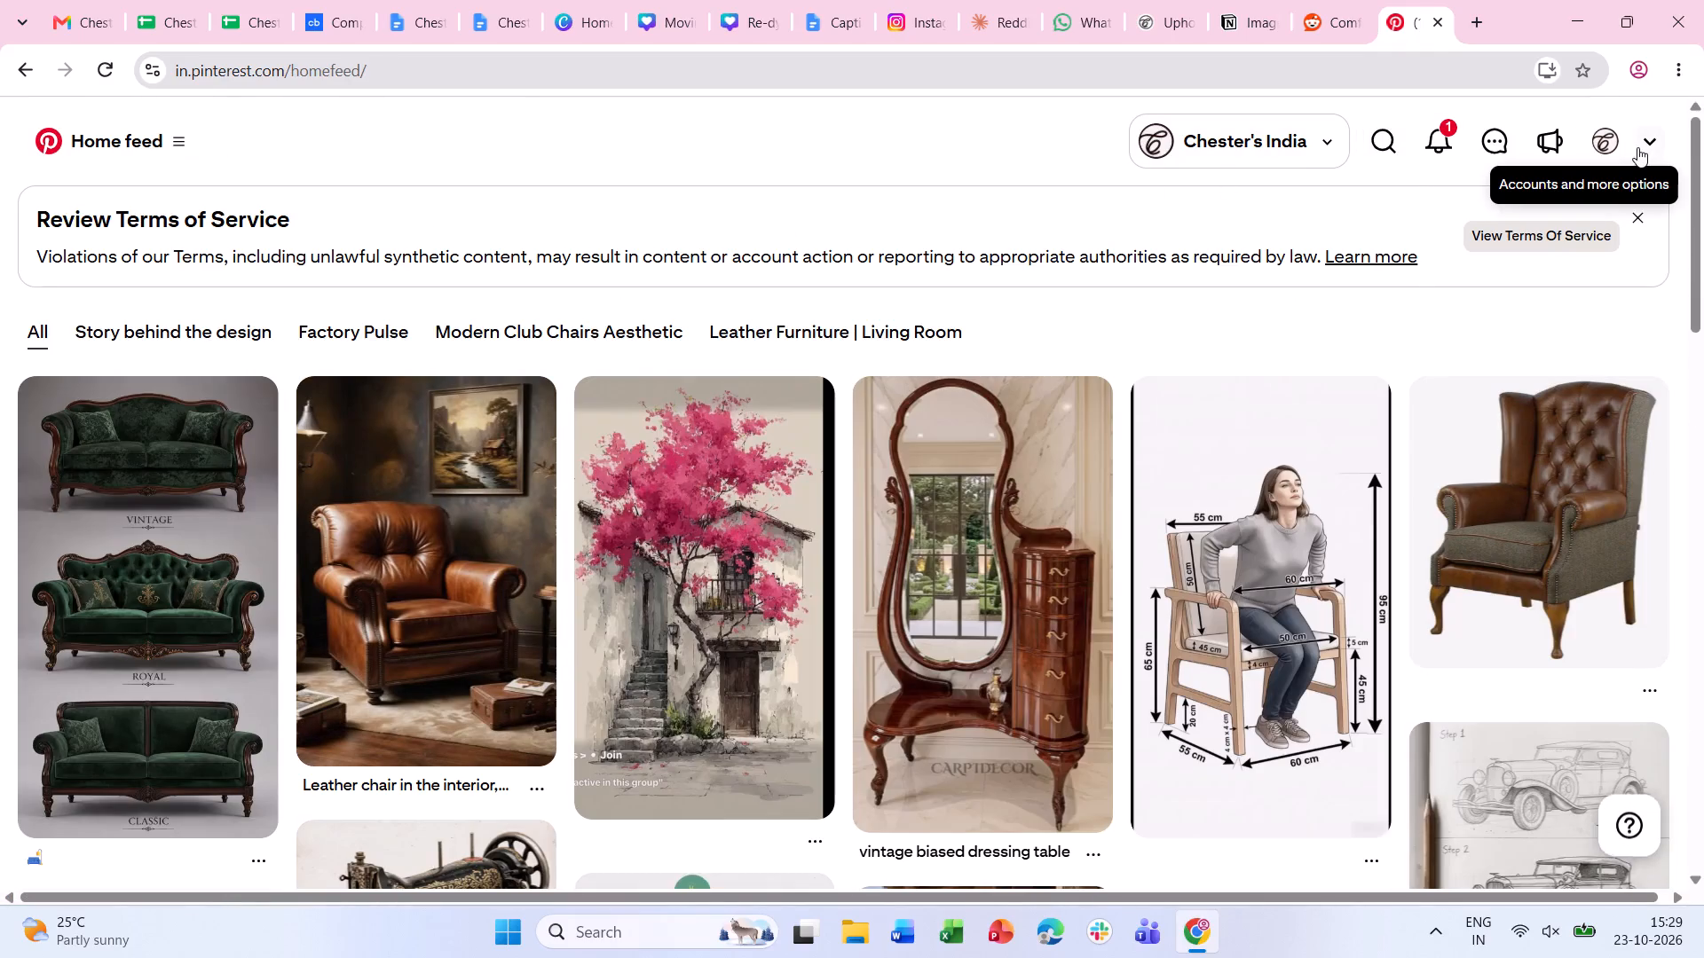
{"action": "left_click", "coordinate": [1637, 147]}
{"action": "left_click", "coordinate": [1461, 326]}
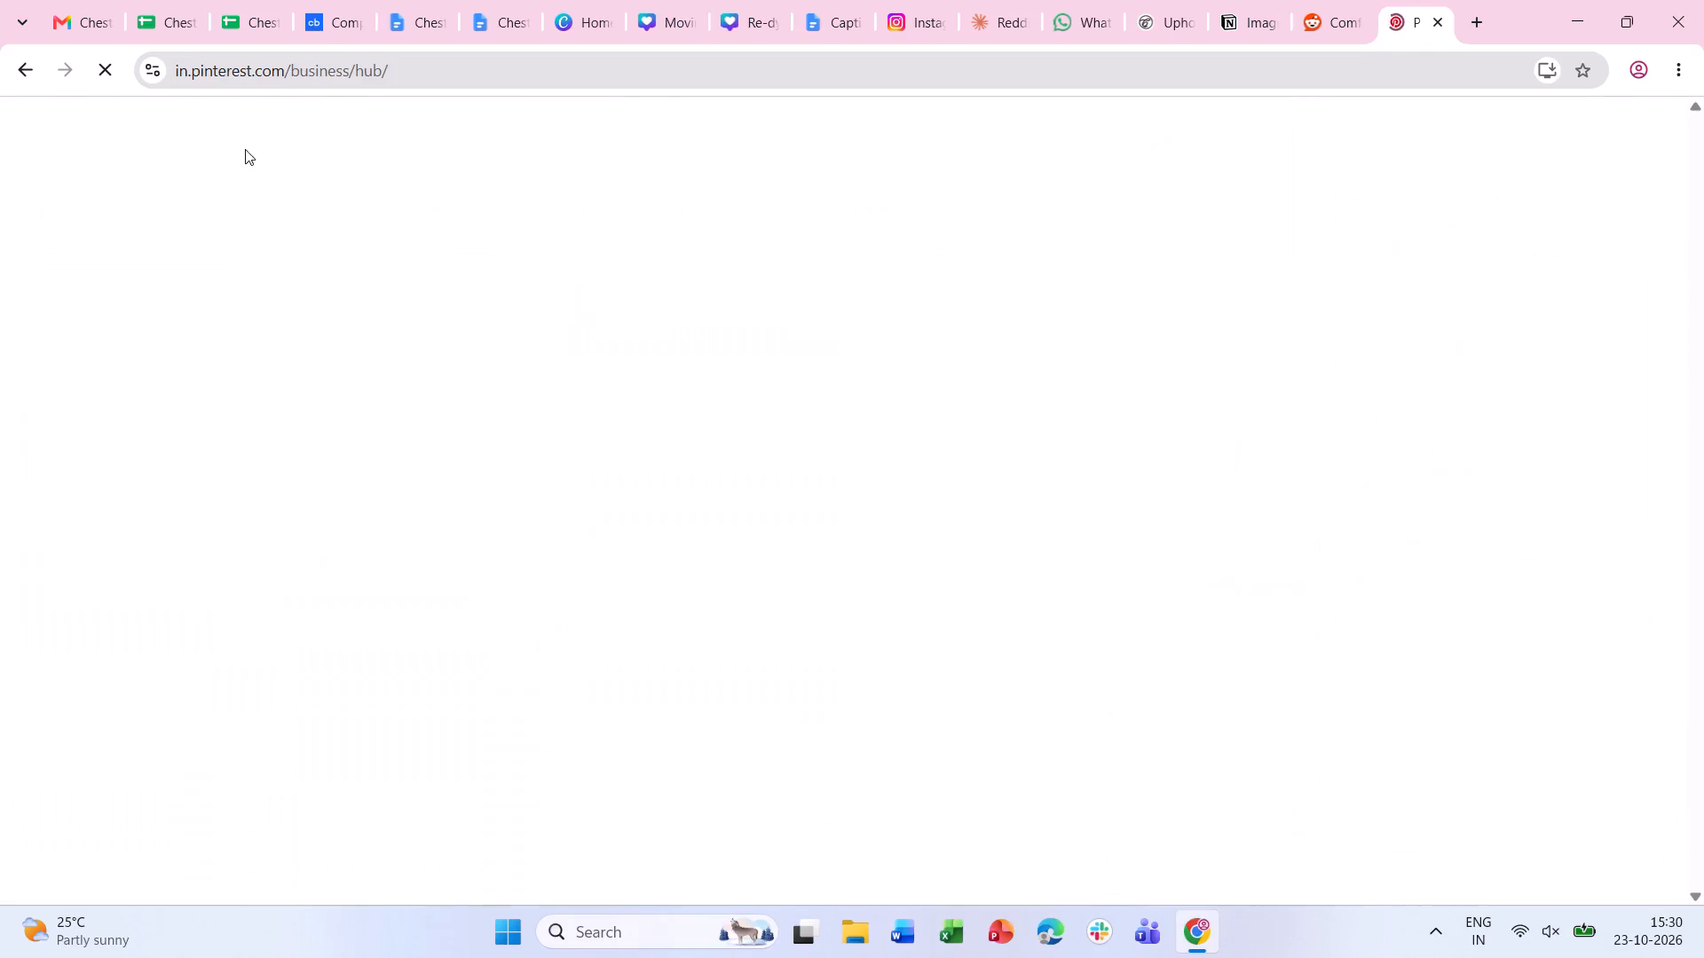
Search Pinterest from the home feed for "creative lifestyle posts".
{"action": "left_click", "coordinate": [120, 152]}
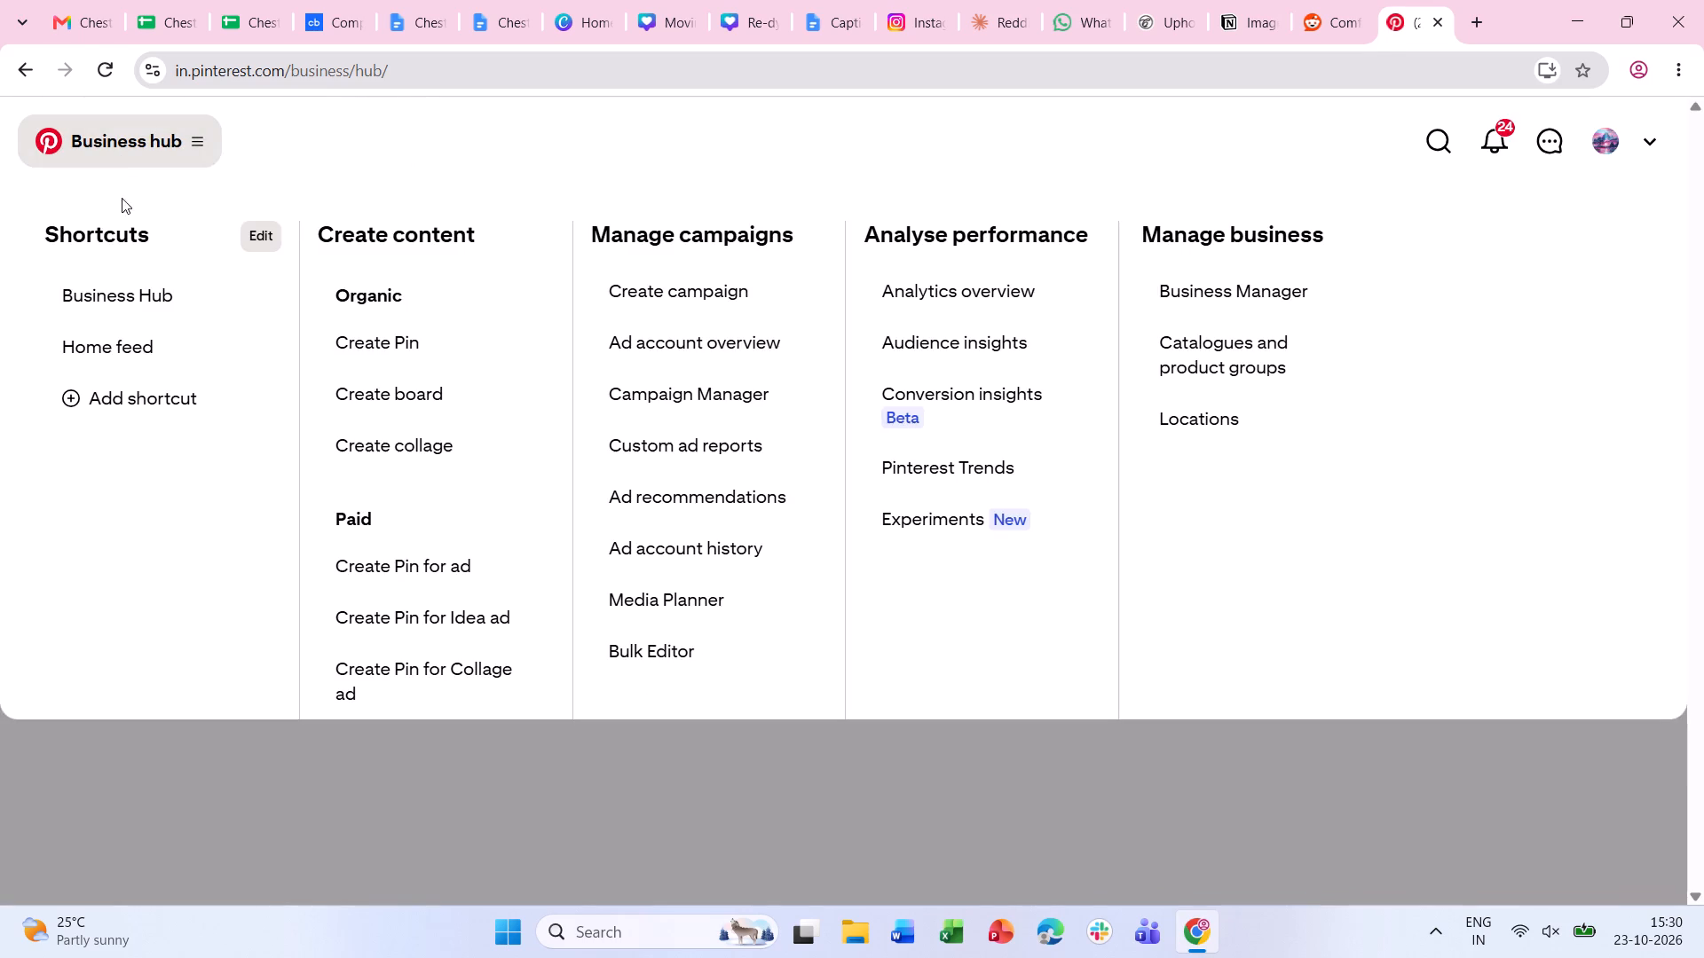
{"action": "left_click", "coordinate": [144, 341]}
{"action": "left_click", "coordinate": [1384, 141]}
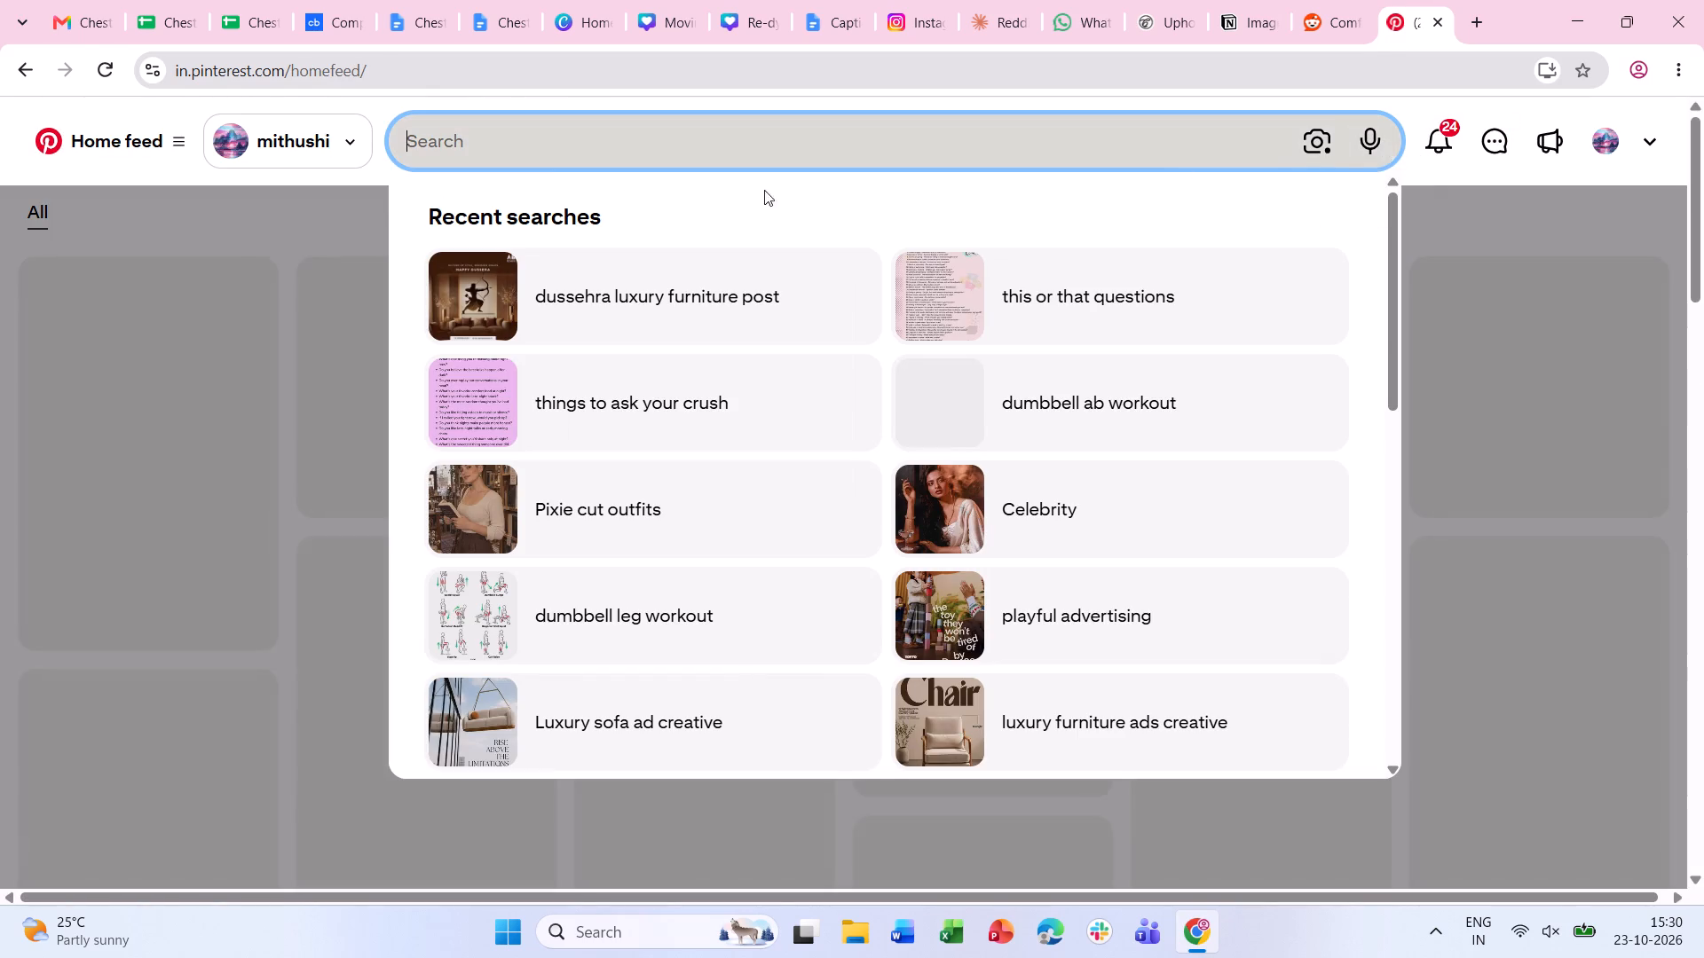
{"action": "left_click", "coordinate": [524, 146]}
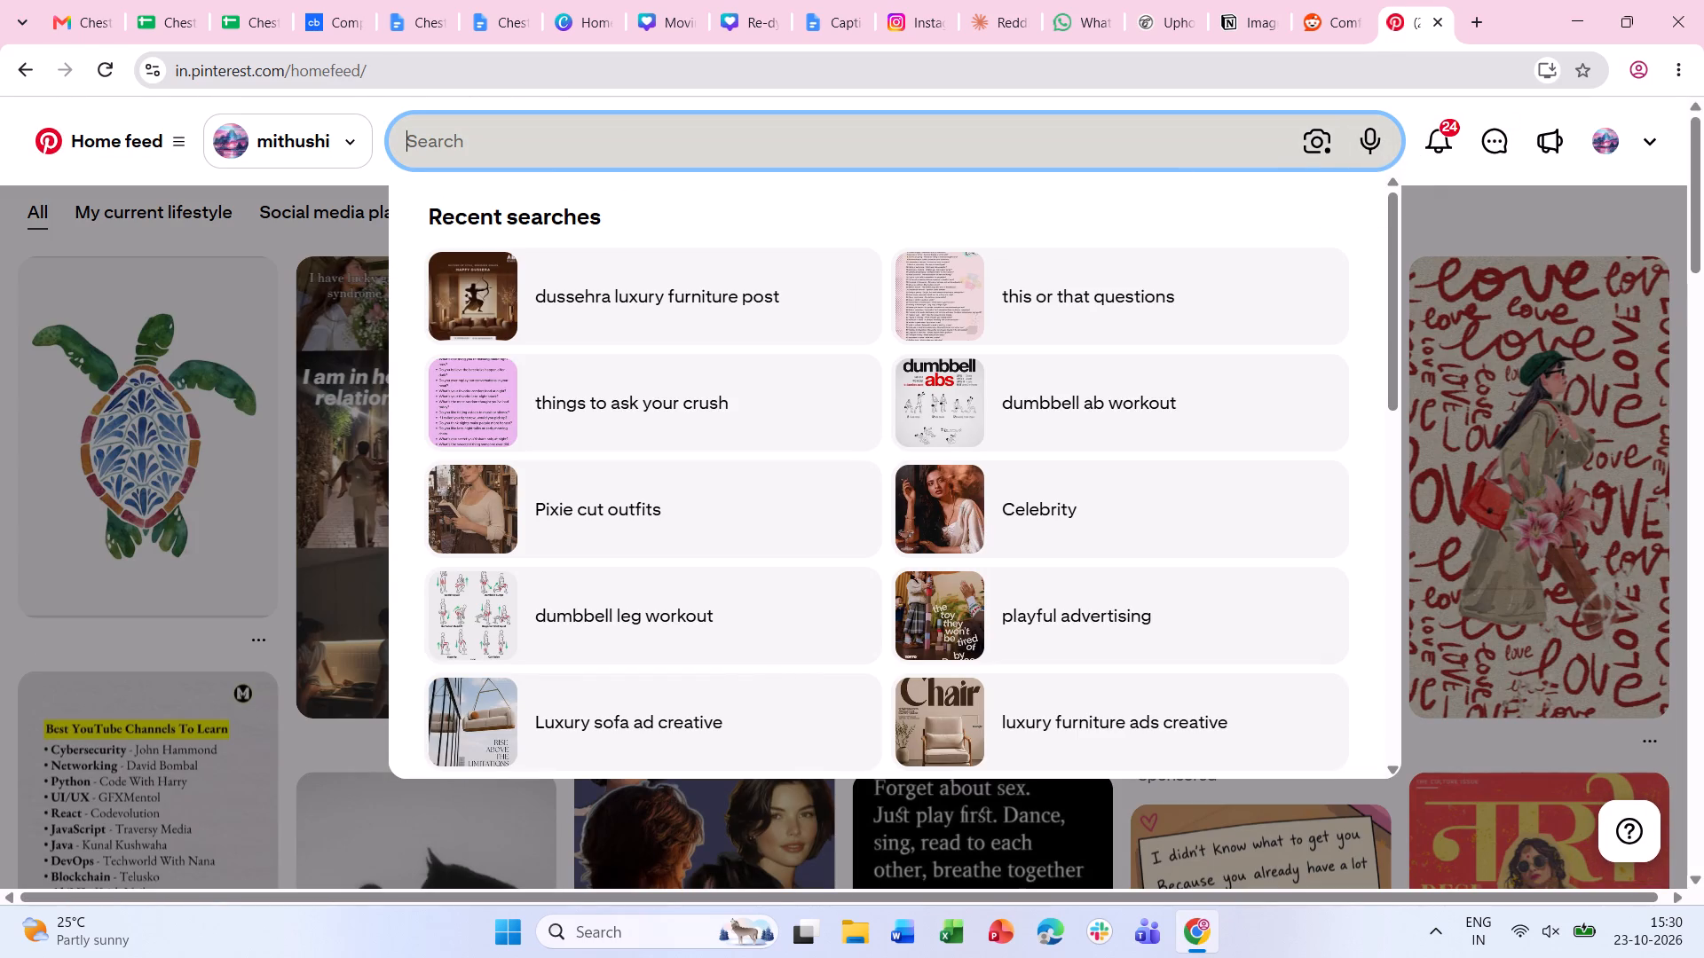
{"action": "left_click", "coordinate": [861, 400]}
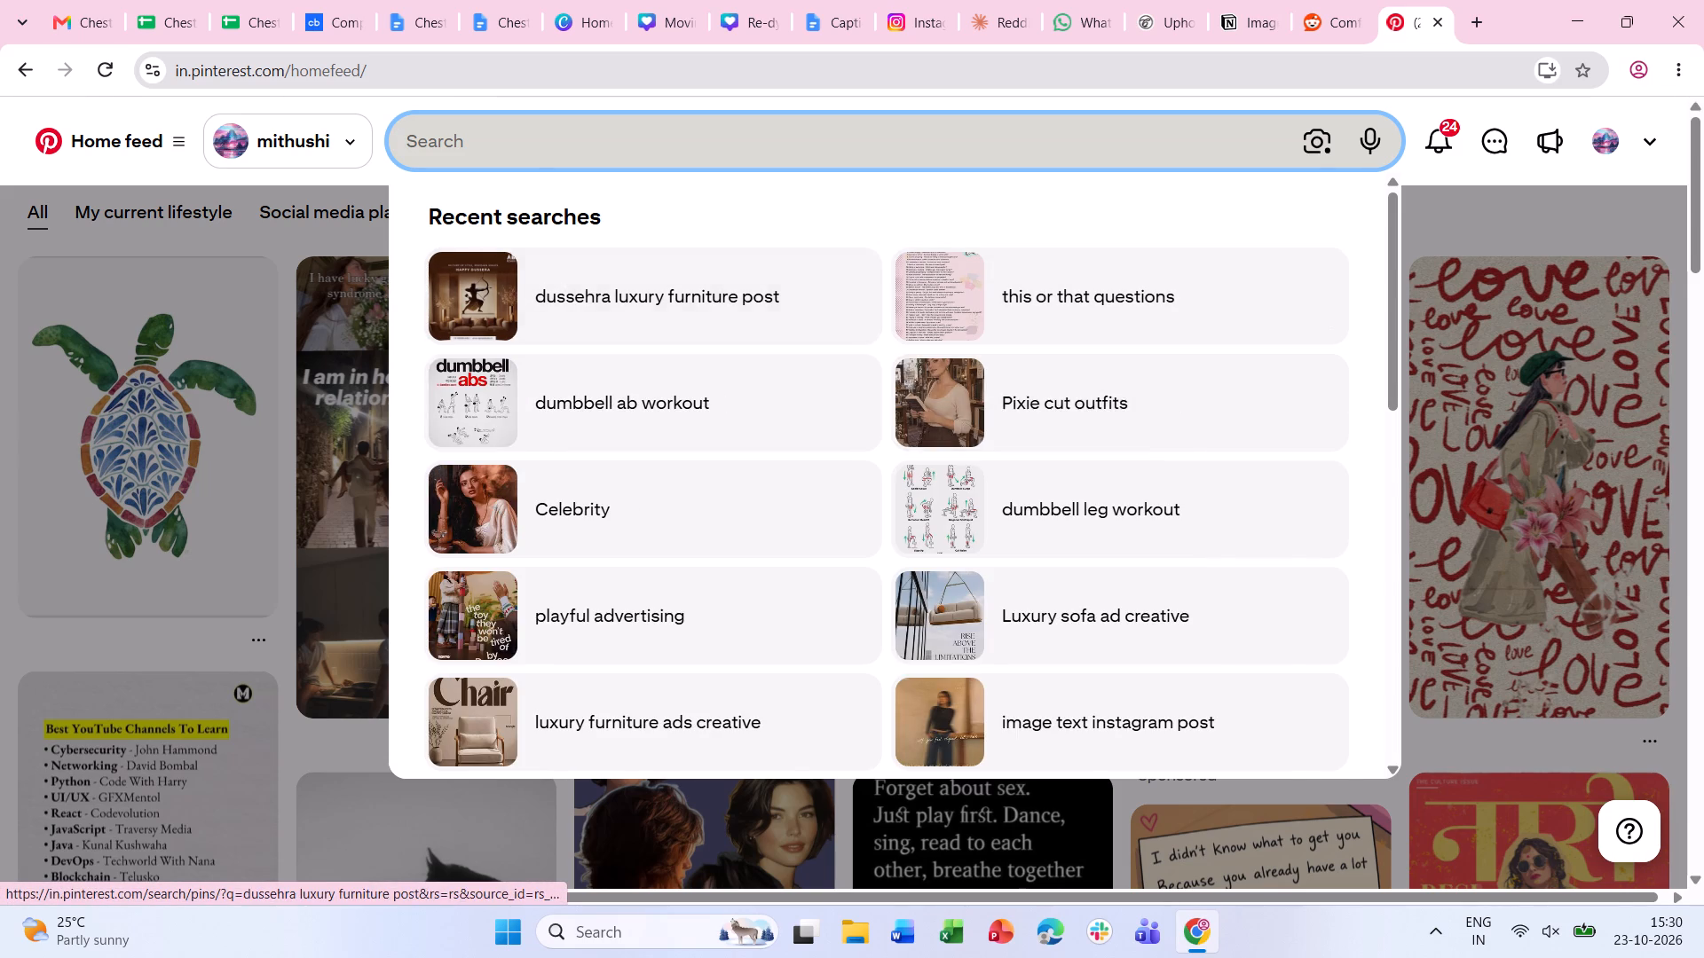
{"action": "left_click", "coordinate": [1377, 141]}
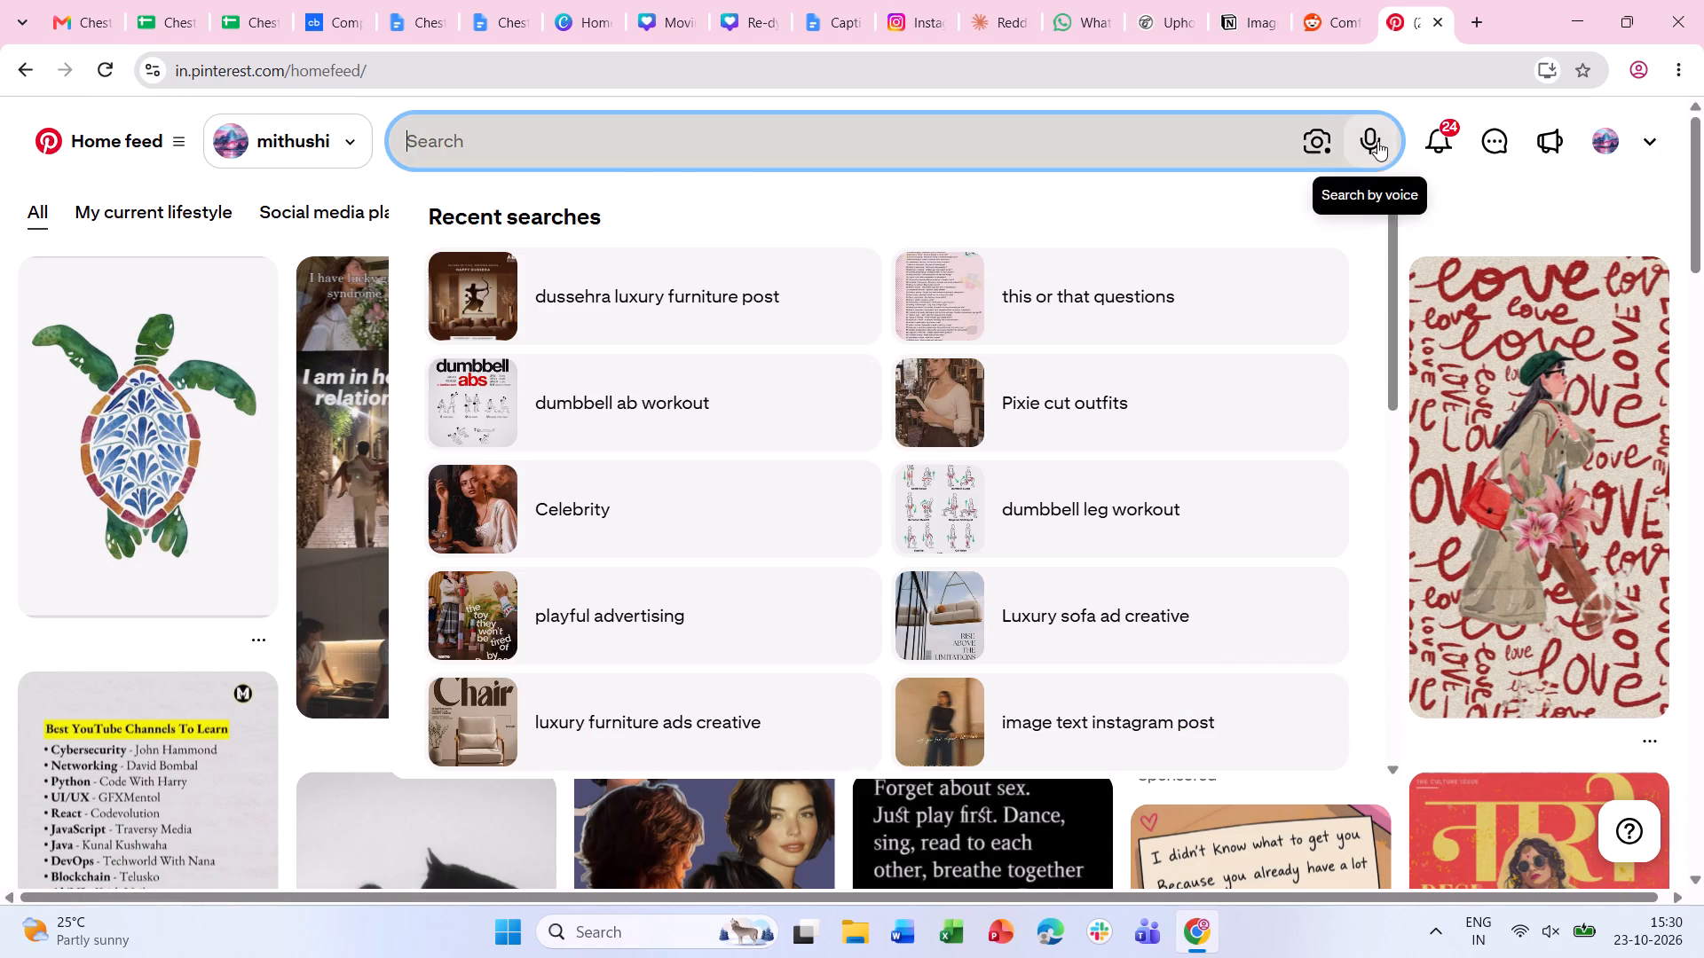
{"action": "left_click", "coordinate": [592, 139]}
{"action": "type", "text": "creative"}
{"action": "key", "text": "space"}
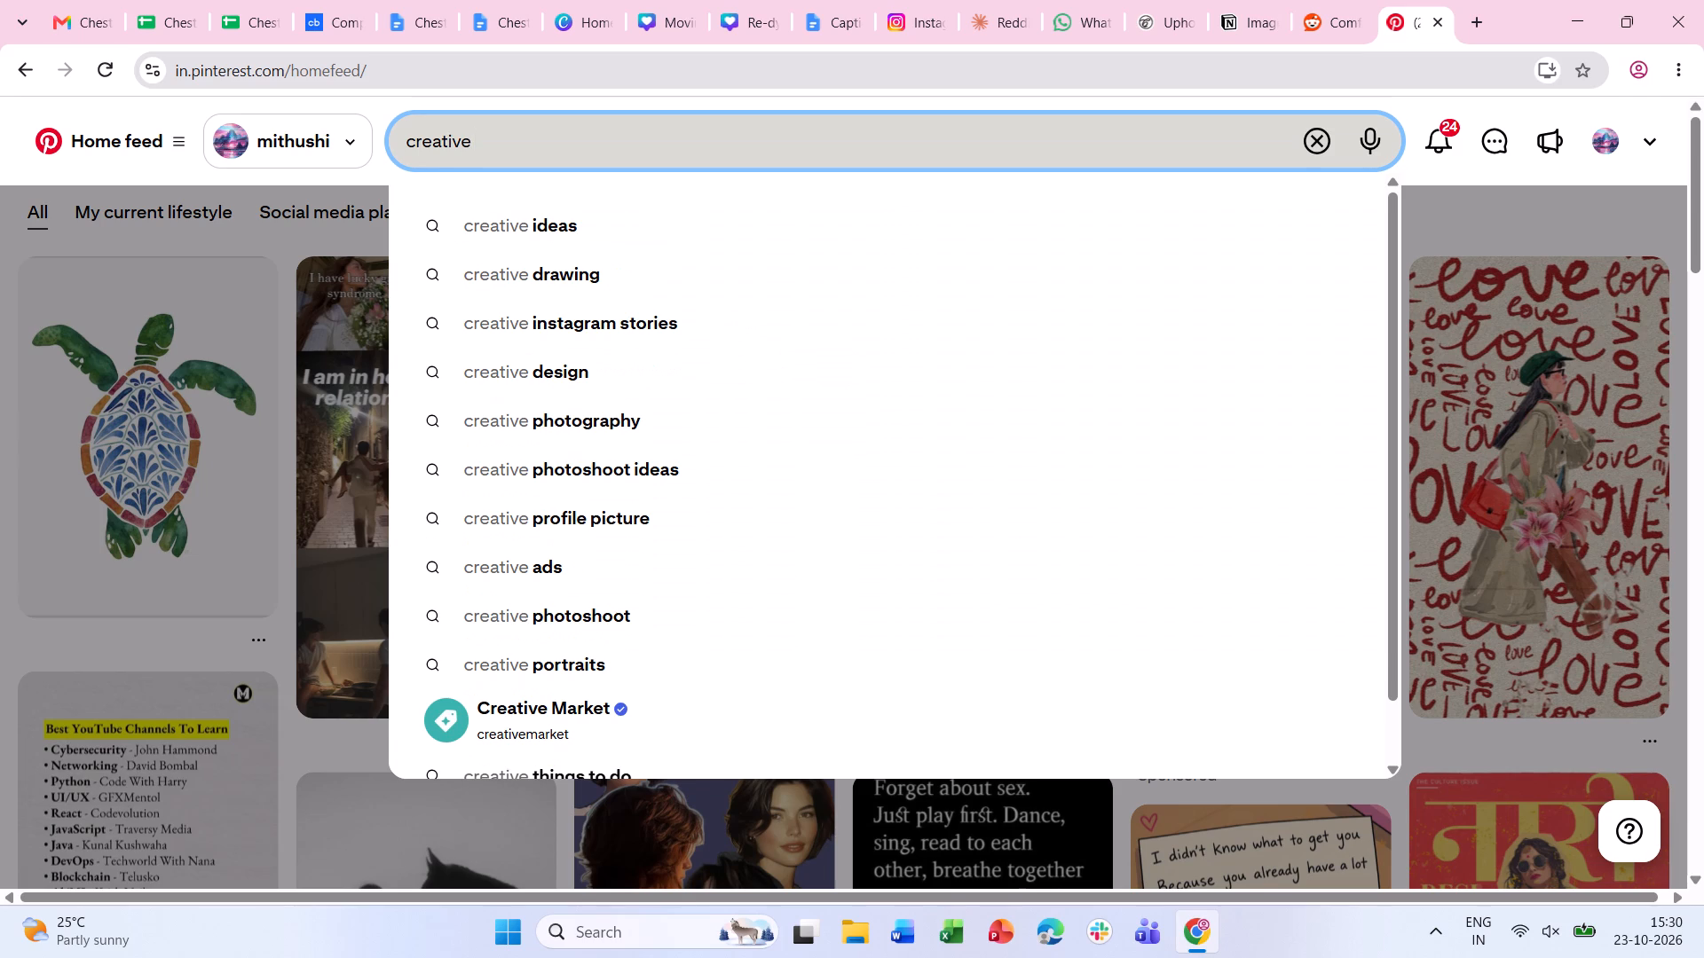
{"action": "type", "text": "lifestyle posts"}
{"action": "key", "text": "Return"}
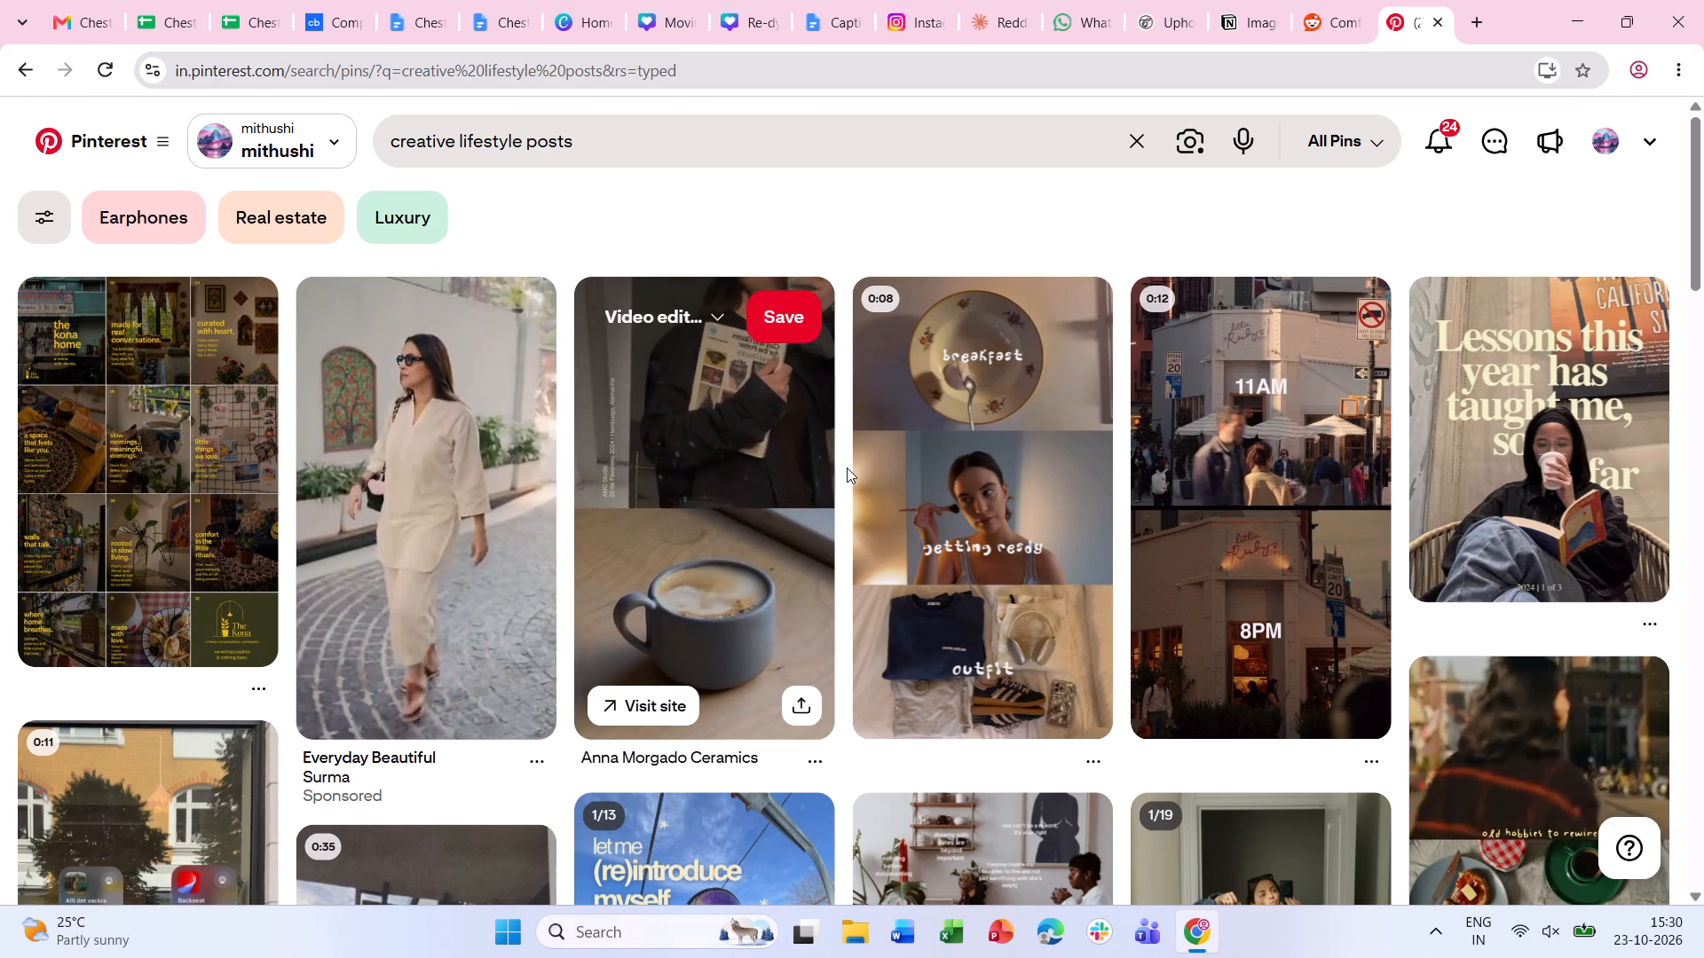
Browse design ideas related to the "the kona home" feed-grid pin, opening the "moments." pin in a separate tab.
{"action": "left_click", "coordinate": [49, 420]}
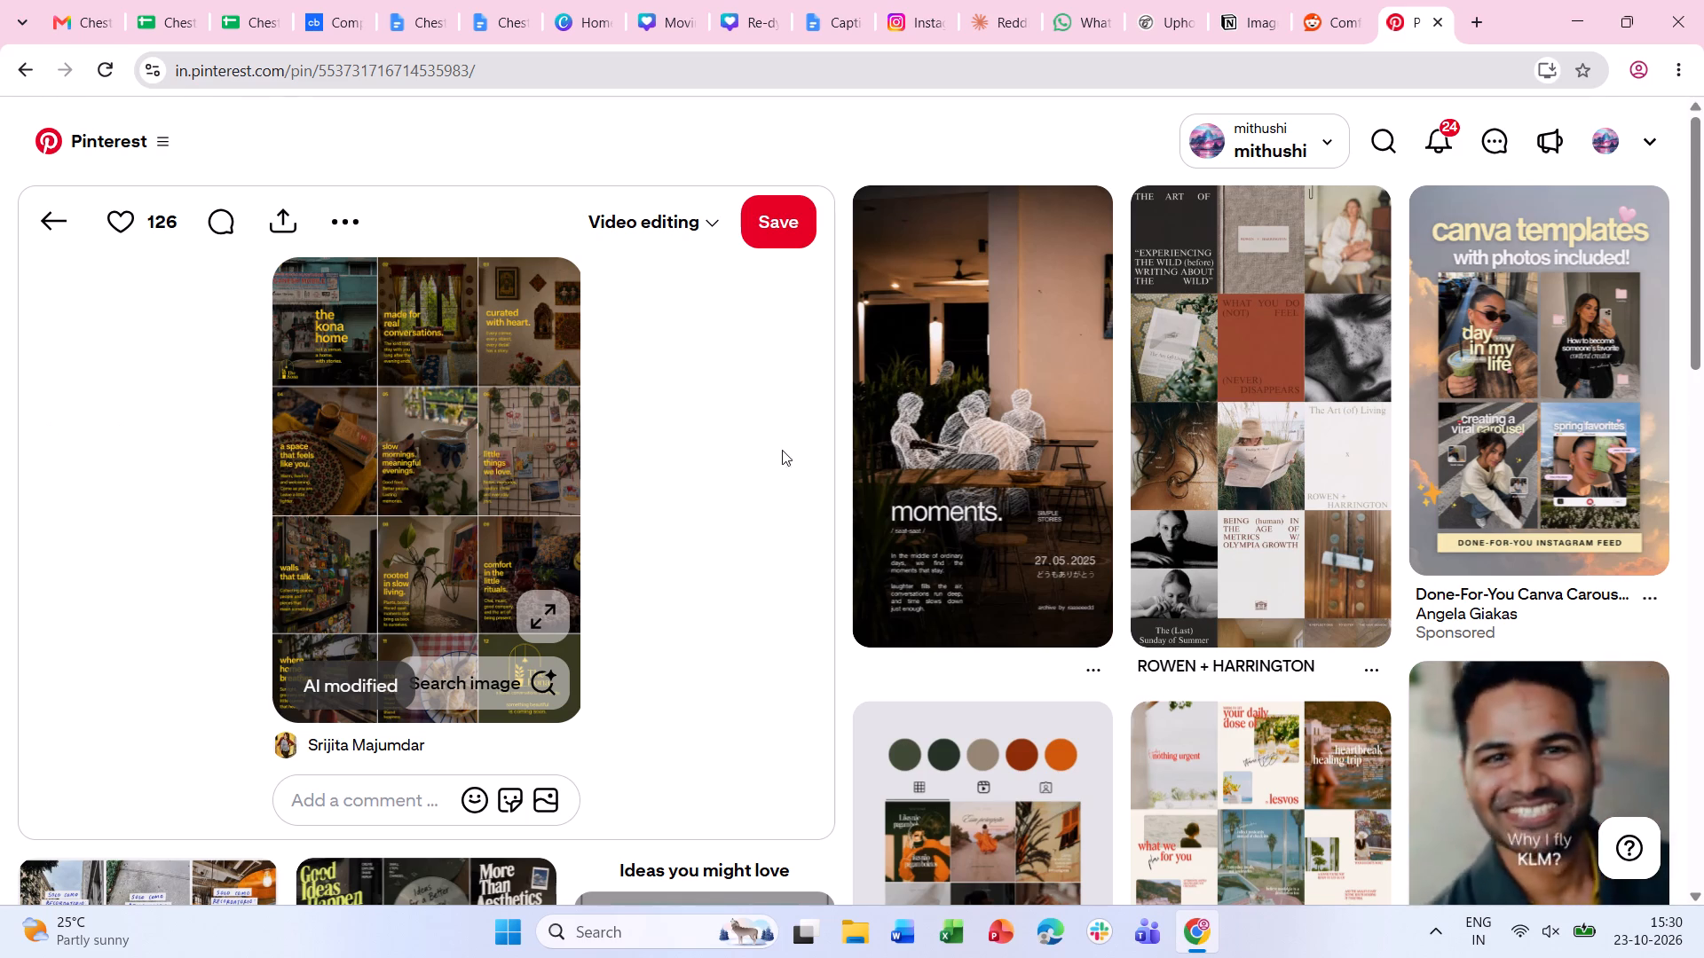
{"action": "right_click", "coordinate": [890, 437]}
{"action": "left_click", "coordinate": [935, 459]}
{"action": "scroll", "coordinate": [753, 443], "scroll_direction": "down", "scroll_amount": 2}
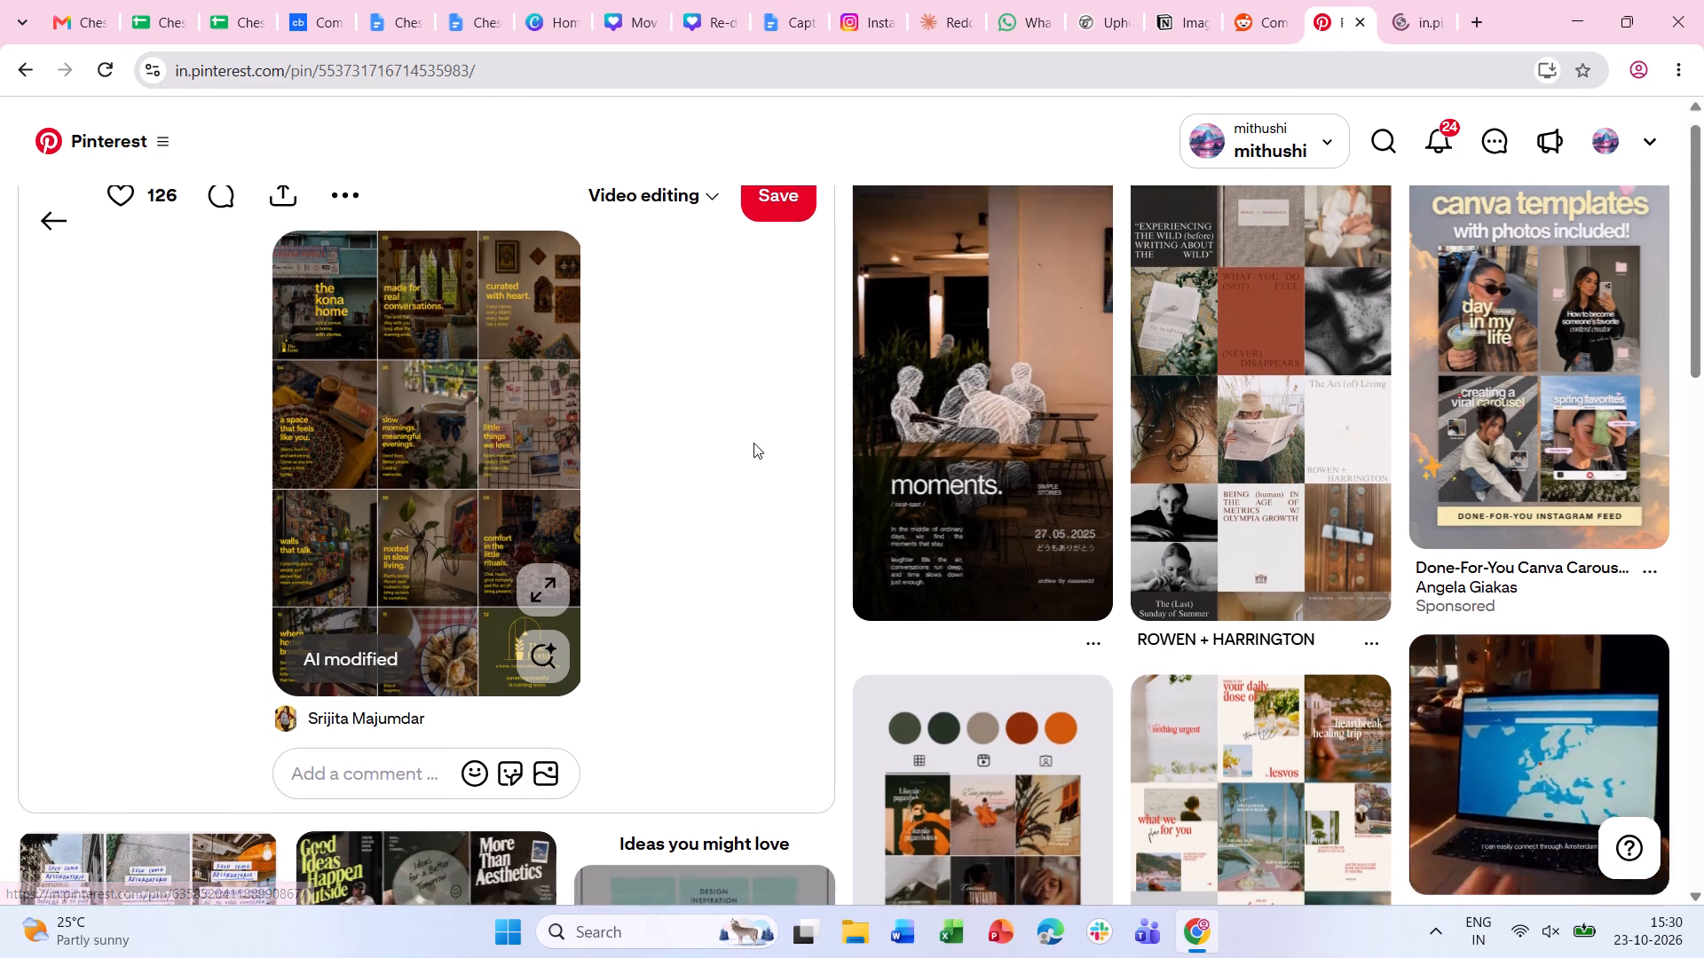
{"action": "scroll", "coordinate": [753, 443], "scroll_direction": "down", "scroll_amount": 2}
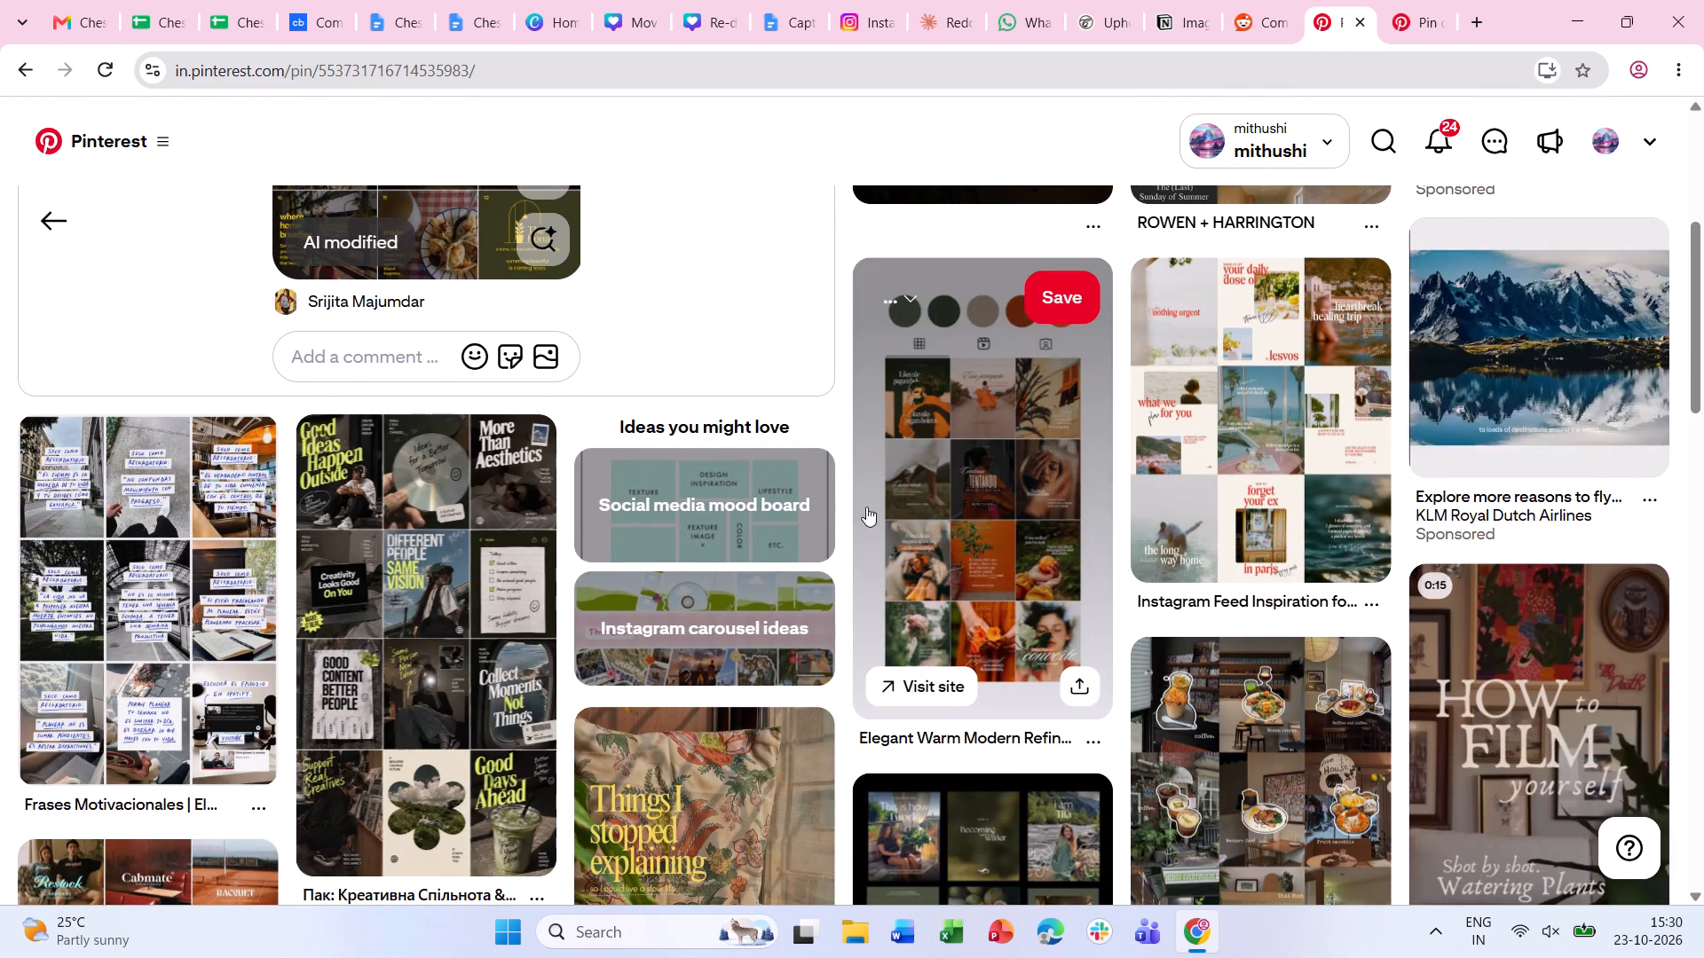
{"action": "scroll", "coordinate": [841, 479], "scroll_direction": "down", "scroll_amount": 2}
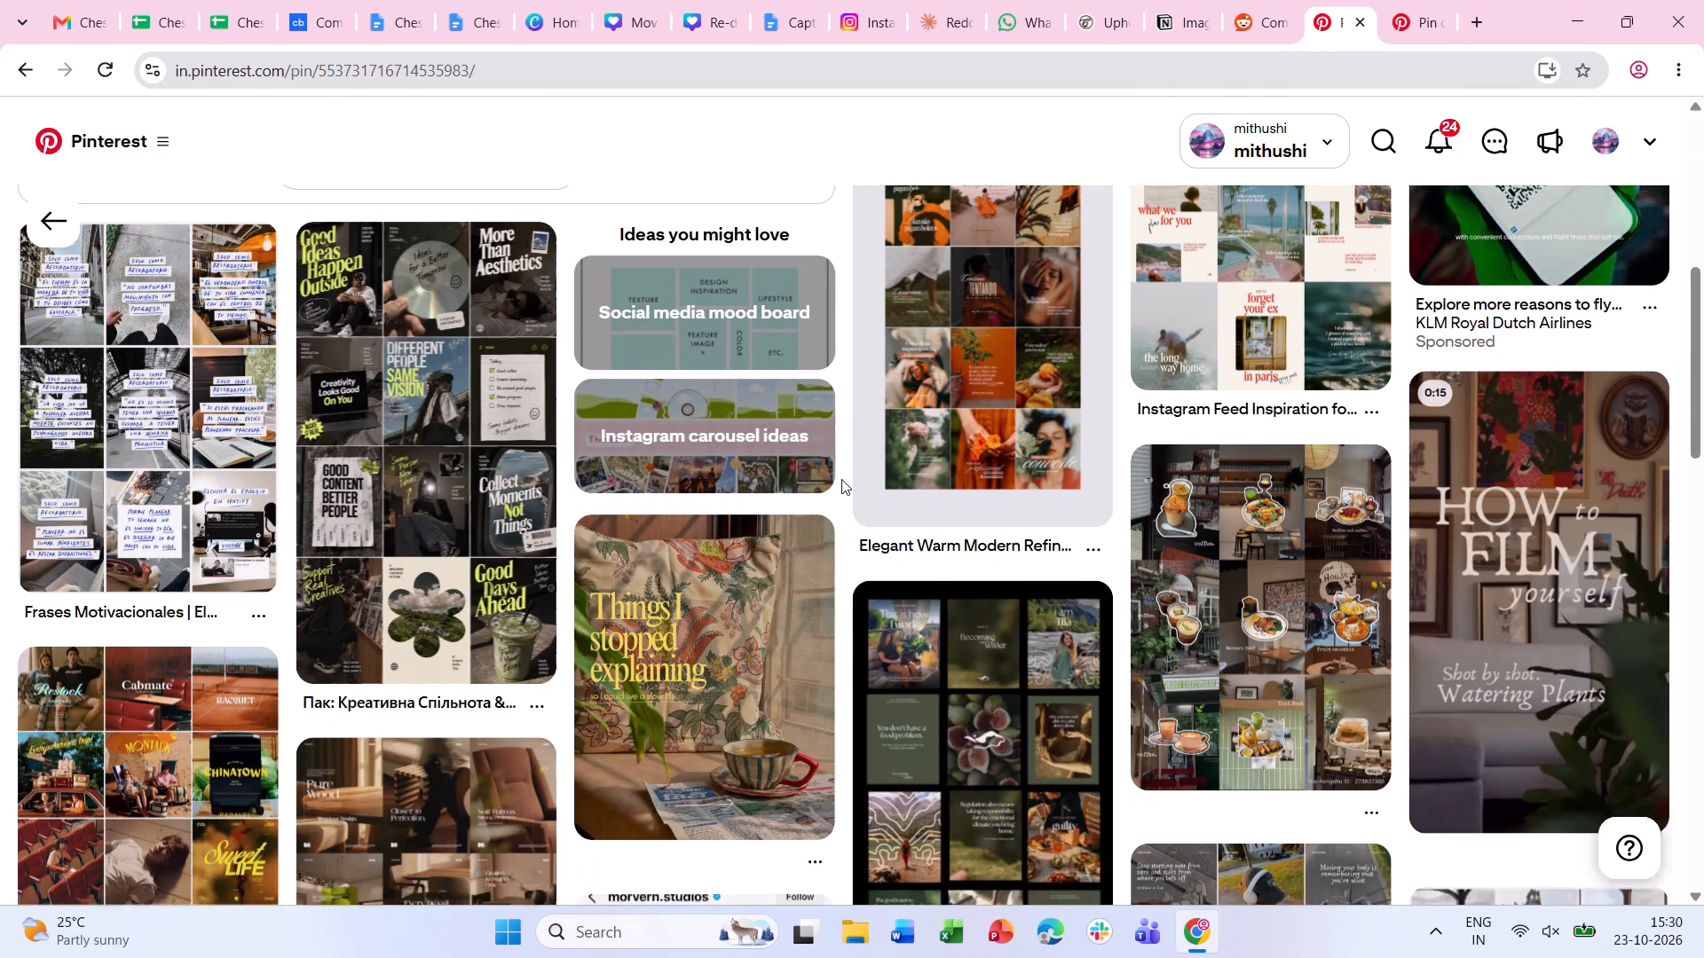
{"action": "scroll", "coordinate": [841, 479], "scroll_direction": "down", "scroll_amount": 2}
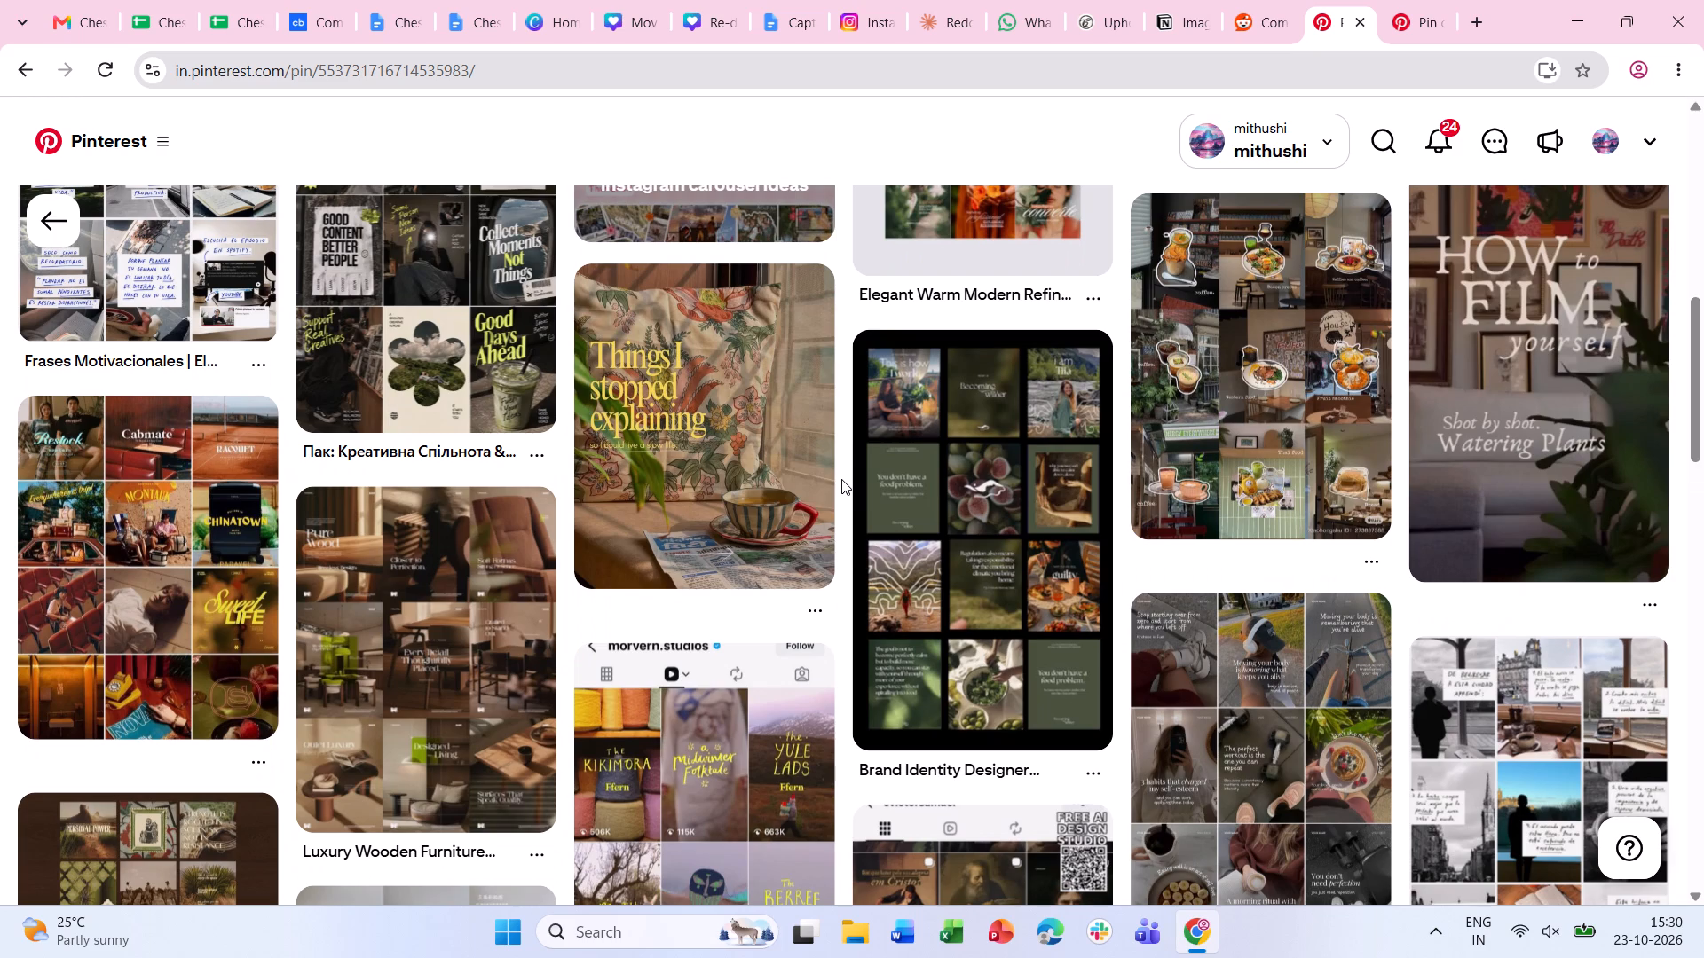
{"action": "scroll", "coordinate": [840, 477], "scroll_direction": "down", "scroll_amount": 2}
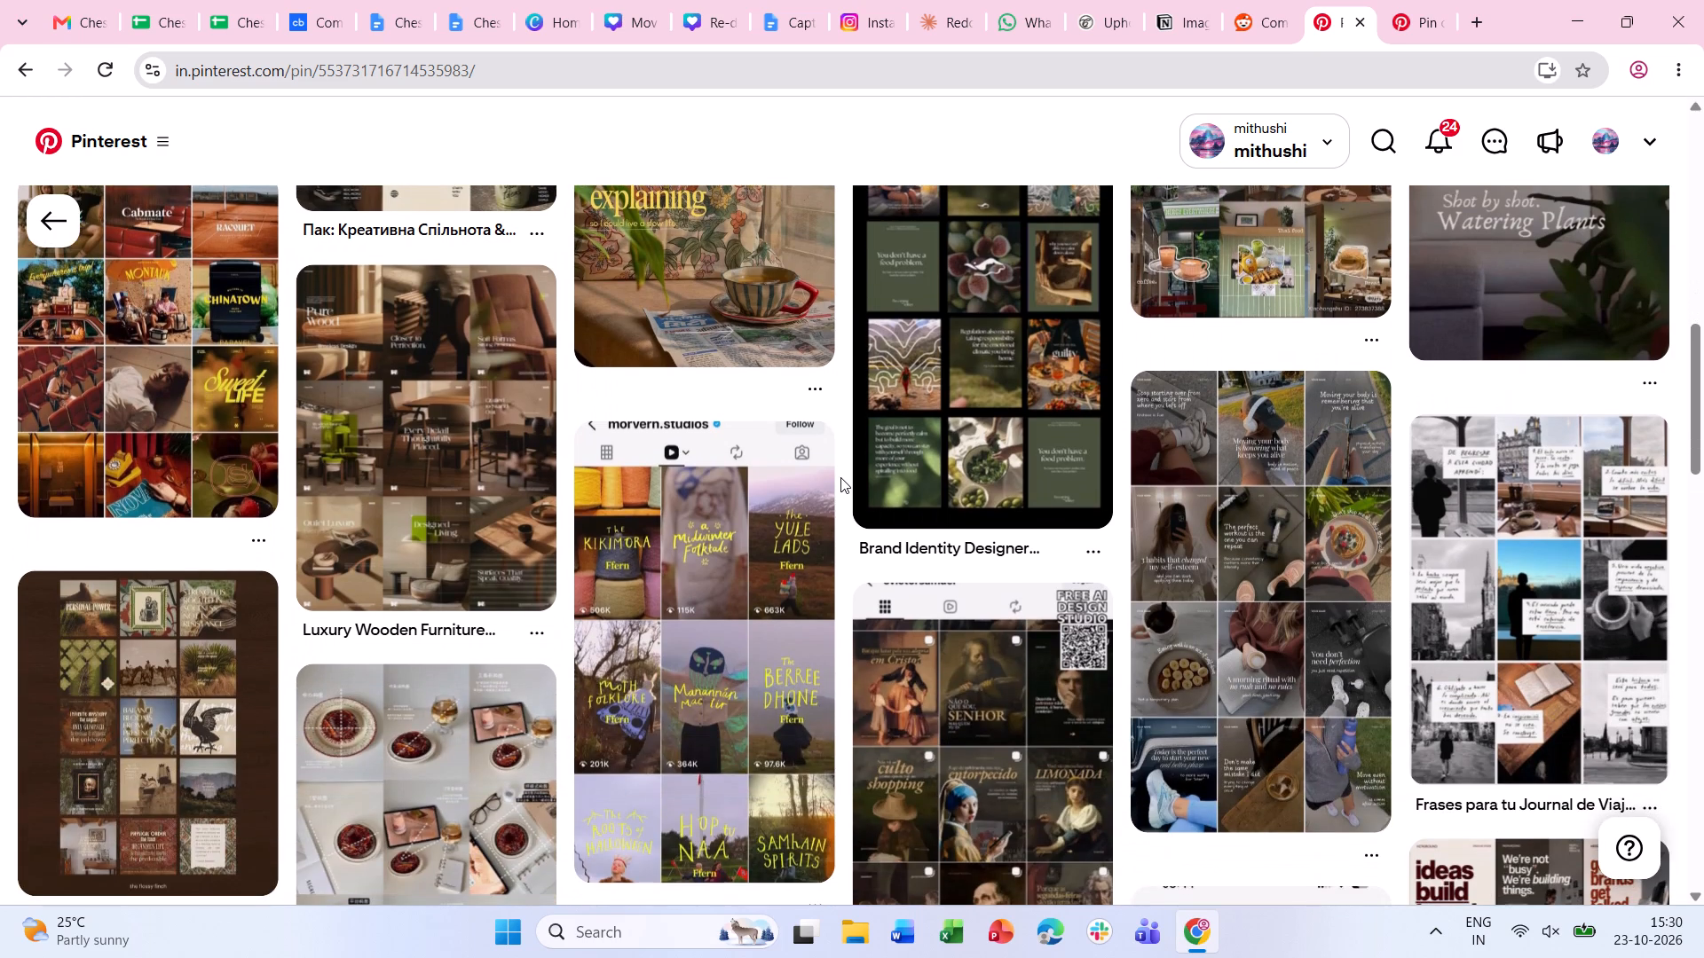
Browse design ideas related to the Edinburgh travel-journal grid pin, opening the black-and-white Madrid streets pin in a separate tab.
{"action": "left_click", "coordinate": [1507, 679]}
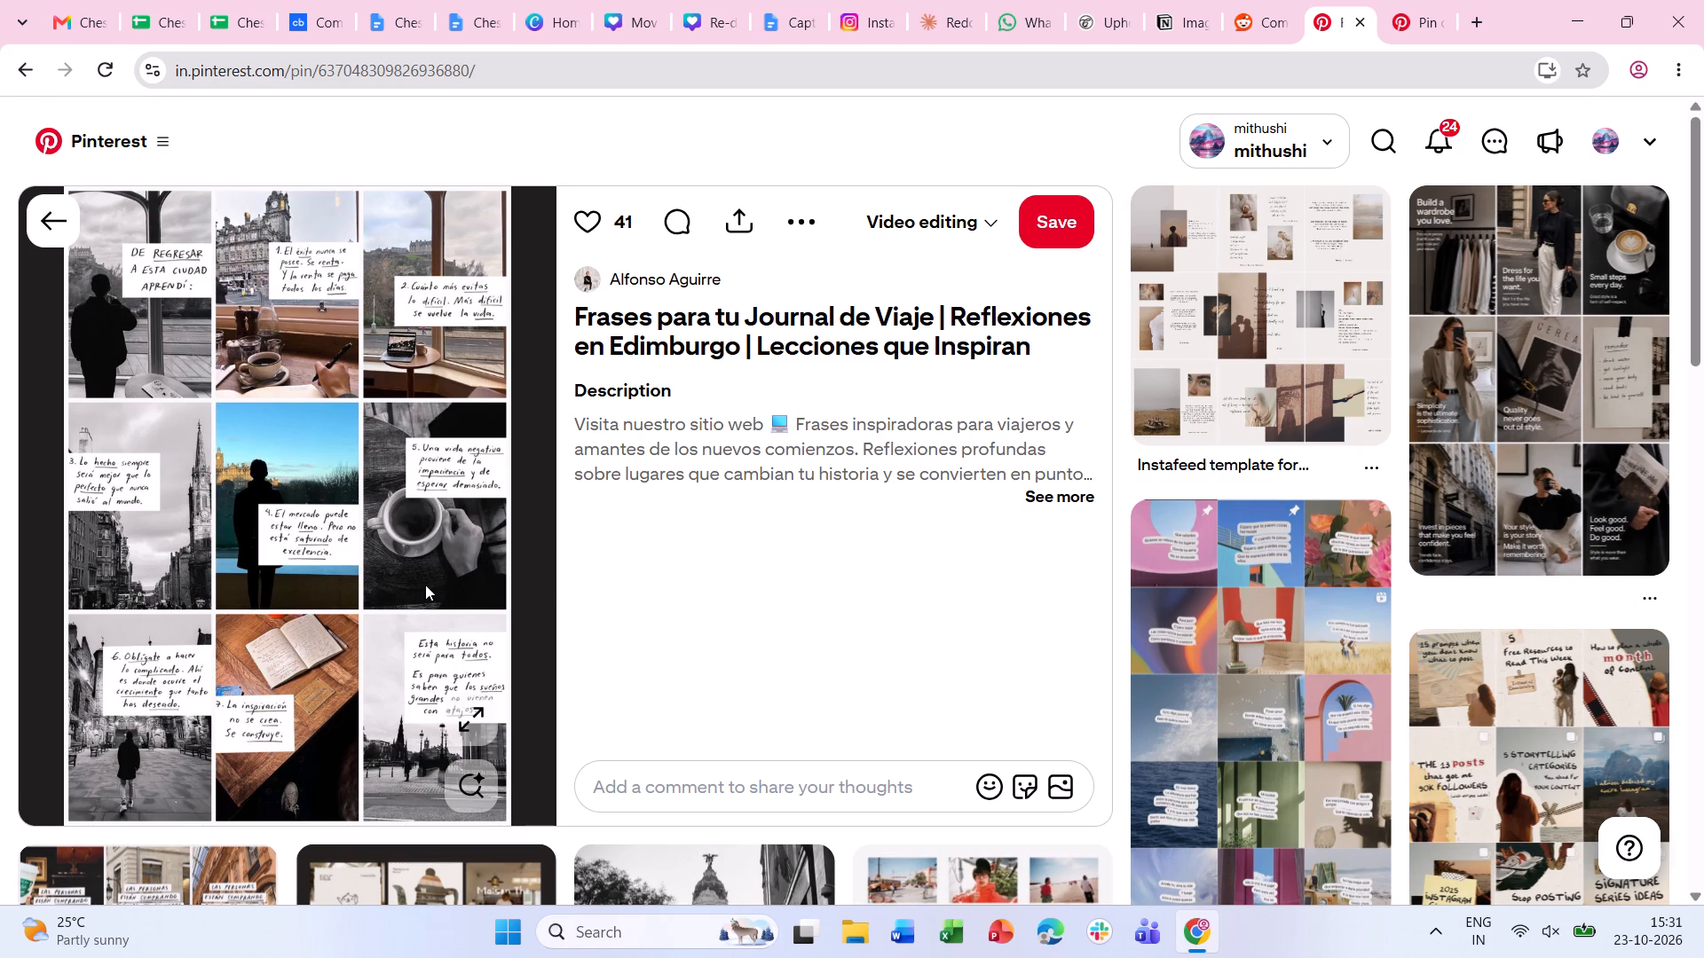
{"action": "scroll", "coordinate": [829, 592], "scroll_direction": "down", "scroll_amount": 3}
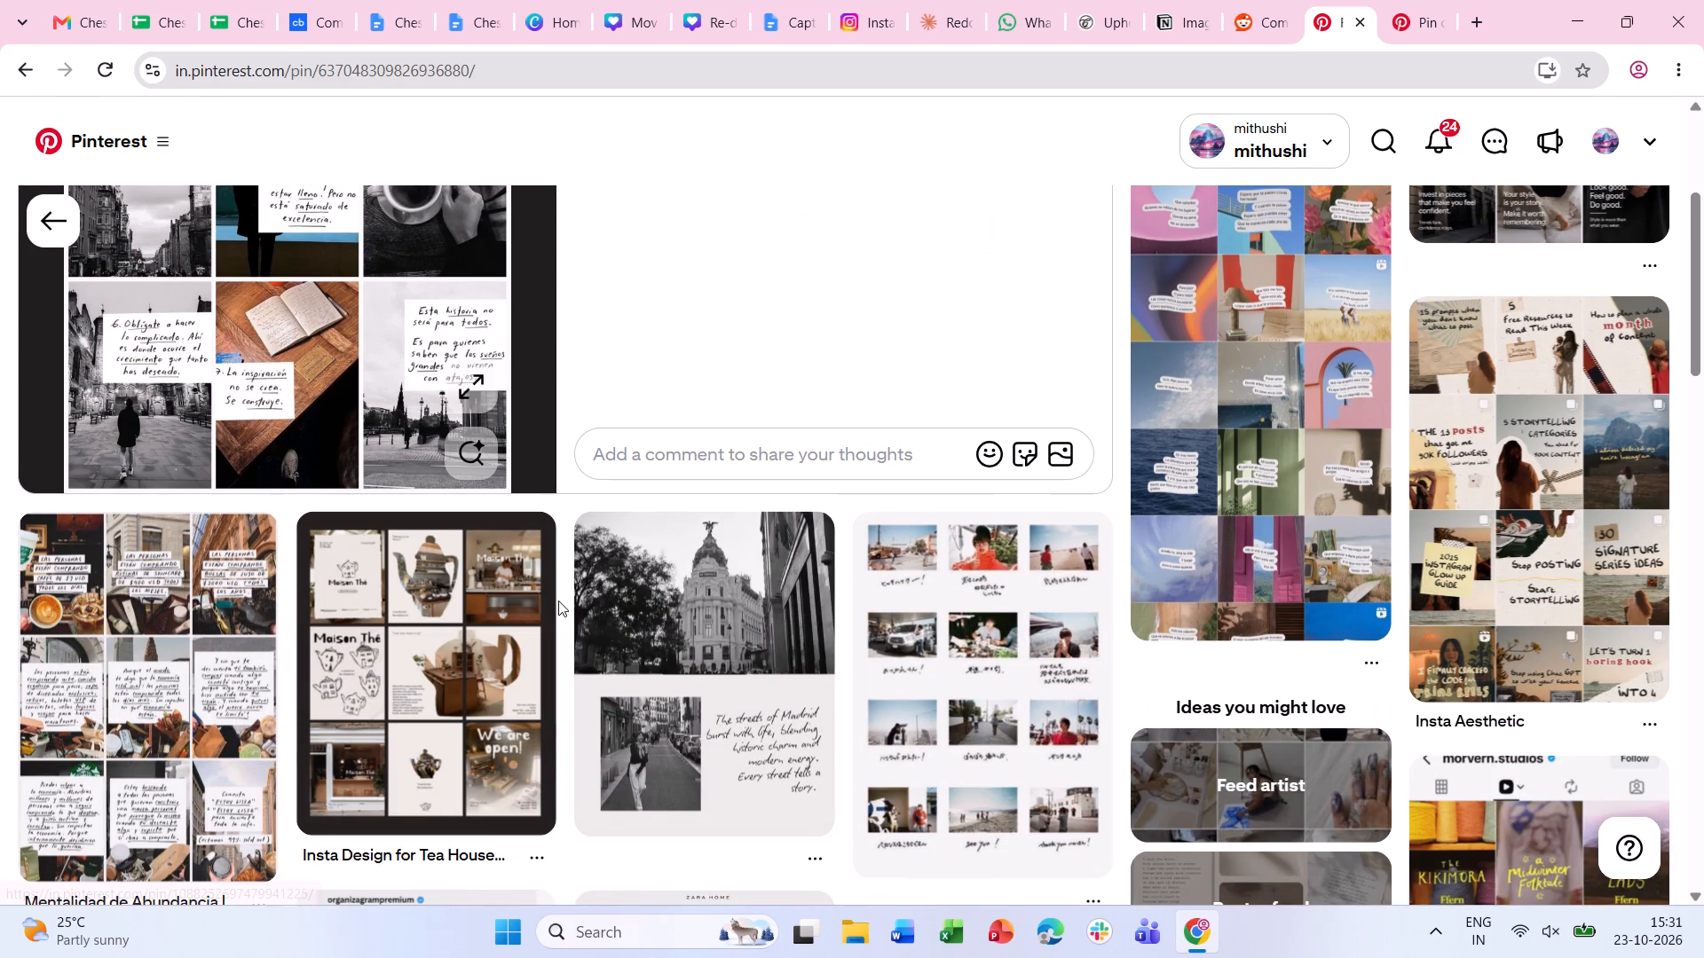
{"action": "right_click", "coordinate": [667, 670]}
{"action": "left_click", "coordinate": [766, 404]}
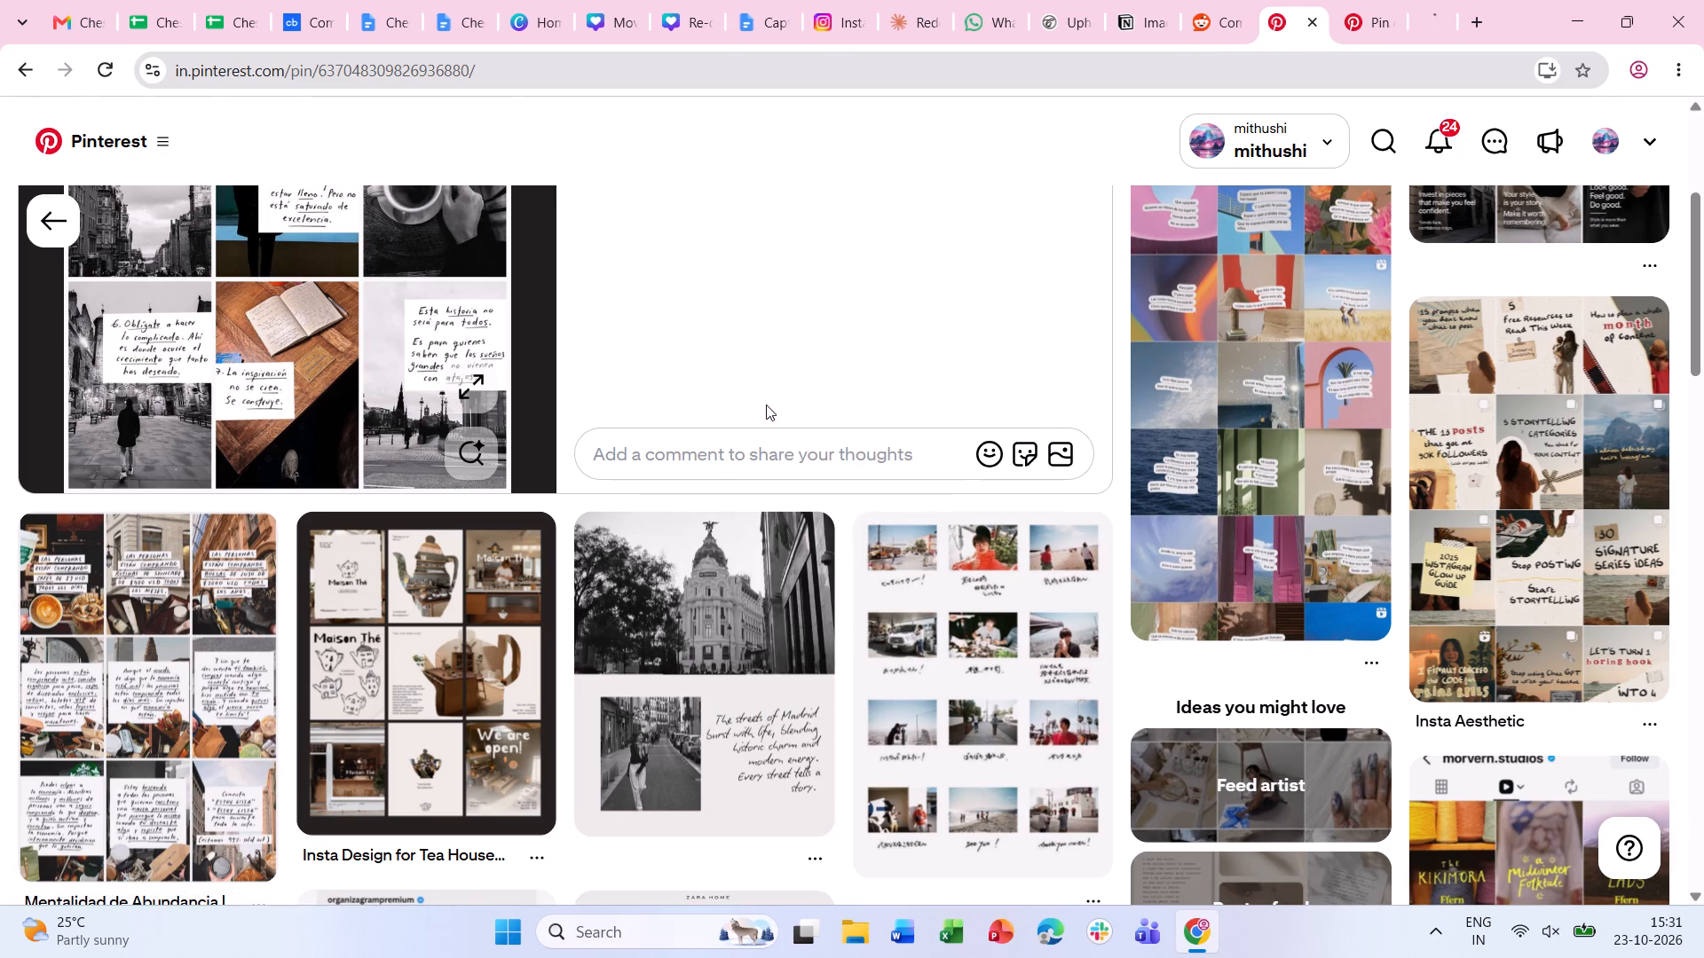
{"action": "scroll", "coordinate": [840, 648], "scroll_direction": "down", "scroll_amount": 4}
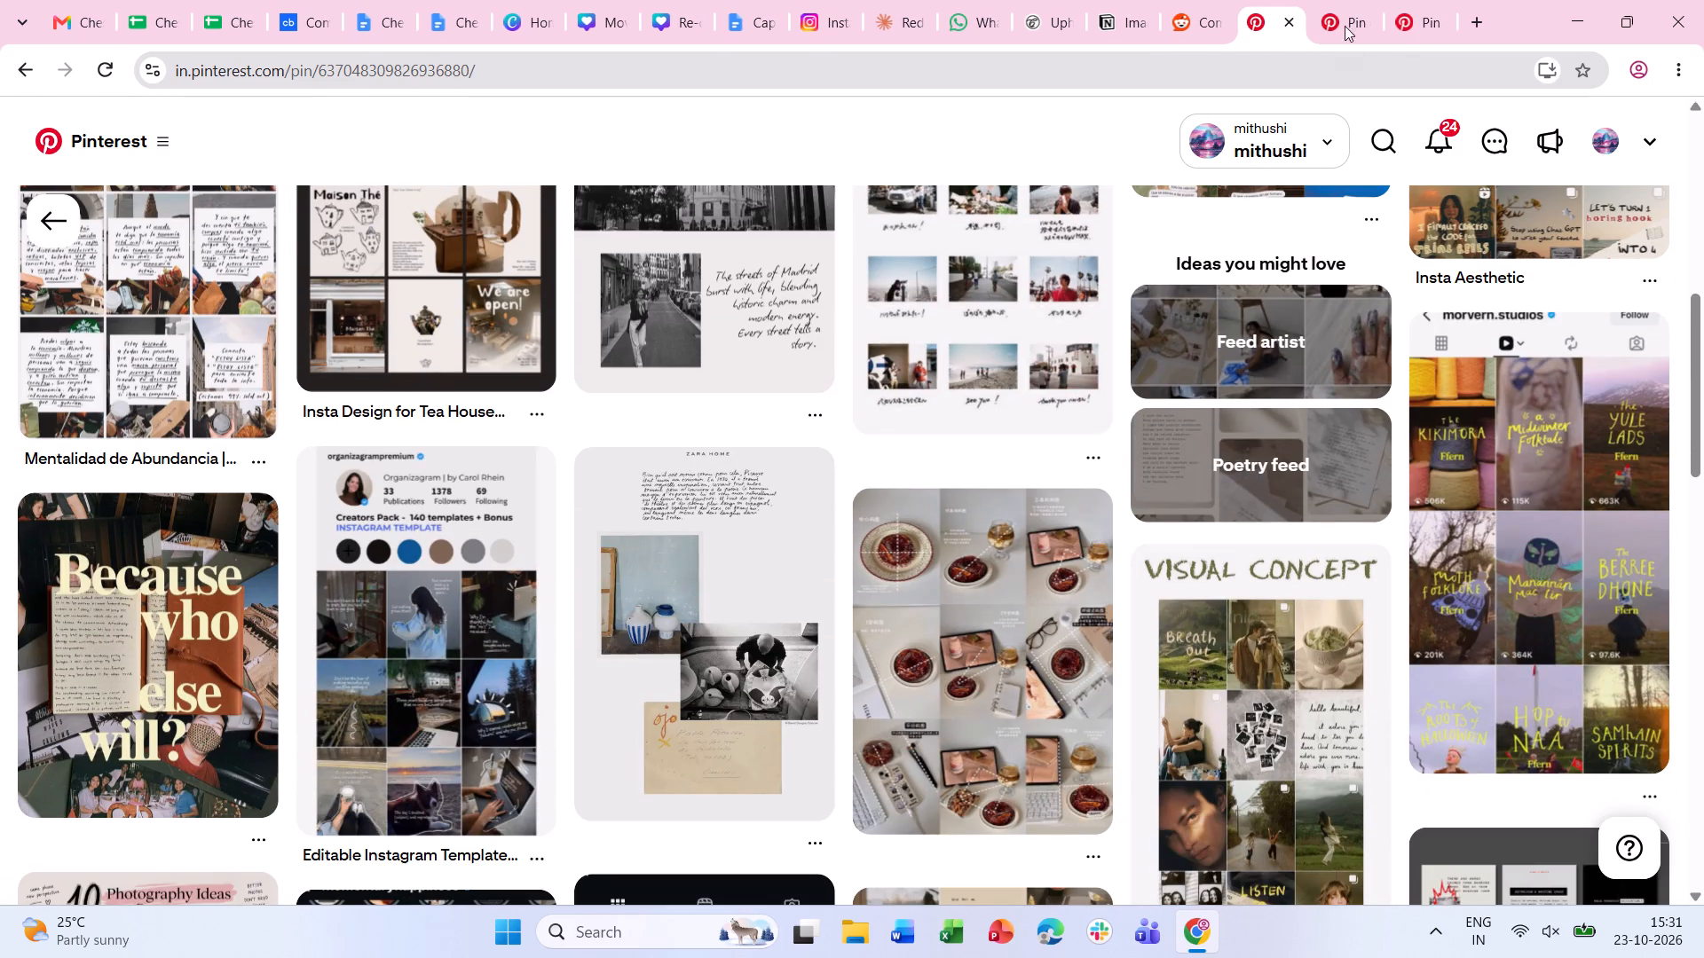
Examine the opened "moments." pin and its related design ideas.
{"action": "left_click", "coordinate": [1343, 14]}
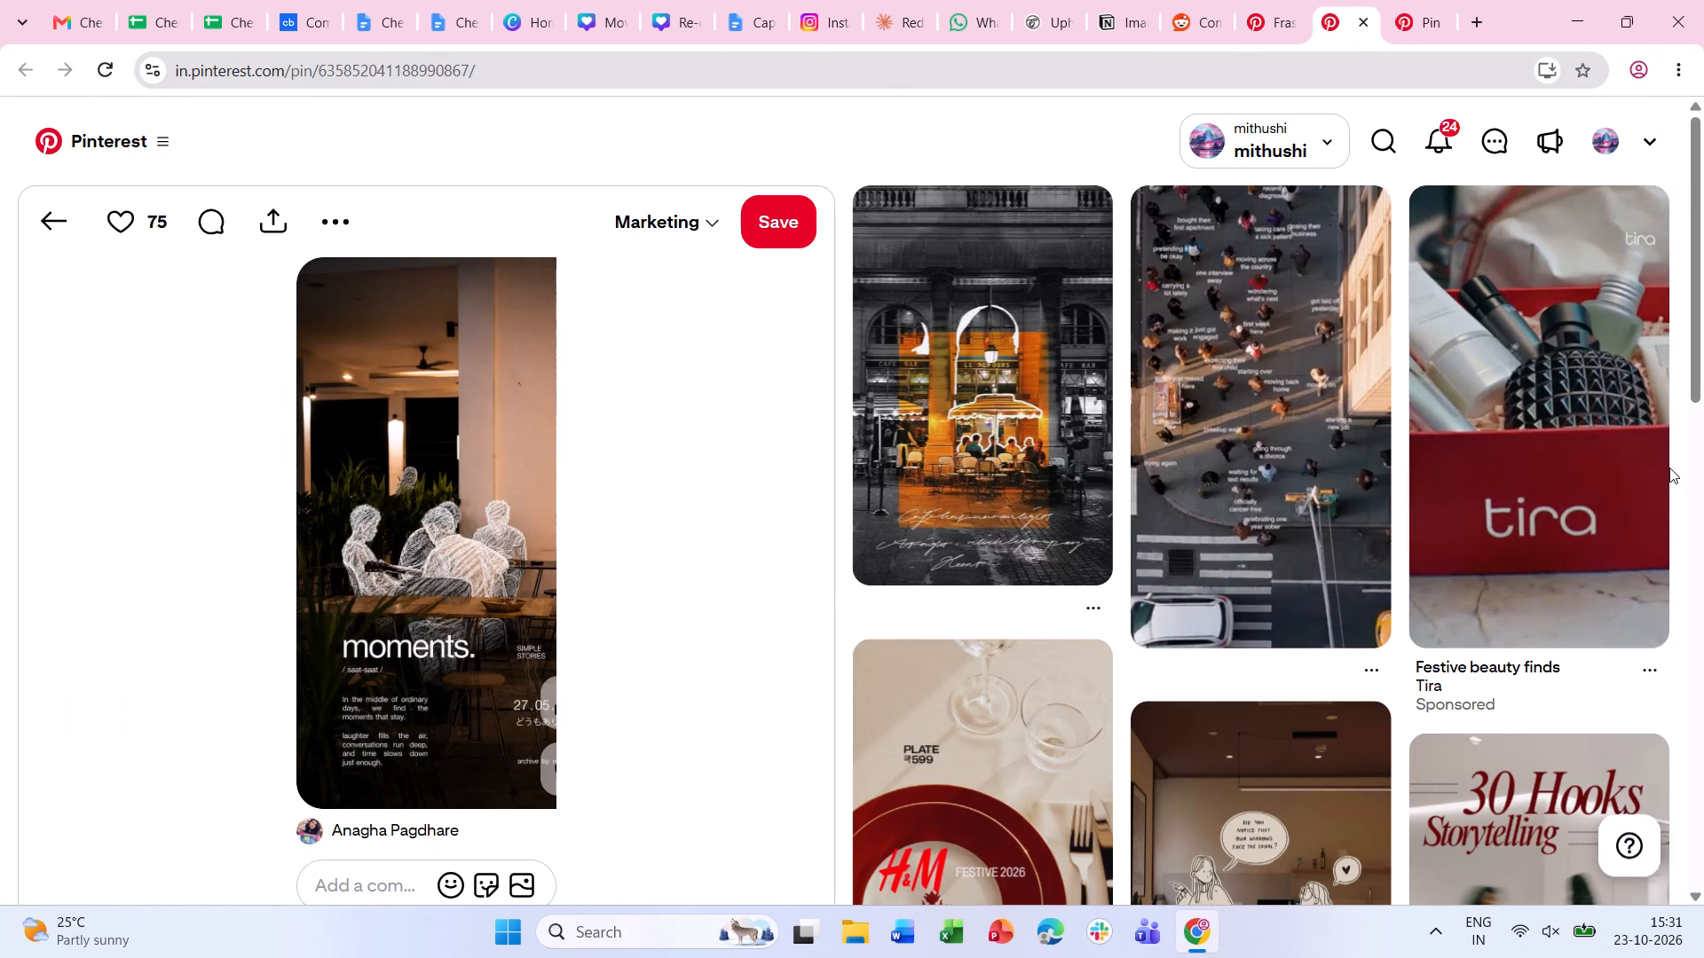
{"action": "scroll", "coordinate": [1668, 467], "scroll_direction": "down", "scroll_amount": 3}
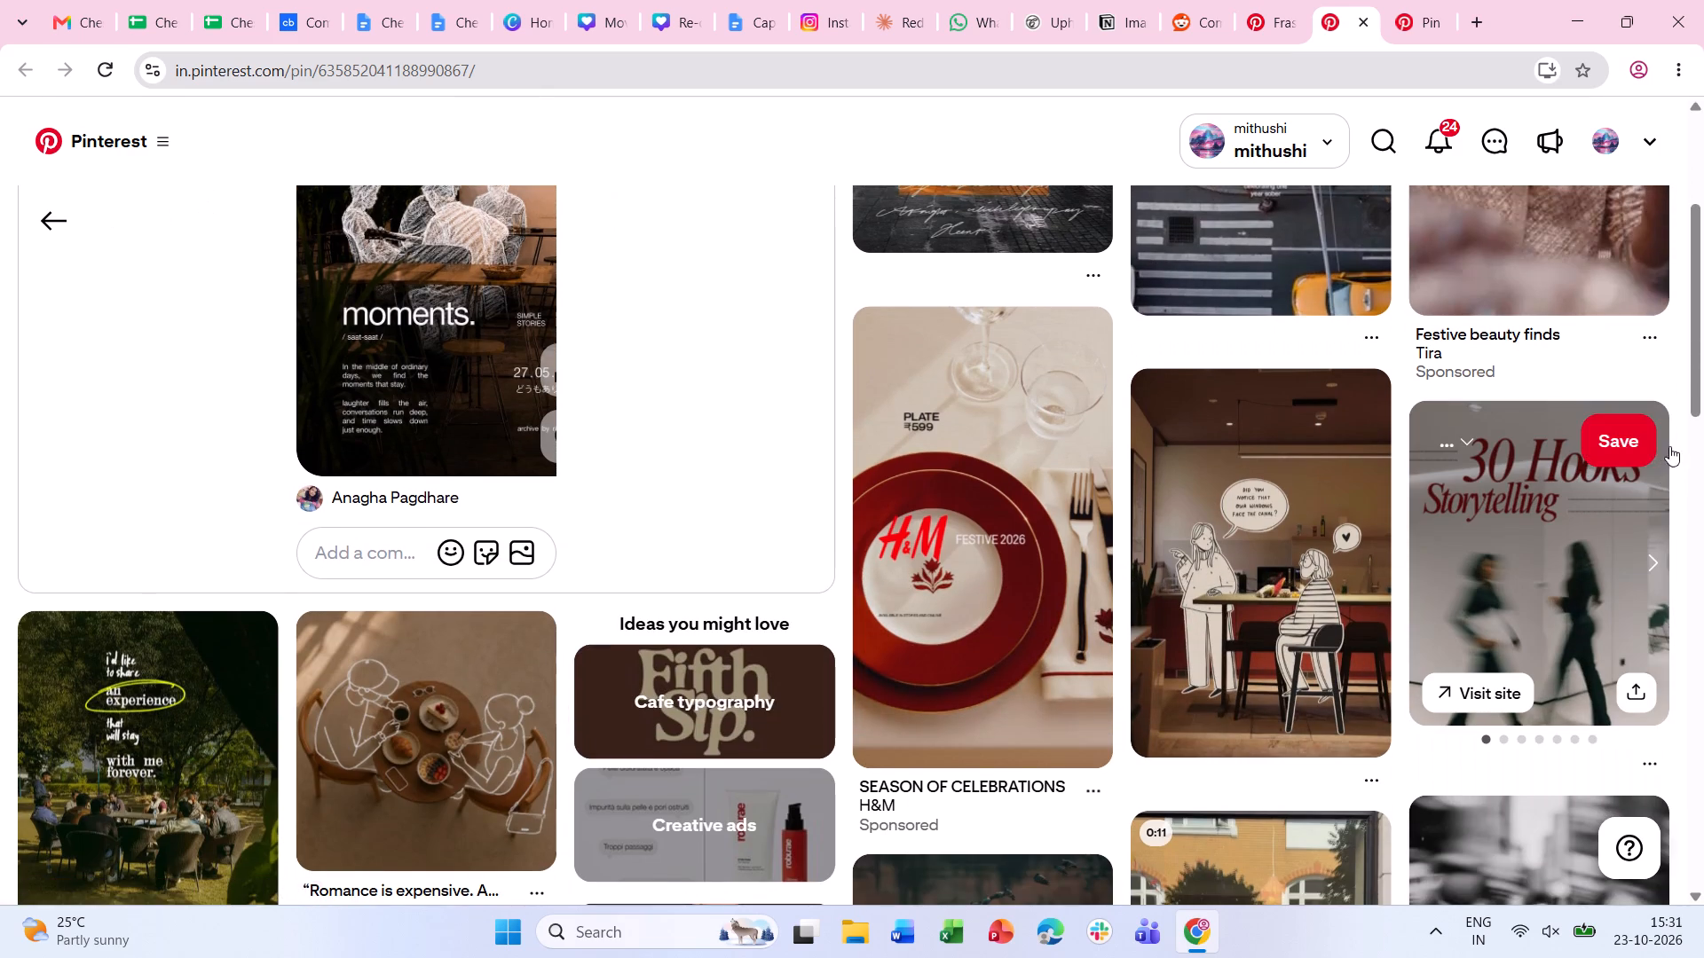
{"action": "scroll", "coordinate": [1680, 433], "scroll_direction": "down", "scroll_amount": 4}
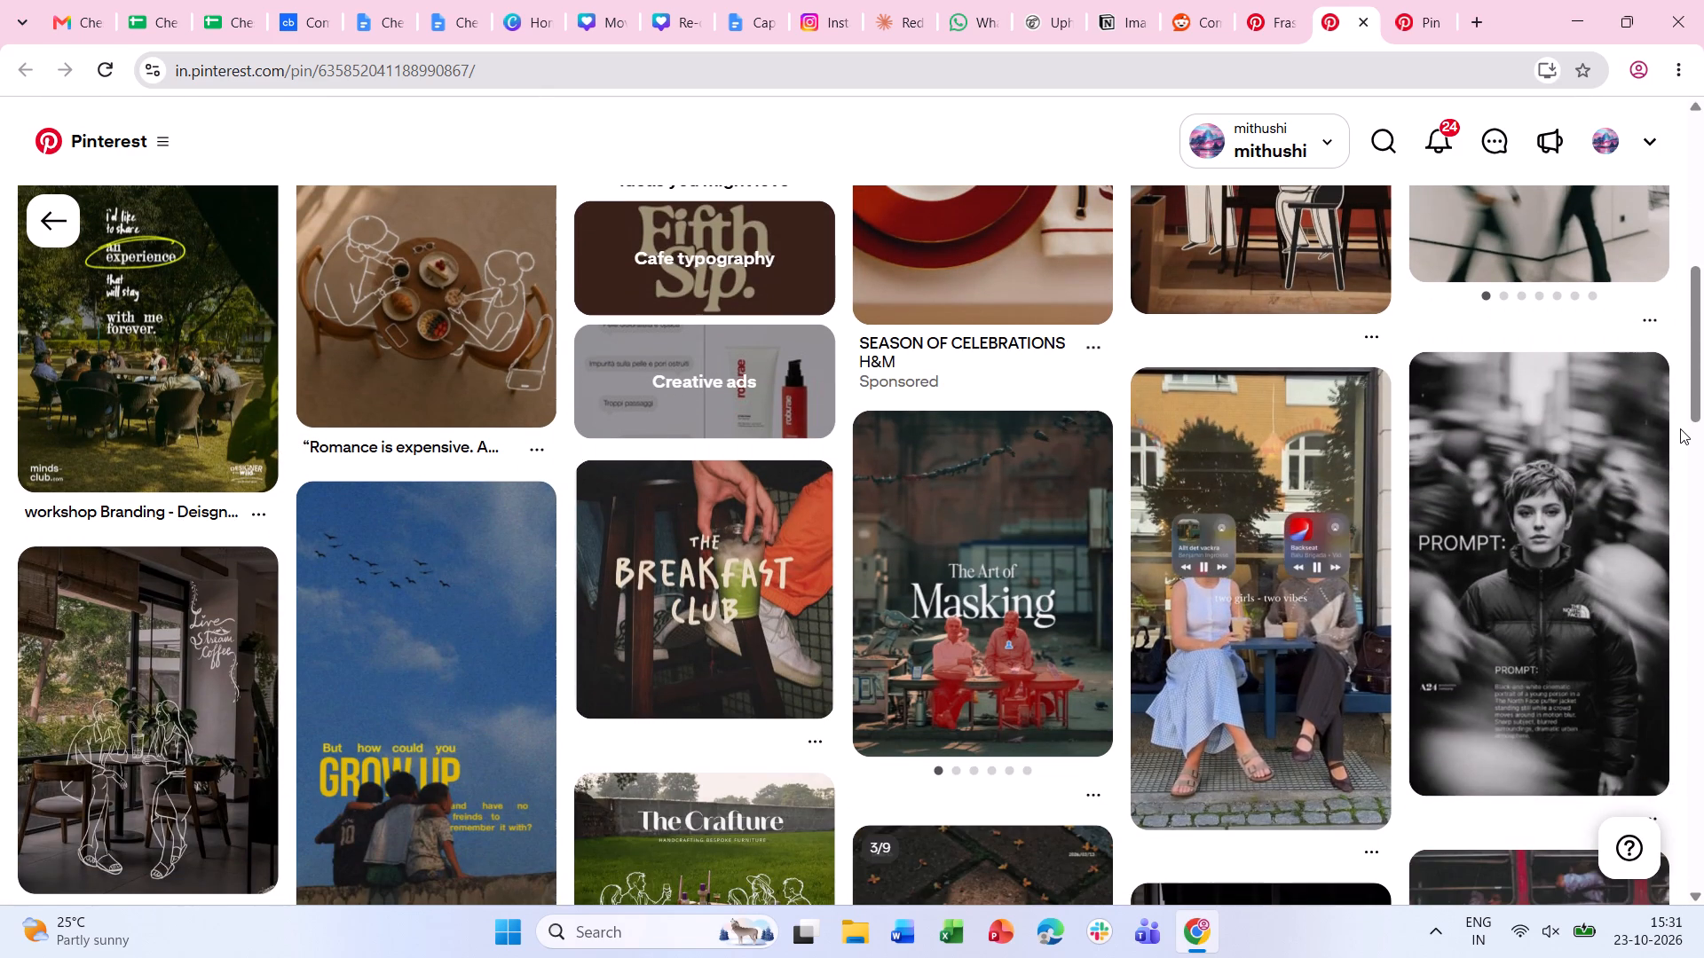
Examine the Madrid streets pin's related ideas, opening the three-part black-and-white layout and the Zara Home letter collage in separate tabs.
{"action": "left_click", "coordinate": [1399, 0]}
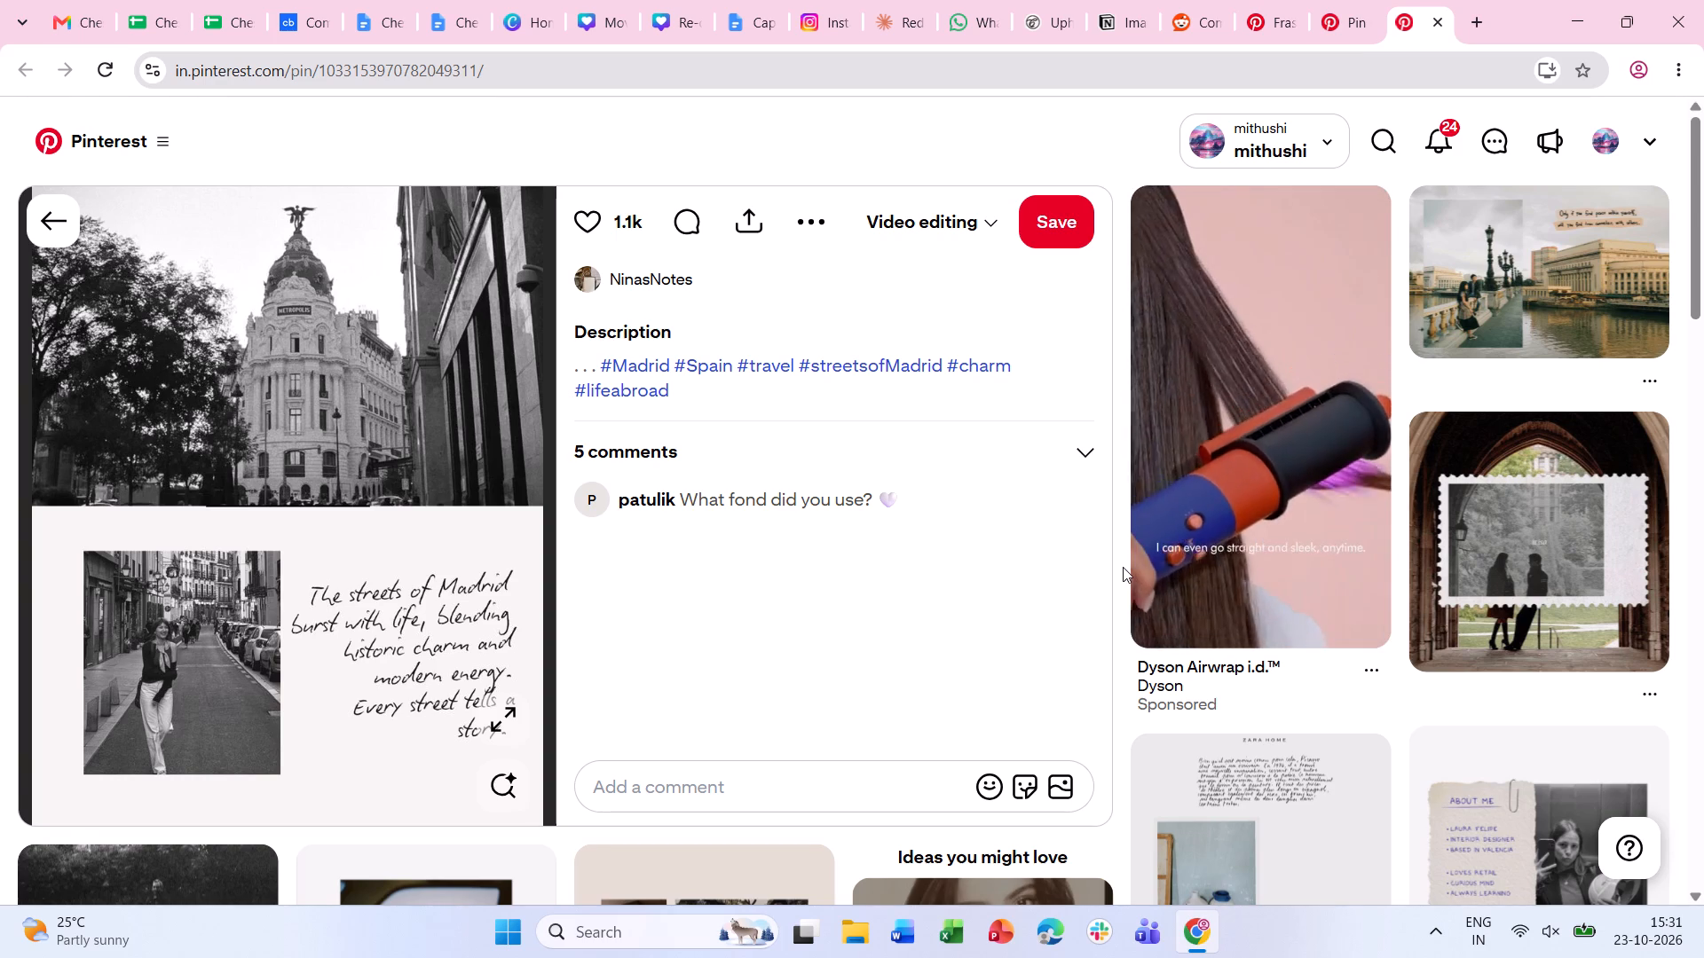
{"action": "scroll", "coordinate": [1123, 567], "scroll_direction": "down", "scroll_amount": 5}
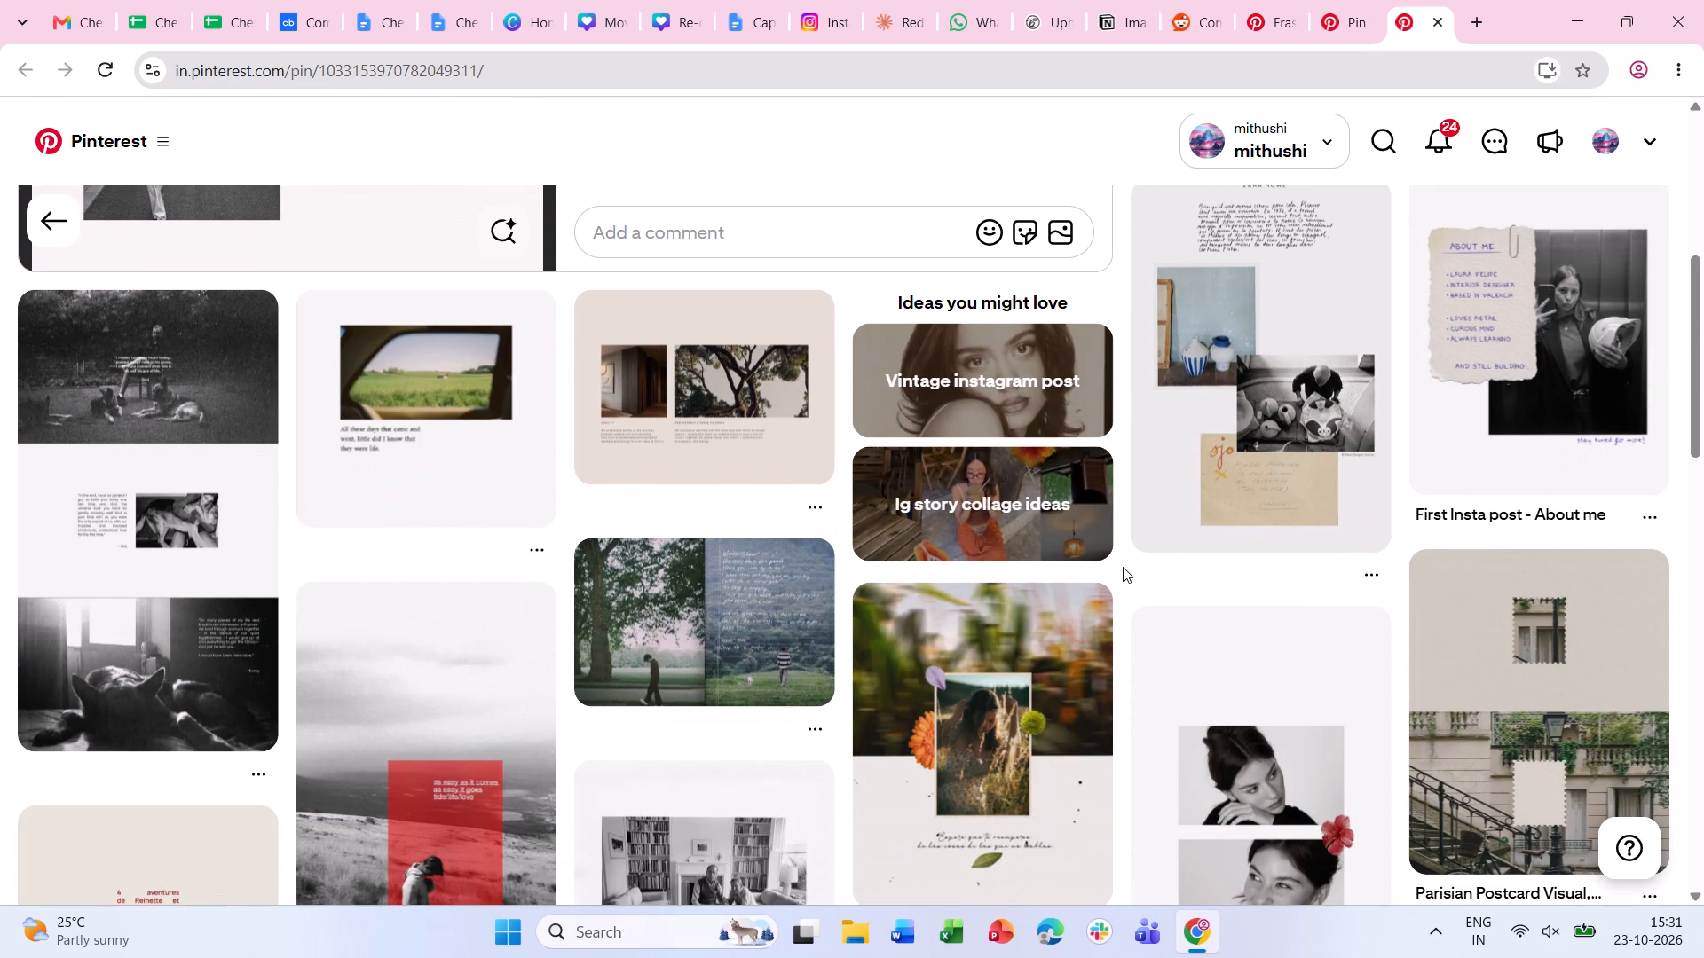
{"action": "right_click", "coordinate": [122, 504]}
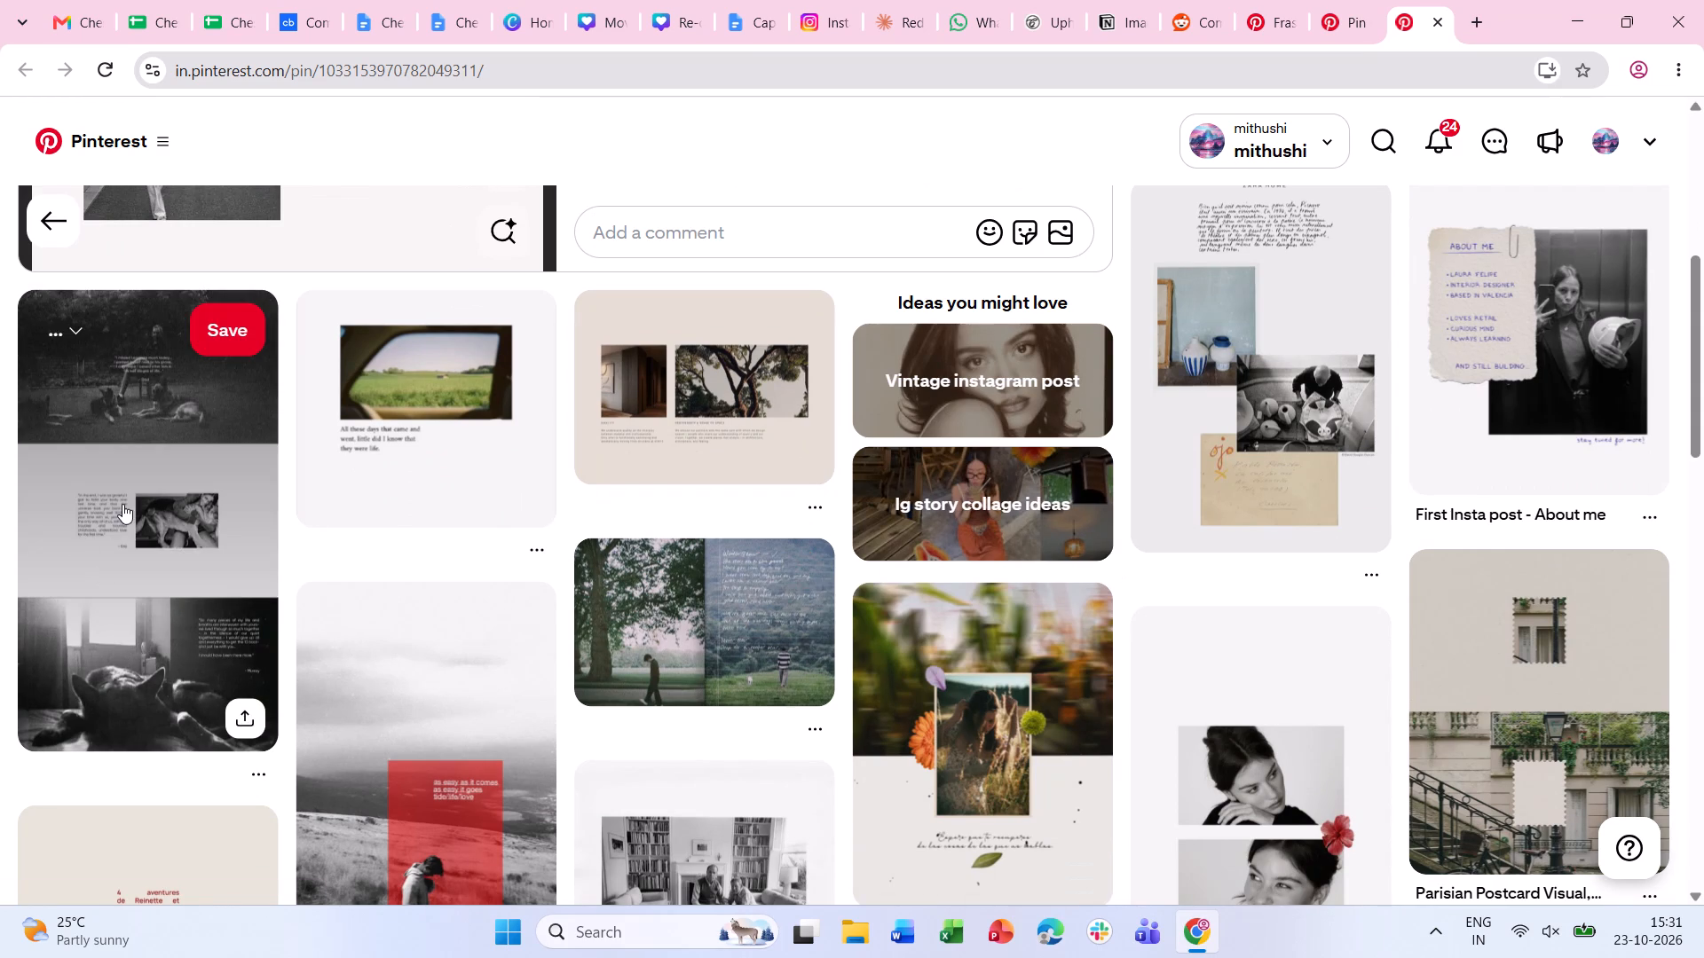
{"action": "left_click", "coordinate": [178, 530]}
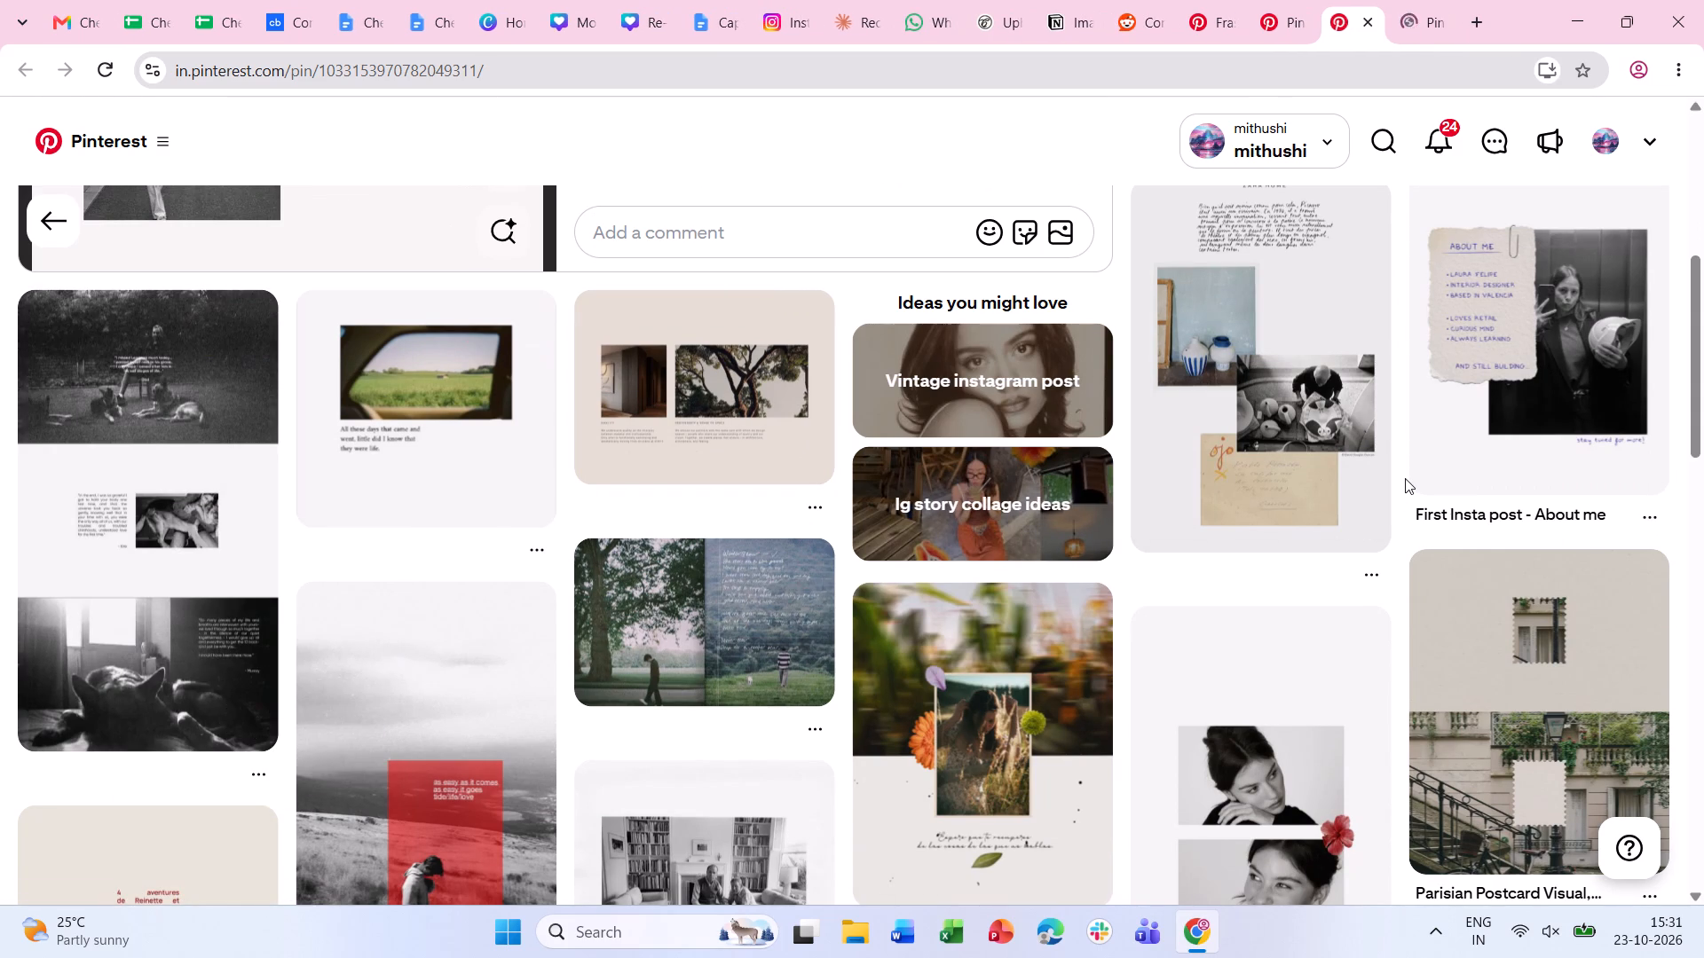
{"action": "scroll", "coordinate": [1405, 477], "scroll_direction": "up", "scroll_amount": 1}
{"action": "right_click", "coordinate": [1279, 455]}
{"action": "left_click", "coordinate": [1301, 474]}
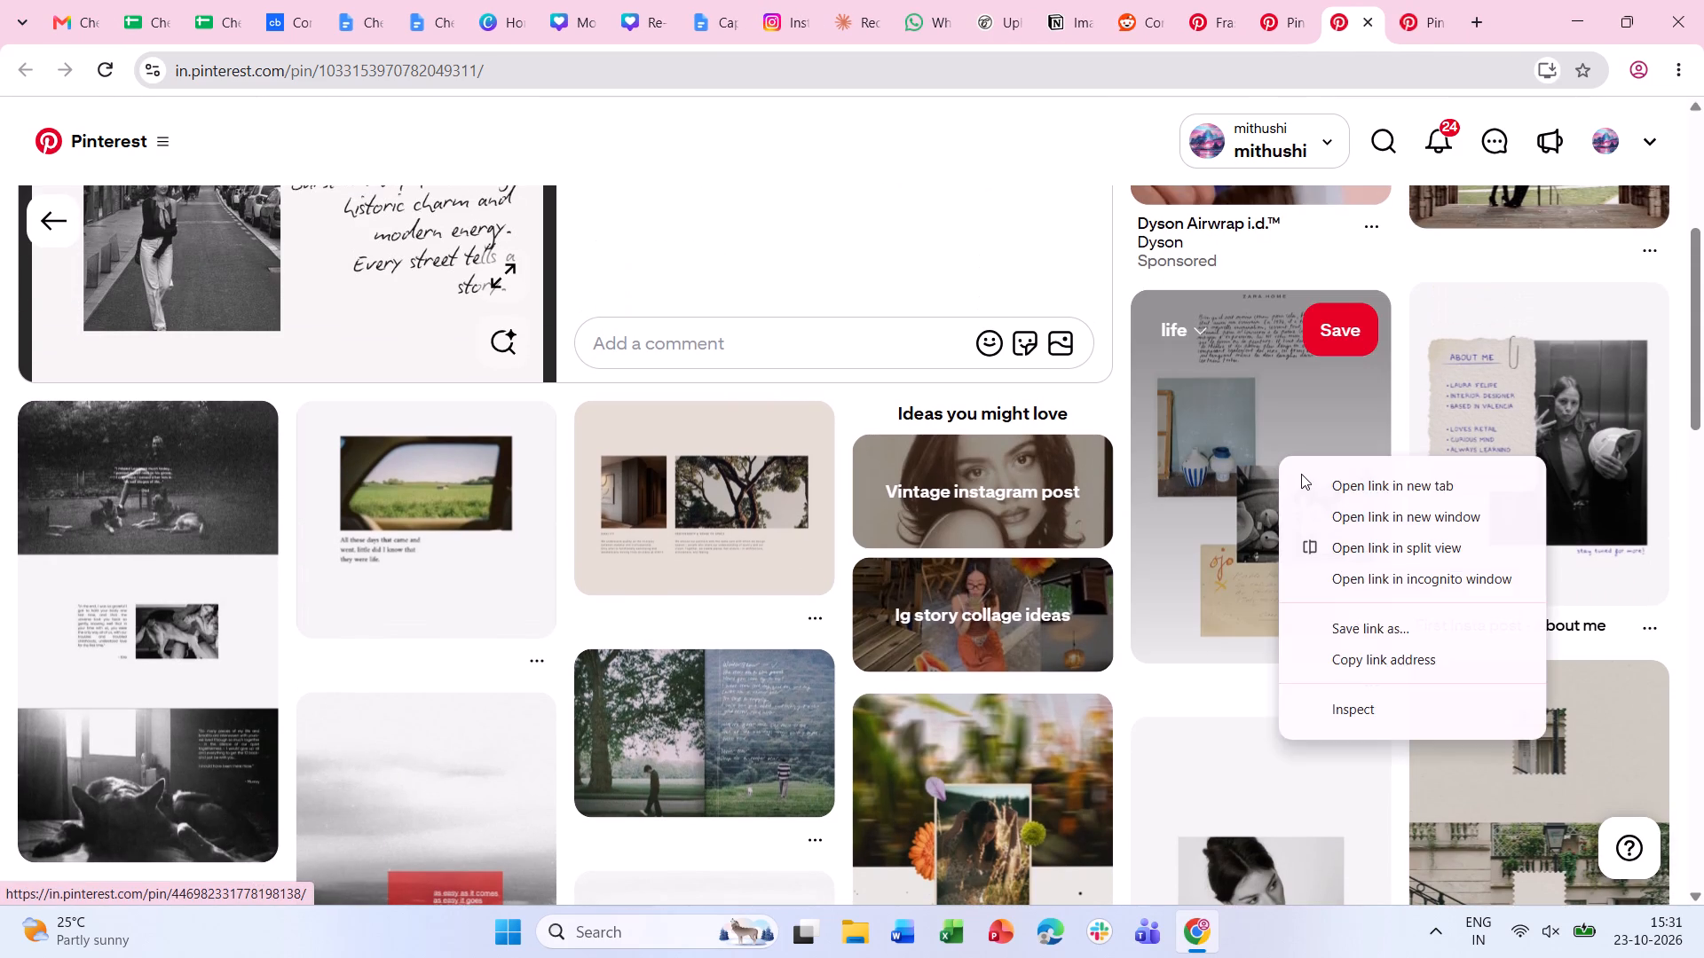
{"action": "scroll", "coordinate": [1400, 529], "scroll_direction": "down", "scroll_amount": 3}
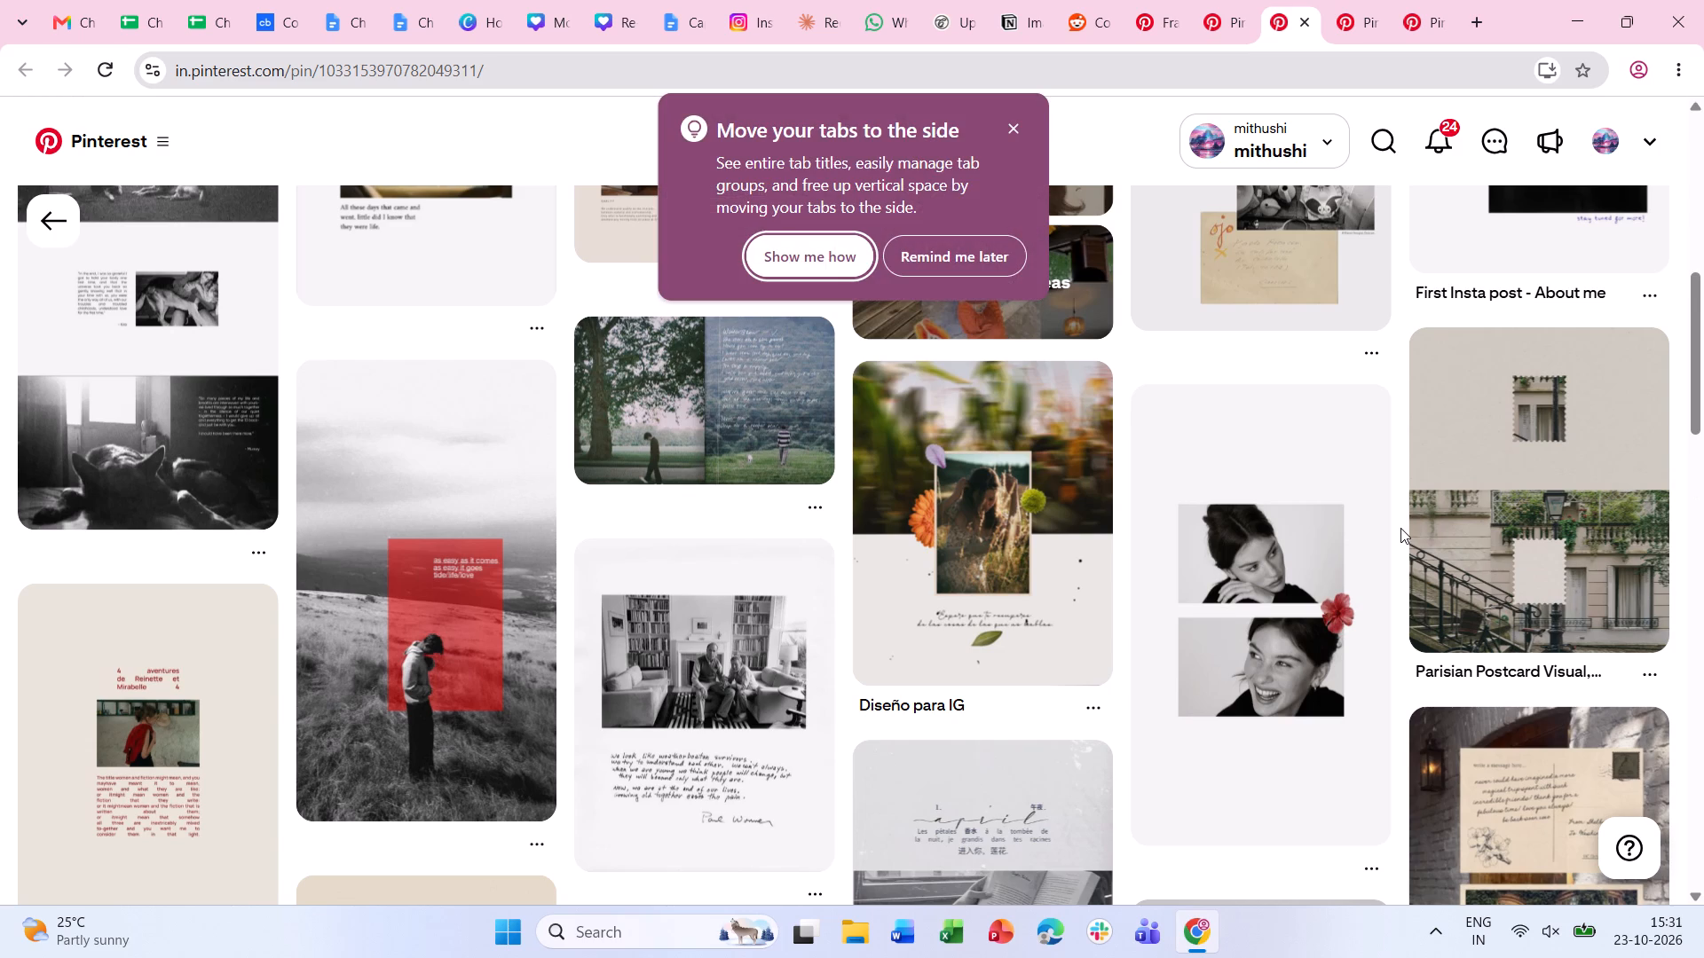
Browse the photo-and-text layout ideas below the open pin, postponing the offer to move the tabs to the side.
{"action": "scroll", "coordinate": [1400, 528], "scroll_direction": "down", "scroll_amount": 1}
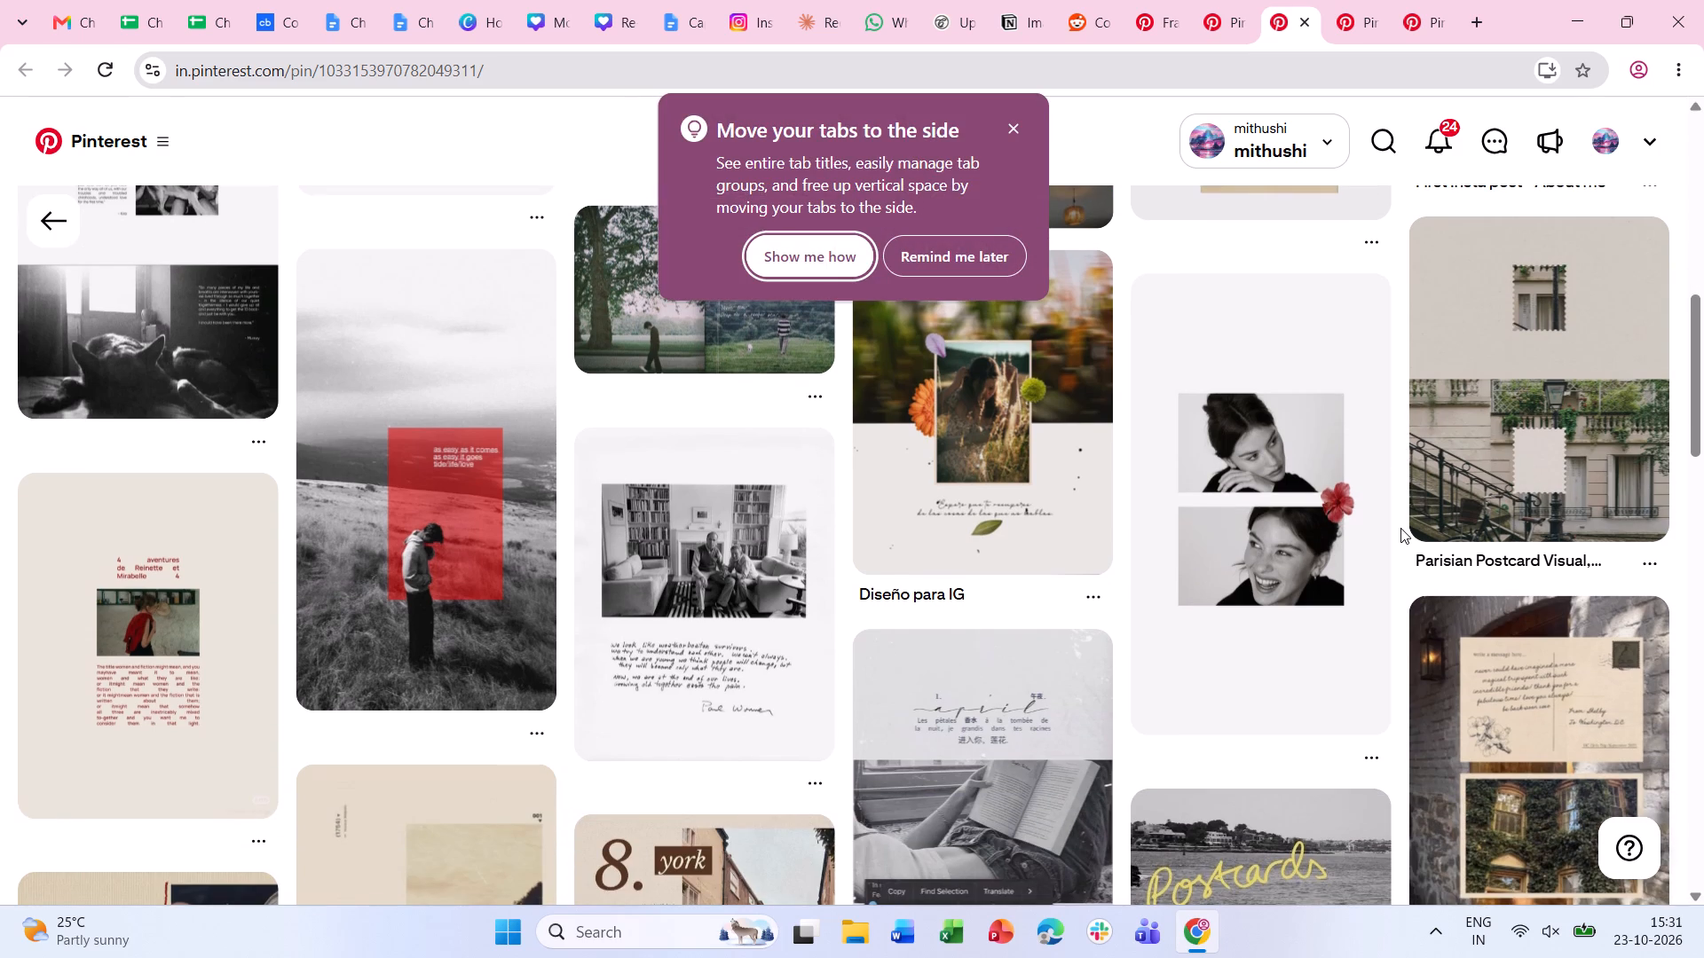
{"action": "scroll", "coordinate": [1400, 528], "scroll_direction": "down", "scroll_amount": 1}
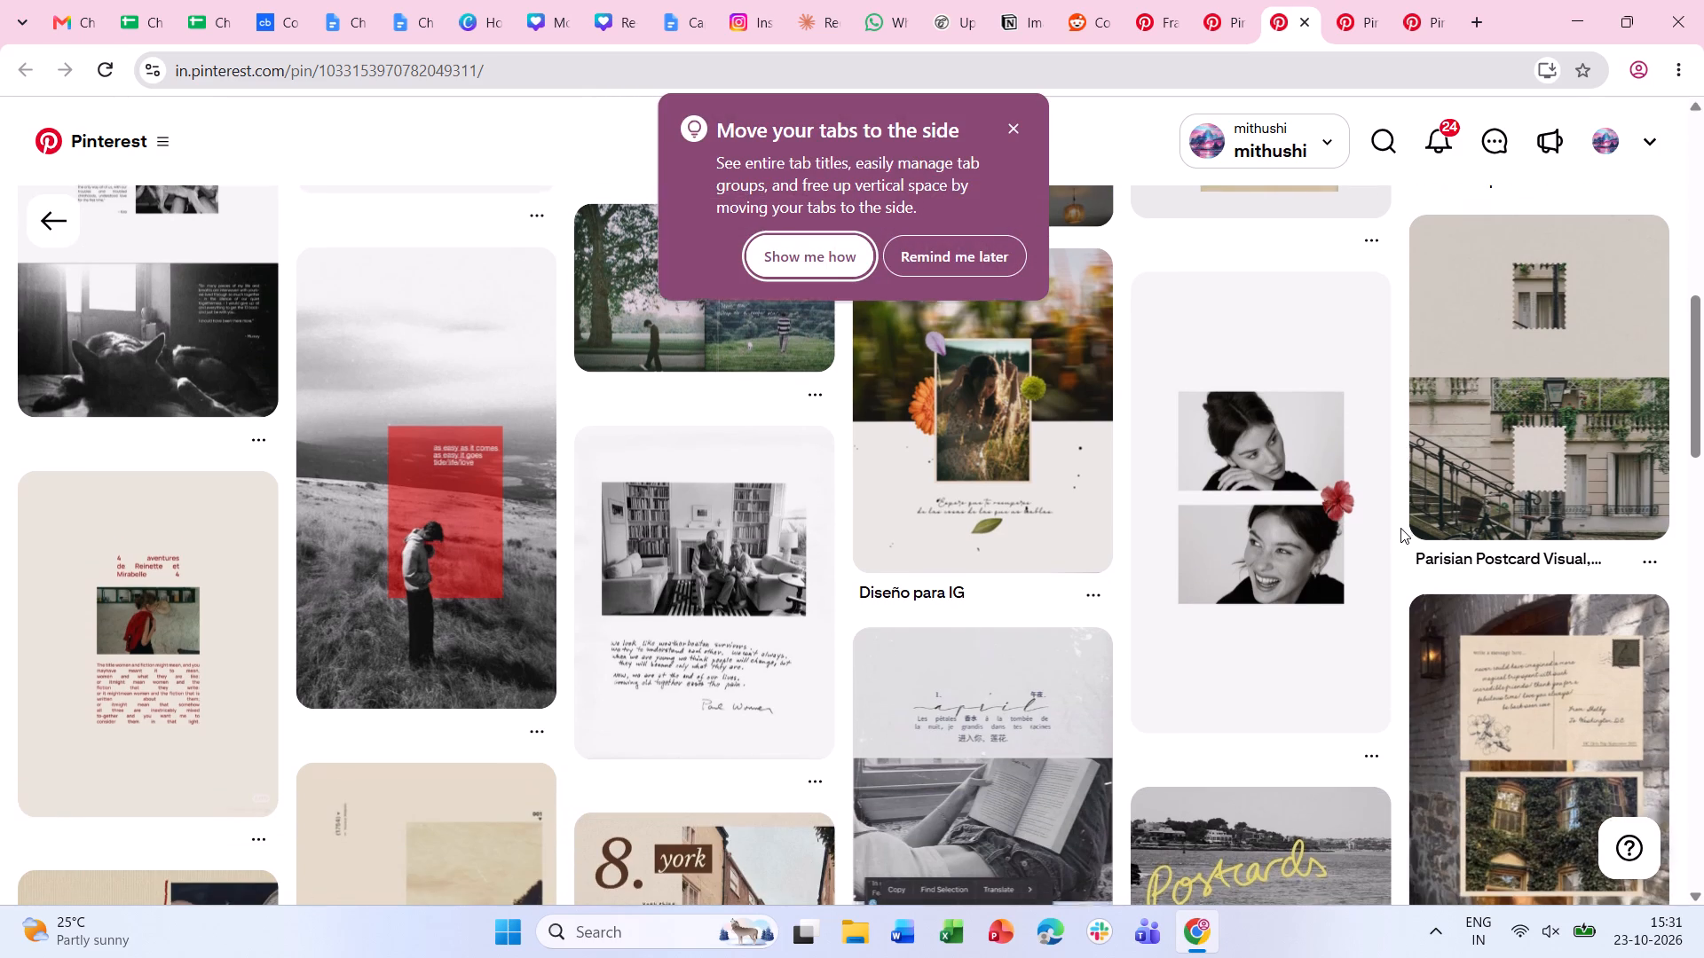
{"action": "scroll", "coordinate": [1400, 528], "scroll_direction": "down", "scroll_amount": 1}
{"action": "left_click", "coordinate": [938, 265]}
{"action": "scroll", "coordinate": [1227, 577], "scroll_direction": "down", "scroll_amount": 3}
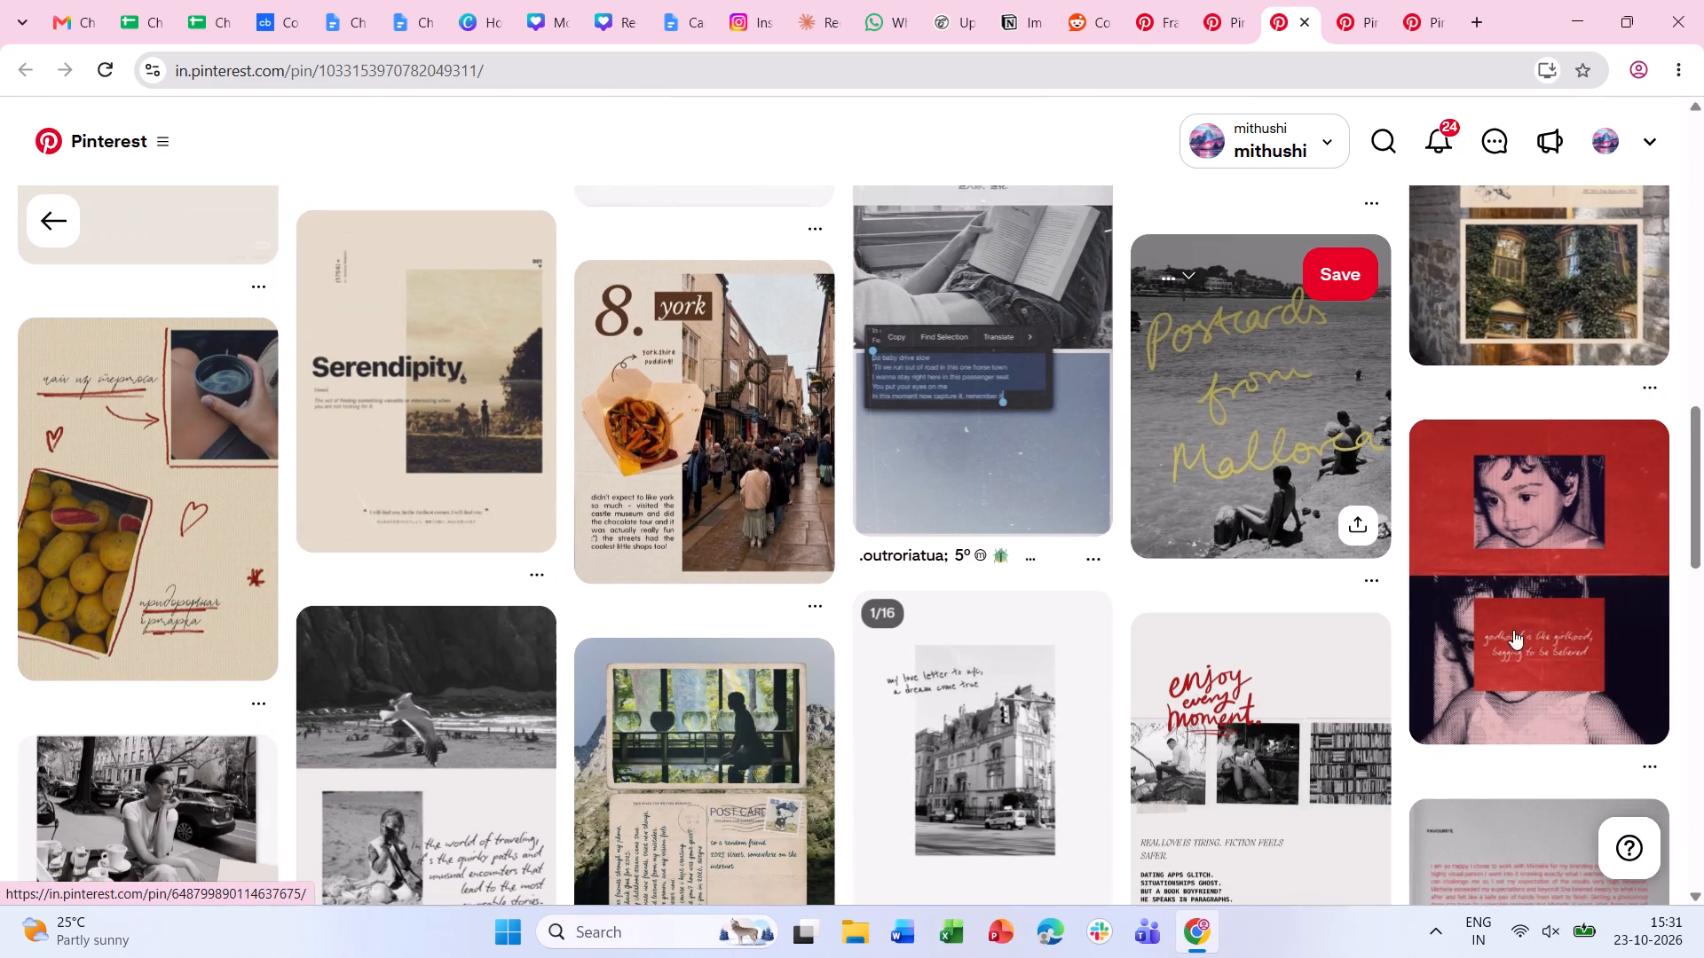
{"action": "scroll", "coordinate": [1394, 513], "scroll_direction": "down", "scroll_amount": 3}
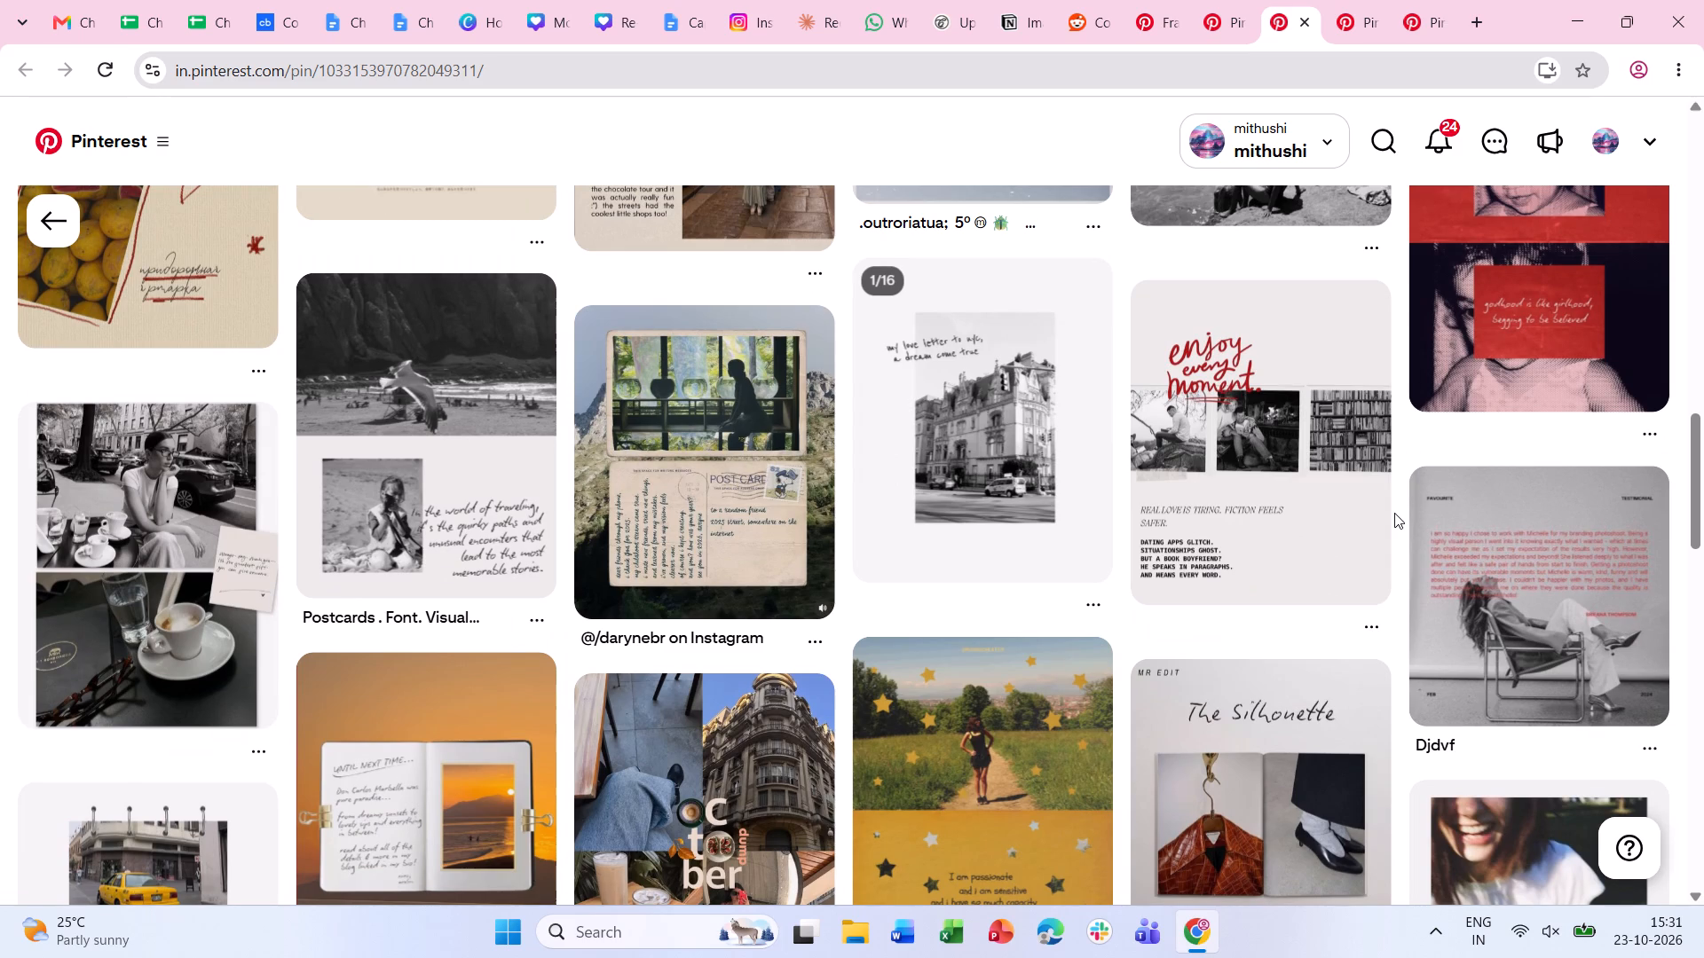
Switch to the "Moving In" design in Canva, search fonts for "ge", and try Gellatio and Geom on page 5's London caption.
{"action": "left_click", "coordinate": [589, 16]}
{"action": "left_click", "coordinate": [536, 16]}
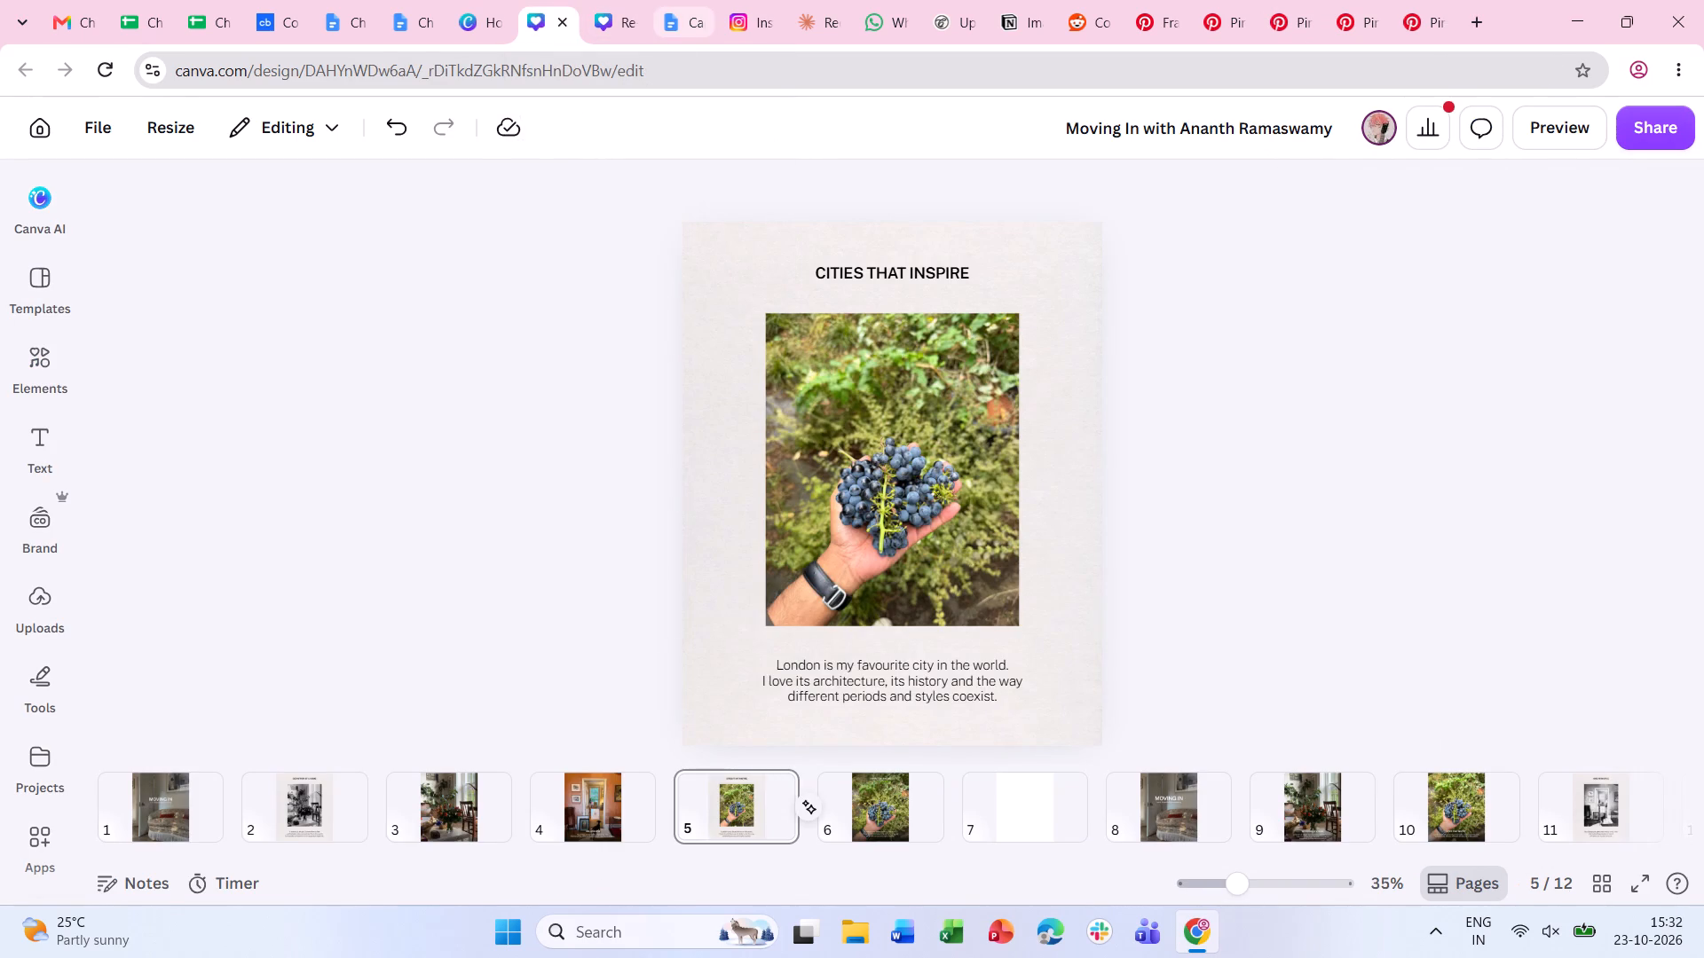
{"action": "left_click", "coordinate": [917, 685]}
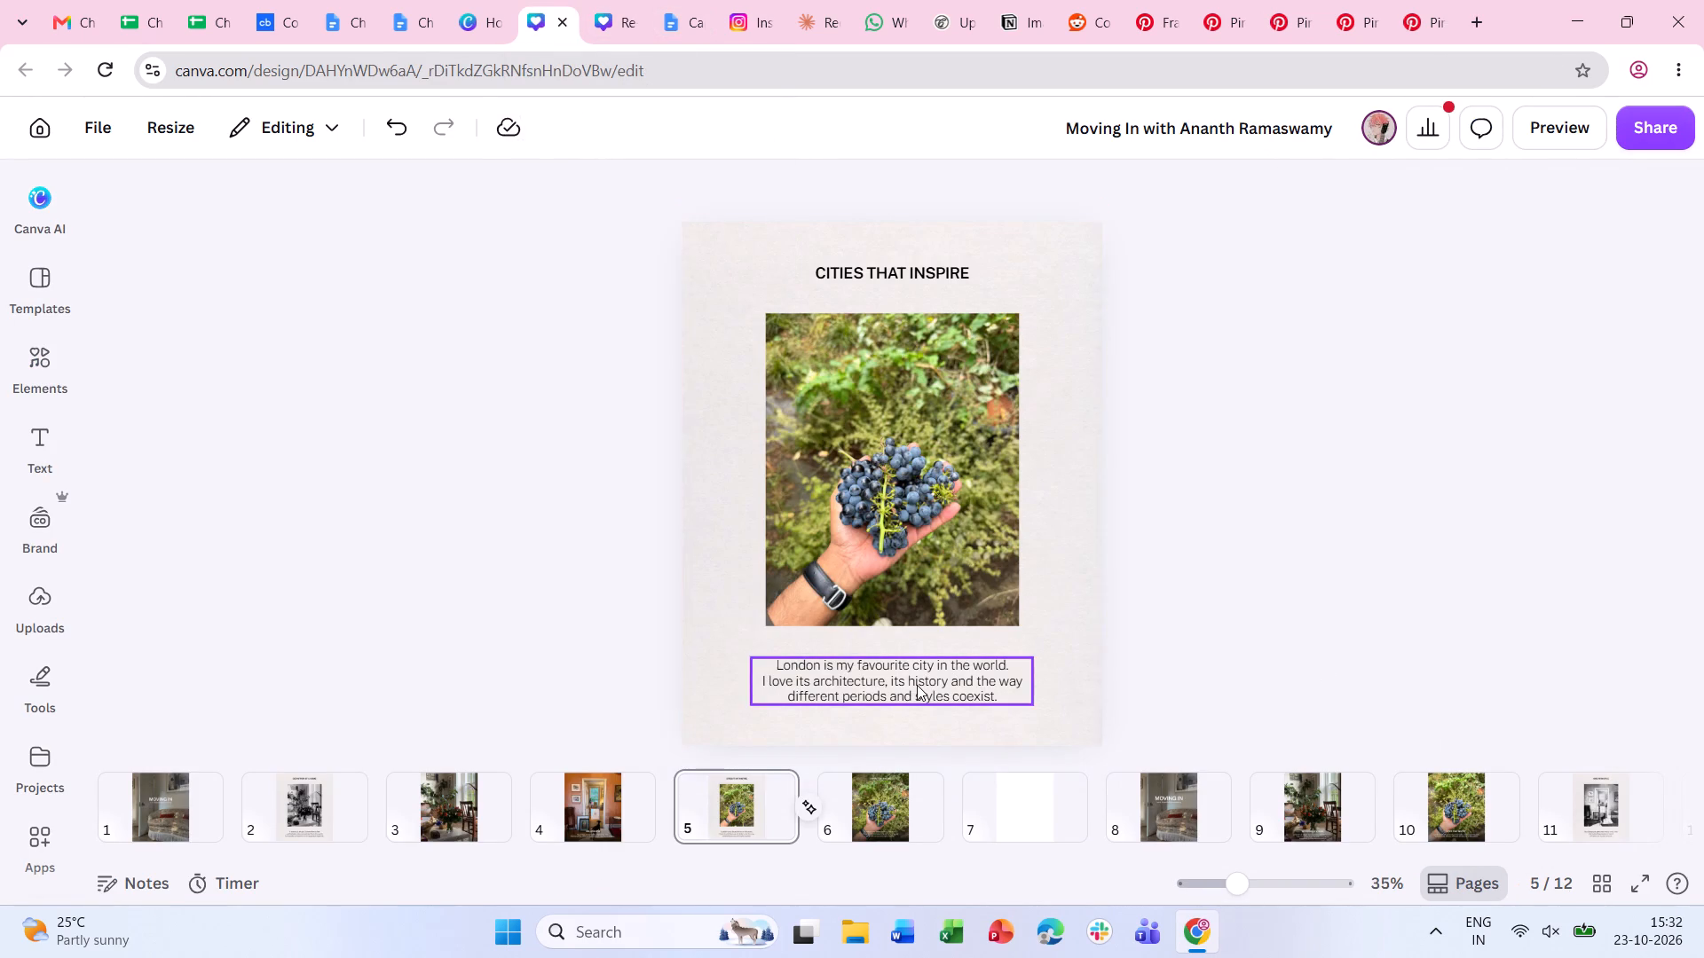
{"action": "left_click", "coordinate": [486, 200]}
{"action": "left_click", "coordinate": [191, 365]}
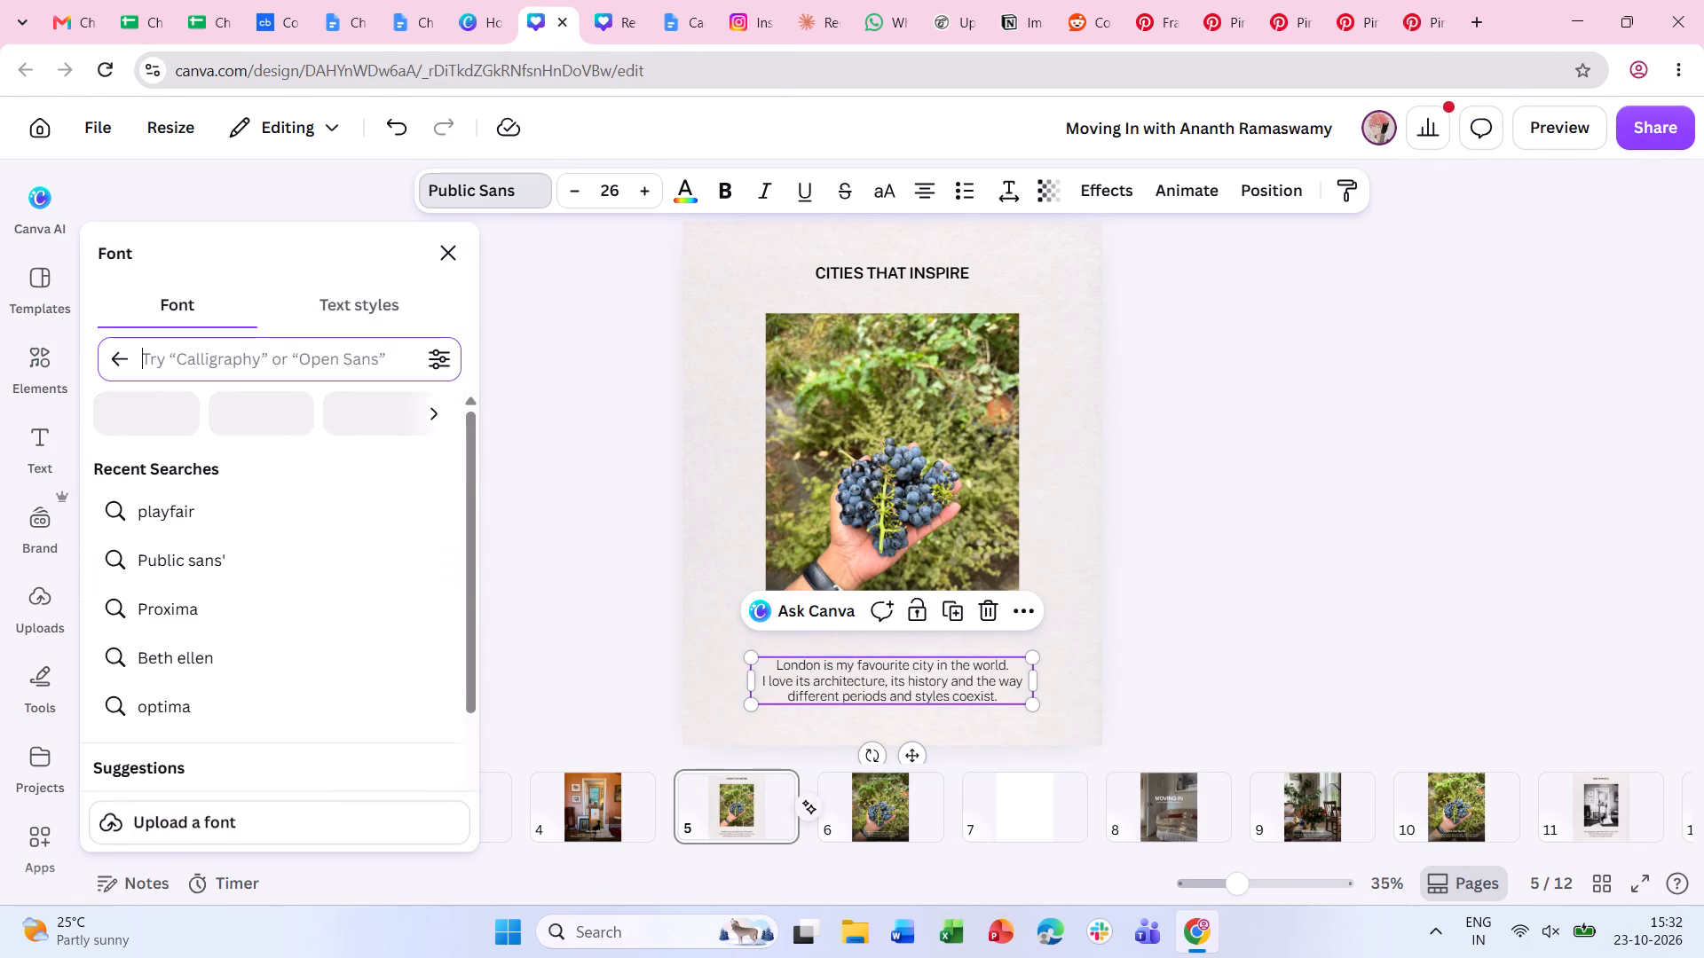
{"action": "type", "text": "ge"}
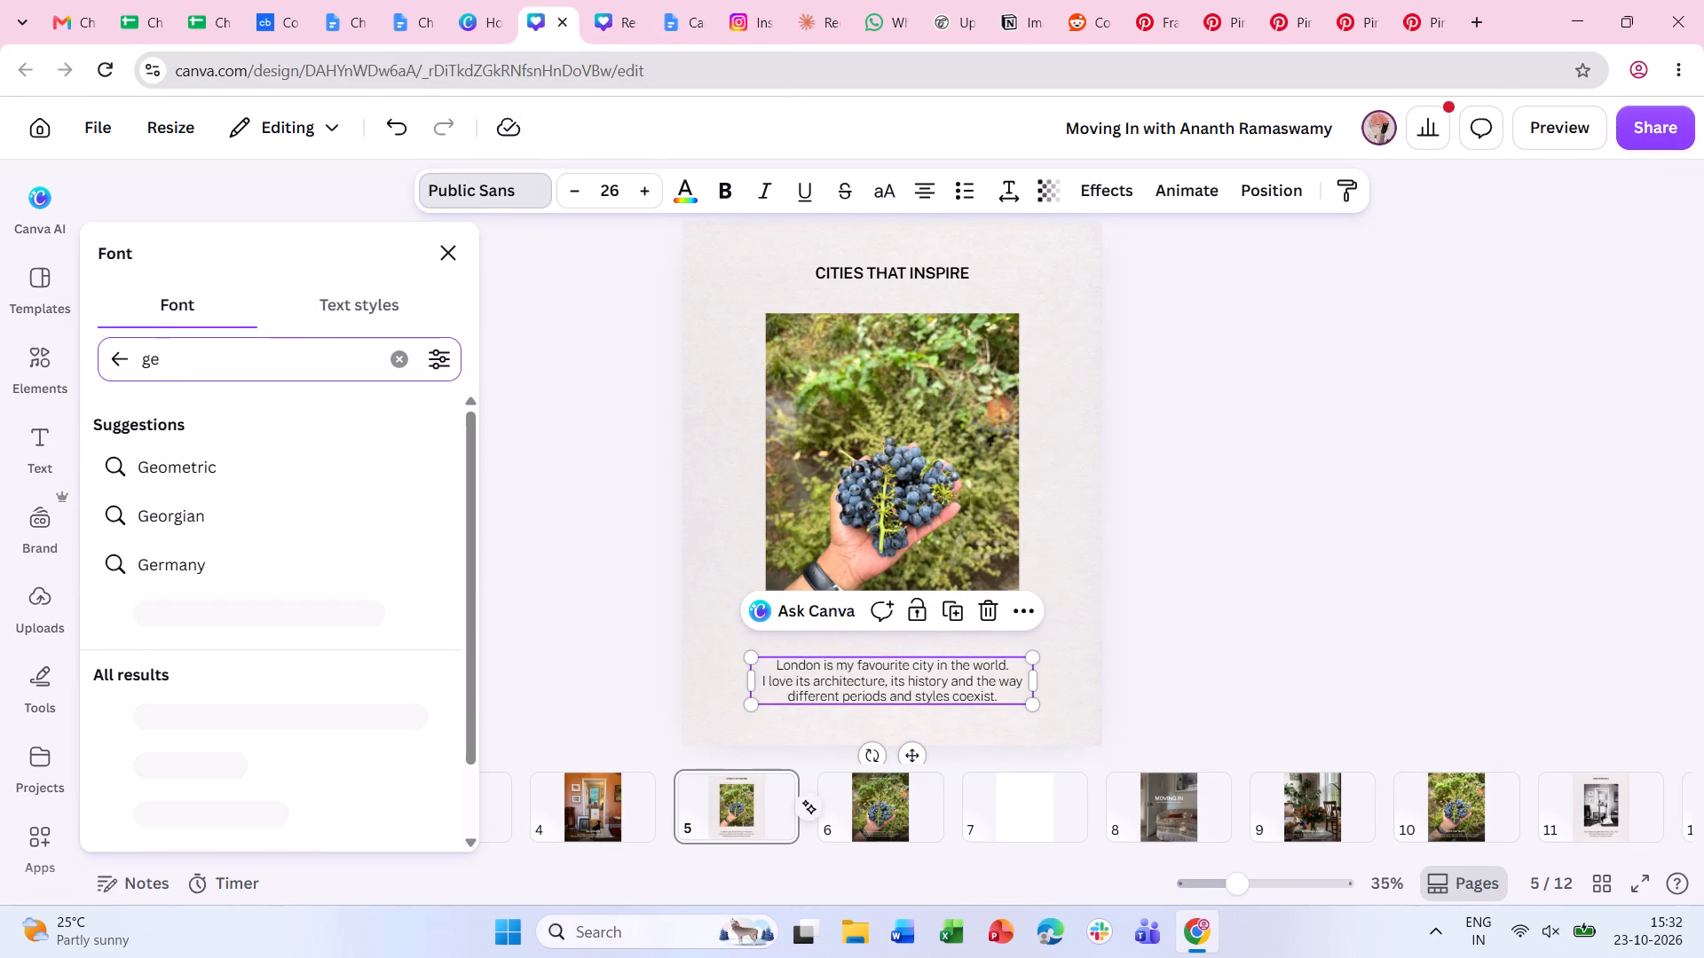
{"action": "scroll", "coordinate": [398, 585], "scroll_direction": "down", "scroll_amount": 1}
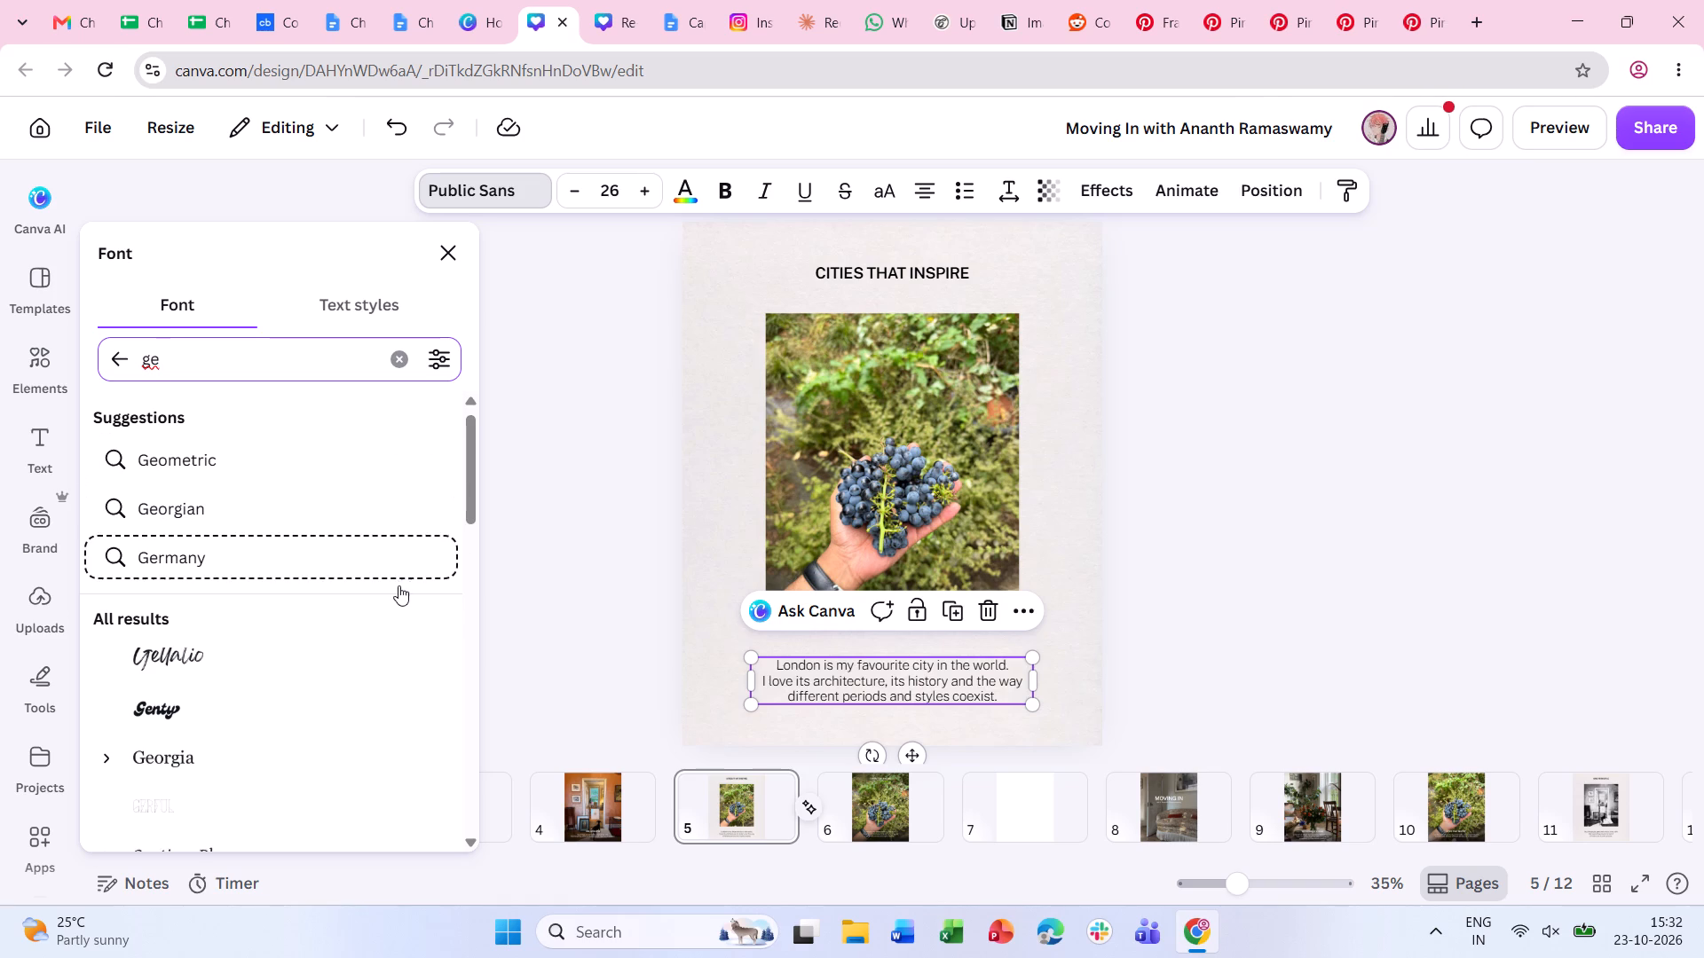
{"action": "left_click", "coordinate": [230, 554]}
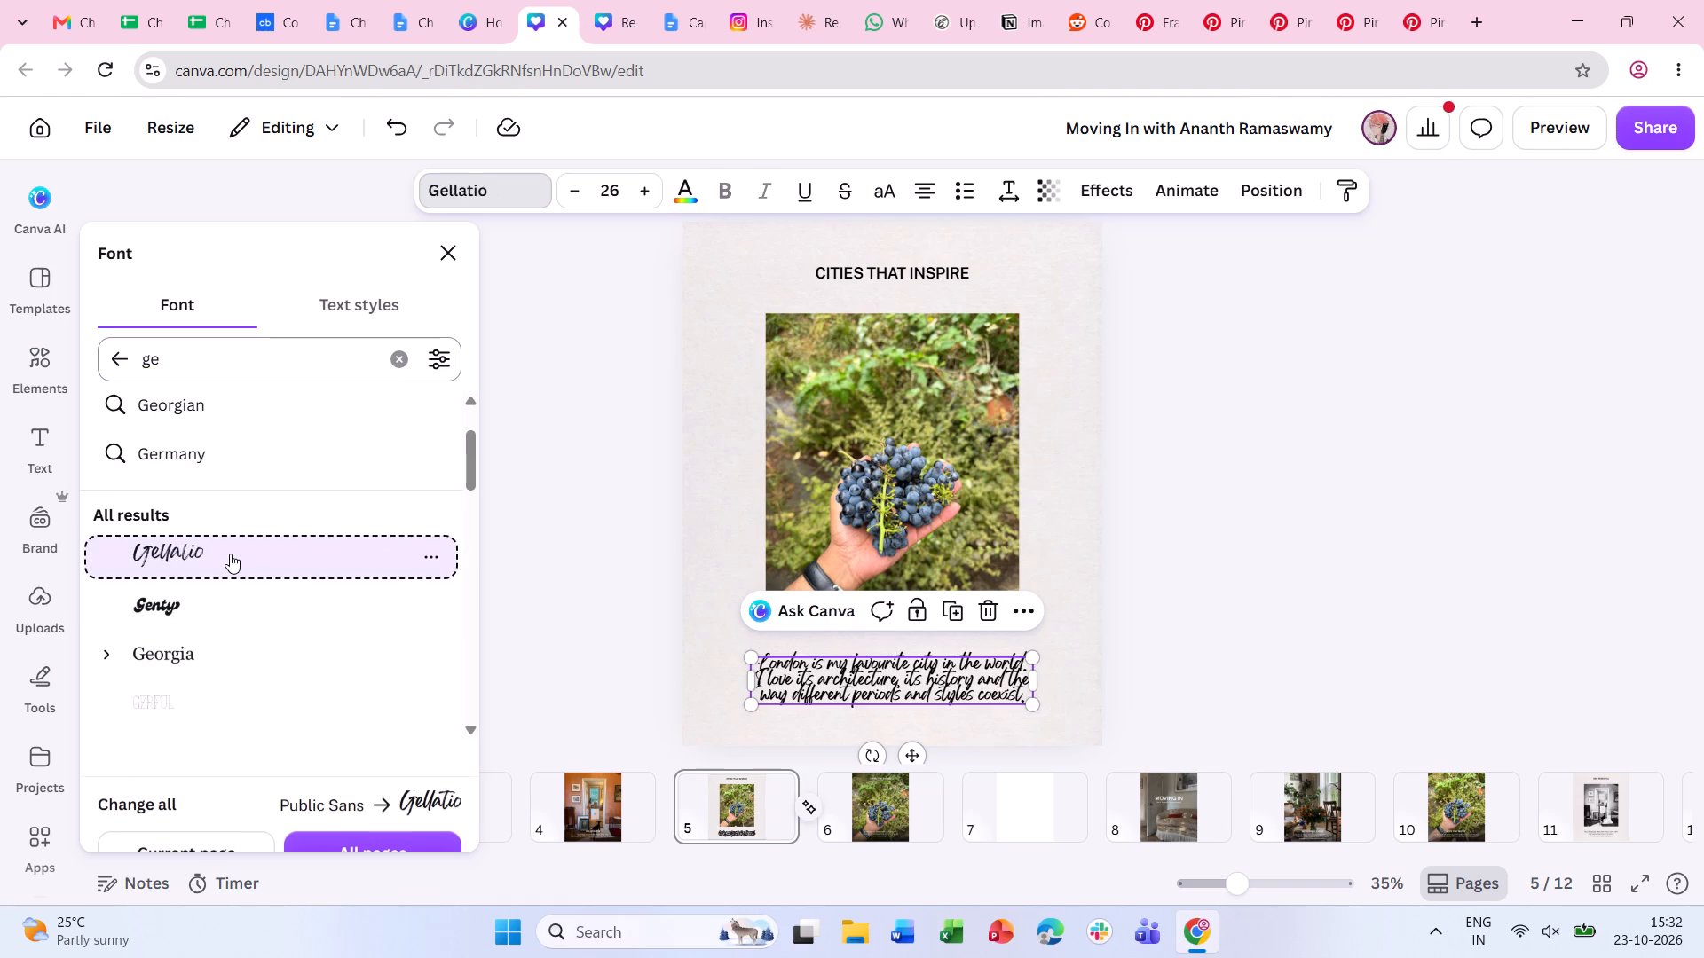
{"action": "scroll", "coordinate": [260, 577], "scroll_direction": "down", "scroll_amount": 2}
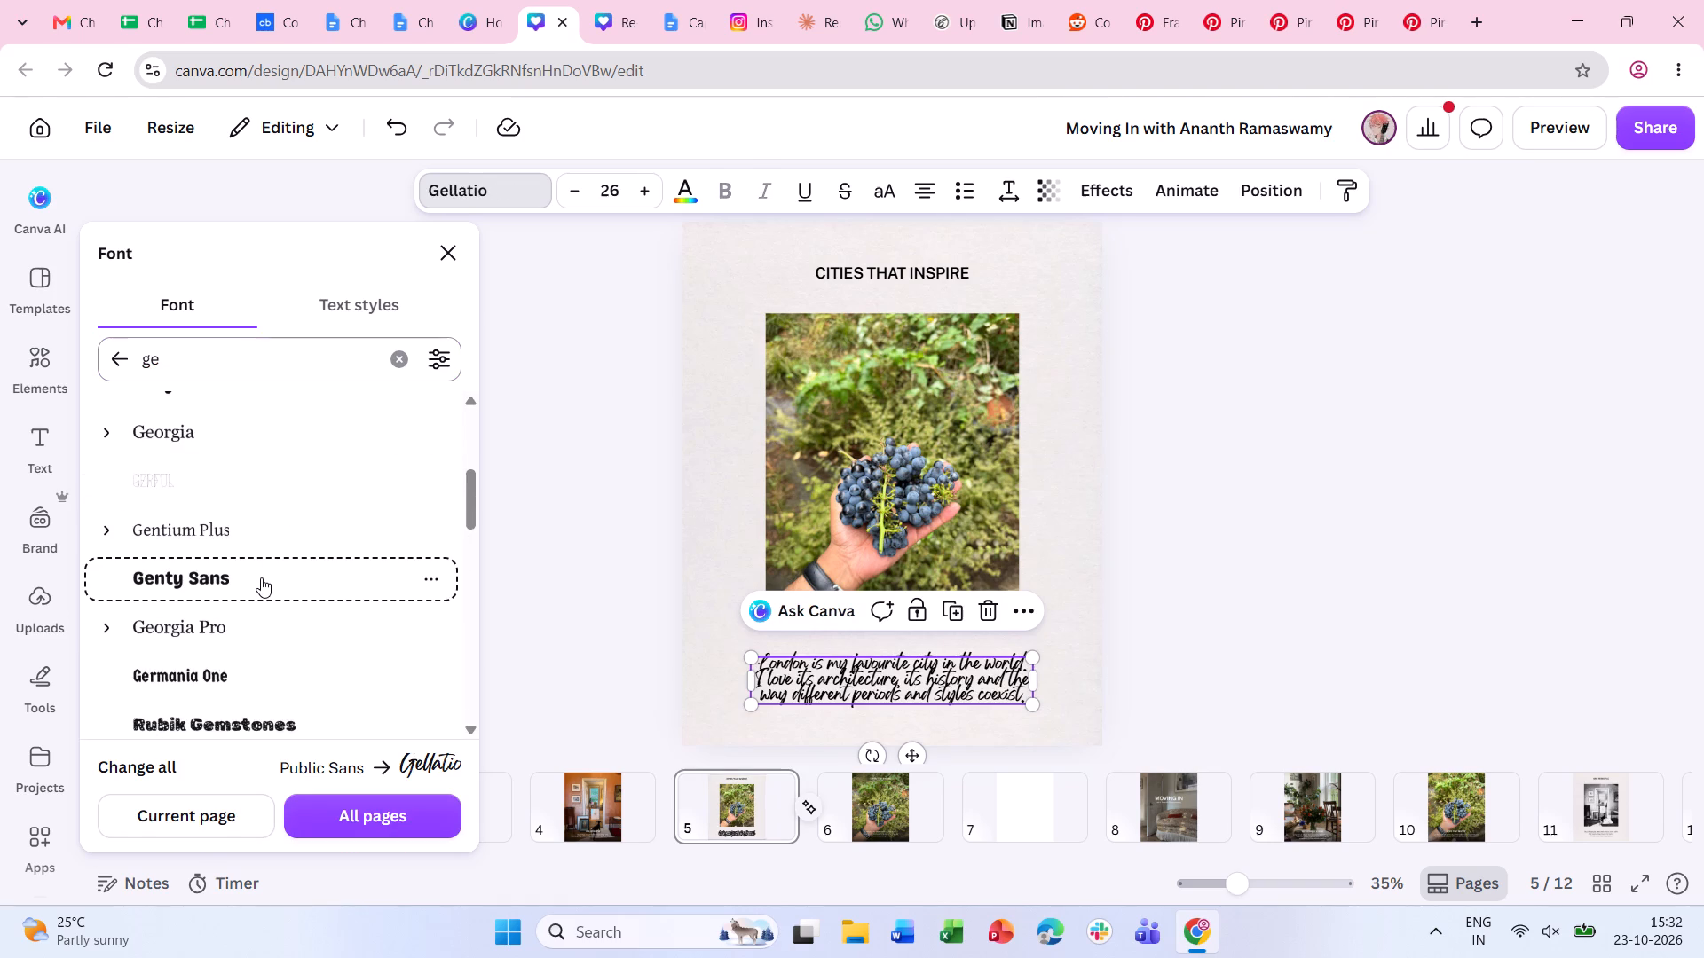
{"action": "scroll", "coordinate": [261, 577], "scroll_direction": "down", "scroll_amount": 3}
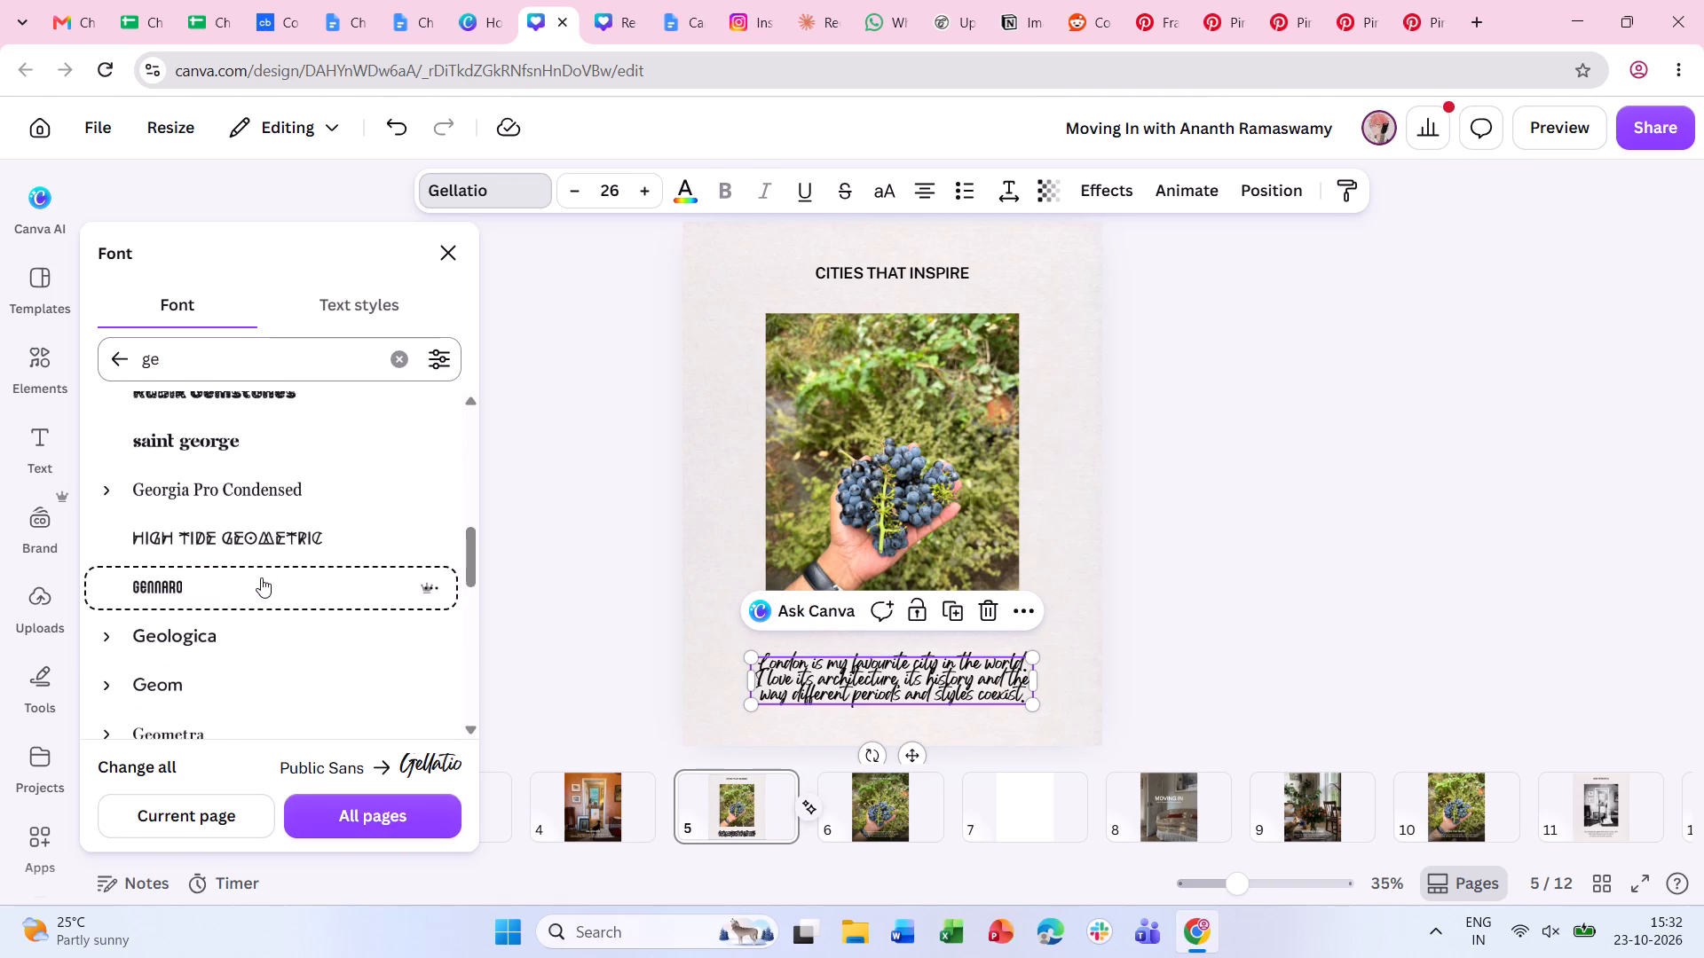
{"action": "scroll", "coordinate": [261, 577], "scroll_direction": "down", "scroll_amount": 1}
{"action": "left_click", "coordinate": [261, 577]}
{"action": "scroll", "coordinate": [261, 577], "scroll_direction": "down", "scroll_amount": 2}
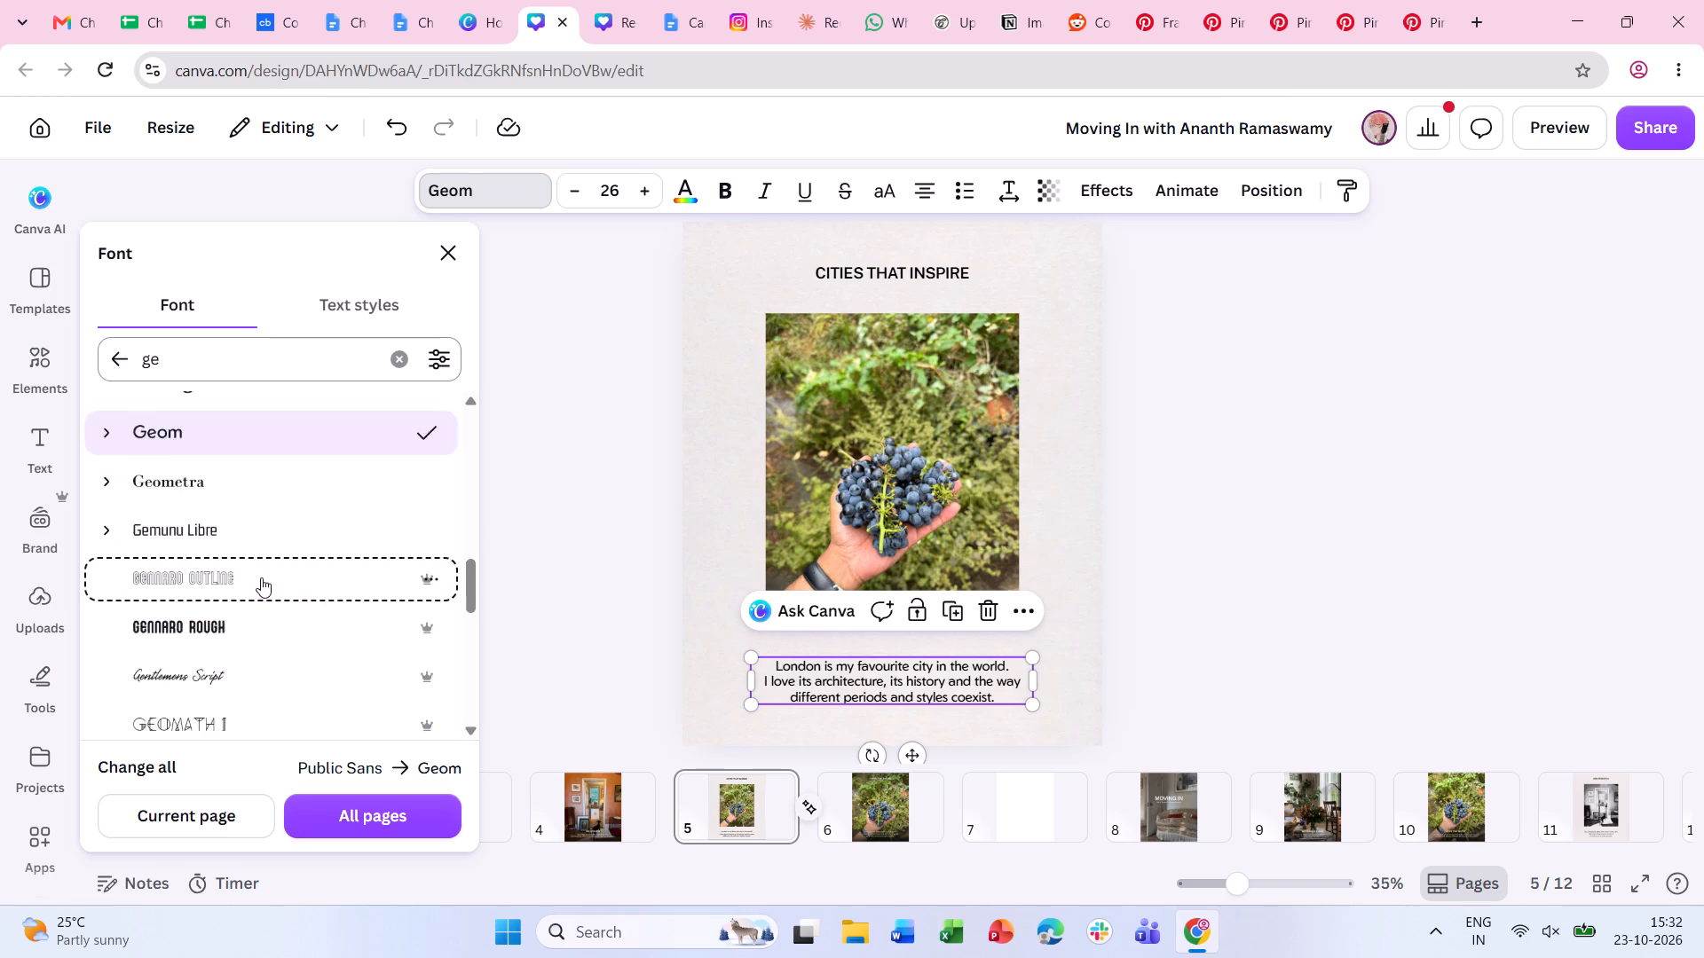
In the Canva design, browse the "ge" font results for a typeface for page 5's London body text.
{"action": "scroll", "coordinate": [261, 577], "scroll_direction": "down", "scroll_amount": 2}
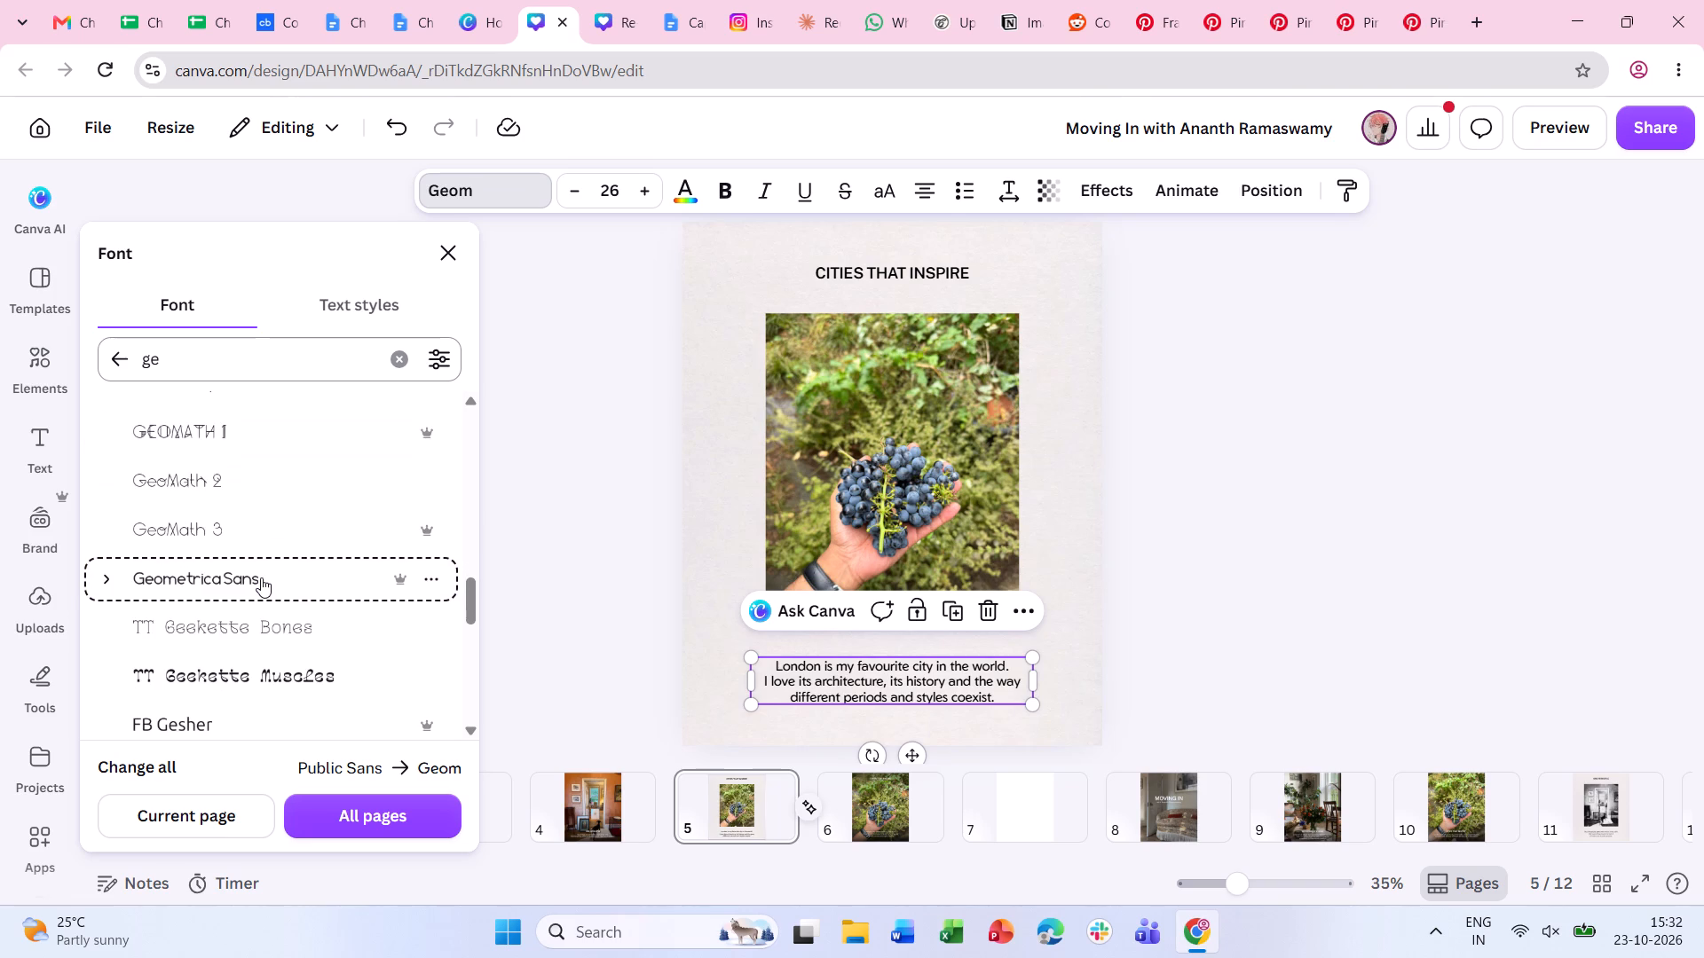
{"action": "scroll", "coordinate": [261, 577], "scroll_direction": "down", "scroll_amount": 4}
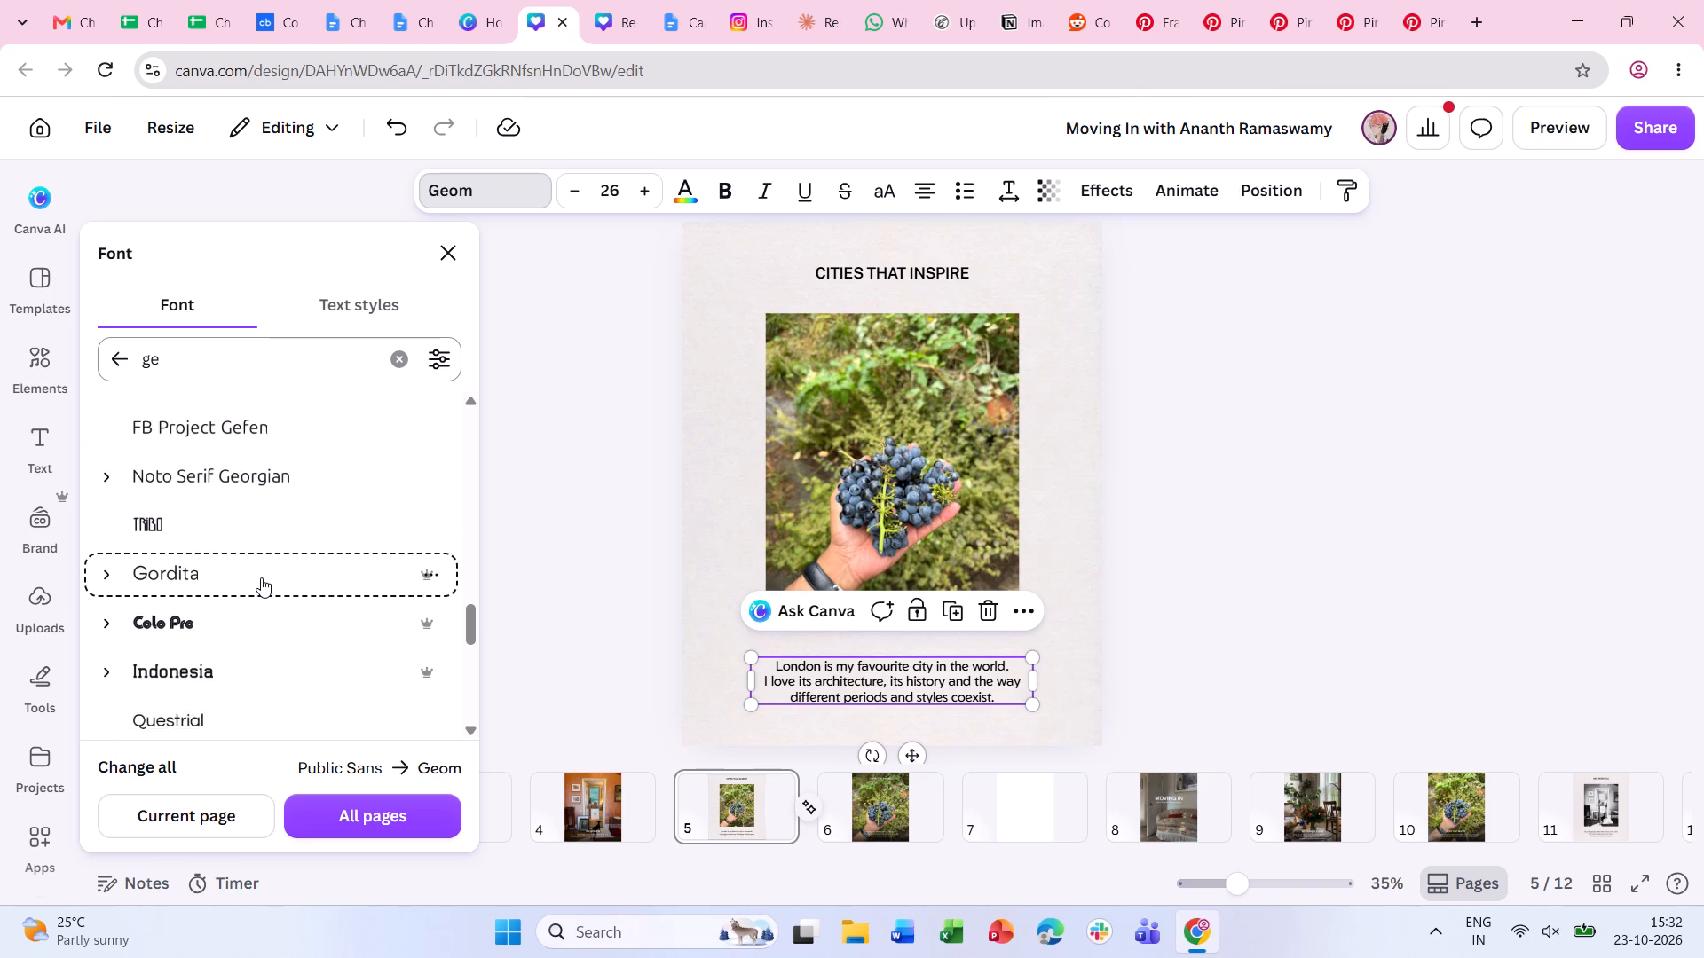
{"action": "scroll", "coordinate": [261, 577], "scroll_direction": "down", "scroll_amount": 4}
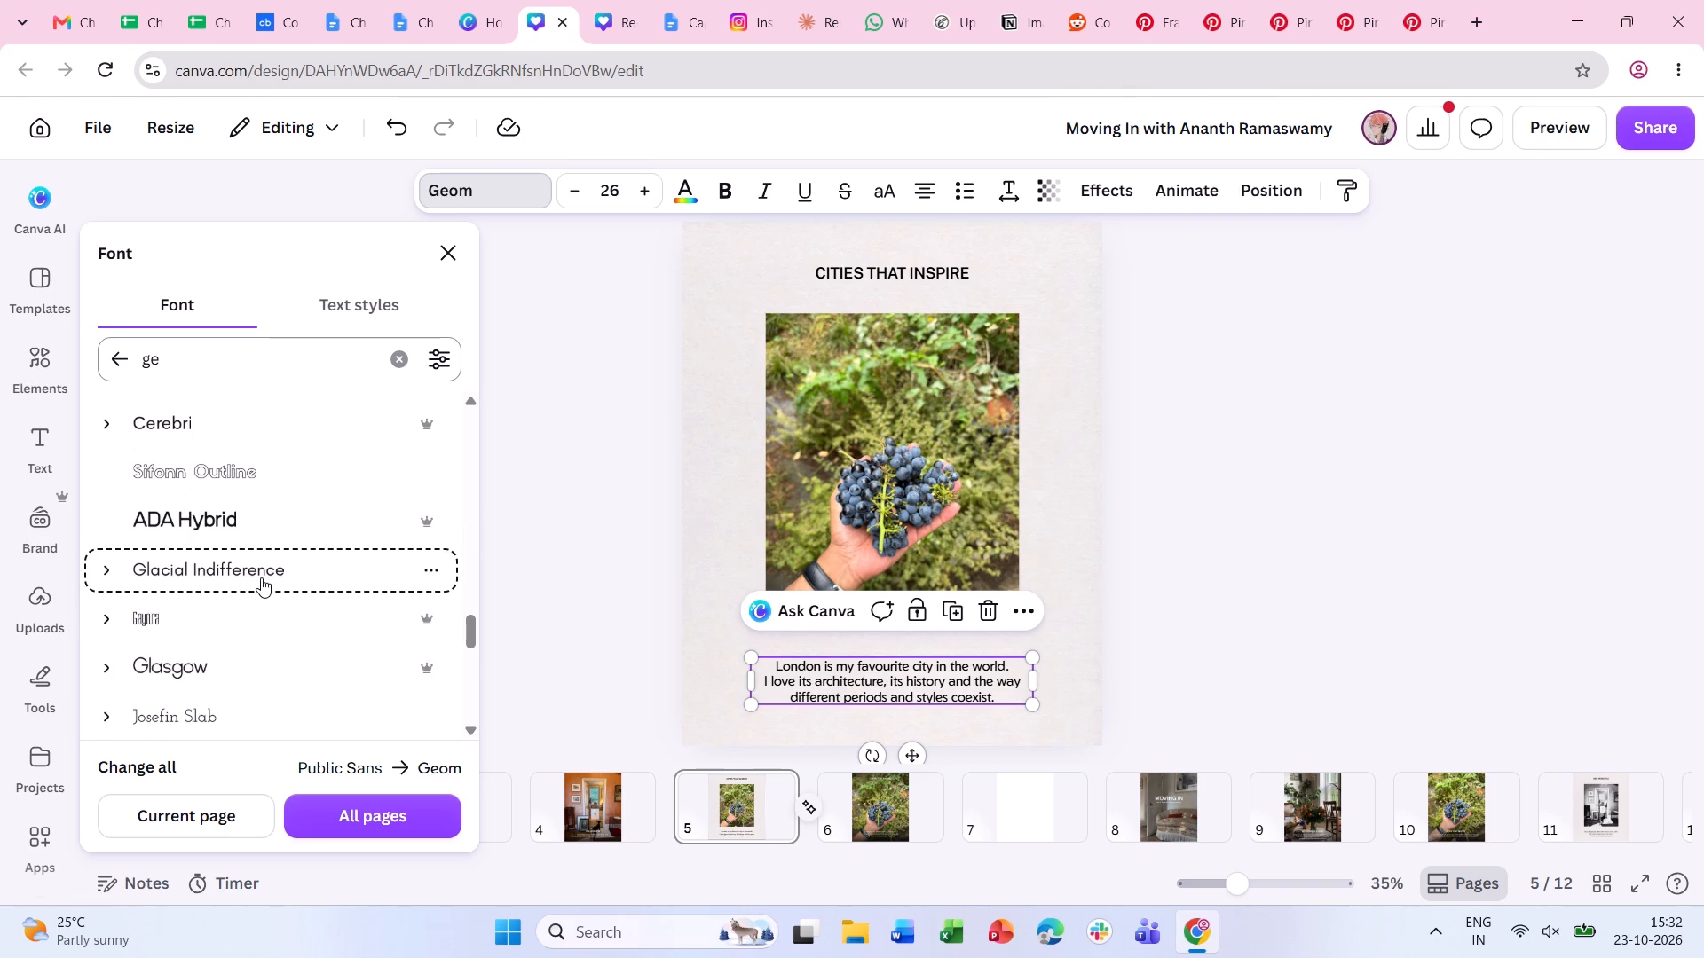
{"action": "scroll", "coordinate": [261, 577], "scroll_direction": "down", "scroll_amount": 5}
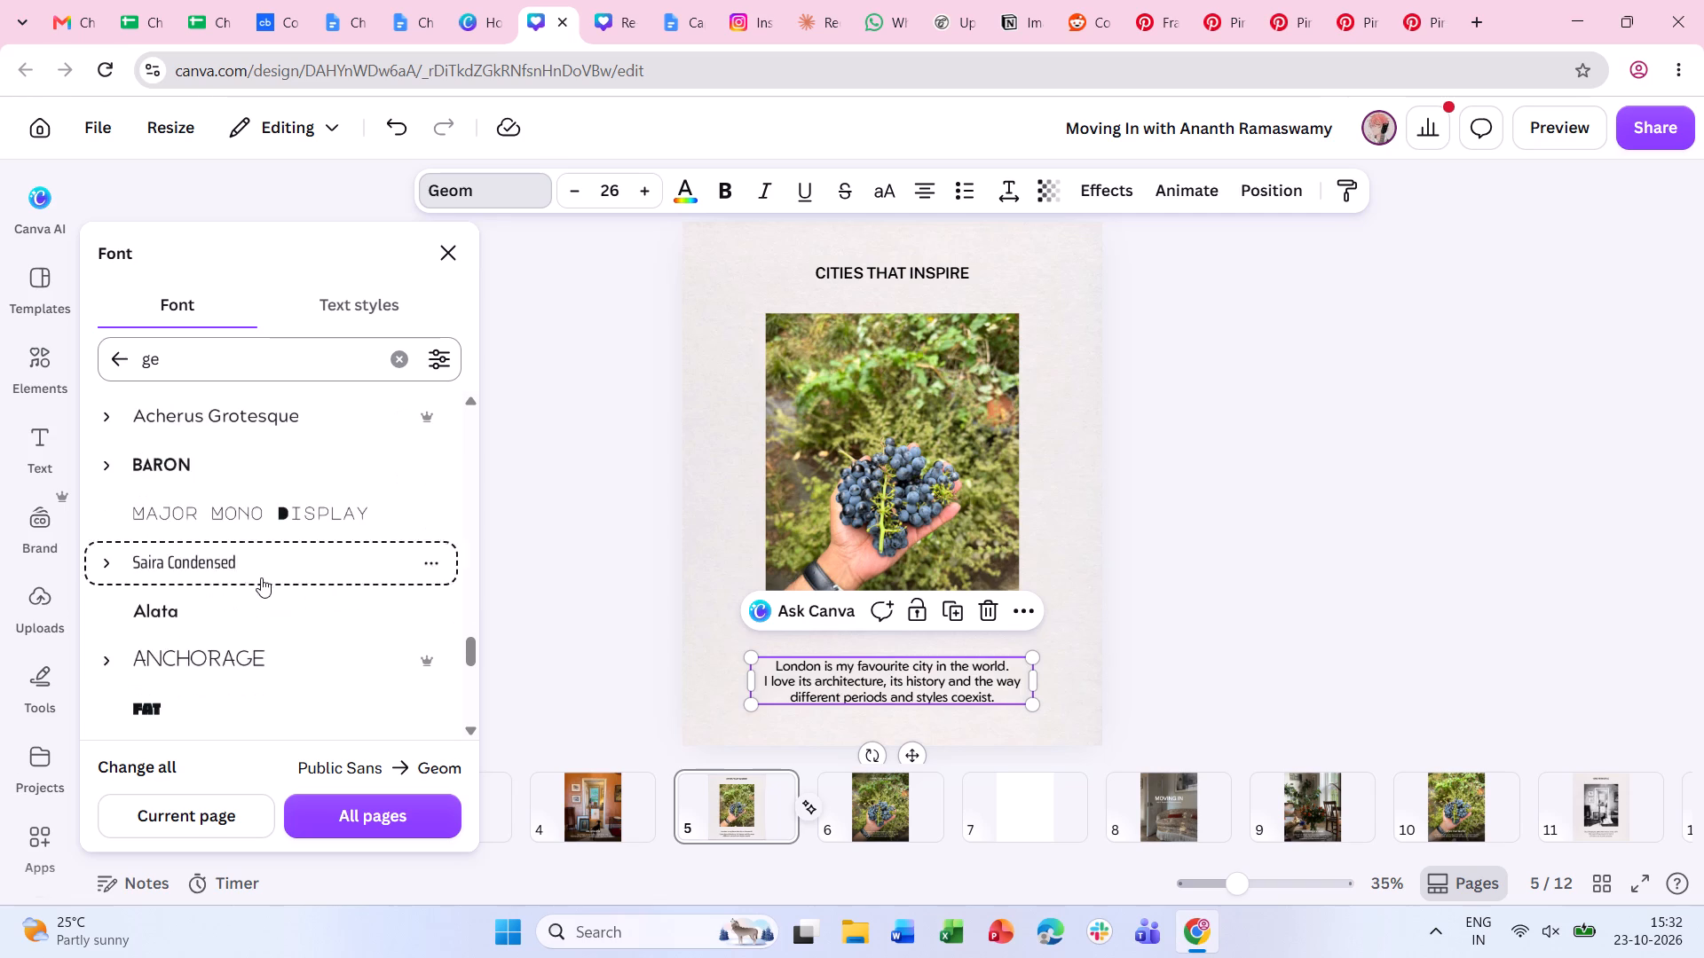
{"action": "scroll", "coordinate": [261, 577], "scroll_direction": "down", "scroll_amount": 4}
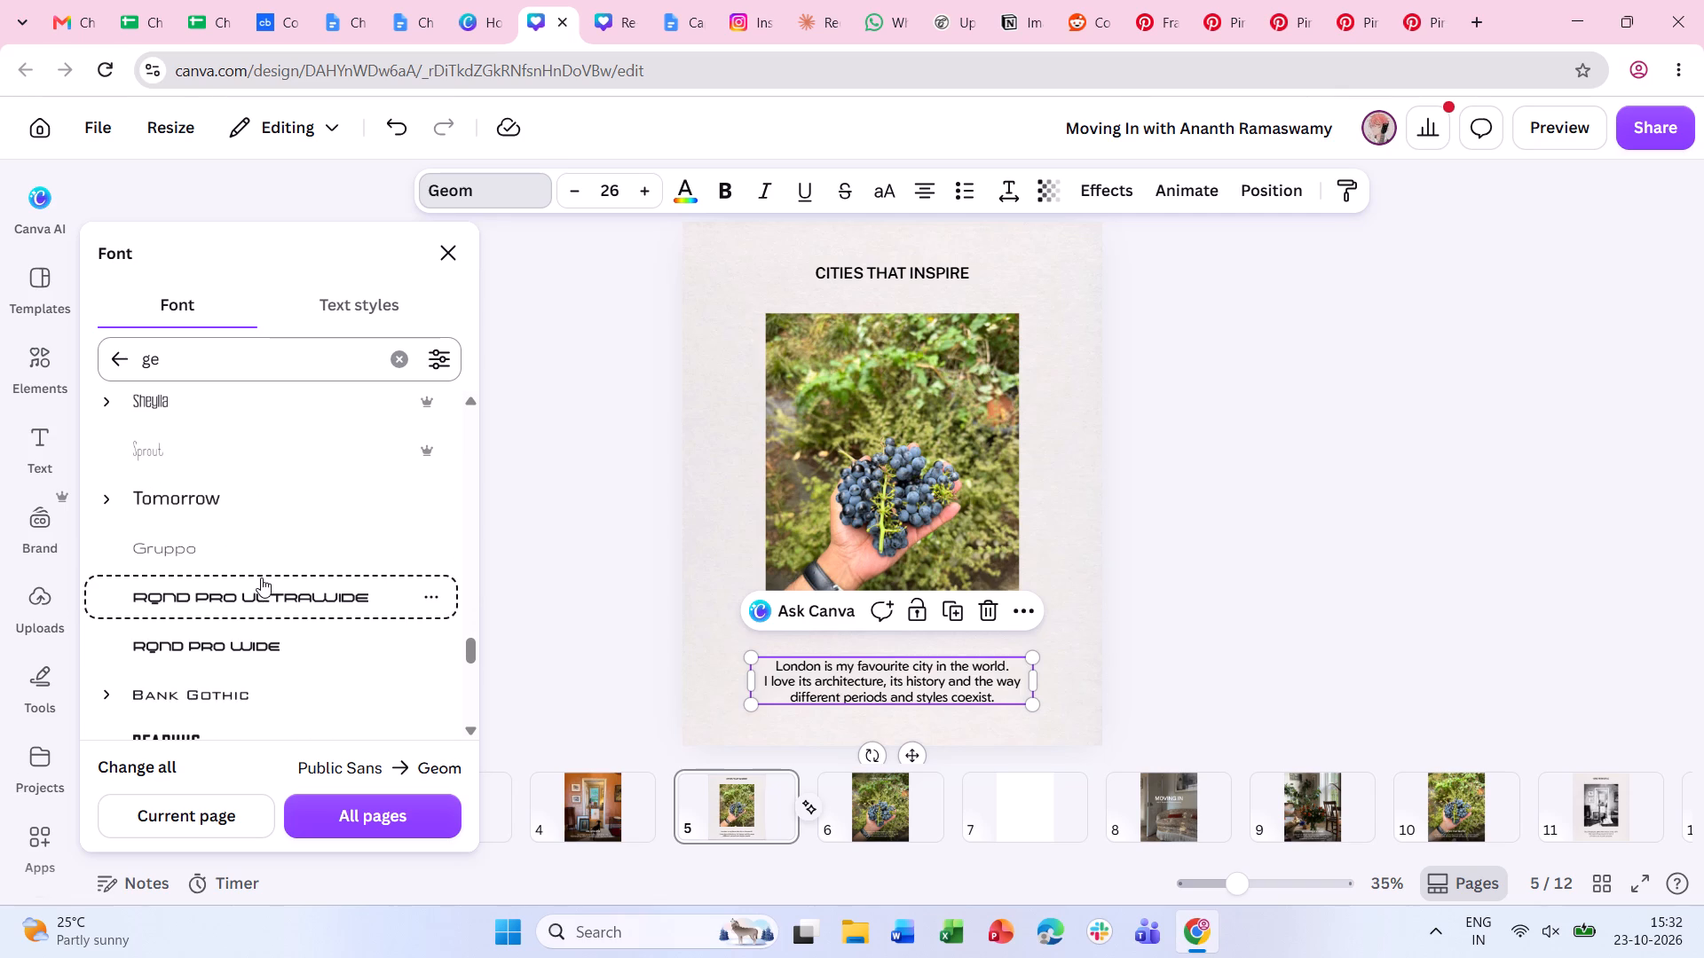
{"action": "scroll", "coordinate": [268, 563], "scroll_direction": "down", "scroll_amount": 4}
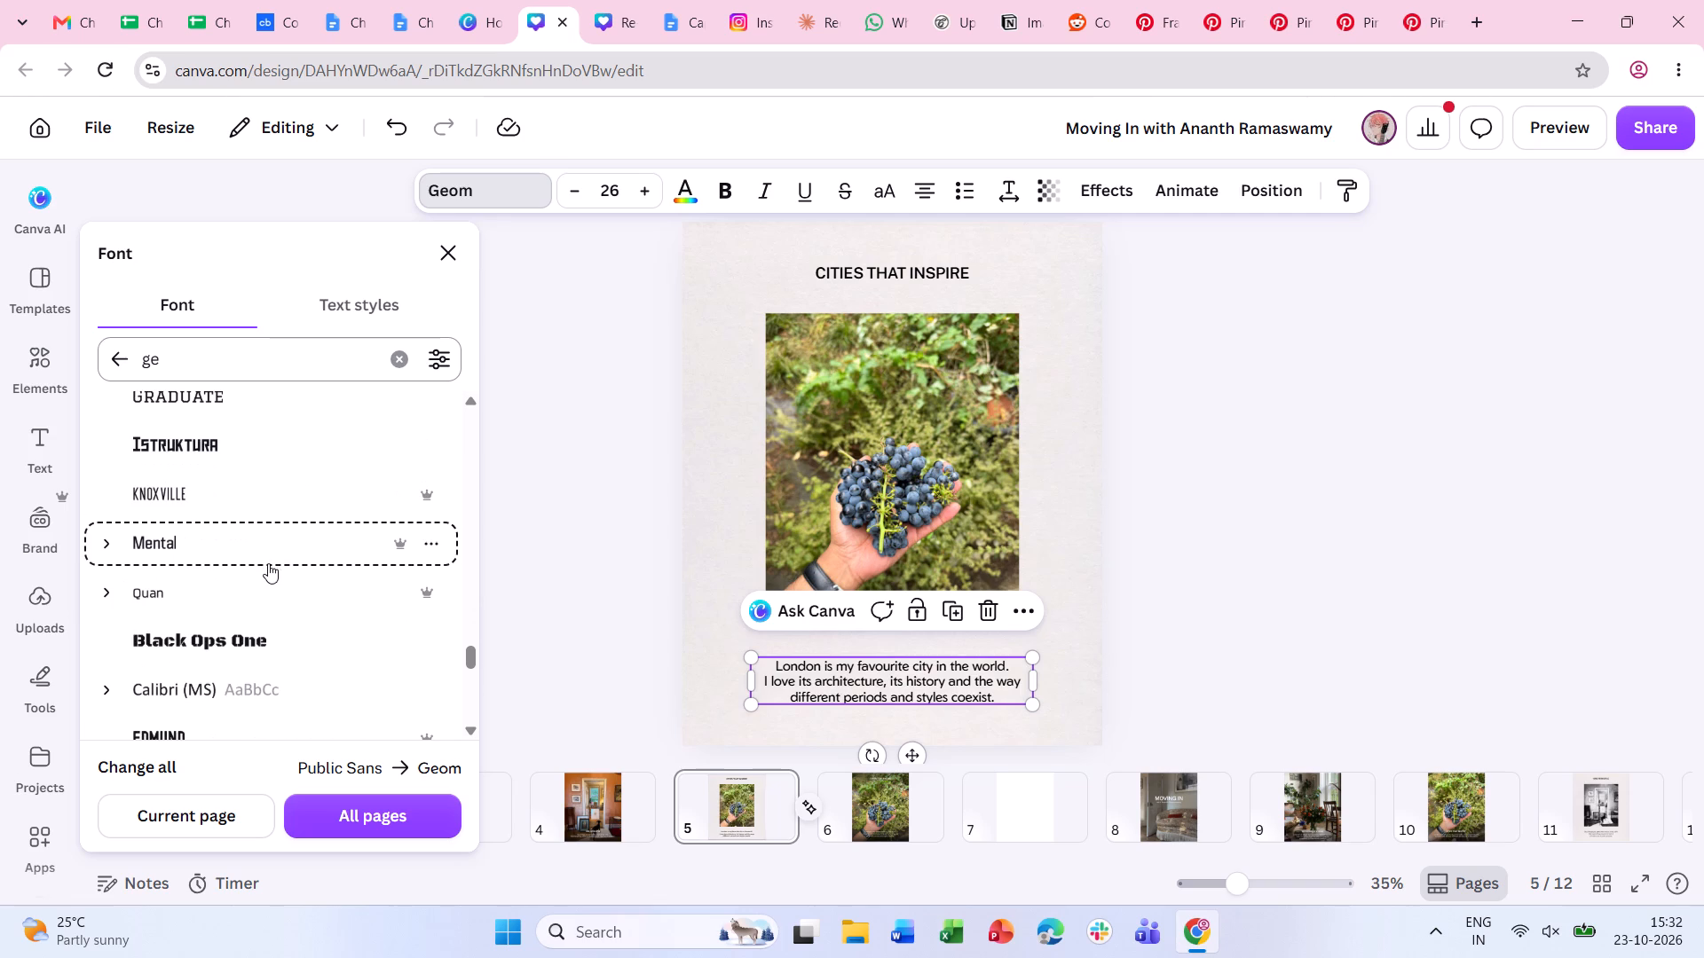
Search the fonts for "gae" and set page 5's London body text to Gaegu.
{"action": "left_click", "coordinate": [240, 351]}
{"action": "key", "text": "BackSpace"}
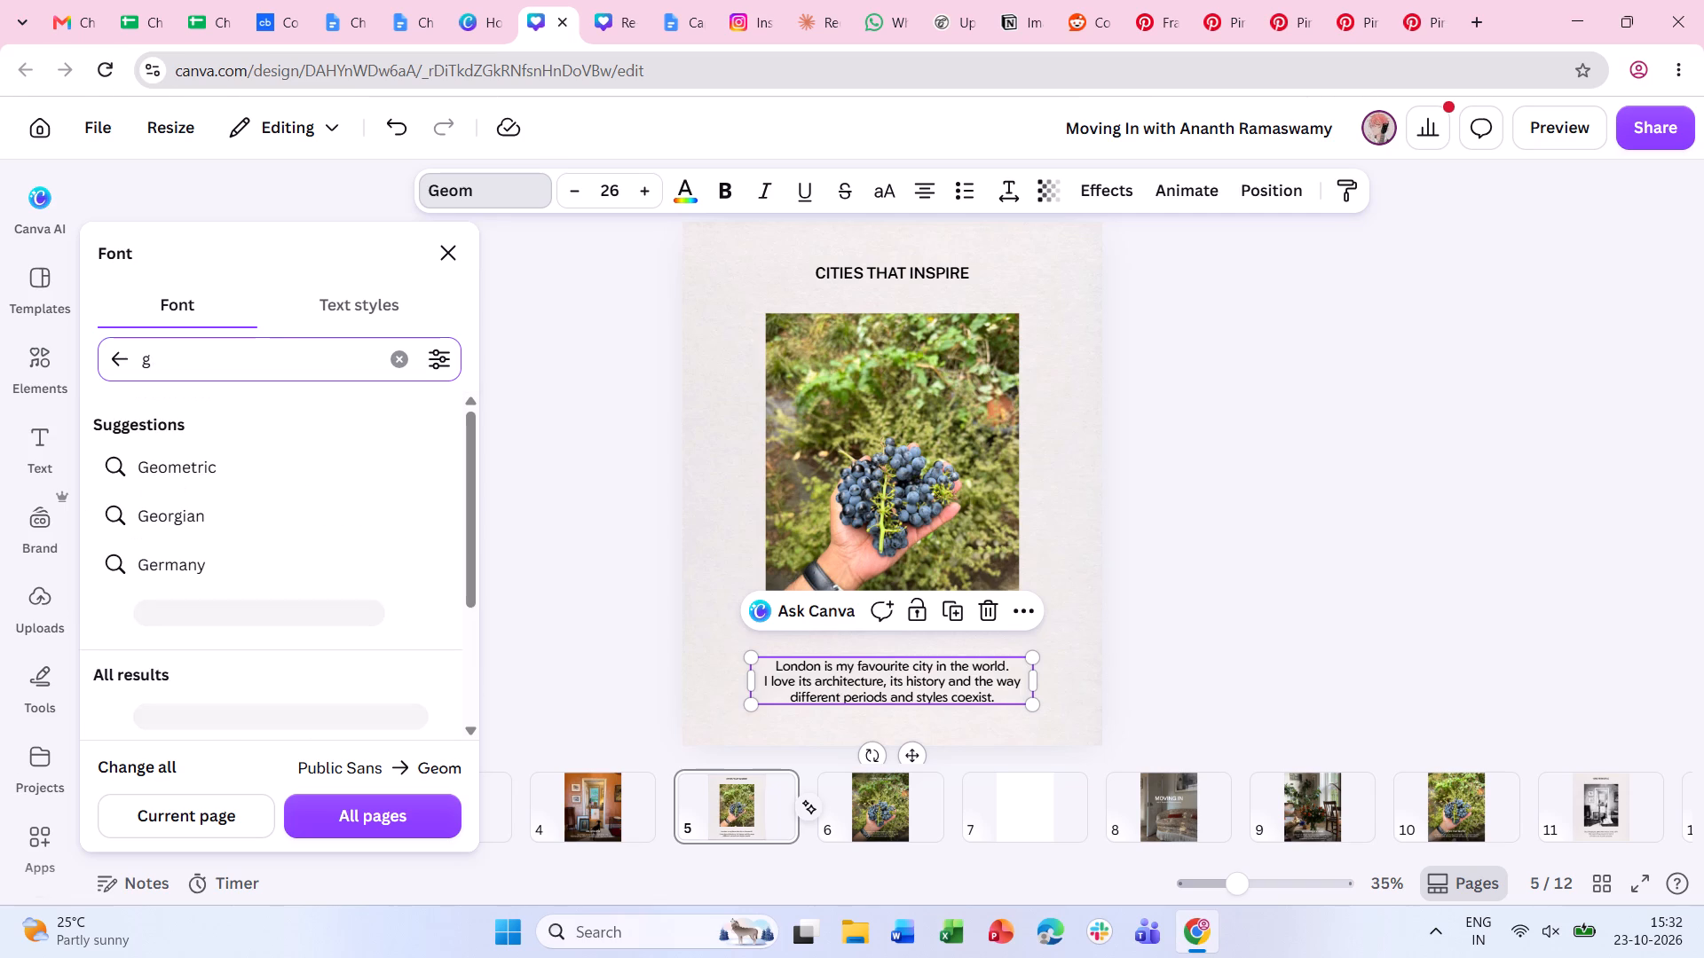
{"action": "type", "text": "ae"}
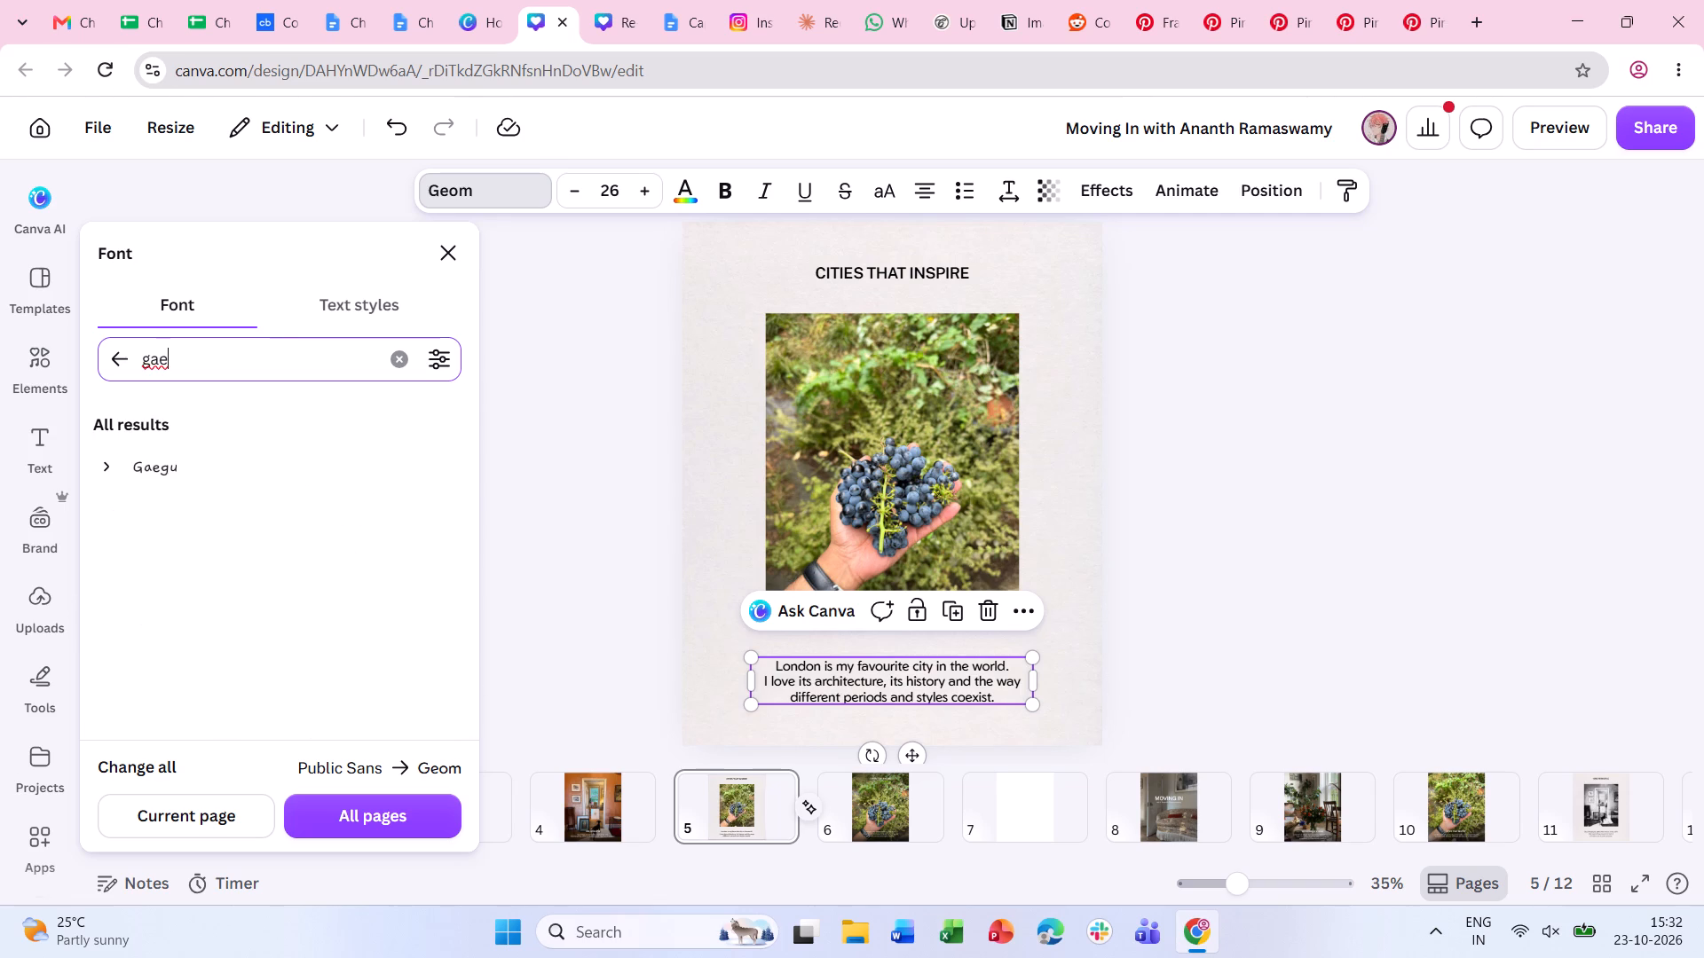
{"action": "left_click", "coordinate": [205, 481]}
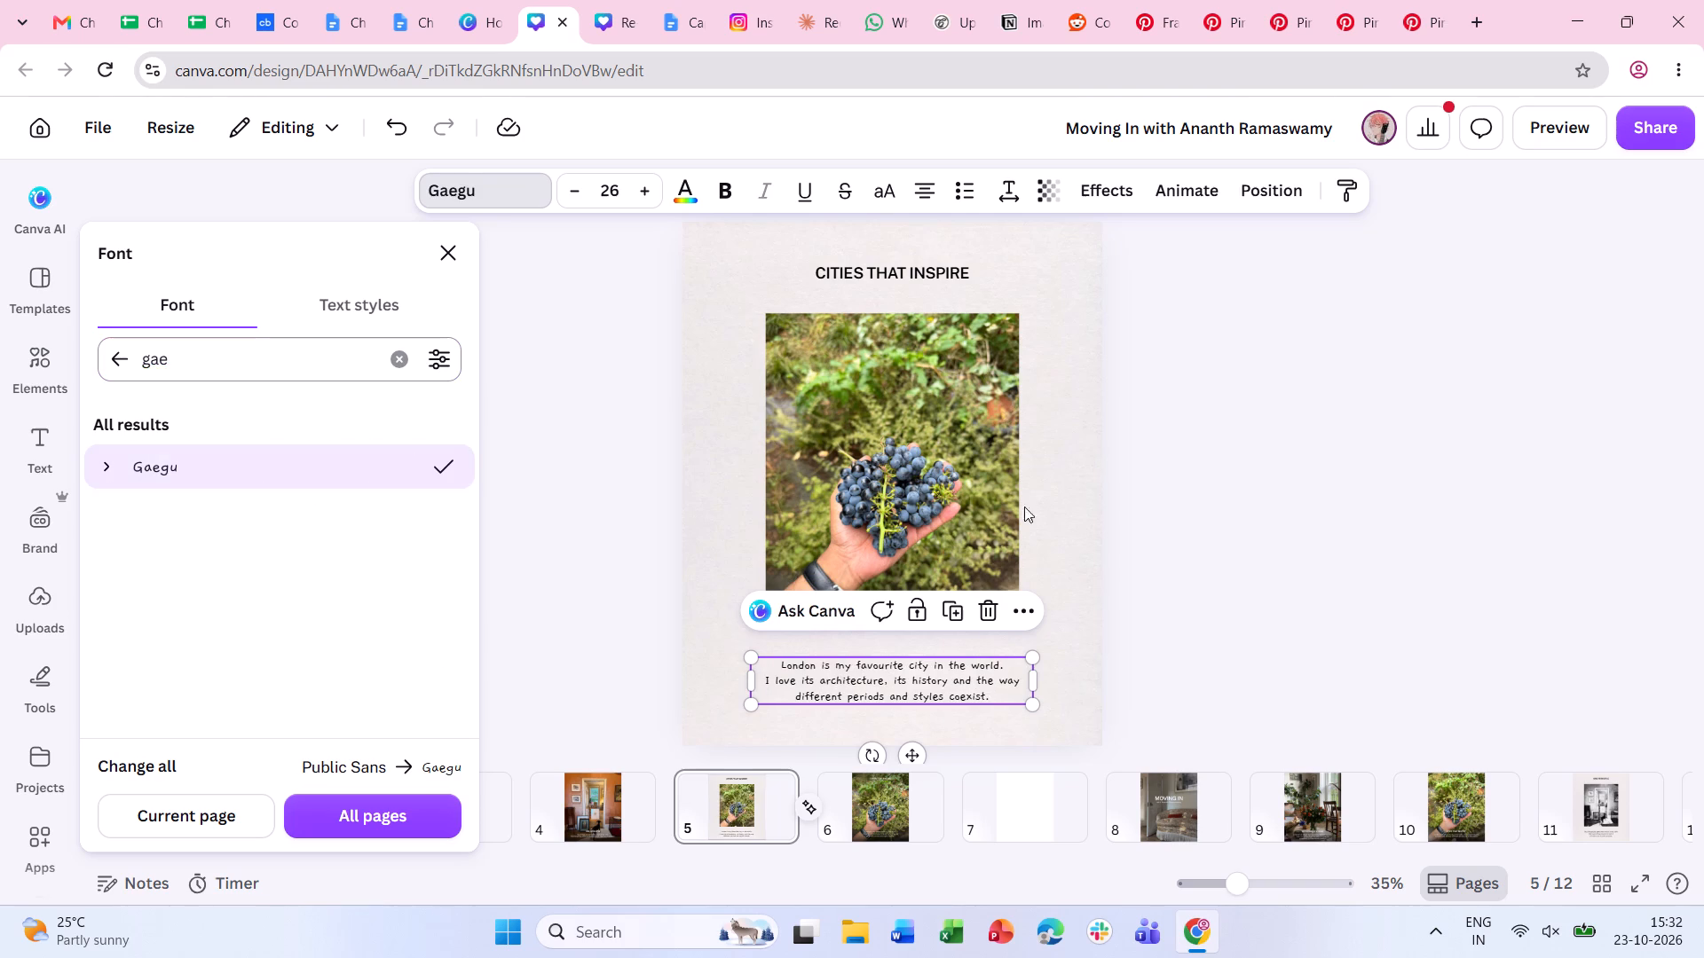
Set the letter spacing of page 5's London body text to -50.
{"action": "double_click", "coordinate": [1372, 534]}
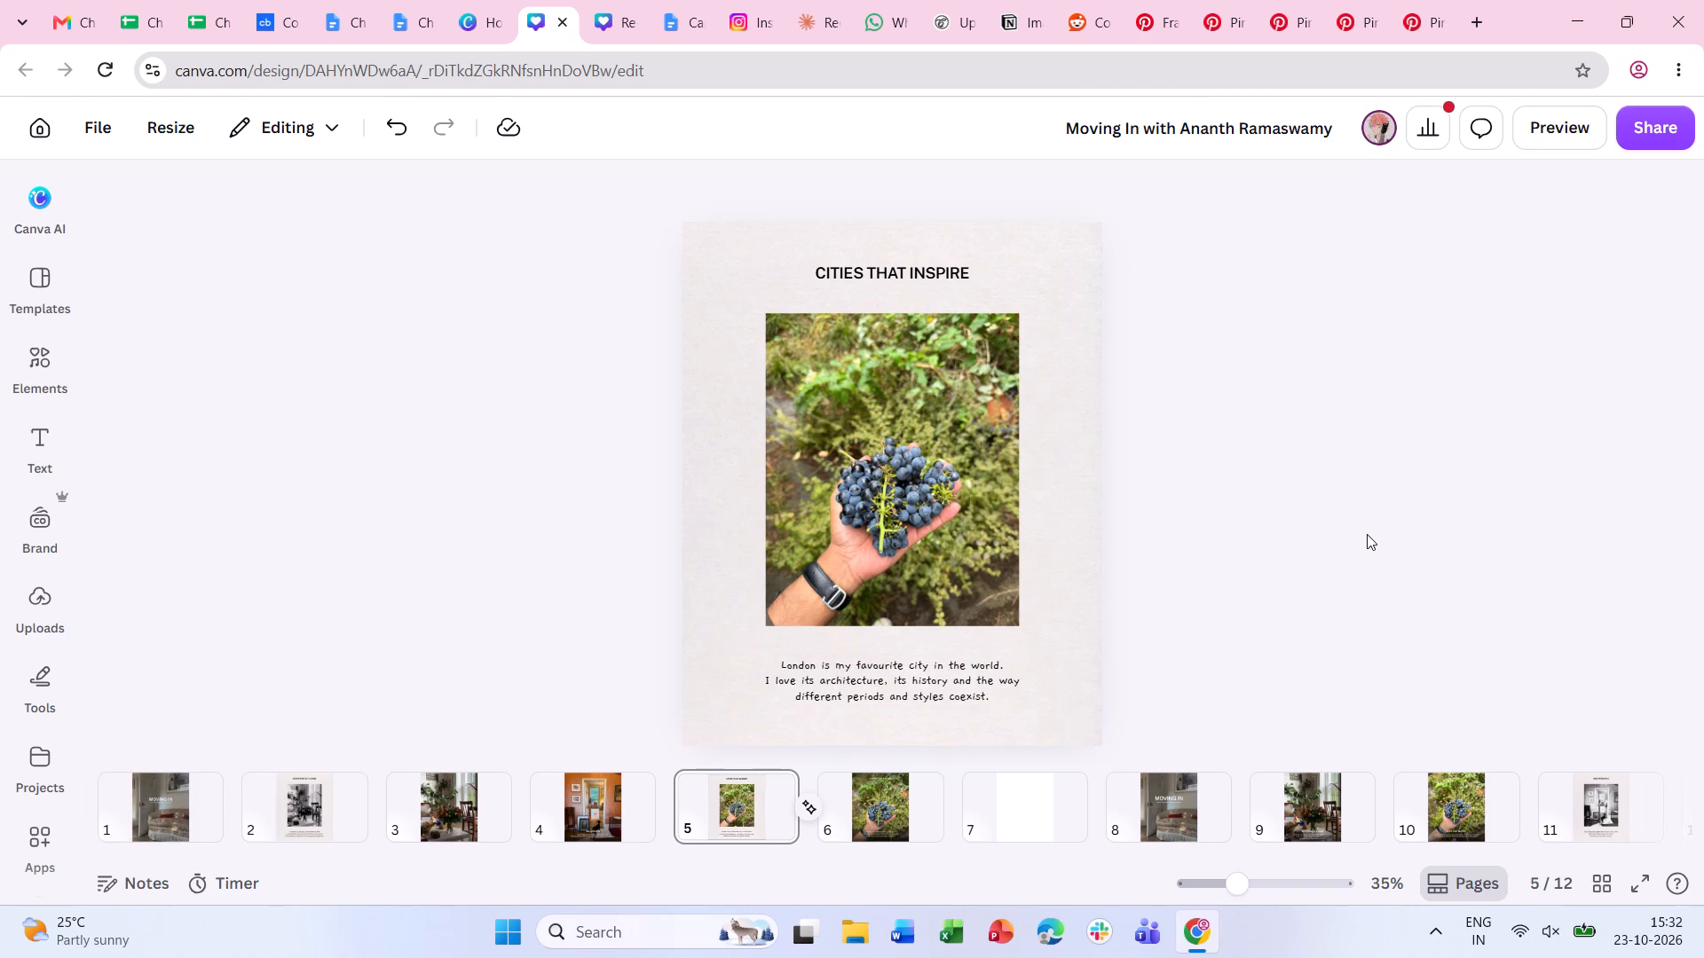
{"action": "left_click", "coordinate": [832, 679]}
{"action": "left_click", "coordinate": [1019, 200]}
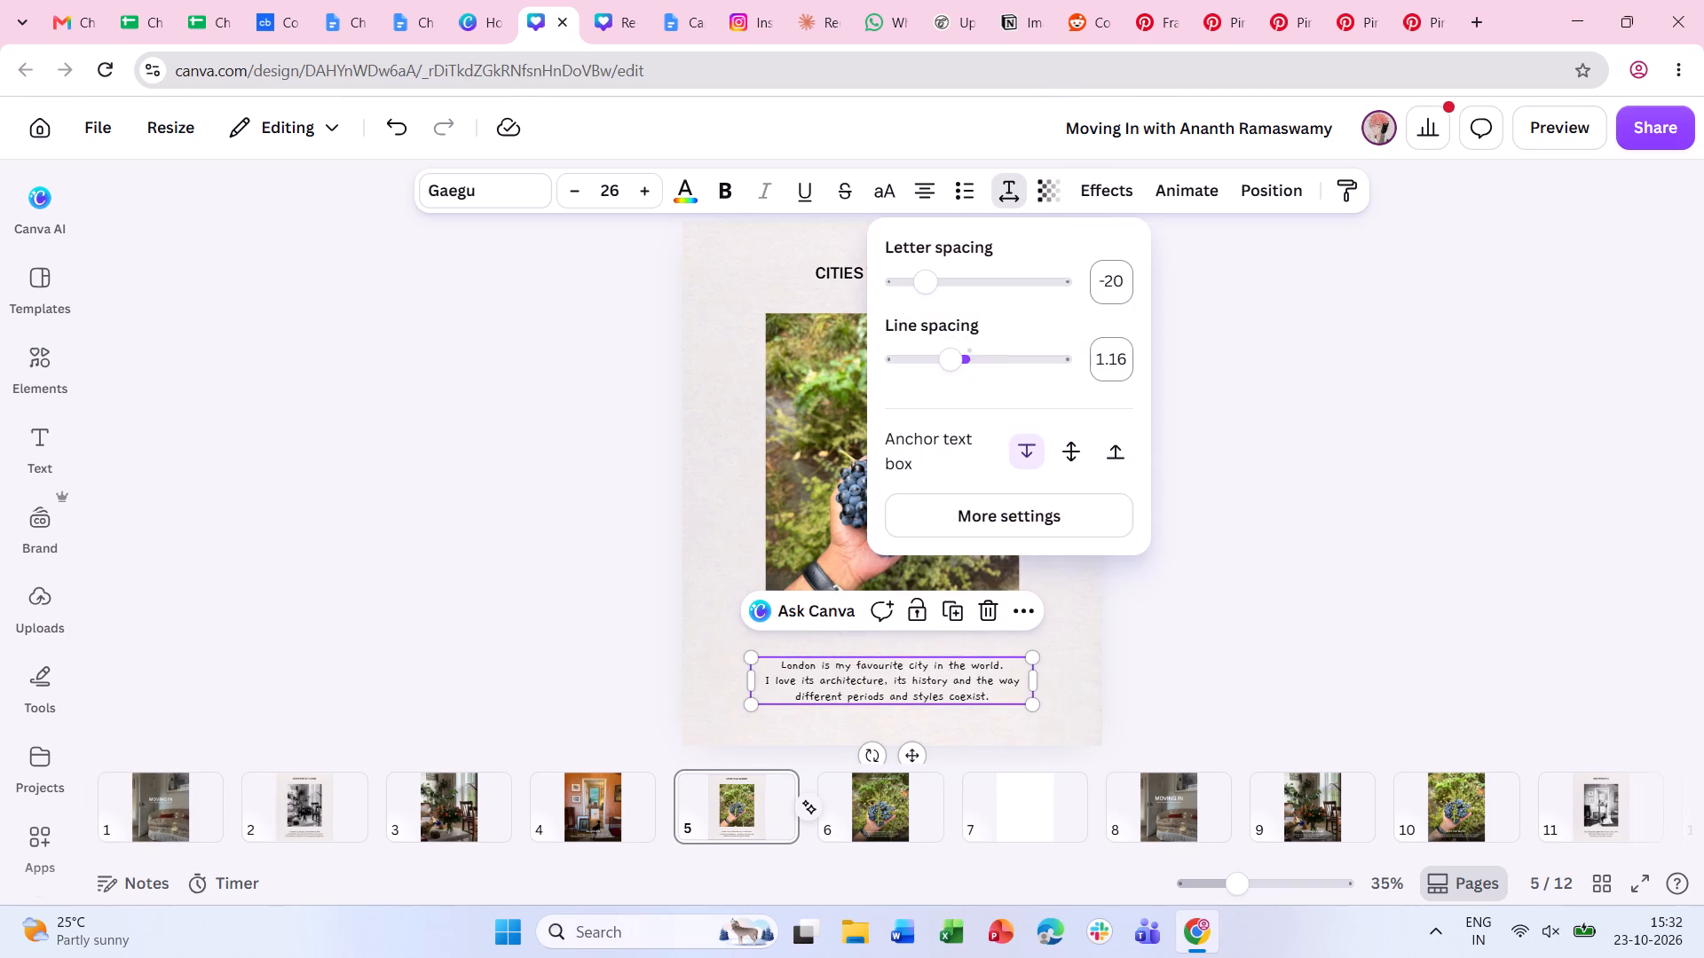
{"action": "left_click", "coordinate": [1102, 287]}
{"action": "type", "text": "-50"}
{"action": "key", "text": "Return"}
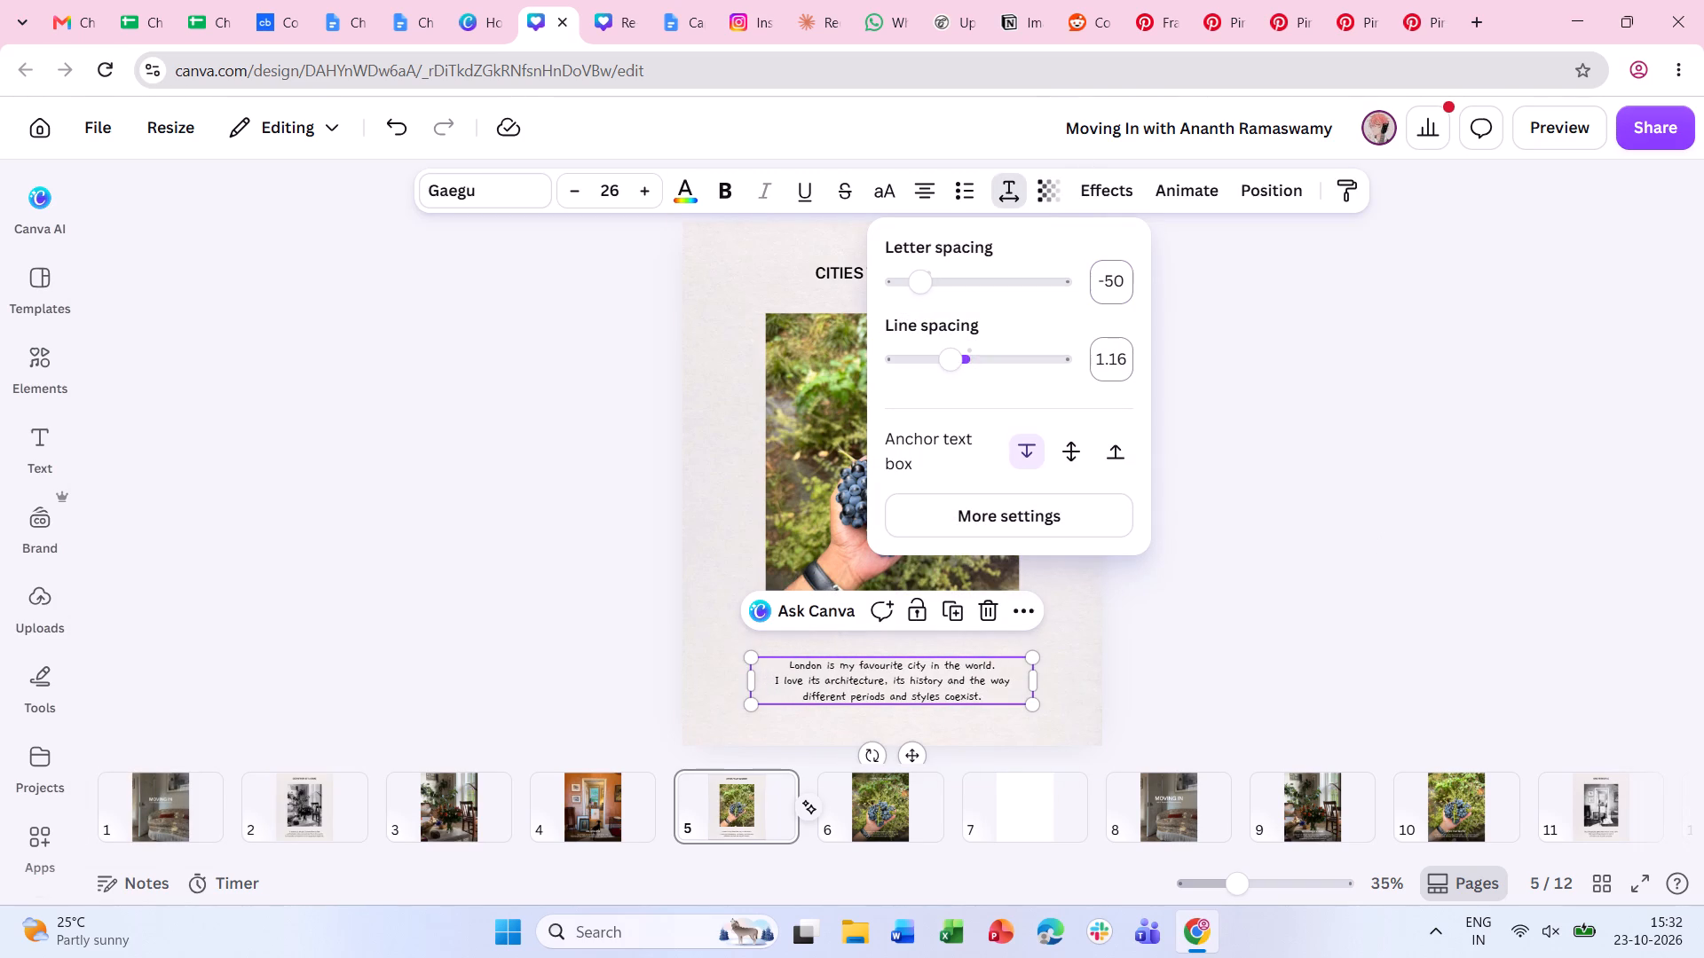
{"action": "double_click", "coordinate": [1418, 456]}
Search the fonts for "biro" and set page 5's London body text to Biro Script Plus.
{"action": "left_click", "coordinate": [813, 666]}
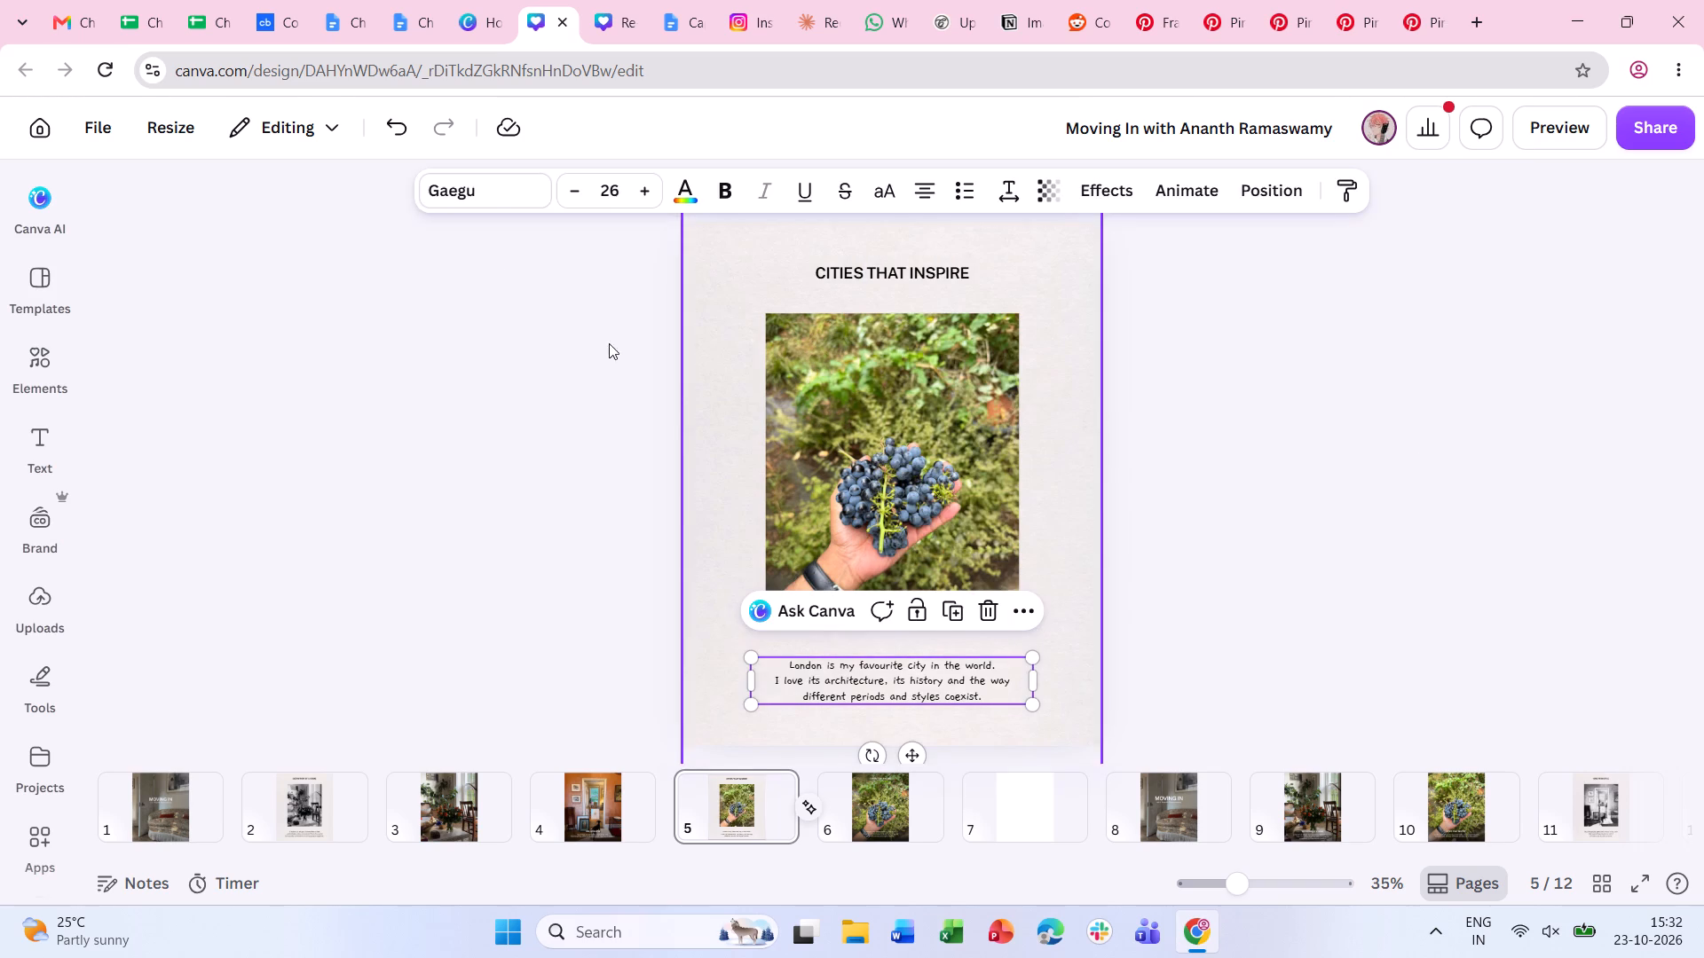
{"action": "left_click", "coordinate": [481, 192]}
{"action": "double_click", "coordinate": [246, 348]}
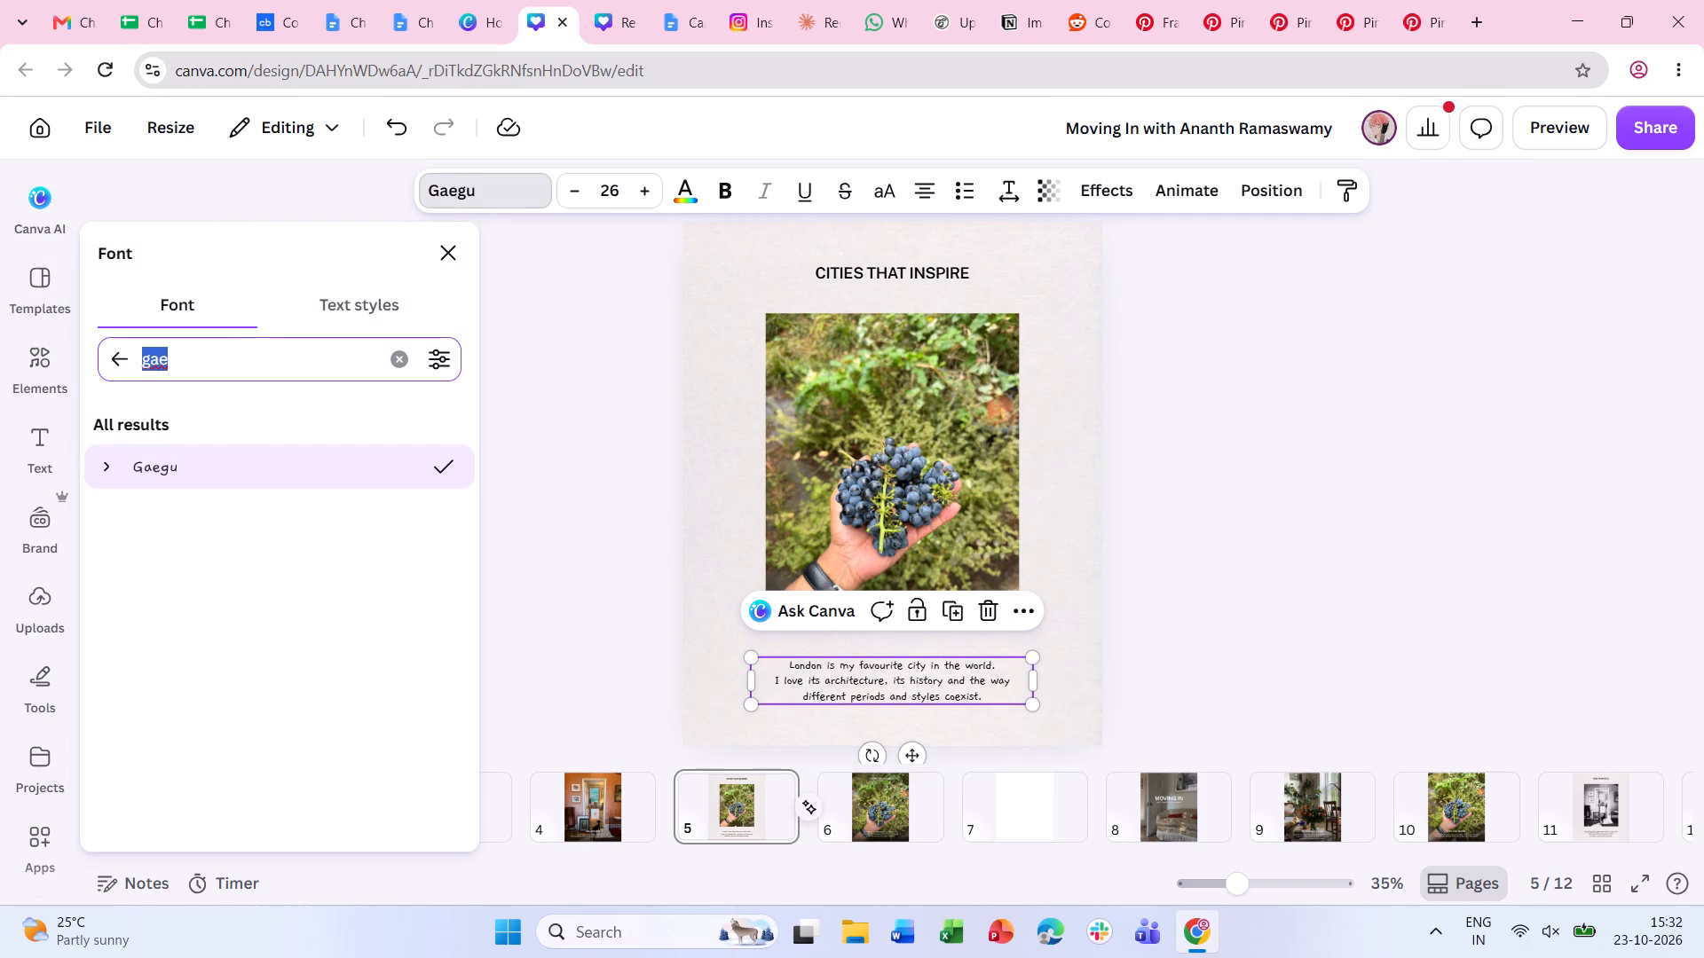
{"action": "type", "text": "biro"}
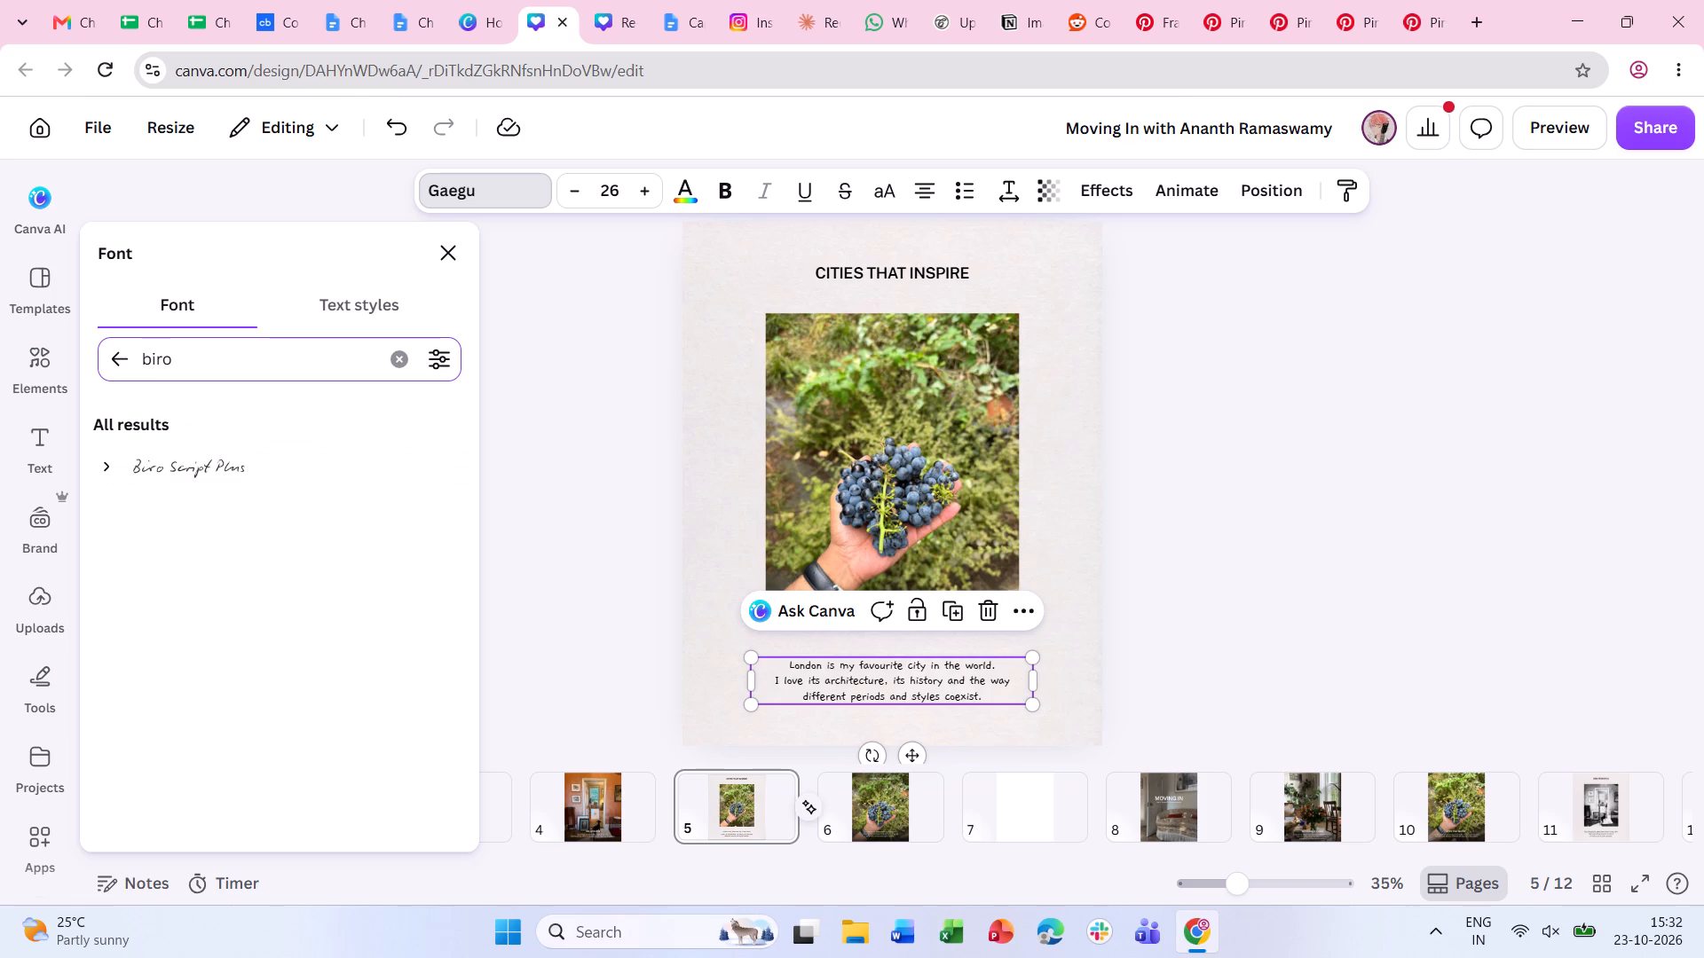
{"action": "left_click", "coordinate": [184, 456]}
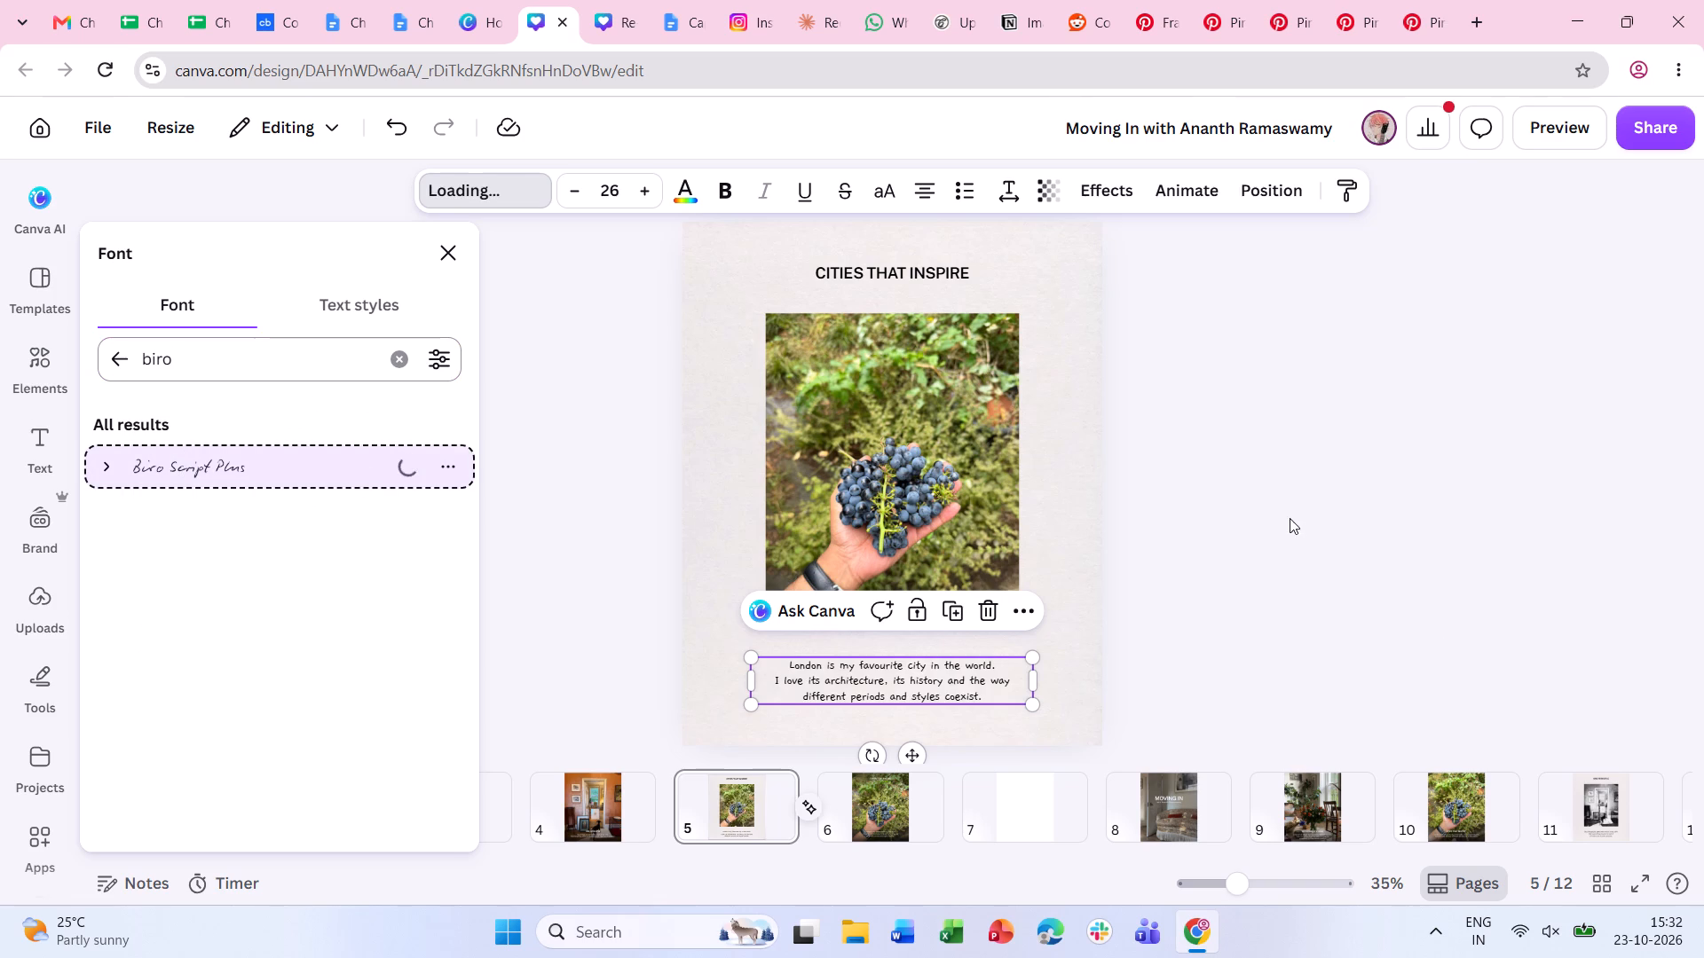
Set the letter spacing of page 5's London body text to -10.
{"action": "left_click", "coordinate": [1006, 199]}
{"action": "left_click", "coordinate": [1105, 294]}
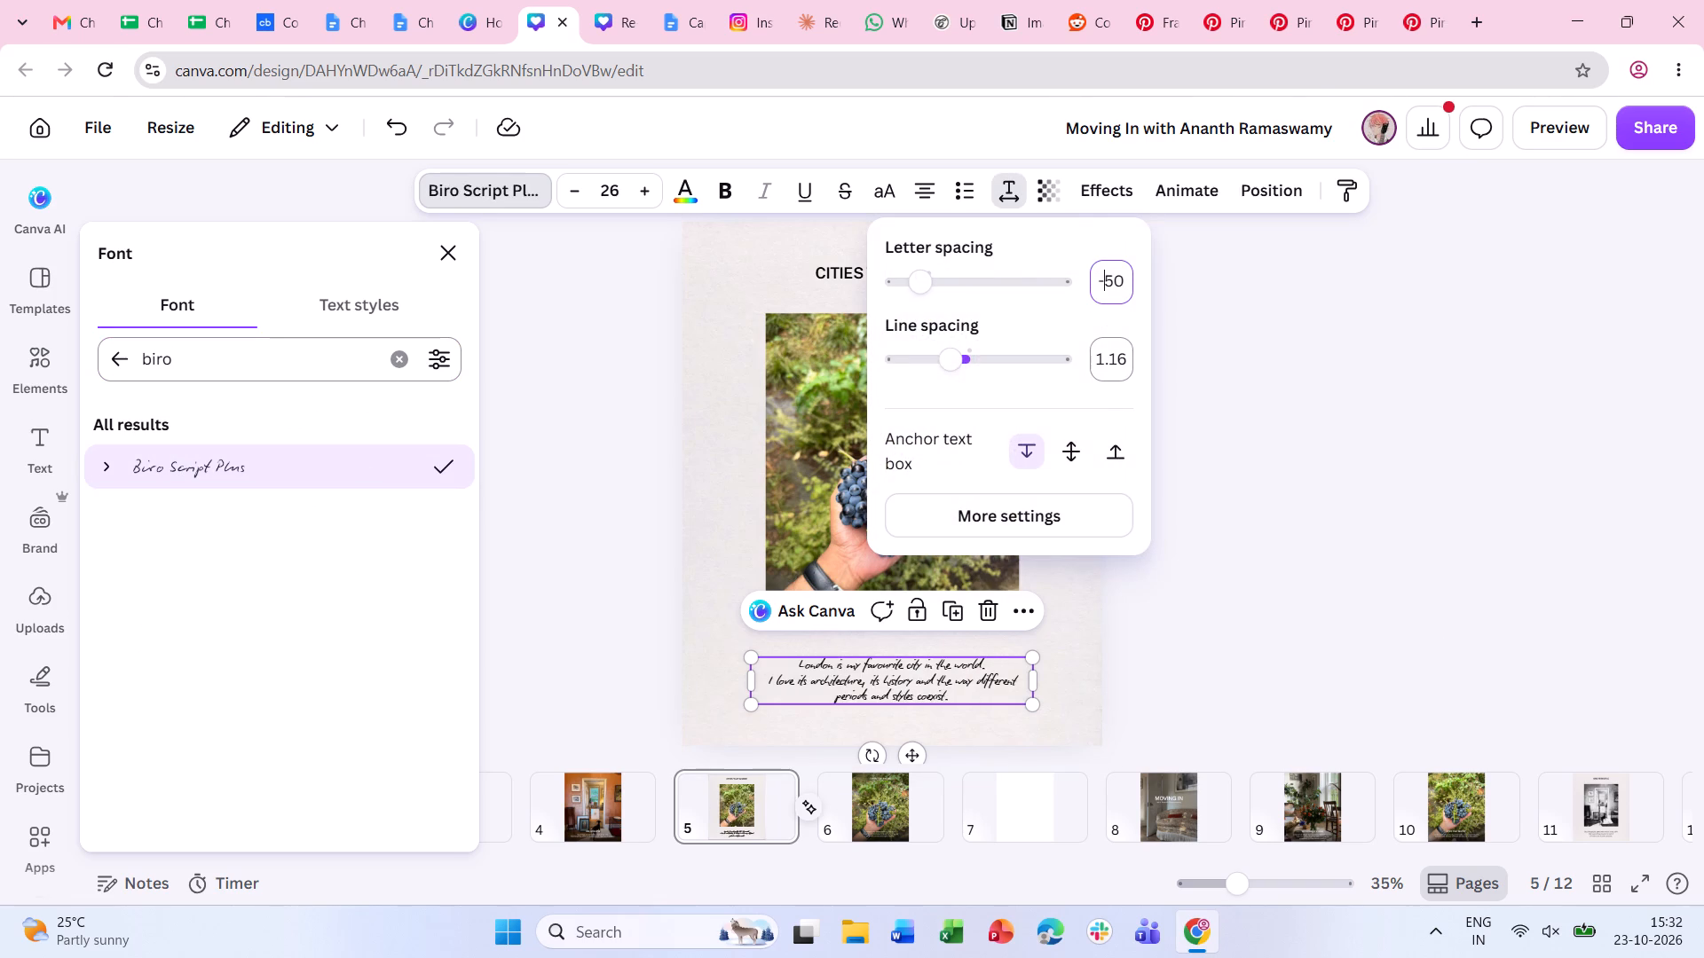
{"action": "type", "text": "-10"}
{"action": "key", "text": "Return"}
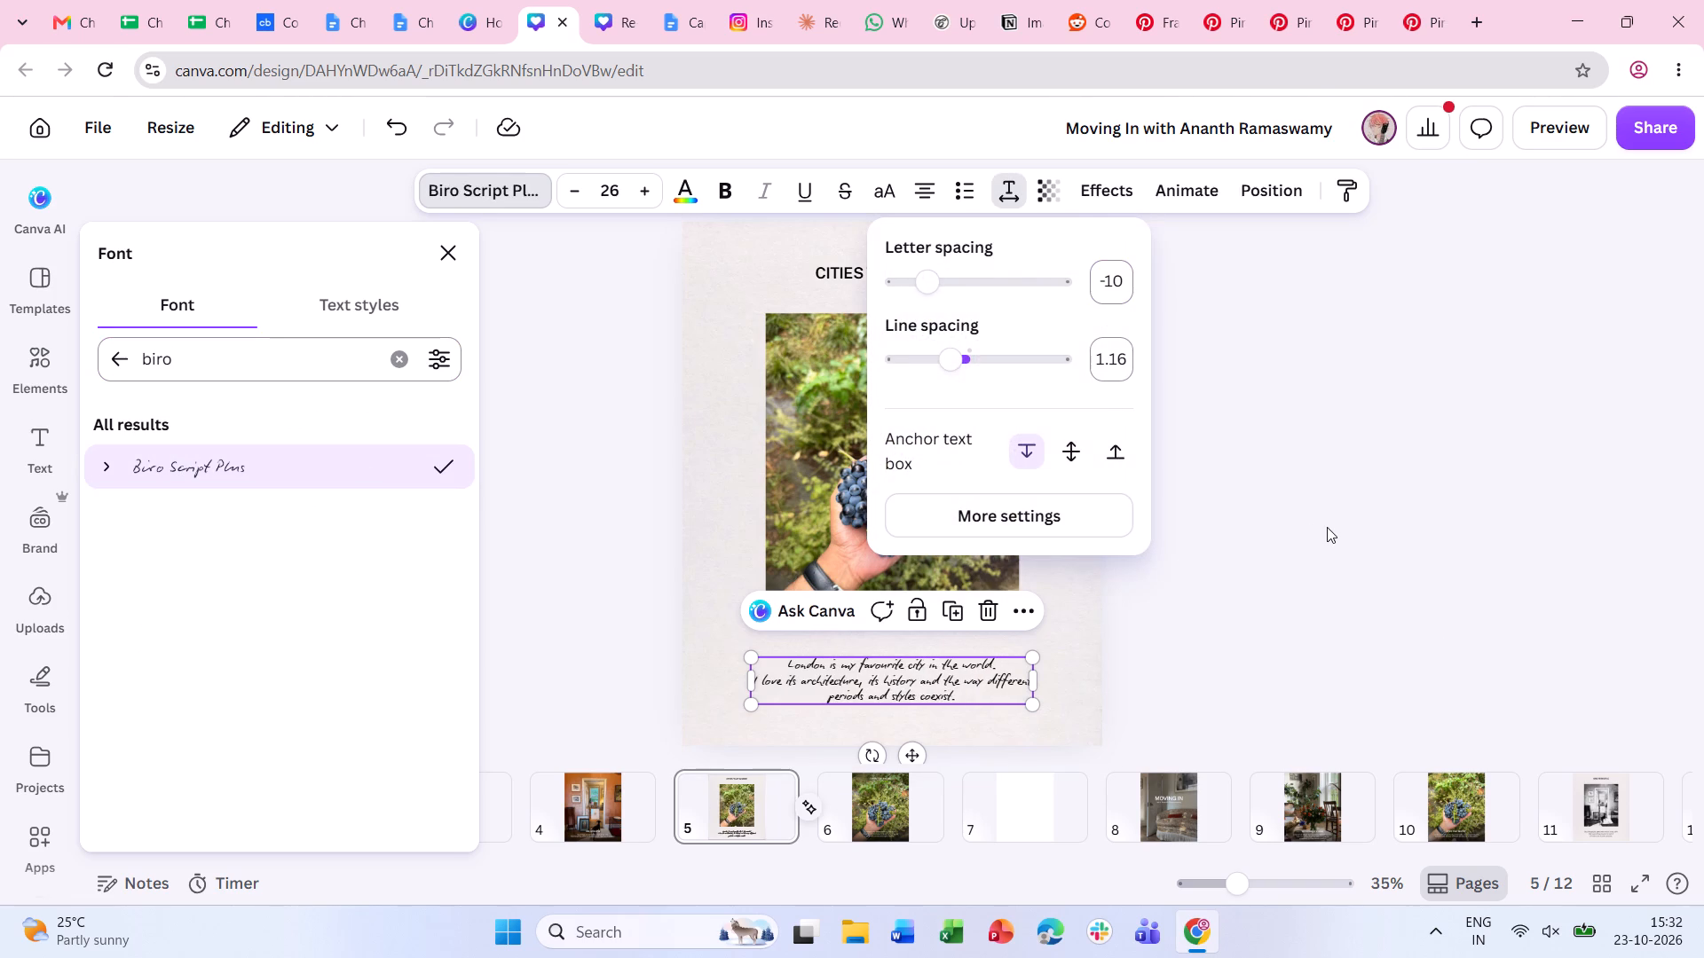
{"action": "double_click", "coordinate": [1327, 527]}
{"action": "left_click", "coordinate": [1318, 673]}
Increase the font size of page 5's London body text to 30.
{"action": "left_click", "coordinate": [883, 675]}
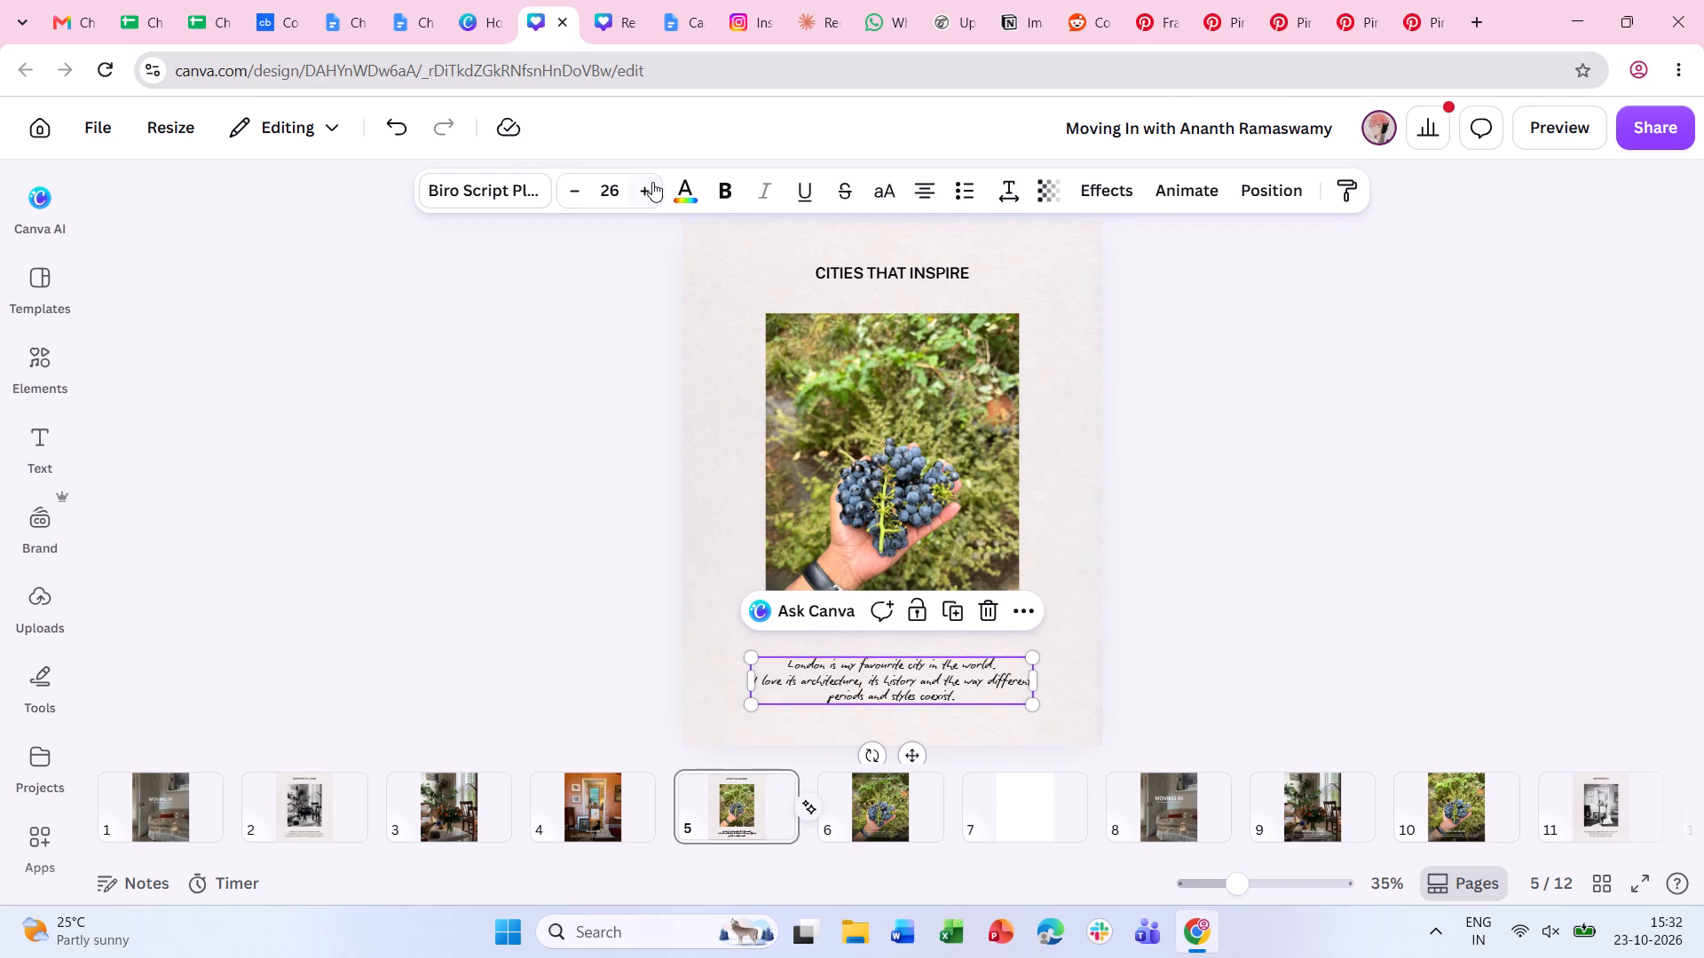
{"action": "triple_click", "coordinate": [651, 180]}
{"action": "left_click", "coordinate": [650, 180]}
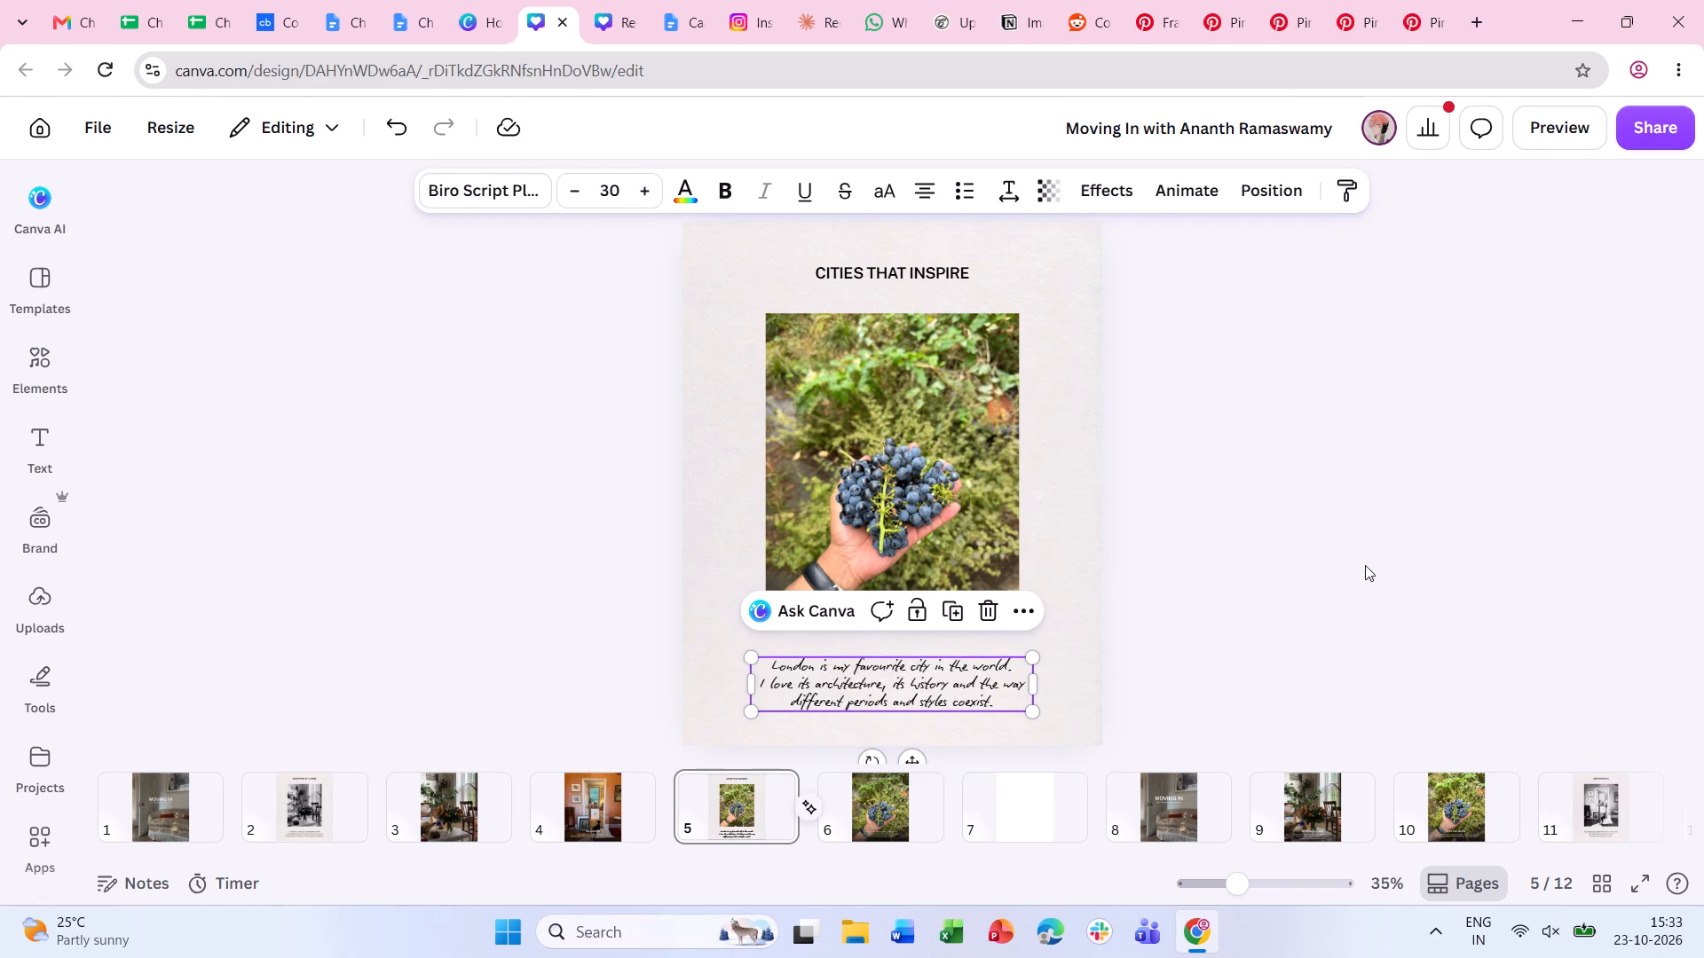
{"action": "left_click", "coordinate": [1365, 565]}
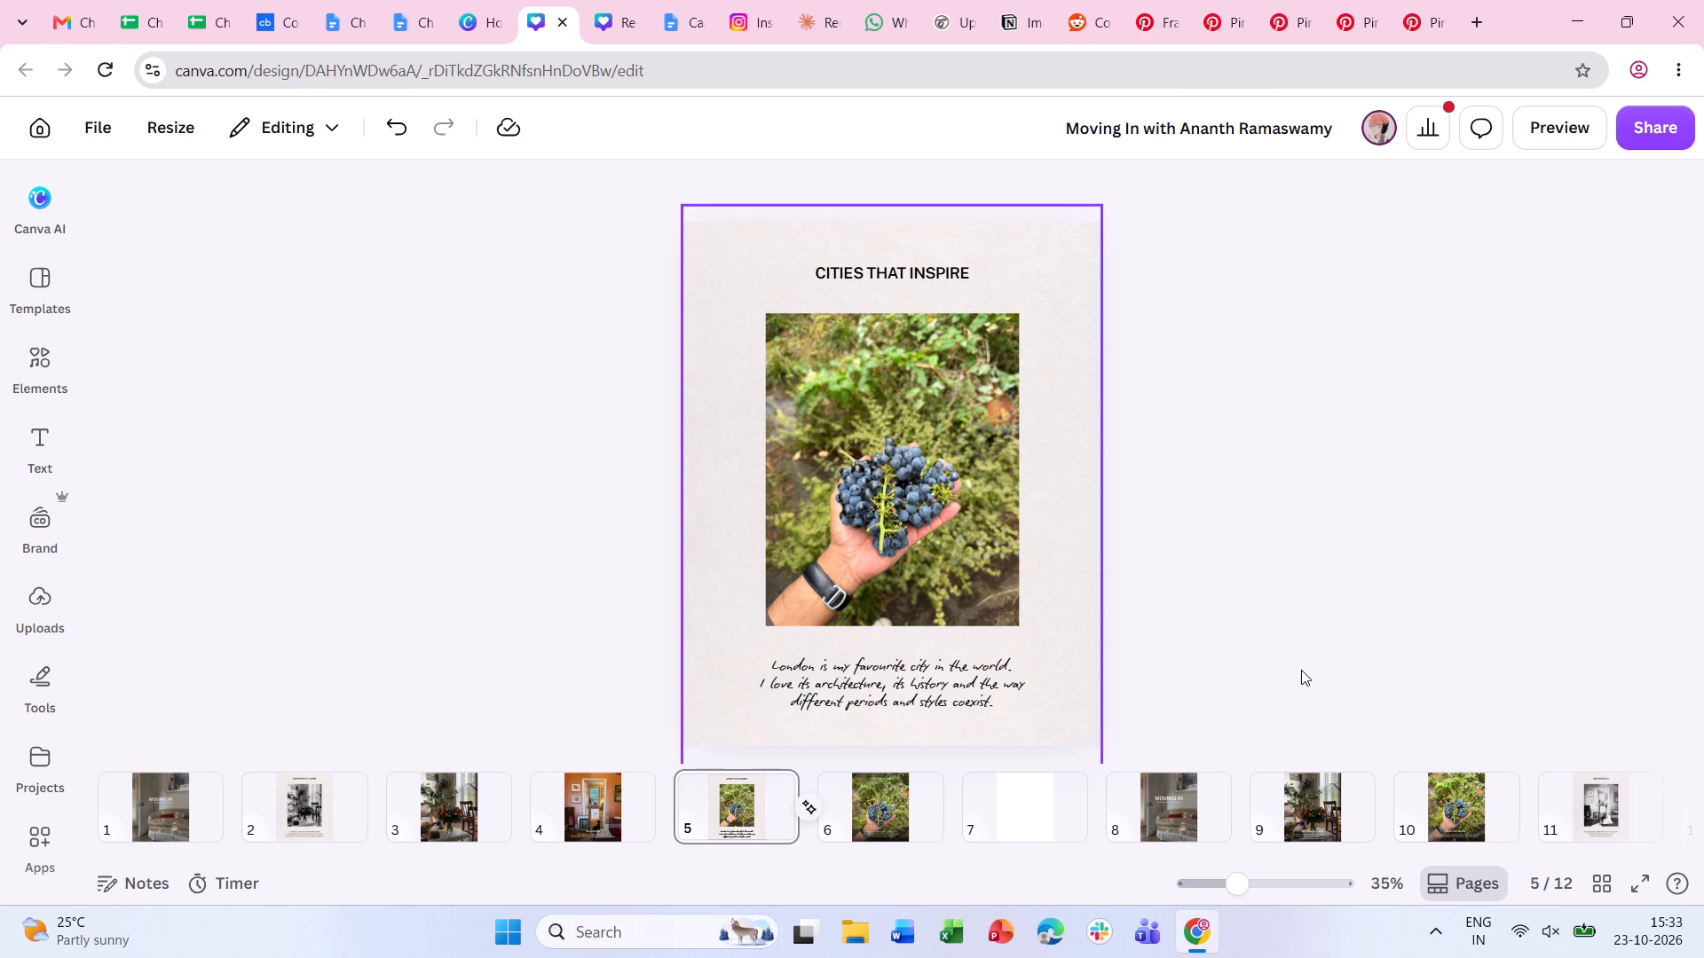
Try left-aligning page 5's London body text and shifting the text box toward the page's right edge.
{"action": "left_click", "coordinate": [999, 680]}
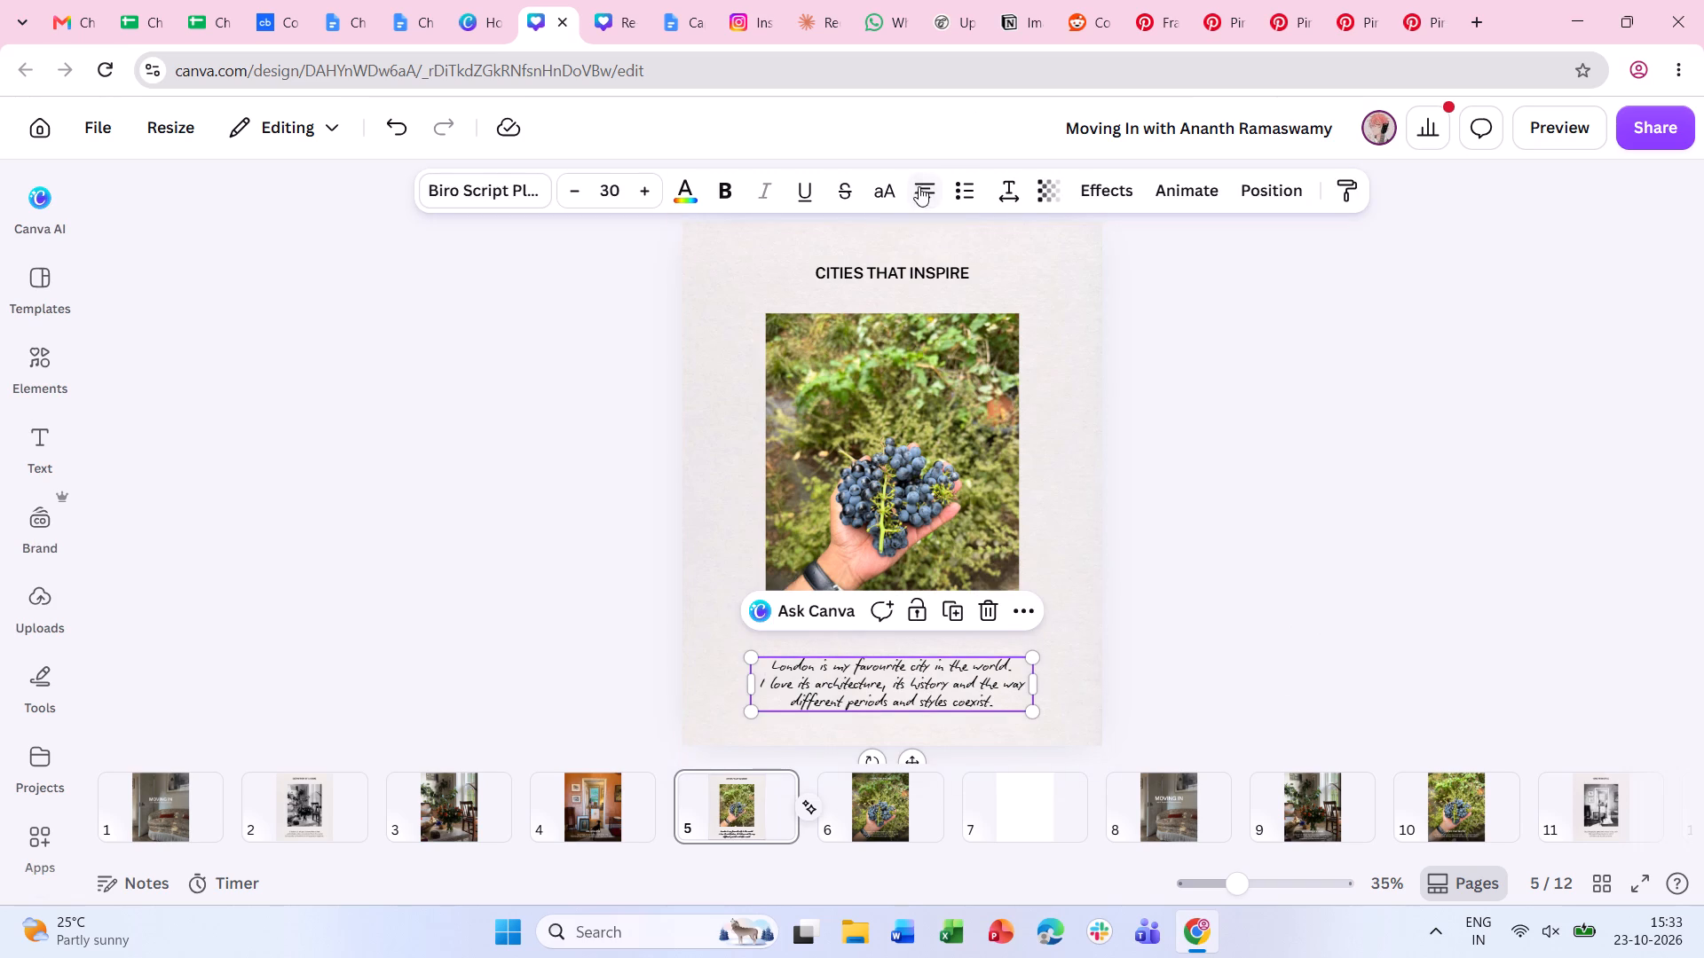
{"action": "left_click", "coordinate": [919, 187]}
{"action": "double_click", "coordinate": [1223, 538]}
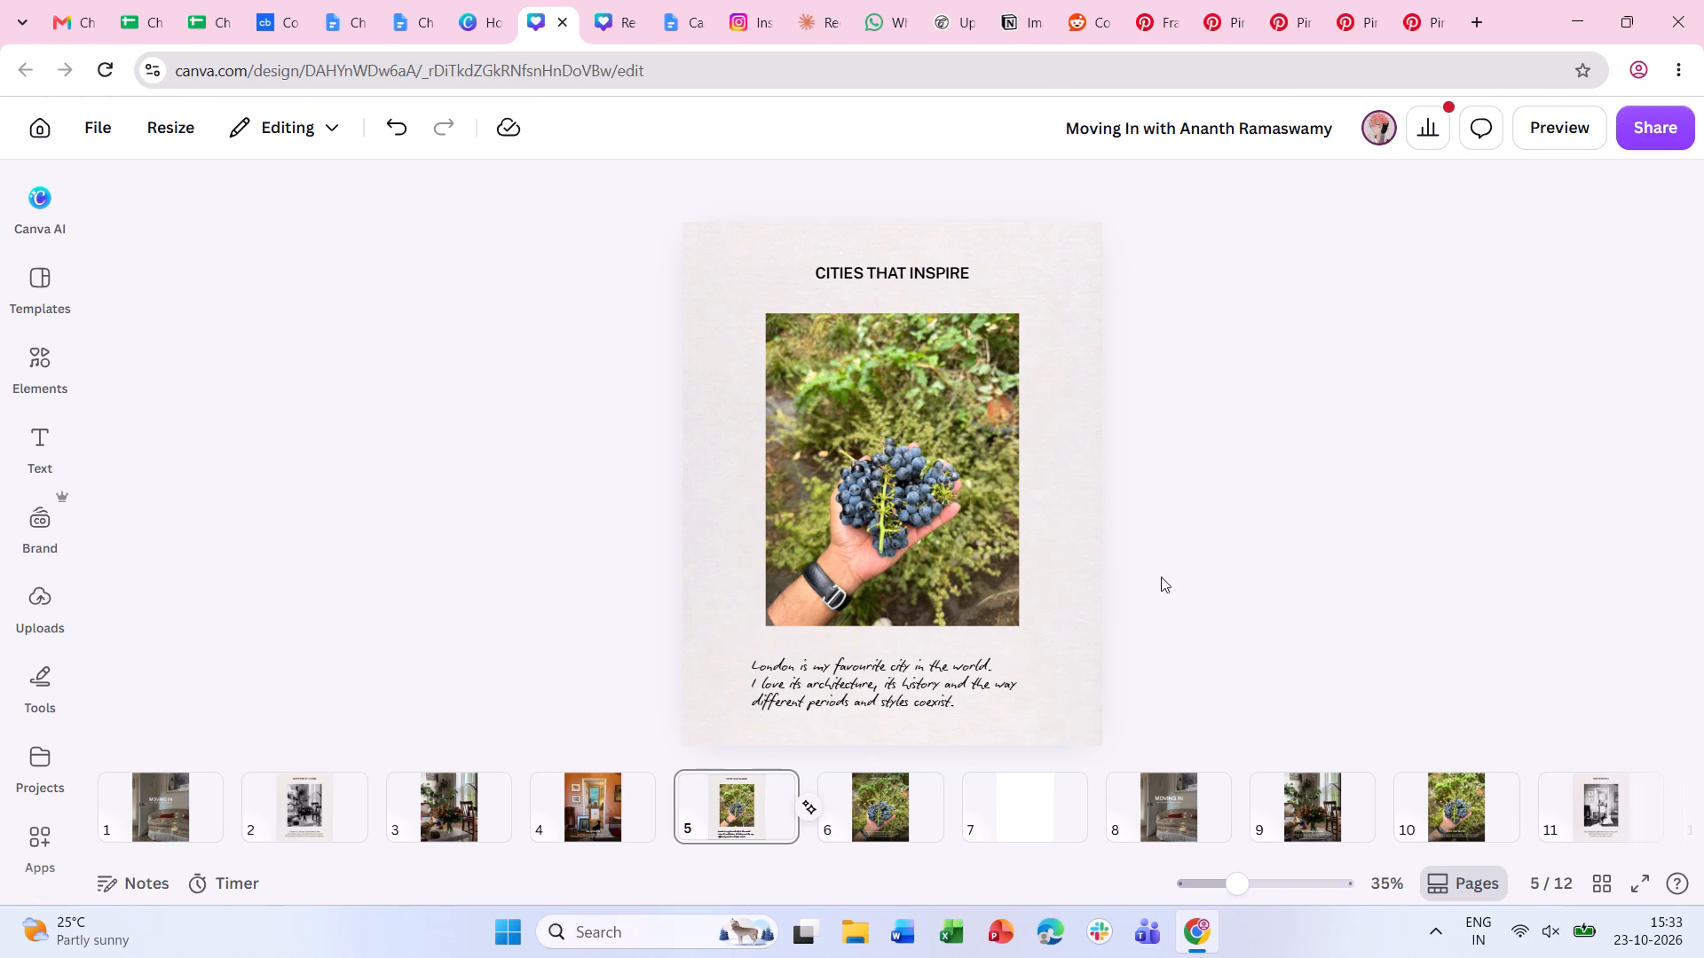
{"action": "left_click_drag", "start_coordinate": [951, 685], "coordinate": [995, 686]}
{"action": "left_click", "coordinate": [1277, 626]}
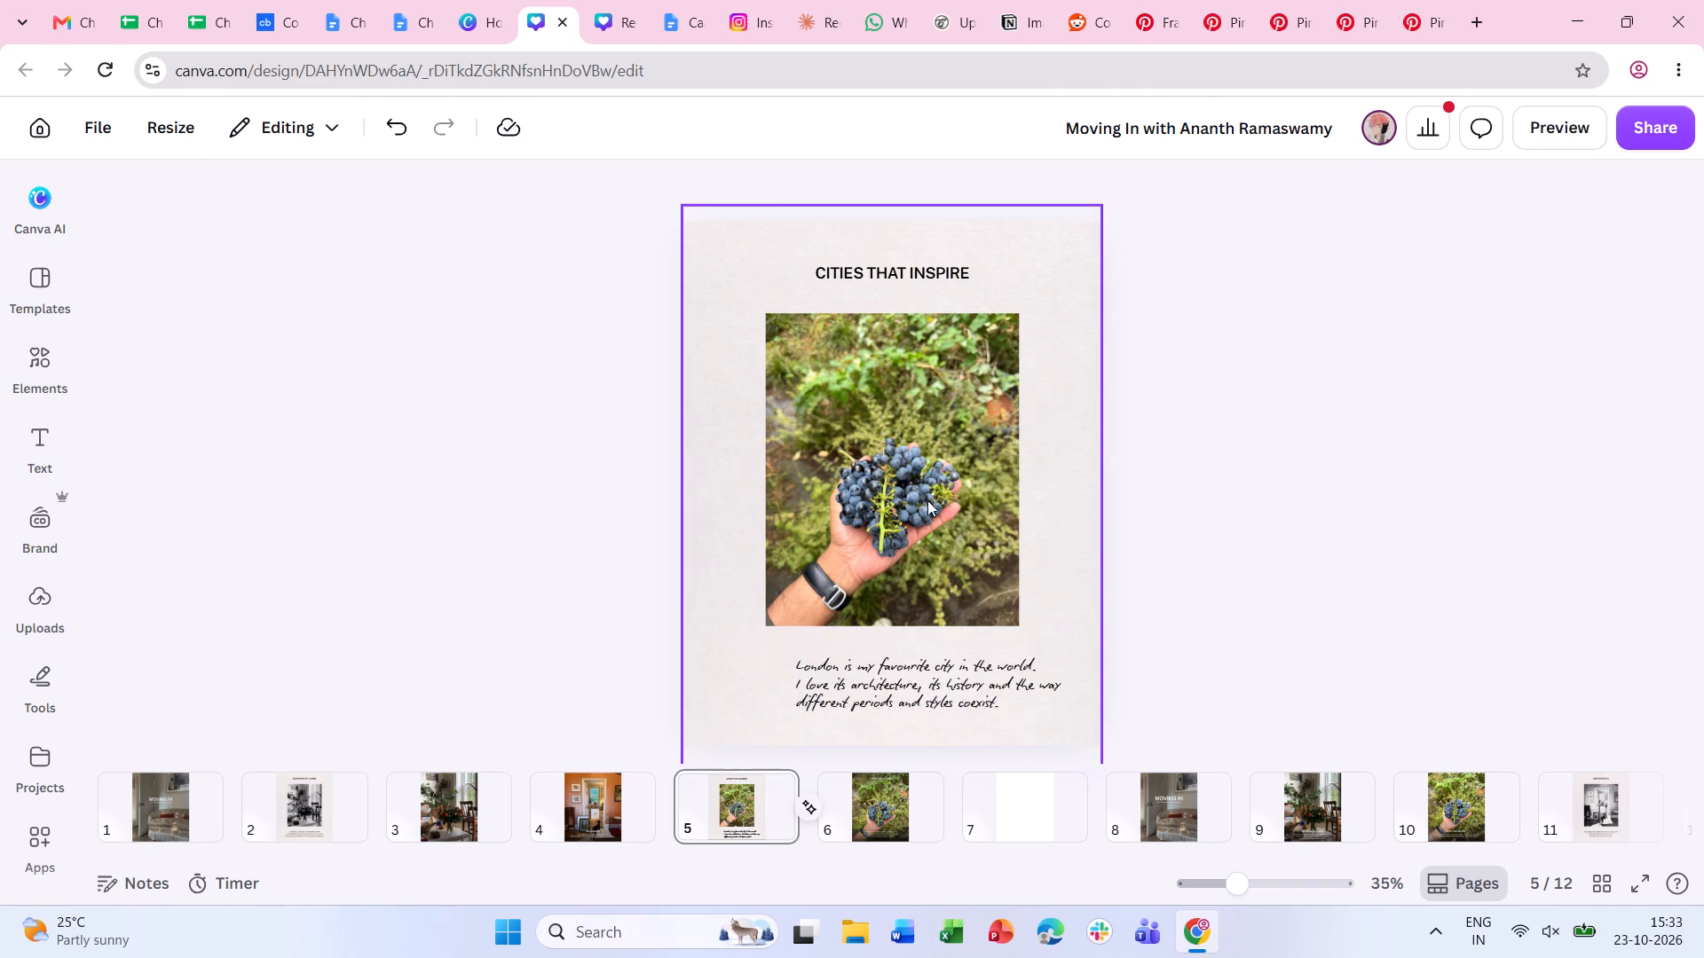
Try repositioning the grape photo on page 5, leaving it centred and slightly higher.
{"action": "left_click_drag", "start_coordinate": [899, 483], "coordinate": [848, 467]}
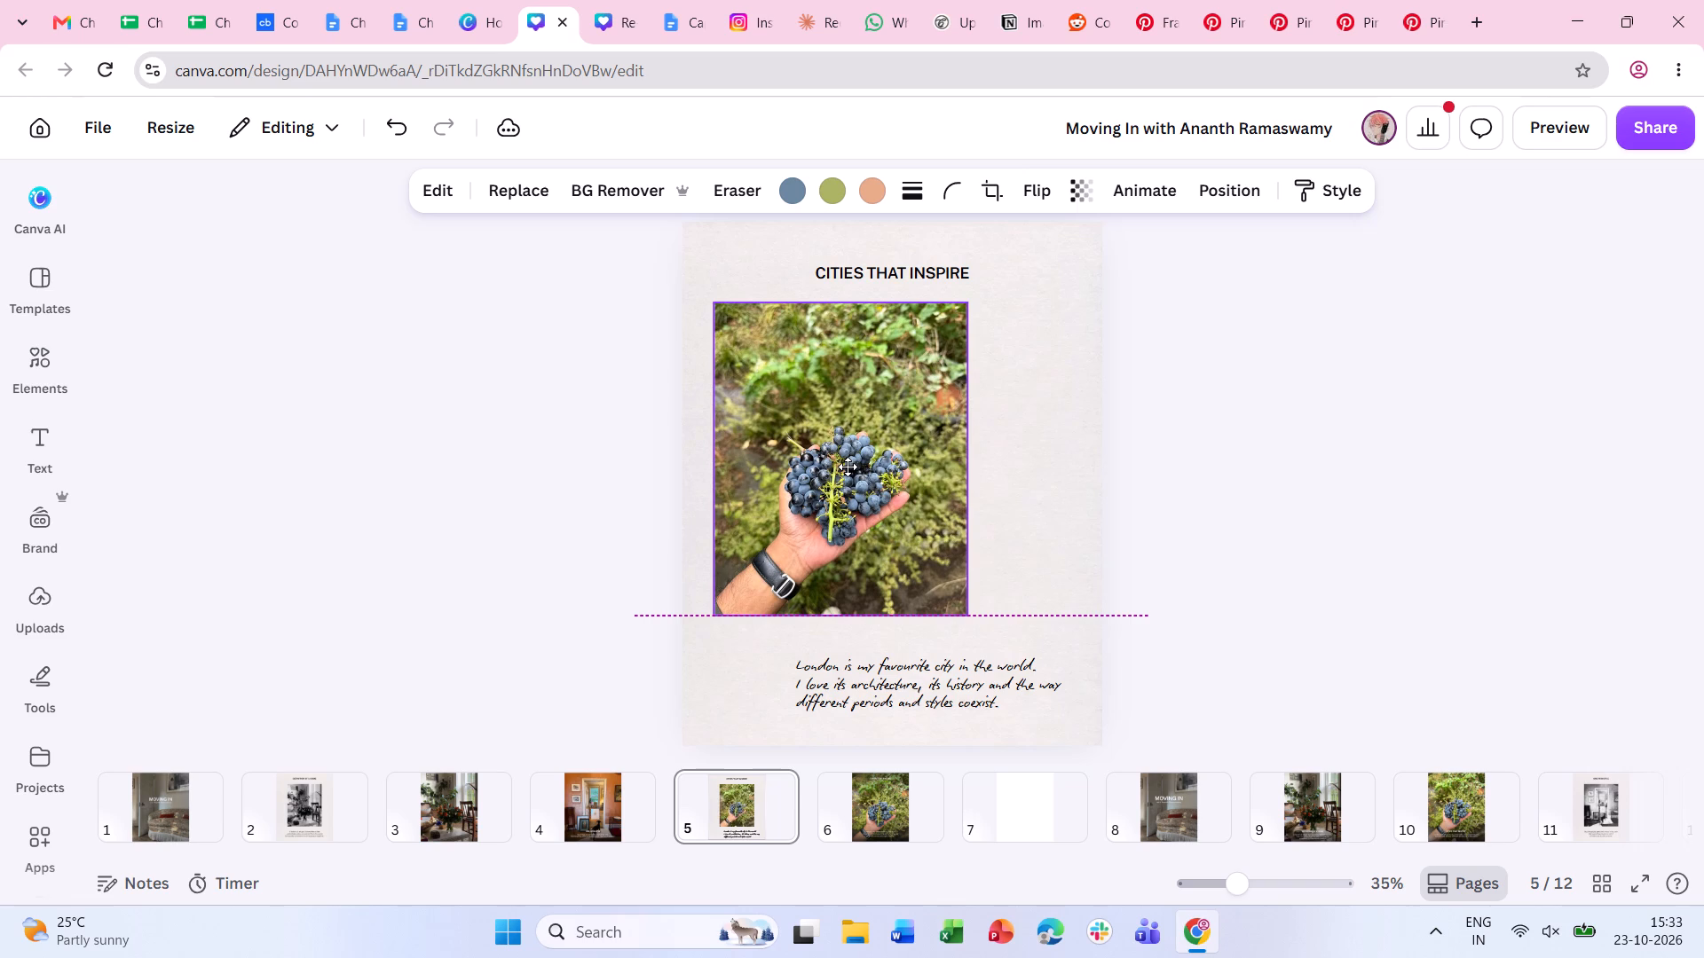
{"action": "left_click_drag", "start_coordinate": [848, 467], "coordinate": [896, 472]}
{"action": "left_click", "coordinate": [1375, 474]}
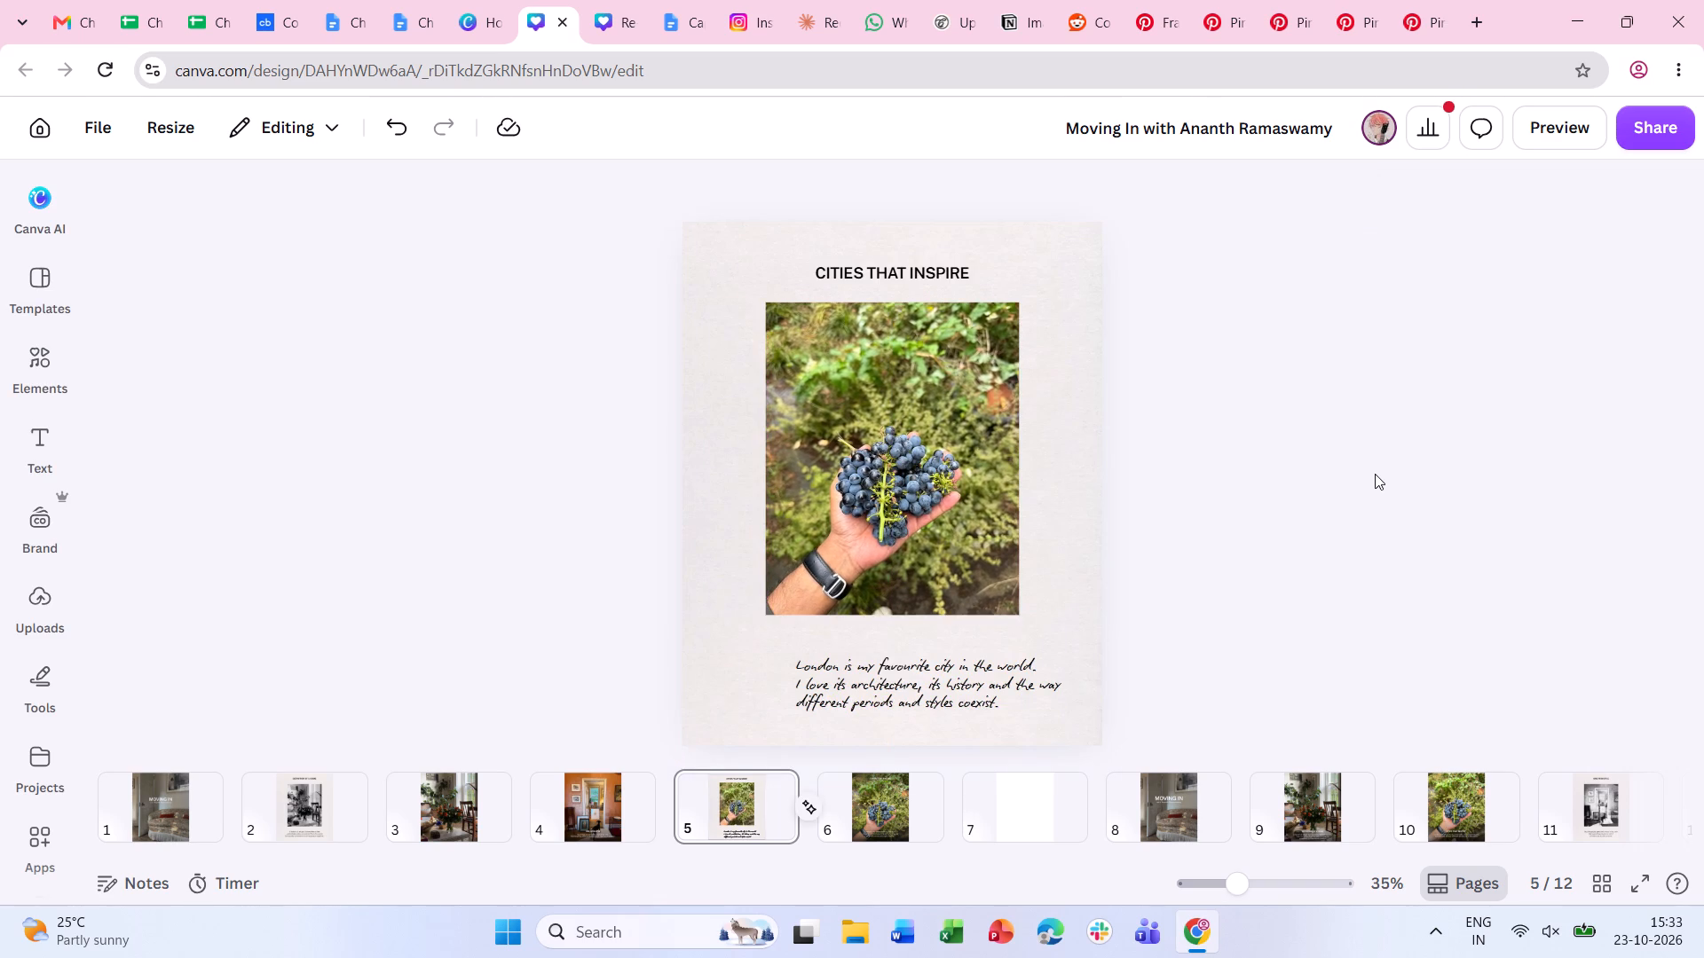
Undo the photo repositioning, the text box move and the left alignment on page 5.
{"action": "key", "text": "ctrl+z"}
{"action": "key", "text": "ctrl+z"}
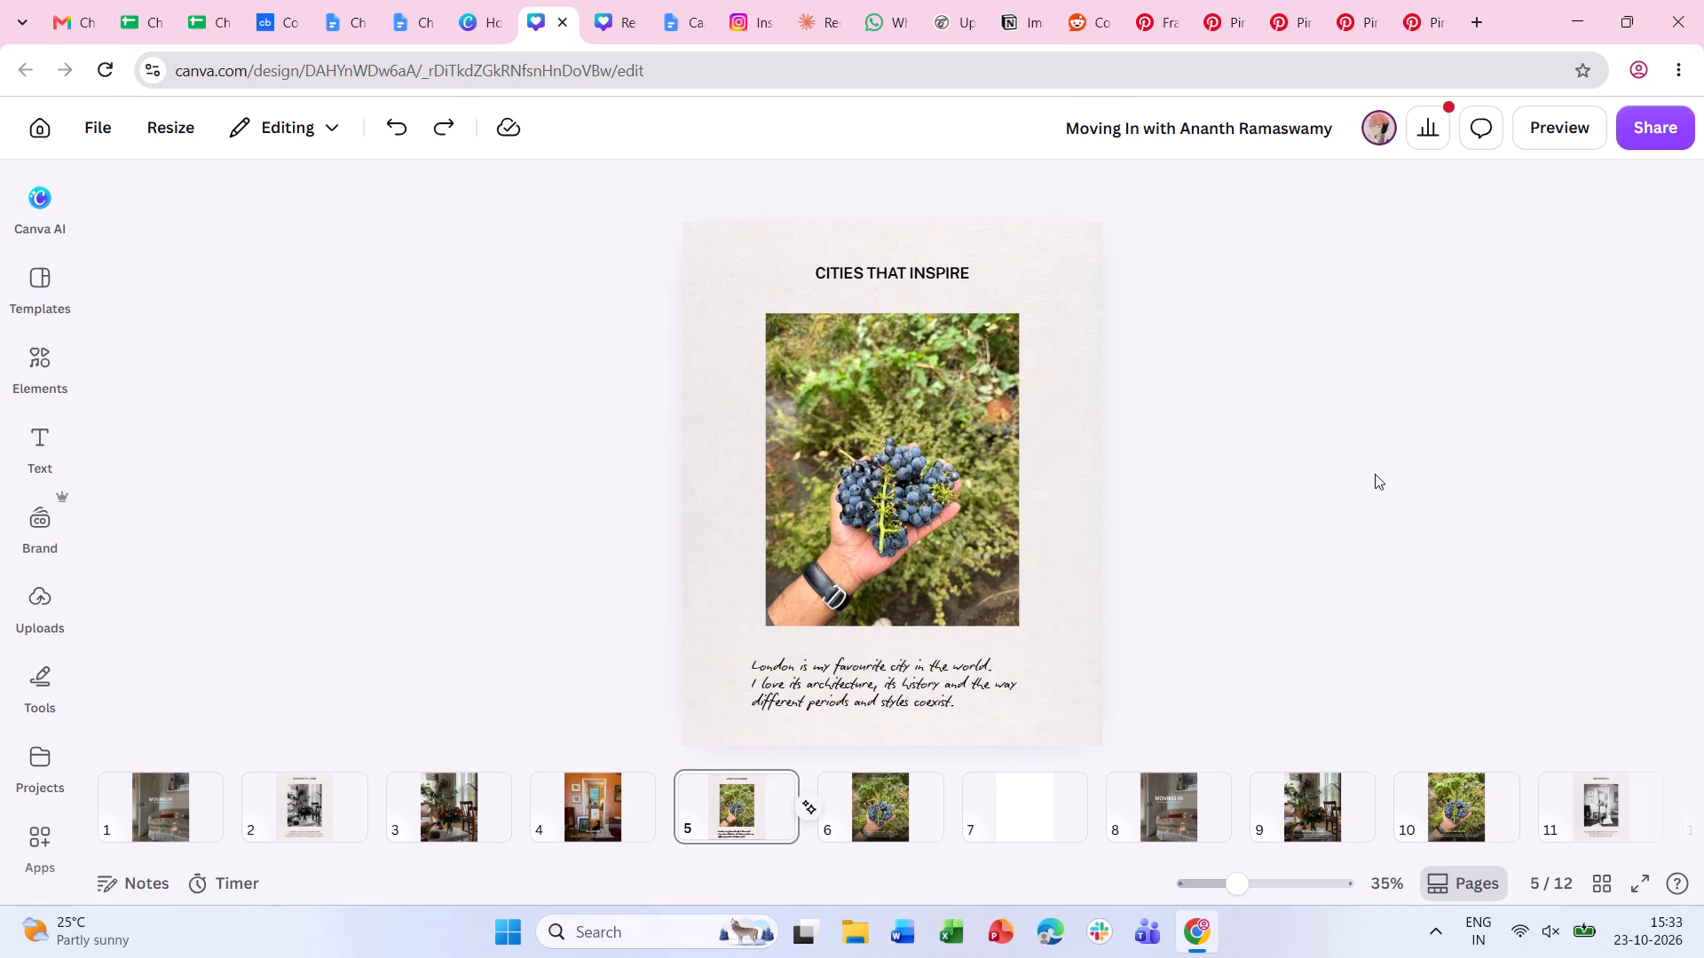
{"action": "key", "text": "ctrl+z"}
Restyle page 6's London body text in Biro Script Plus at size 30.
{"action": "left_click", "coordinate": [854, 806]}
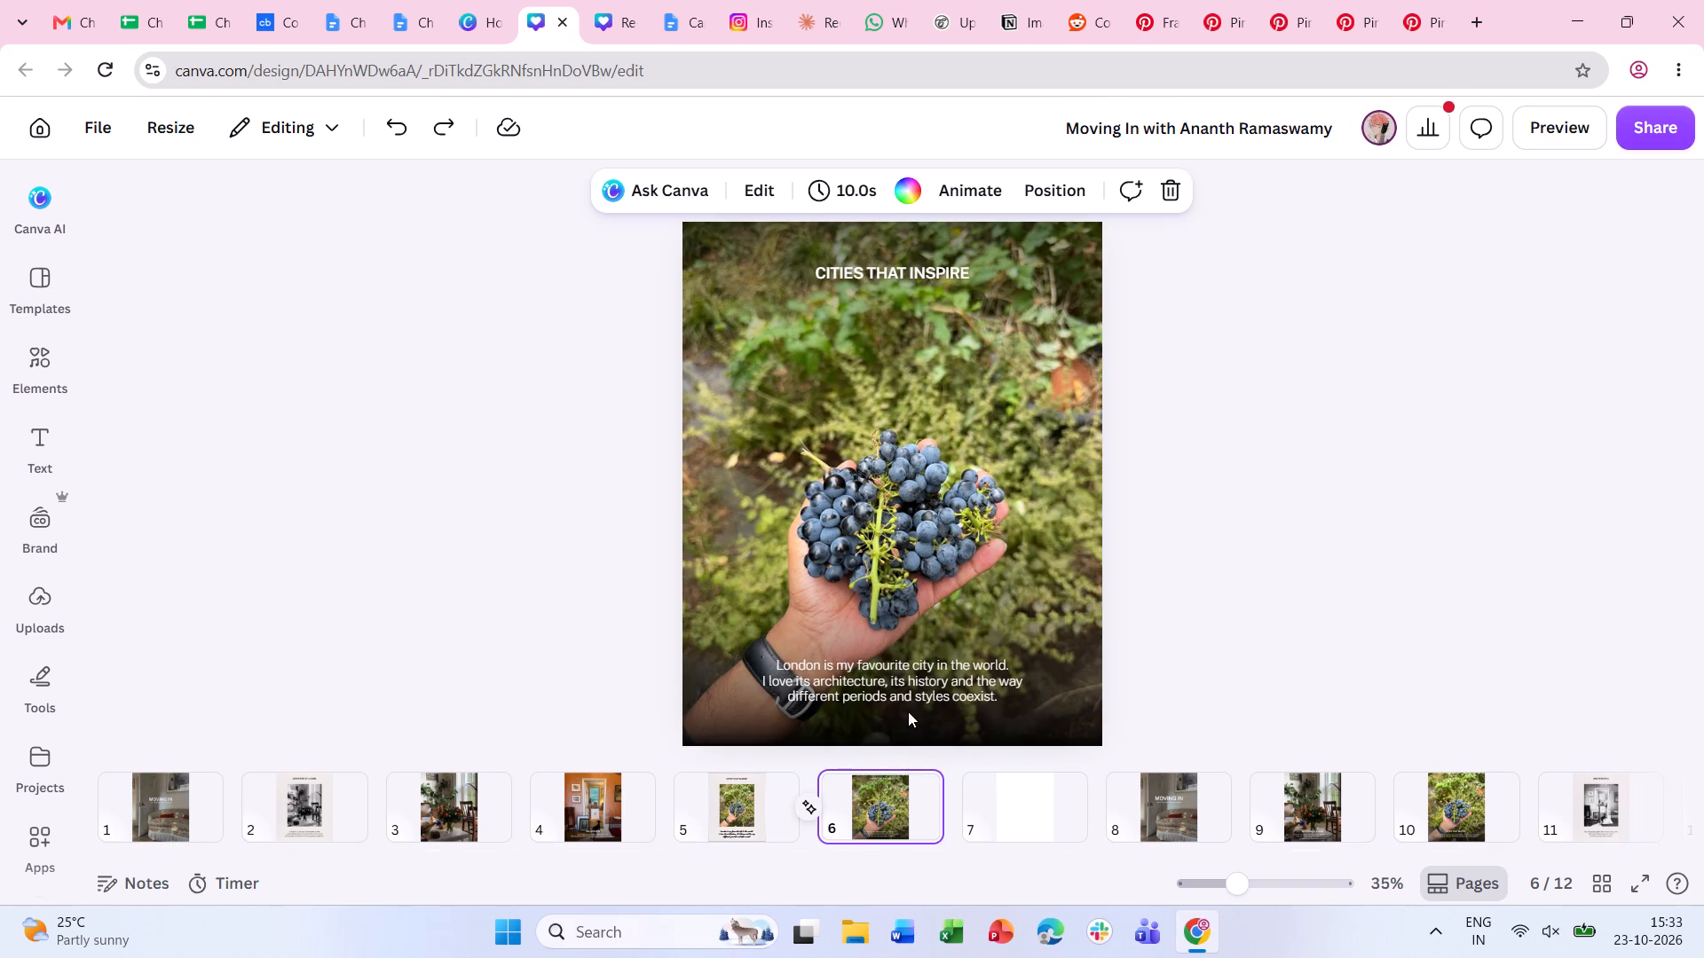
{"action": "left_click", "coordinate": [910, 698]}
{"action": "left_click", "coordinate": [462, 192]}
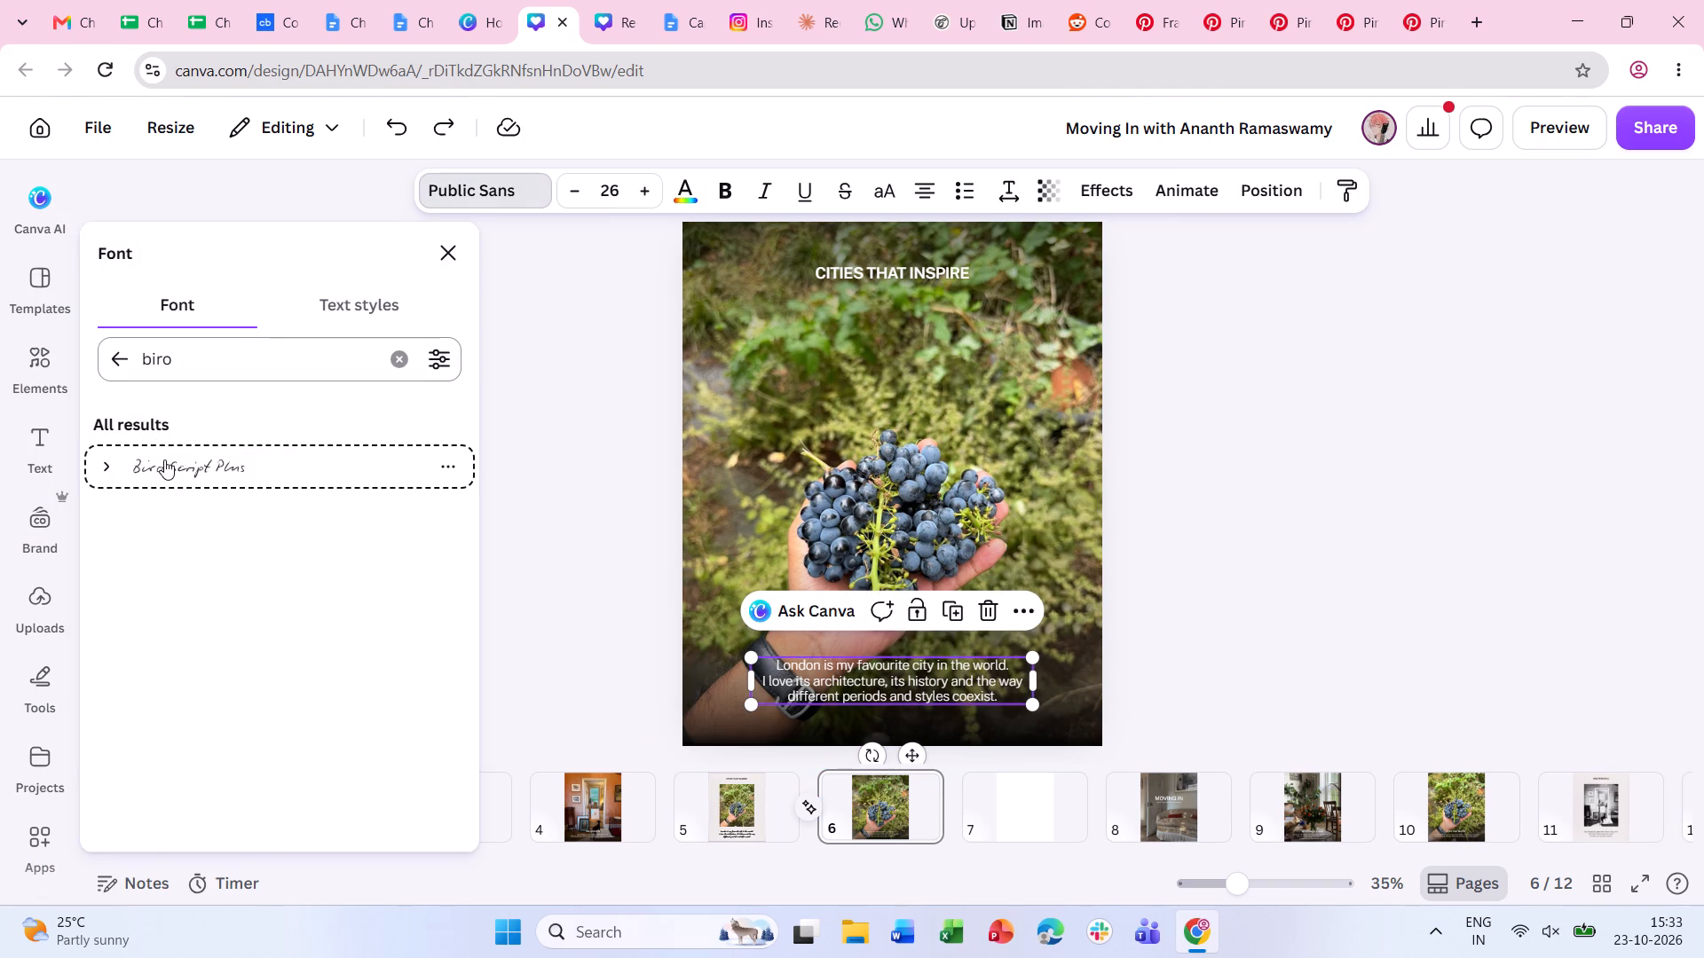
{"action": "left_click", "coordinate": [164, 459]}
{"action": "triple_click", "coordinate": [643, 179]}
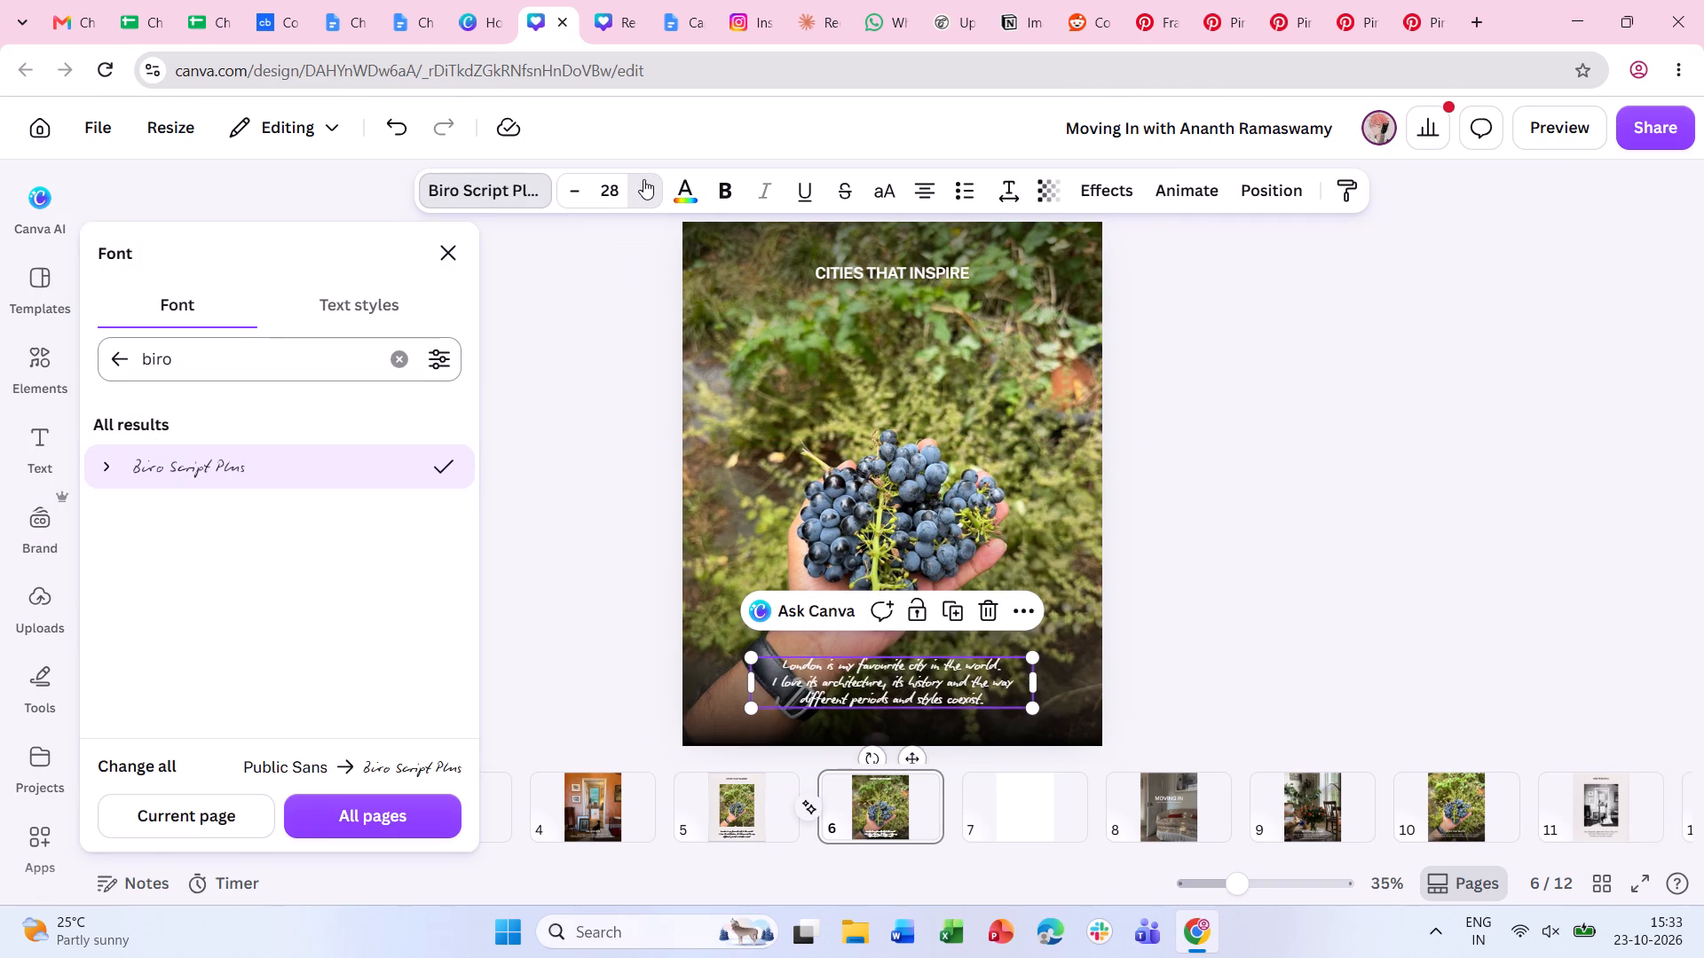
{"action": "left_click", "coordinate": [643, 179]}
{"action": "double_click", "coordinate": [1356, 668]}
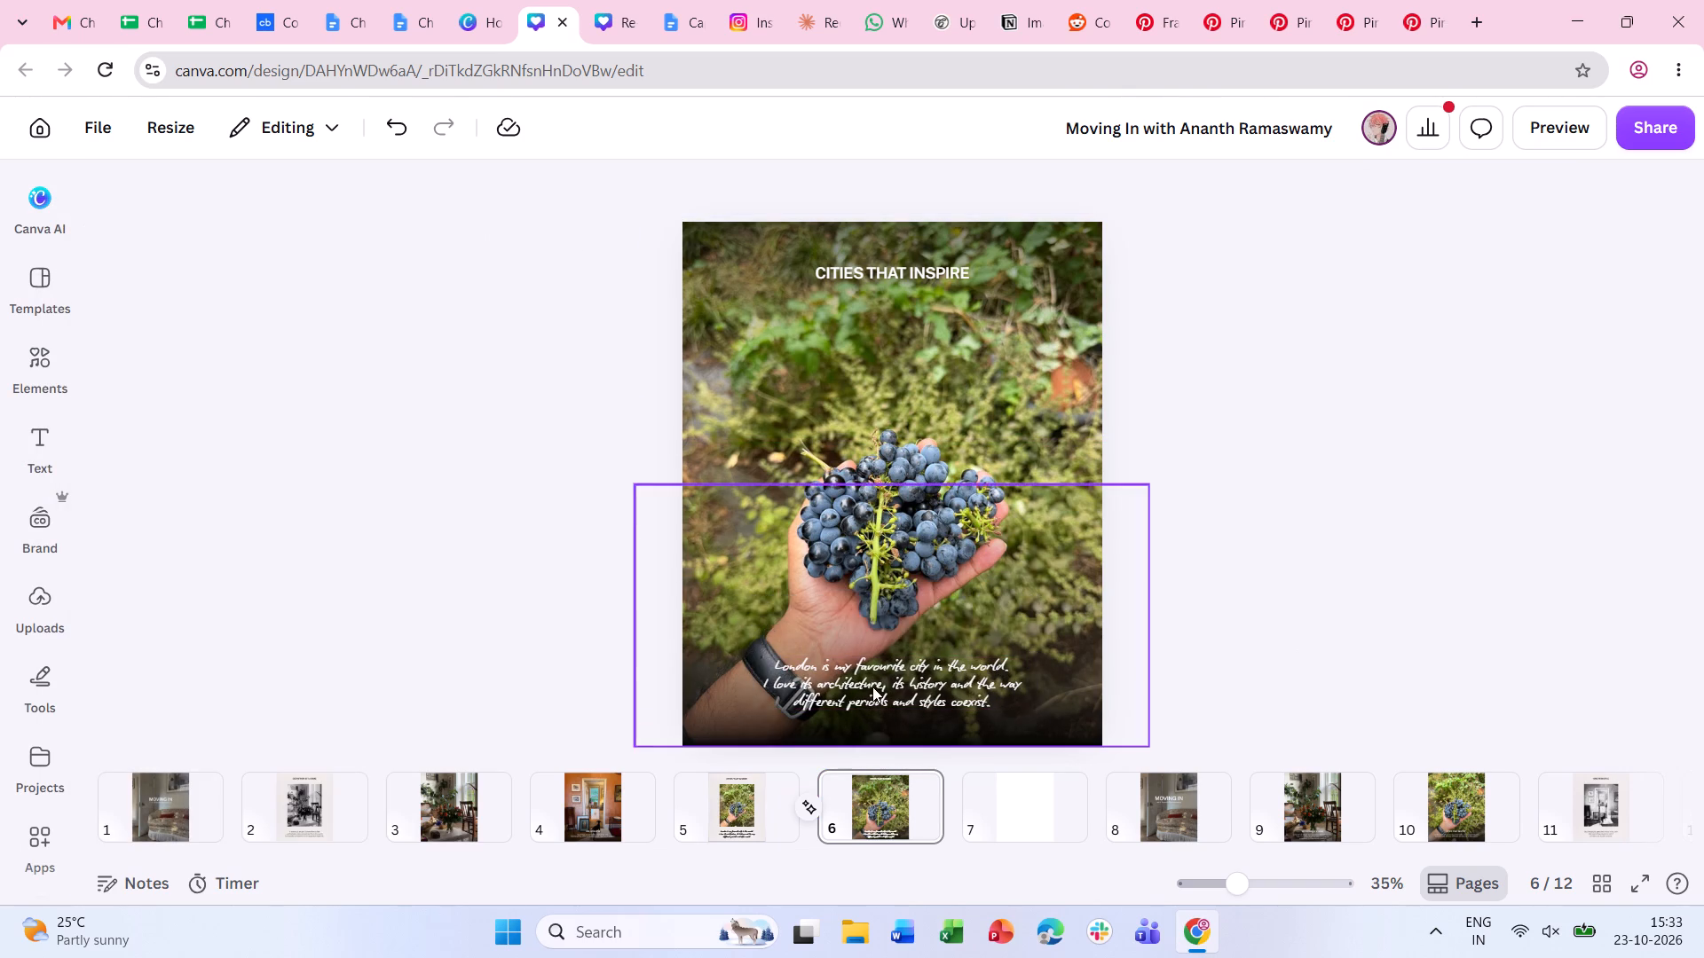
Compare with page 5's London text and set the letter spacing of page 6's London body text to -10.
{"action": "left_click", "coordinate": [872, 687]}
{"action": "left_click", "coordinate": [738, 821]}
{"action": "left_click", "coordinate": [894, 701]}
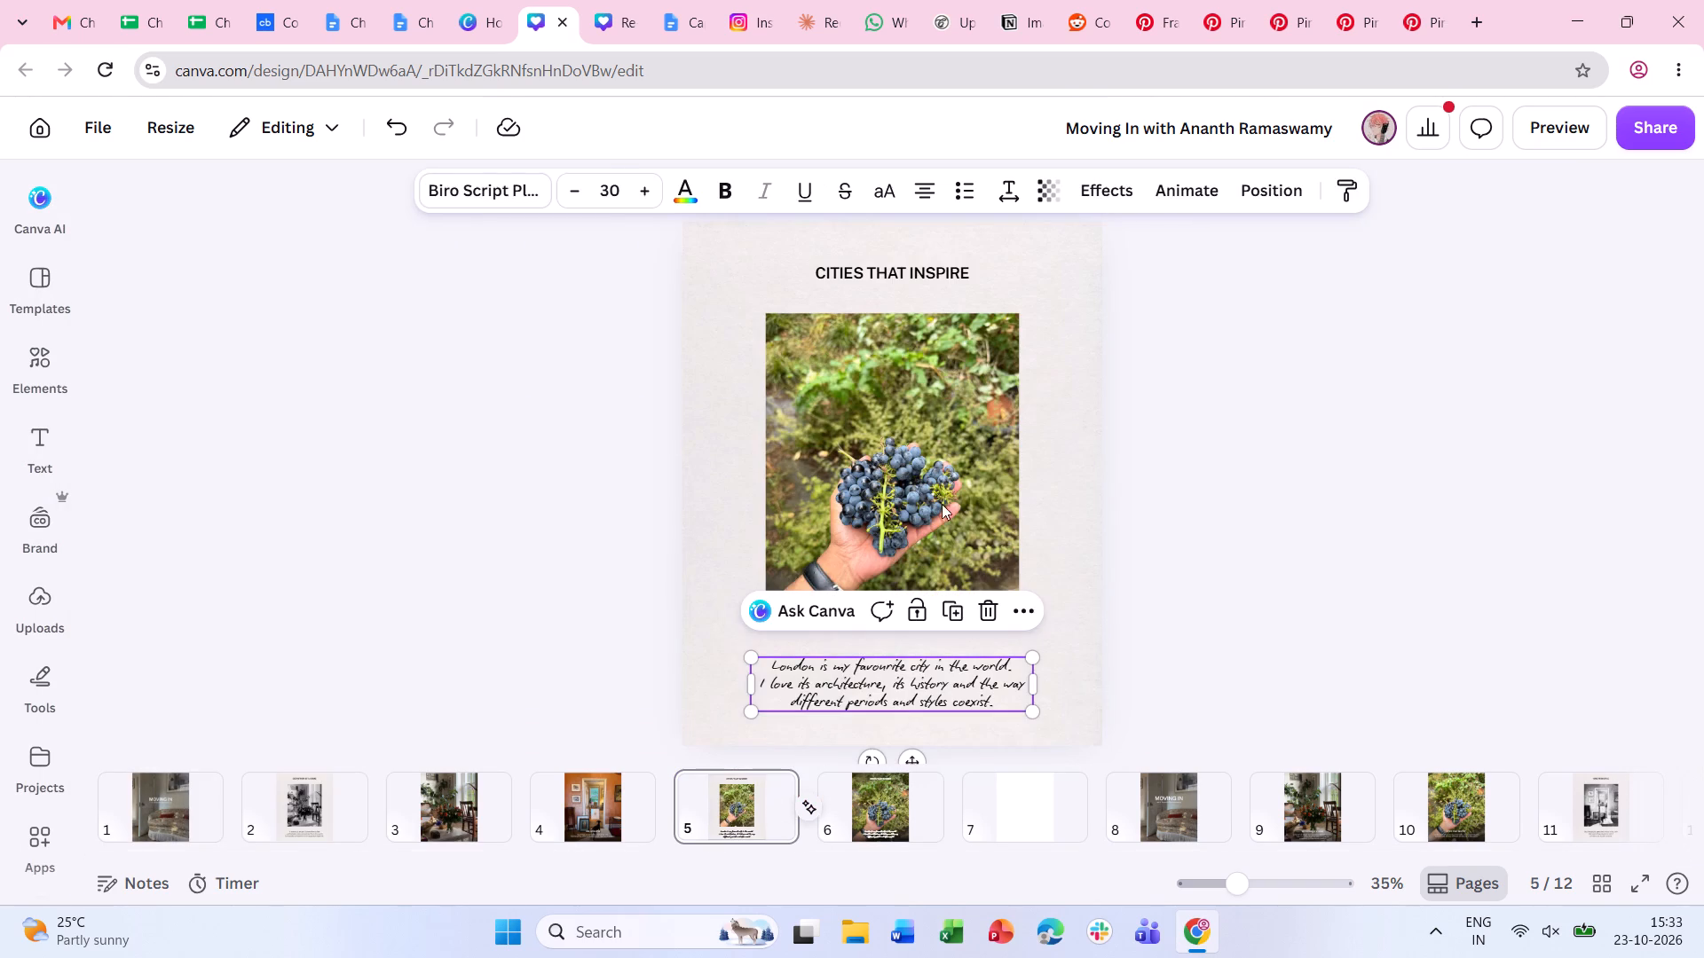
{"action": "left_click", "coordinate": [996, 185]}
{"action": "left_click", "coordinate": [894, 830]}
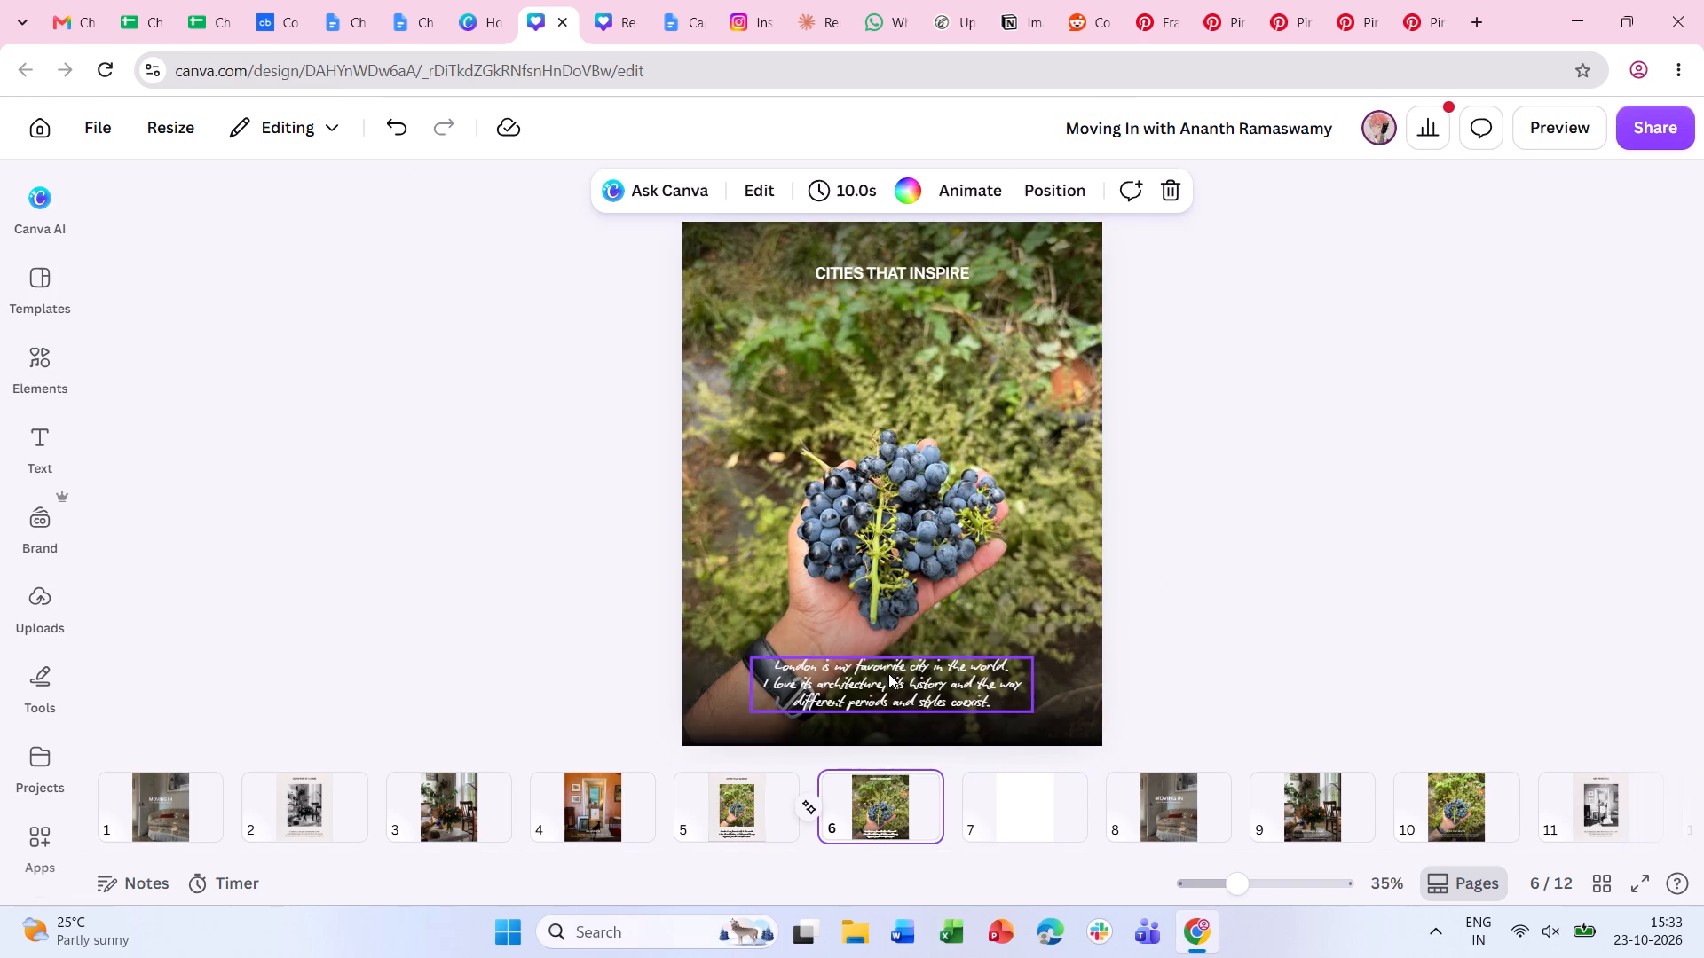
{"action": "left_click", "coordinate": [888, 670]}
{"action": "left_click", "coordinate": [1015, 192]}
{"action": "left_click", "coordinate": [1124, 271]}
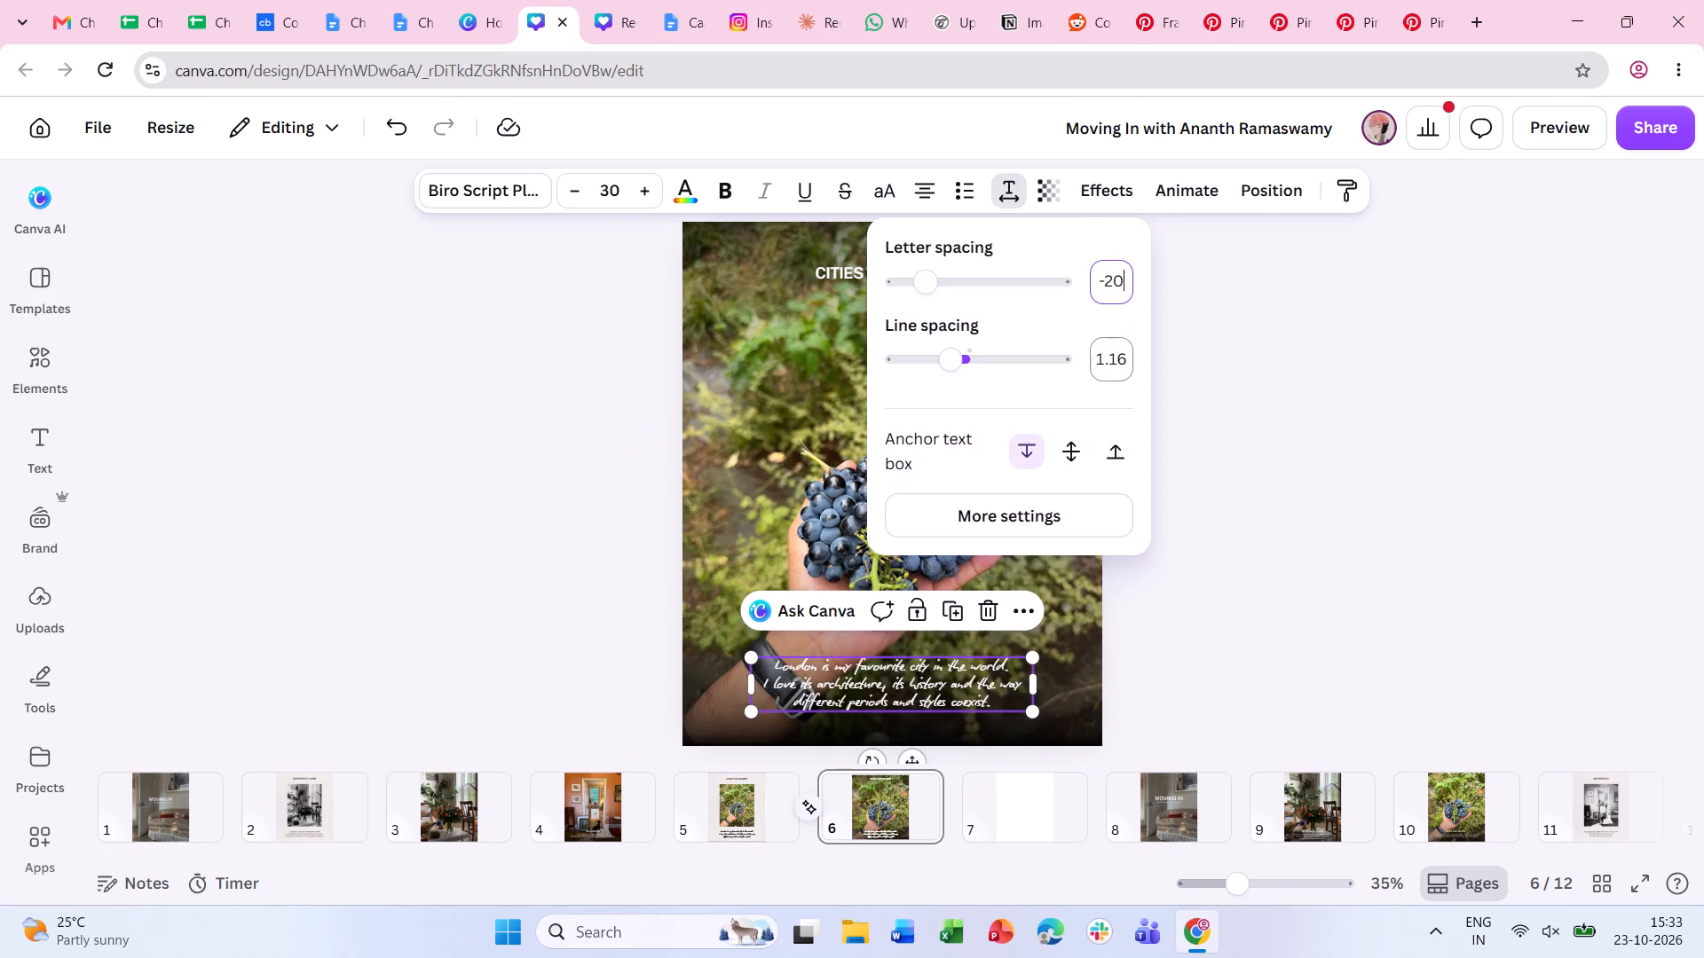
{"action": "type", "text": "-10"}
{"action": "key", "text": "Return"}
{"action": "double_click", "coordinate": [1321, 520]}
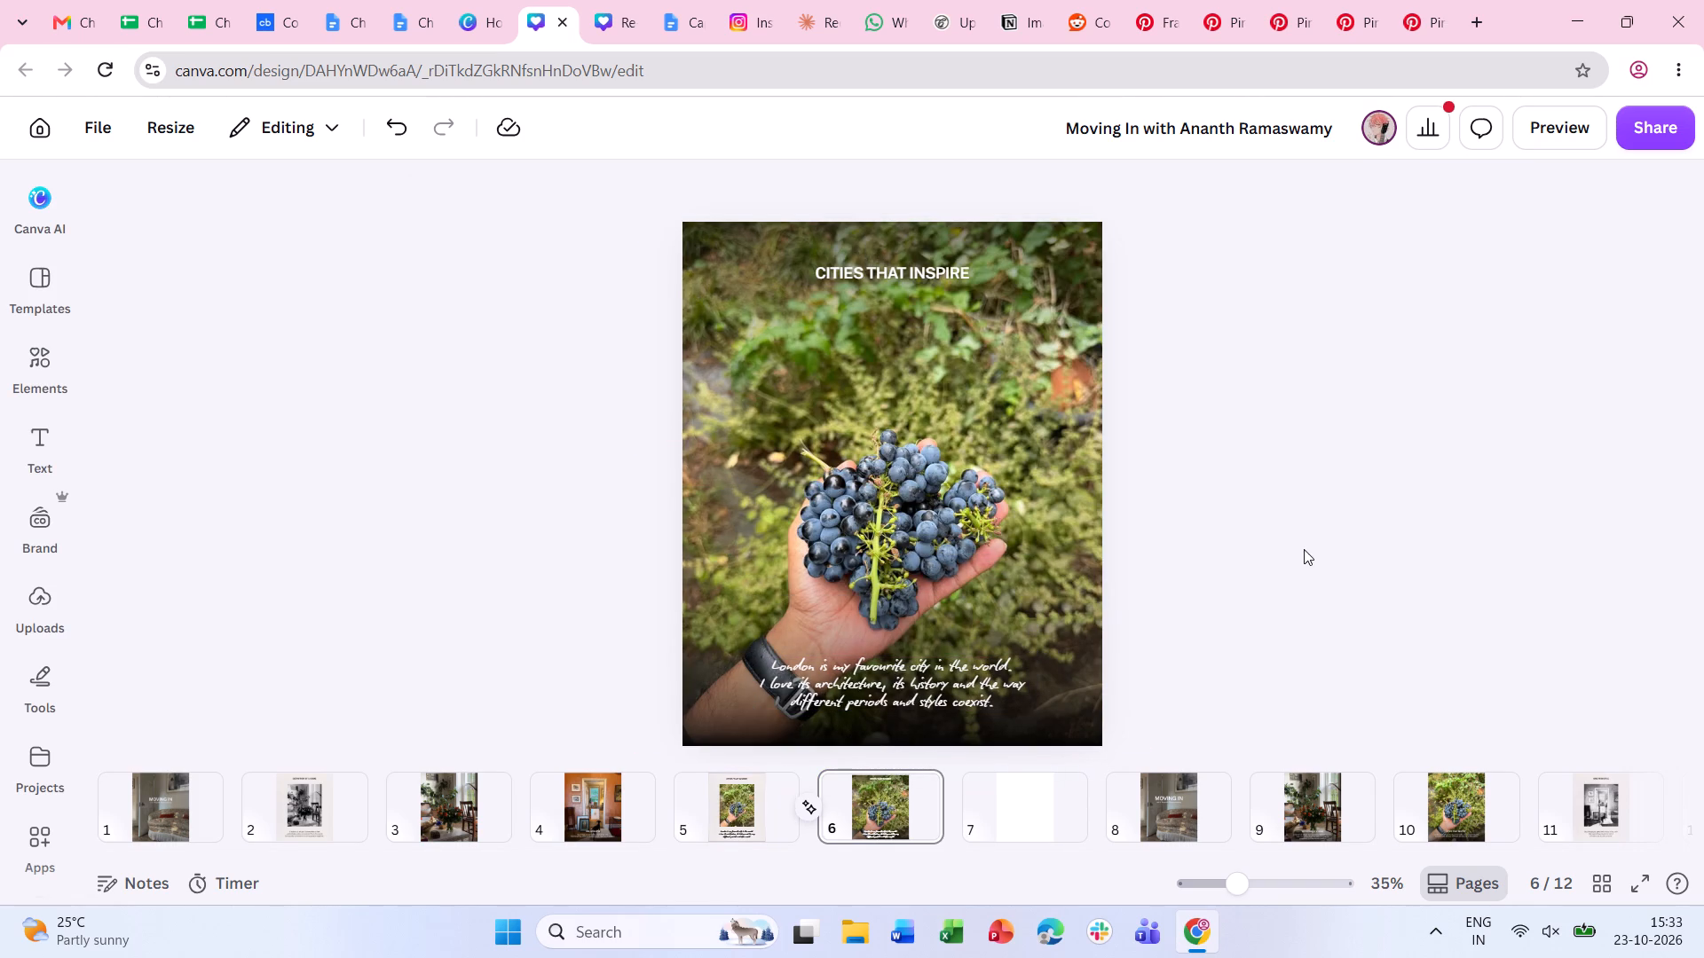
Crop page 6's background grape photo so the image sits higher within its frame.
{"action": "left_click", "coordinate": [945, 456]}
{"action": "left_click", "coordinate": [985, 185]}
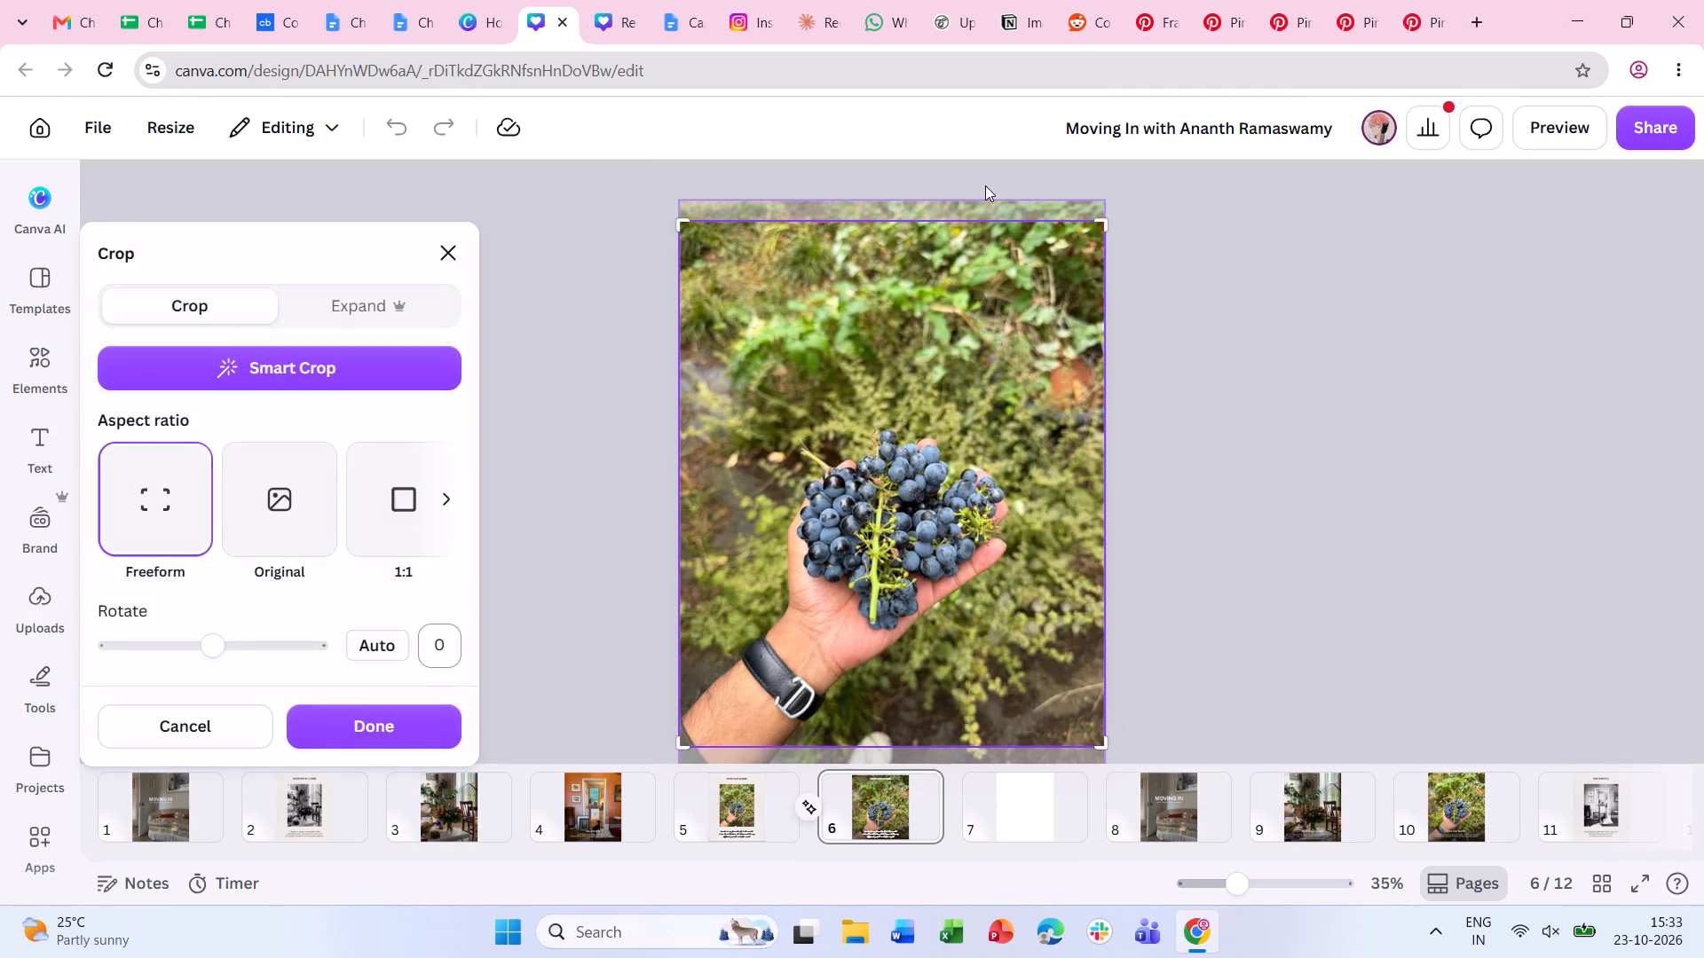
{"action": "left_click_drag", "start_coordinate": [965, 526], "coordinate": [966, 462]}
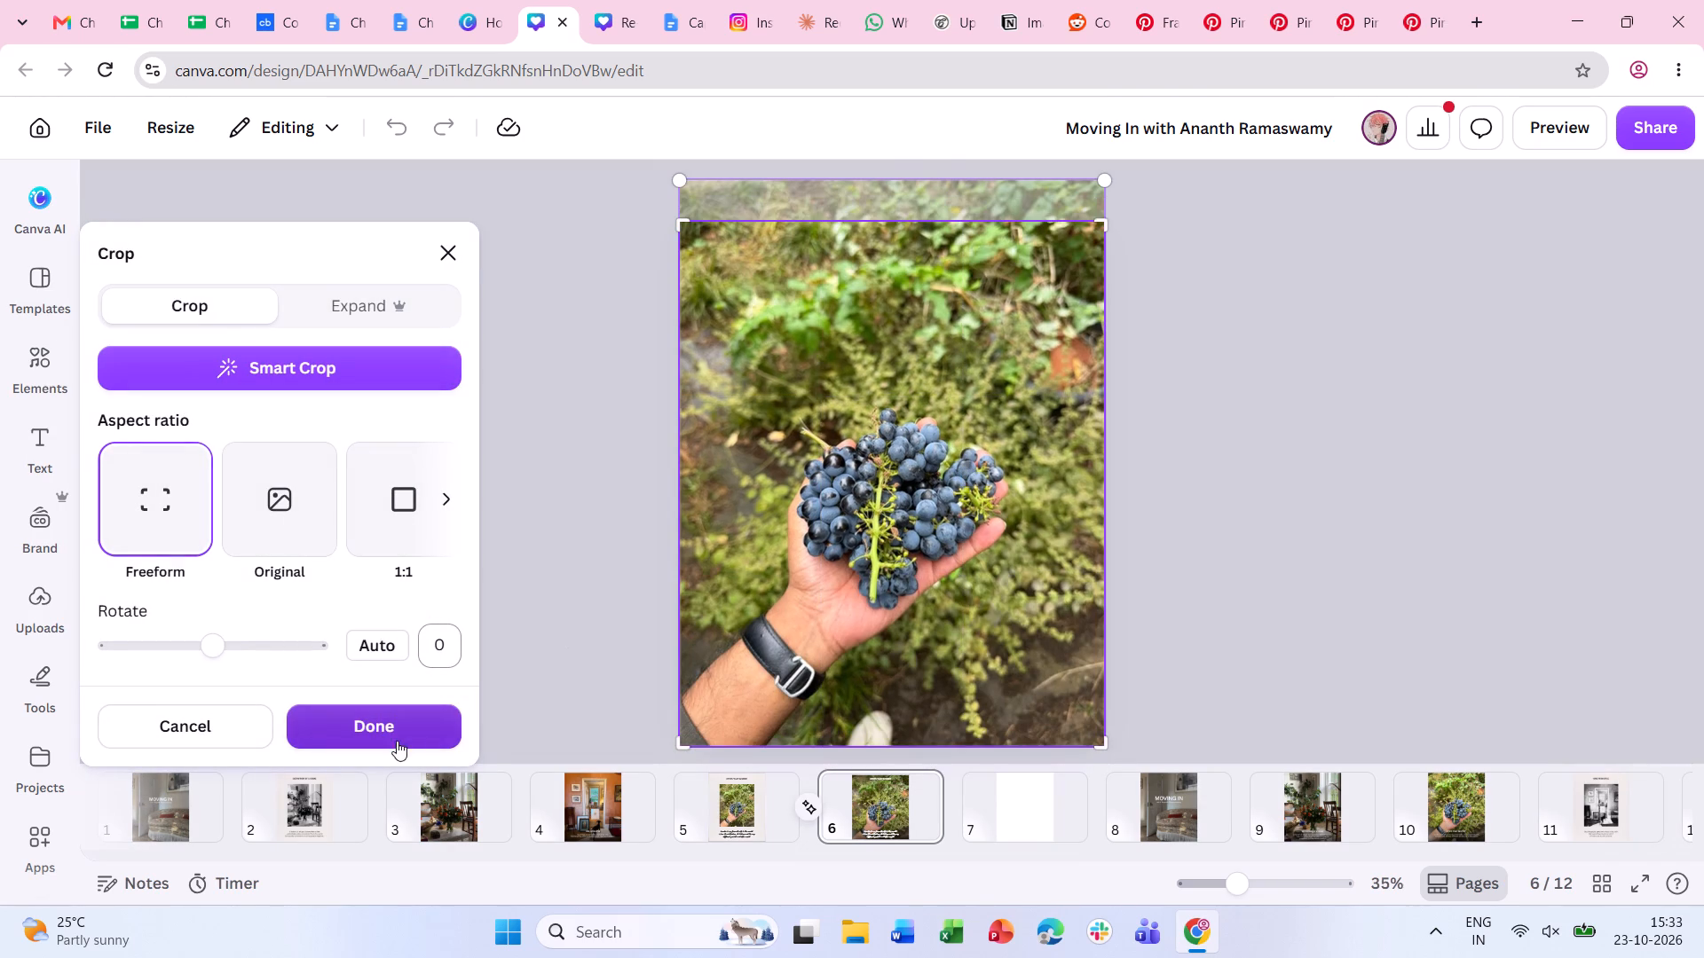
{"action": "left_click", "coordinate": [397, 731]}
{"action": "double_click", "coordinate": [1337, 566]}
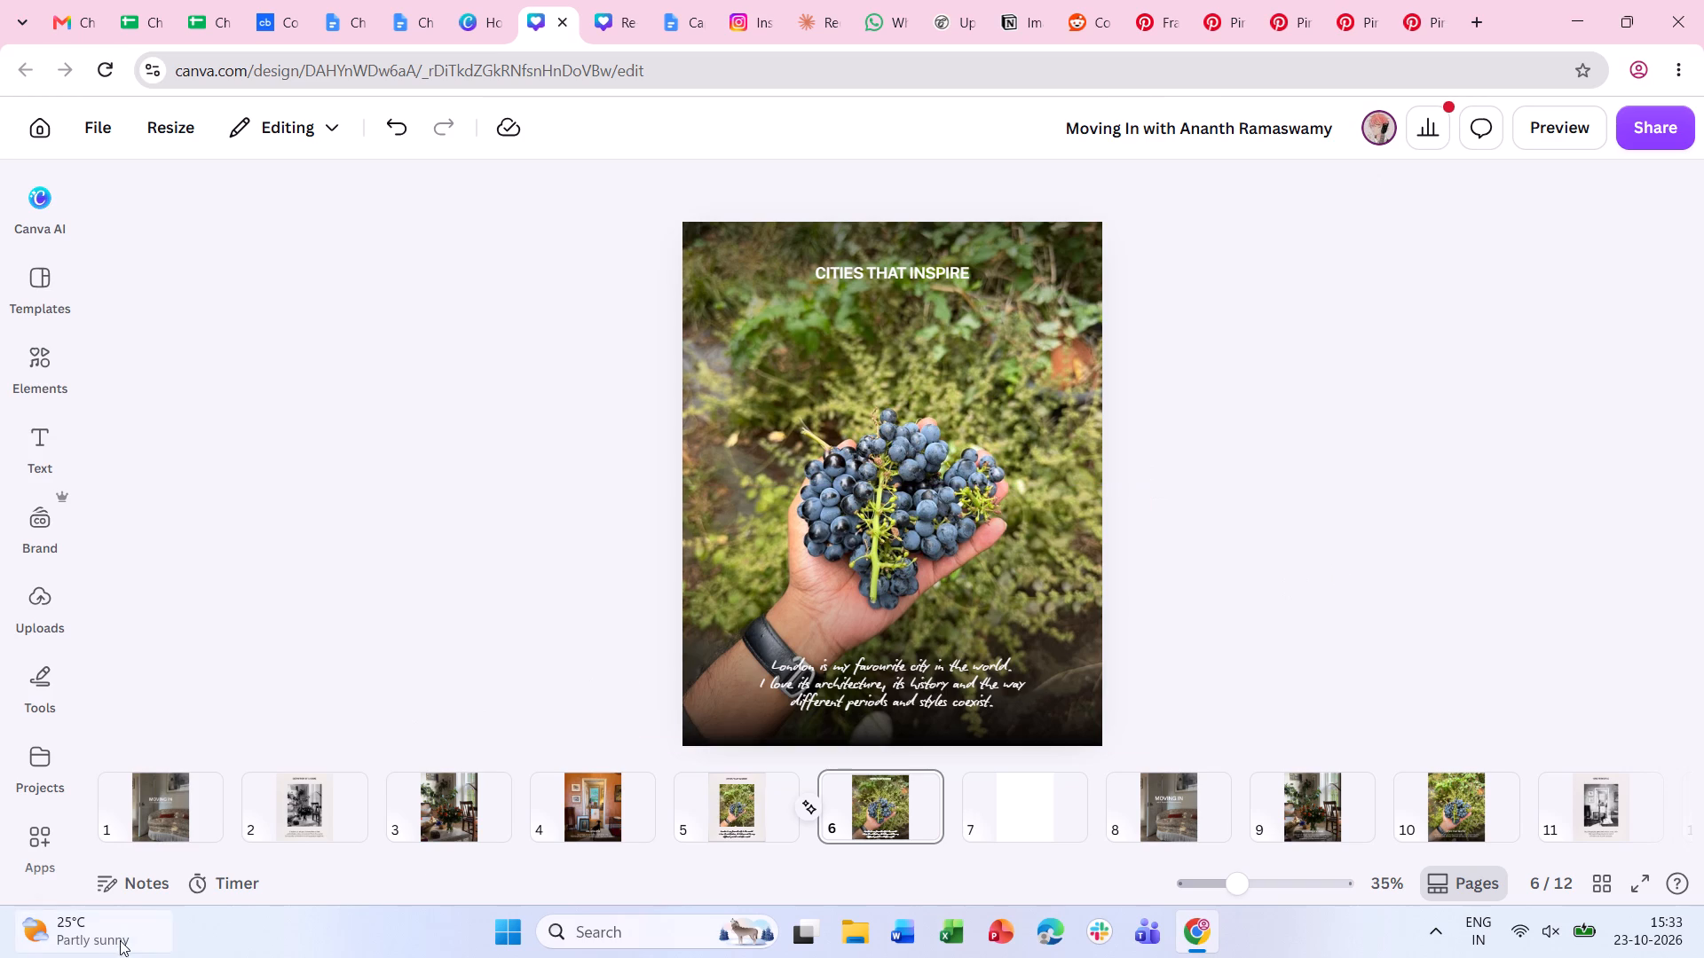
Restyle page 2's "A home is a refuge" body text in Biro Script Plus at size 30.
{"action": "left_click", "coordinate": [310, 821]}
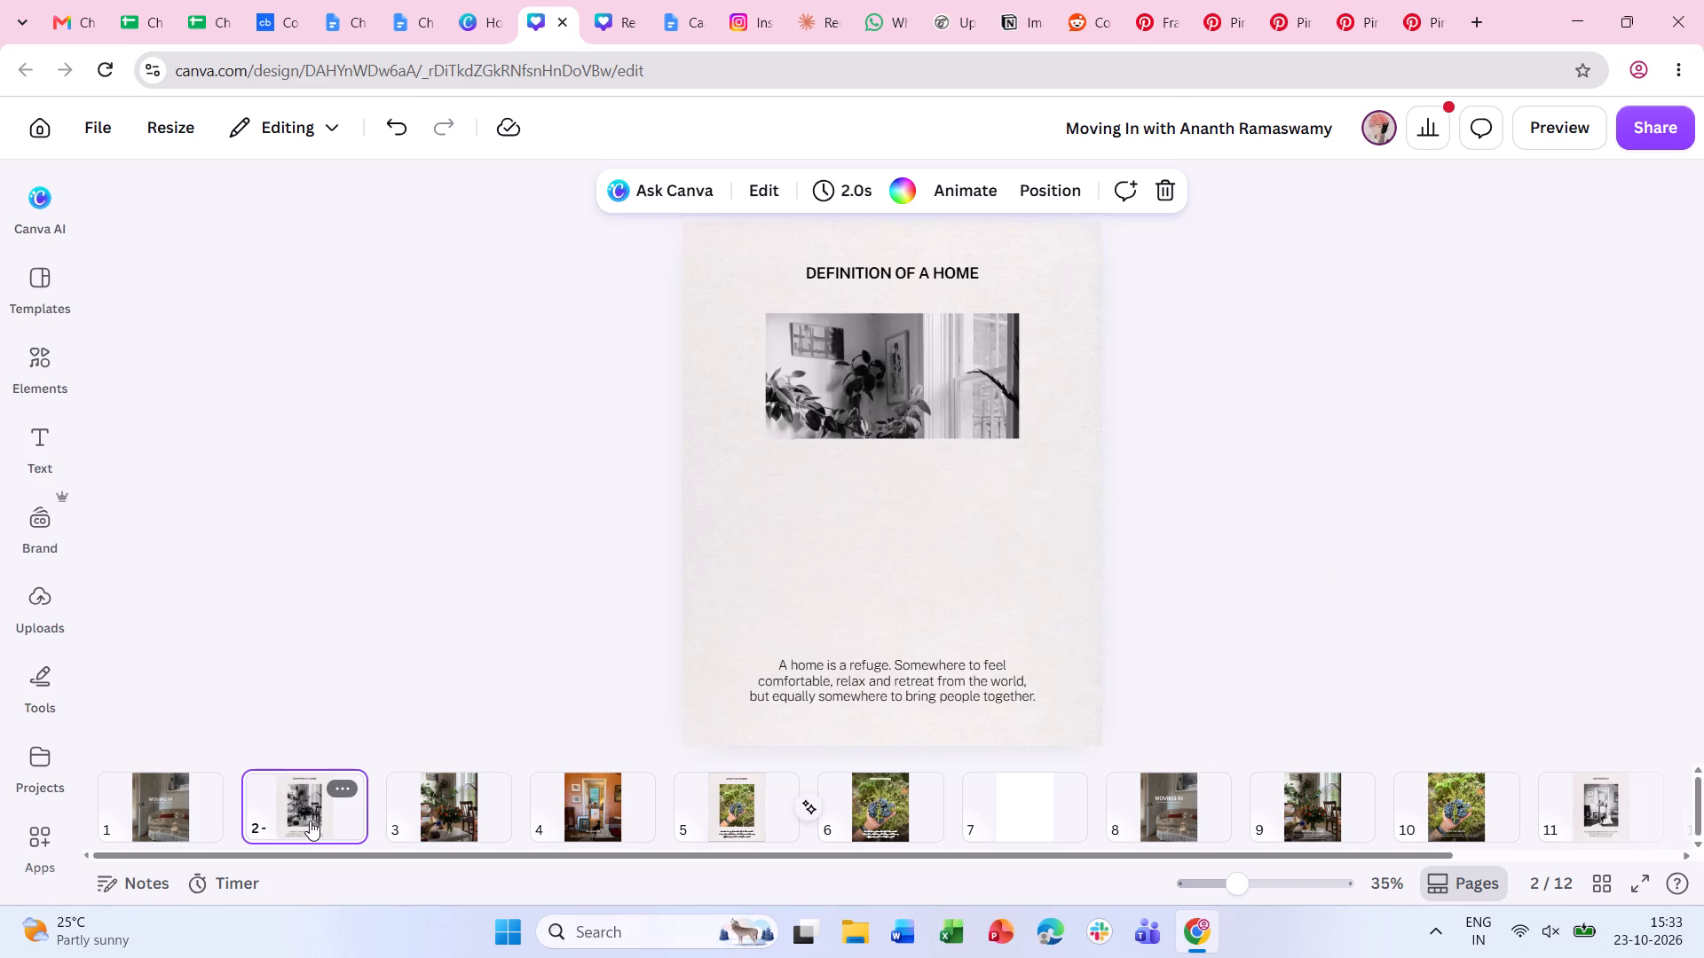
{"action": "left_click", "coordinate": [838, 695]}
{"action": "left_click", "coordinate": [481, 190]}
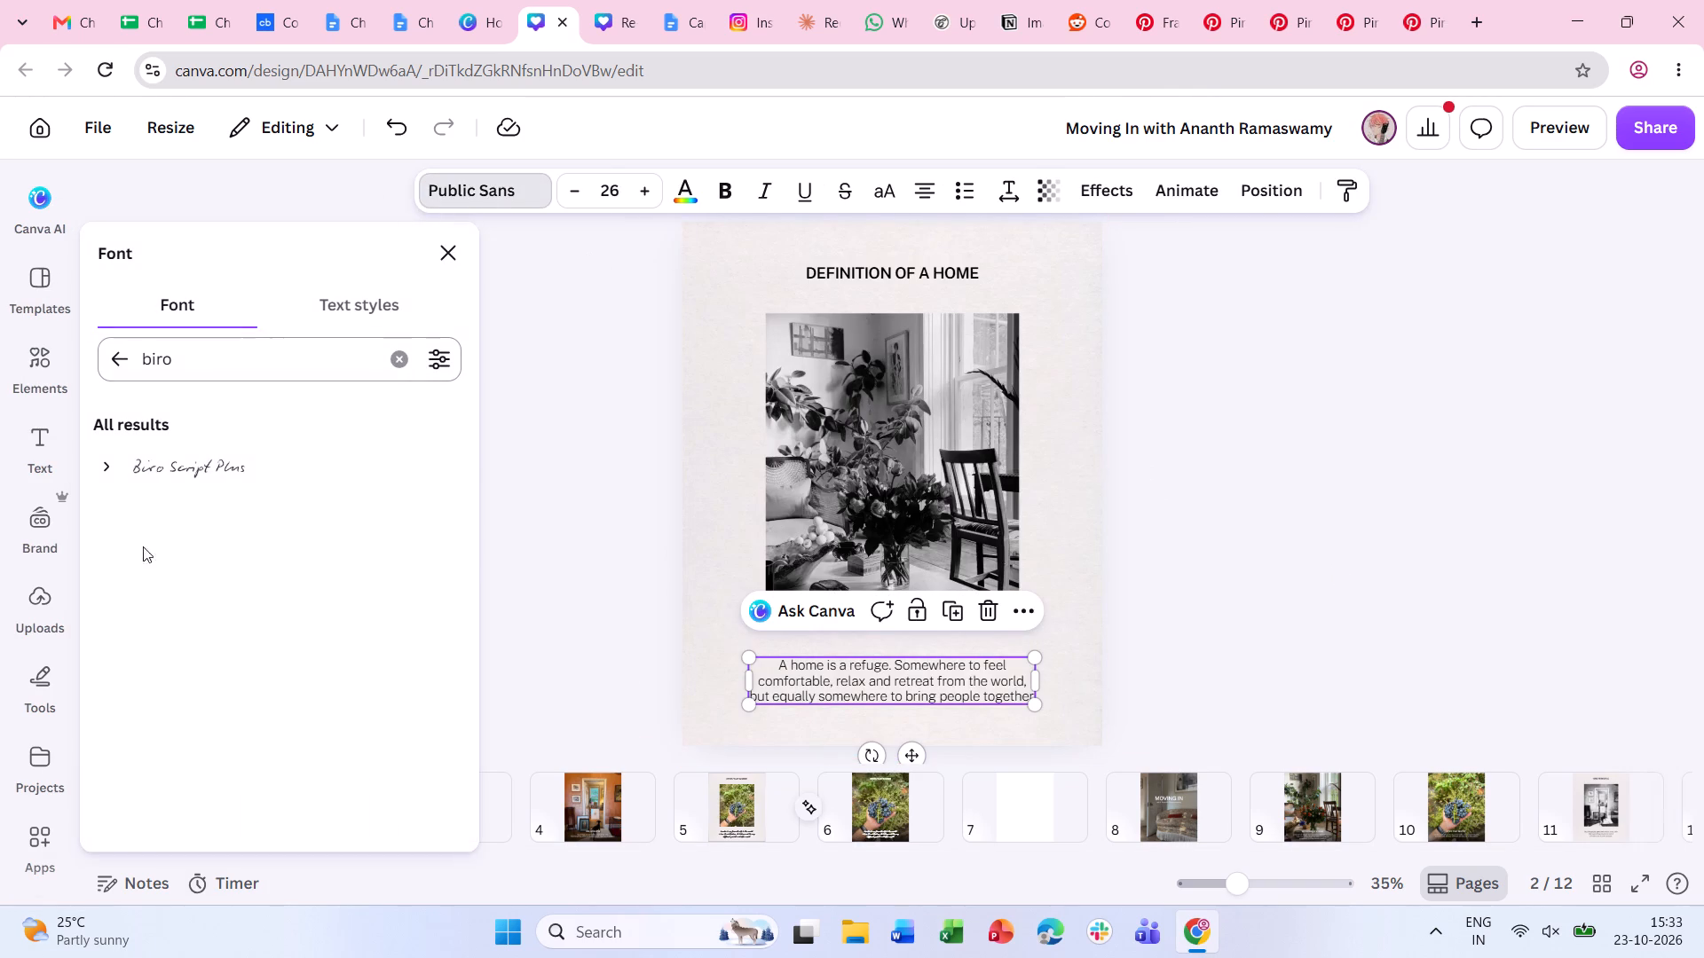
{"action": "left_click", "coordinate": [162, 469]}
{"action": "triple_click", "coordinate": [650, 192]}
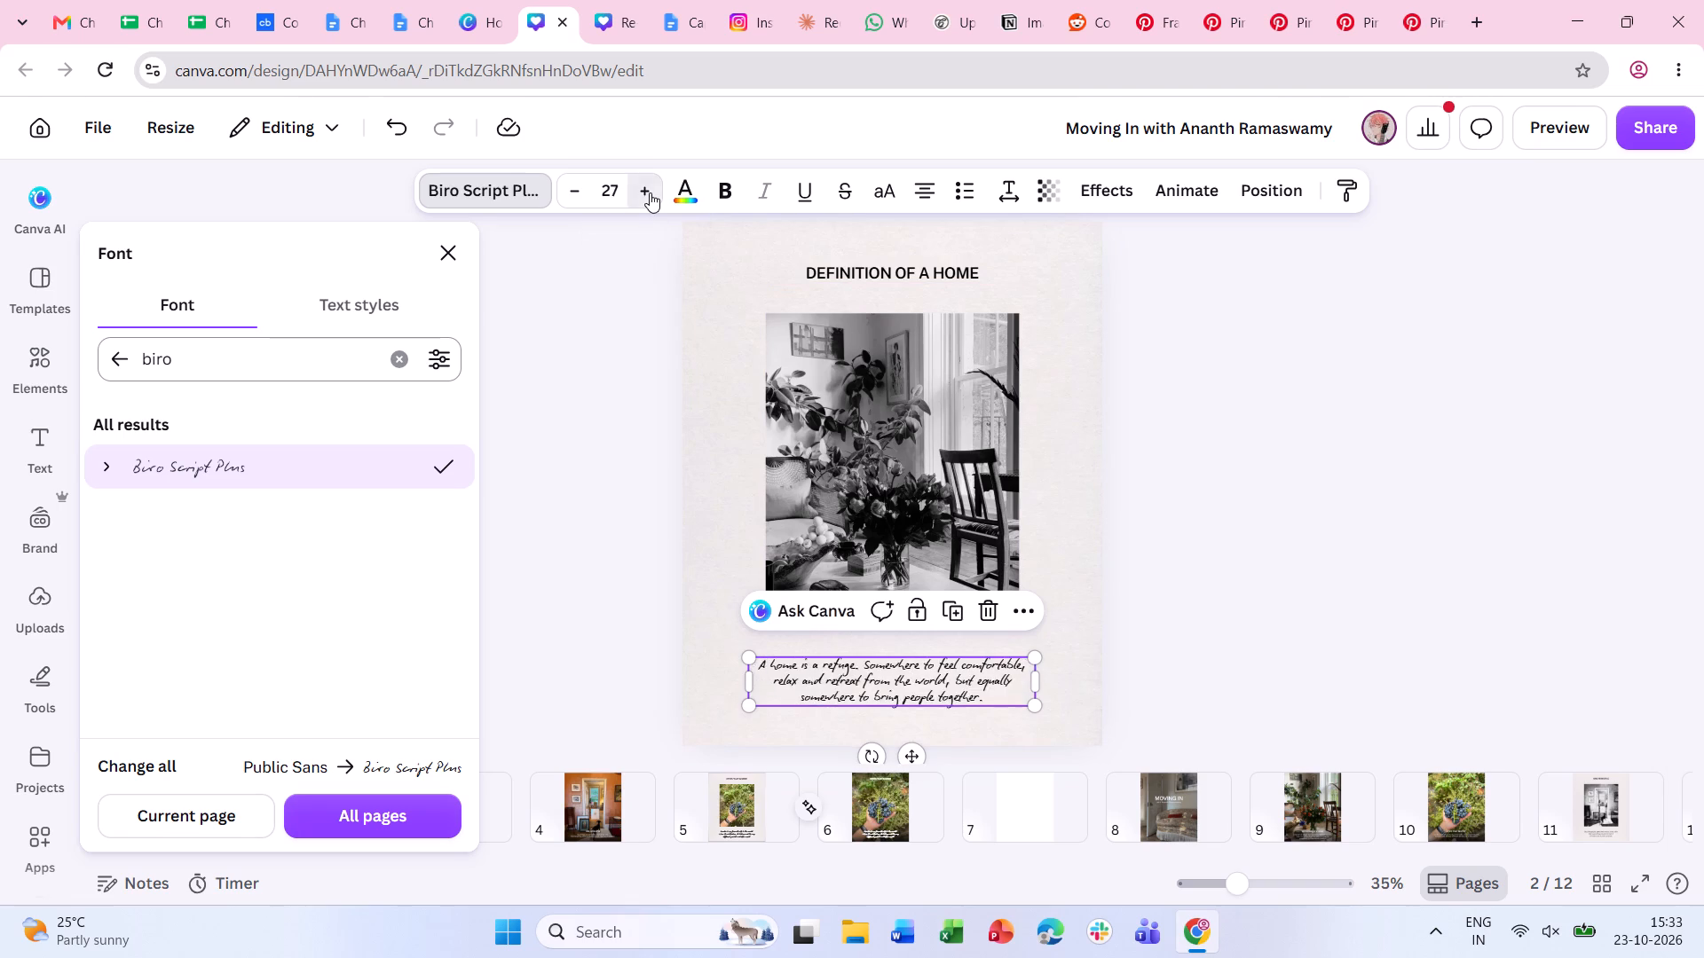
{"action": "left_click", "coordinate": [650, 192]}
{"action": "double_click", "coordinate": [1440, 645]}
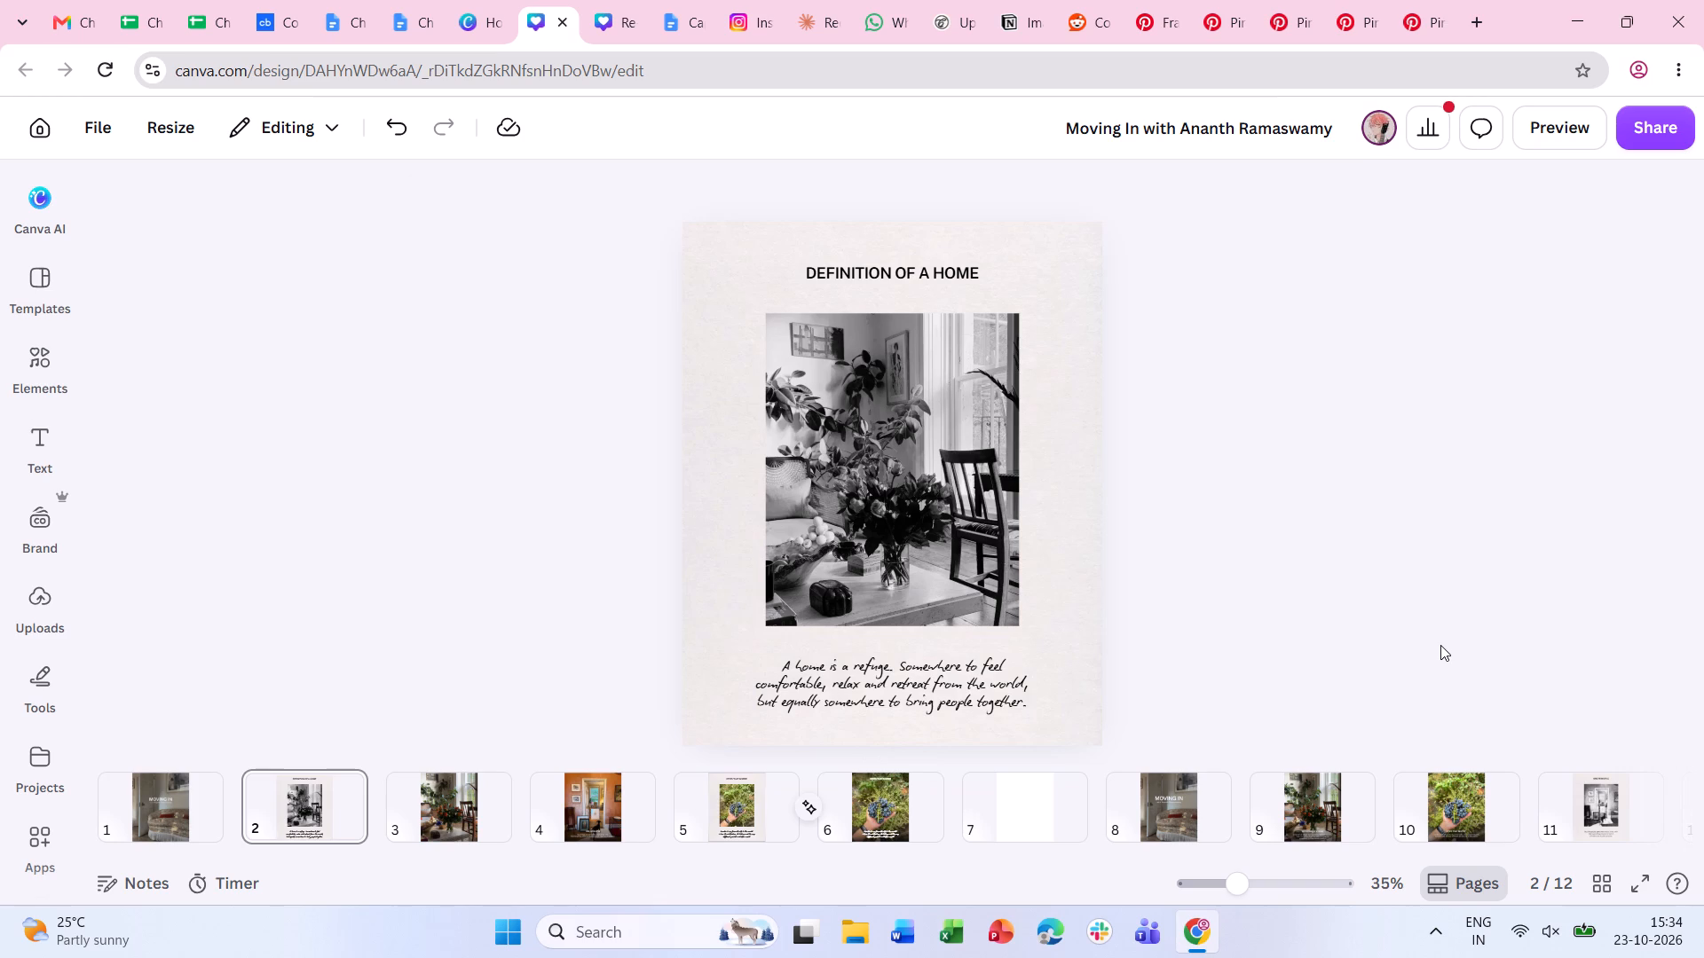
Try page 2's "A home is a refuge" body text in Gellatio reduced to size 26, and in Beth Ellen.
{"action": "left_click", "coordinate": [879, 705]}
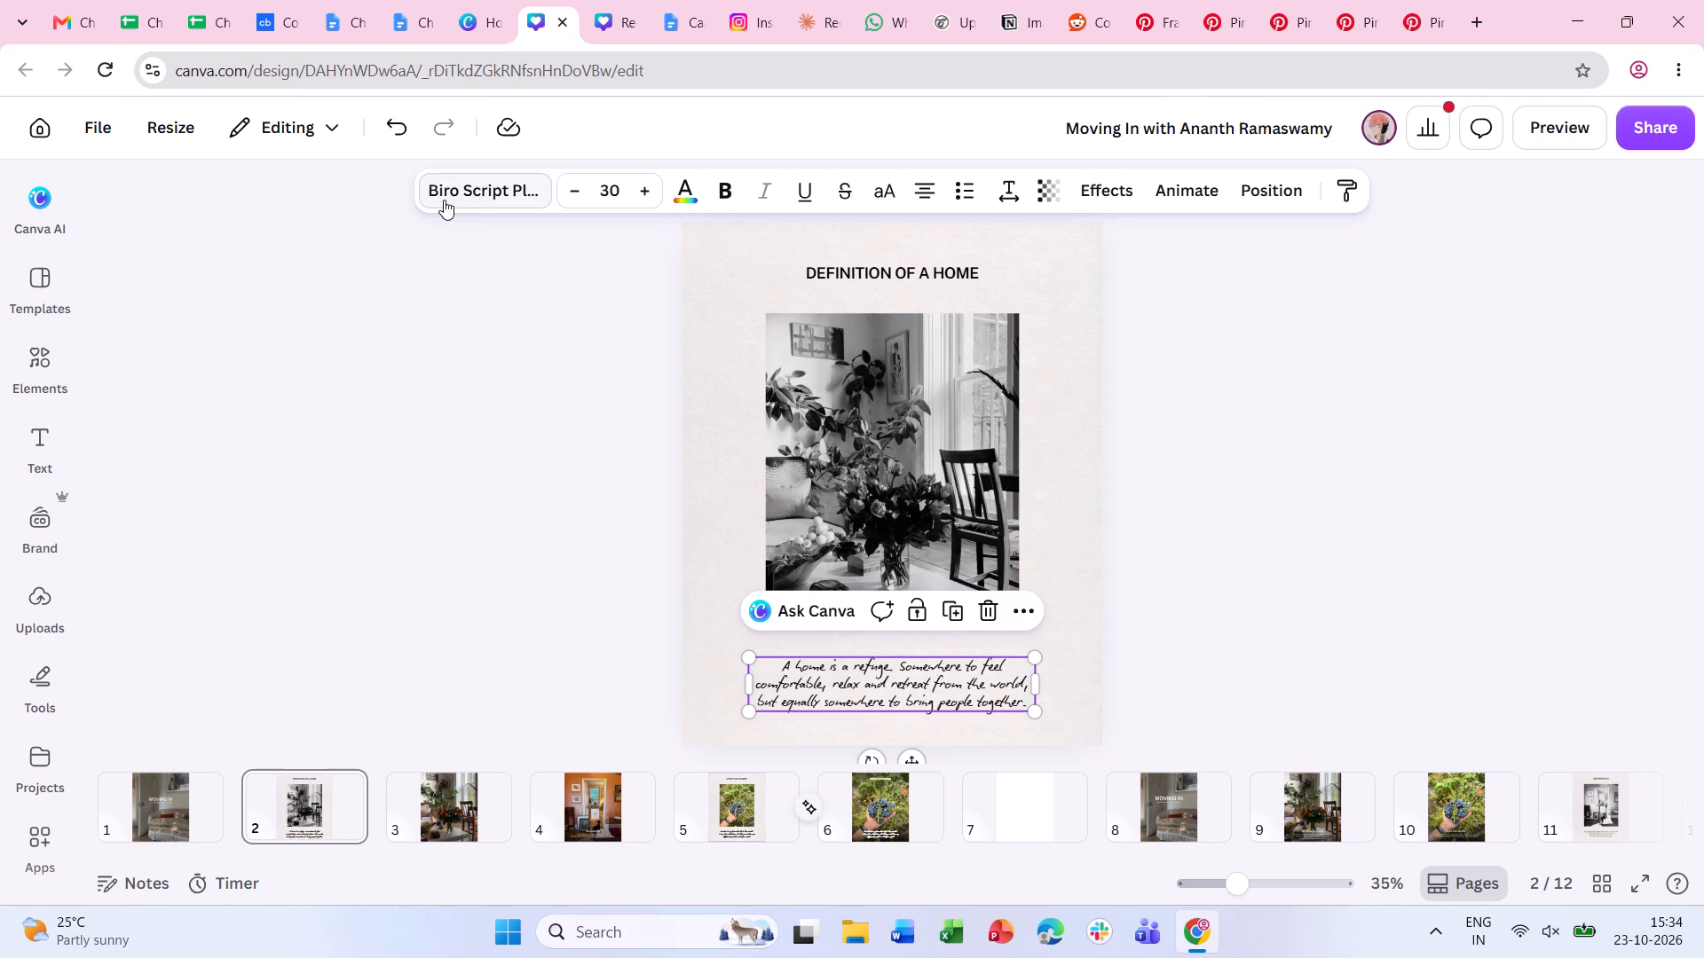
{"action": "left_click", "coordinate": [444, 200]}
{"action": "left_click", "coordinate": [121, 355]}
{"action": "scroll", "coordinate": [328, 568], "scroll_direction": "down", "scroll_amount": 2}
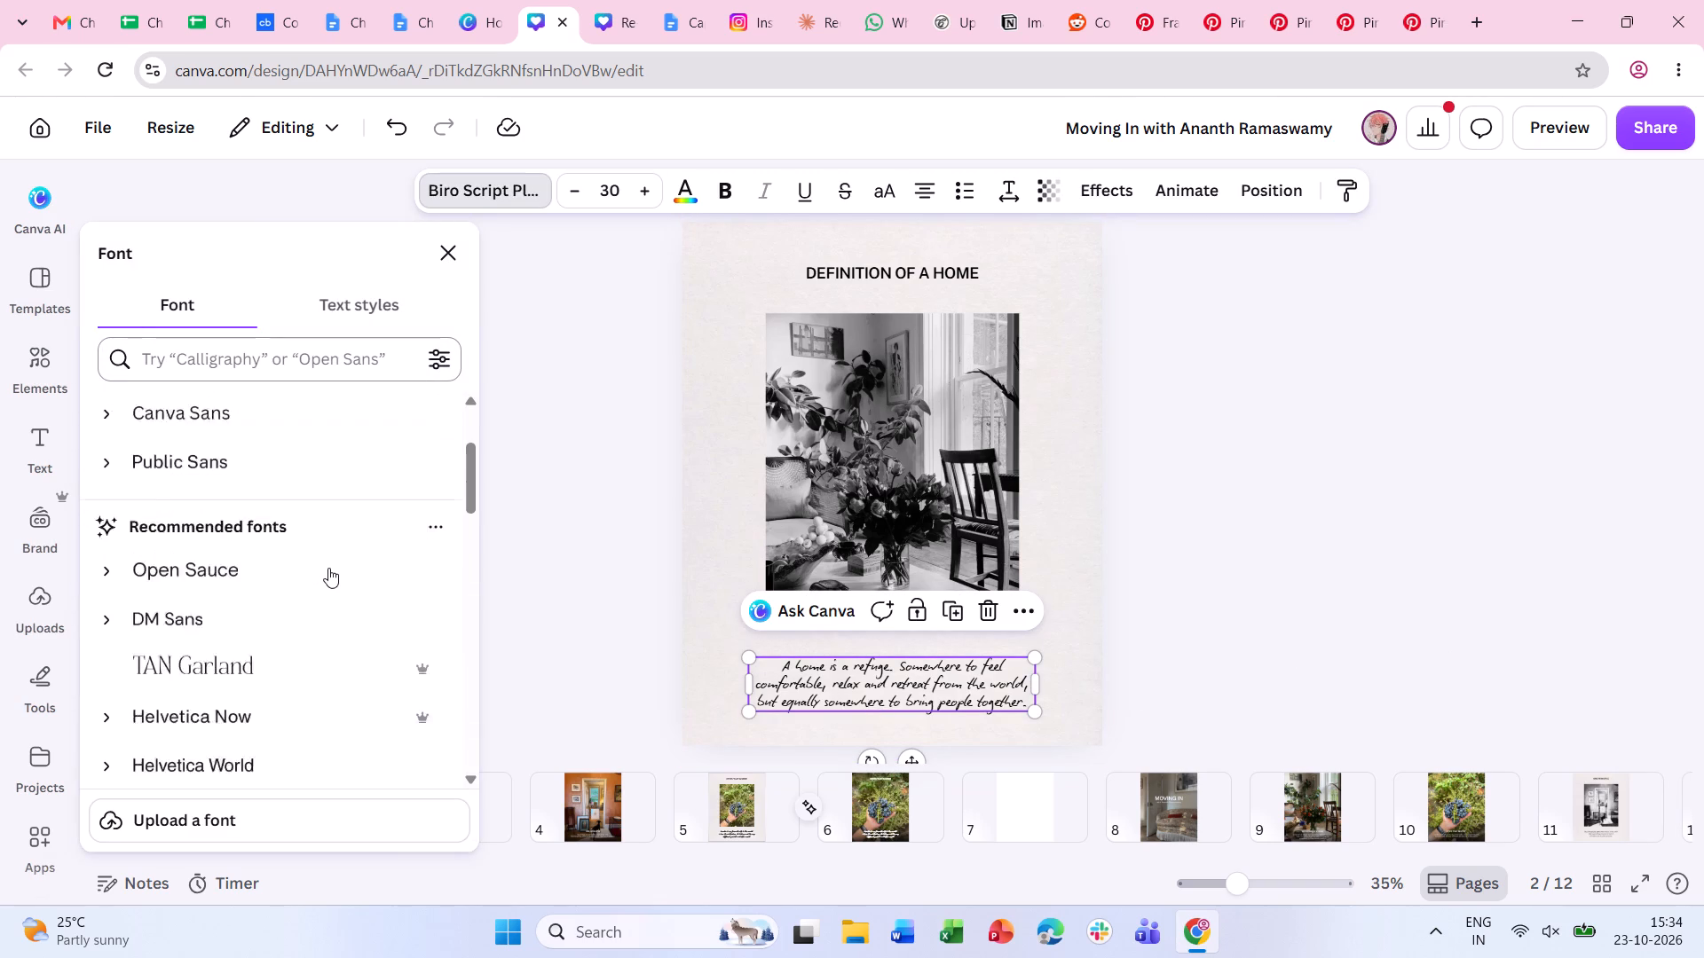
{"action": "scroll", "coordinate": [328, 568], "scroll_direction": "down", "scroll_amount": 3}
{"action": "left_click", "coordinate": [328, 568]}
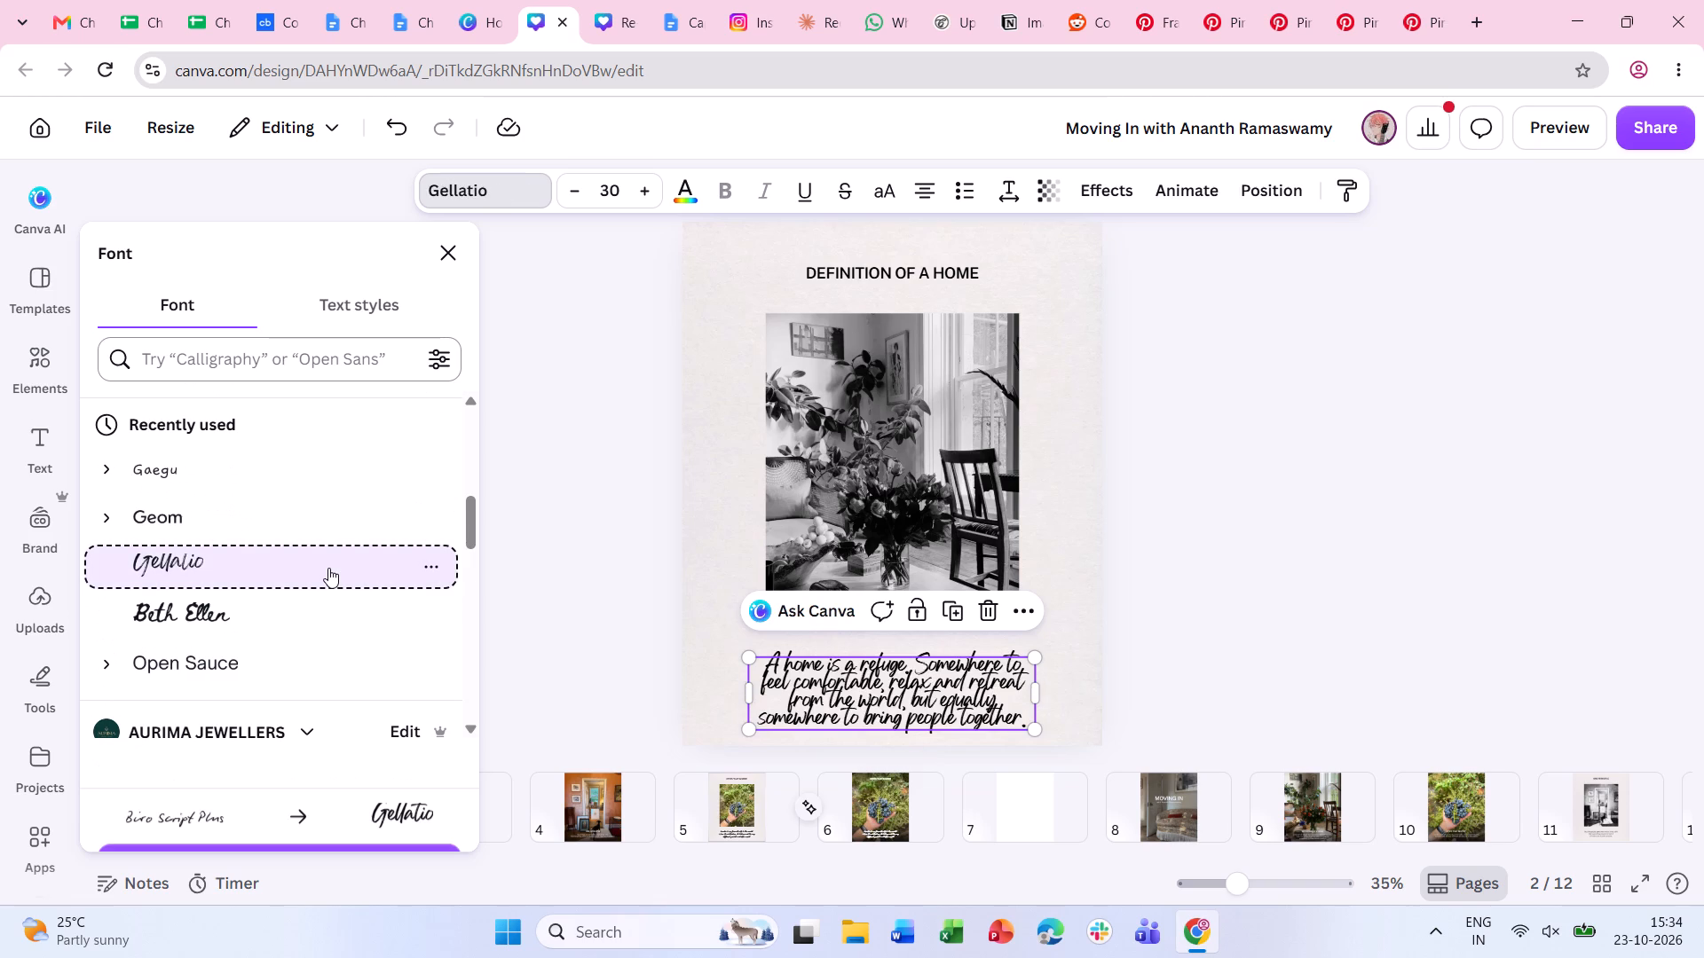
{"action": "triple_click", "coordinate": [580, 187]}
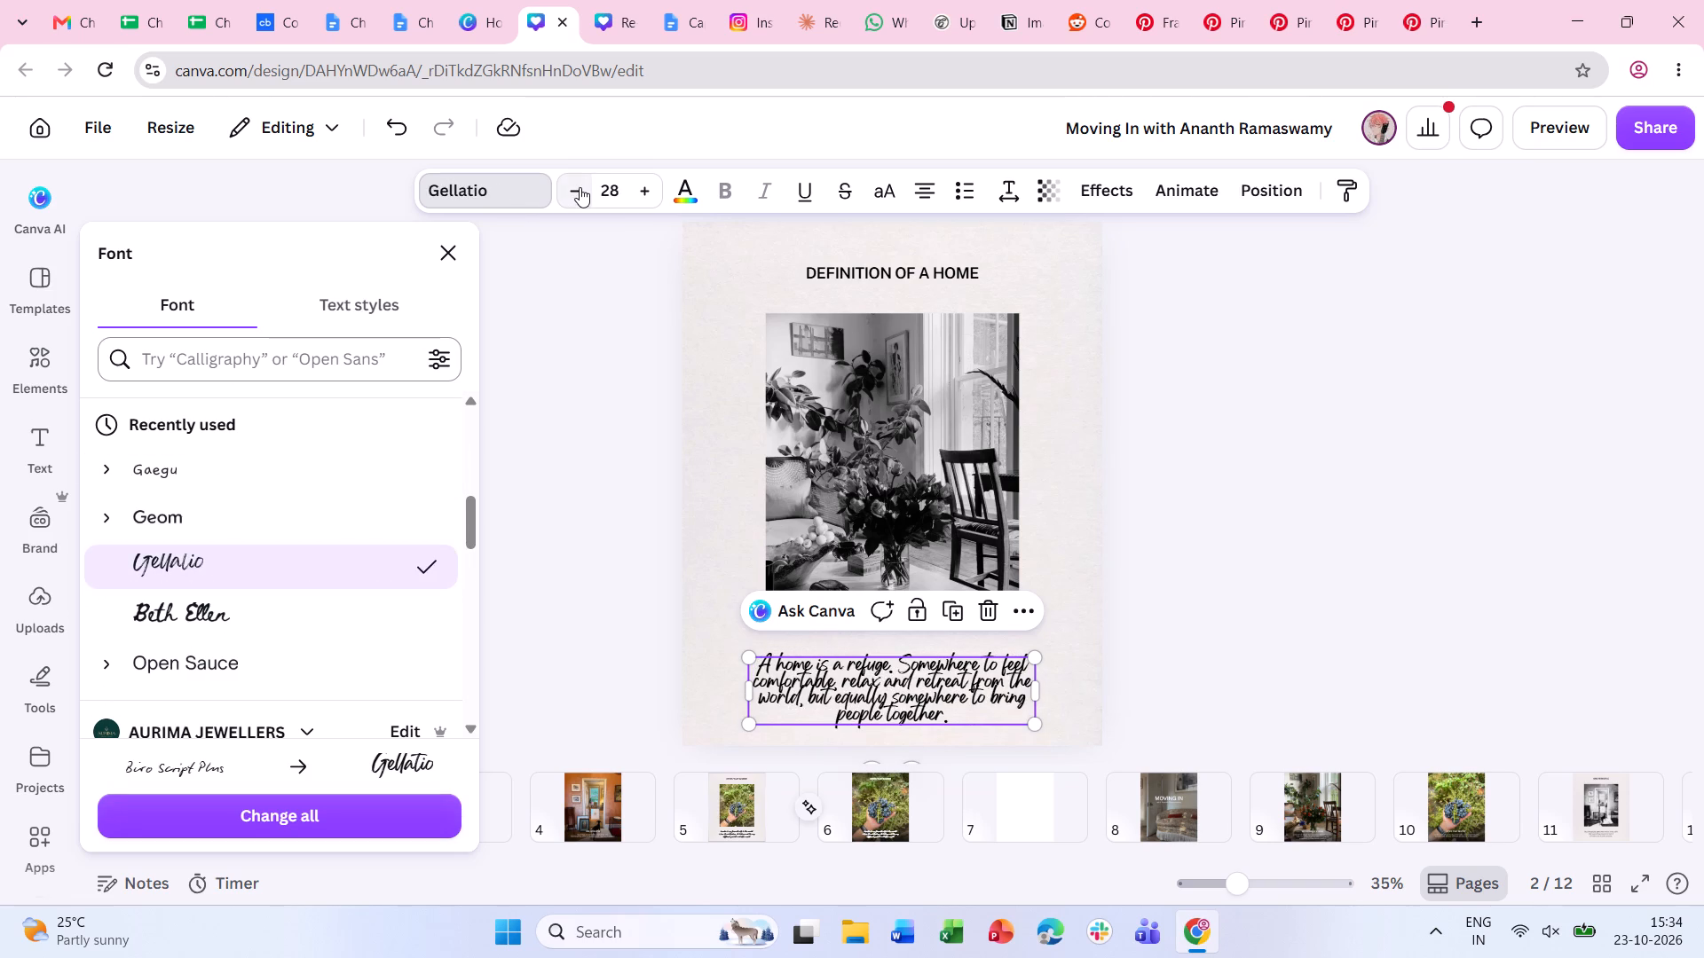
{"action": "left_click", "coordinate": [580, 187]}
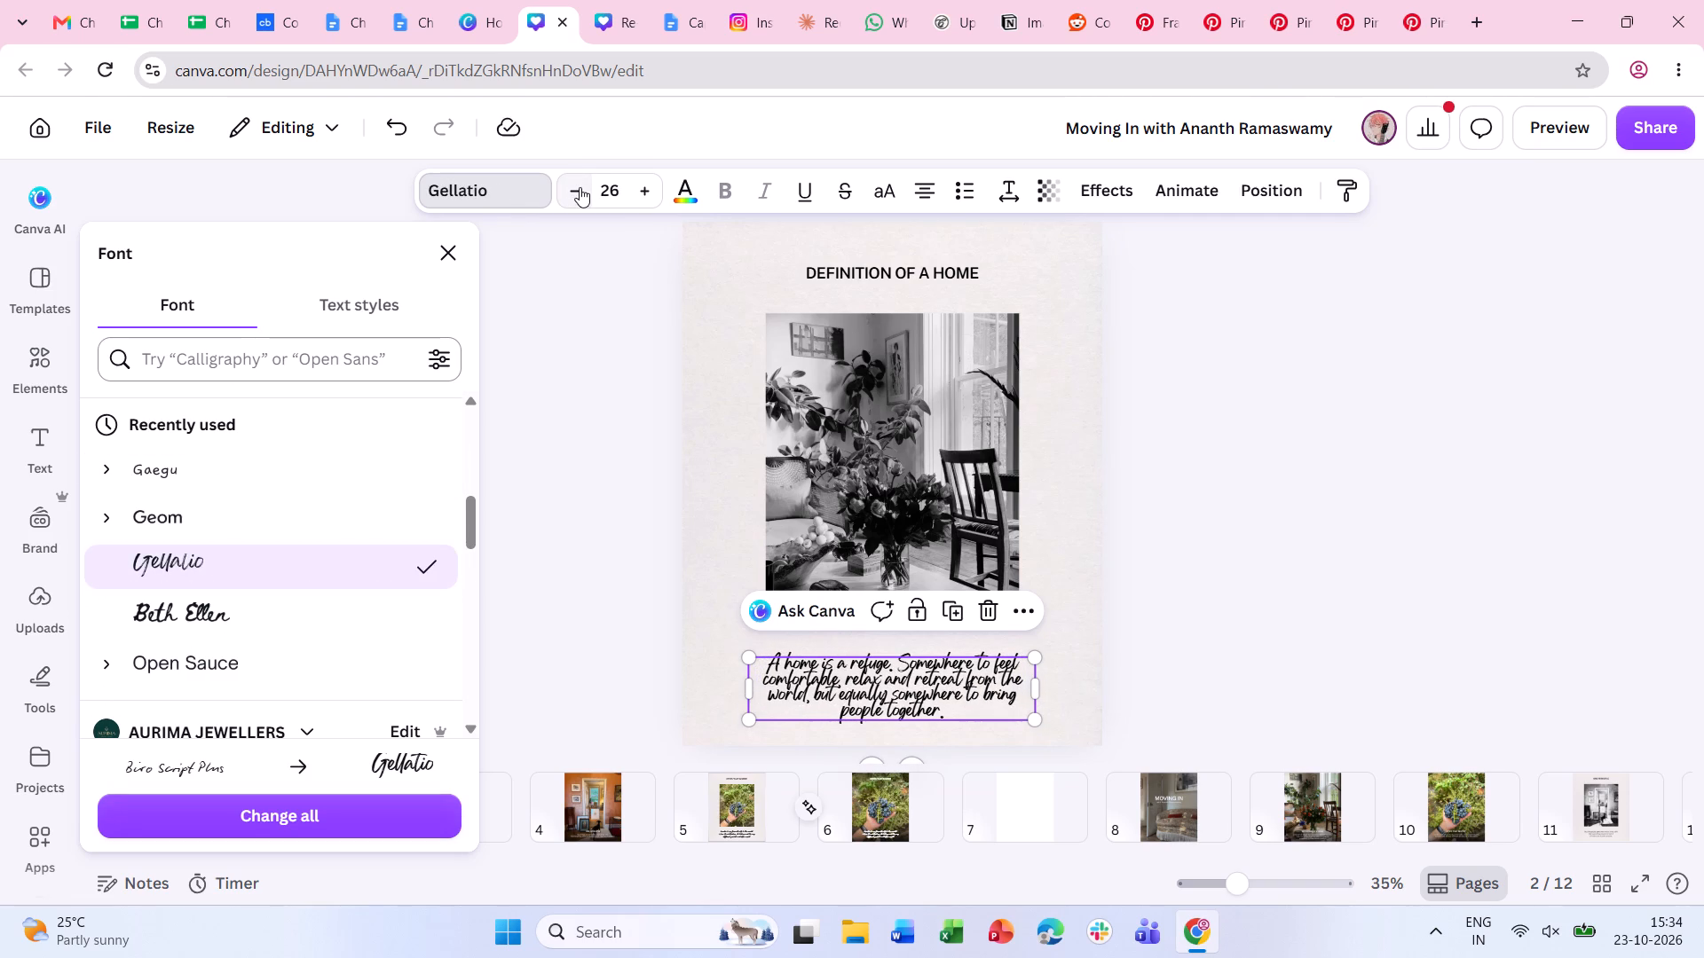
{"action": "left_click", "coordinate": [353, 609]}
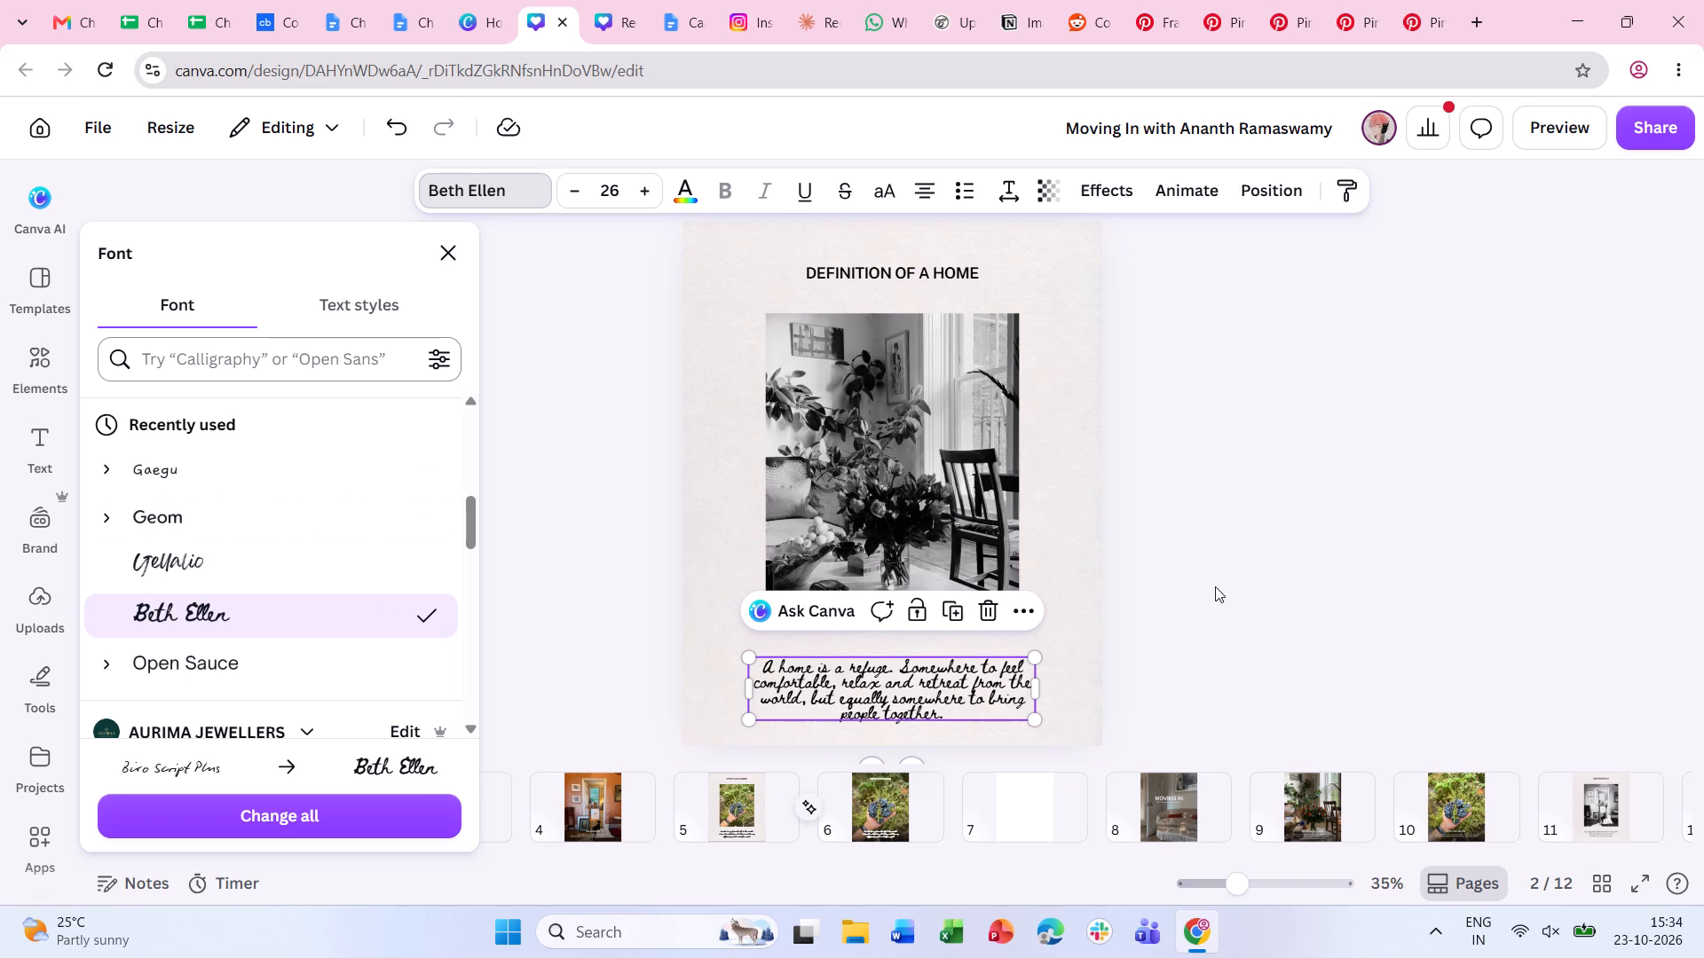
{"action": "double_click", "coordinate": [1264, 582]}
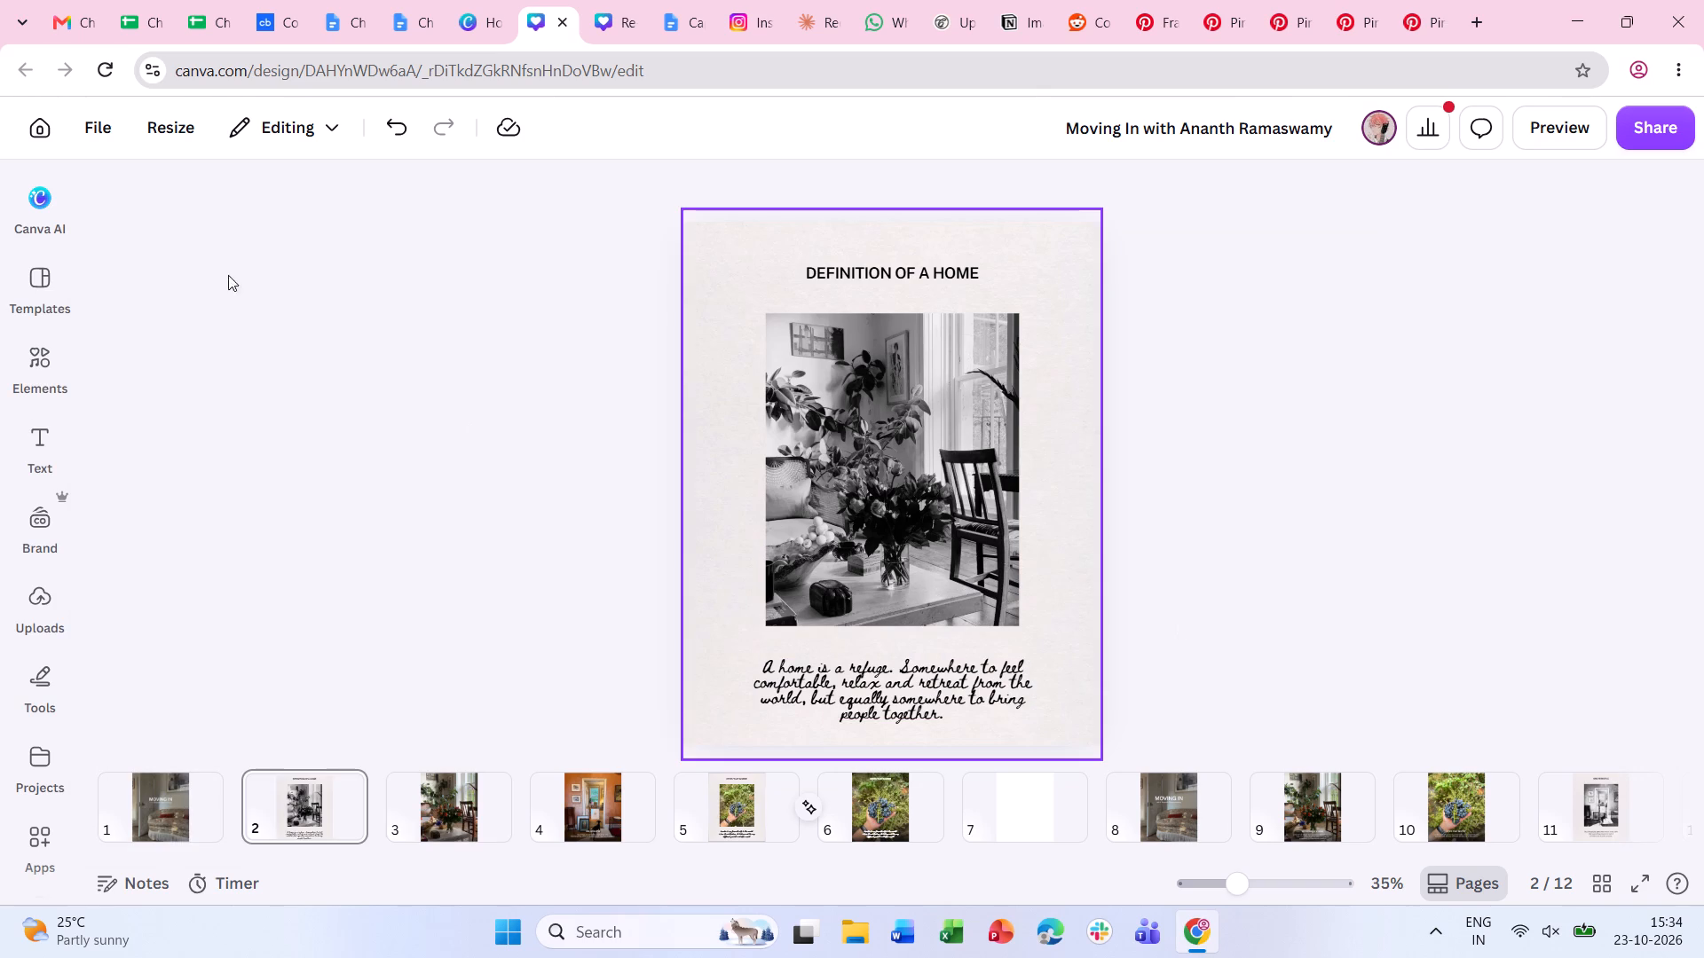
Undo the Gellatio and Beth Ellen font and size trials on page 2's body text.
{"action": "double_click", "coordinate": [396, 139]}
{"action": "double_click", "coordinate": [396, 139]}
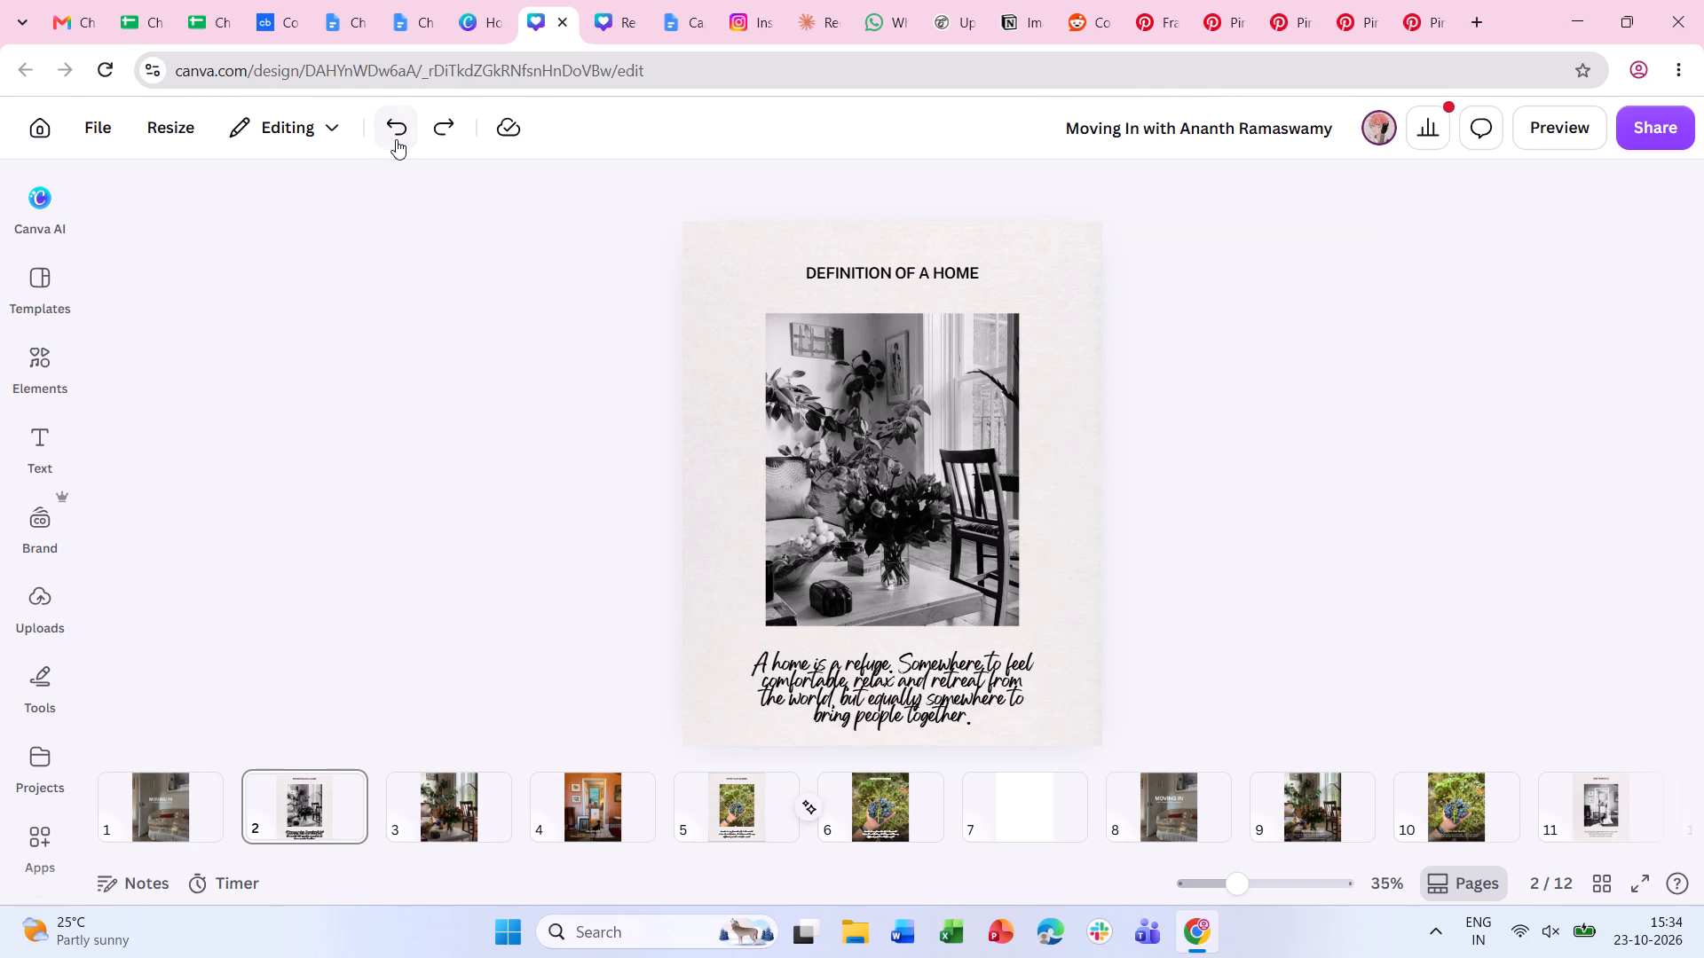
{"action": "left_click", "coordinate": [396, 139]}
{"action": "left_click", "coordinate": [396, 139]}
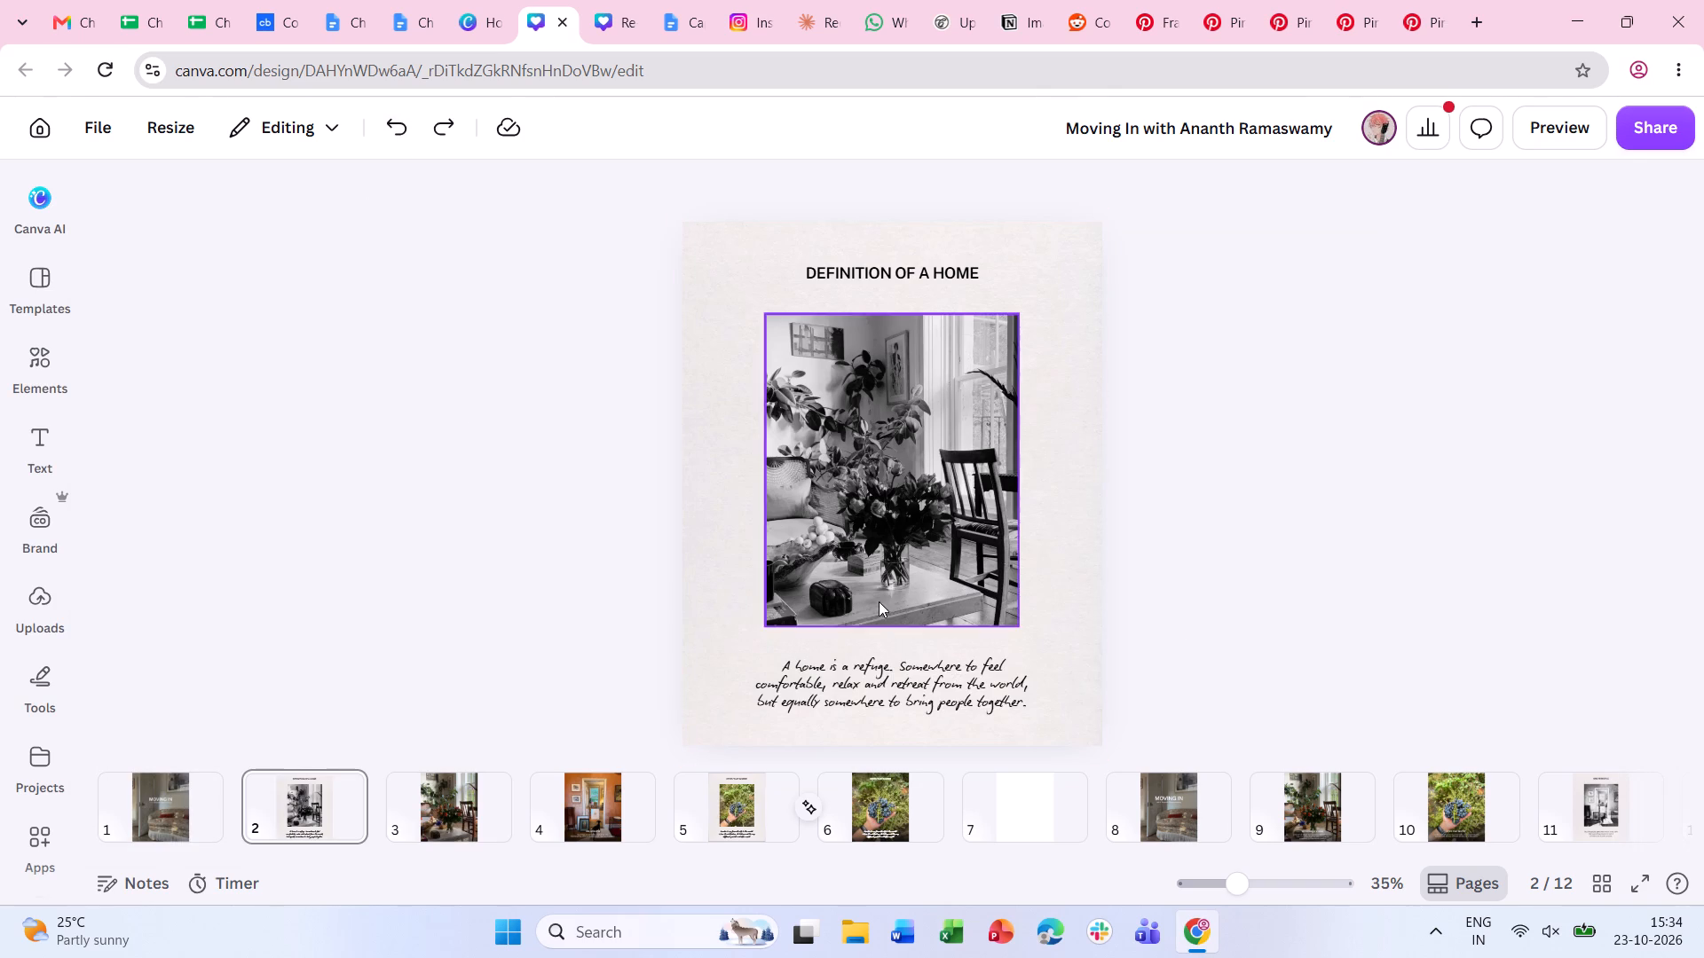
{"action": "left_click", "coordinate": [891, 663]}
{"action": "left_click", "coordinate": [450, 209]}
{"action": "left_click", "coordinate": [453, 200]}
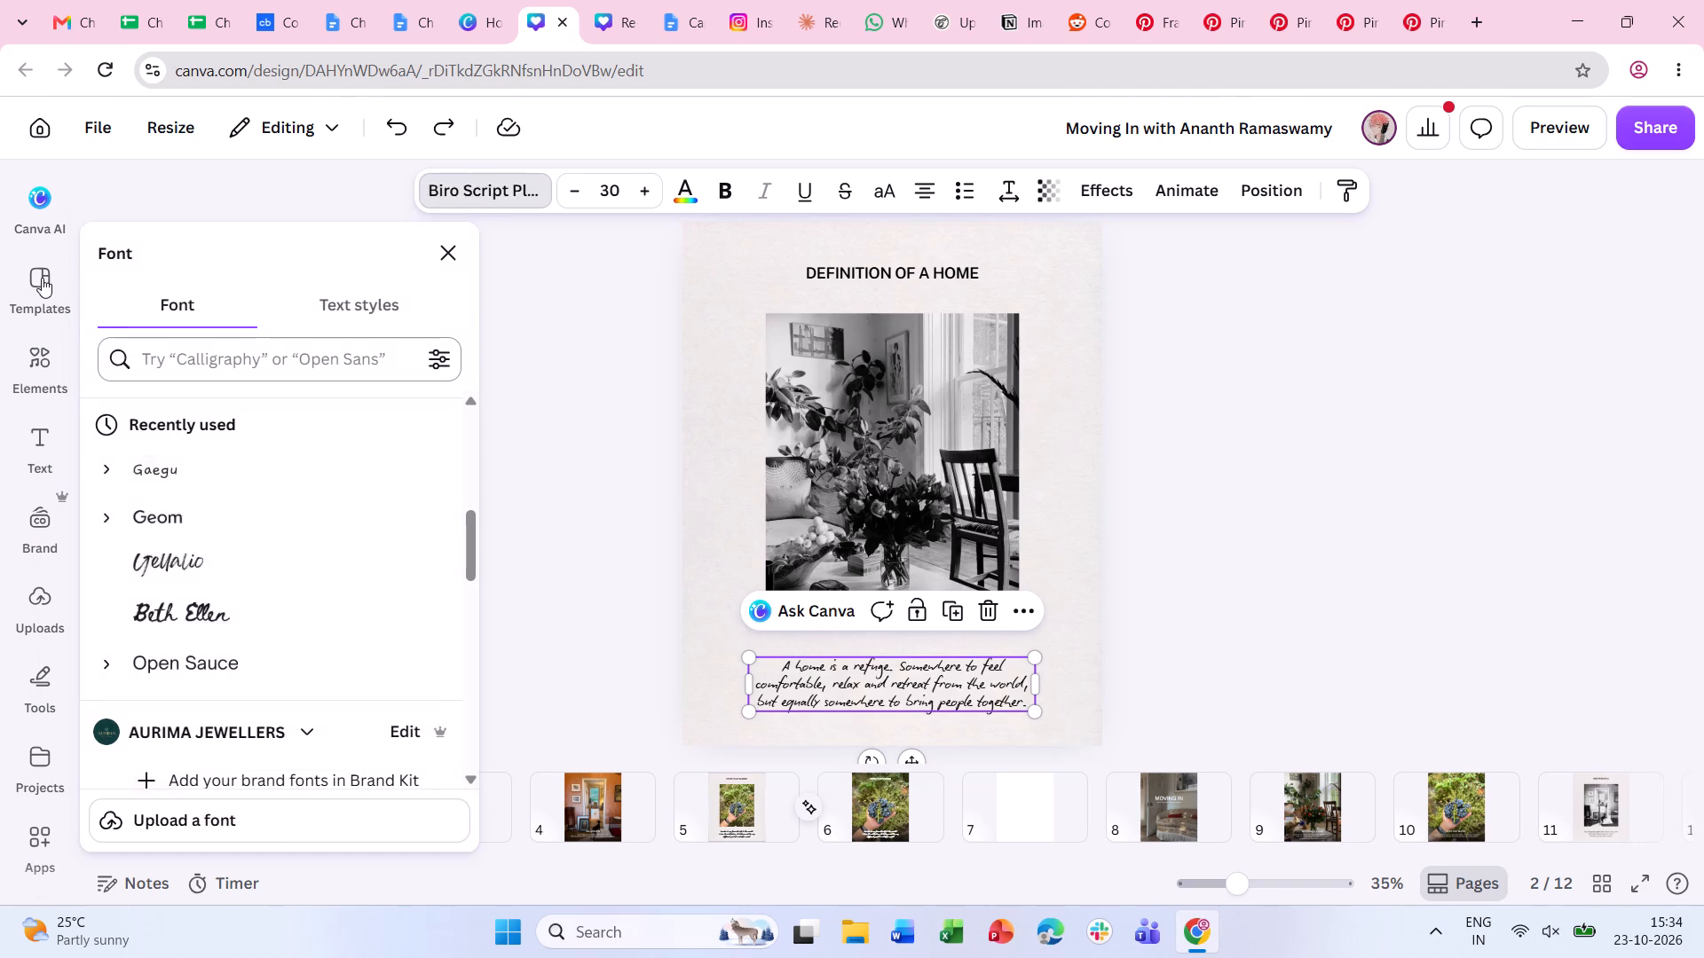
Open the starred templates collection and add a blank page 13 at the end of the design.
{"action": "left_click", "coordinate": [39, 280]}
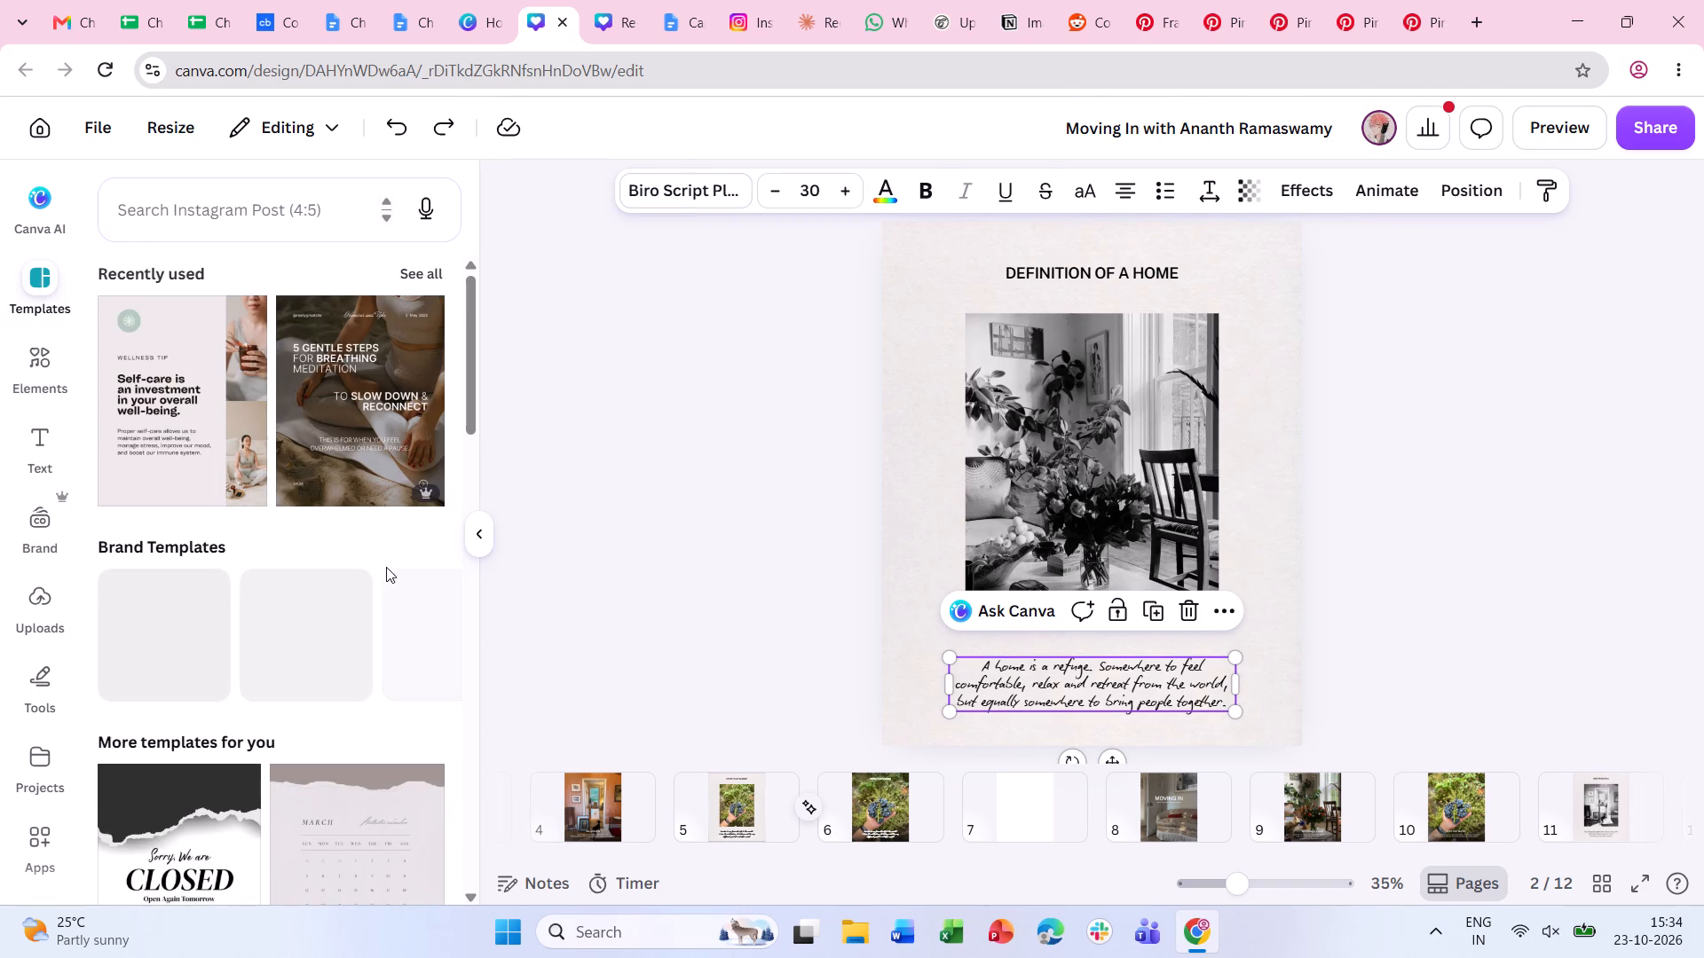
{"action": "scroll", "coordinate": [386, 567], "scroll_direction": "down", "scroll_amount": 2}
{"action": "scroll", "coordinate": [38, 687], "scroll_direction": "down", "scroll_amount": 3}
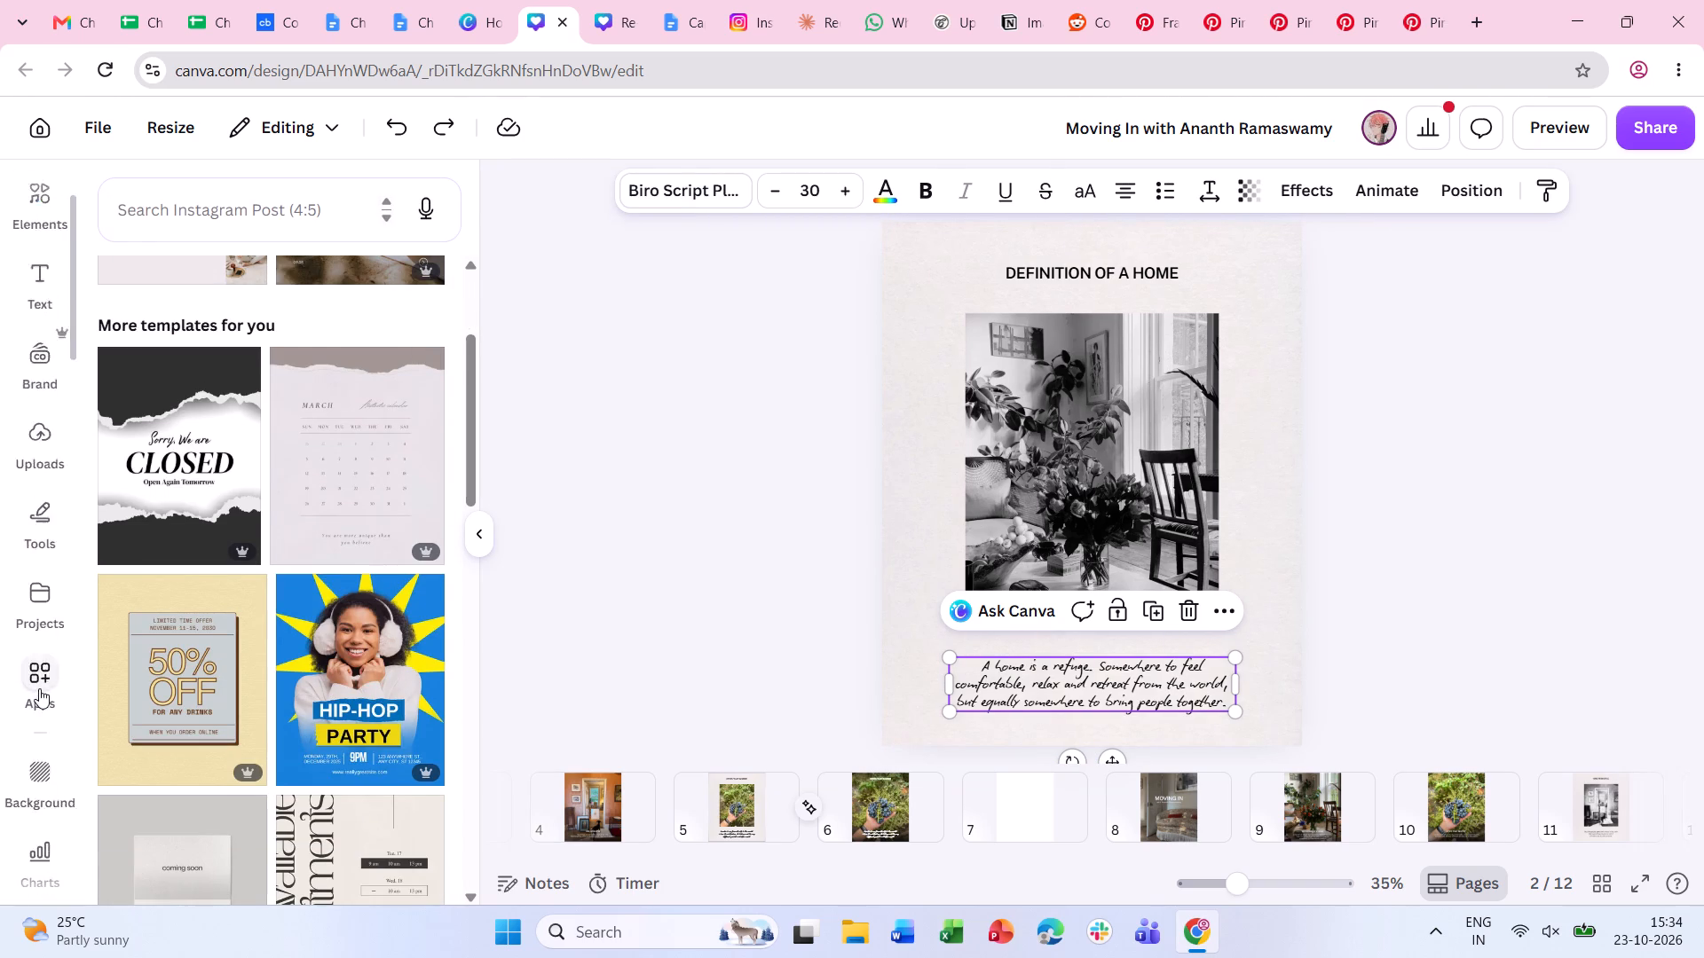
{"action": "scroll", "coordinate": [39, 688], "scroll_direction": "down", "scroll_amount": 5}
{"action": "left_click", "coordinate": [44, 569]}
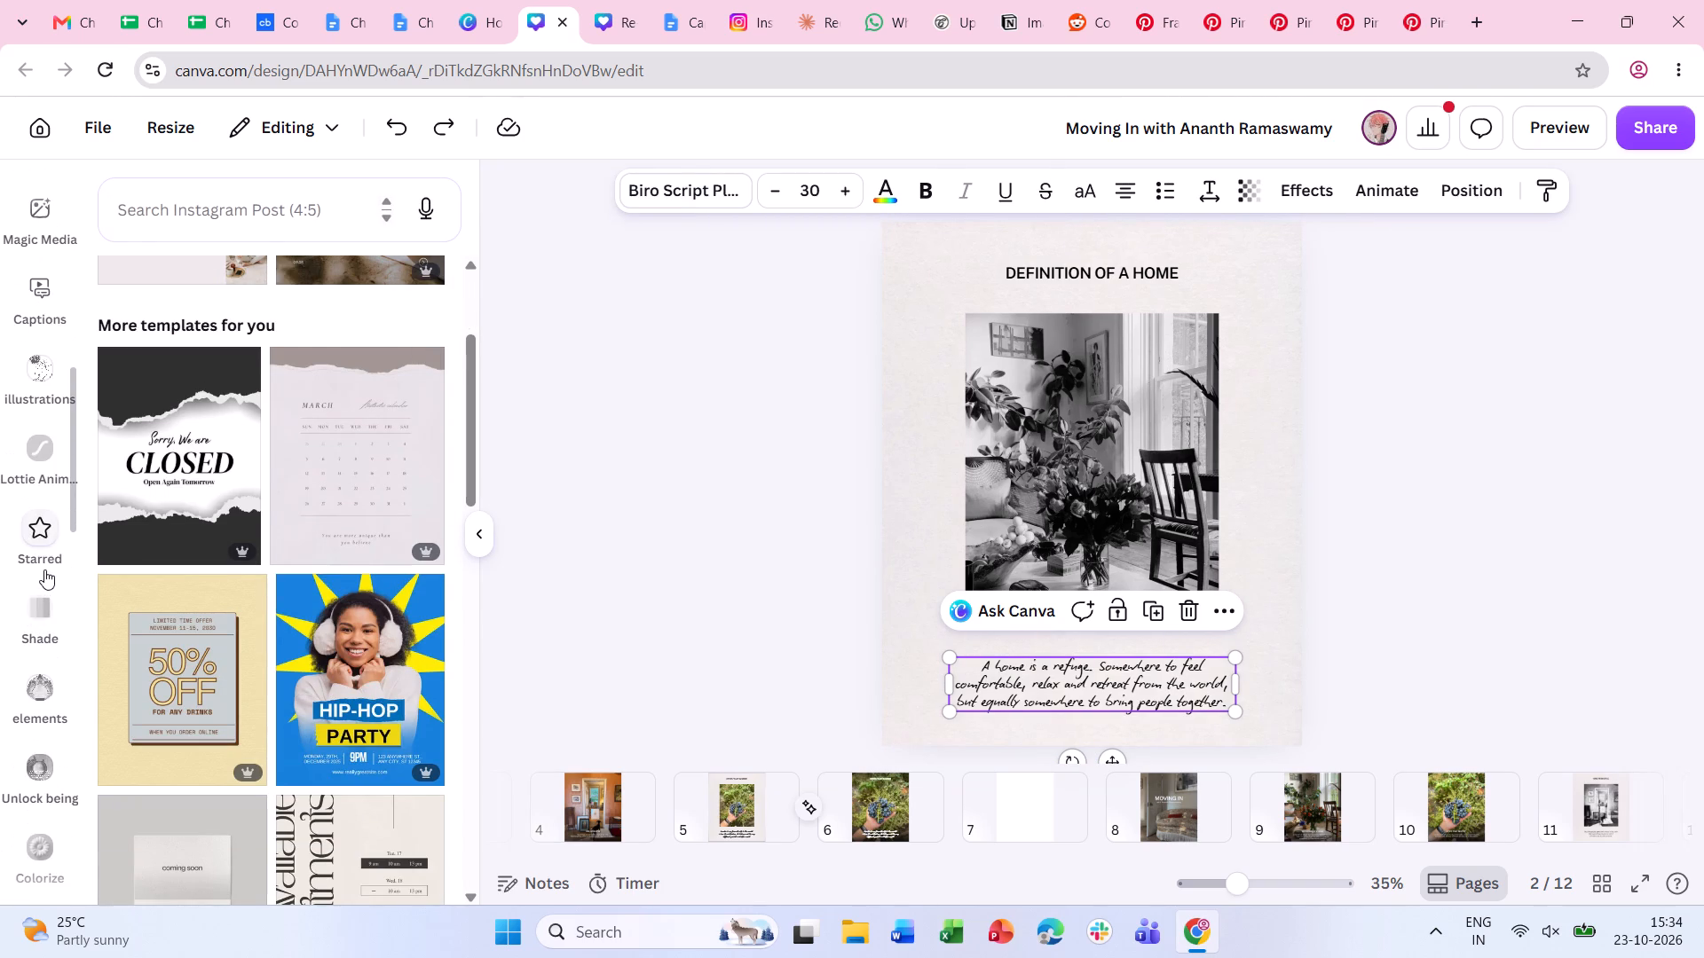
{"action": "scroll", "coordinate": [454, 551], "scroll_direction": "down", "scroll_amount": 2}
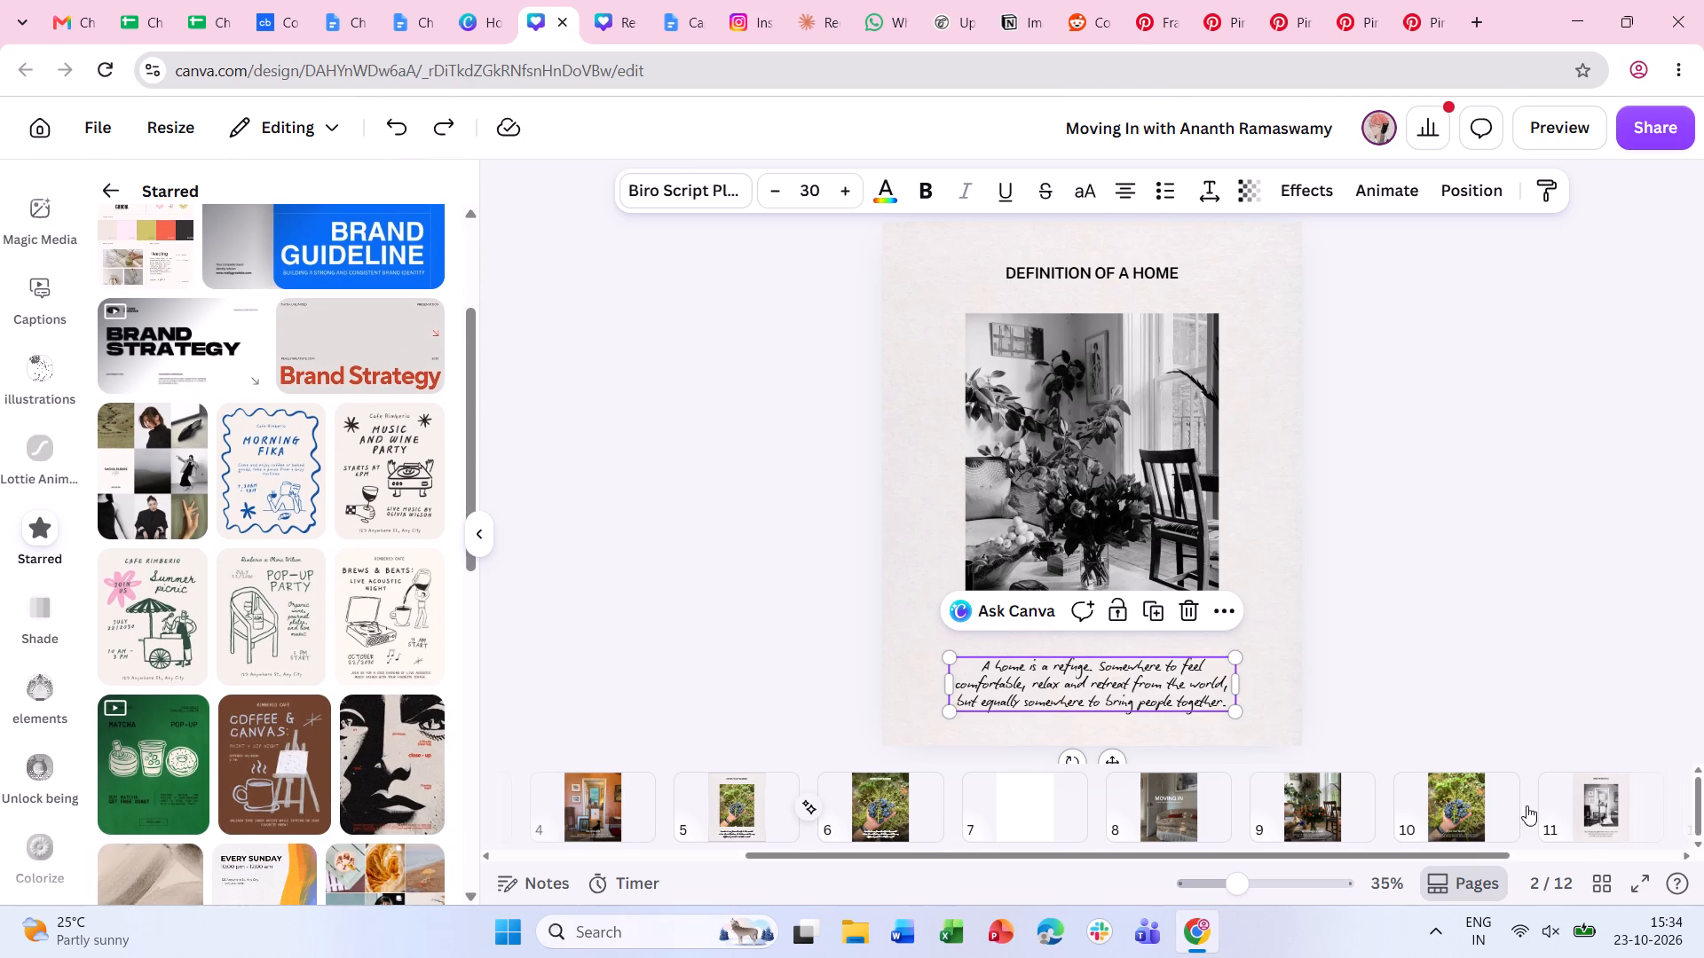
{"action": "left_click_drag", "start_coordinate": [1375, 852], "coordinate": [1702, 854]}
{"action": "left_click", "coordinate": [1591, 796]}
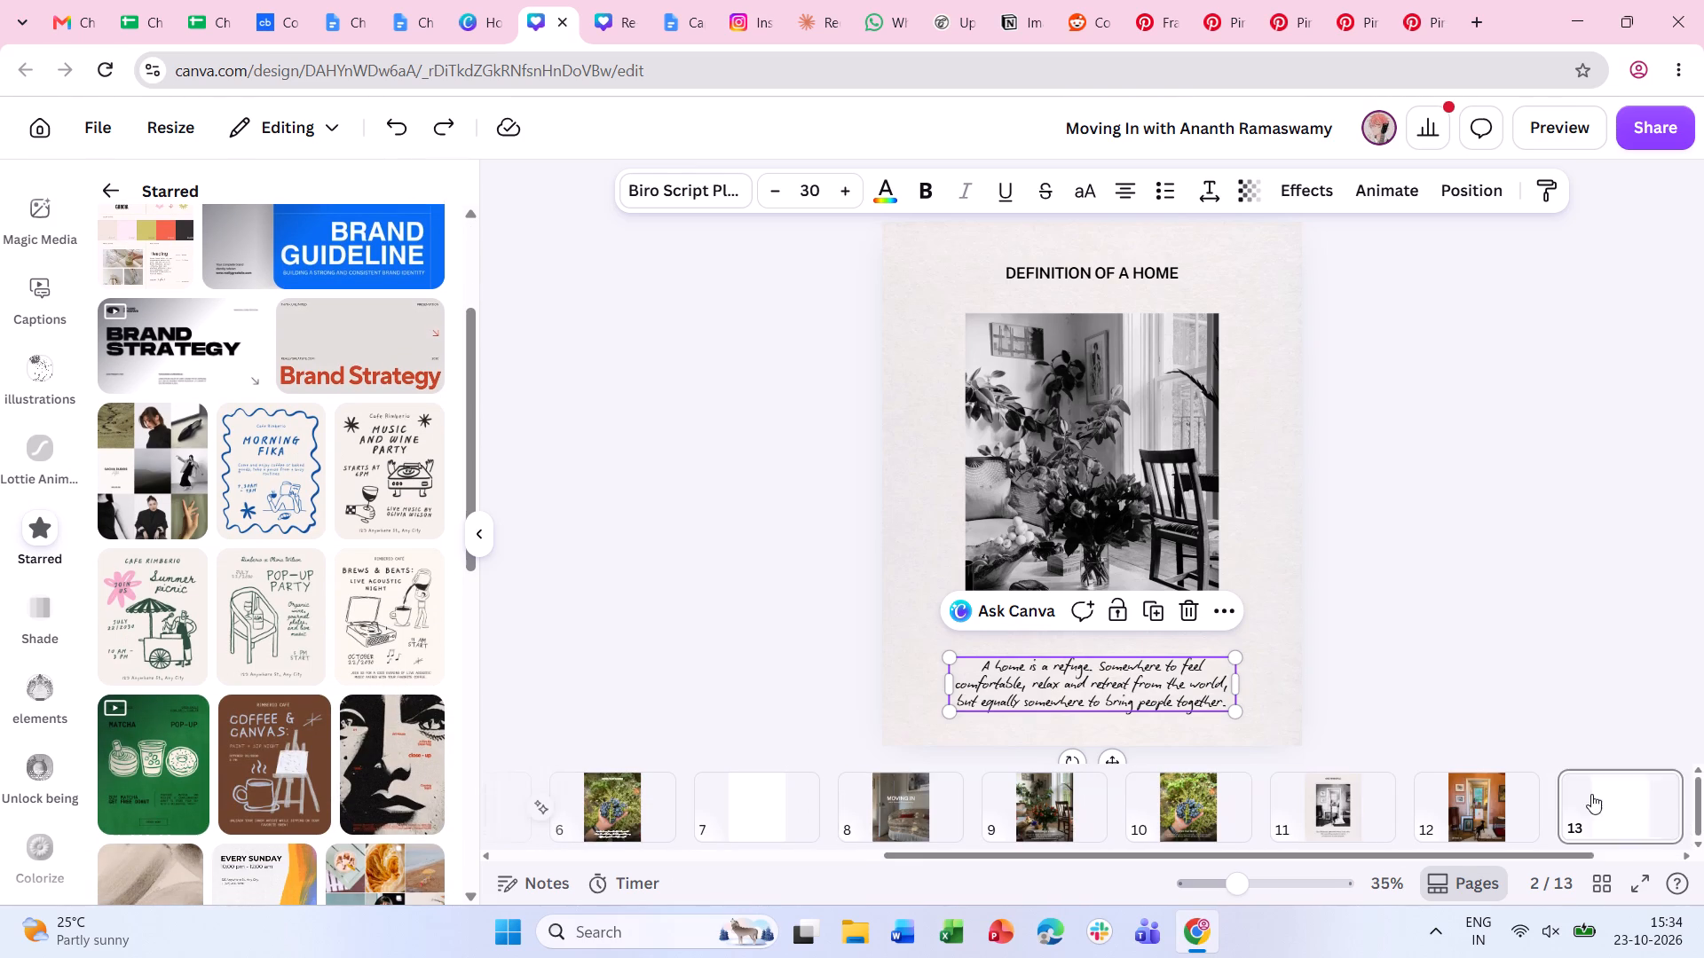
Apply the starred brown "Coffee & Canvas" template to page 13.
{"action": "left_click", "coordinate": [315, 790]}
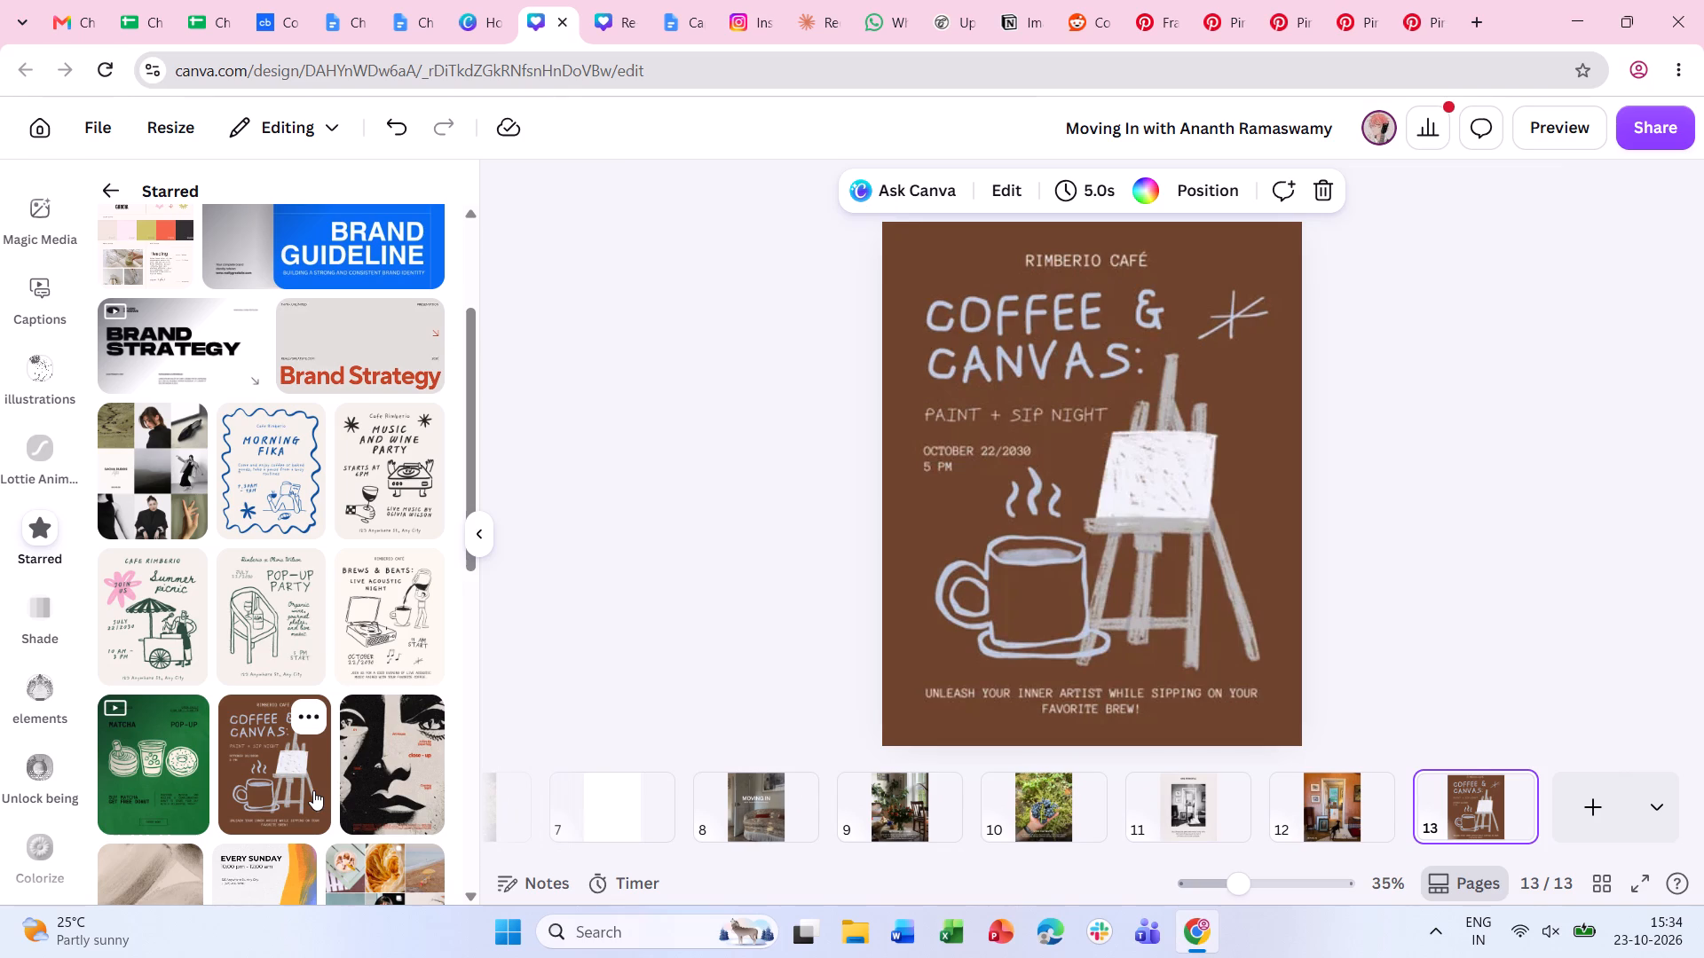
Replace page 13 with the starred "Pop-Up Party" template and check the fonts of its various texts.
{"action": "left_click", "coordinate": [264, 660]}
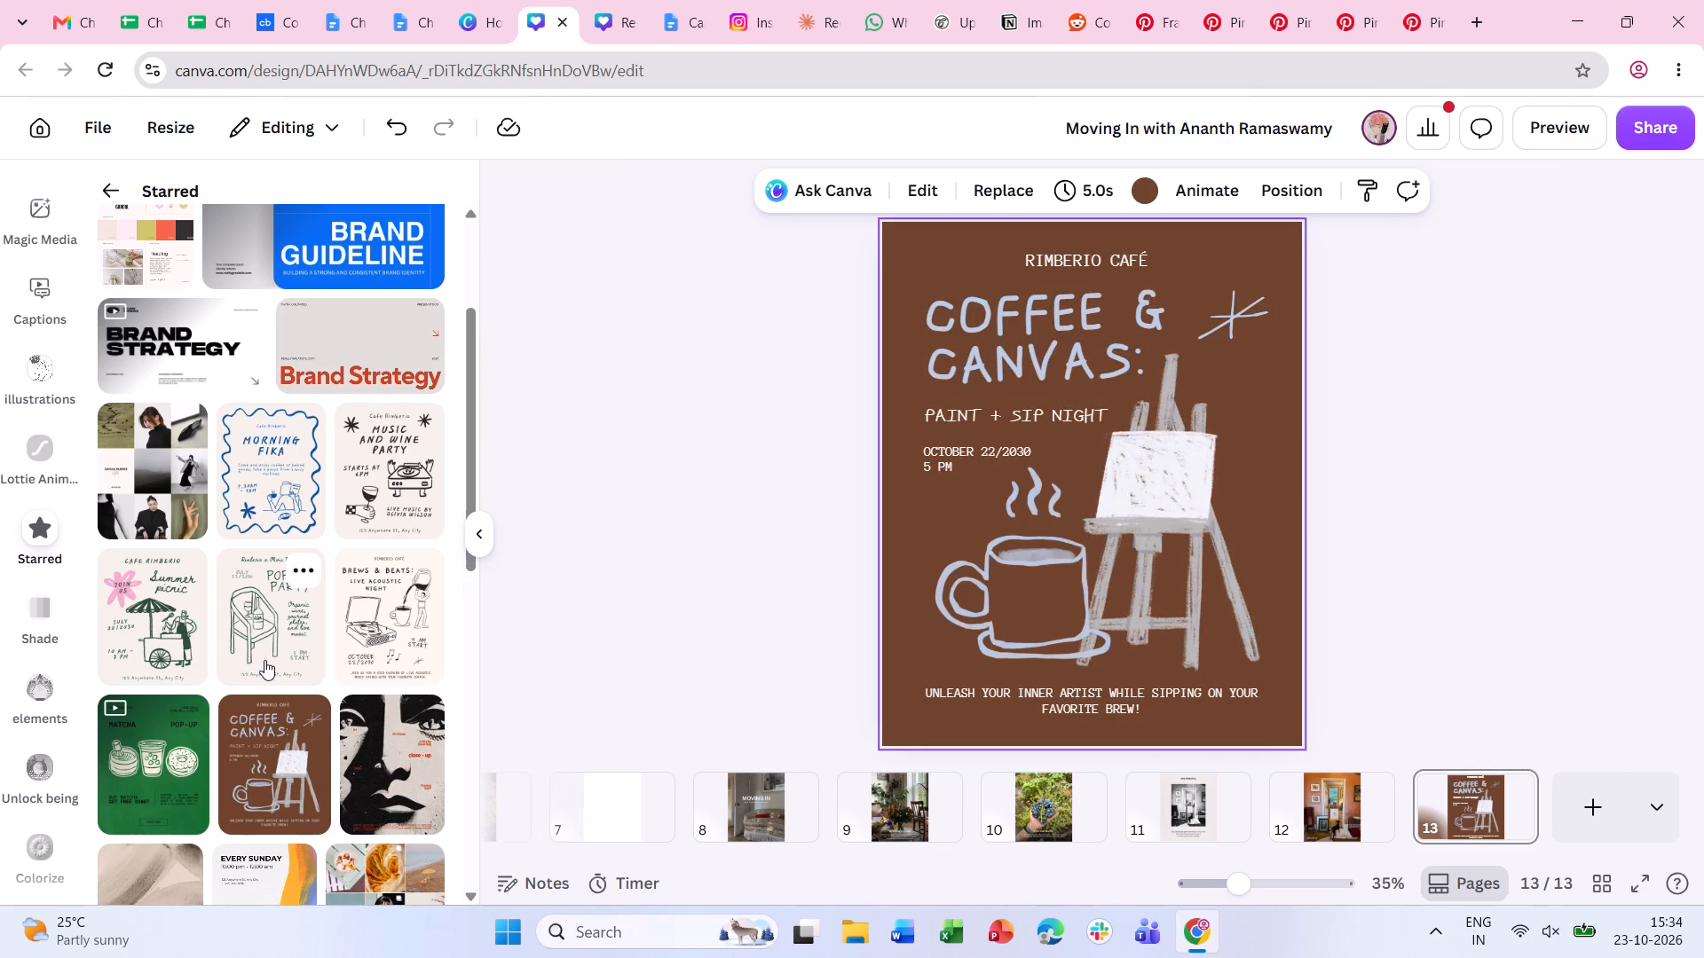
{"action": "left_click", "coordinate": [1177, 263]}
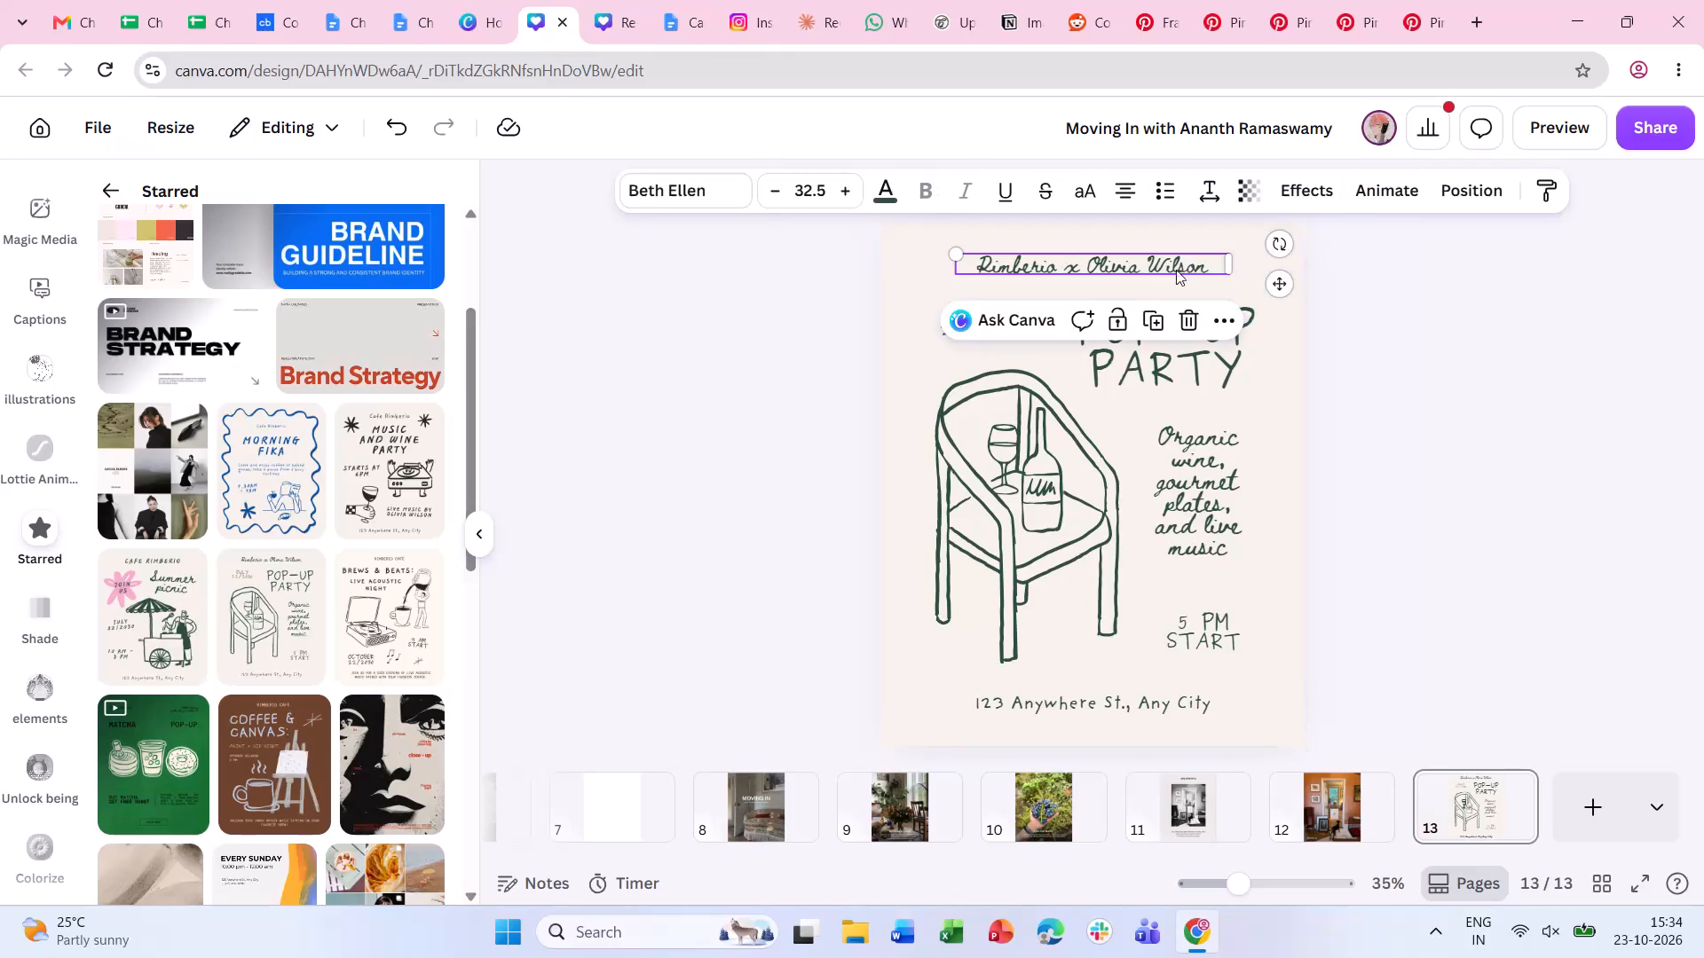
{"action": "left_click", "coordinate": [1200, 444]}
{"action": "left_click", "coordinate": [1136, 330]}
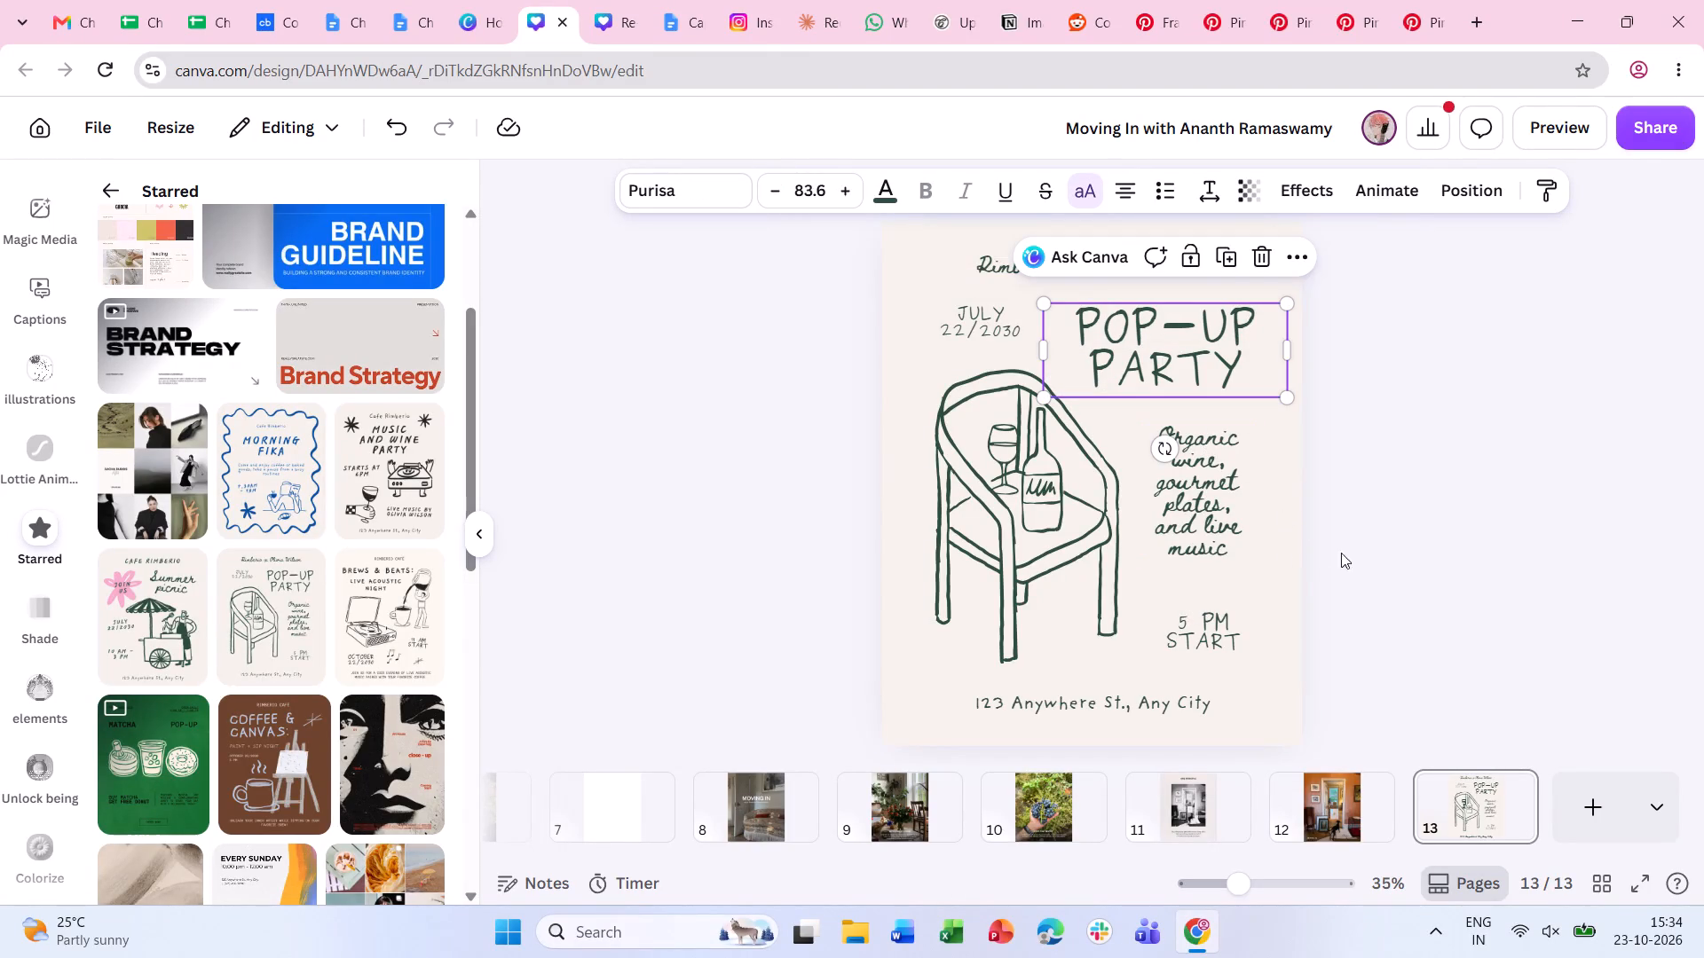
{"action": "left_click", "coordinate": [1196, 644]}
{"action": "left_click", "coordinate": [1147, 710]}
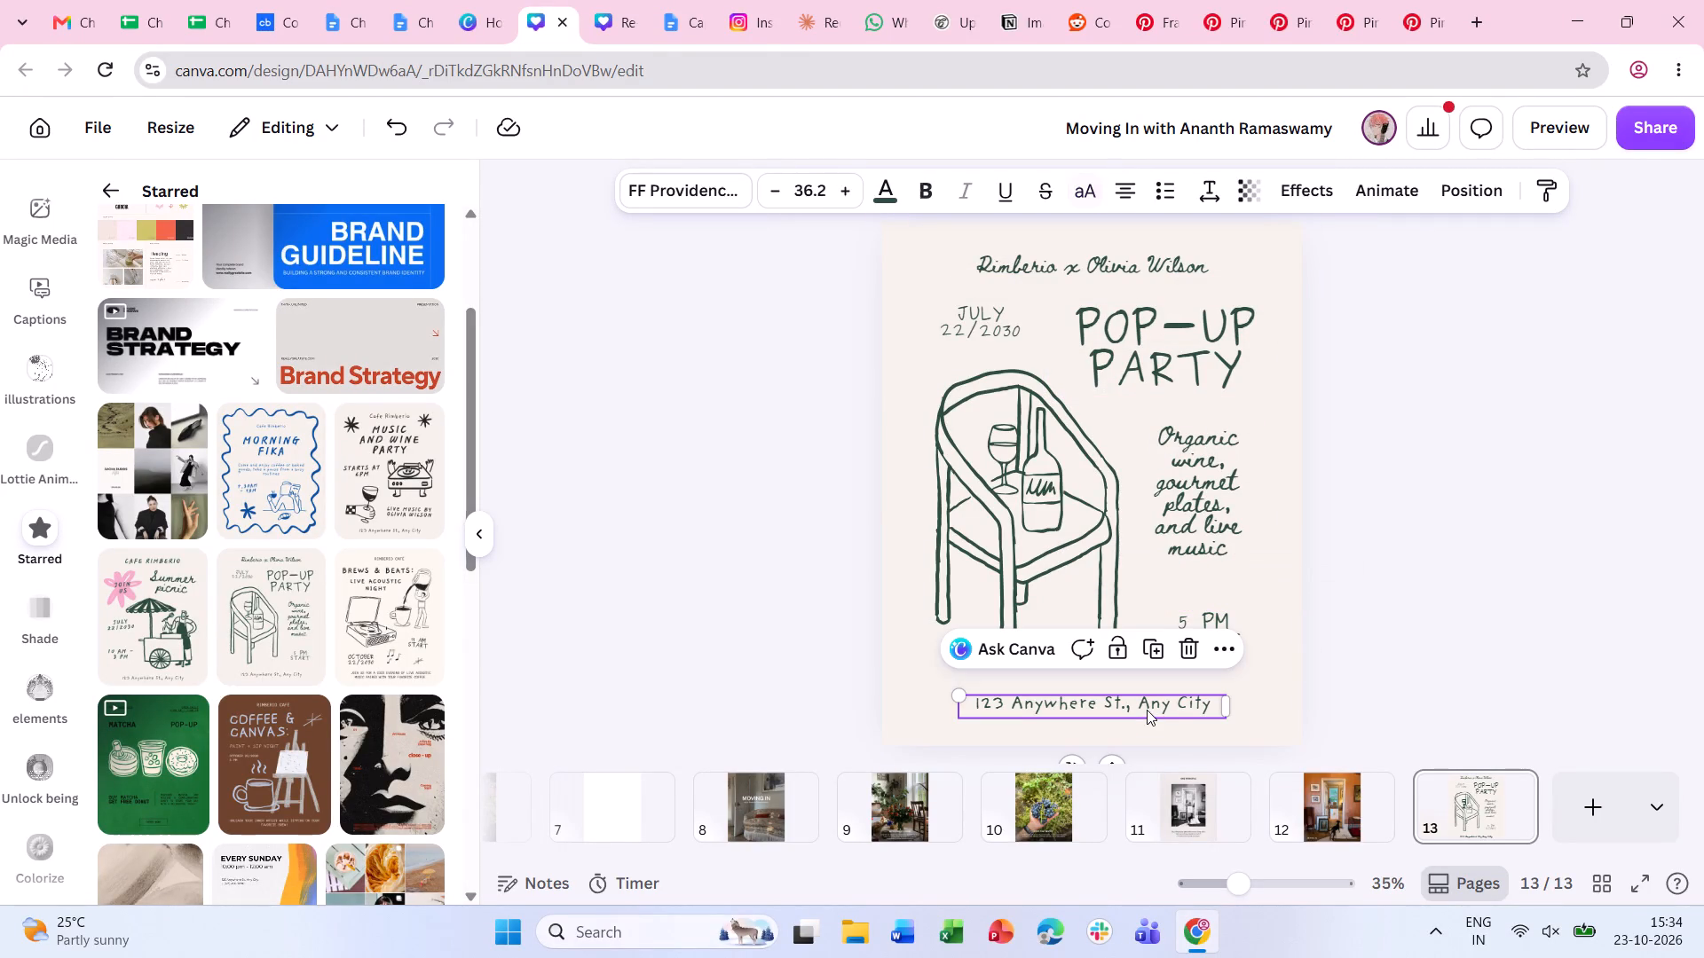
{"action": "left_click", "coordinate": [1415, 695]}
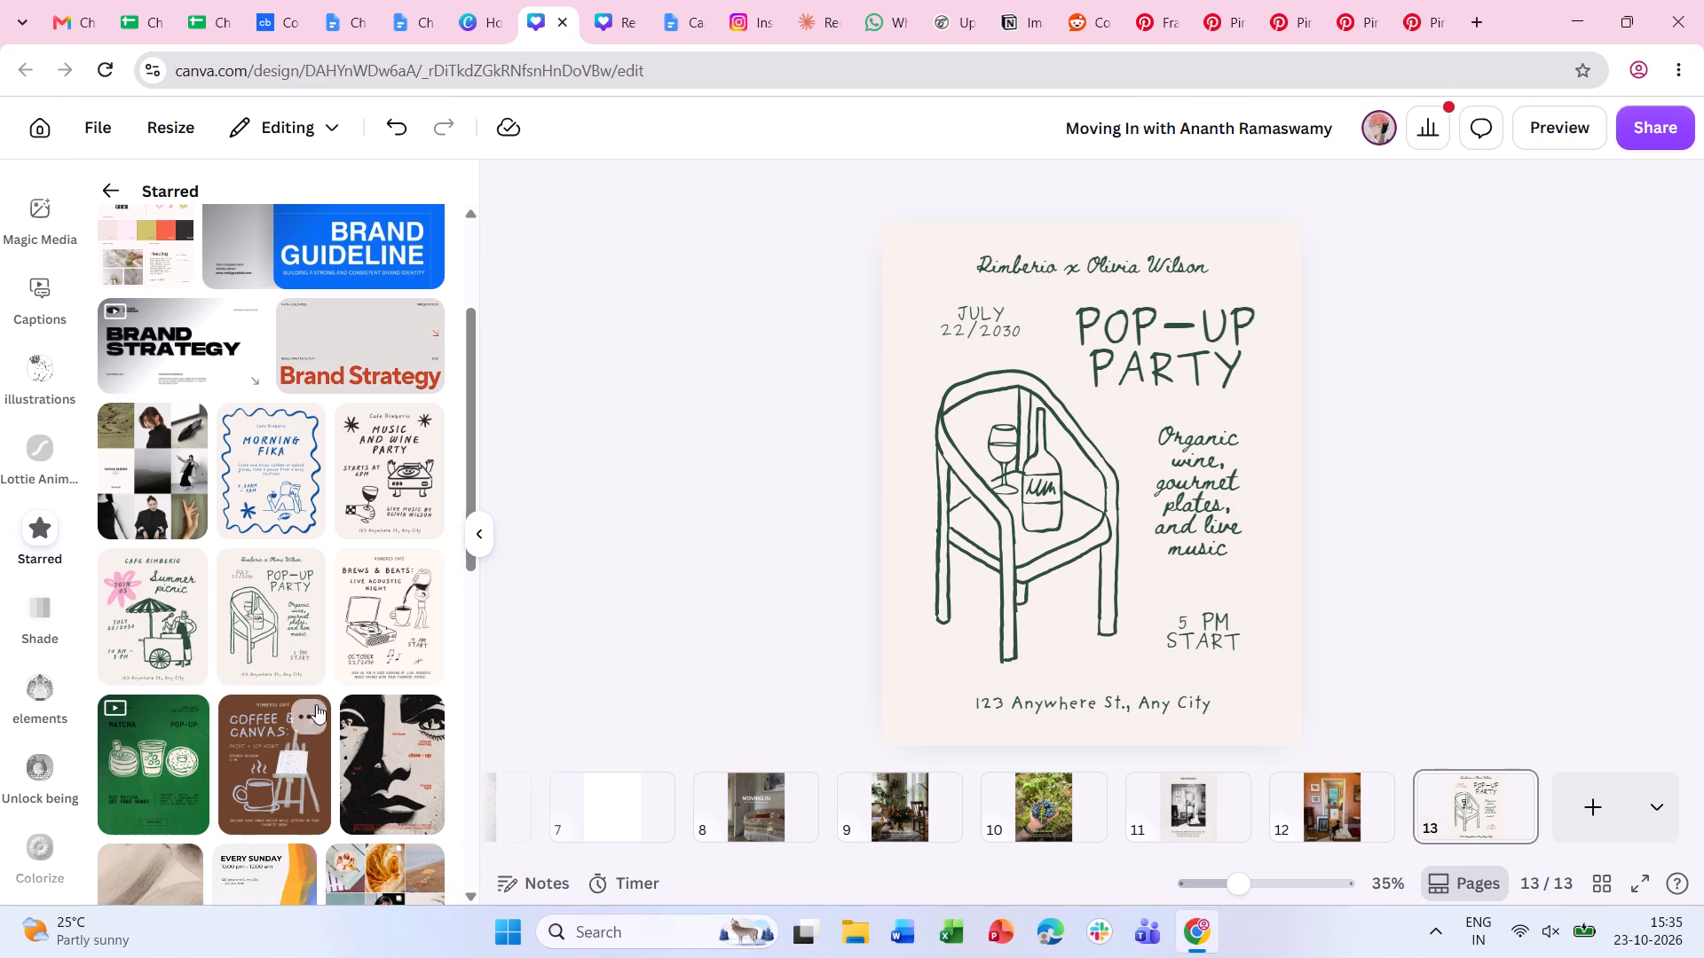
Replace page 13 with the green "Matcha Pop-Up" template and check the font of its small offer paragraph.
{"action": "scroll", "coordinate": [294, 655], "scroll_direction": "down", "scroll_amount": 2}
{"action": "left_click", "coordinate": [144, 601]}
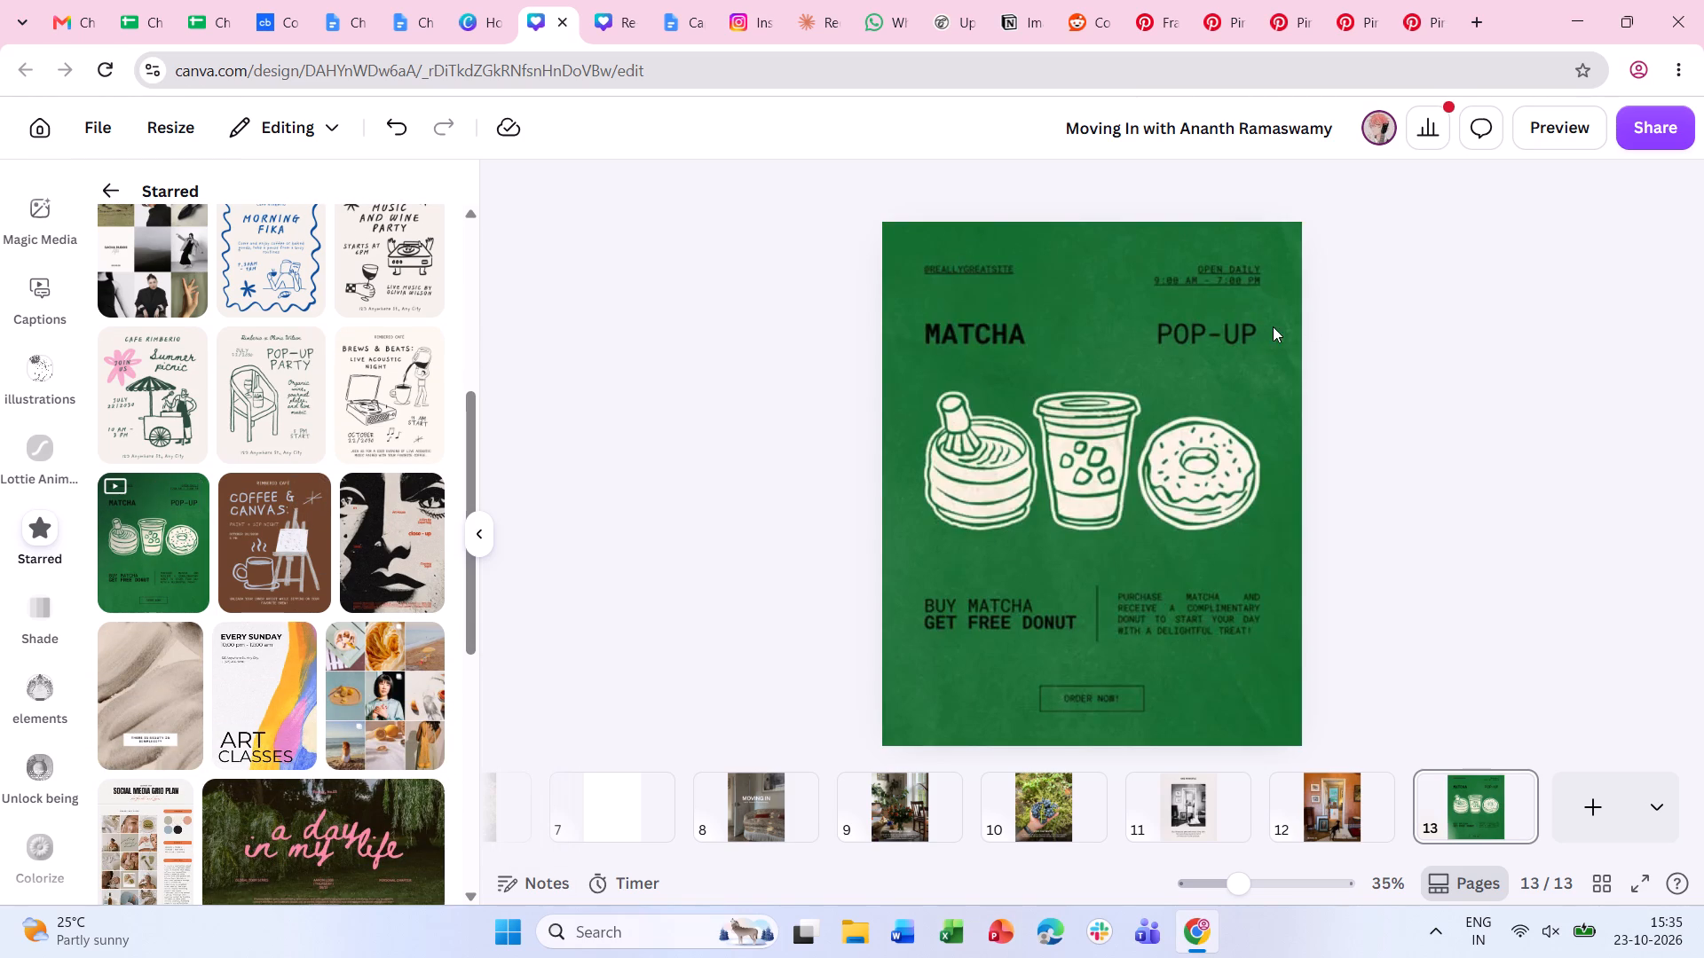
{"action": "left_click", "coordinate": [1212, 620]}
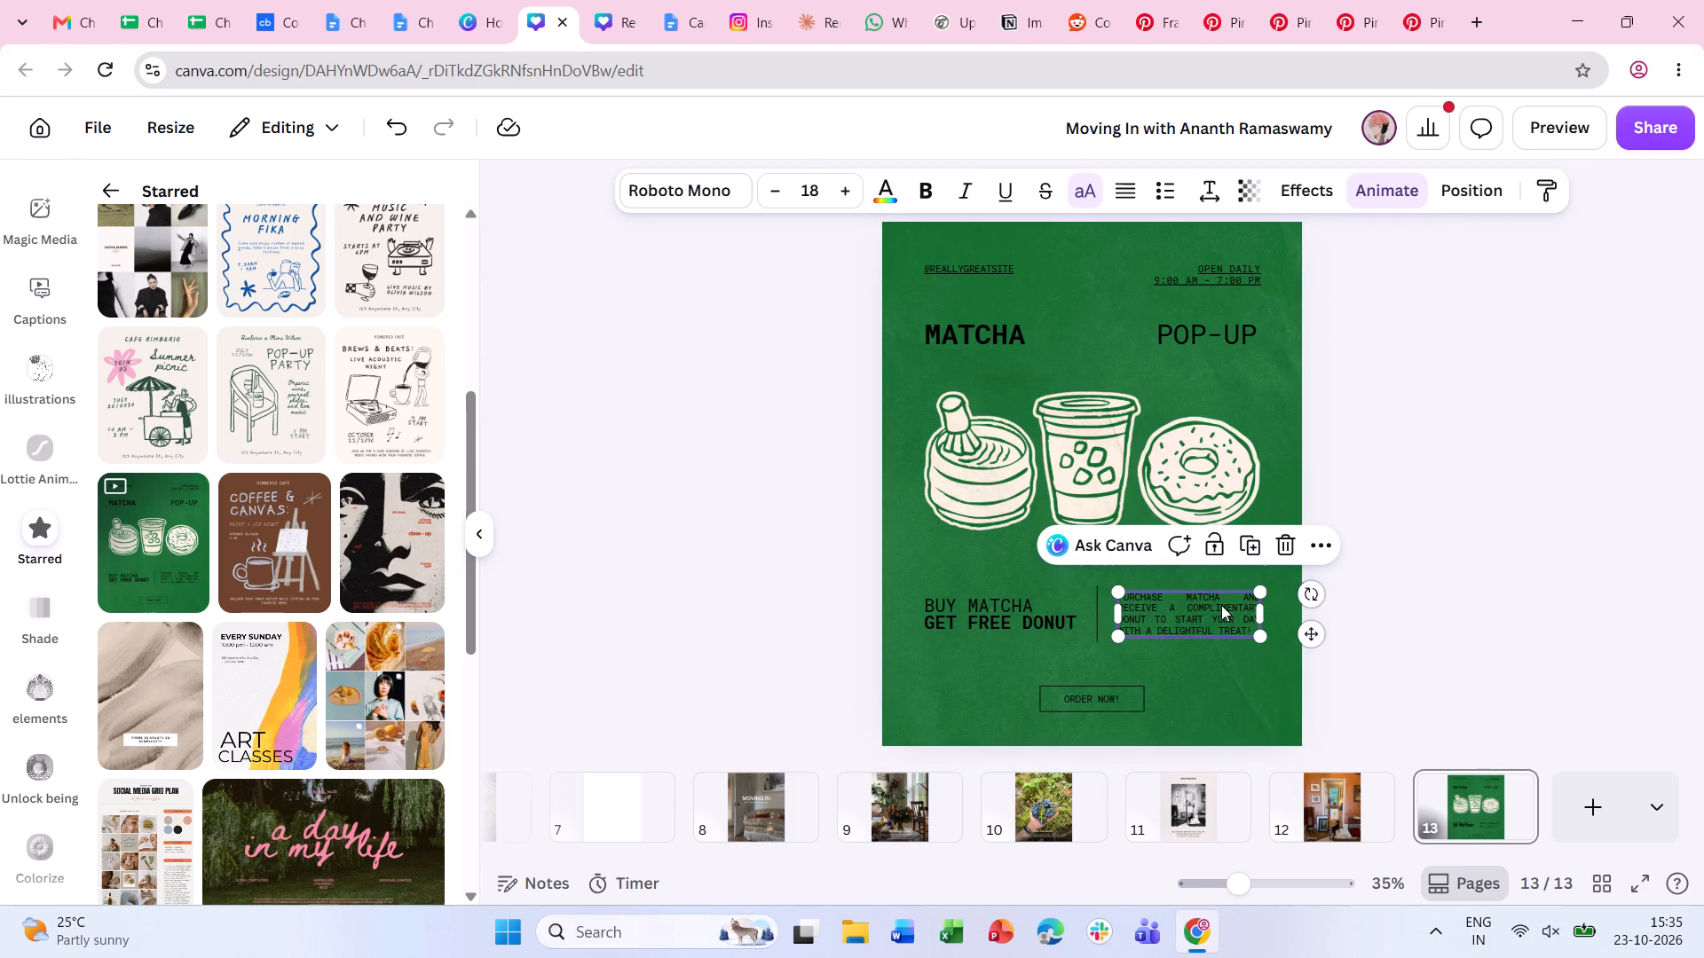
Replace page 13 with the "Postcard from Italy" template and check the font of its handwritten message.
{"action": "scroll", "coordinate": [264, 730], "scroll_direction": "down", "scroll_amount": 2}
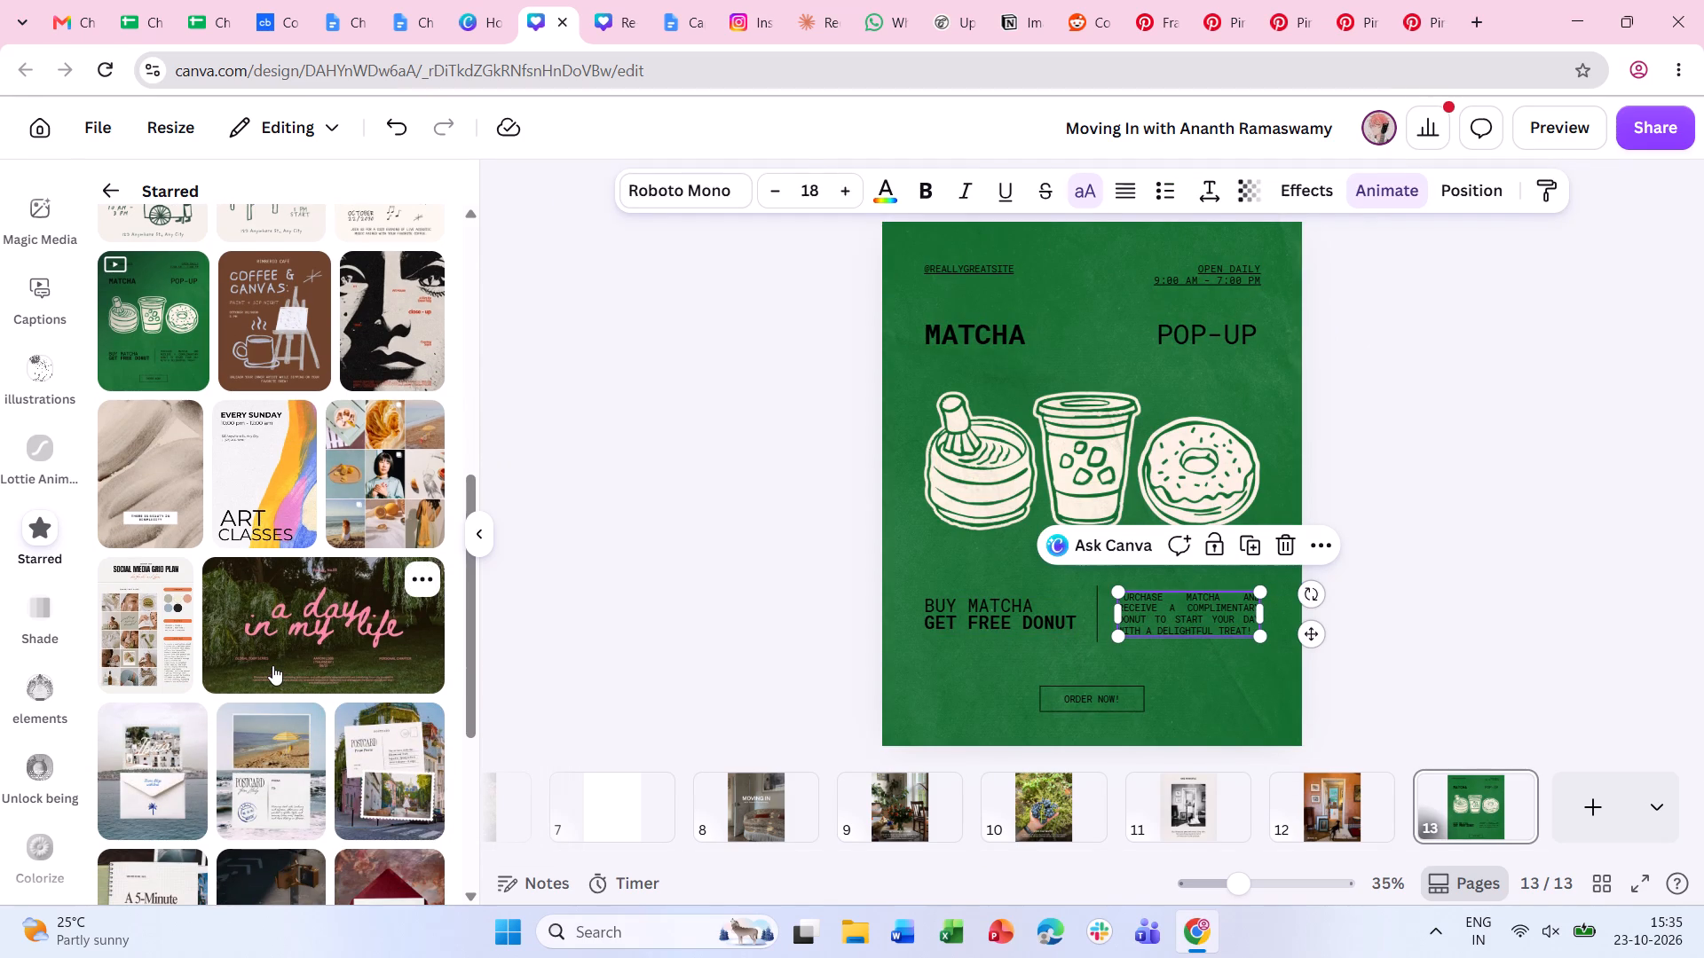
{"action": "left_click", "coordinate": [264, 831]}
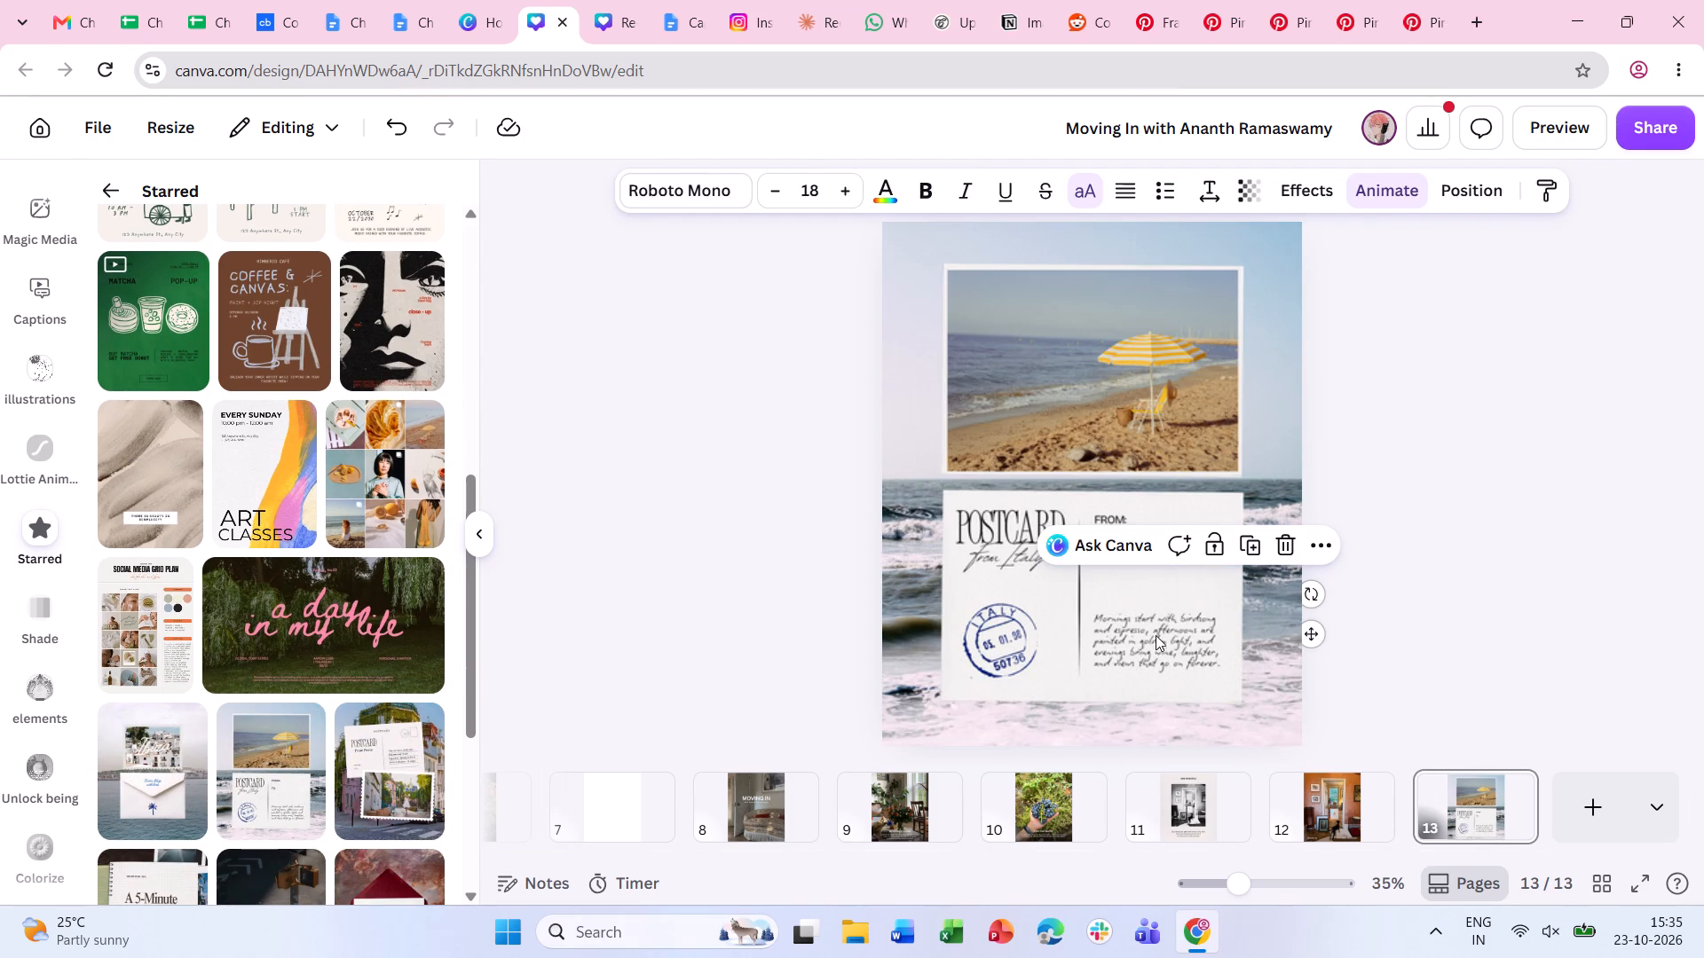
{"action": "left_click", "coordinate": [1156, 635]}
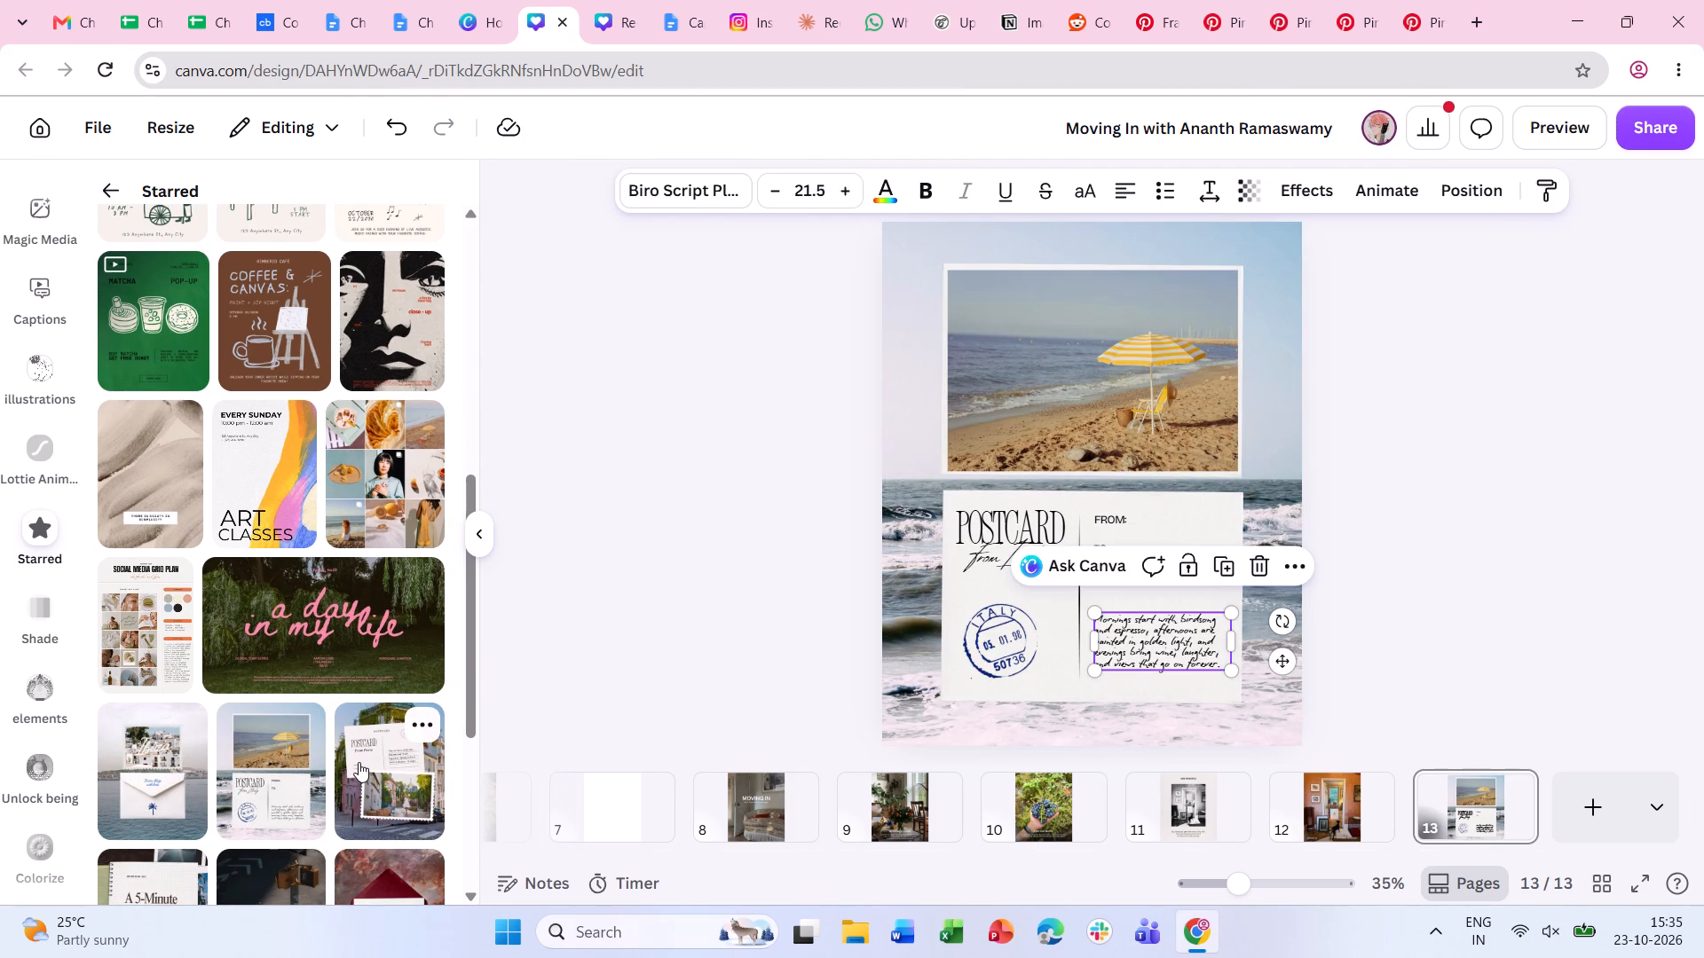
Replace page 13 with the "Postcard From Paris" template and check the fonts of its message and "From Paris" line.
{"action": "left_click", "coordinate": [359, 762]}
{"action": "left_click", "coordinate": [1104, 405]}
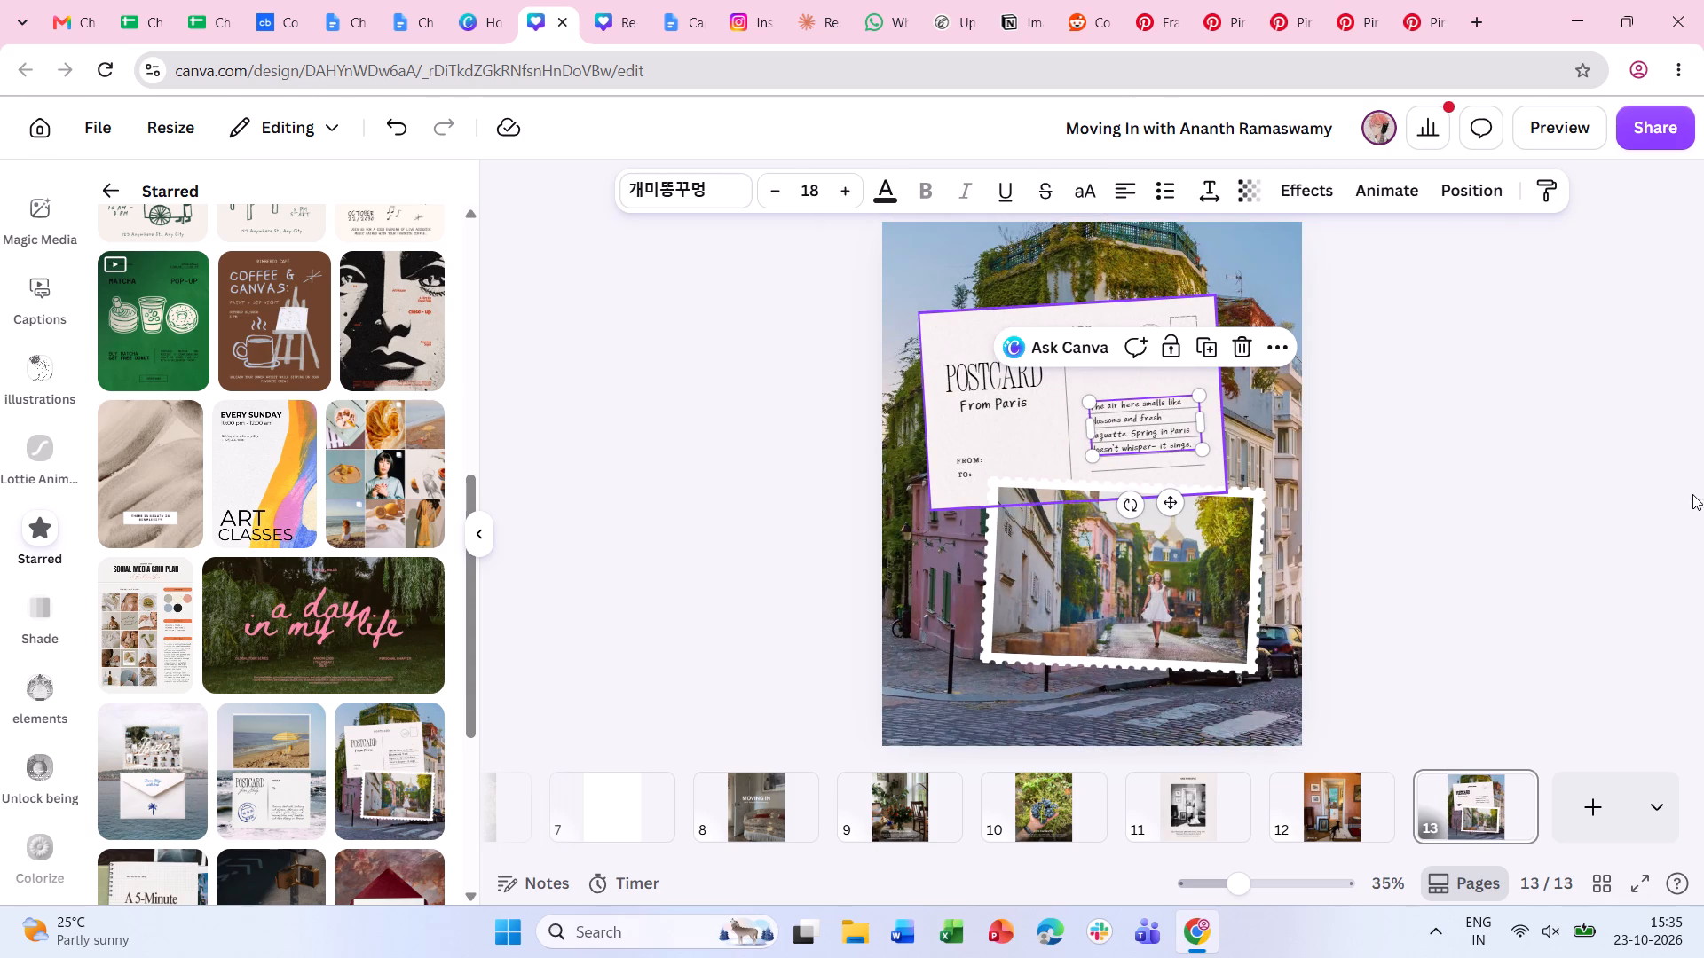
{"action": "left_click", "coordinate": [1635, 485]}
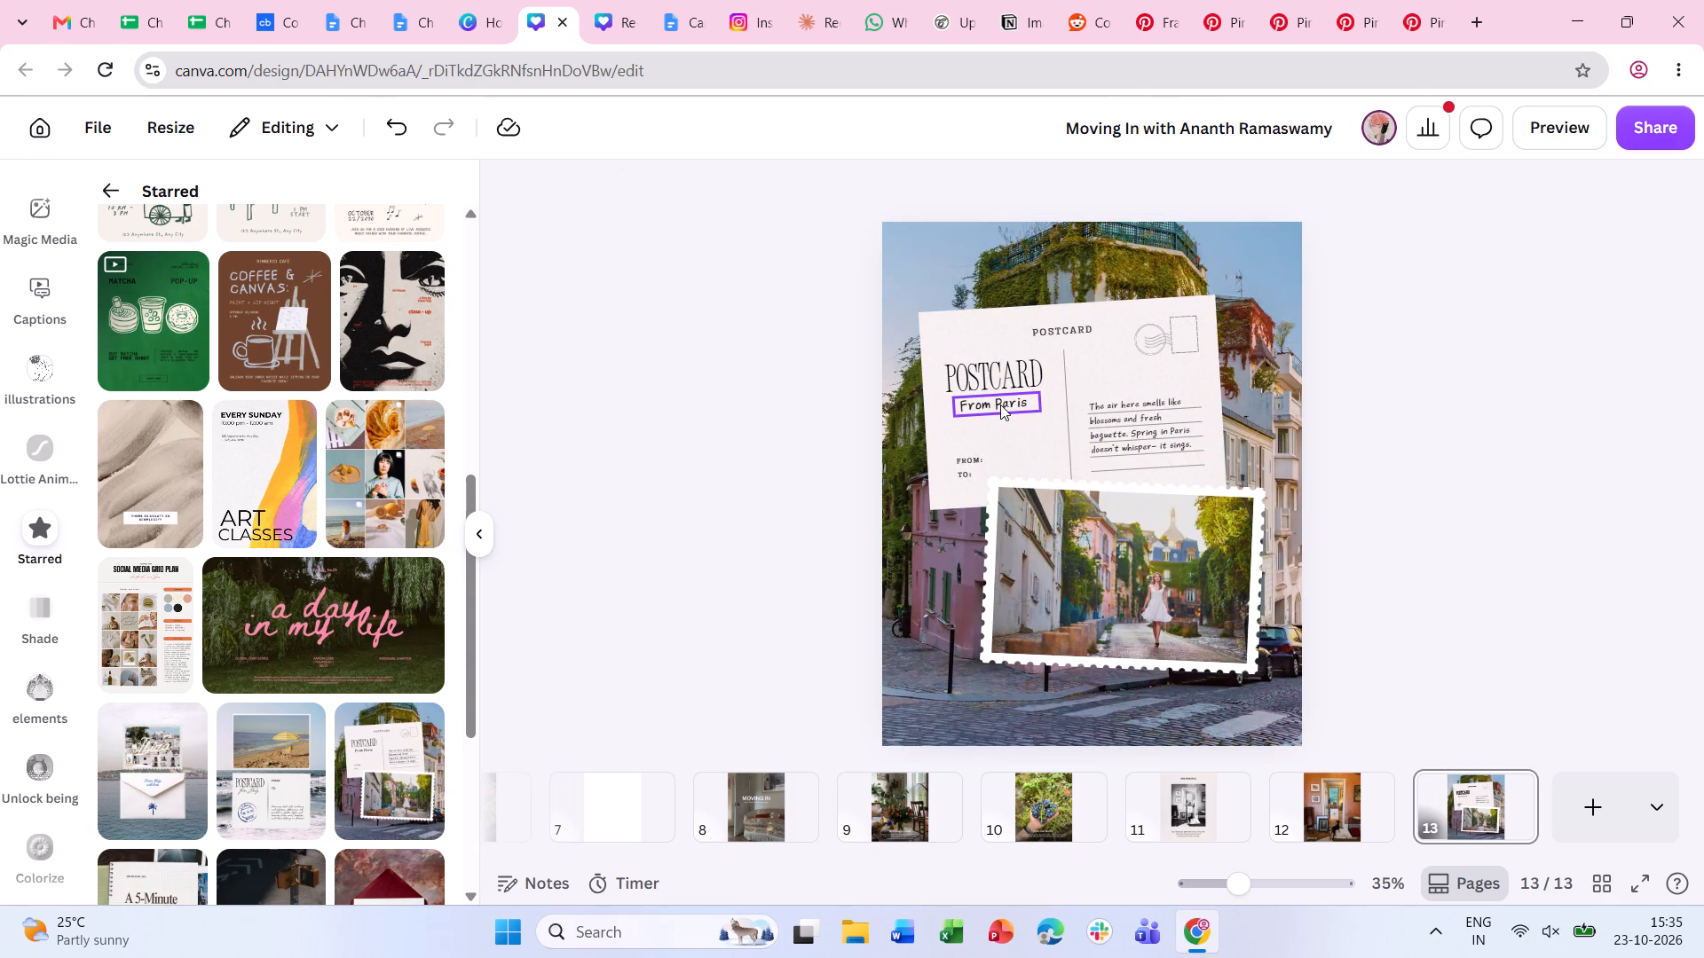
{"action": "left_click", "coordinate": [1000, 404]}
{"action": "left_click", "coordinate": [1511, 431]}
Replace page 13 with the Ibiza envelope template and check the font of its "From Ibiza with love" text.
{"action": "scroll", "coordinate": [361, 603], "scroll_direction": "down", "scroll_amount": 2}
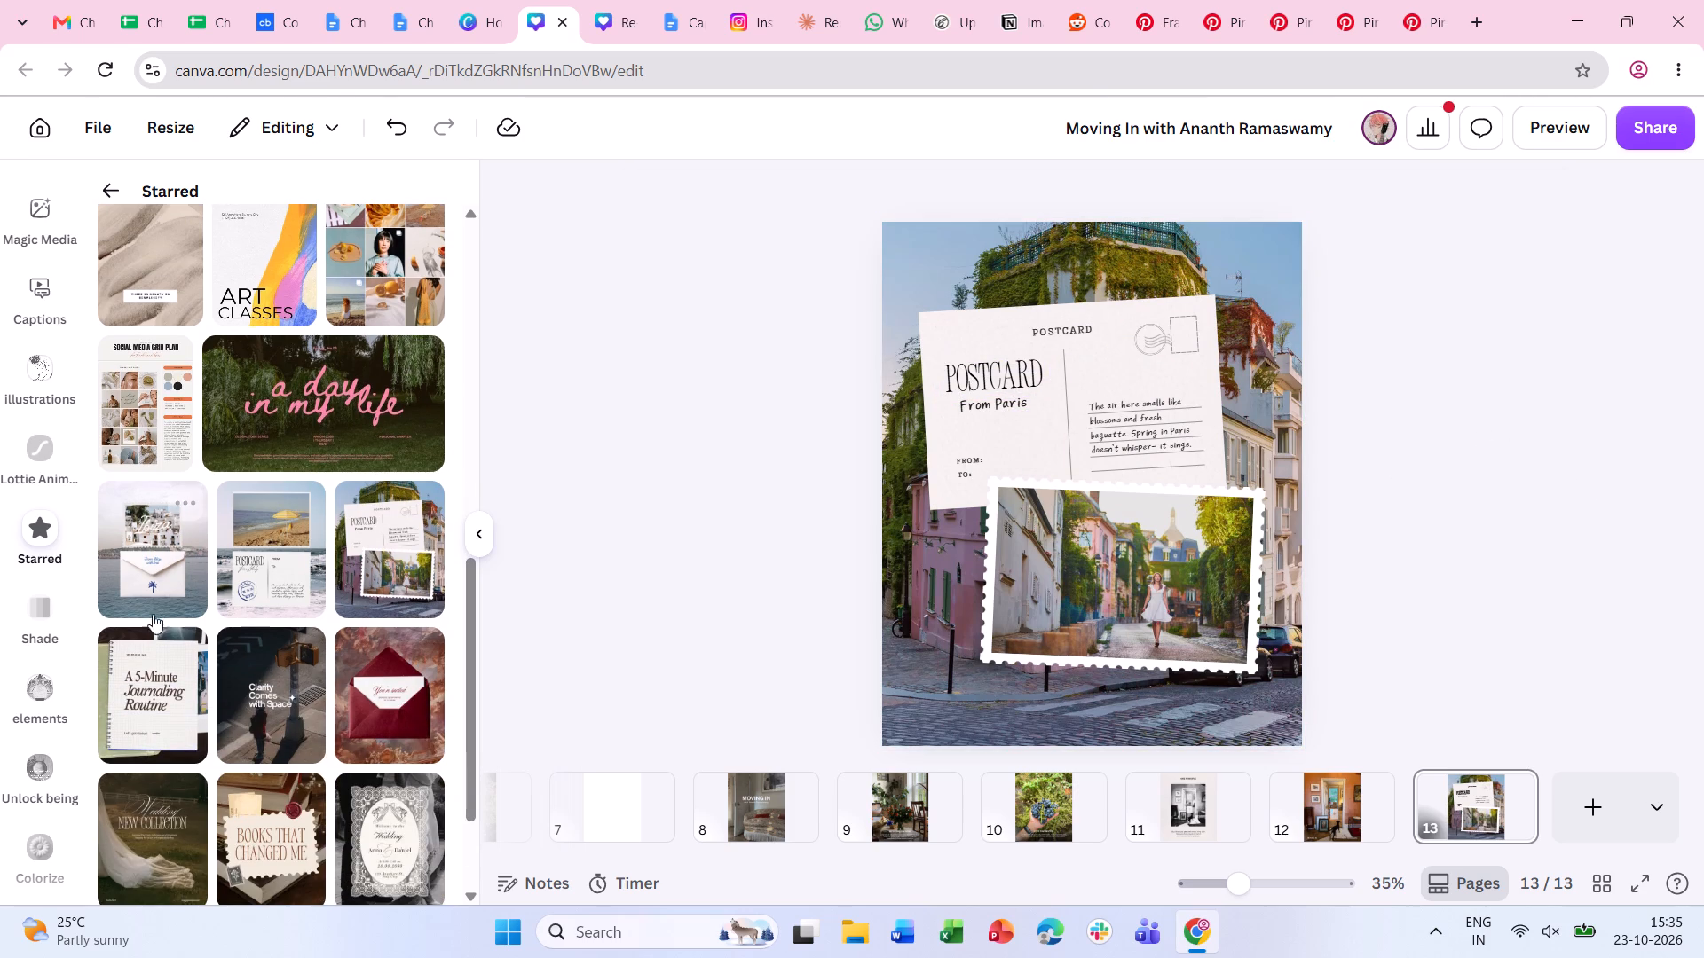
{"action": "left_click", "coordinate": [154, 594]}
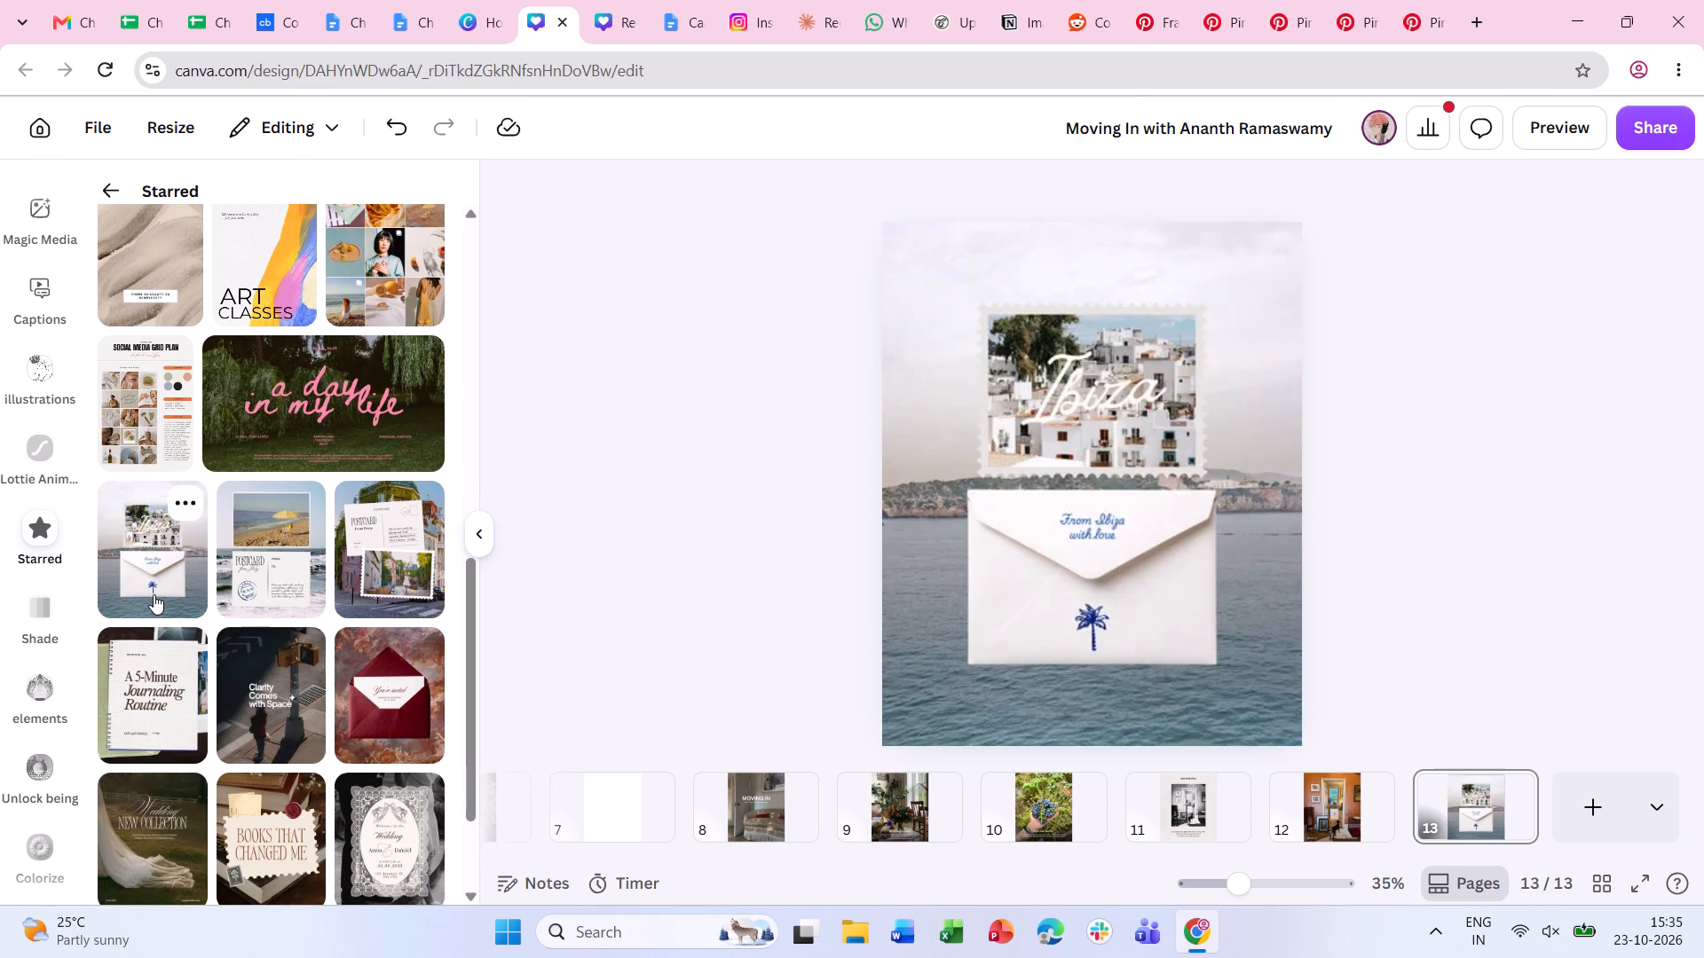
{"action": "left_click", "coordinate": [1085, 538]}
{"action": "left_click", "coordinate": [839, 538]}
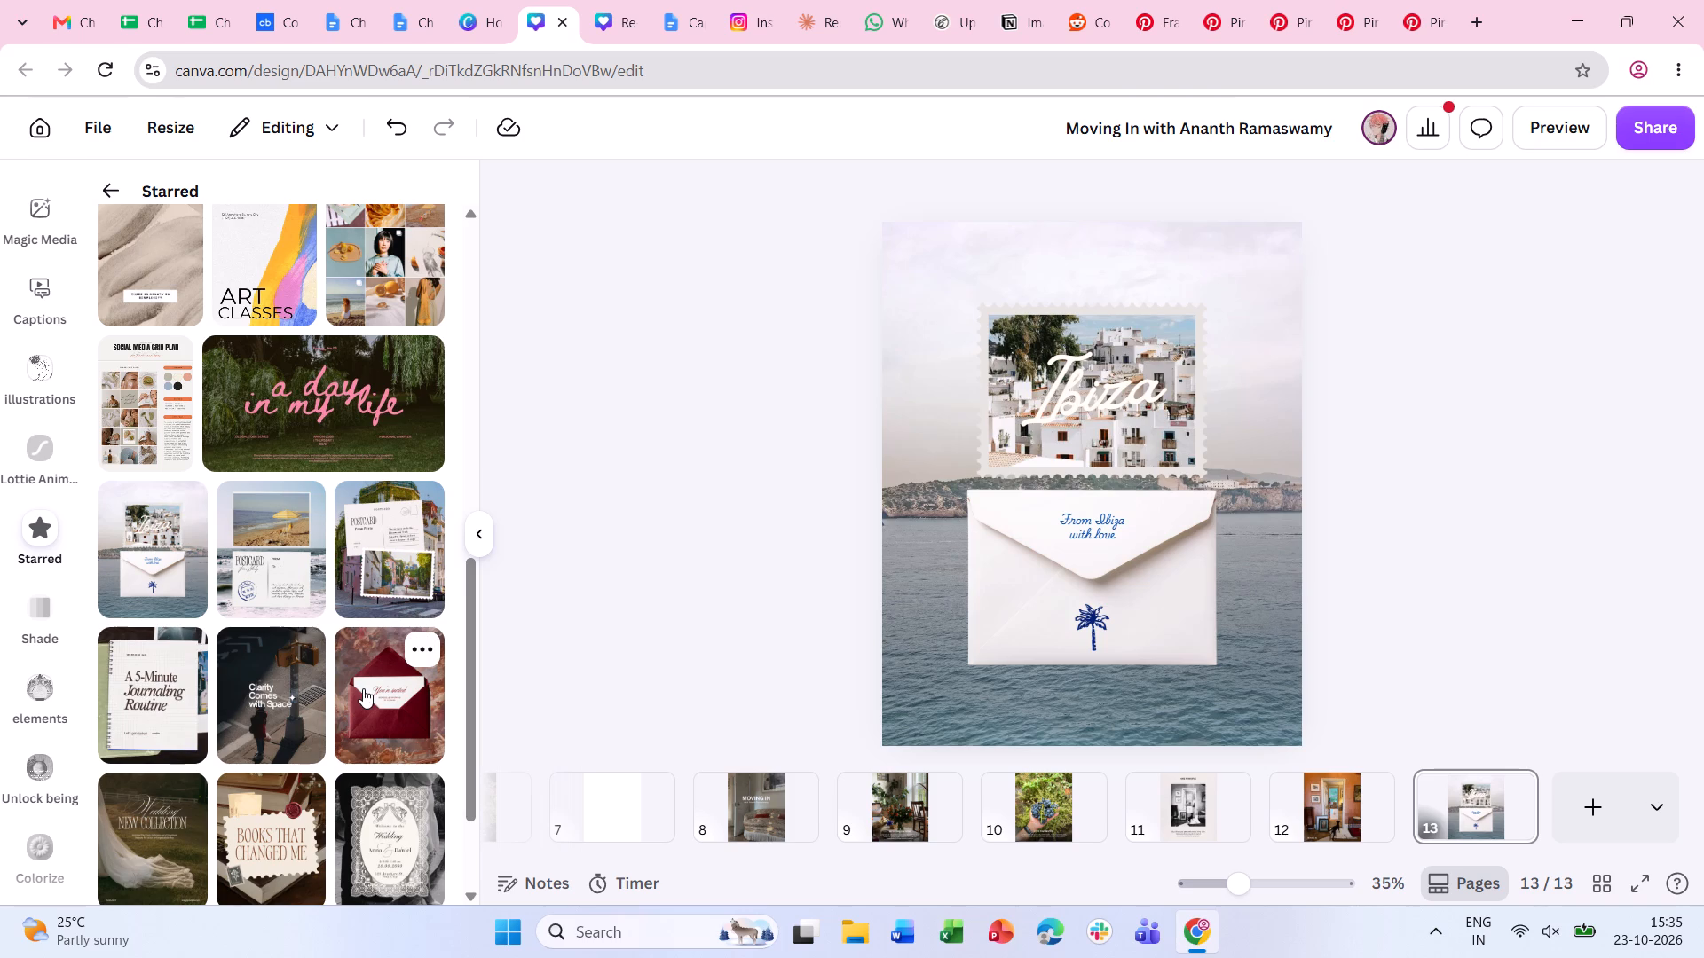
Apply the "Postcard from Italy" template to page 13 again and check the fonts of its message and "from Italy" line.
{"action": "left_click", "coordinate": [304, 586]}
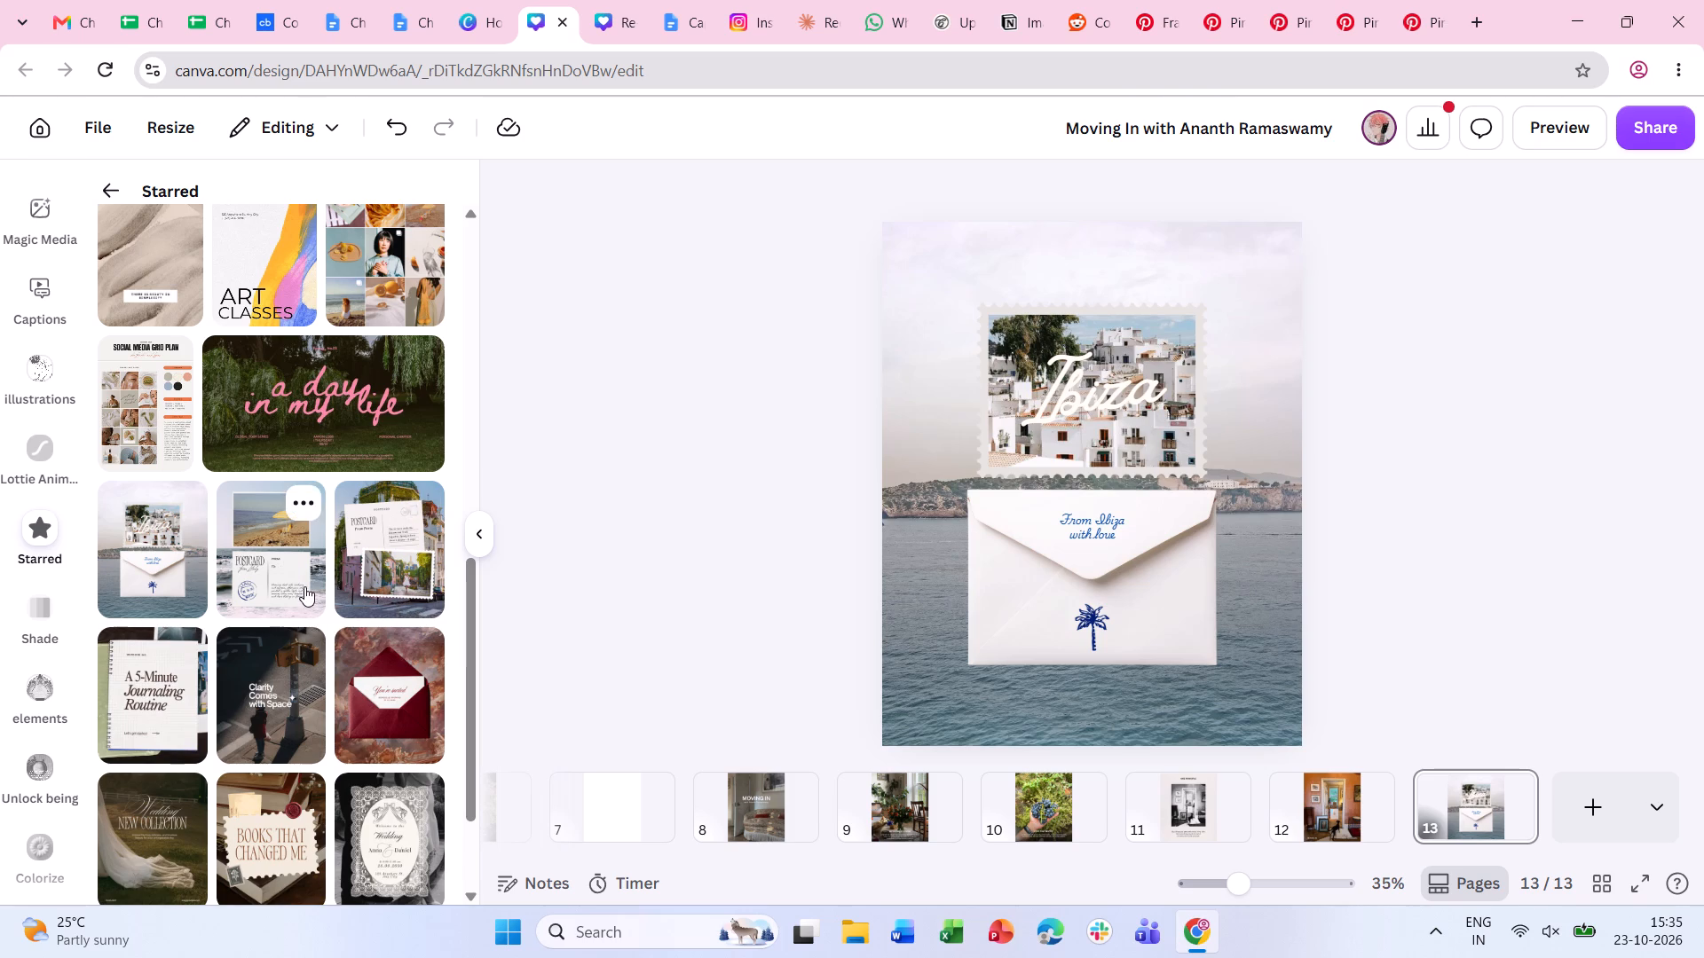
{"action": "left_click", "coordinate": [1195, 649]}
{"action": "left_click", "coordinate": [970, 561]}
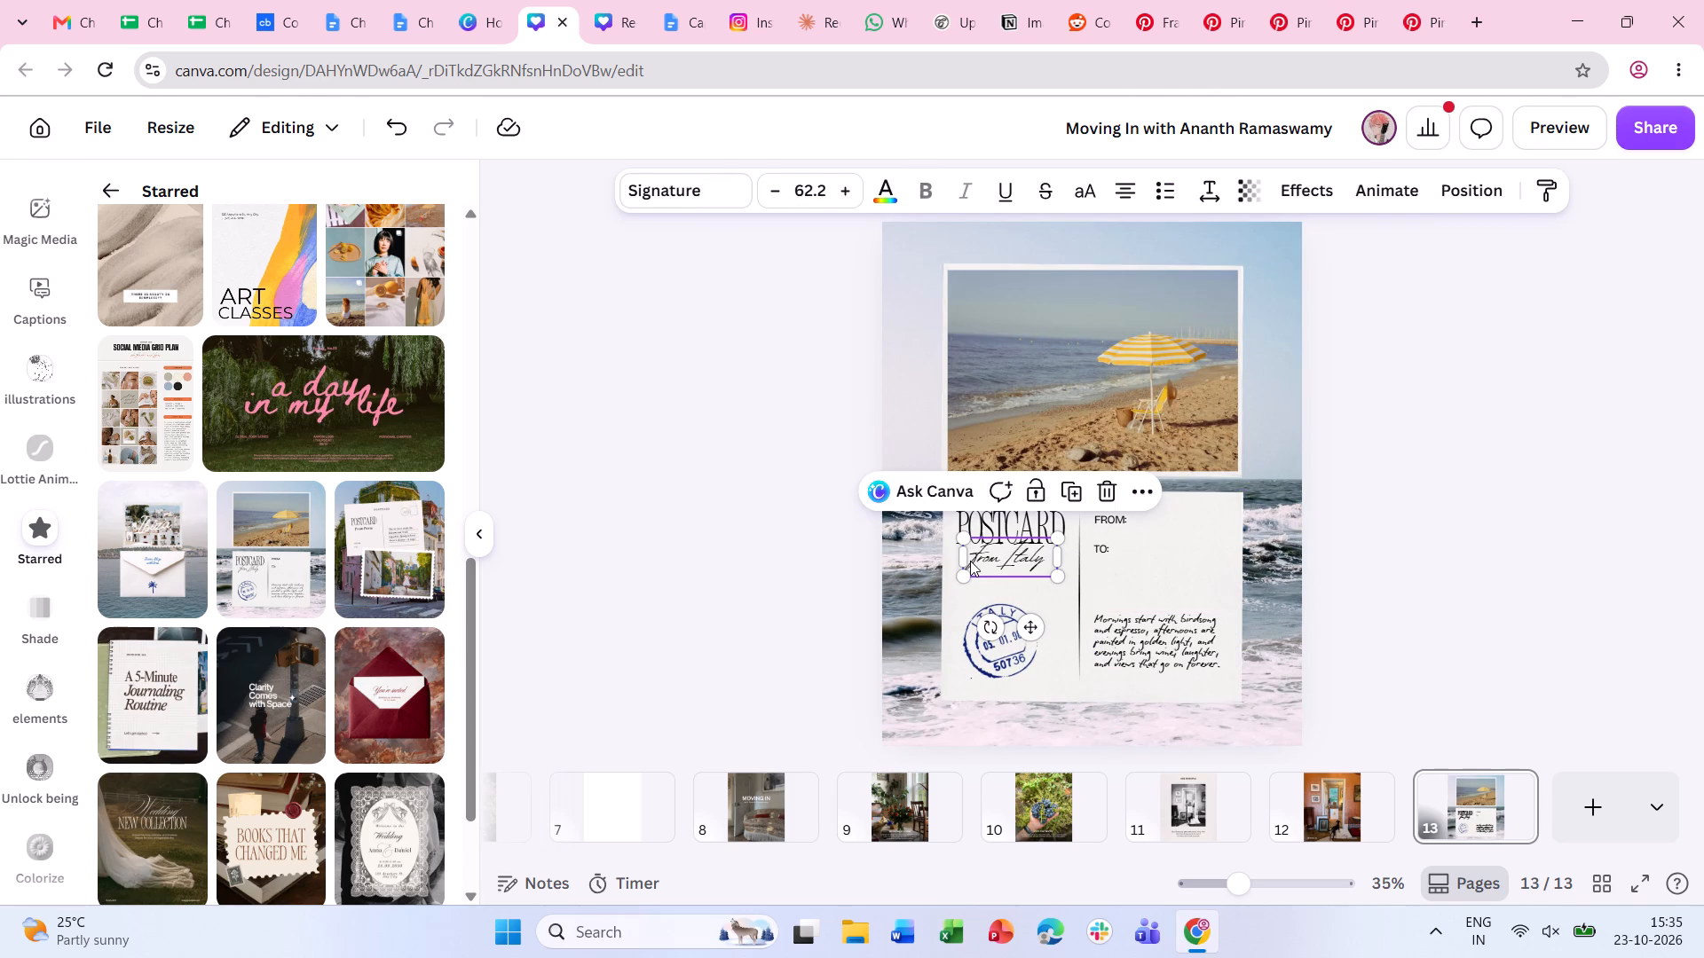
{"action": "left_click", "coordinate": [1585, 614]}
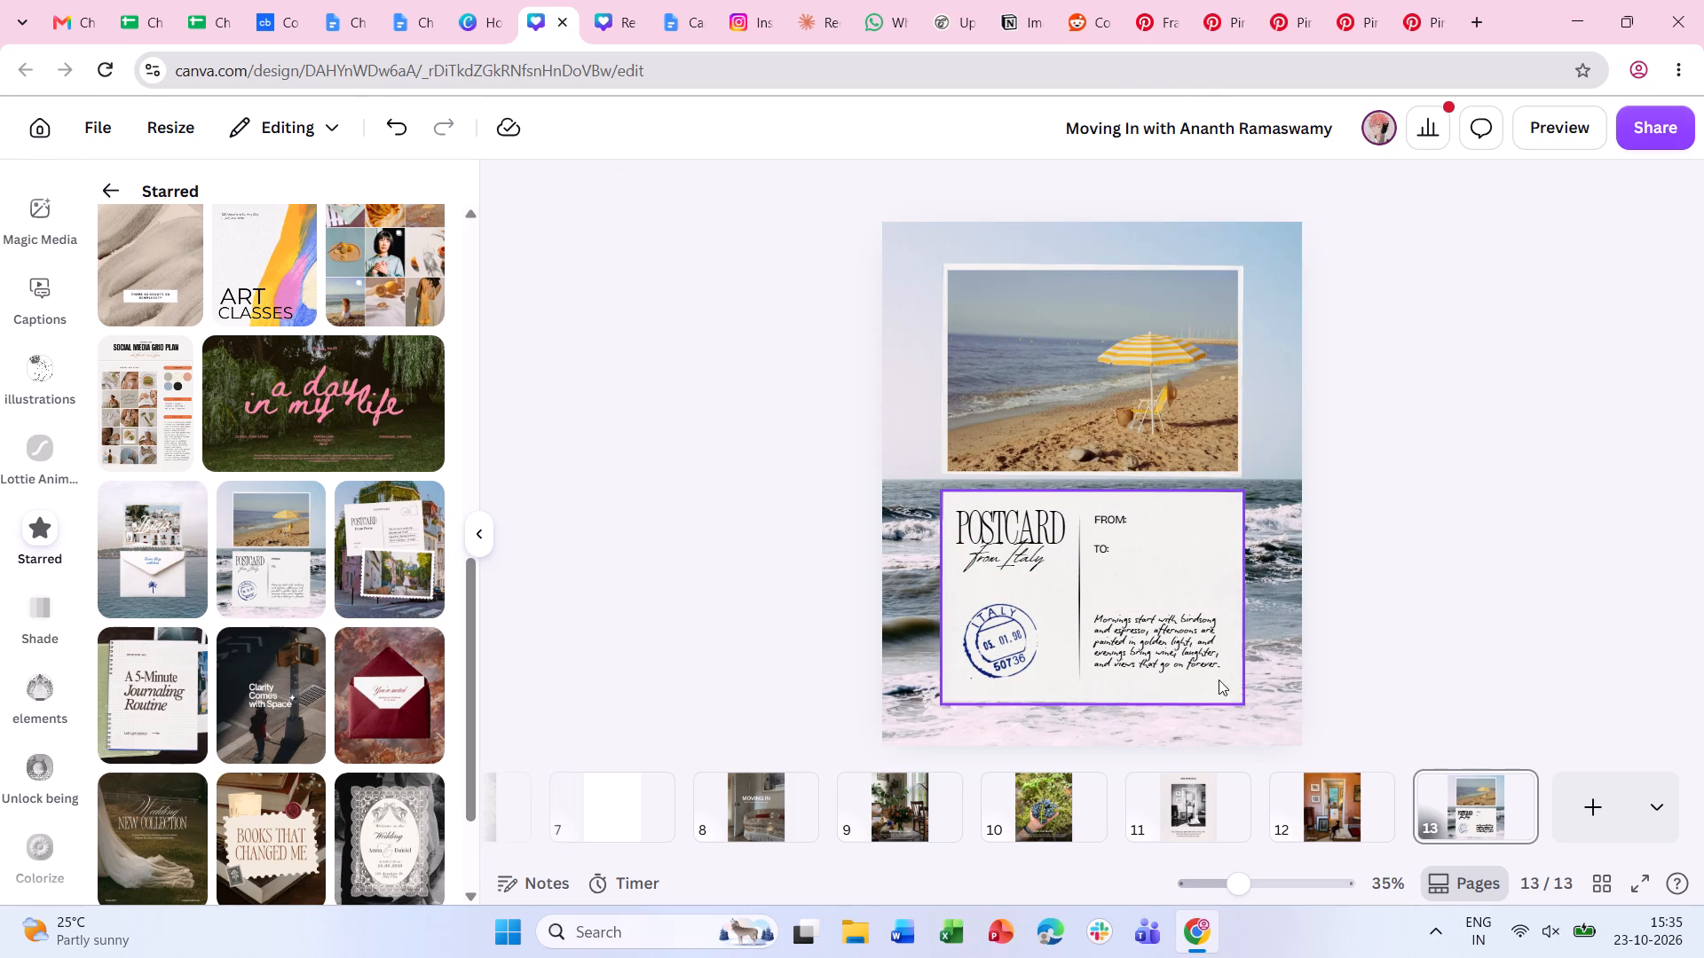
Check the fonts of the handwritten message and the "FROM:" label on page 13's Italy postcard.
{"action": "left_click", "coordinate": [1183, 630]}
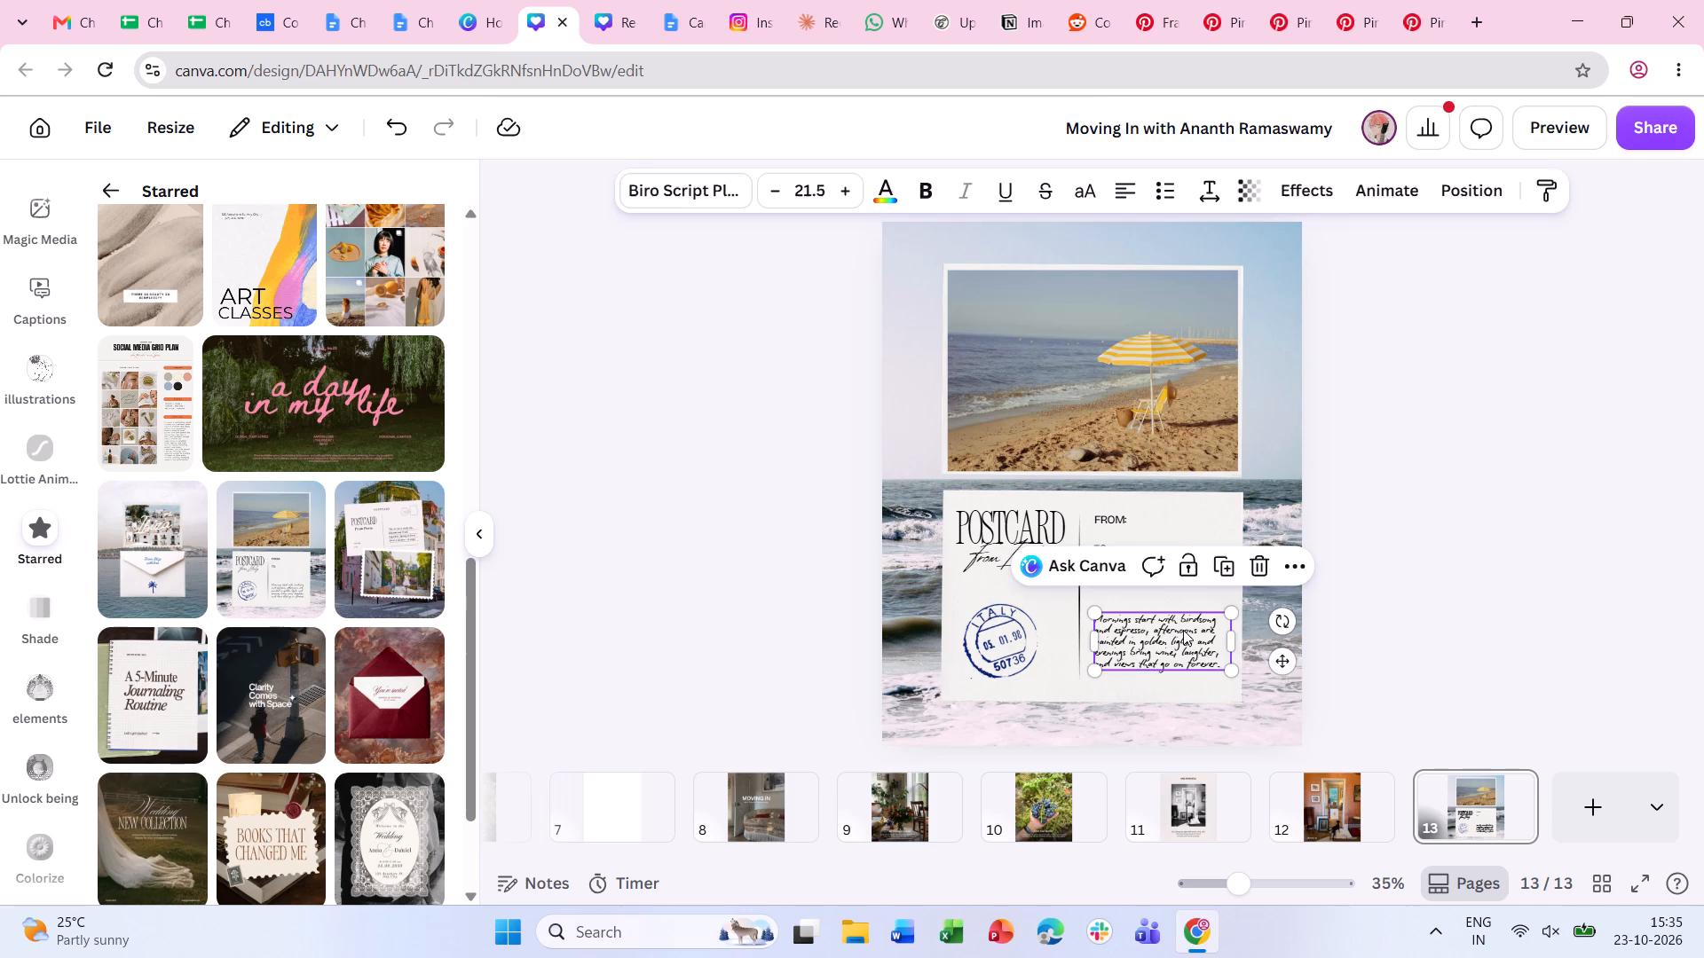
{"action": "left_click", "coordinate": [1116, 522]}
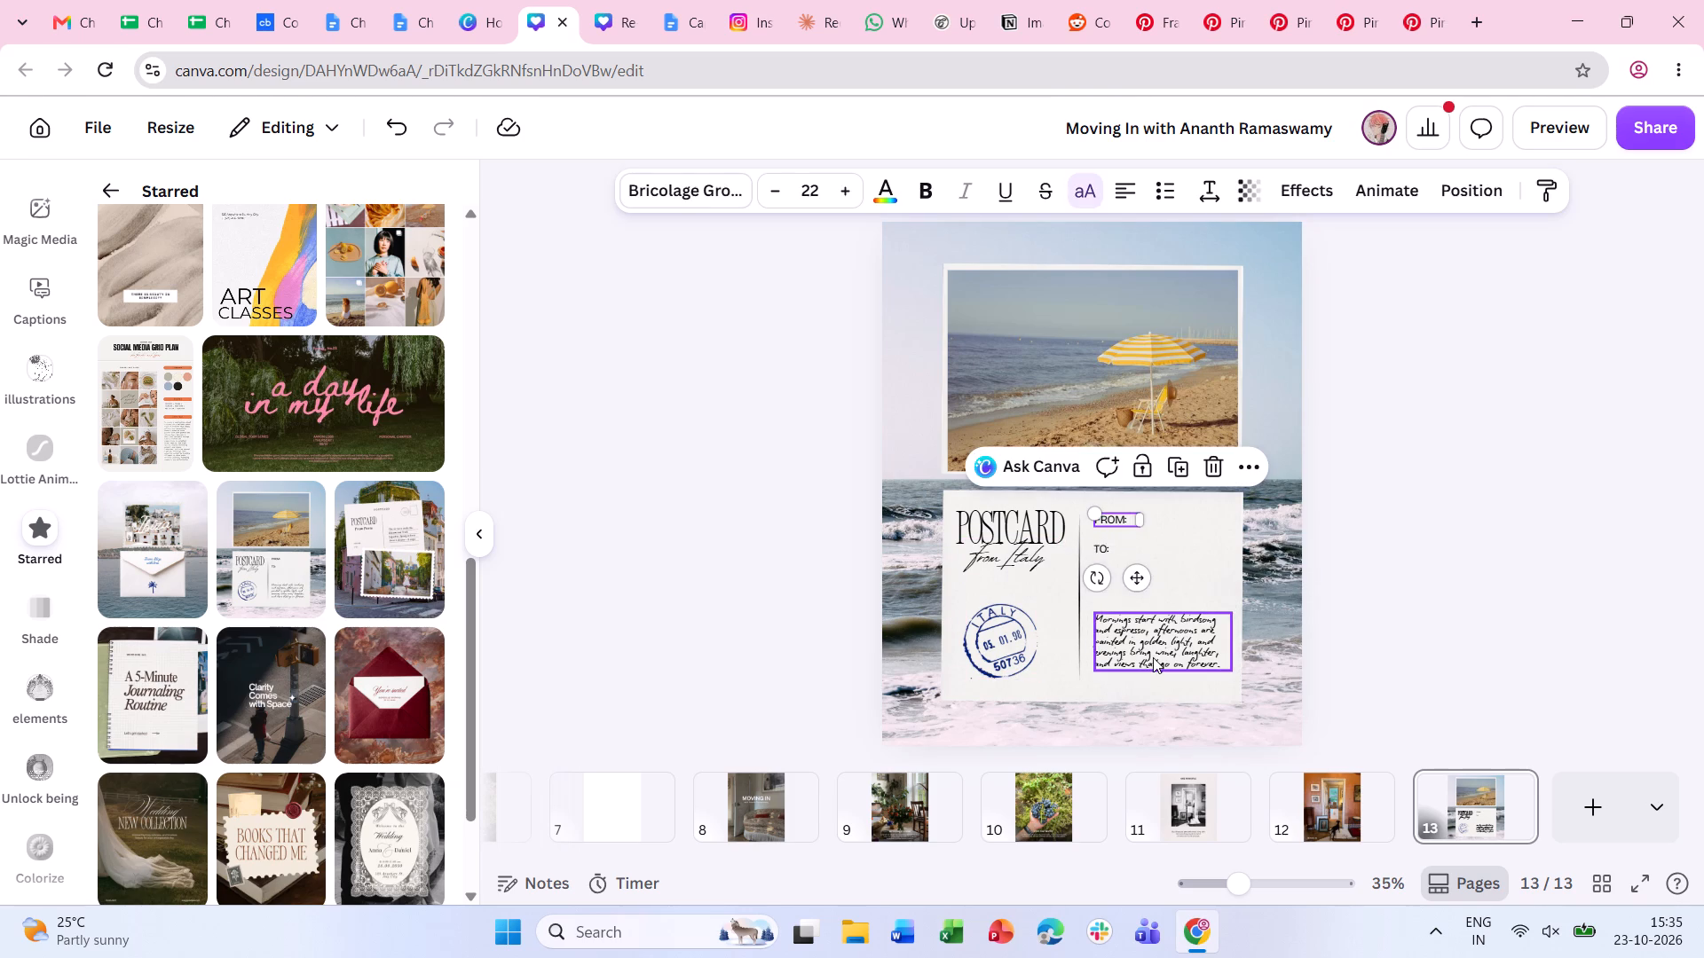
{"action": "left_click", "coordinate": [1153, 657]}
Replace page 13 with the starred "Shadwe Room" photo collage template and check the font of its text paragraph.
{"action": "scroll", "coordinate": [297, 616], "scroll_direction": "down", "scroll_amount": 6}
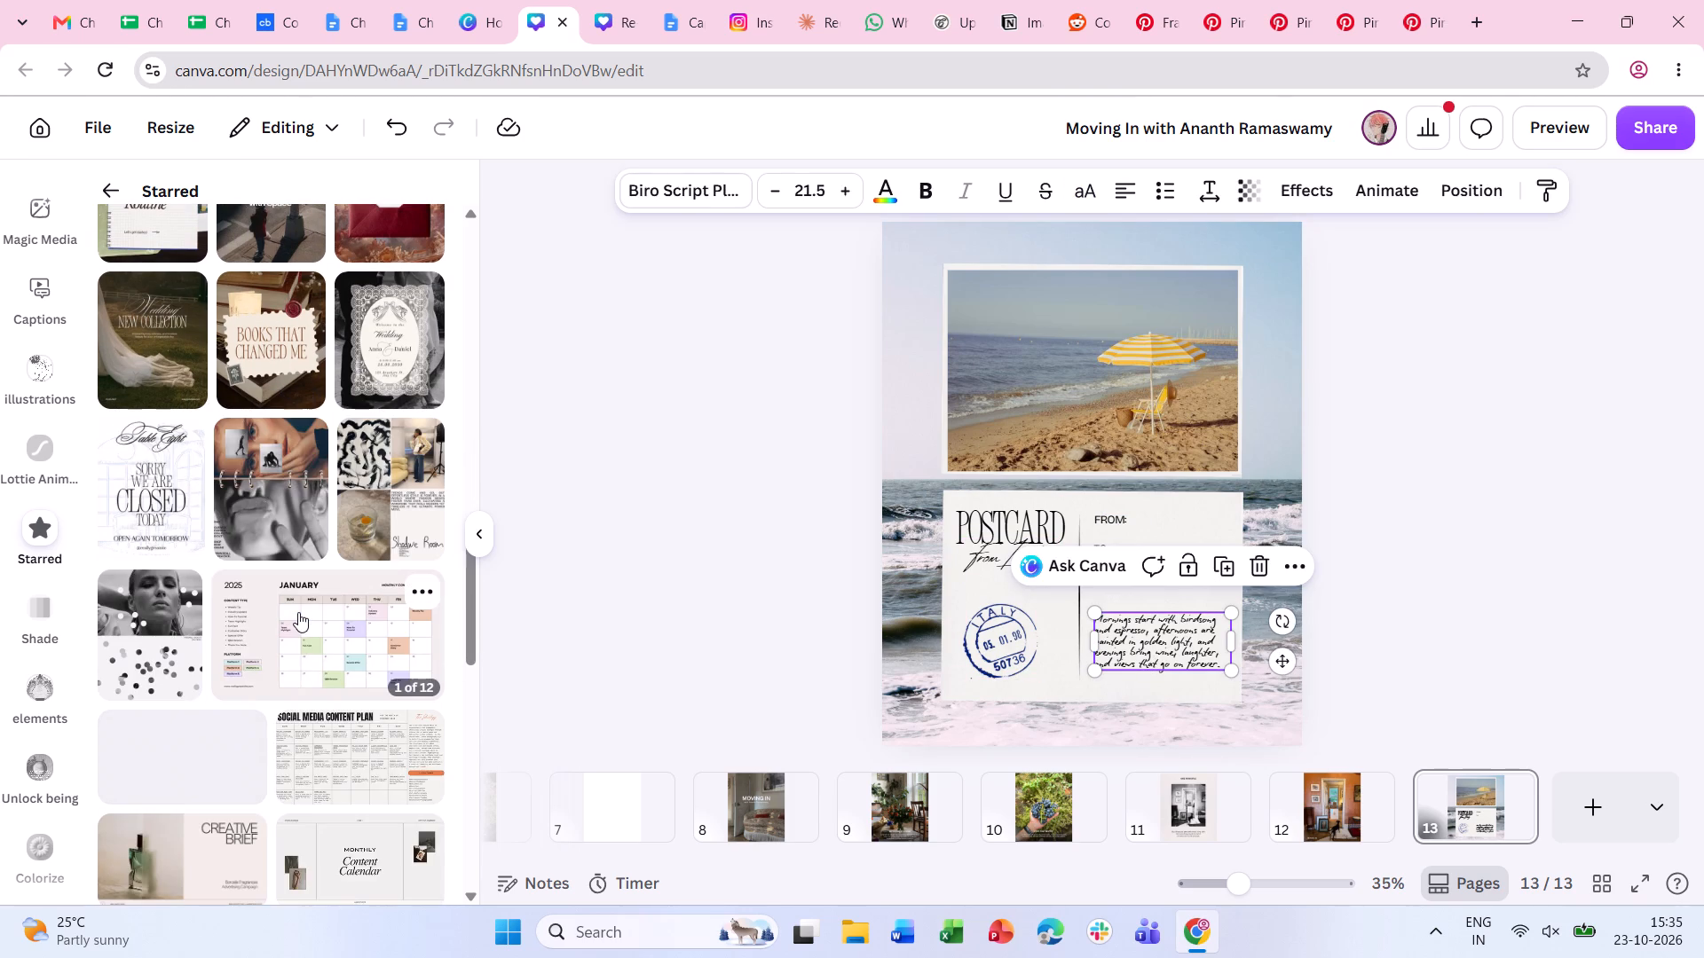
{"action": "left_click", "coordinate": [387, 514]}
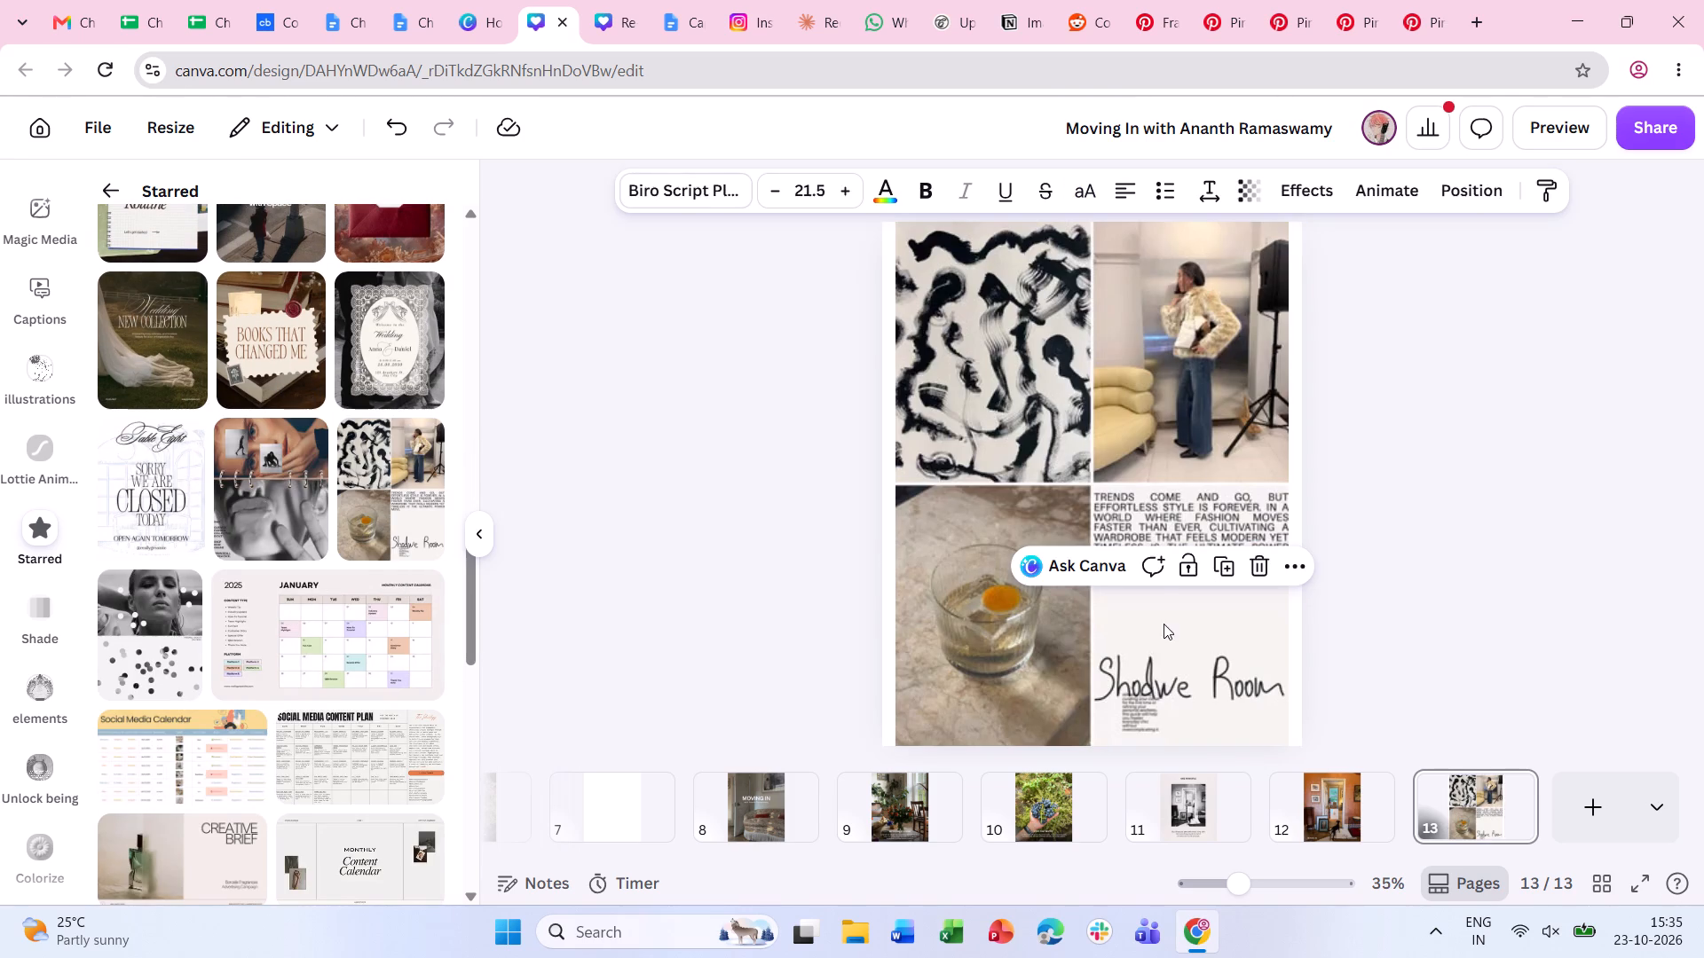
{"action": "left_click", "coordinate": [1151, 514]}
Browse further through the starred templates for other handwritten text styles.
{"action": "scroll", "coordinate": [337, 534], "scroll_direction": "down", "scroll_amount": 4}
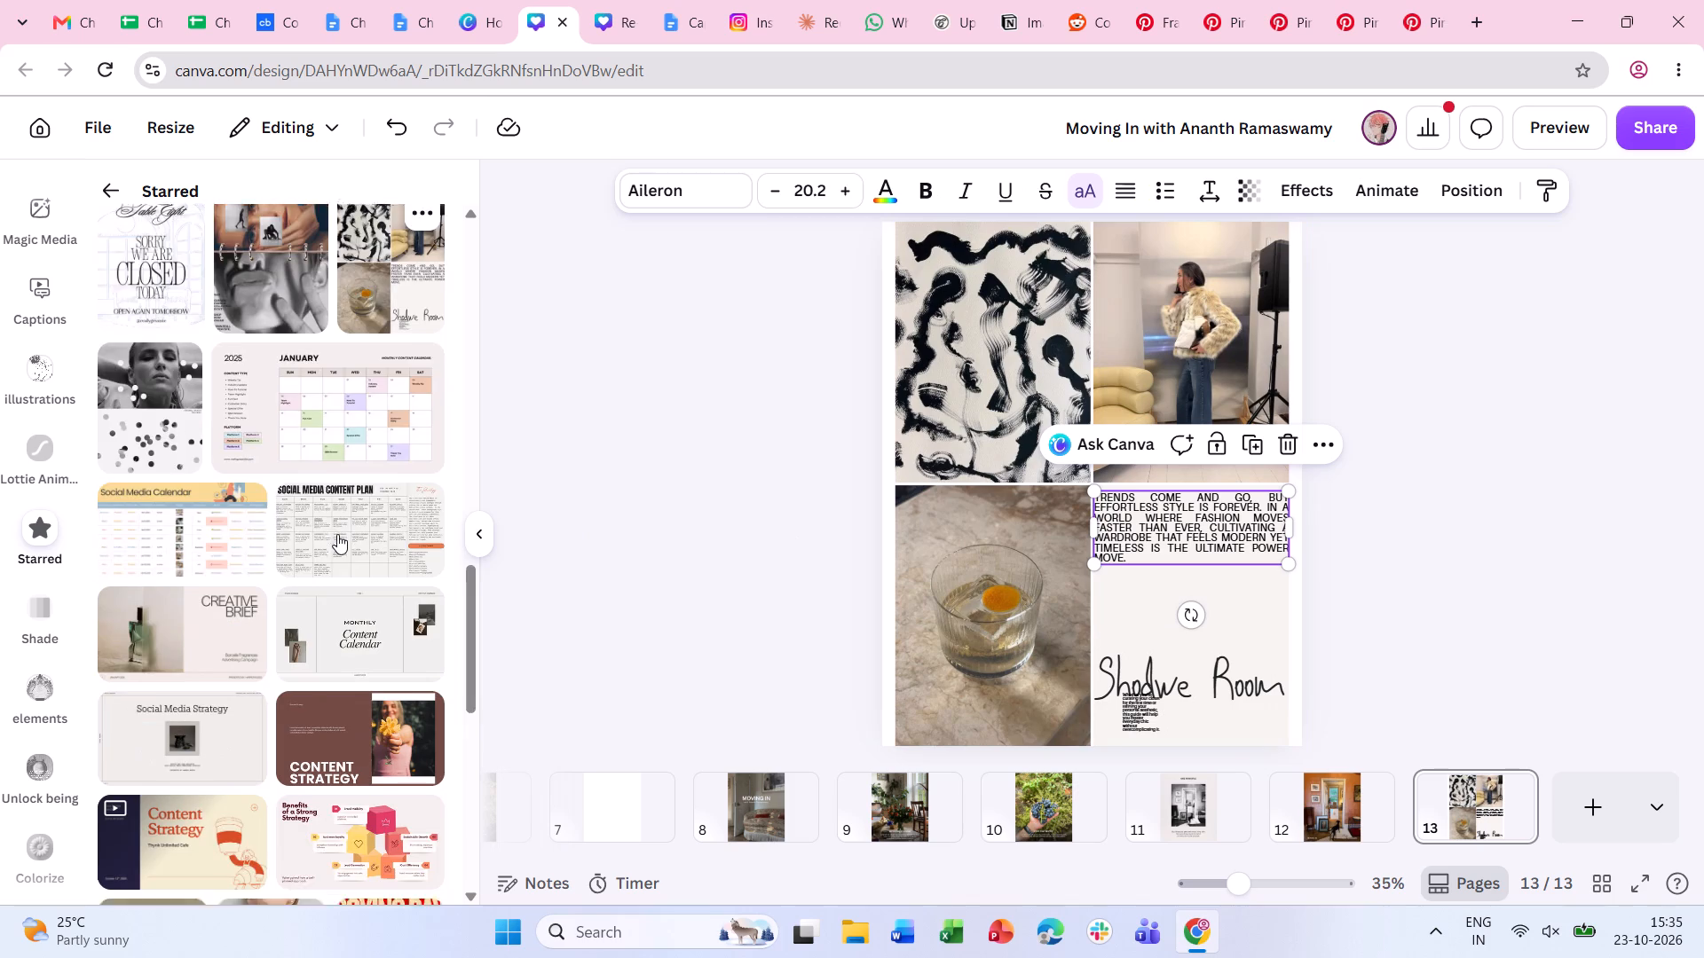
{"action": "scroll", "coordinate": [337, 534], "scroll_direction": "down", "scroll_amount": 7}
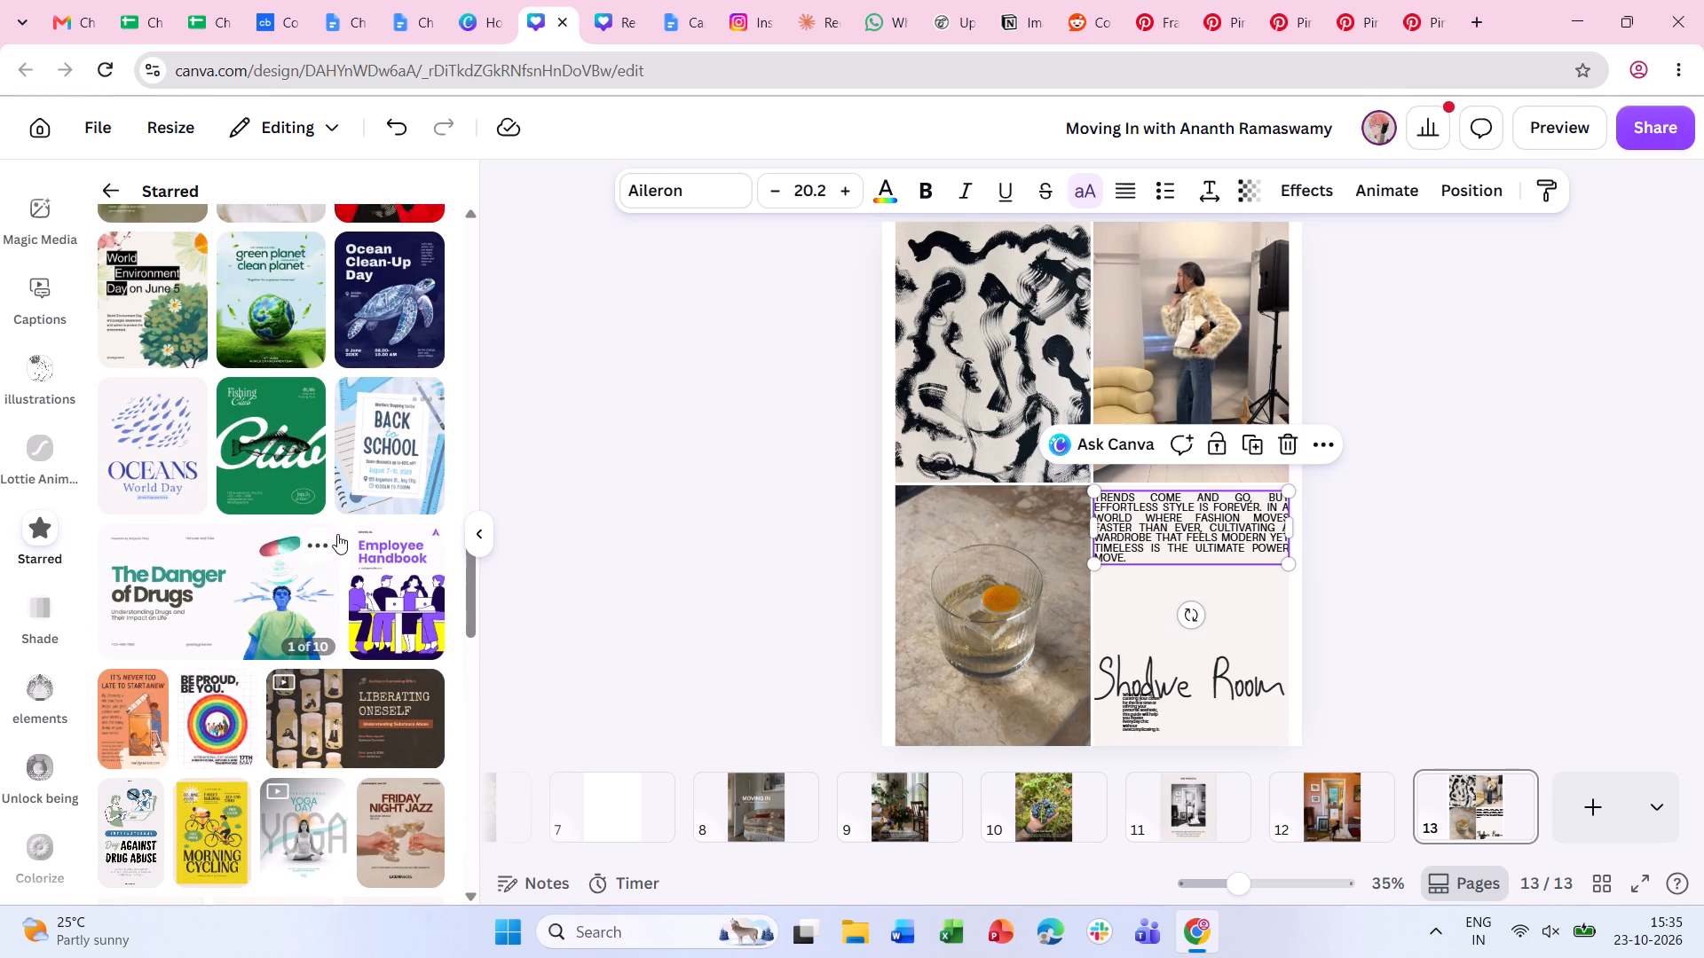
{"action": "scroll", "coordinate": [337, 534], "scroll_direction": "down", "scroll_amount": 4}
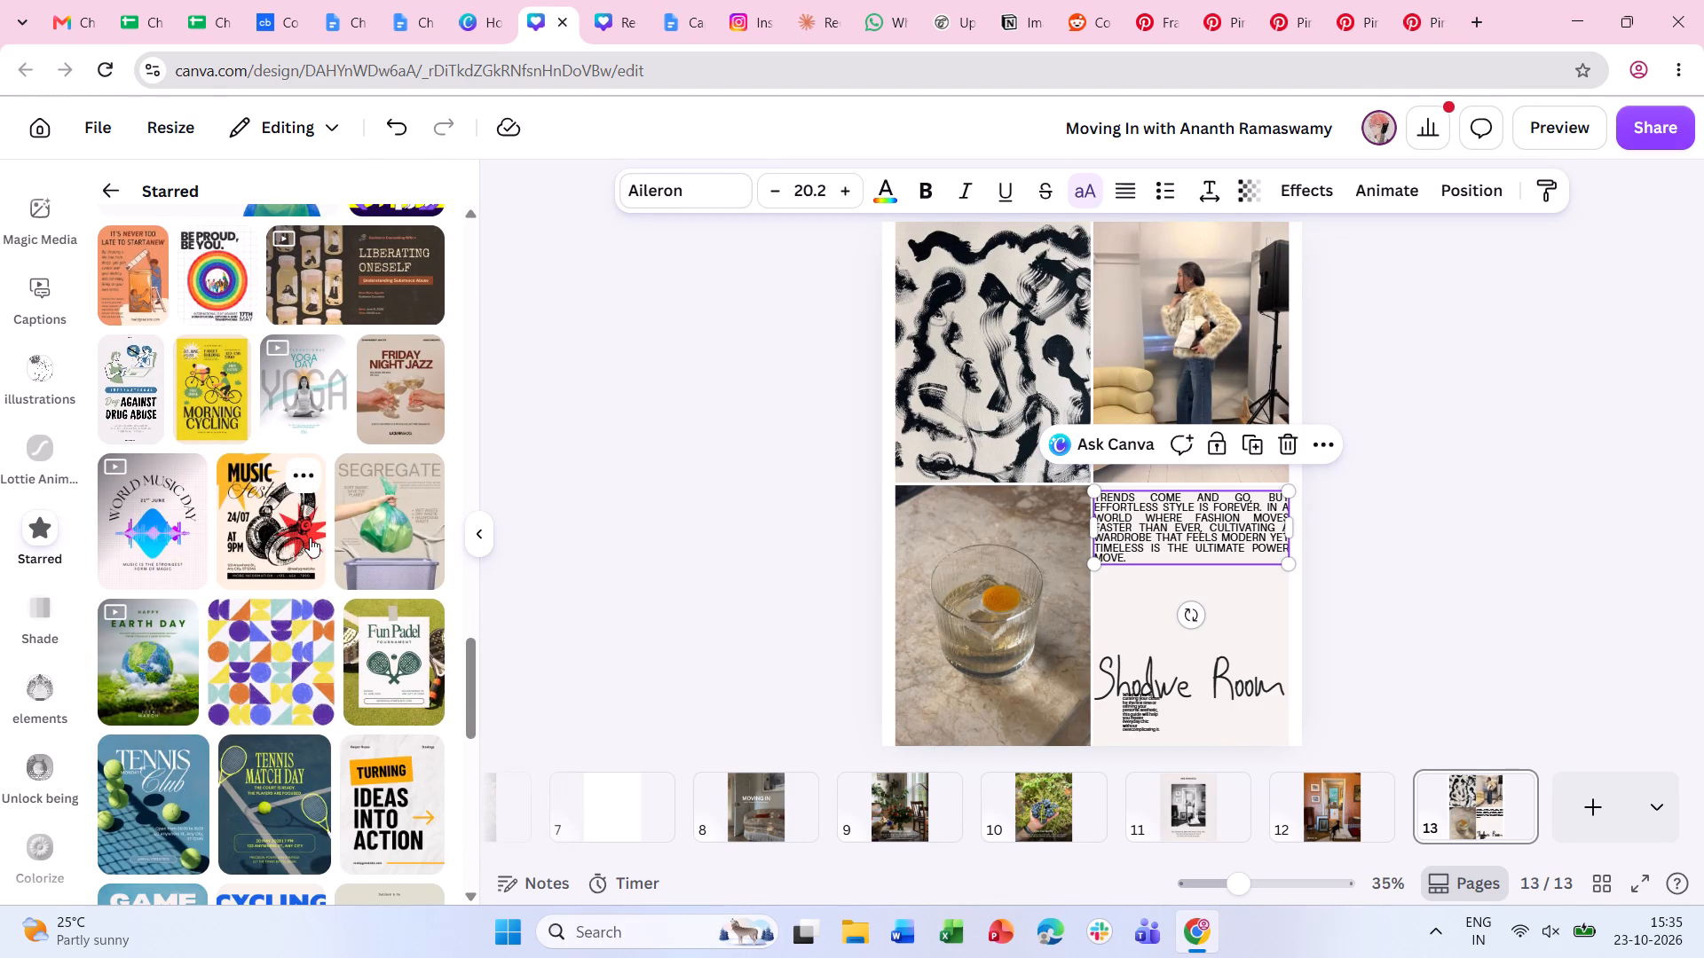
Replace page 13 with the starred hand-drawn "Pop-Up Party" template showing a chair and wine bottle.
{"action": "scroll", "coordinate": [310, 538], "scroll_direction": "down", "scroll_amount": 6}
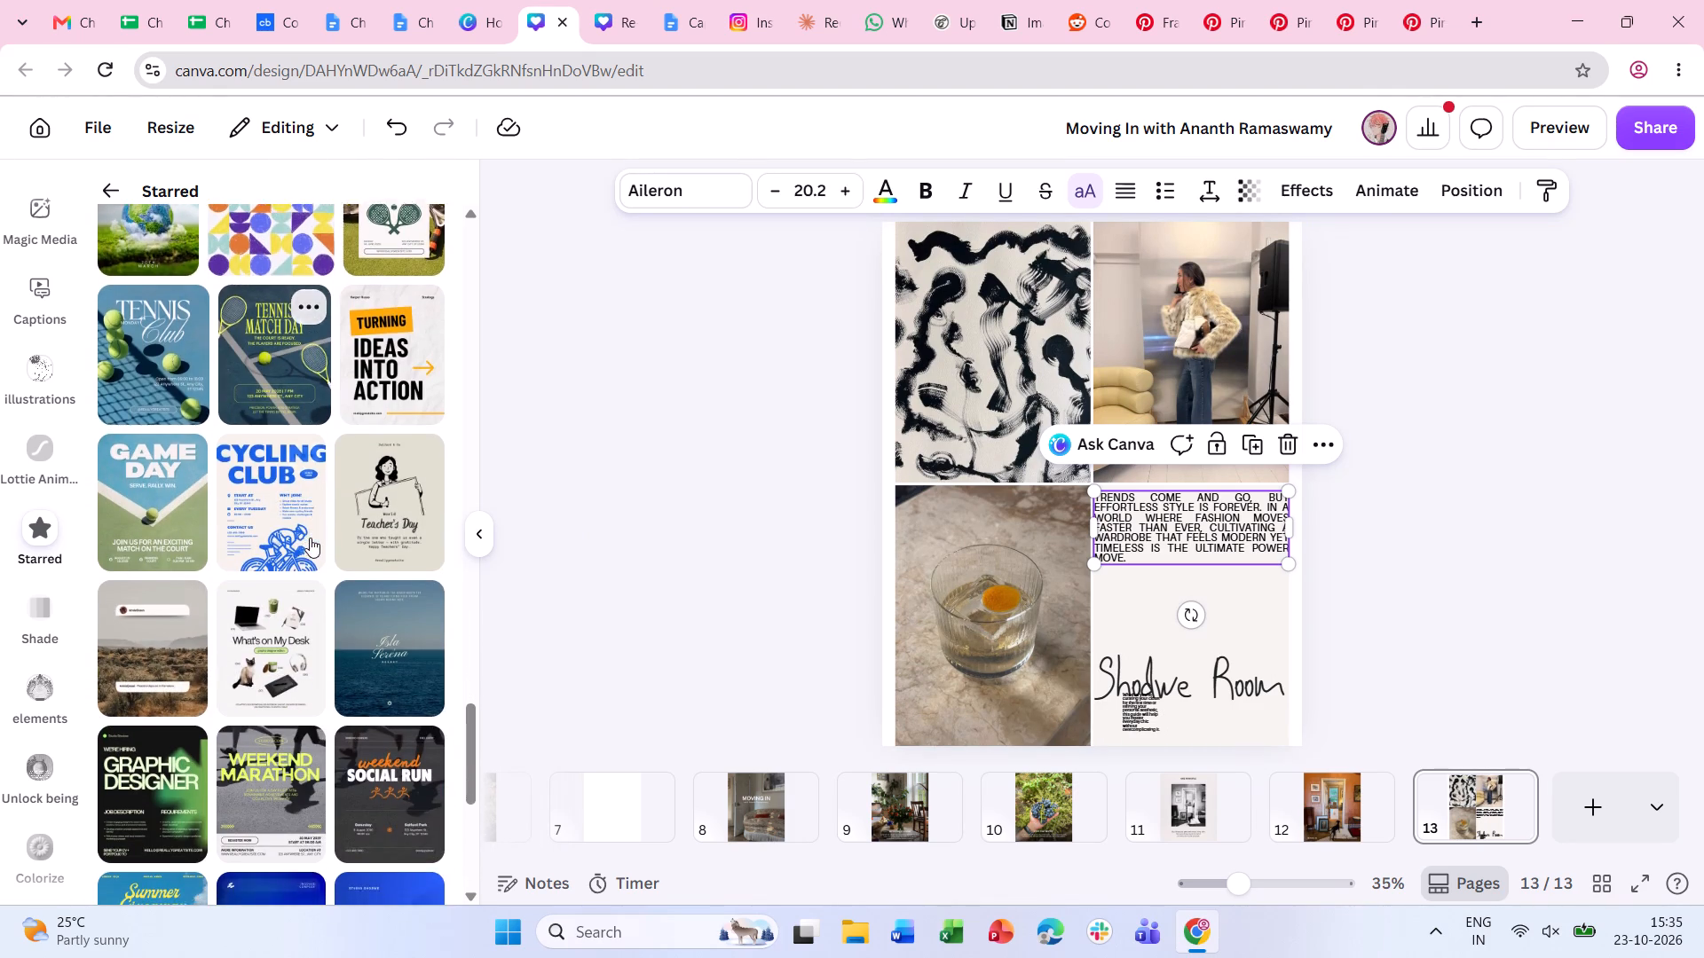
{"action": "scroll", "coordinate": [310, 538], "scroll_direction": "down", "scroll_amount": 1}
{"action": "scroll", "coordinate": [316, 540], "scroll_direction": "up", "scroll_amount": 20}
{"action": "scroll", "coordinate": [316, 540], "scroll_direction": "up", "scroll_amount": 7}
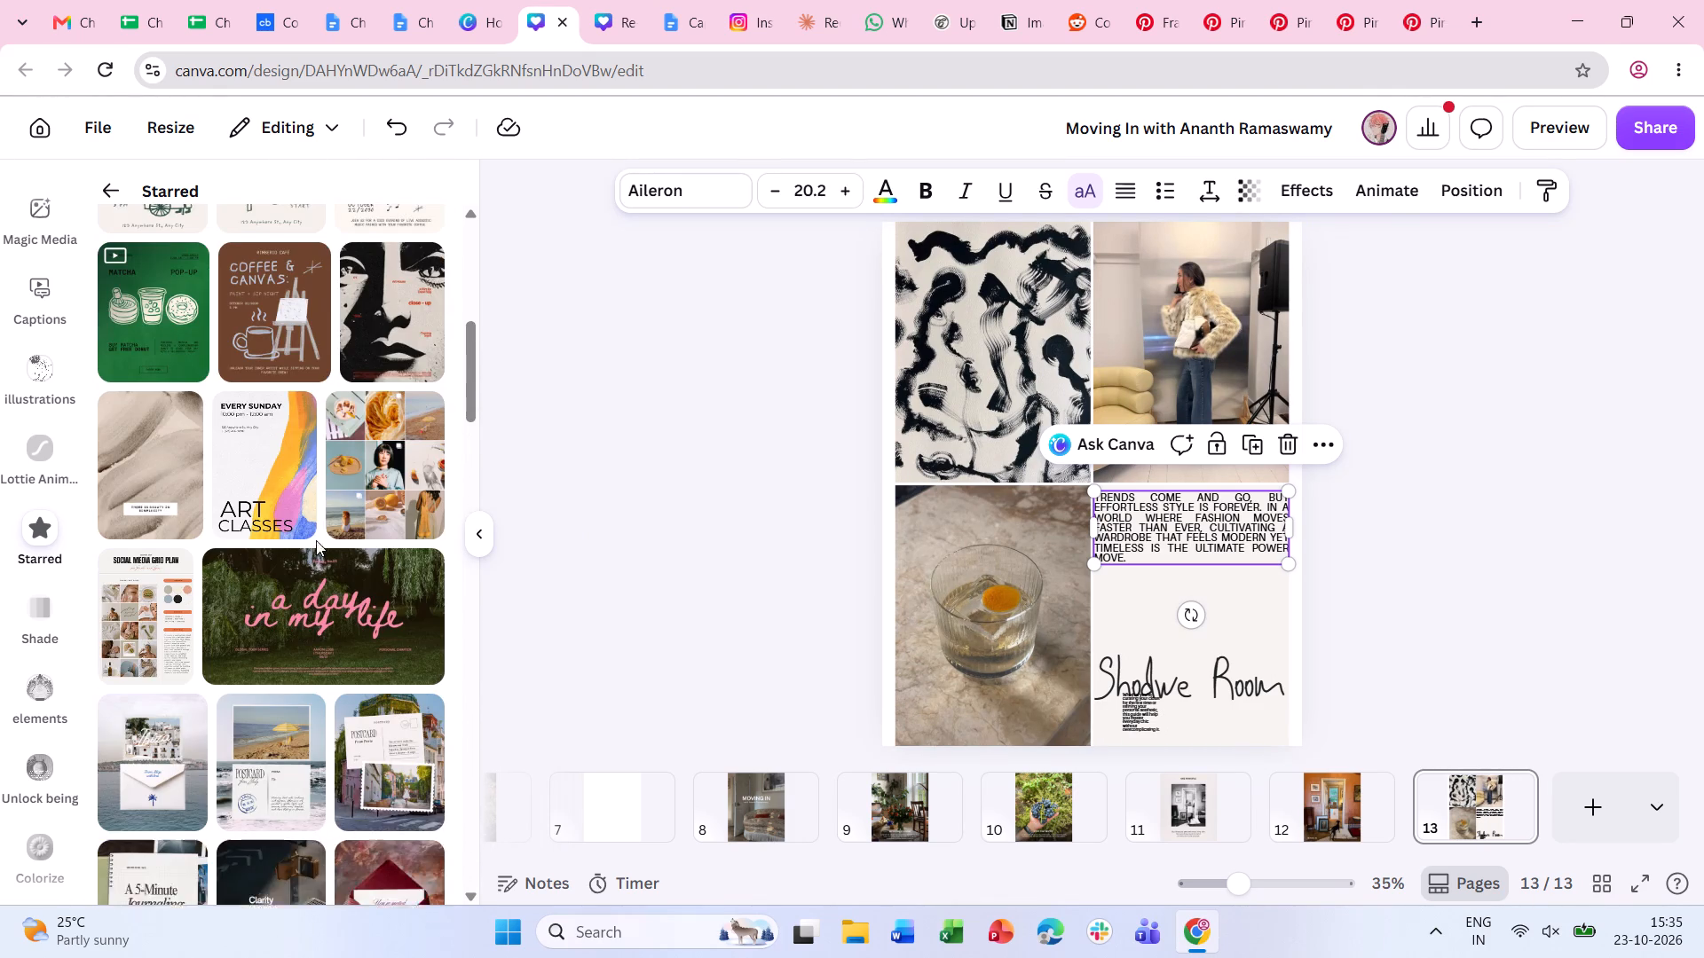
{"action": "scroll", "coordinate": [316, 540], "scroll_direction": "up", "scroll_amount": 1}
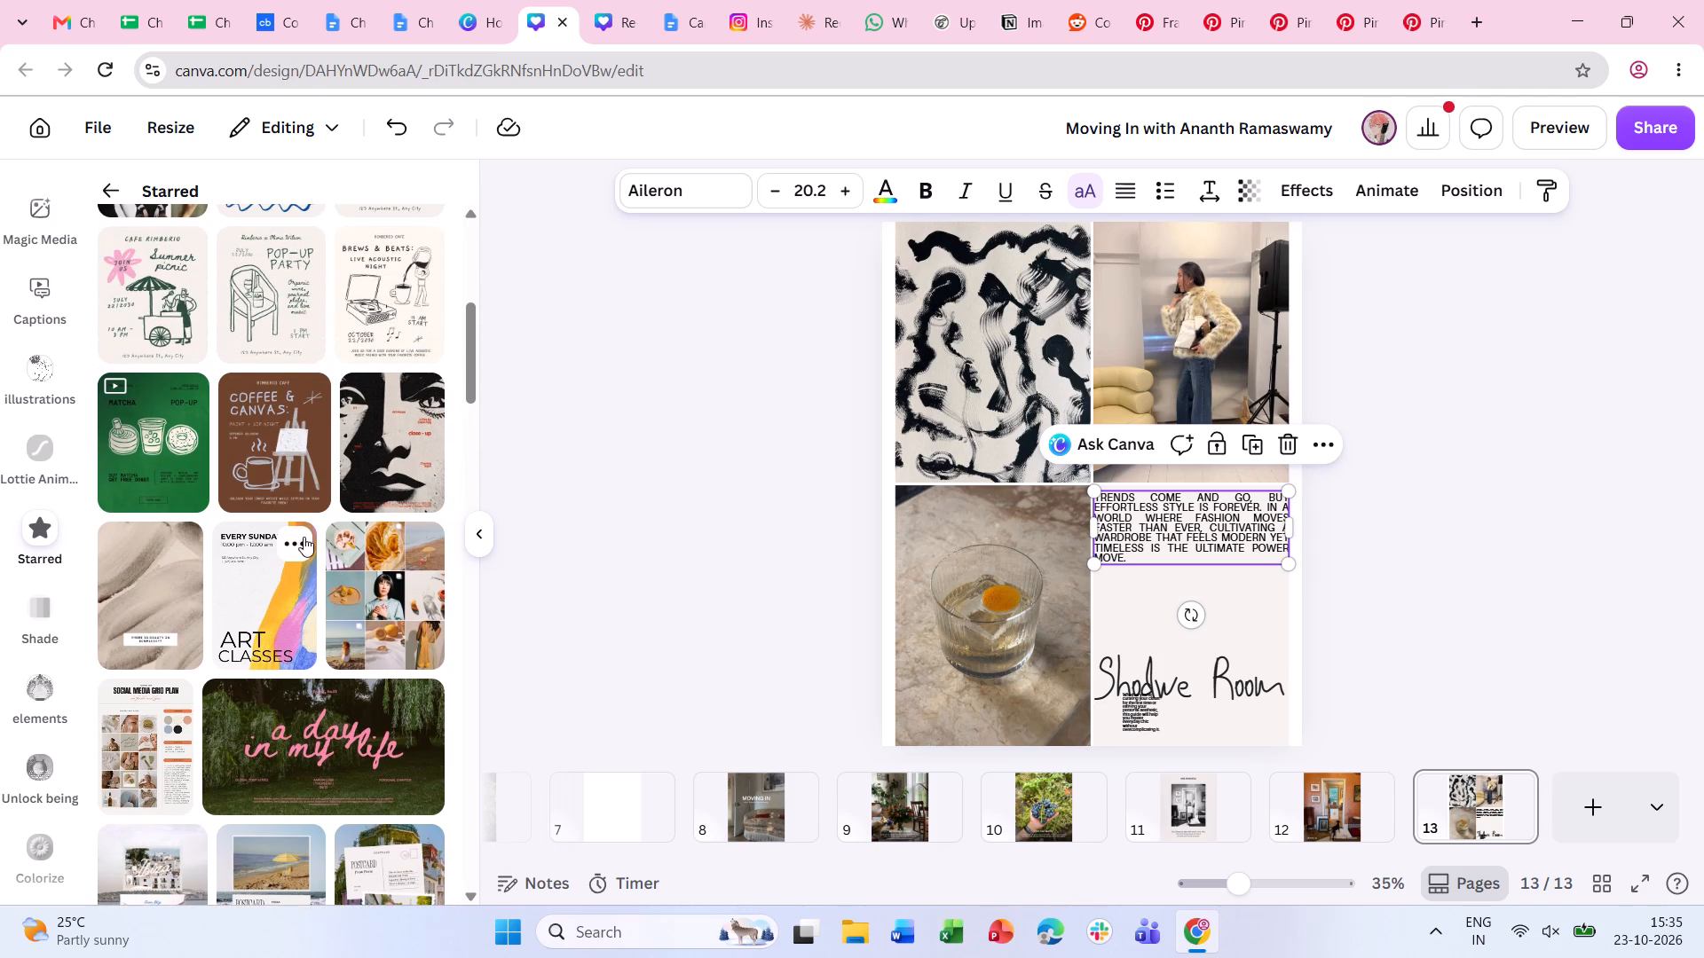
{"action": "scroll", "coordinate": [322, 512], "scroll_direction": "up", "scroll_amount": 2}
{"action": "left_click", "coordinate": [263, 526]}
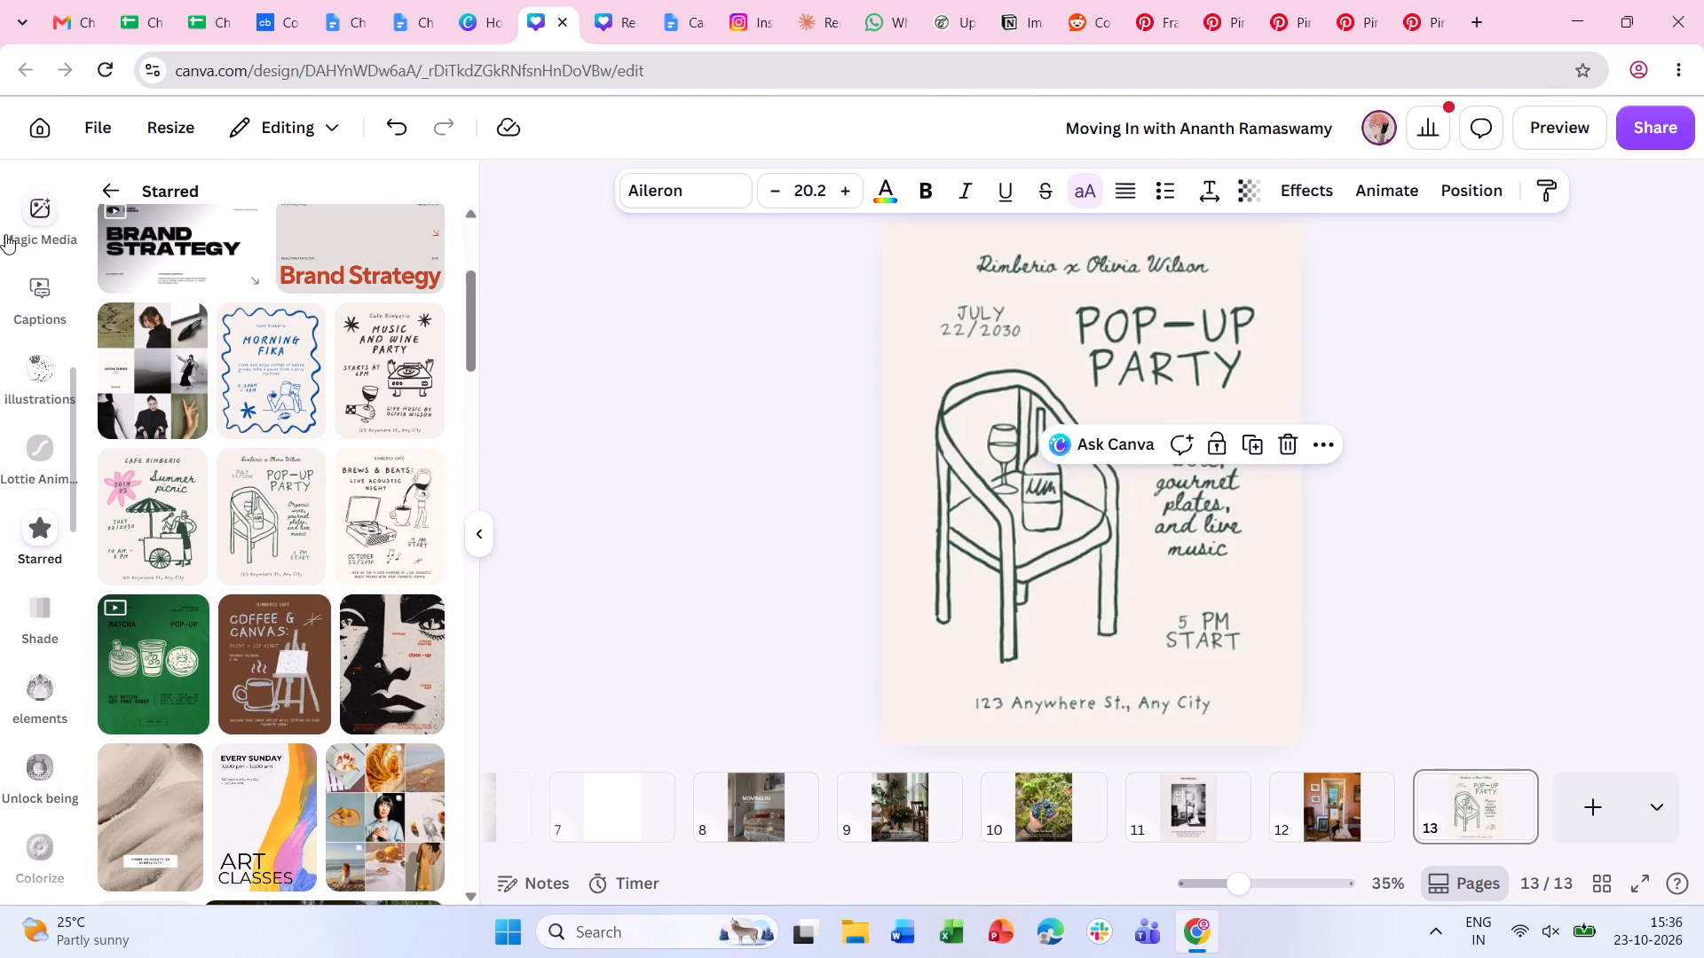
Browse the suggested Instagram Post templates and add a blank page 14 after the "Pop-Up Party" page.
{"action": "scroll", "coordinate": [20, 365], "scroll_direction": "up", "scroll_amount": 12}
{"action": "left_click", "coordinate": [26, 299]}
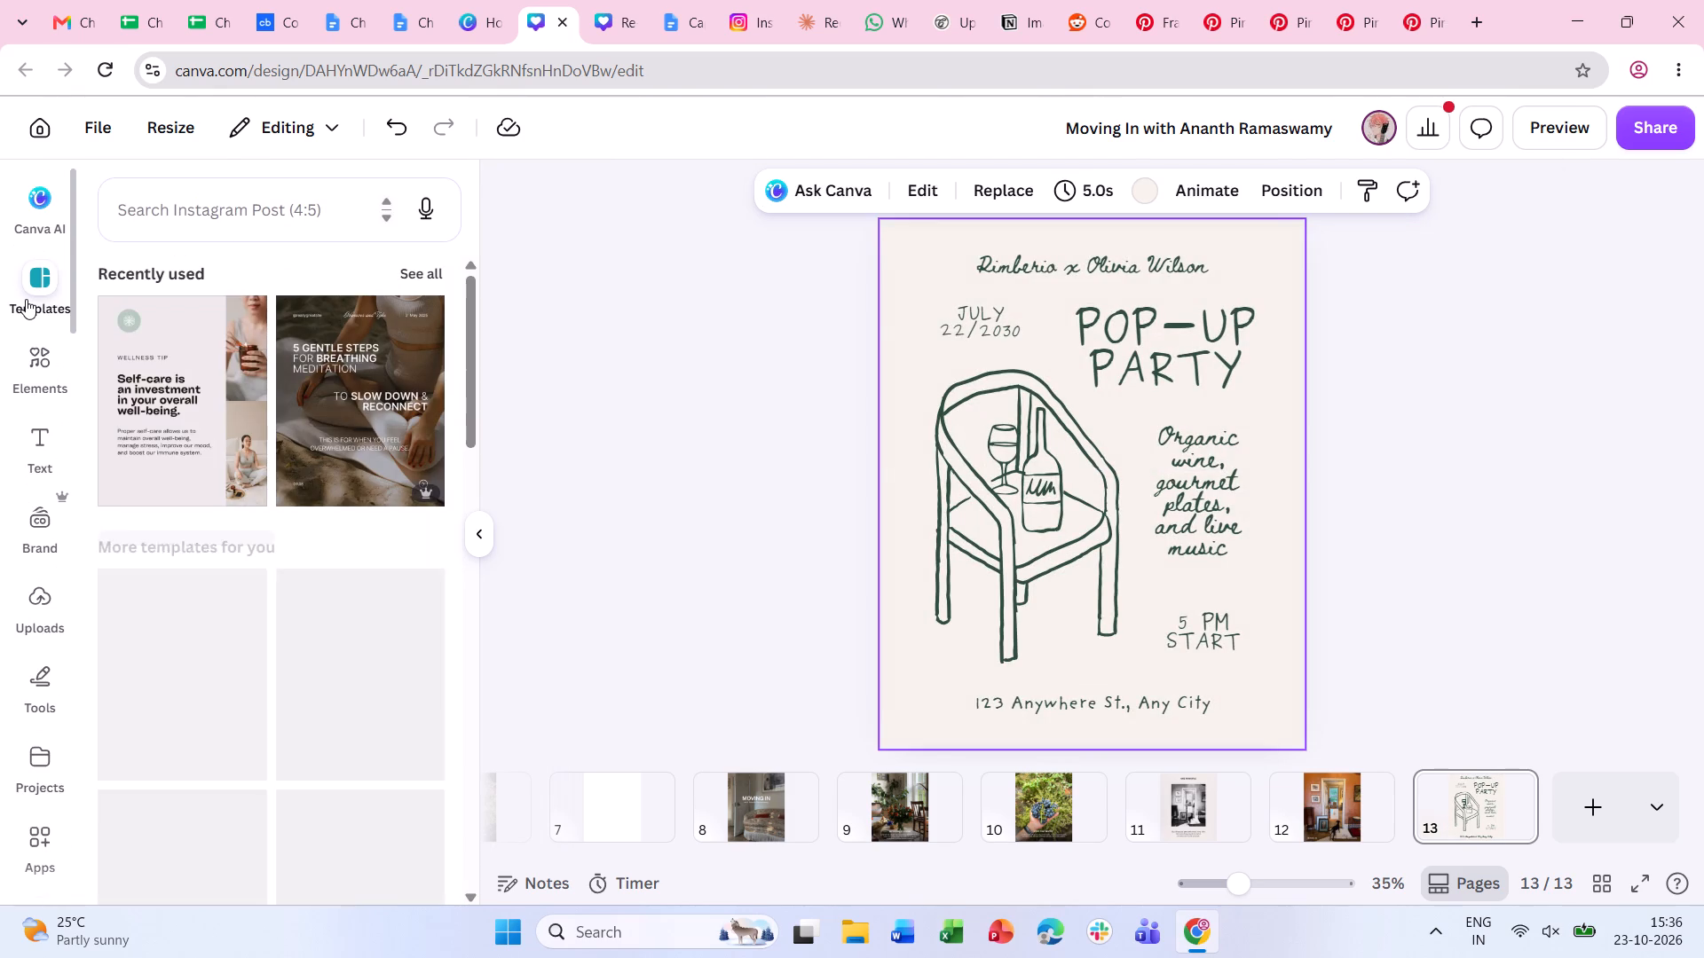
{"action": "scroll", "coordinate": [335, 547], "scroll_direction": "down", "scroll_amount": 2}
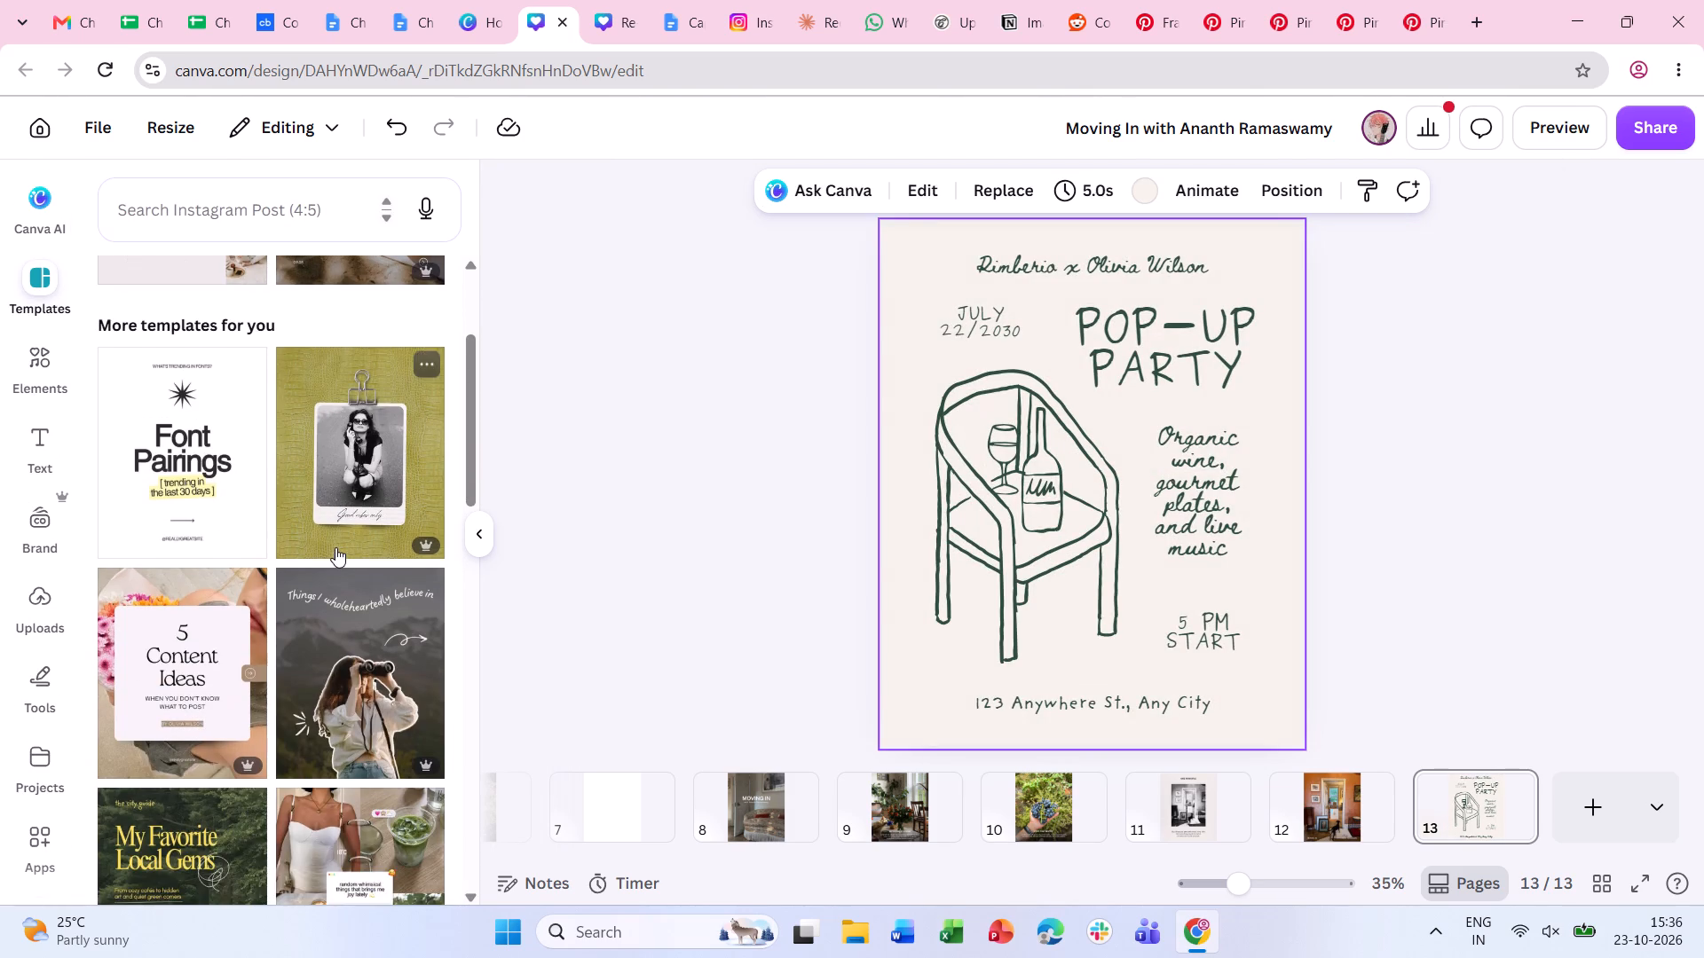
{"action": "scroll", "coordinate": [335, 547], "scroll_direction": "down", "scroll_amount": 2}
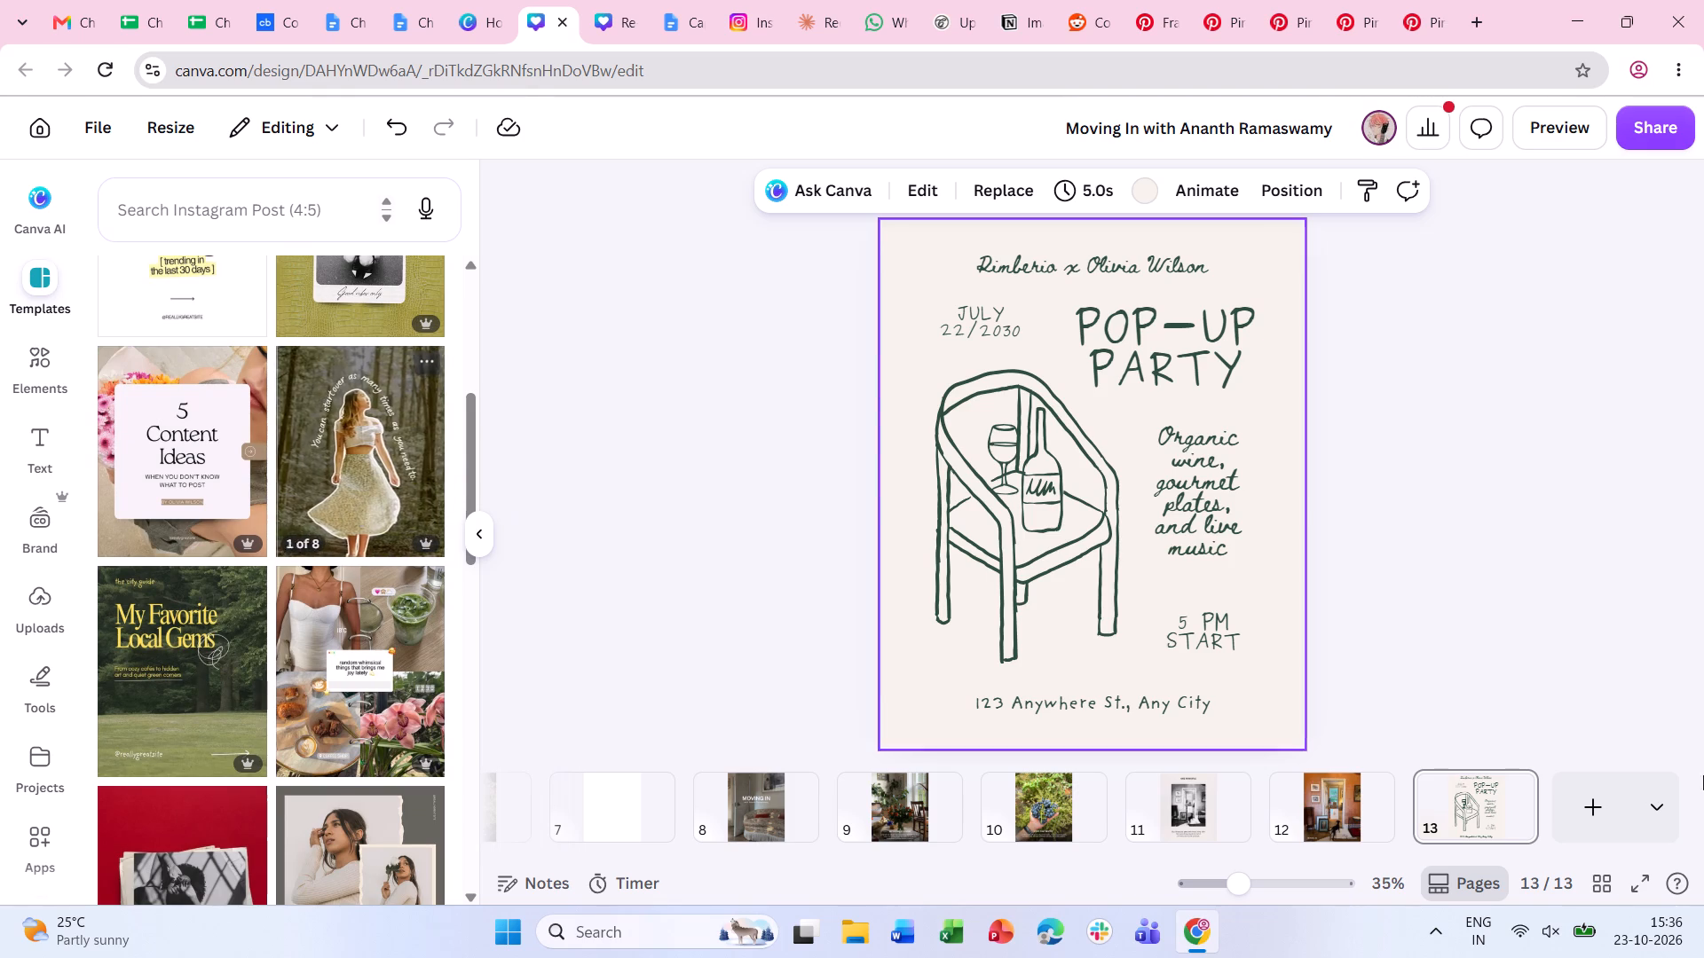
{"action": "left_click", "coordinate": [1566, 808]}
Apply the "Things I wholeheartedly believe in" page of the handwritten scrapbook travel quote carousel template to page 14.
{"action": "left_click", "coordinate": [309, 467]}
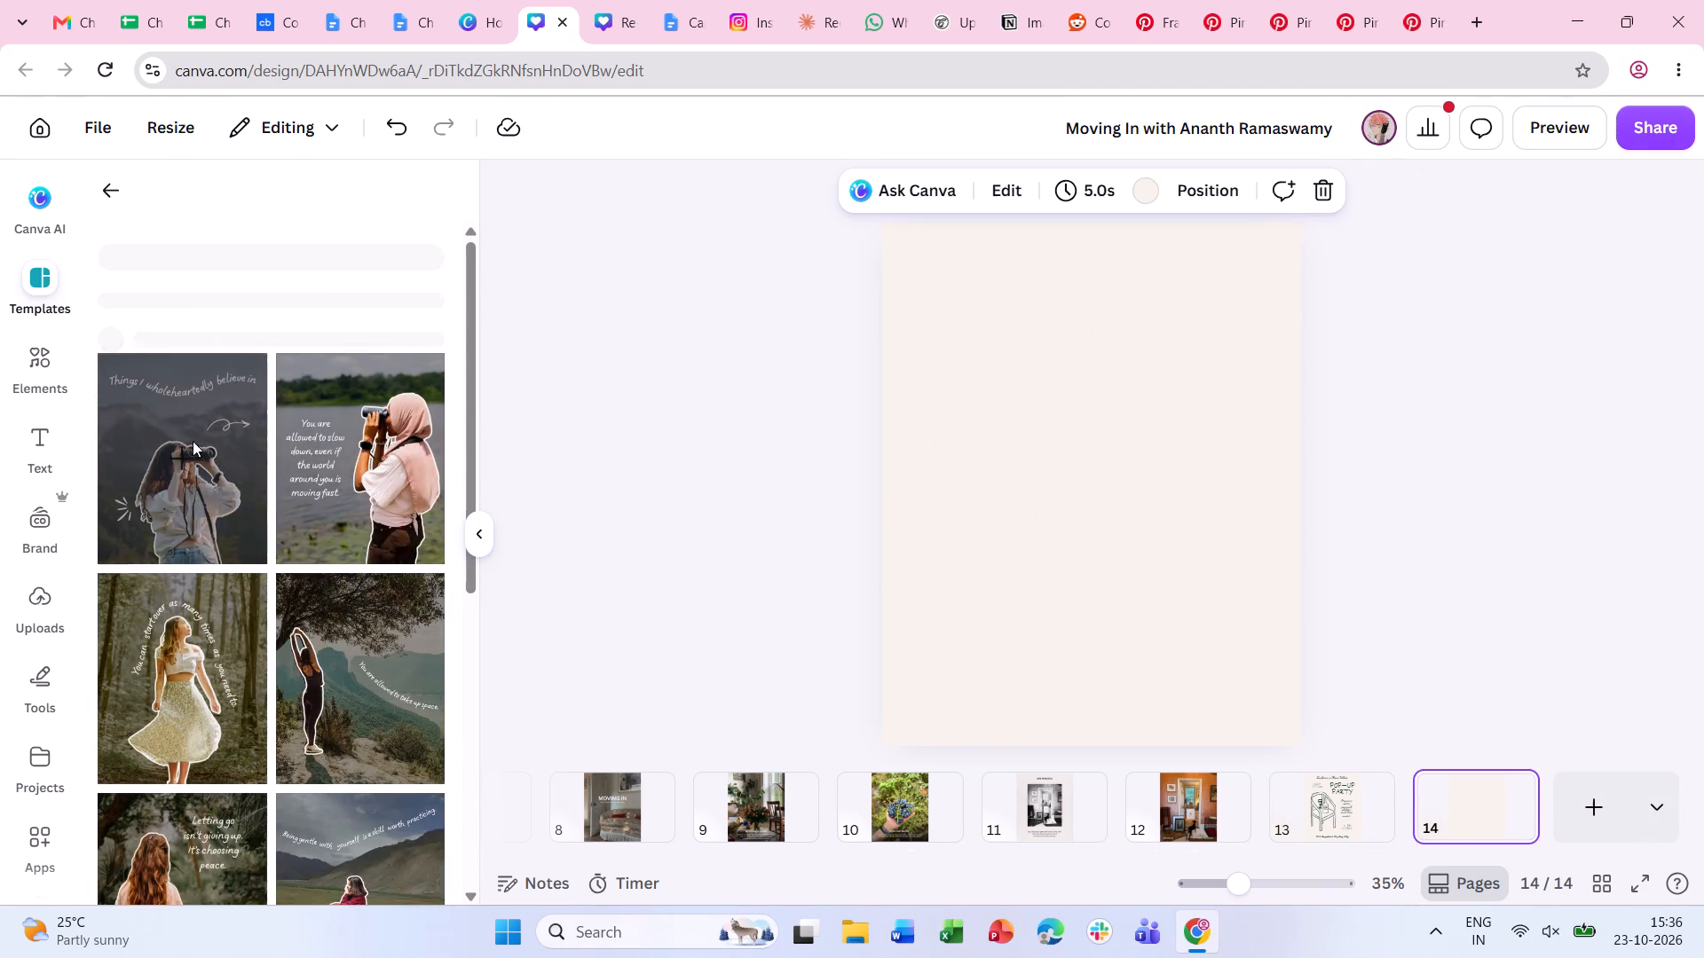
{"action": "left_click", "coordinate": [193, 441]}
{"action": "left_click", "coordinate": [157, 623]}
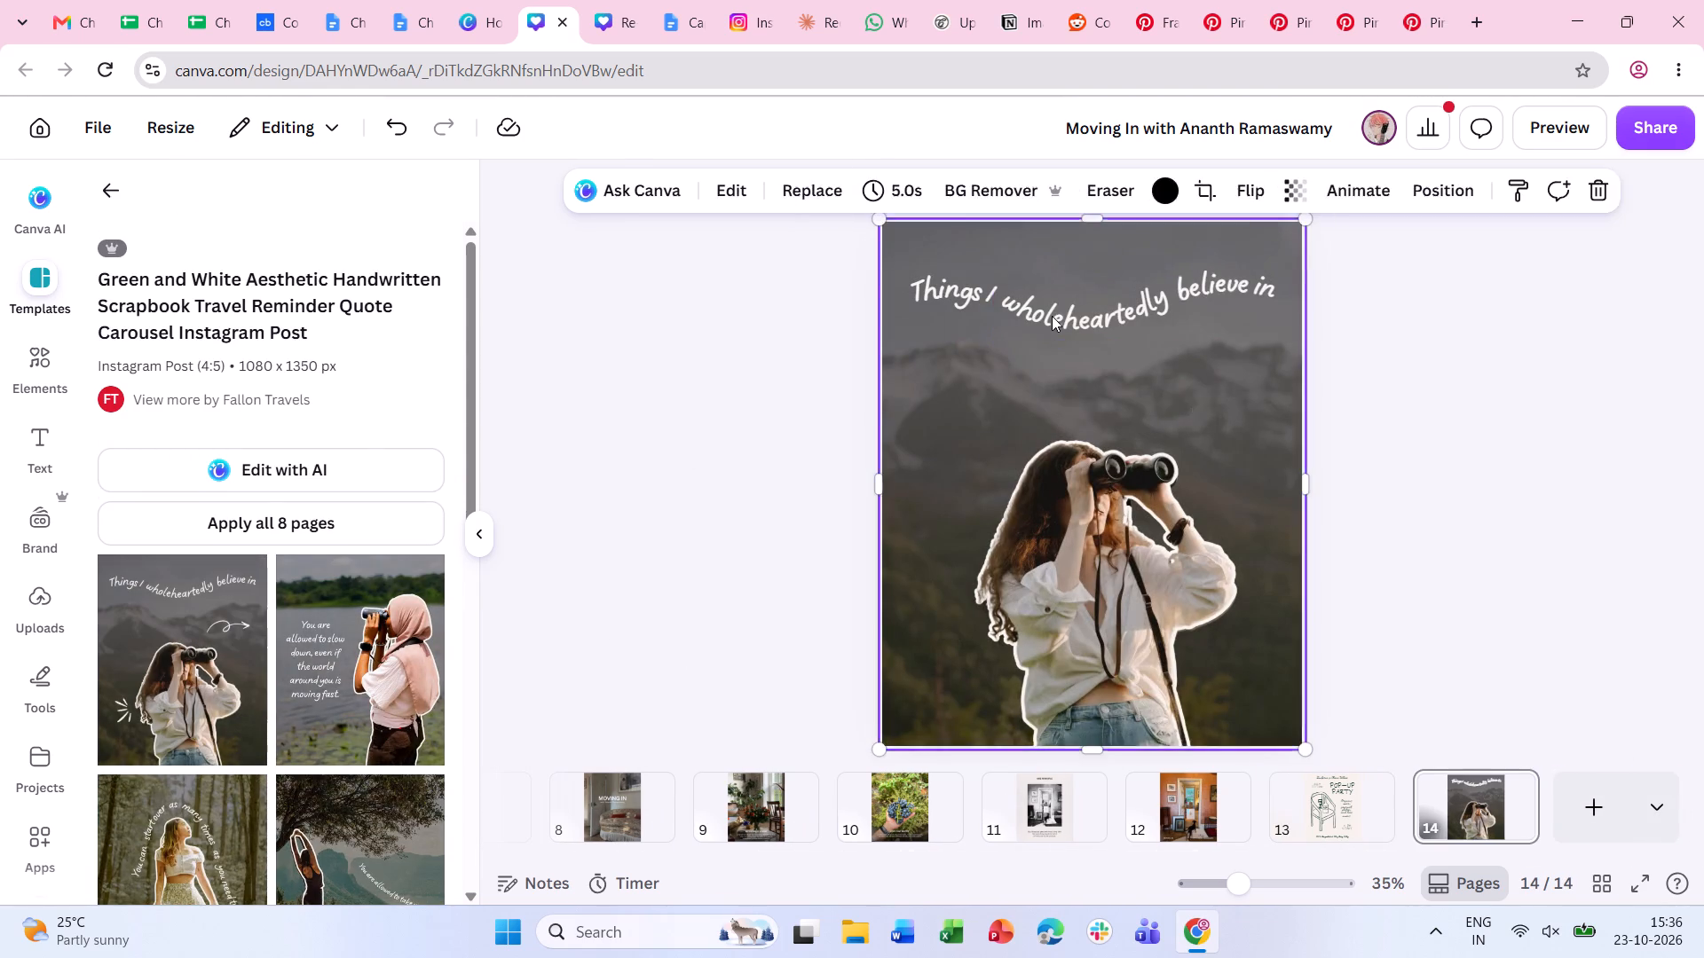
Check the font of the curved word "wholeheartedly" on page 14 against the document fonts.
{"action": "left_click", "coordinate": [1052, 316]}
{"action": "left_click", "coordinate": [1478, 371]}
{"action": "left_click", "coordinate": [1089, 326]}
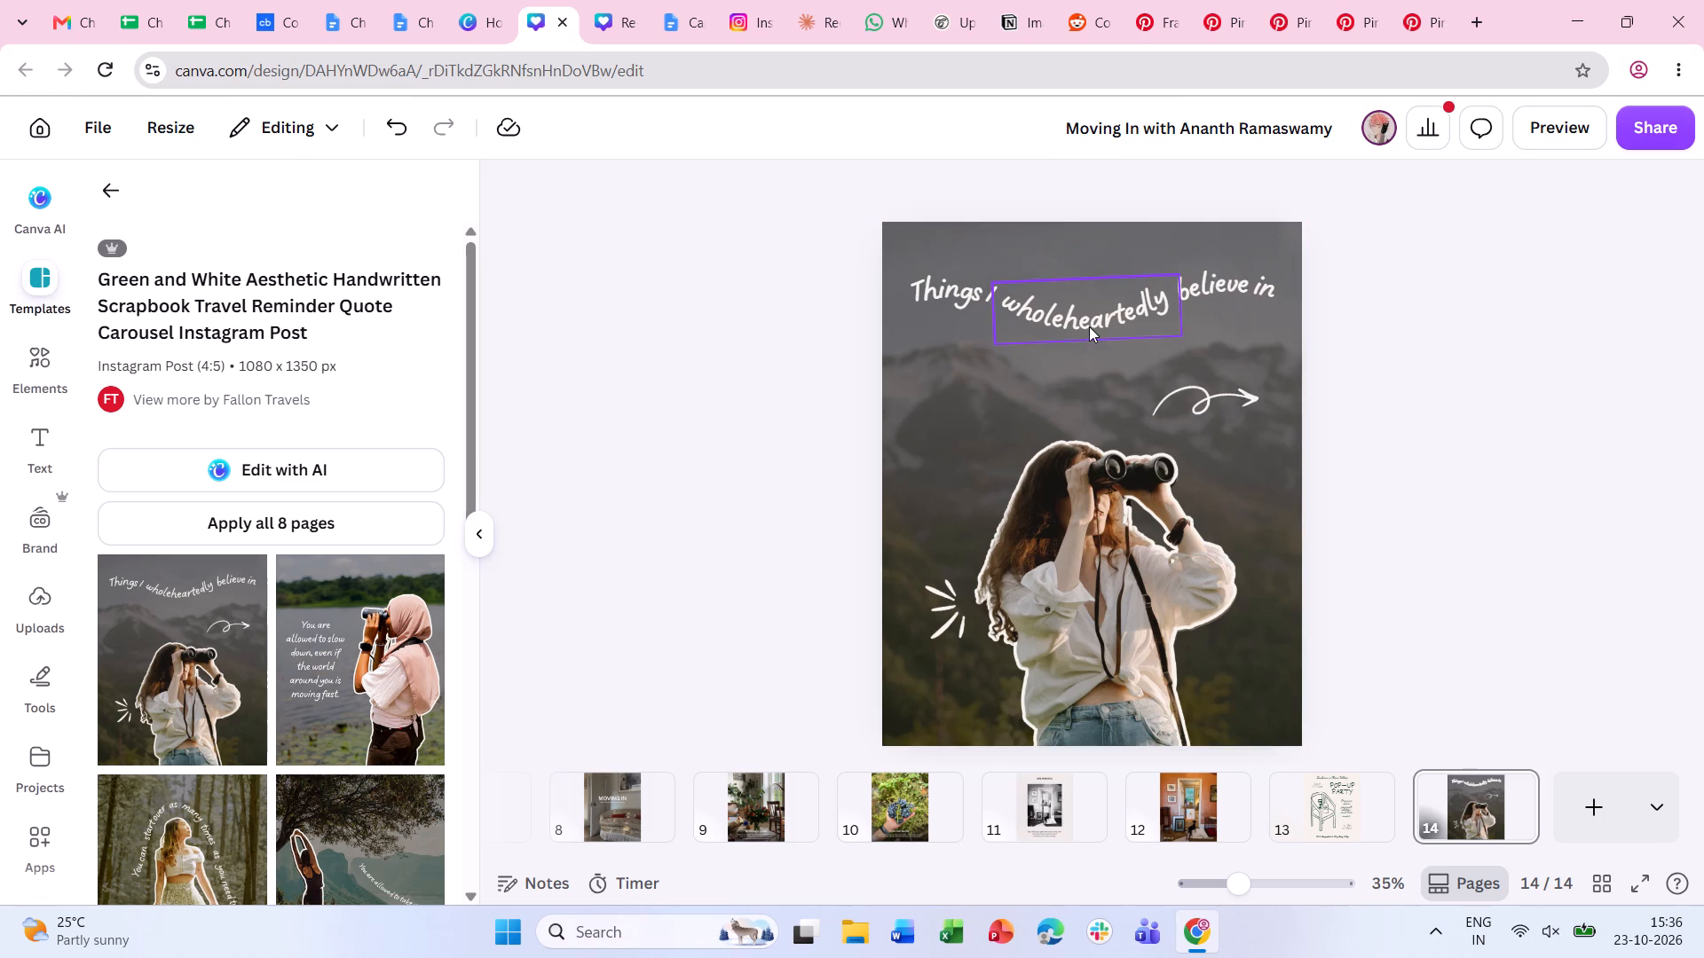
{"action": "left_click", "coordinate": [1491, 351]}
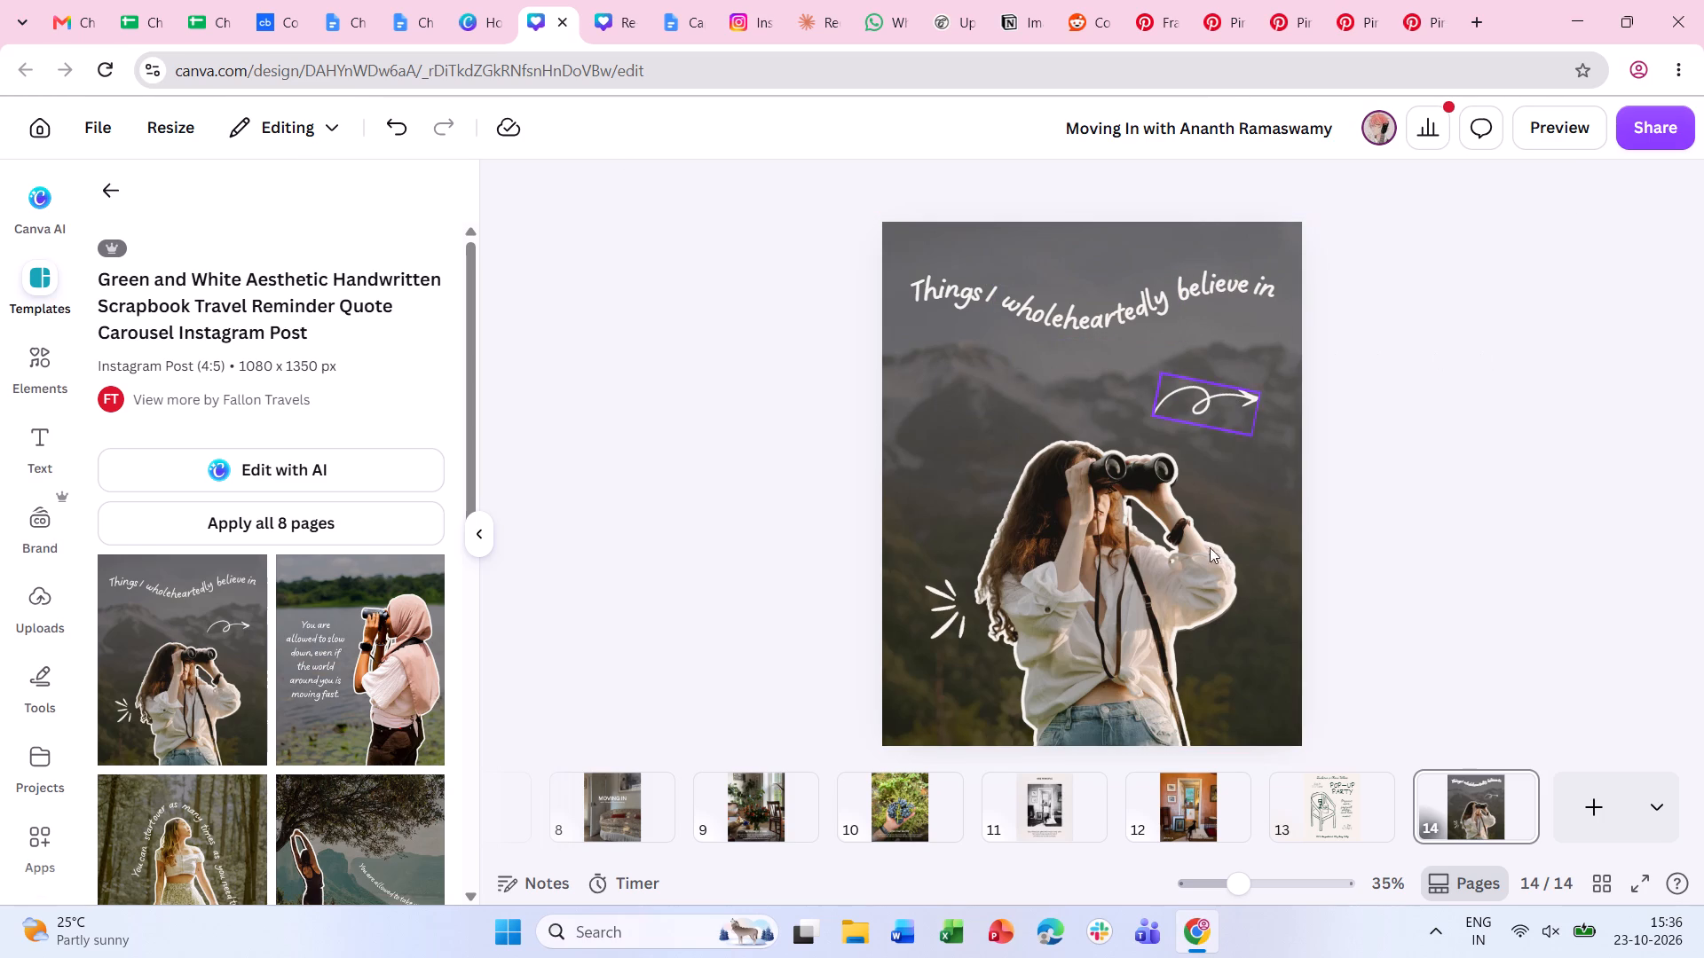
{"action": "left_click", "coordinate": [1044, 327]}
{"action": "left_click", "coordinate": [627, 199]}
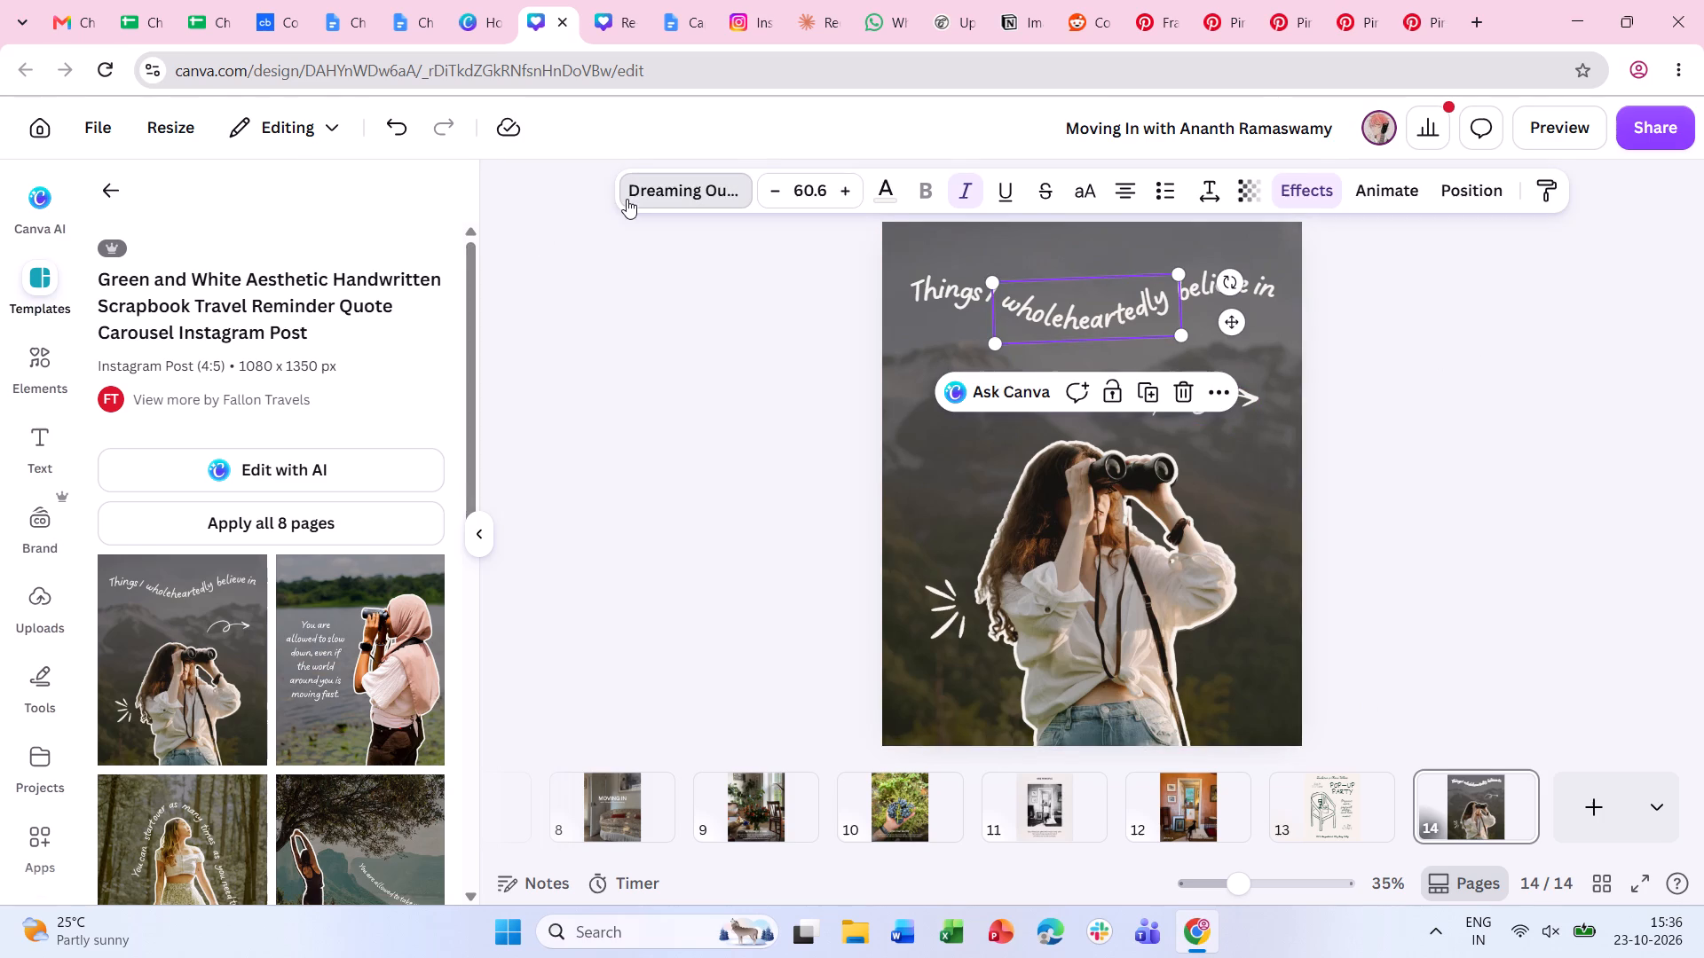
{"action": "scroll", "coordinate": [443, 523], "scroll_direction": "up", "scroll_amount": 12}
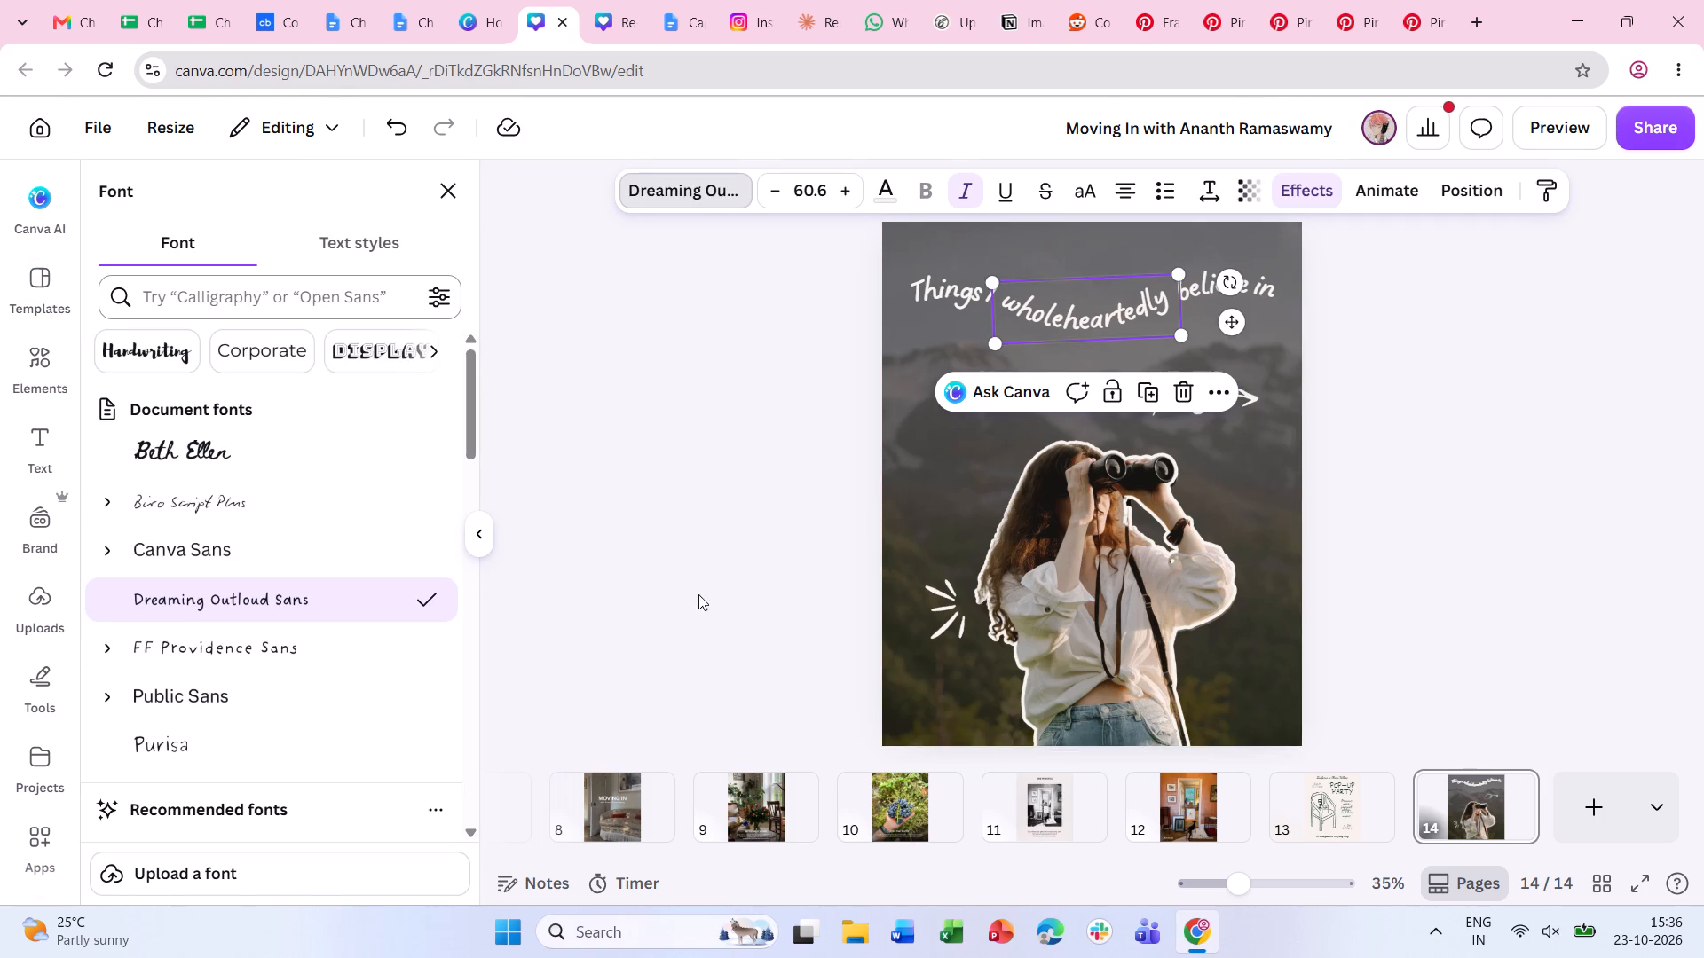
{"action": "left_click", "coordinate": [721, 570]}
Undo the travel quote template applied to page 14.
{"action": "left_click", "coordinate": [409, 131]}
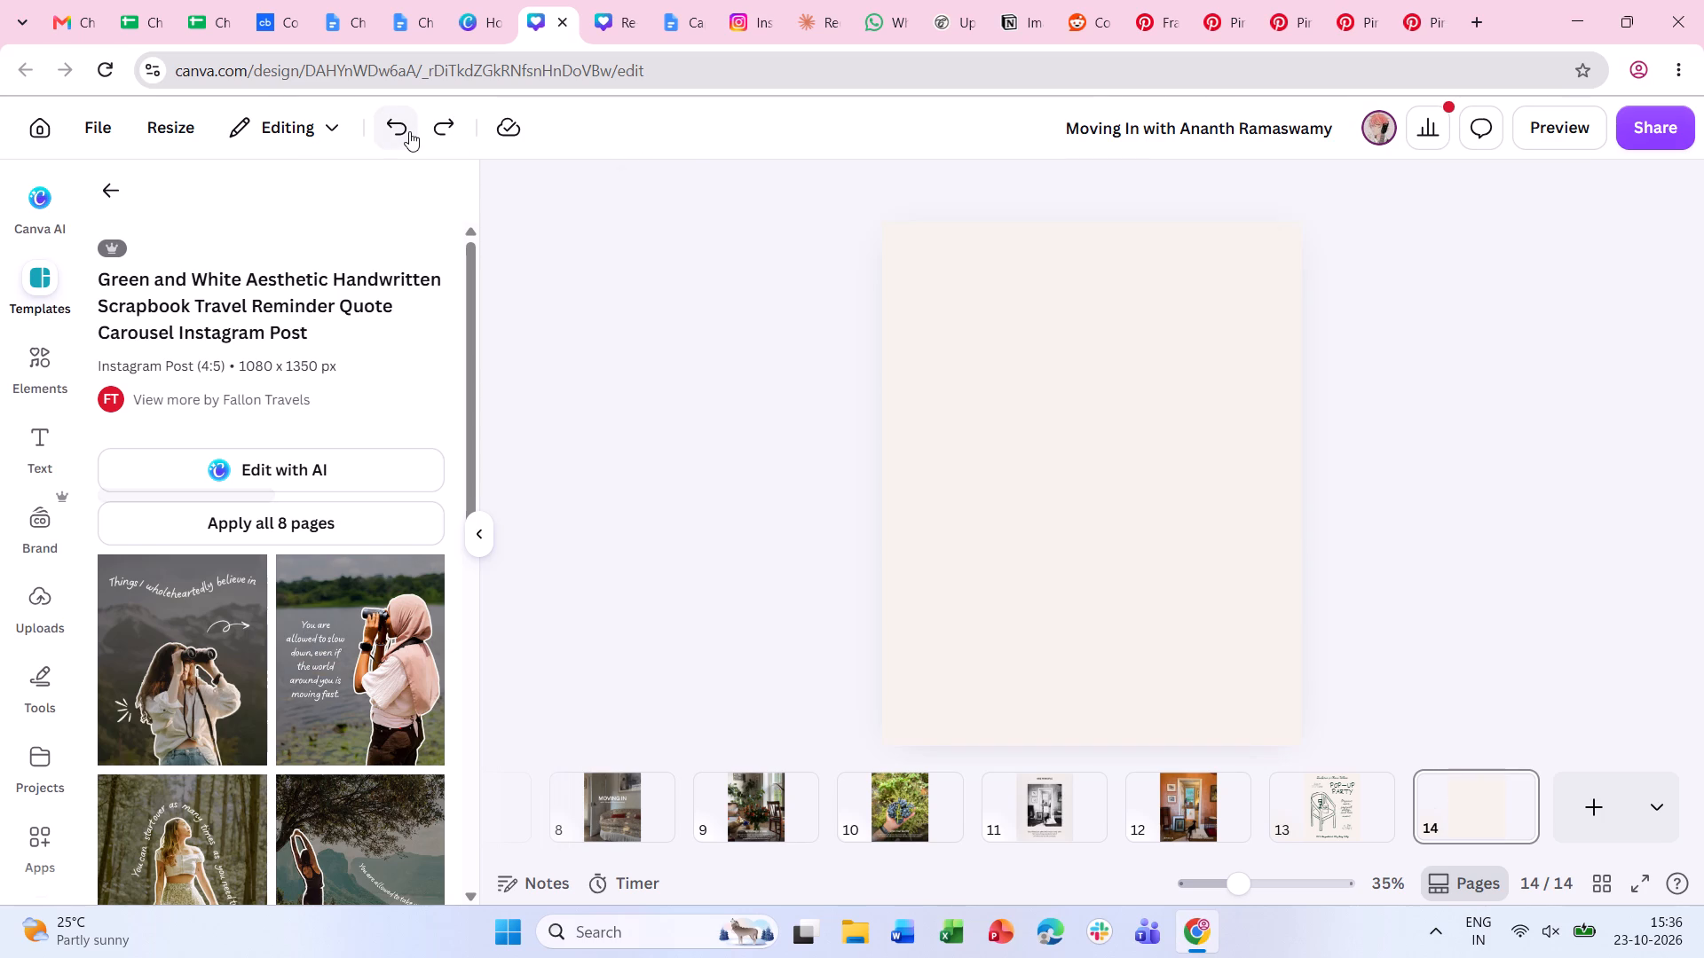
Undo the addition of blank page 14.
{"action": "left_click", "coordinate": [405, 130]}
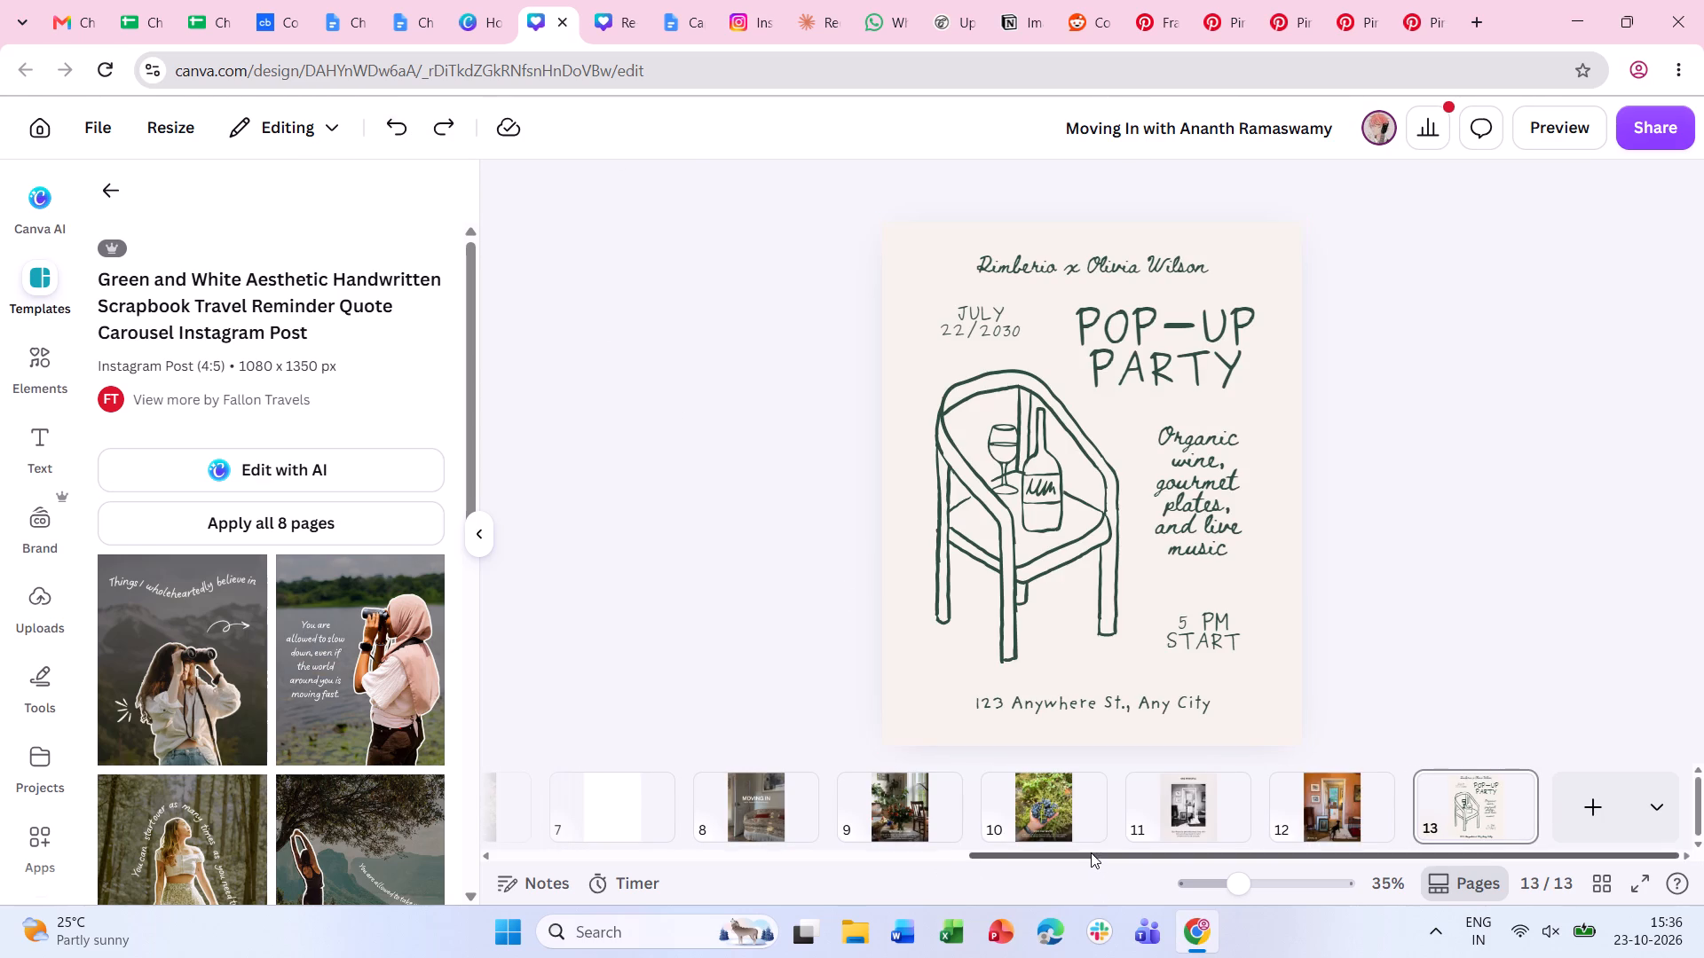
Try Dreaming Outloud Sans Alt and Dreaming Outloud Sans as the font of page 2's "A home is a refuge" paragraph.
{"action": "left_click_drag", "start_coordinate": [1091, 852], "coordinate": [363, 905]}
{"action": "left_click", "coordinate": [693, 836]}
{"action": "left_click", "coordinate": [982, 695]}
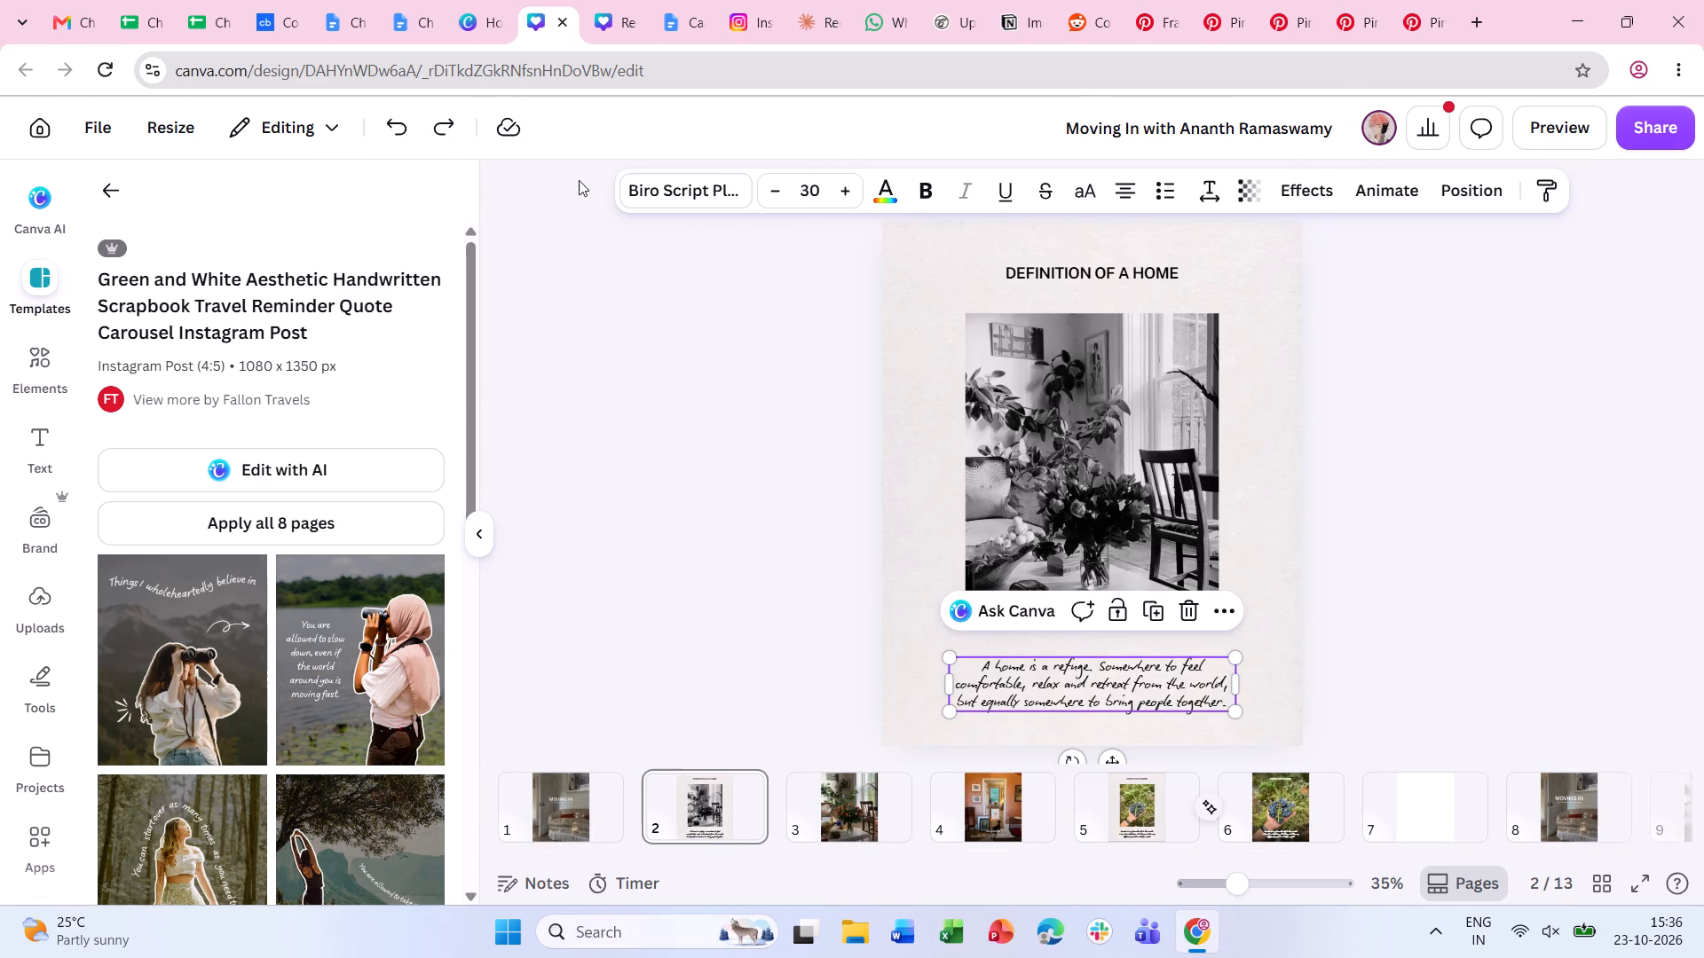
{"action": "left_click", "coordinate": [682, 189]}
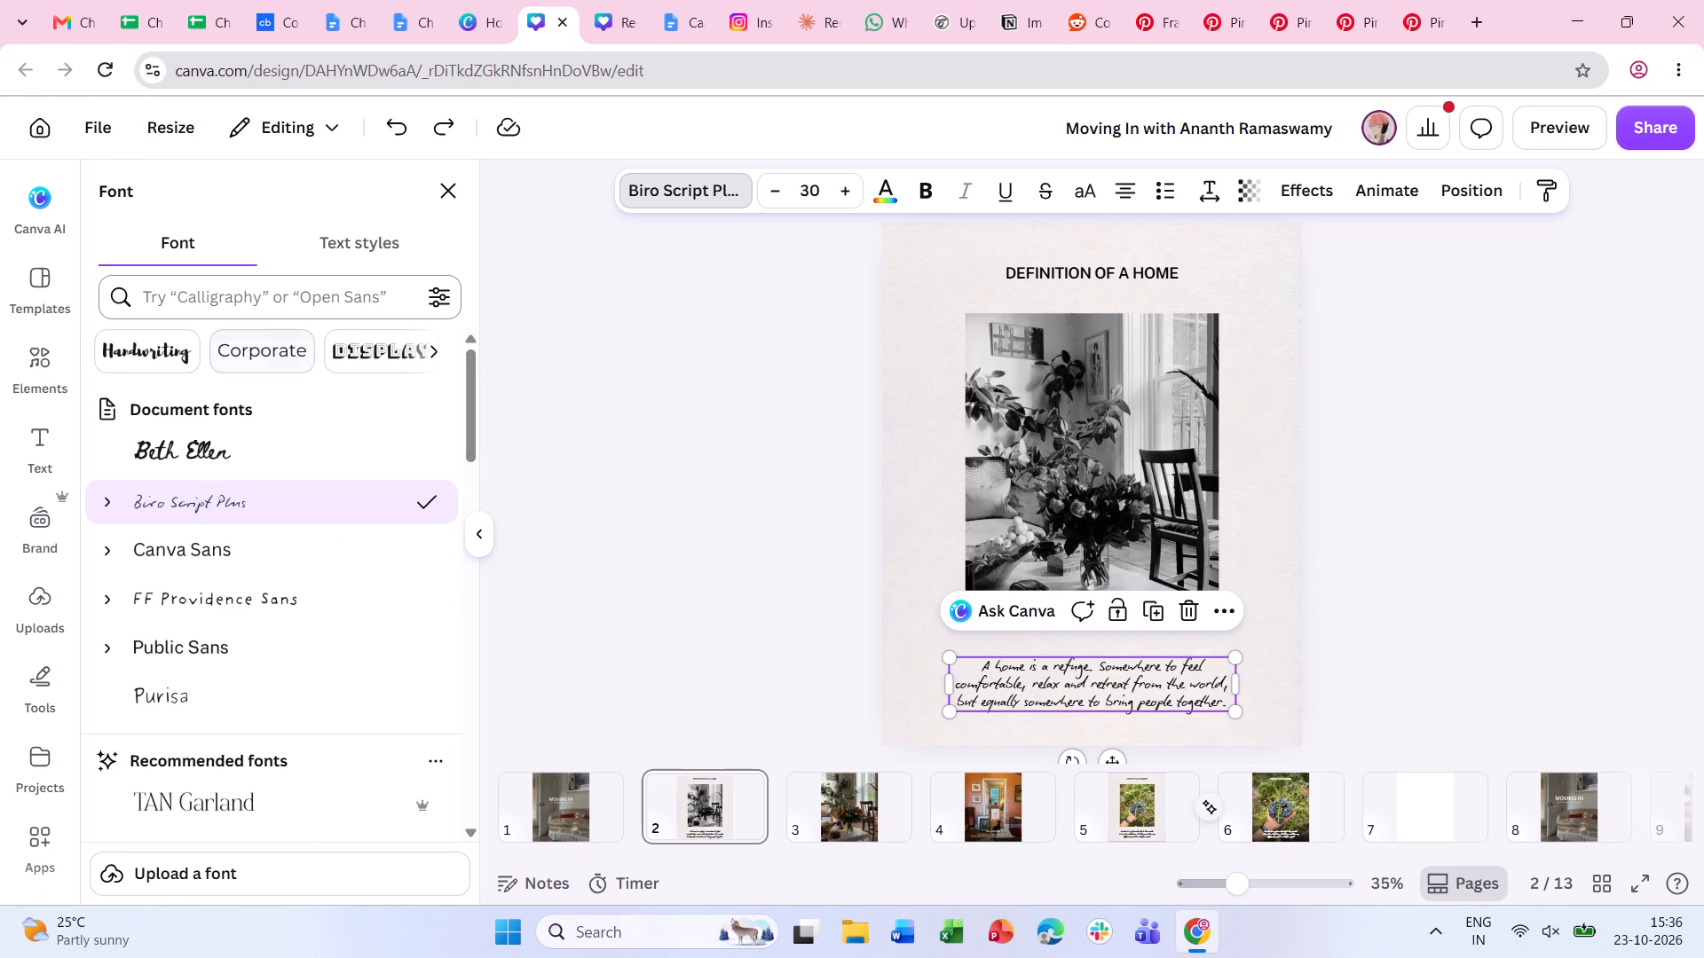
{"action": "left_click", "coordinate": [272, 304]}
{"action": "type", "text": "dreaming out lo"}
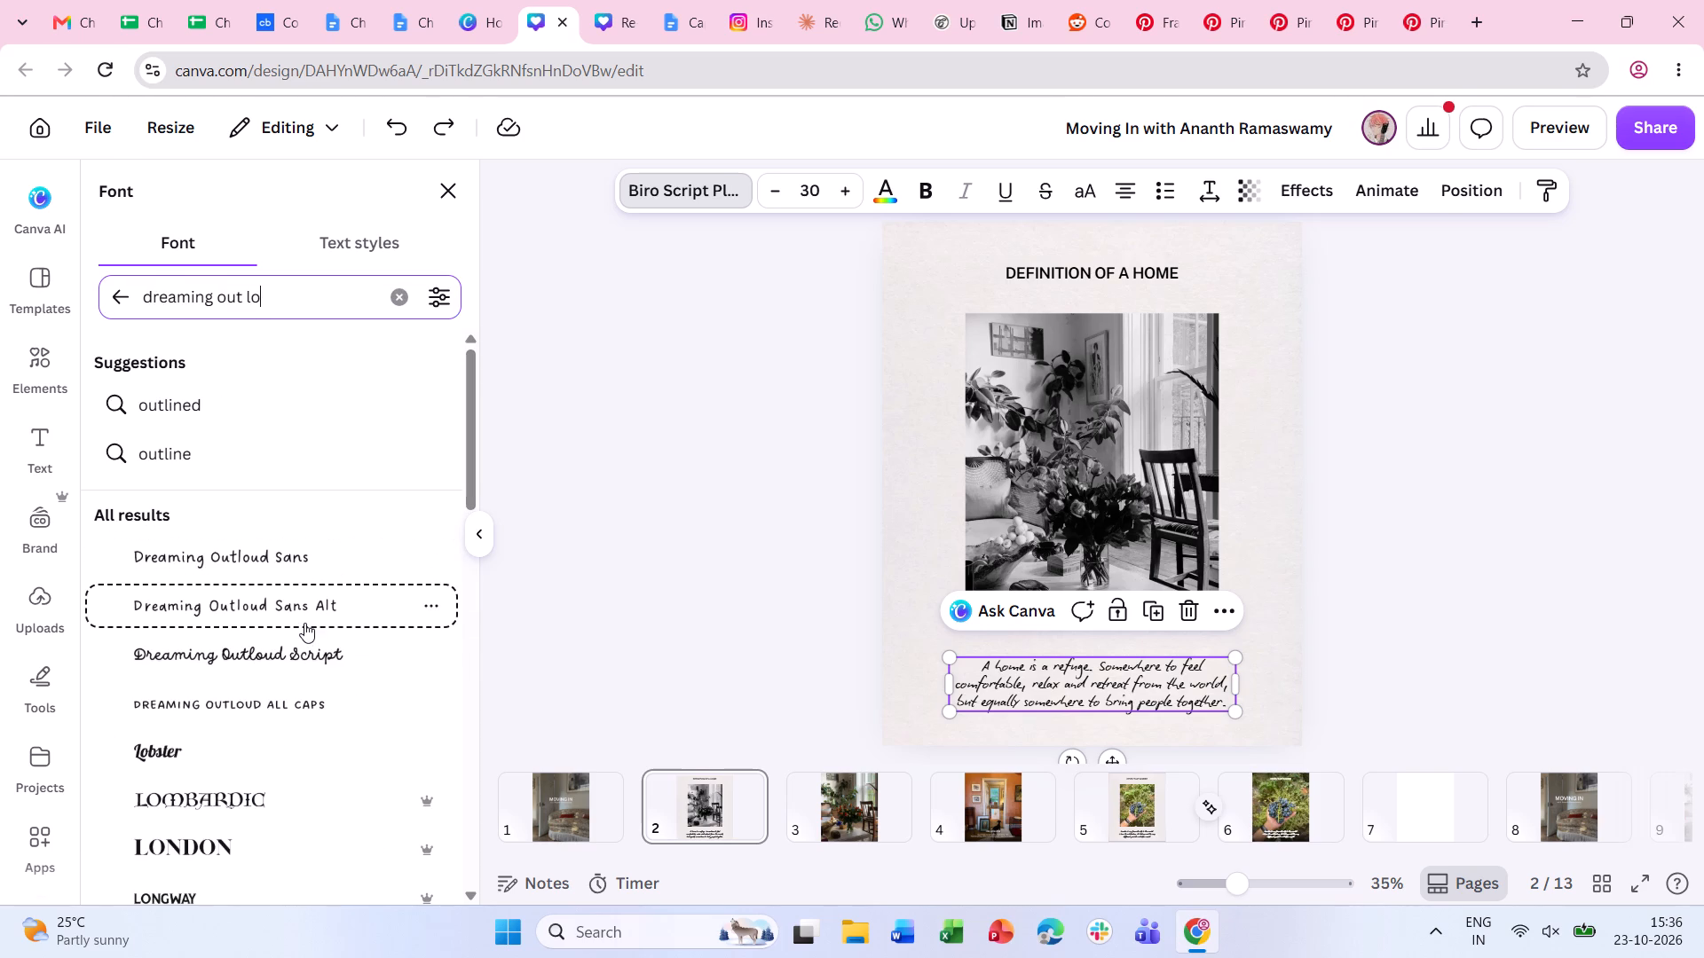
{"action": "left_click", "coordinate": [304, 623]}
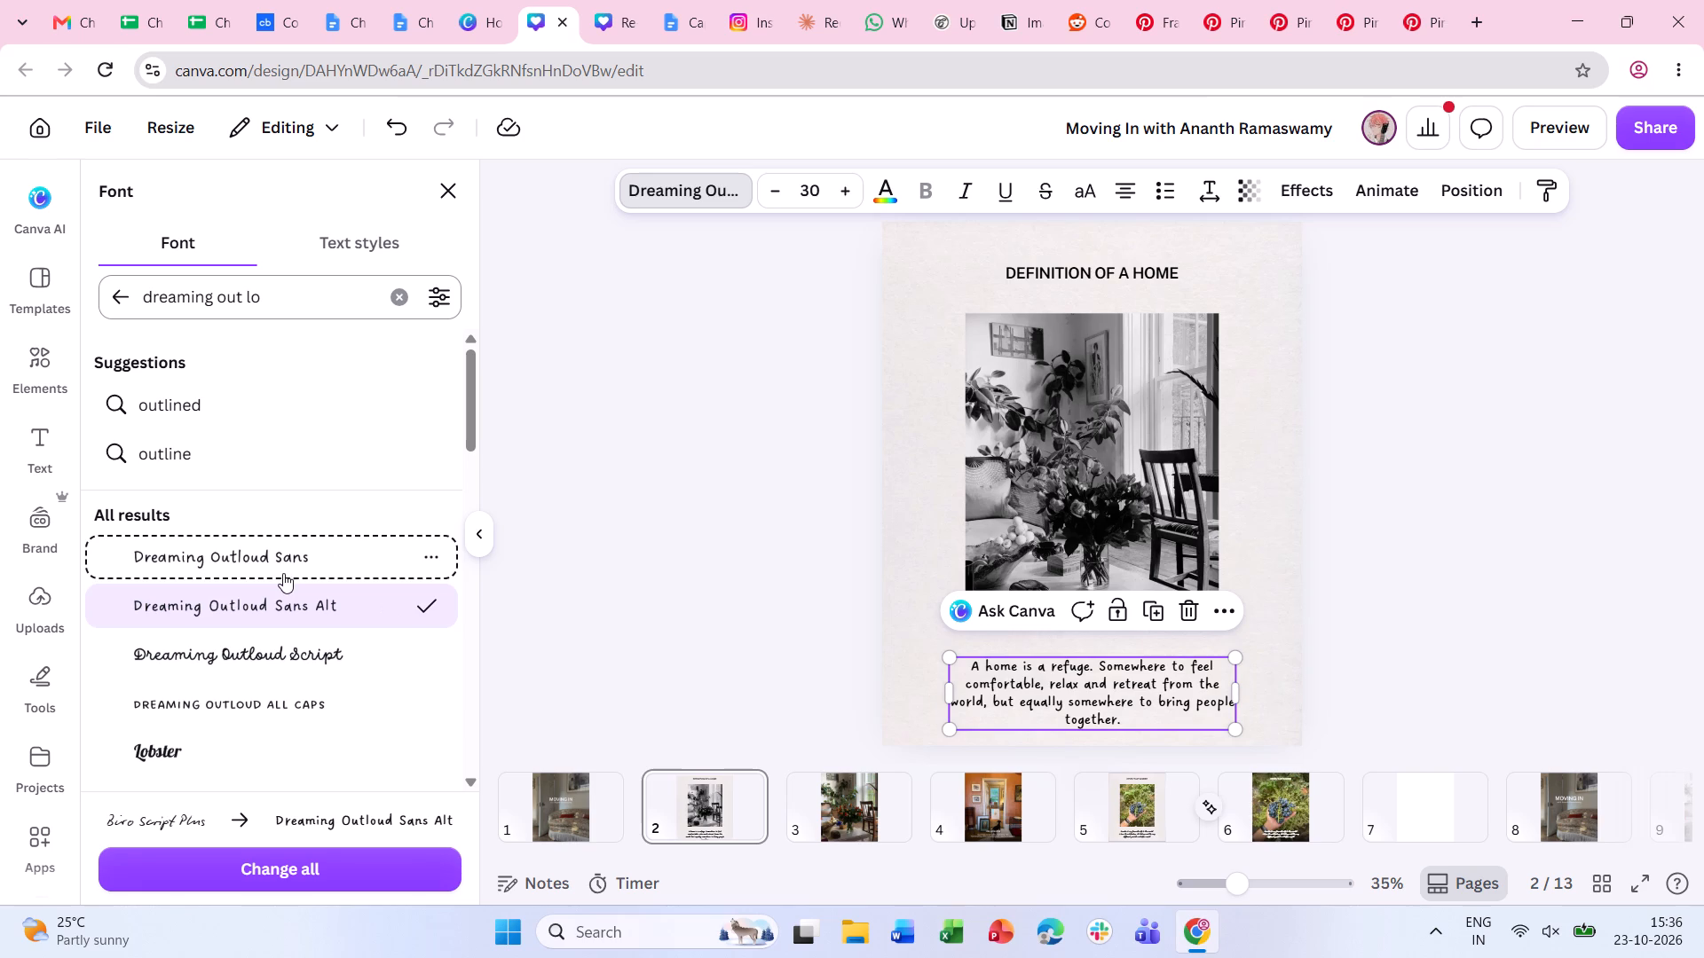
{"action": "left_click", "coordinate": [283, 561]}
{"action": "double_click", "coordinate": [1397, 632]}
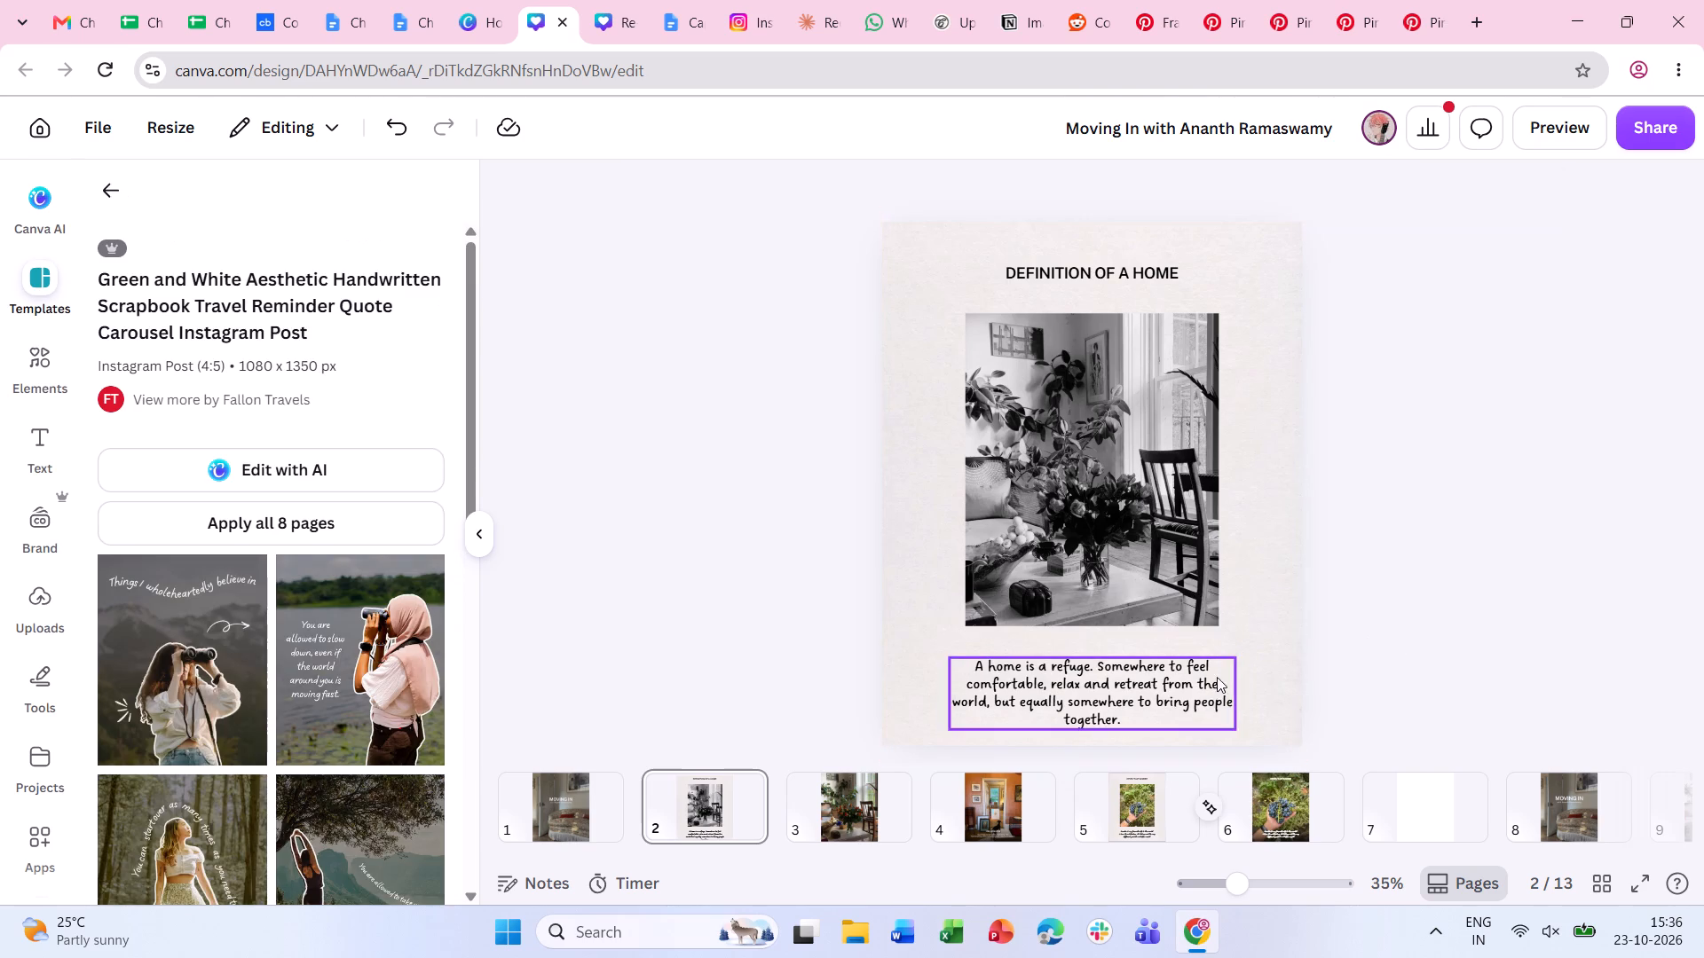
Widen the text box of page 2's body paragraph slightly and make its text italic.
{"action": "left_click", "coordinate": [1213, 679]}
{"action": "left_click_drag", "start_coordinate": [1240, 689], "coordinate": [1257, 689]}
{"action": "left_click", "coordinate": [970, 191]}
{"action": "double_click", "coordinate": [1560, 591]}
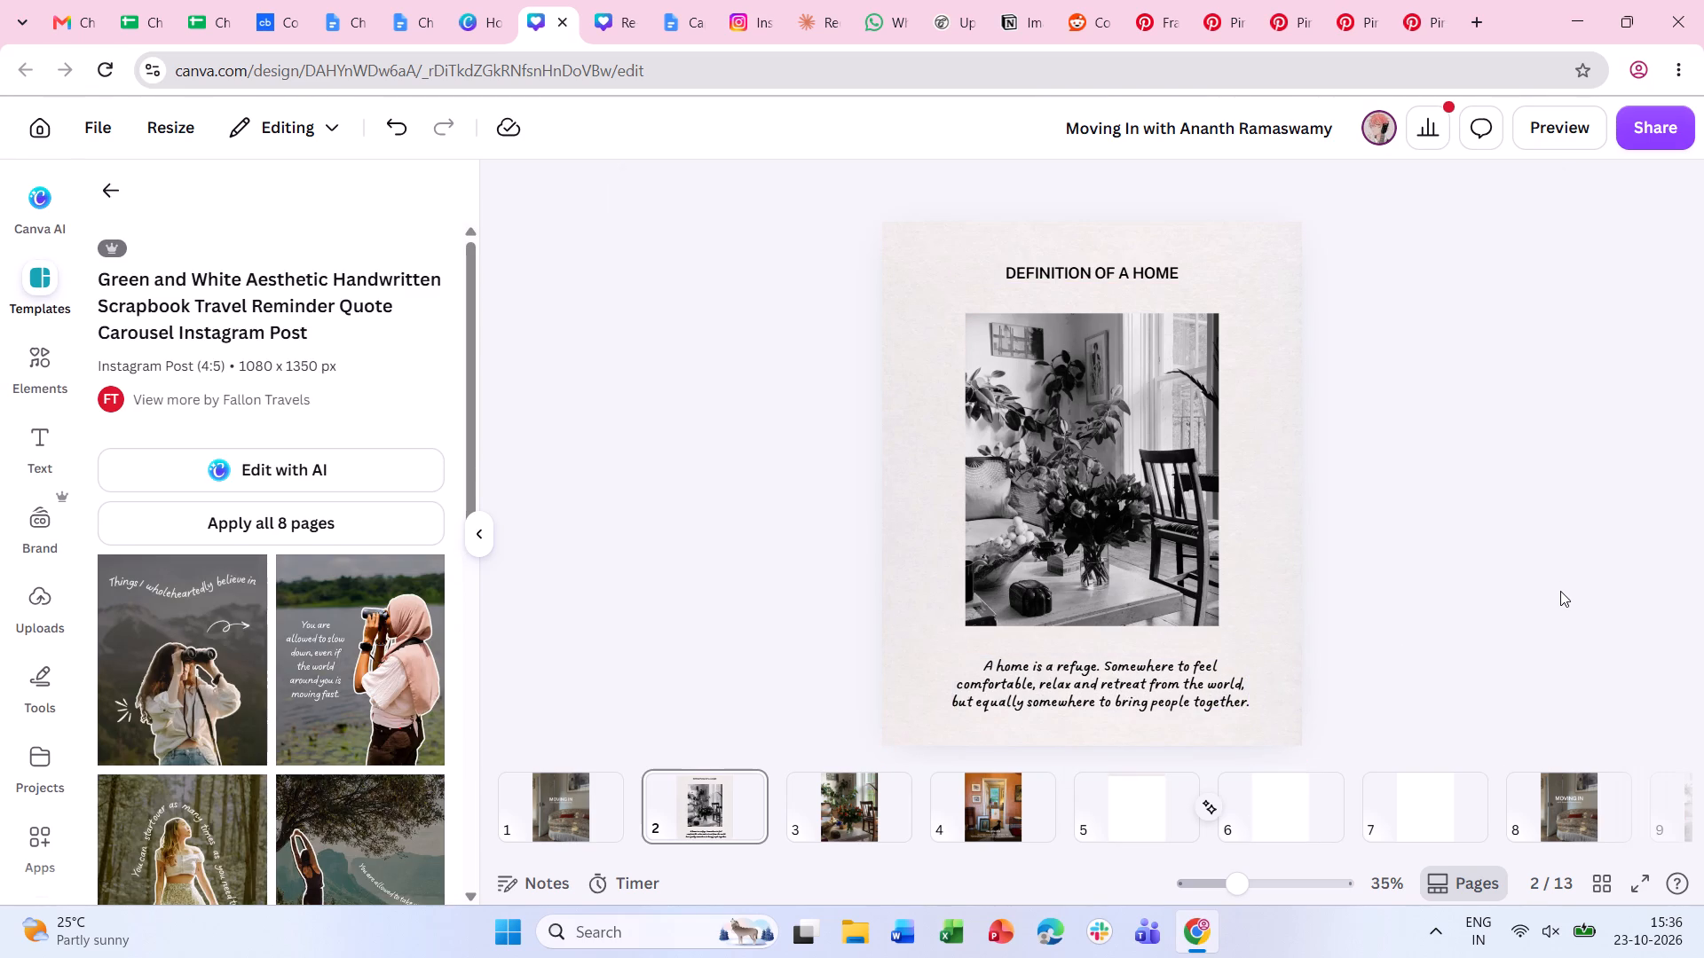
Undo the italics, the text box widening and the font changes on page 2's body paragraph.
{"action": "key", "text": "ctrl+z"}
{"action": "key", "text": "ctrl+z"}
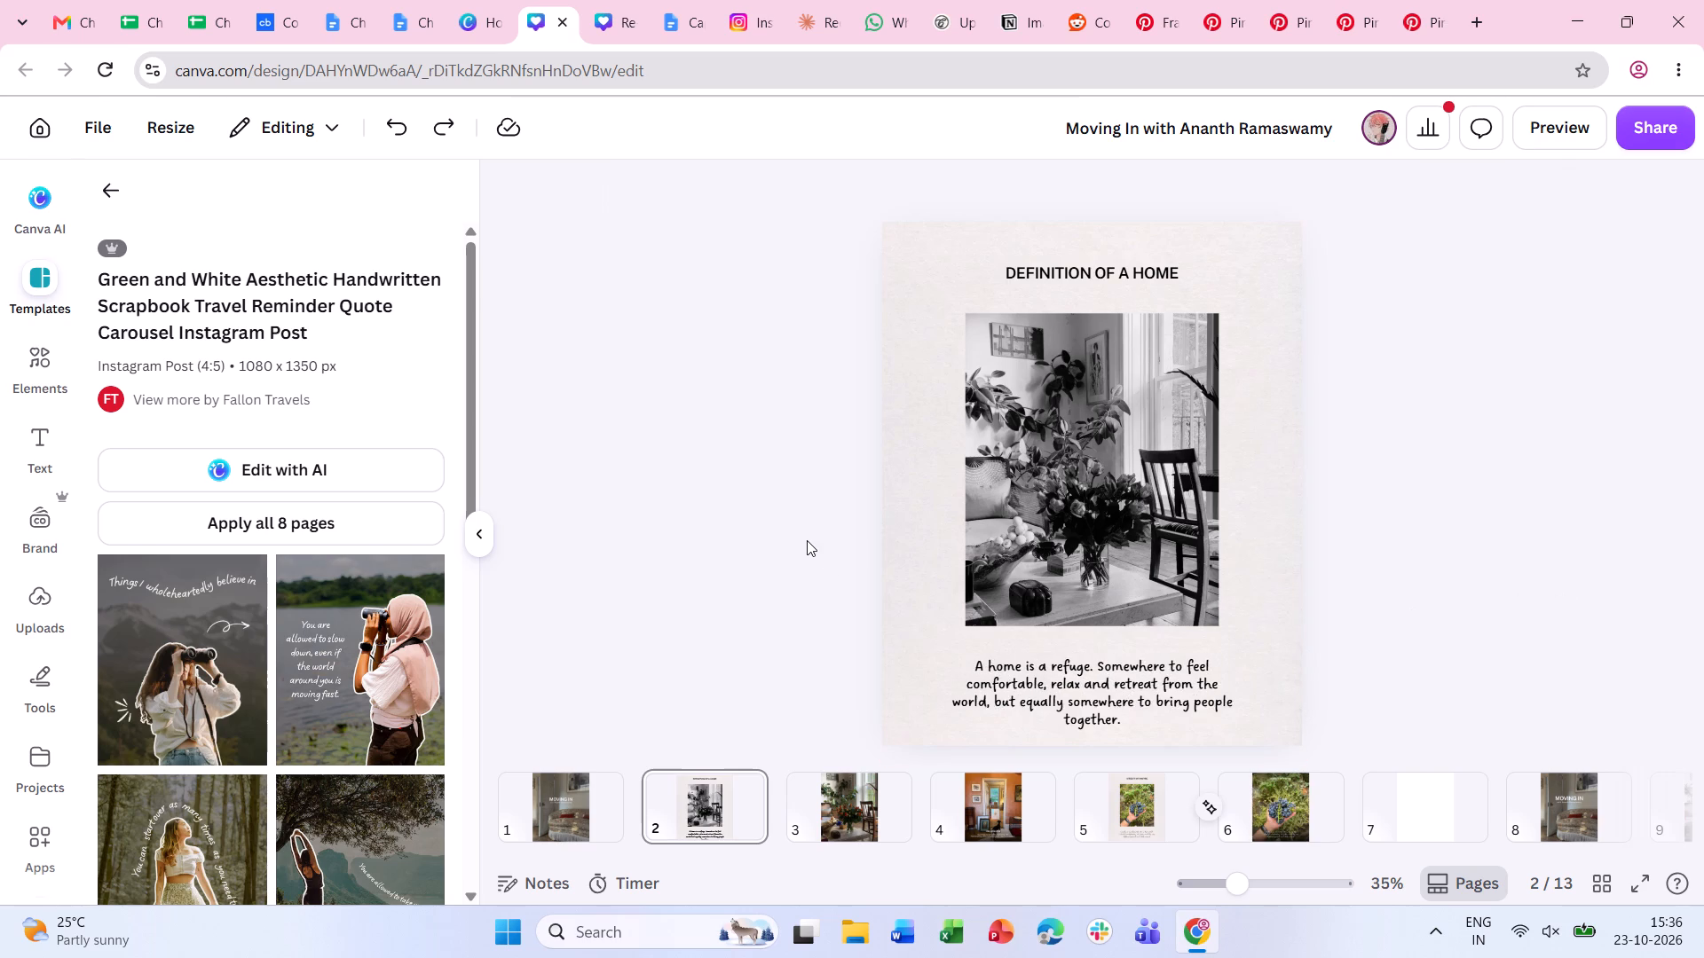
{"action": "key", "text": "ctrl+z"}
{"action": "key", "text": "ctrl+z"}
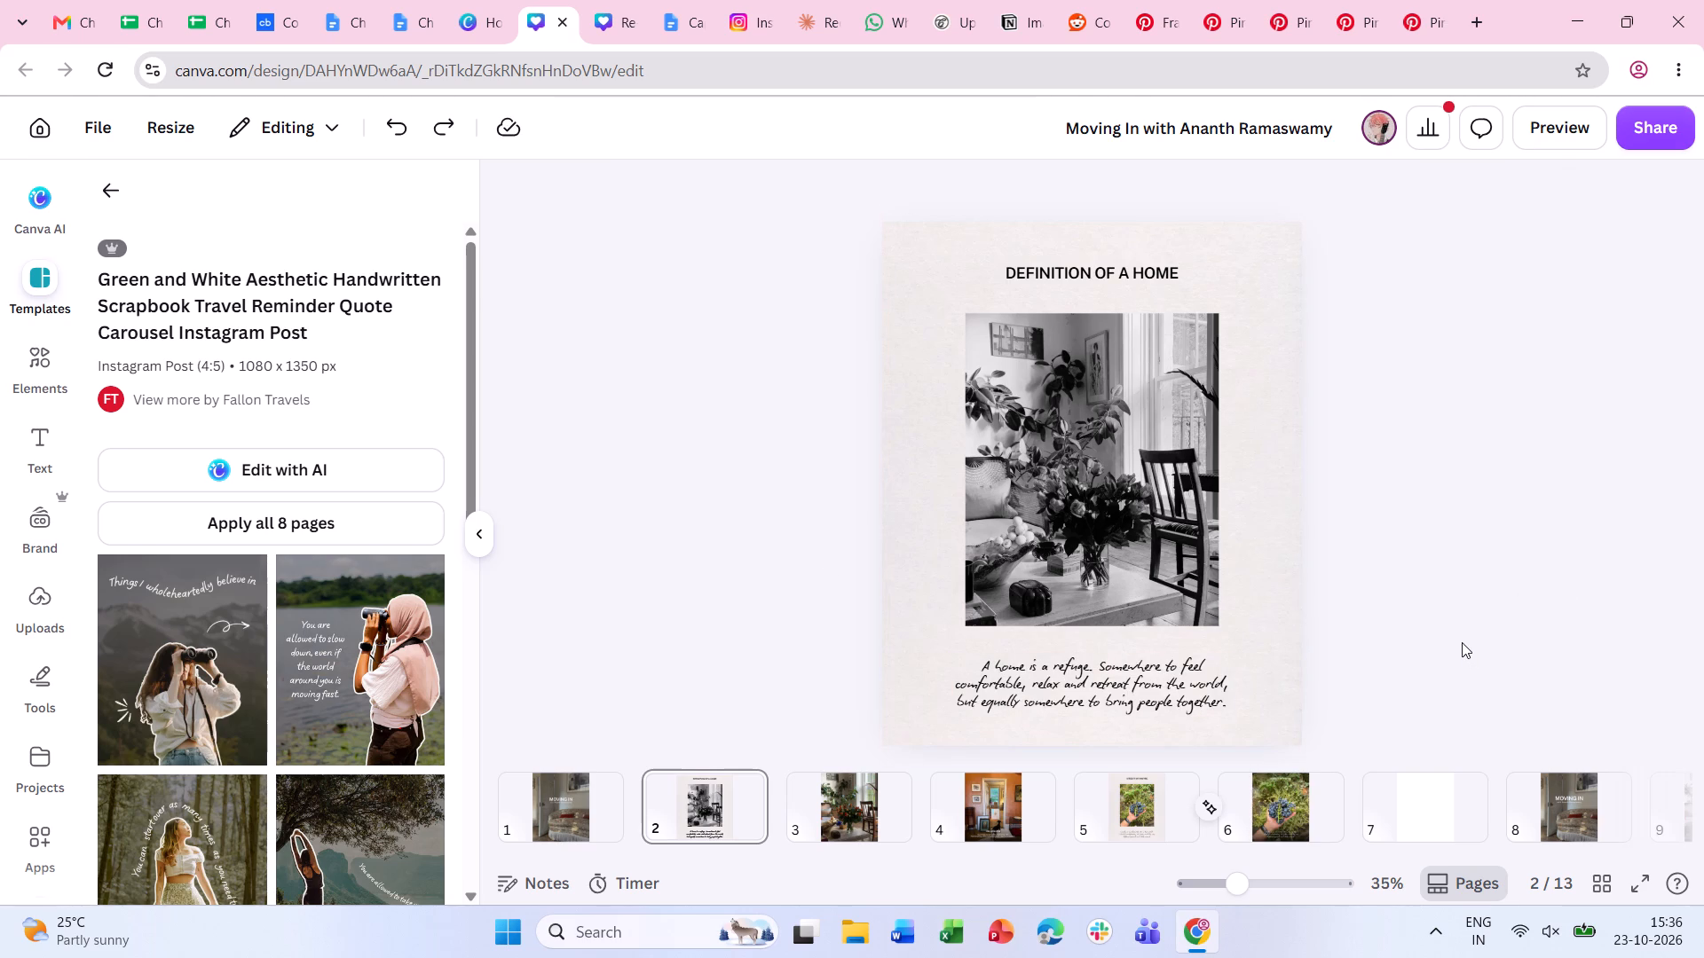
Copy page 2's handwritten body paragraph onto page 3's photo and colour it white.
{"action": "left_click", "coordinate": [845, 823]}
{"action": "left_click", "coordinate": [684, 791]}
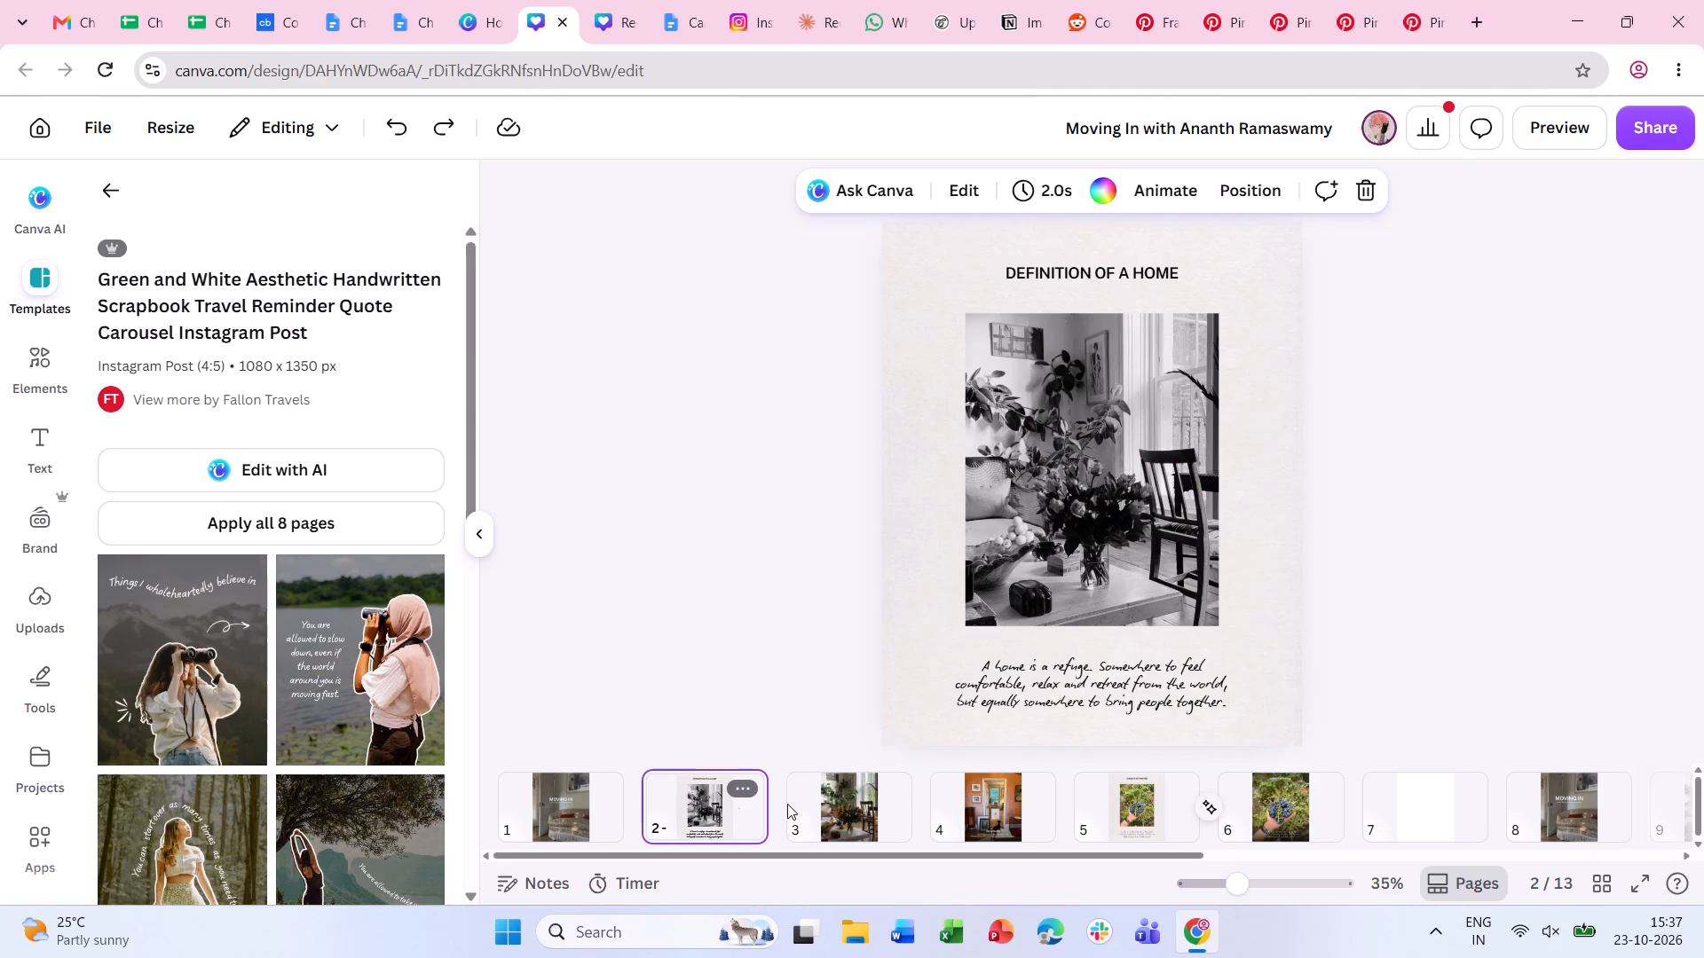
{"action": "left_click", "coordinate": [814, 804]}
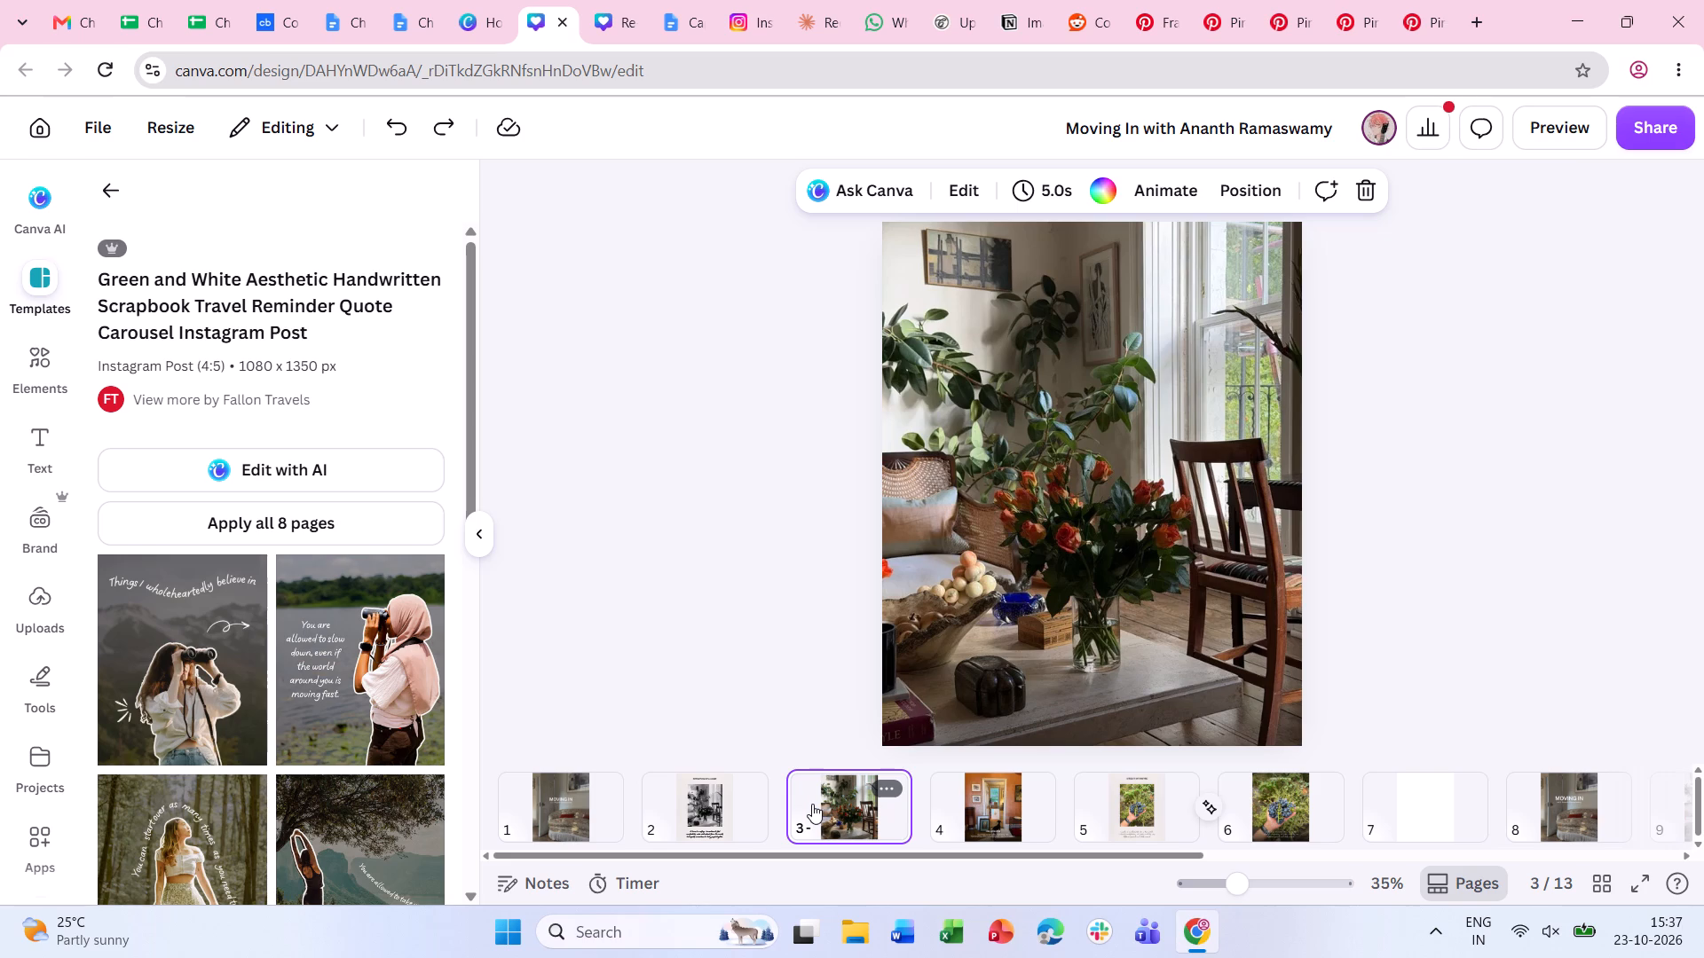
{"action": "left_click", "coordinate": [737, 819]}
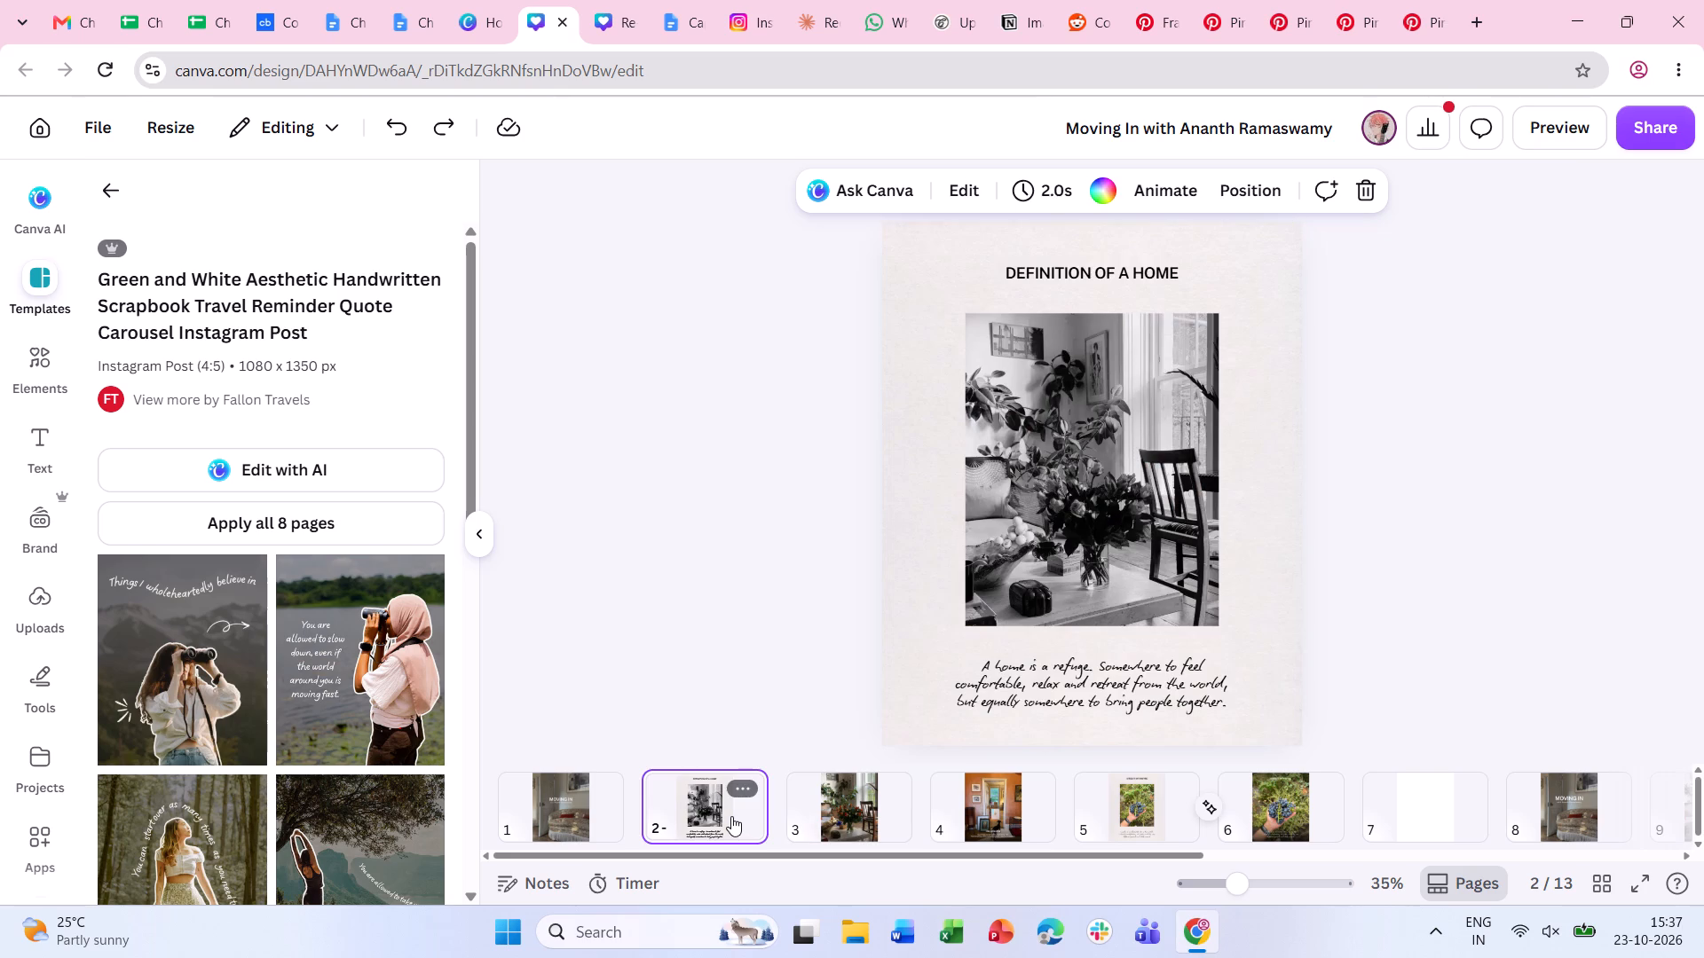
{"action": "left_click", "coordinate": [1064, 705]}
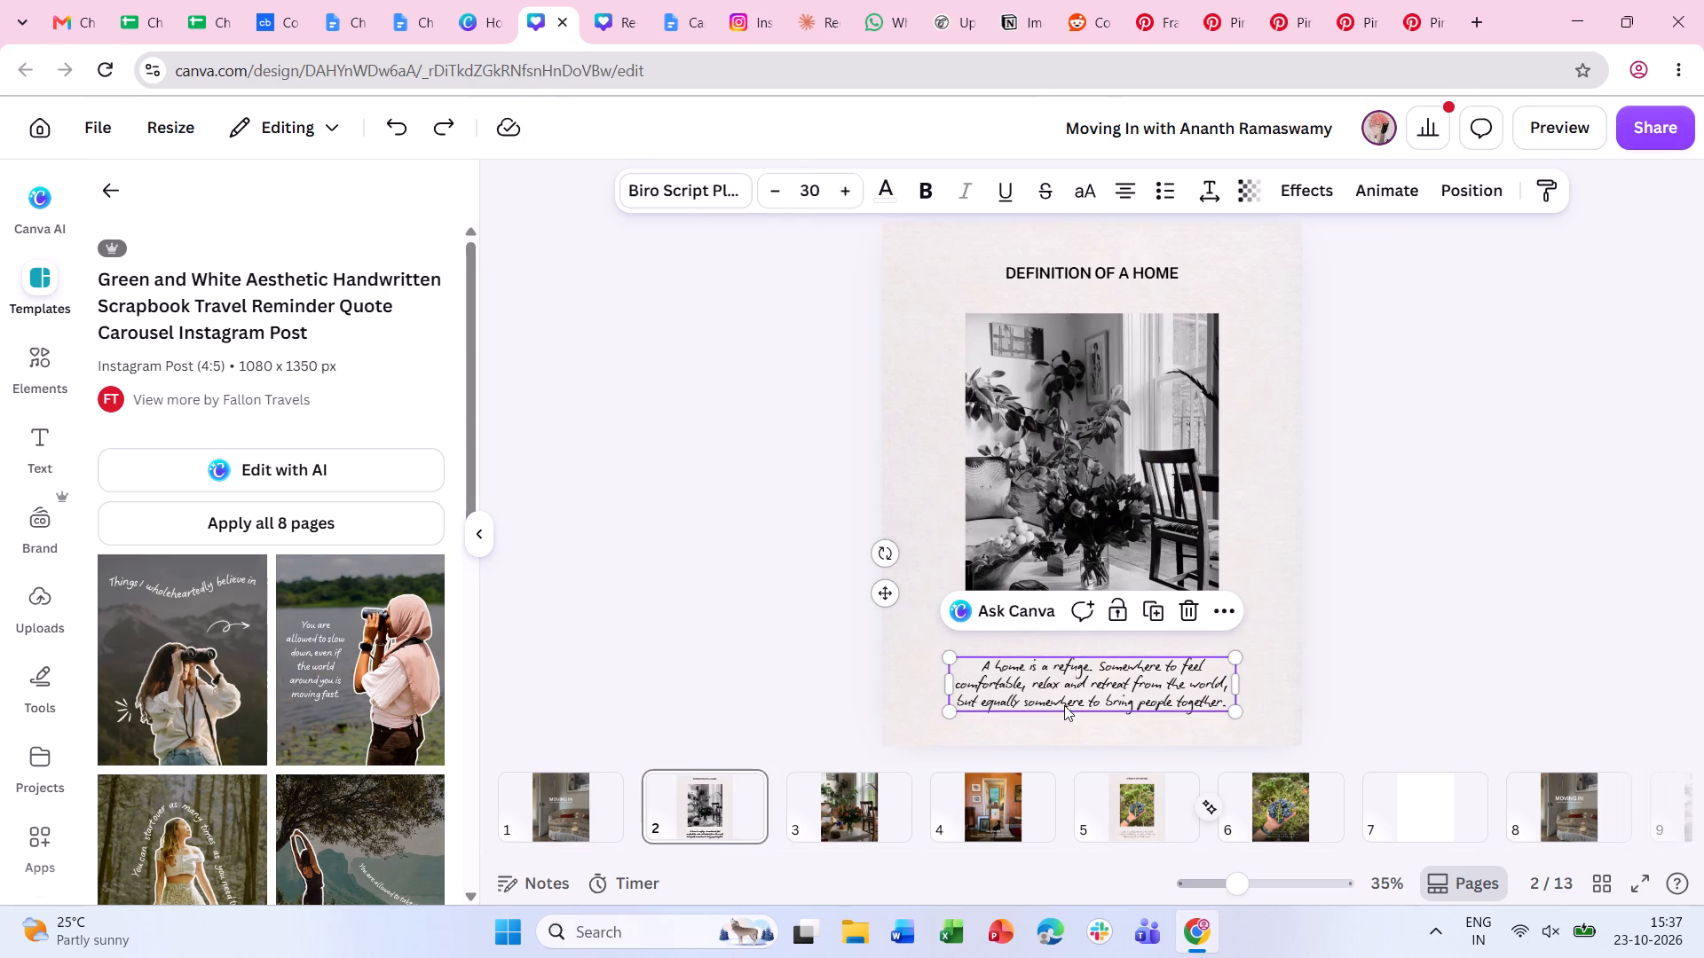
{"action": "key", "text": "ctrl+c"}
{"action": "left_click", "coordinate": [857, 799]}
{"action": "key", "text": "ctrl+v"}
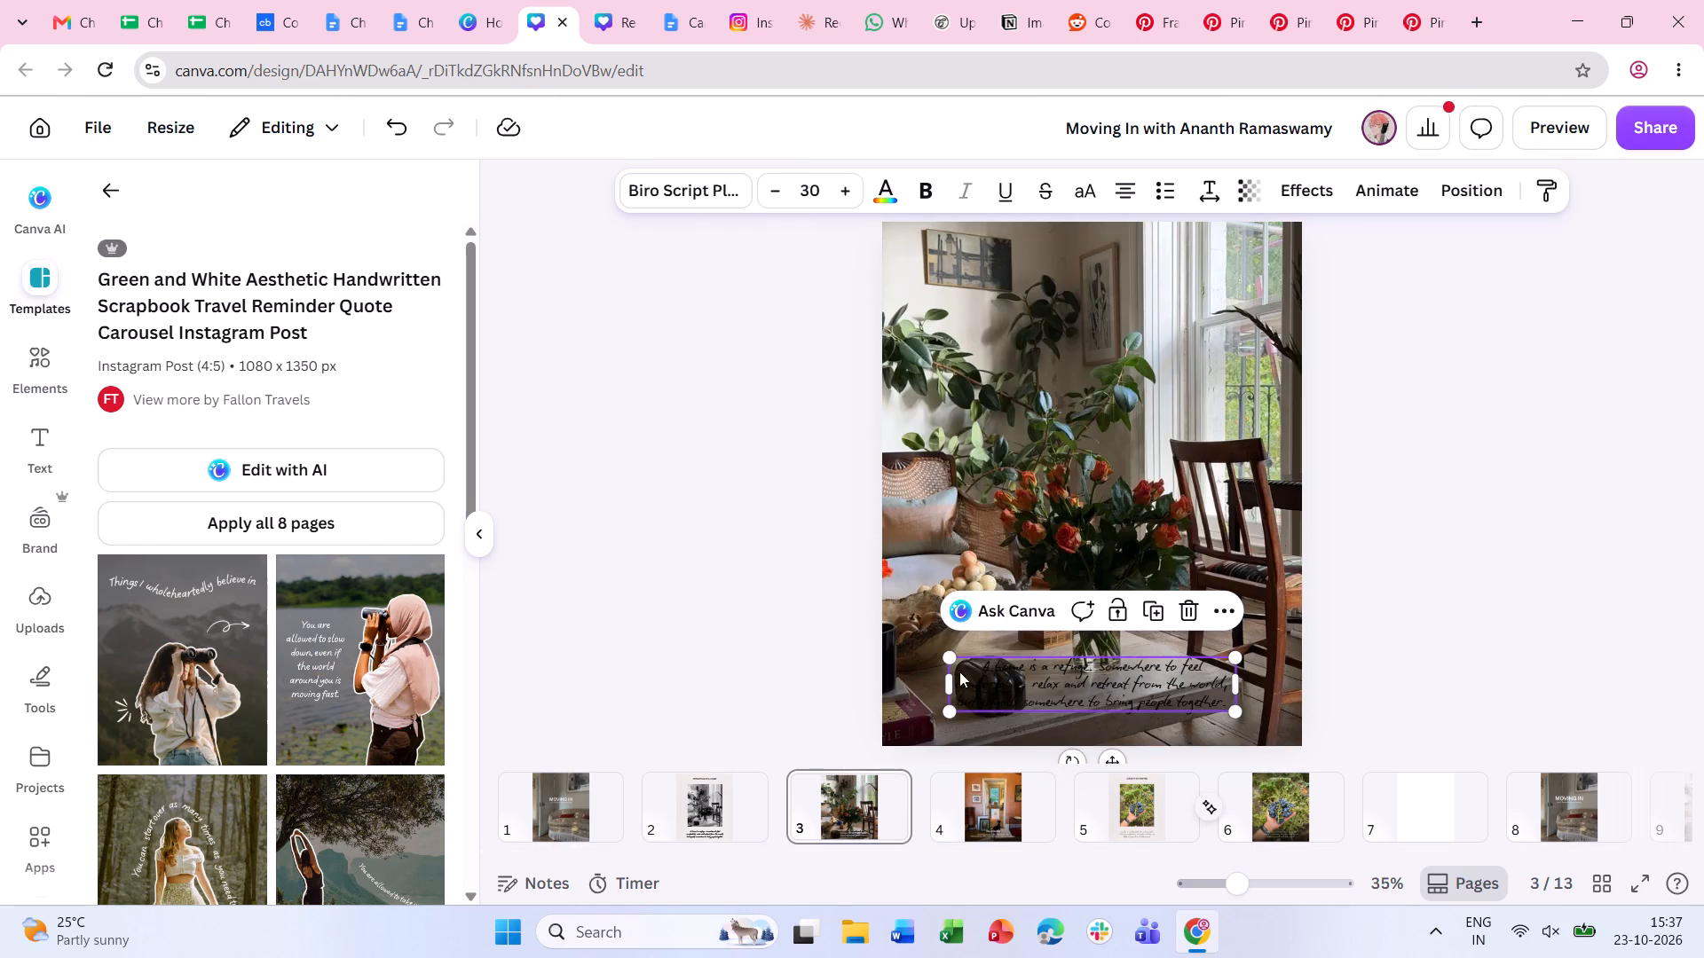
{"action": "left_click", "coordinate": [878, 185]}
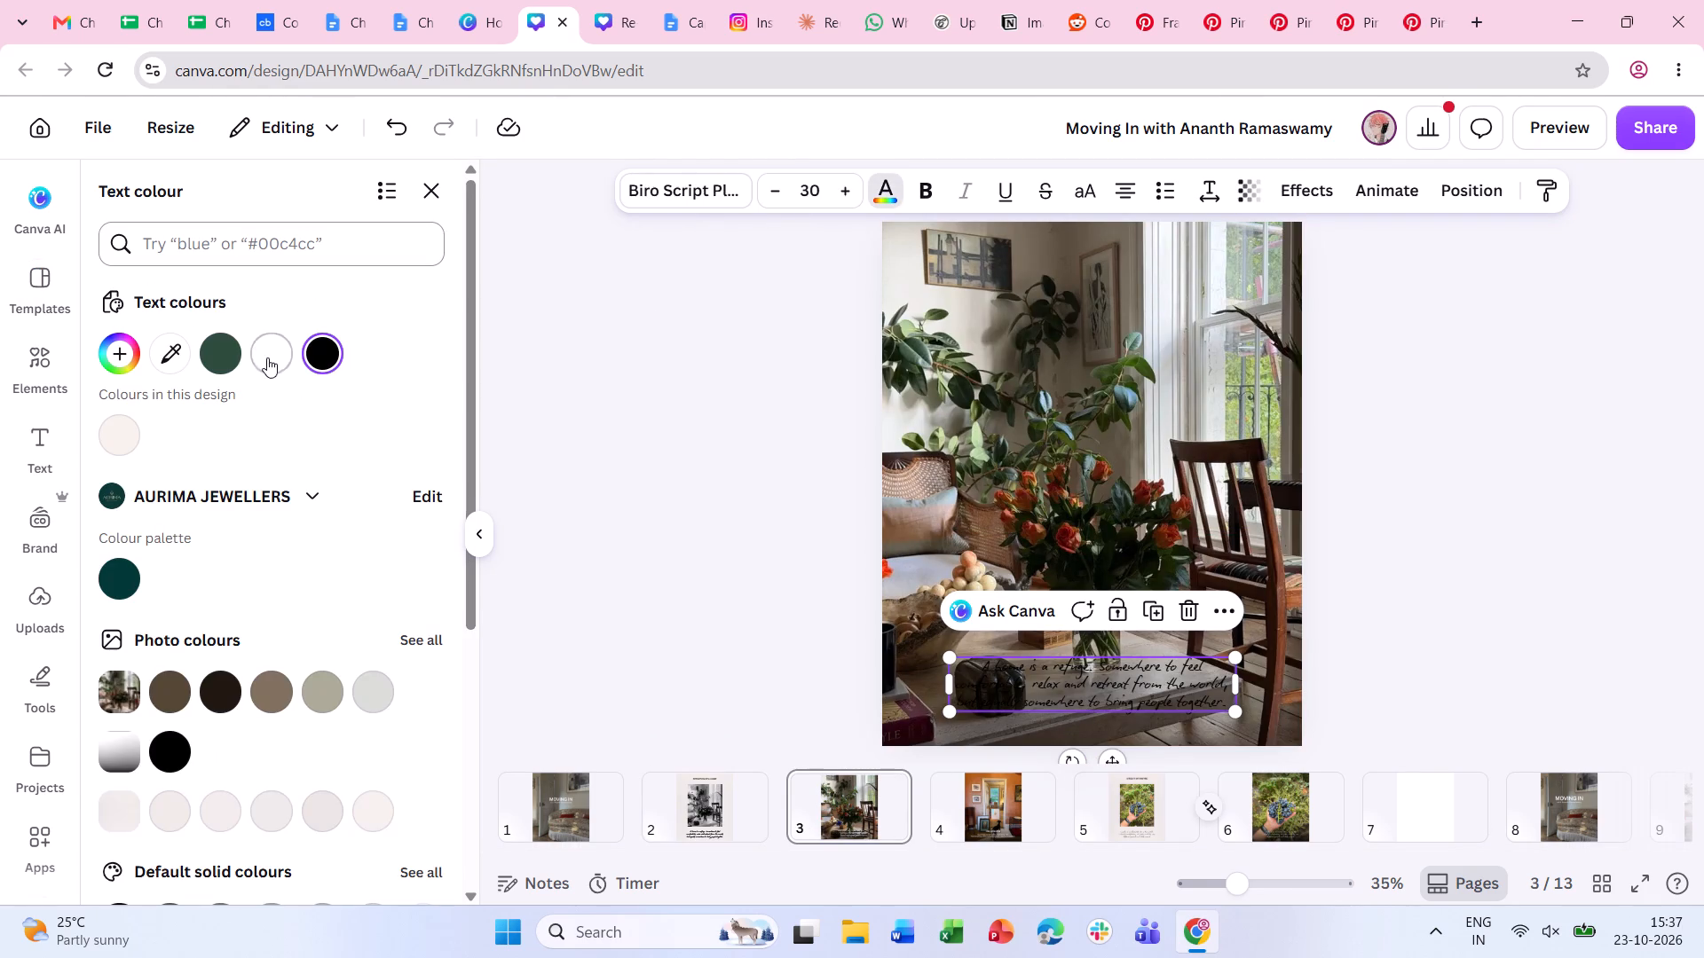
{"action": "left_click", "coordinate": [268, 357]}
Replace the pasted paragraph on page 3 with the text "DEFINITION OF A HOME".
{"action": "left_click", "coordinate": [1081, 687]}
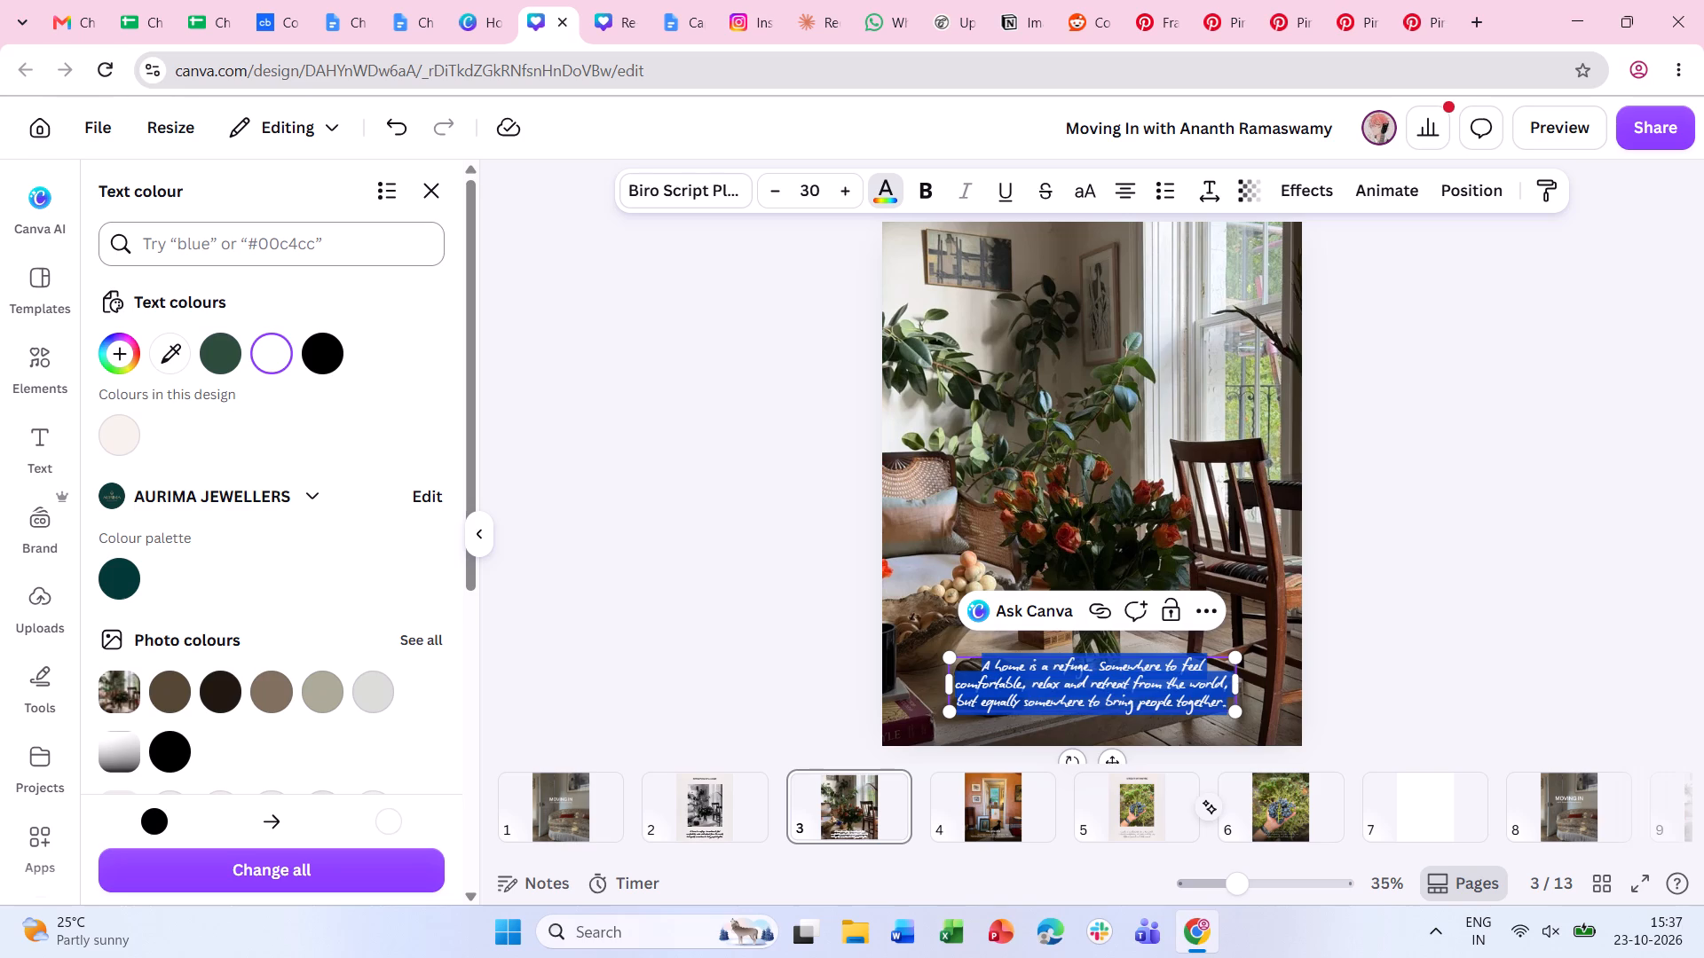
{"action": "type", "text": "DEFINITION O"}
{"action": "key", "text": "space"}
{"action": "key", "text": "shift+BackSpace"}
{"action": "type", "text": "F A"}
{"action": "key", "text": "space"}
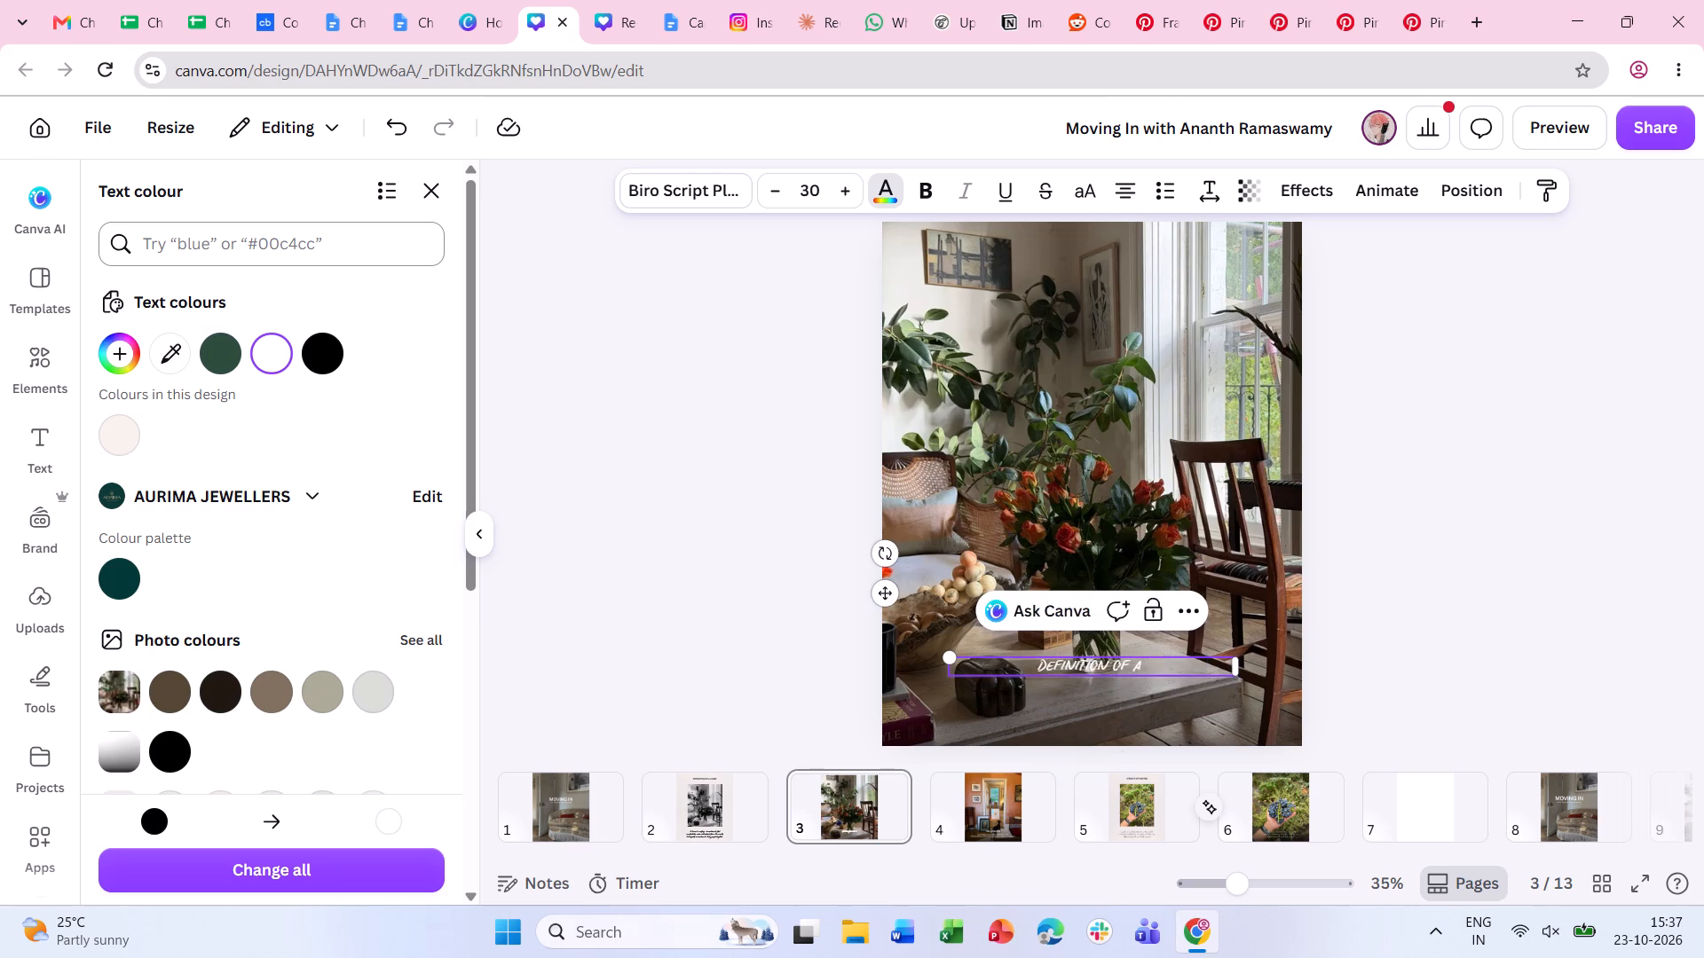
{"action": "type", "text": "HOME"}
{"action": "double_click", "coordinate": [1485, 557]}
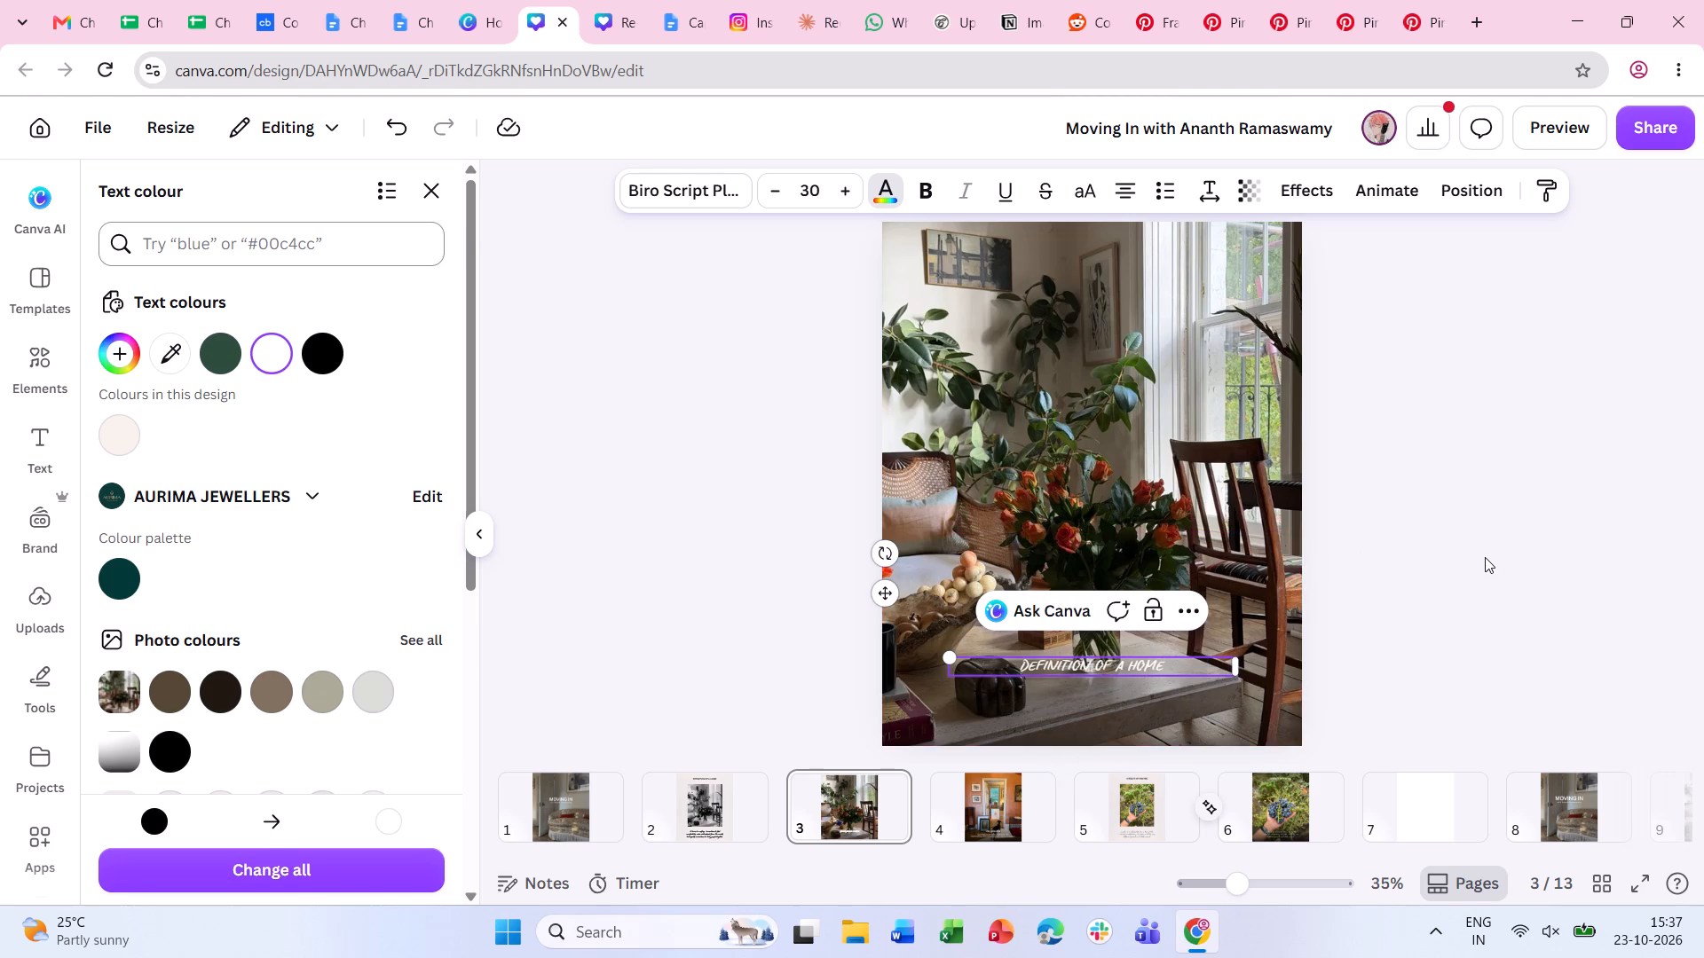
Move the "DEFINITION OF A HOME" caption lower, close to the bottom edge of page 3's photo.
{"action": "left_click_drag", "start_coordinate": [1125, 658], "coordinate": [1130, 689]}
{"action": "left_click", "coordinate": [1361, 682]}
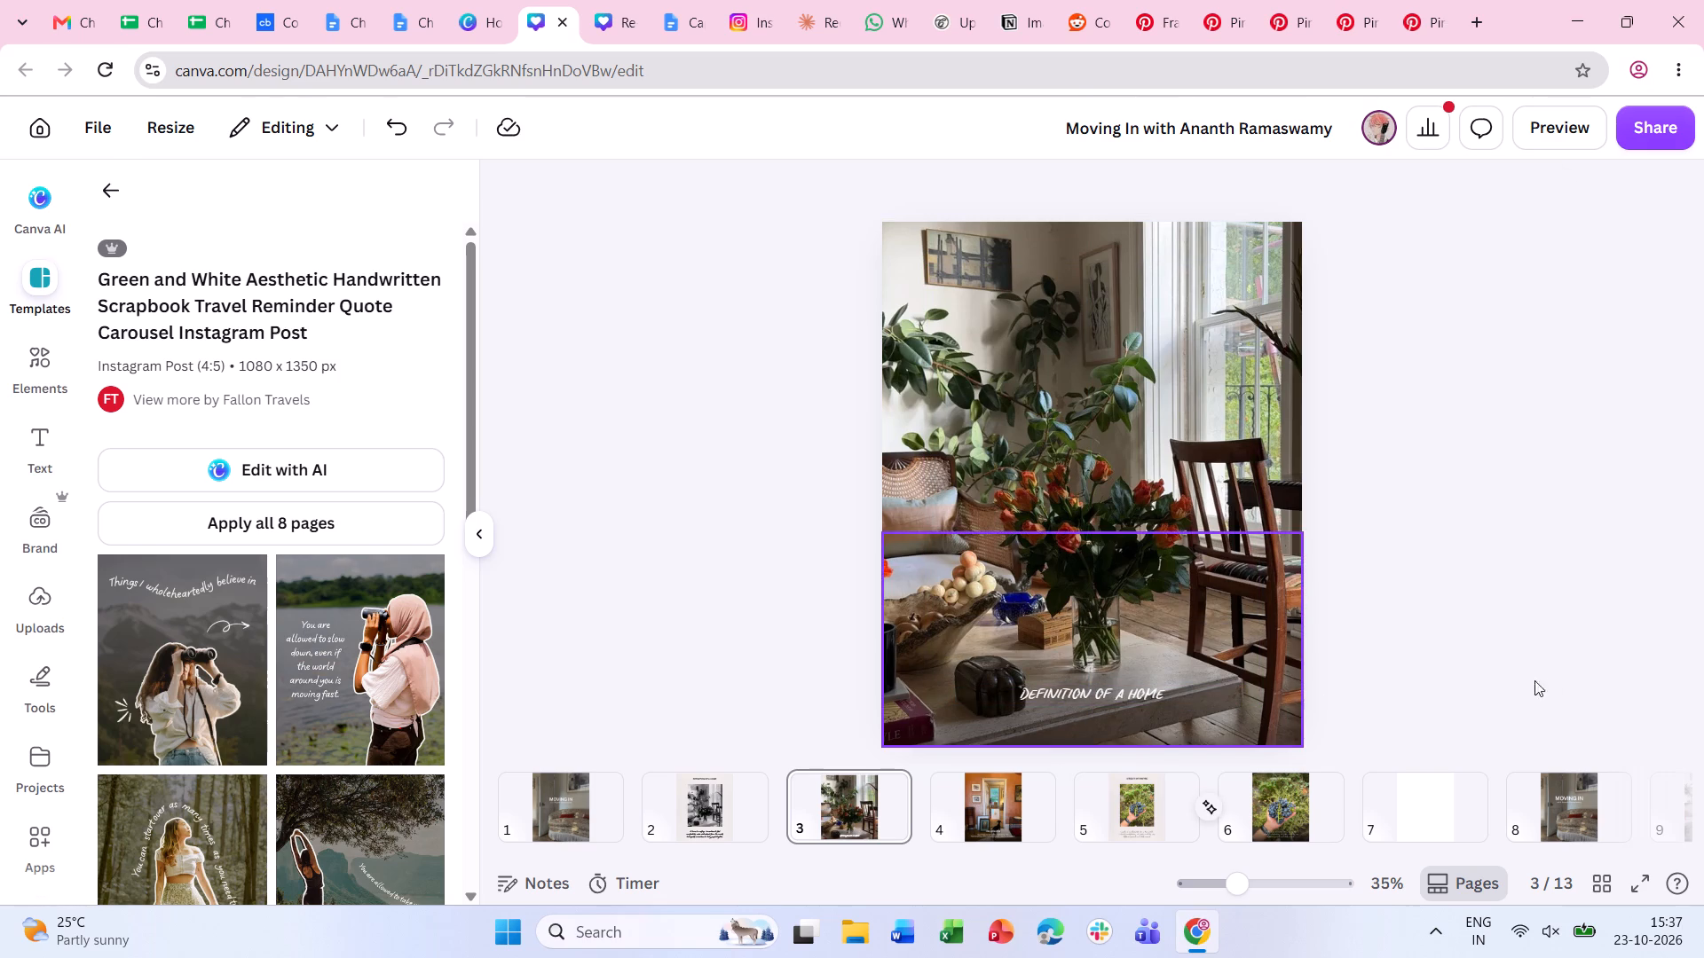
{"action": "left_click", "coordinate": [1097, 695]}
{"action": "left_click", "coordinate": [1509, 665]}
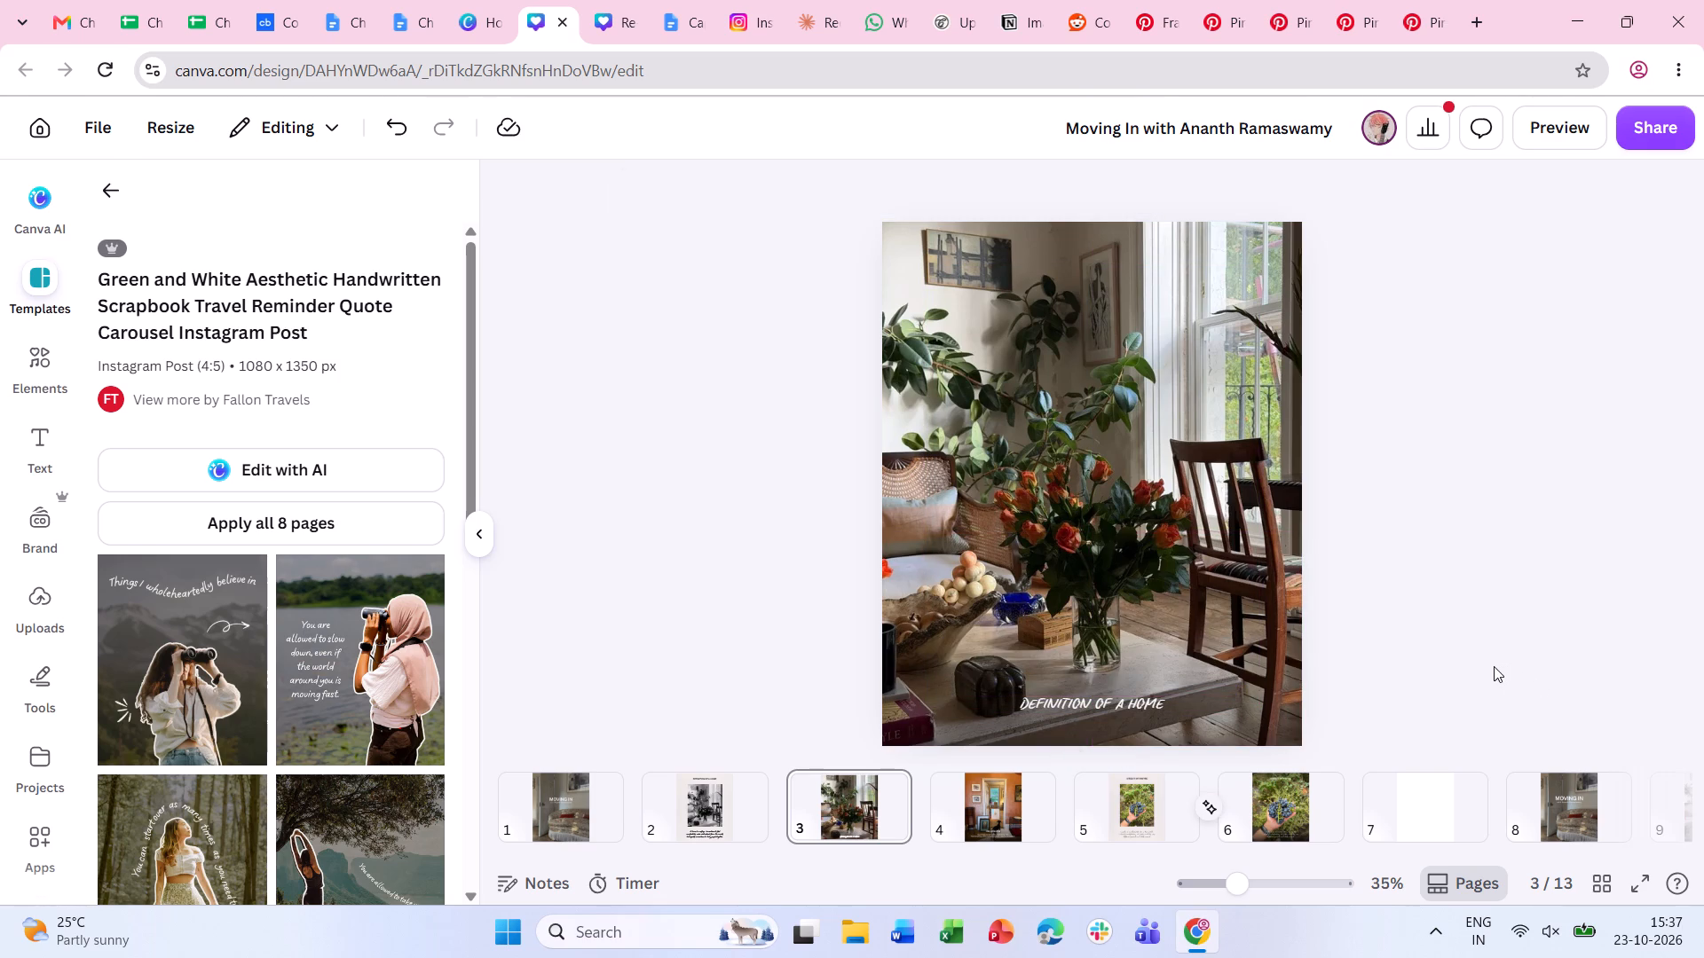
Compare Dreaming Outloud variants on page 1's "MOVING IN" title, including All Caps, and set it to Dreaming Outloud Sans.
{"action": "left_click", "coordinate": [605, 807]}
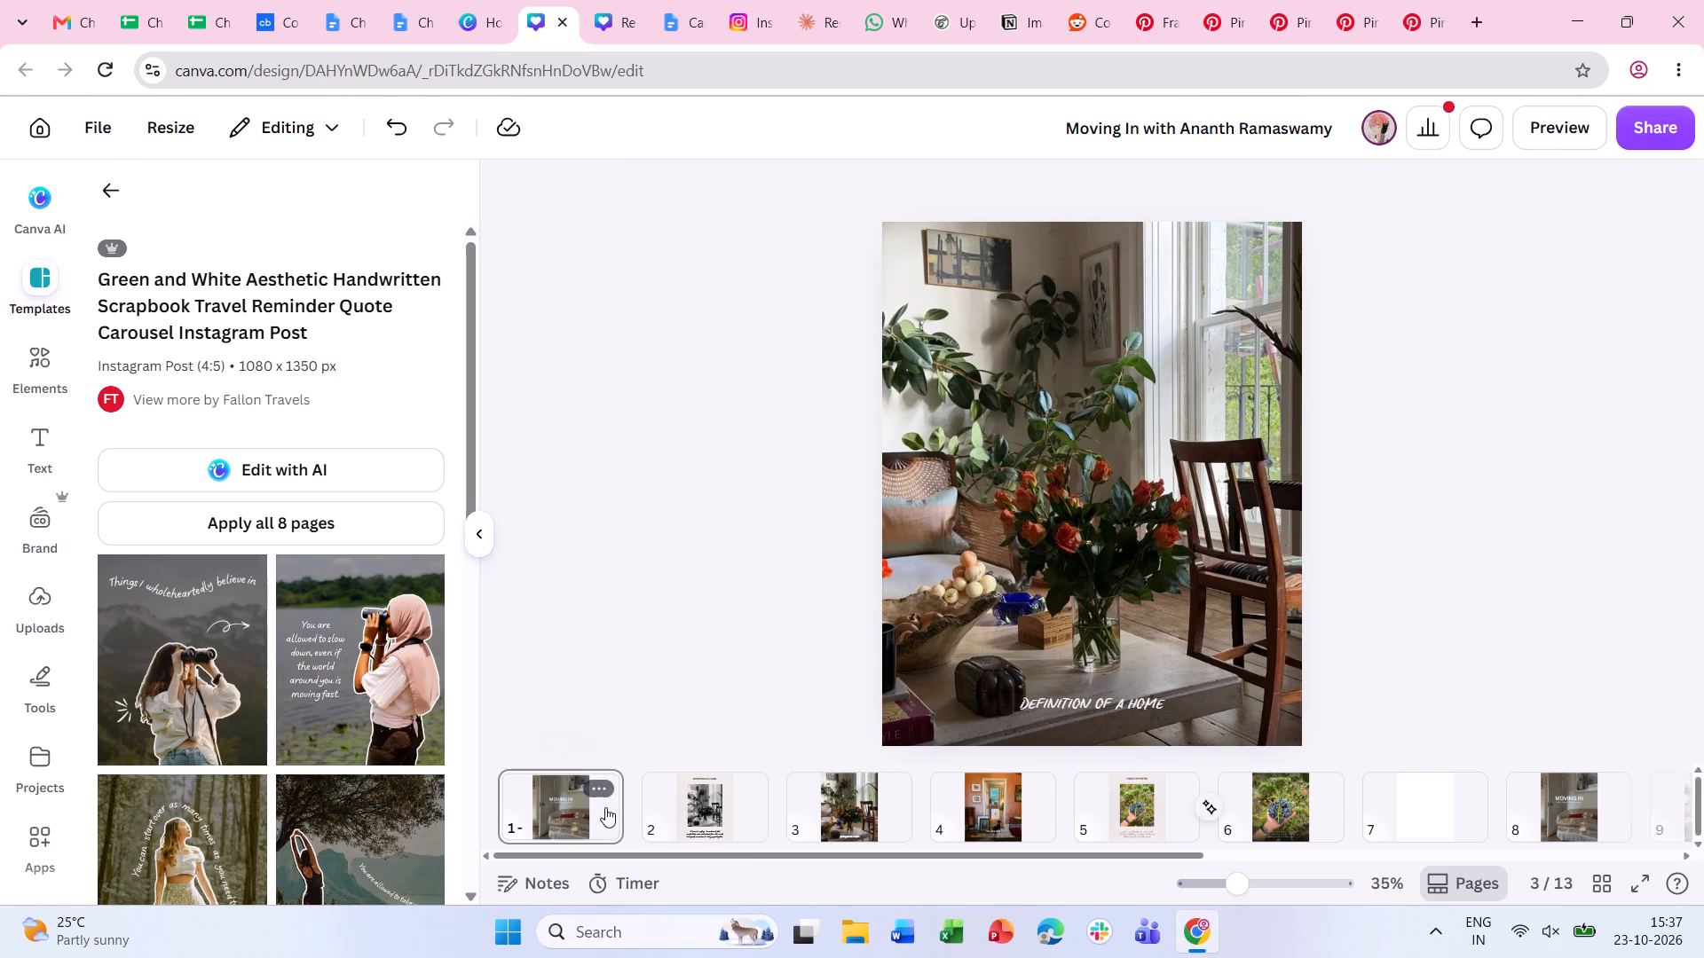
{"action": "left_click", "coordinate": [1082, 420]}
{"action": "left_click", "coordinate": [719, 197]}
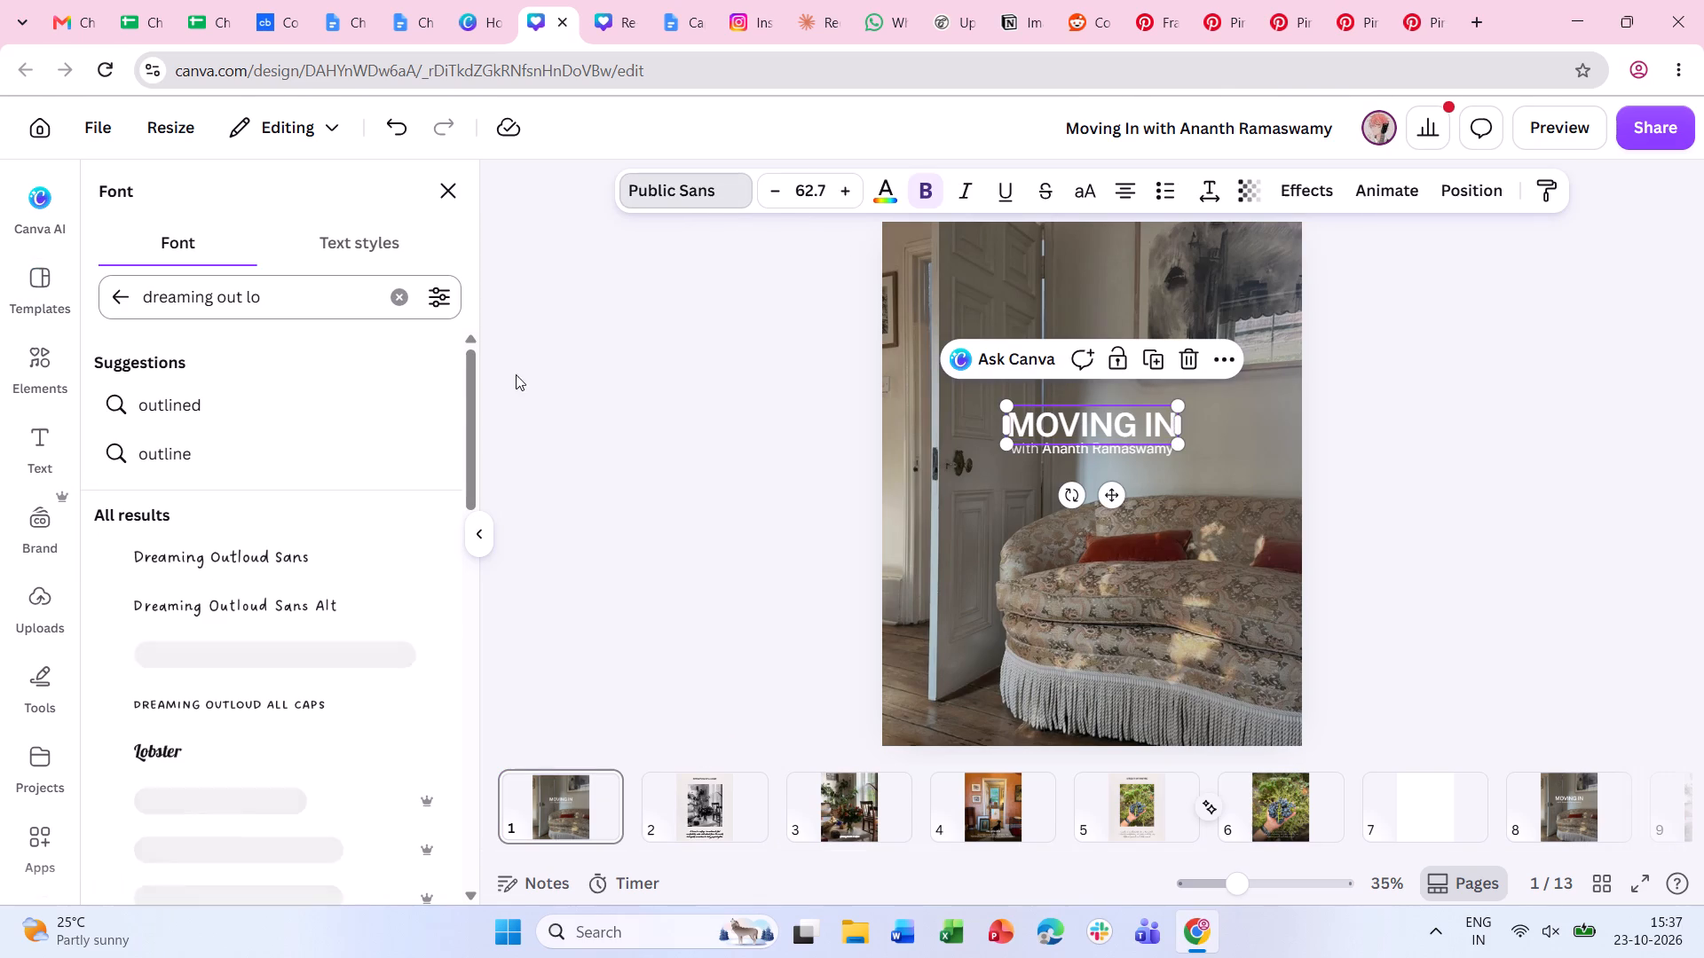
{"action": "left_click", "coordinate": [202, 586]}
{"action": "left_click", "coordinate": [219, 550]}
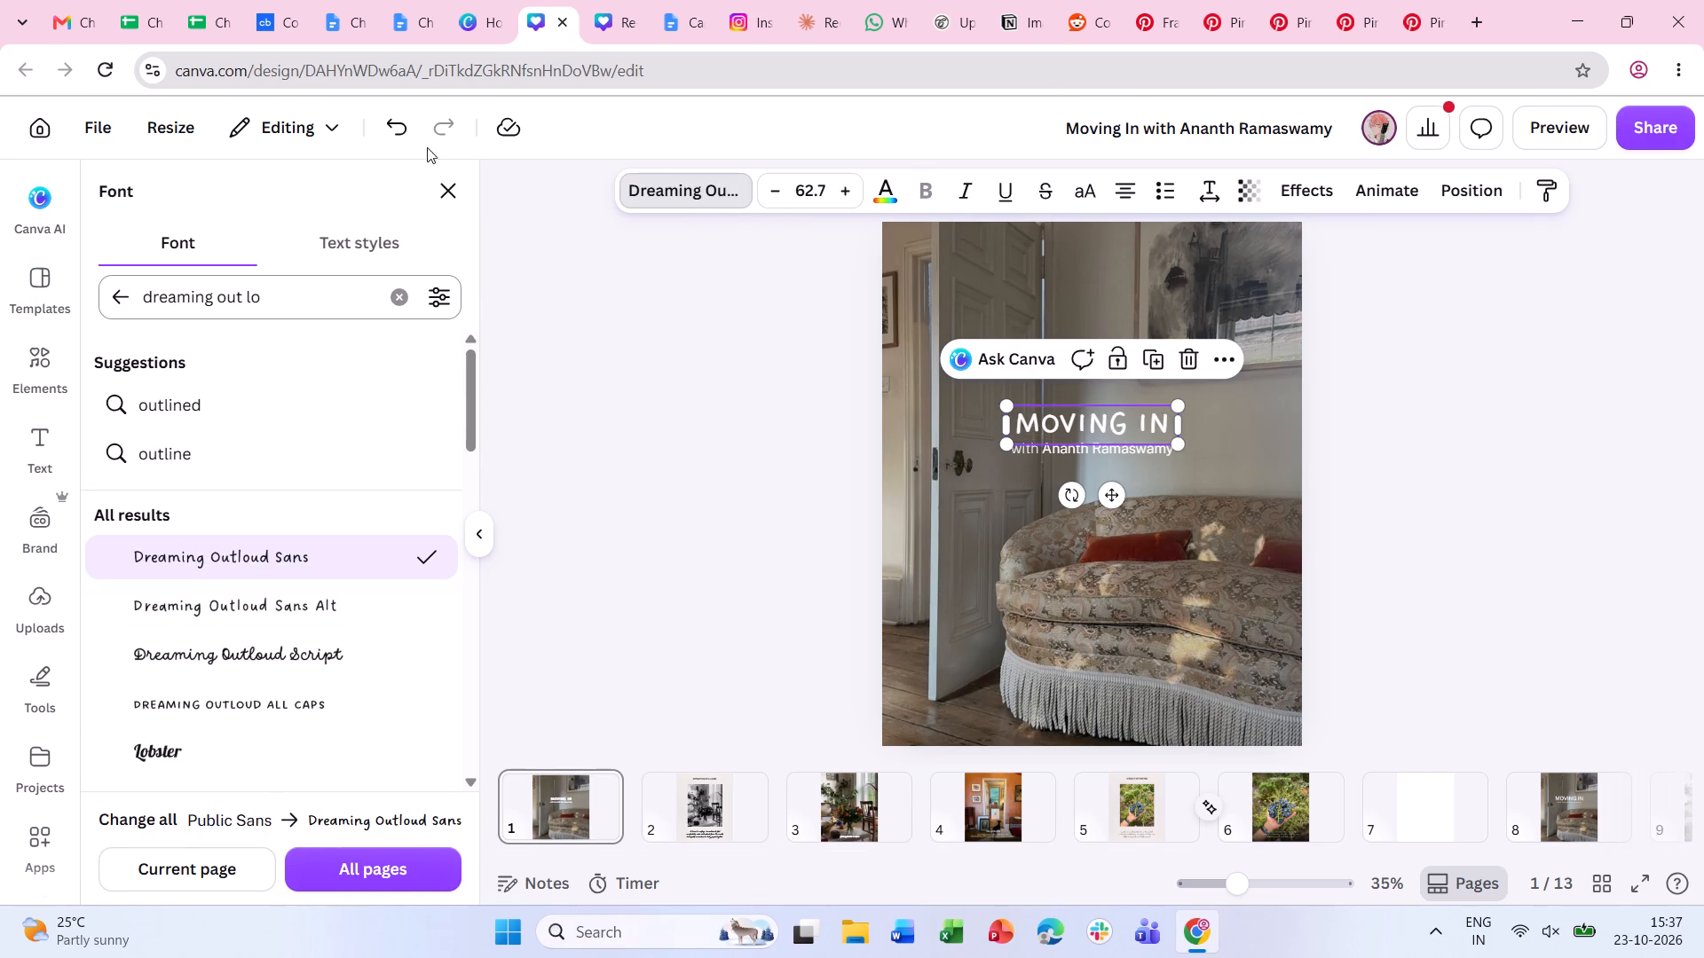
{"action": "double_click", "coordinate": [389, 126]}
{"action": "left_click", "coordinate": [269, 693]}
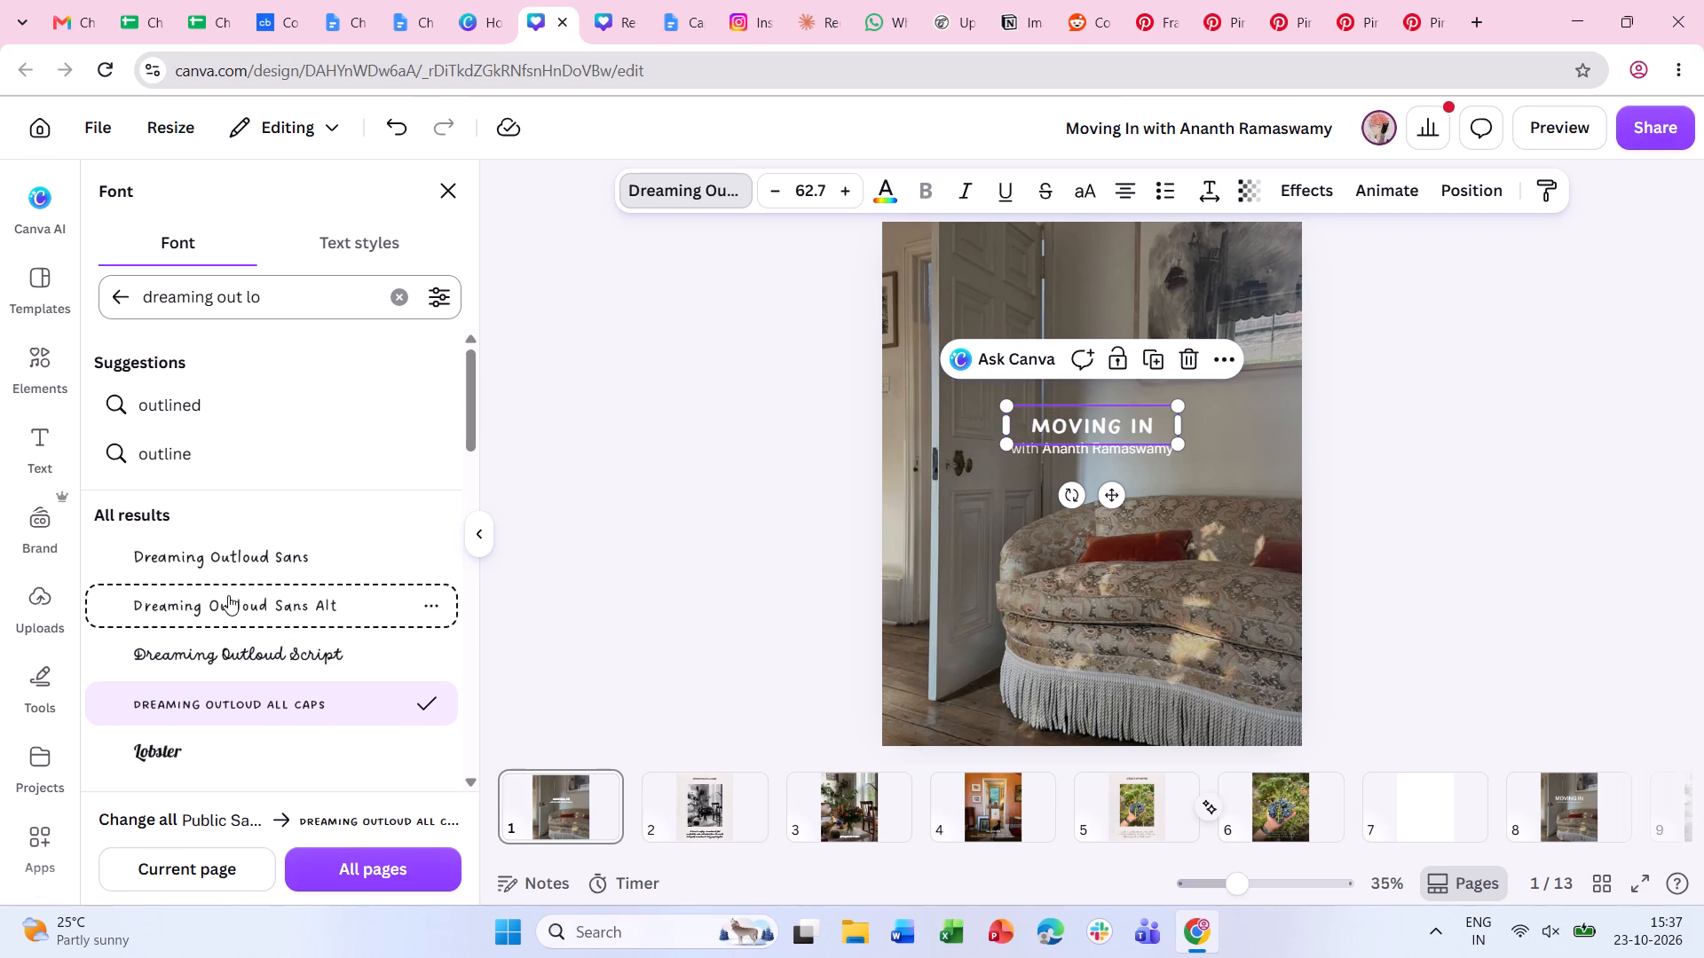
{"action": "left_click", "coordinate": [221, 550]}
Try Dreaming Outloud All Caps on page 3's "DEFINITION OF A HOME" caption, and set it to Dreaming Outloud Sans Alt.
{"action": "left_click", "coordinate": [839, 819]}
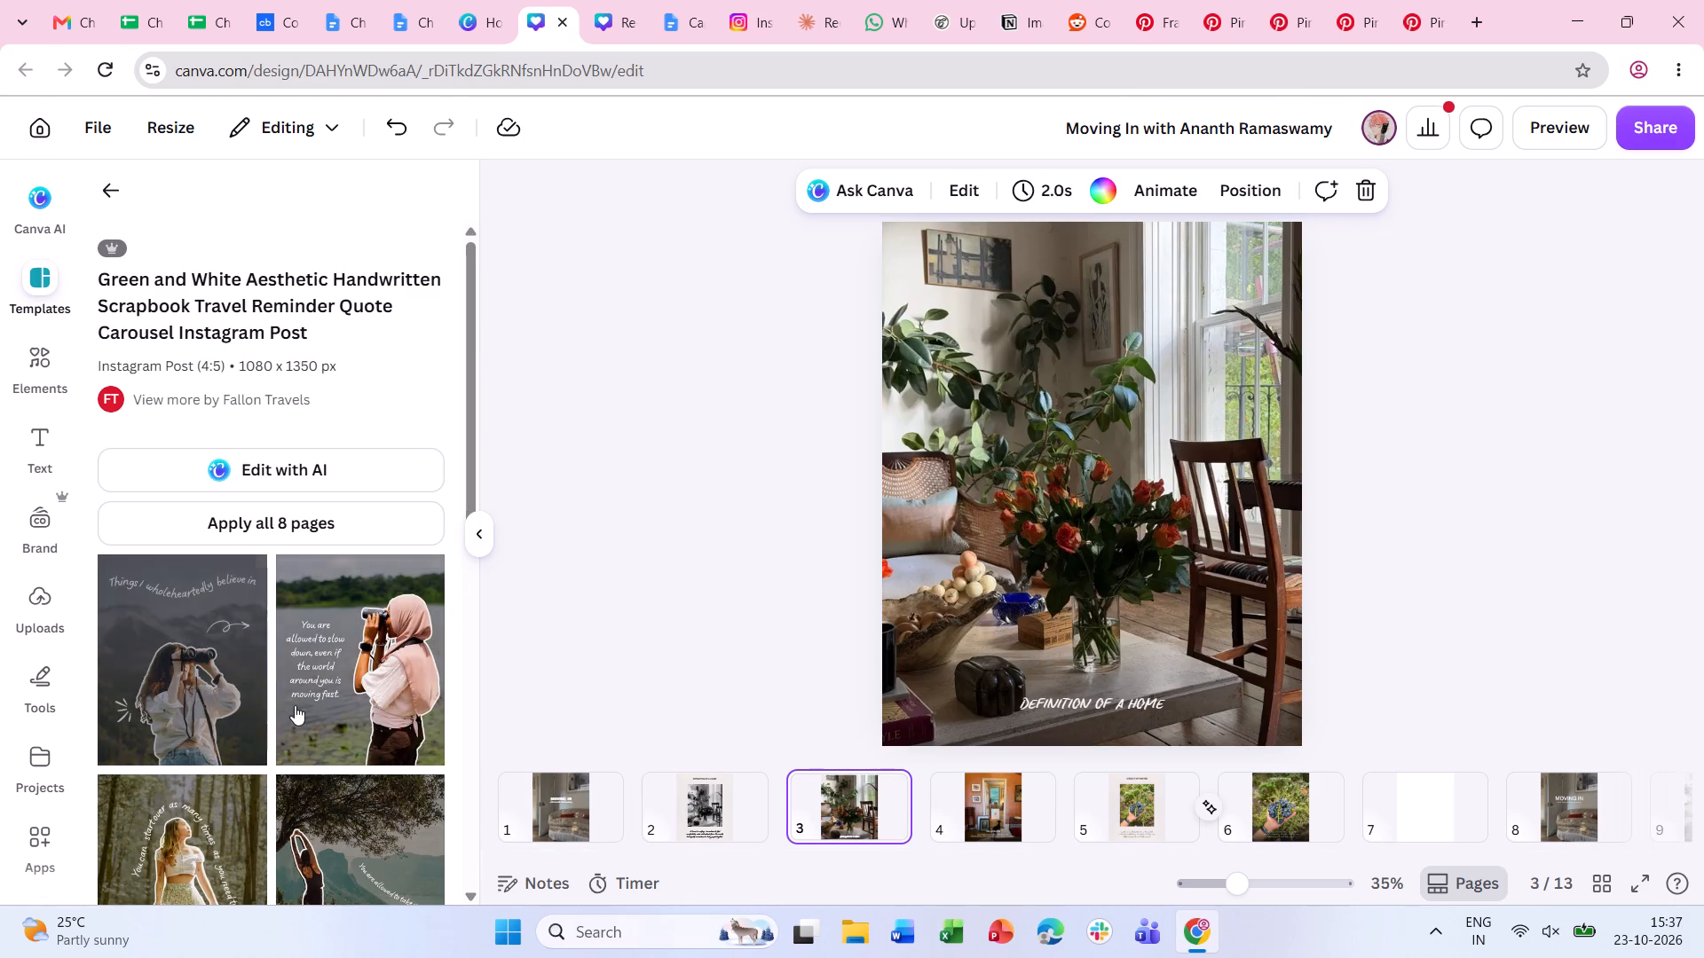
{"action": "left_click", "coordinate": [1105, 711]}
{"action": "left_click", "coordinate": [689, 171]}
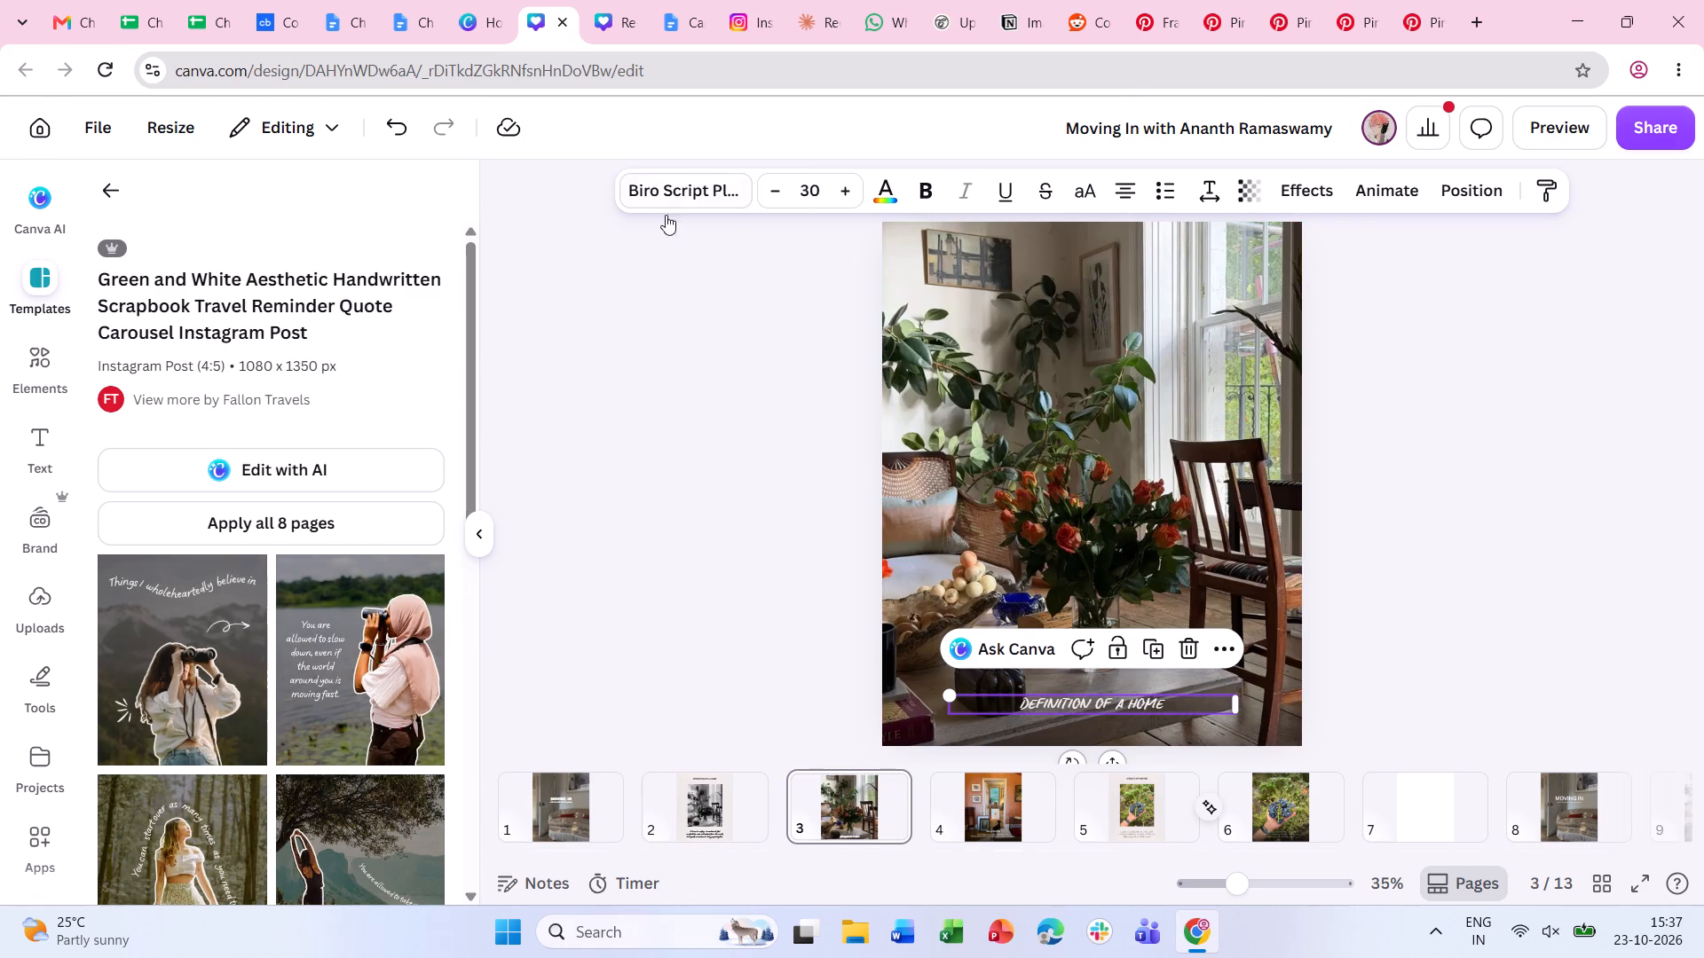
{"action": "left_click", "coordinate": [661, 193]}
{"action": "left_click", "coordinate": [213, 693]}
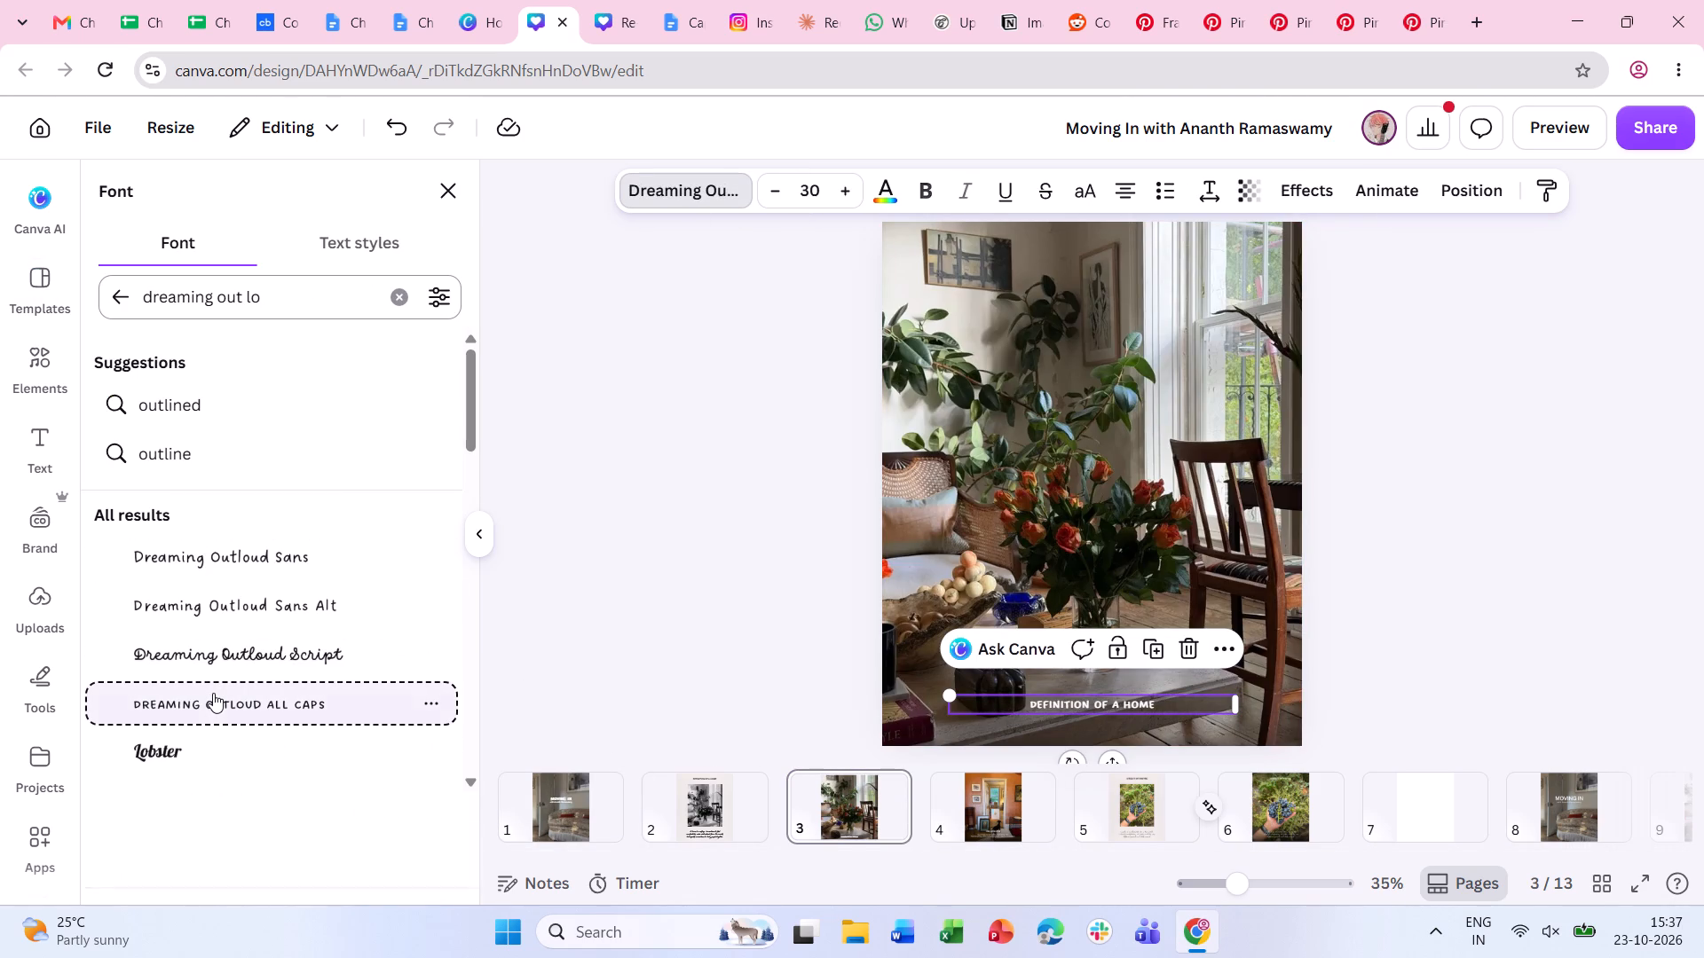
{"action": "left_click", "coordinate": [235, 616]}
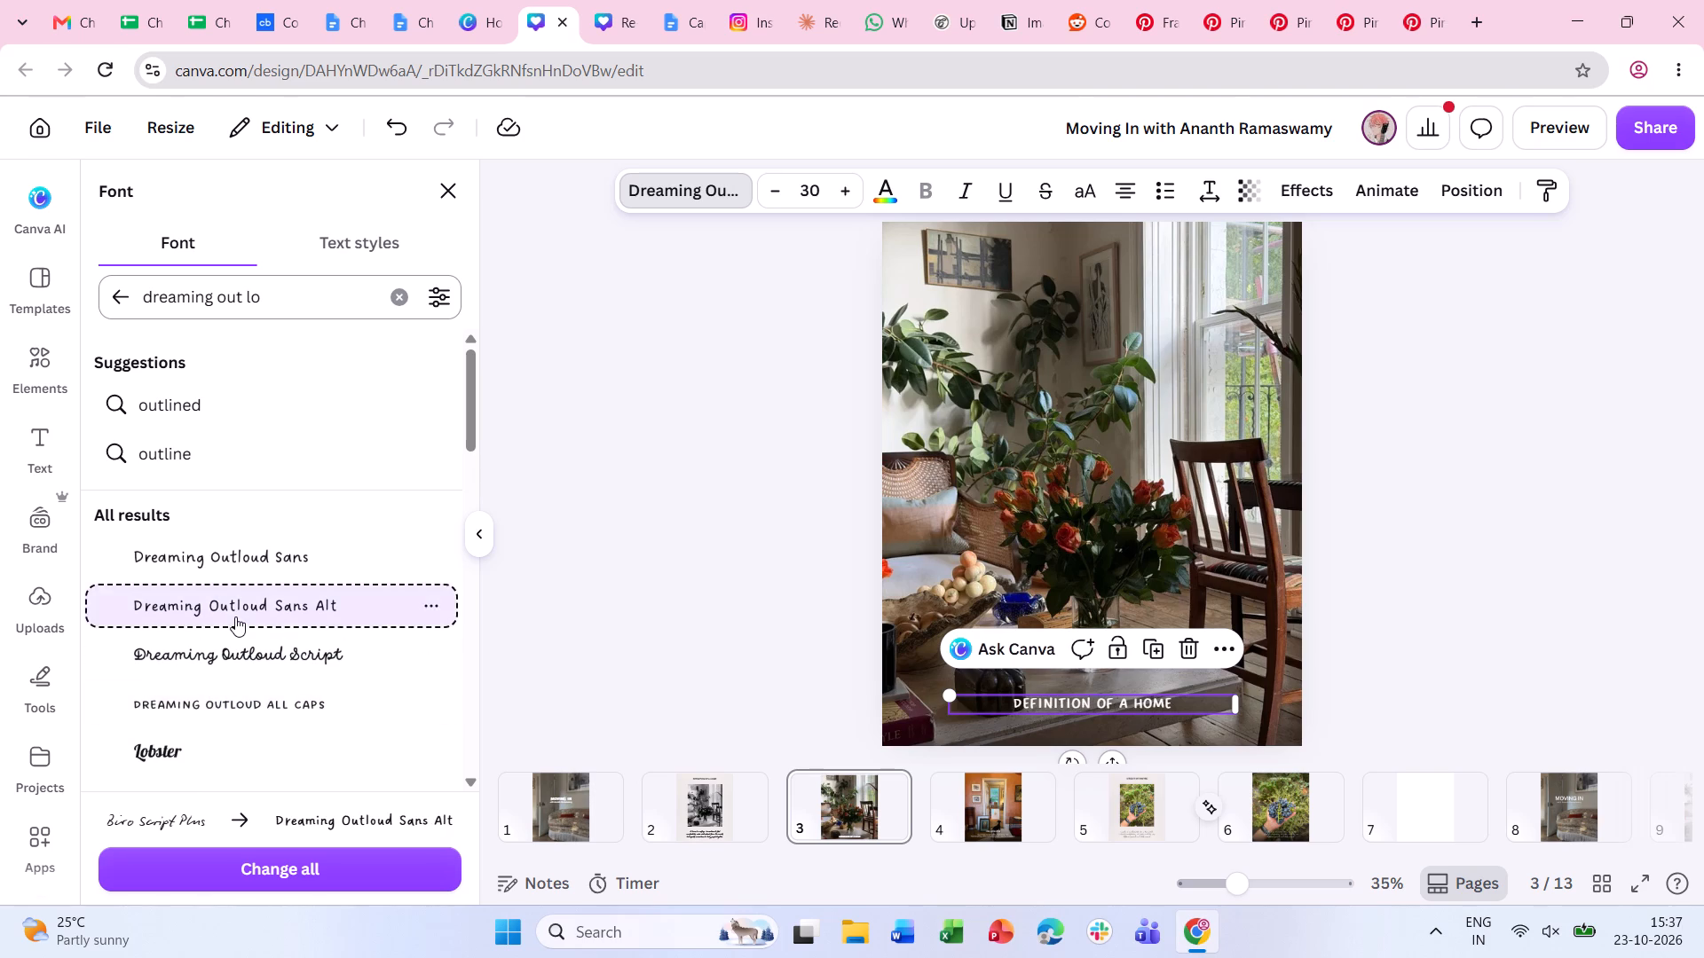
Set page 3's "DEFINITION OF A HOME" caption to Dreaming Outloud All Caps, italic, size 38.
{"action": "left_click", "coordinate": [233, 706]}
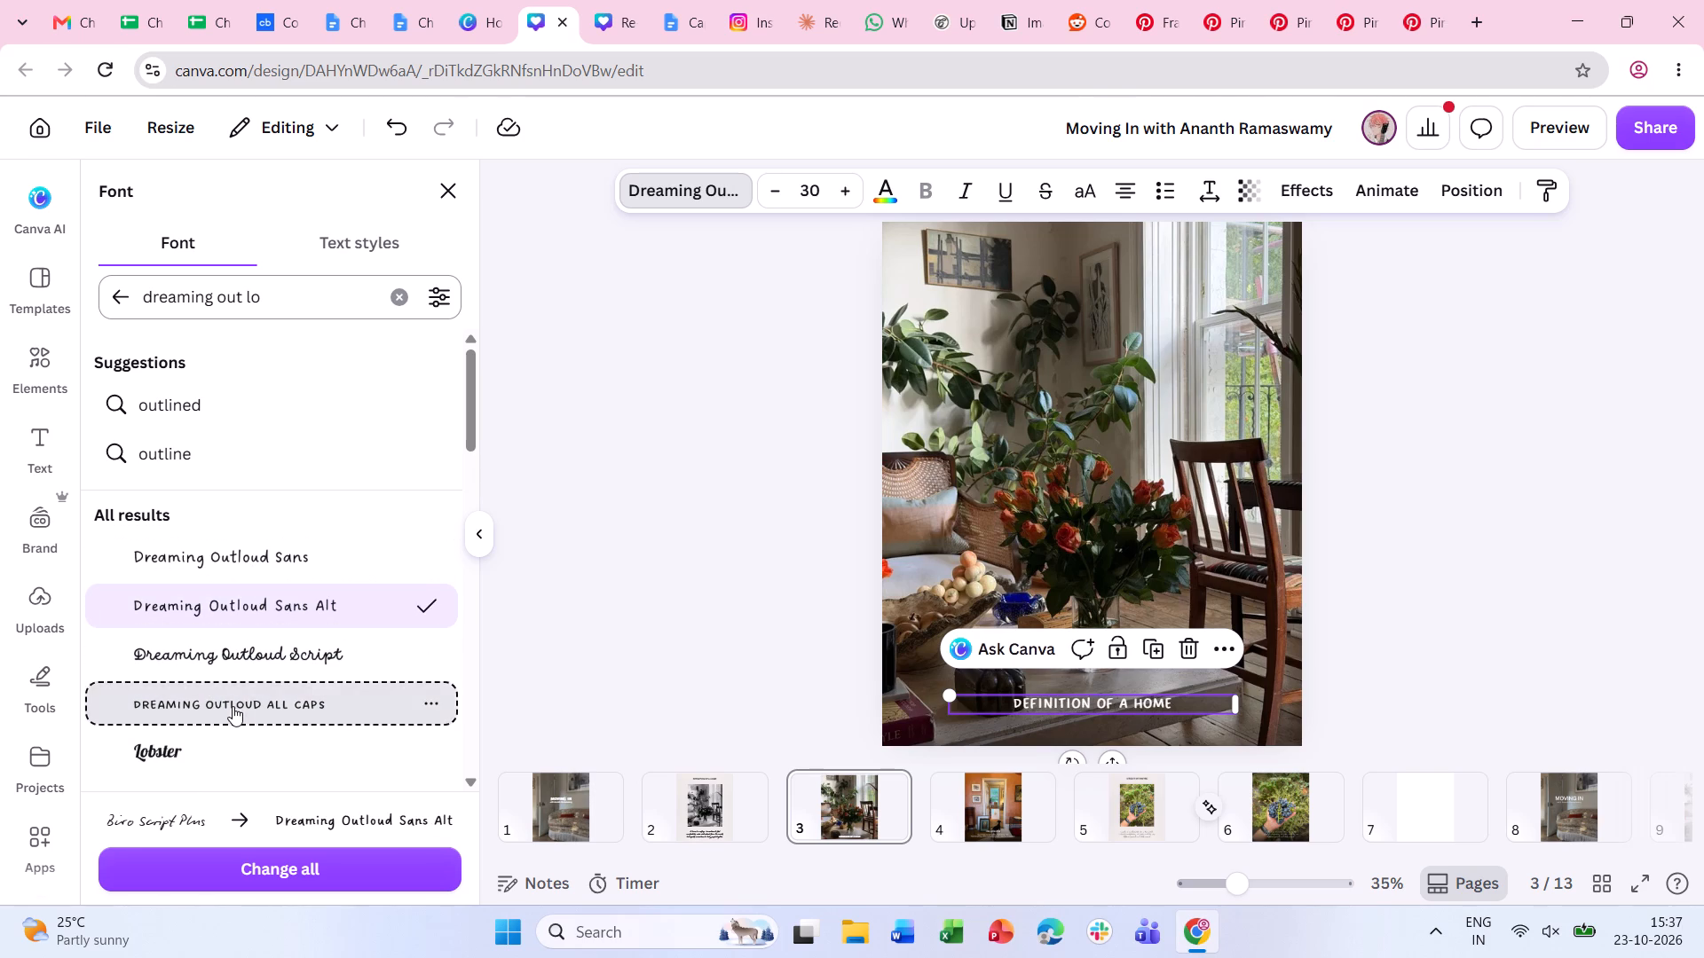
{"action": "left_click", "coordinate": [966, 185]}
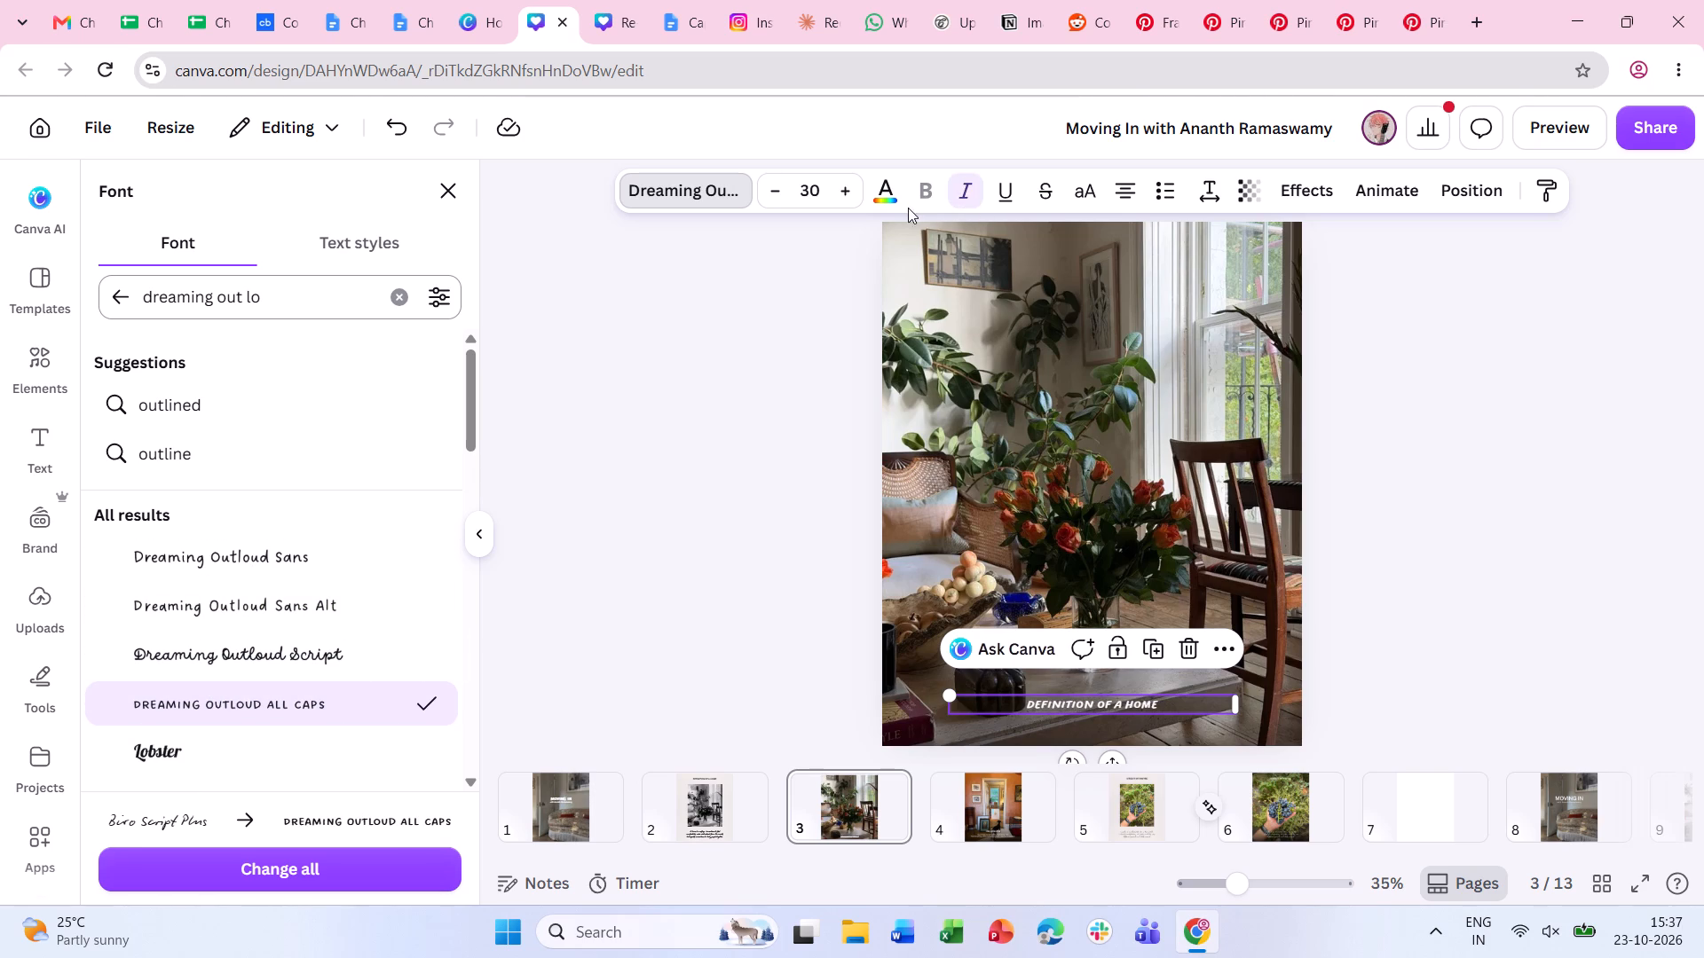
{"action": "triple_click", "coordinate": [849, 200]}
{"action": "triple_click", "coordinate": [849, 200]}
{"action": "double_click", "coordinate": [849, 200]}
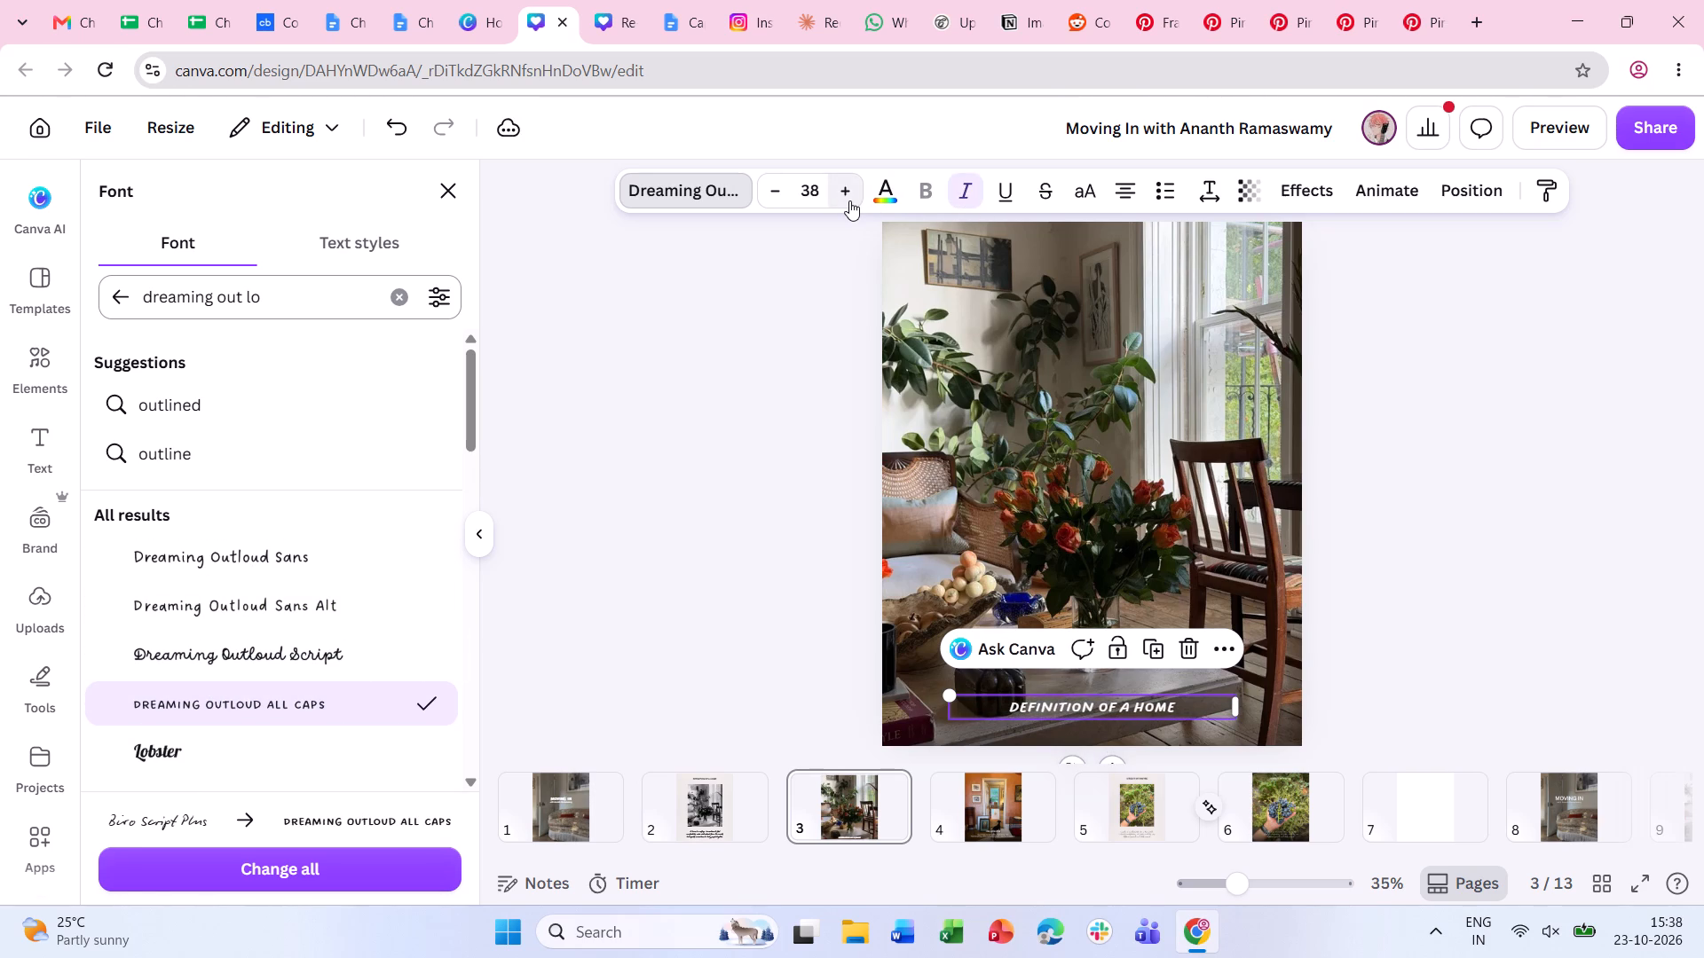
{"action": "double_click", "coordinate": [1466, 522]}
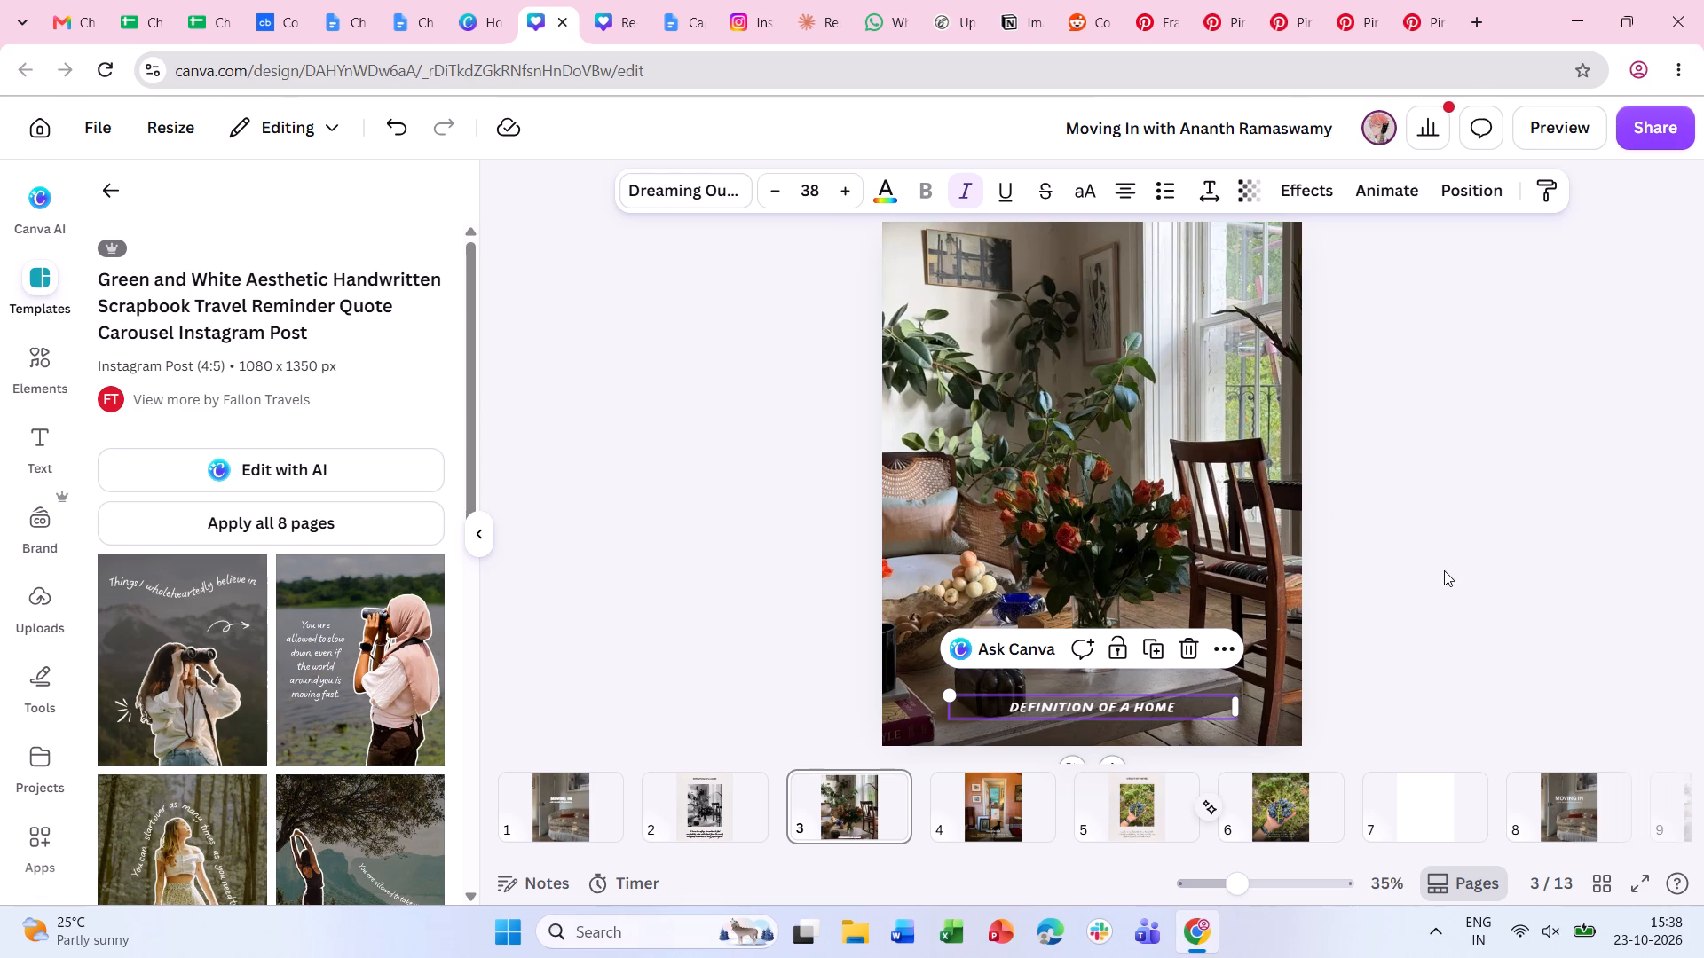
Try Biro Script Plus on page 1's "MOVING IN" title, and set it to Public Sans.
{"action": "left_click", "coordinate": [575, 818]}
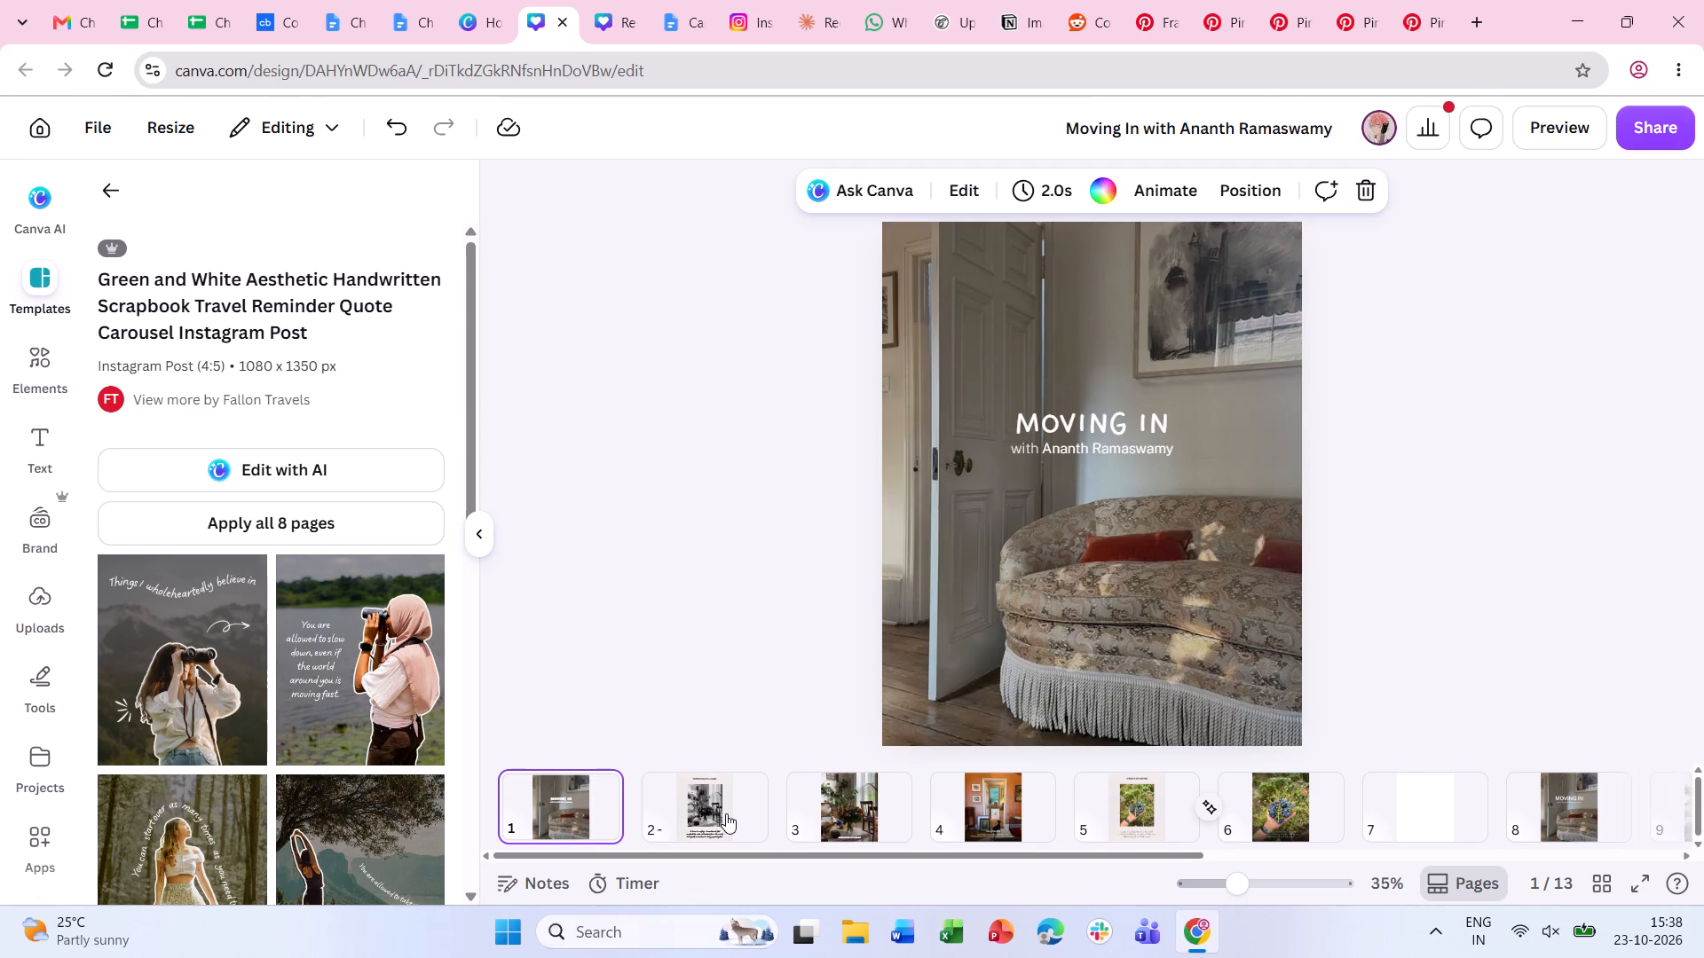
{"action": "left_click", "coordinate": [1134, 431]}
{"action": "left_click", "coordinate": [695, 201]}
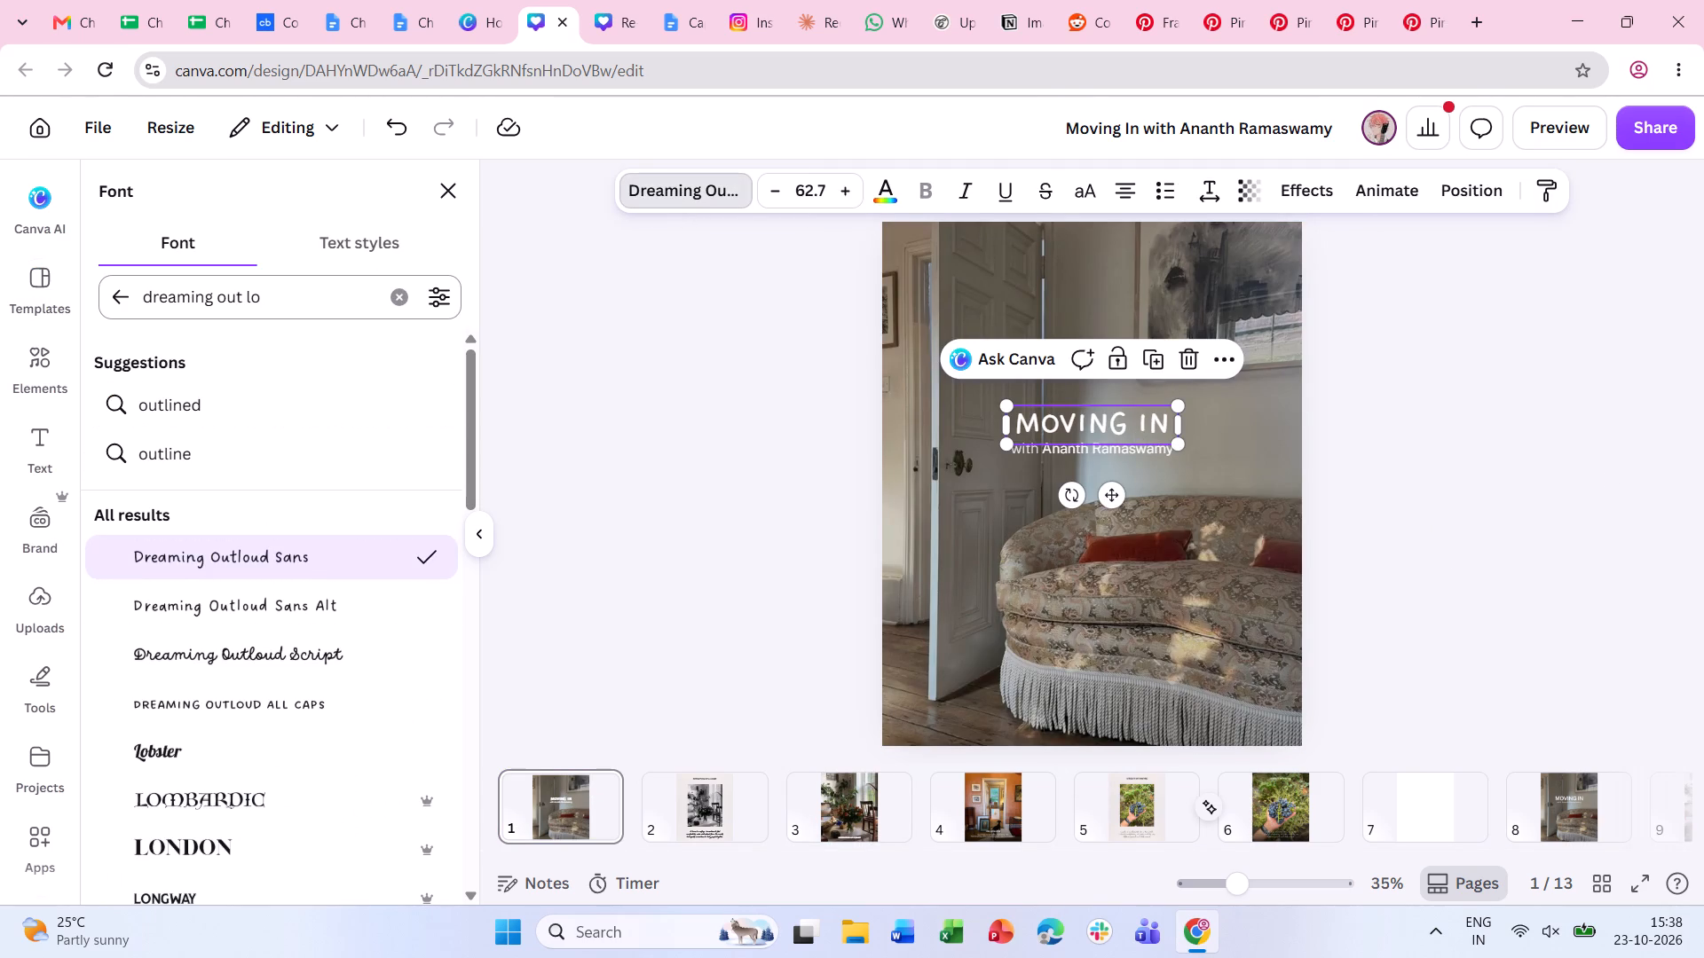
{"action": "left_click", "coordinate": [112, 293]}
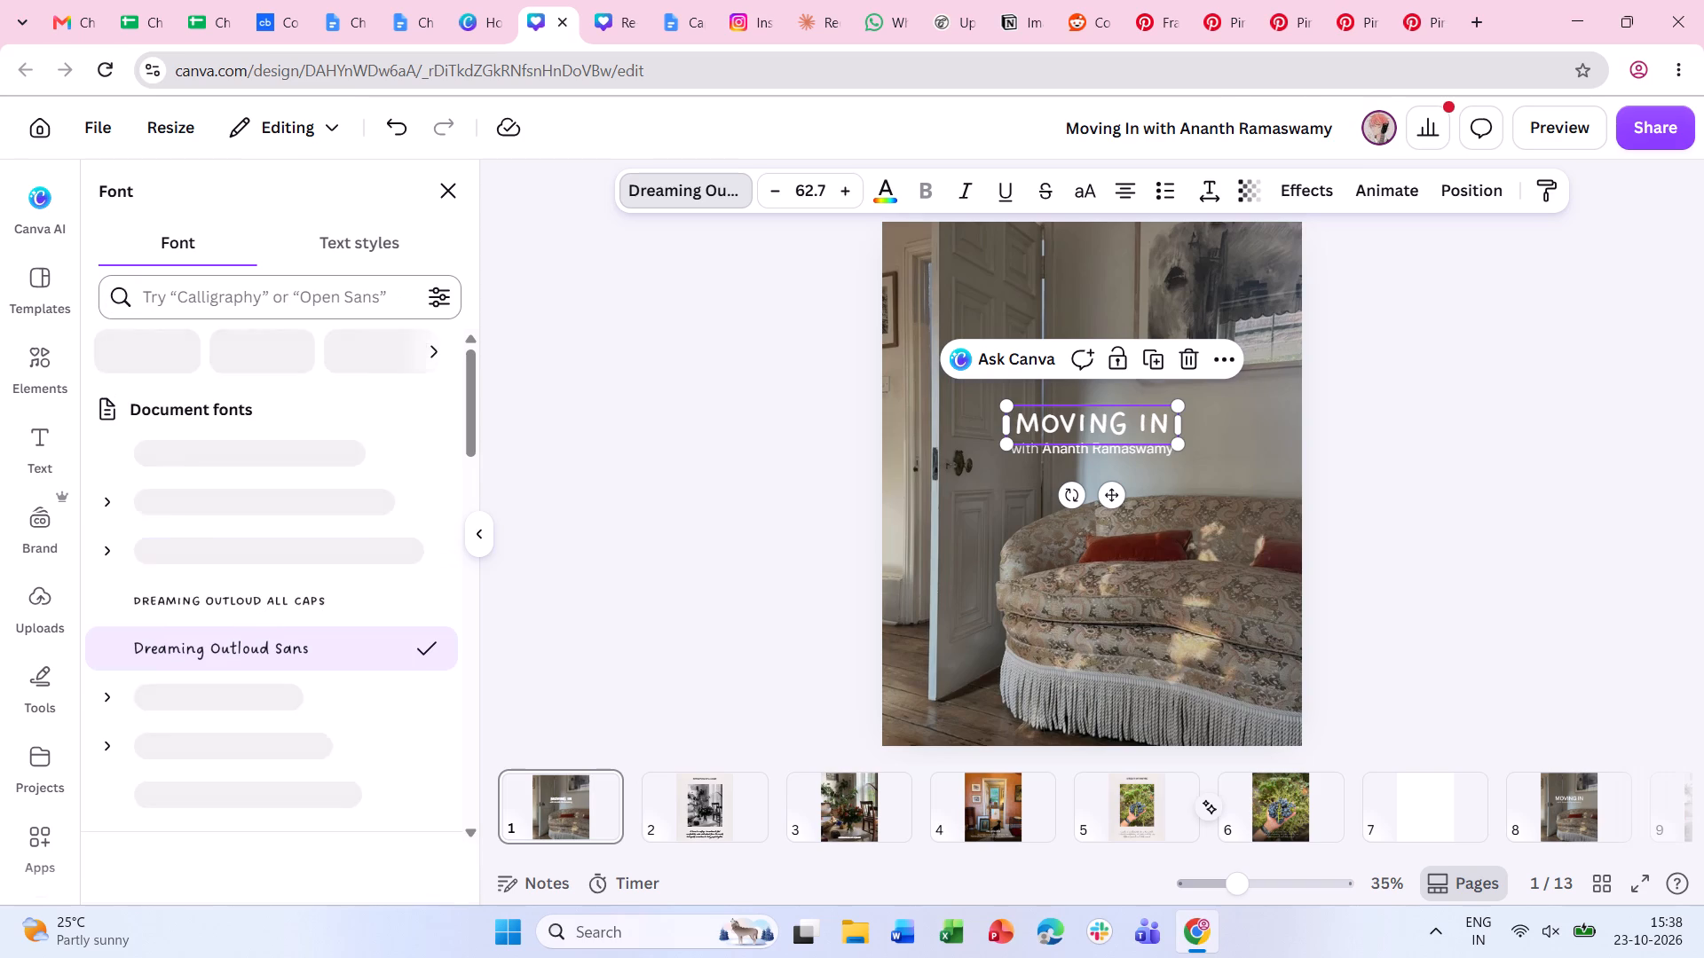
{"action": "left_click", "coordinate": [225, 518]}
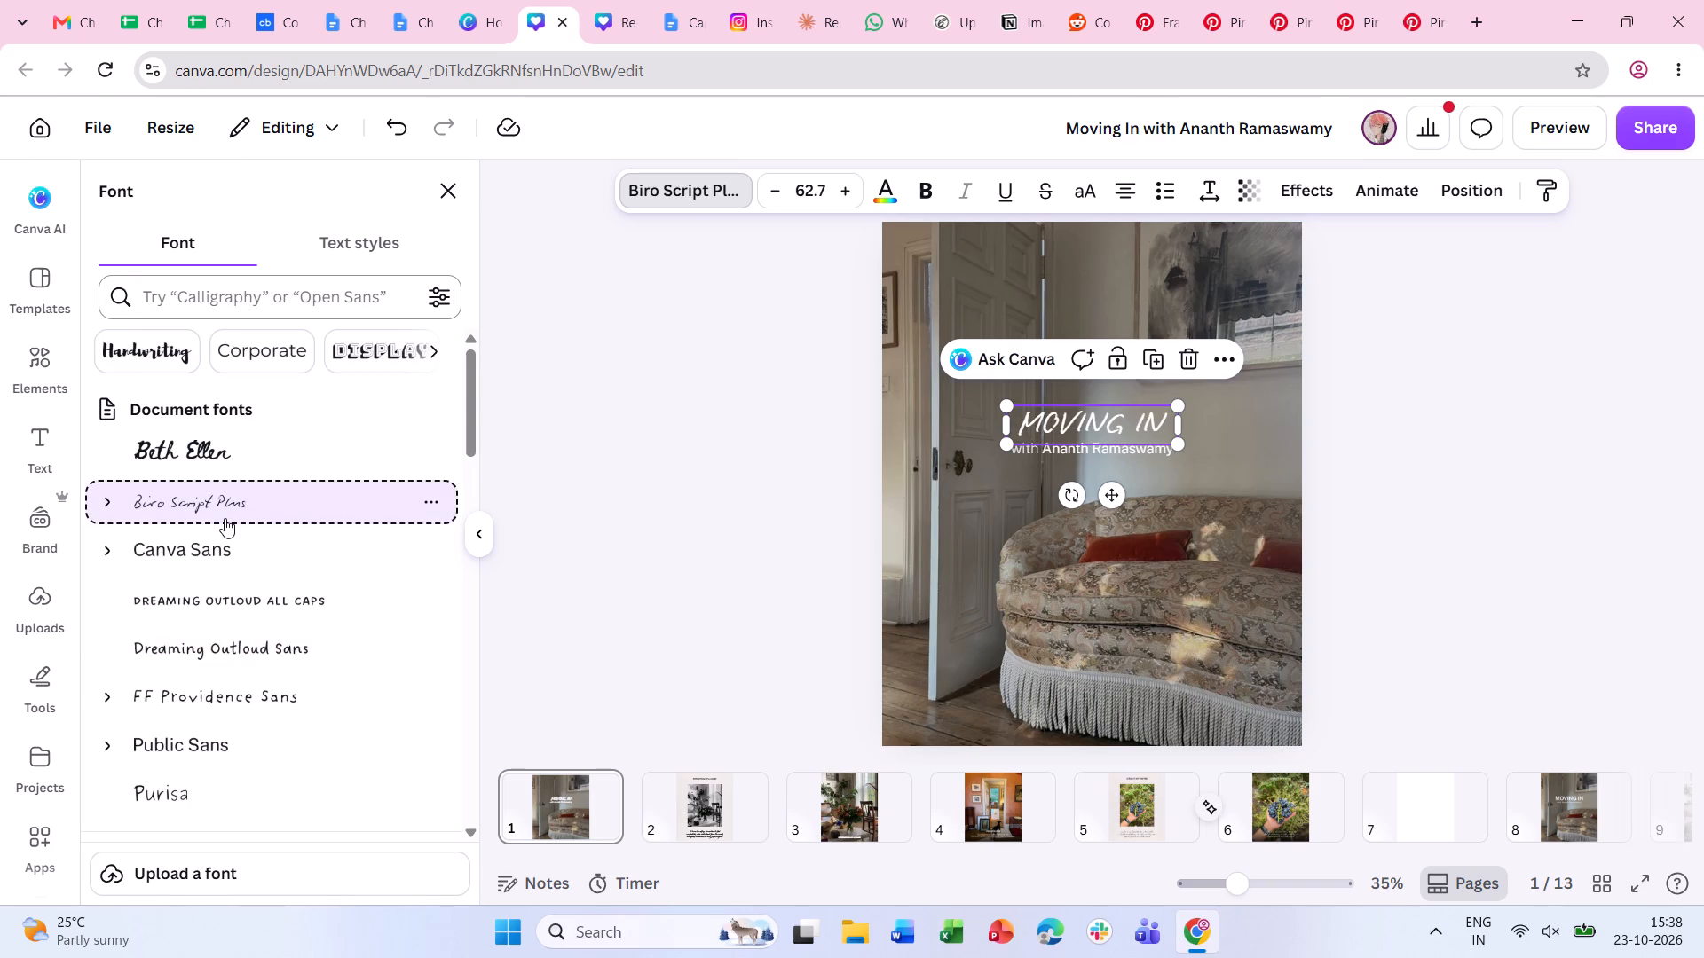
{"action": "left_click", "coordinate": [265, 747]}
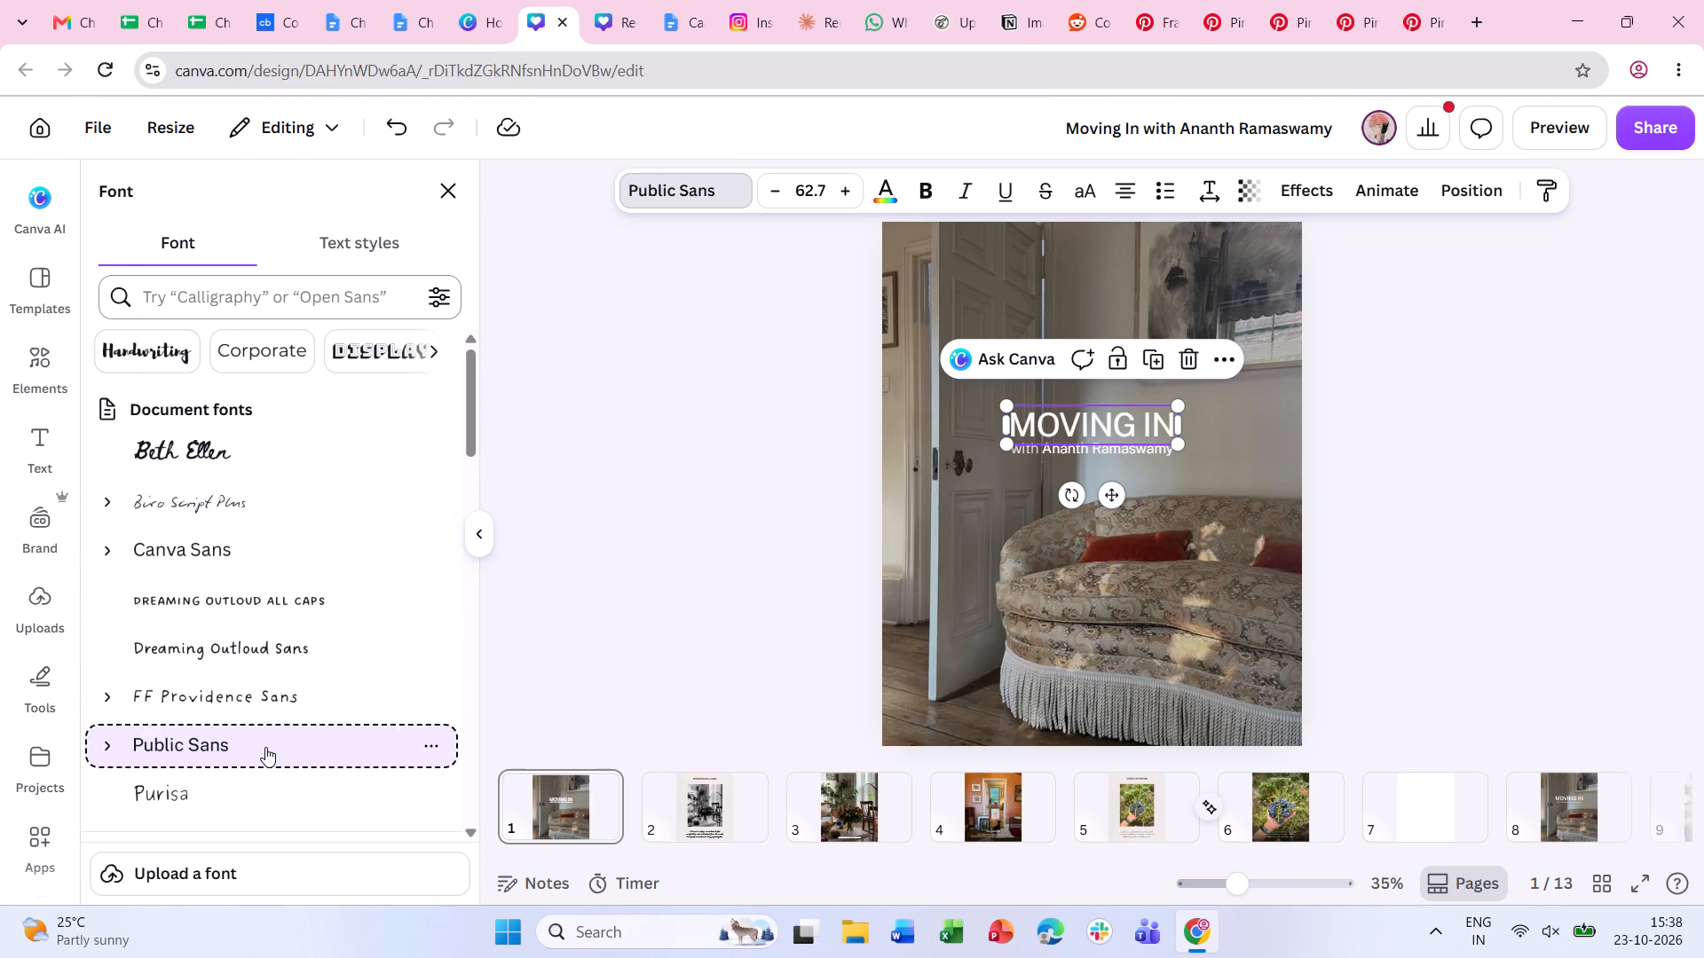
{"action": "double_click", "coordinate": [667, 577]}
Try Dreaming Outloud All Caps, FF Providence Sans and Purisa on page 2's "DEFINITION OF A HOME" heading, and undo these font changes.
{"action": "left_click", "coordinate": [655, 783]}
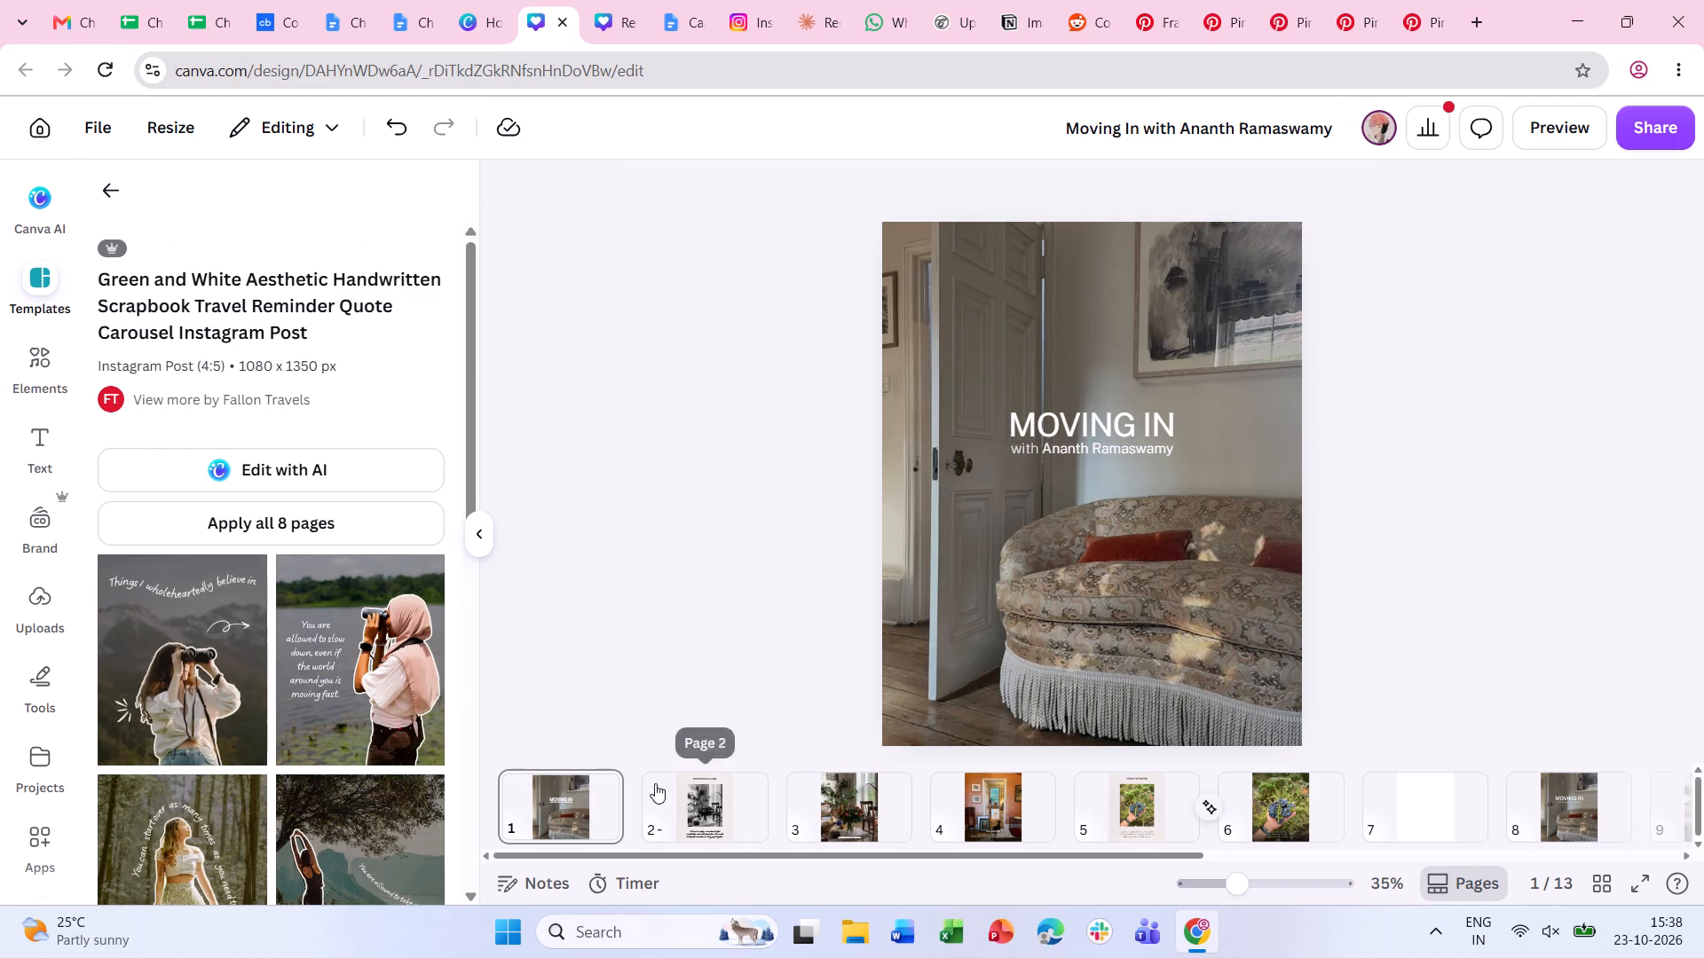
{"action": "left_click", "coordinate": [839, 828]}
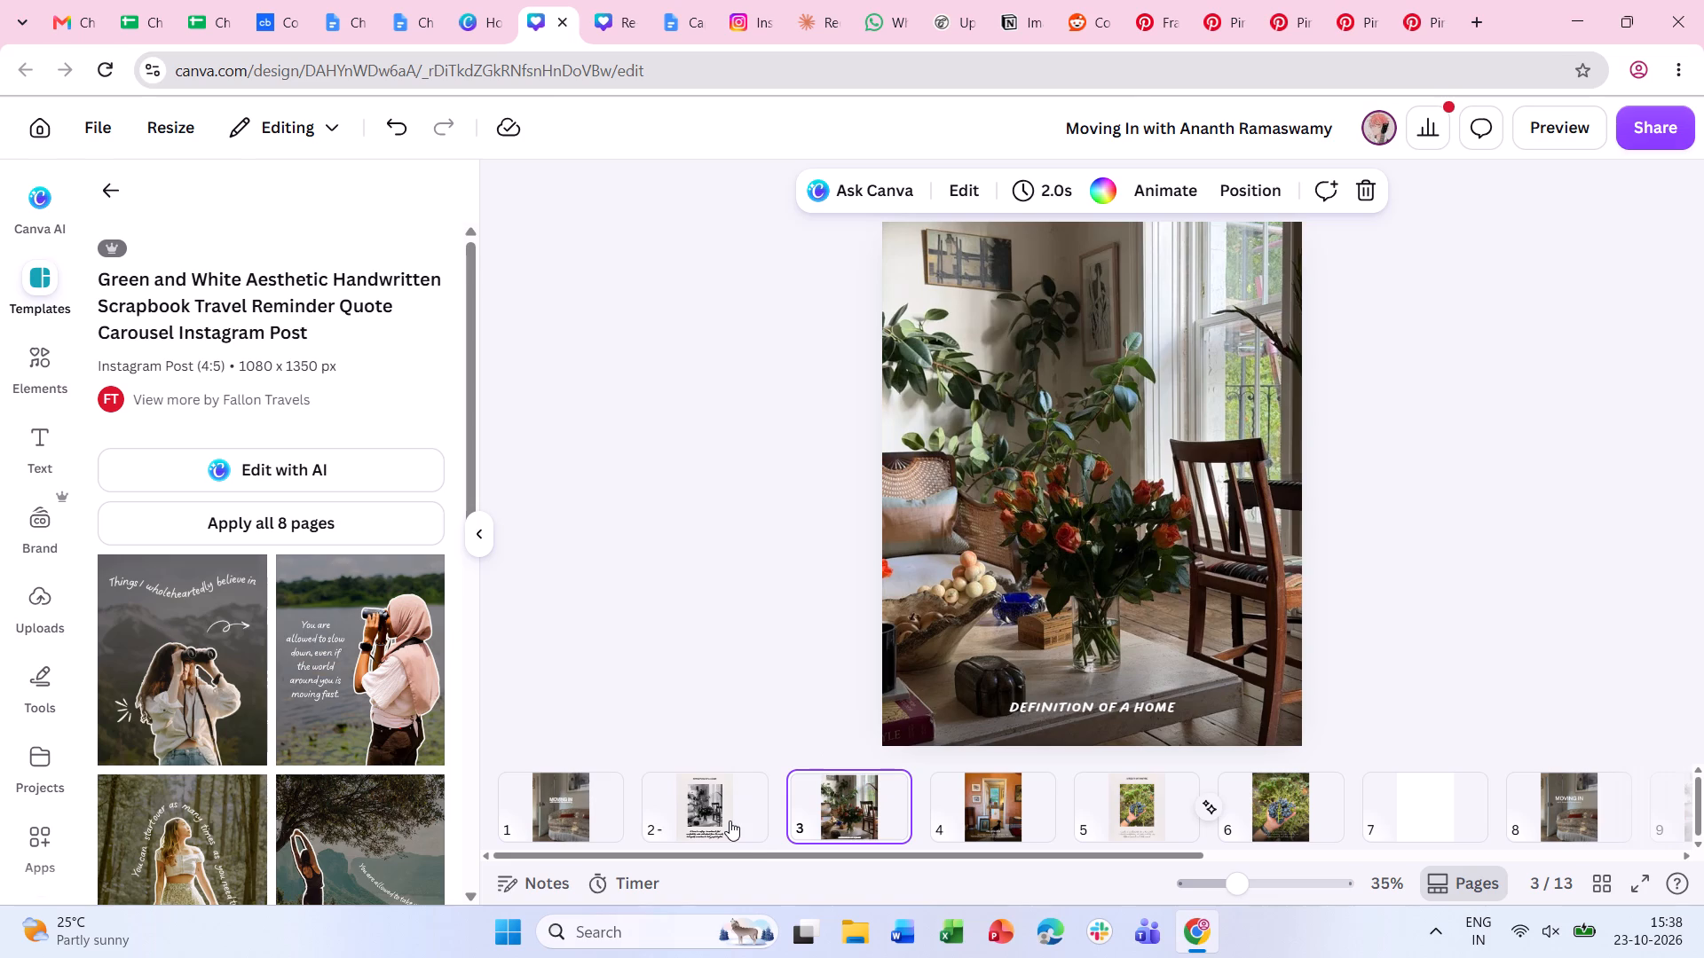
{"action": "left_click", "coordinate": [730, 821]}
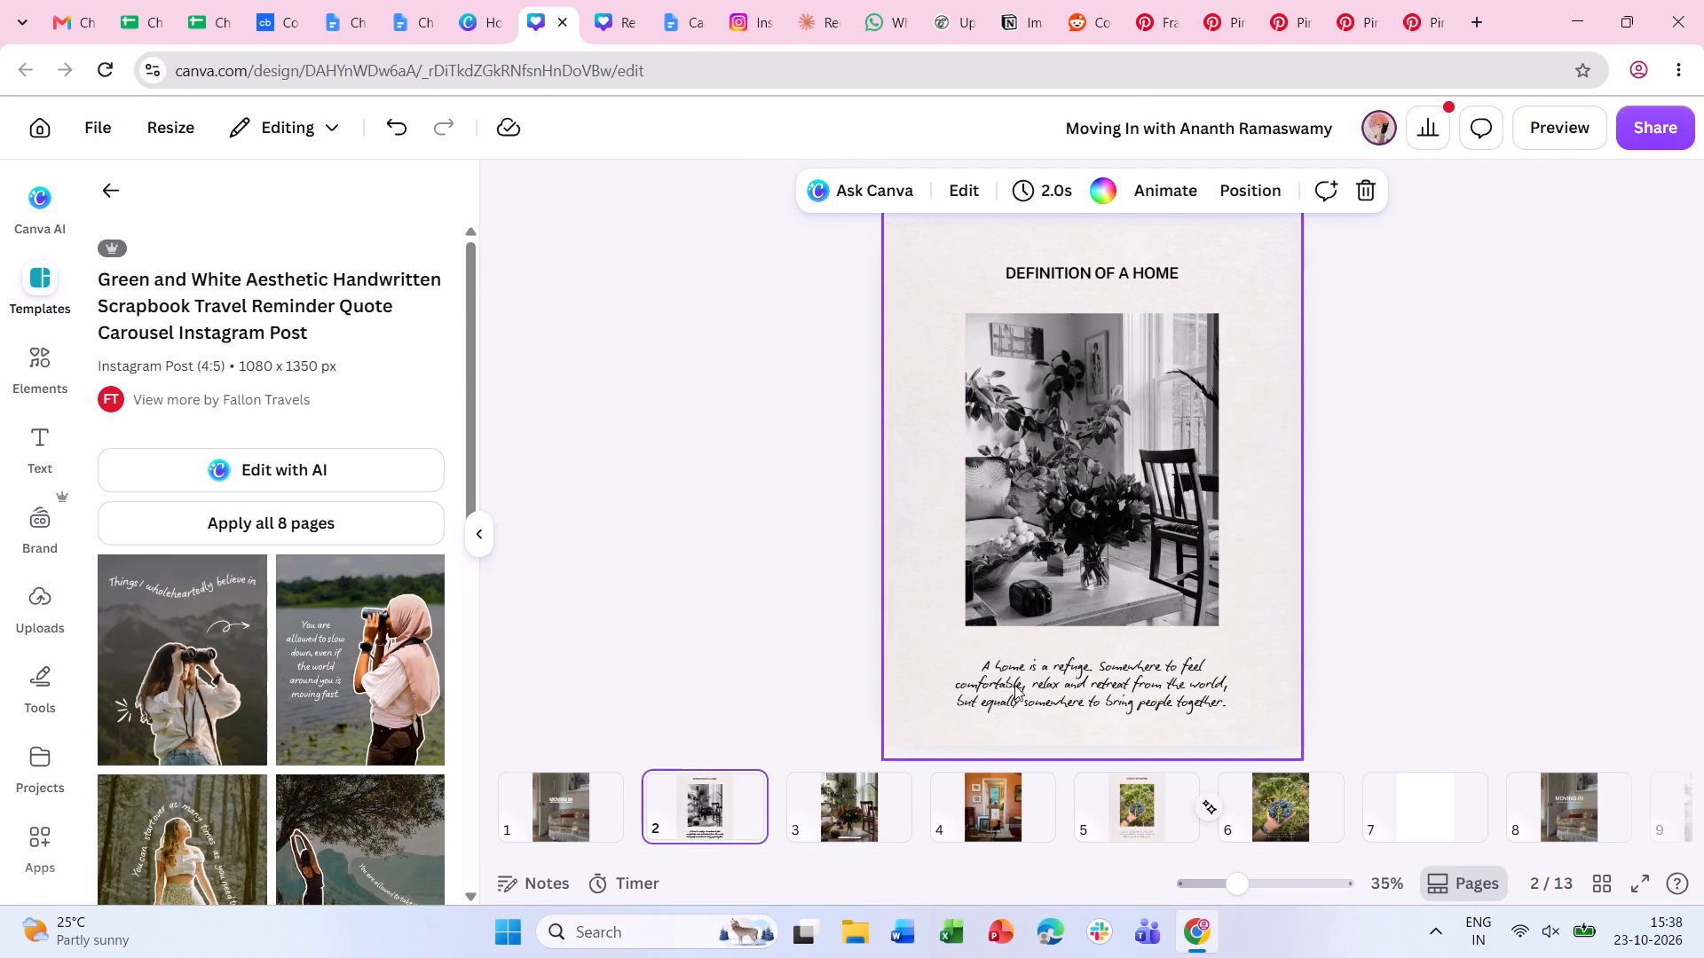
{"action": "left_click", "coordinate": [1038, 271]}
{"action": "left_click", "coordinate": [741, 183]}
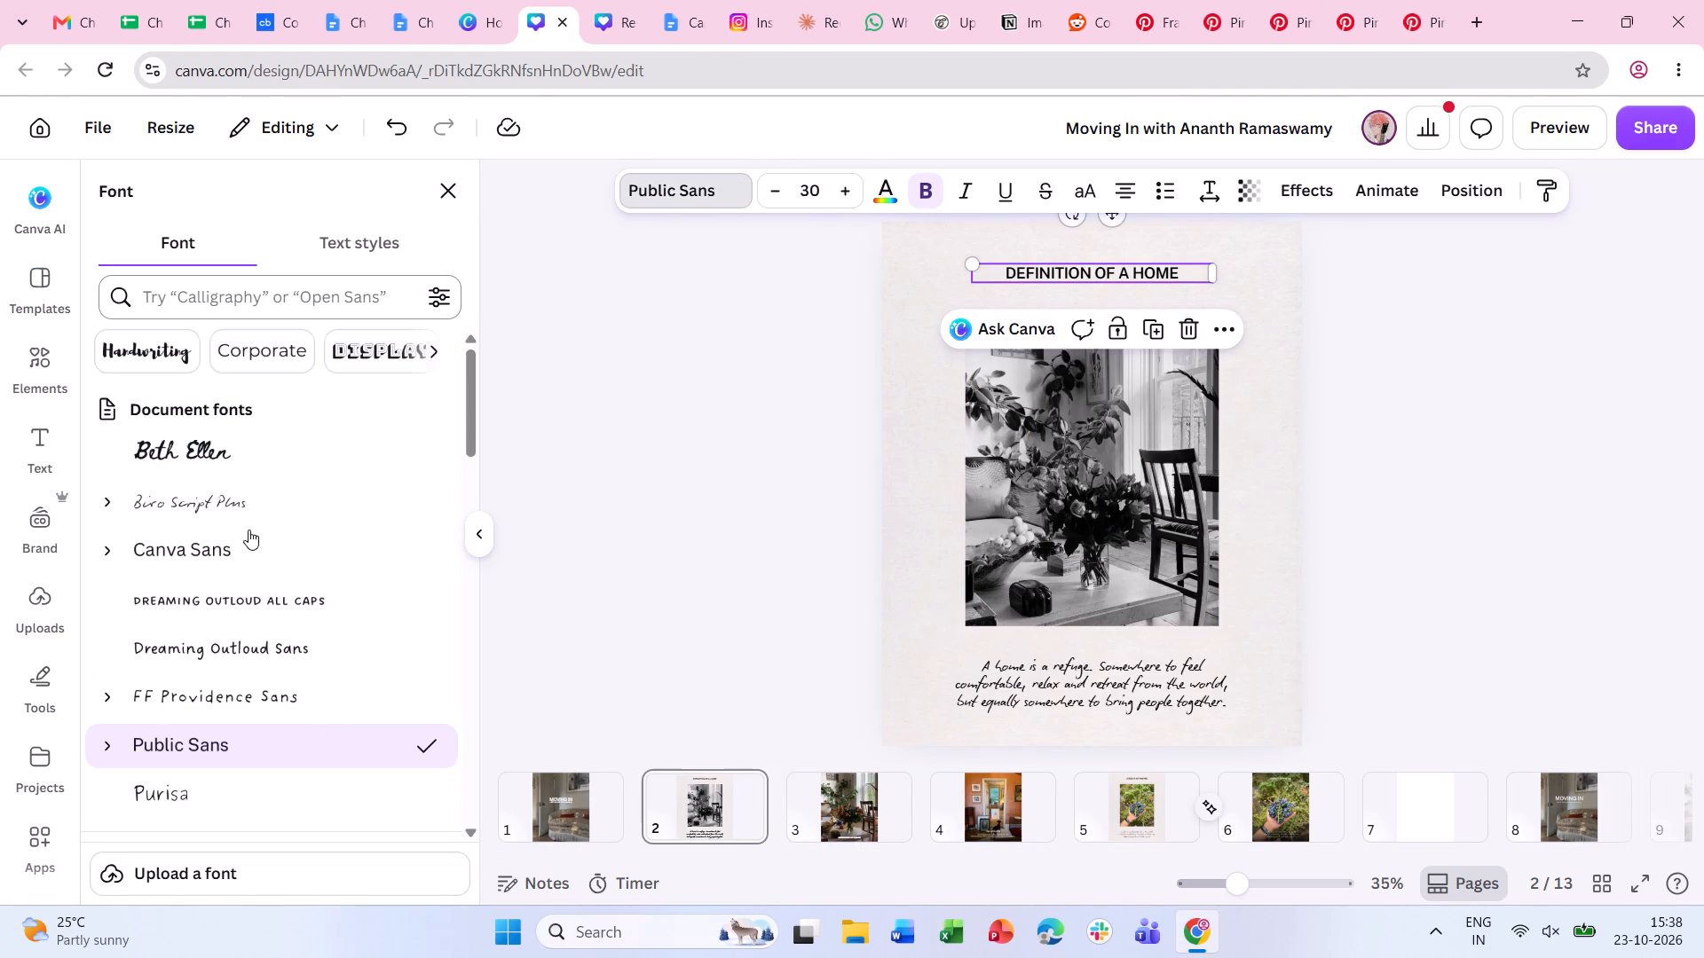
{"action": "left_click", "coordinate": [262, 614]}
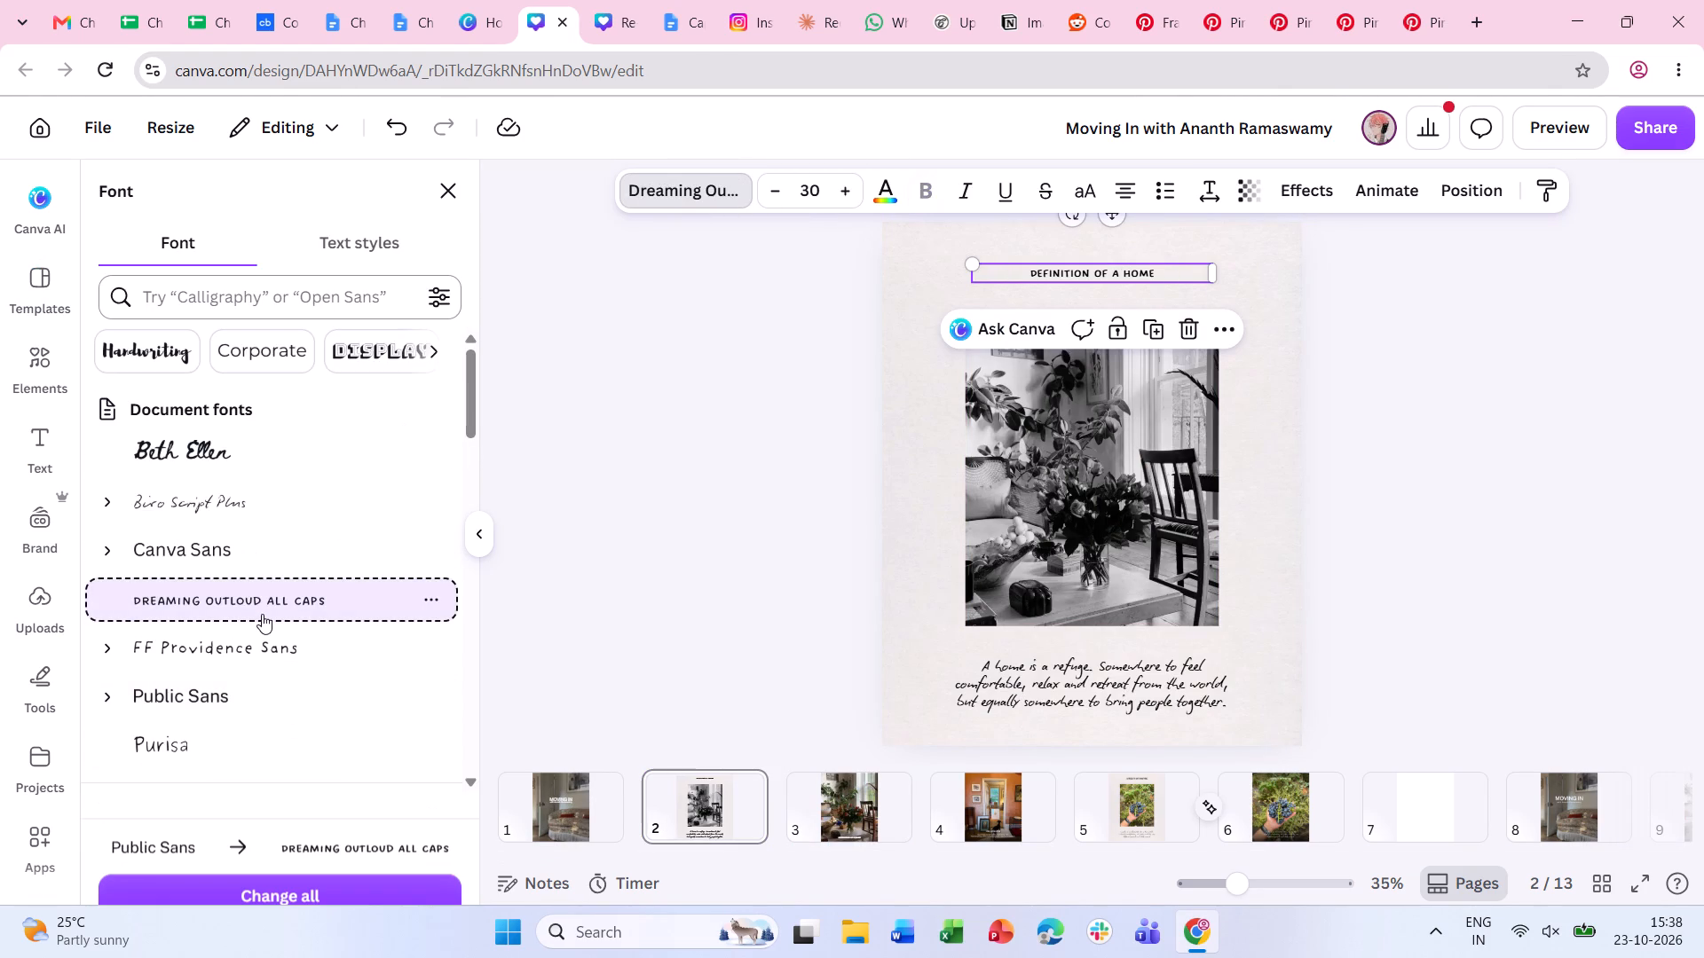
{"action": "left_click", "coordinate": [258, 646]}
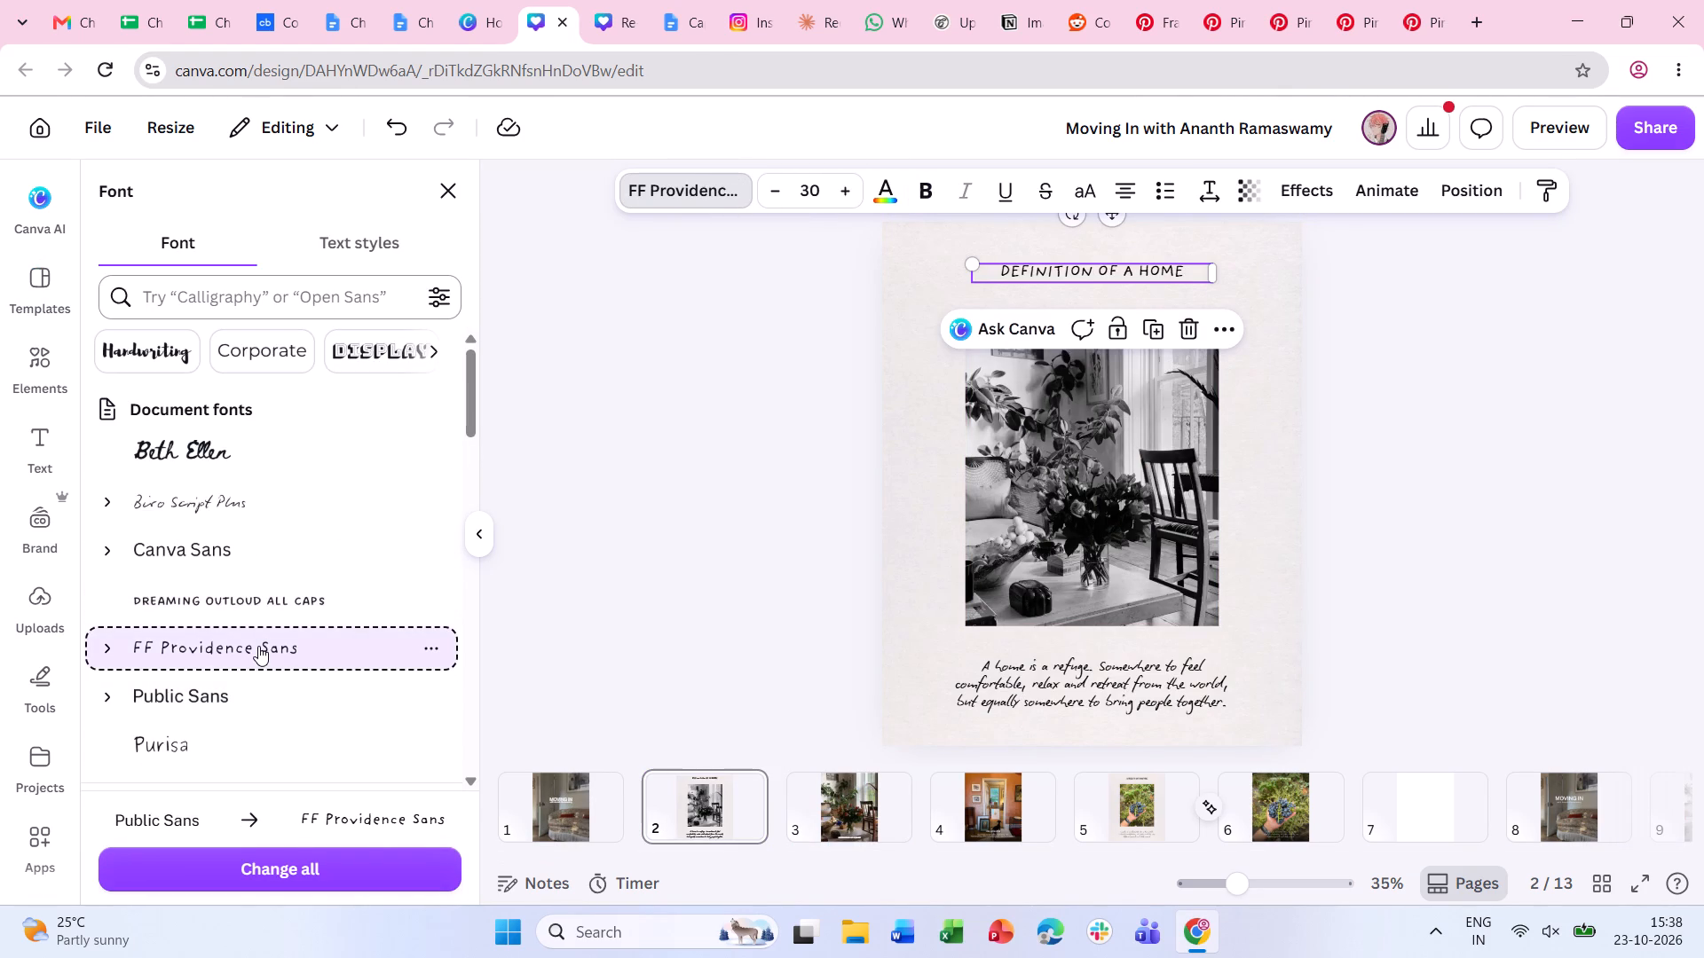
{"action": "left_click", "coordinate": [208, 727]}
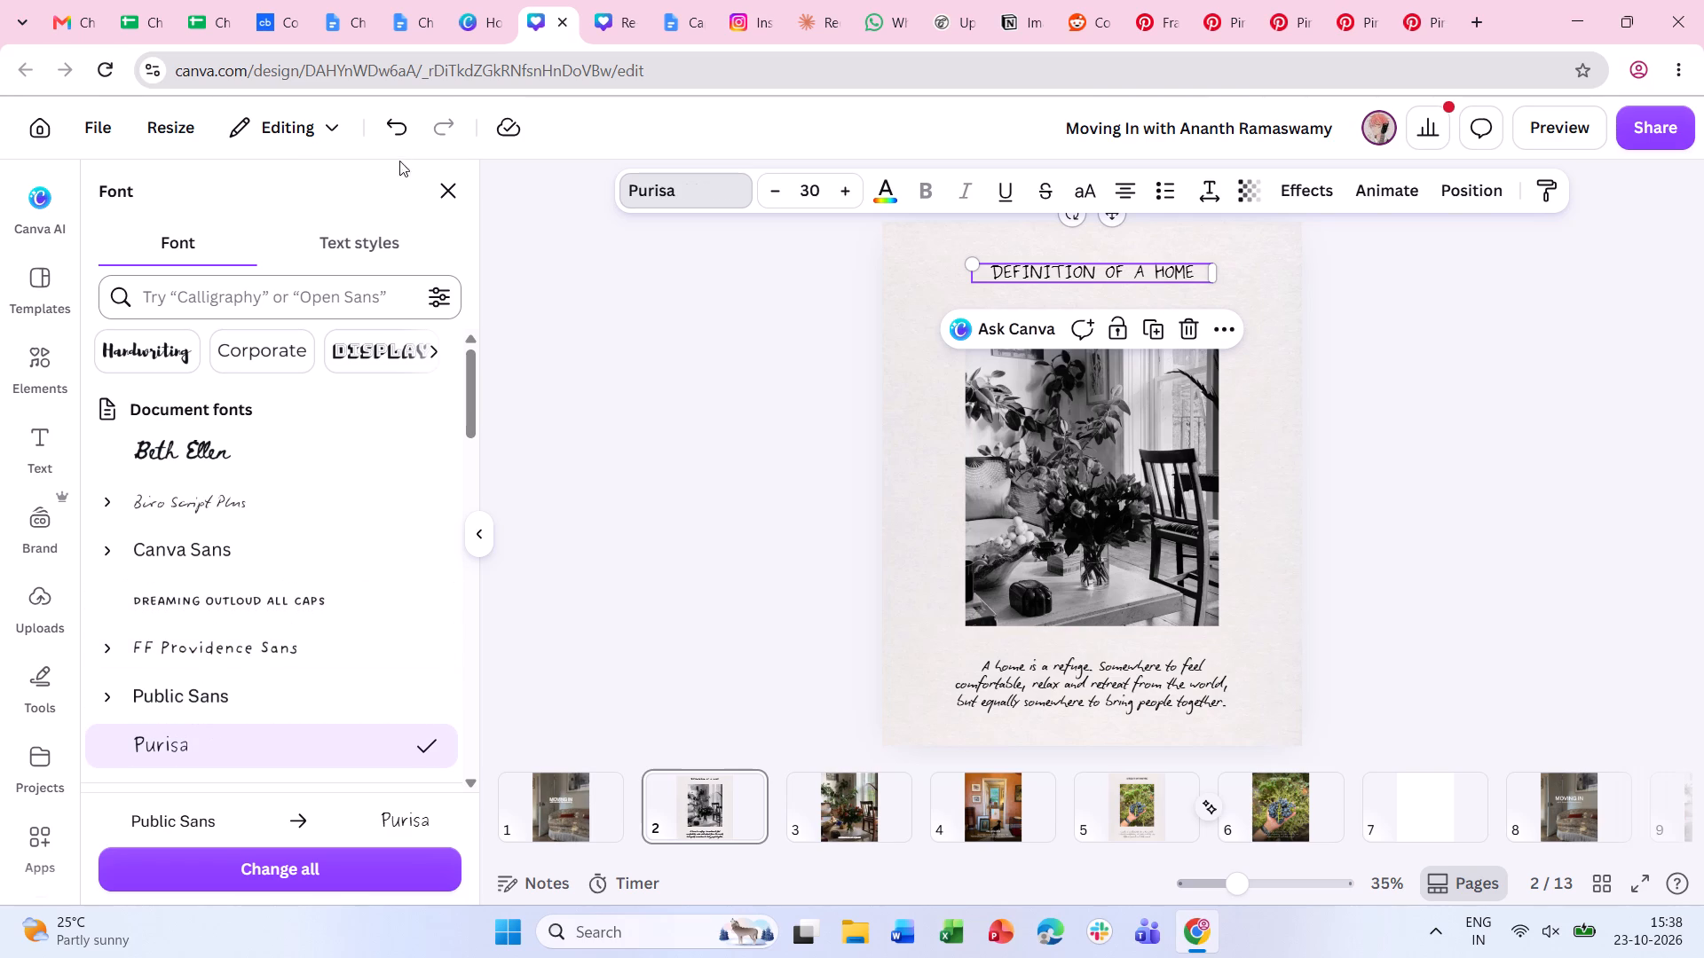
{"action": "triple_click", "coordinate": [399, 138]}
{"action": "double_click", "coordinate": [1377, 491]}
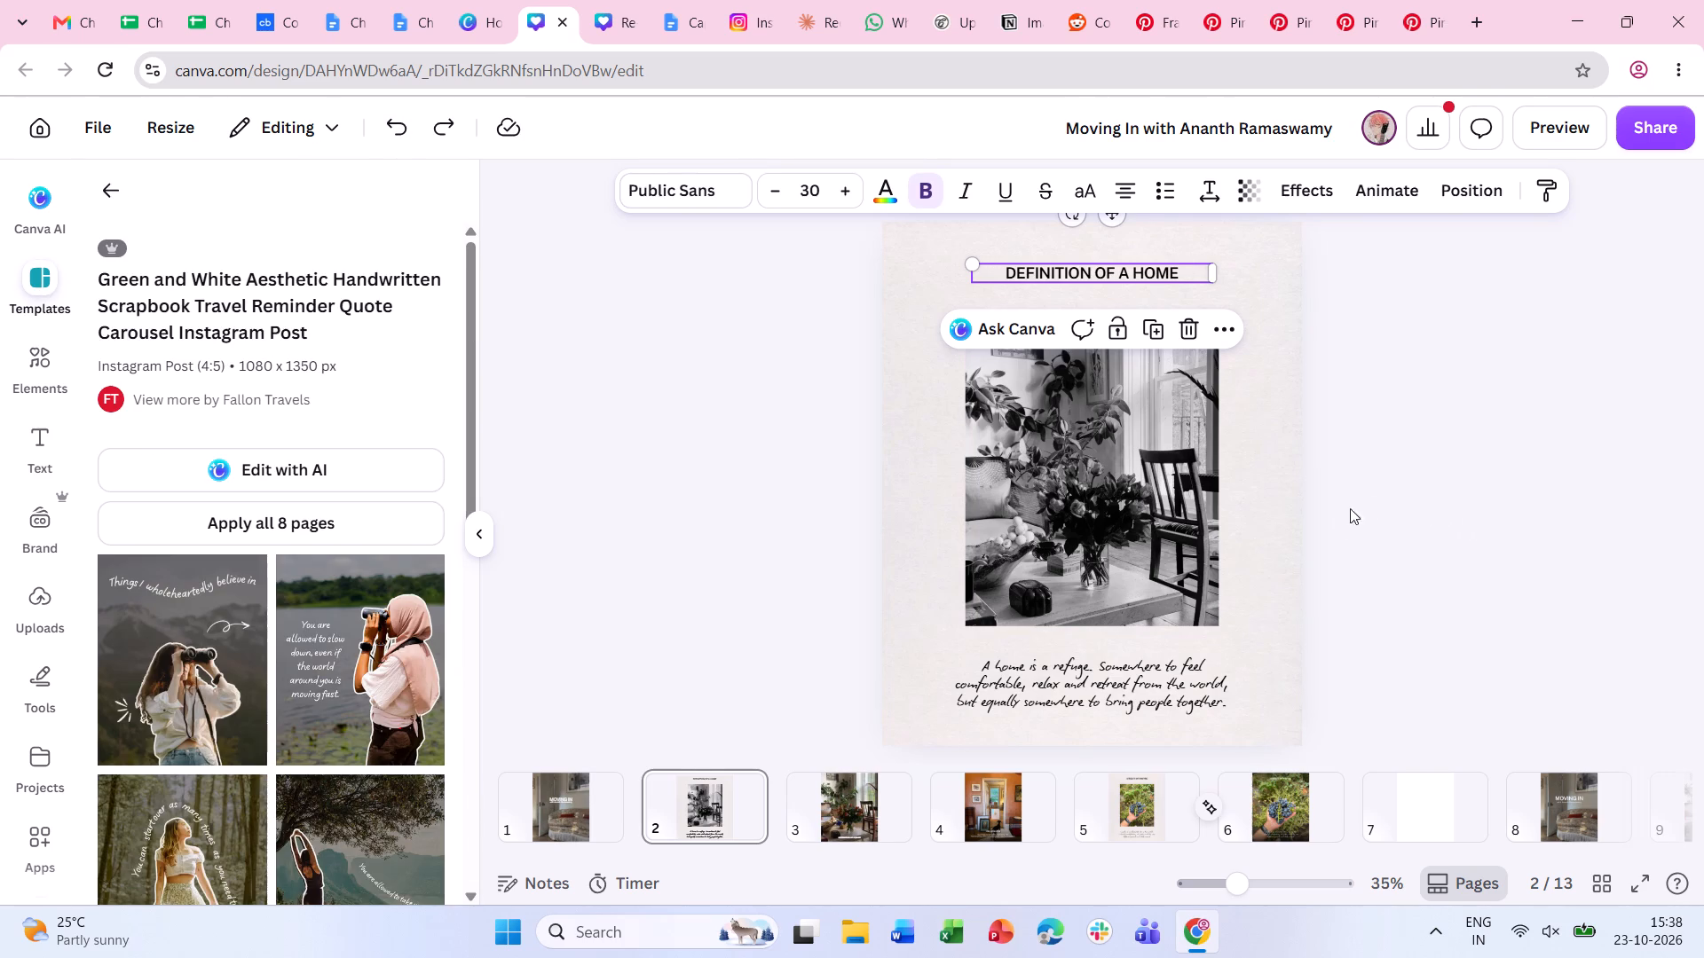
Replace page 3's "DEFINITION OF A HOME" caption with a copy of page 2's heading, moved down over the photo.
{"action": "left_click", "coordinate": [828, 807]}
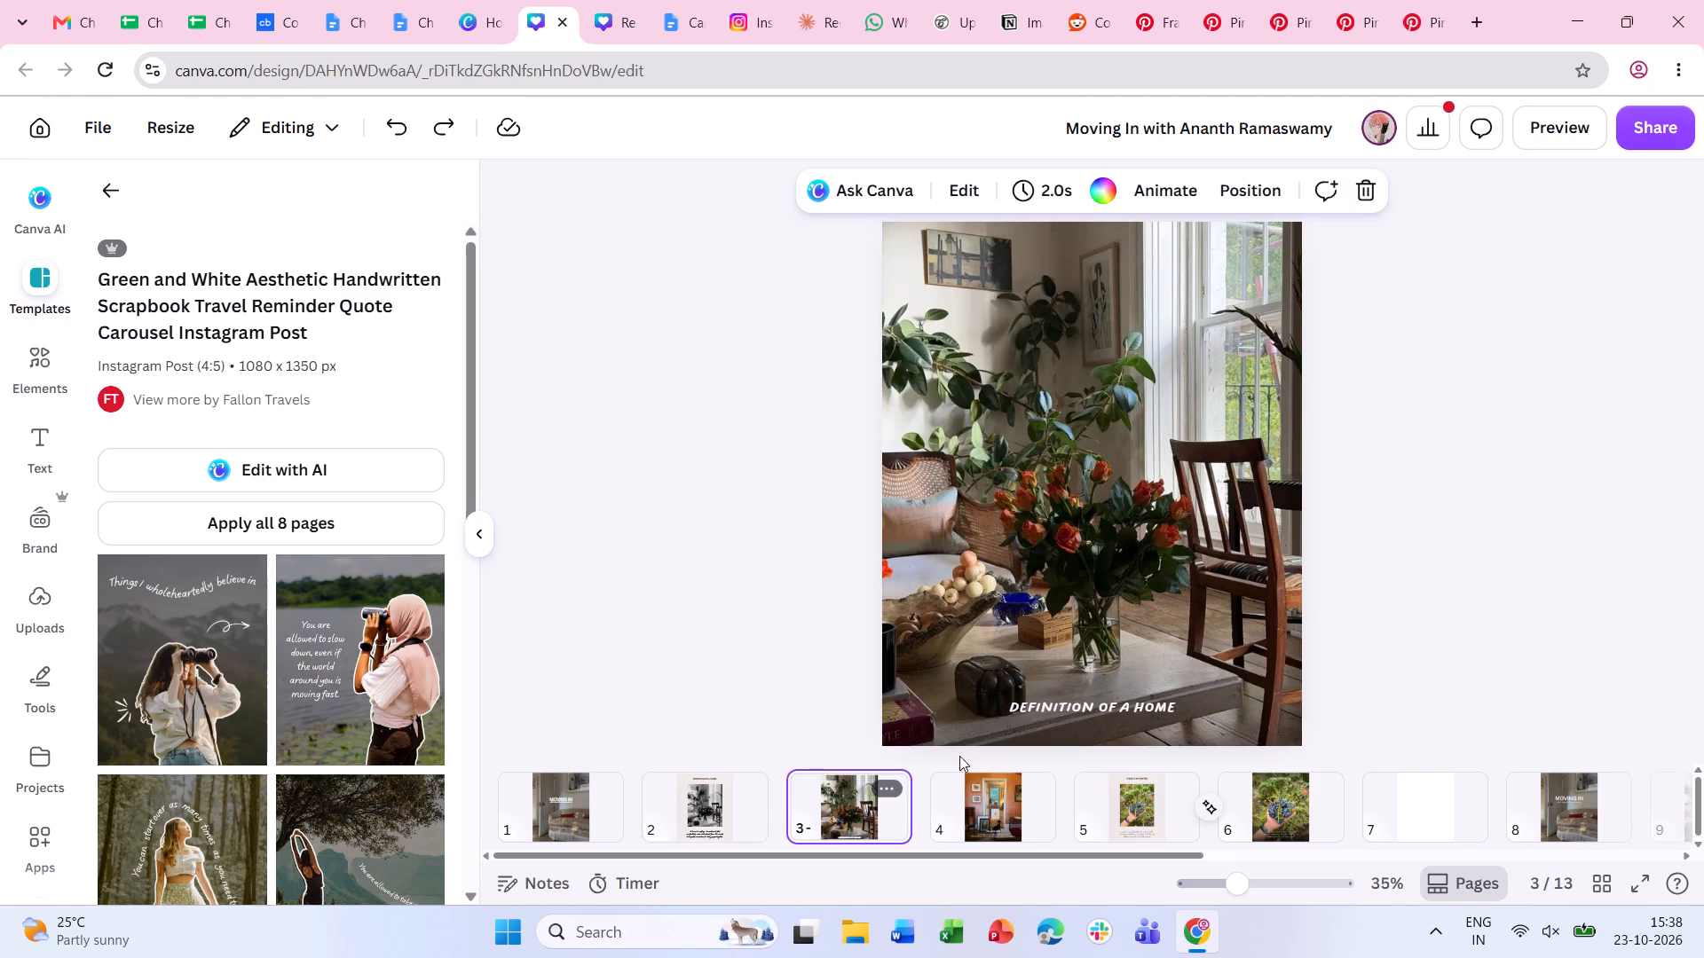
{"action": "left_click", "coordinate": [1069, 703]}
{"action": "key", "text": "BackSpace"}
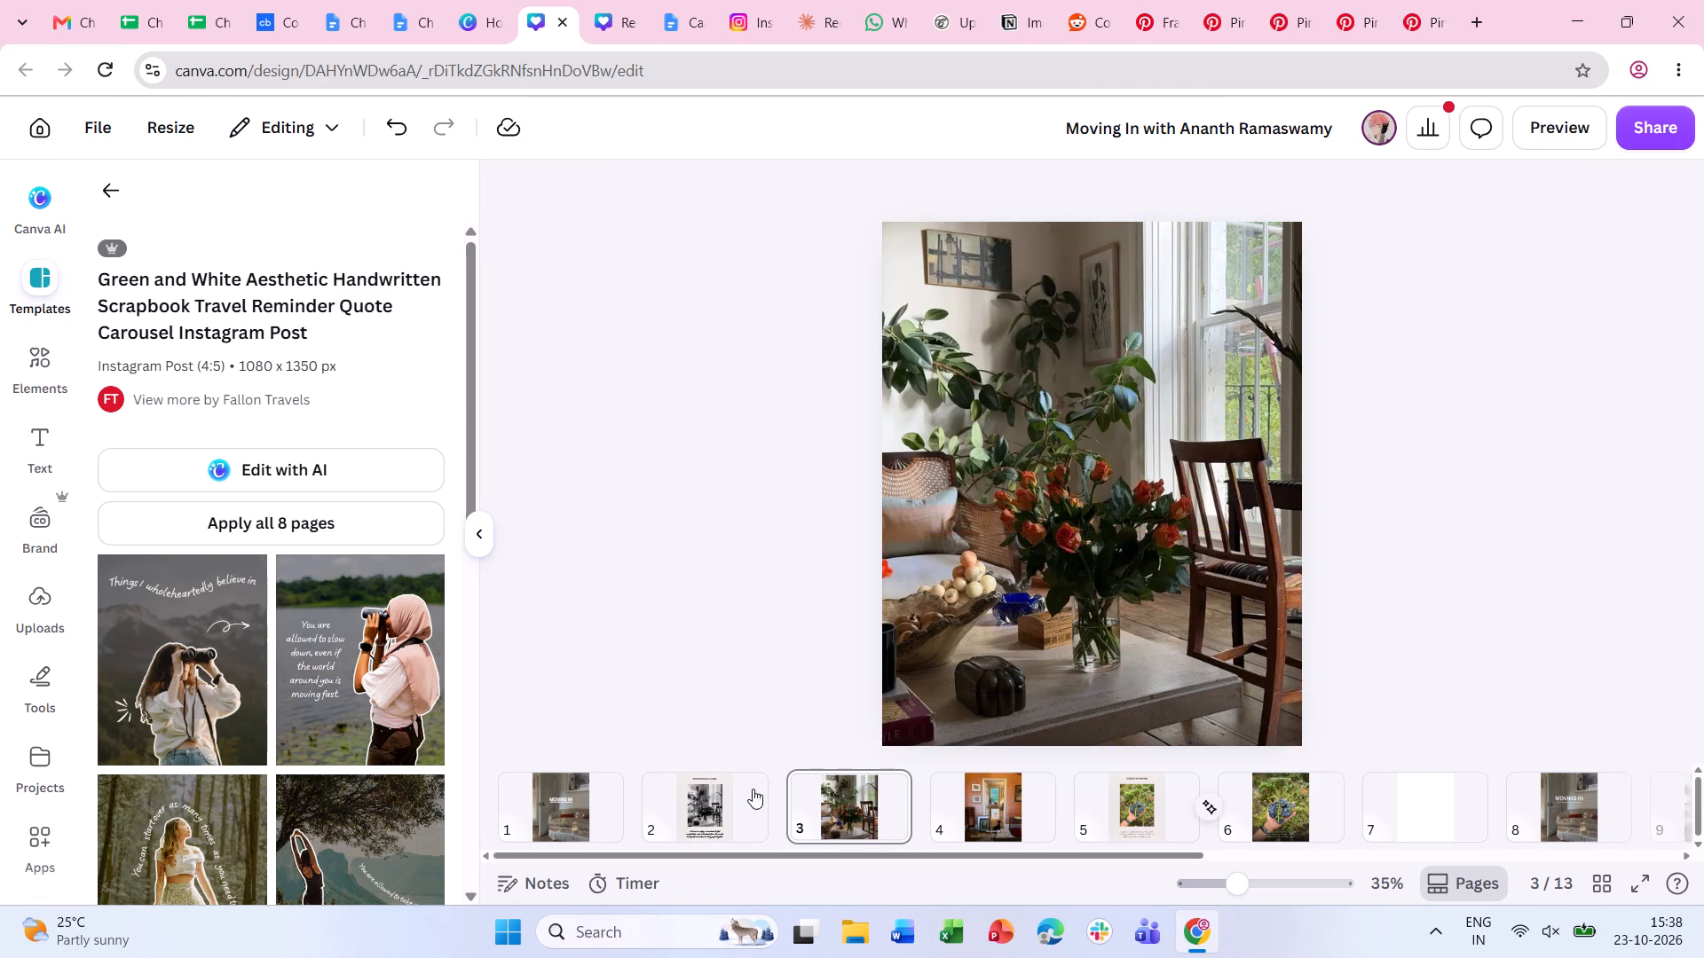
{"action": "left_click", "coordinate": [688, 797]}
{"action": "left_click", "coordinate": [1050, 274]}
{"action": "key", "text": "ctrl+c"}
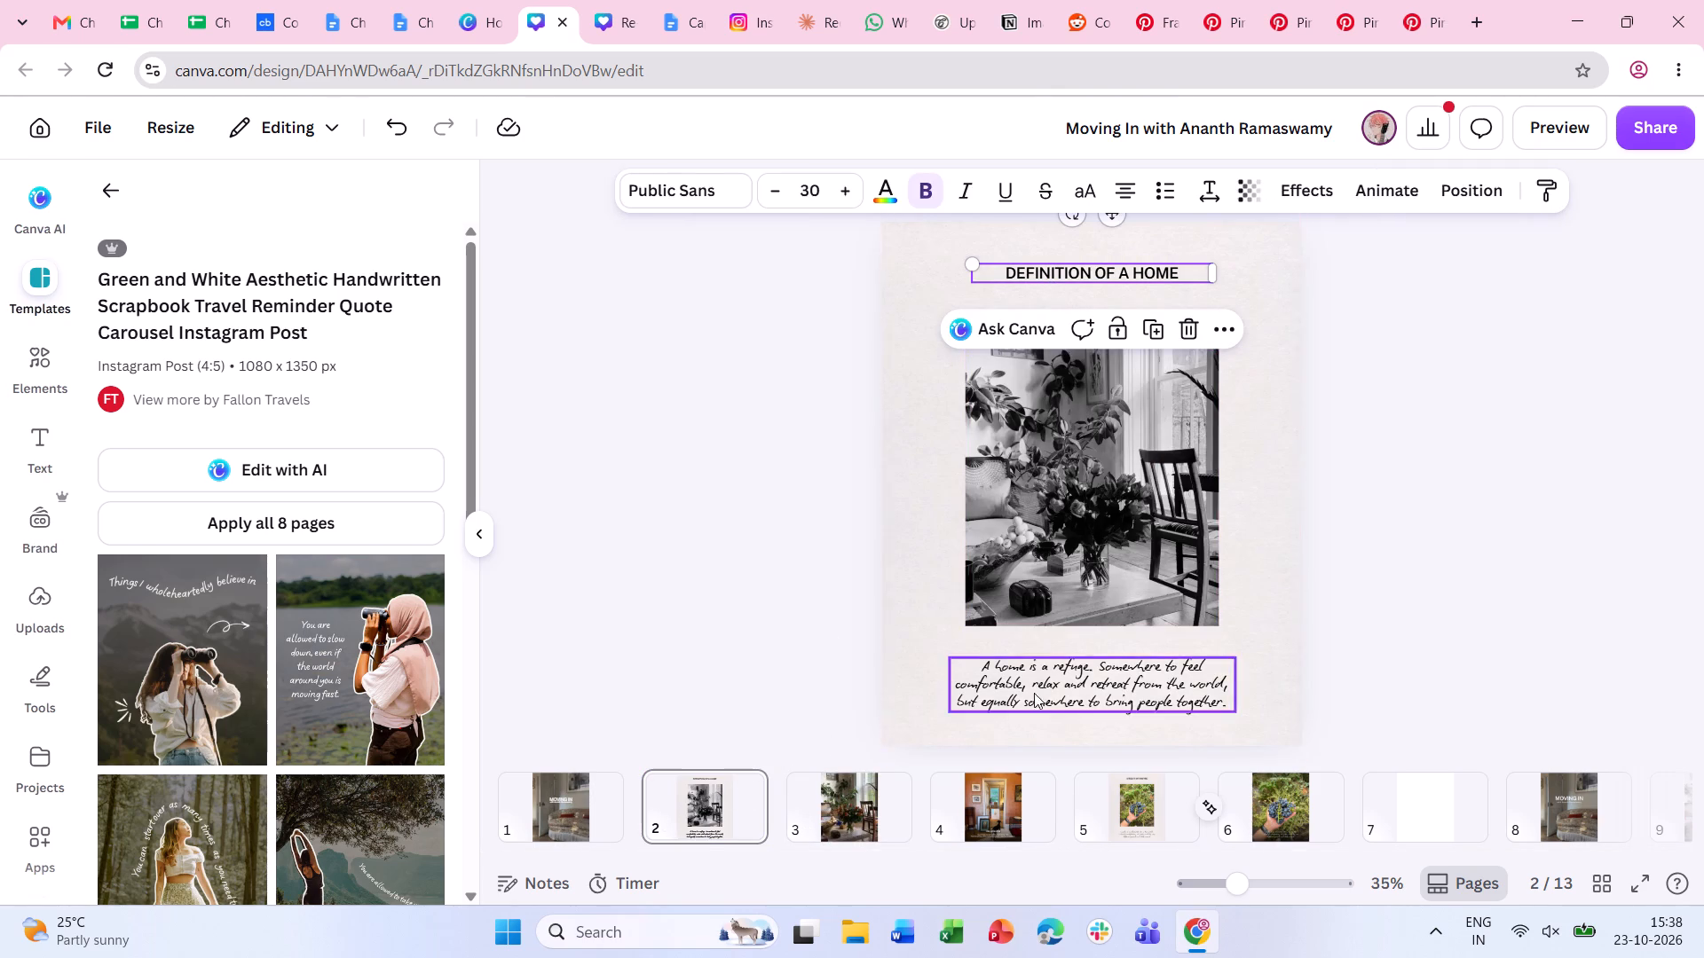
{"action": "left_click", "coordinate": [869, 807]}
{"action": "key", "text": "ctrl+v"}
{"action": "left_click_drag", "start_coordinate": [1140, 269], "coordinate": [1140, 493]}
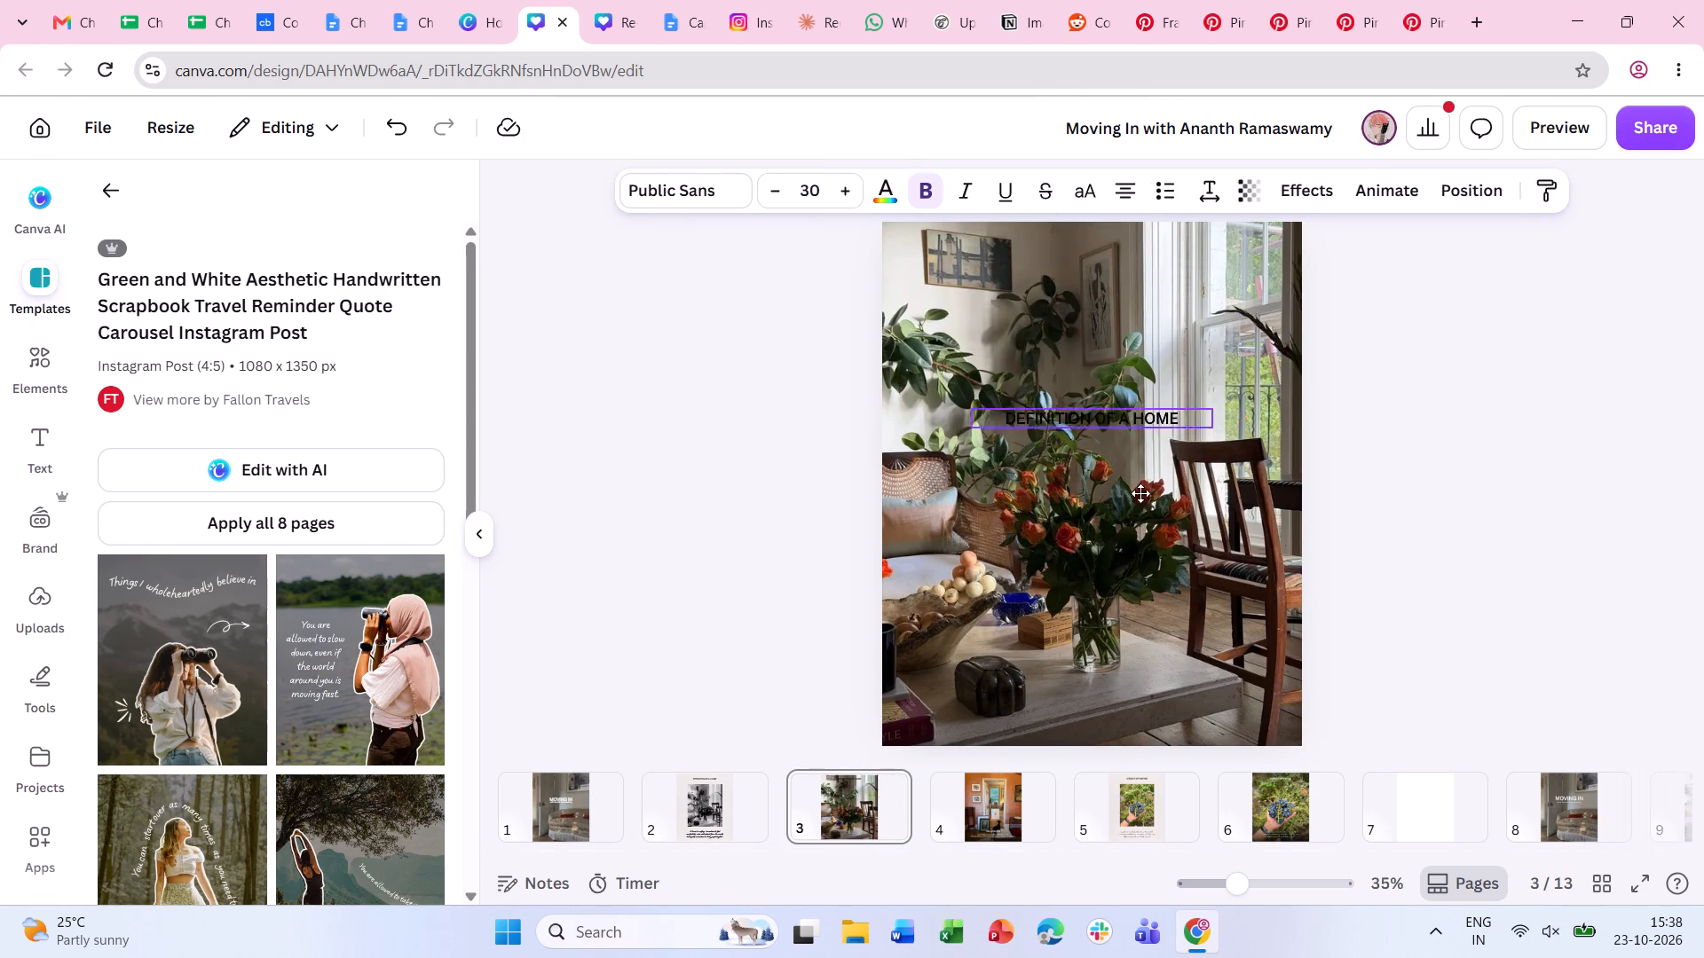
Move page 3's "DEFINITION OF A HOME" caption down near the photo's bottom edge and colour it white.
{"action": "left_click_drag", "start_coordinate": [1140, 493], "coordinate": [1140, 702]}
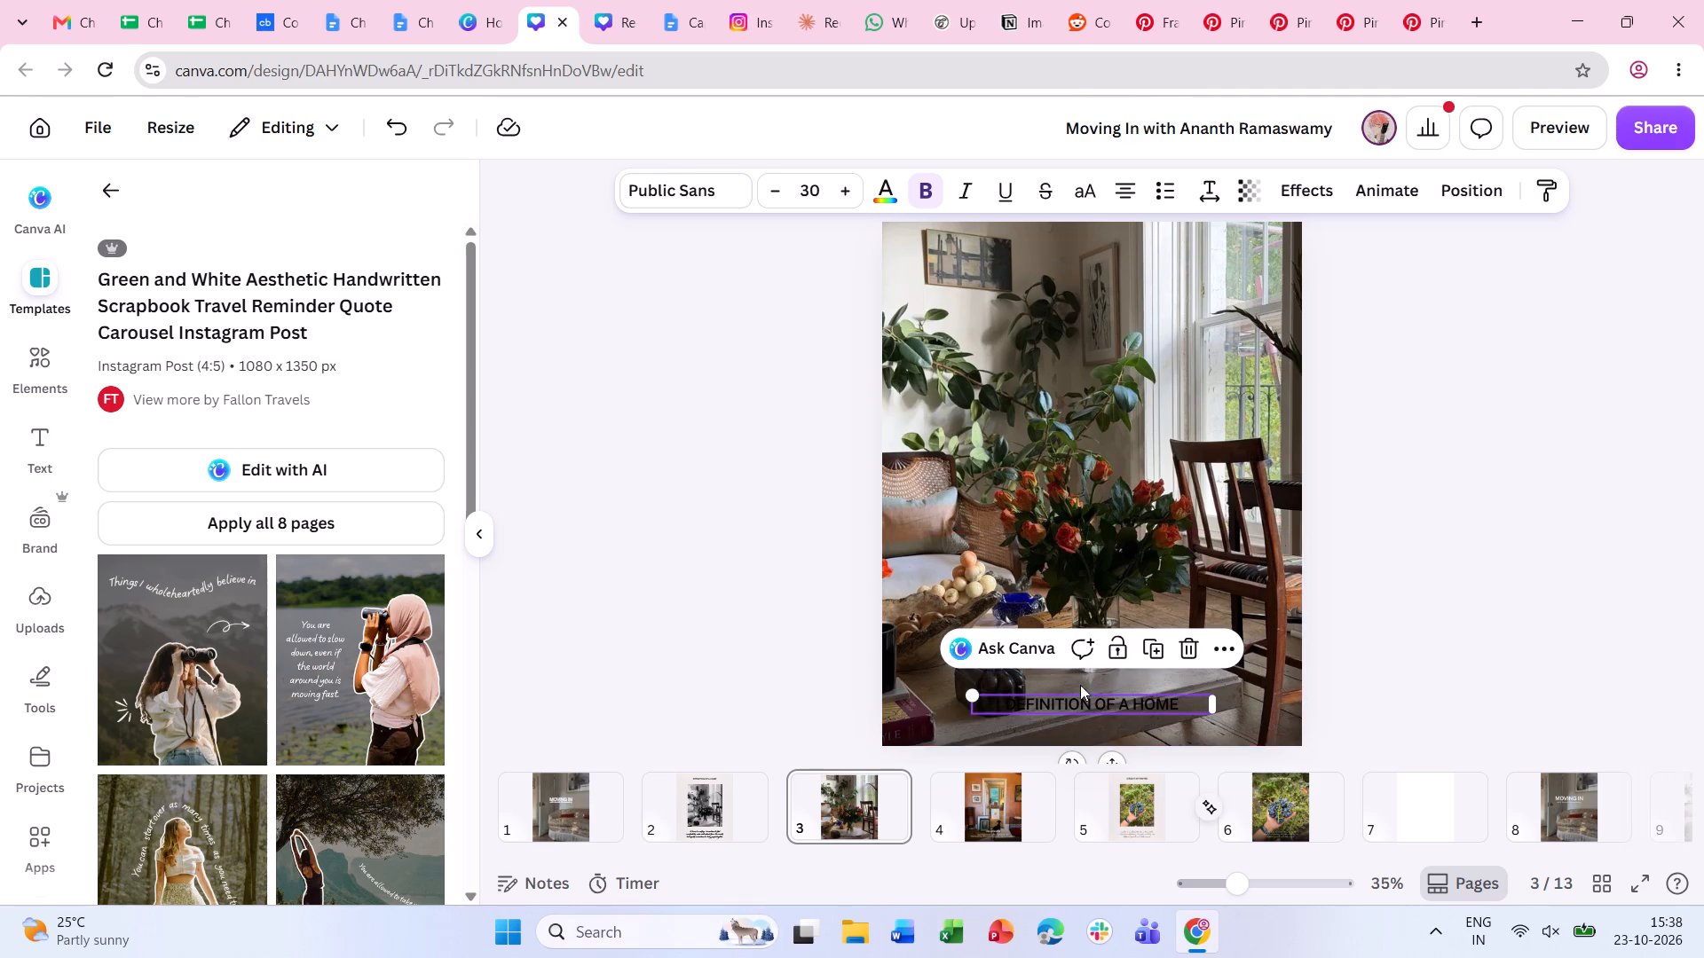
{"action": "left_click", "coordinate": [883, 188]}
{"action": "left_click", "coordinate": [265, 347]}
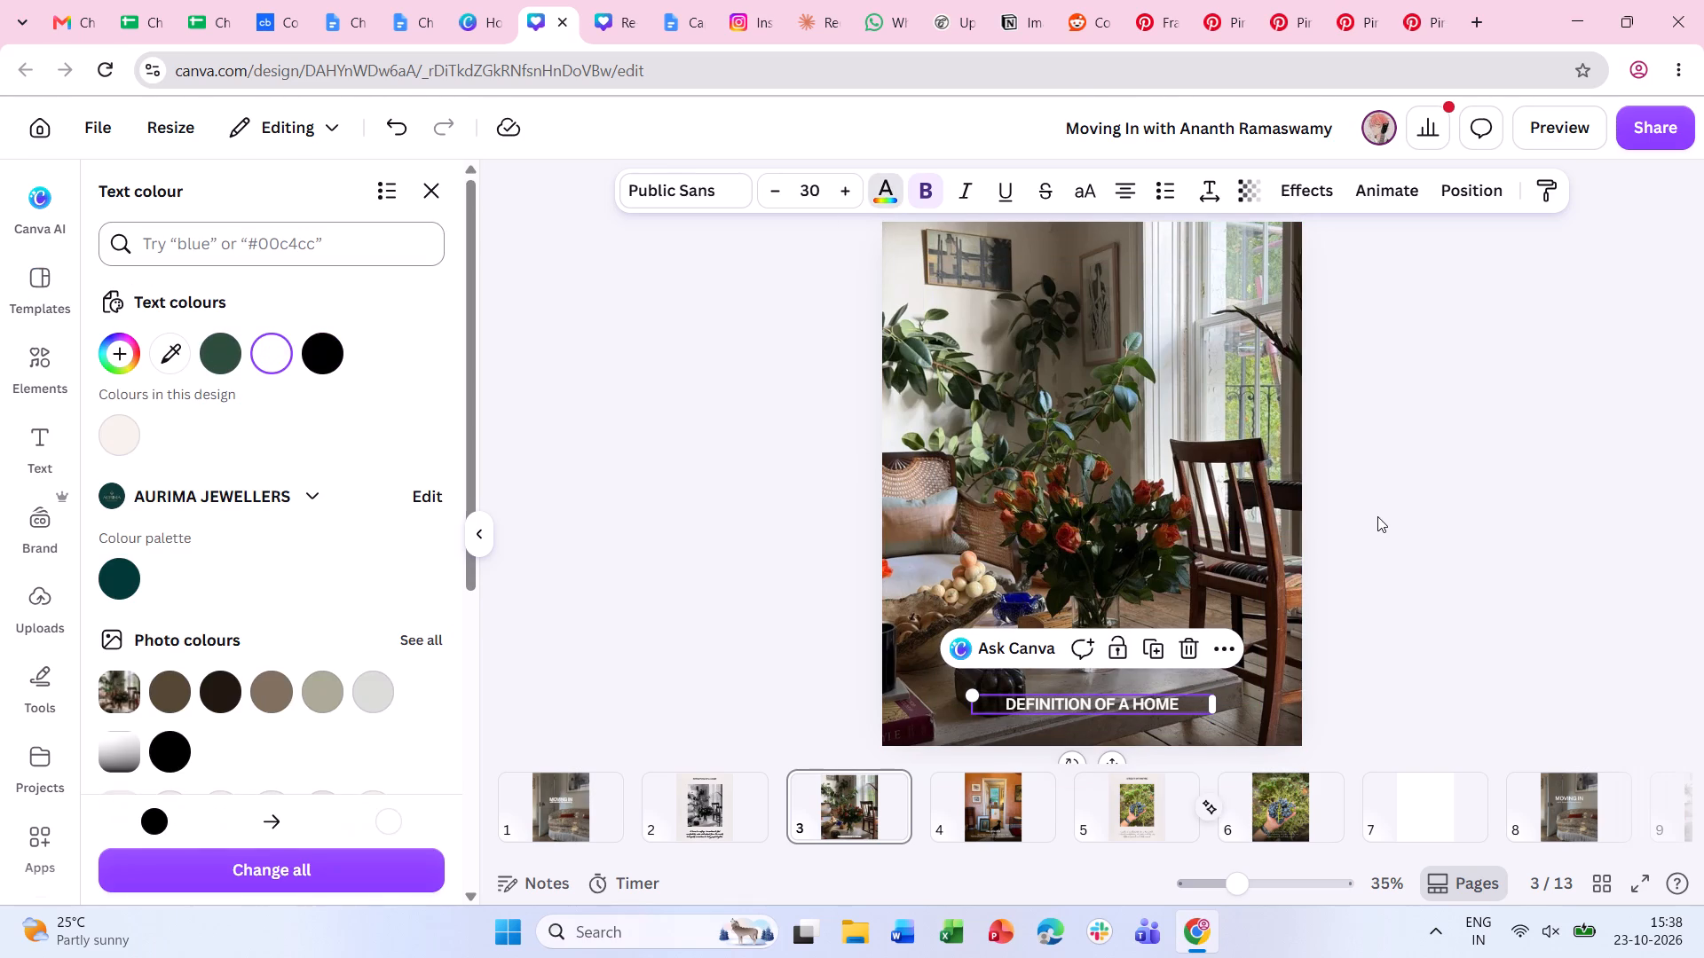
{"action": "double_click", "coordinate": [1389, 518]}
Reduce page 3's "DEFINITION OF A HOME" caption to size 22 and nudge it slightly lower on the photo.
{"action": "left_click", "coordinate": [1093, 707]}
{"action": "triple_click", "coordinate": [778, 208]}
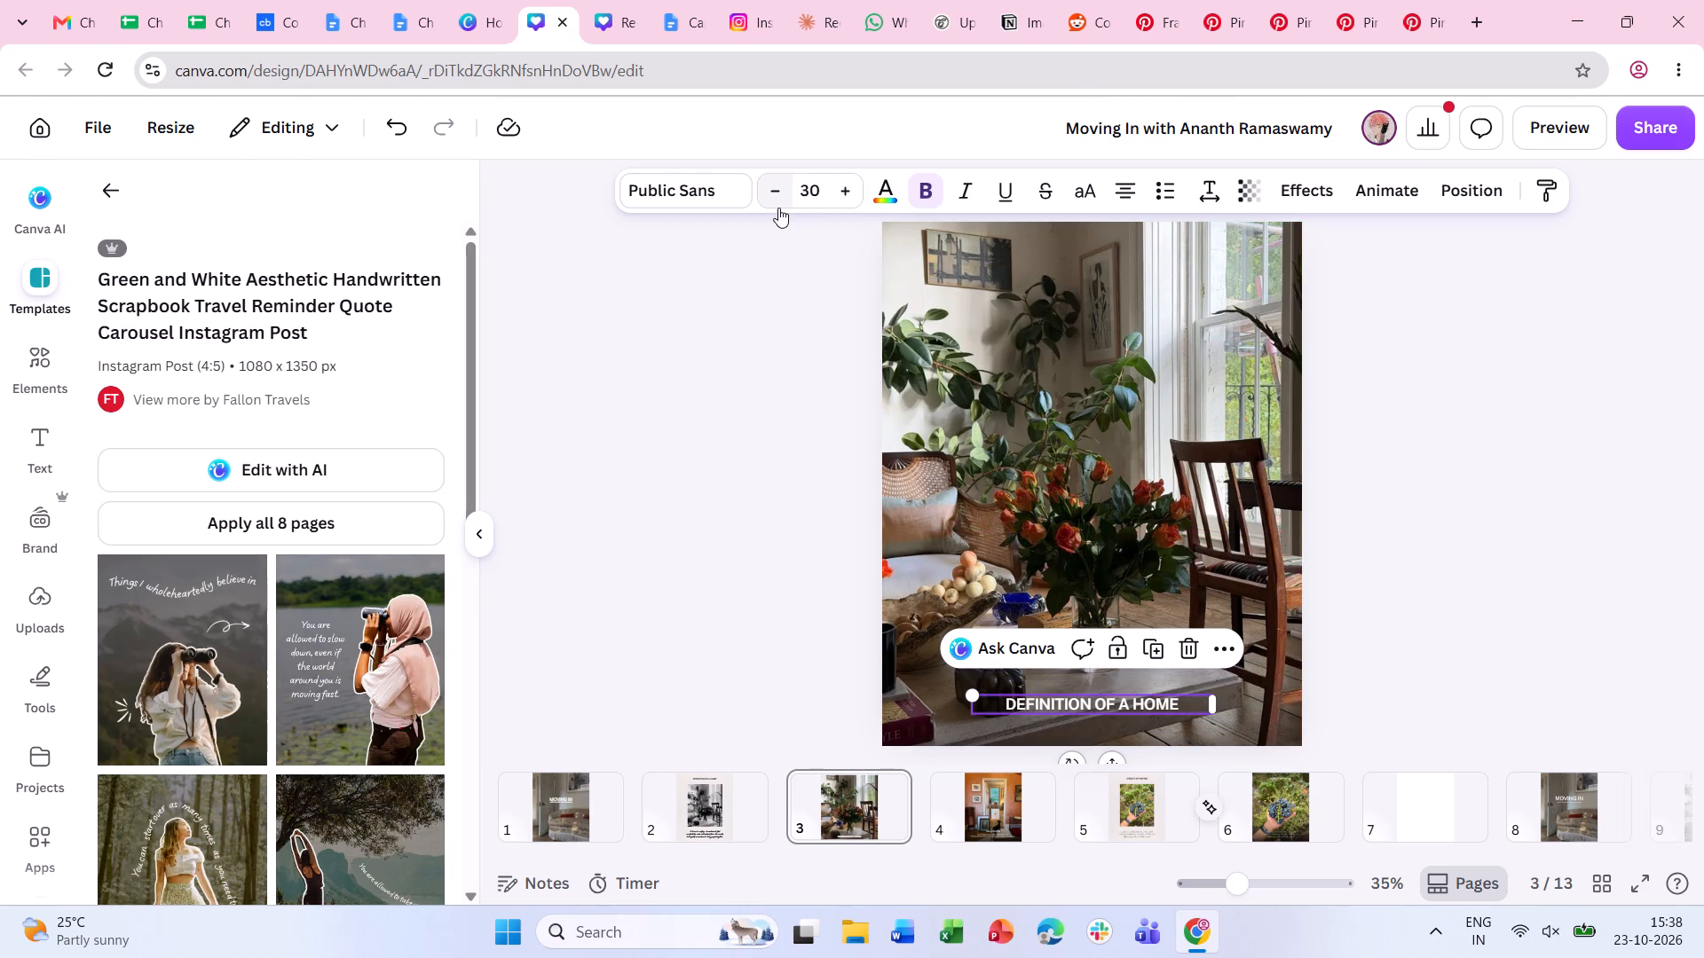
{"action": "triple_click", "coordinate": [778, 208]}
{"action": "left_click", "coordinate": [778, 208]}
{"action": "left_click", "coordinate": [778, 208]}
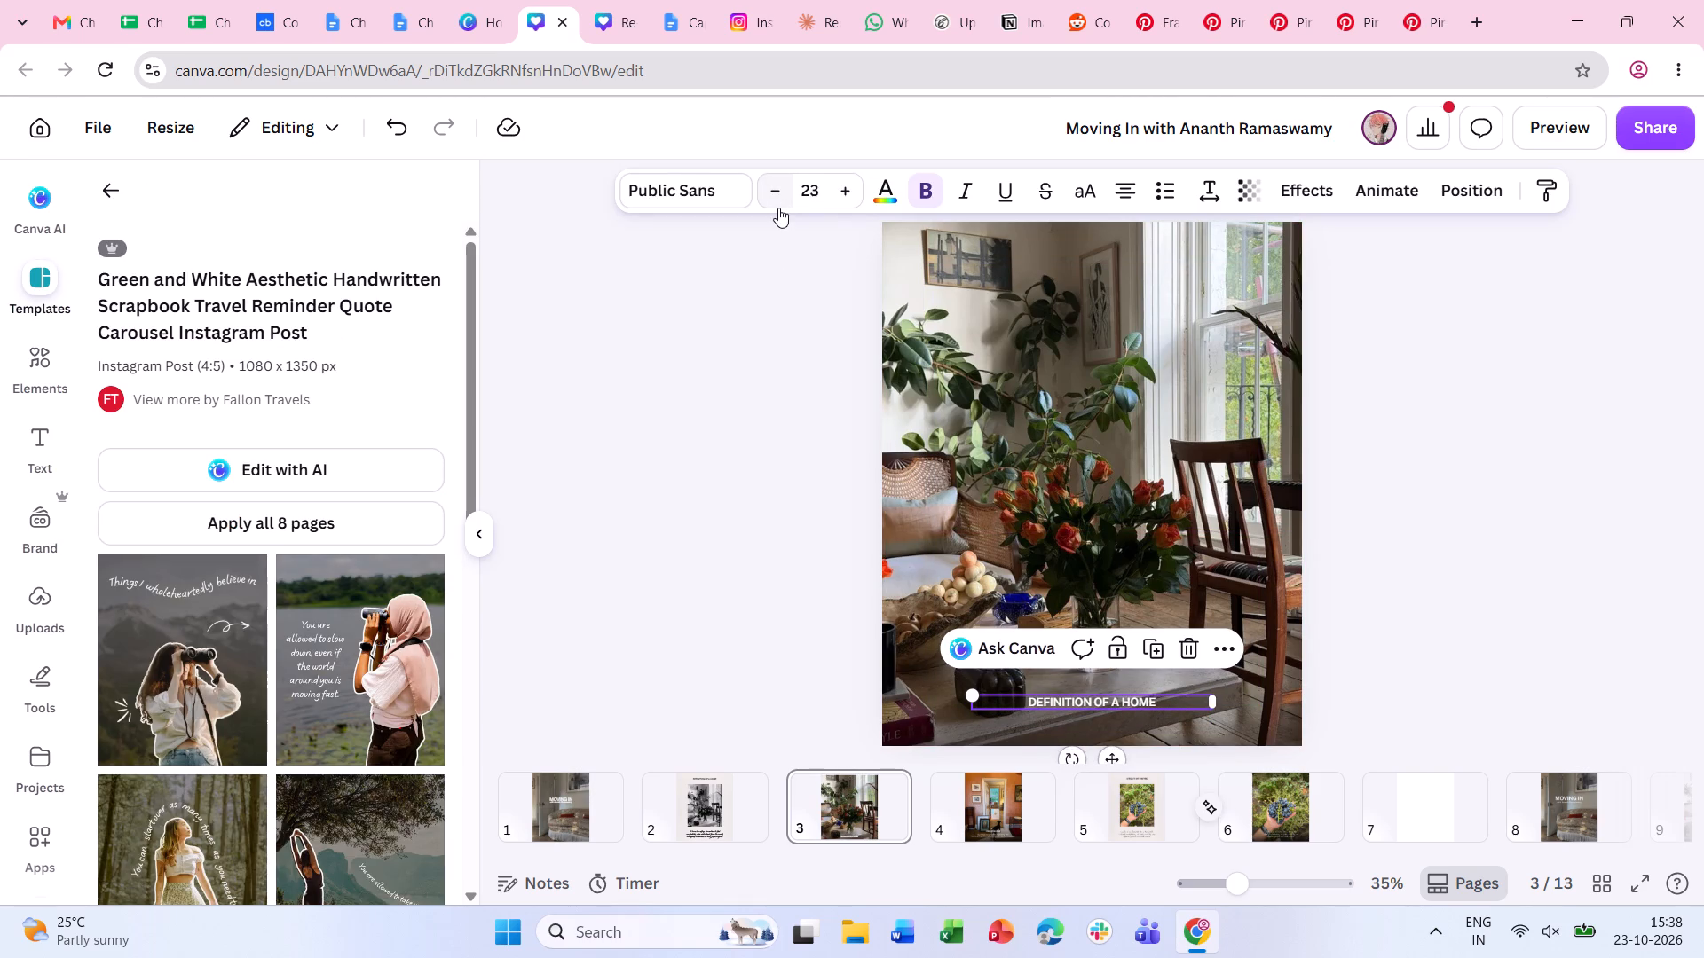
{"action": "double_click", "coordinate": [1537, 546]}
{"action": "left_click", "coordinate": [1094, 706]}
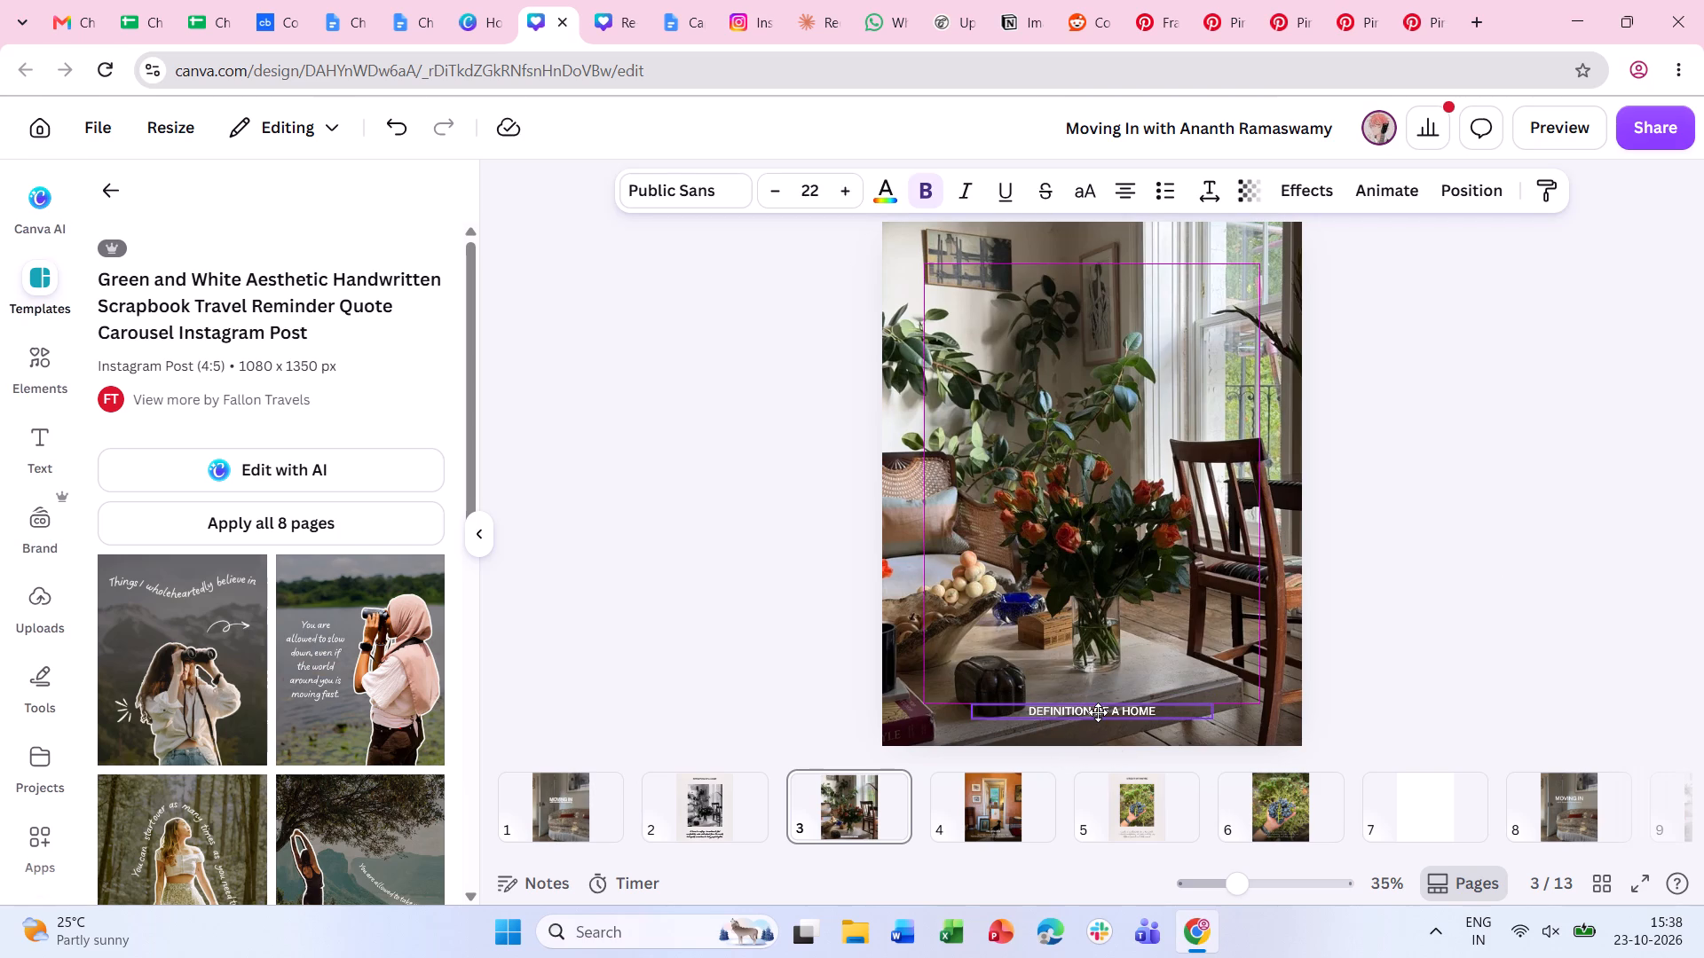
{"action": "left_click", "coordinate": [1486, 690]}
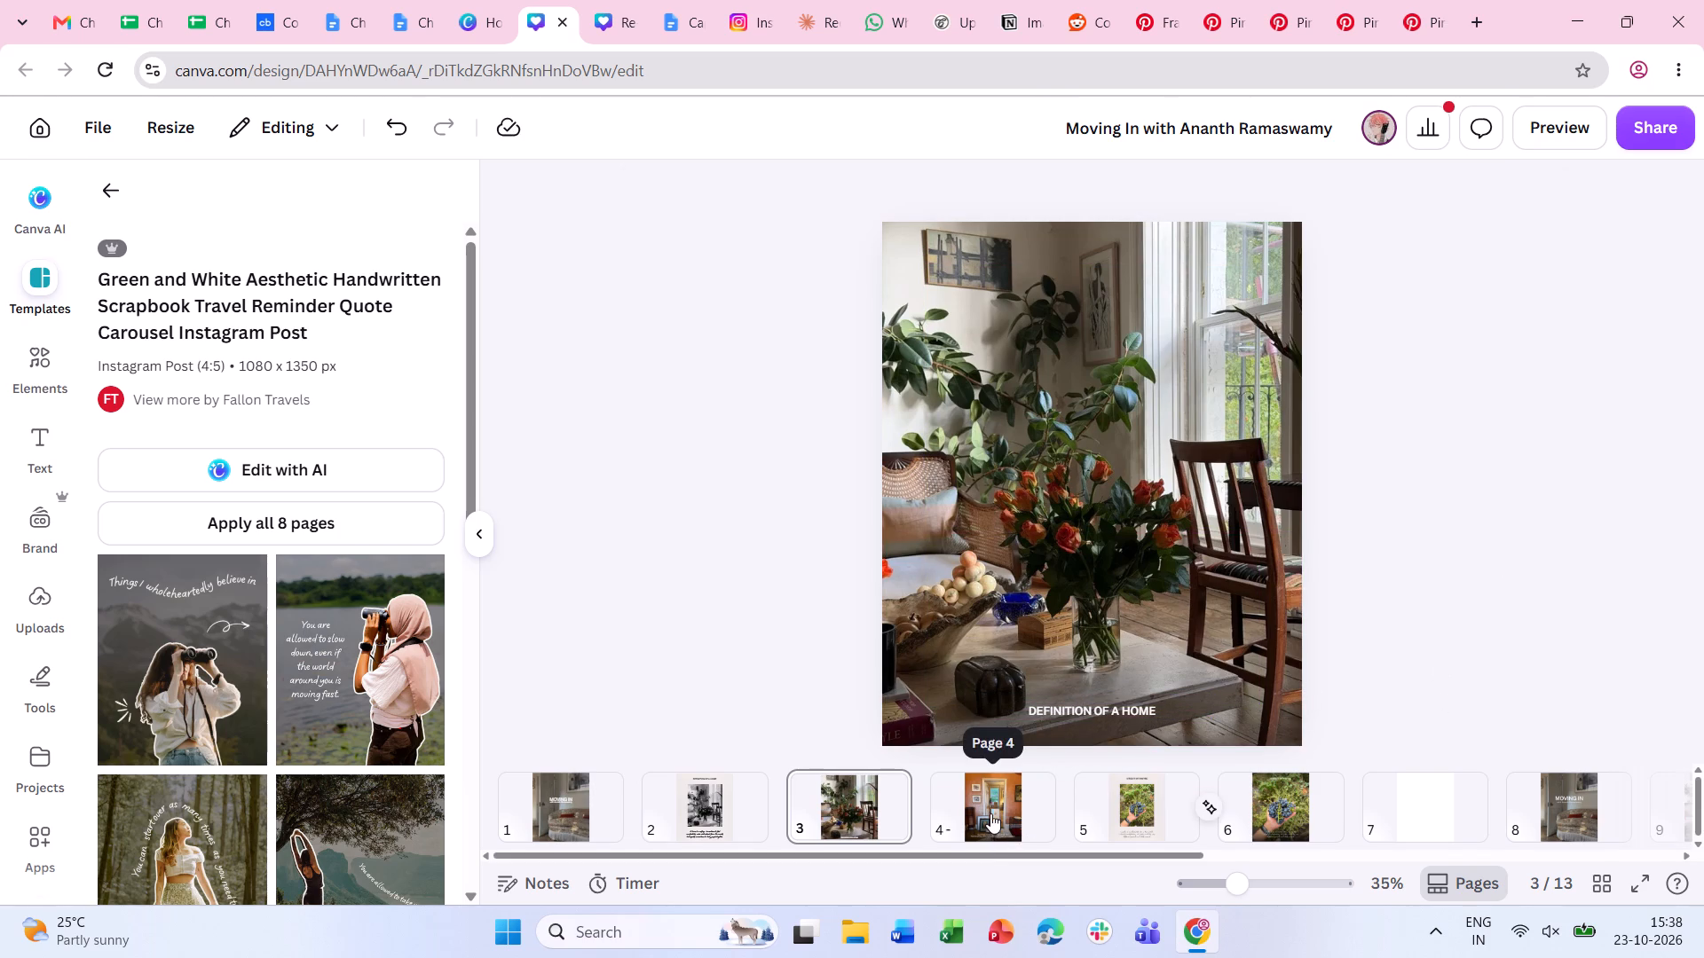
Duplicate page 2 and place the copy after the full-photo page 3, as page 4.
{"action": "left_click", "coordinate": [693, 806]}
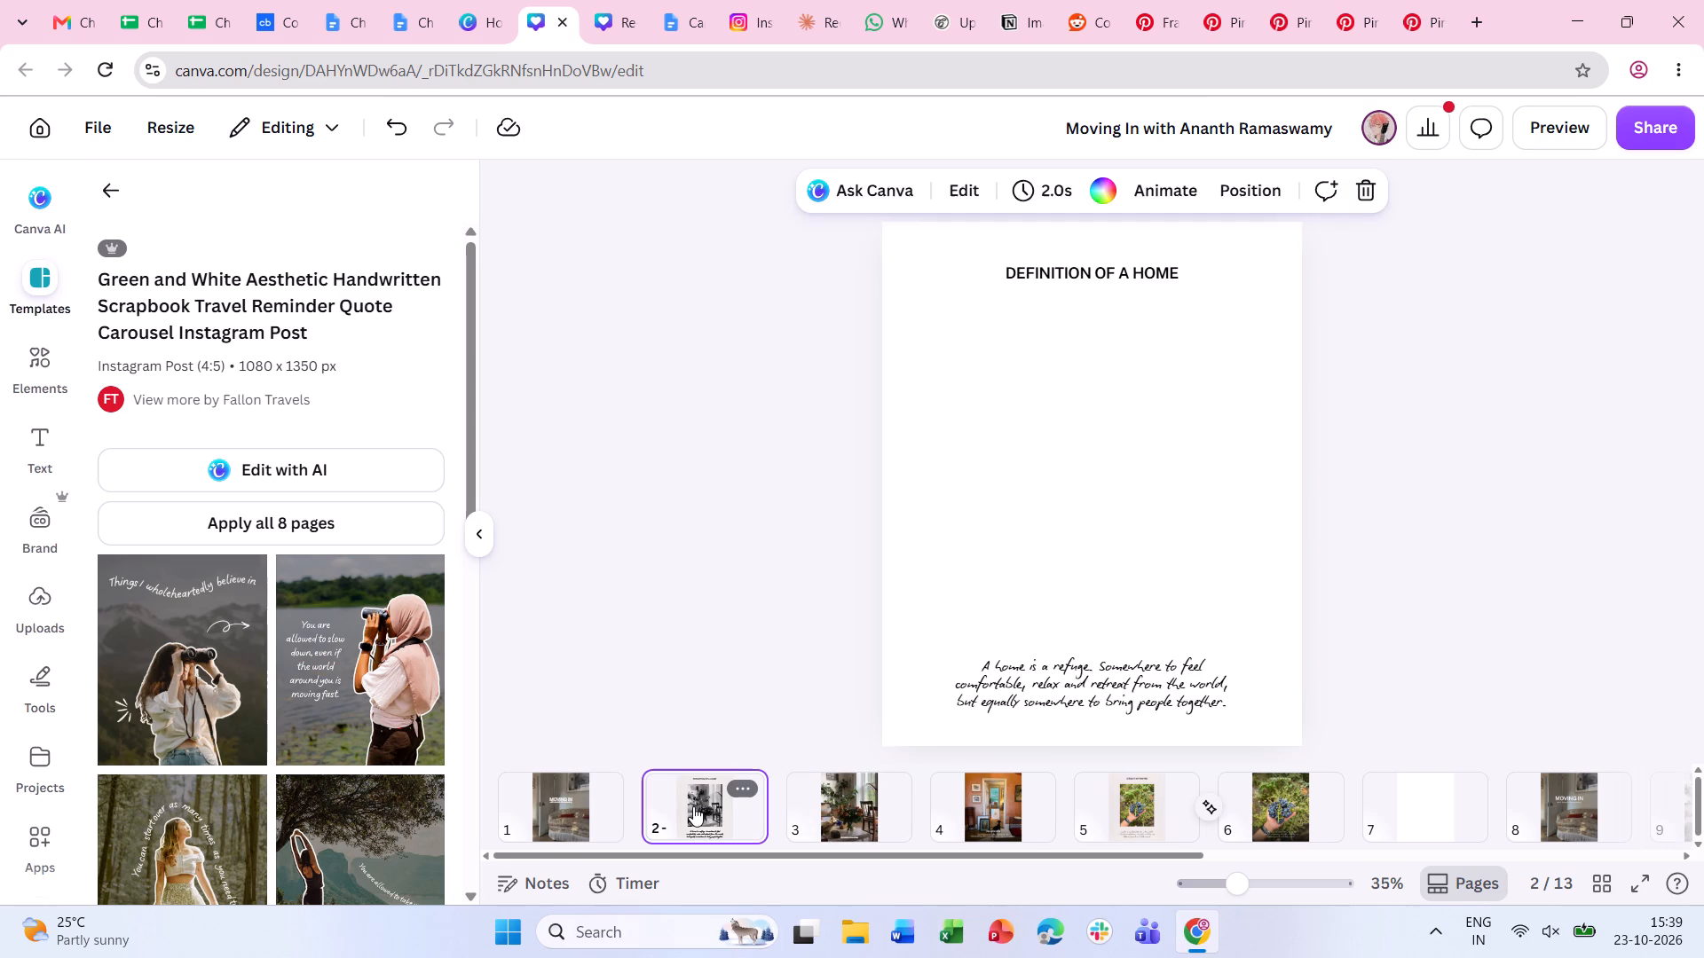
{"action": "key", "text": "ctrl+d"}
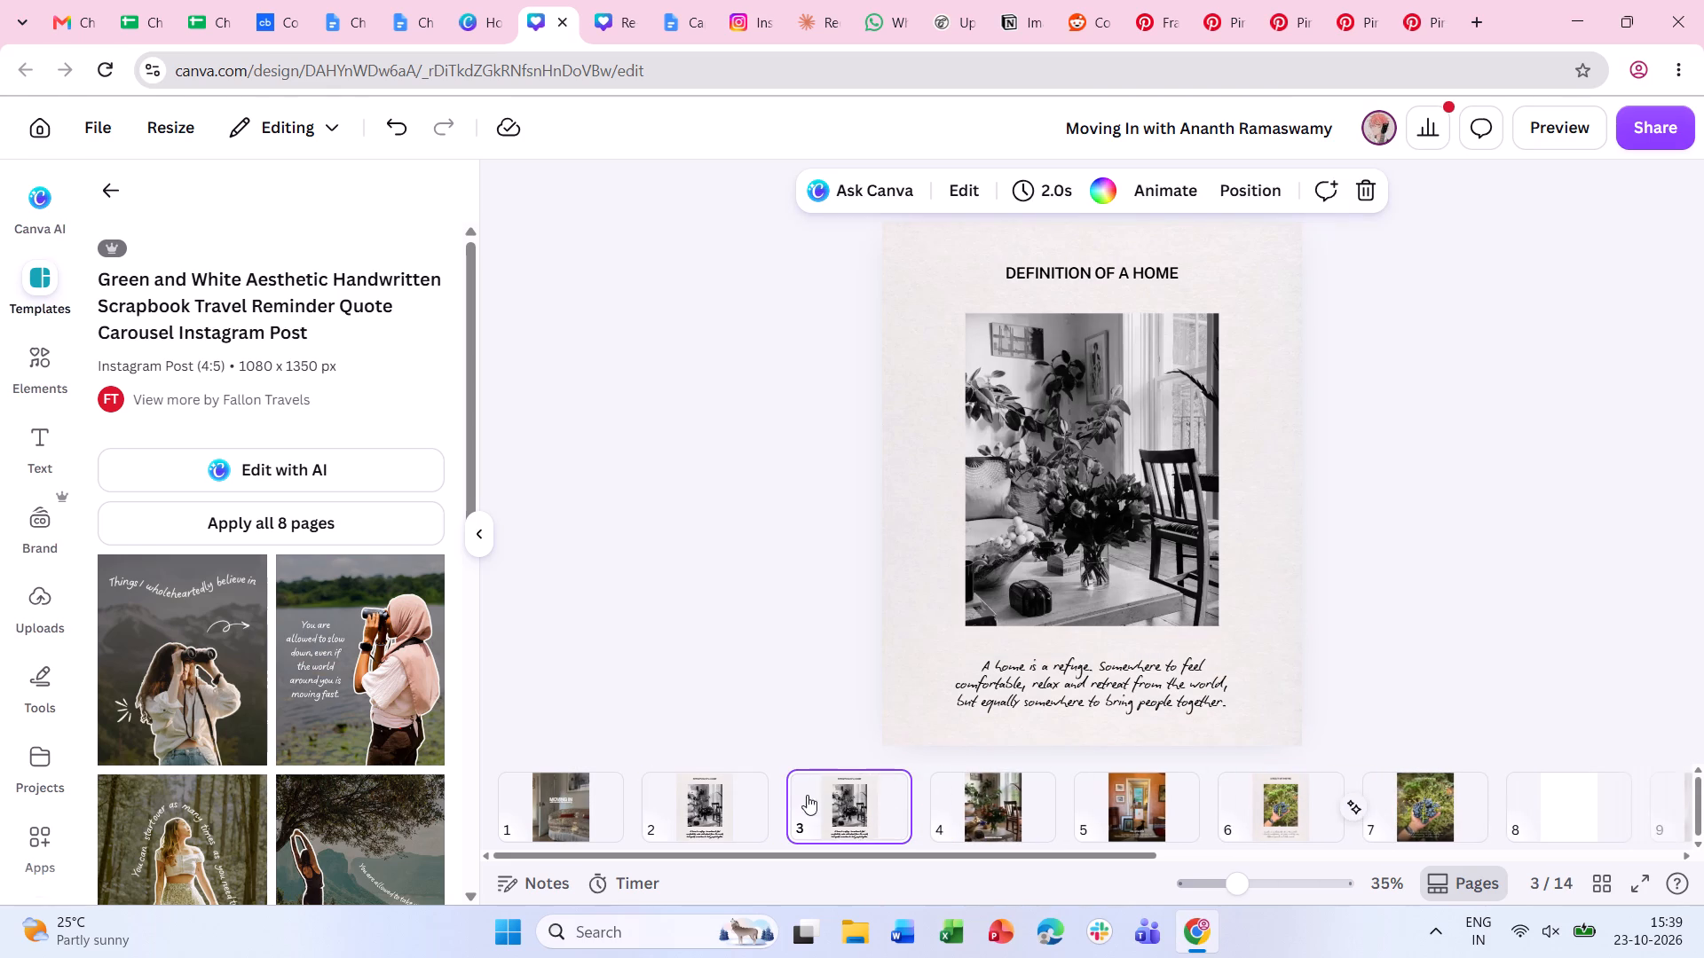
{"action": "left_click_drag", "start_coordinate": [841, 819], "coordinate": [1053, 821]}
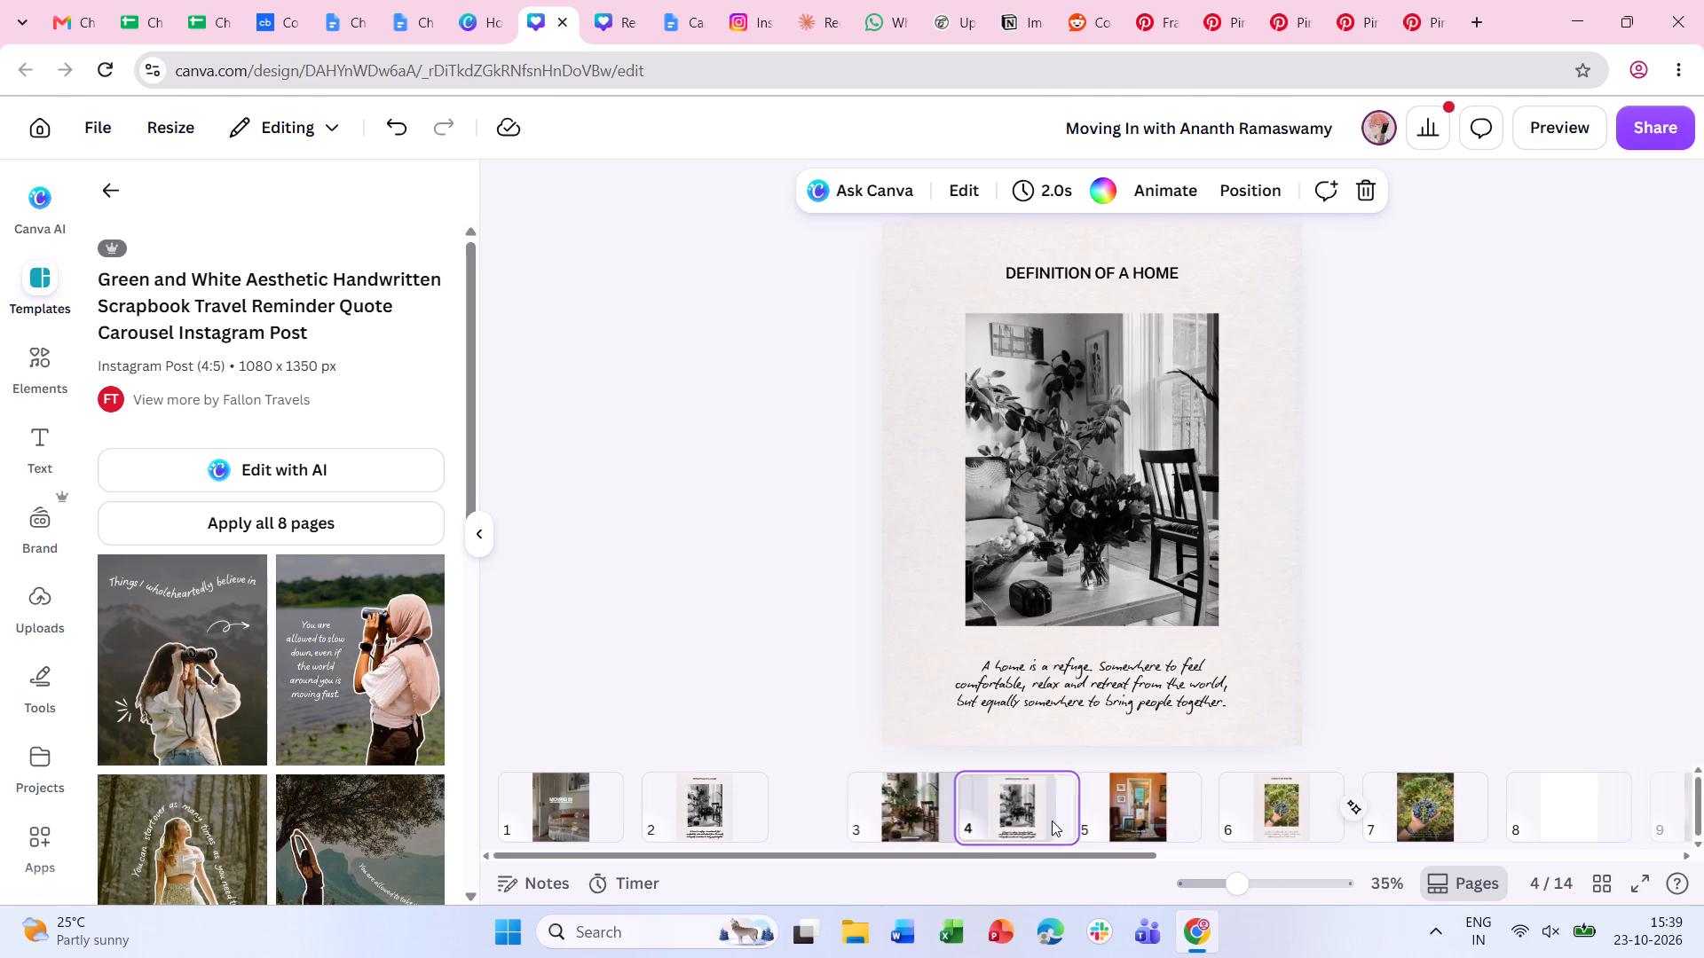
Copy page 5's orange doorway photo onto page 4, align its left edge with the black-and-white photo, and shrink it to about 635 × 794.
{"action": "left_click", "coordinate": [1152, 822]}
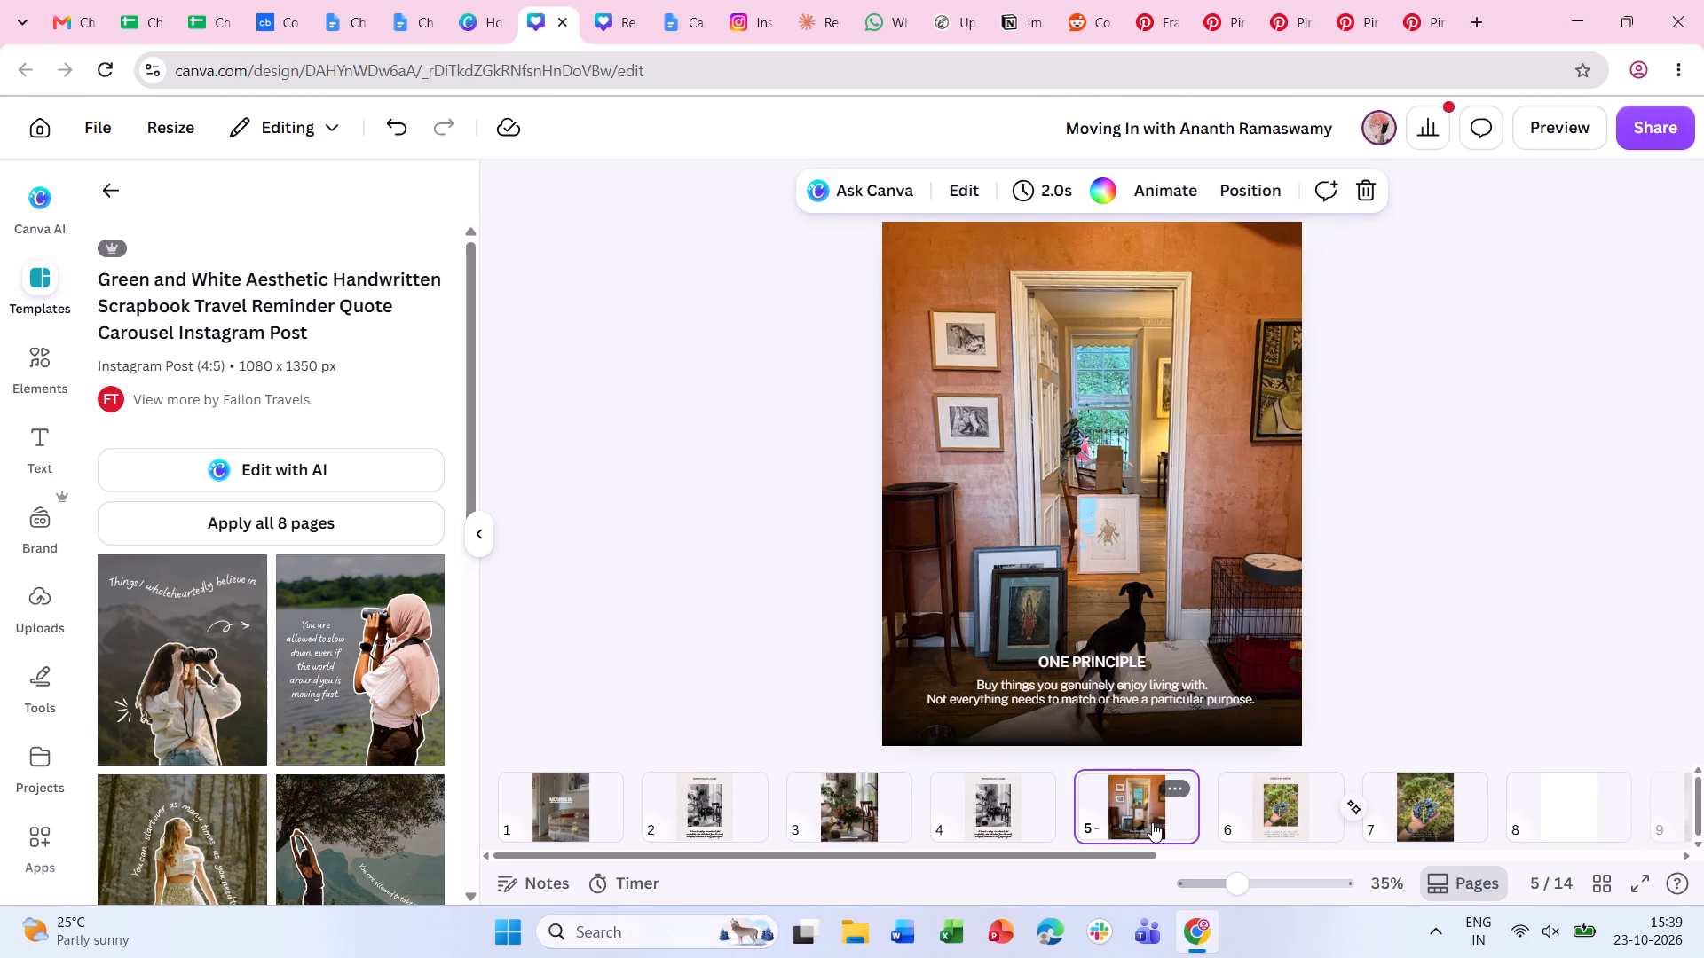
{"action": "left_click", "coordinate": [1023, 418]}
{"action": "key", "text": "ctrl+c"}
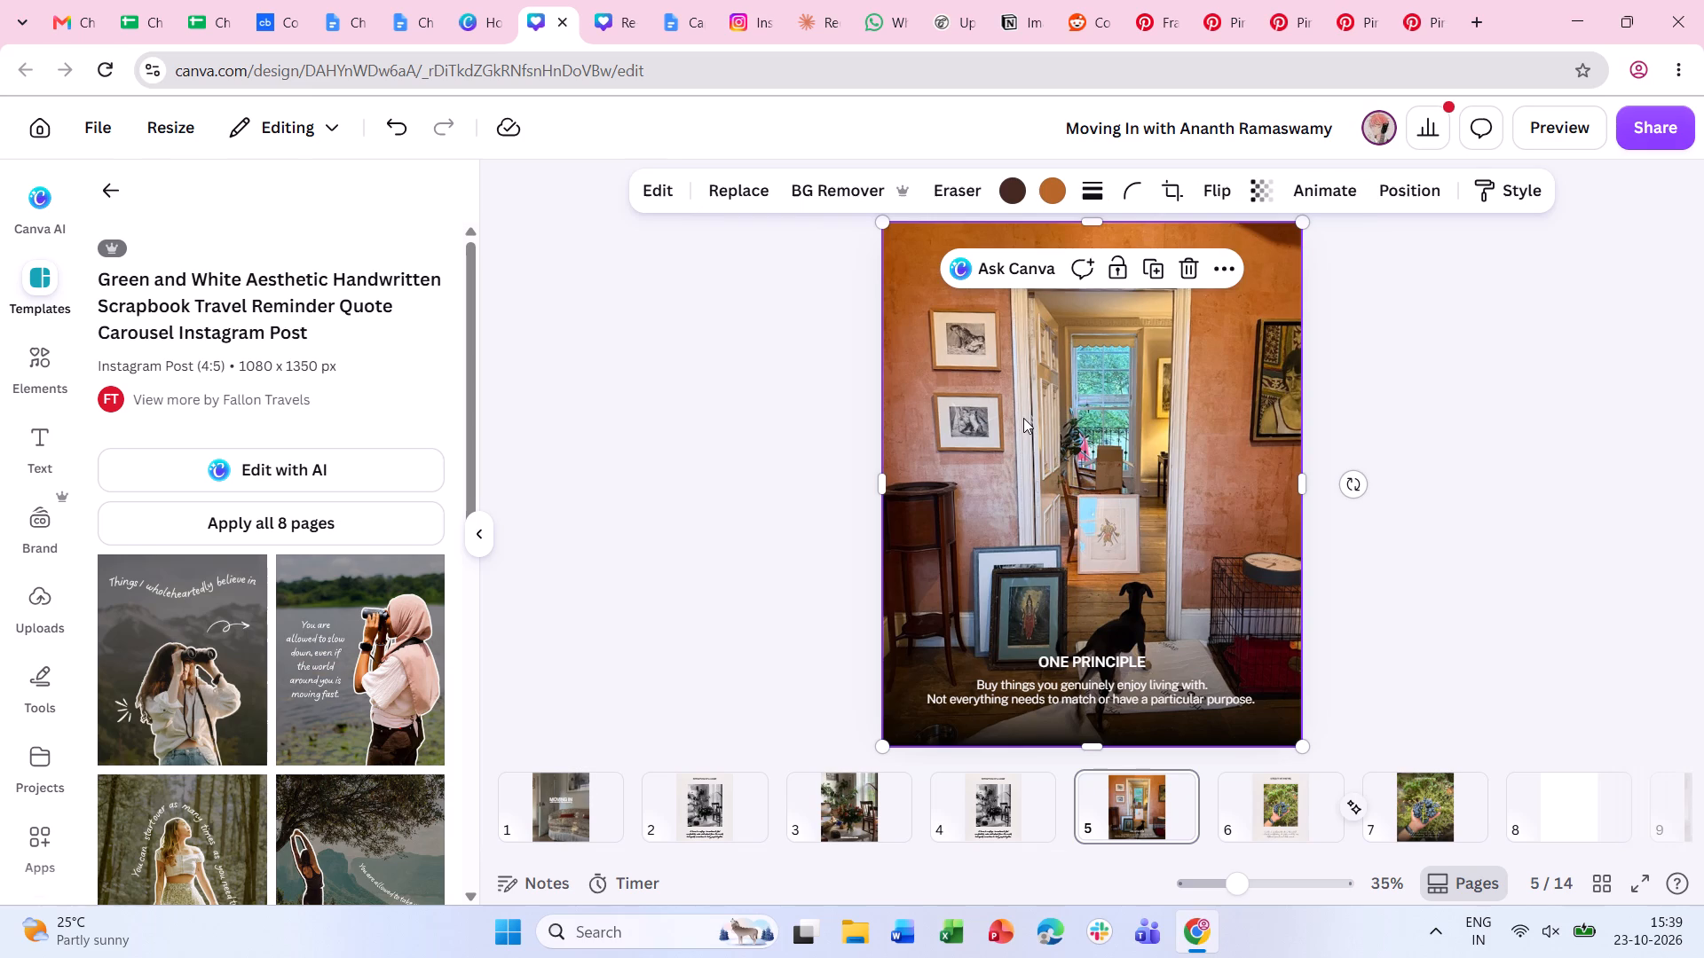
{"action": "left_click", "coordinate": [1013, 812]}
{"action": "key", "text": "ctrl+v"}
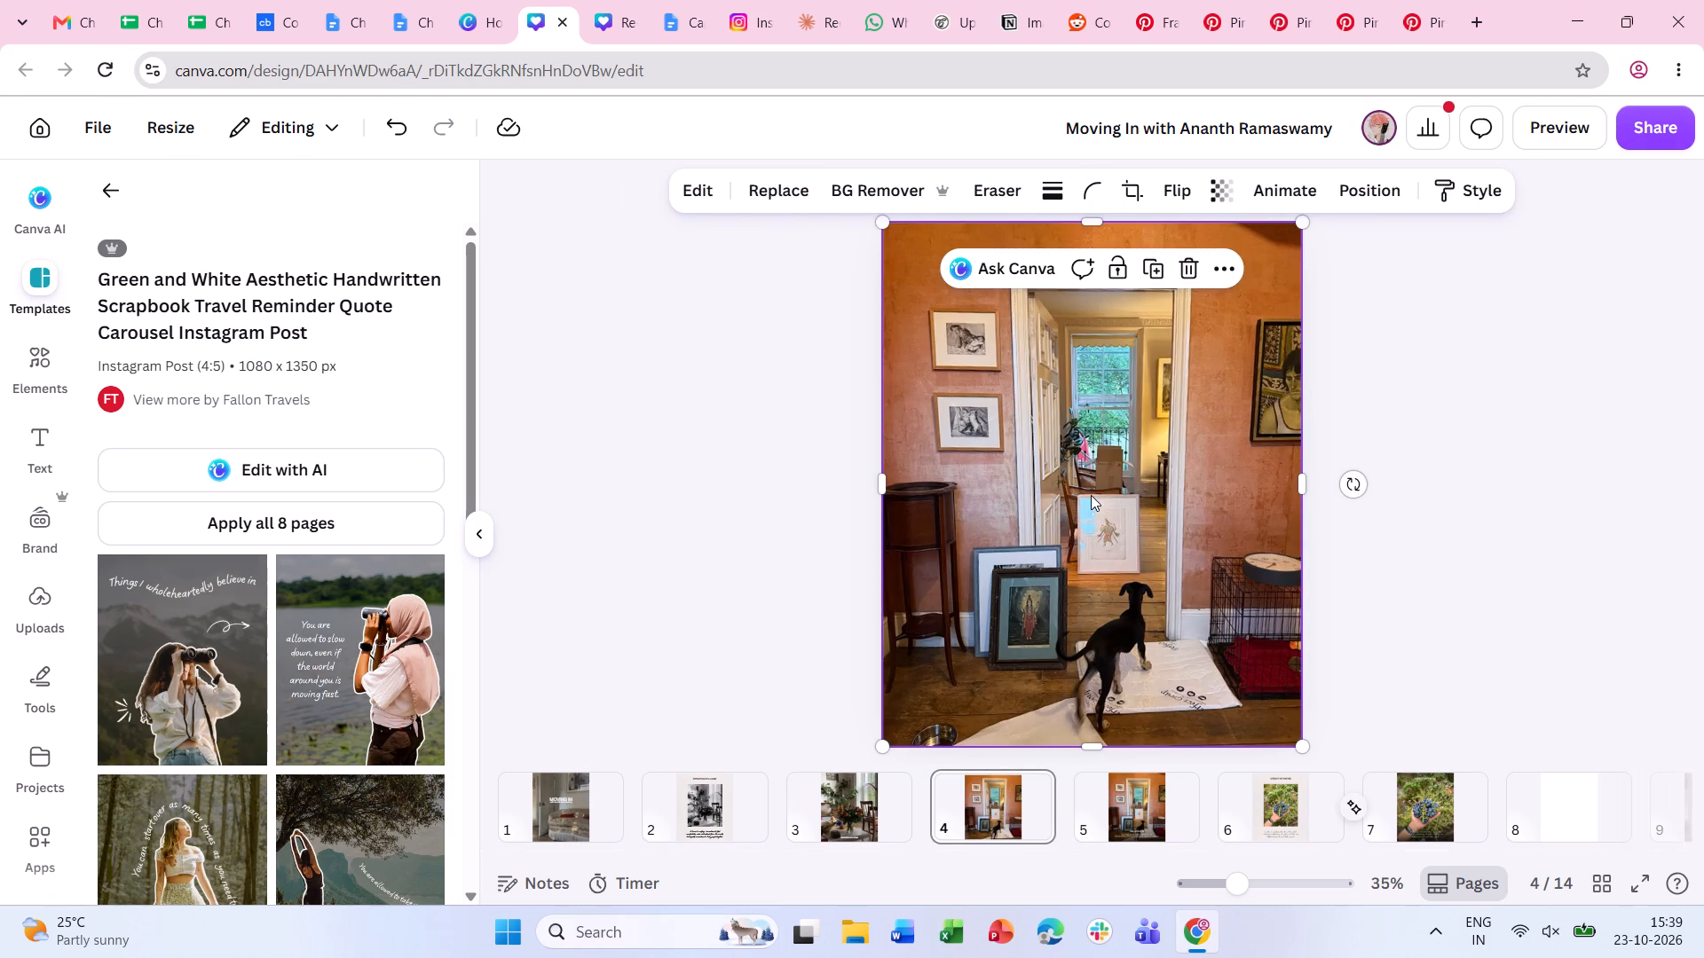
{"action": "left_click_drag", "start_coordinate": [1091, 495], "coordinate": [1172, 588]}
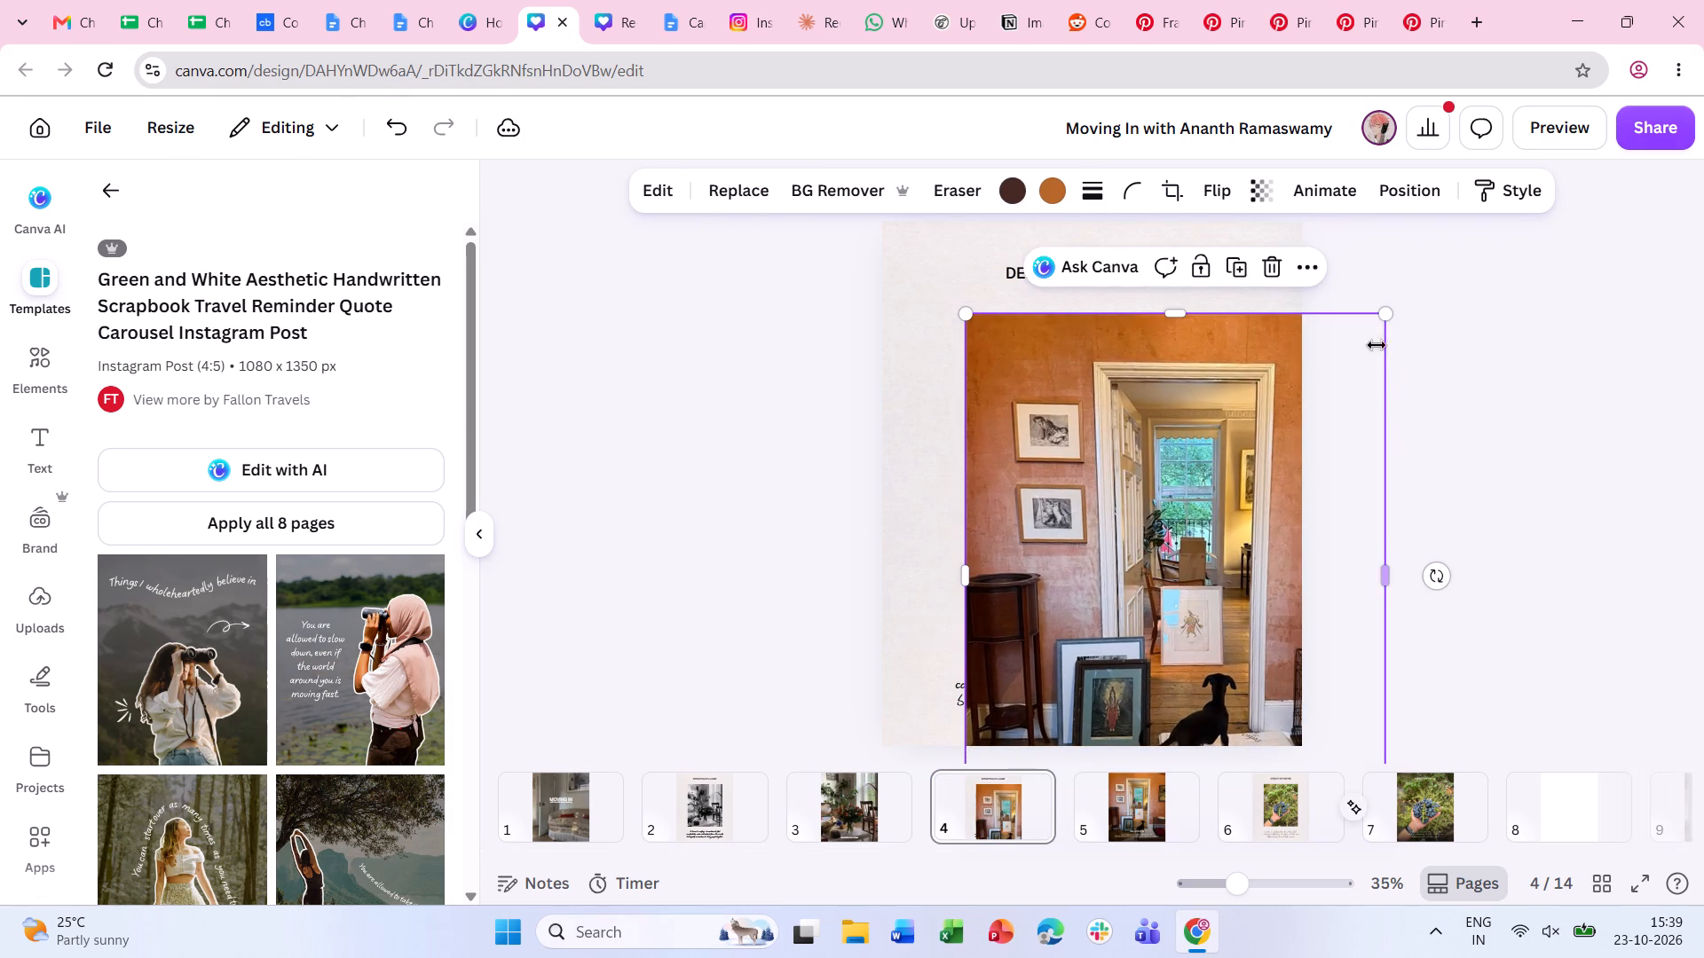
{"action": "left_click_drag", "start_coordinate": [1385, 316], "coordinate": [1132, 465]}
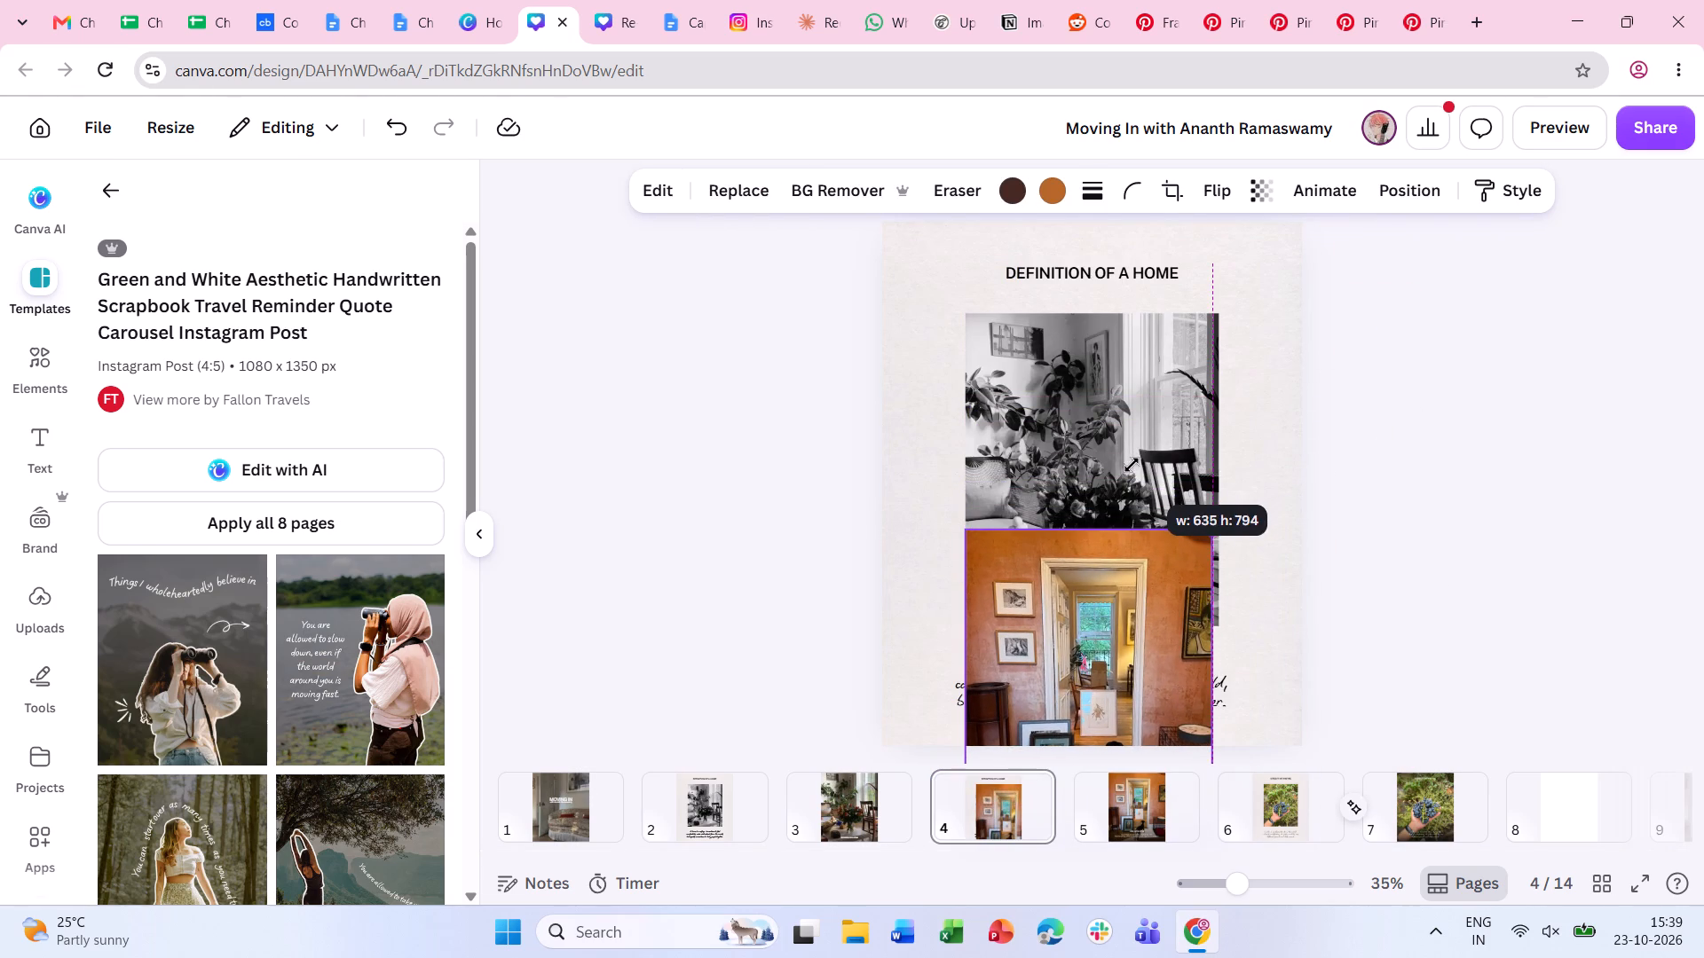
Resize and position the orange doorway photo on page 4 so it covers the black-and-white photo.
{"action": "left_click_drag", "start_coordinate": [1132, 465], "coordinate": [1138, 465]}
{"action": "left_click_drag", "start_coordinate": [1134, 625], "coordinate": [1176, 420]}
{"action": "left_click", "coordinate": [1388, 431]}
Compare the Mono filters Classic, Ink, Noir, Film, Newspaper and Slate on page 4's doorway photo, and apply Ink.
{"action": "left_click", "coordinate": [1057, 465]}
{"action": "left_click", "coordinate": [674, 185]}
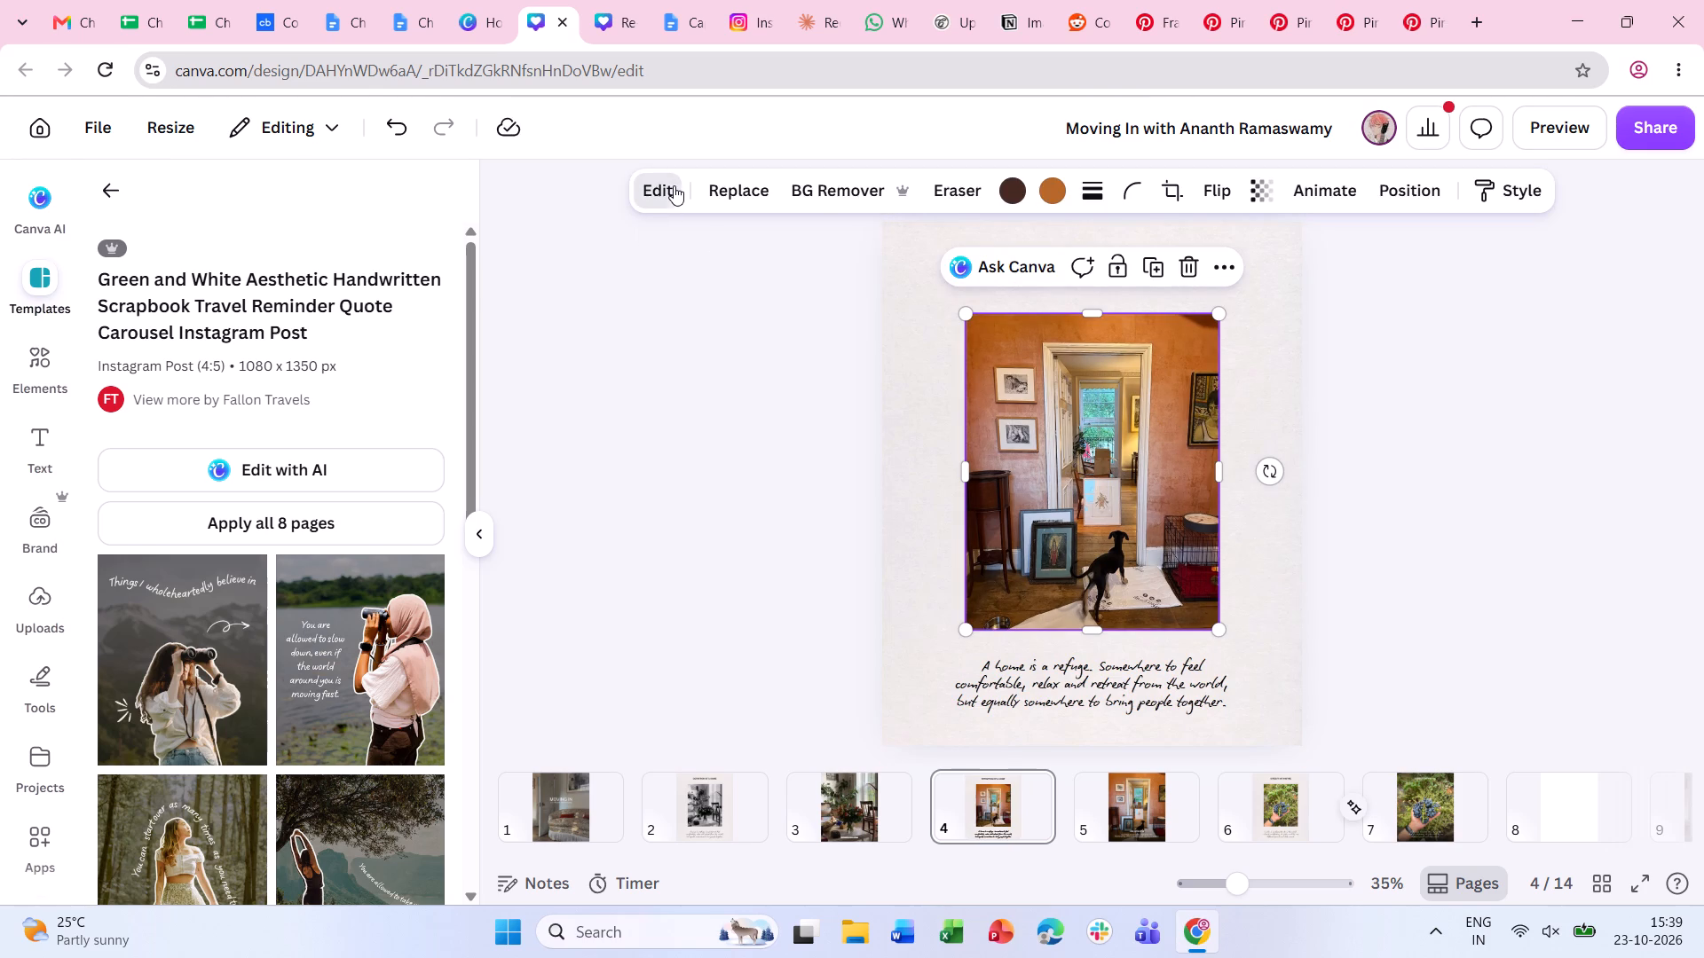
{"action": "scroll", "coordinate": [448, 432], "scroll_direction": "down", "scroll_amount": 6}
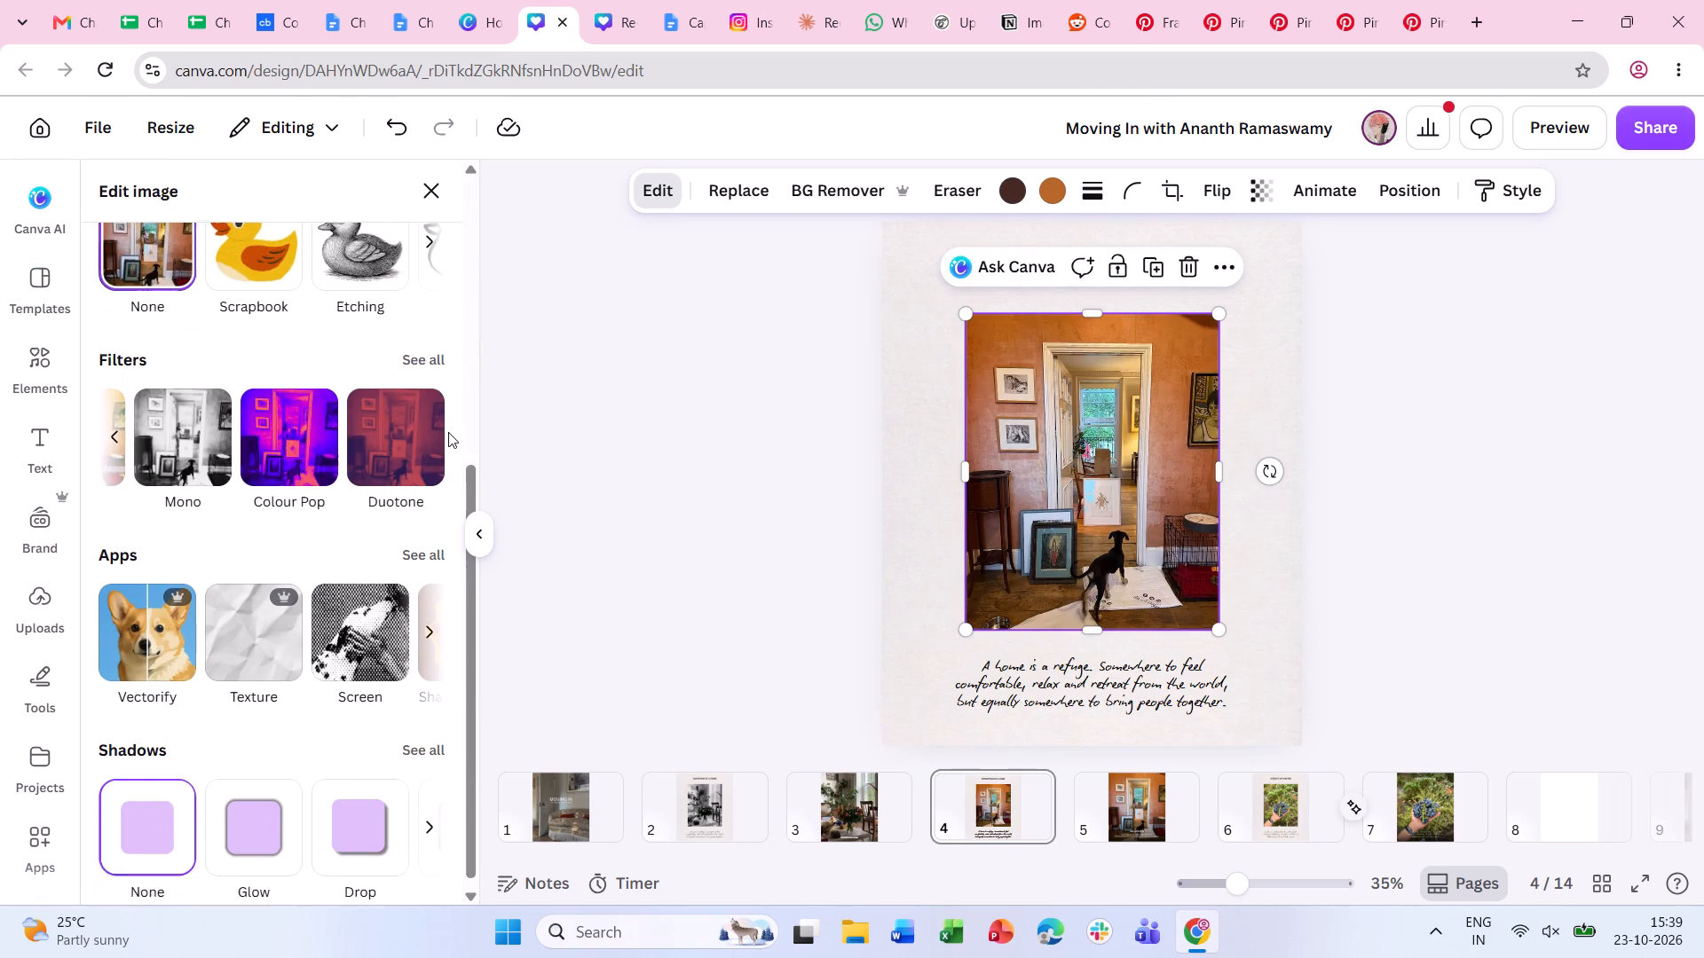
{"action": "left_click", "coordinate": [192, 439]}
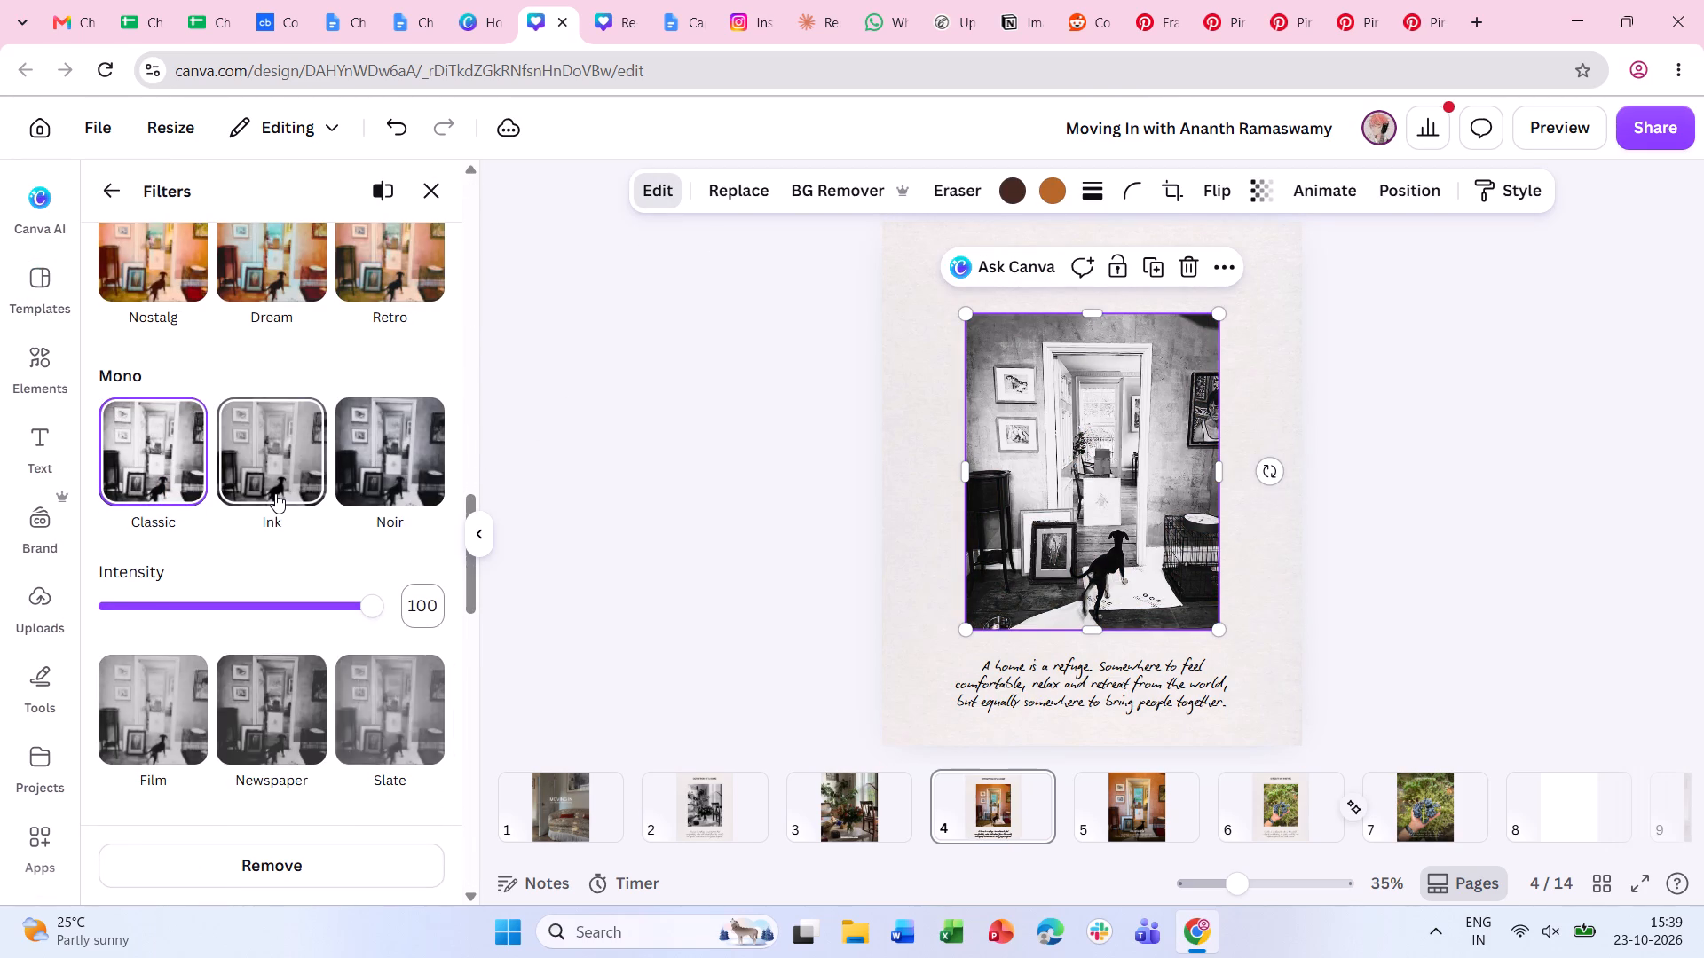
{"action": "left_click", "coordinate": [383, 474]}
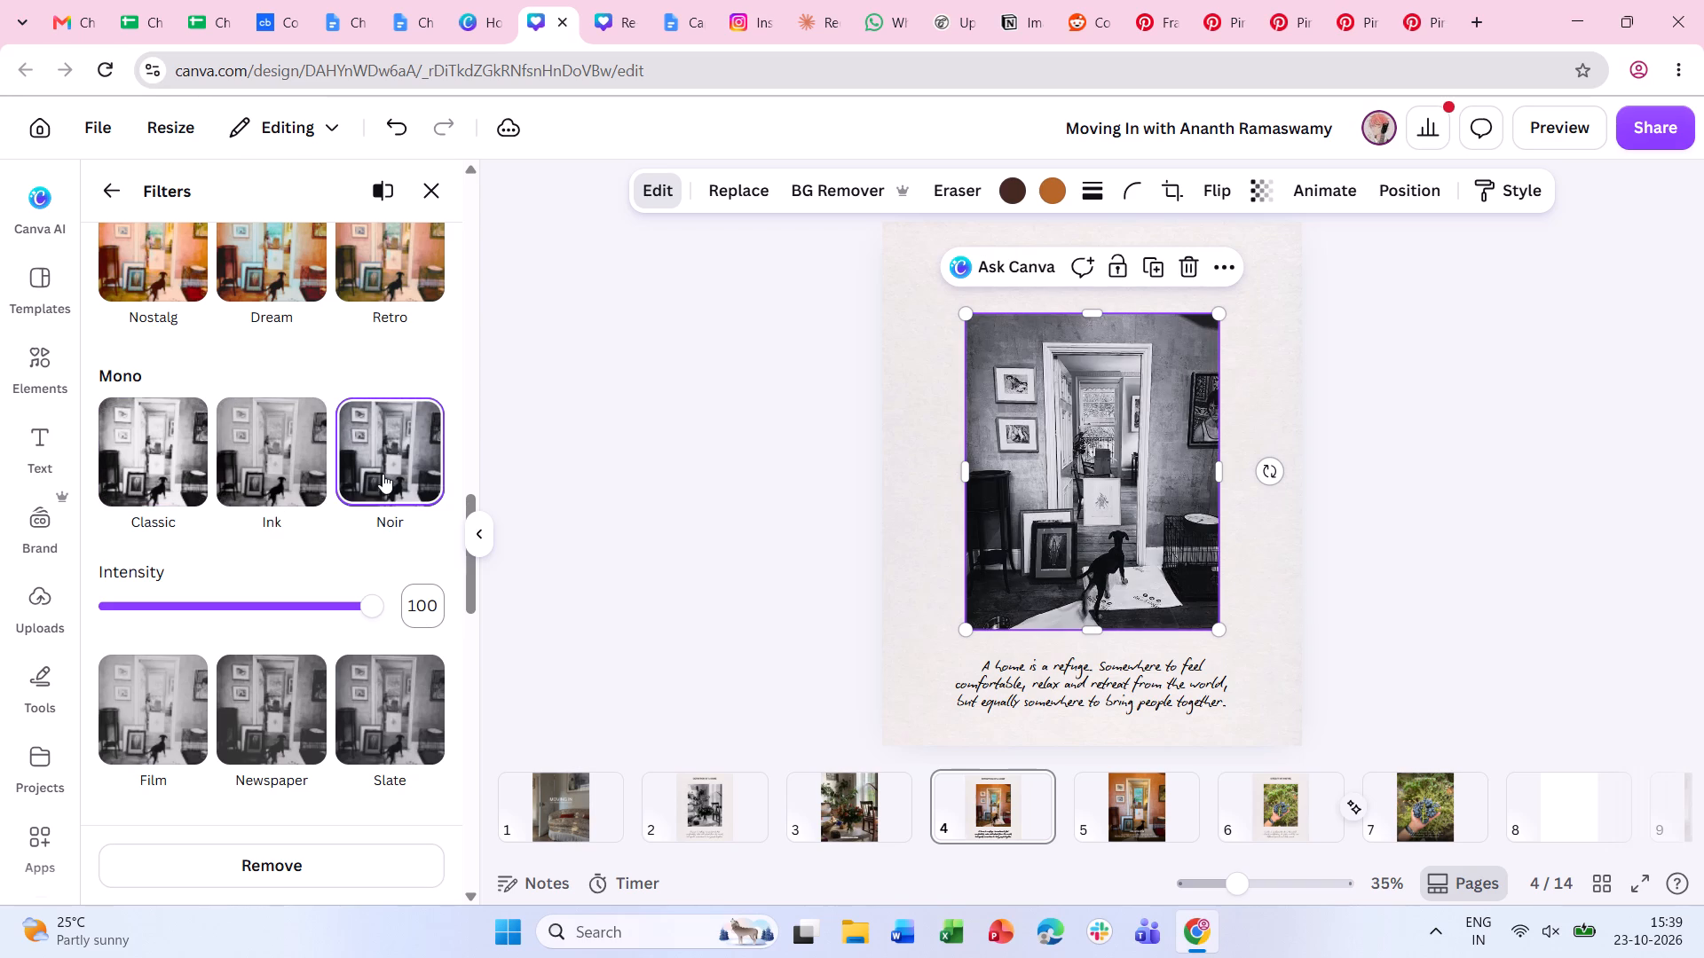
{"action": "left_click", "coordinate": [286, 718]}
{"action": "left_click", "coordinate": [395, 626]}
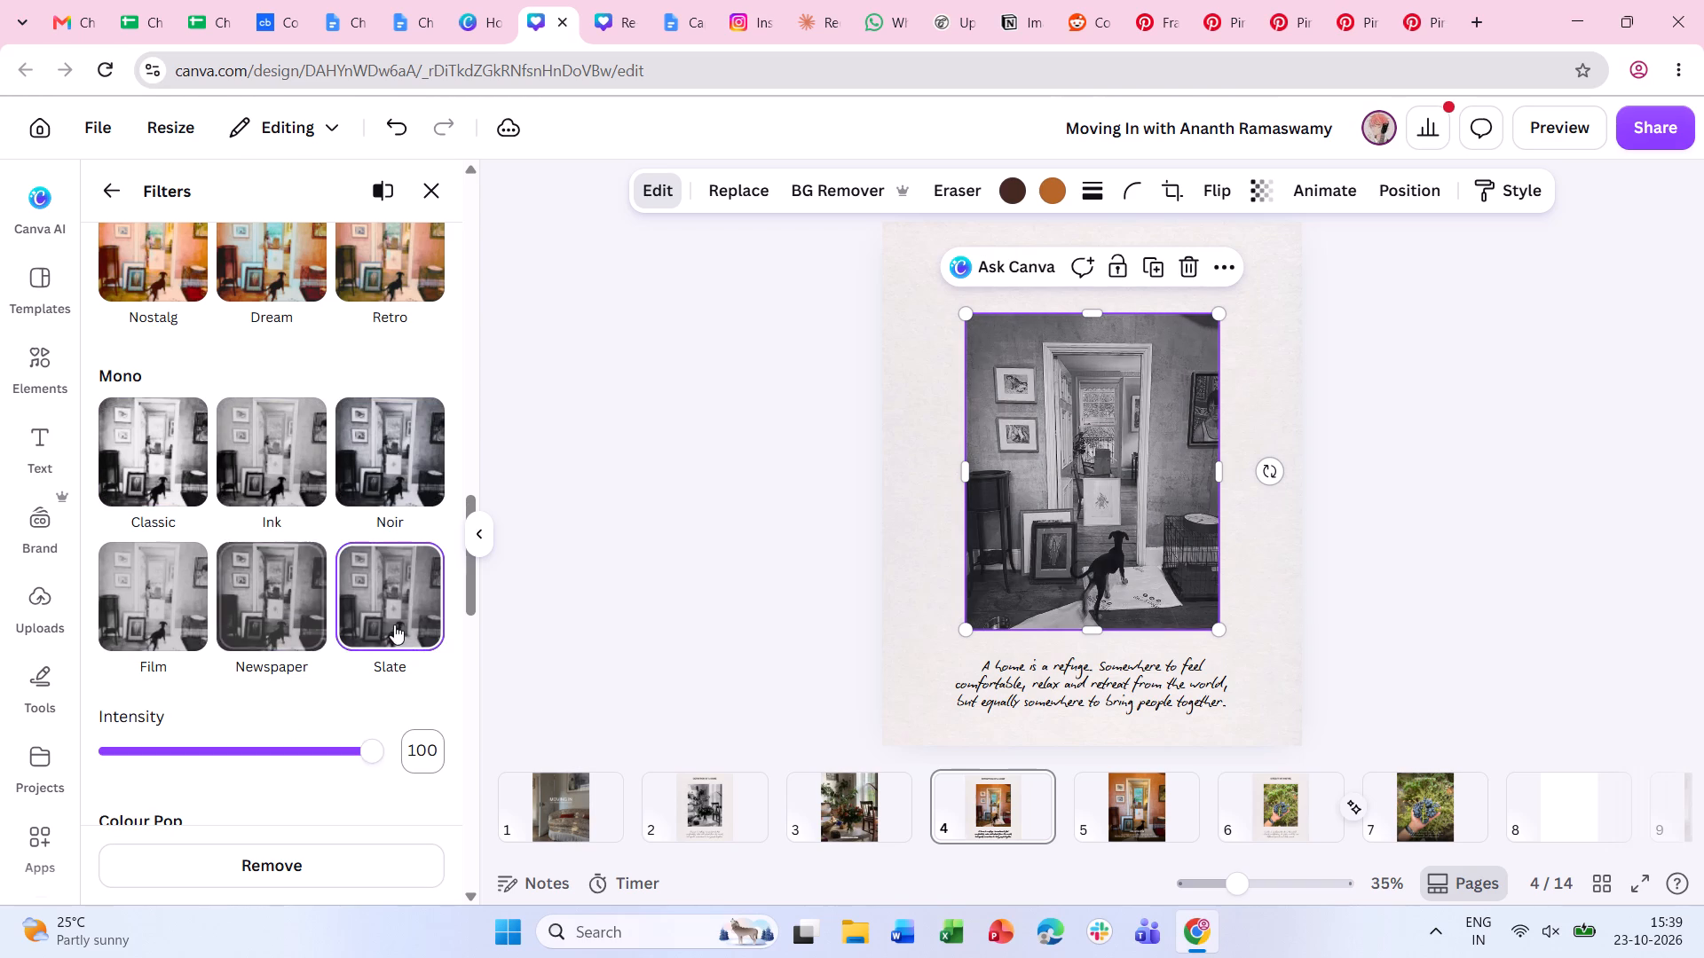
{"action": "left_click", "coordinate": [141, 468]}
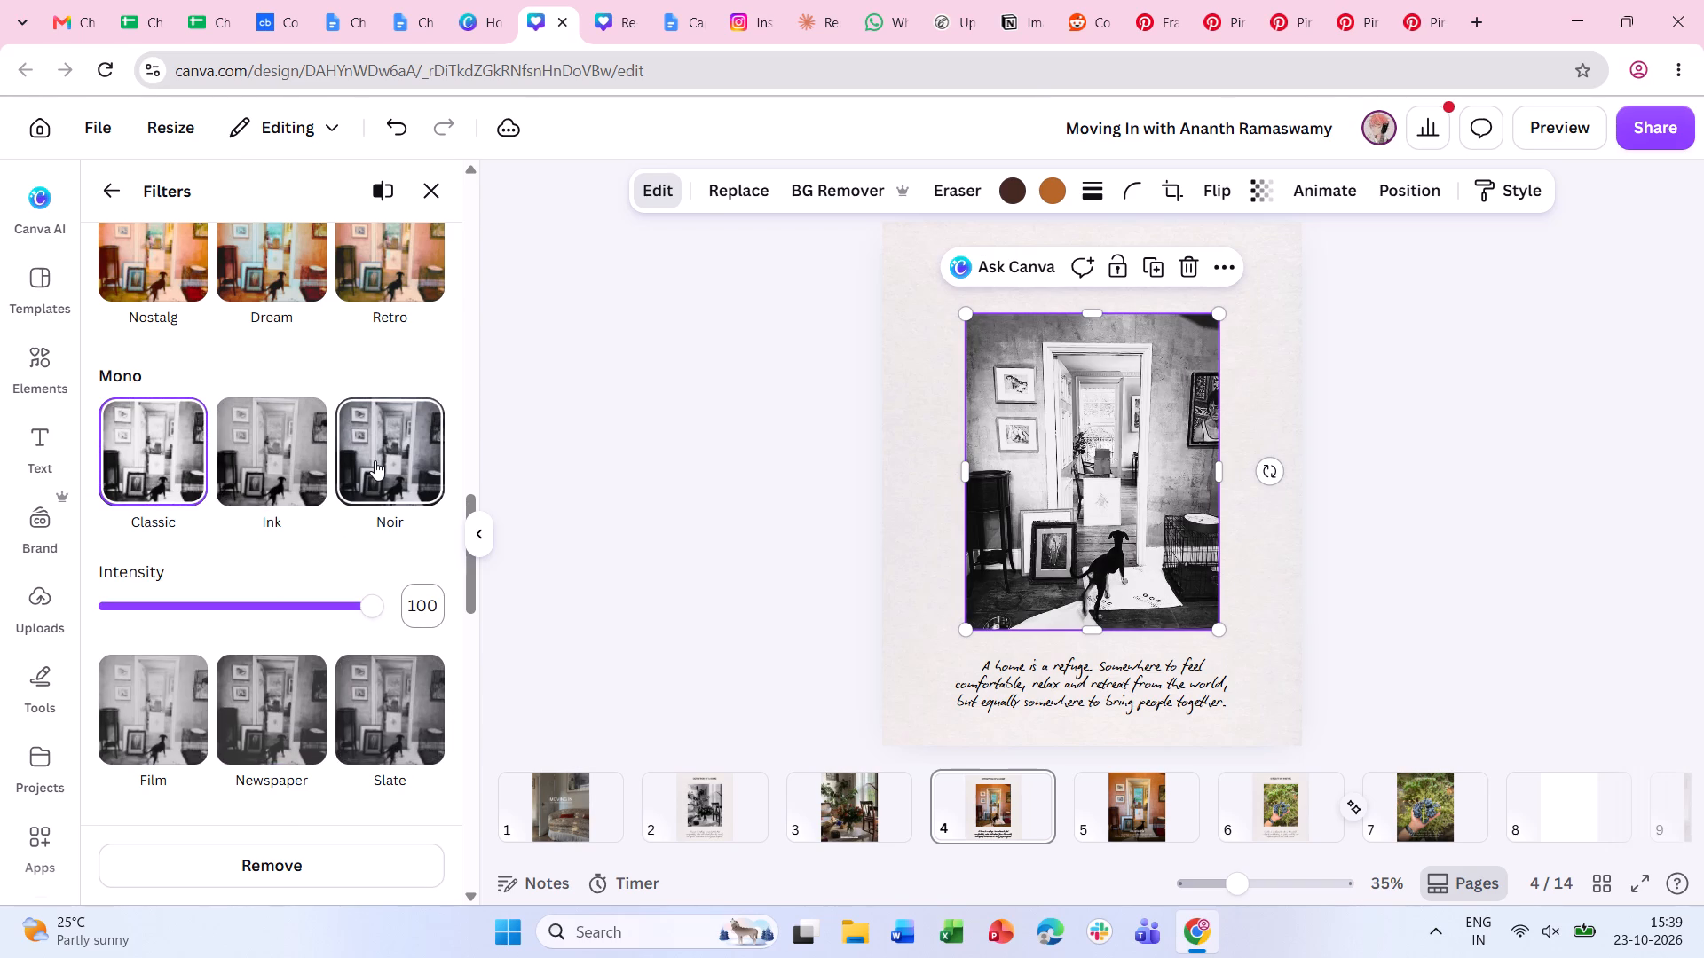
{"action": "left_click", "coordinate": [262, 486]}
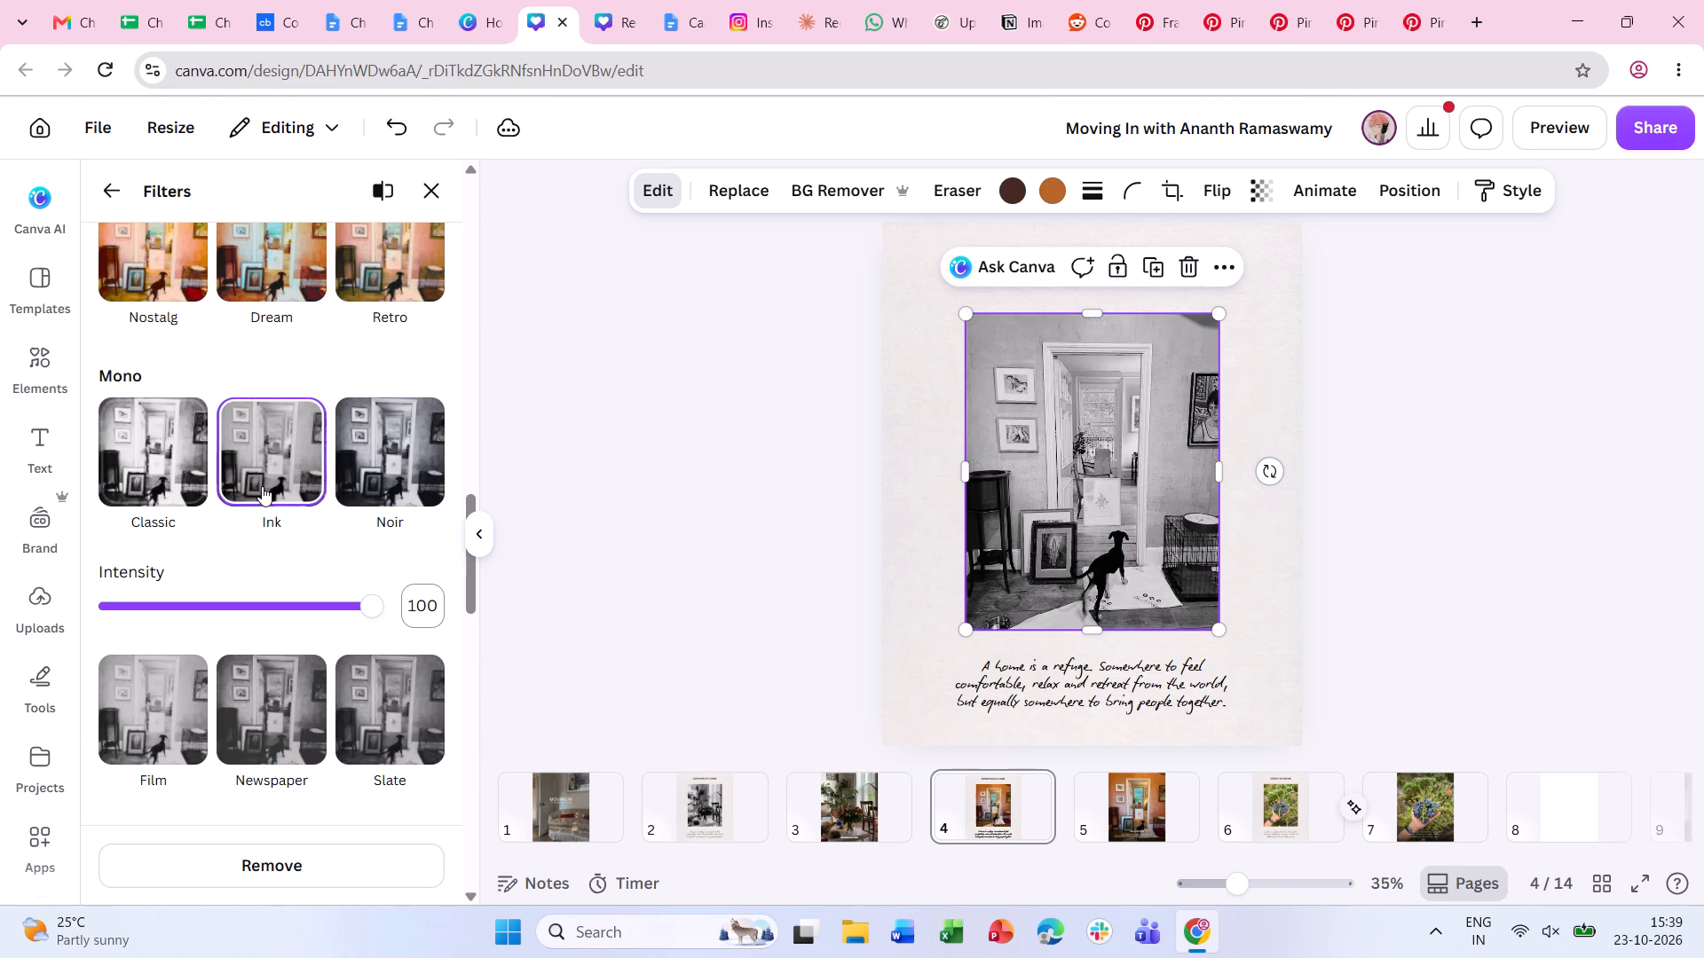
{"action": "left_click", "coordinate": [143, 501]}
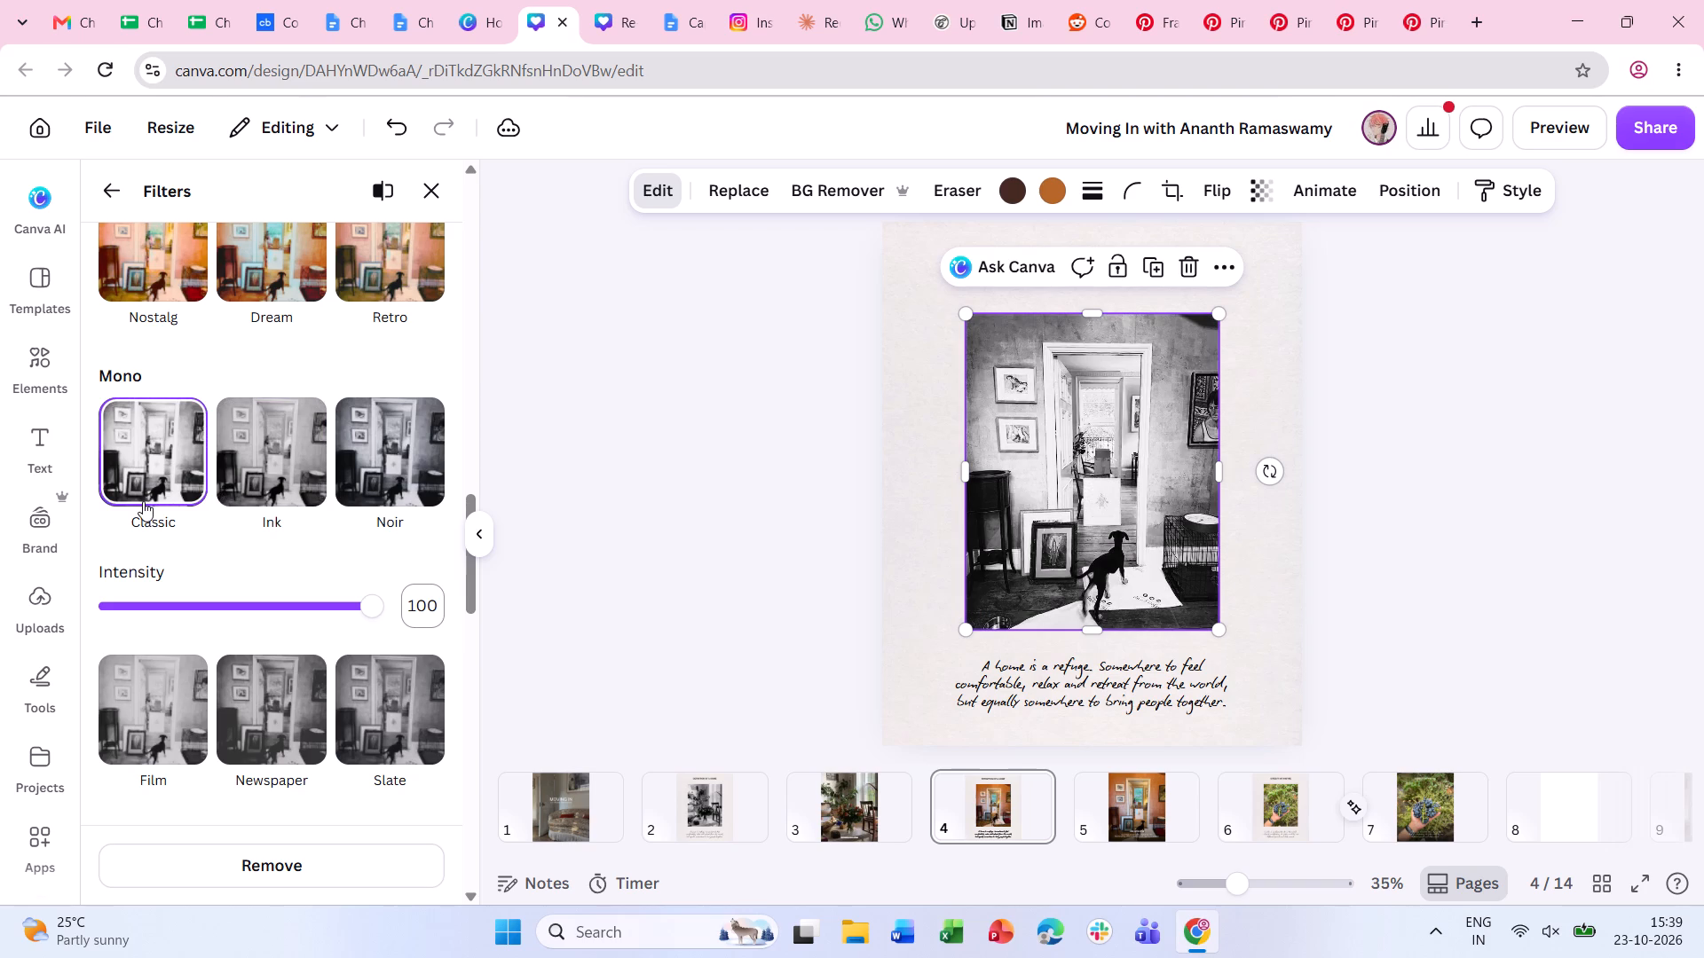
{"action": "left_click", "coordinate": [271, 469]}
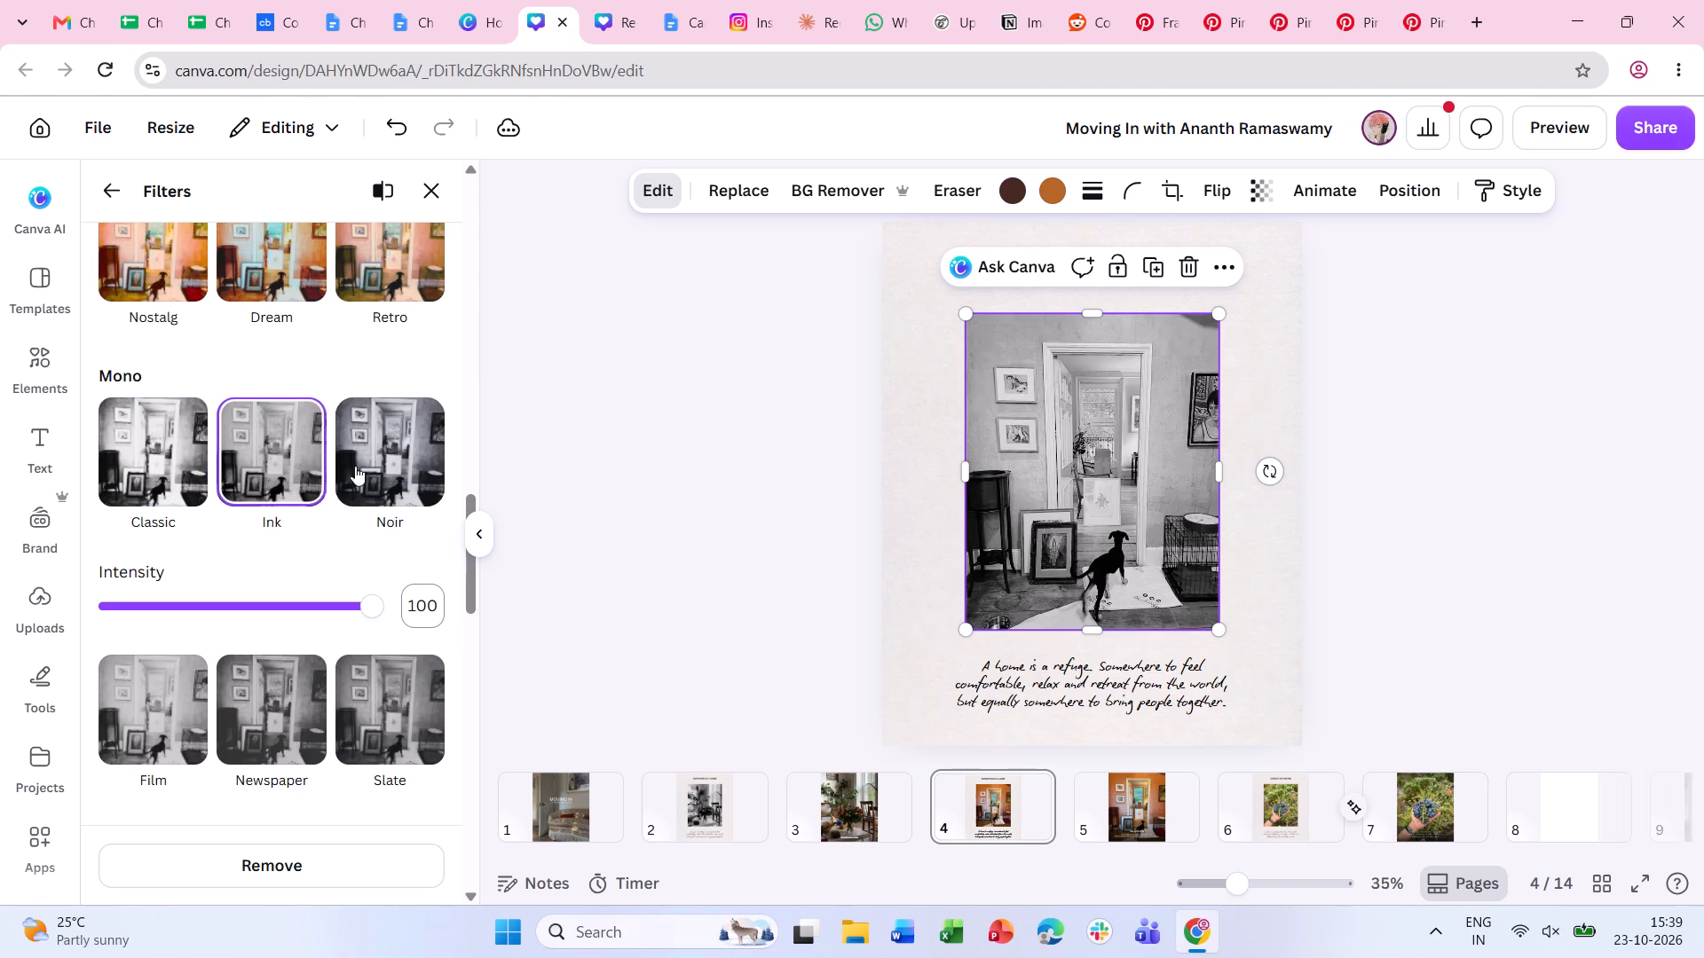
{"action": "left_click", "coordinate": [375, 465]}
{"action": "left_click", "coordinate": [154, 695]}
{"action": "left_click", "coordinate": [247, 703]}
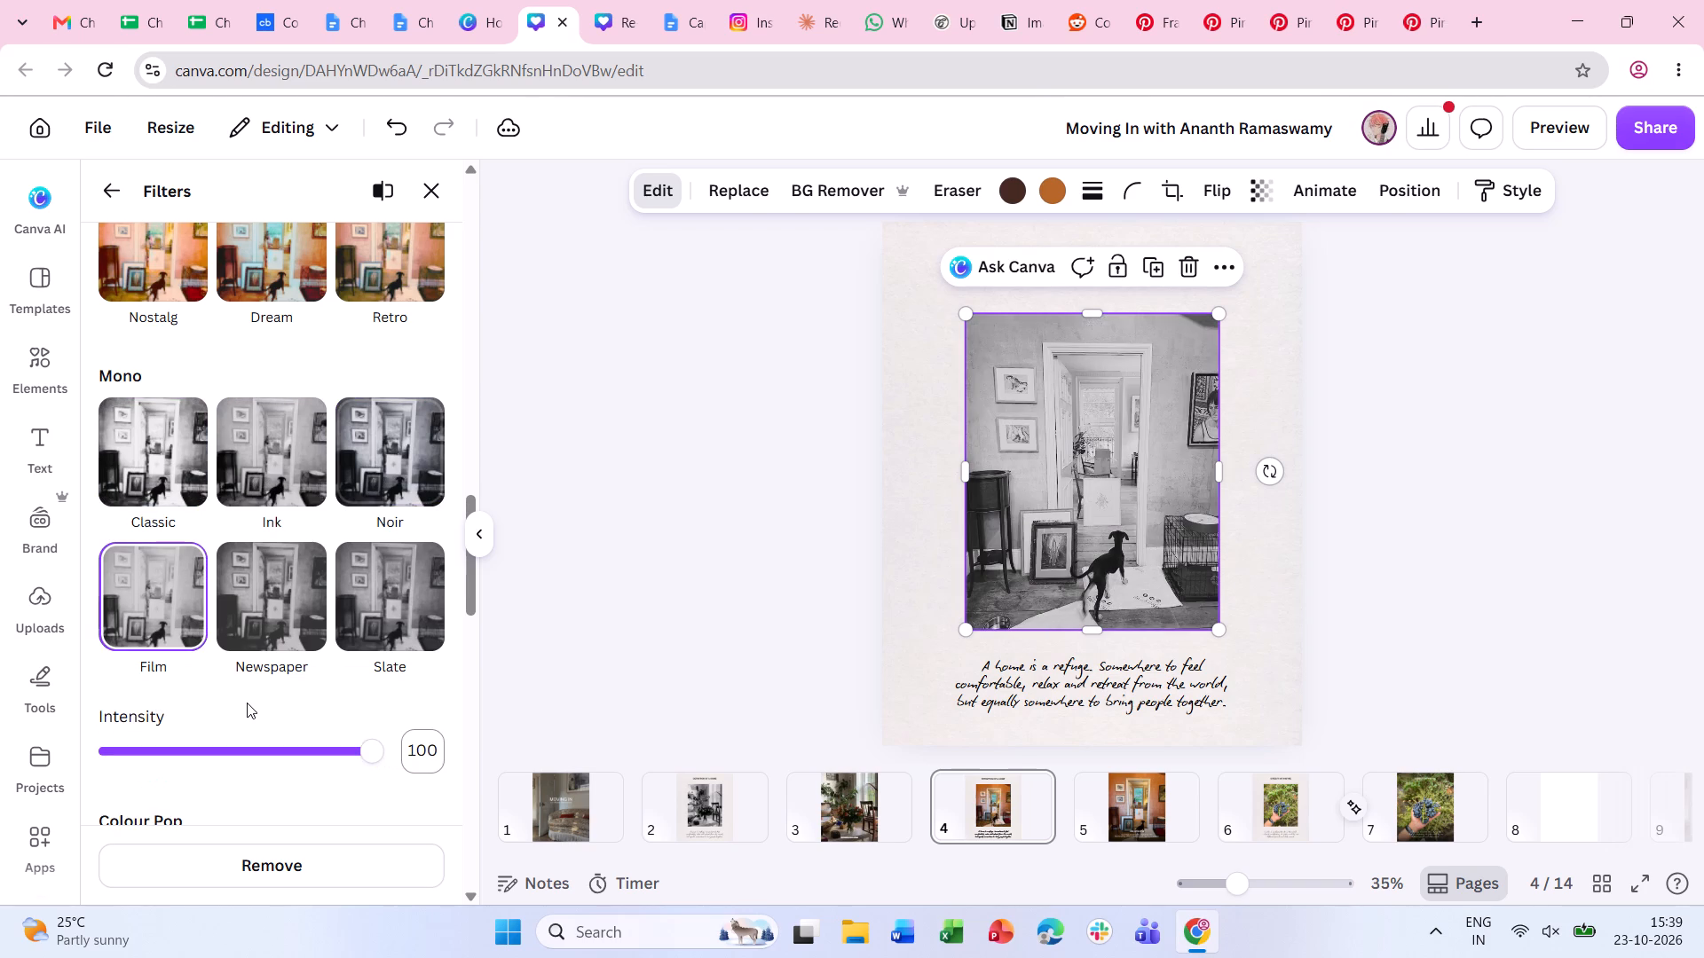
{"action": "left_click", "coordinate": [288, 628]}
{"action": "left_click", "coordinate": [405, 608]}
{"action": "scroll", "coordinate": [399, 601], "scroll_direction": "down", "scroll_amount": 1}
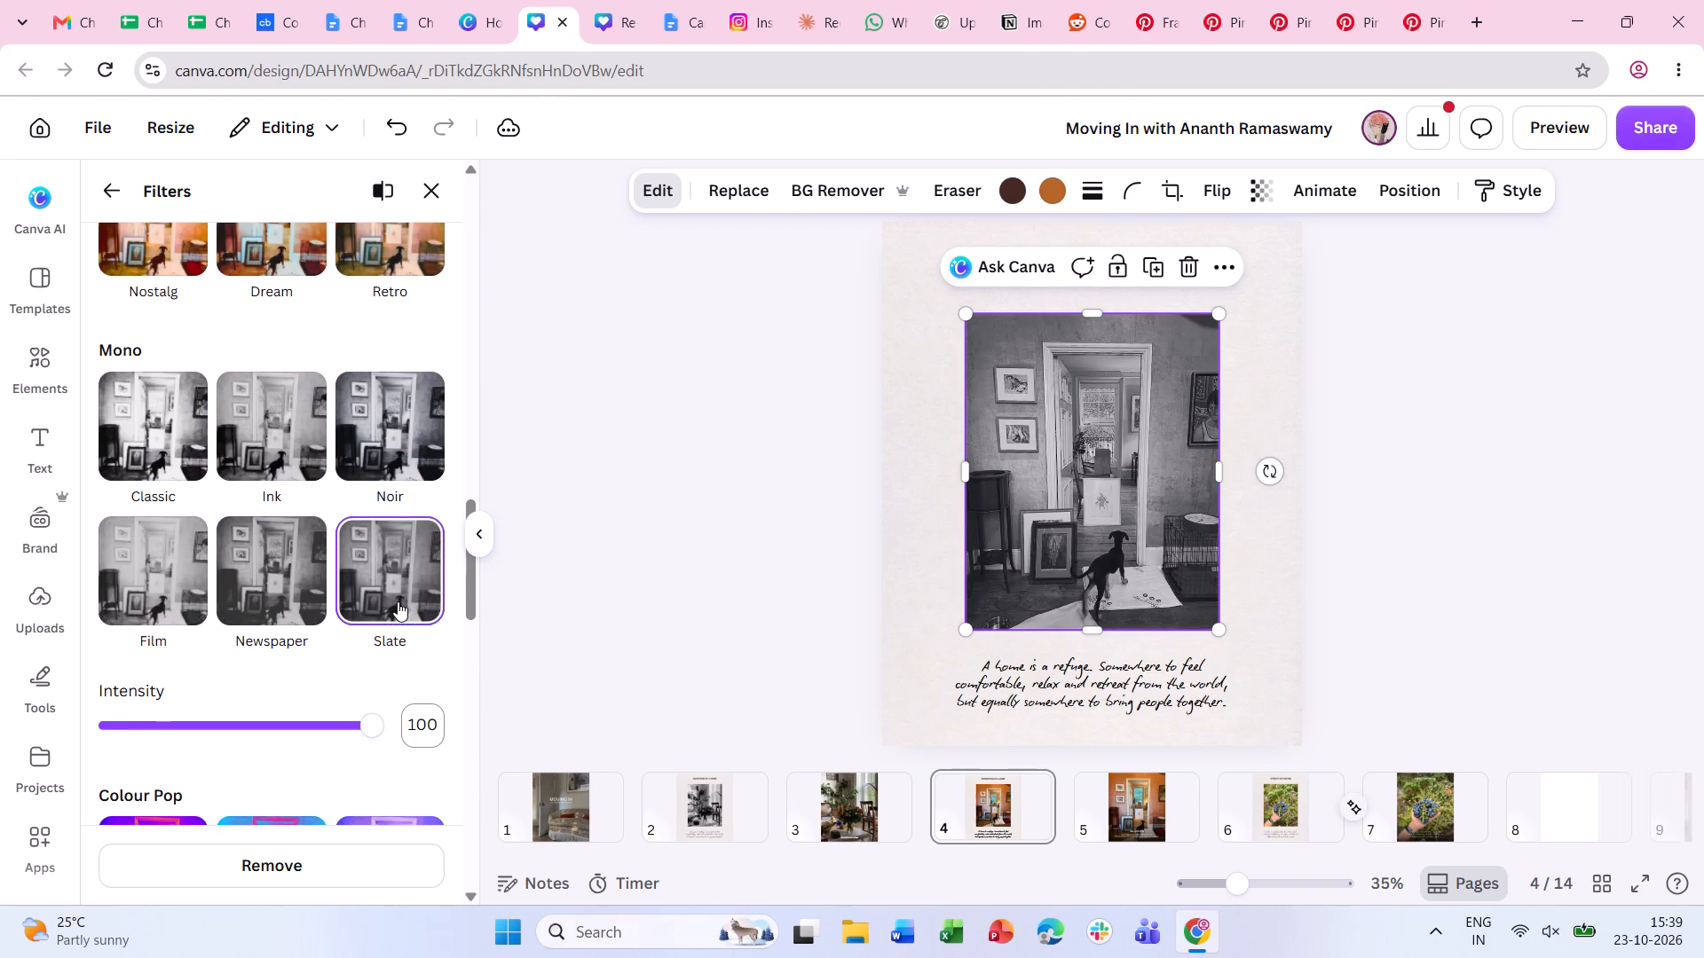
{"action": "left_click", "coordinate": [171, 360]}
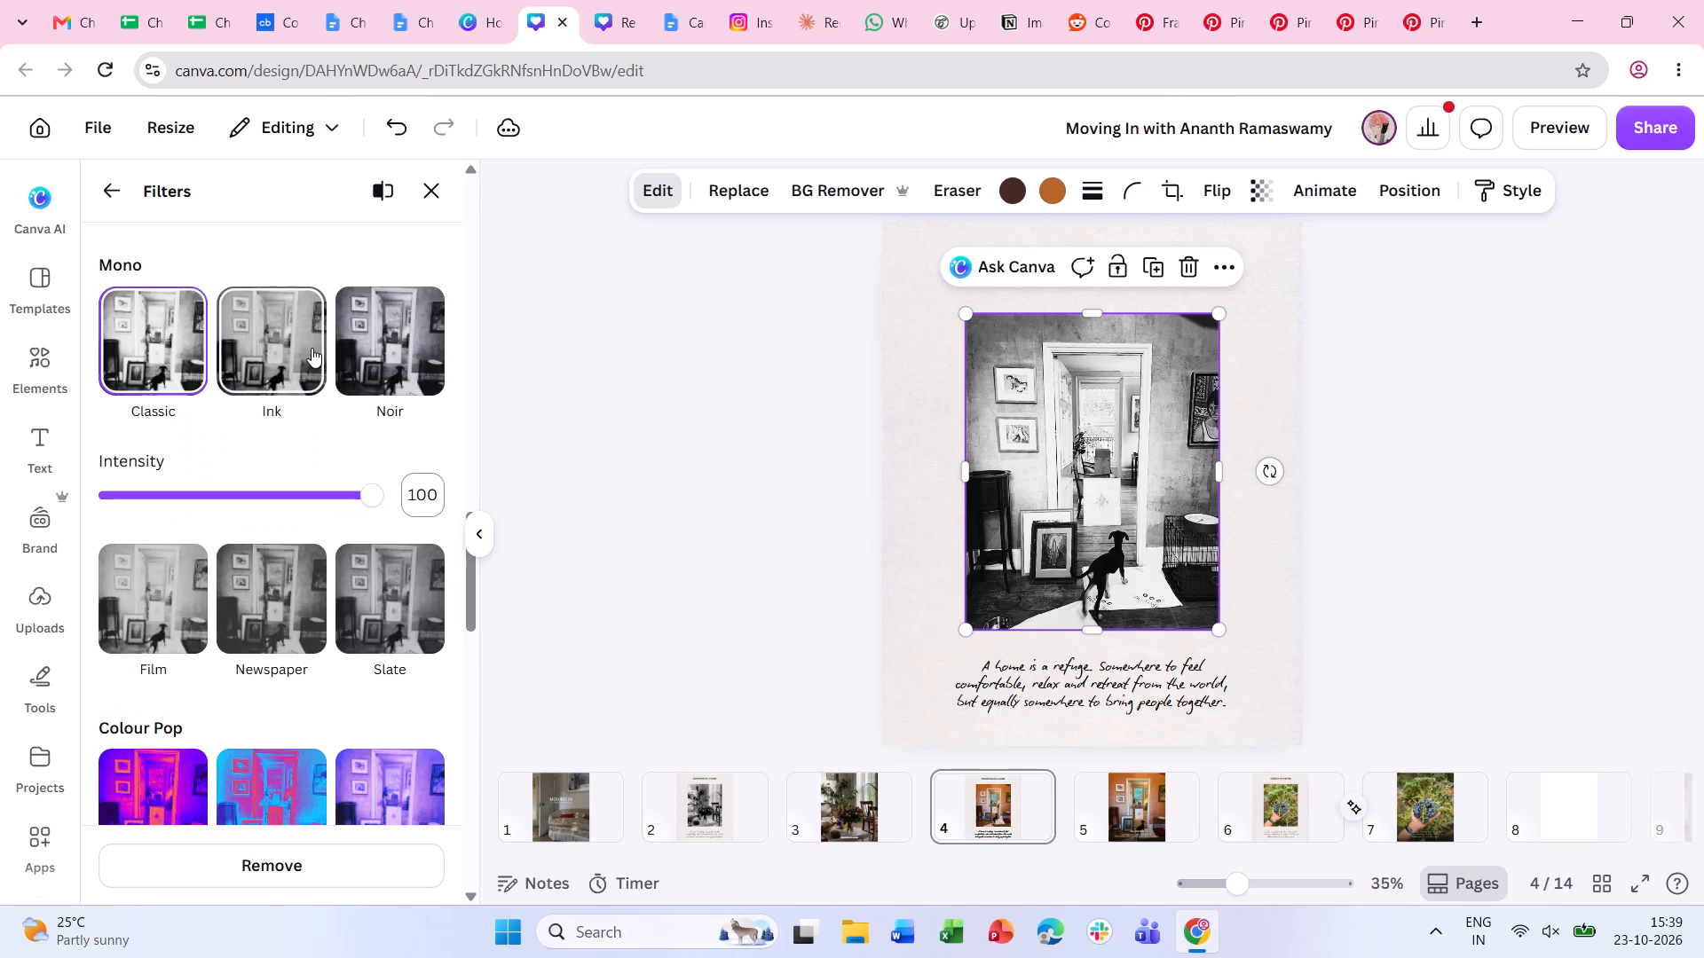
{"action": "left_click", "coordinate": [277, 339]}
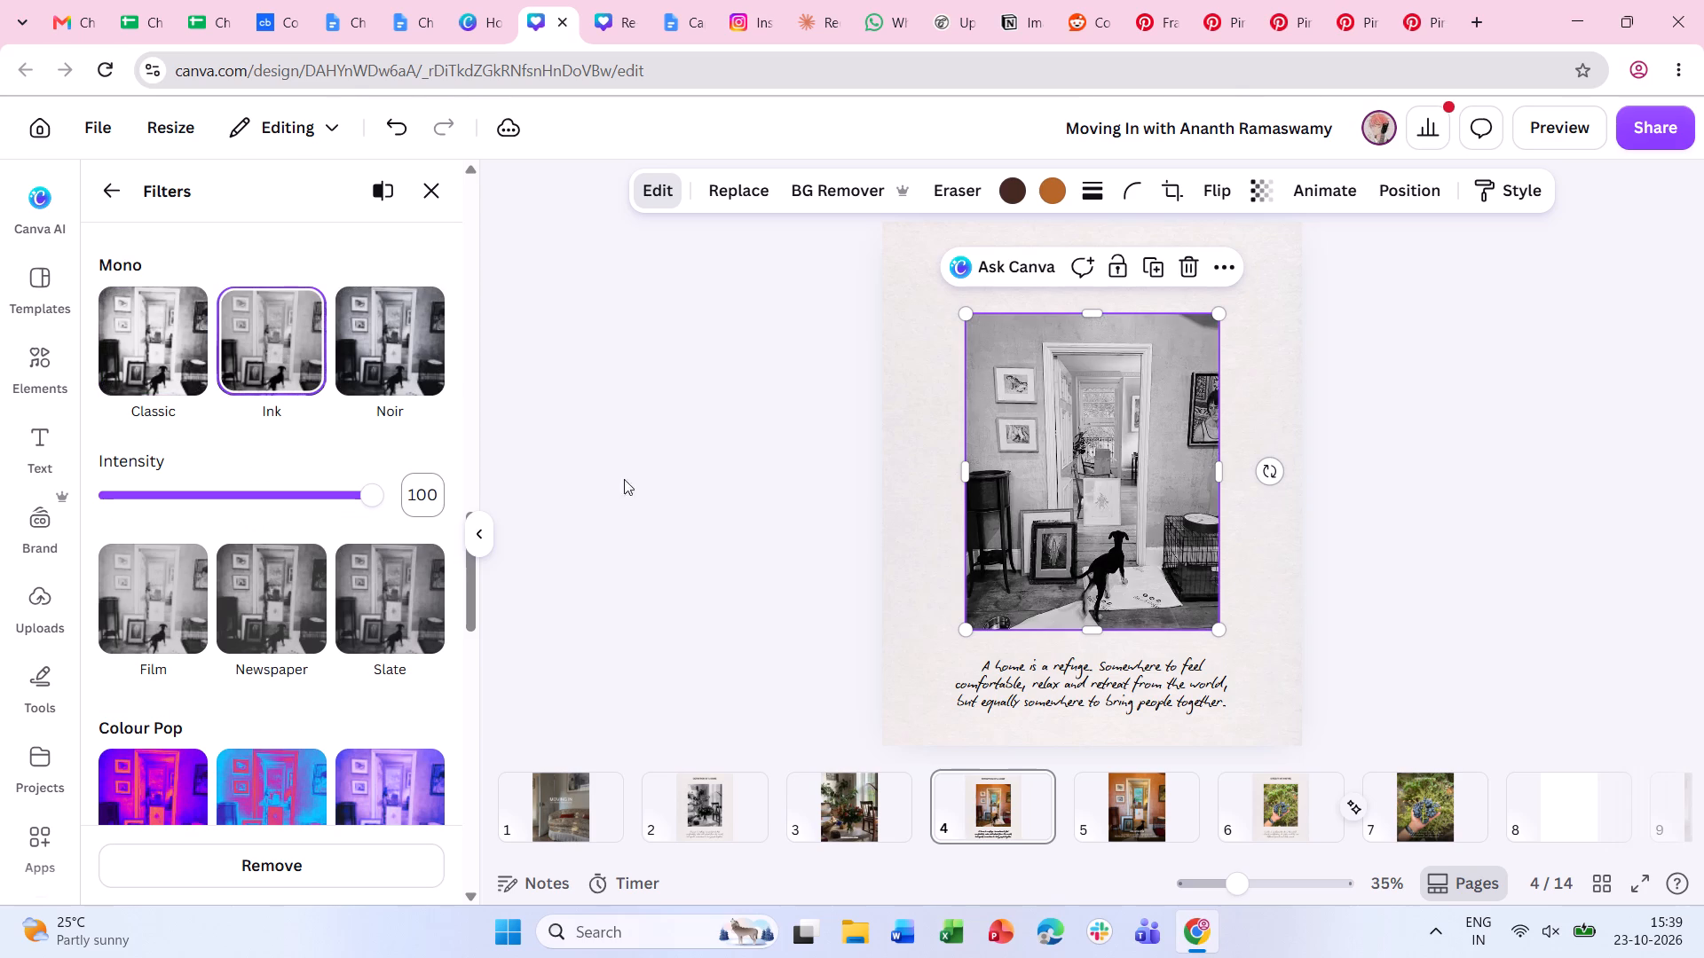
{"action": "double_click", "coordinate": [650, 490]}
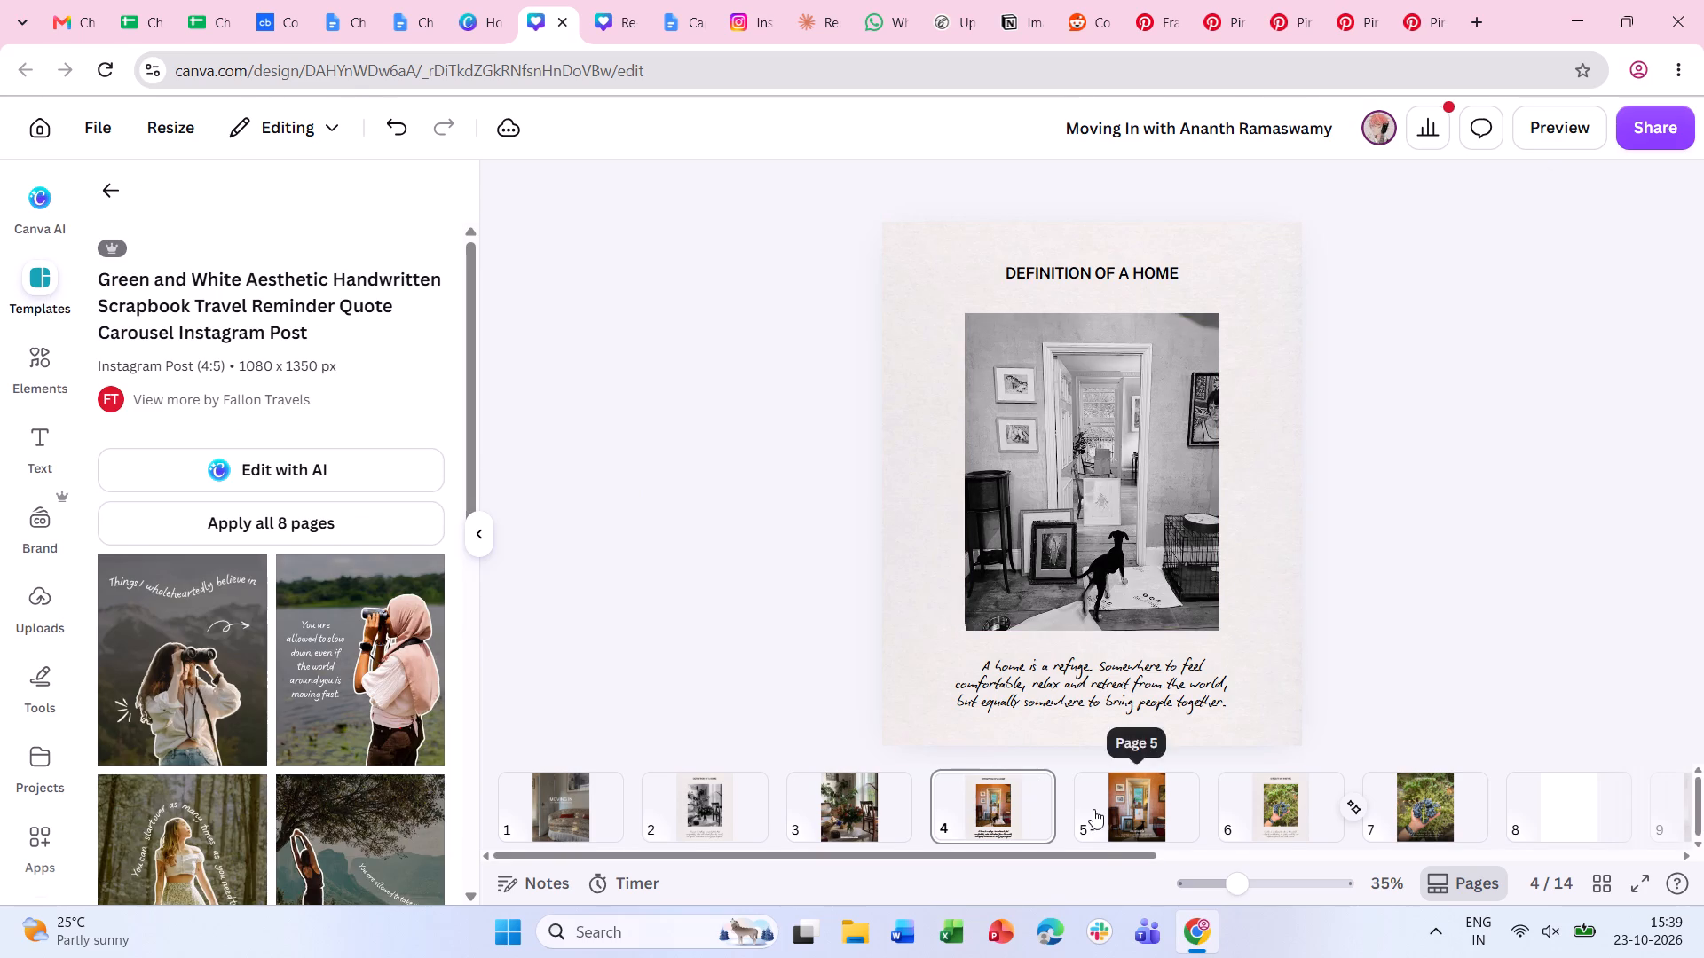
Check page 5's full-size doorway photo slide and return to page 4.
{"action": "left_click", "coordinate": [1093, 809]}
{"action": "left_click", "coordinate": [979, 797]}
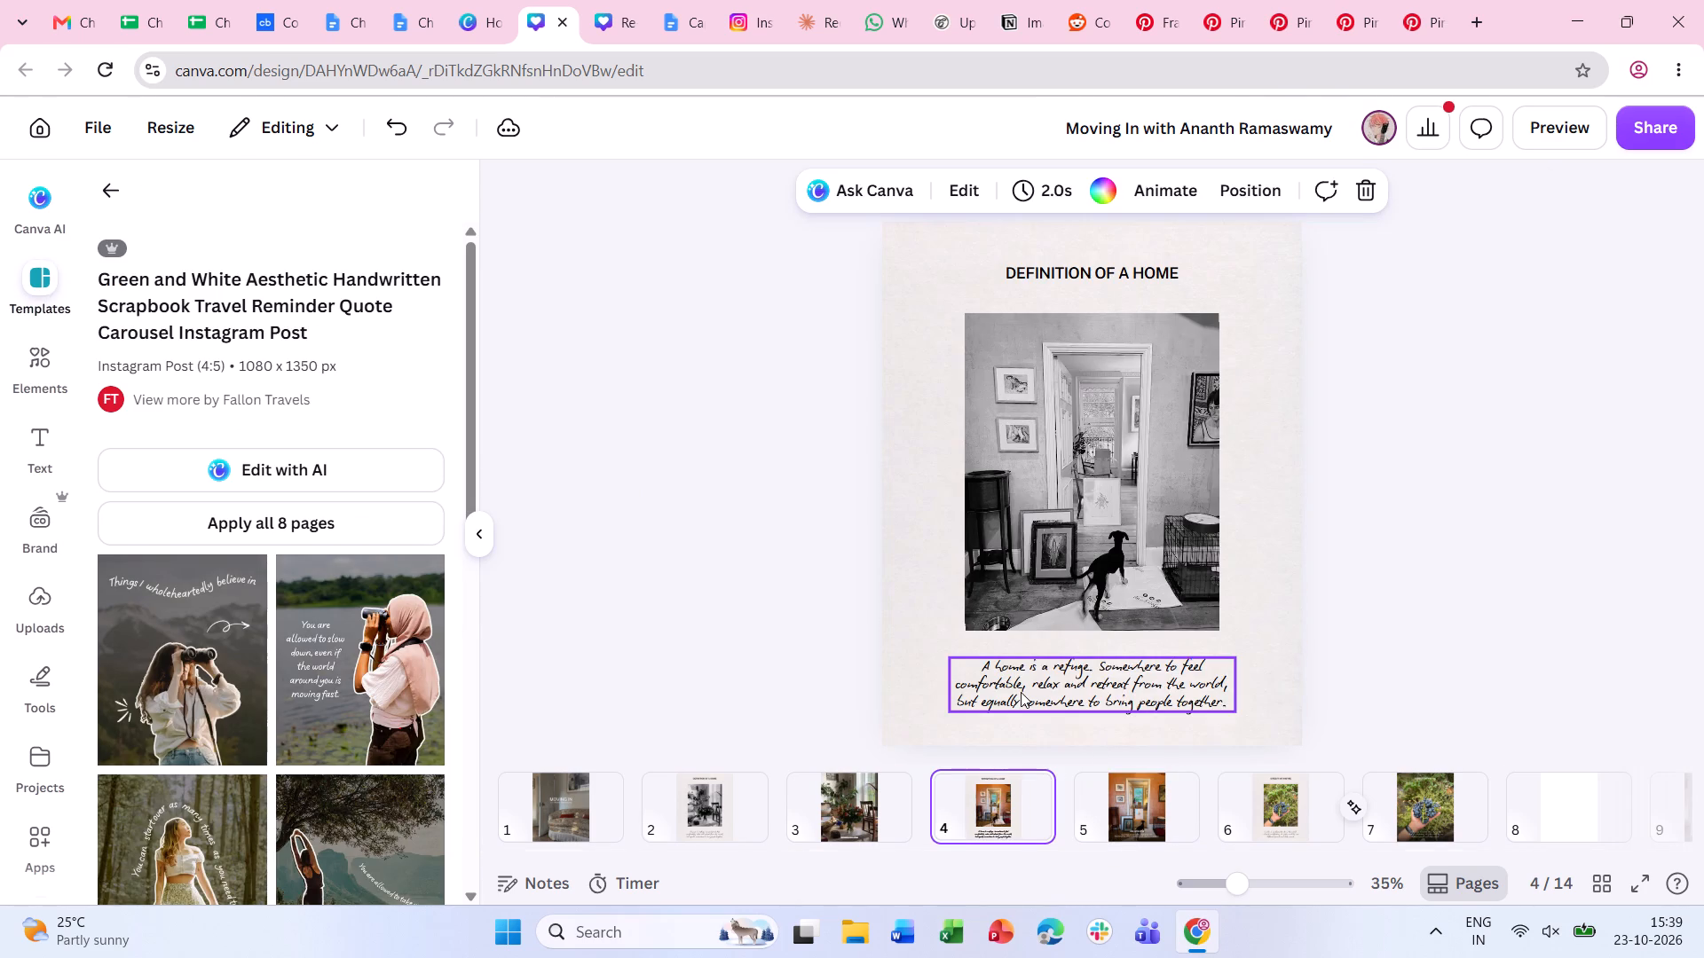
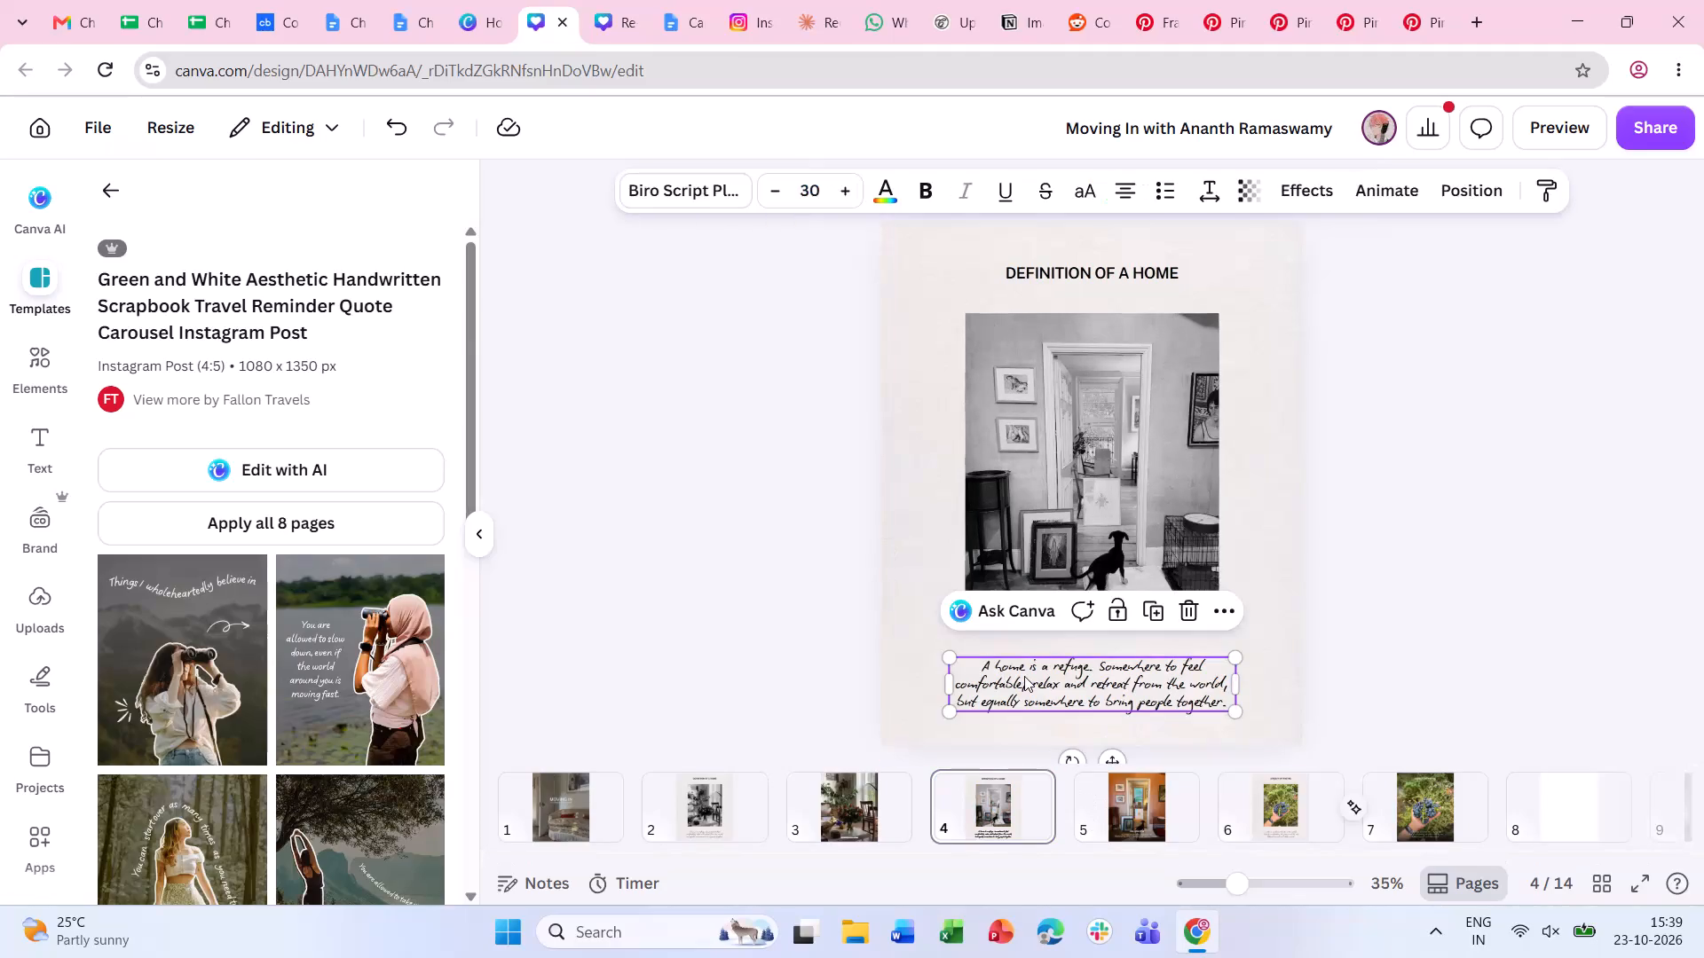
Replace page 4's body text with a copy of page 5's "Buy things you genuinely enjoy living with" text.
{"action": "key", "text": "BackSpace"}
{"action": "left_click", "coordinate": [1114, 808]}
{"action": "left_click", "coordinate": [1061, 696]}
{"action": "key", "text": "ctrl+c"}
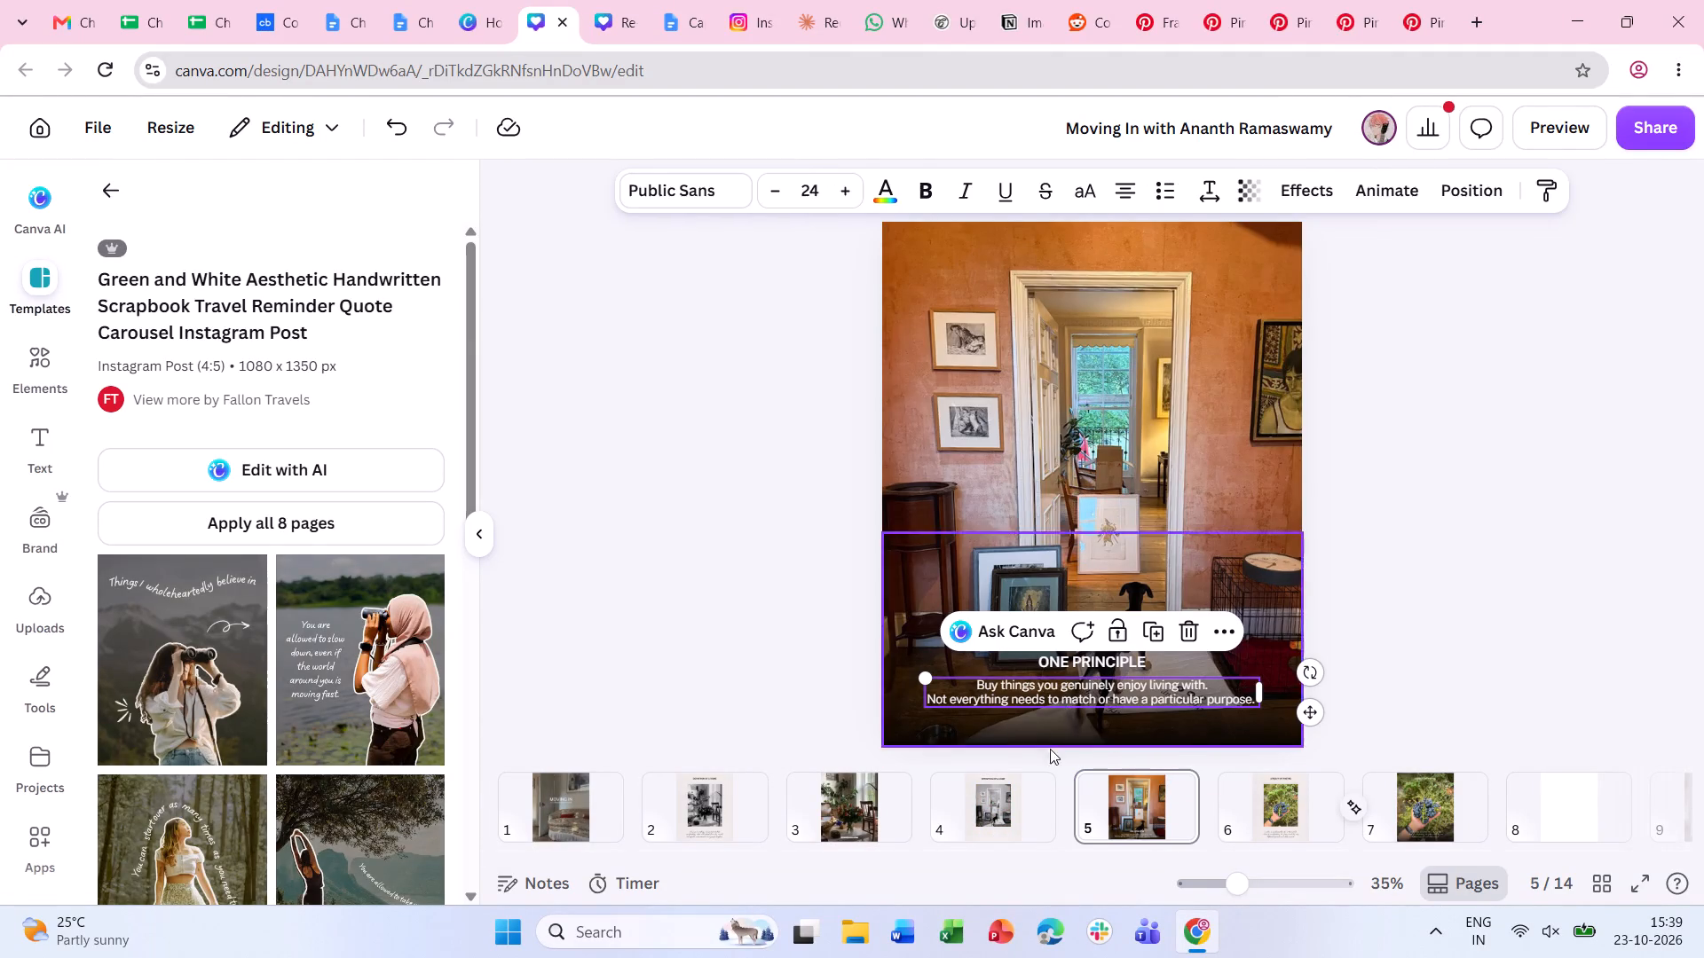
{"action": "left_click", "coordinate": [1018, 807]}
{"action": "key", "text": "ctrl+v"}
Style the pasted body text on page 4 in black Biro Script Plus at size 30, matching page 2.
{"action": "left_click", "coordinate": [726, 201]}
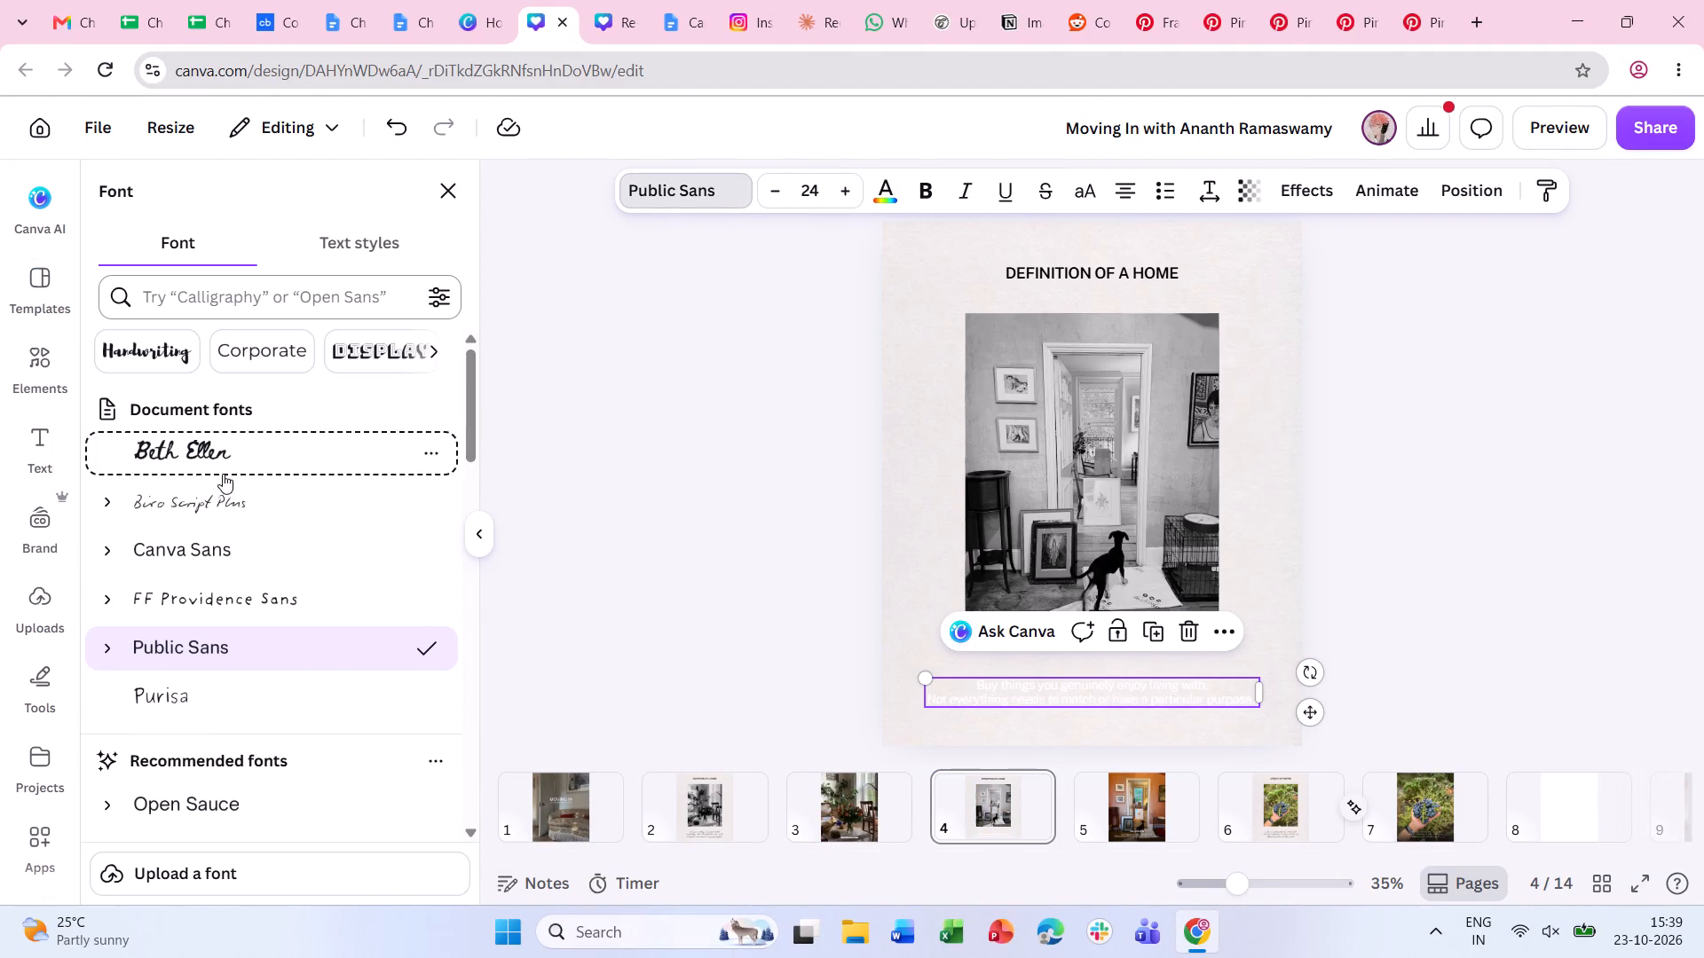
{"action": "left_click", "coordinate": [211, 511]}
{"action": "left_click", "coordinate": [682, 796]}
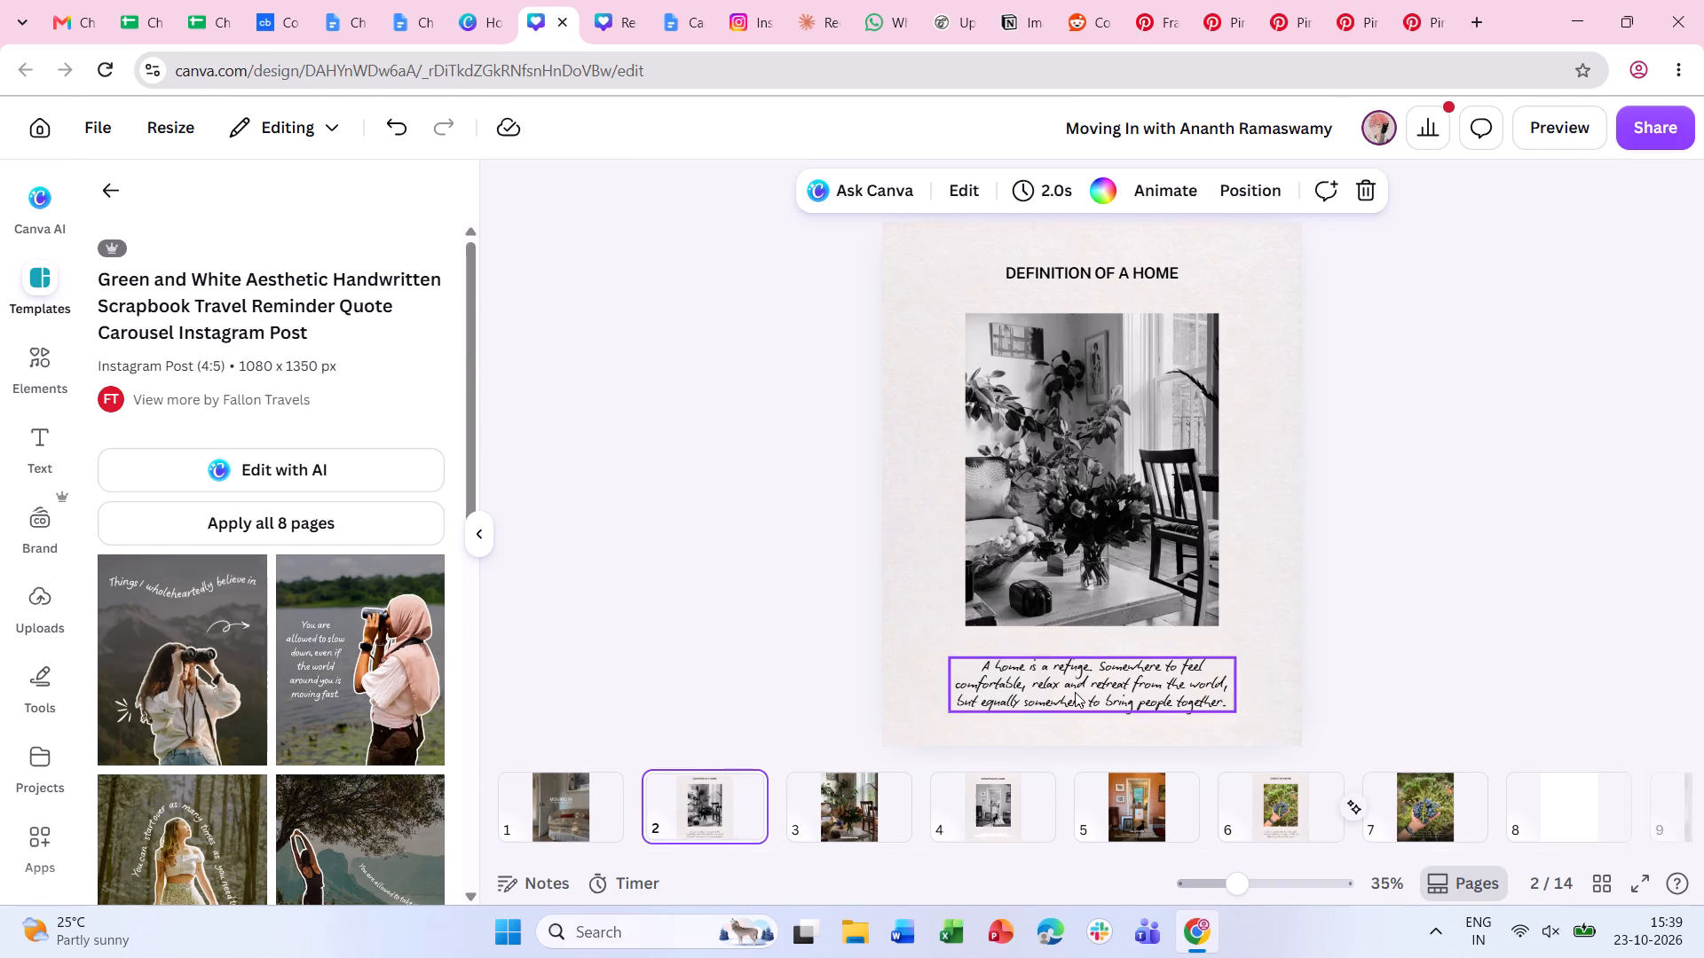
{"action": "left_click", "coordinate": [1075, 692]}
{"action": "left_click", "coordinate": [1028, 801]}
{"action": "left_click", "coordinate": [1031, 702]}
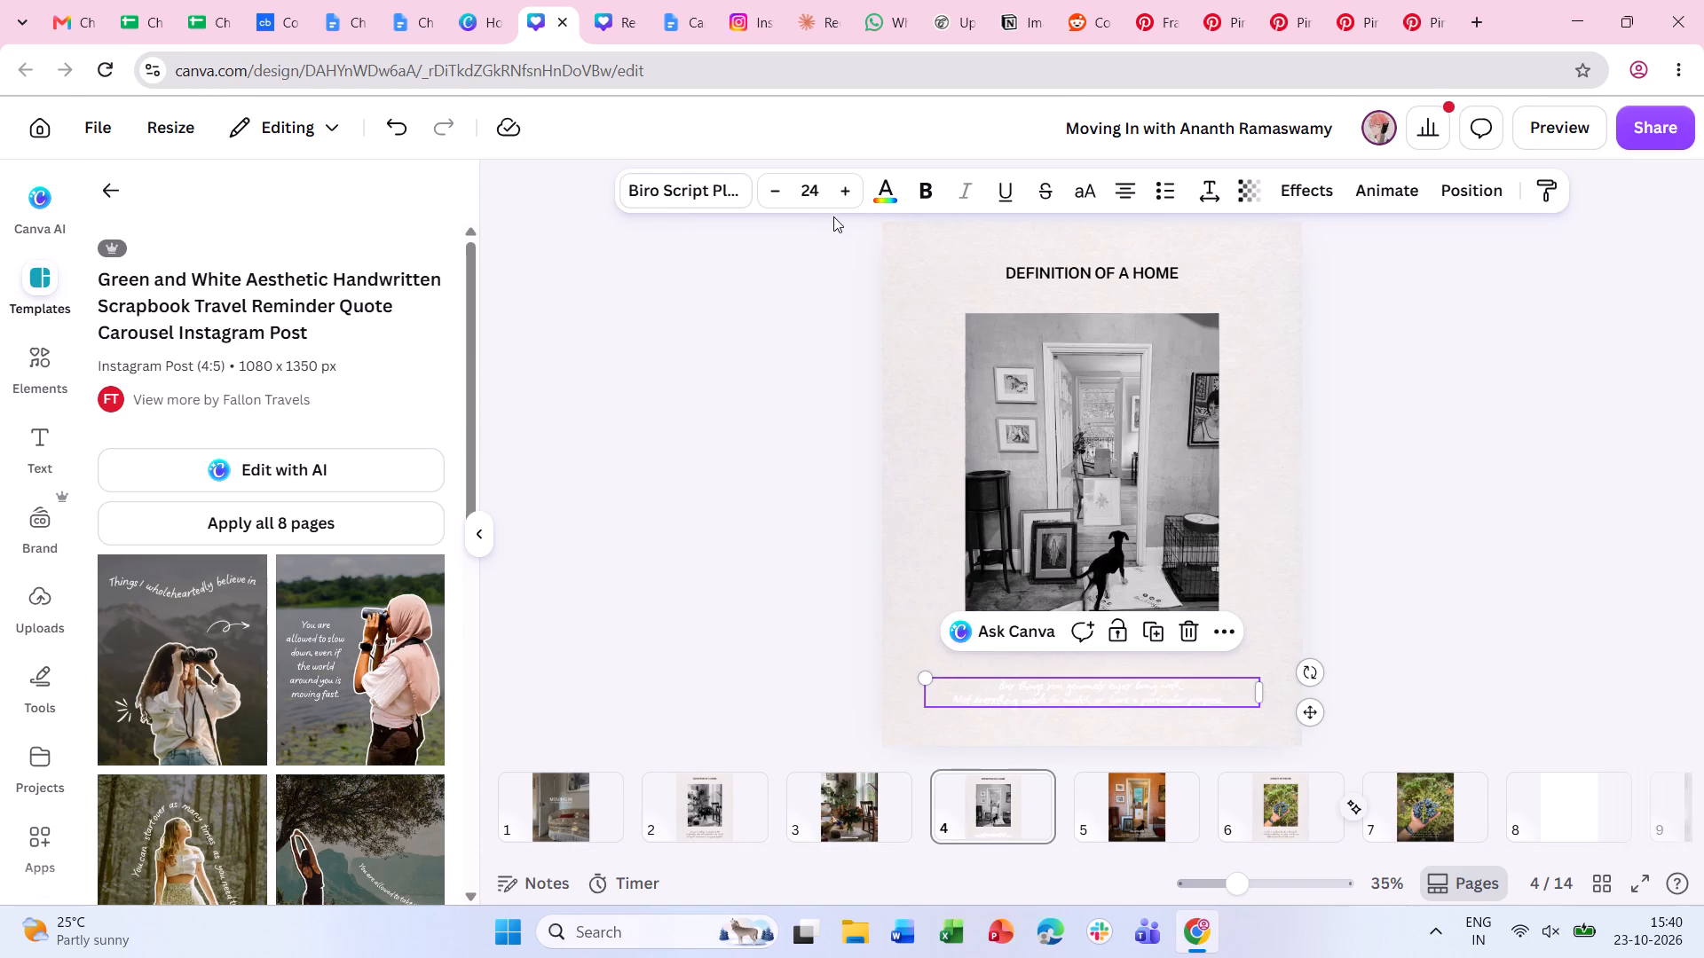
{"action": "triple_click", "coordinate": [848, 195]}
{"action": "triple_click", "coordinate": [848, 195]}
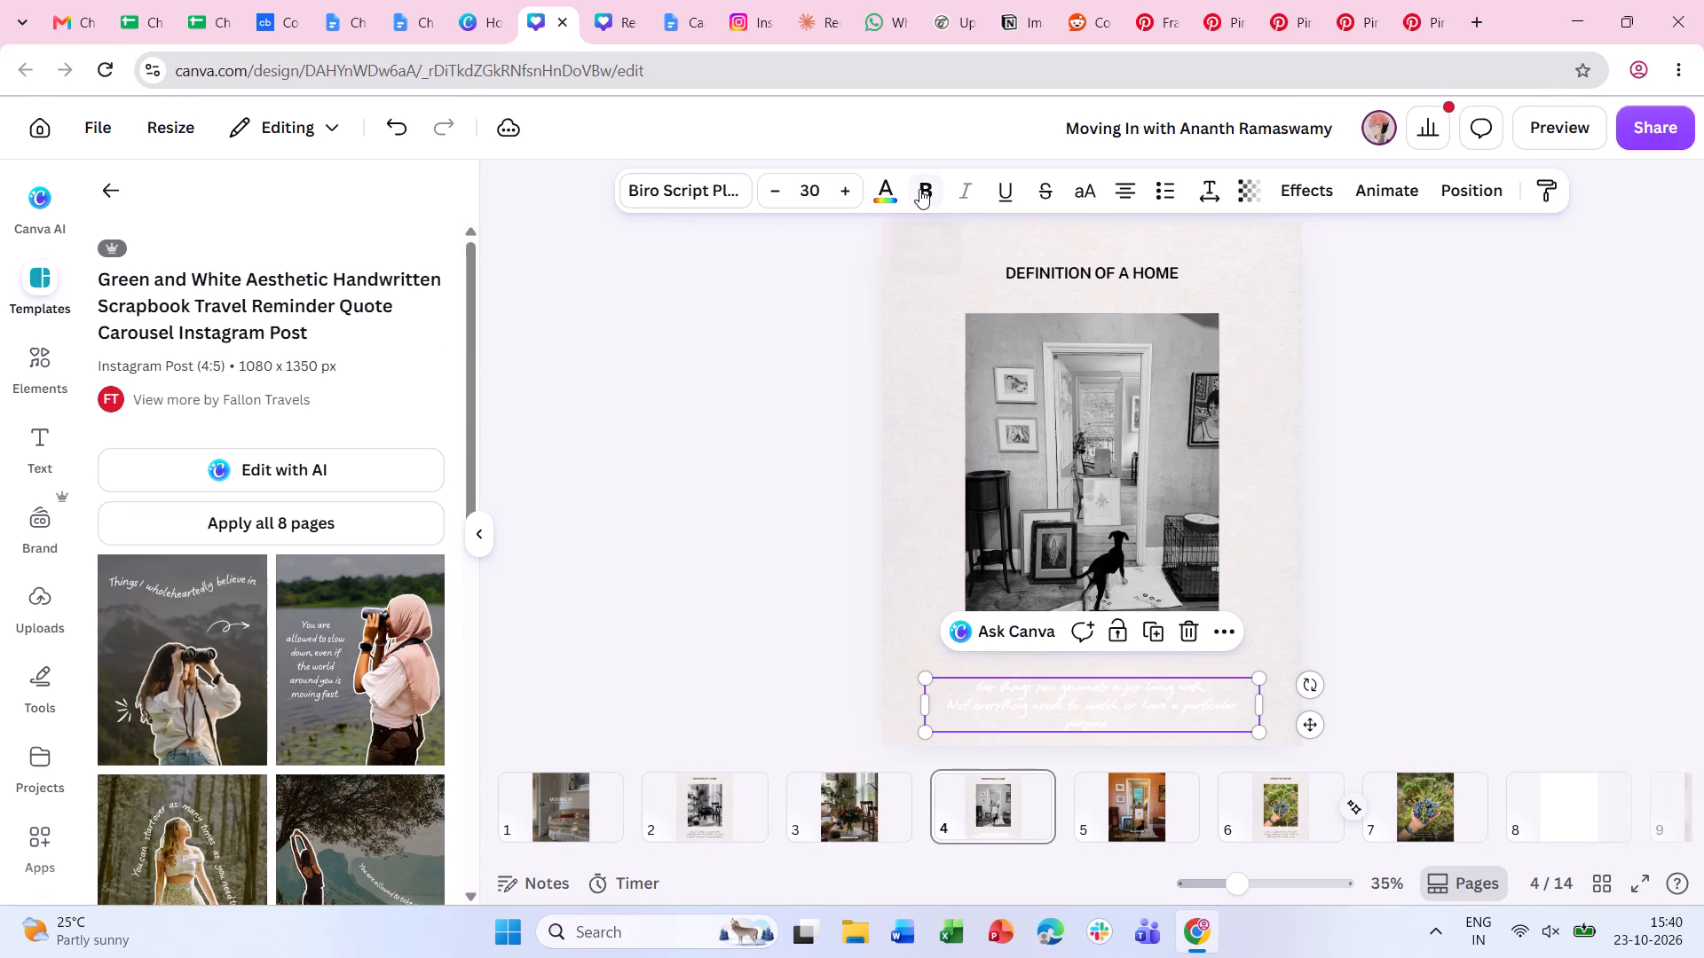
{"action": "left_click", "coordinate": [919, 189]}
{"action": "key", "text": "ctrl+z"}
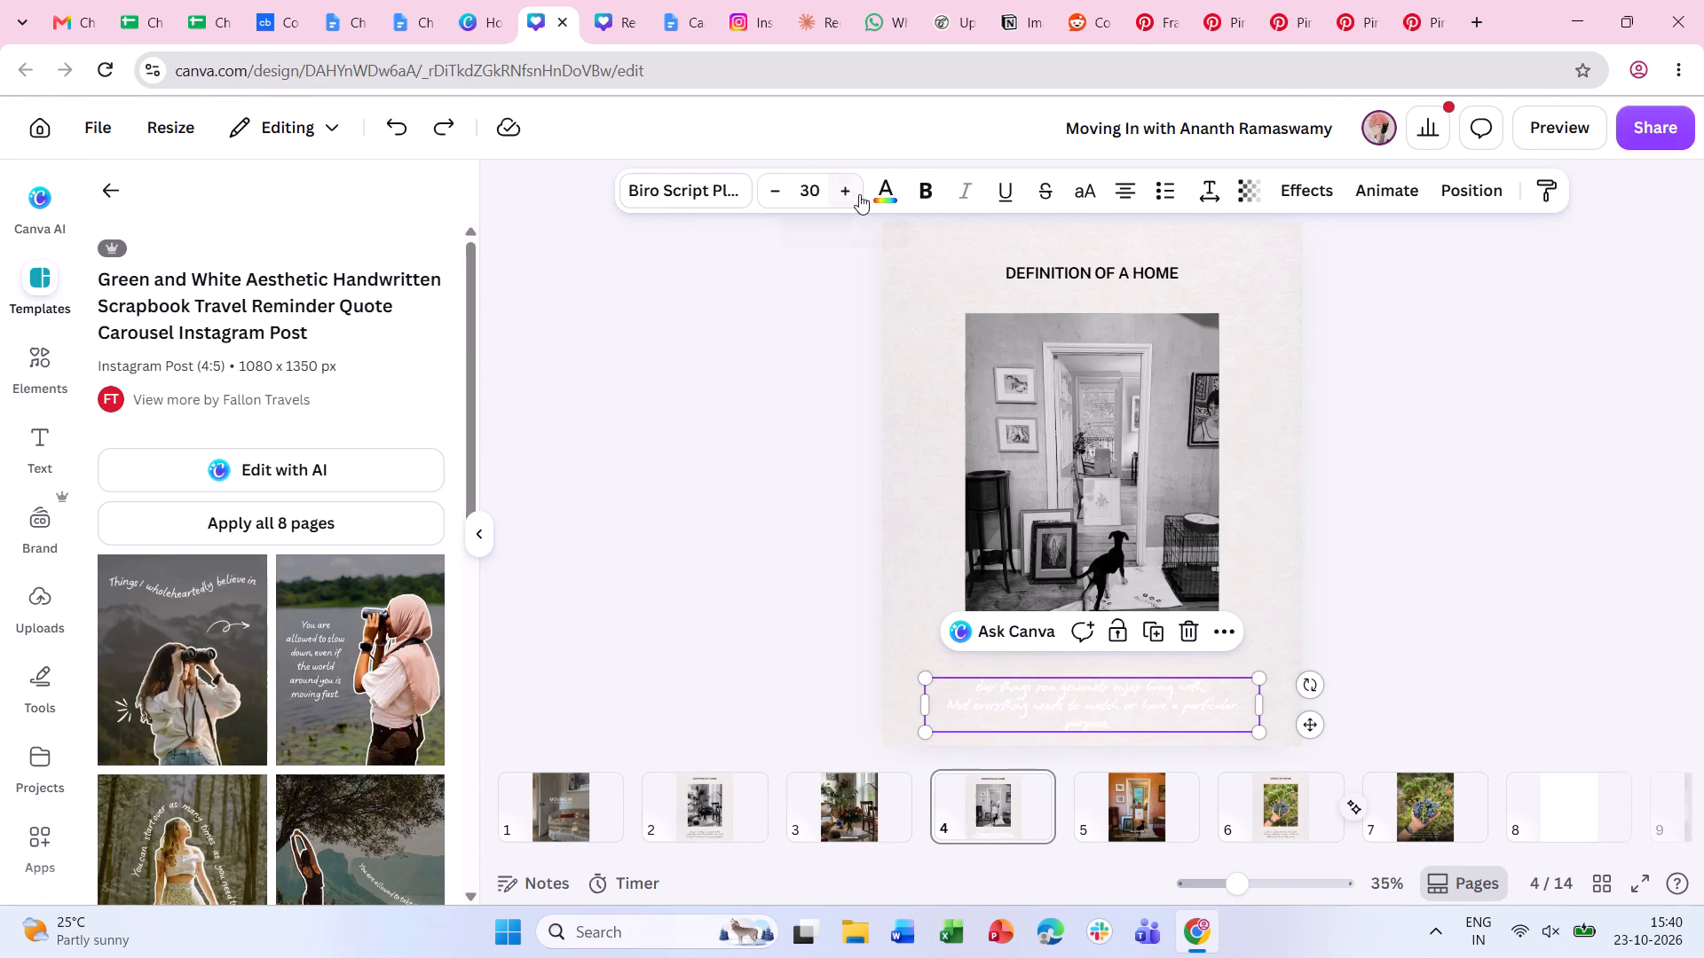
{"action": "left_click", "coordinate": [874, 192]}
{"action": "left_click", "coordinate": [337, 343]}
{"action": "double_click", "coordinate": [620, 473]}
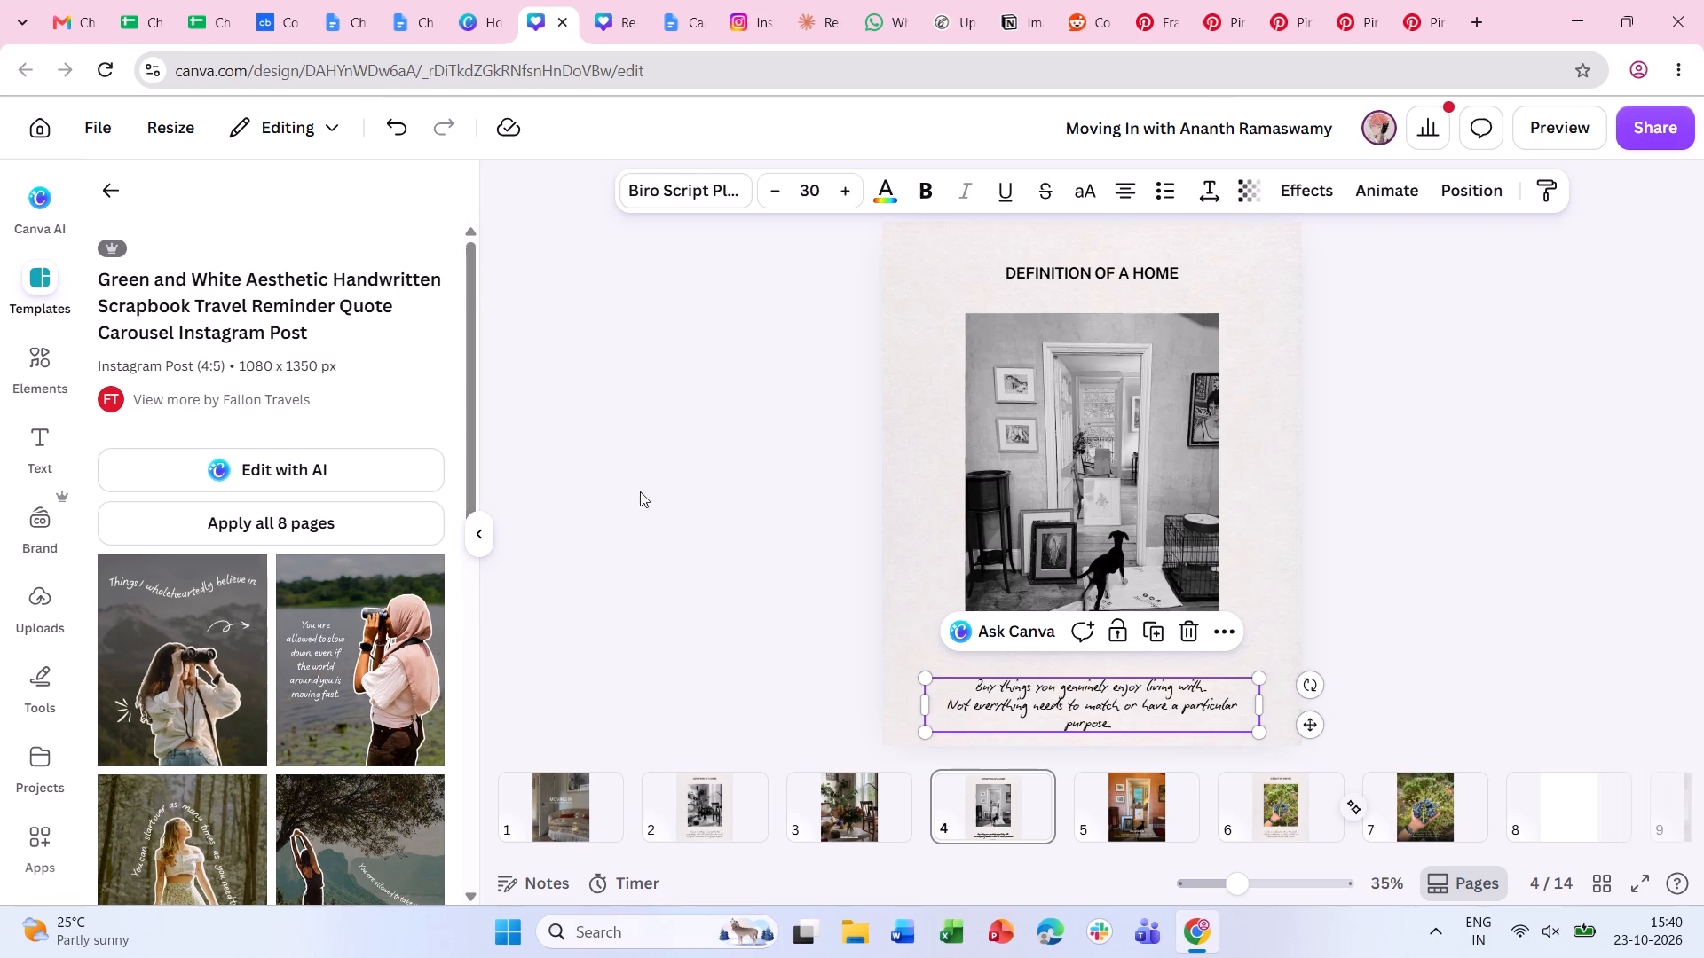
Narrow page 4's body text box and centre it beneath the doorway photo.
{"action": "left_click", "coordinate": [1109, 721]}
{"action": "left_click_drag", "start_coordinate": [1268, 708], "coordinate": [1211, 711]}
{"action": "left_click_drag", "start_coordinate": [1101, 704], "coordinate": [1132, 687]}
{"action": "left_click", "coordinate": [1399, 649]}
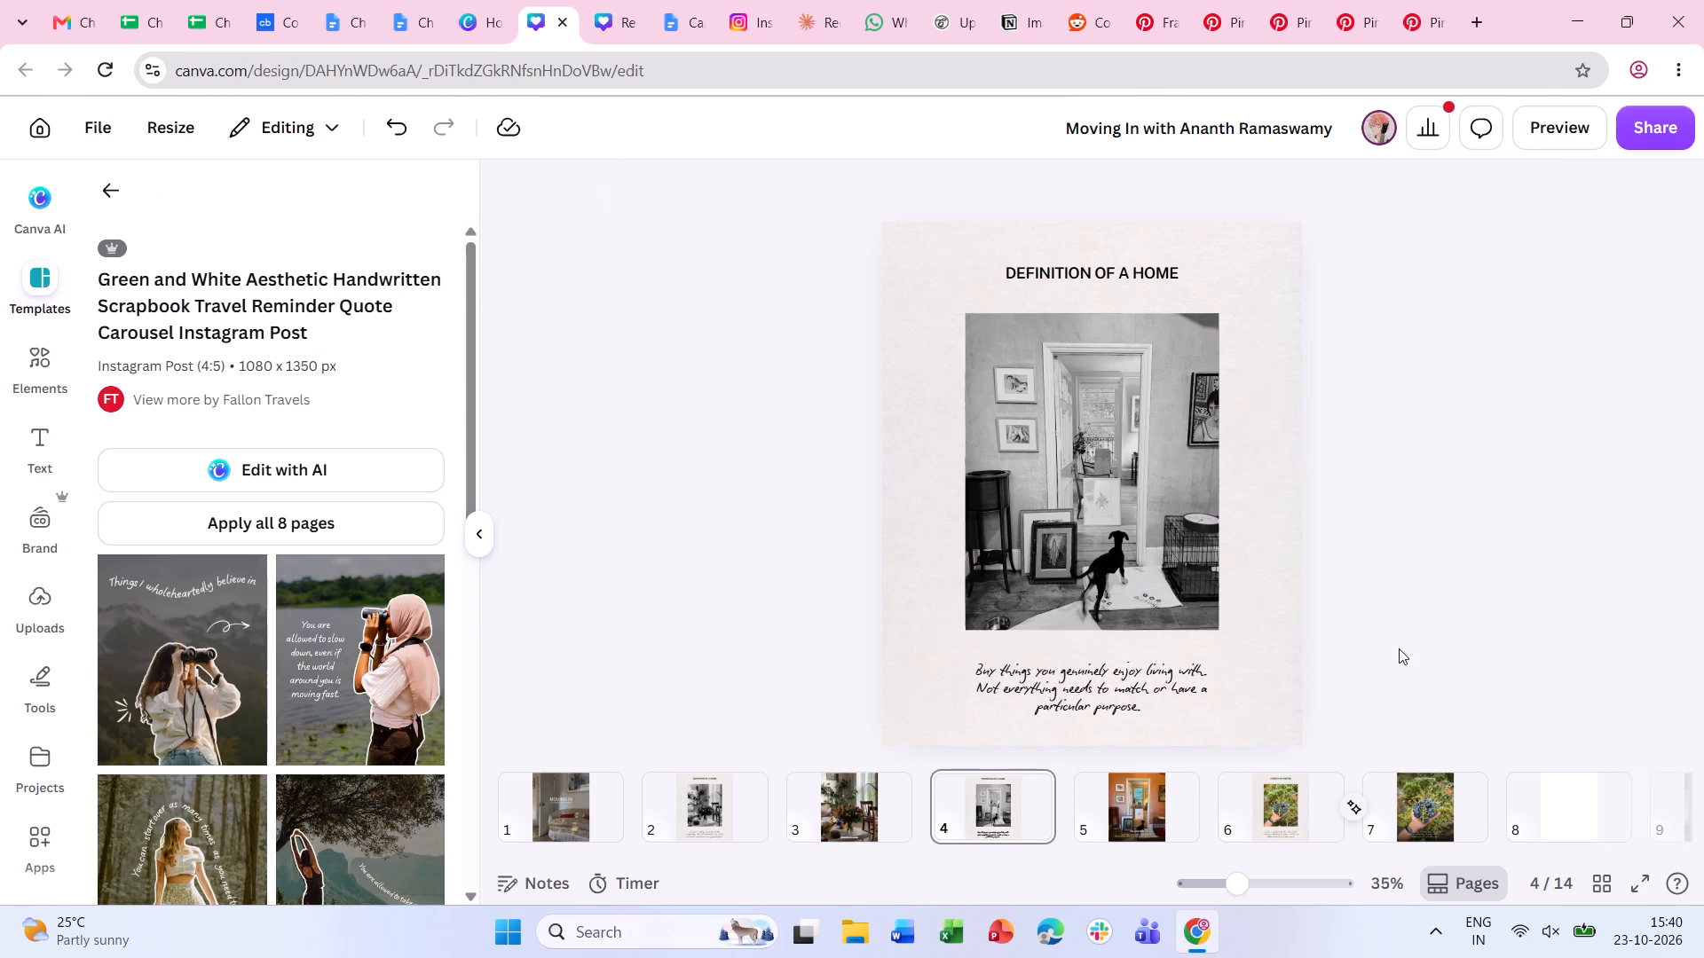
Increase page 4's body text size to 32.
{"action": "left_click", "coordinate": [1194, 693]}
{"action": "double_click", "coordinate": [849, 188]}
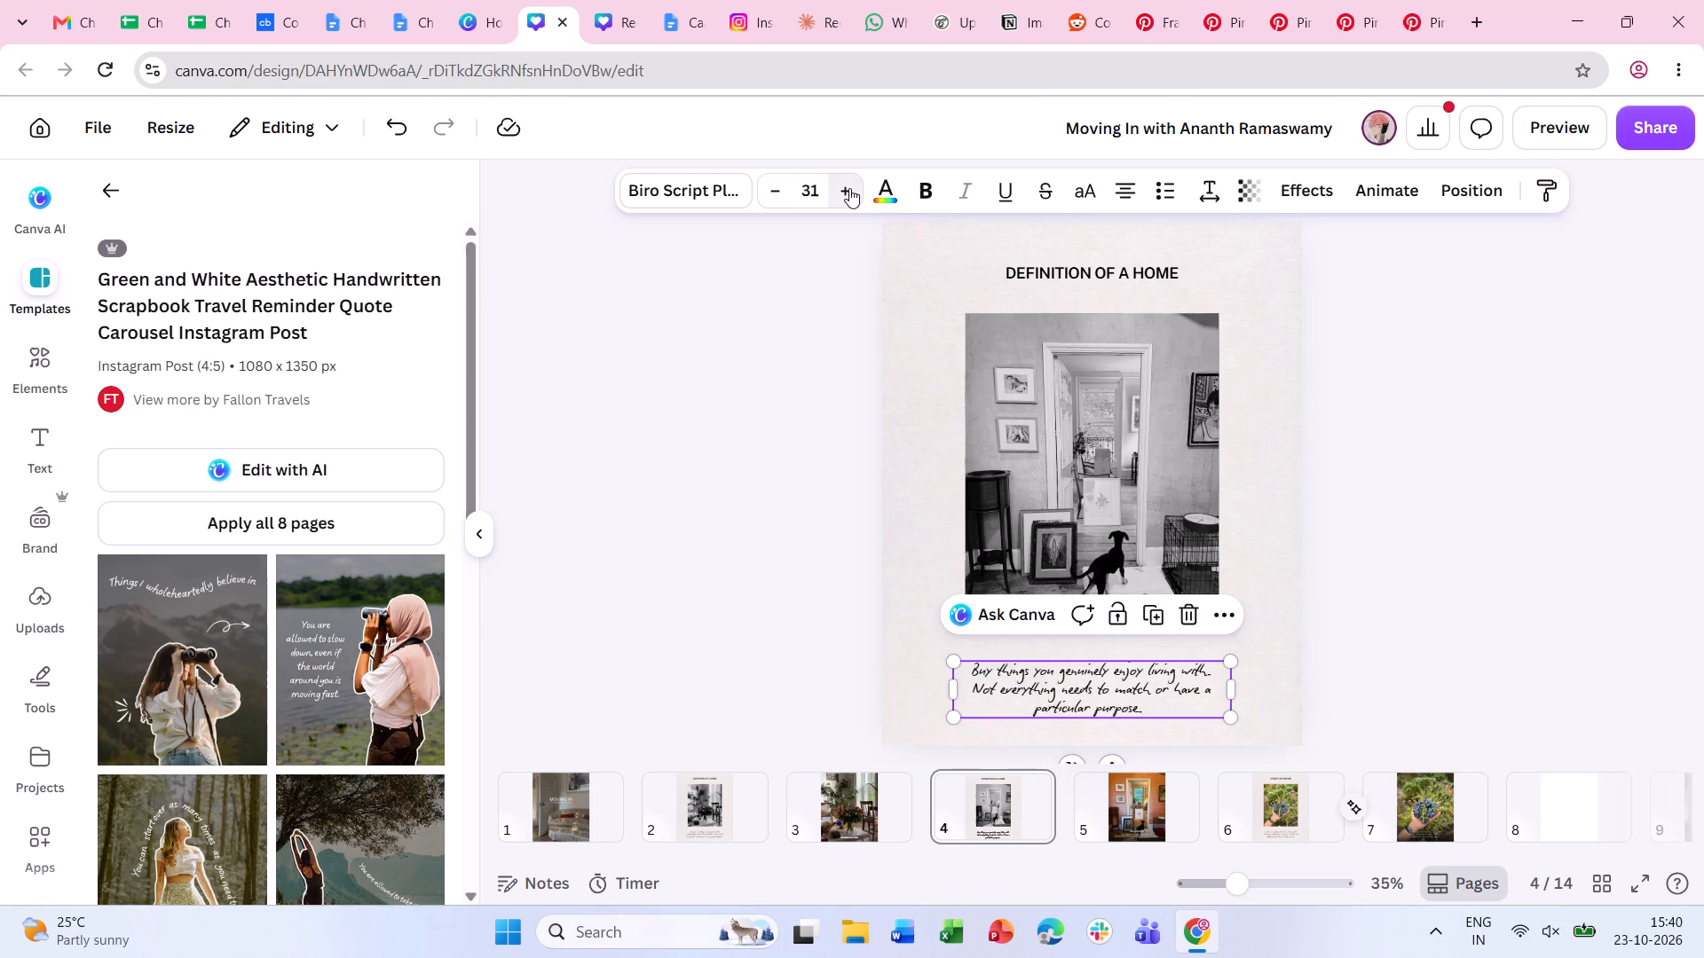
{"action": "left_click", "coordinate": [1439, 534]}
Move the body text on pages 4 and 2 slightly up towards the photos, keeping it centred.
{"action": "left_click", "coordinate": [1116, 705]}
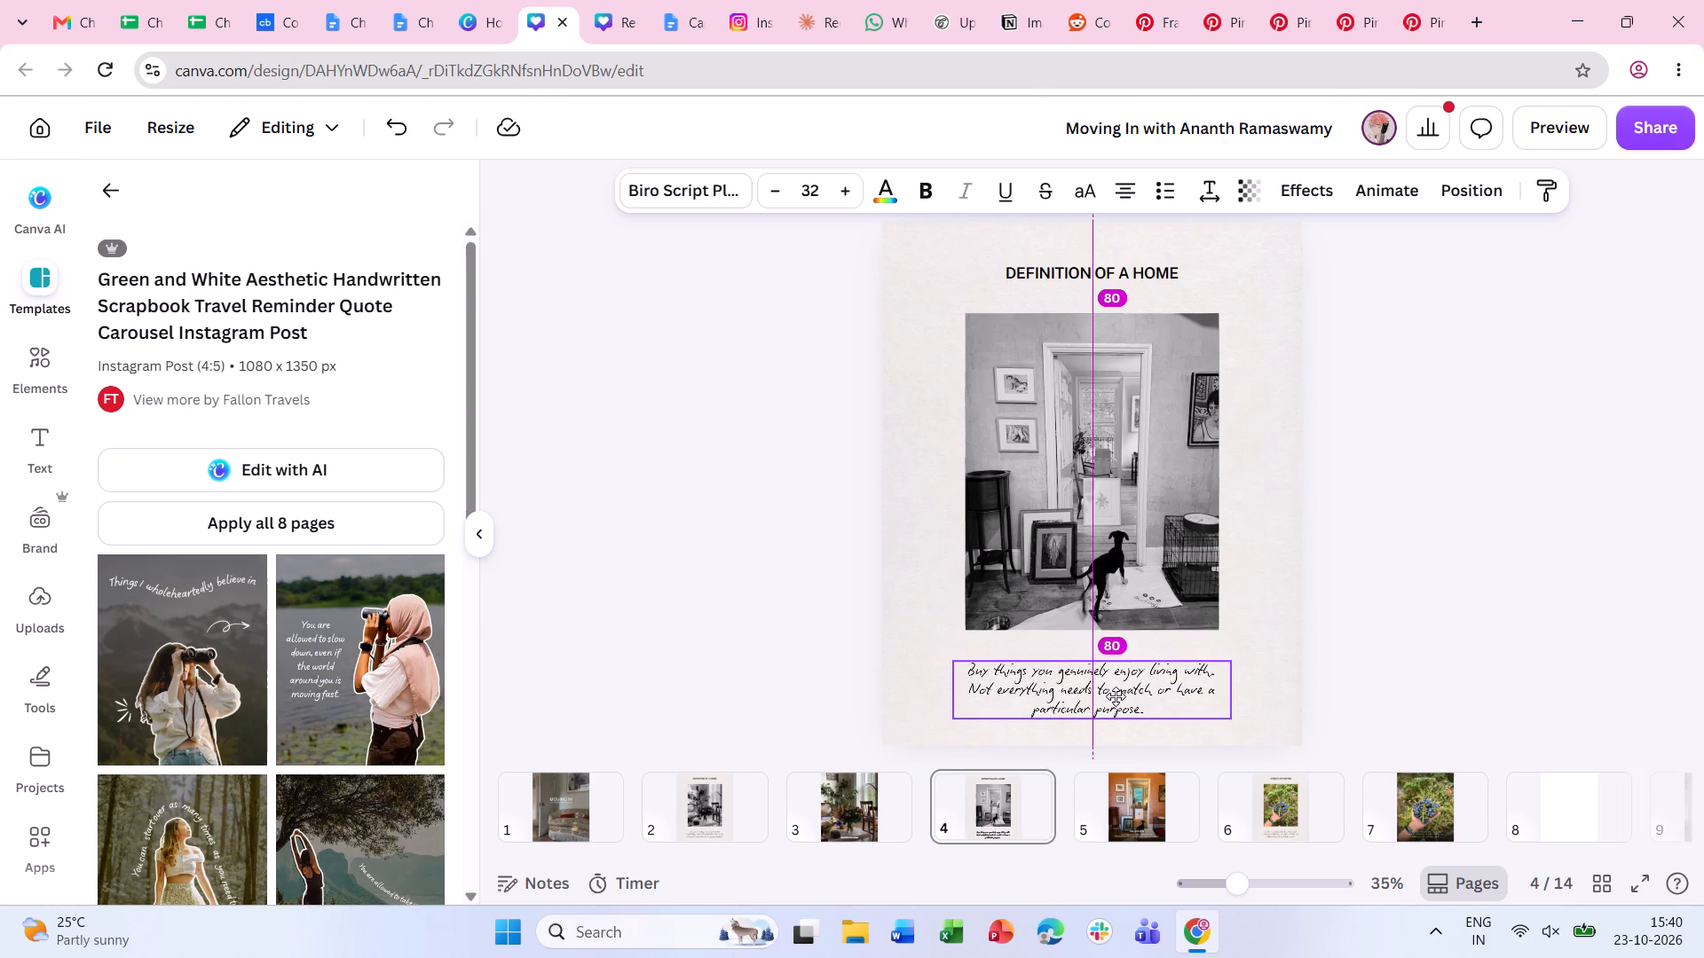
{"action": "left_click", "coordinate": [1526, 689]}
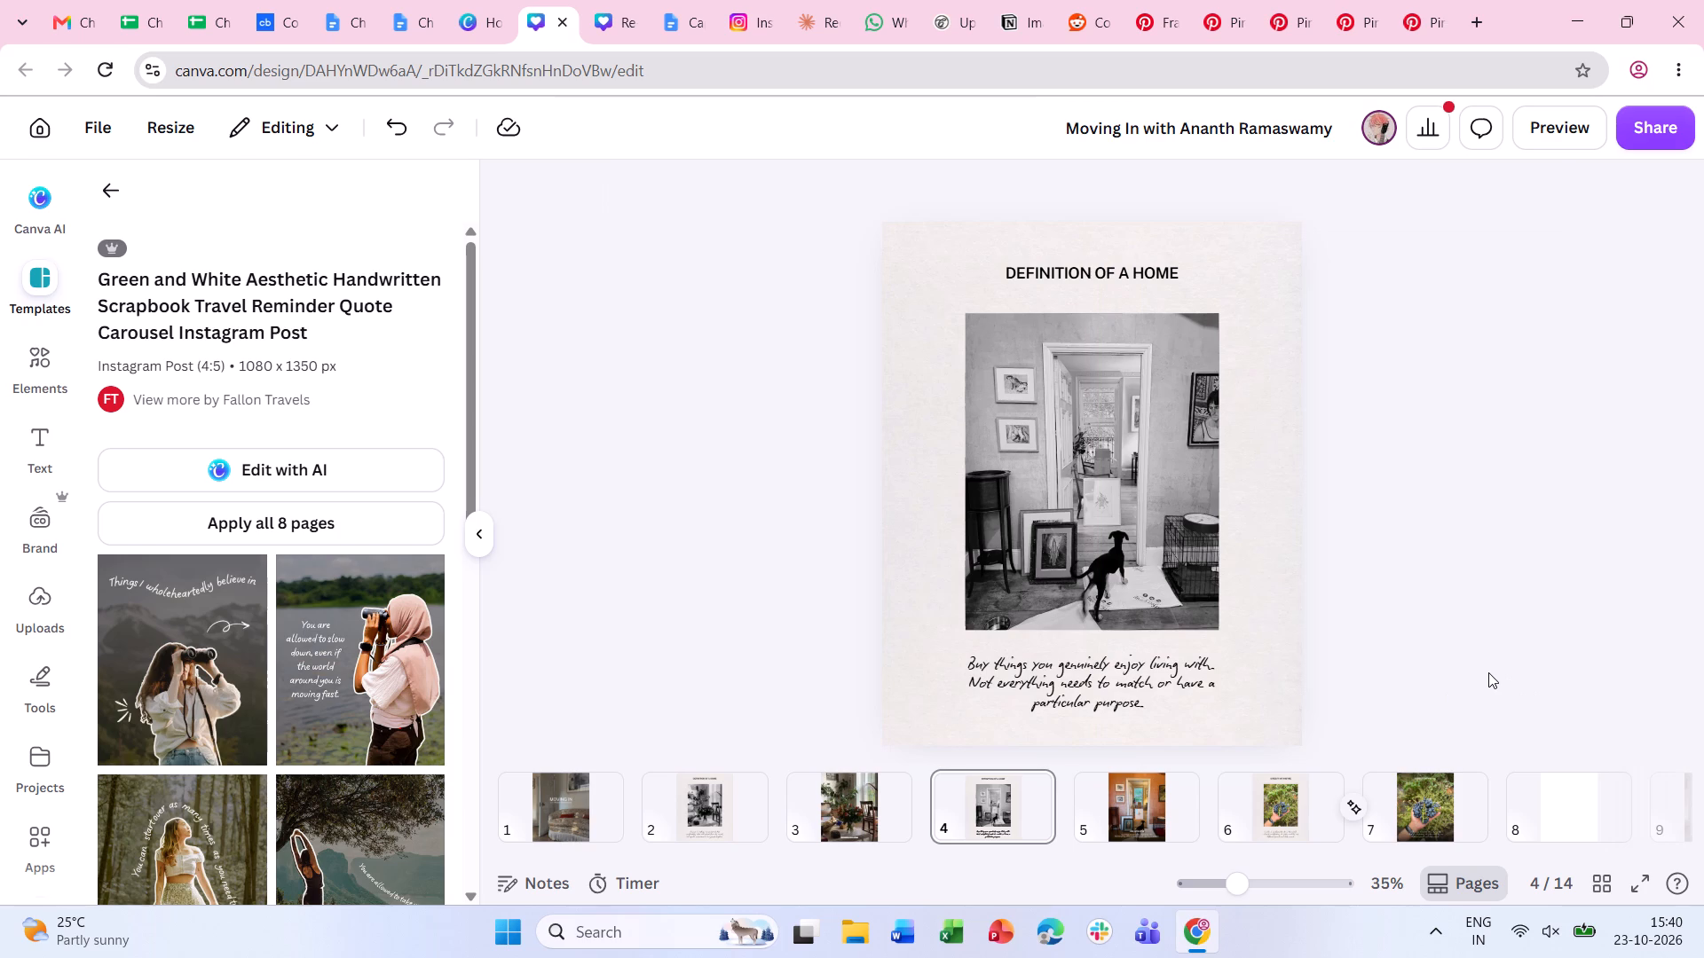
{"action": "left_click", "coordinate": [722, 824]}
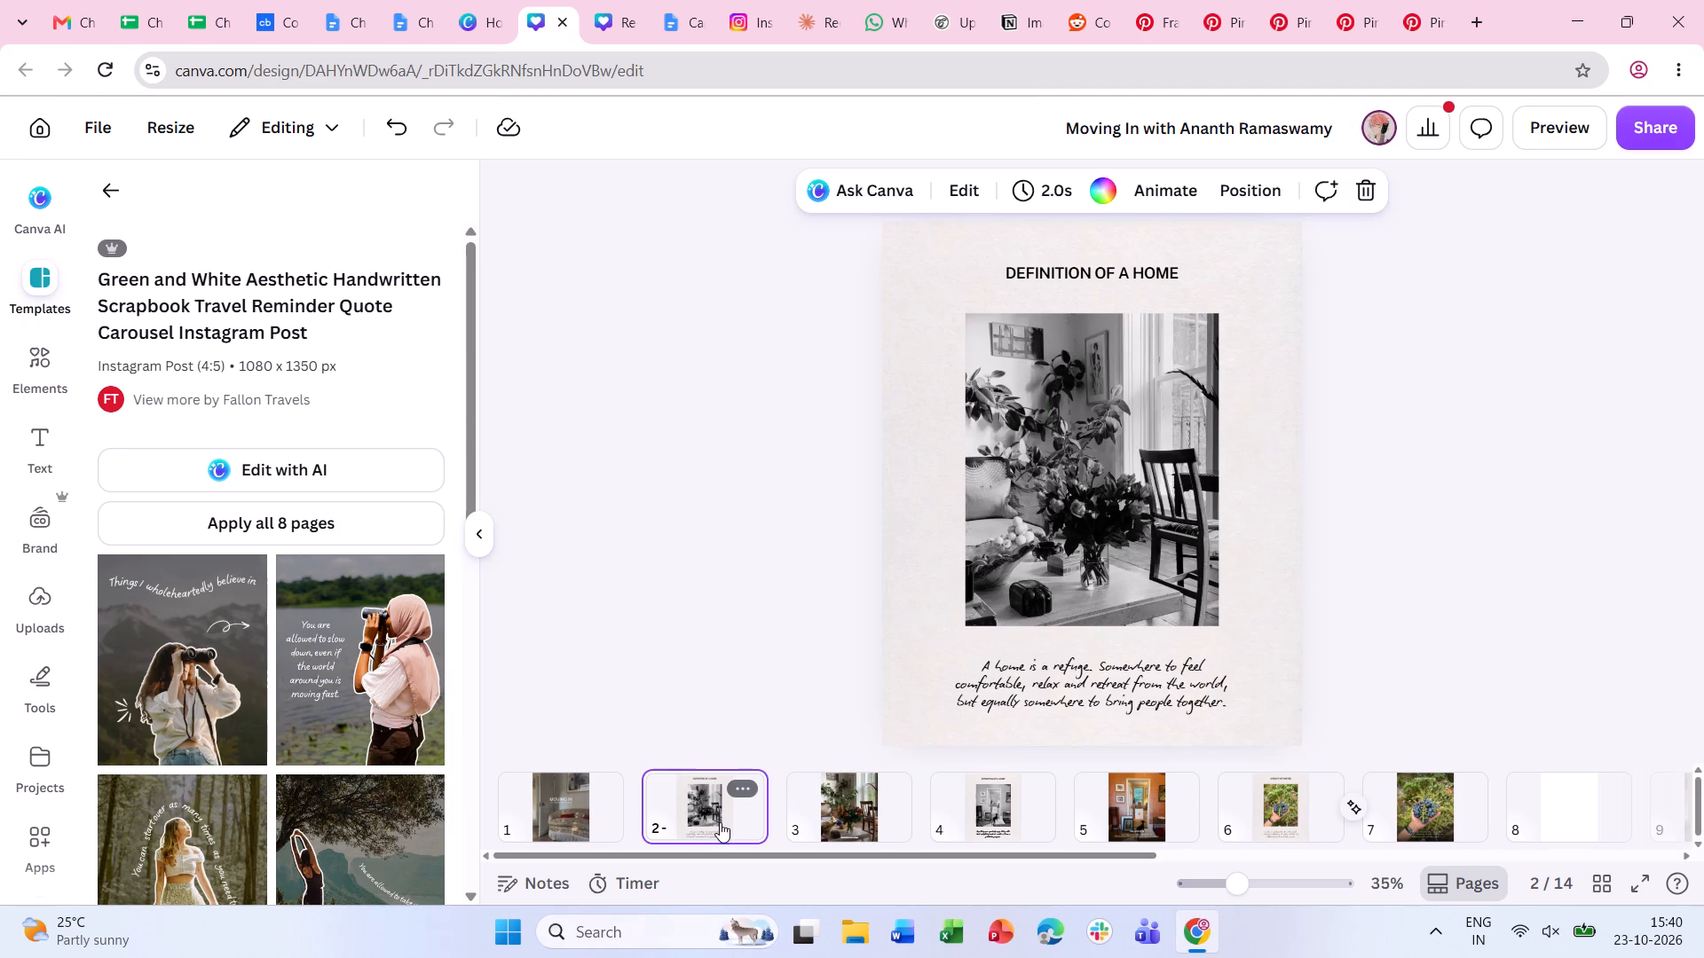
{"action": "left_click", "coordinate": [1149, 685]}
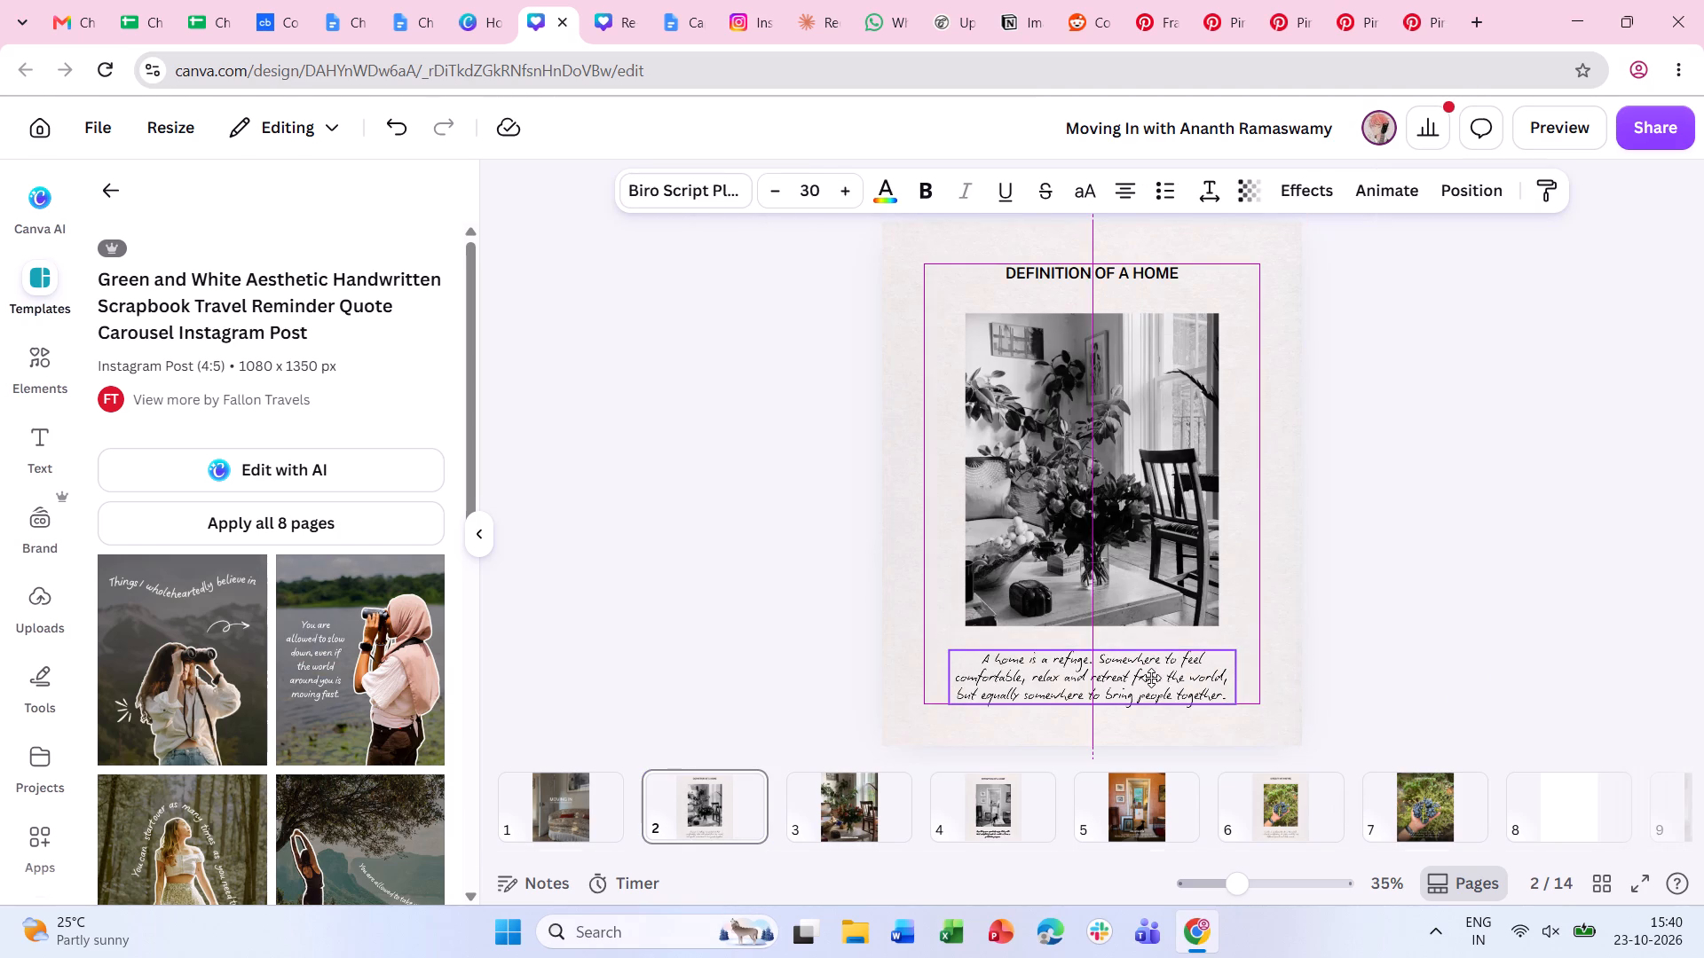
{"action": "left_click", "coordinate": [996, 816]}
{"action": "left_click", "coordinate": [1100, 686]}
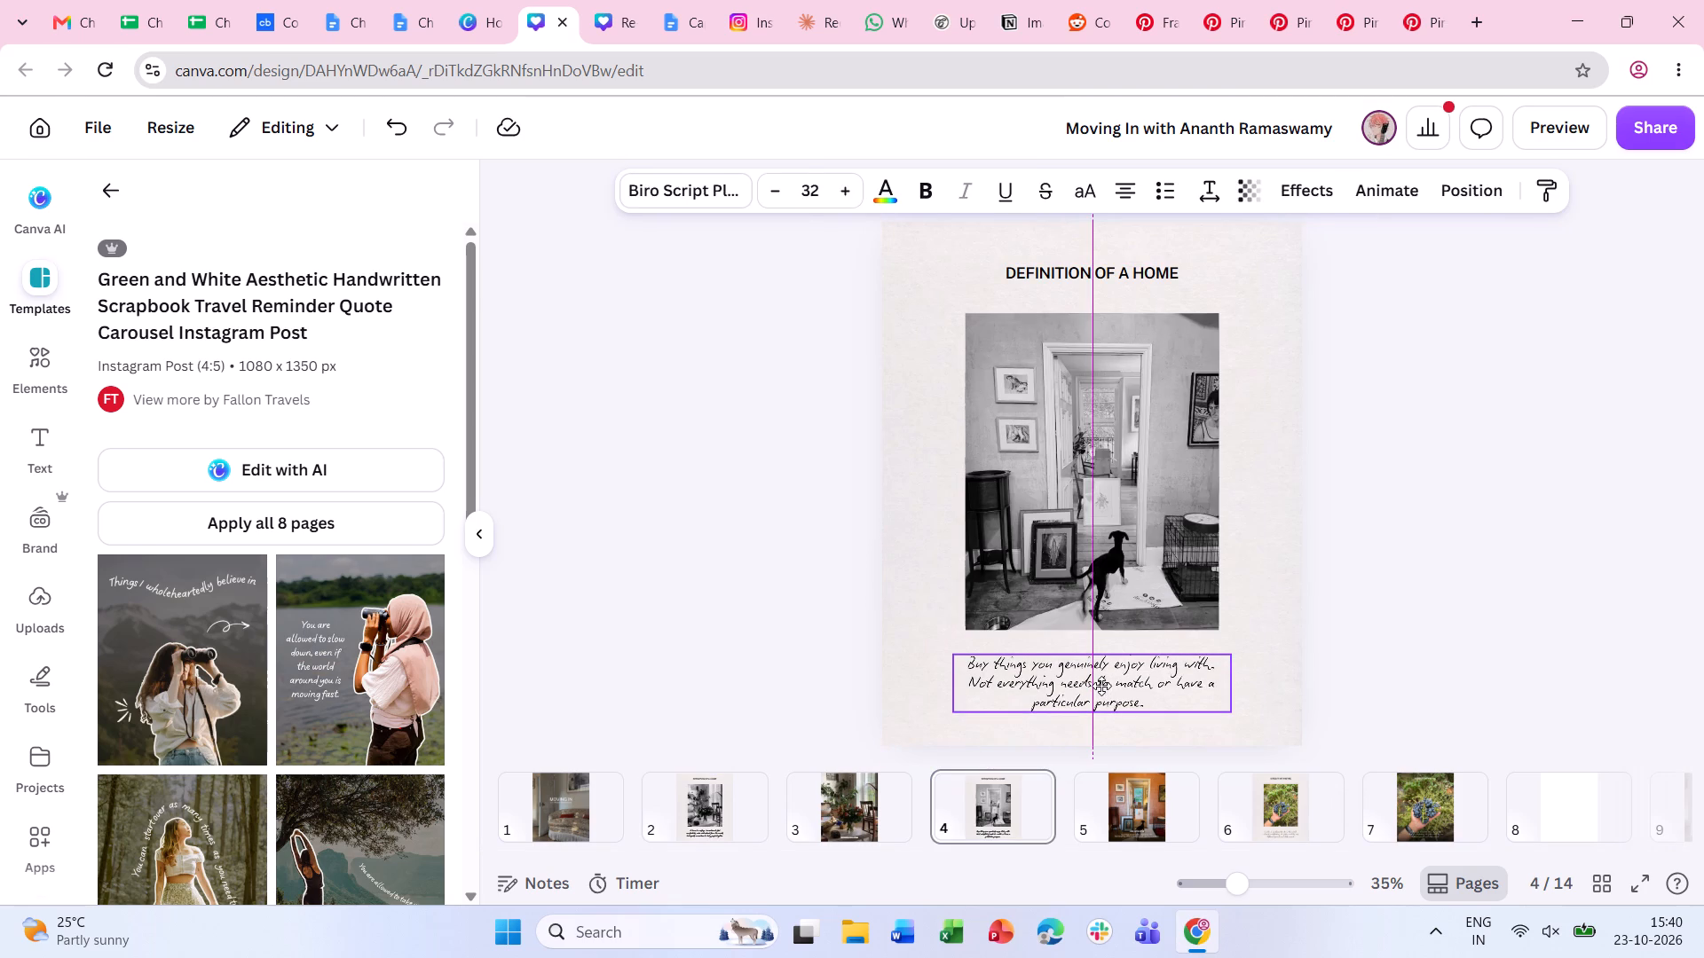
Set page 4's body text size to 30 and compare its layout with page 2.
{"action": "left_click", "coordinate": [655, 828]}
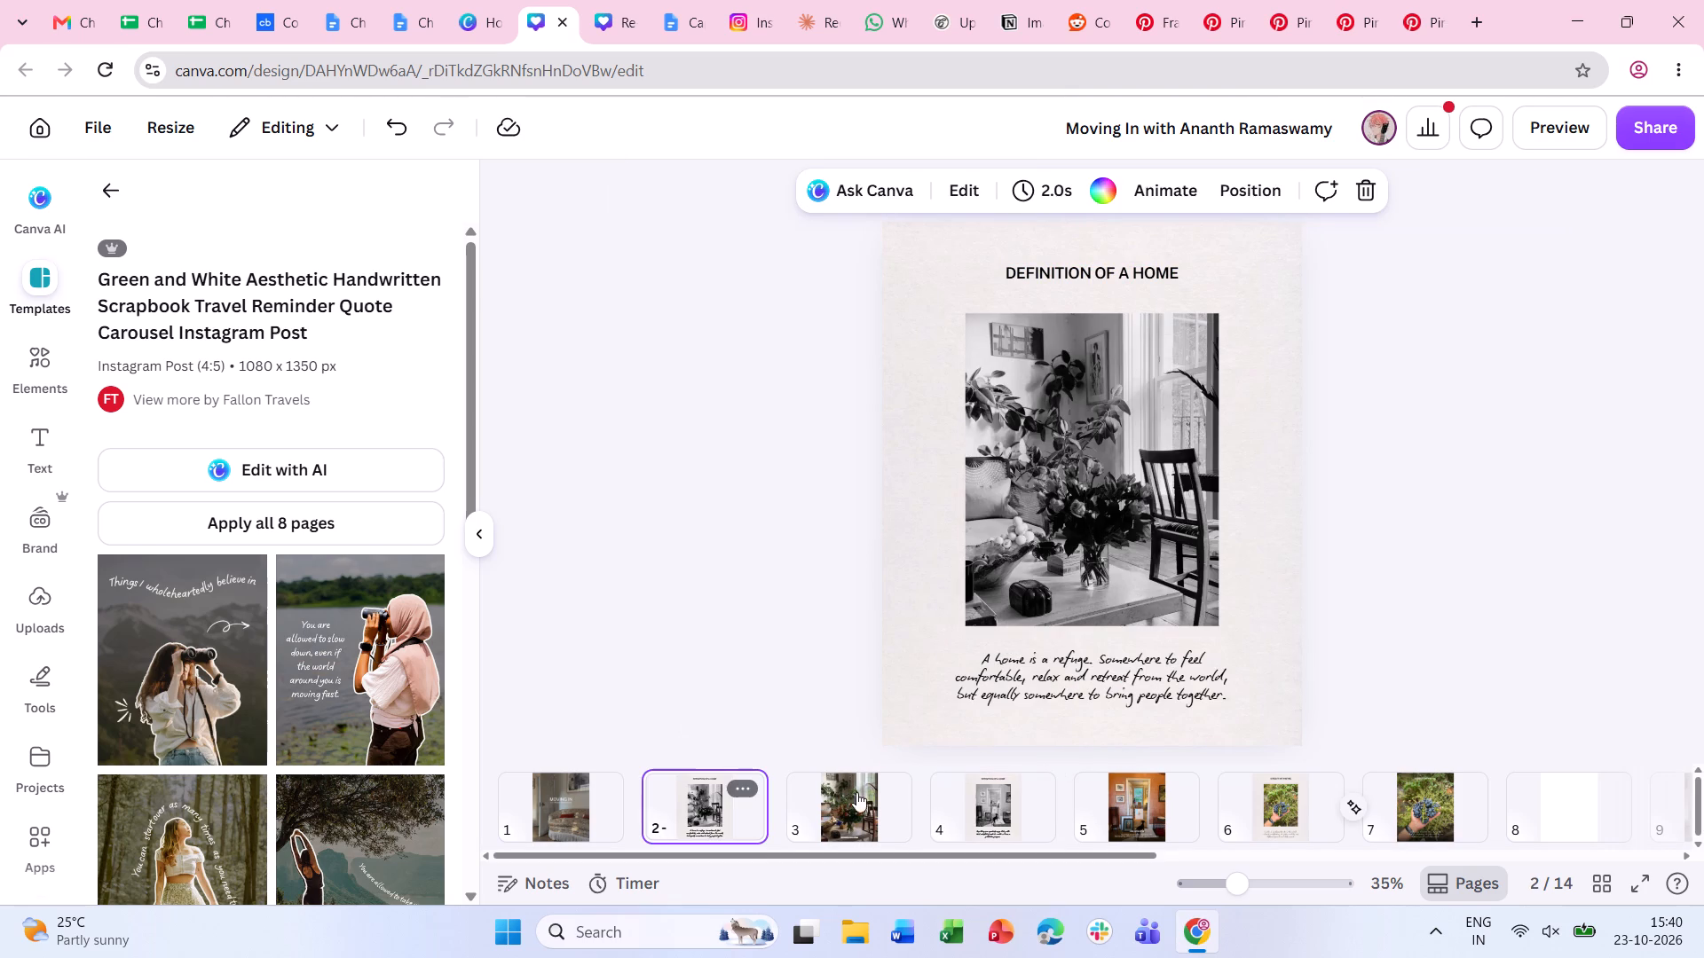
{"action": "left_click", "coordinate": [958, 797]}
{"action": "left_click", "coordinate": [1154, 671]}
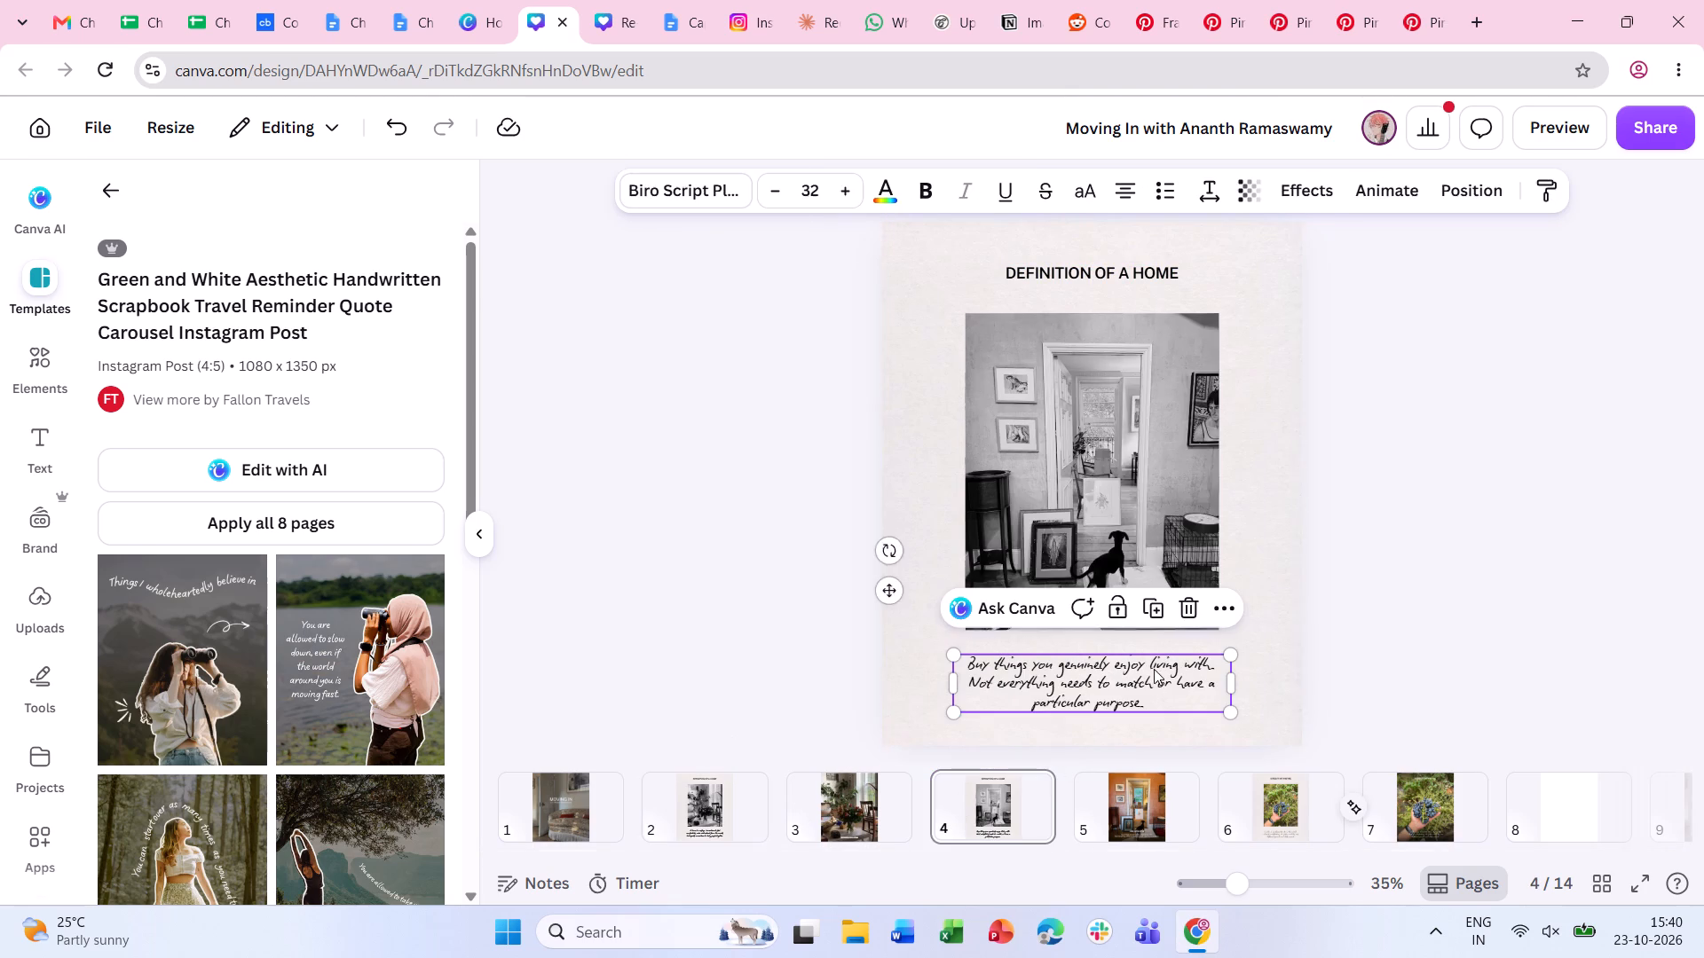
{"action": "double_click", "coordinate": [777, 206]}
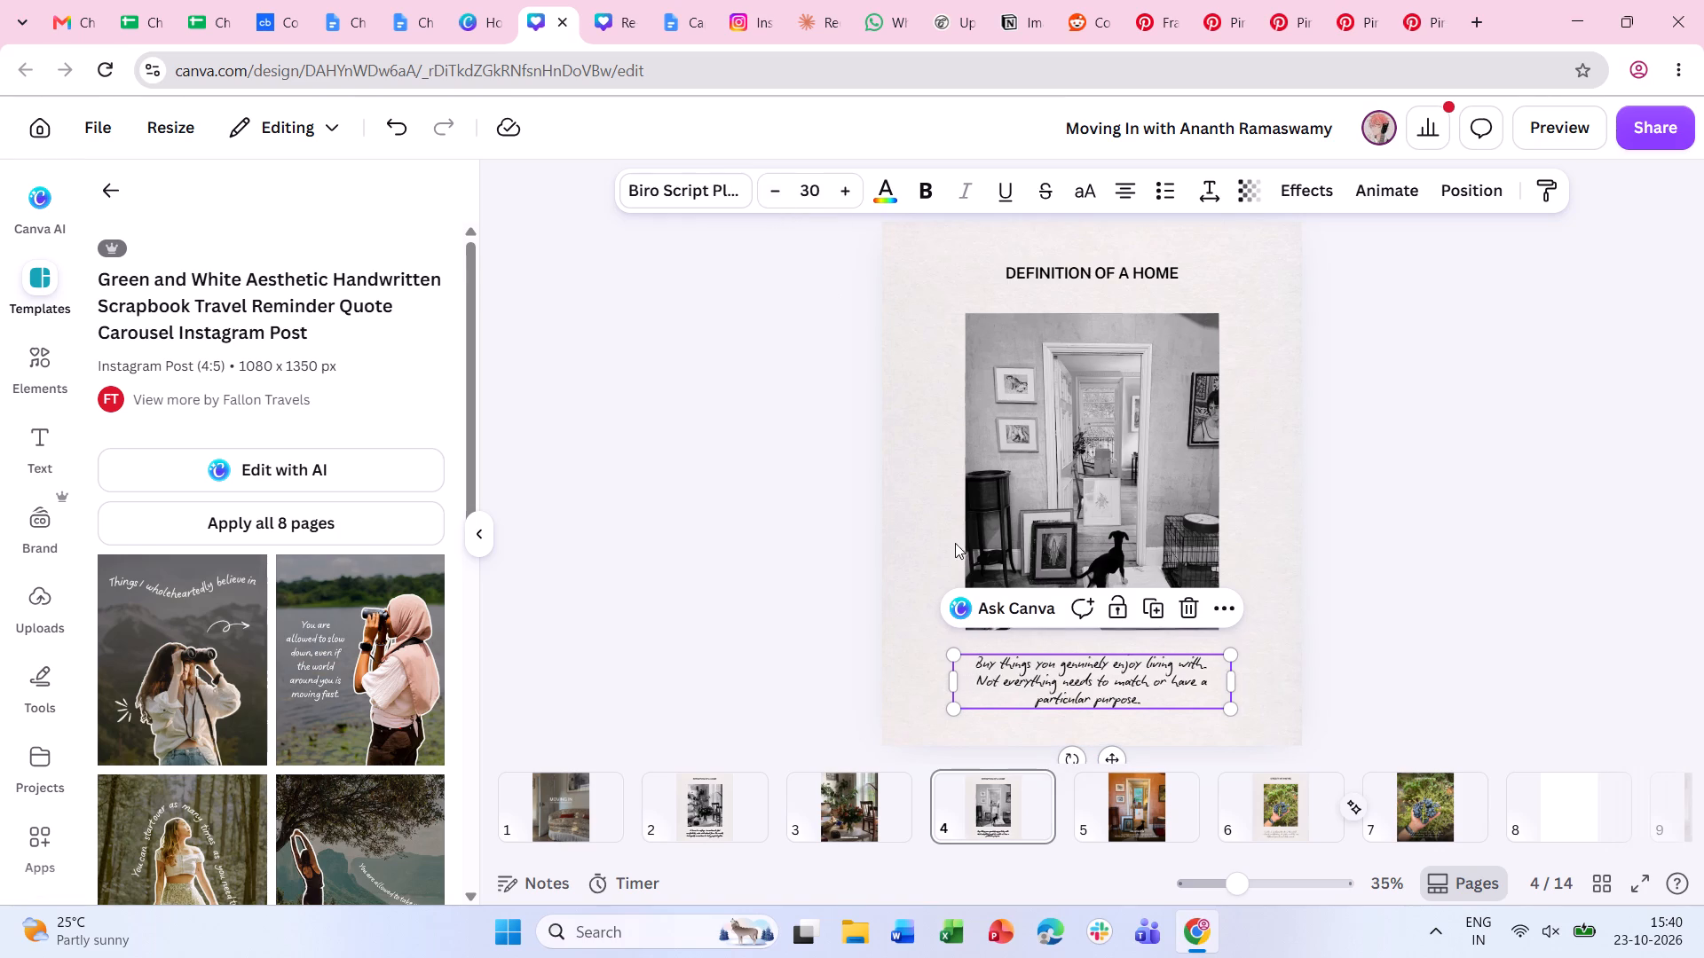
{"action": "left_click", "coordinate": [702, 794]}
{"action": "left_click", "coordinate": [962, 801]}
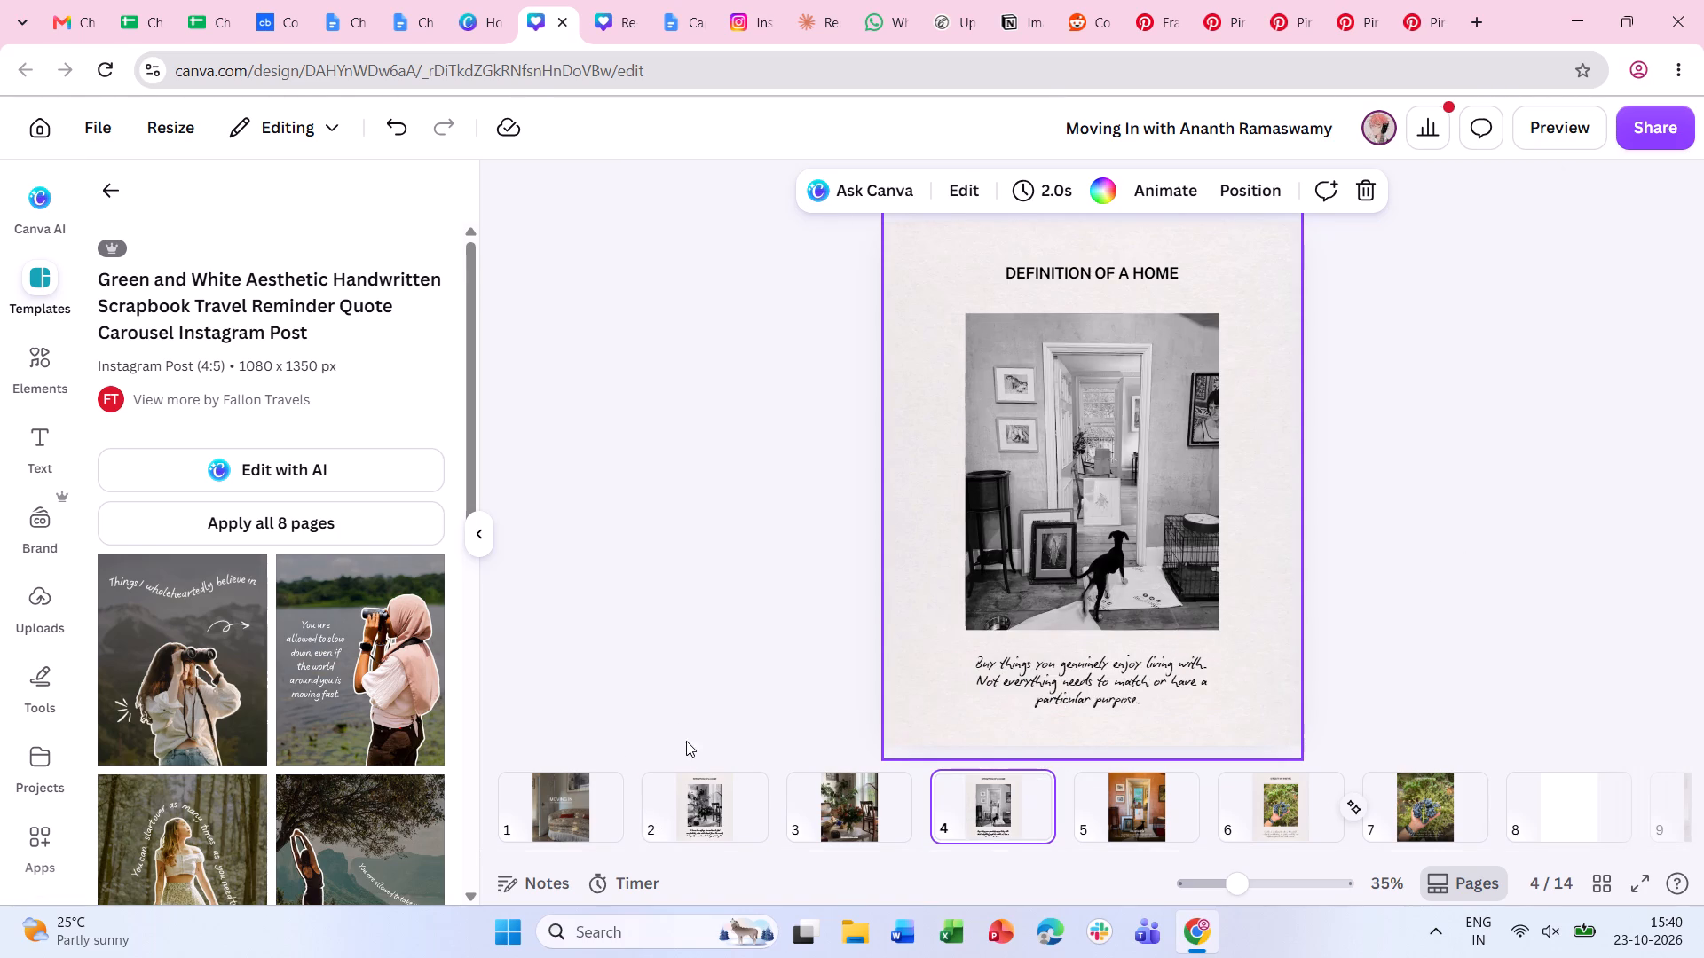
{"action": "left_click", "coordinate": [697, 797]}
{"action": "left_click", "coordinate": [944, 799]}
{"action": "left_click", "coordinate": [1356, 610]}
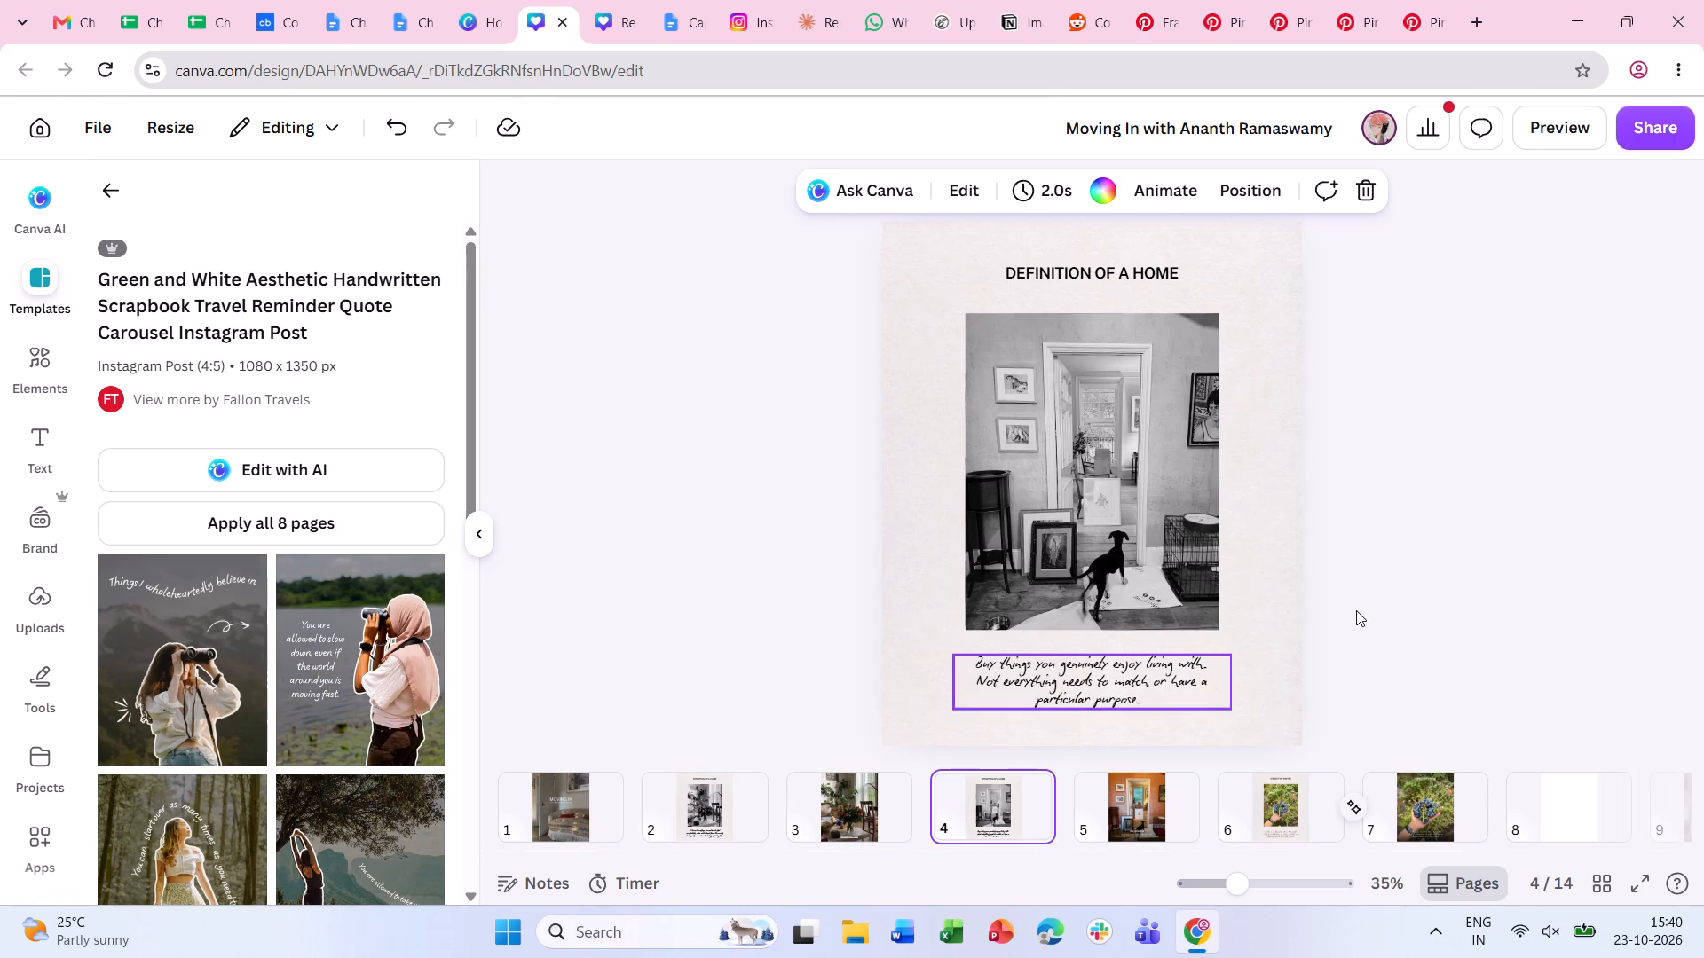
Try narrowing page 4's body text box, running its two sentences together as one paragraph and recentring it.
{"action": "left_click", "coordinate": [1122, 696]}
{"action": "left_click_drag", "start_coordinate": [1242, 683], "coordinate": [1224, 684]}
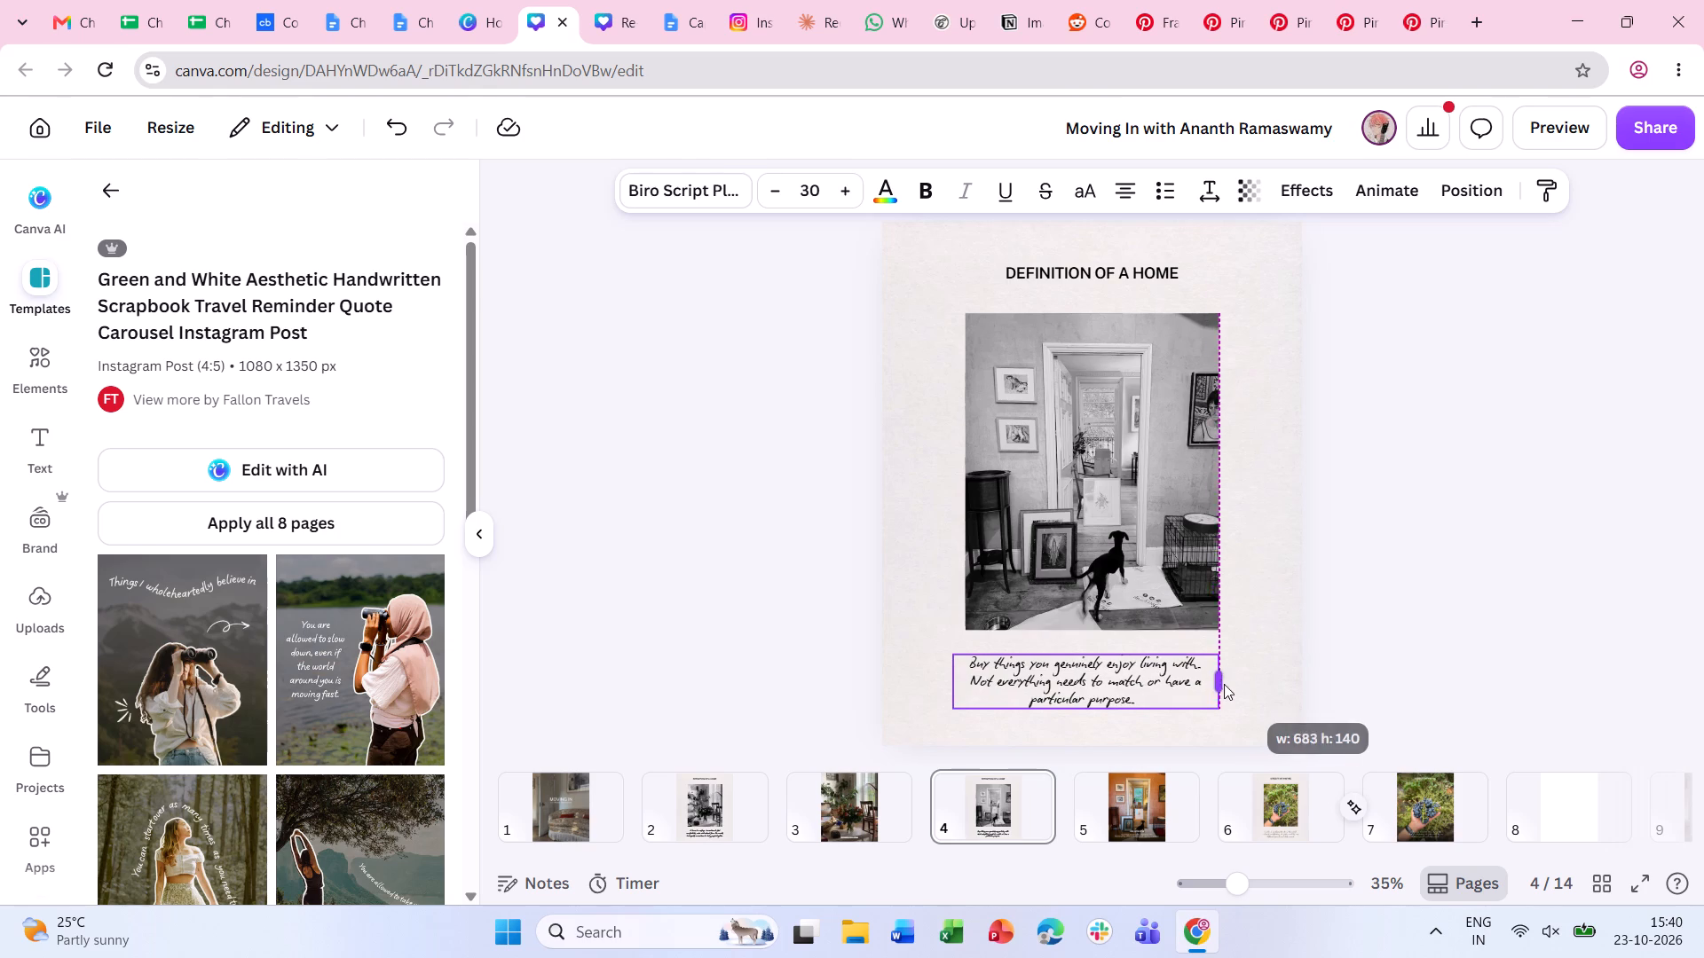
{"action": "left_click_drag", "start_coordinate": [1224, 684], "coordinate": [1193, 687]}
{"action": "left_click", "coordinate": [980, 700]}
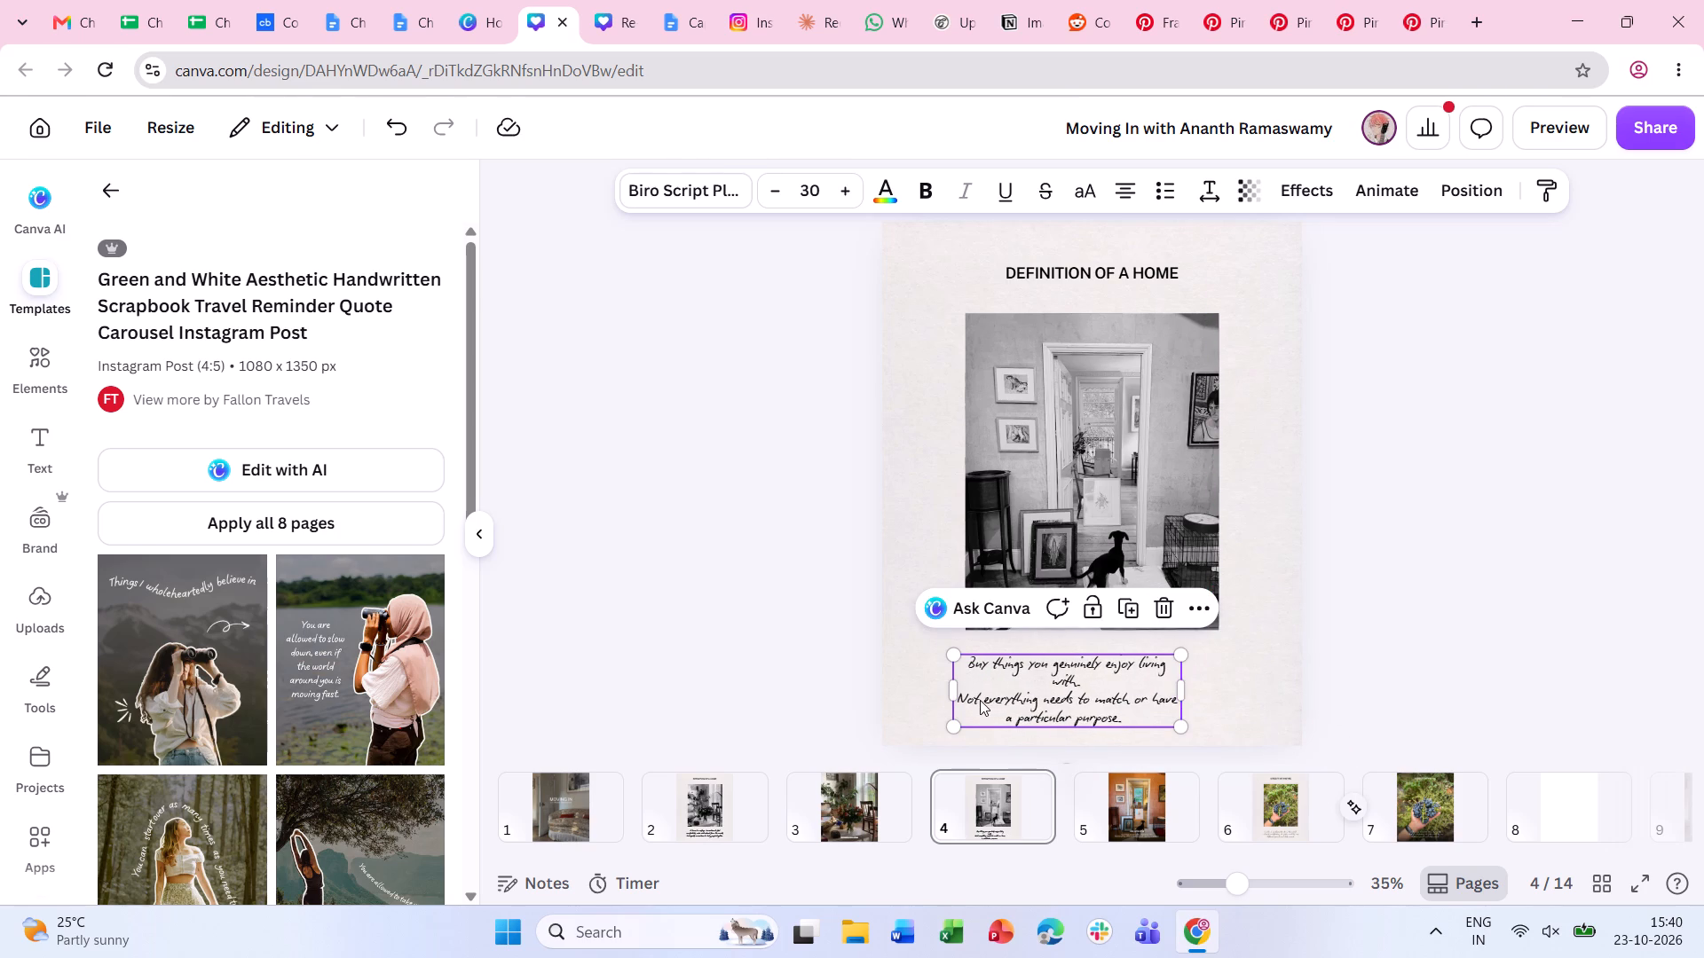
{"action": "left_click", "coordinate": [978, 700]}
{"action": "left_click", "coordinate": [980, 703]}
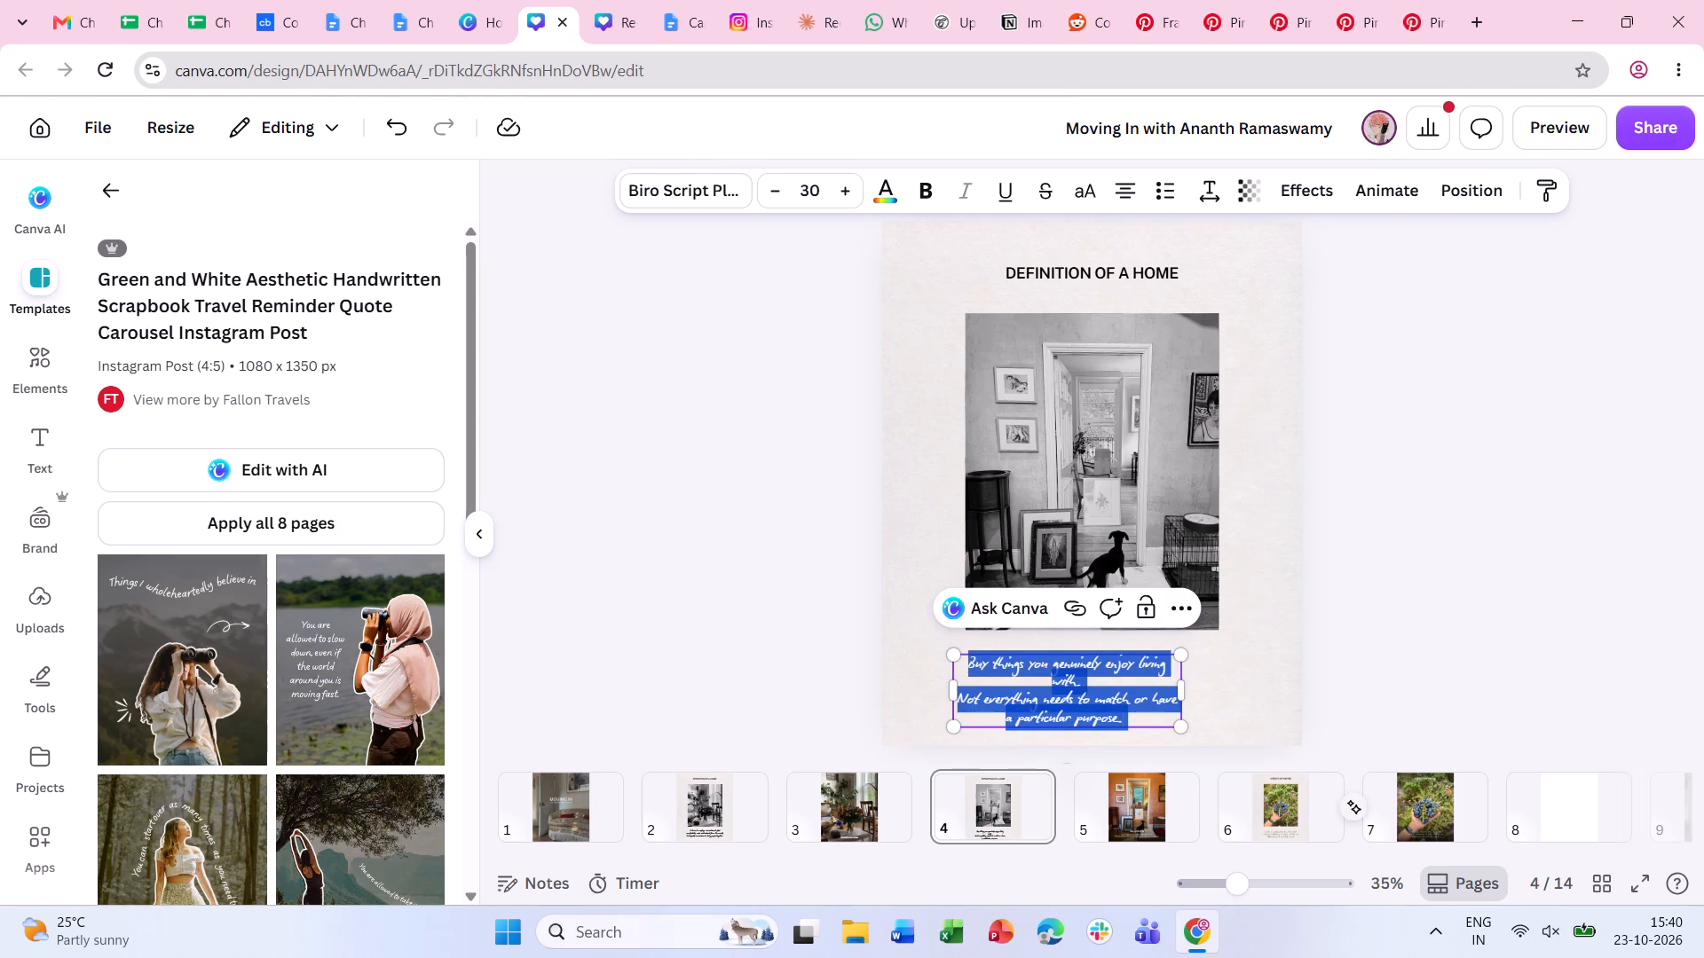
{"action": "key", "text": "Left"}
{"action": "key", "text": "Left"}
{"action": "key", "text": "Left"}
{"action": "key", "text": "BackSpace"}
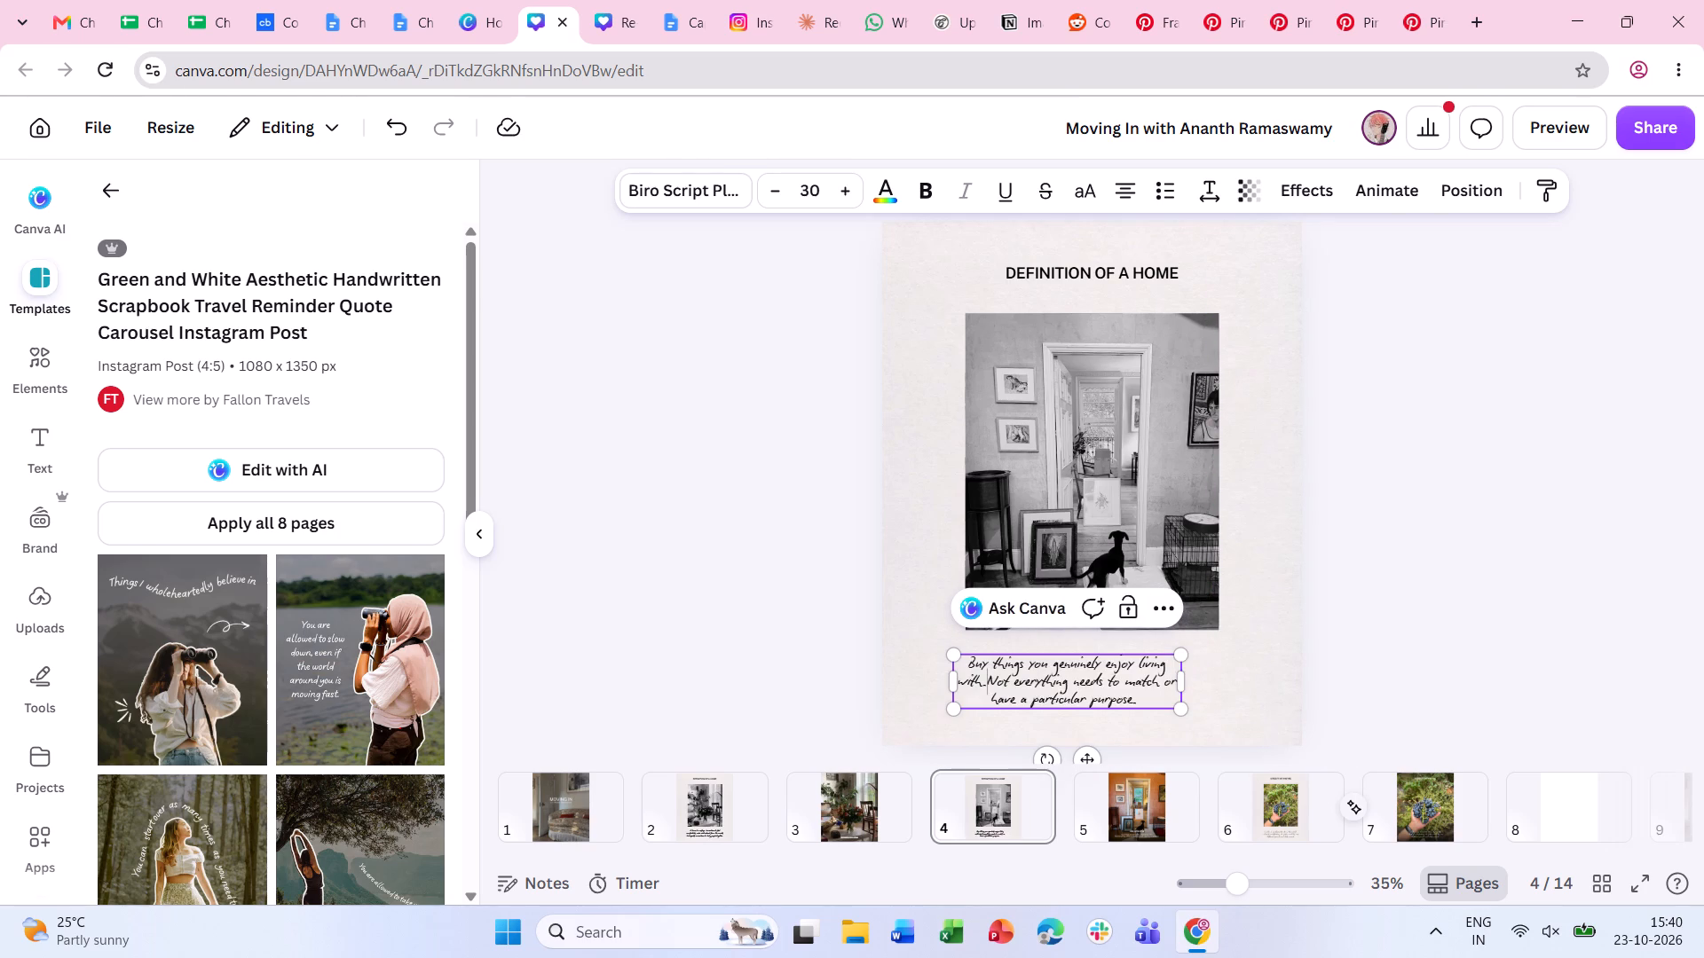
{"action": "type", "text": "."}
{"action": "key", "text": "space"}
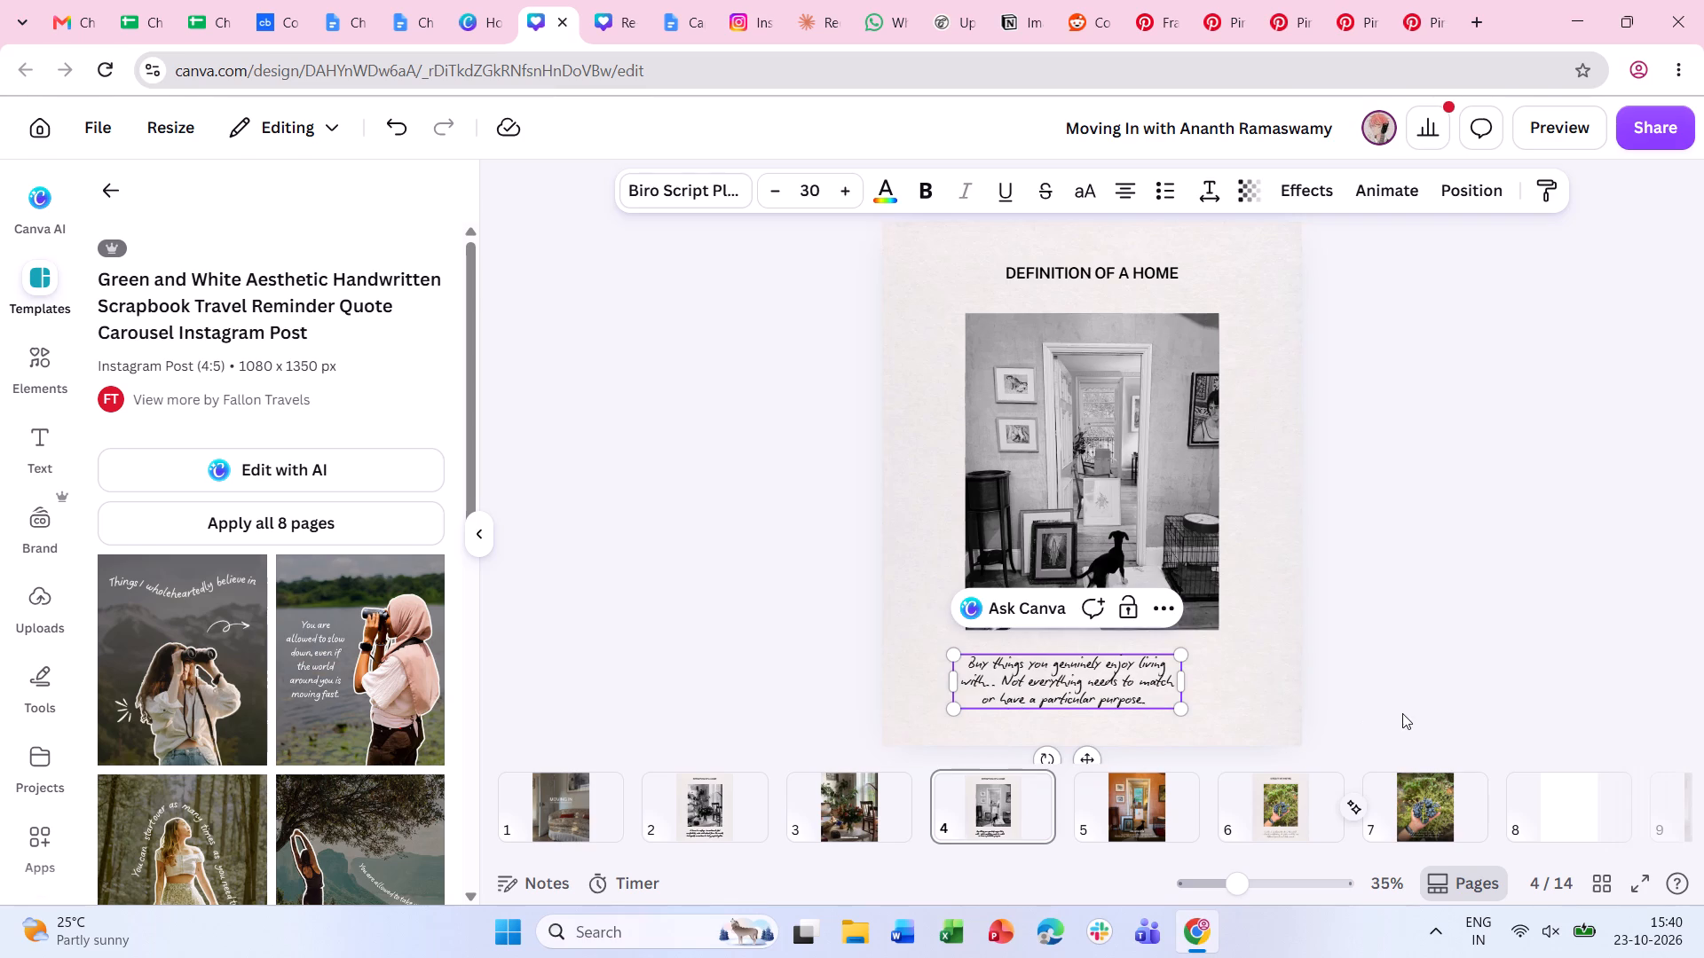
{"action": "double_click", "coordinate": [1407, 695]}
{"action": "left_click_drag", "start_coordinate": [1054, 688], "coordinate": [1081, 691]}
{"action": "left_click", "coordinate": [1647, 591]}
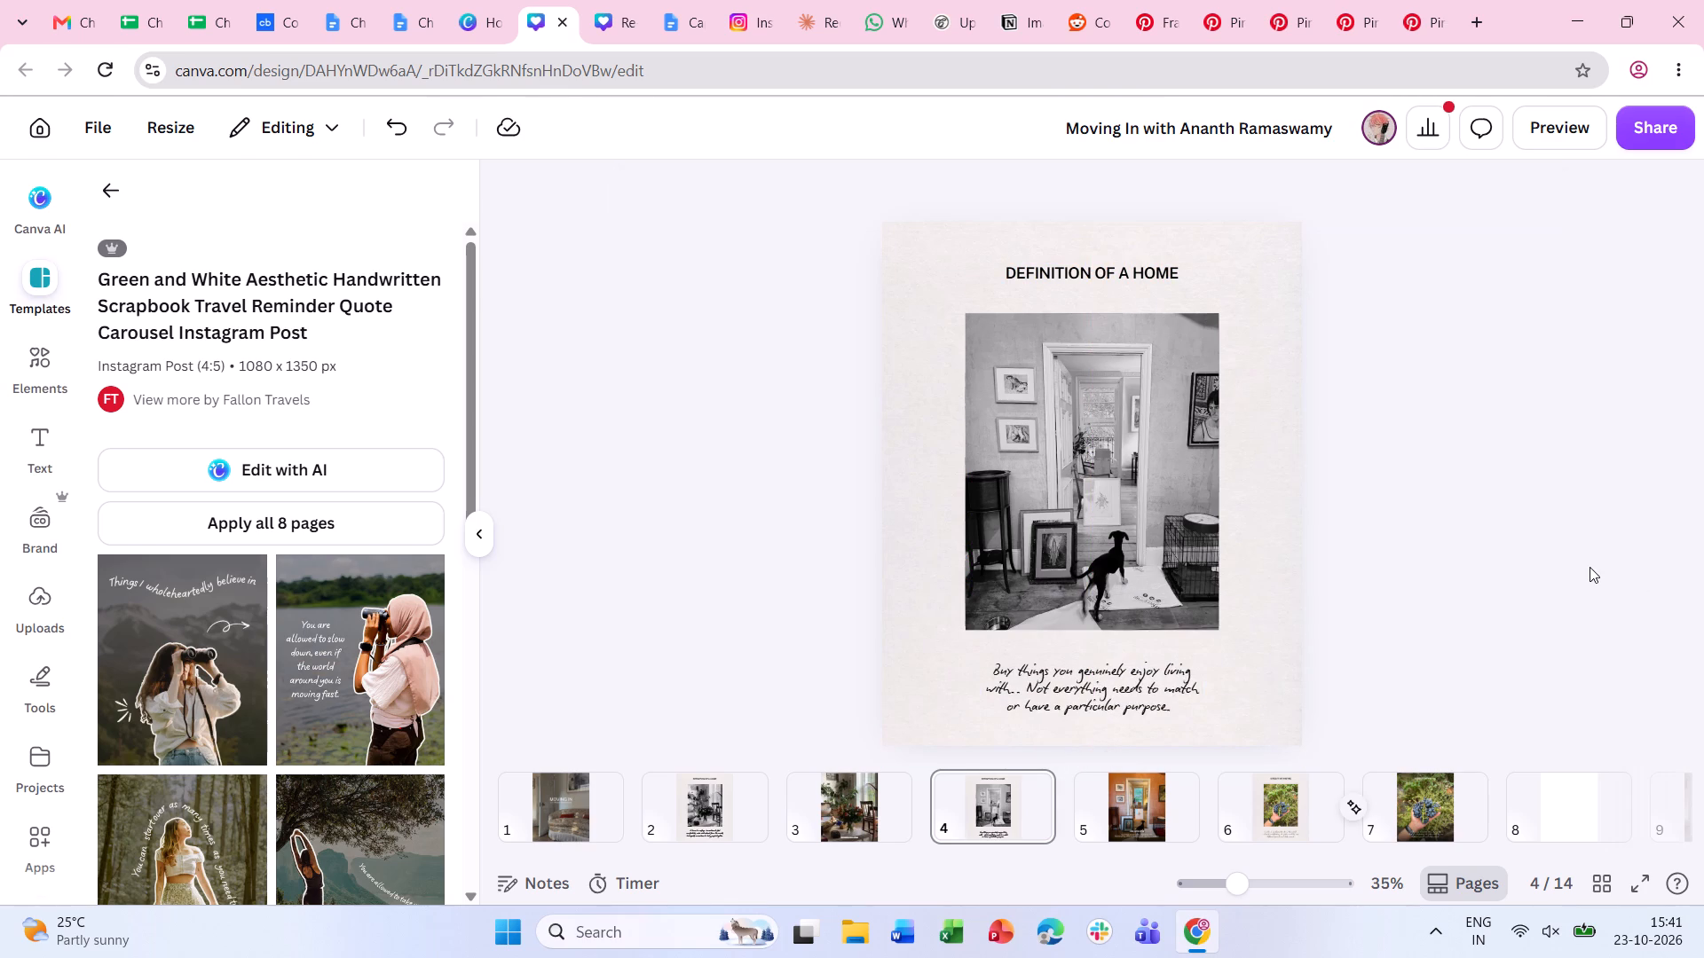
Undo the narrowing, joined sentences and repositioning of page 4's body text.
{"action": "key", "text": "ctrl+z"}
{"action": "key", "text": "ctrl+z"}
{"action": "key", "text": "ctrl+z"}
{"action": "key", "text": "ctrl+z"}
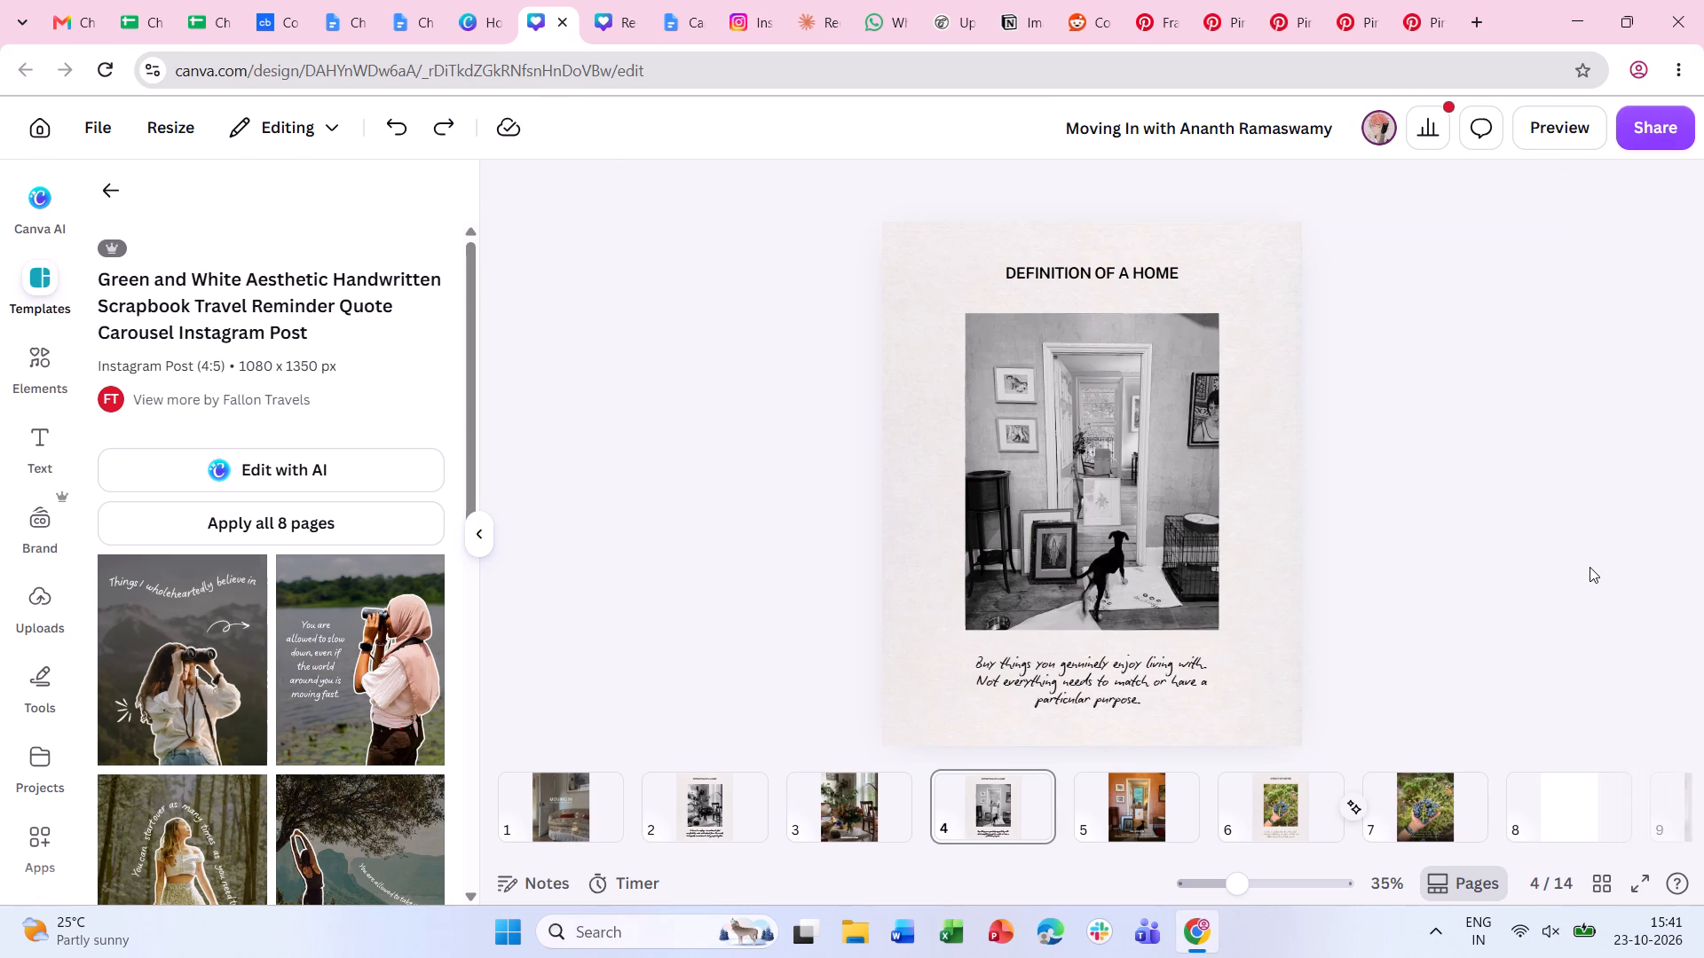
Compare page 4 with pages 2 and 5, and change page 4's heading to "ONE PRINCIPLE".
{"action": "left_click", "coordinate": [672, 778]}
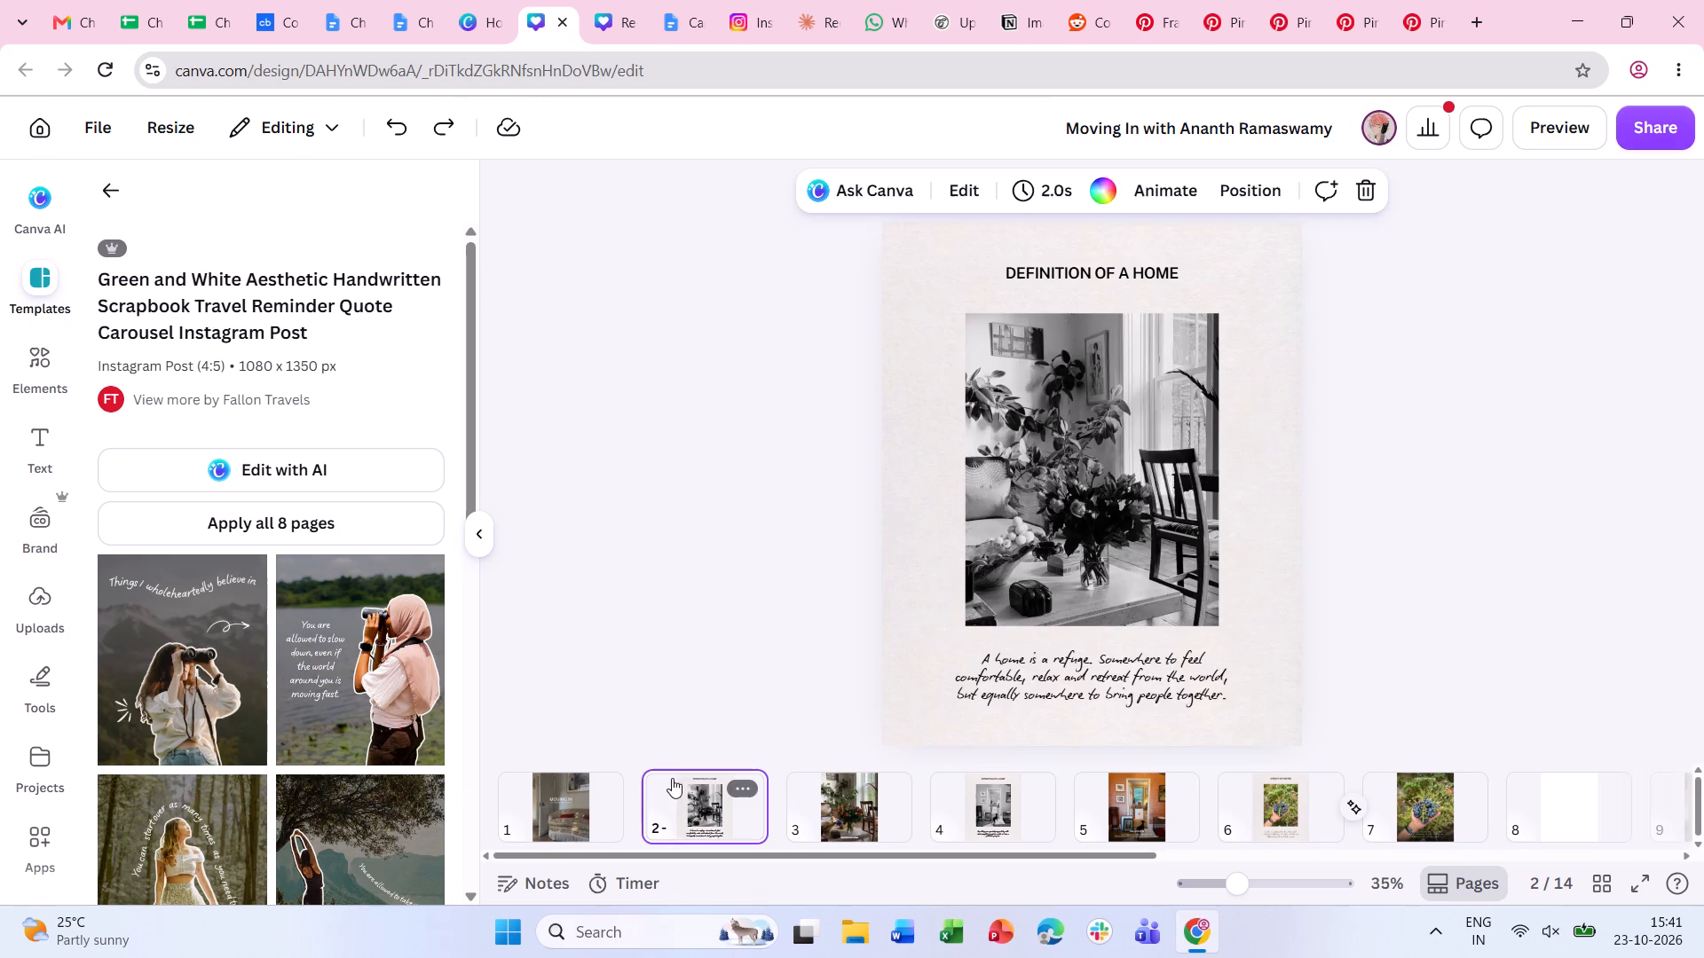
{"action": "left_click", "coordinate": [946, 799]}
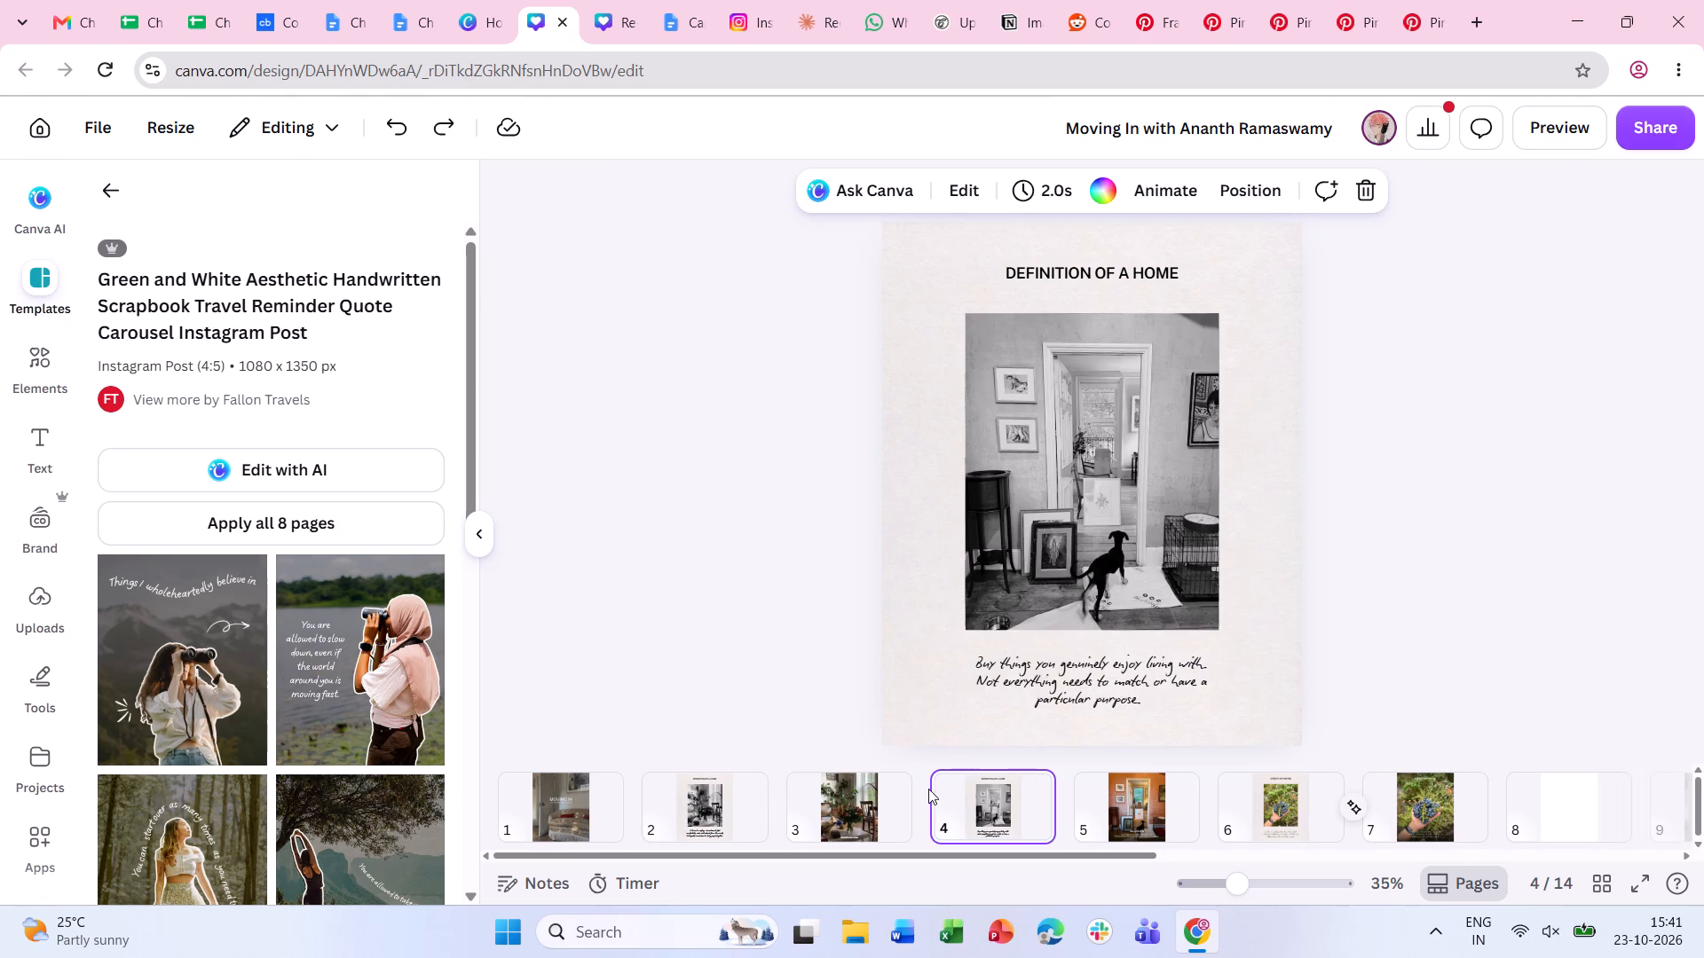
{"action": "left_click", "coordinate": [718, 821]}
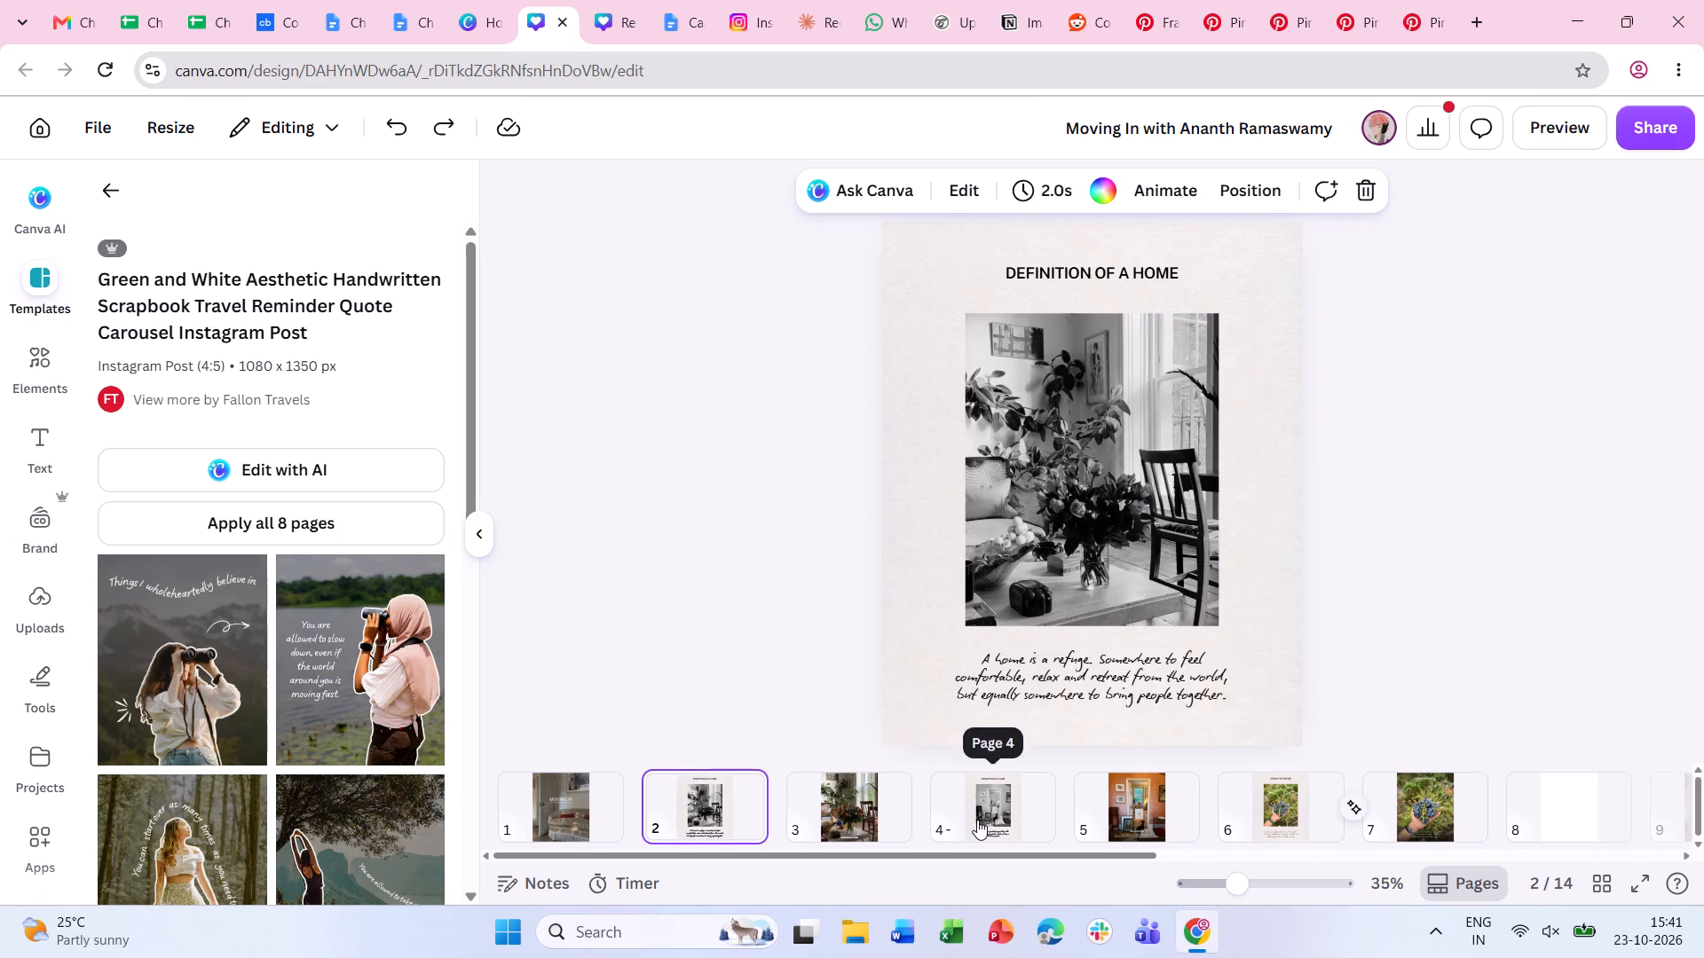
{"action": "left_click", "coordinate": [1104, 820]}
{"action": "left_click", "coordinate": [991, 816]}
{"action": "double_click", "coordinate": [1123, 276]}
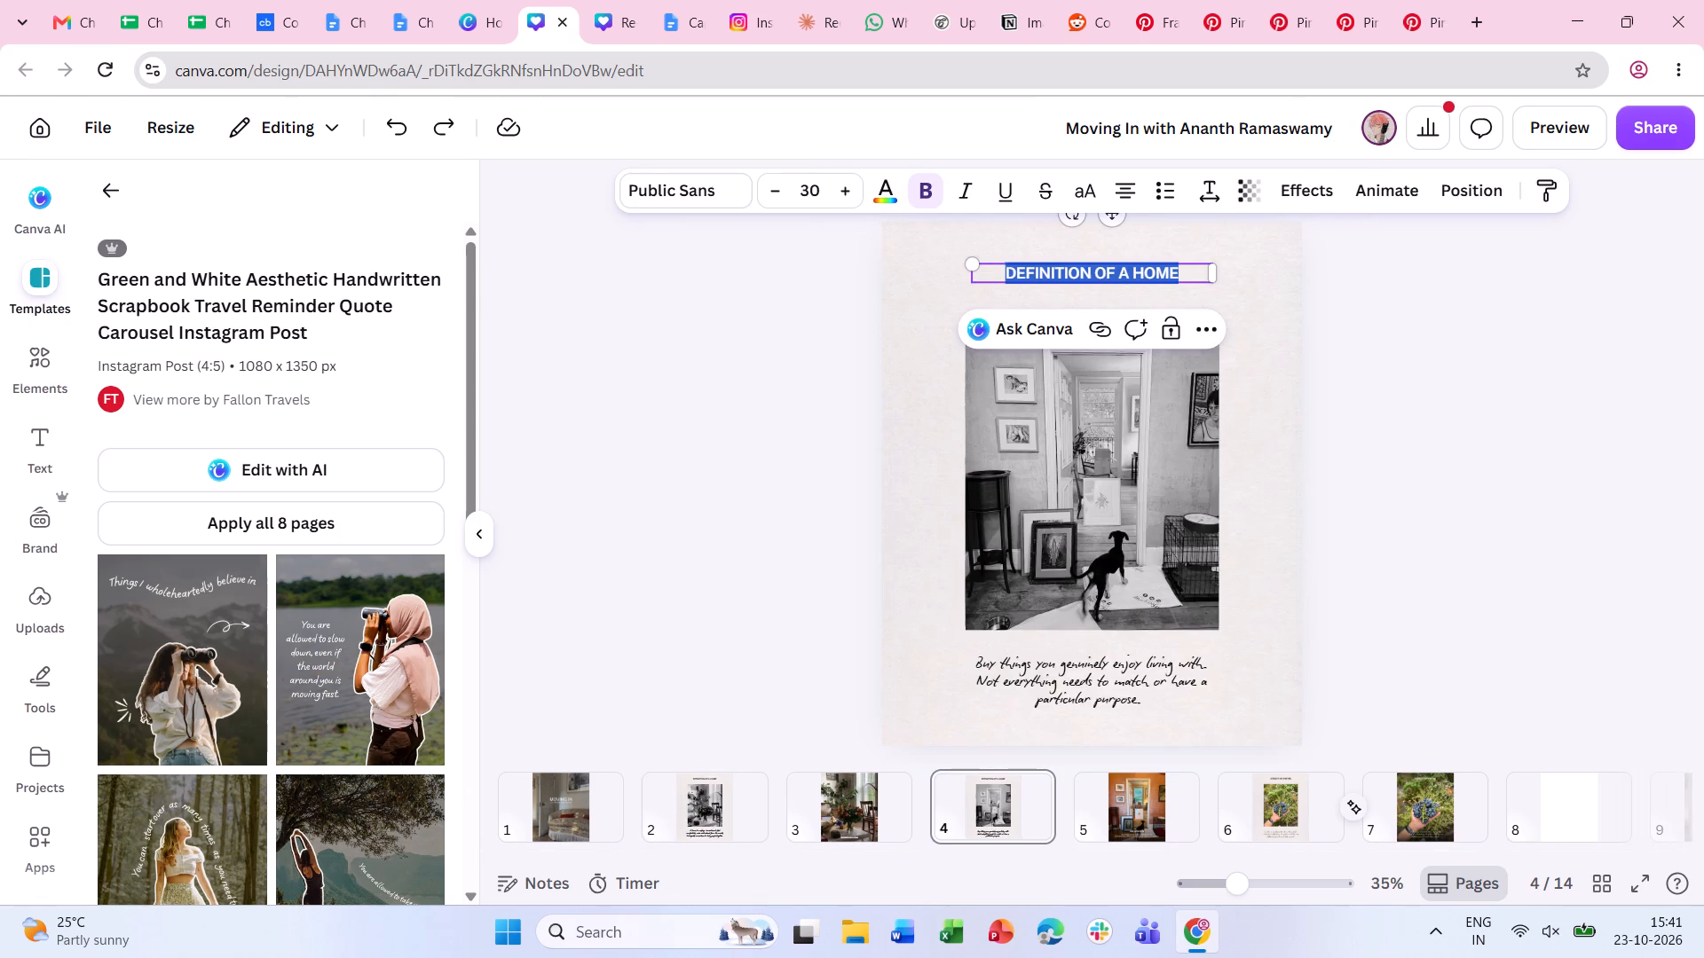
{"action": "type", "text": "one"}
{"action": "key", "text": "space"}
{"action": "key", "text": "BackSpace"}
{"action": "key", "text": "BackSpace"}
{"action": "key", "text": "BackSpace"}
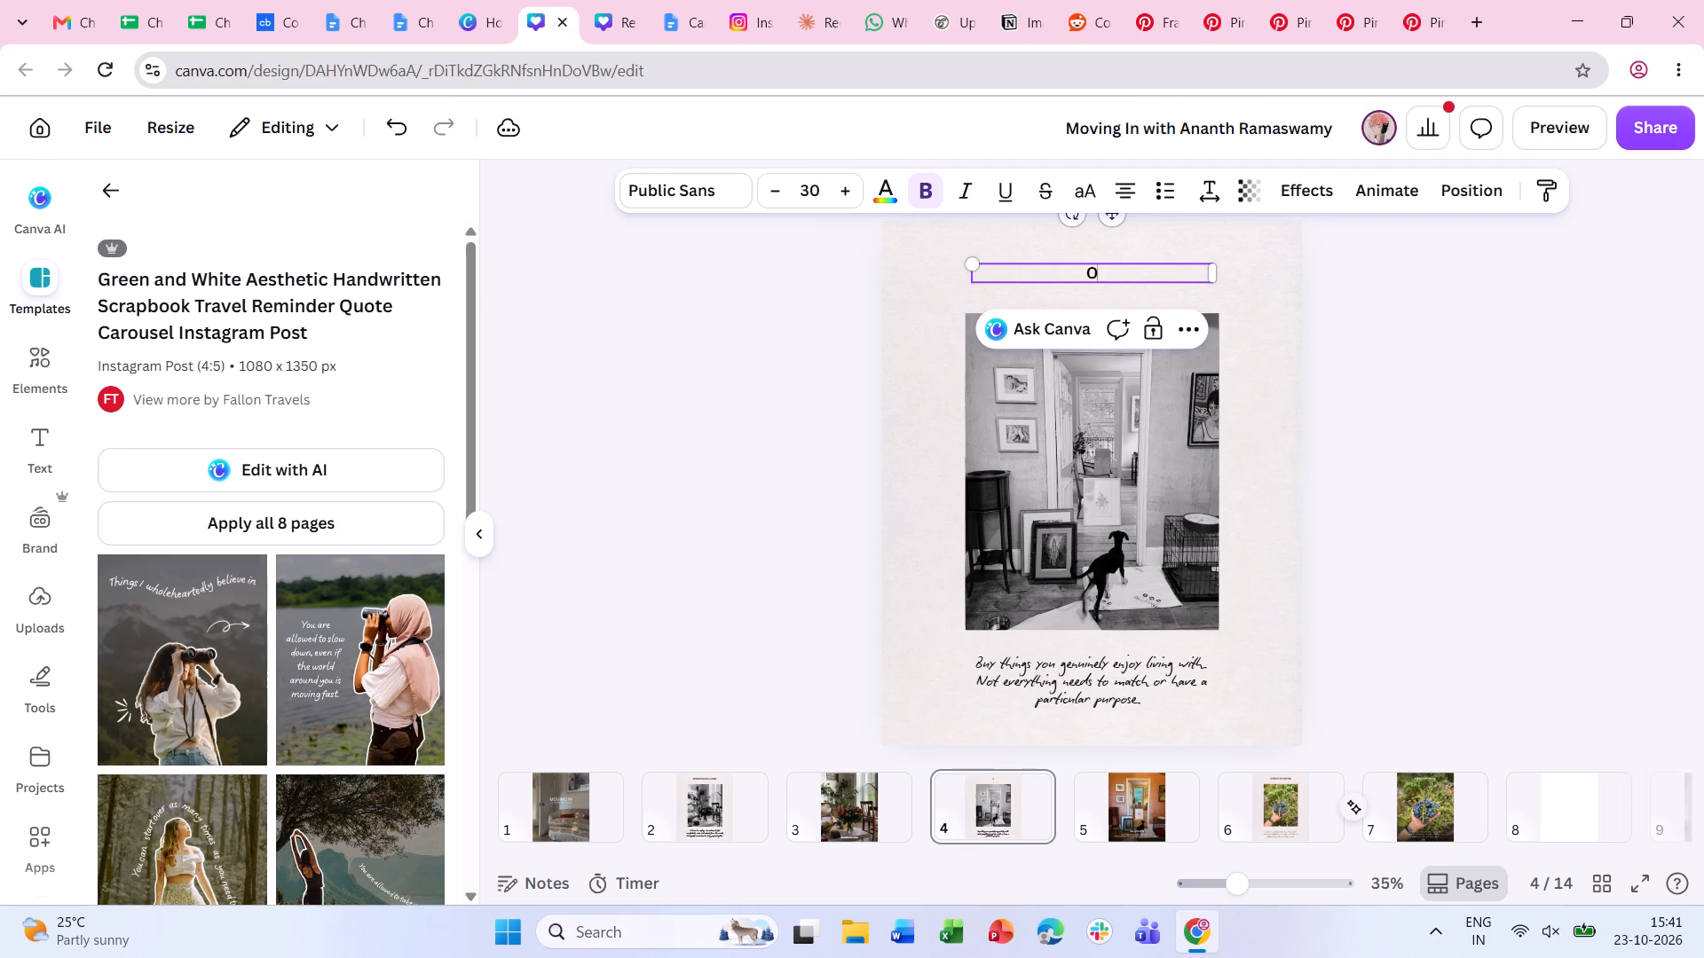
{"action": "type", "text": "PRINCIPLE"}
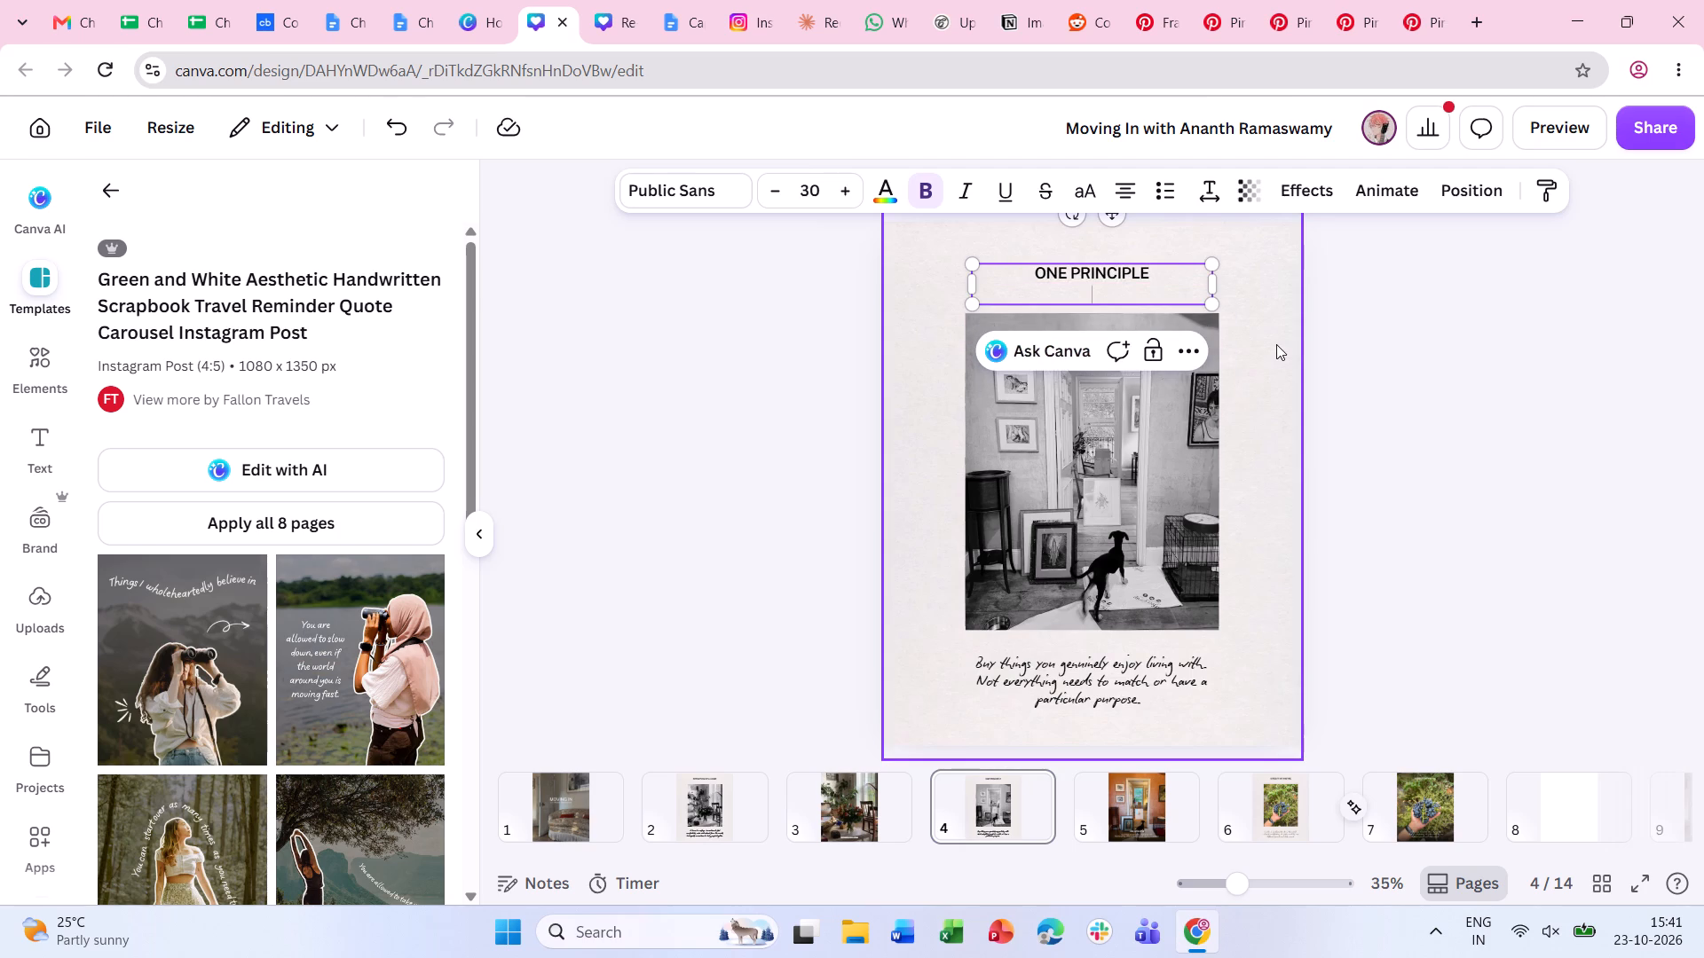
{"action": "key", "text": "BackSpace"}
{"action": "left_click", "coordinate": [1430, 313]}
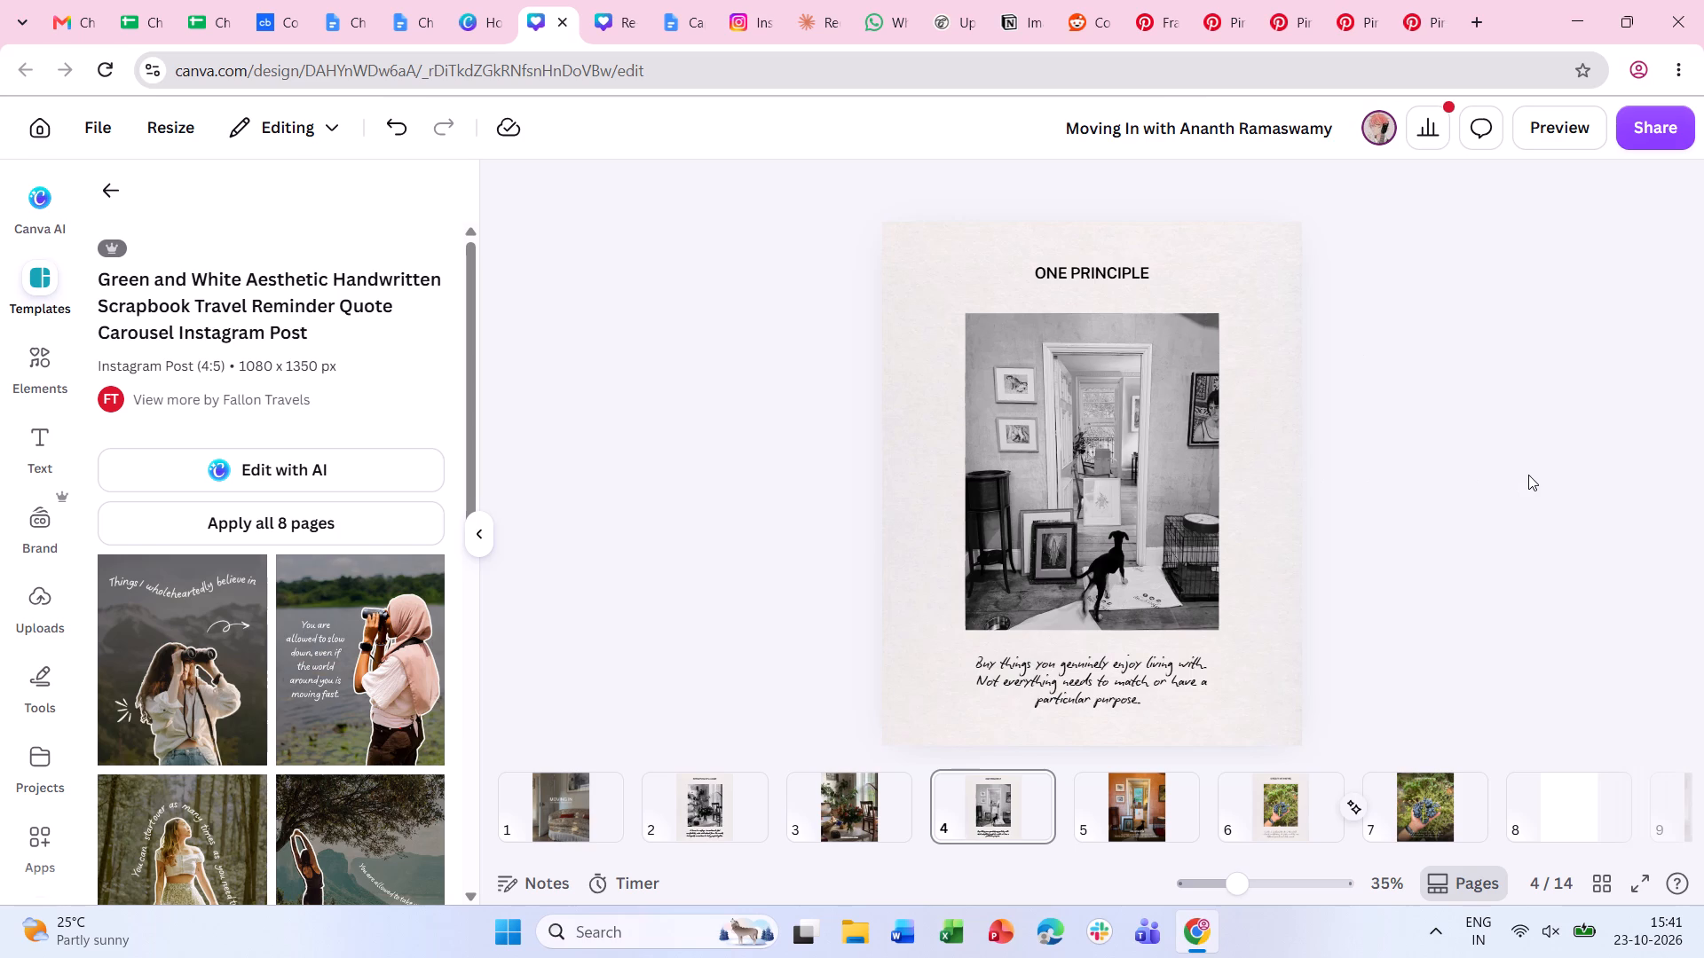
Delete the body text from page 5's full-size doorway photo slide.
{"action": "left_click", "coordinate": [1127, 816]}
{"action": "left_click", "coordinate": [1086, 687]}
{"action": "key", "text": "BackSpace"}
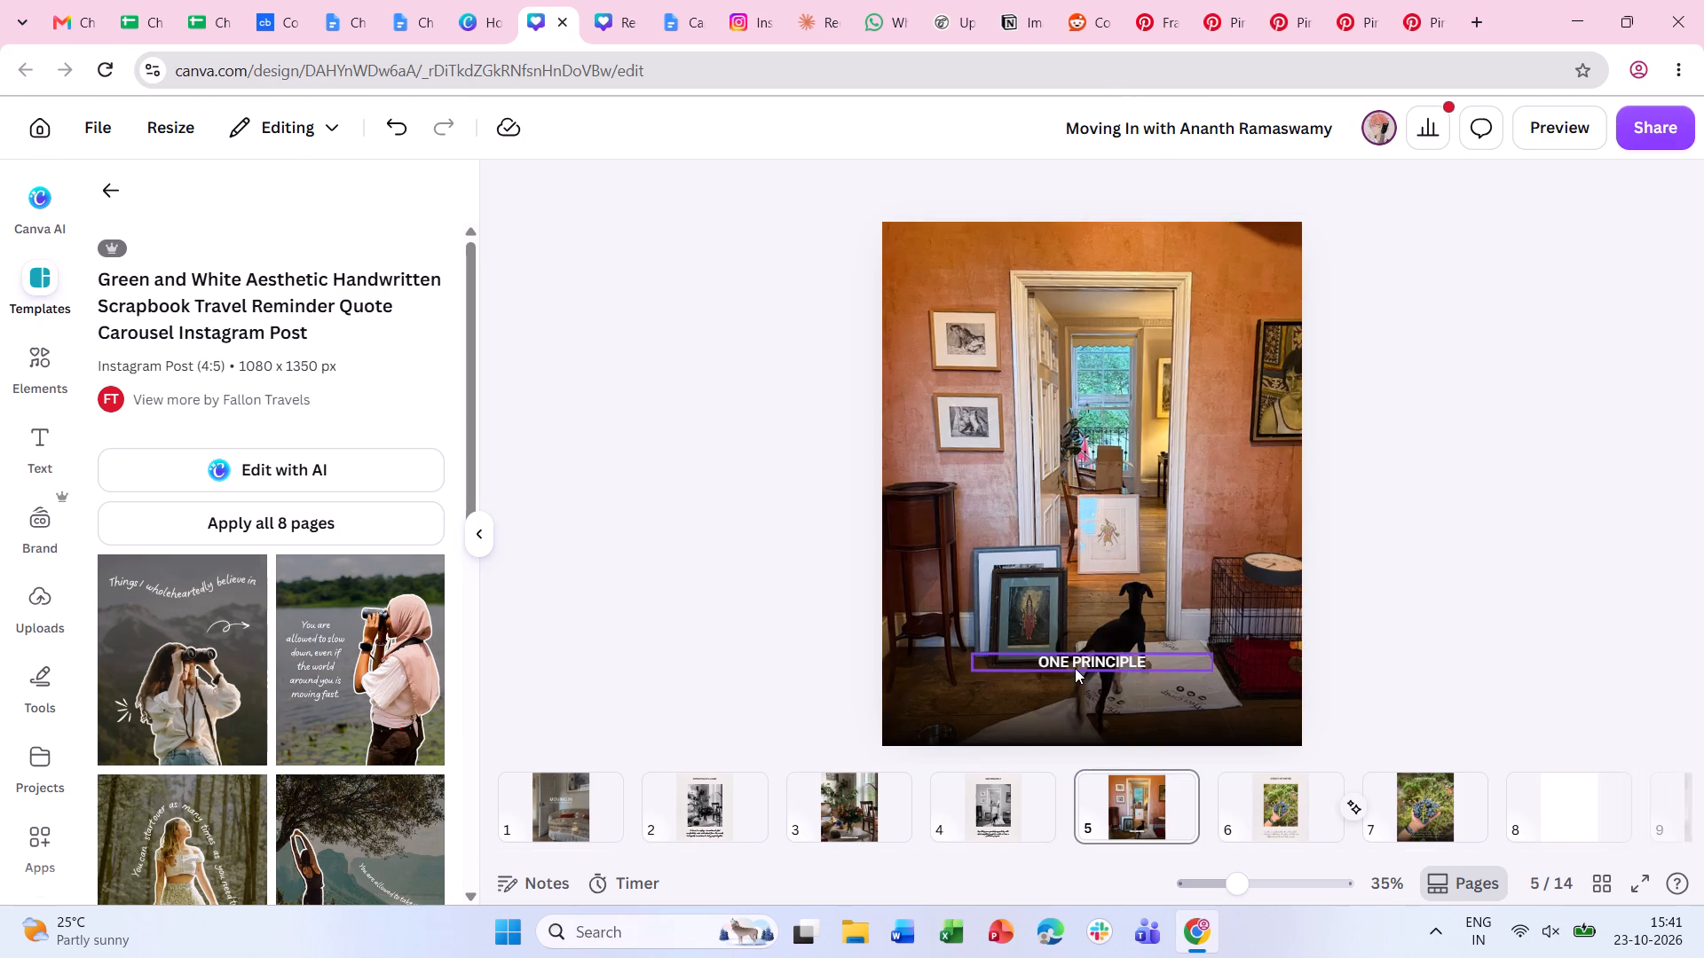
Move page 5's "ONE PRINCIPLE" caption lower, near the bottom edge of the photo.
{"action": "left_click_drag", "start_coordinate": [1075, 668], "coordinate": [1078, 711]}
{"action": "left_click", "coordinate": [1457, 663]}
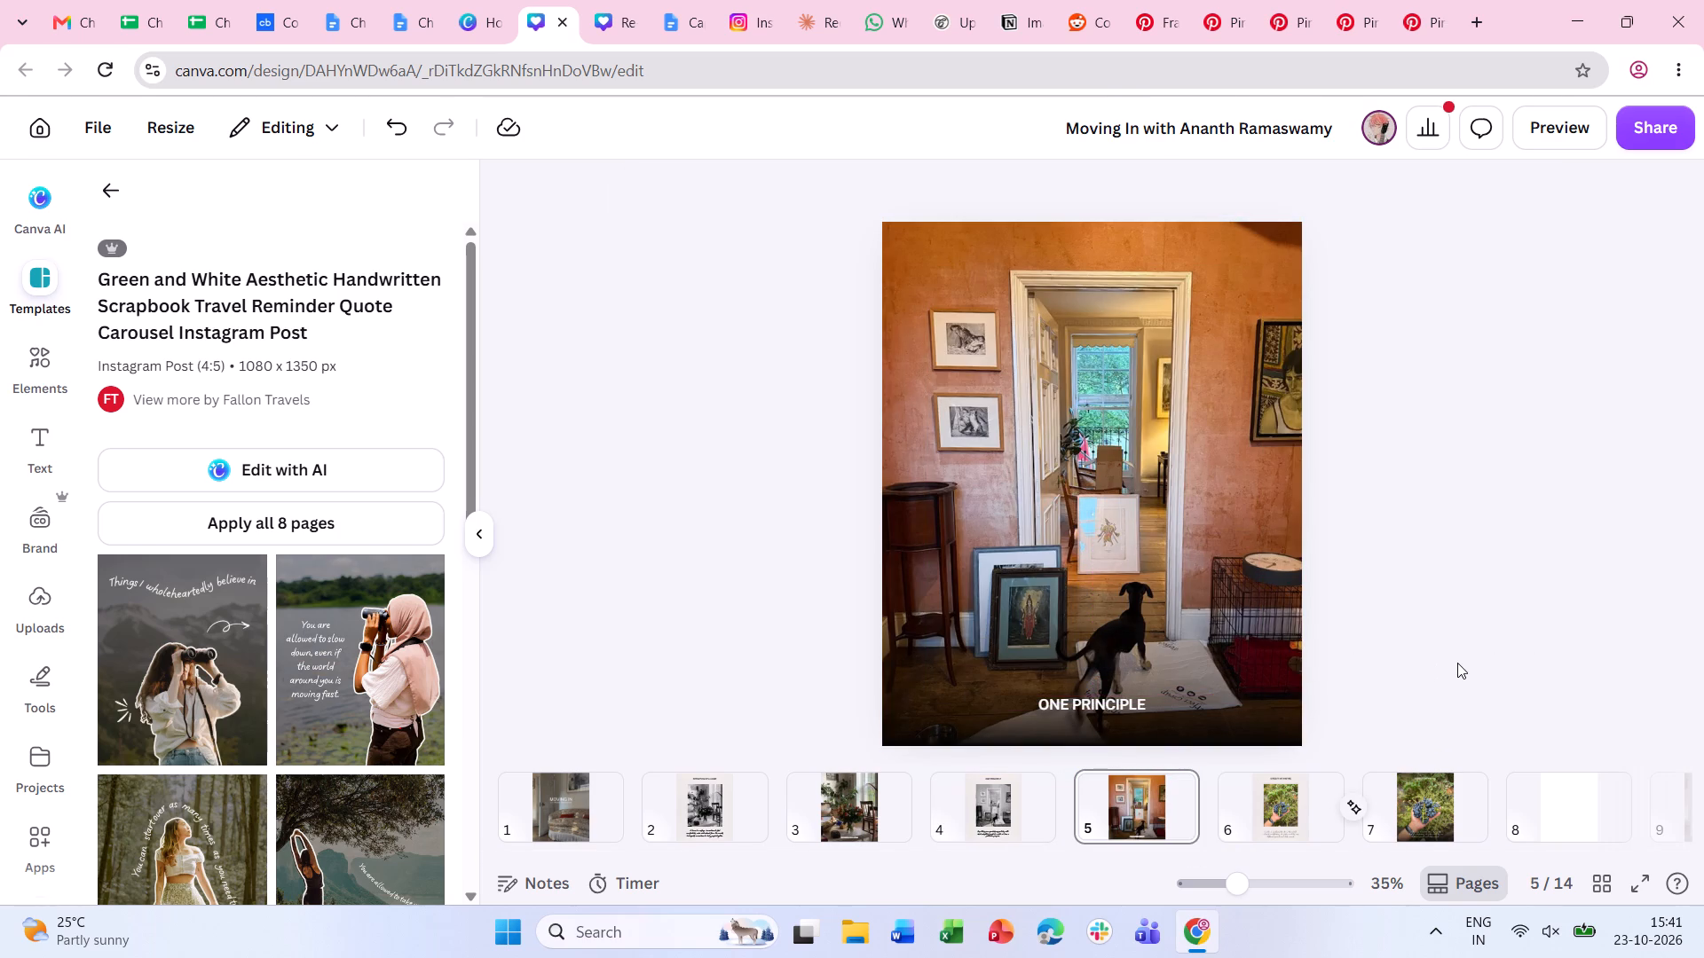
Delete the "DEFINITION OF A HOME" caption on page 3 and the "ONE PRINCIPLE" caption on page 5.
{"action": "left_click", "coordinate": [833, 839]}
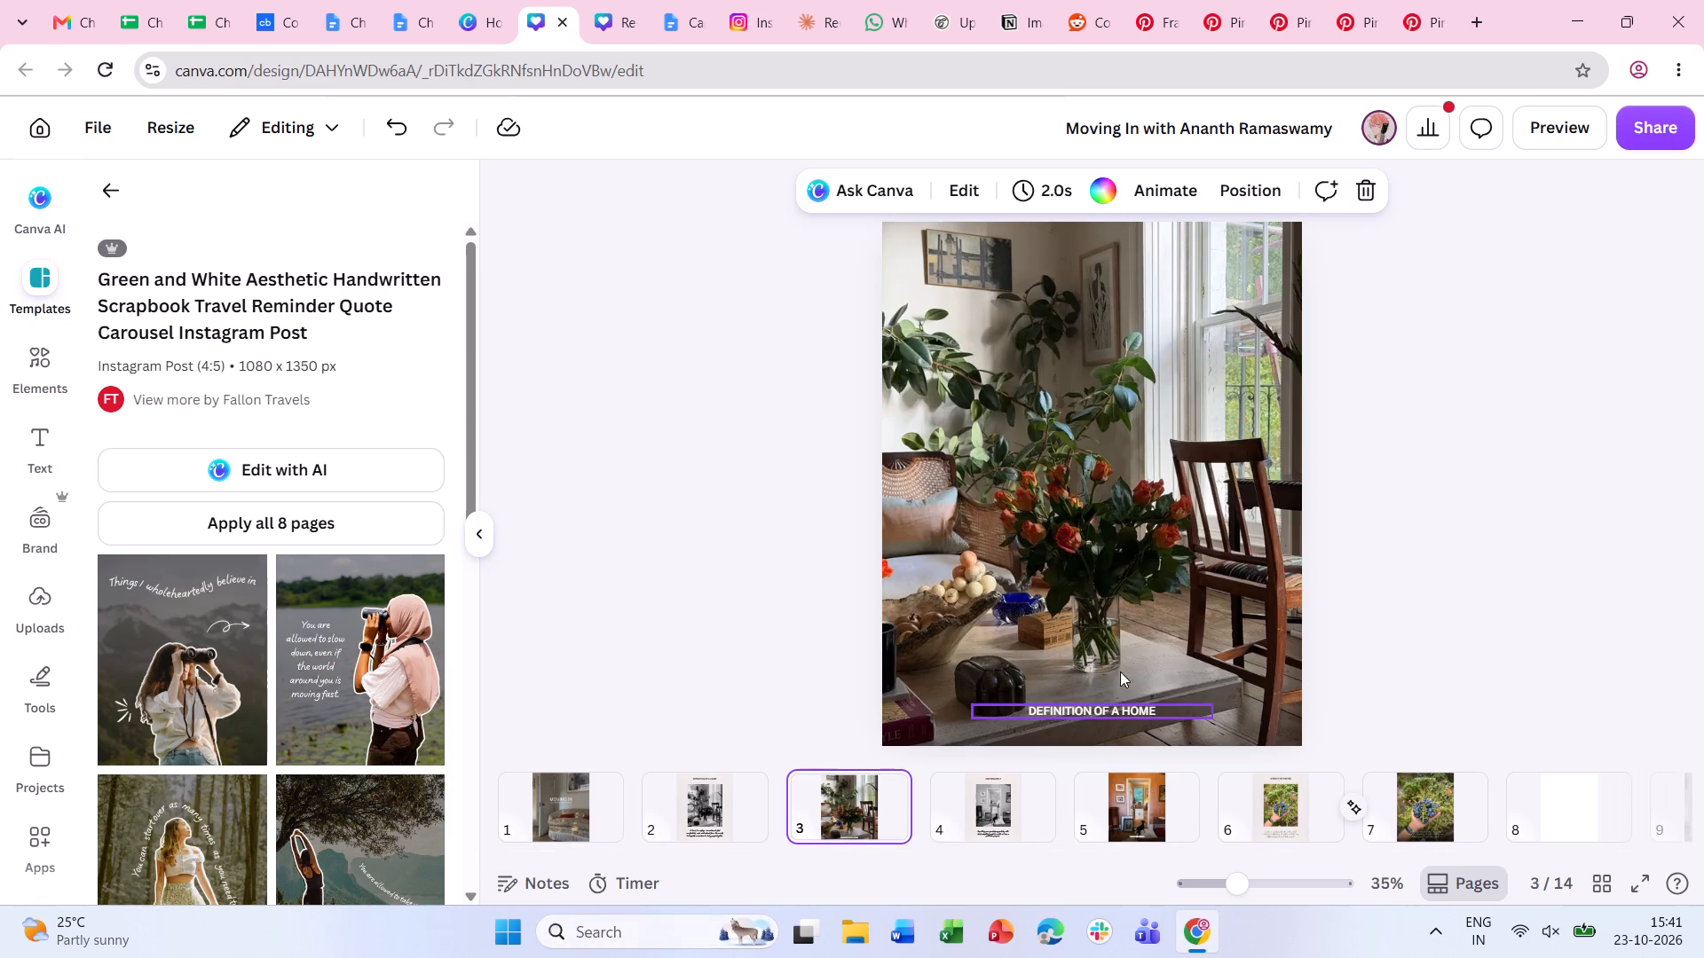
{"action": "left_click", "coordinate": [1117, 705]}
{"action": "key", "text": "BackSpace"}
{"action": "left_click", "coordinate": [1159, 801]}
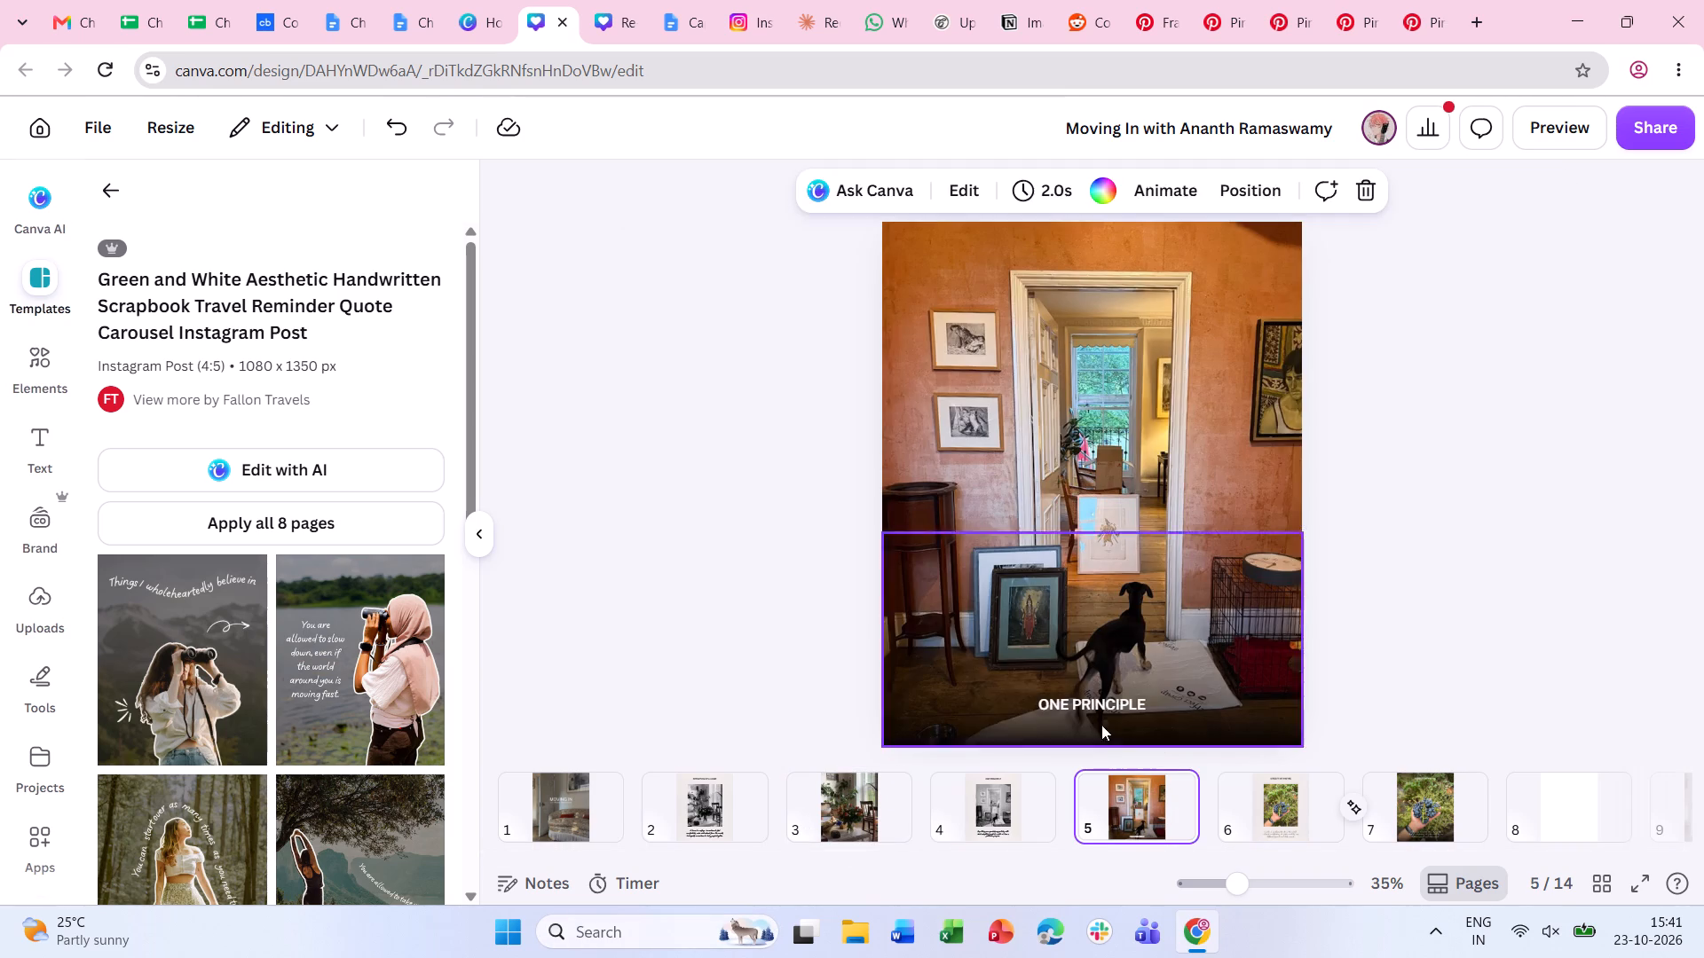
{"action": "left_click", "coordinate": [1090, 699]}
{"action": "key", "text": "BackSpace"}
{"action": "left_click", "coordinate": [1482, 596]}
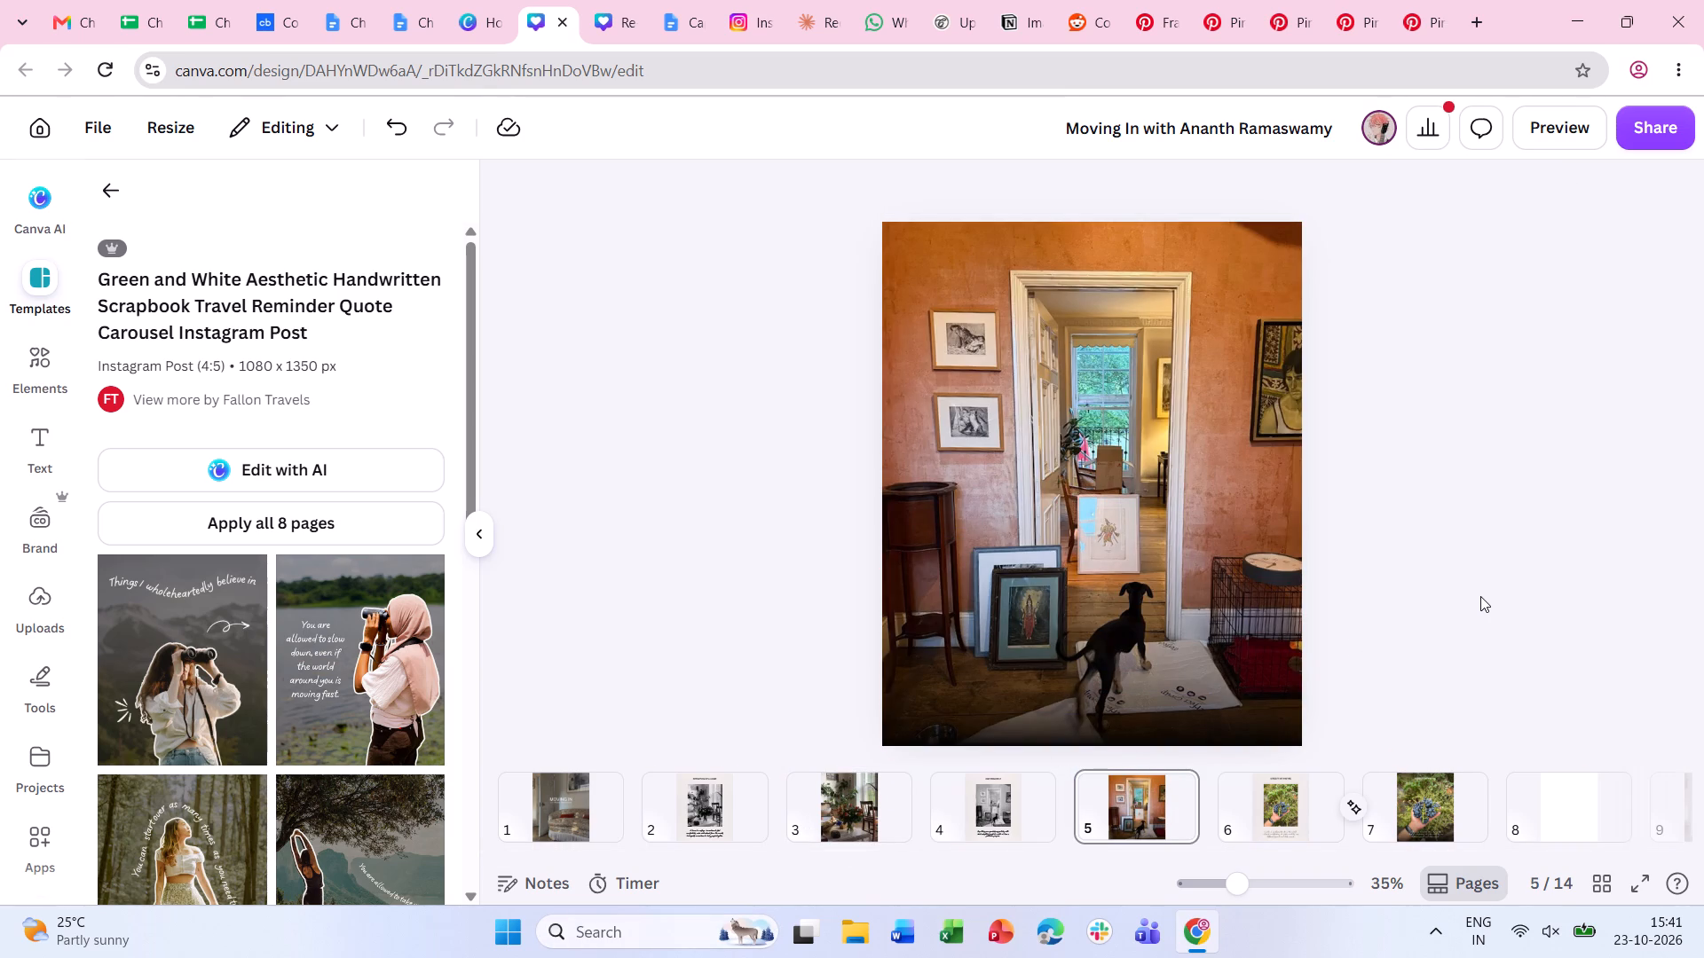
Return to page 2's framed photo slide.
{"action": "left_click", "coordinate": [651, 816]}
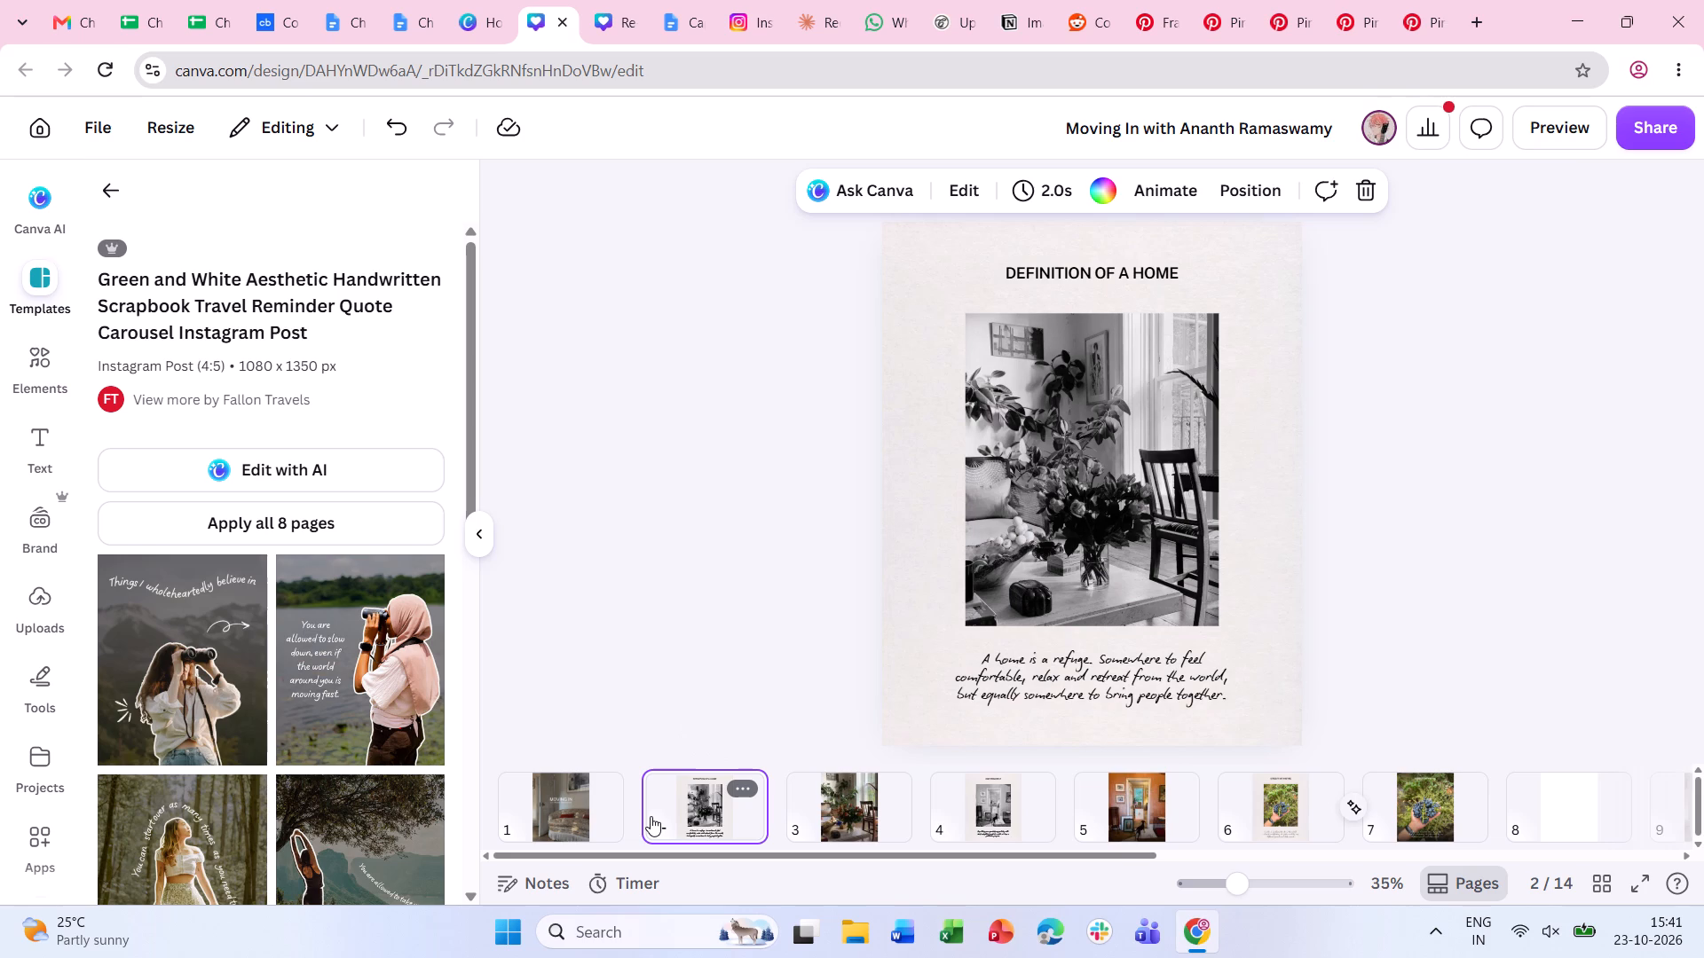
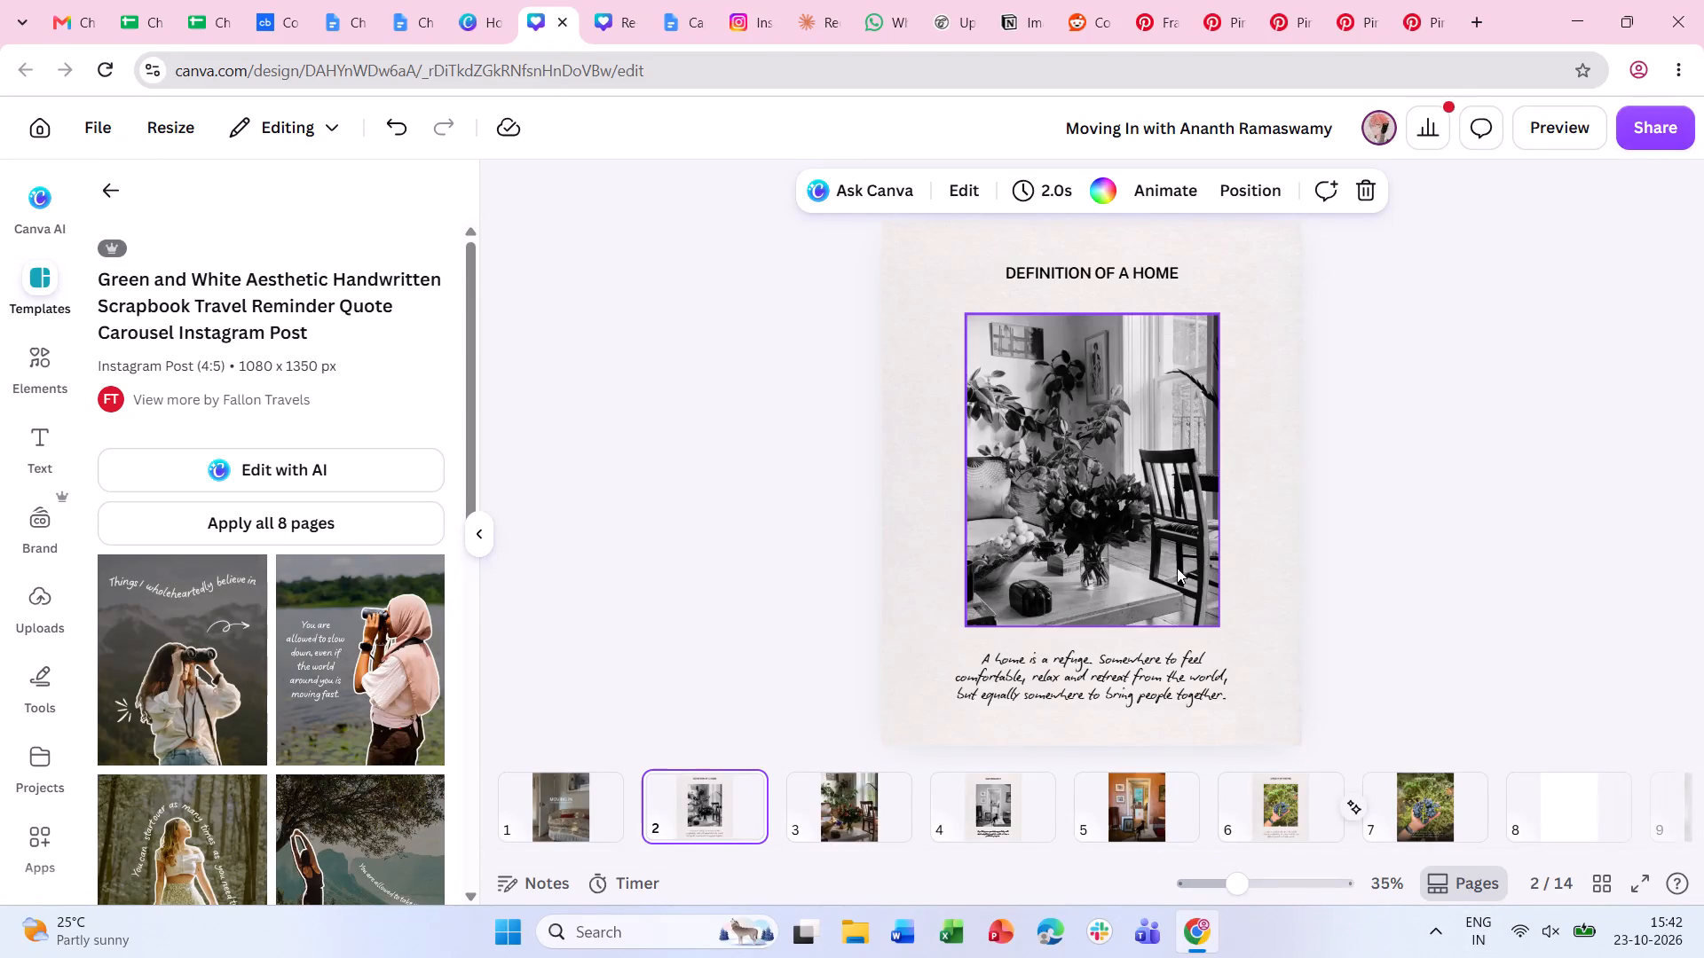
Duplicate page 6, the framed "CITIES THAT INSPIRE" slide.
{"action": "left_click", "coordinate": [737, 811]}
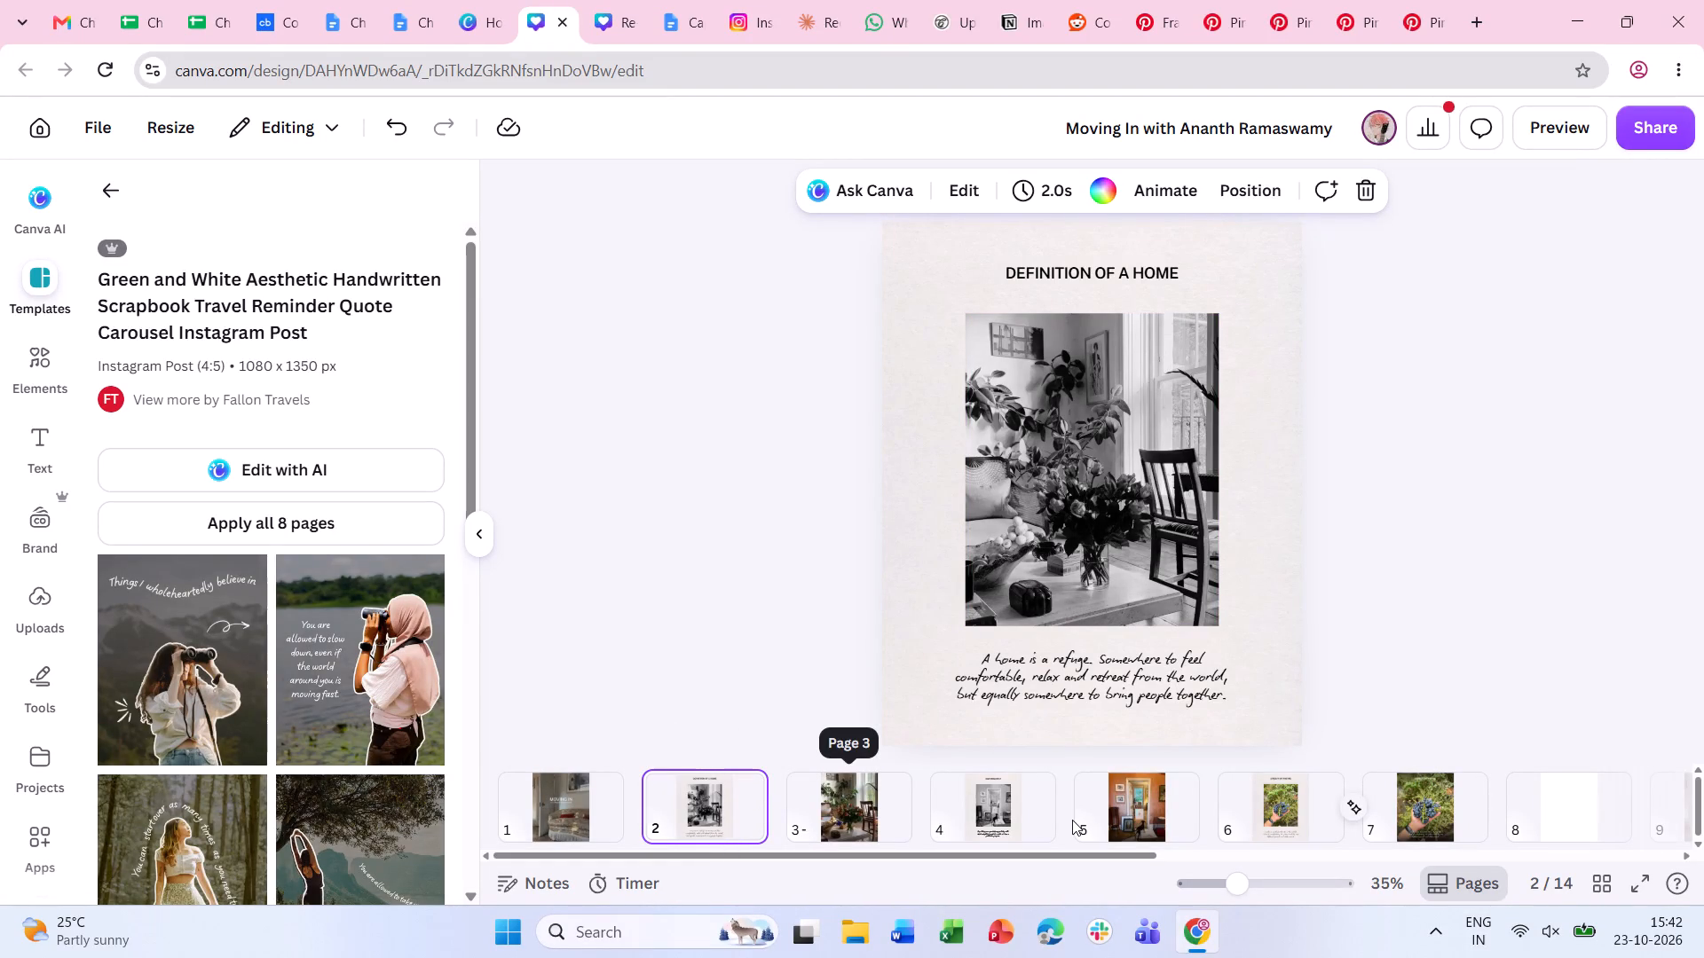
{"action": "left_click", "coordinate": [1252, 814]}
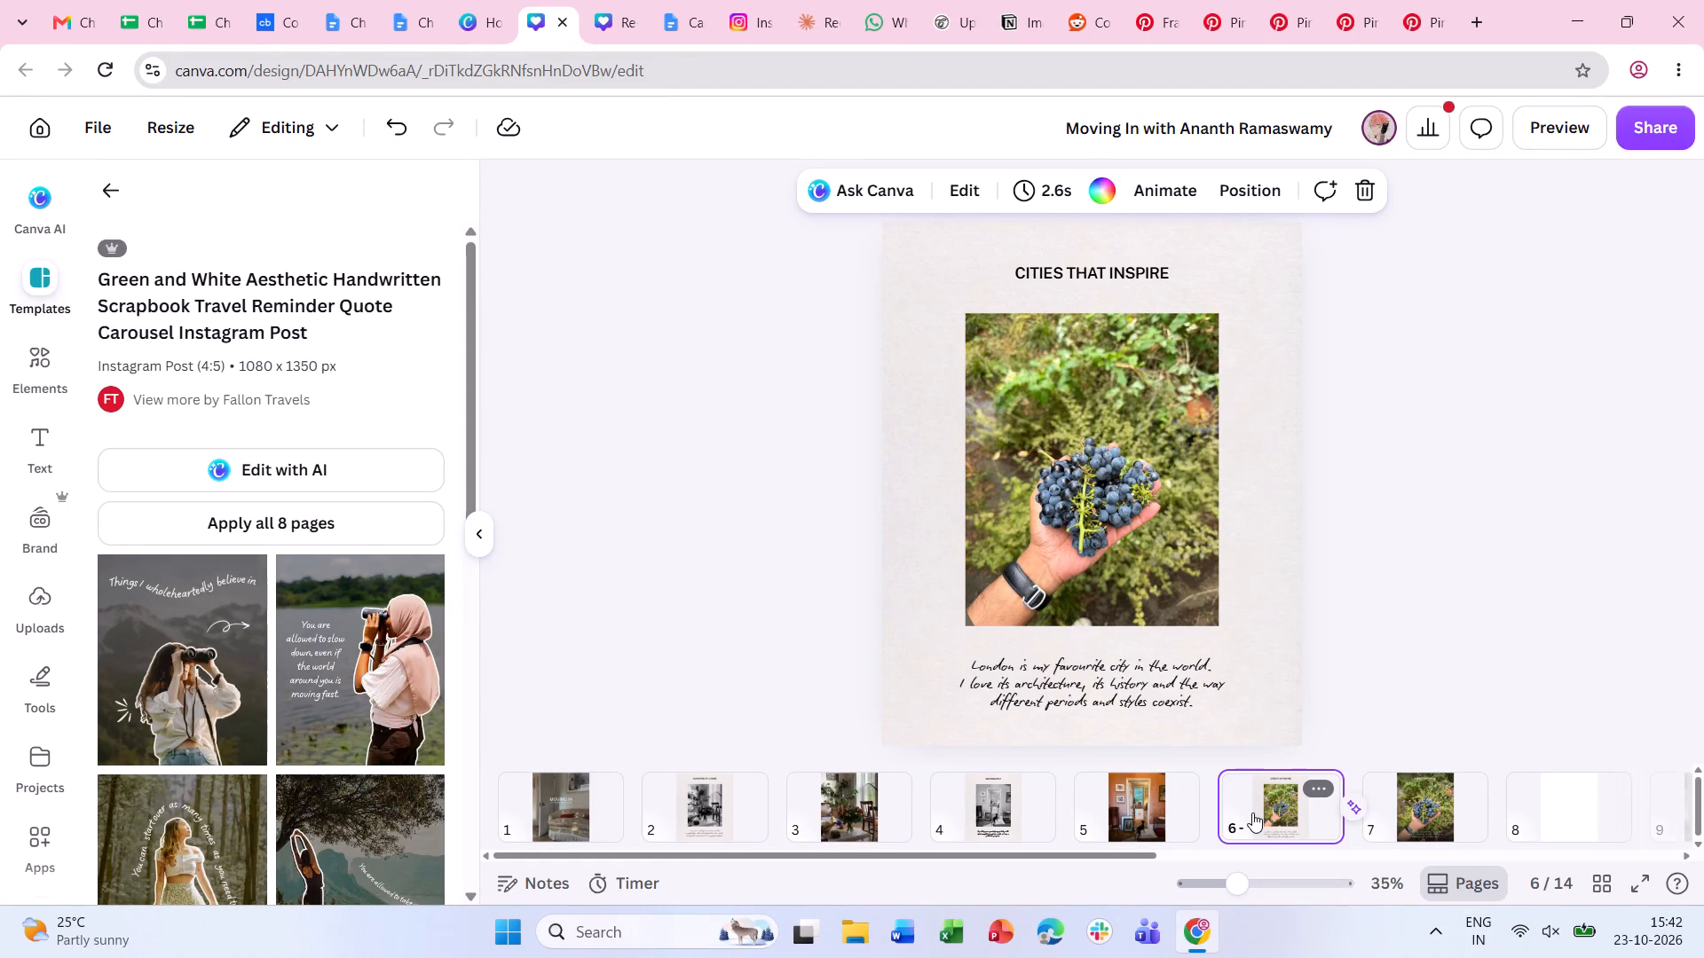
{"action": "key", "text": "ctrl+d"}
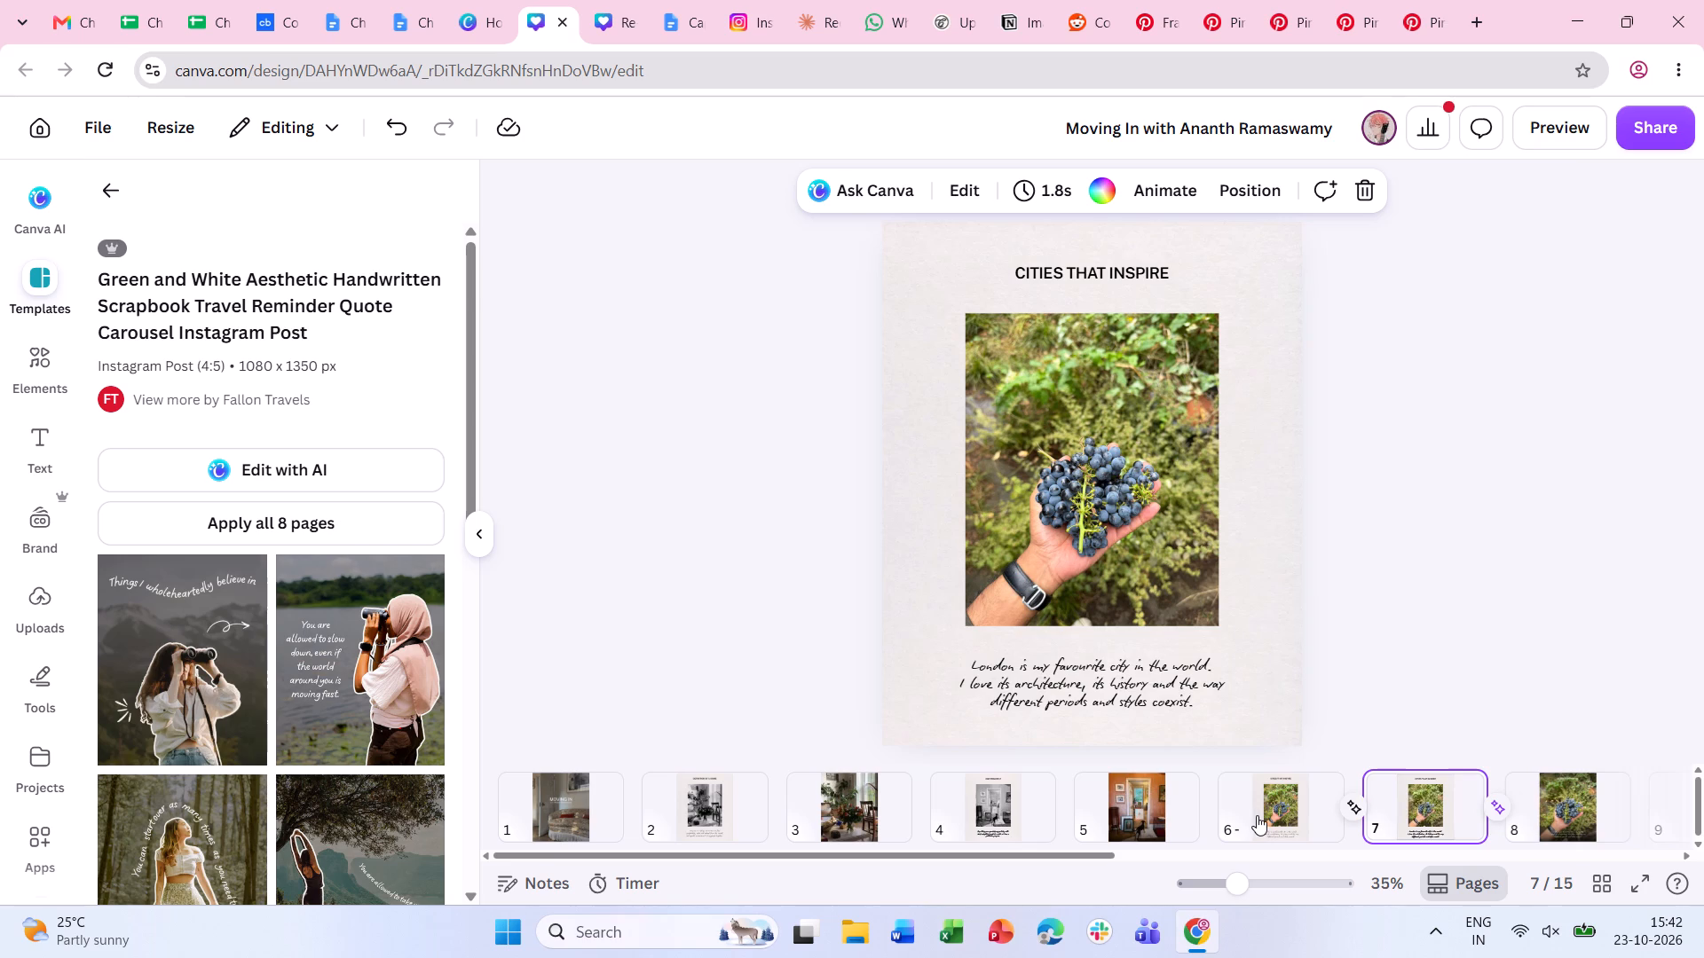
Apply the Noir filter from the Mono group to the framed grape photo on page 6.
{"action": "left_click", "coordinate": [1257, 815]}
{"action": "left_click", "coordinate": [1072, 545]}
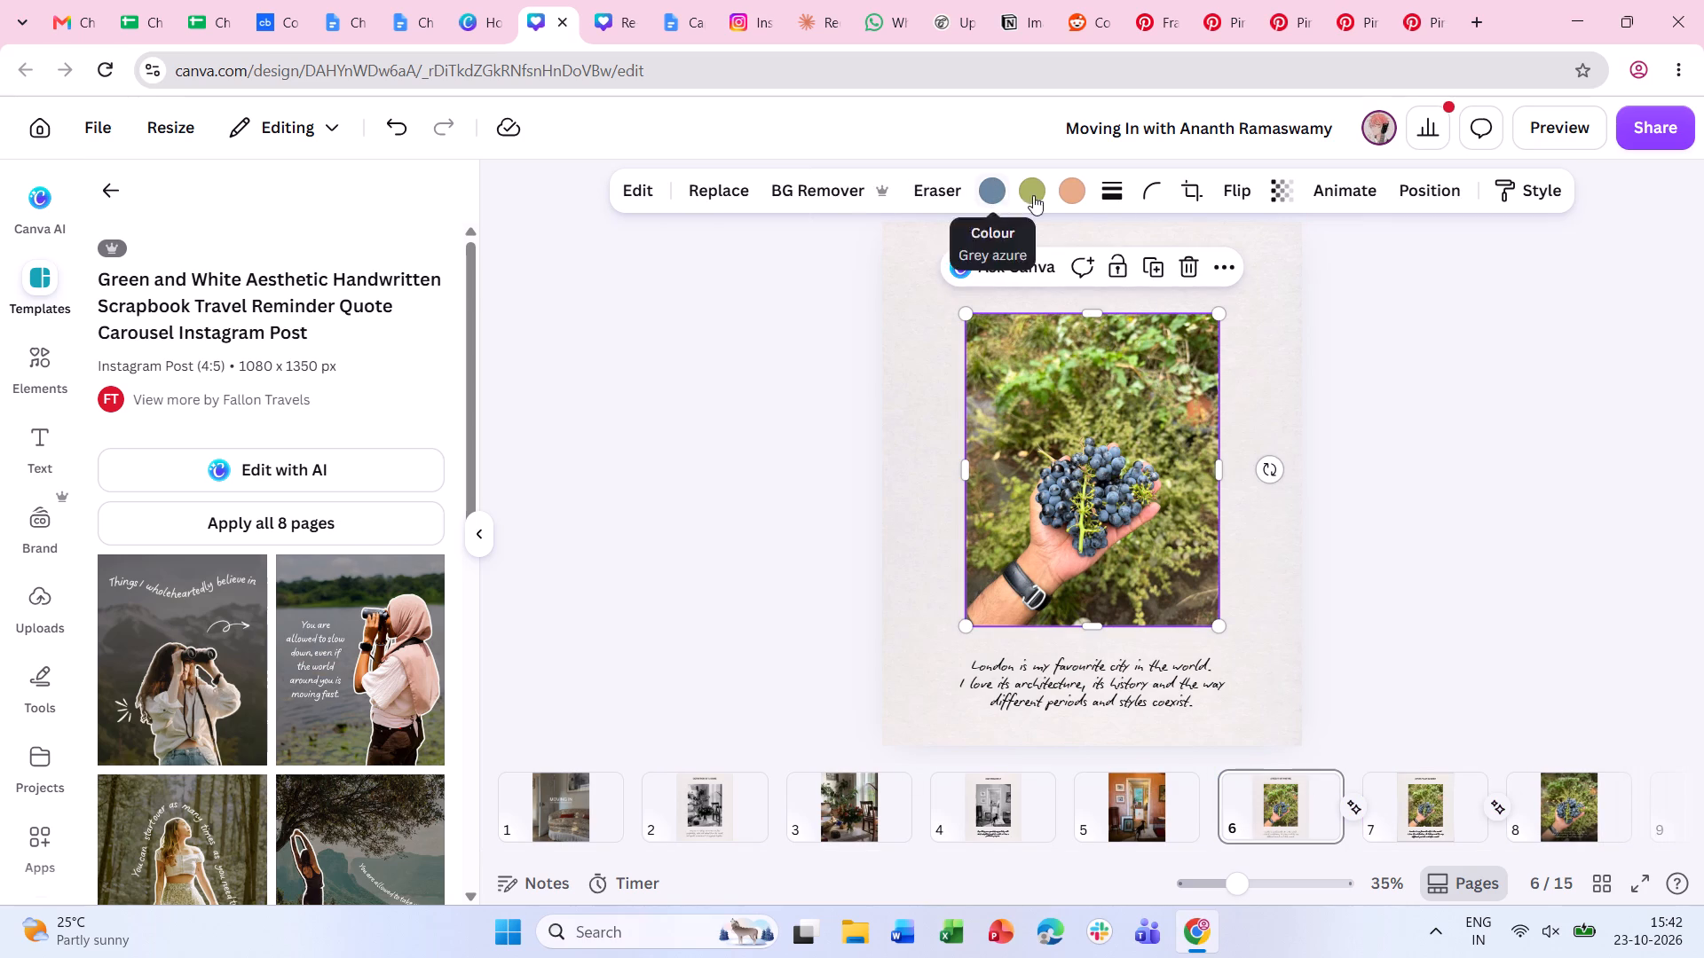
{"action": "left_click", "coordinate": [639, 187]}
{"action": "scroll", "coordinate": [313, 689], "scroll_direction": "down", "scroll_amount": 4}
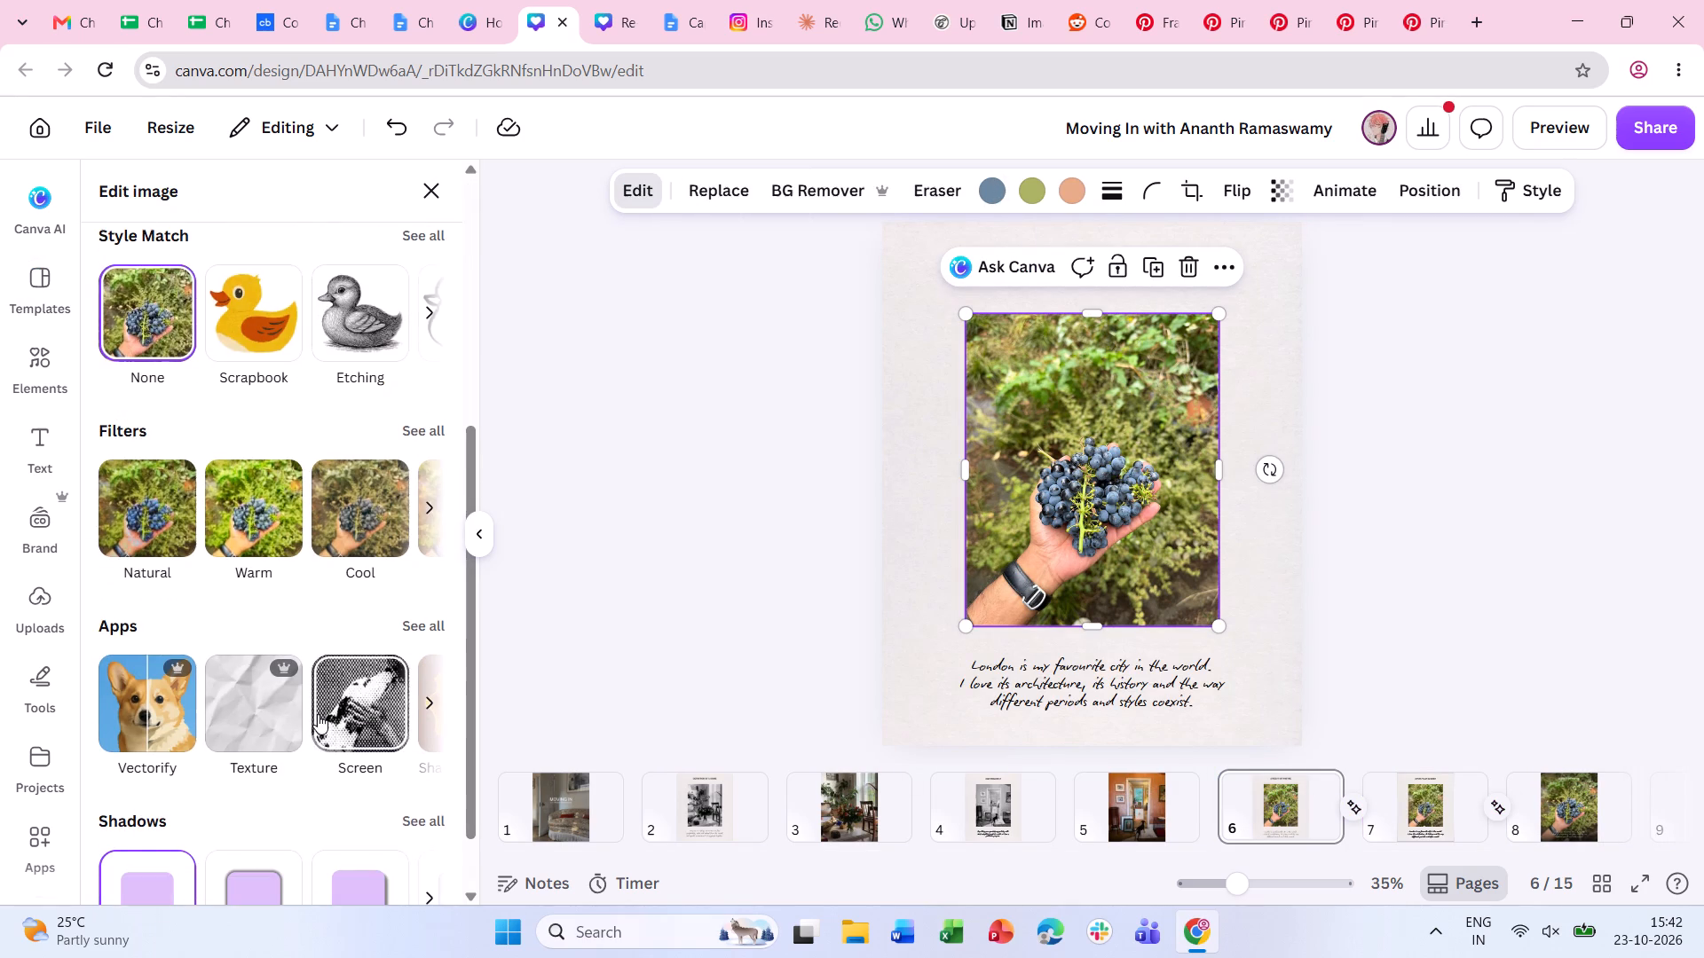
{"action": "scroll", "coordinate": [318, 714], "scroll_direction": "down", "scroll_amount": 1}
{"action": "left_click", "coordinate": [416, 348]}
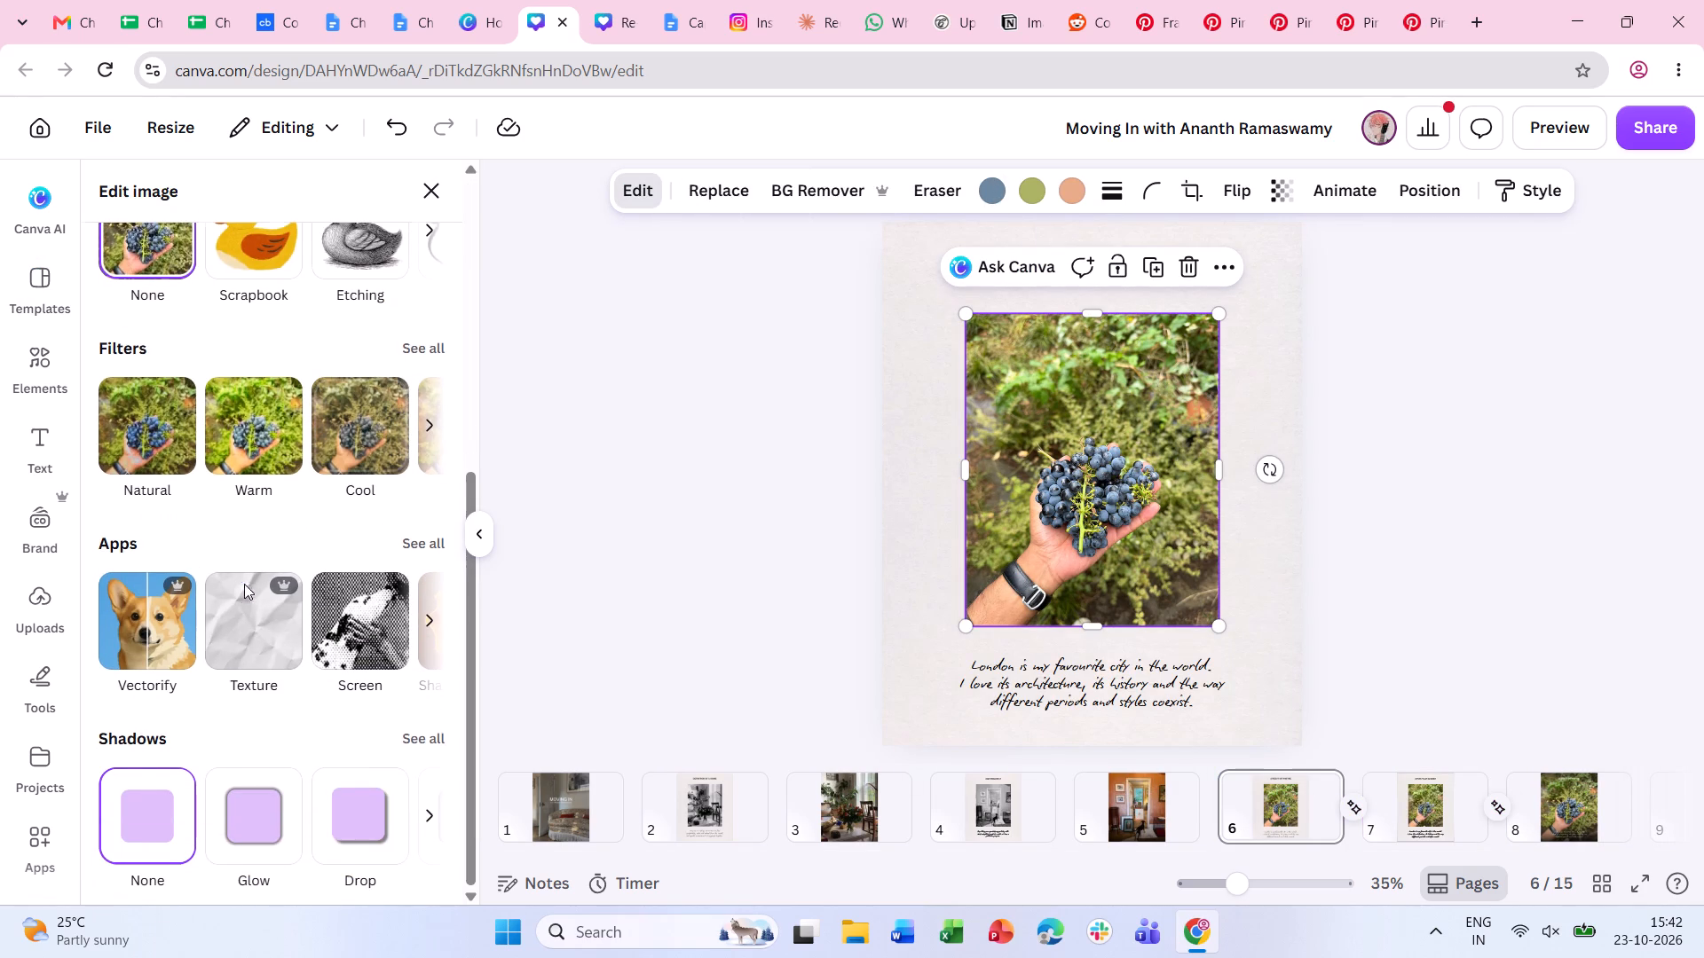
{"action": "scroll", "coordinate": [253, 584], "scroll_direction": "down", "scroll_amount": 15}
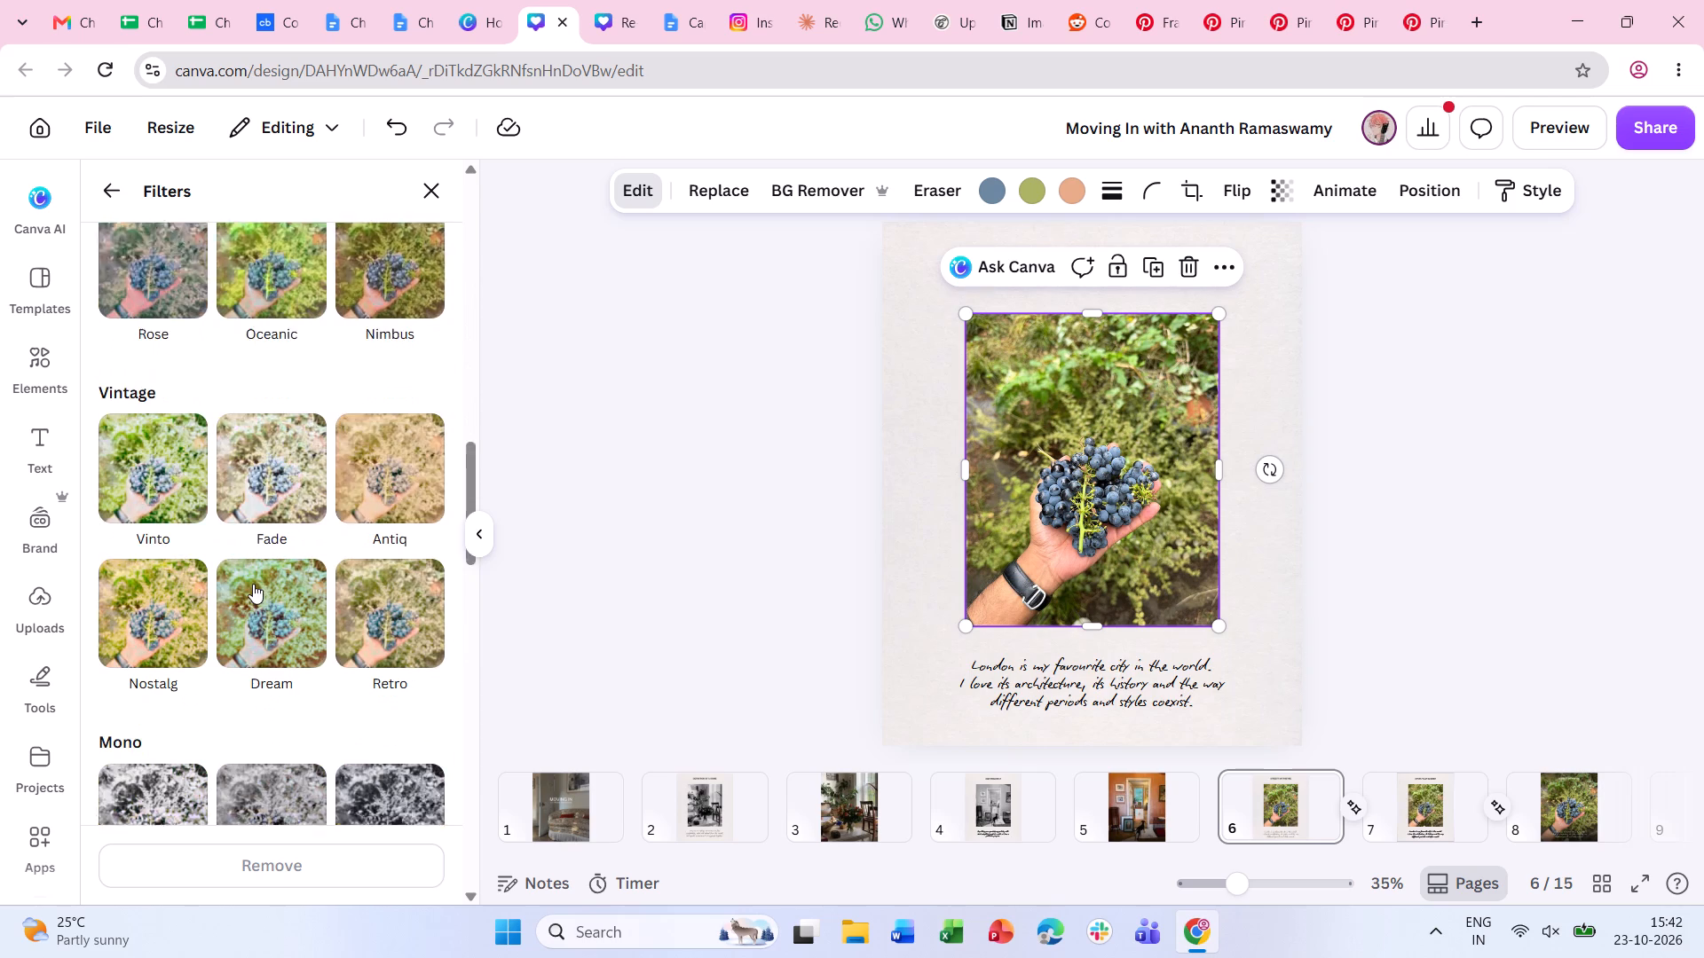
{"action": "scroll", "coordinate": [253, 584], "scroll_direction": "down", "scroll_amount": 2}
{"action": "left_click", "coordinate": [203, 531]}
{"action": "left_click", "coordinate": [399, 530]}
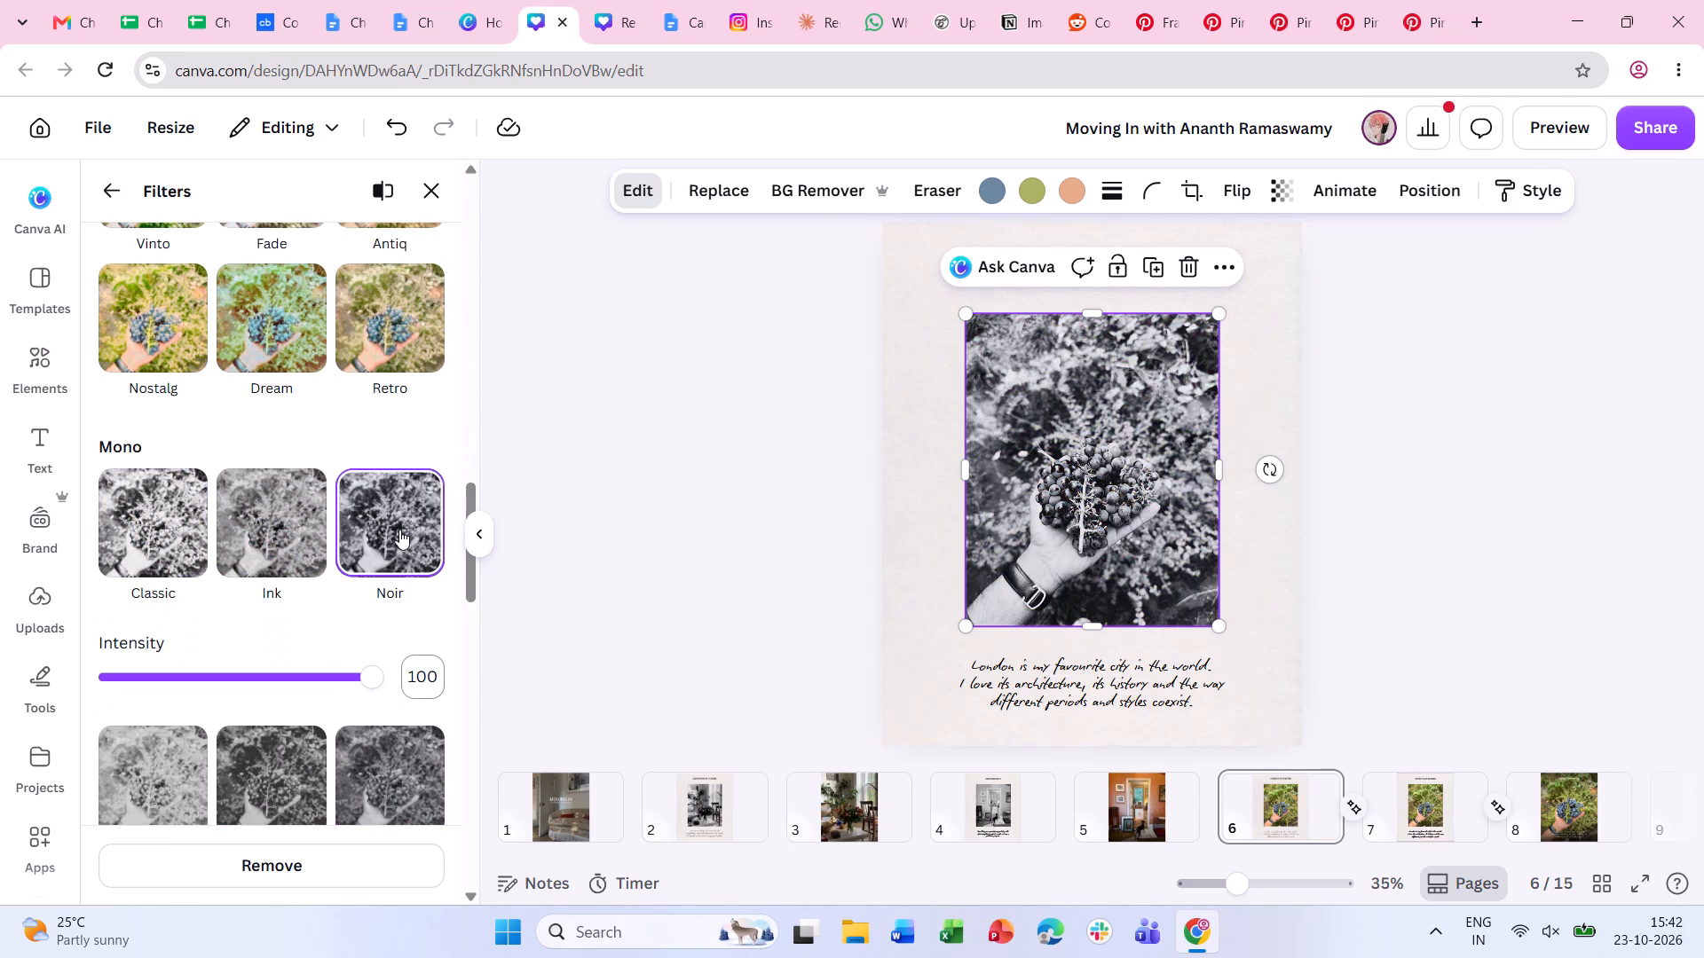
{"action": "double_click", "coordinate": [677, 554]}
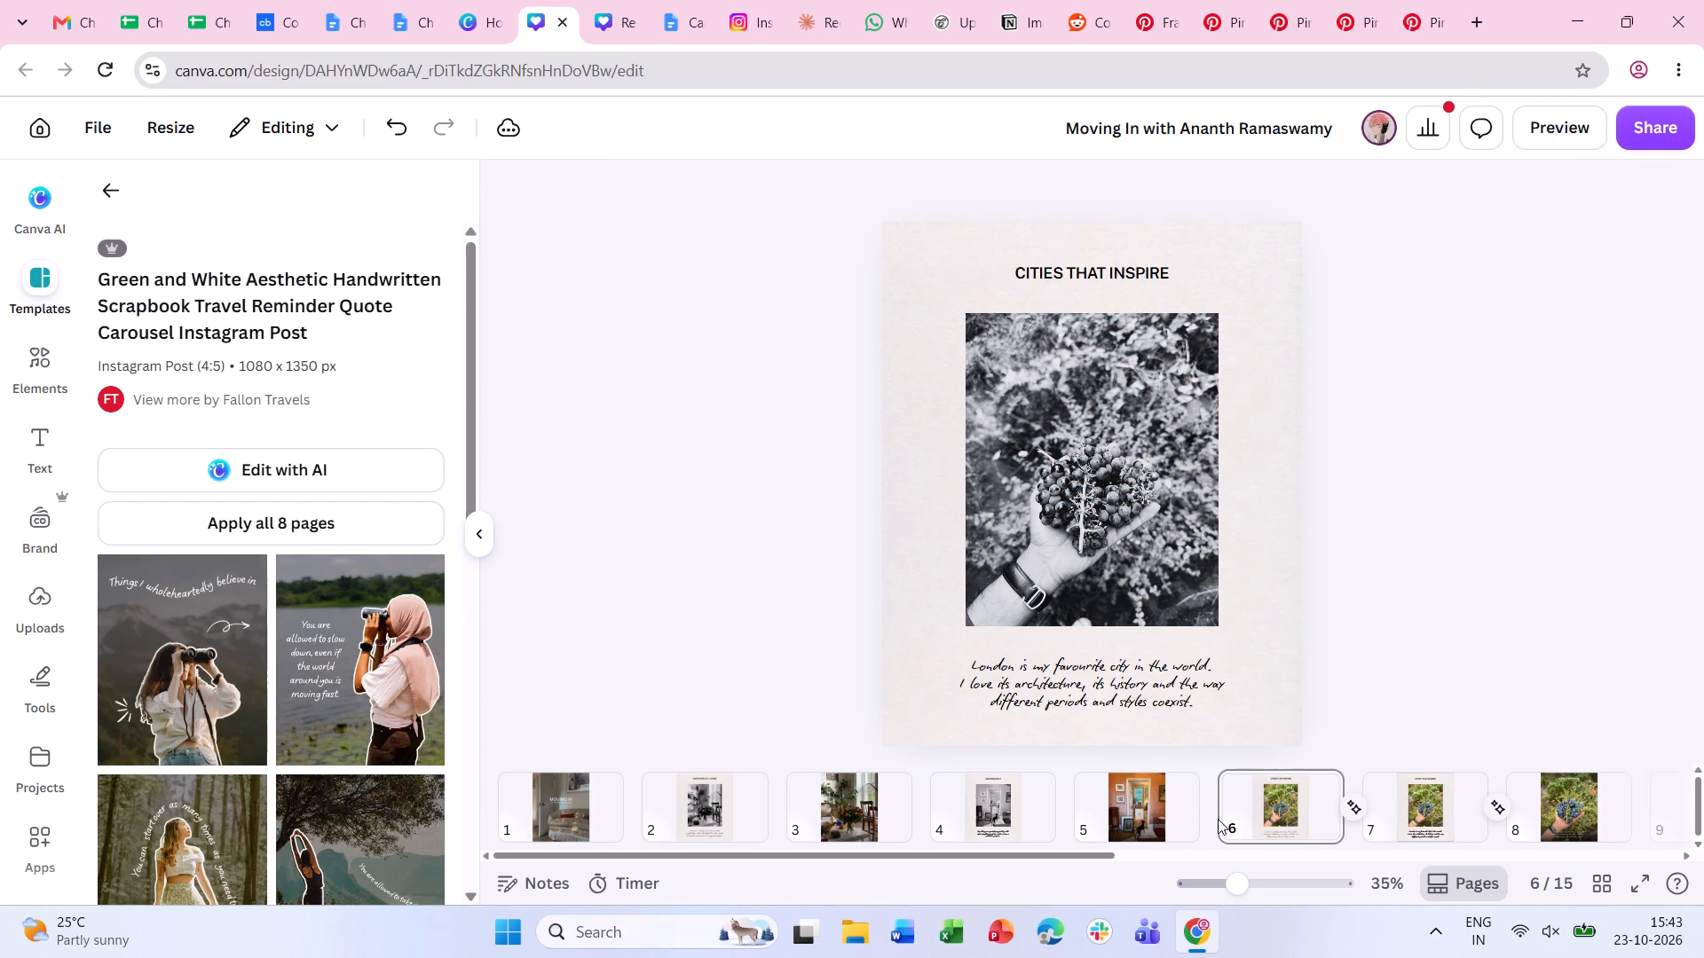
Try different Match & Move durations between pages 6 and 7, settling on 1.4 seconds.
{"action": "left_click", "coordinate": [1347, 807]}
{"action": "left_click", "coordinate": [322, 757]}
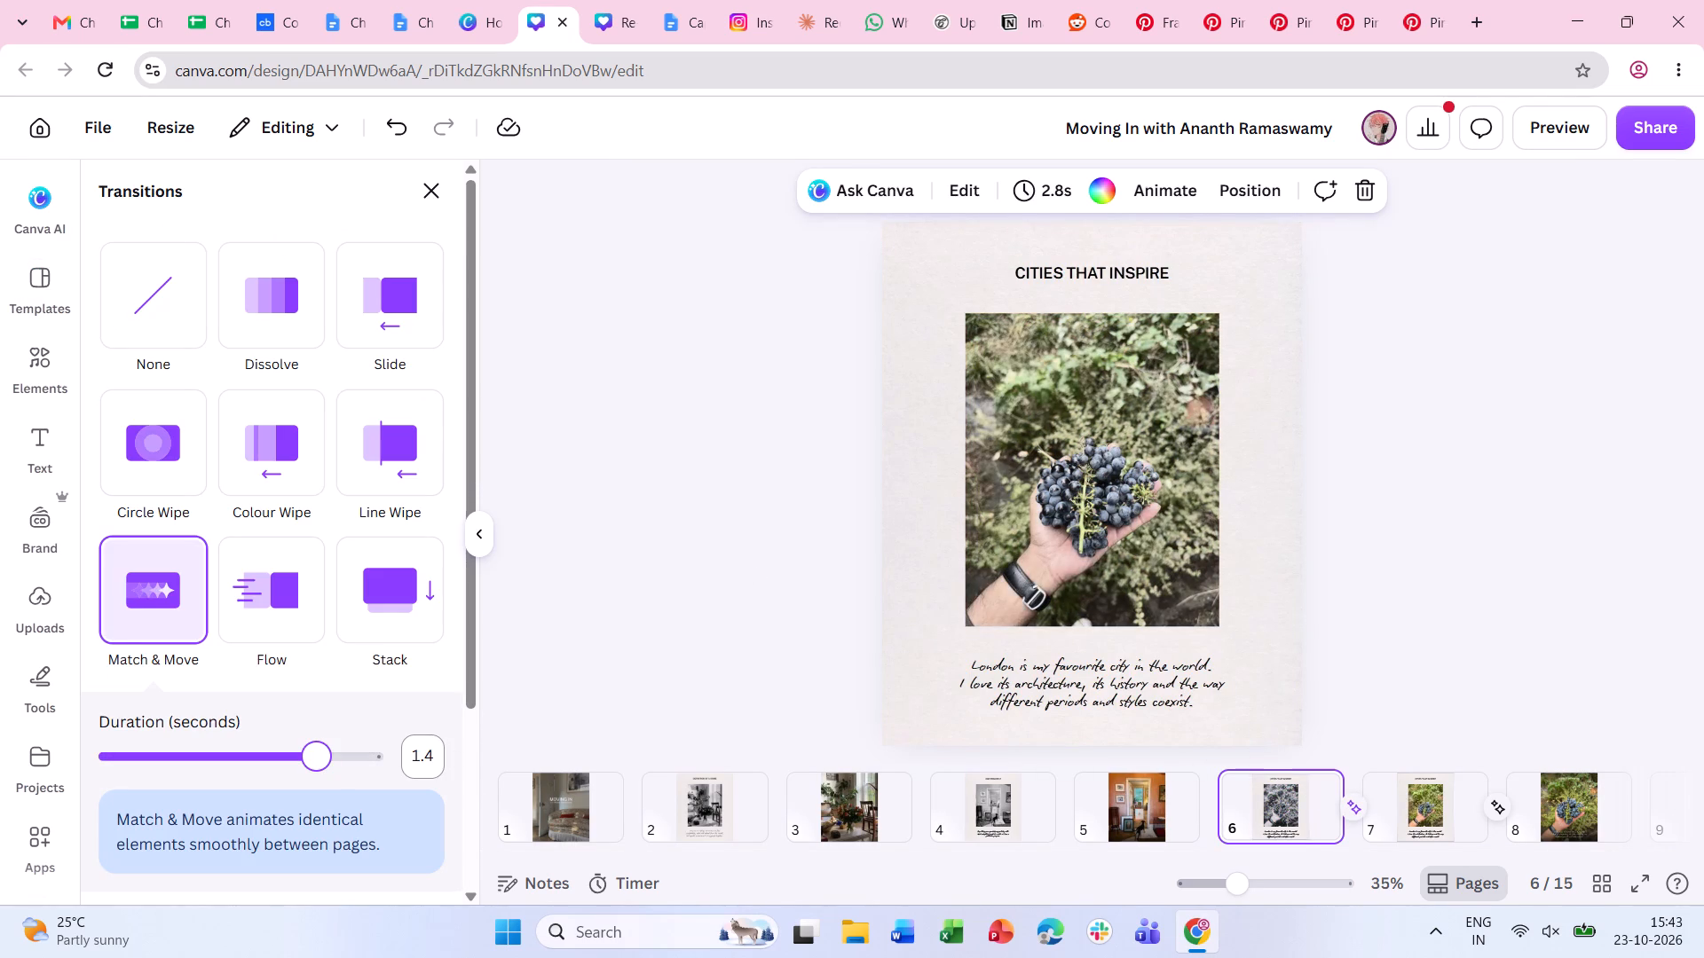
{"action": "left_click_drag", "start_coordinate": [322, 756], "coordinate": [231, 755]}
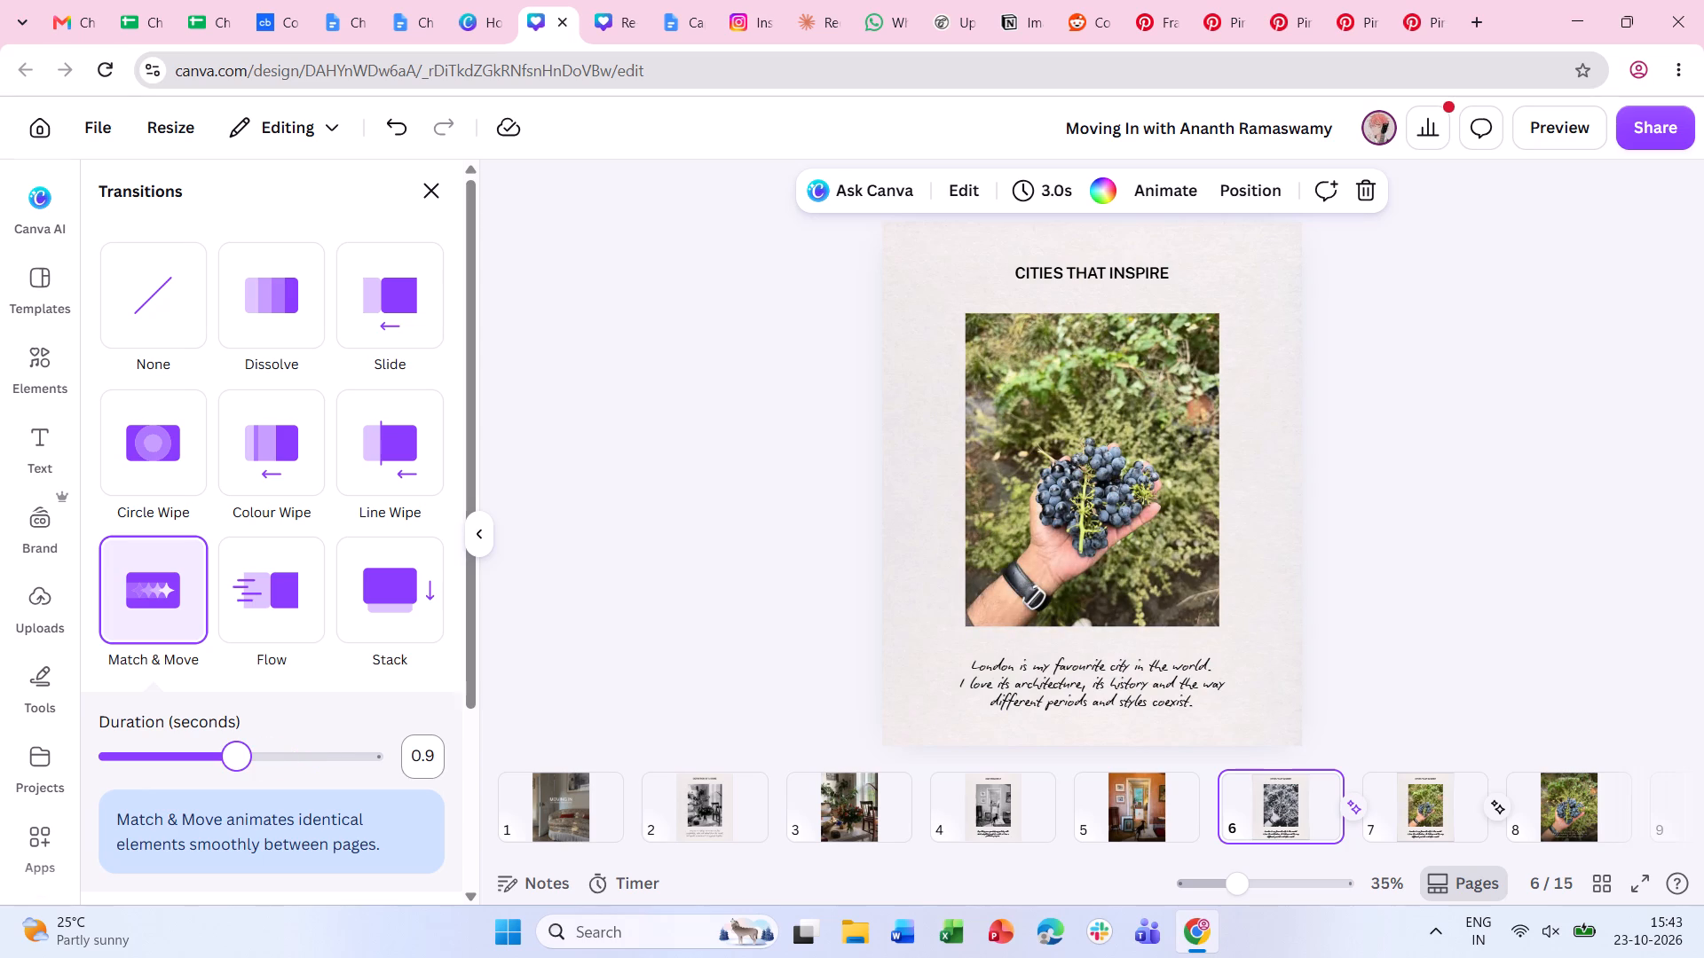
{"action": "left_click_drag", "start_coordinate": [229, 753], "coordinate": [76, 742]}
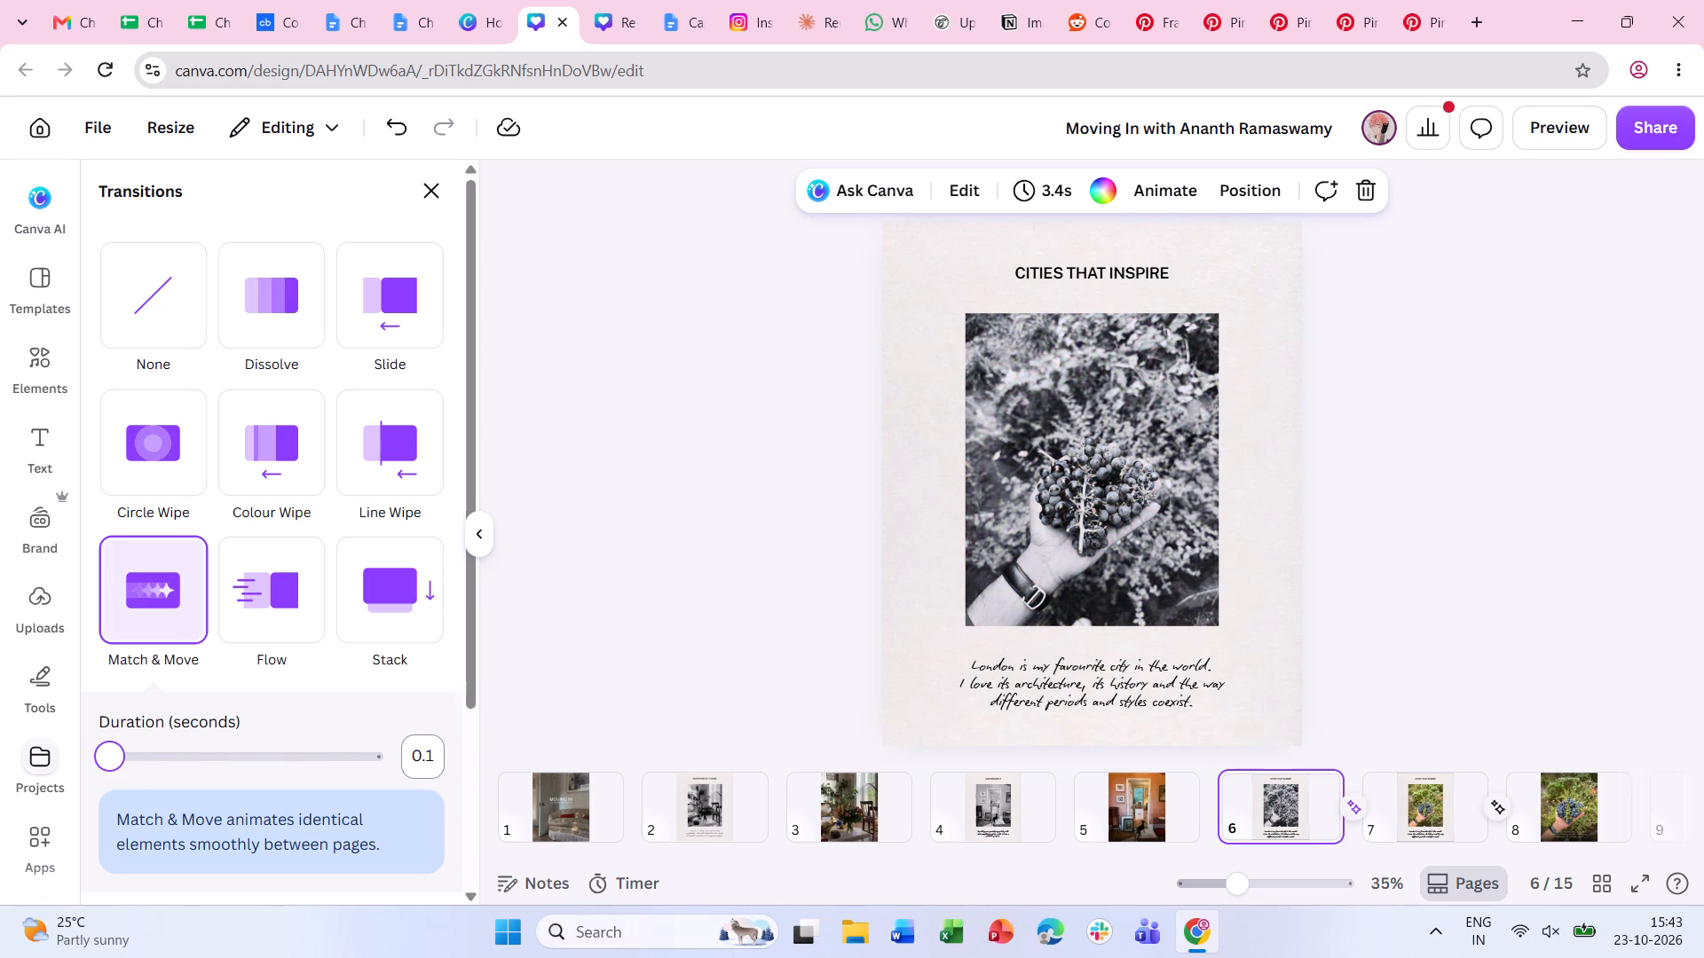
{"action": "left_click_drag", "start_coordinate": [112, 766], "coordinate": [176, 772]}
{"action": "left_click_drag", "start_coordinate": [176, 772], "coordinate": [253, 770]}
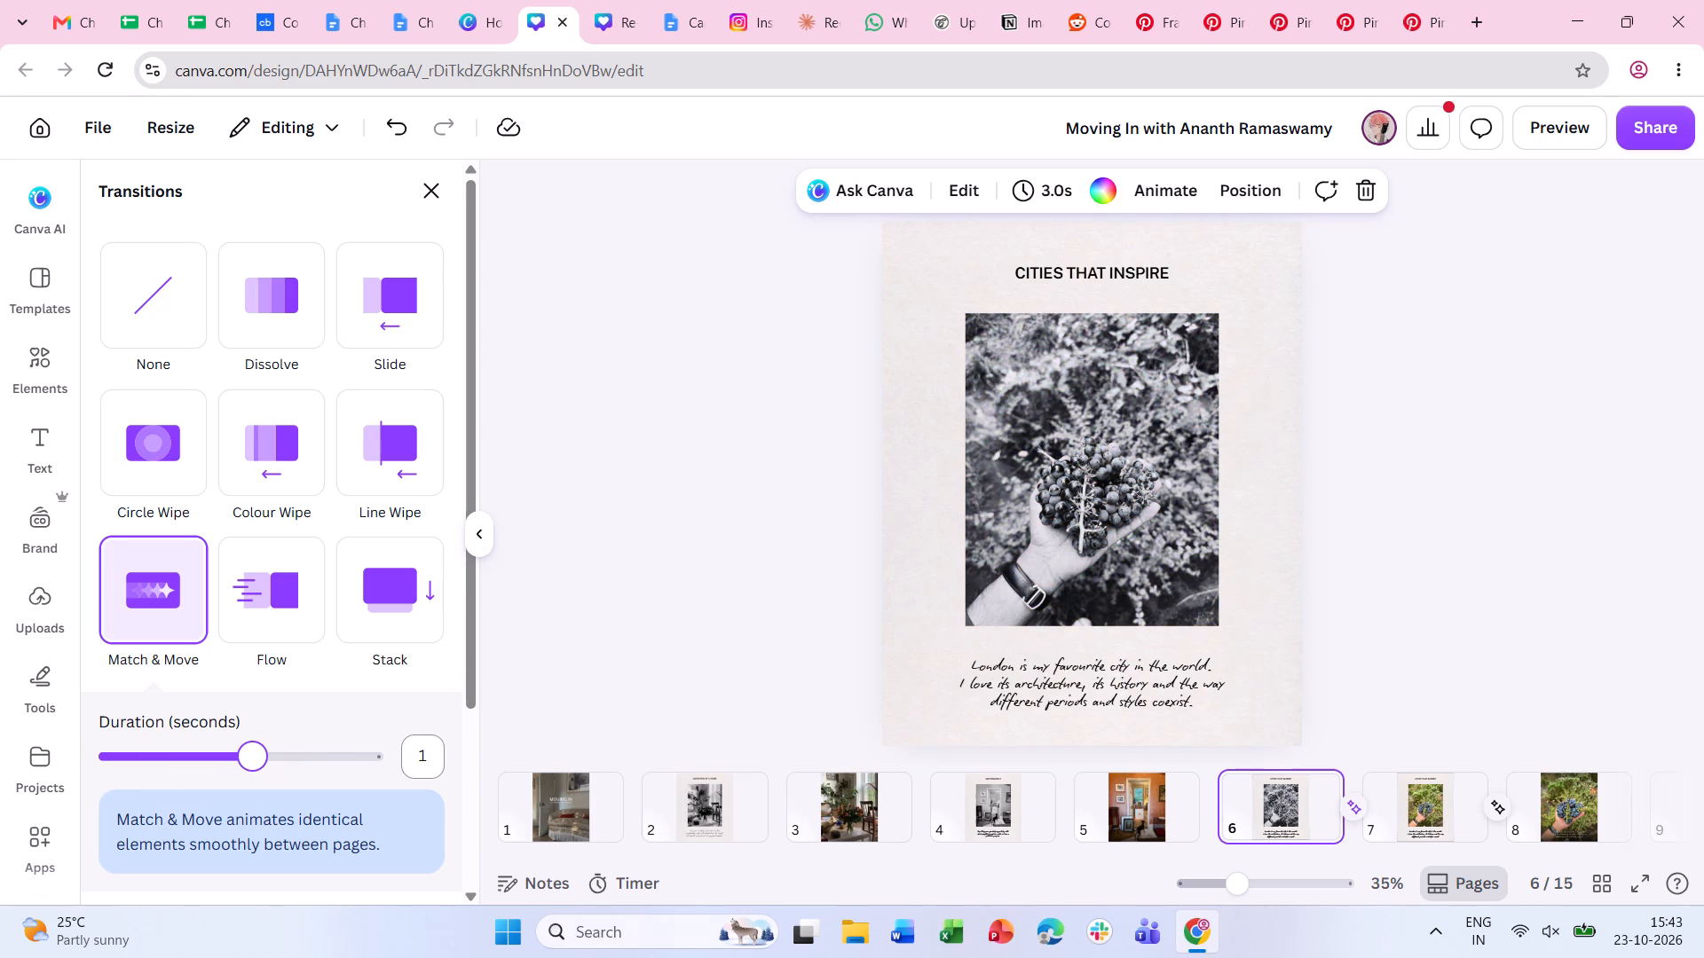
{"action": "left_click_drag", "start_coordinate": [253, 770], "coordinate": [320, 765]}
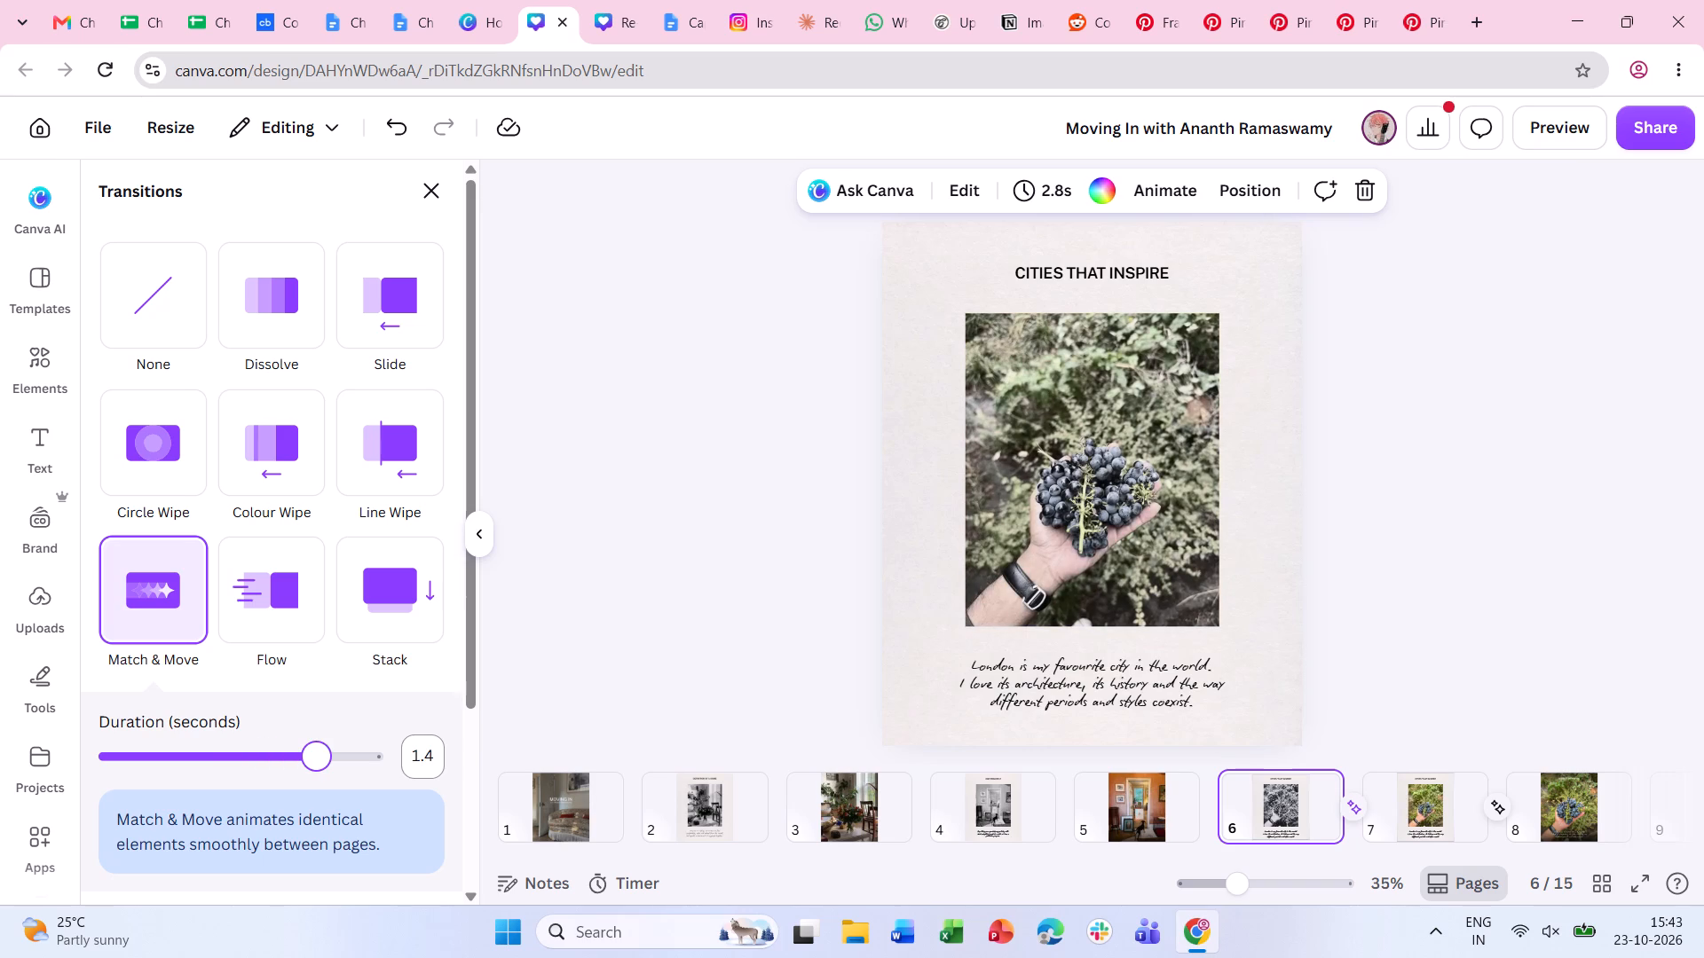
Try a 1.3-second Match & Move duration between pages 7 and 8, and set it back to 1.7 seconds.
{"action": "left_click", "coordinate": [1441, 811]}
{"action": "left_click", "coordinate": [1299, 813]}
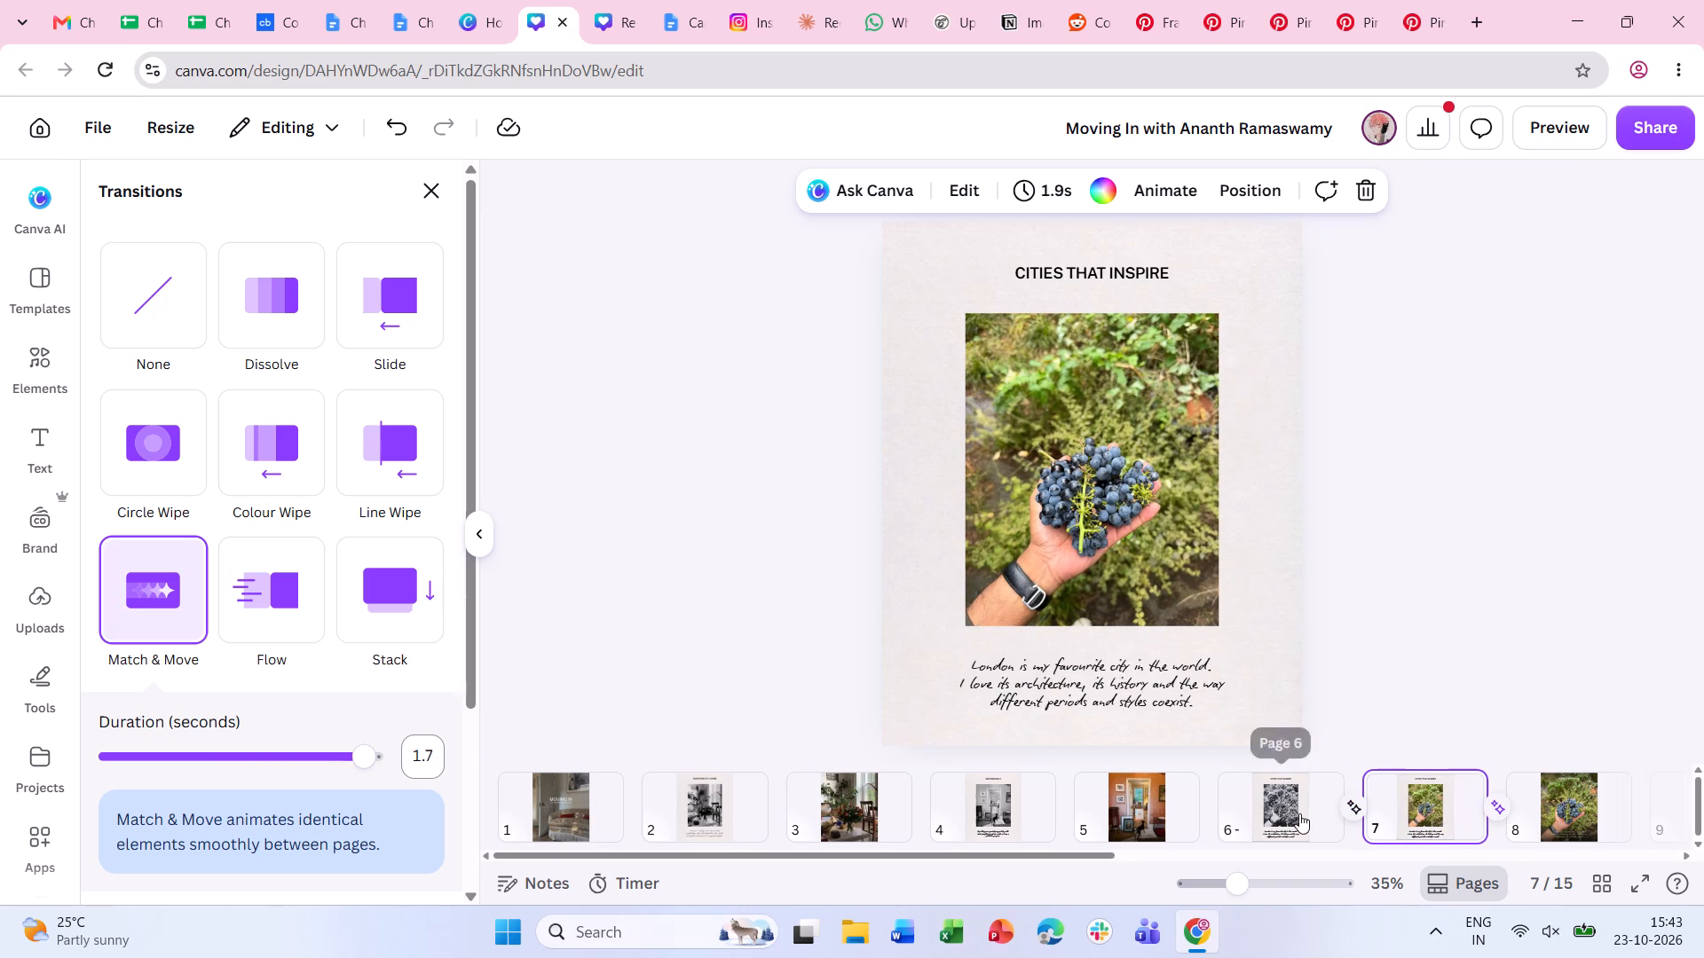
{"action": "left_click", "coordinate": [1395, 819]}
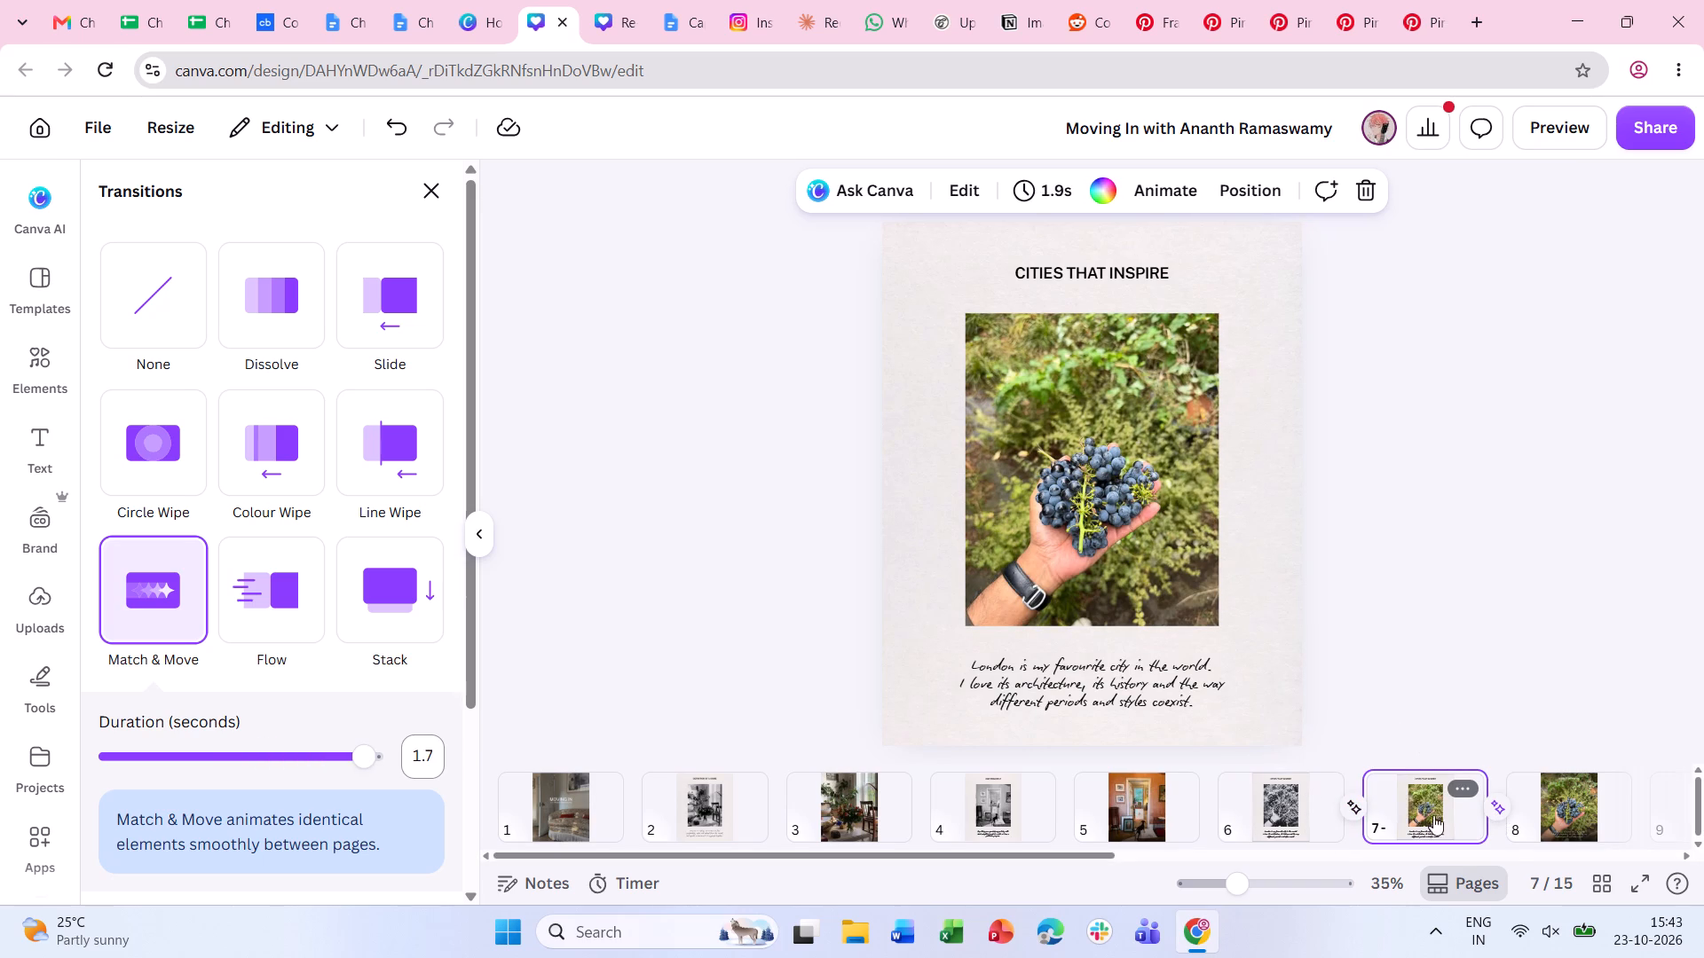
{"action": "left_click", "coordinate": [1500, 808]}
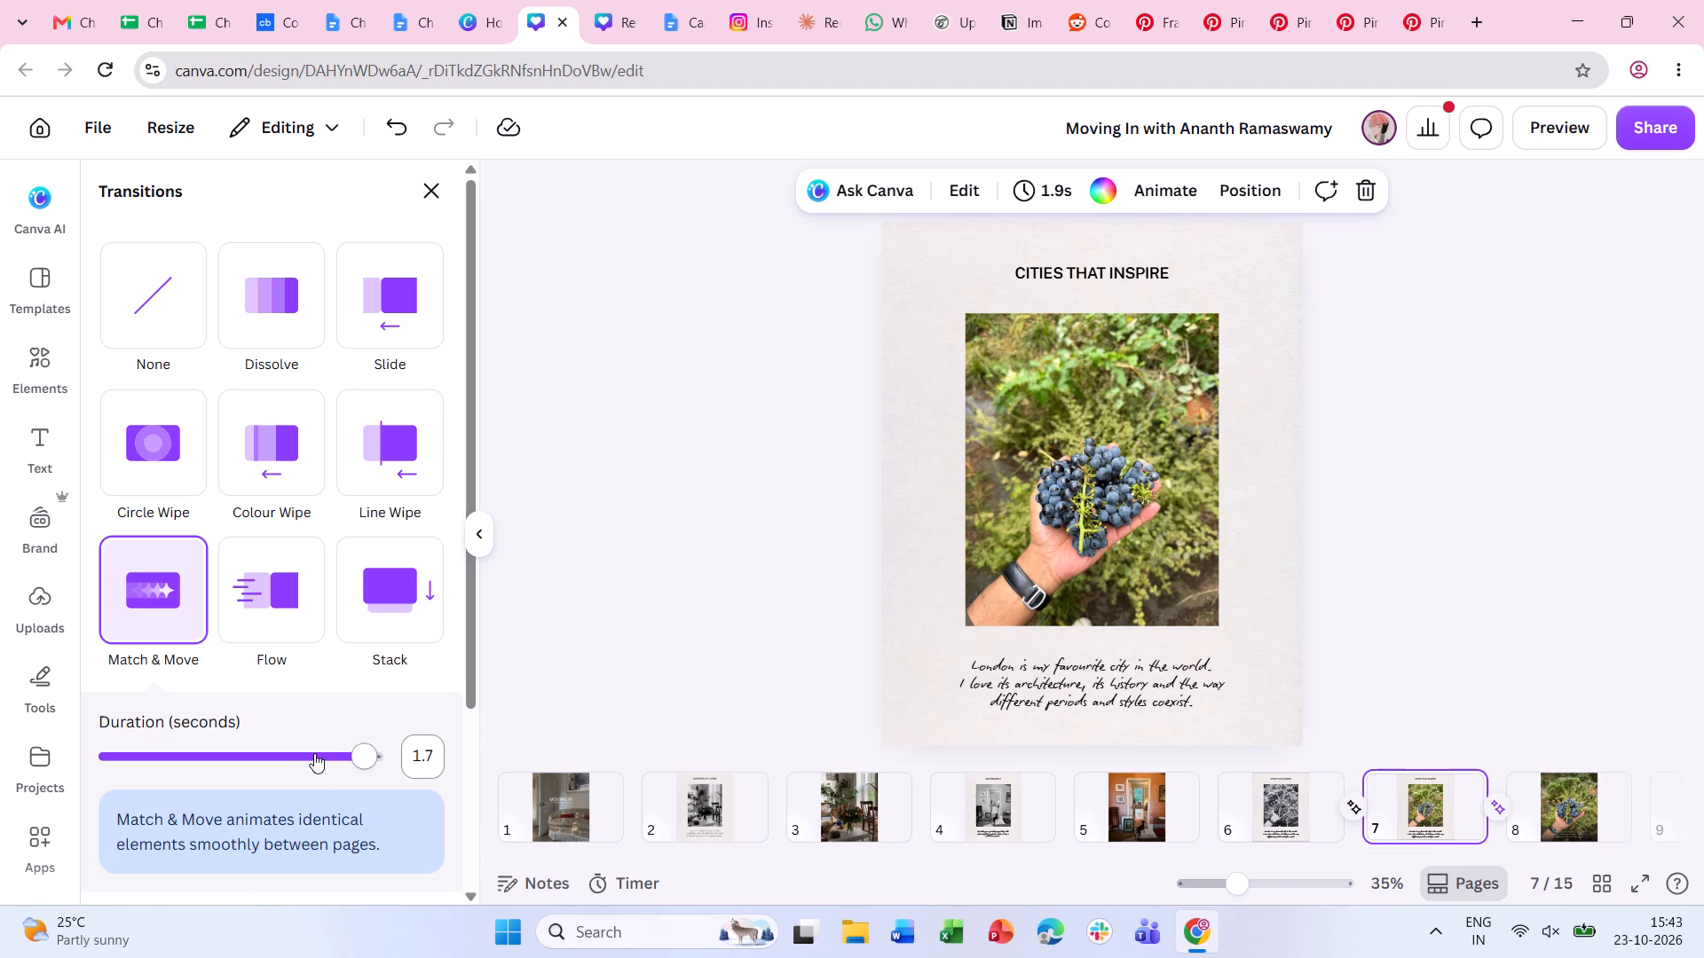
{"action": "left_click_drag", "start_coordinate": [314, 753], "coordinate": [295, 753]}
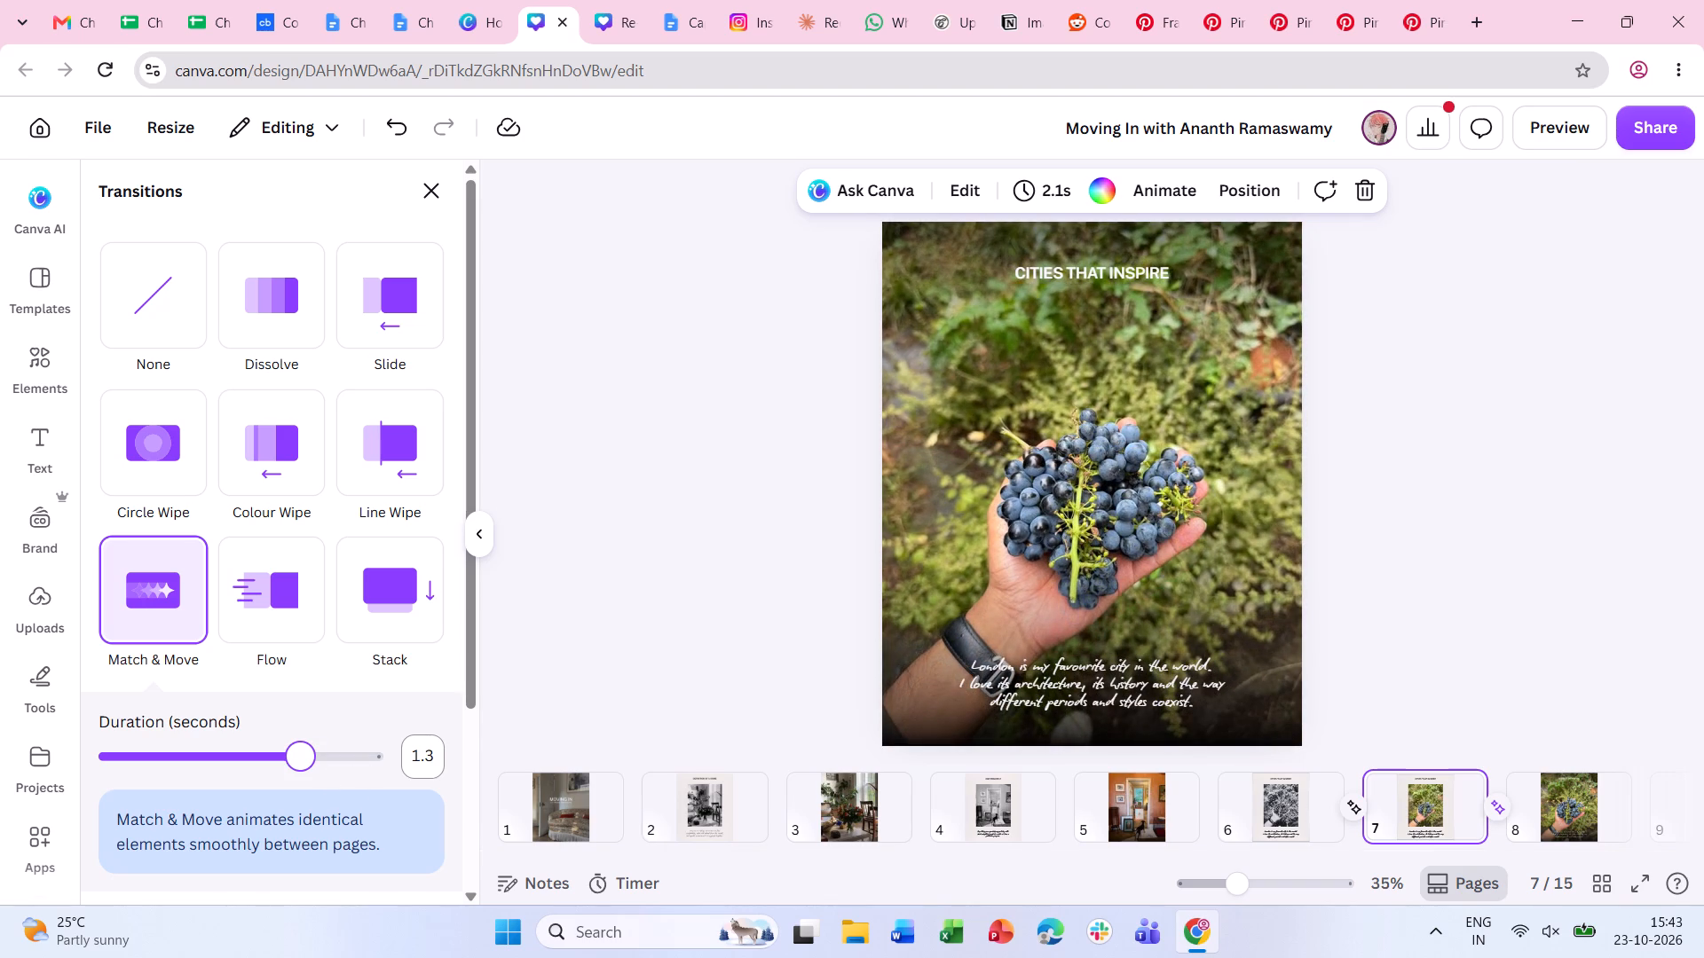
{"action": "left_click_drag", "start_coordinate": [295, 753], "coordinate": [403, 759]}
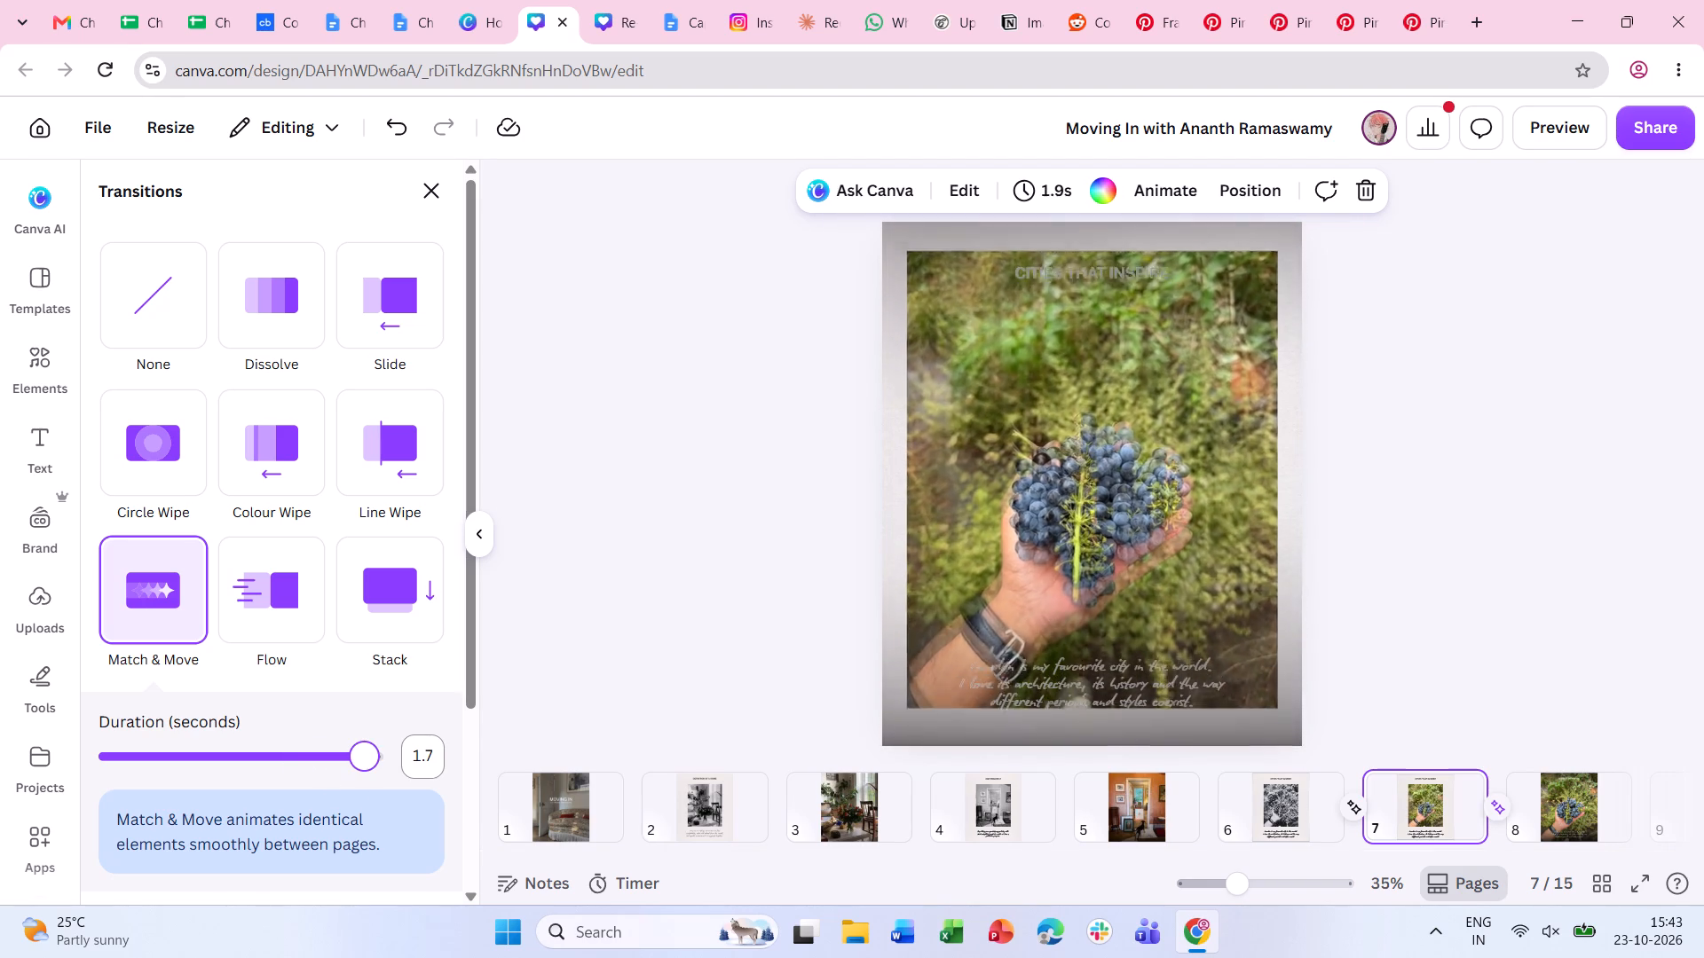
Replace page 8's full-size grape photo with a copy of the framed colour photo from page 7.
{"action": "left_click", "coordinate": [1588, 808]}
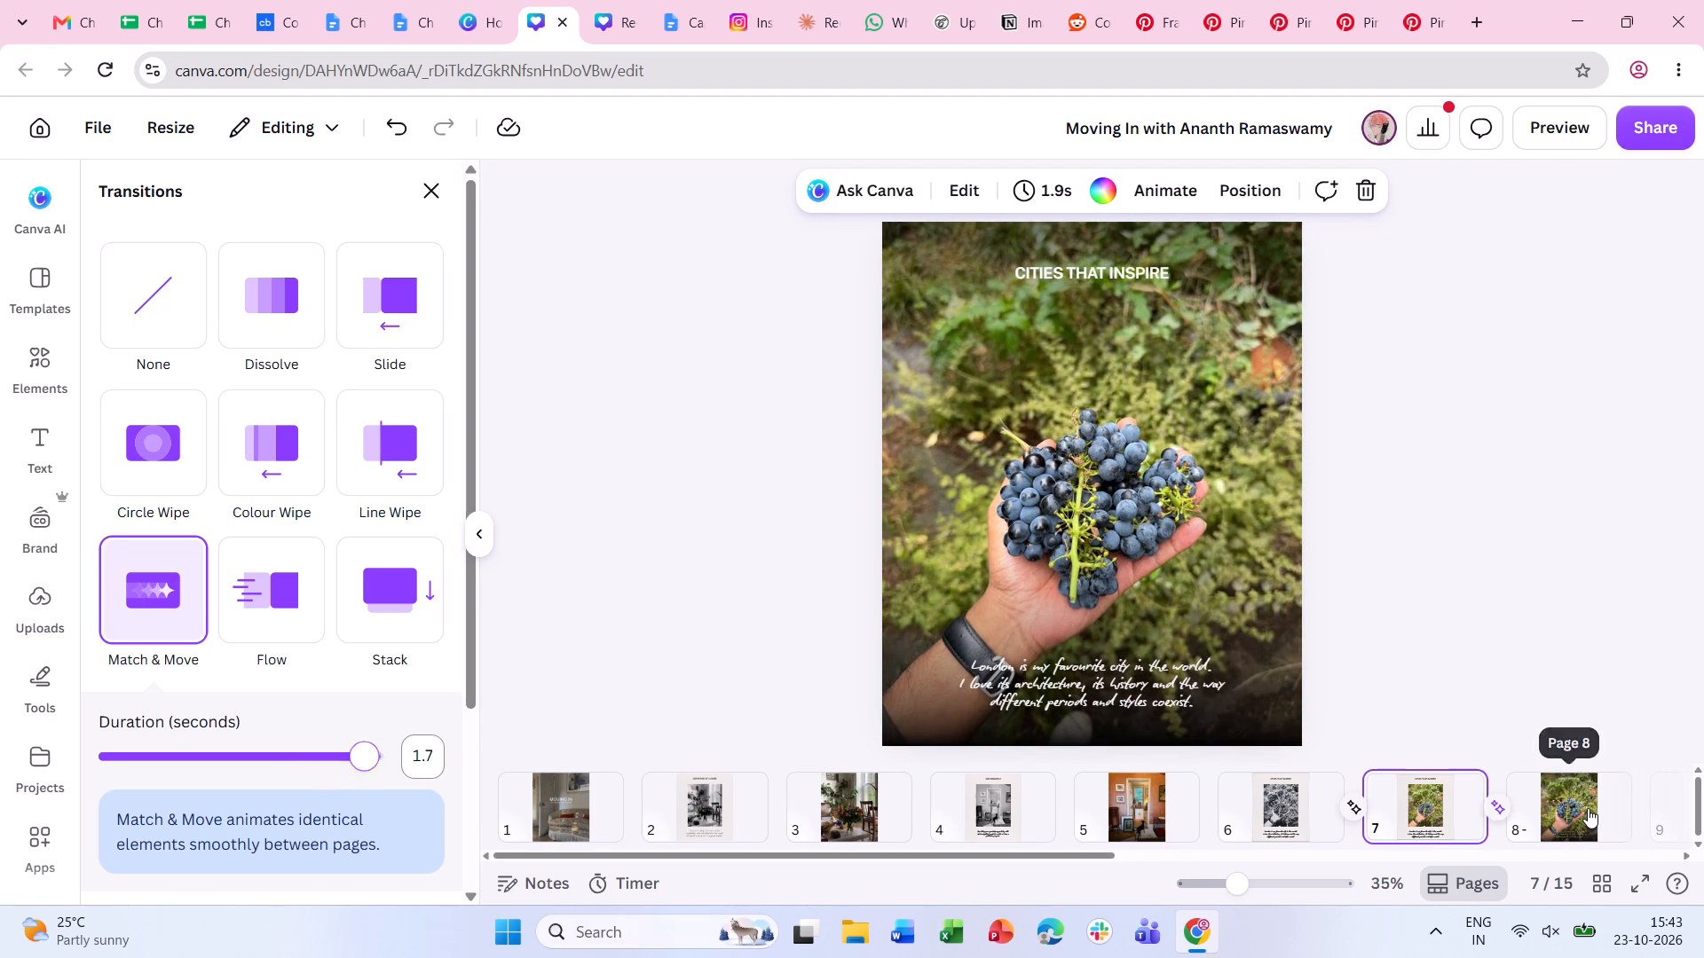
{"action": "left_click", "coordinate": [1279, 462]}
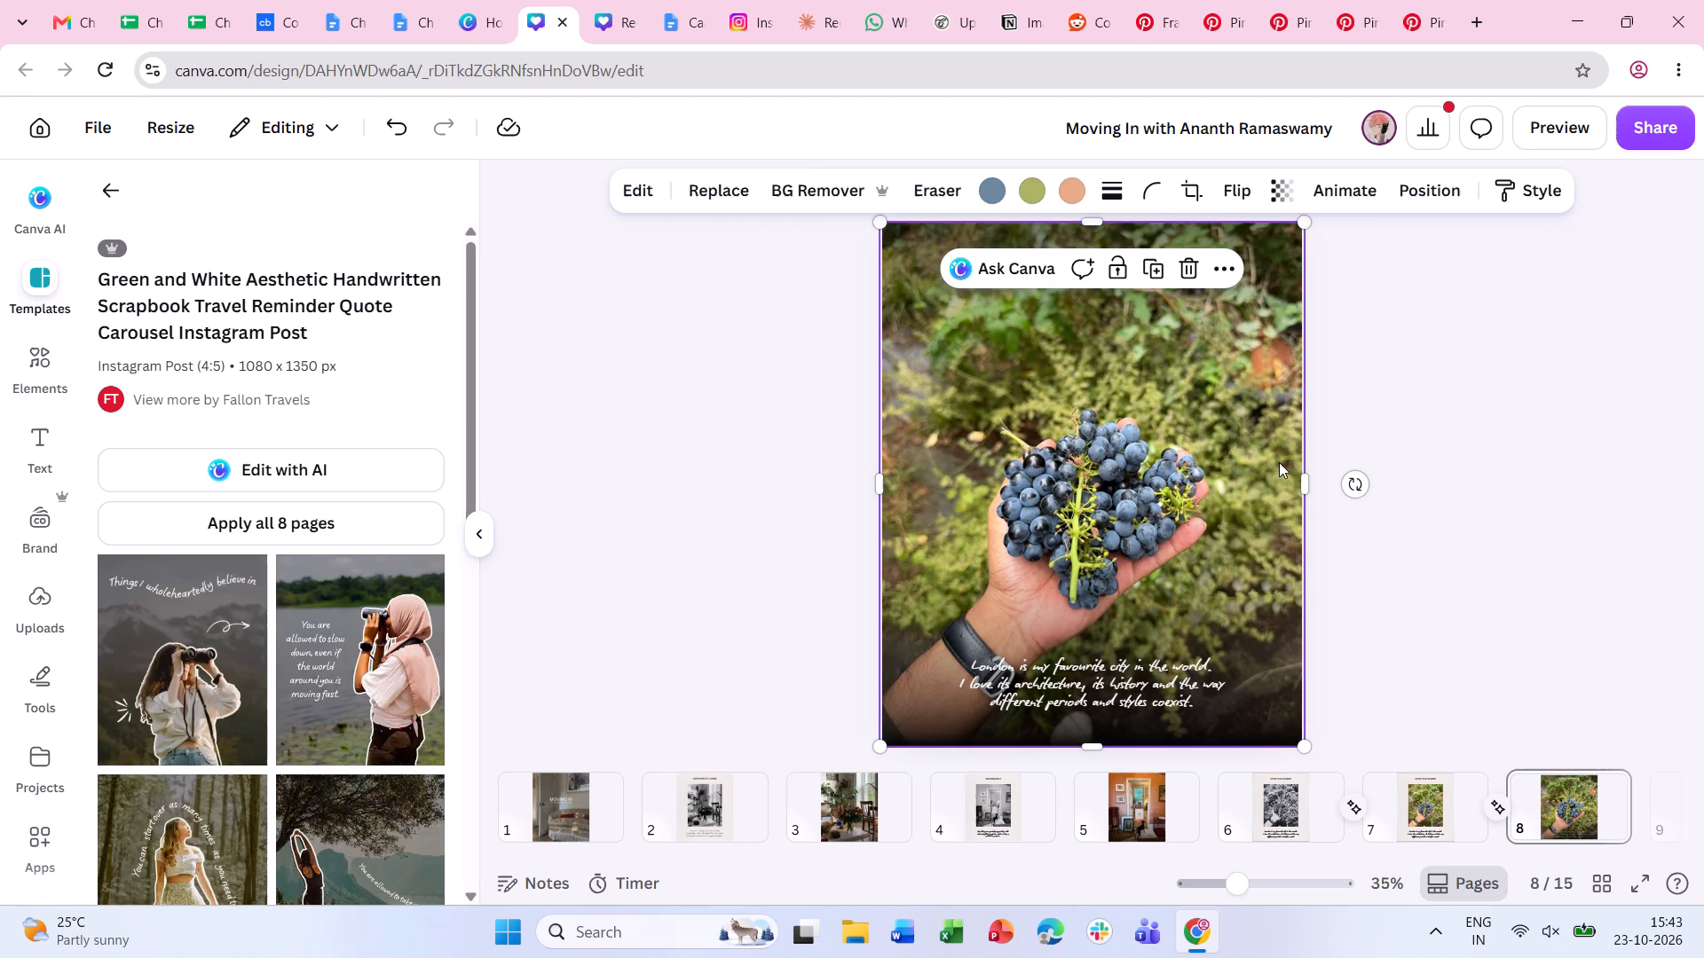
{"action": "key", "text": "BackSpace"}
{"action": "left_click", "coordinate": [1396, 806]}
{"action": "left_click", "coordinate": [1205, 552]}
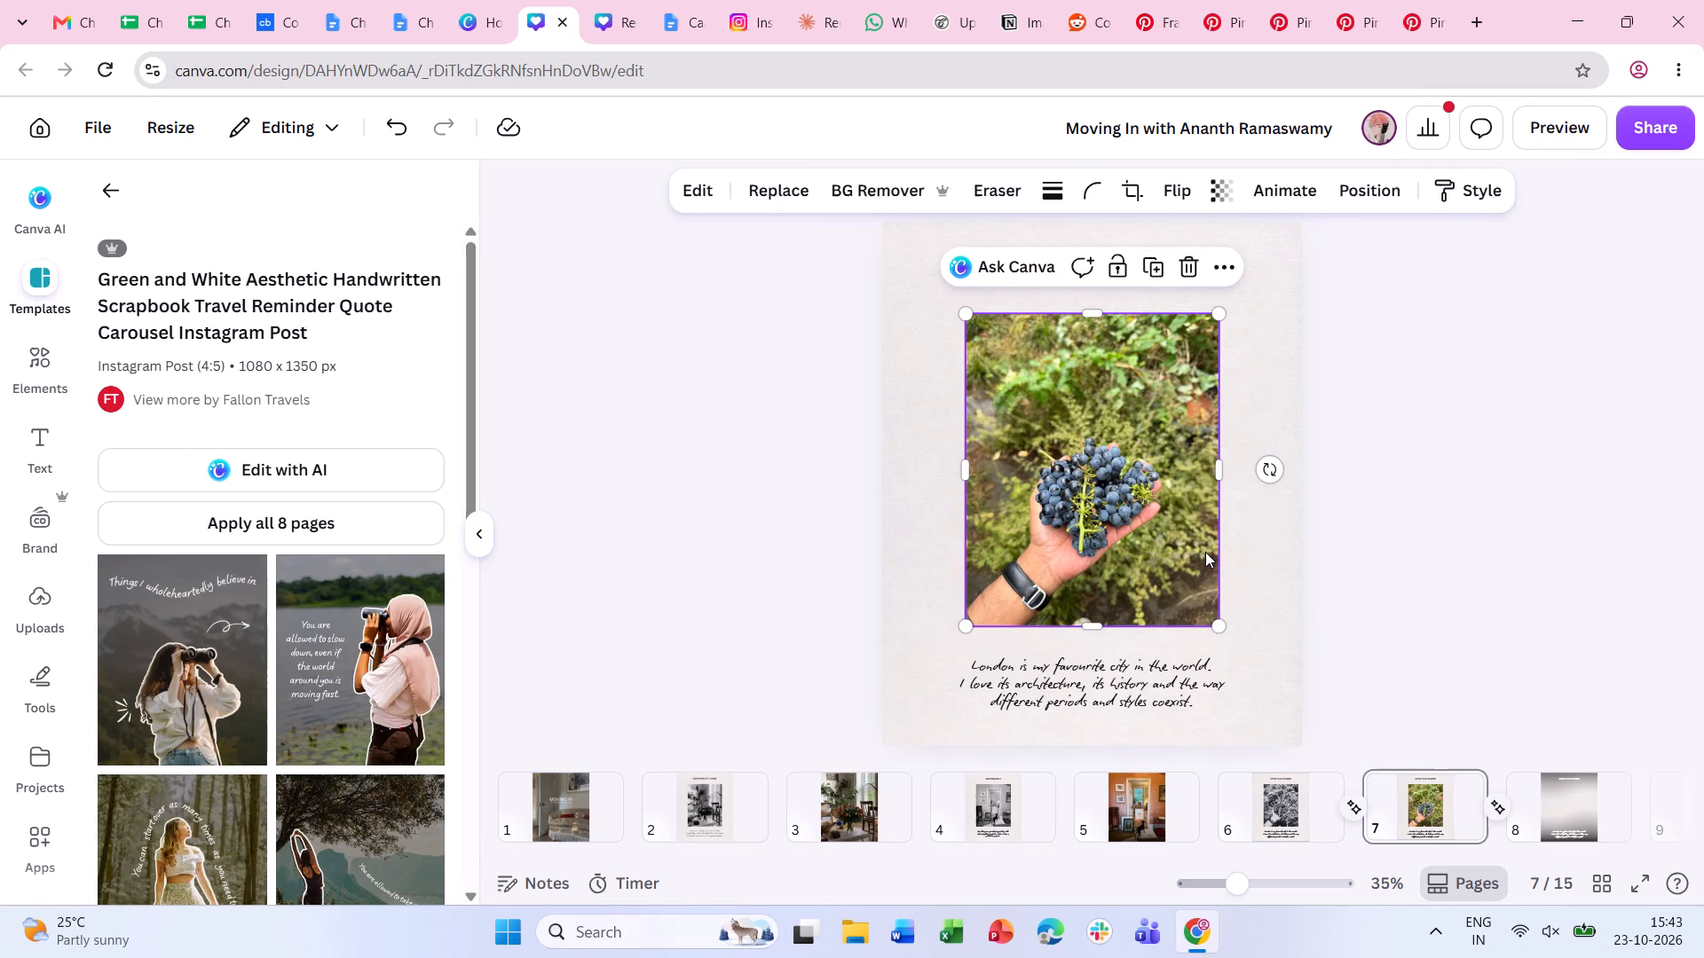
{"action": "key", "text": "ctrl+c"}
{"action": "left_click", "coordinate": [1607, 836]}
{"action": "key", "text": "ctrl+v"}
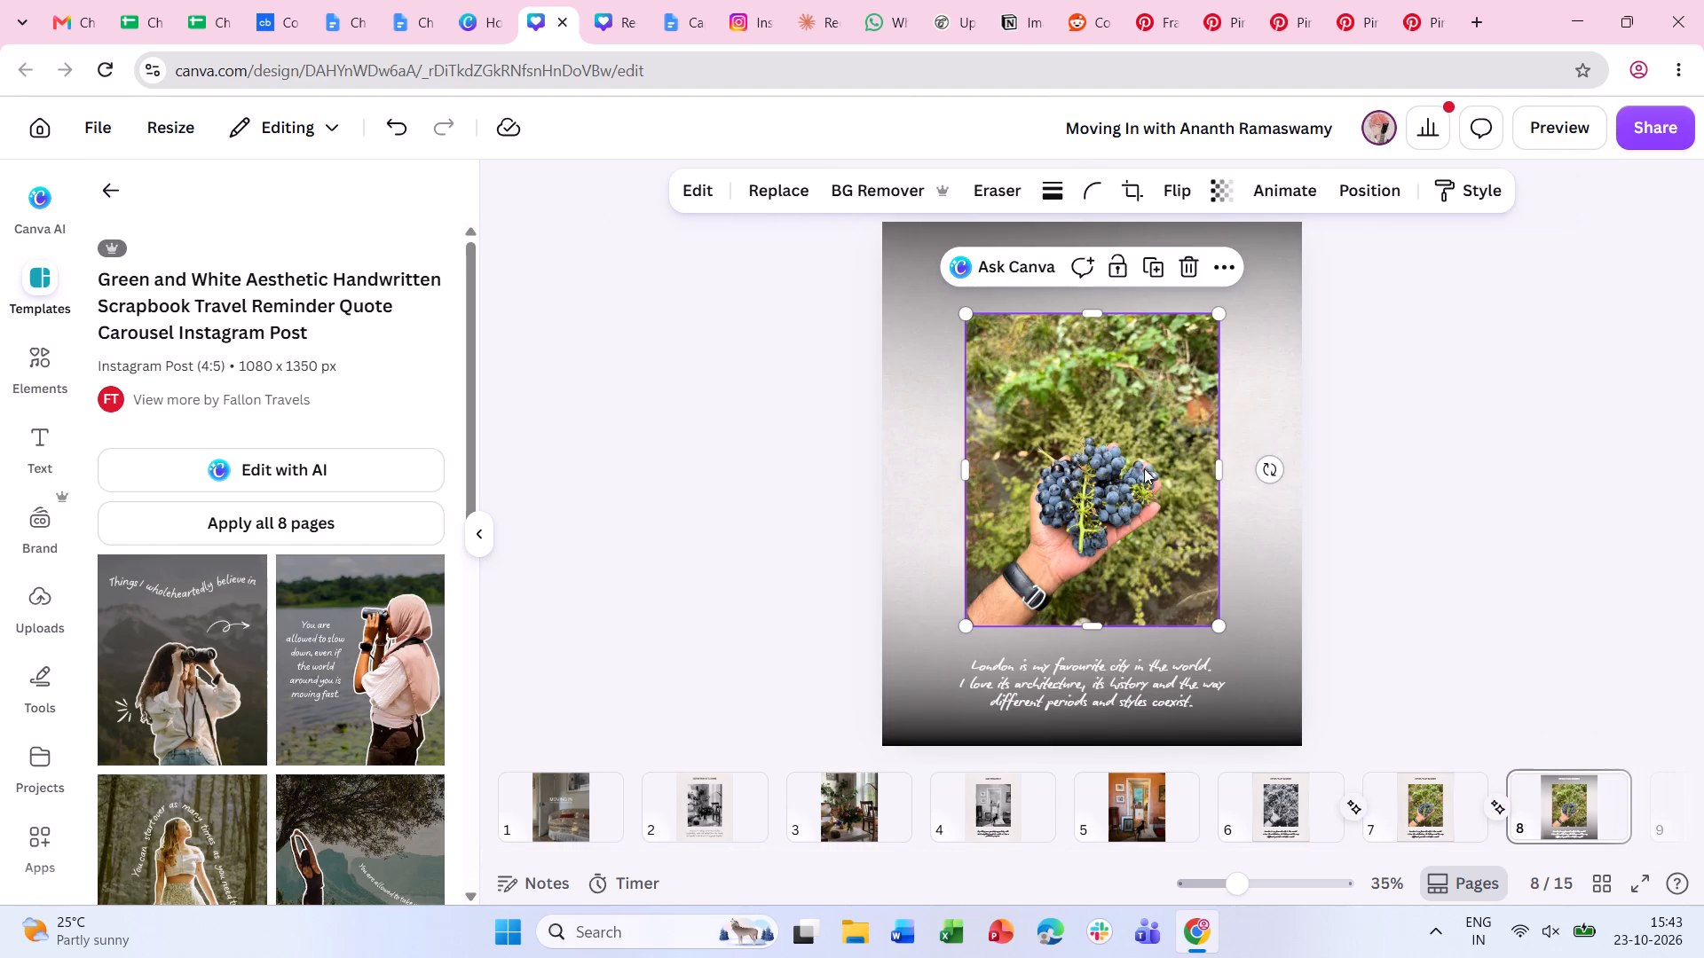
Align the pasted grape photo to page 8's top corner and enlarge it to fill the whole page.
{"action": "left_click_drag", "start_coordinate": [1121, 441], "coordinate": [1036, 349]}
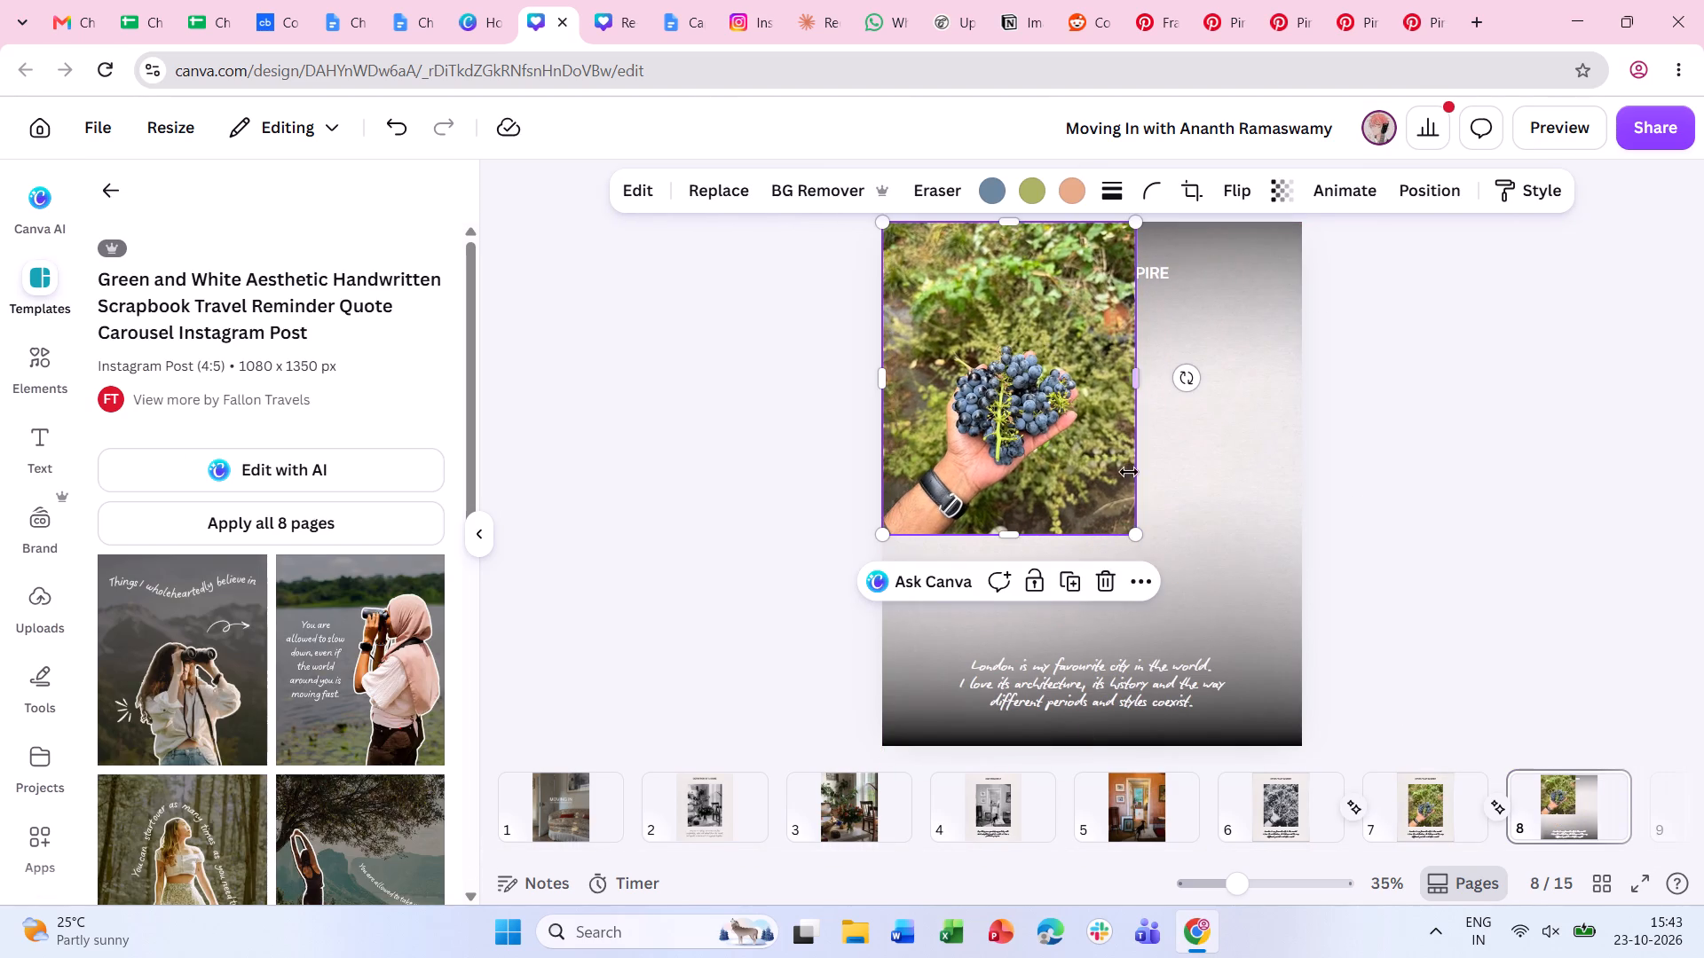
{"action": "left_click_drag", "start_coordinate": [1135, 530], "coordinate": [1303, 751]}
{"action": "left_click", "coordinate": [1205, 548]}
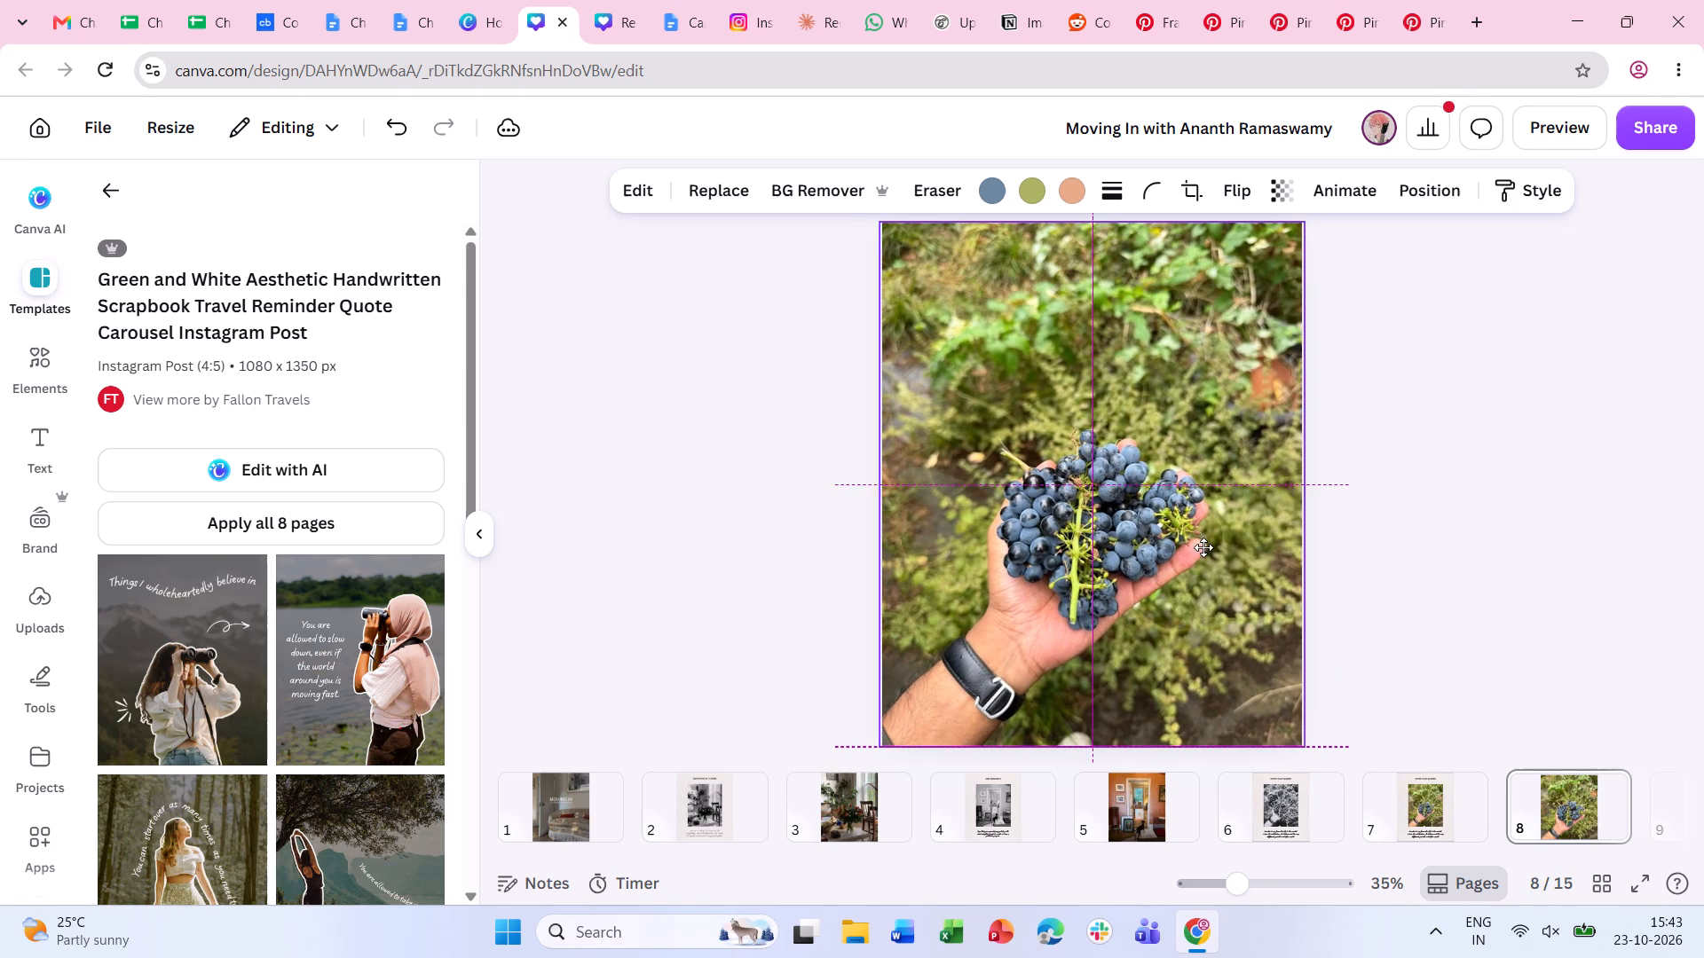
Move the grape photo's layer on page 8 behind the heading, handwritten text and both dark gradients.
{"action": "left_click", "coordinate": [1440, 190]}
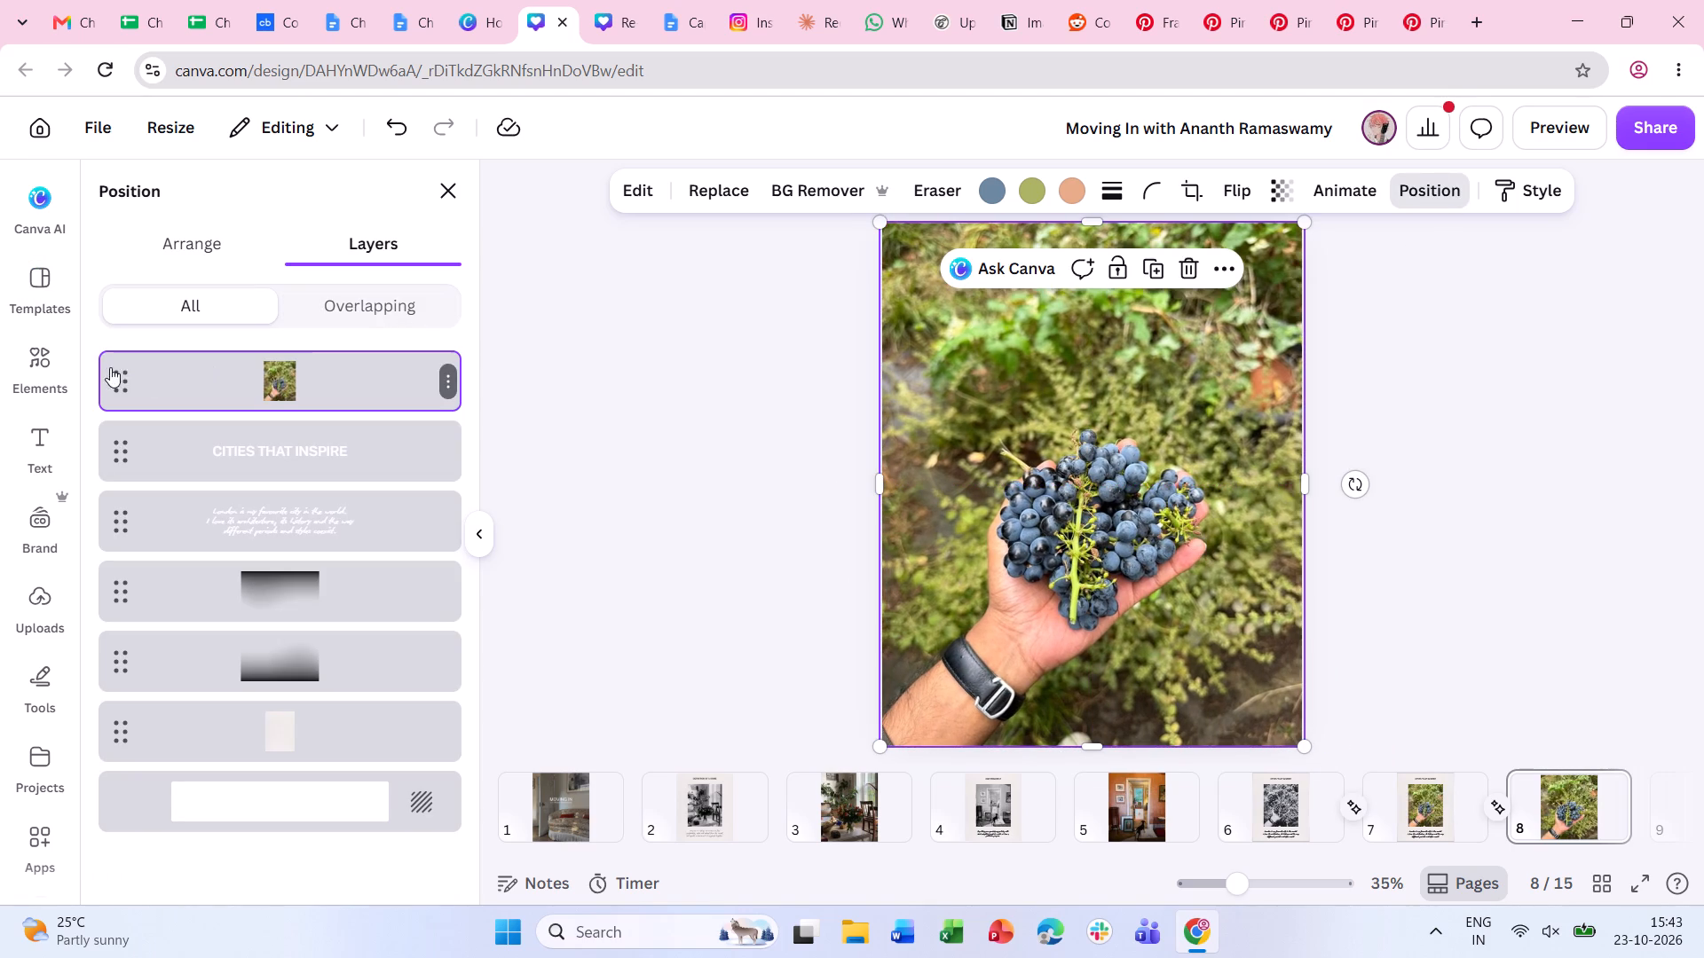
{"action": "left_click_drag", "start_coordinate": [110, 368], "coordinate": [134, 671]}
{"action": "double_click", "coordinate": [641, 579]}
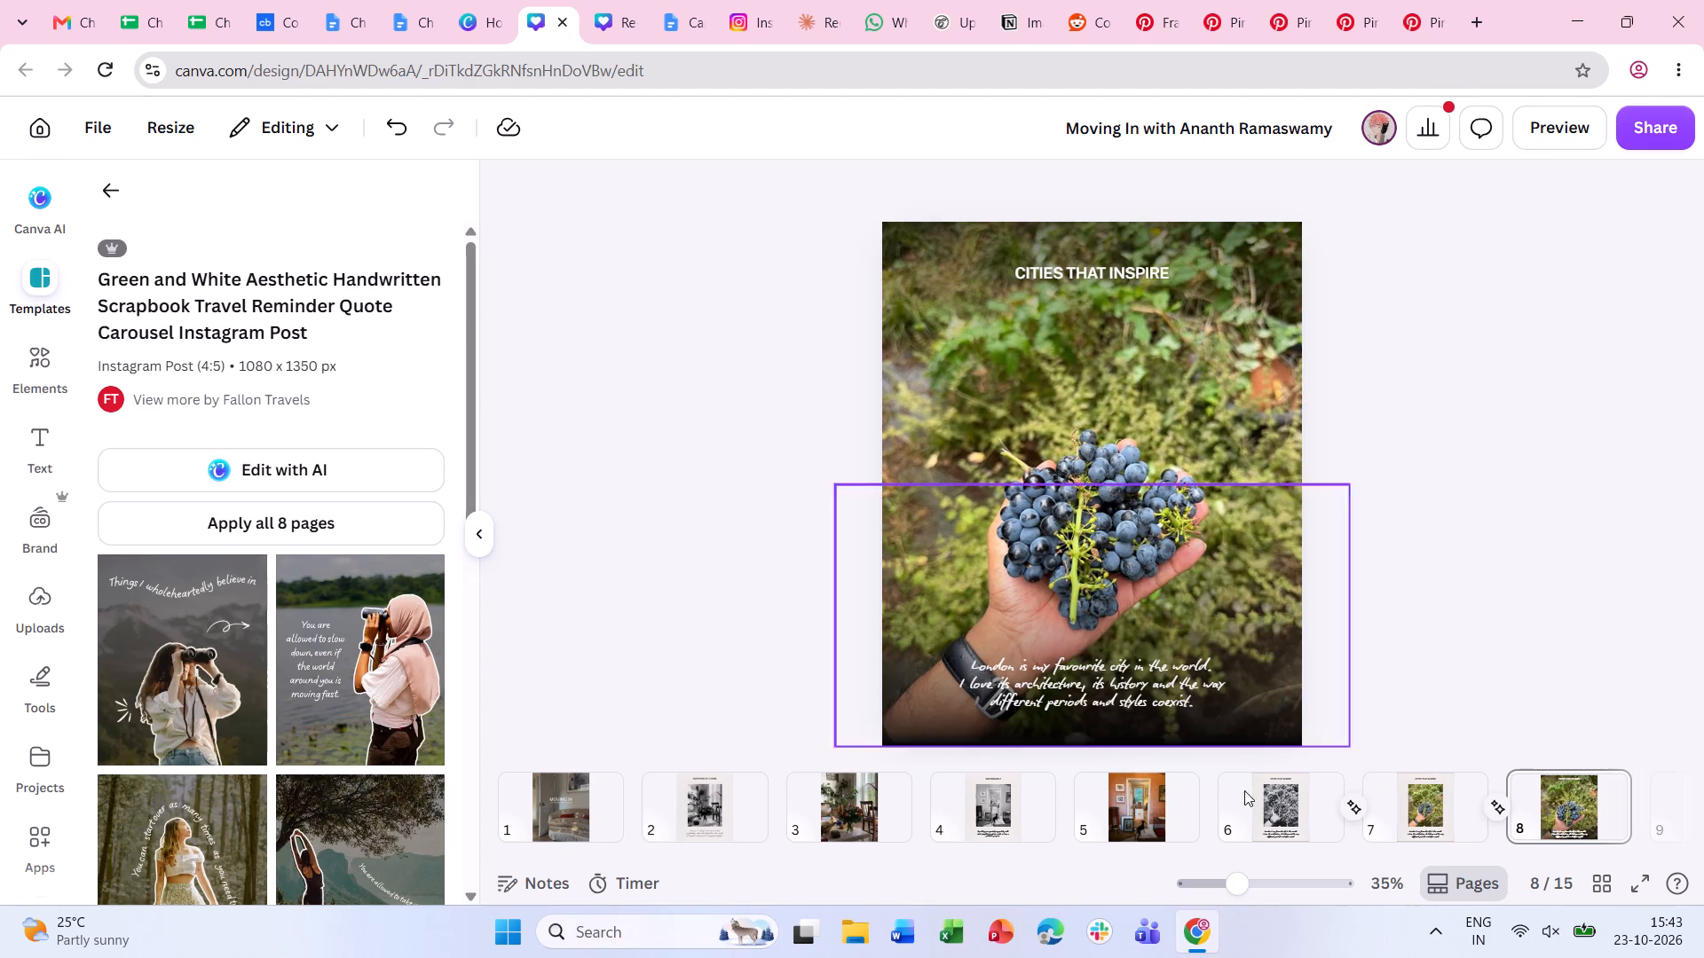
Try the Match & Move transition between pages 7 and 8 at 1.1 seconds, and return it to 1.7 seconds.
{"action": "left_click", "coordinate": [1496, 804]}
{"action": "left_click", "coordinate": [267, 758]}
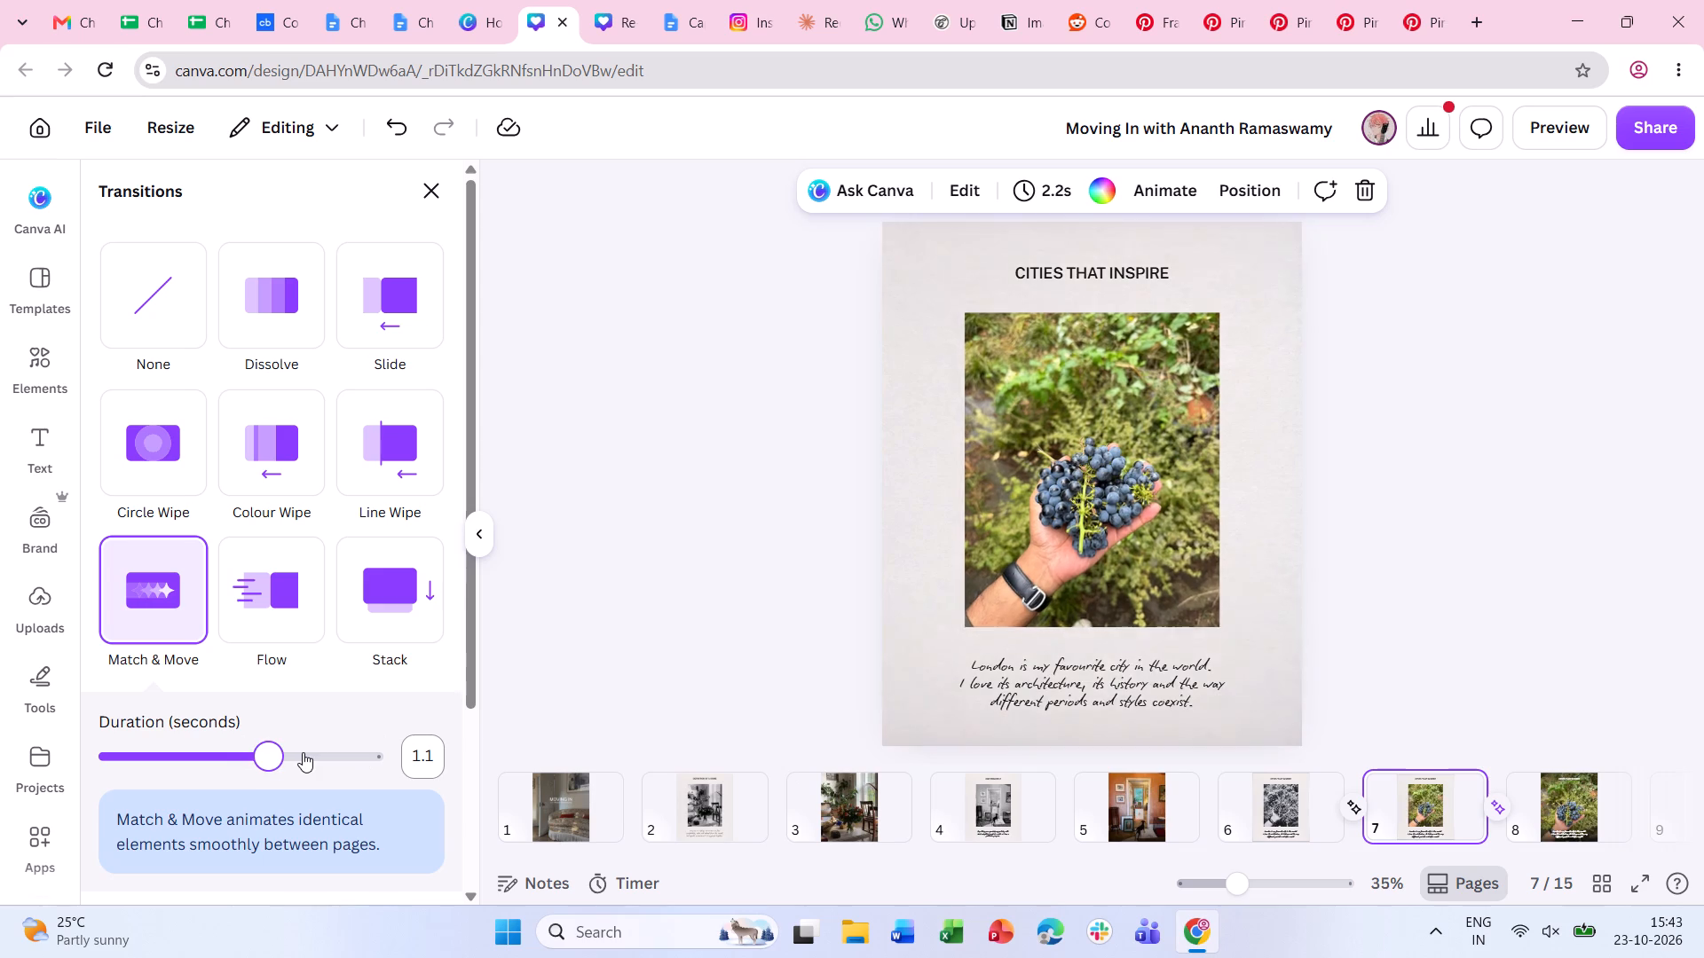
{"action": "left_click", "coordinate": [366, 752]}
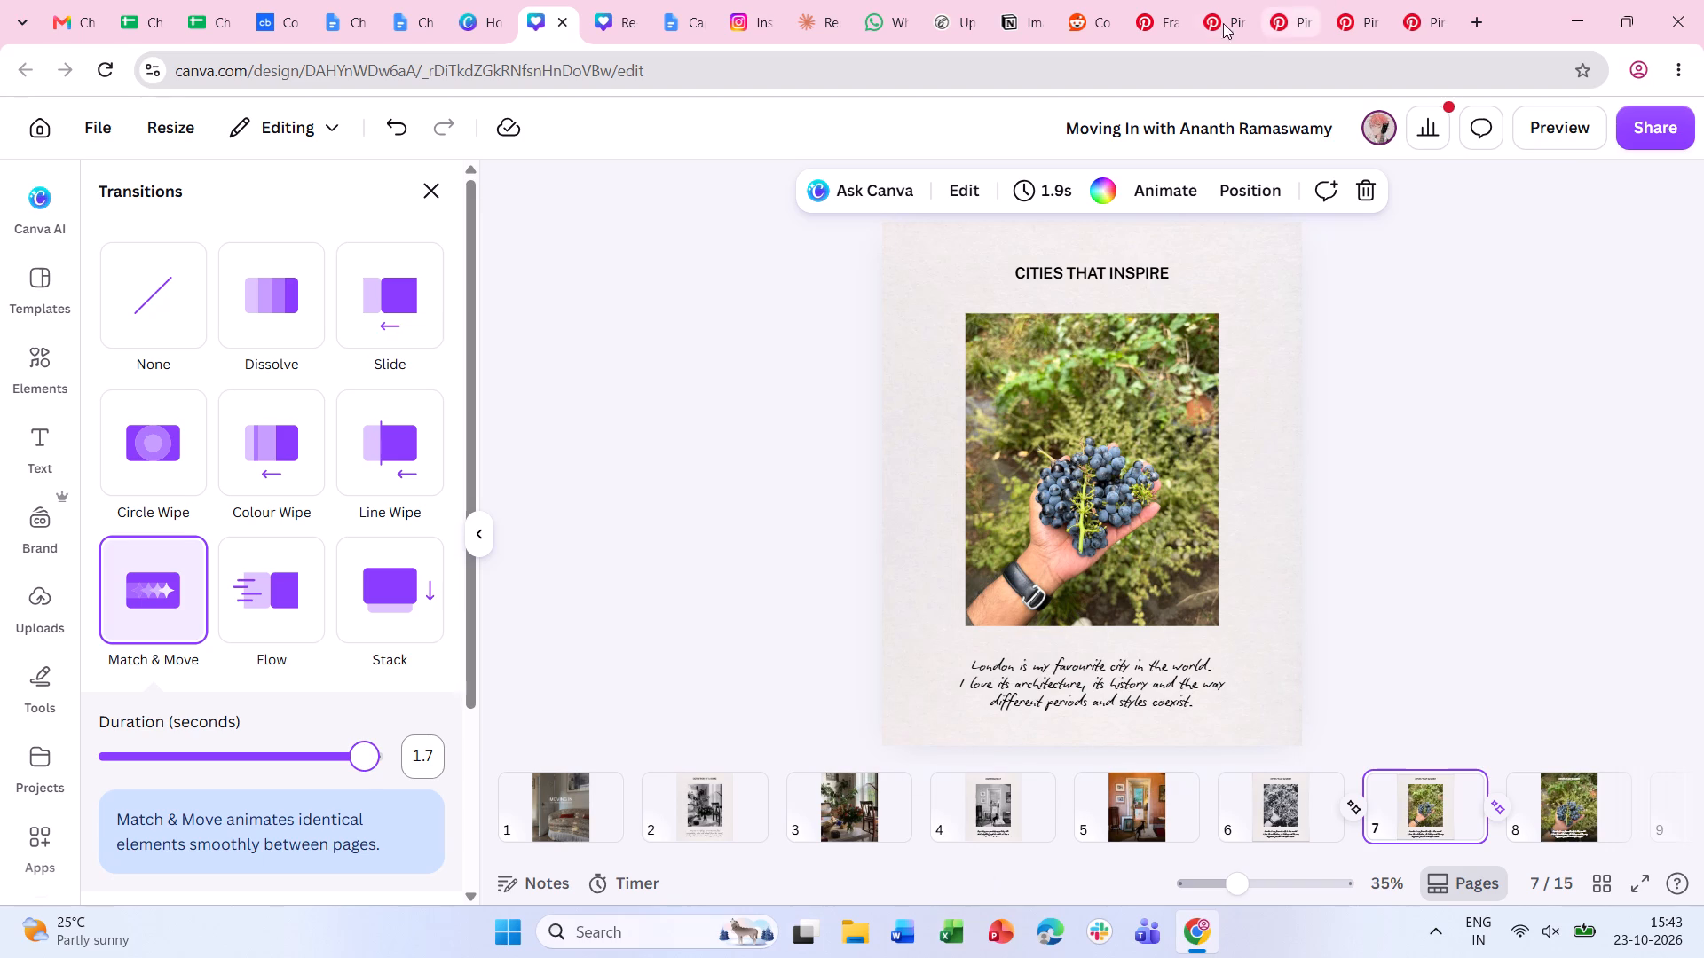
Preview the carousel as a video, examining the transitions around the "CITIES THAT INSPIRE" slides.
{"action": "left_click", "coordinate": [1539, 140]}
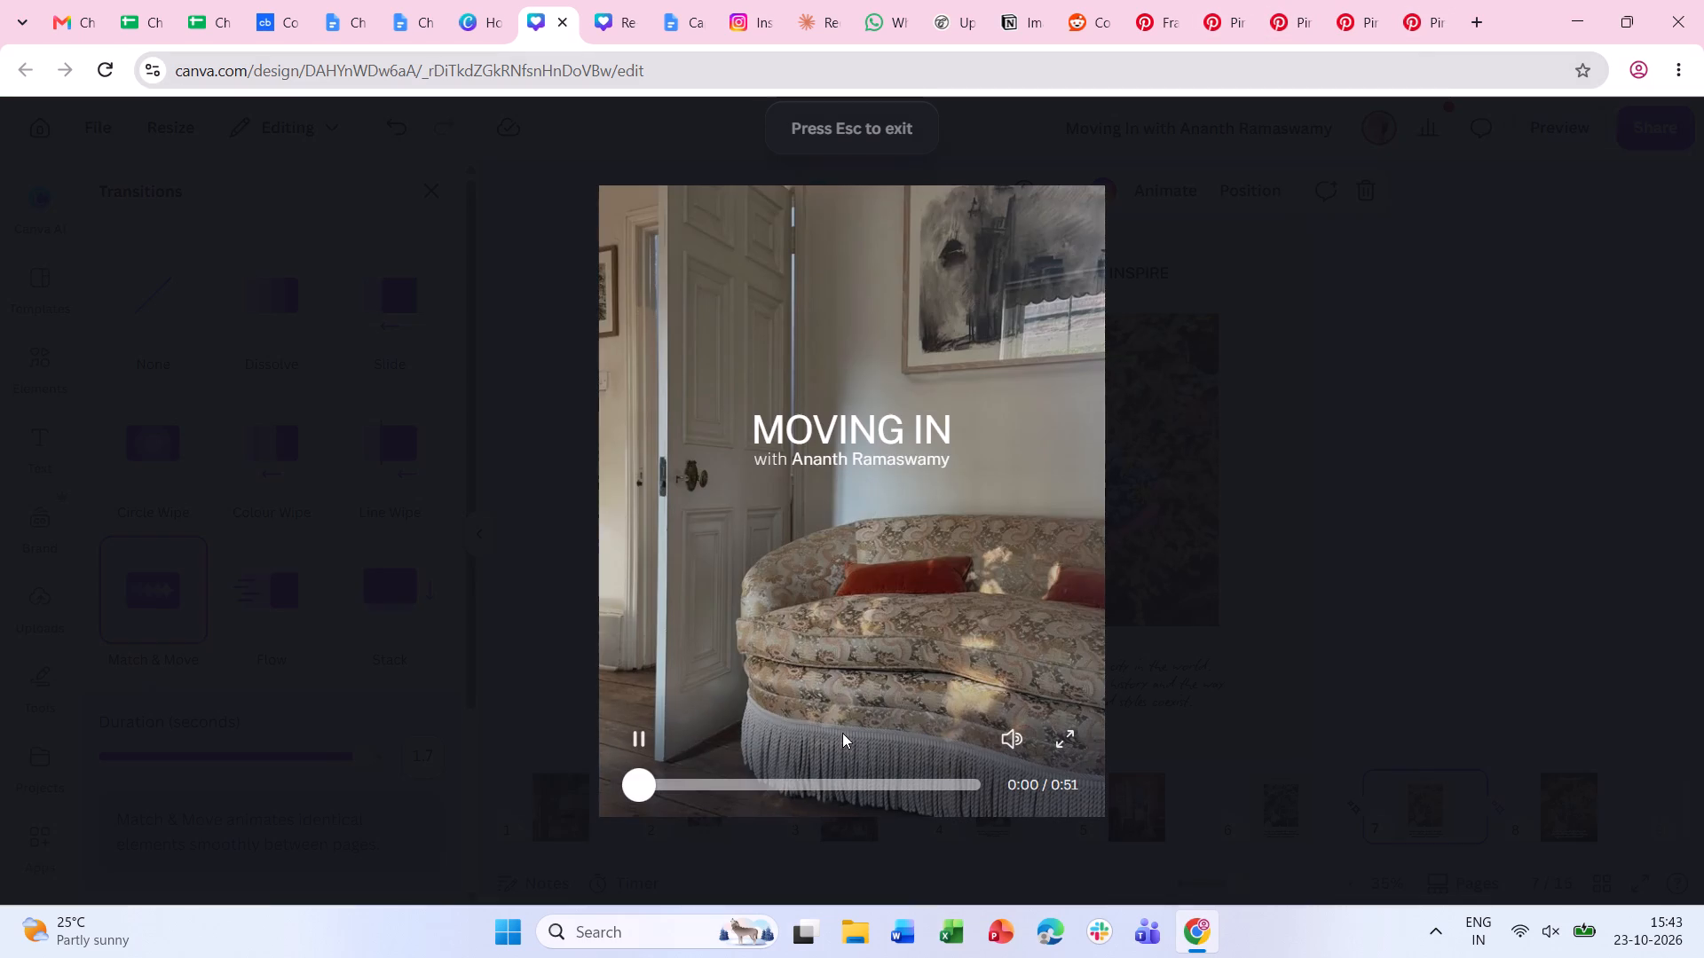
{"action": "left_click", "coordinate": [803, 775]}
{"action": "left_click", "coordinate": [775, 781]}
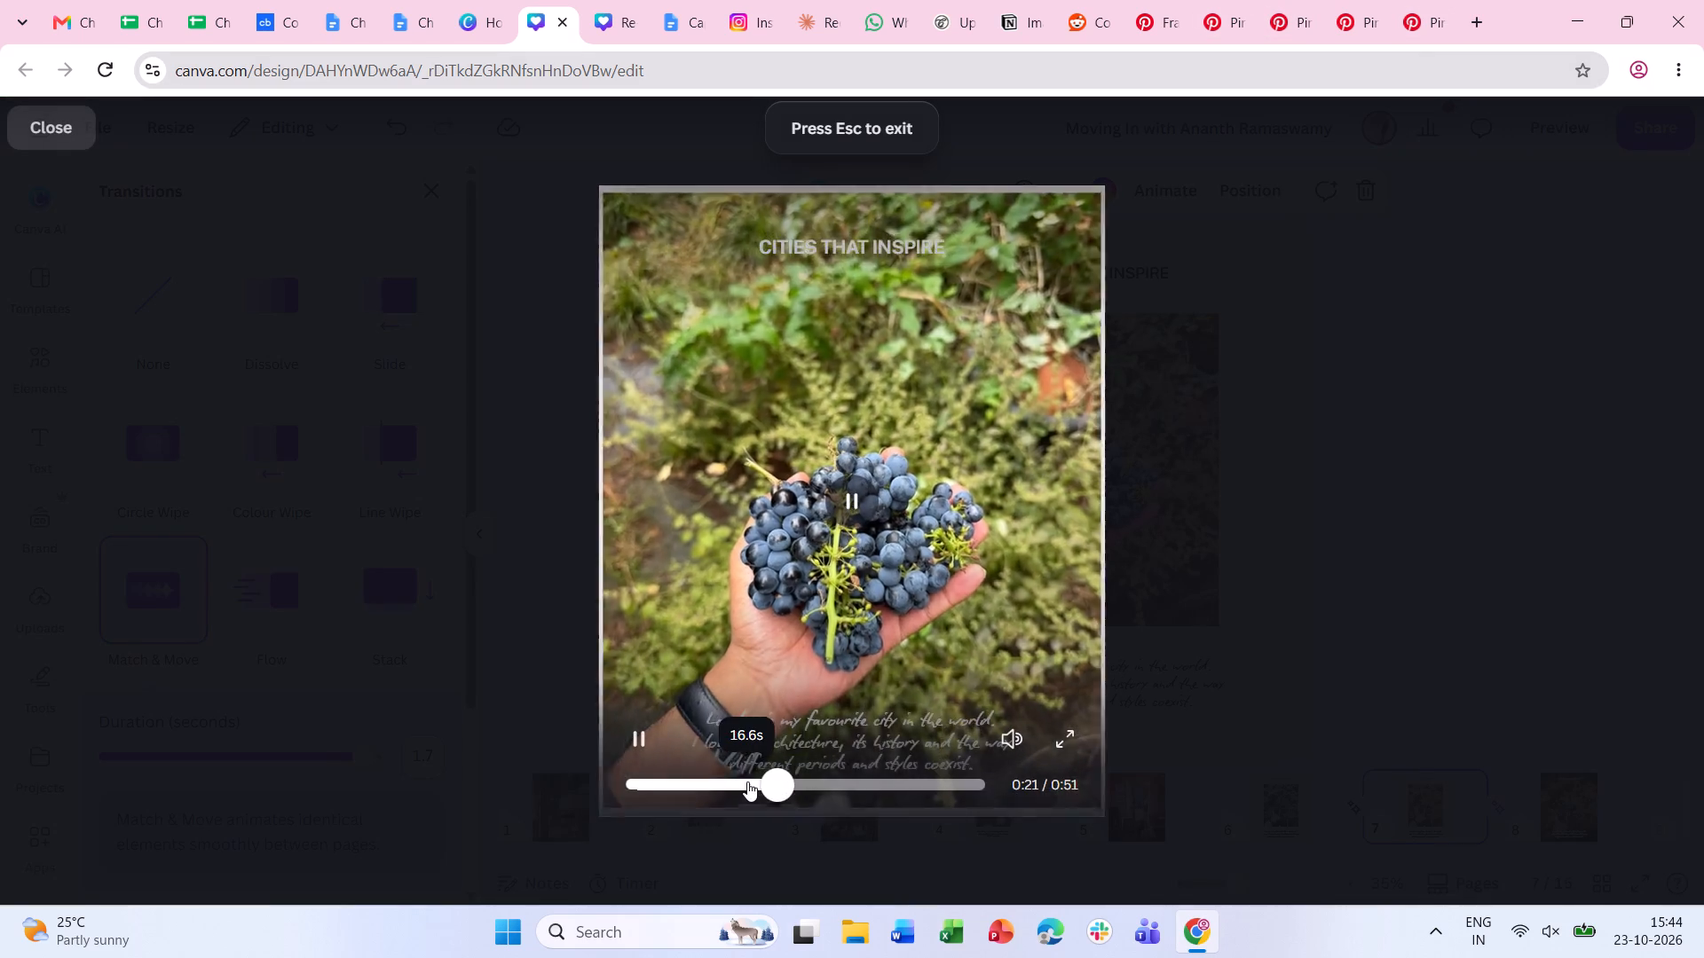
{"action": "left_click", "coordinate": [747, 781]}
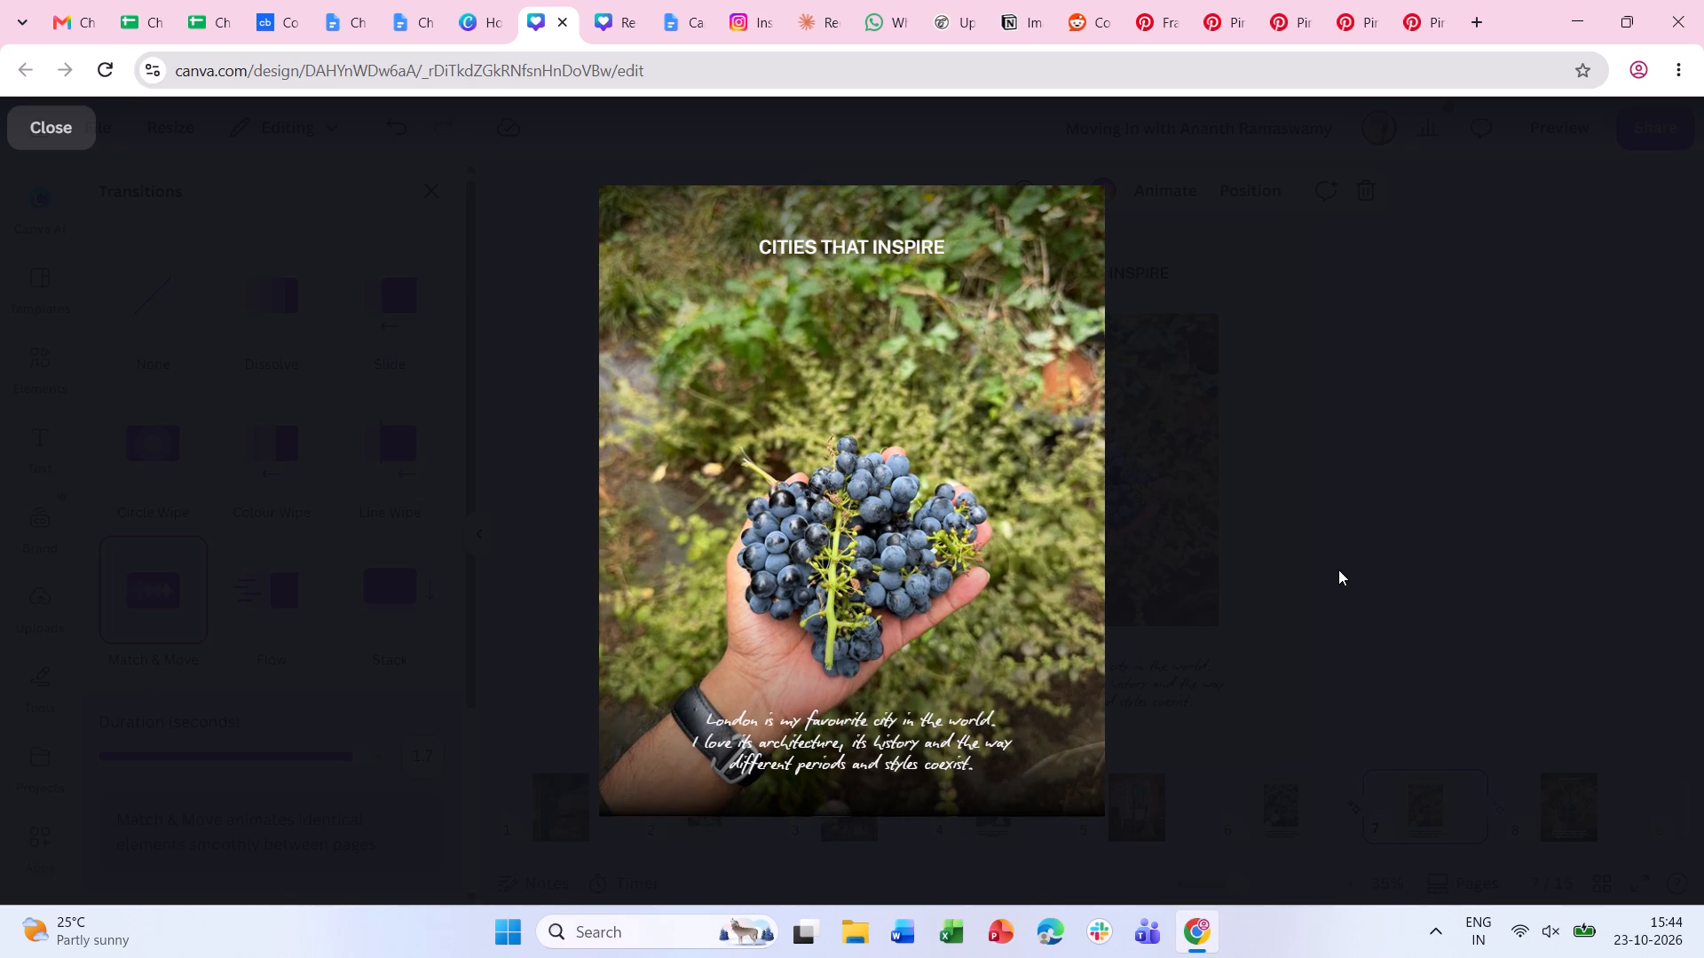
{"action": "left_click", "coordinate": [1338, 569]}
Reposition the full-page grape photo within its crop on page 8, shifting it up until its bottom edge meets the frame.
{"action": "left_click", "coordinate": [1143, 452]}
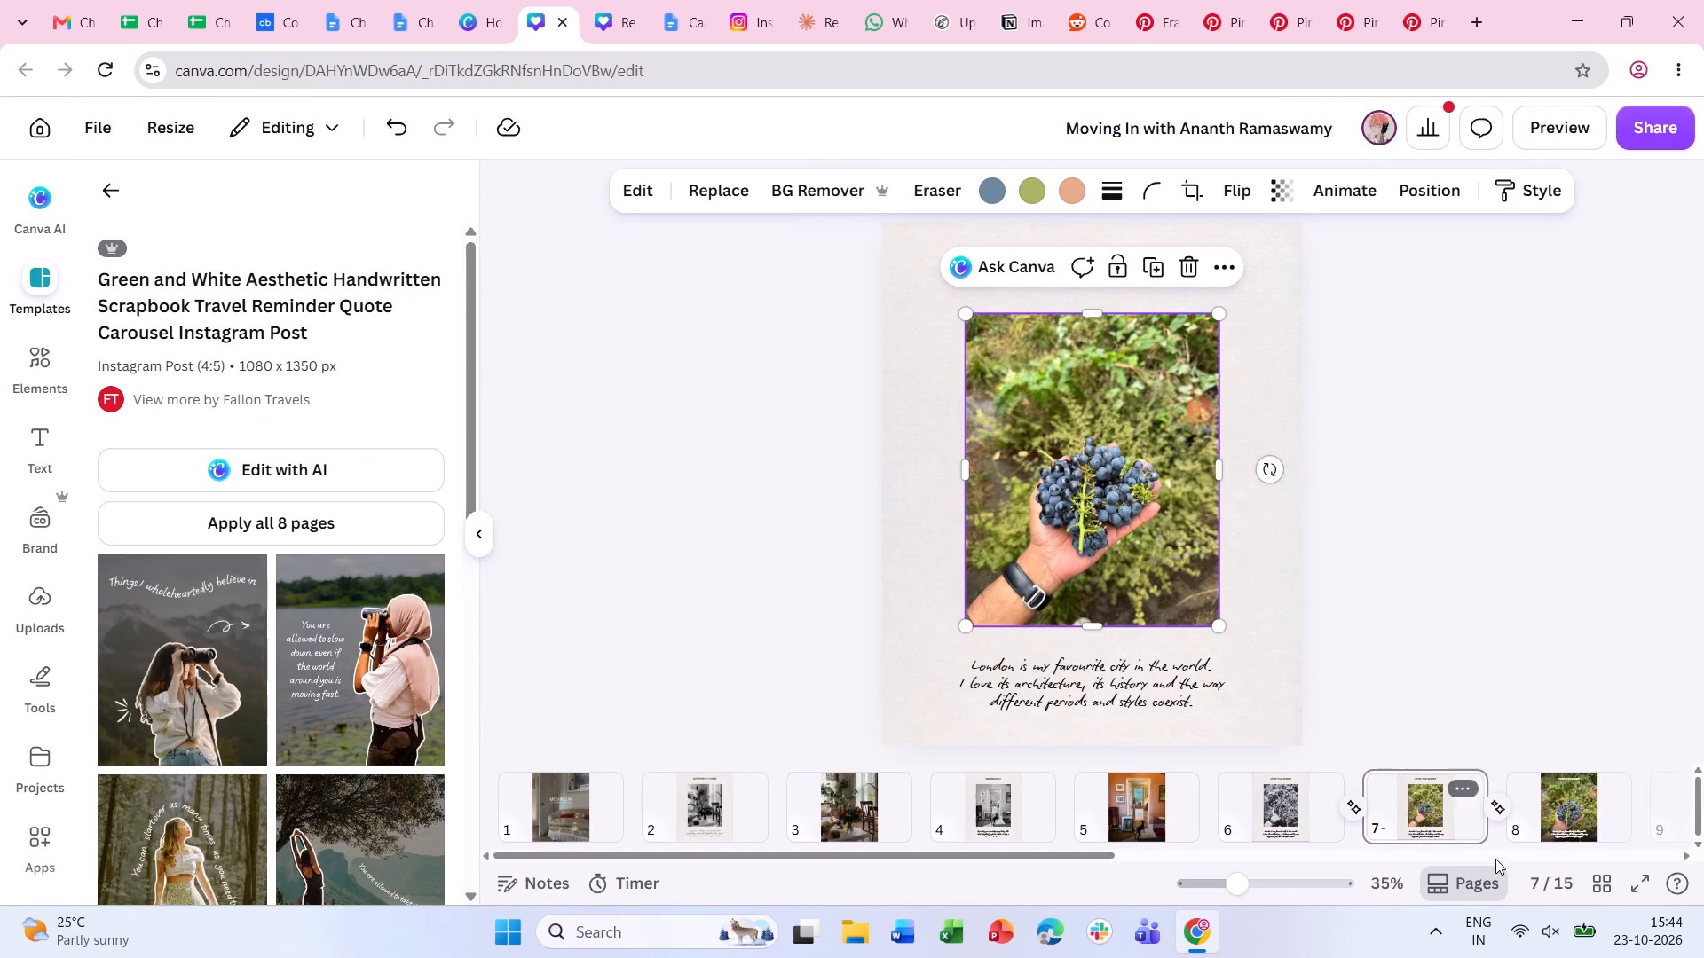
{"action": "left_click", "coordinate": [1551, 828]}
{"action": "left_click", "coordinate": [1206, 444]}
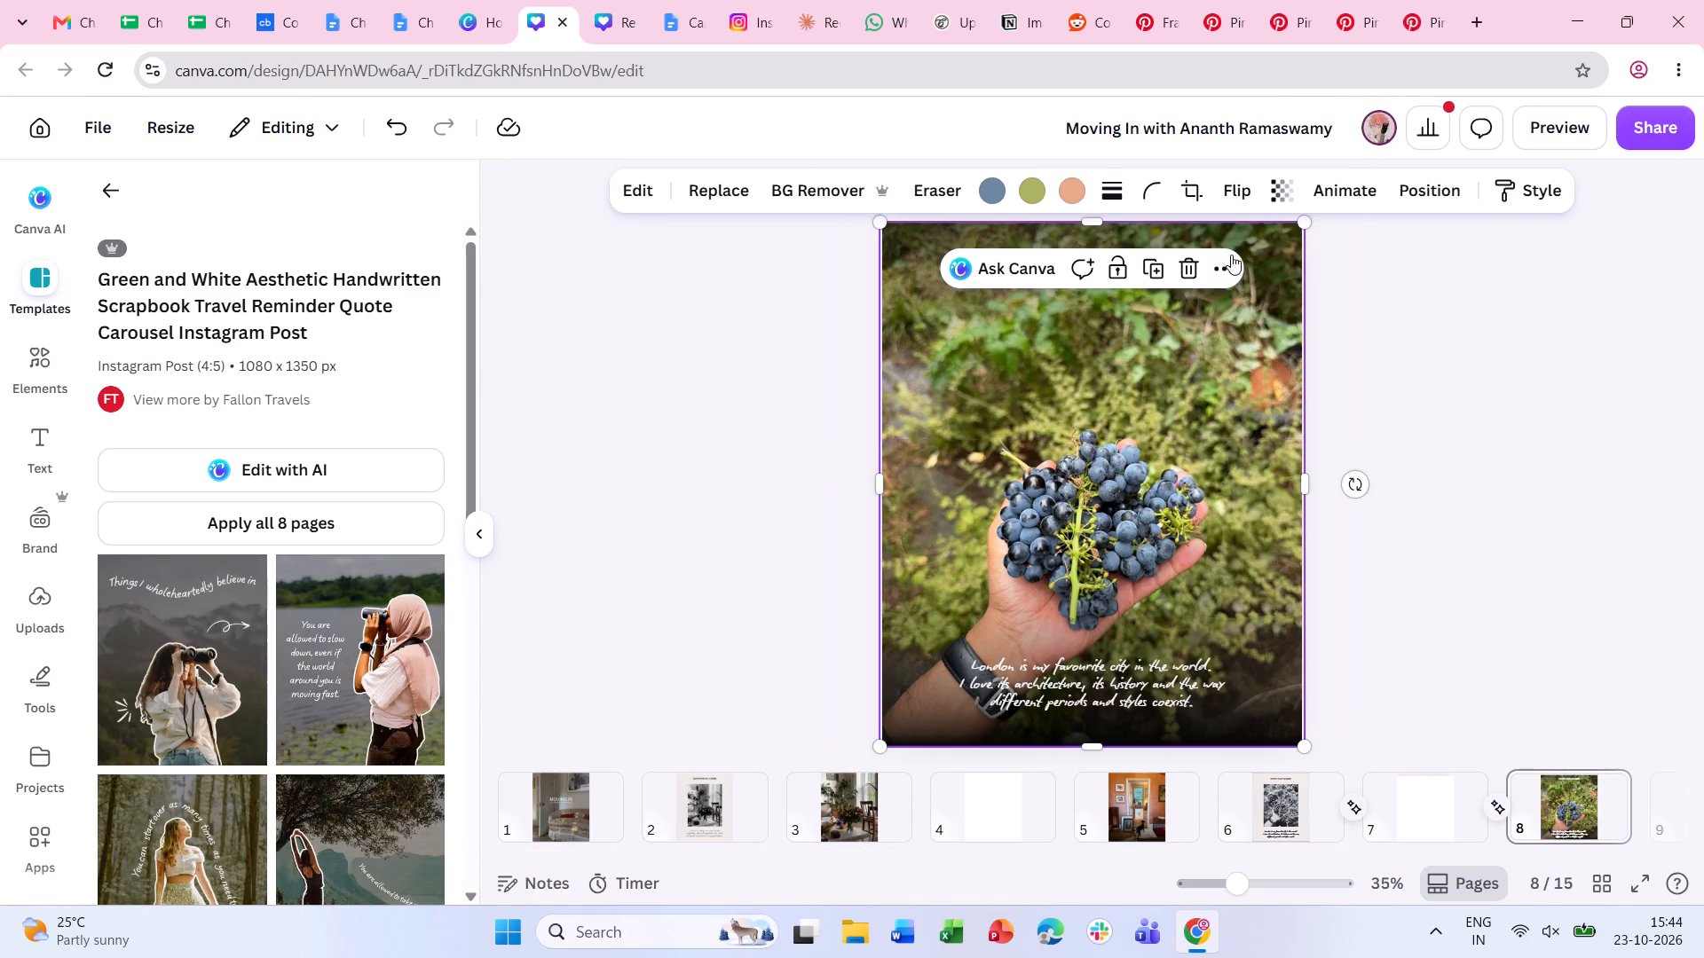
{"action": "double_click", "coordinate": [1200, 209]}
{"action": "left_click_drag", "start_coordinate": [1121, 545], "coordinate": [1129, 328]}
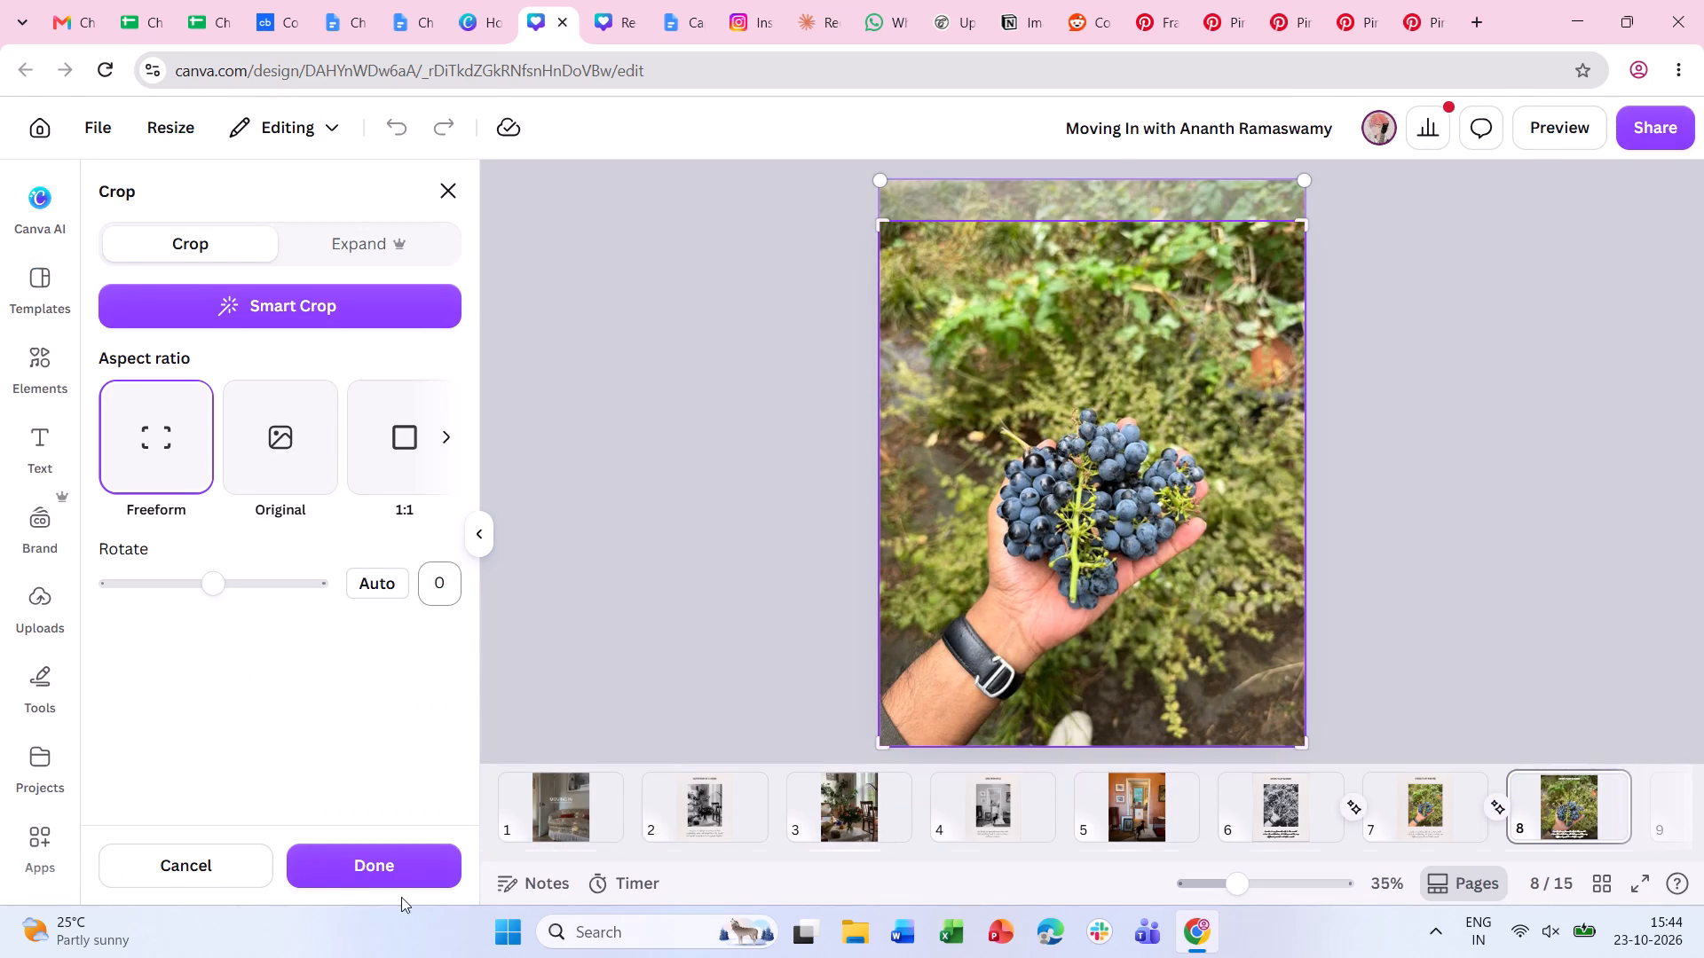
{"action": "left_click", "coordinate": [341, 855]}
Reposition the framed colour grape photo within its crop on page 7, shifting it up until its bottom edge meets the frame.
{"action": "left_click", "coordinate": [1406, 809]}
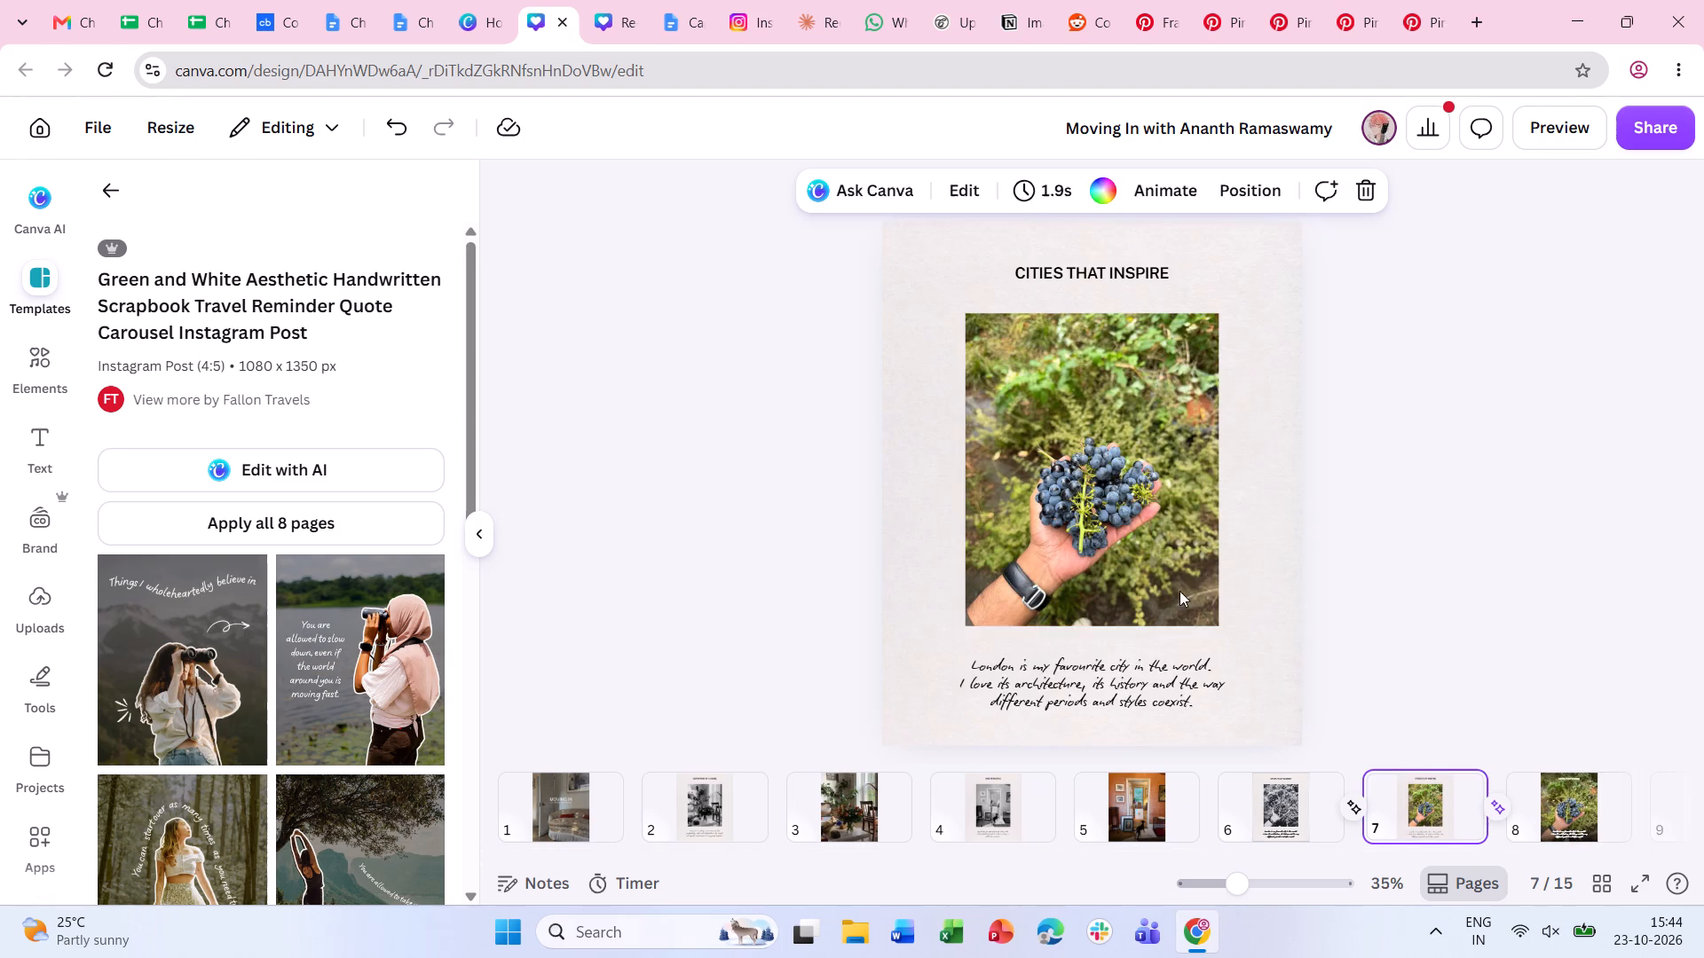
{"action": "left_click", "coordinate": [1116, 518]}
{"action": "left_click", "coordinate": [1191, 188]}
{"action": "left_click_drag", "start_coordinate": [1111, 538], "coordinate": [1124, 384]}
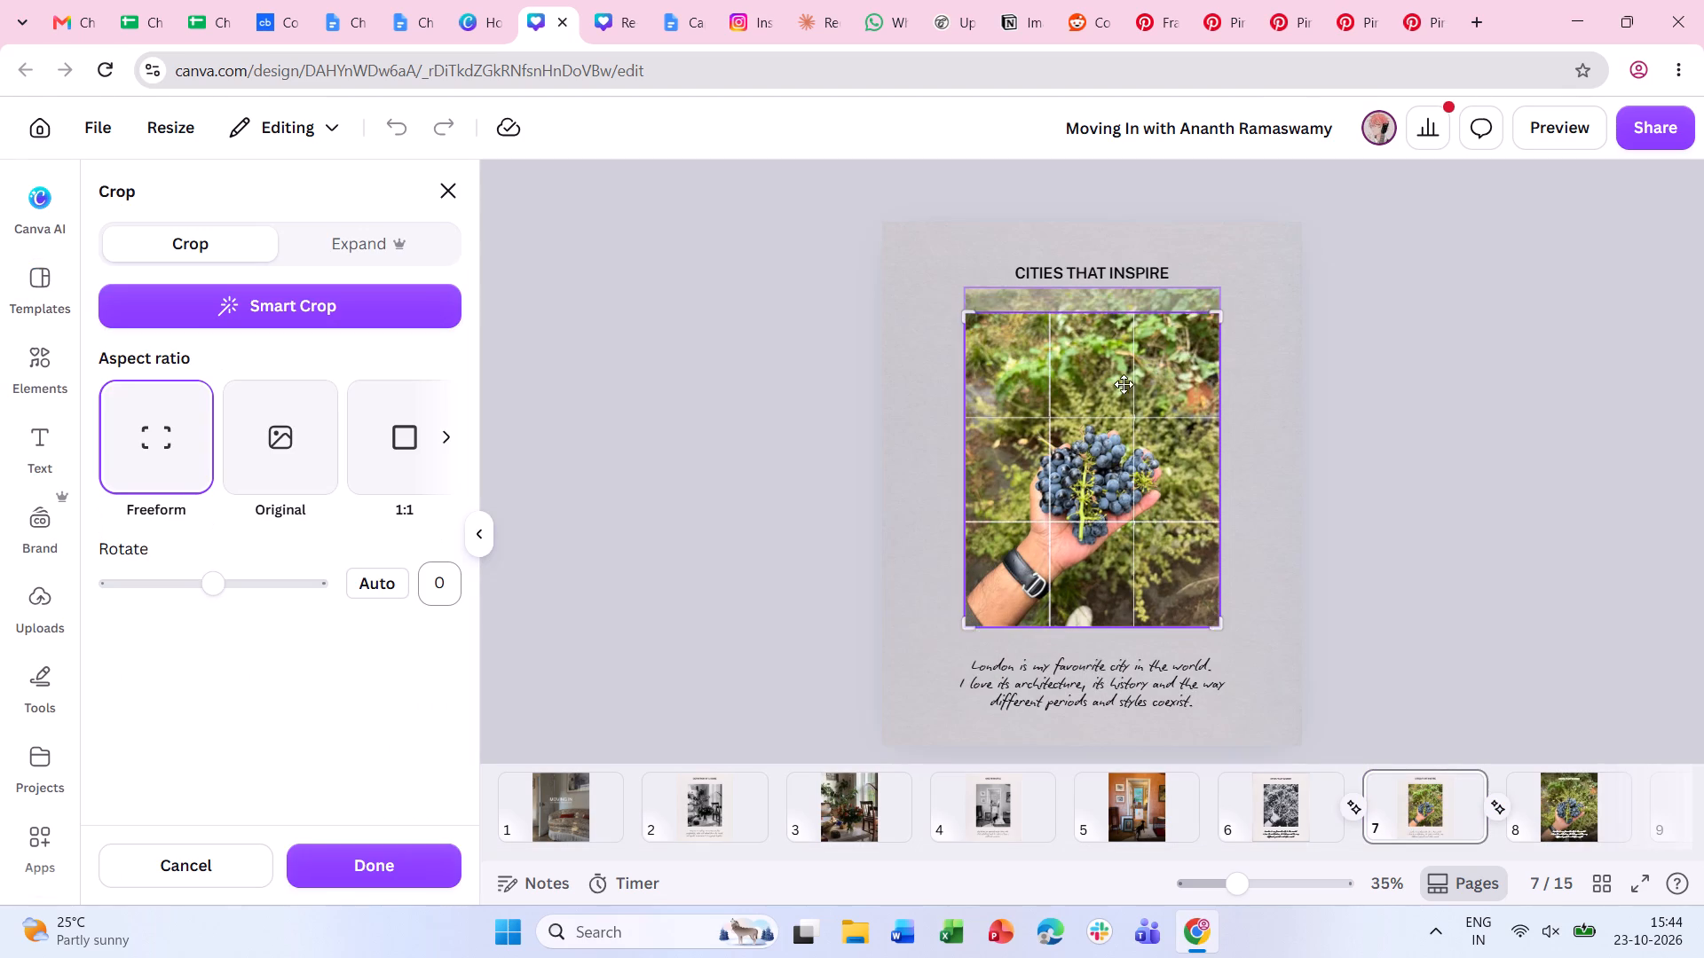
{"action": "left_click_drag", "start_coordinate": [1124, 384], "coordinate": [1124, 372]}
{"action": "left_click", "coordinate": [440, 874]}
Reposition the black-and-white grape photo within its crop on page 6, shifting it up to match the colour copy on page 7.
{"action": "left_click", "coordinate": [1252, 834]}
{"action": "left_click", "coordinate": [1122, 512]}
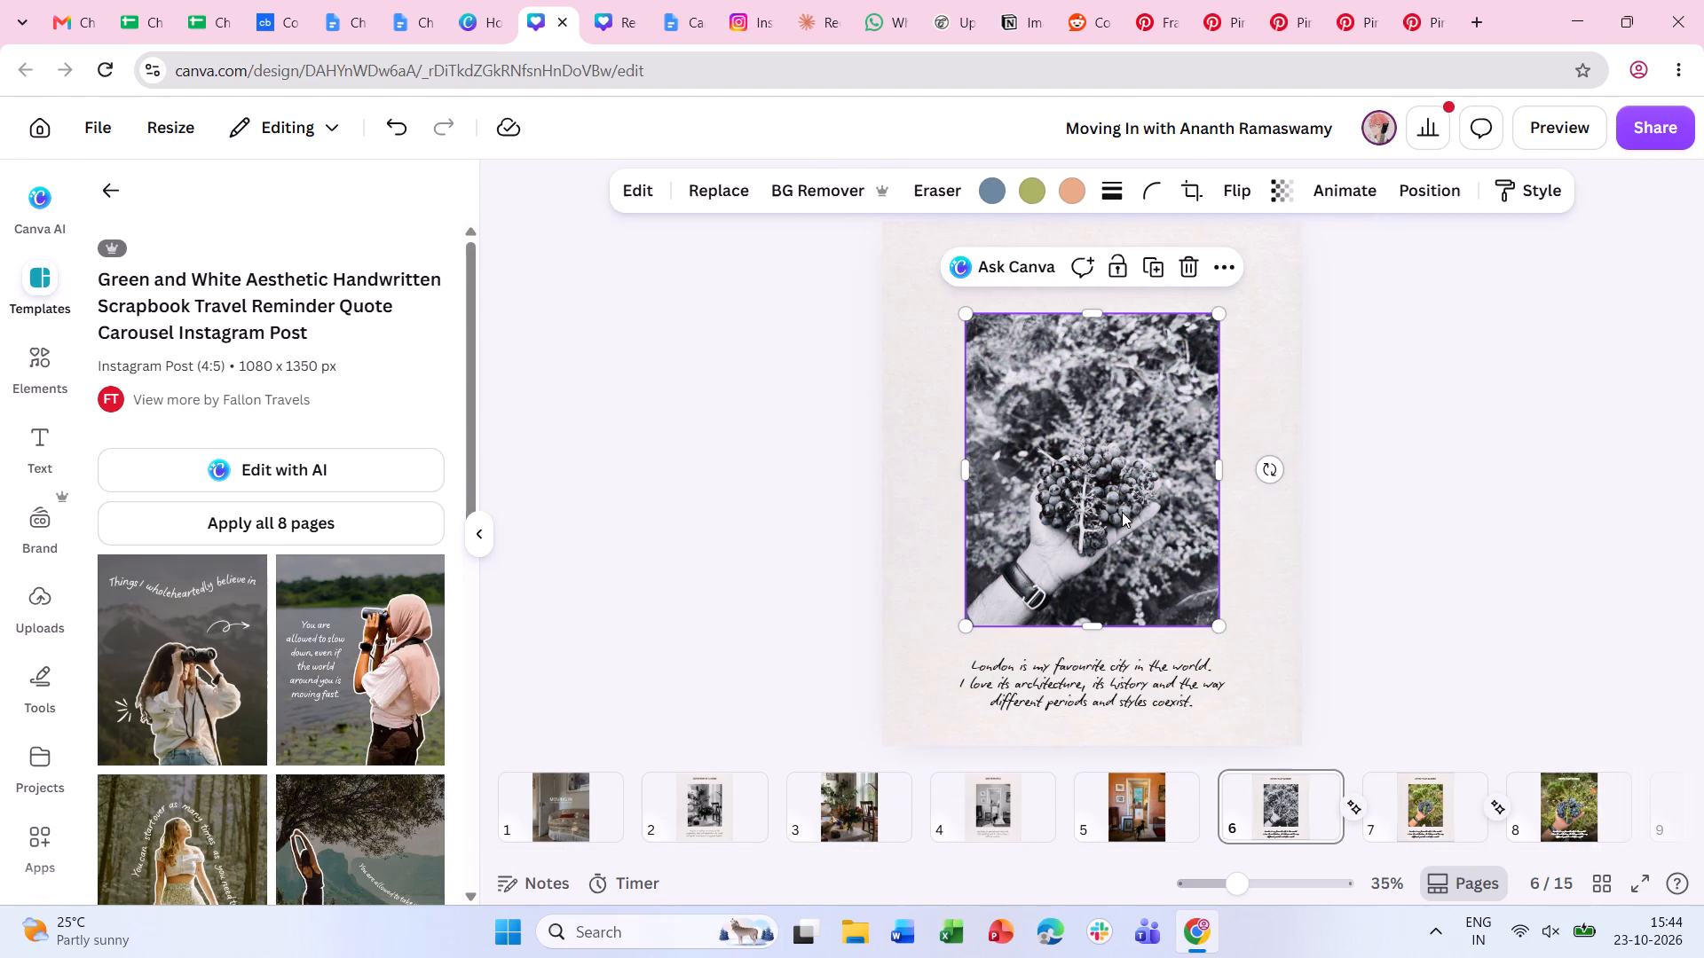
{"action": "left_click", "coordinate": [1194, 185]}
{"action": "left_click_drag", "start_coordinate": [1074, 550], "coordinate": [1093, 336]}
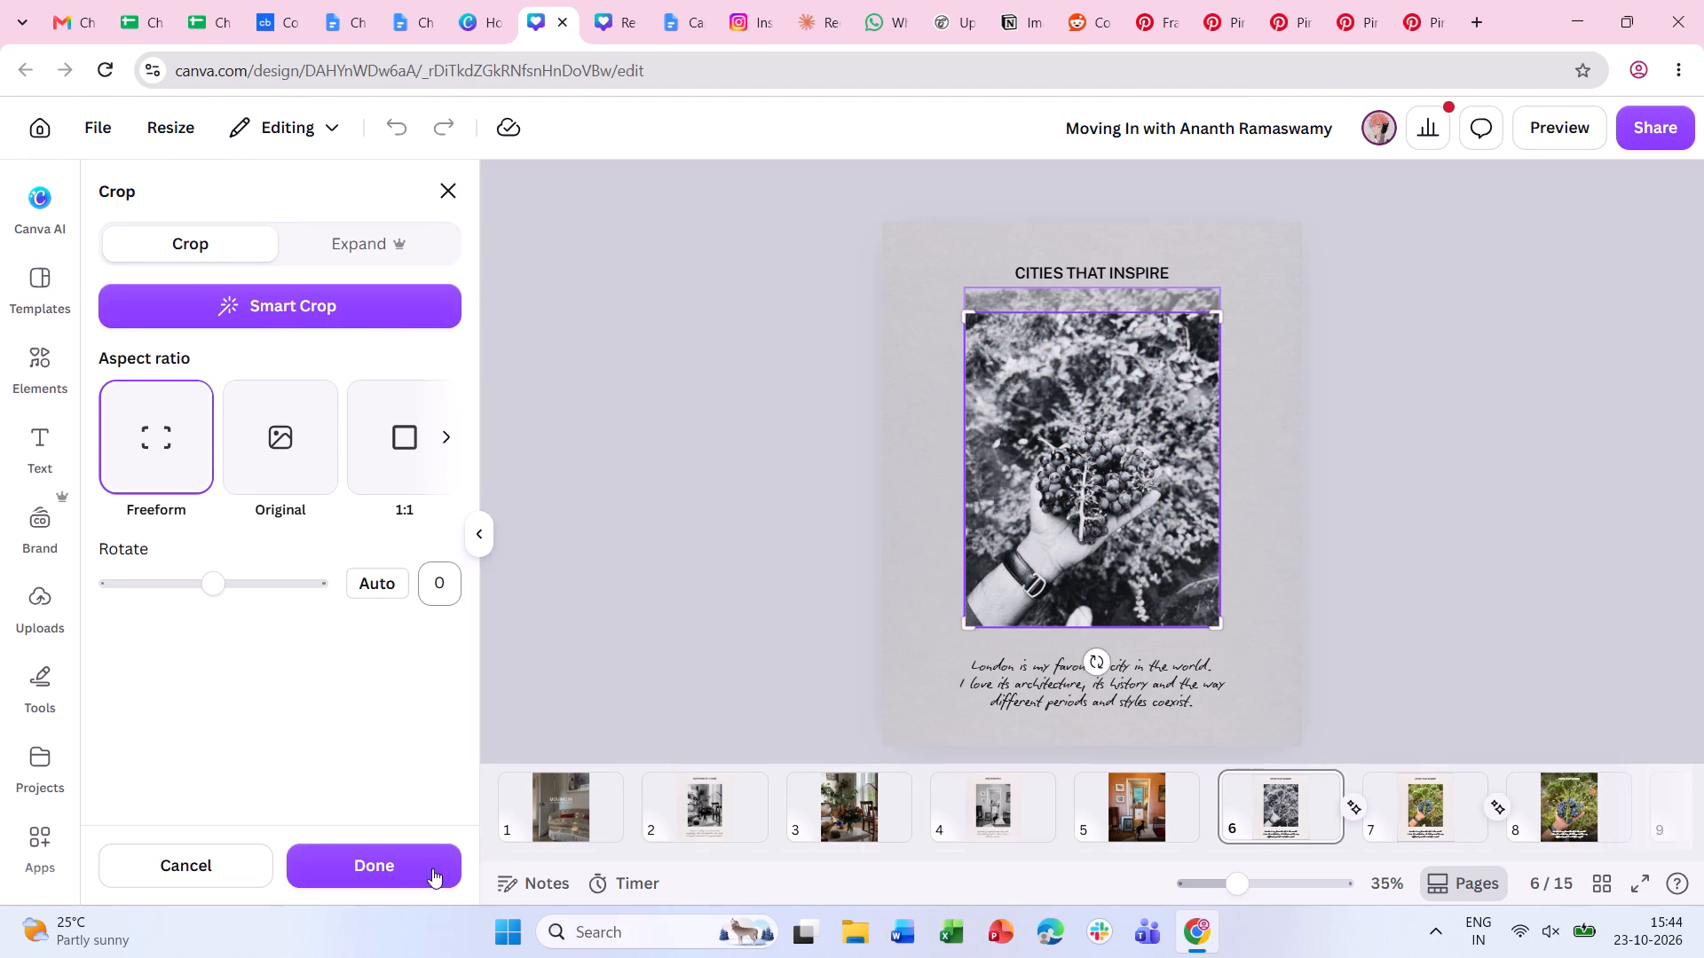
{"action": "left_click", "coordinate": [401, 870]}
{"action": "double_click", "coordinate": [1503, 572]}
Preview the carousel video around the "CITIES THAT INSPIRE" slides, examining how the recropped grape photos transition.
{"action": "left_click", "coordinate": [1548, 118]}
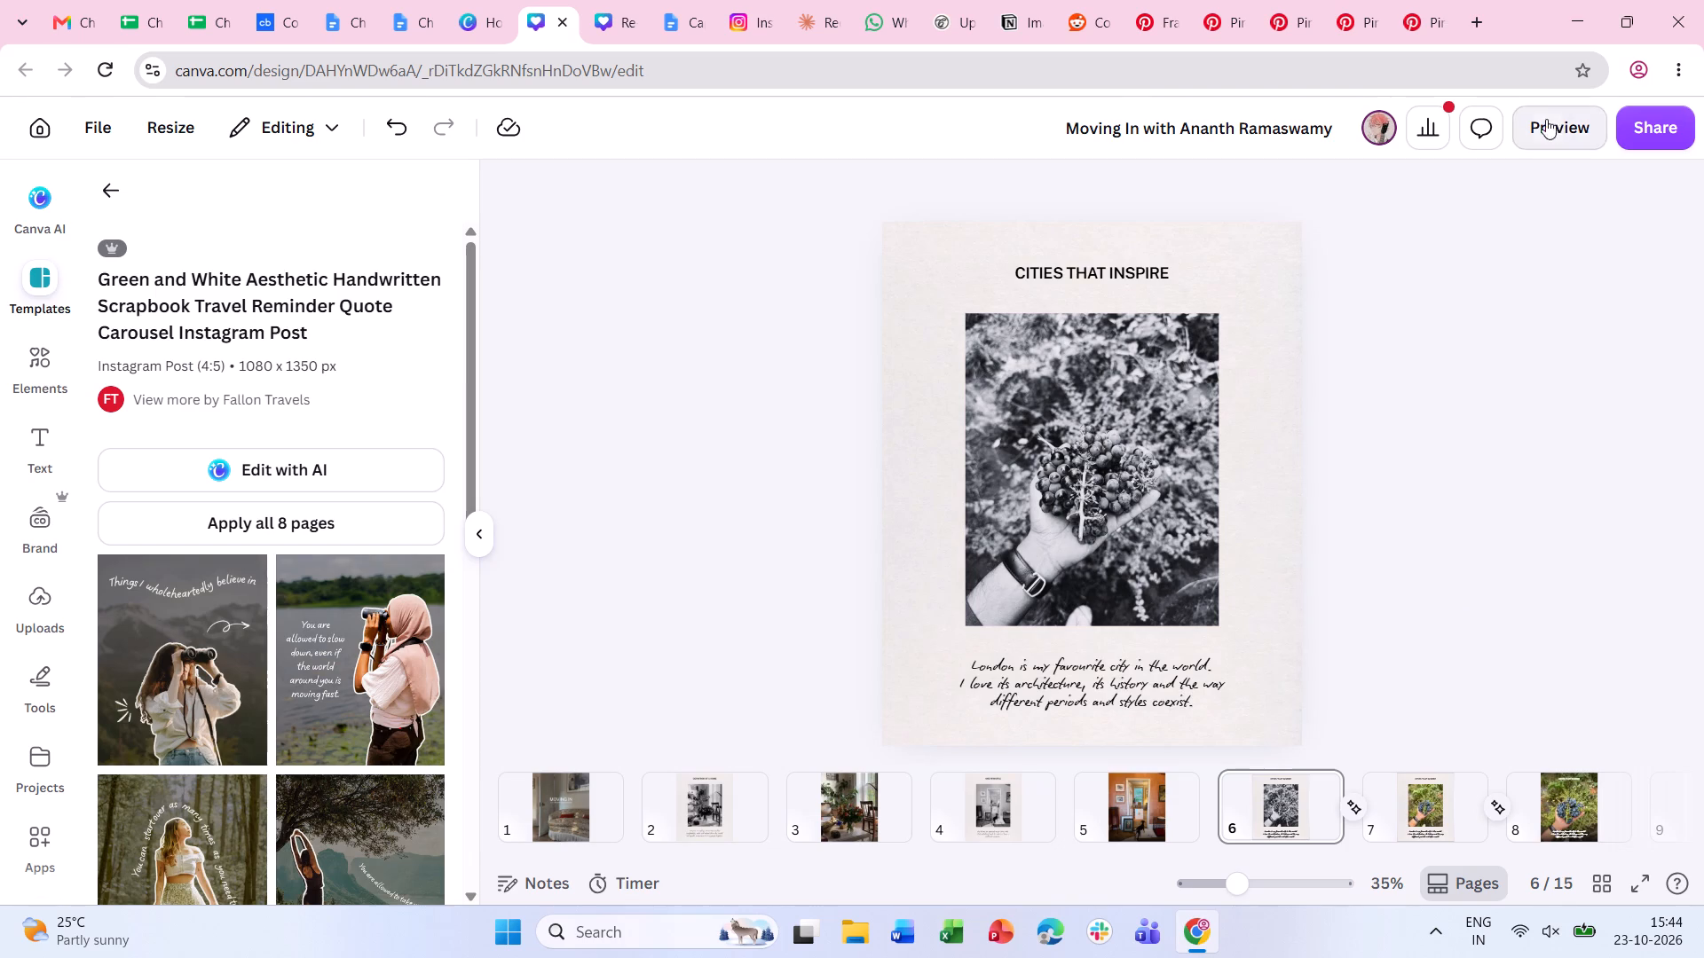
{"action": "left_click", "coordinate": [767, 777]}
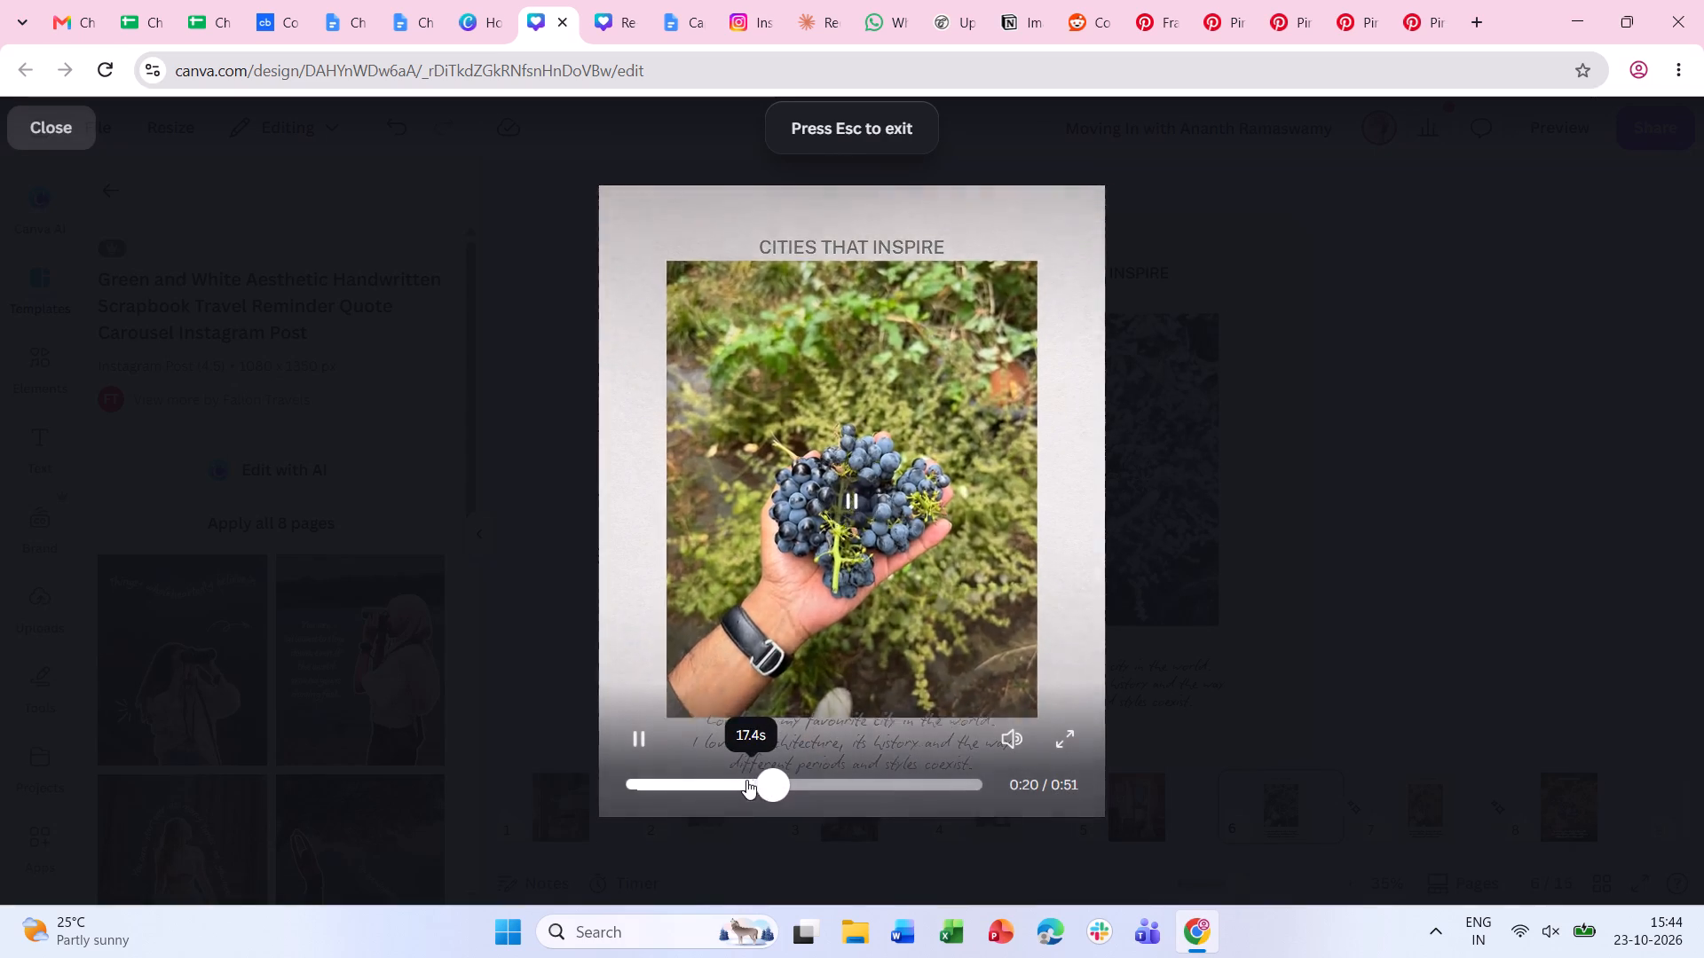
{"action": "left_click", "coordinate": [744, 780]}
{"action": "left_click", "coordinate": [722, 782]}
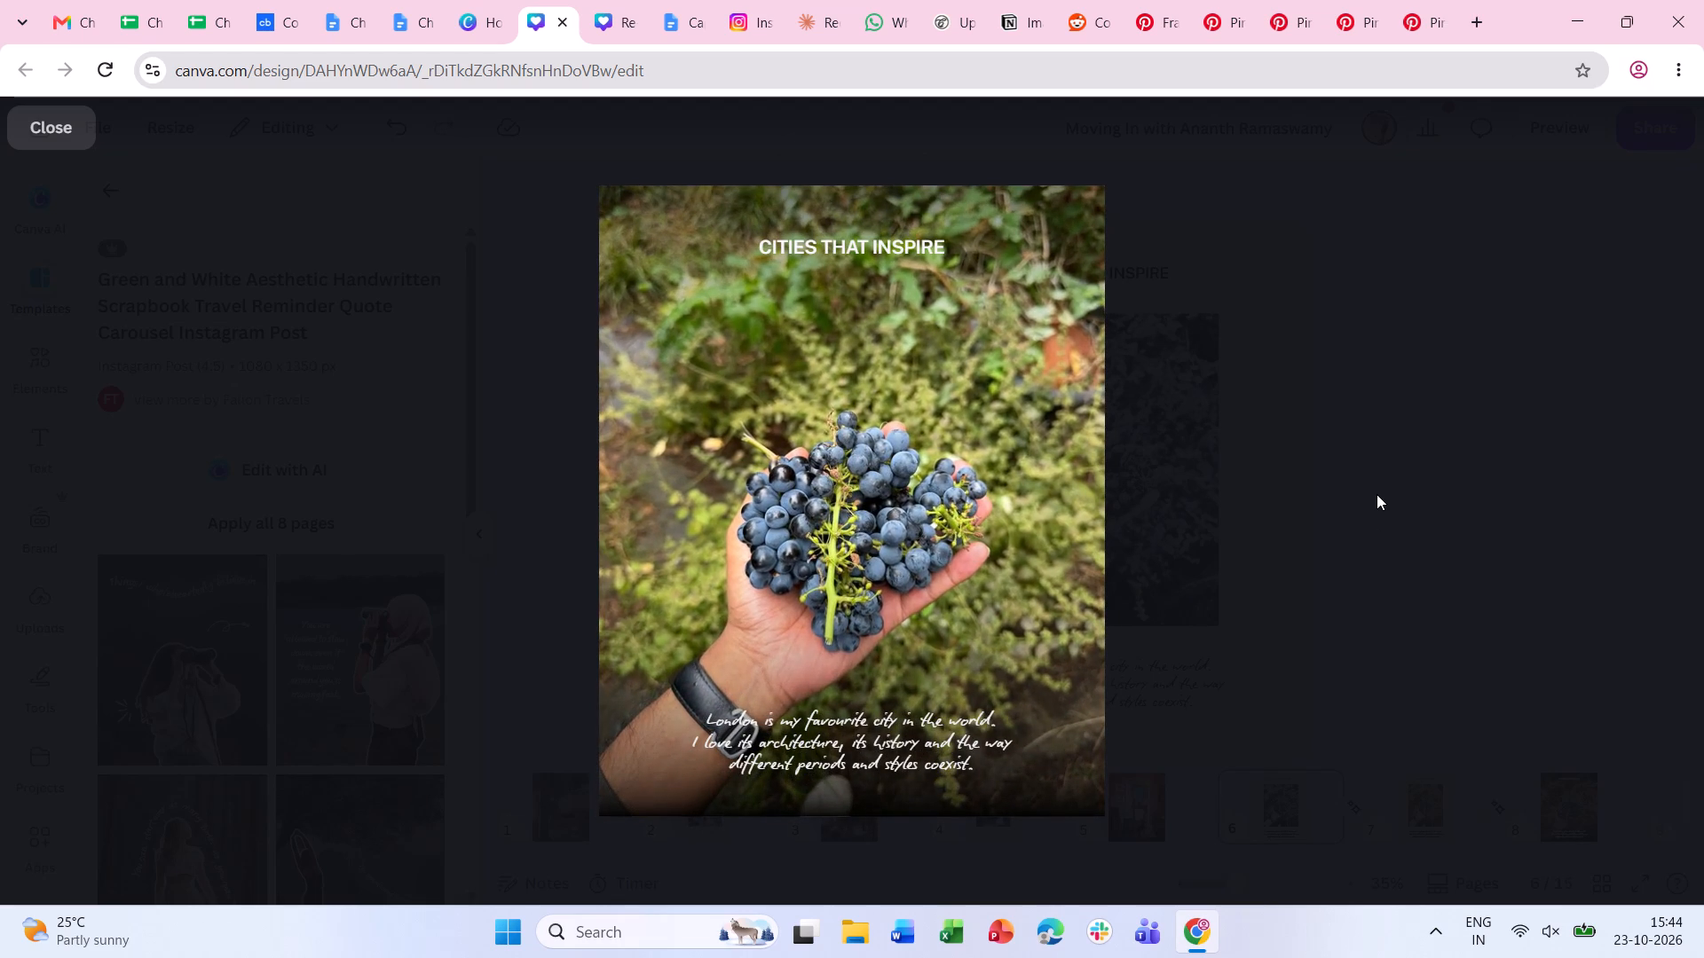
{"action": "left_click", "coordinate": [1377, 494]}
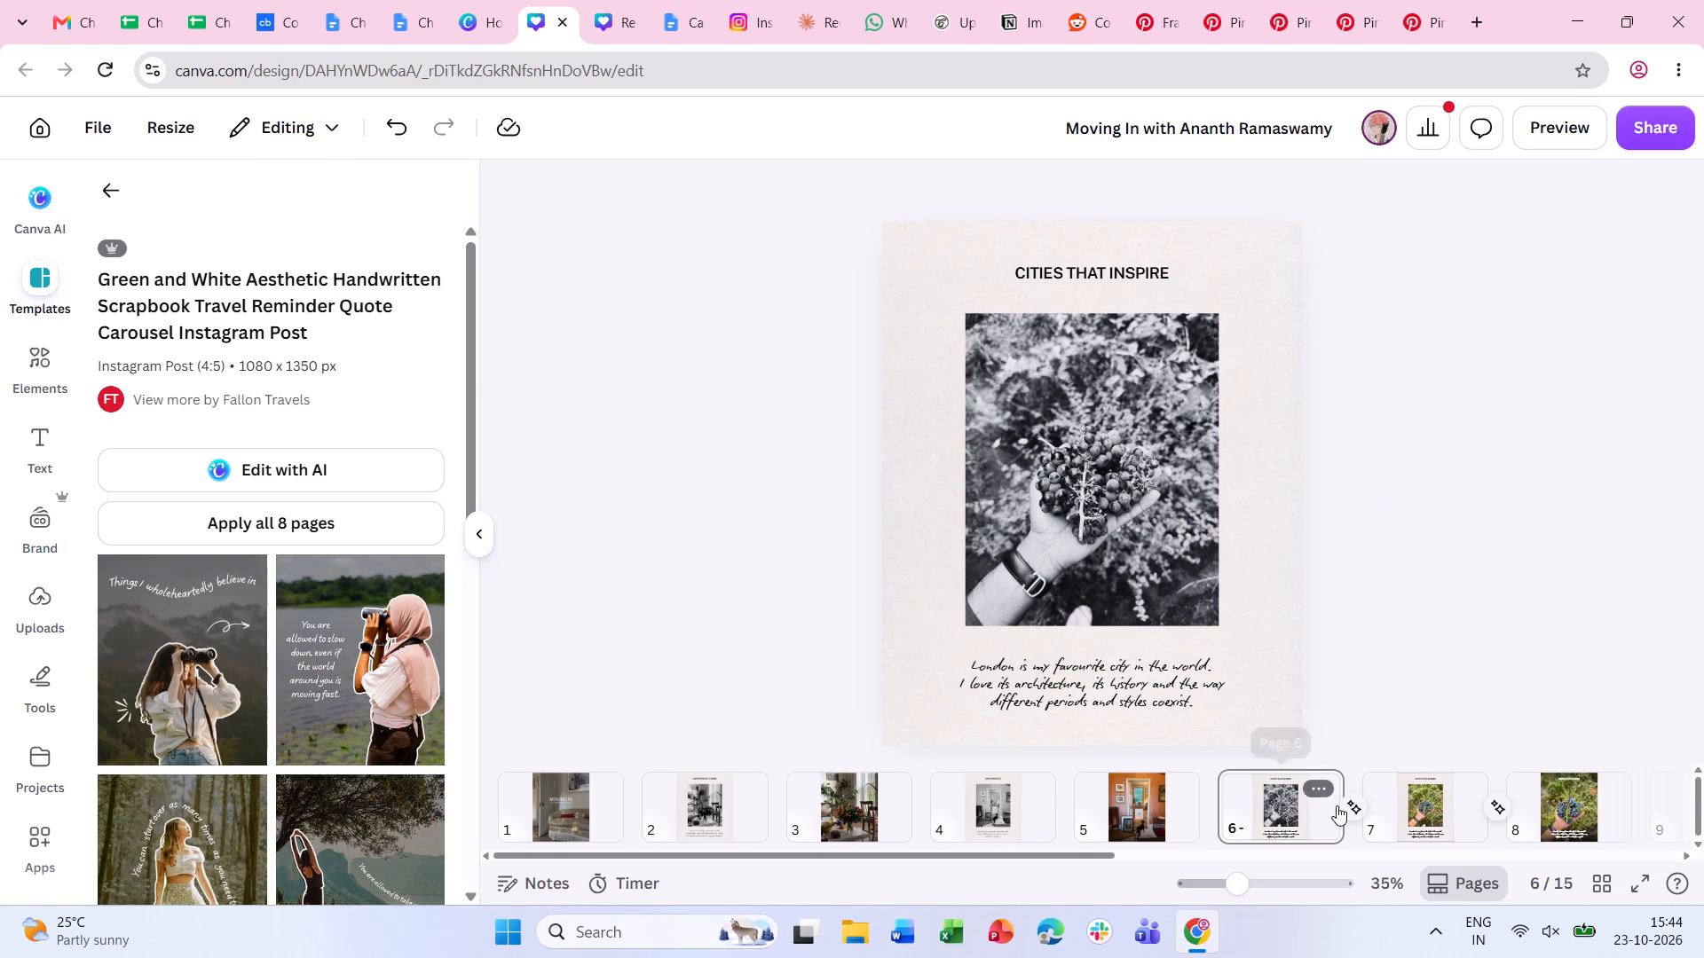
Set the Match & Move transition between pages 6 and 7 to 0.5 seconds.
{"action": "left_click", "coordinate": [1354, 807]}
{"action": "left_click", "coordinate": [171, 750]}
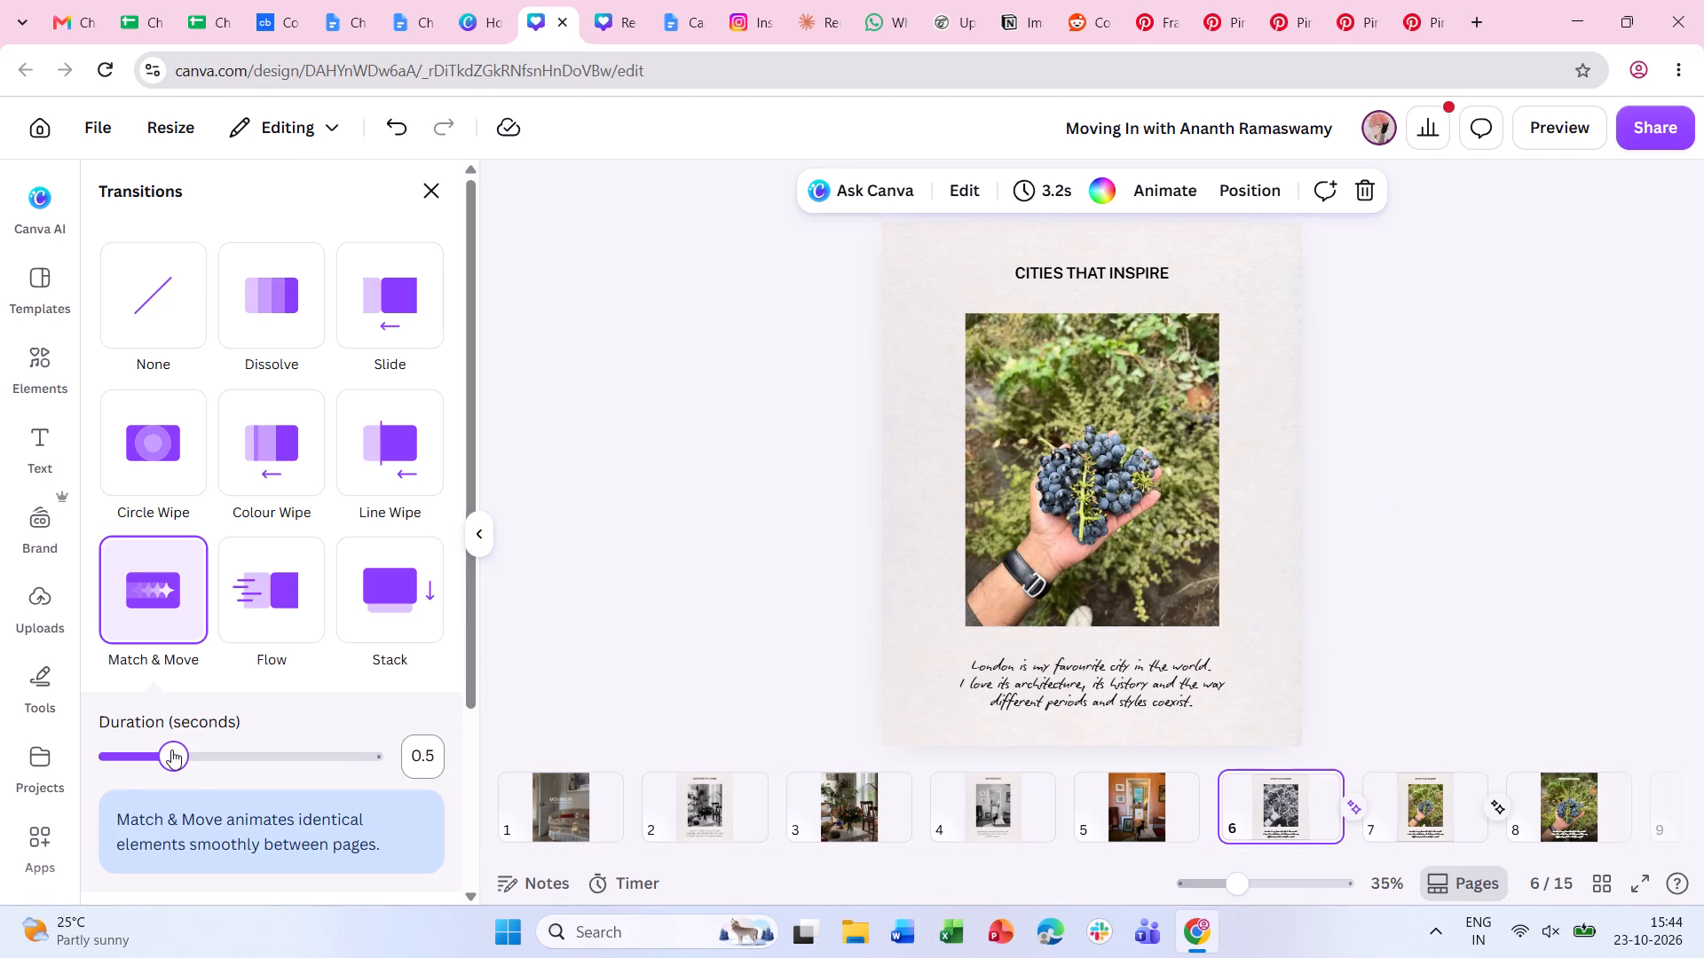
Preview the carousel video again from before the grape slides, examining the transition timing from black-and-white to colour to full page.
{"action": "left_click", "coordinate": [1576, 142]}
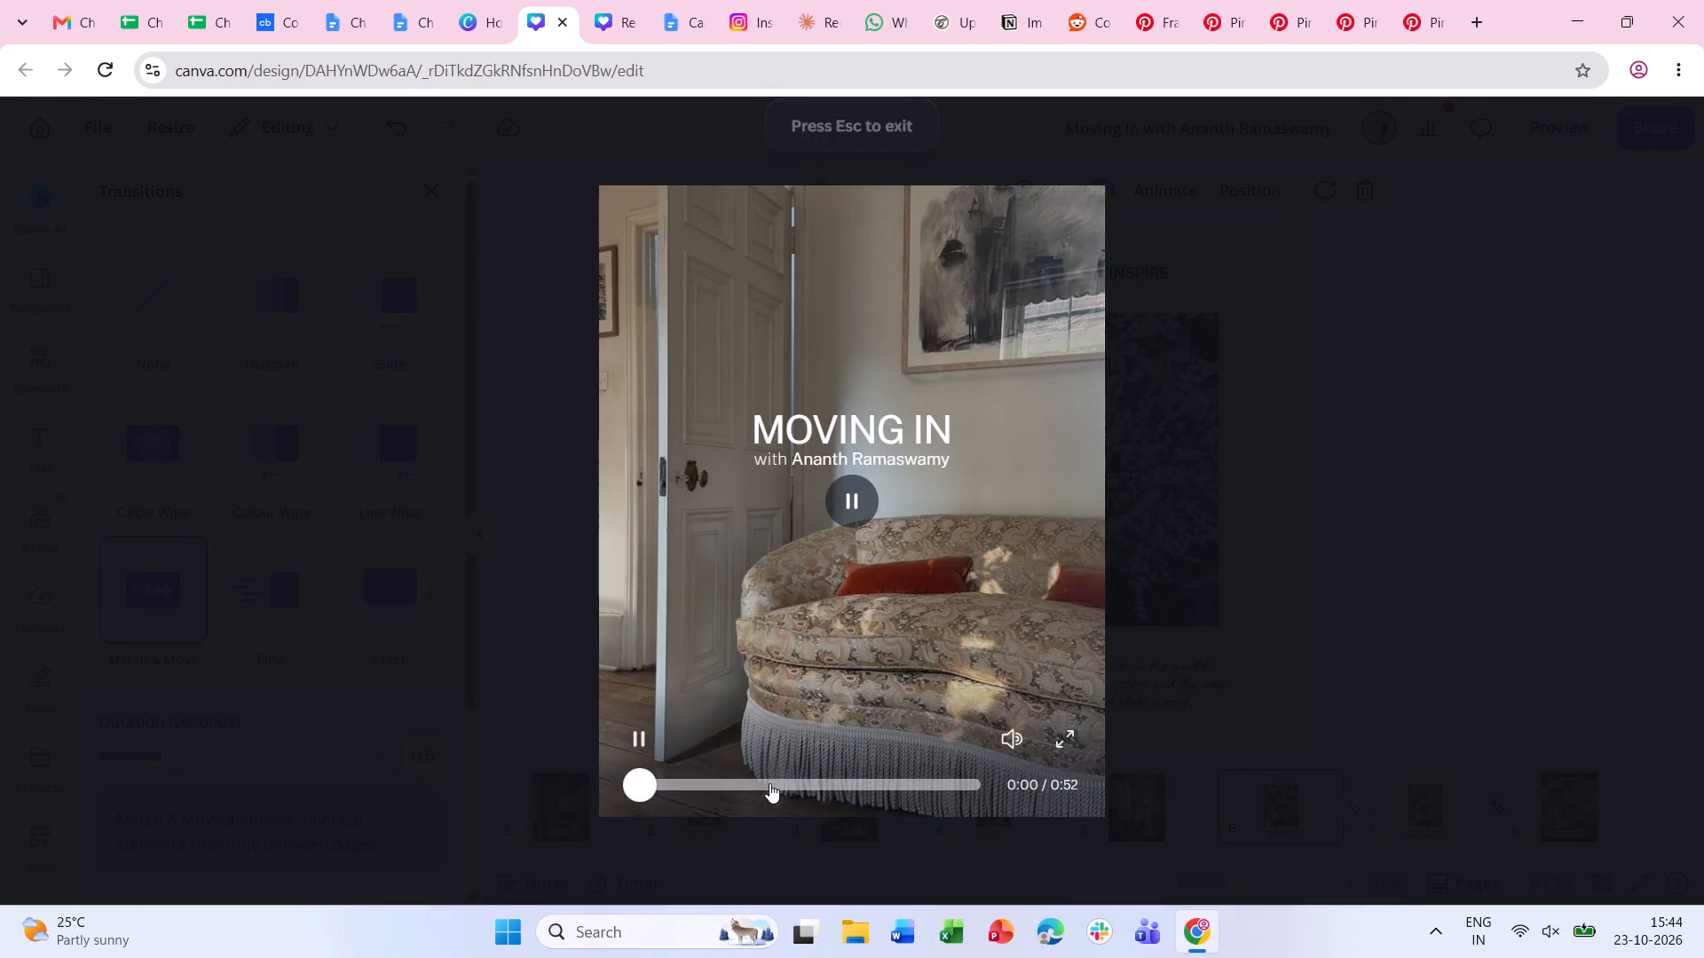
{"action": "left_click", "coordinate": [771, 786]}
{"action": "left_click", "coordinate": [746, 788]}
{"action": "left_click", "coordinate": [717, 789]}
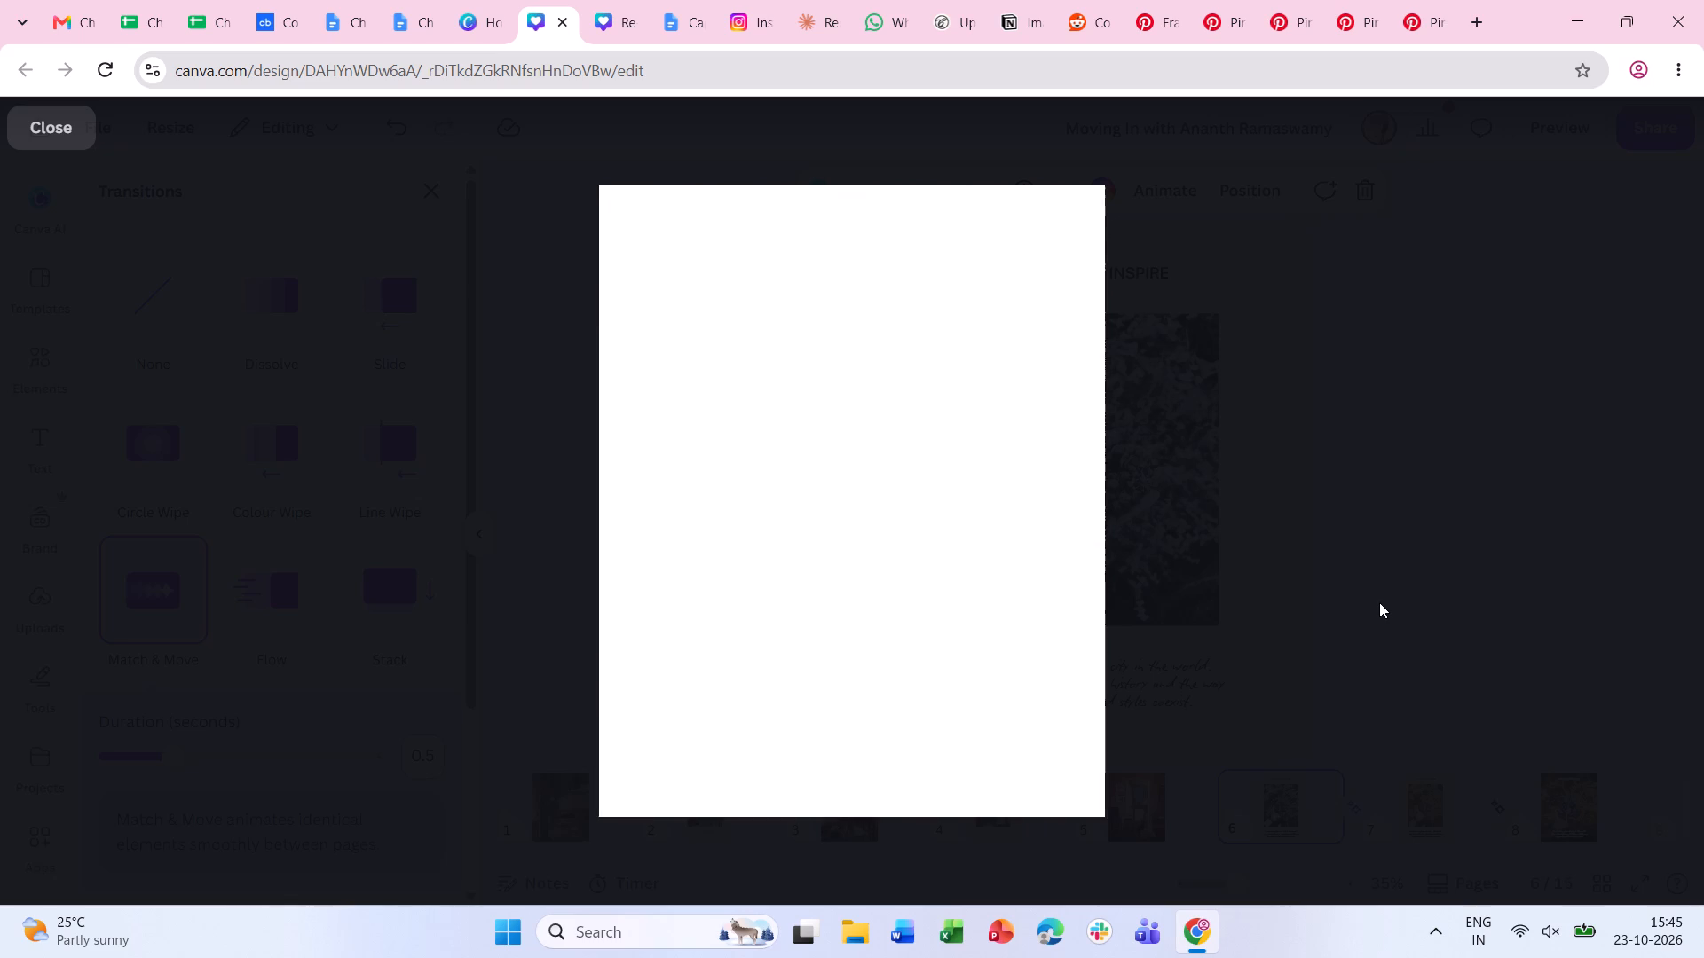
{"action": "left_click", "coordinate": [1379, 602]}
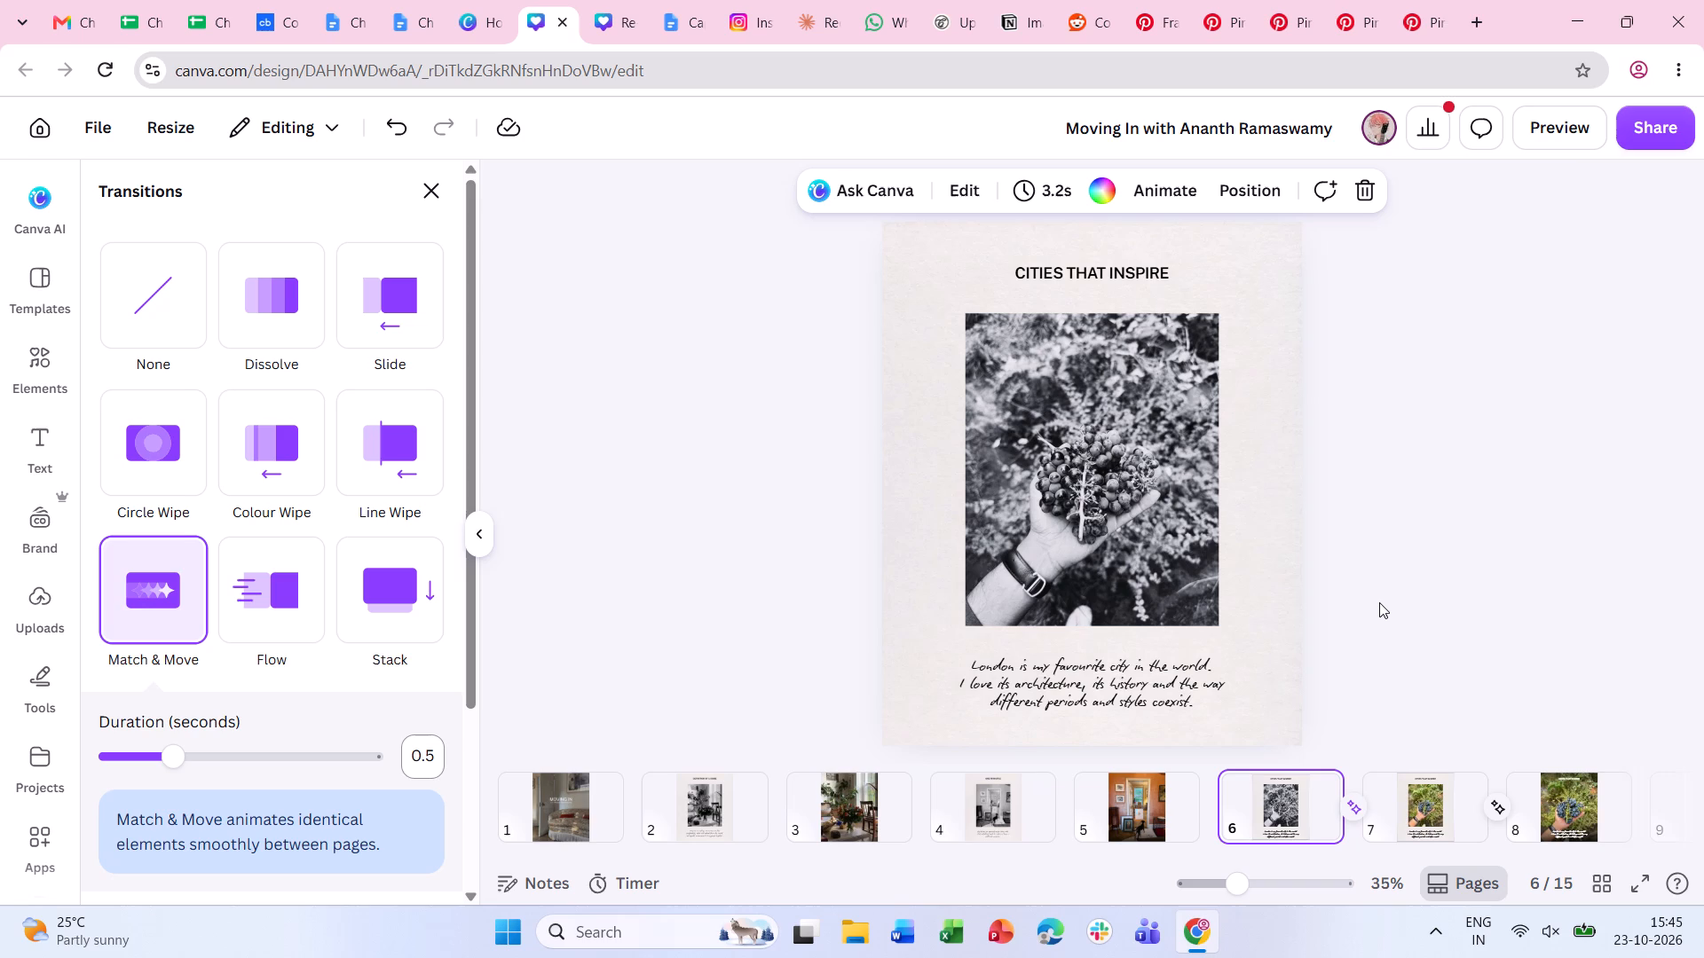
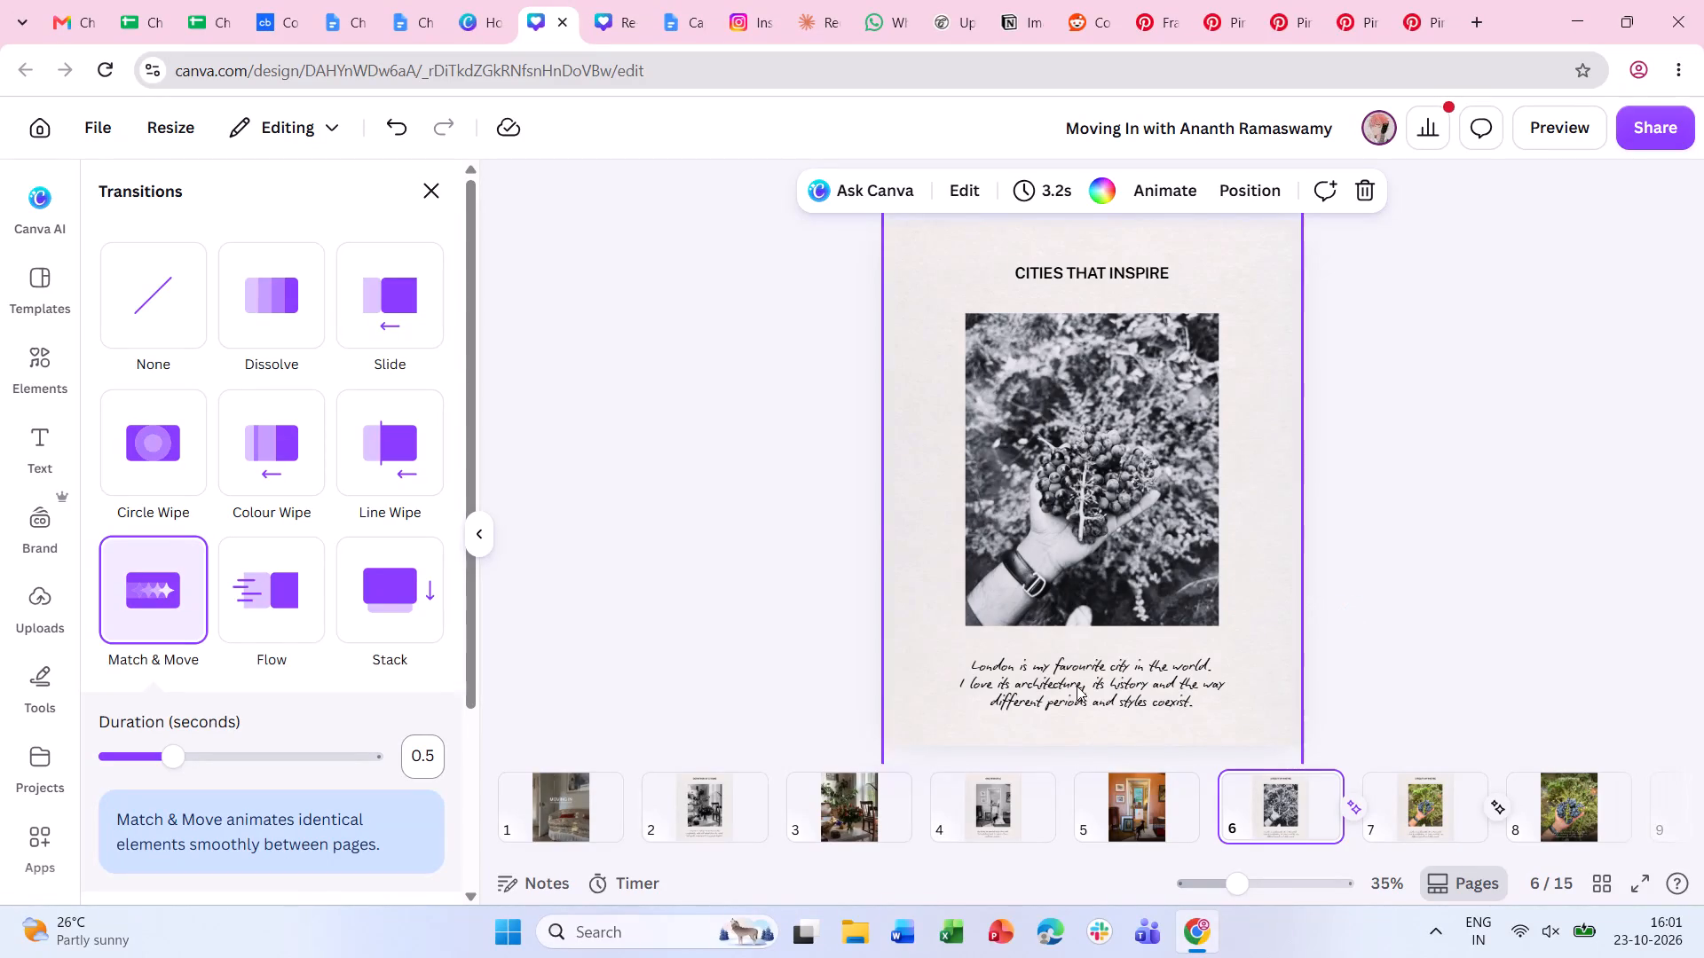
Review pages 1 to 8 one by one, comparing the black-and-white captioned slides with their colour versions and checking their transitions.
{"action": "left_click", "coordinate": [569, 793]}
{"action": "left_click", "coordinate": [689, 807]}
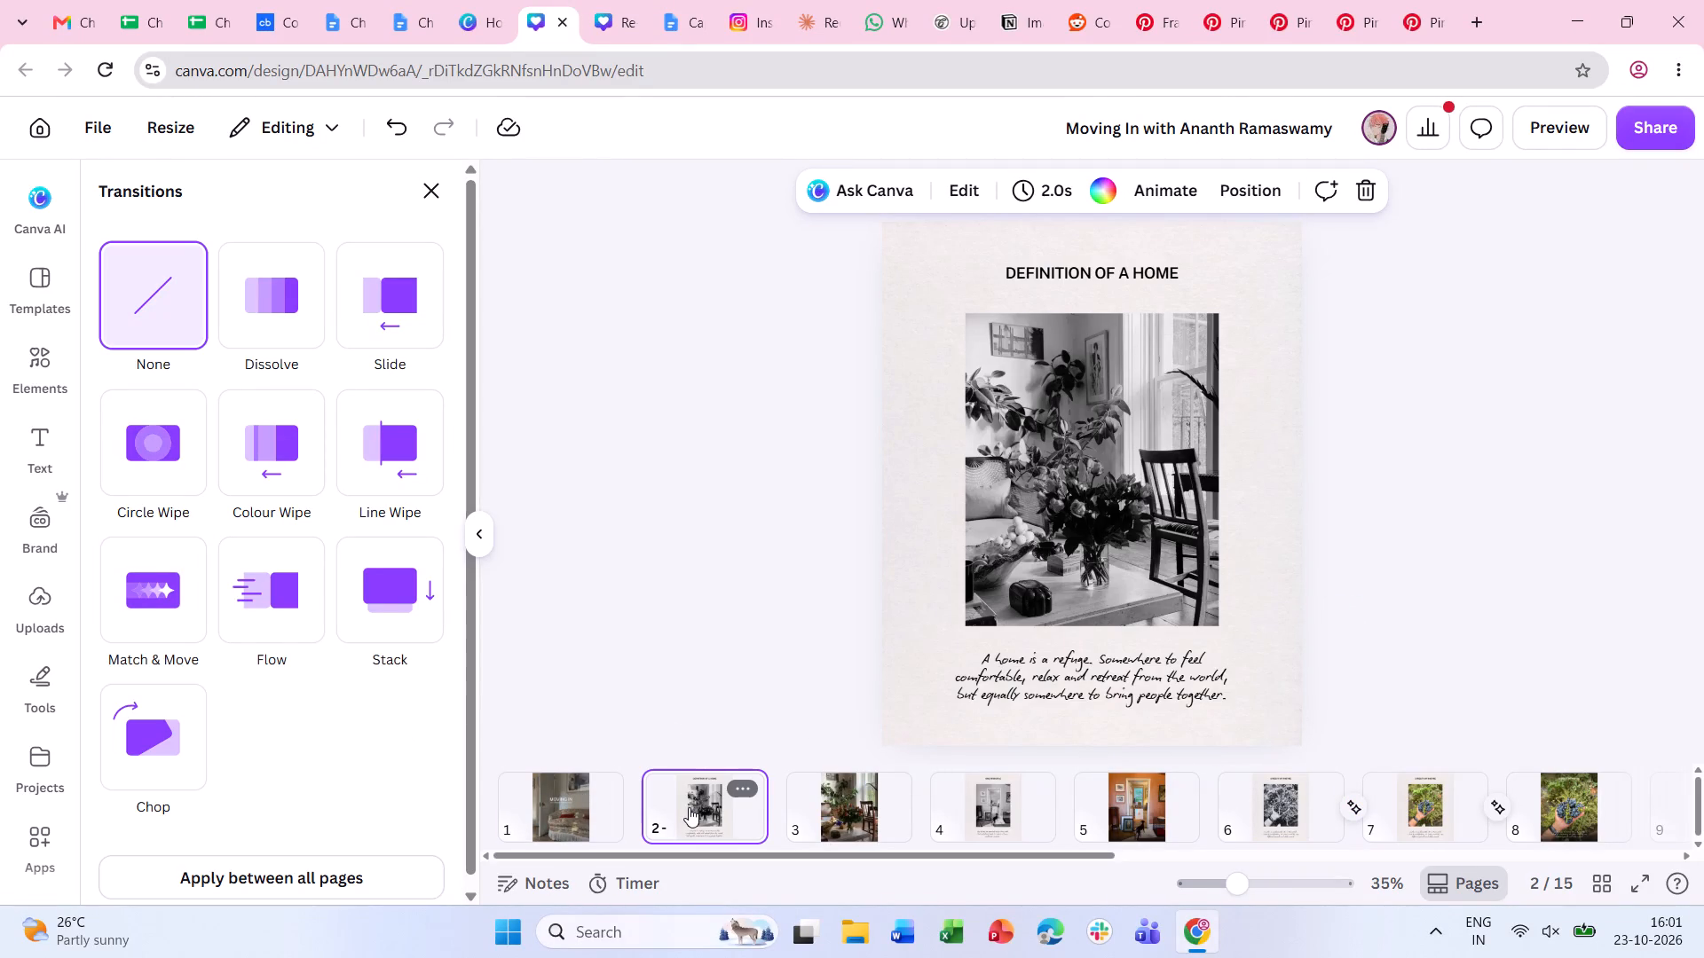
{"action": "left_click", "coordinate": [856, 796]}
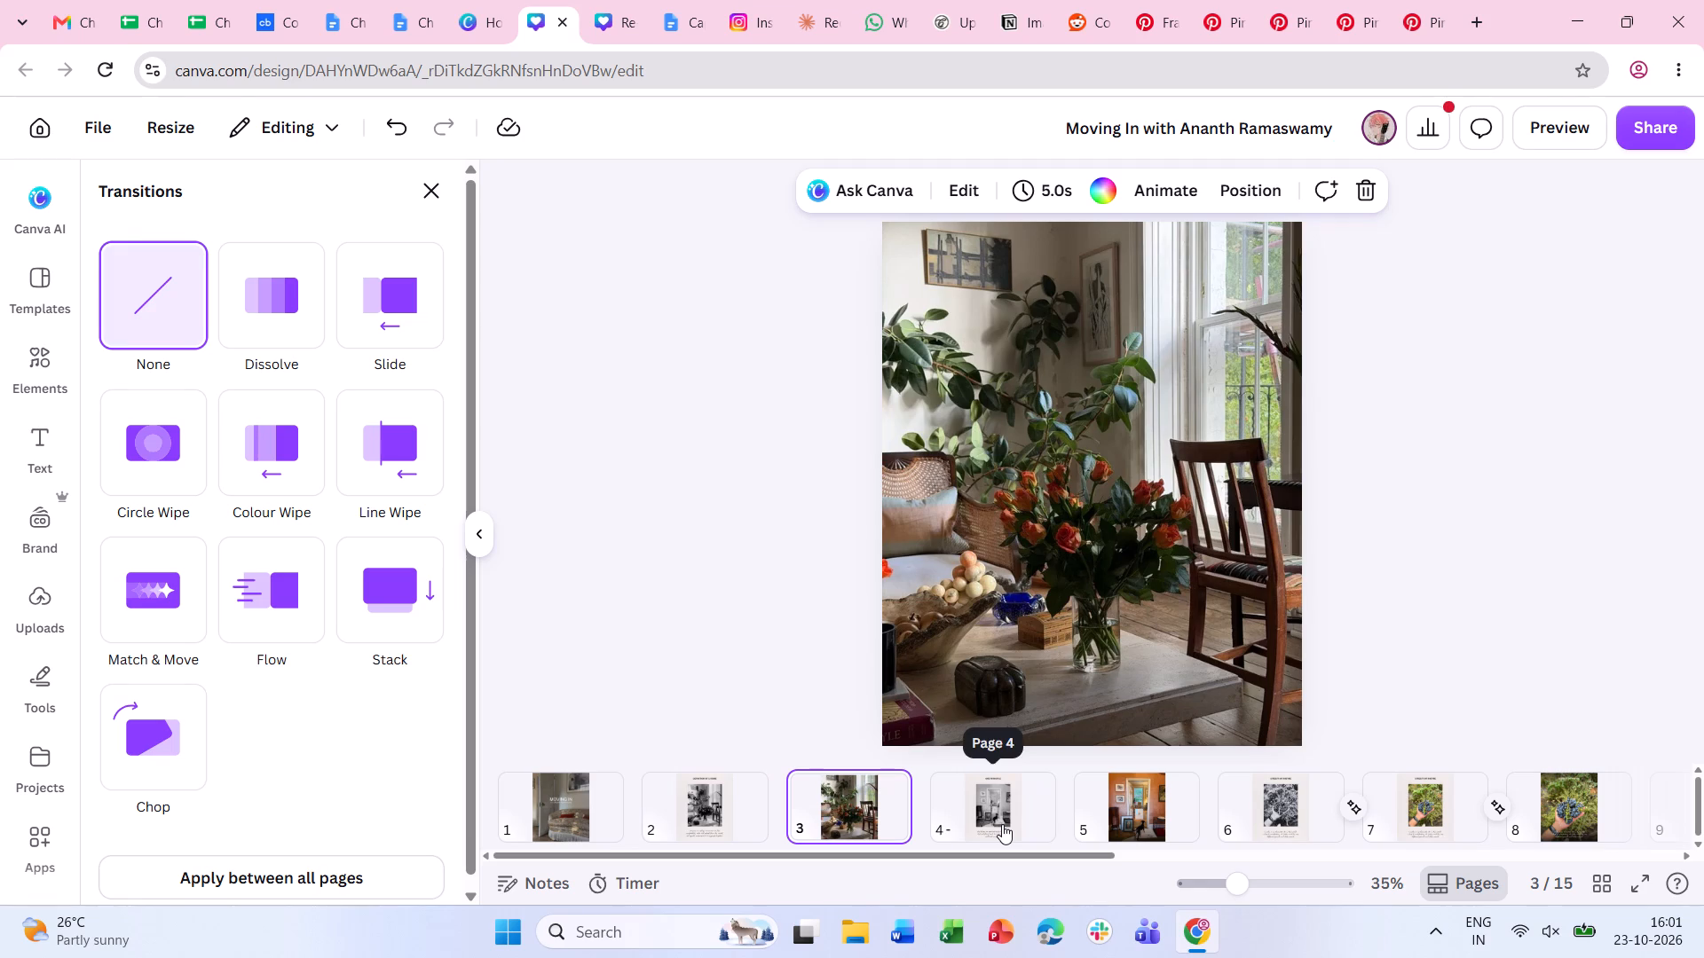
{"action": "left_click", "coordinate": [1002, 824]}
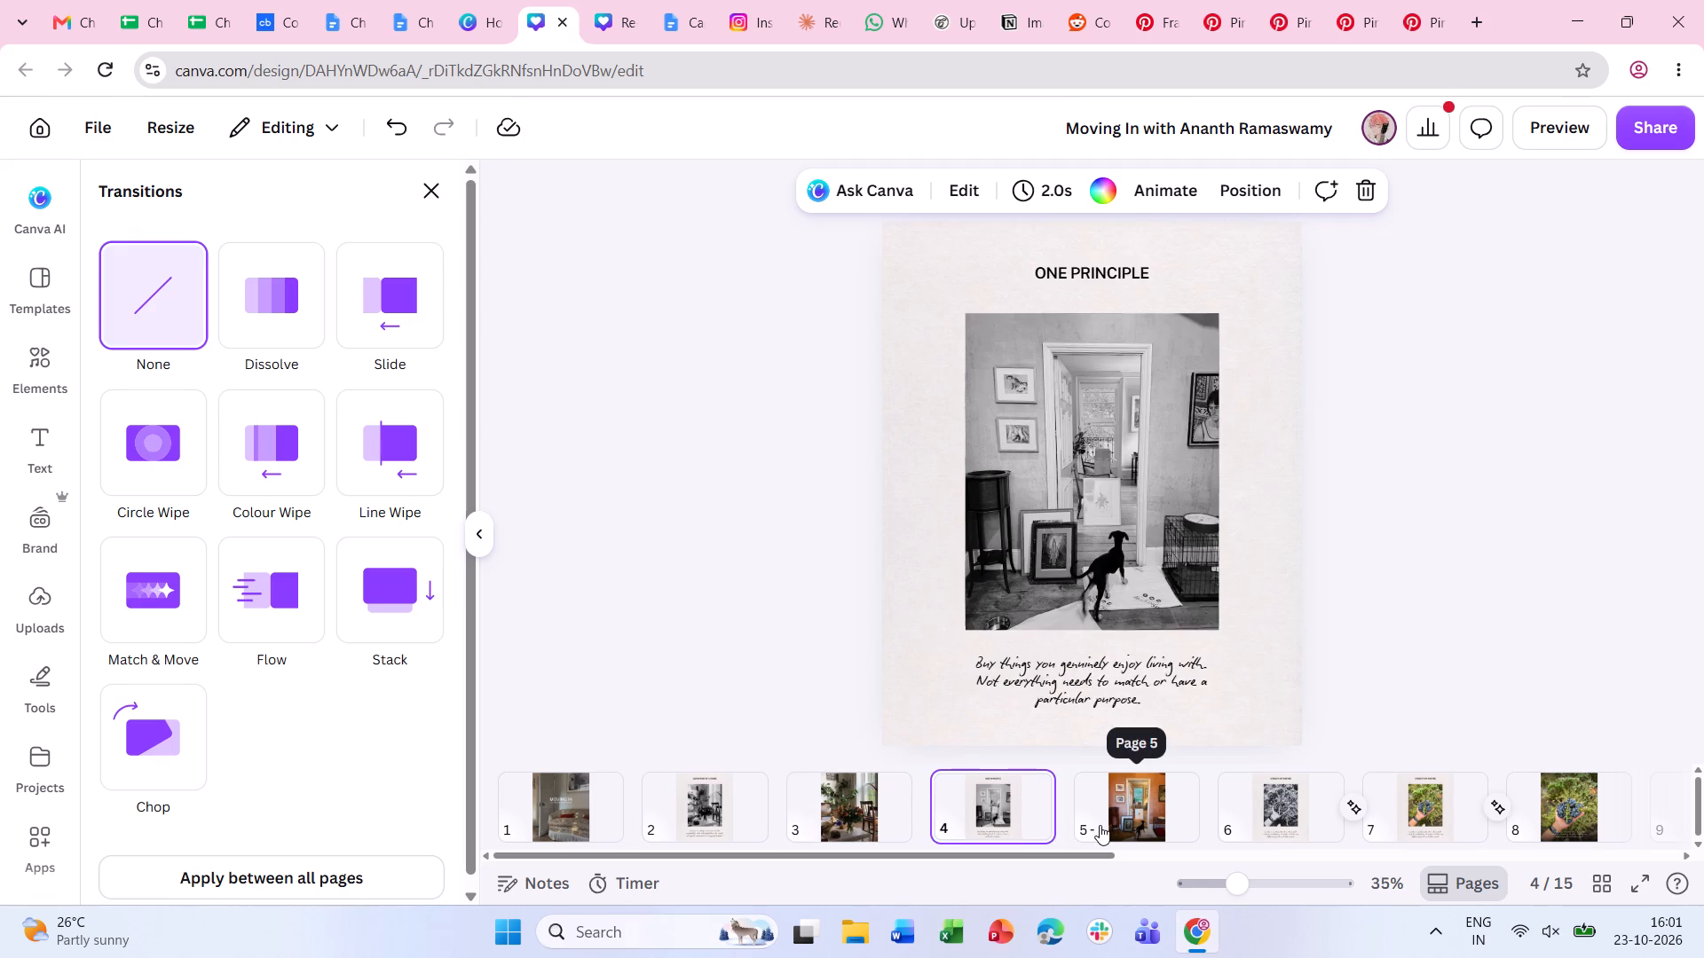
{"action": "left_click", "coordinate": [1100, 825]}
{"action": "left_click", "coordinate": [1271, 819]}
{"action": "left_click", "coordinate": [1450, 821]}
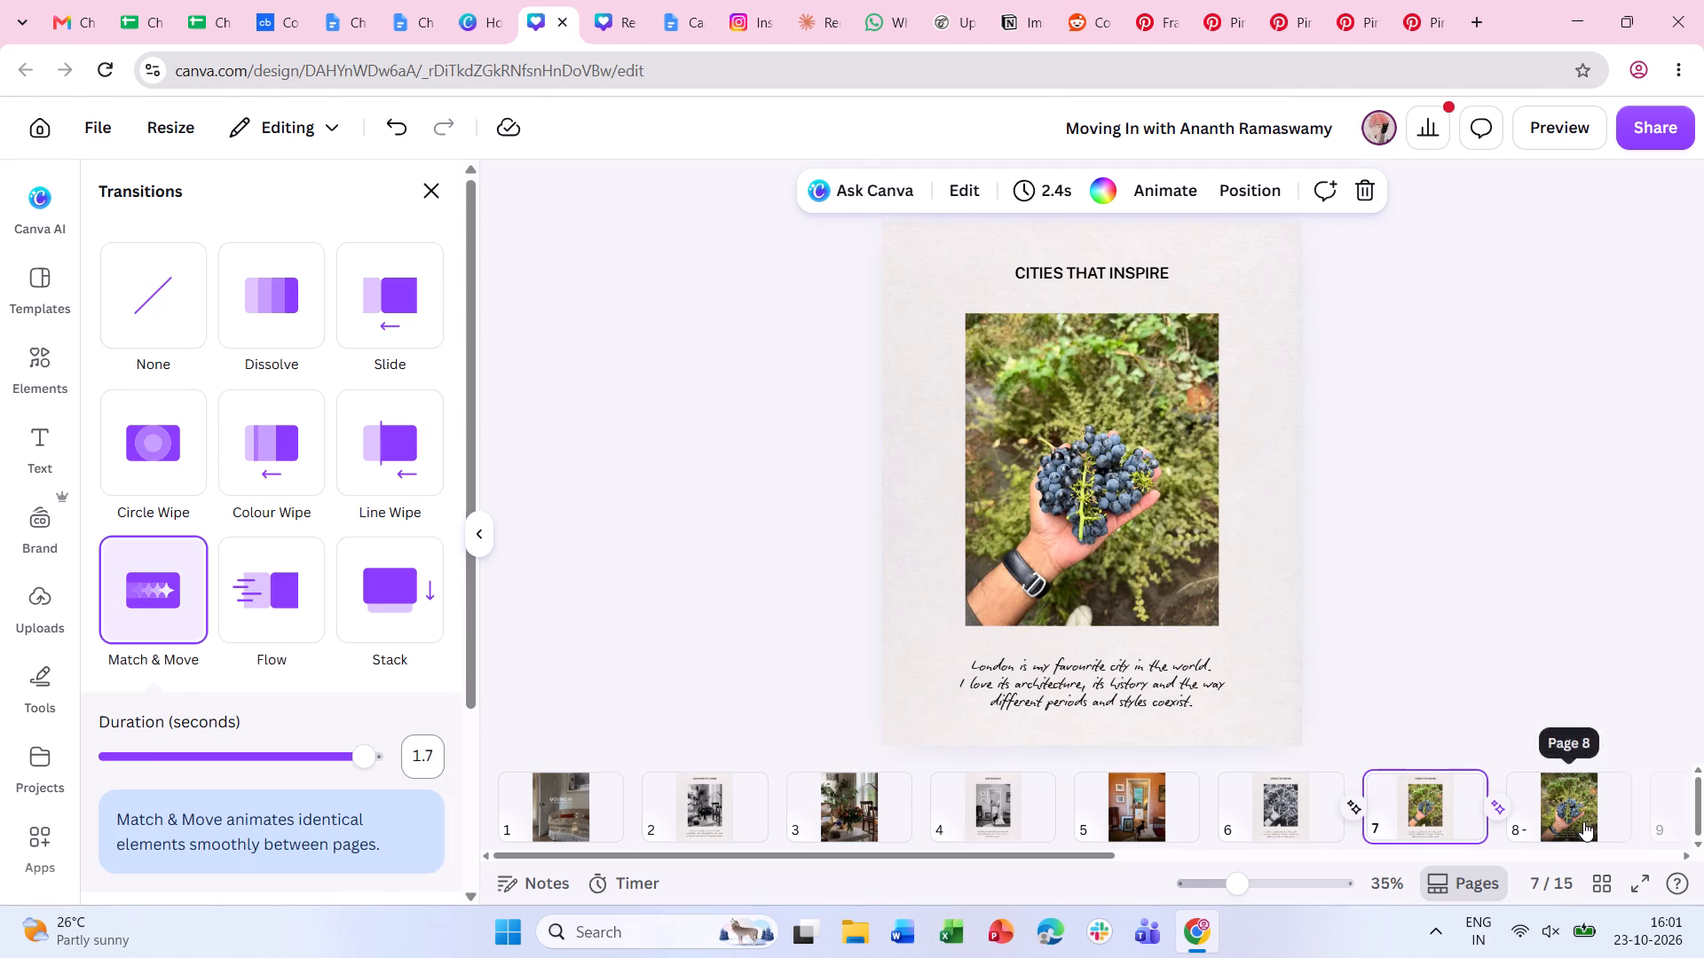
{"action": "left_click", "coordinate": [1583, 821]}
{"action": "left_click", "coordinate": [1450, 827]}
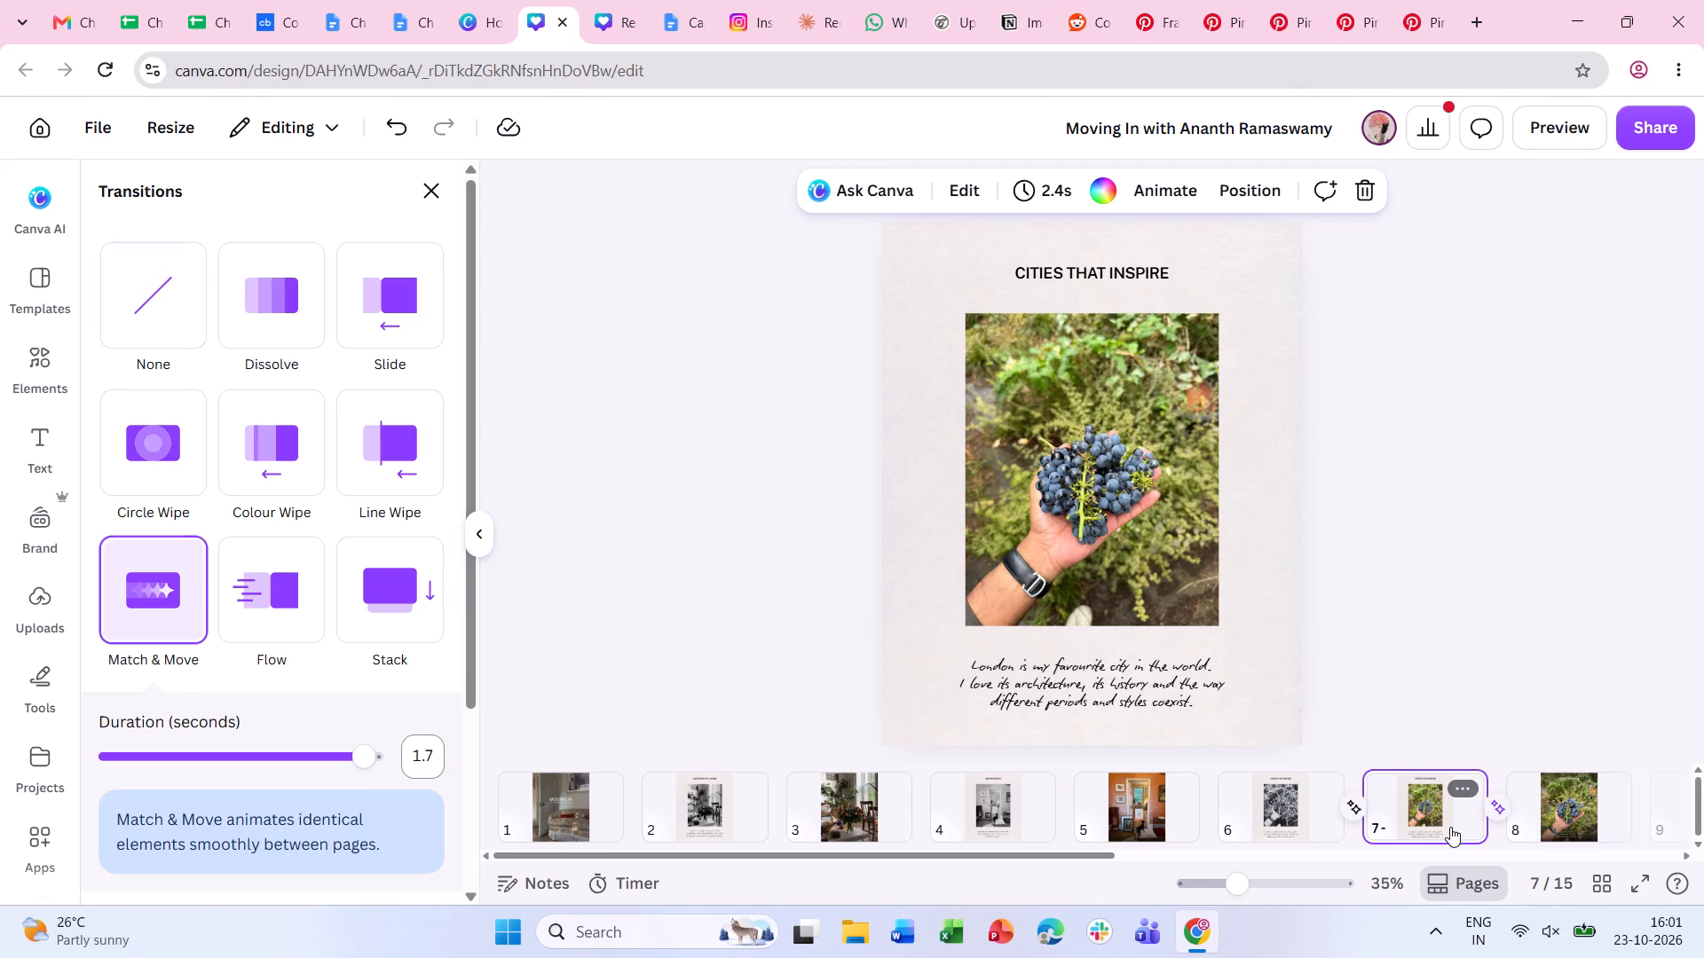
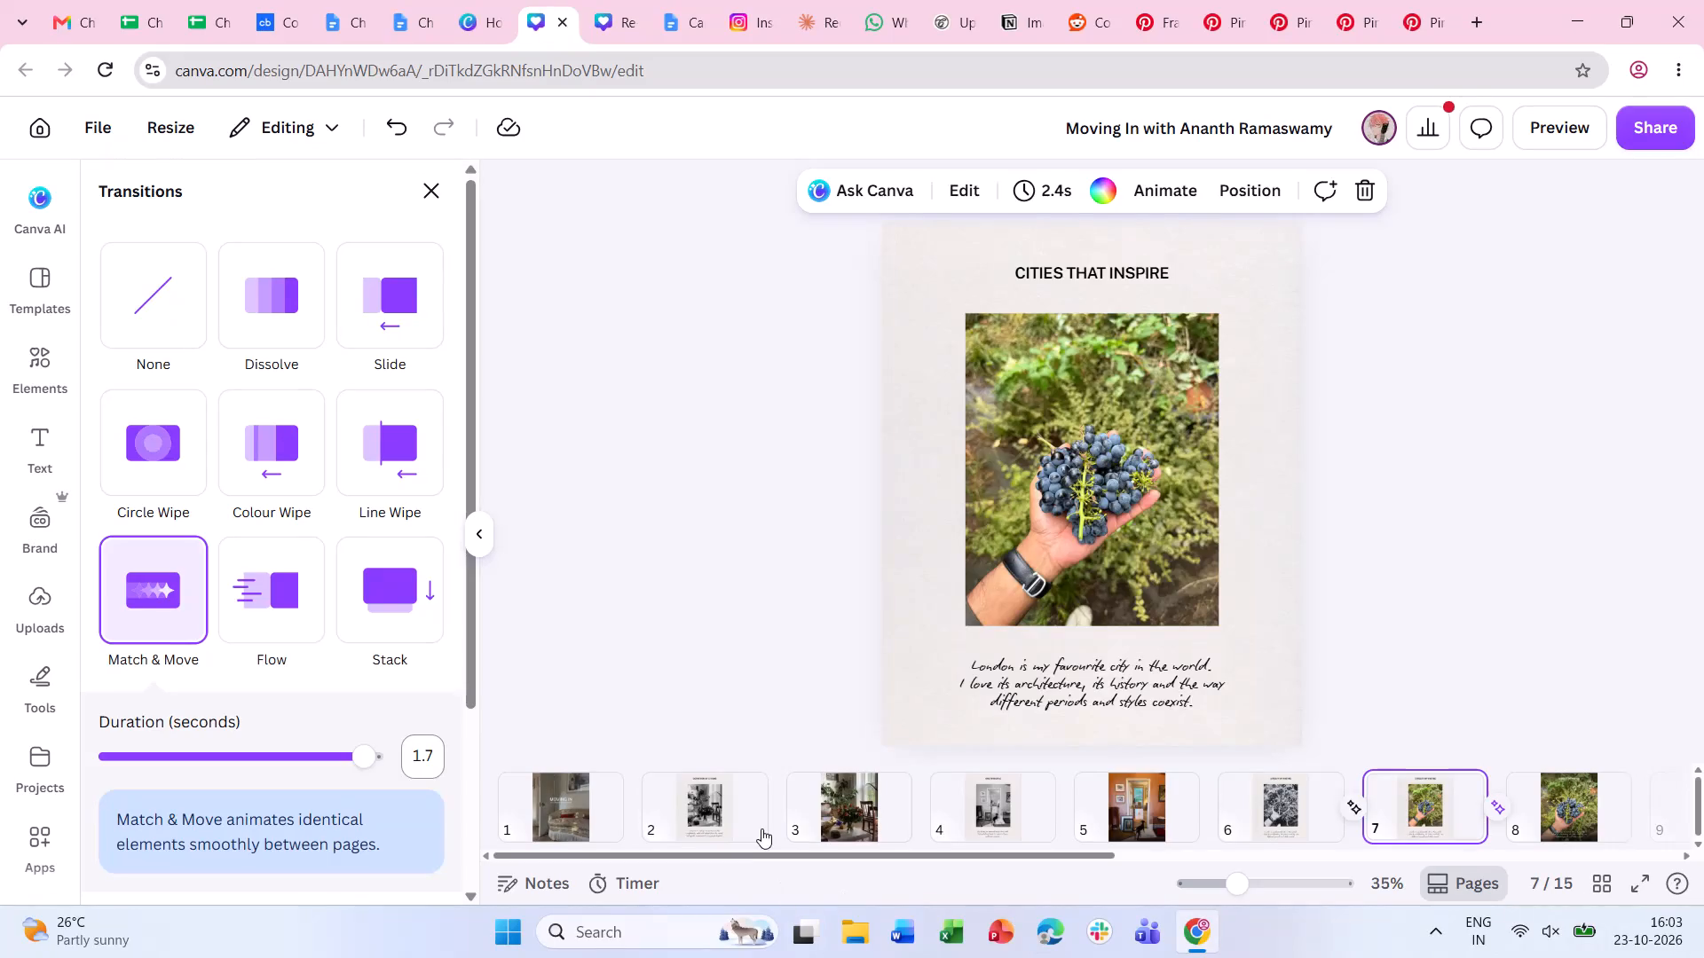
Change the font of the page 2 heading "DEFINITION OF A HOME" to the uploaded font Calluna Light.
{"action": "left_click", "coordinate": [759, 828]}
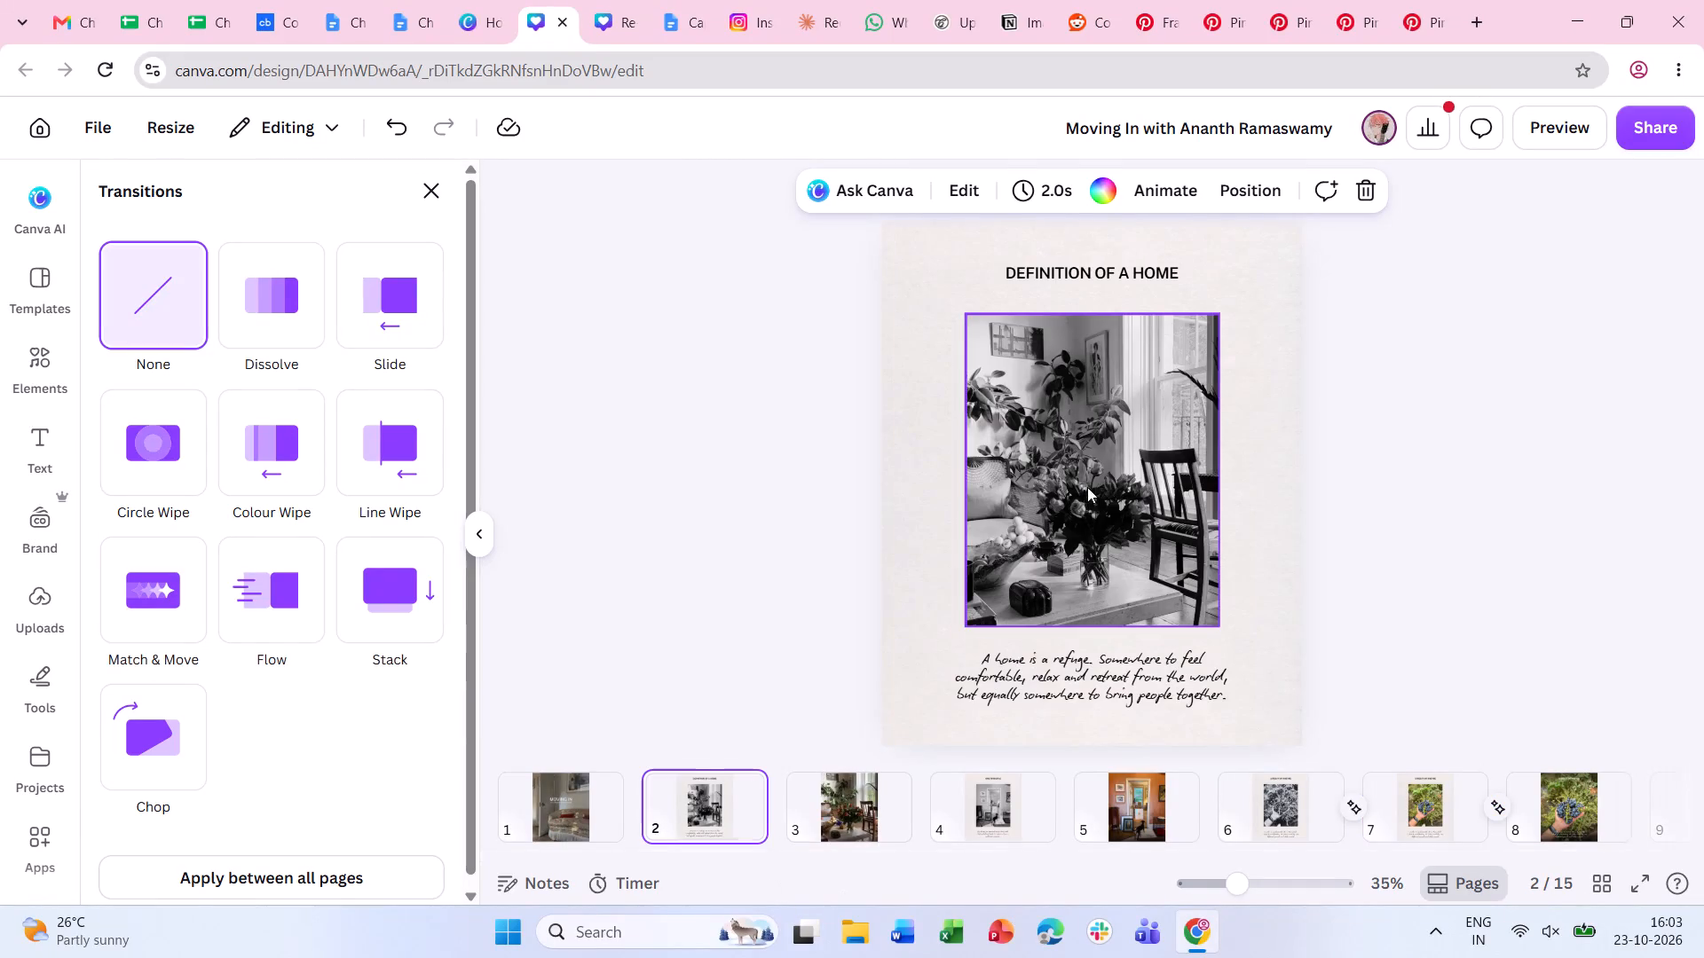
{"action": "left_click", "coordinate": [1064, 265]}
{"action": "left_click", "coordinate": [728, 198]}
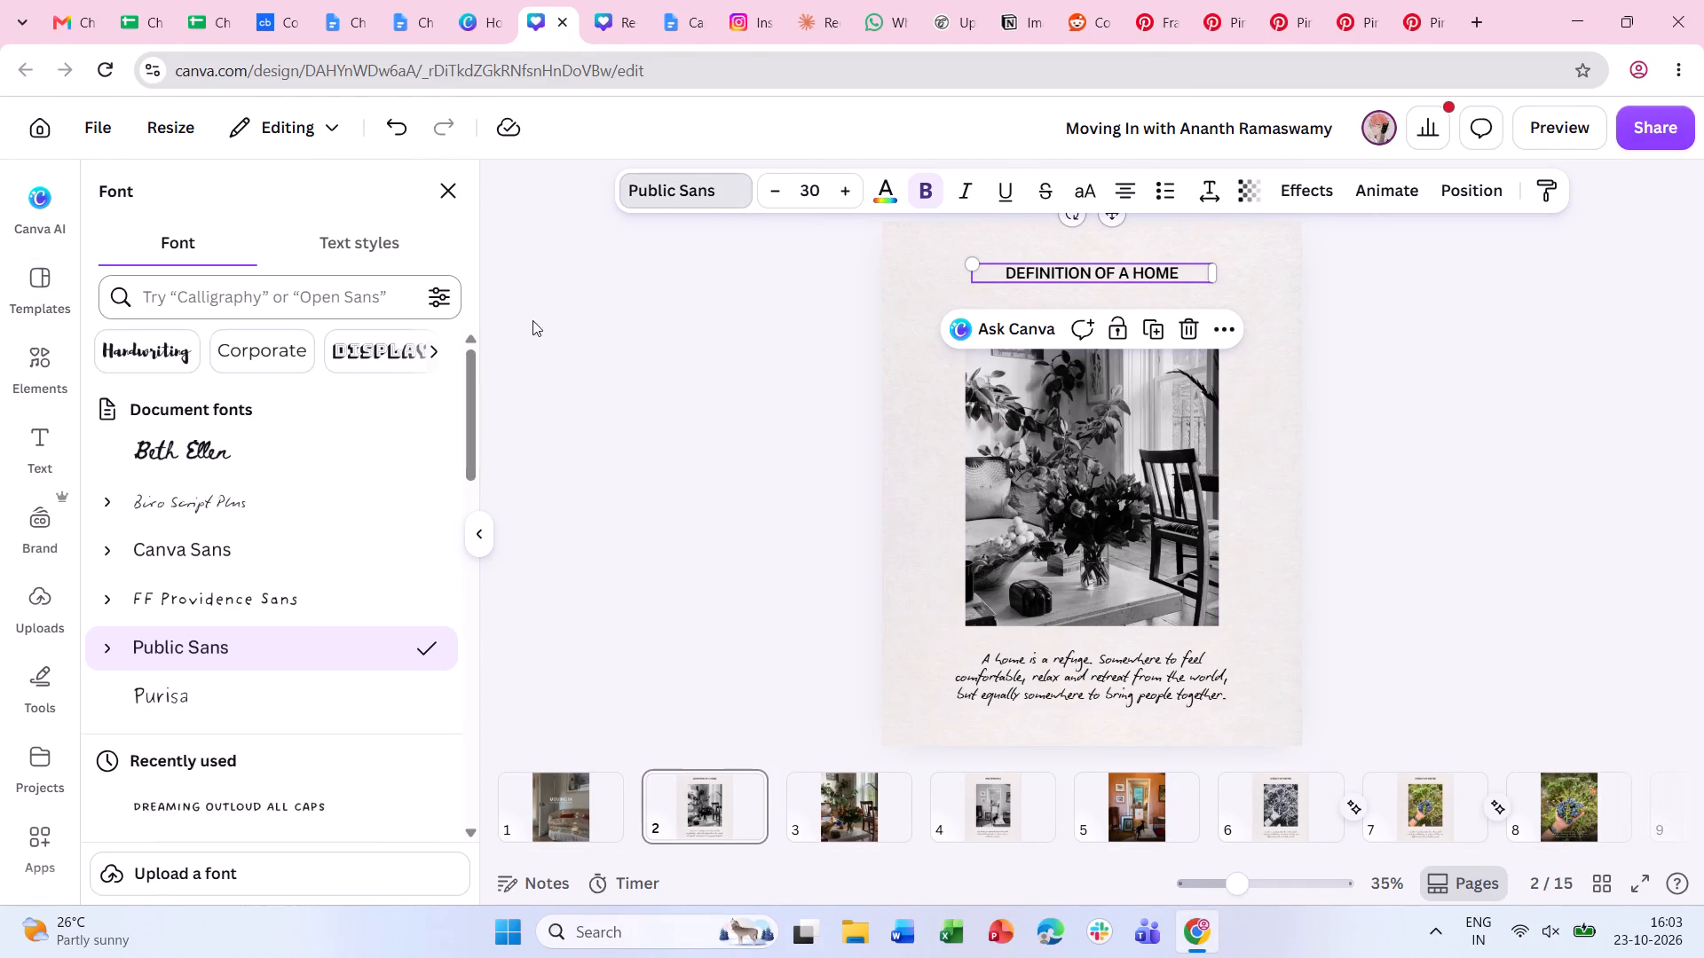
{"action": "scroll", "coordinate": [341, 543], "scroll_direction": "down", "scroll_amount": 3}
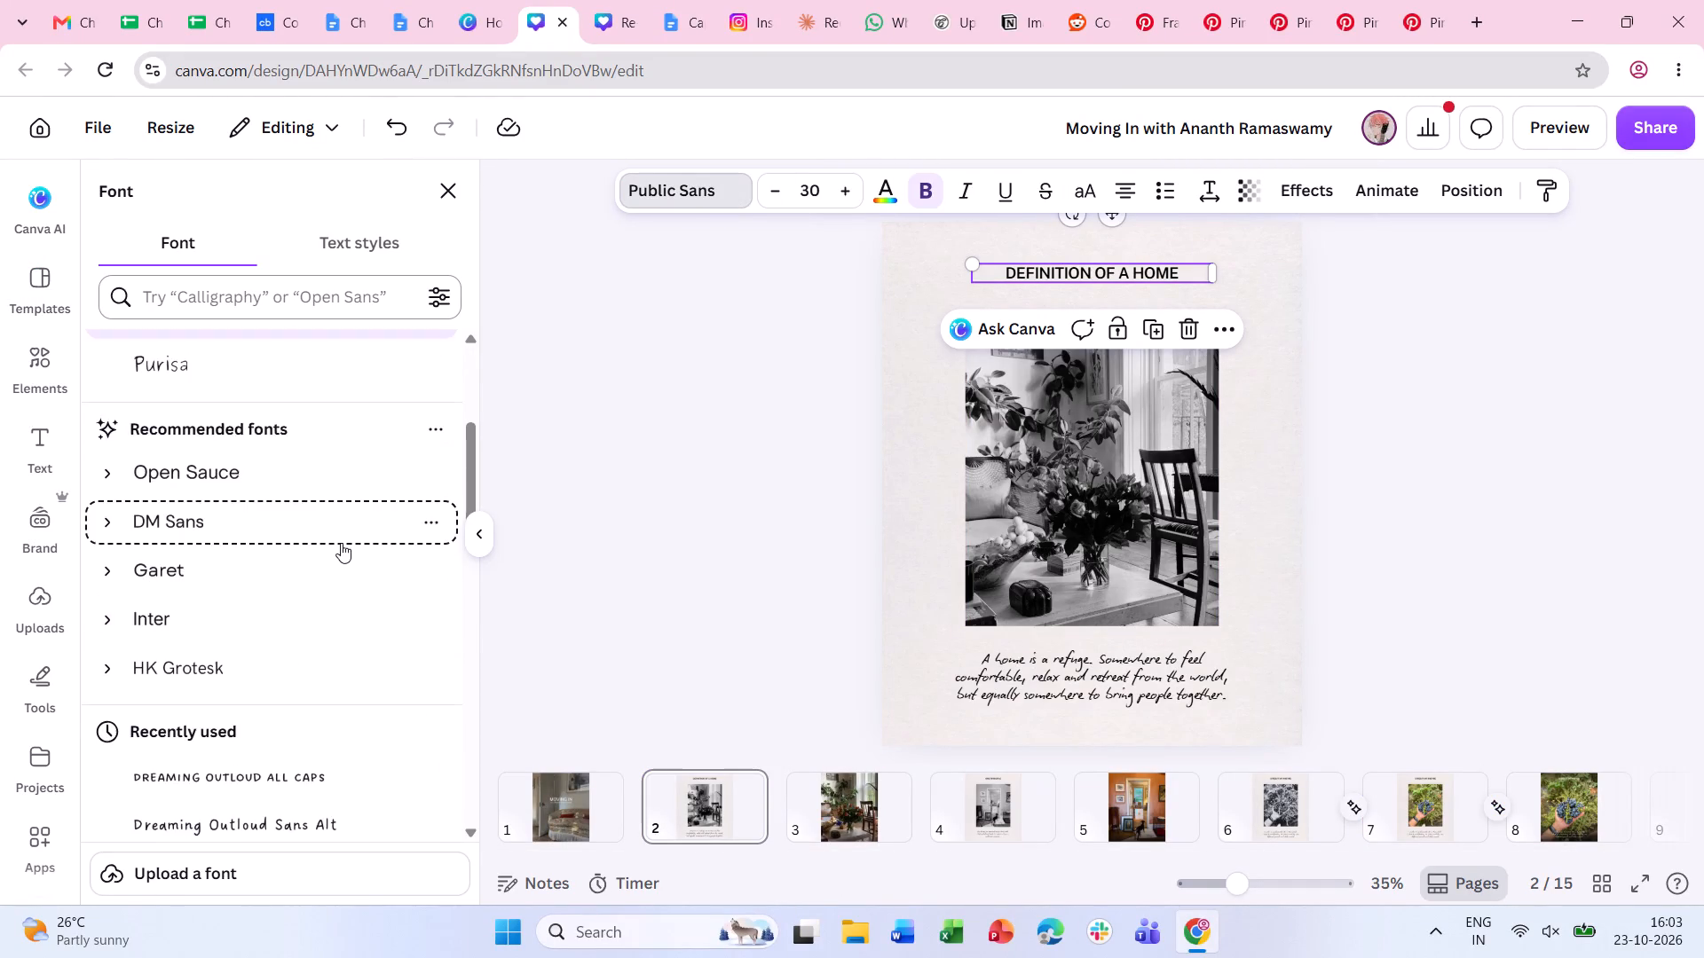
{"action": "scroll", "coordinate": [341, 543], "scroll_direction": "down", "scroll_amount": 5}
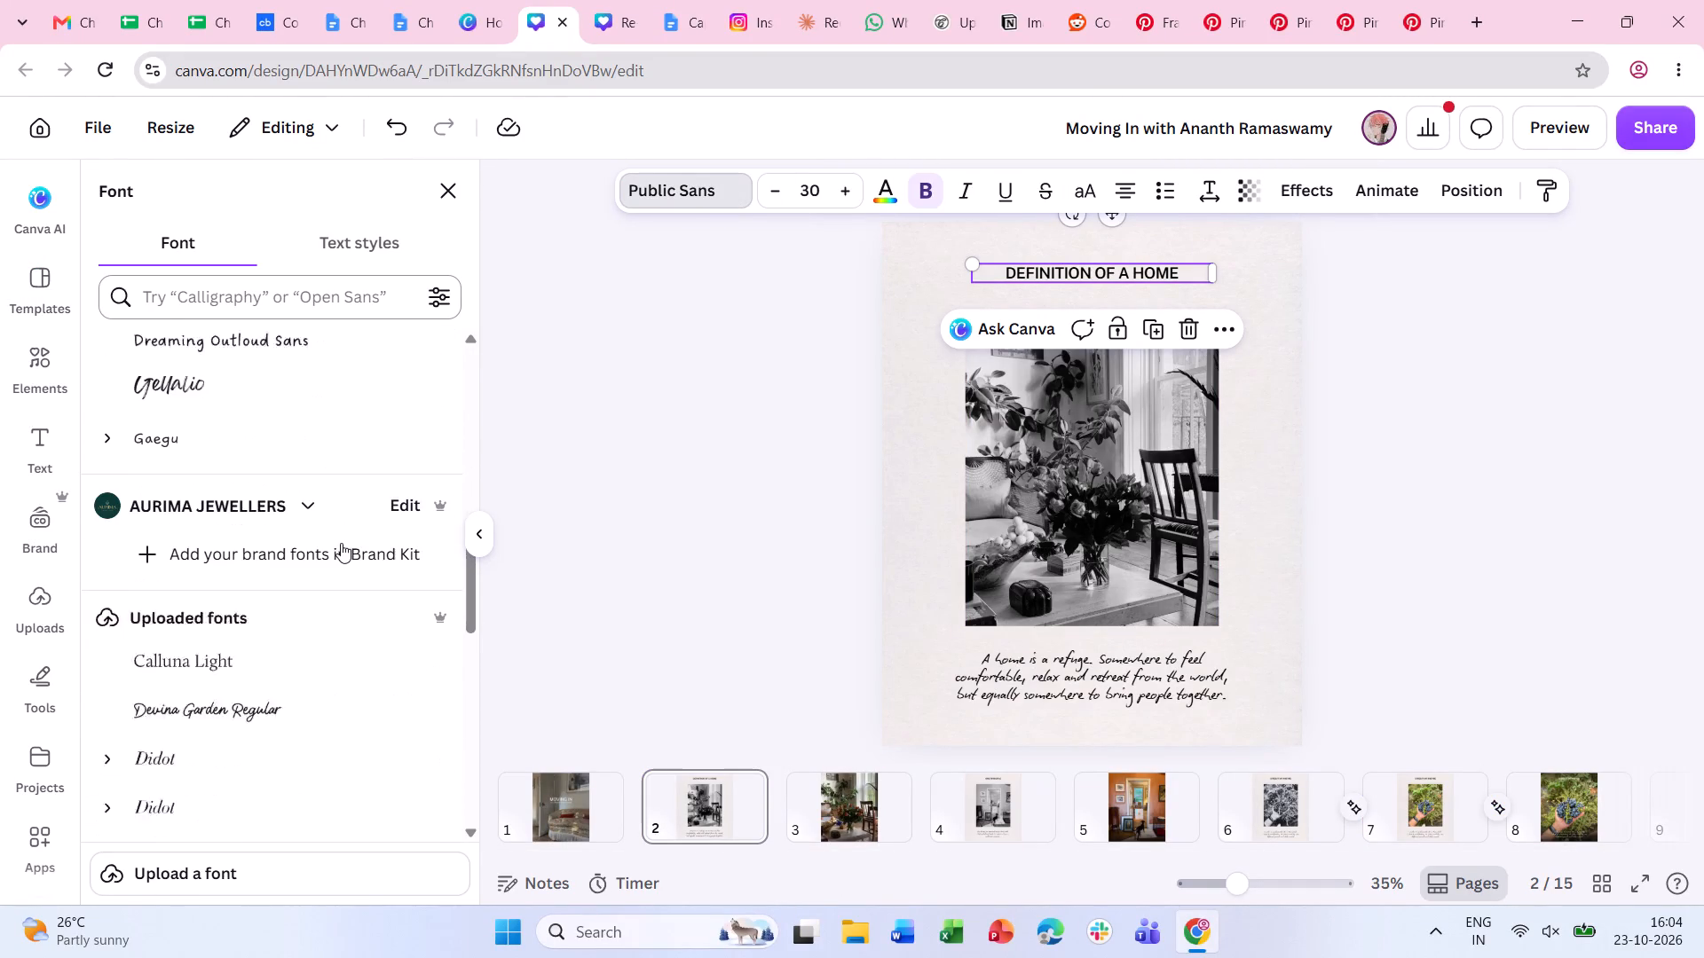
{"action": "scroll", "coordinate": [341, 543], "scroll_direction": "down", "scroll_amount": 1}
{"action": "left_click", "coordinate": [254, 524]}
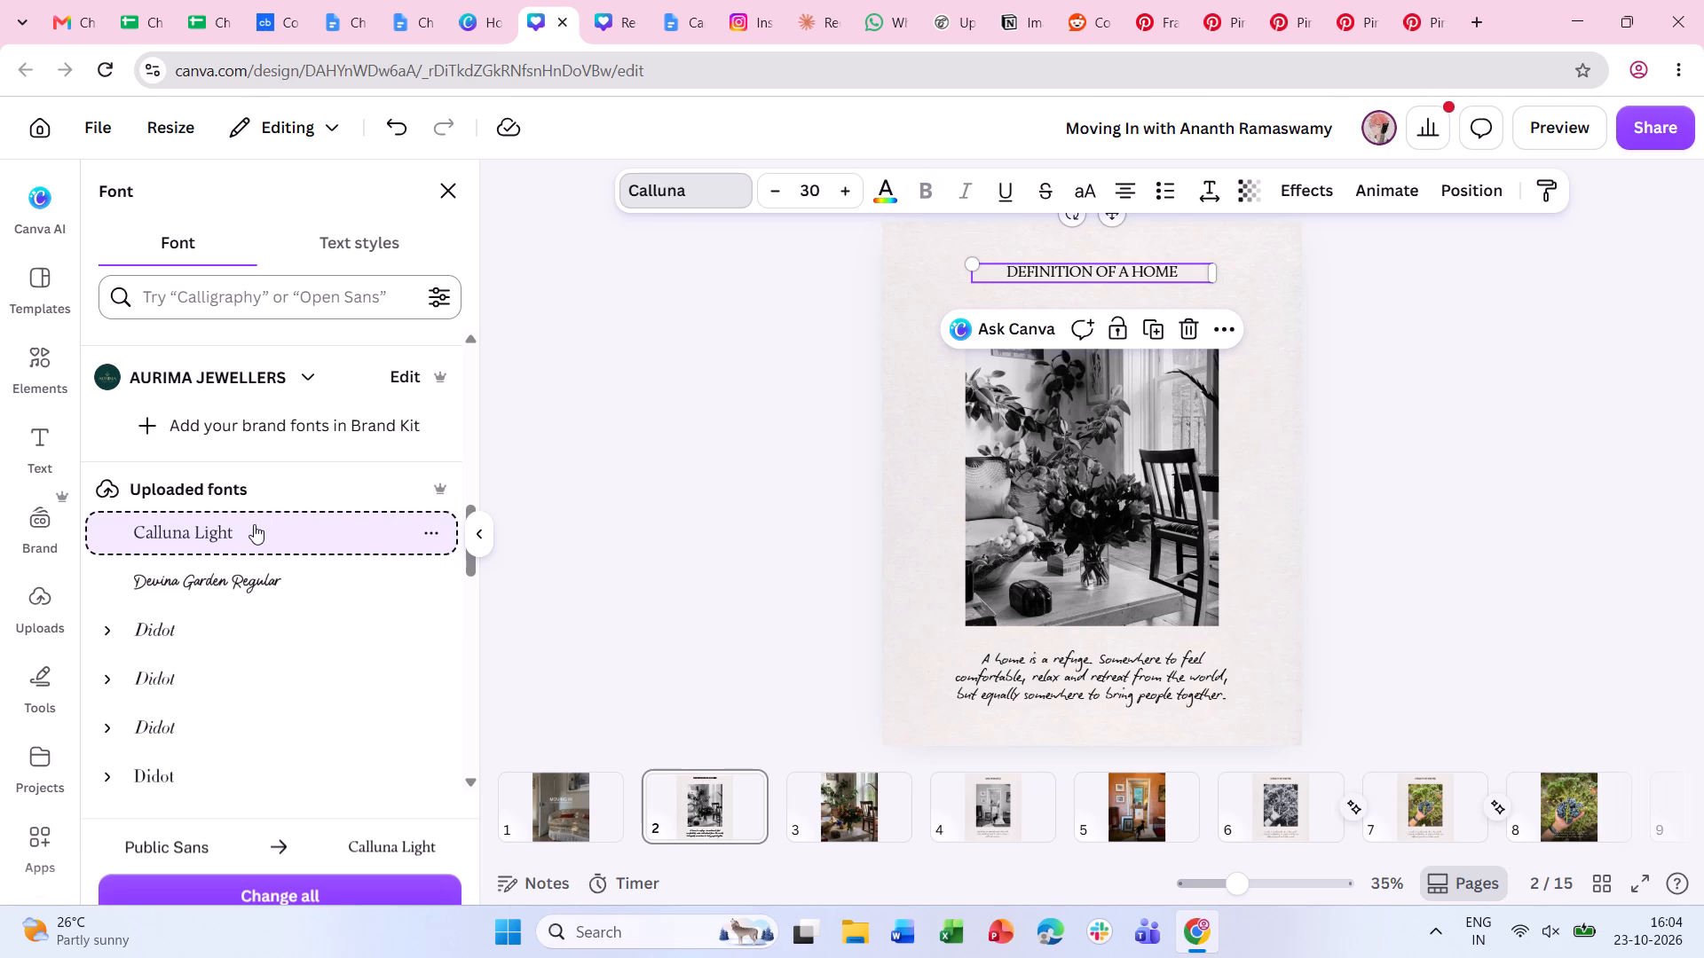
{"action": "double_click", "coordinate": [685, 474]}
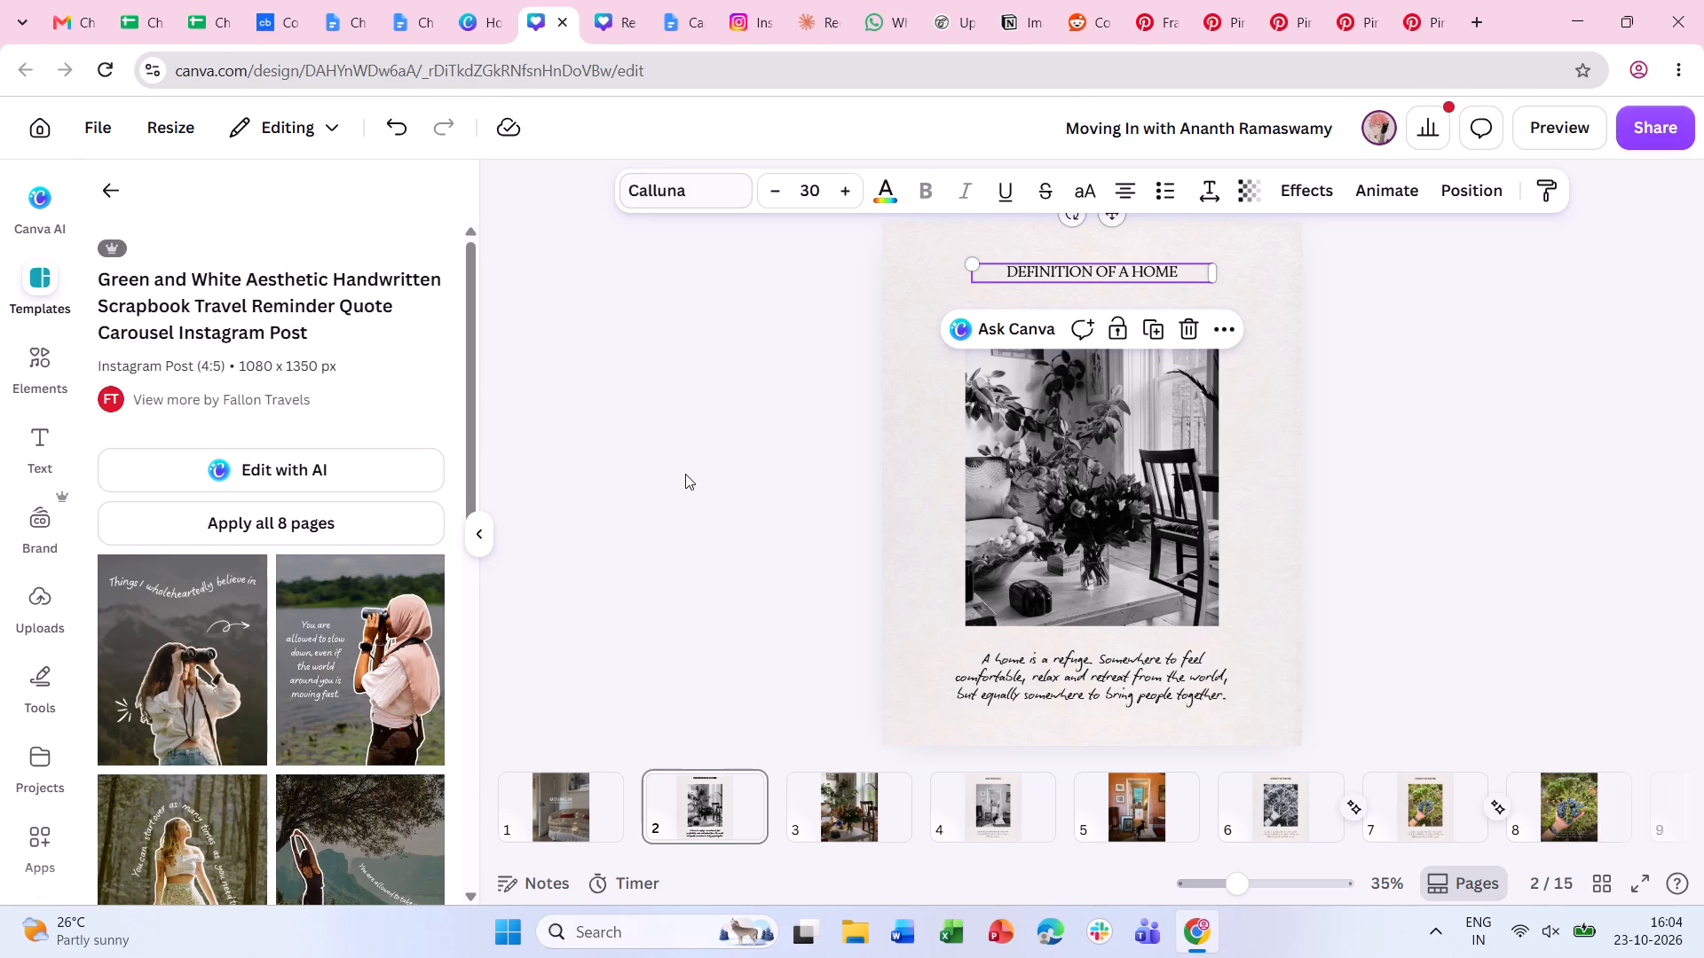
Change the font of the "MOVING IN" title on page 1 to Calluna Light.
{"action": "left_click", "coordinate": [566, 801]}
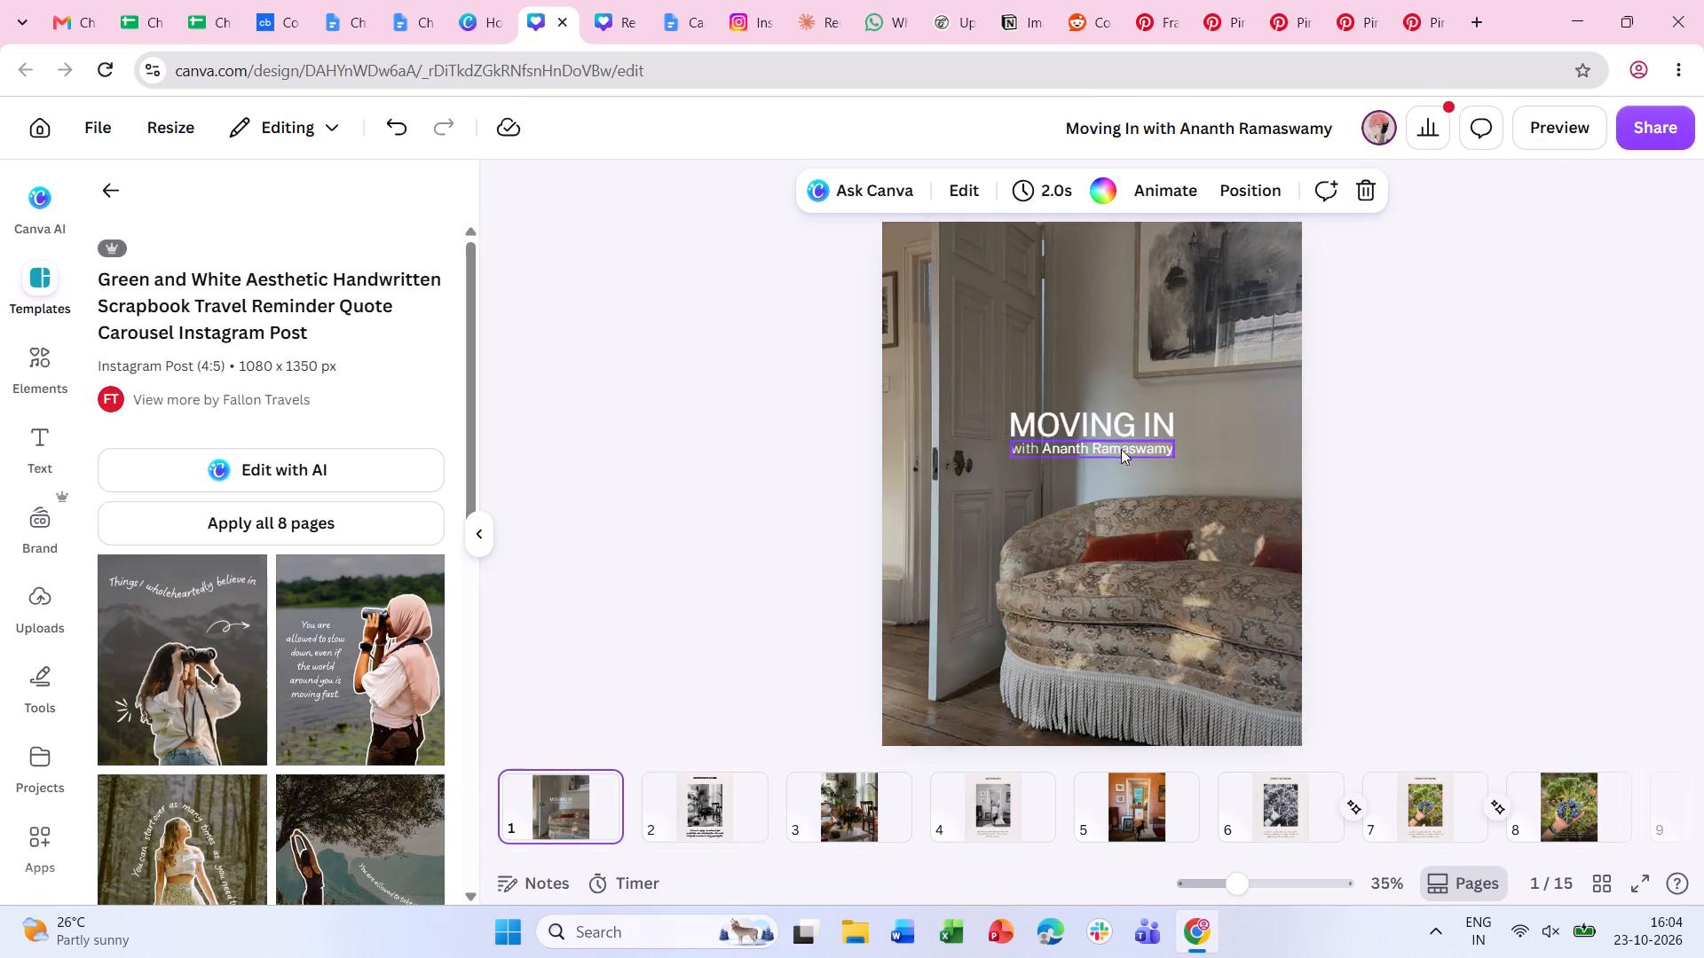
{"action": "left_click", "coordinate": [1102, 436]}
{"action": "left_click", "coordinate": [643, 203]}
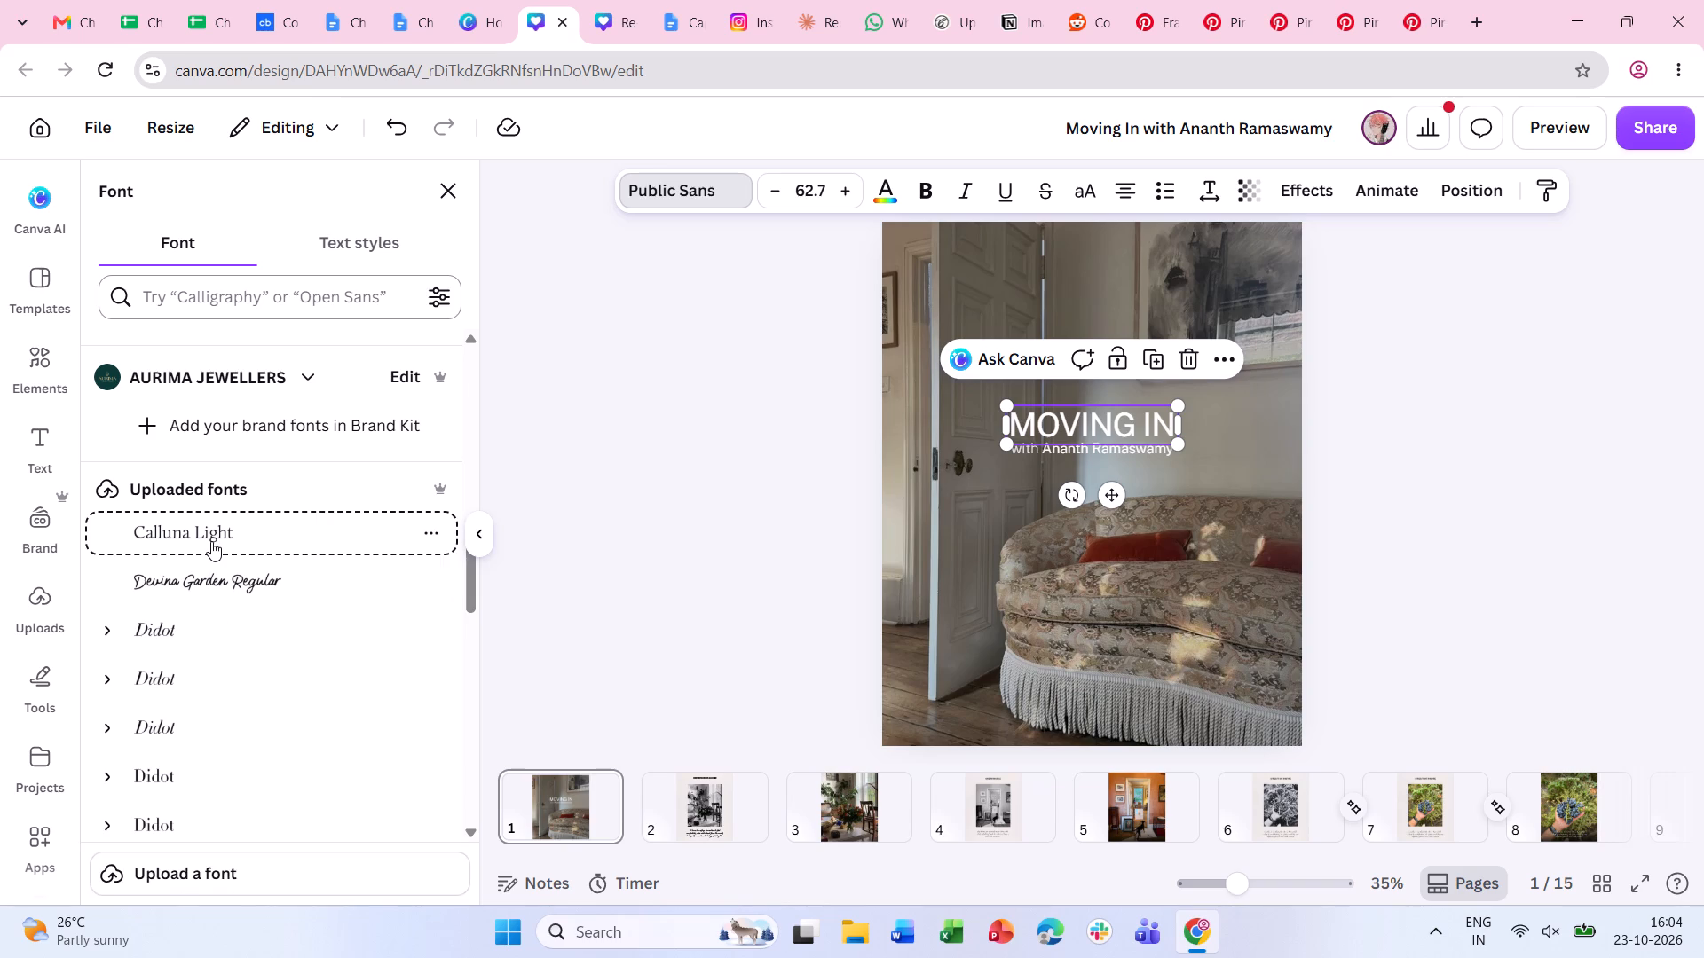
{"action": "left_click", "coordinate": [211, 541]}
{"action": "double_click", "coordinate": [1557, 478]}
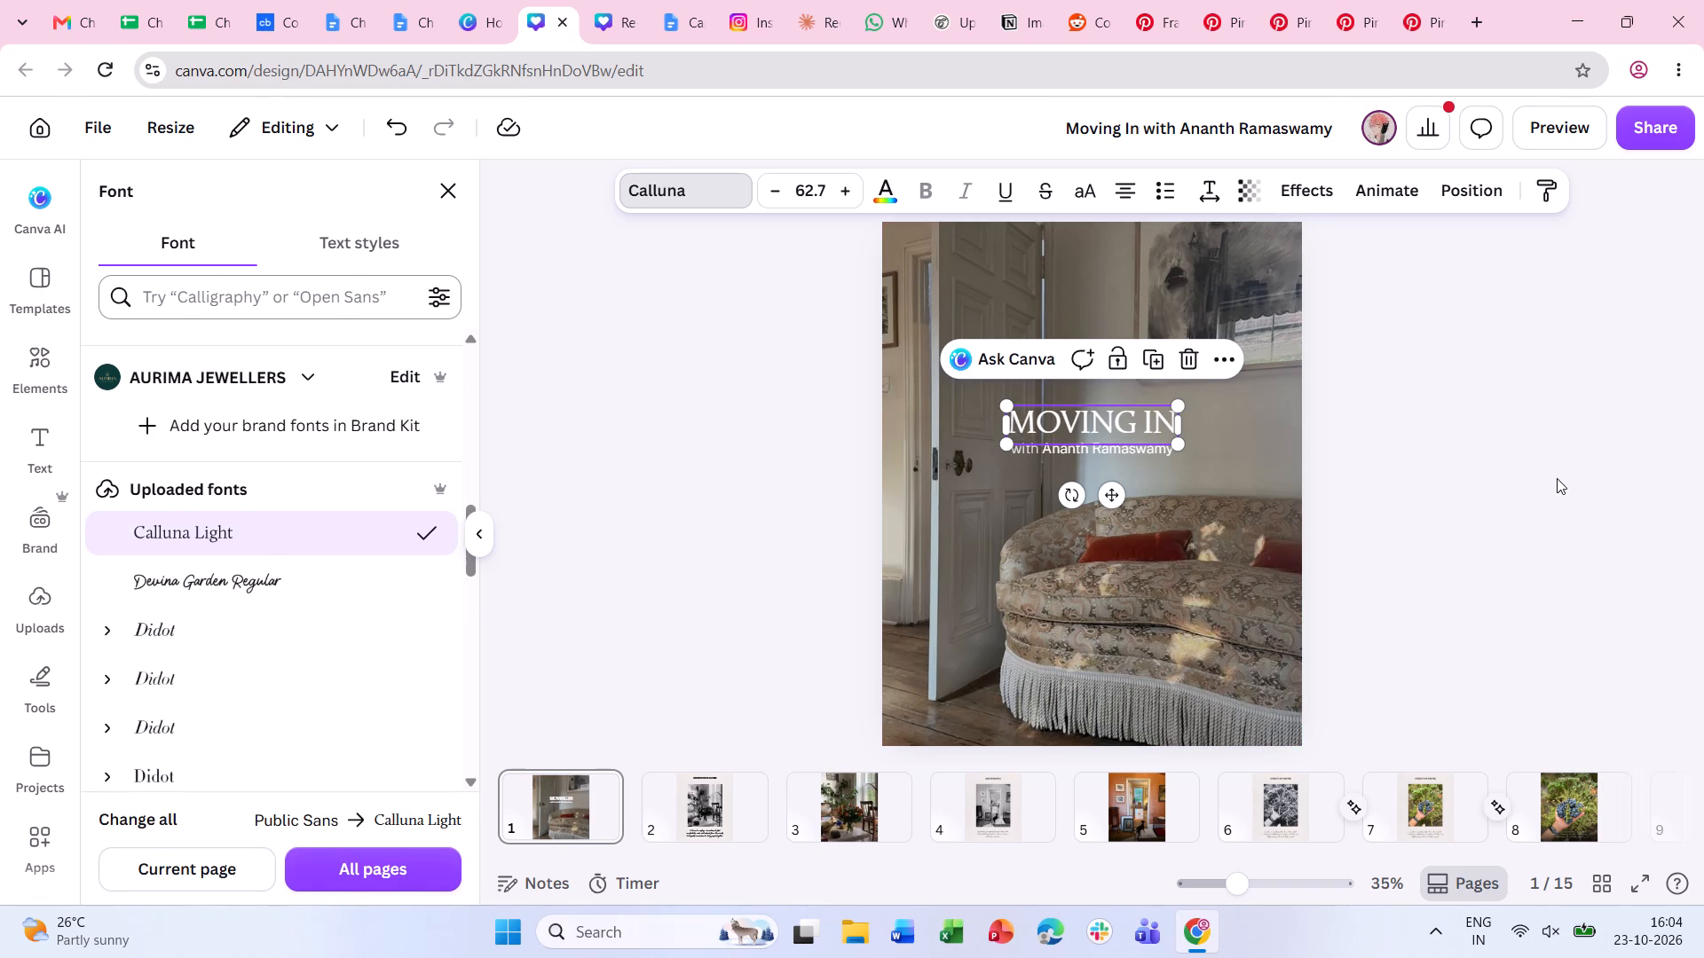
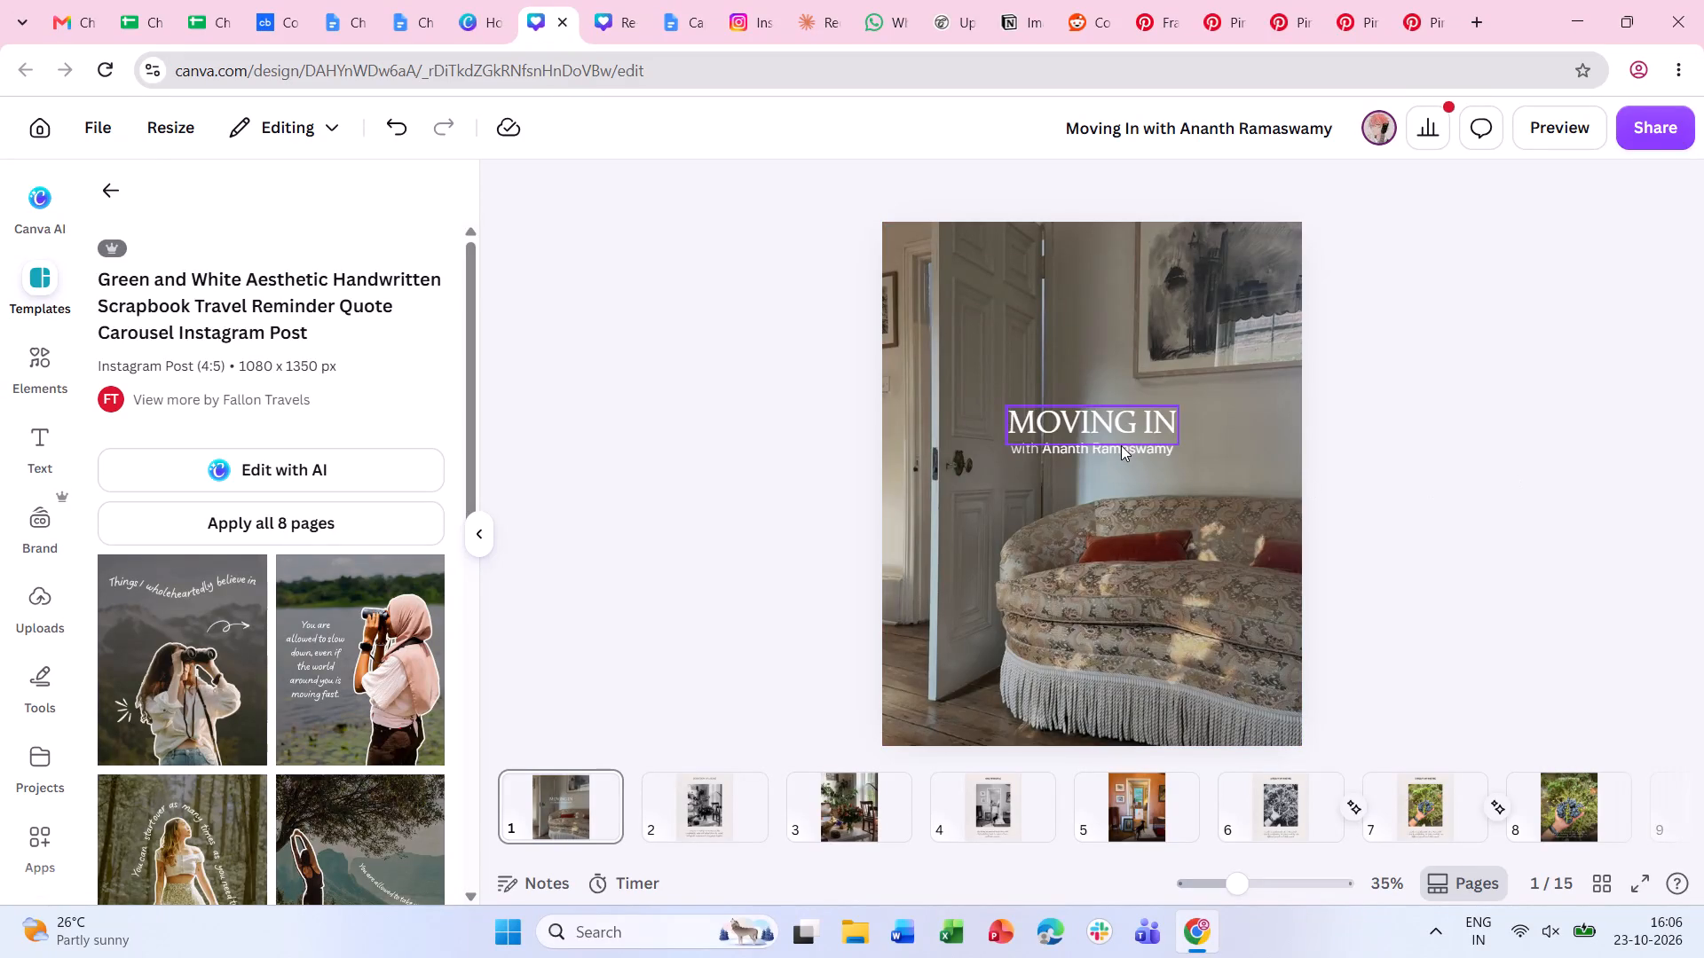
Nudge the "MOVING IN" title on page 1 slightly down, closer to the subtitle beneath it.
{"action": "left_click", "coordinate": [1111, 451]}
{"action": "left_click", "coordinate": [1663, 444]}
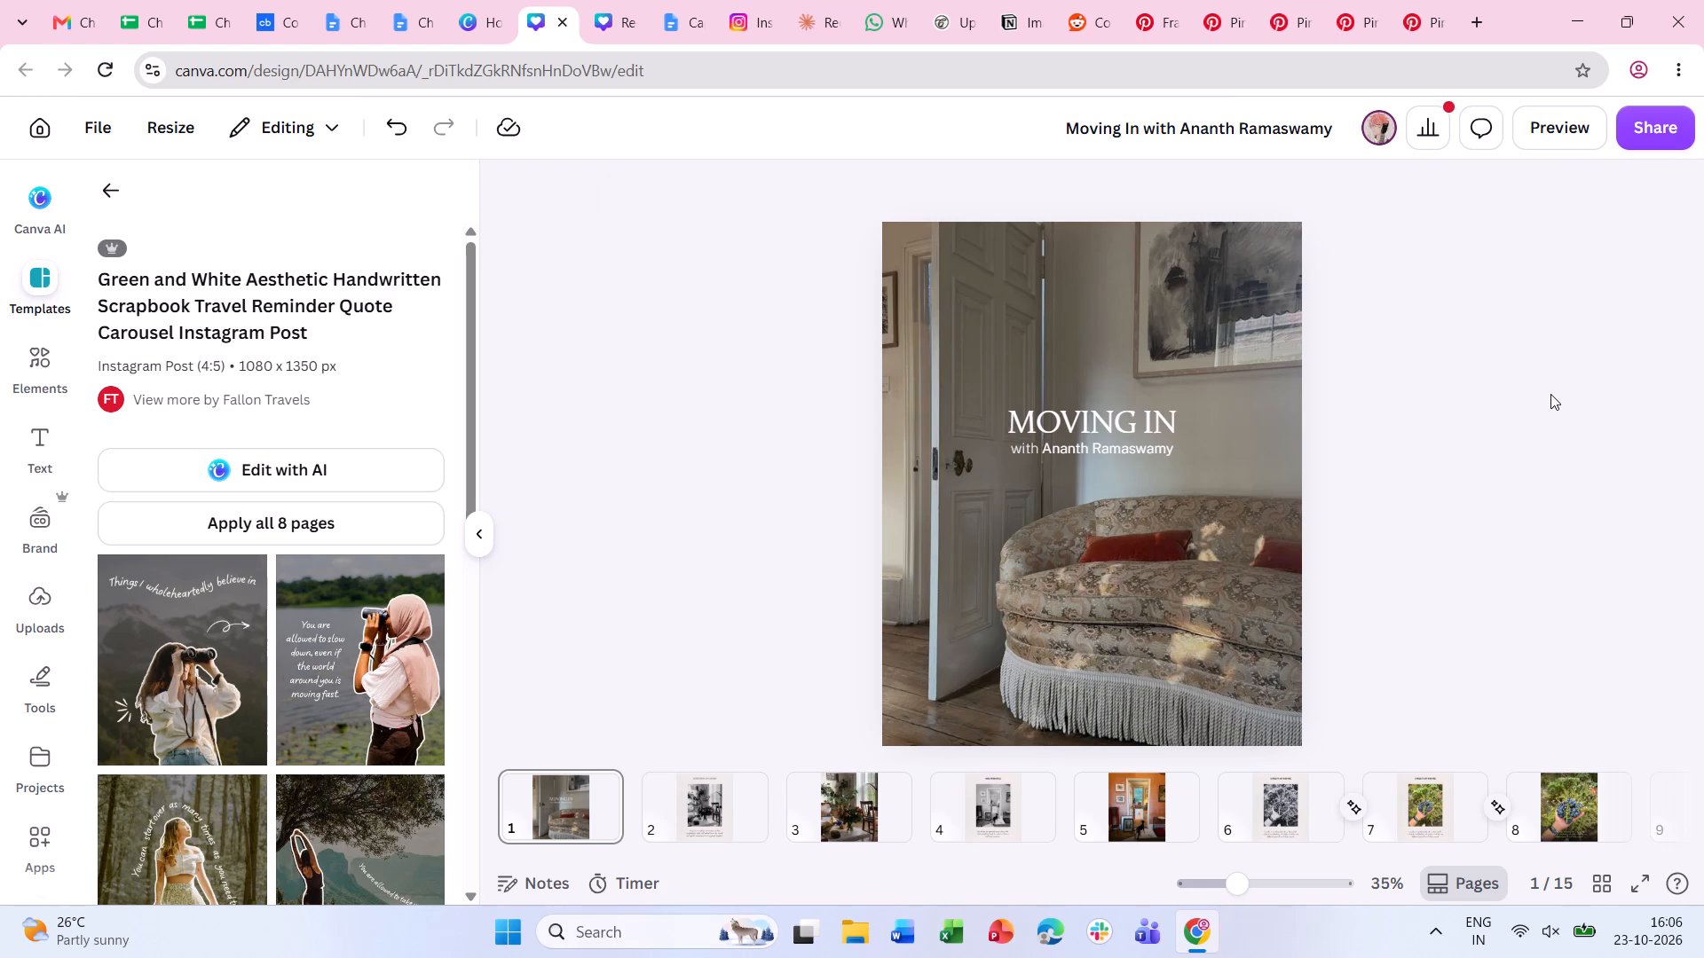
{"action": "left_click", "coordinate": [1123, 437]}
{"action": "key", "text": "Down"}
{"action": "key", "text": "Down"}
{"action": "key", "text": "Down"}
{"action": "key", "text": "Down"}
{"action": "key", "text": "Down"}
{"action": "key", "text": "Down"}
{"action": "key", "text": "Down"}
{"action": "key", "text": "Down"}
{"action": "key", "text": "Down"}
{"action": "key", "text": "Down"}
{"action": "key", "text": "Down"}
{"action": "key", "text": "Down"}
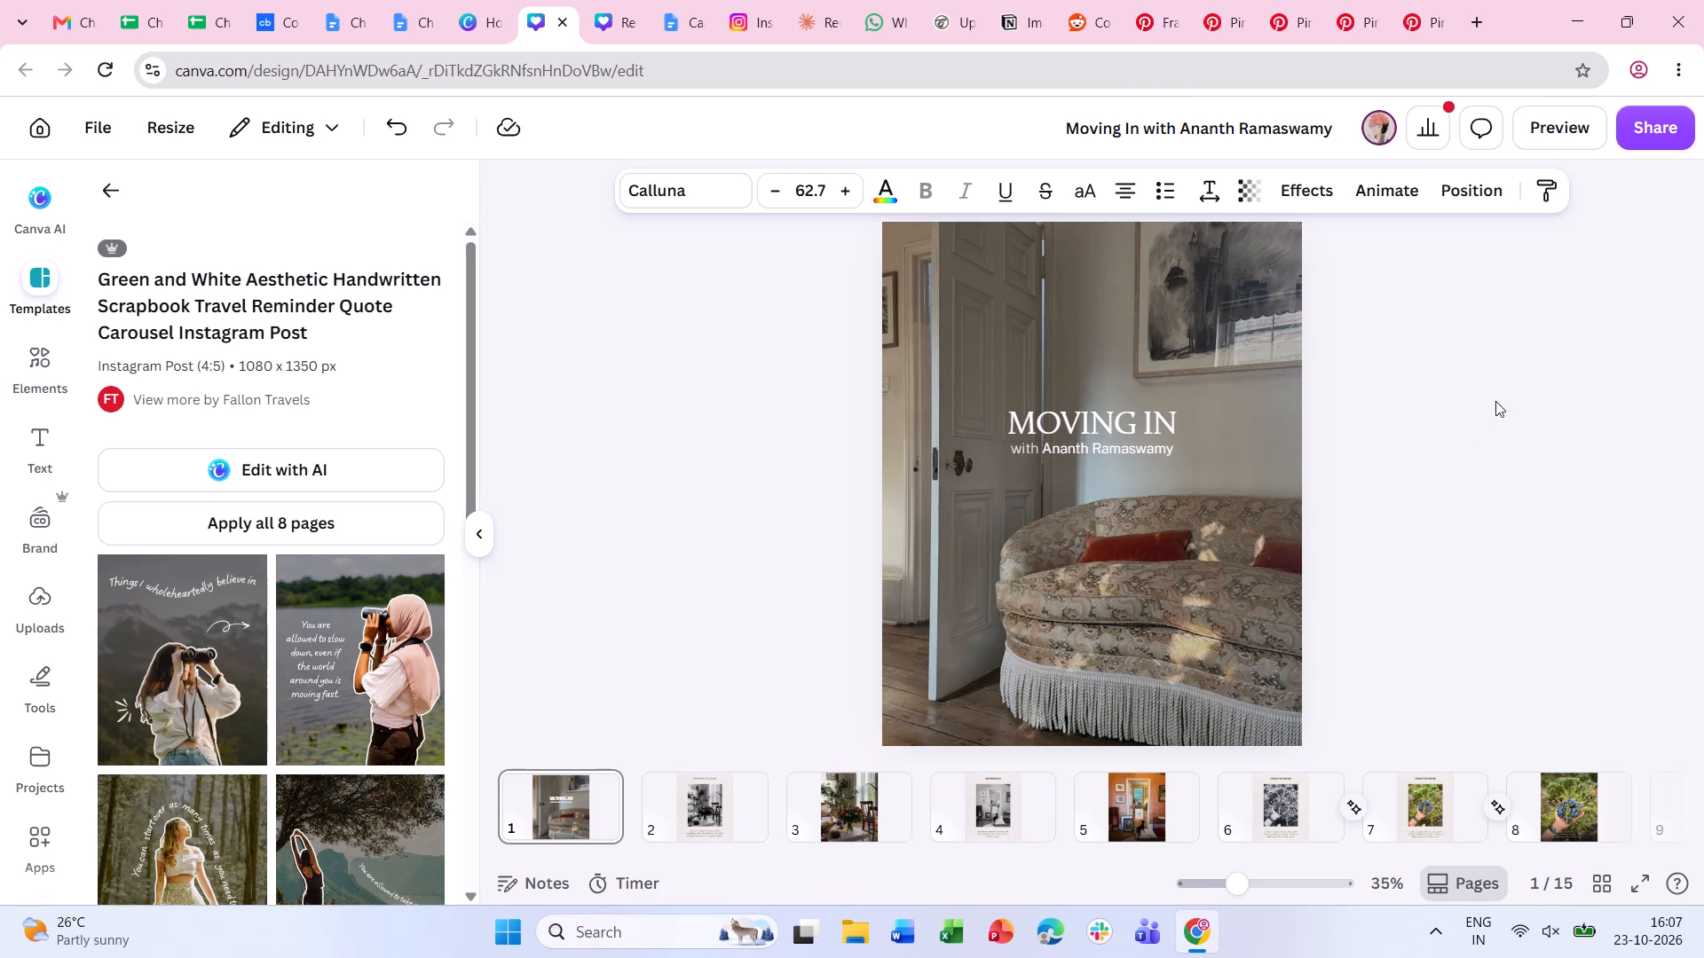
{"action": "key", "text": "Up"}
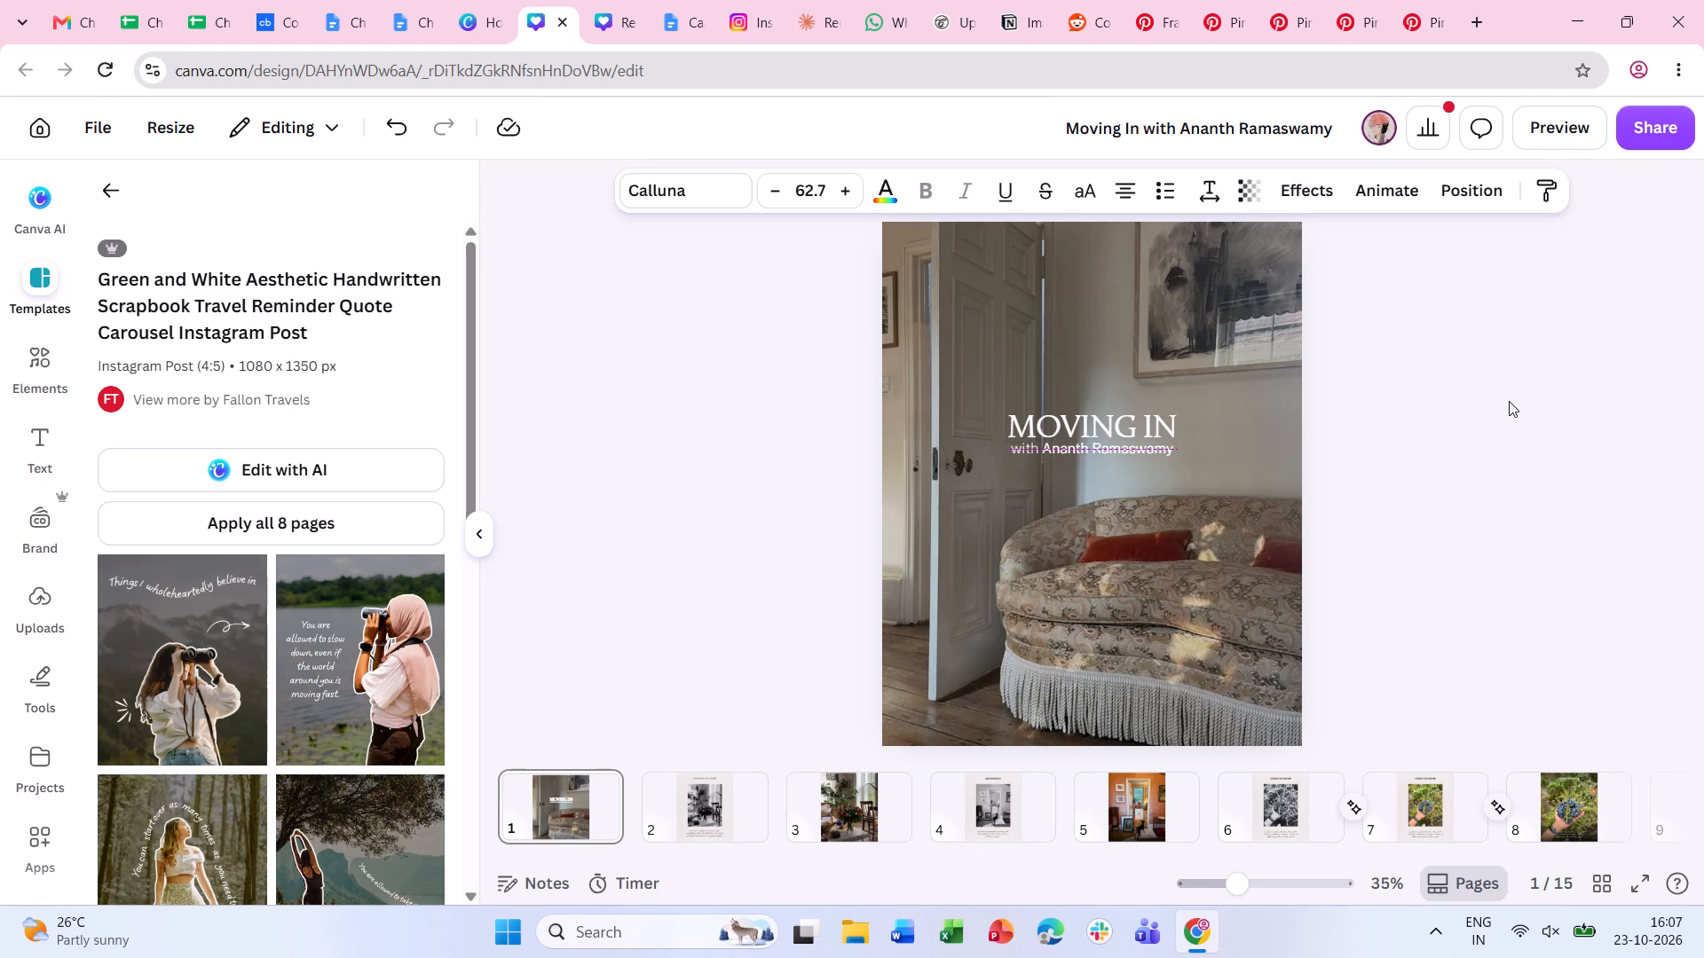
{"action": "key", "text": "Up"}
{"action": "key", "text": "Up"}
{"action": "key", "text": "Up"}
{"action": "key", "text": "Up"}
{"action": "key", "text": "Up"}
{"action": "key", "text": "Up"}
{"action": "left_click", "coordinate": [1509, 401]}
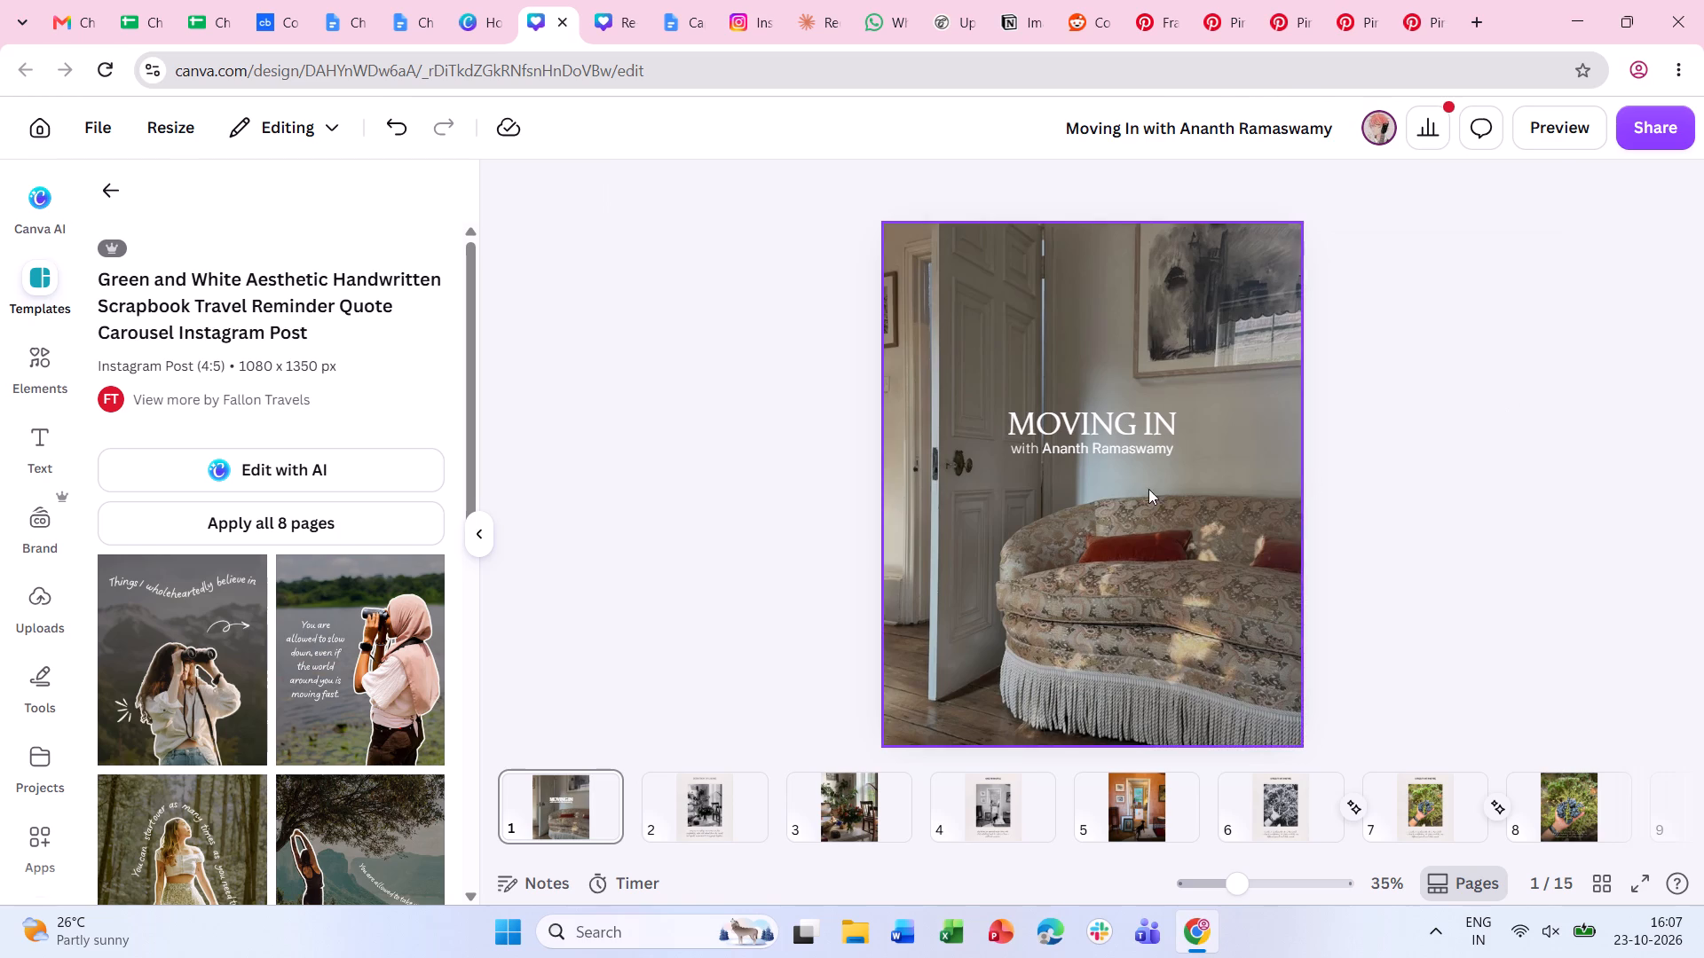
{"action": "left_click", "coordinate": [1087, 452]}
{"action": "left_click", "coordinate": [1434, 457]}
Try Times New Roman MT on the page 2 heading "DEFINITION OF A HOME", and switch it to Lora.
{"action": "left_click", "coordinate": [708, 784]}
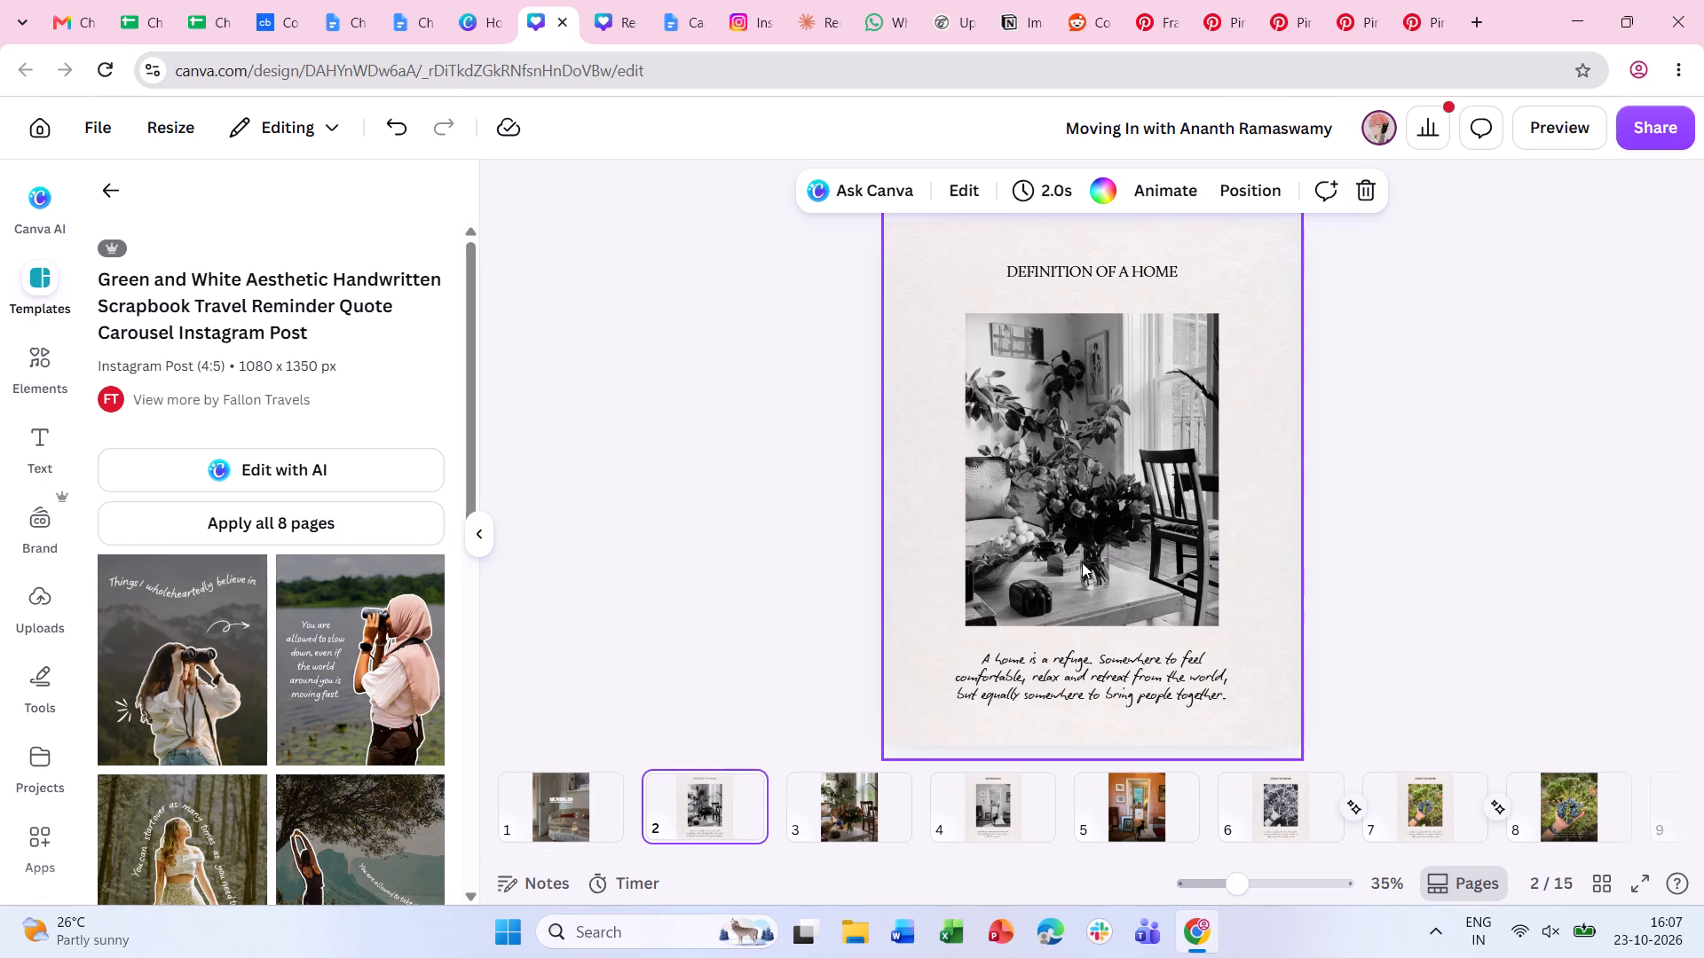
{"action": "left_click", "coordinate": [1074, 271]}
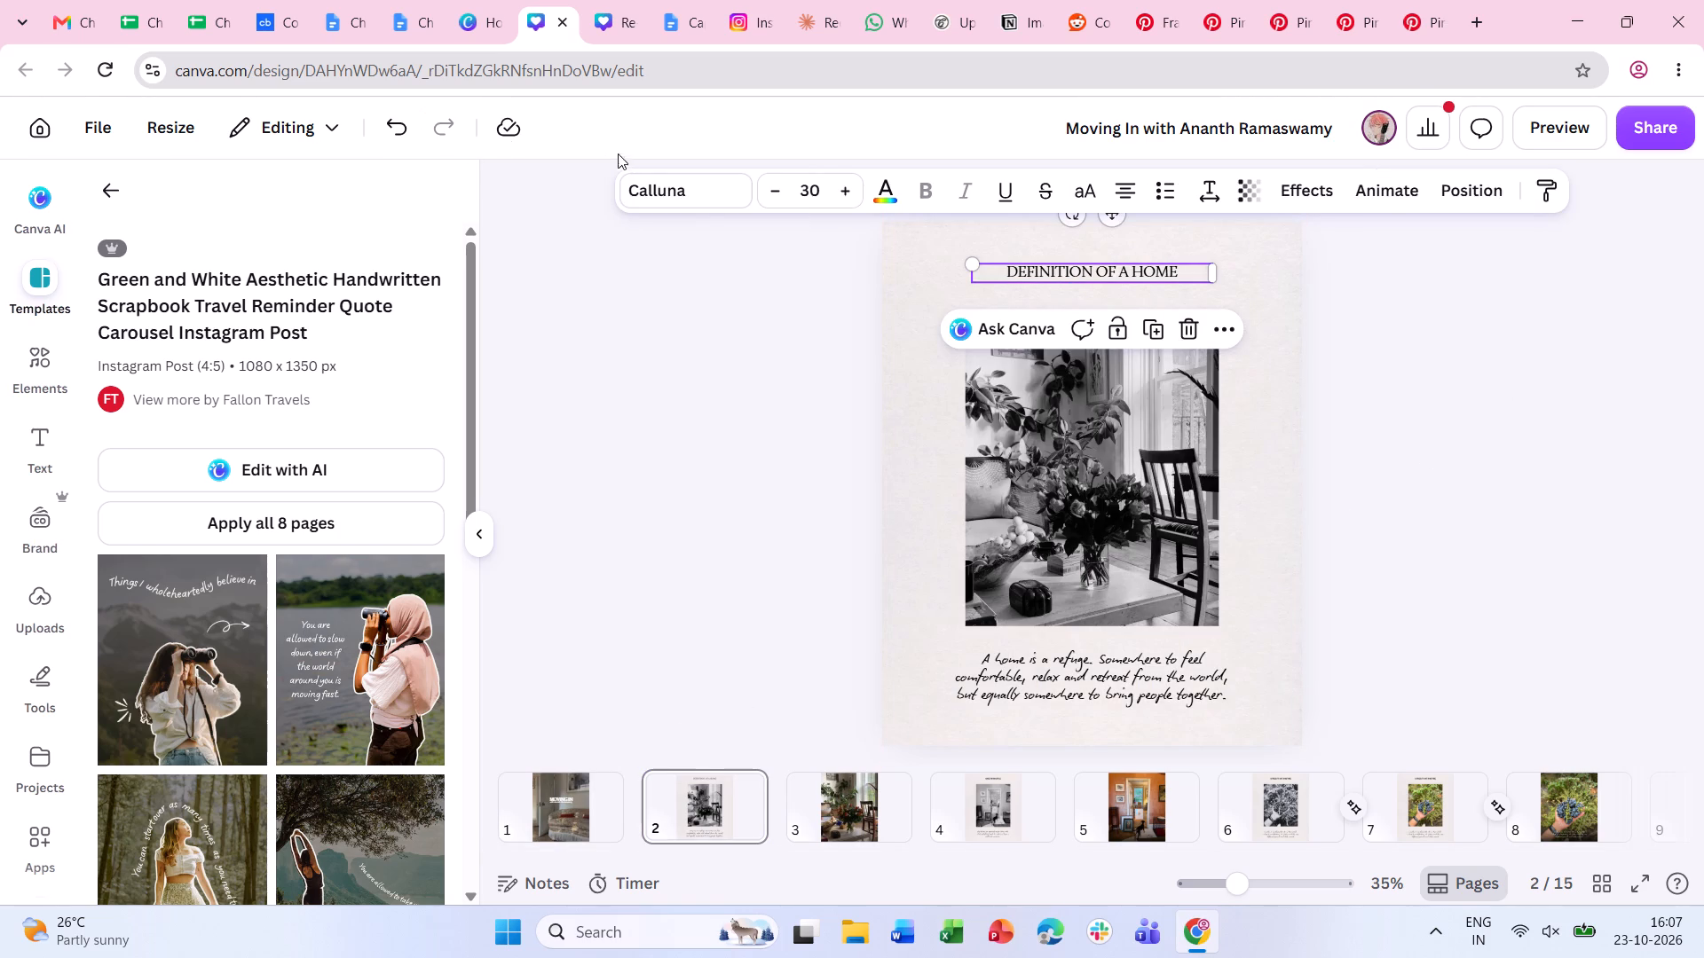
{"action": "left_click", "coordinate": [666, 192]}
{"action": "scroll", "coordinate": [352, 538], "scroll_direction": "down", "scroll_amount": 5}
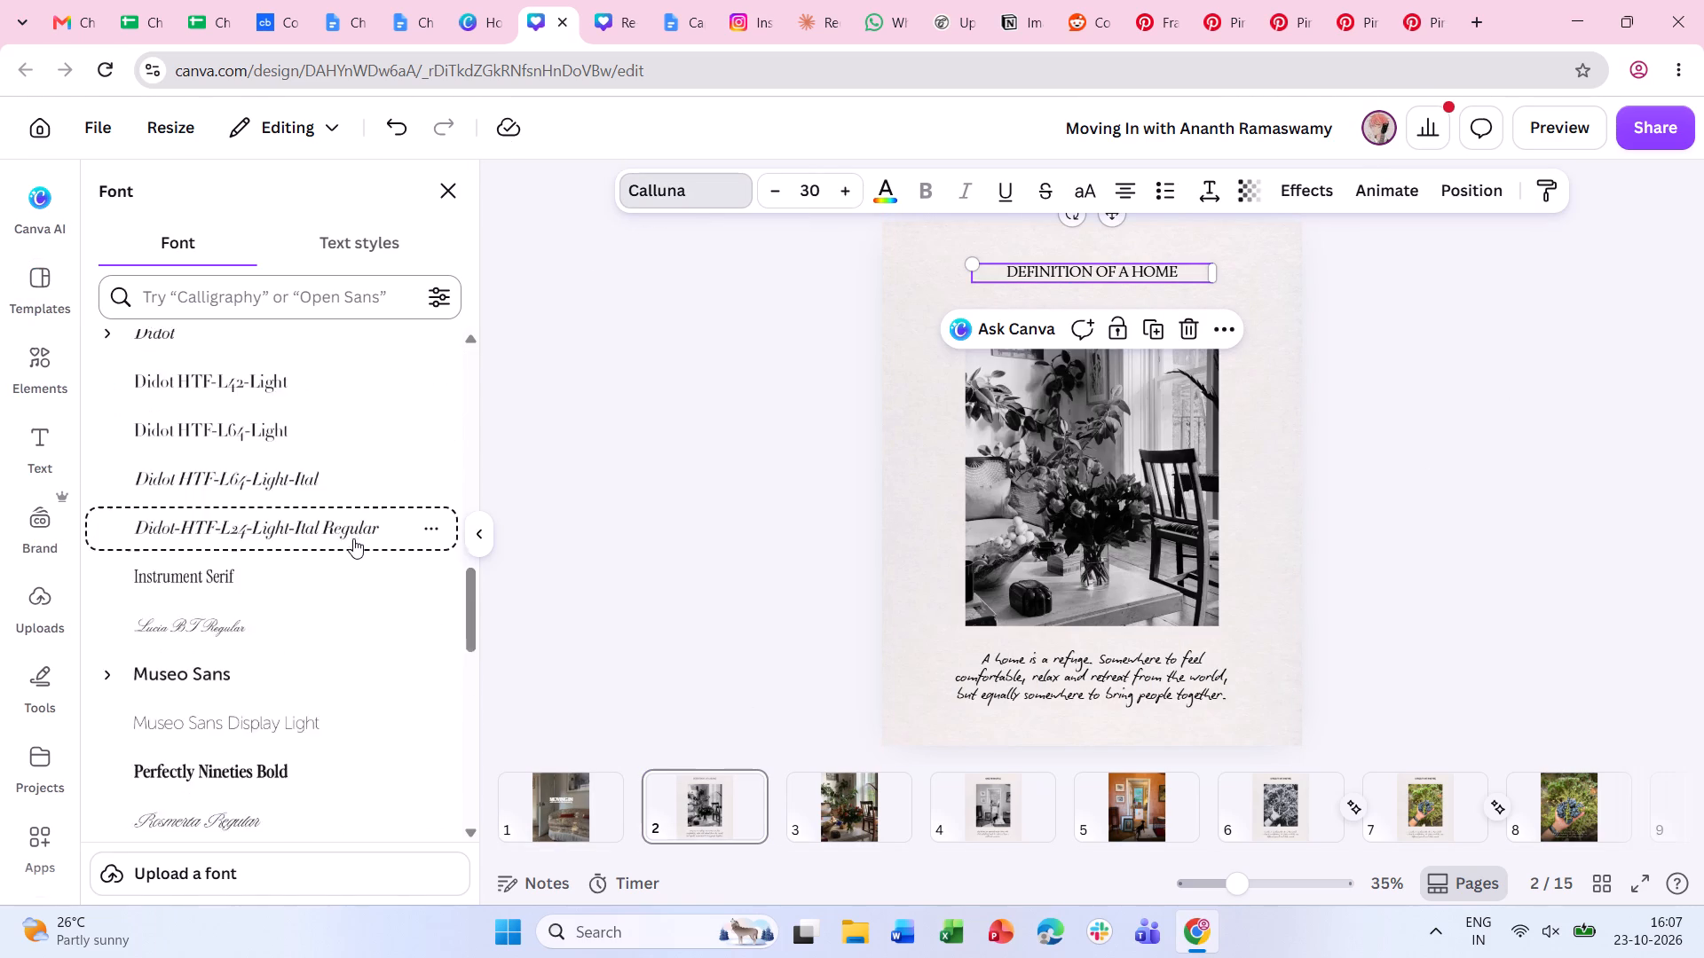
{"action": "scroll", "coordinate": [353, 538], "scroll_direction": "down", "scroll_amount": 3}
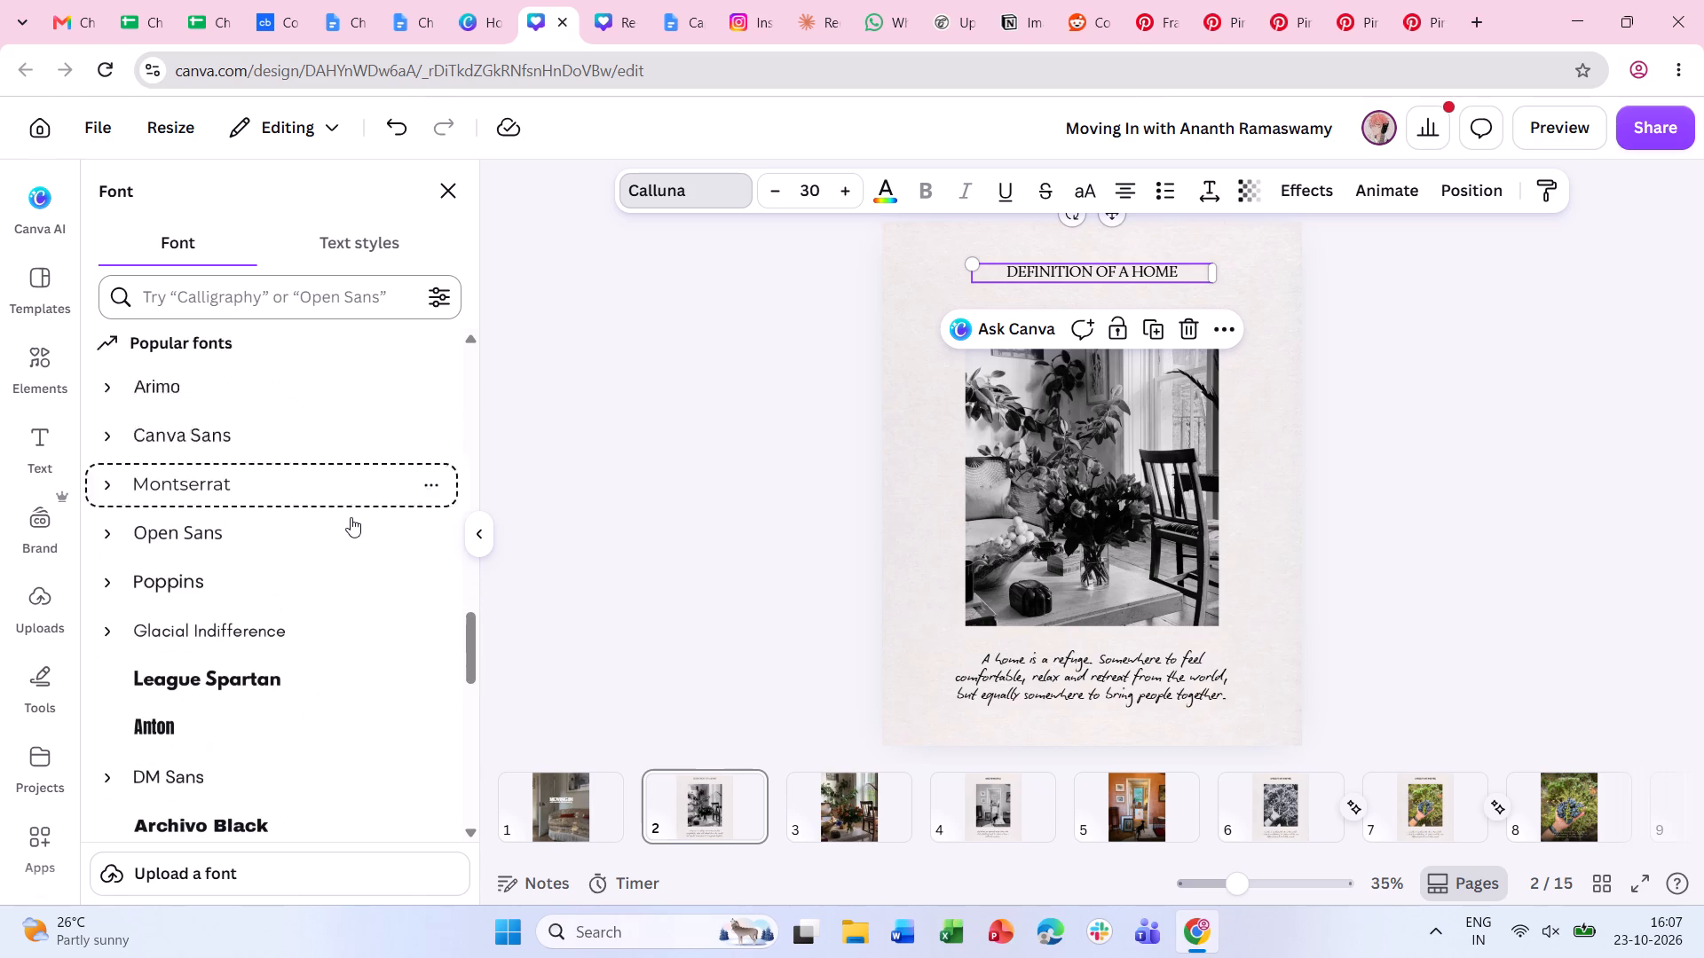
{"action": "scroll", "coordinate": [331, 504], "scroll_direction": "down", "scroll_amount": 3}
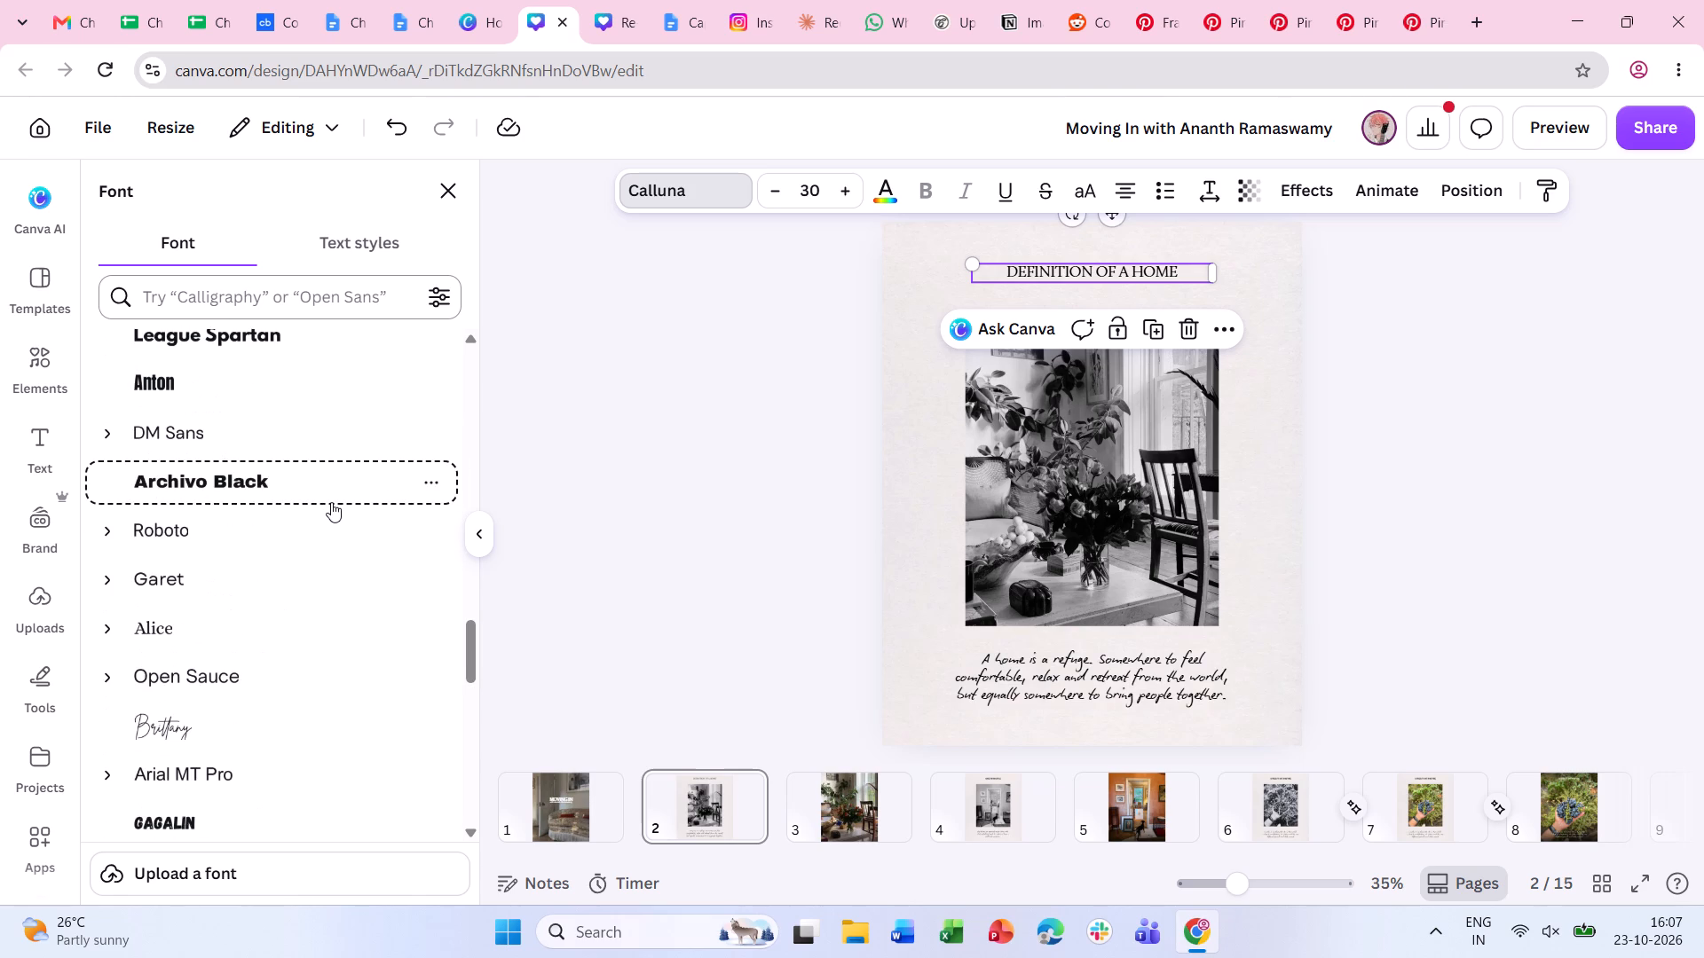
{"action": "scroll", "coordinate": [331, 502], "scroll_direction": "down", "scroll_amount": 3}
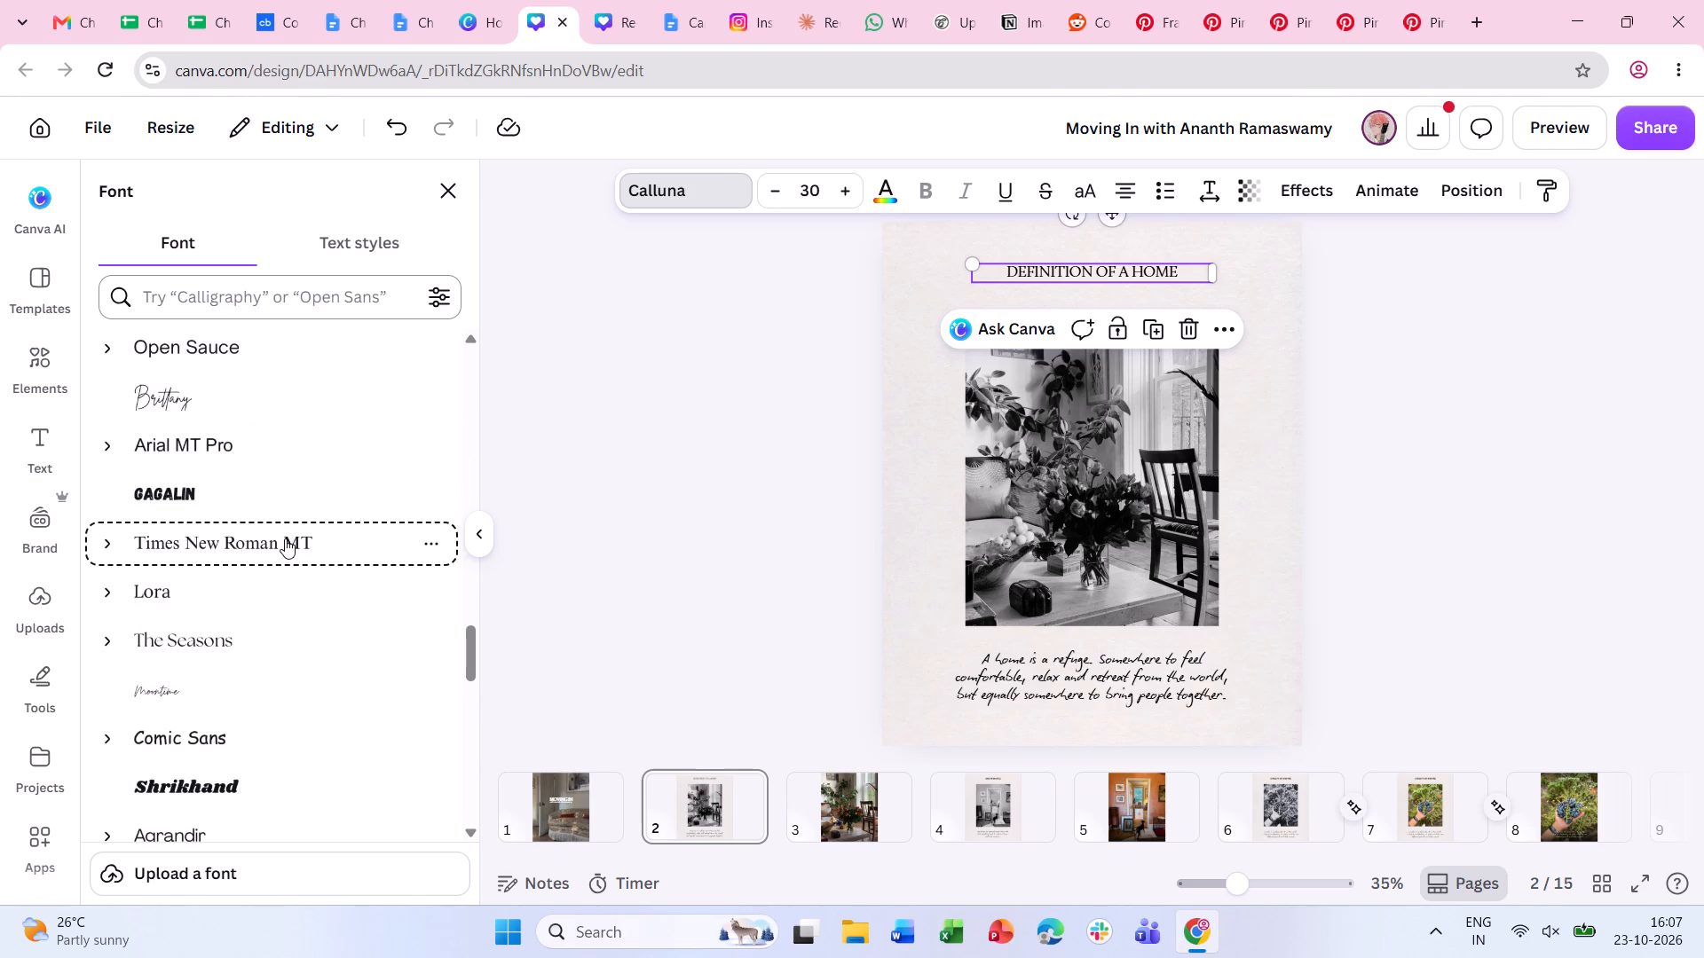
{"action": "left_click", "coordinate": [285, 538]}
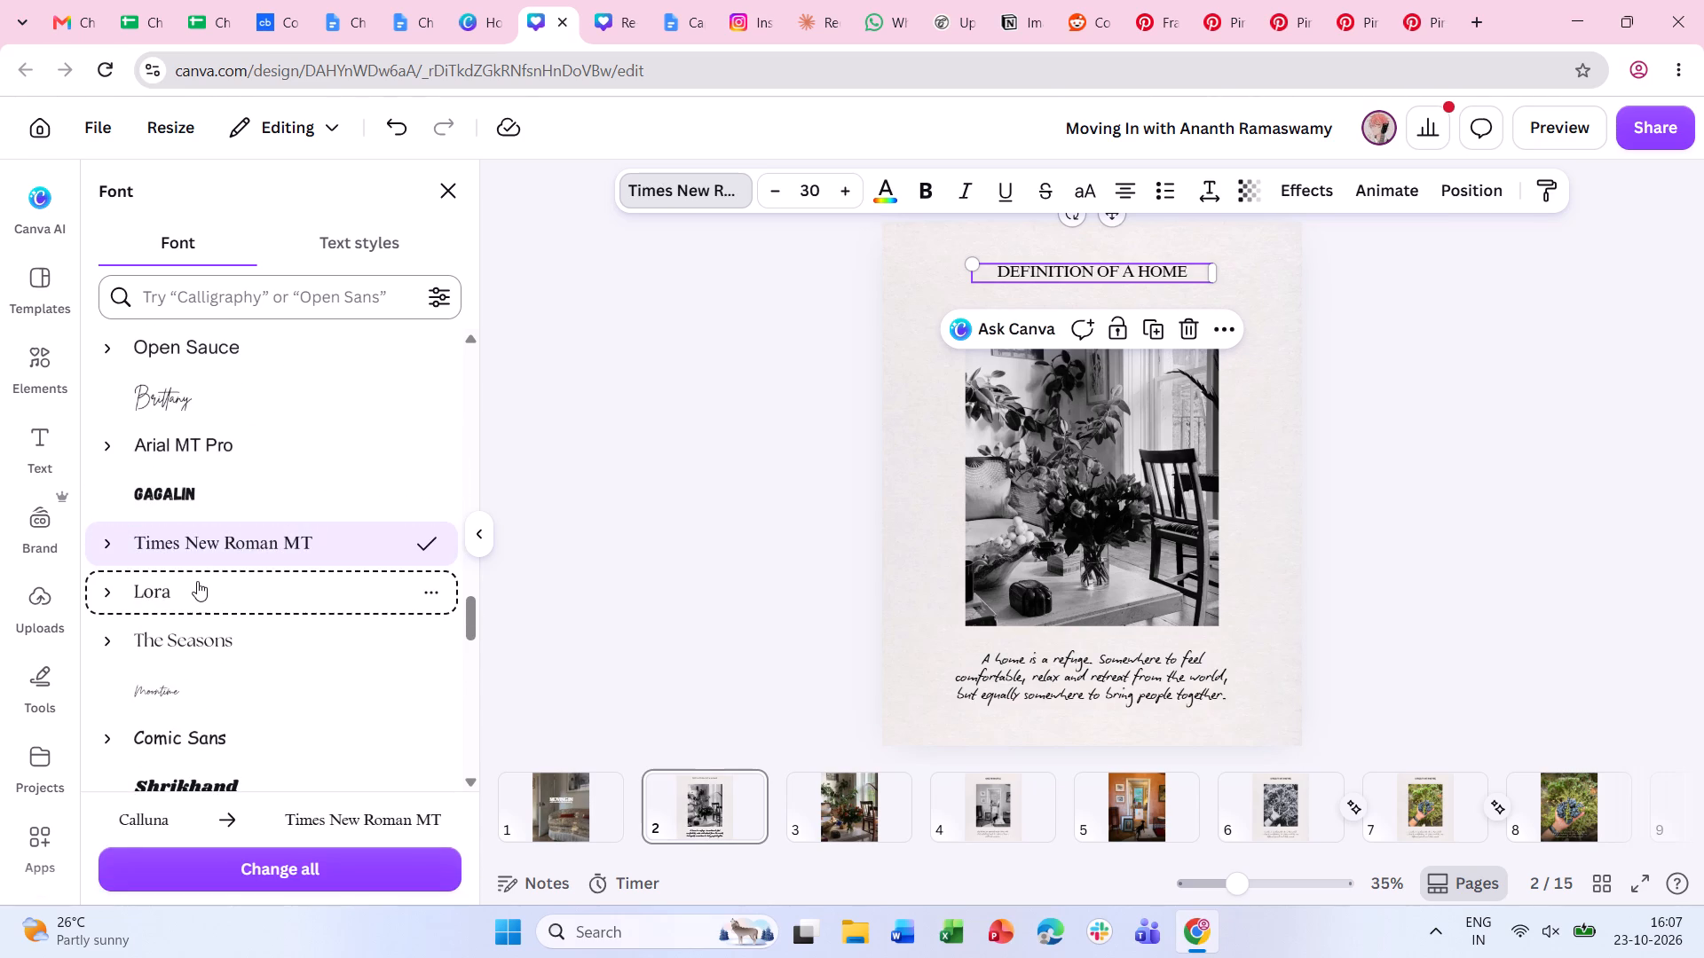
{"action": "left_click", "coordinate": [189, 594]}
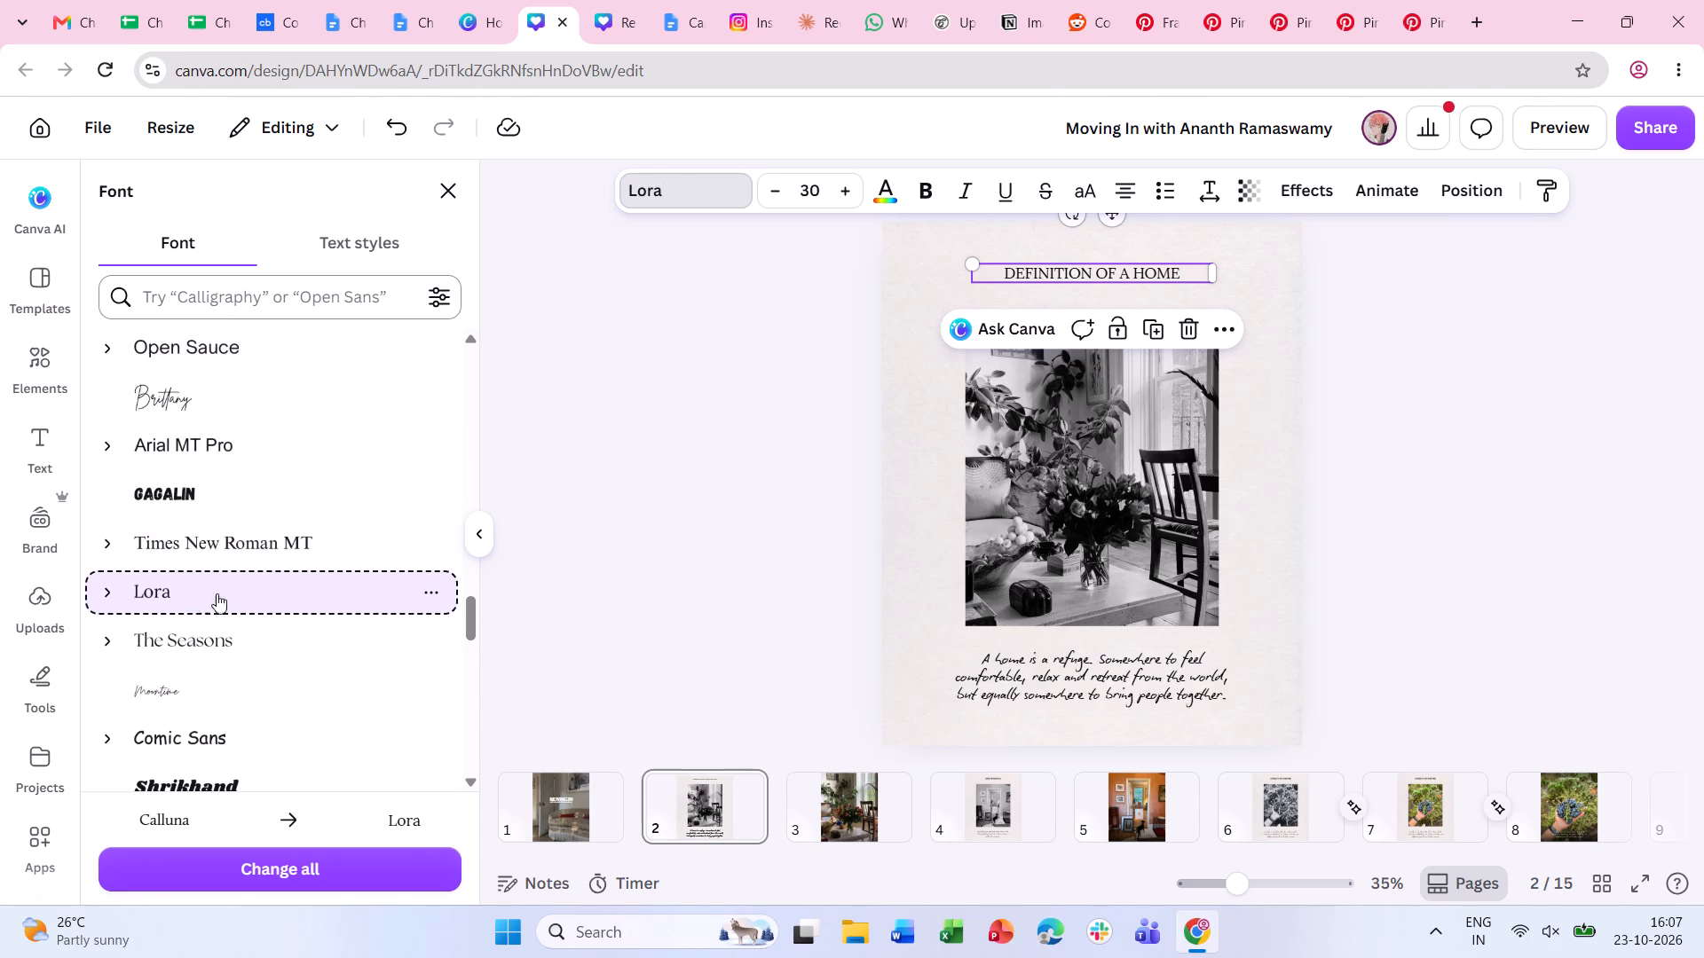
Change the page 1 "MOVING IN" title to Lora and reduce its size to 59.7 so it fits on one line.
{"action": "left_click", "coordinate": [554, 781]}
{"action": "left_click", "coordinate": [1043, 436]}
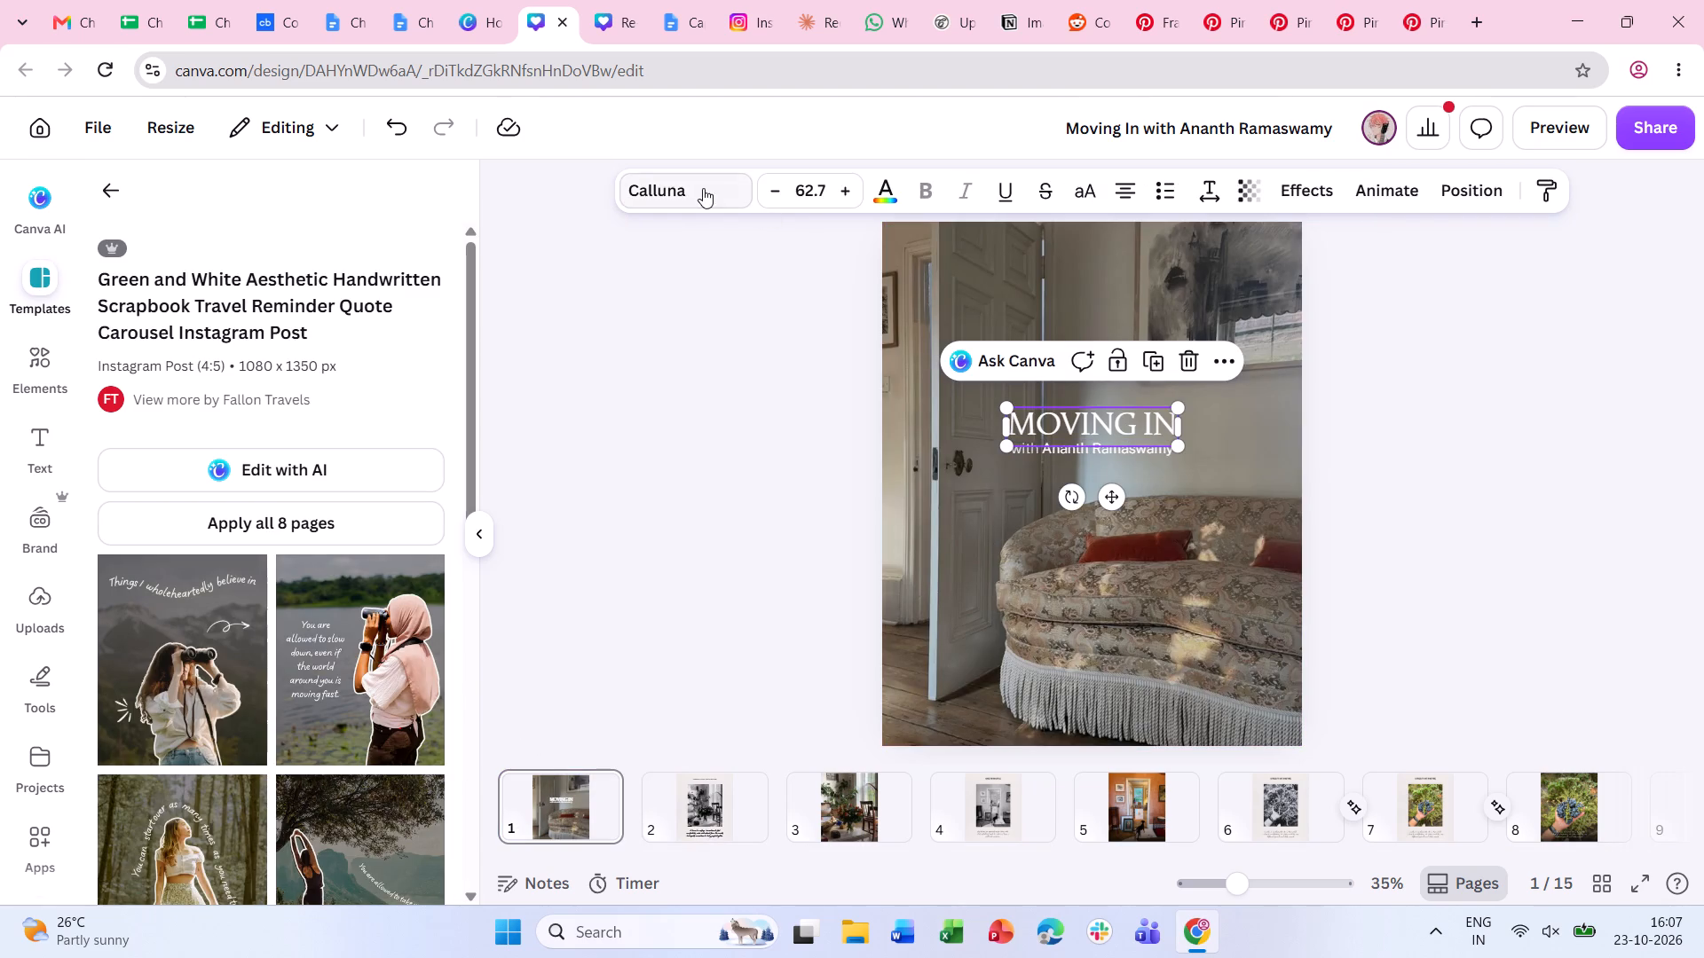
{"action": "left_click", "coordinate": [703, 188]}
{"action": "left_click", "coordinate": [160, 624]}
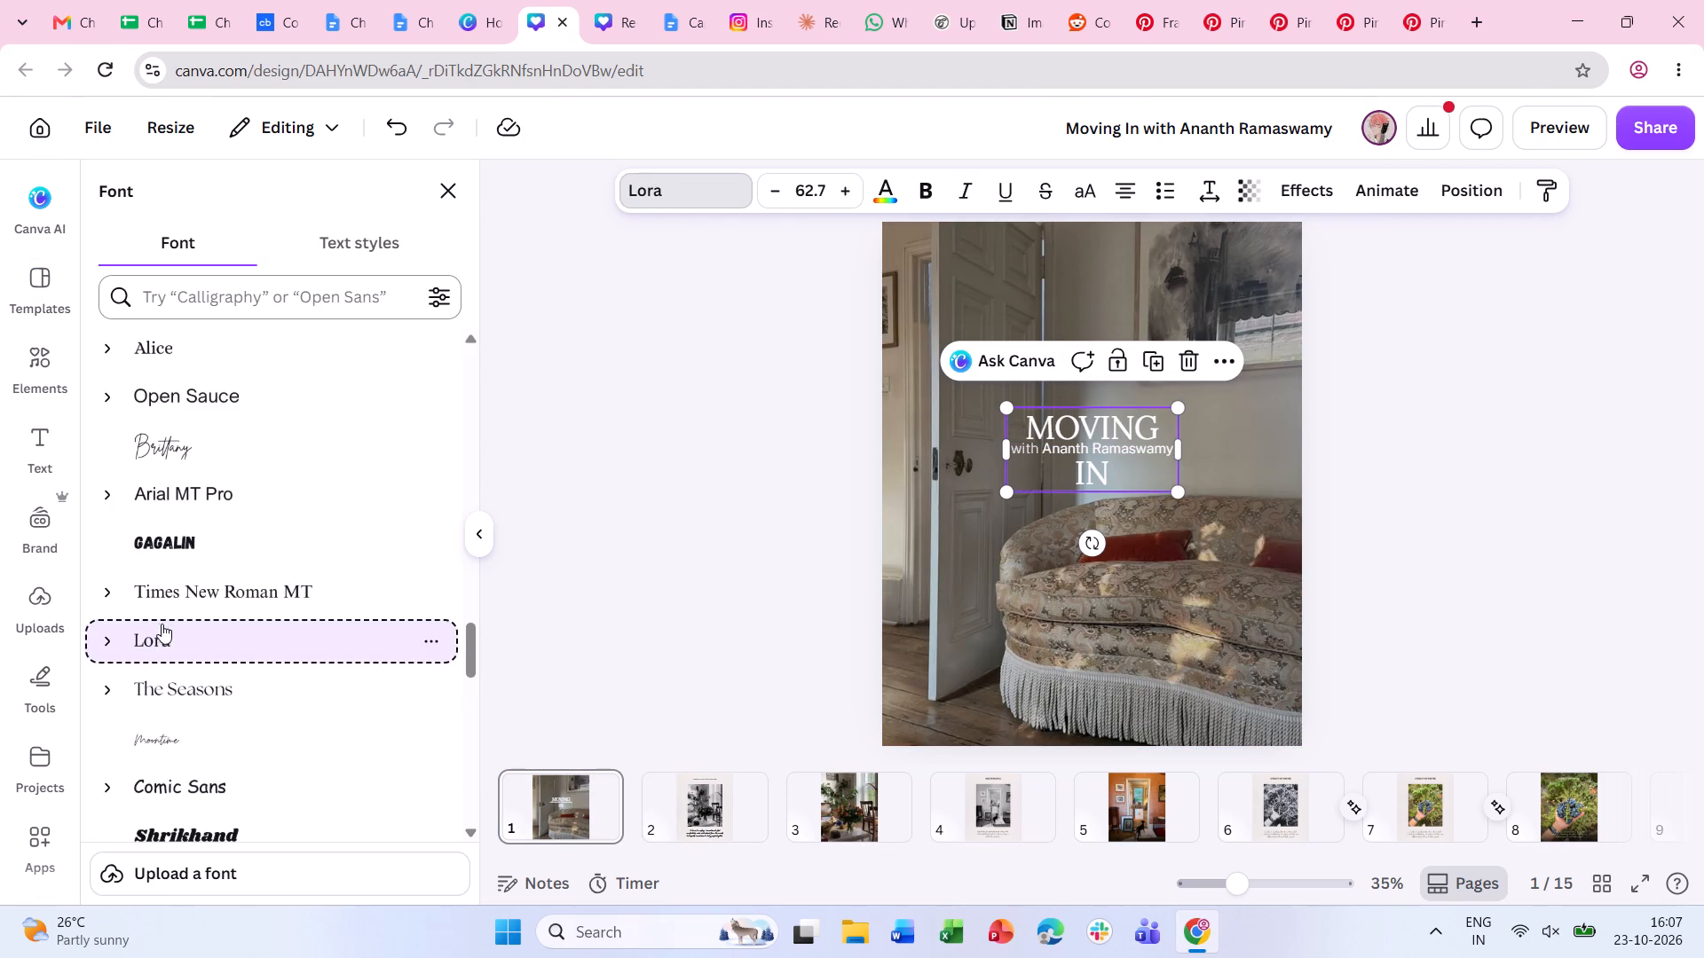
{"action": "left_click", "coordinate": [782, 192]}
{"action": "left_click", "coordinate": [782, 192]}
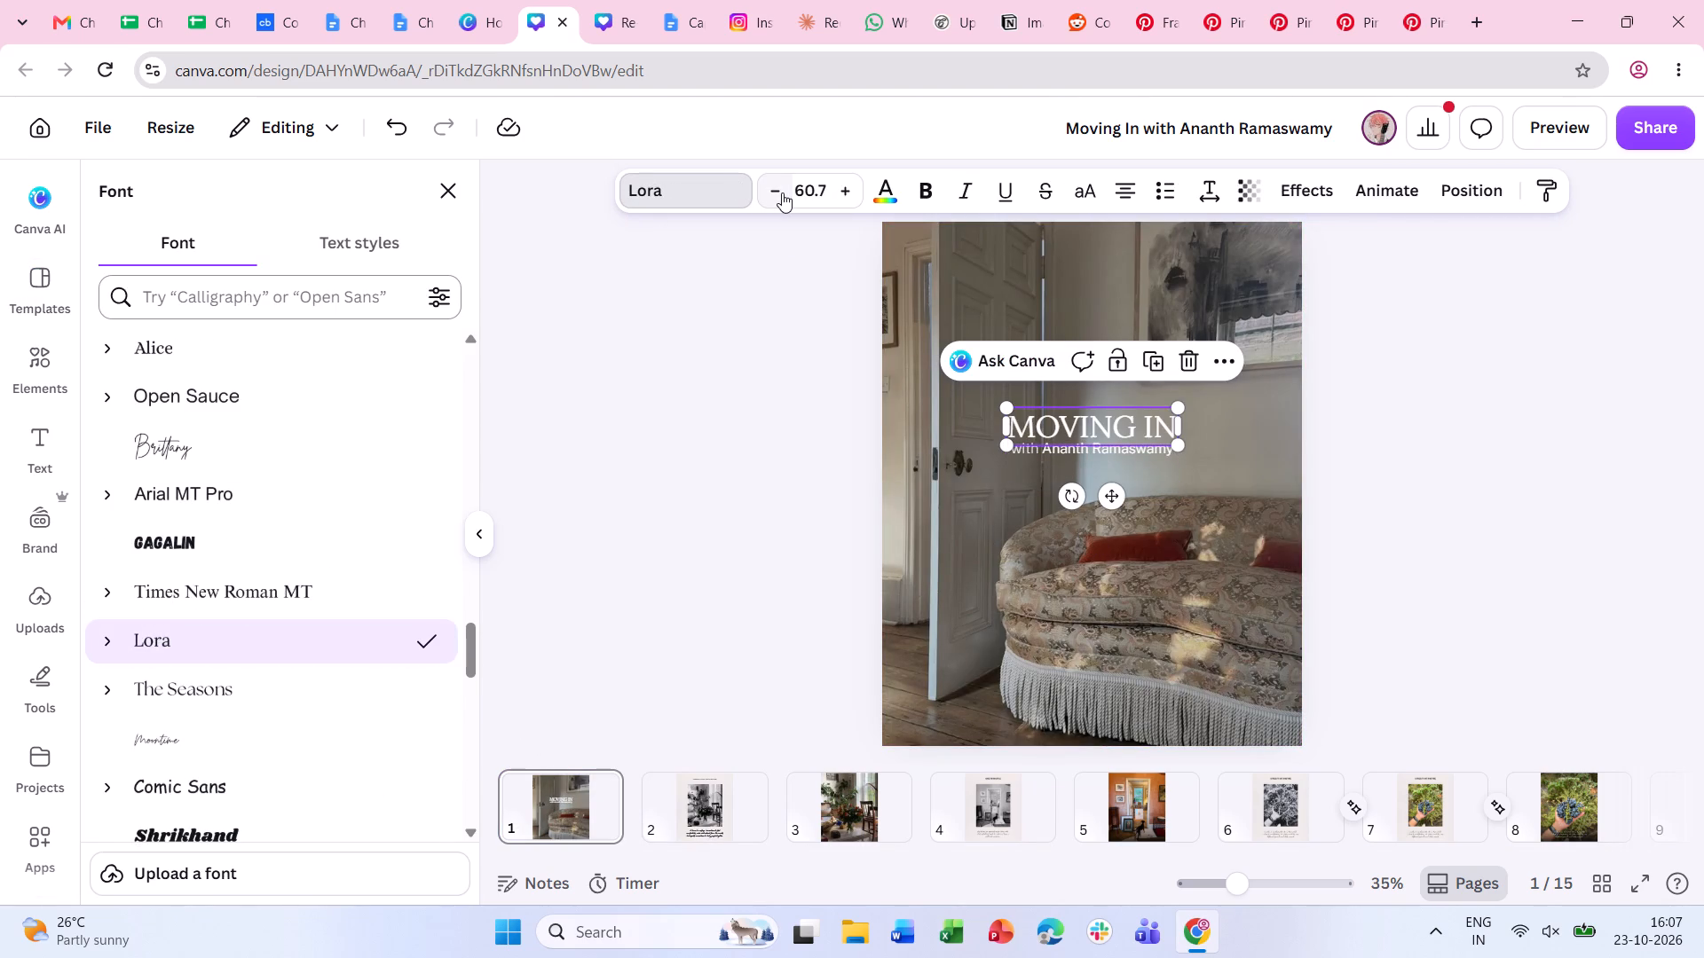
{"action": "left_click", "coordinate": [782, 192]}
{"action": "double_click", "coordinate": [1608, 482]}
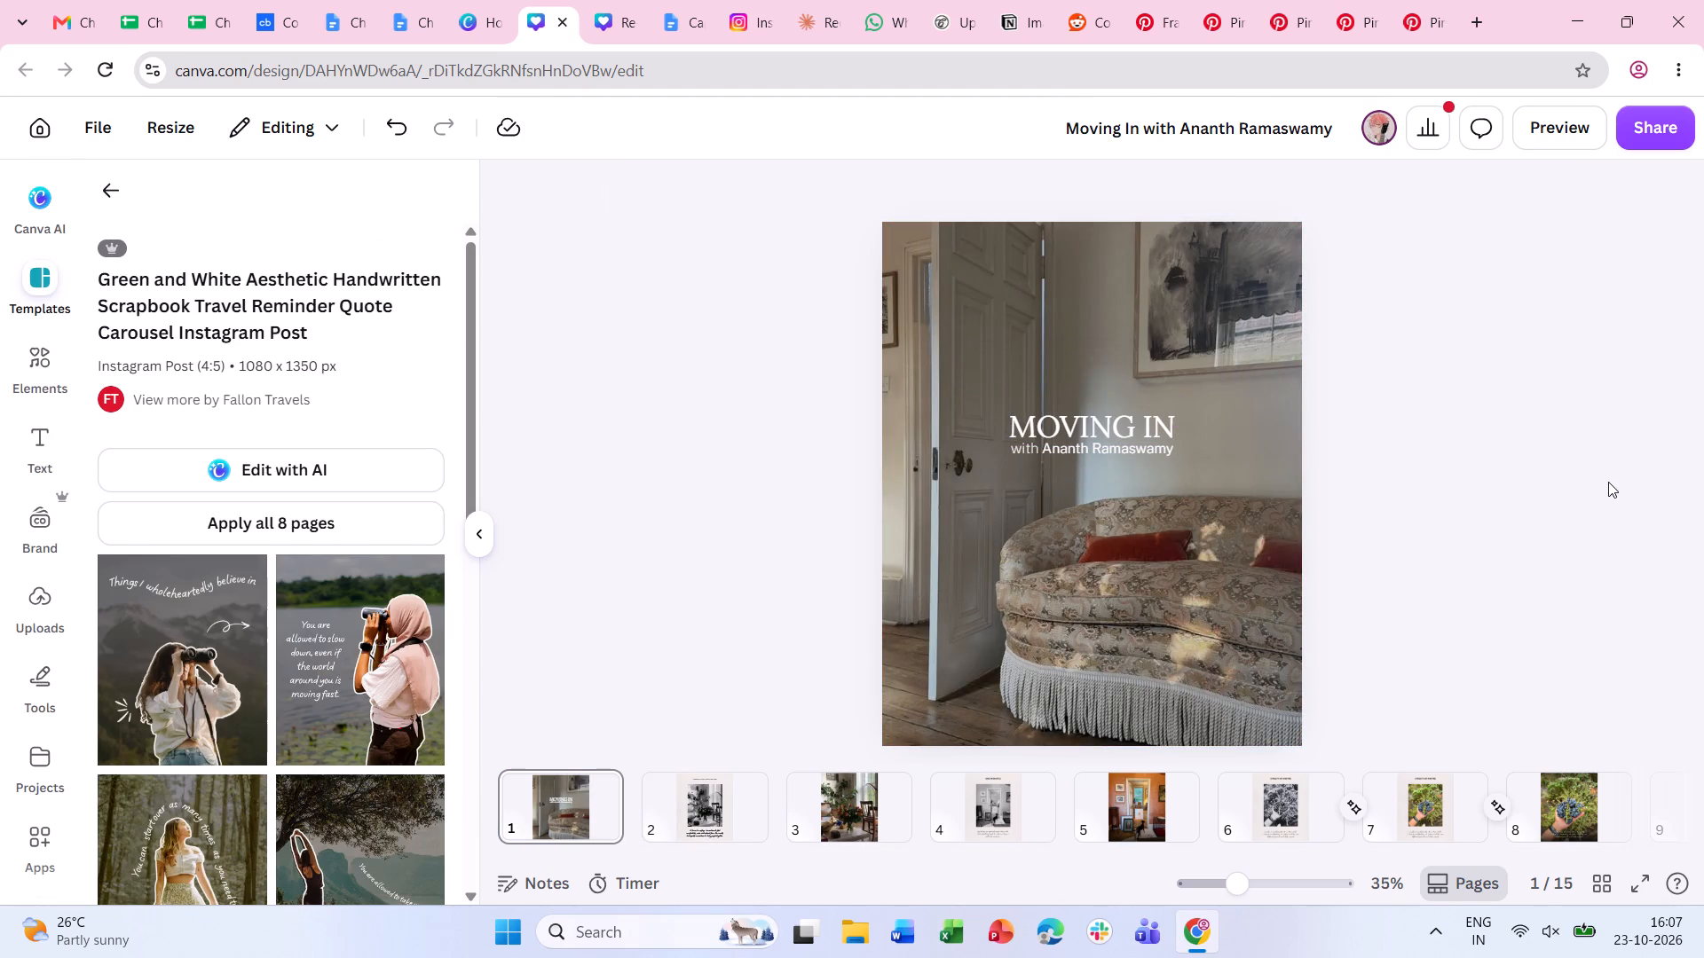
Nudge the "MOVING IN" title on page 1 slightly up, away from the subtitle.
{"action": "left_click", "coordinate": [1122, 436]}
{"action": "key", "text": "Up"}
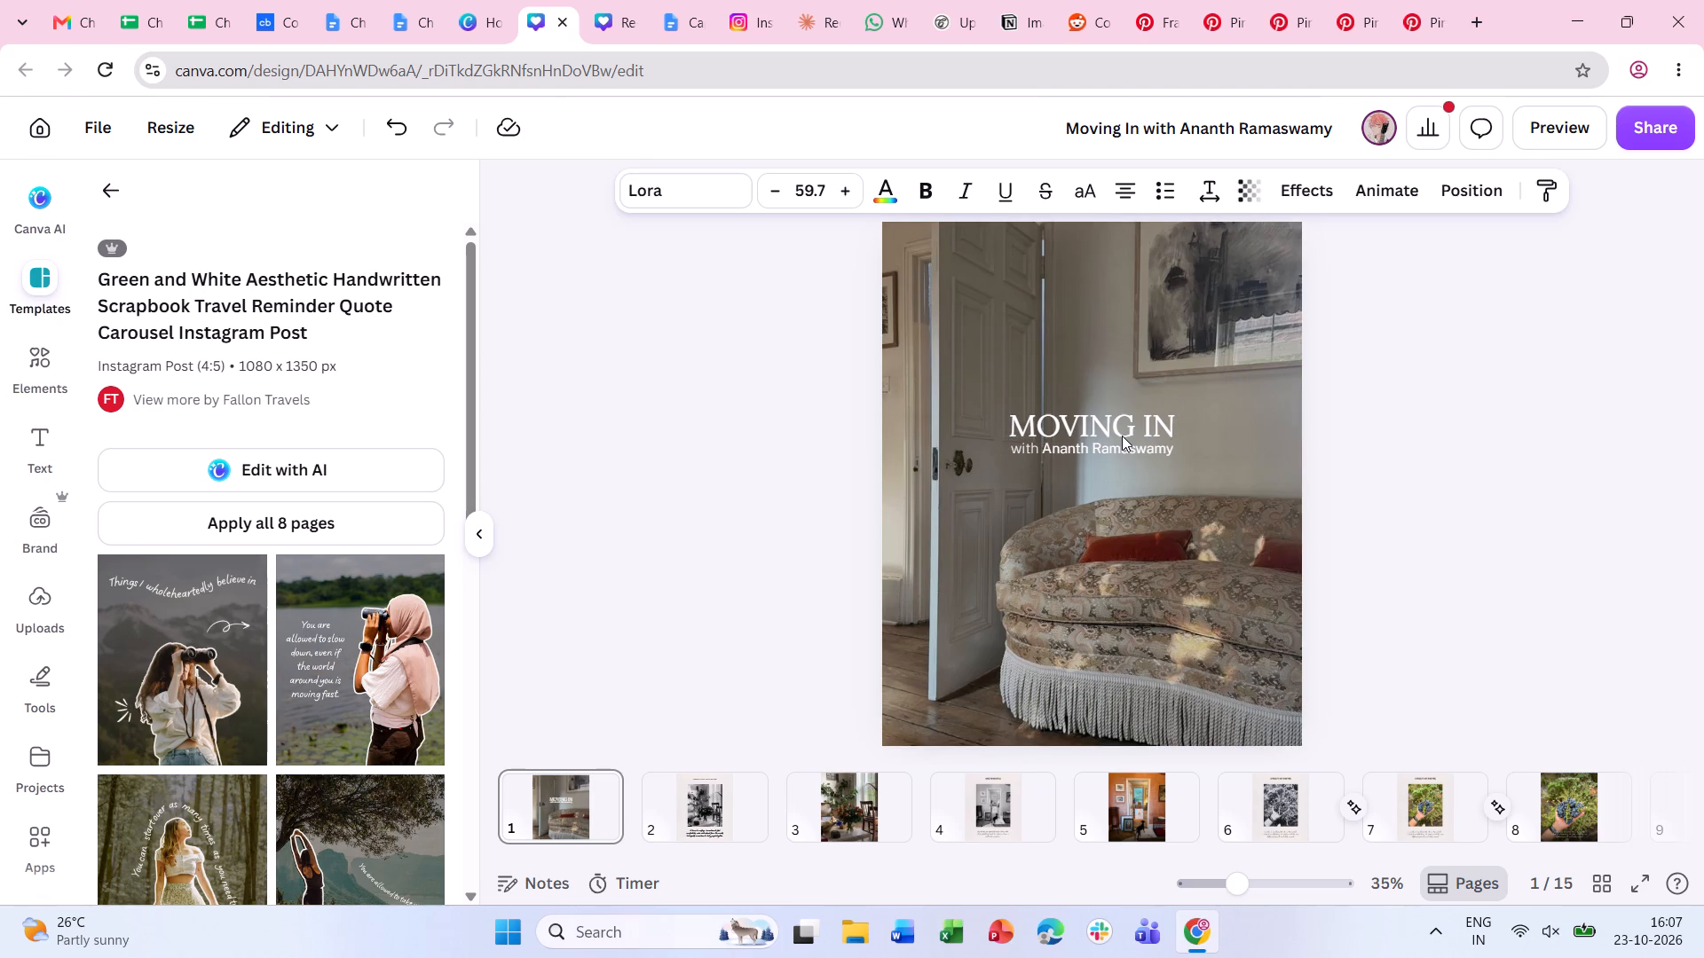
{"action": "key", "text": "Up"}
{"action": "key", "text": "Up"}
{"action": "key", "text": "Up"}
{"action": "left_click", "coordinate": [1431, 476]}
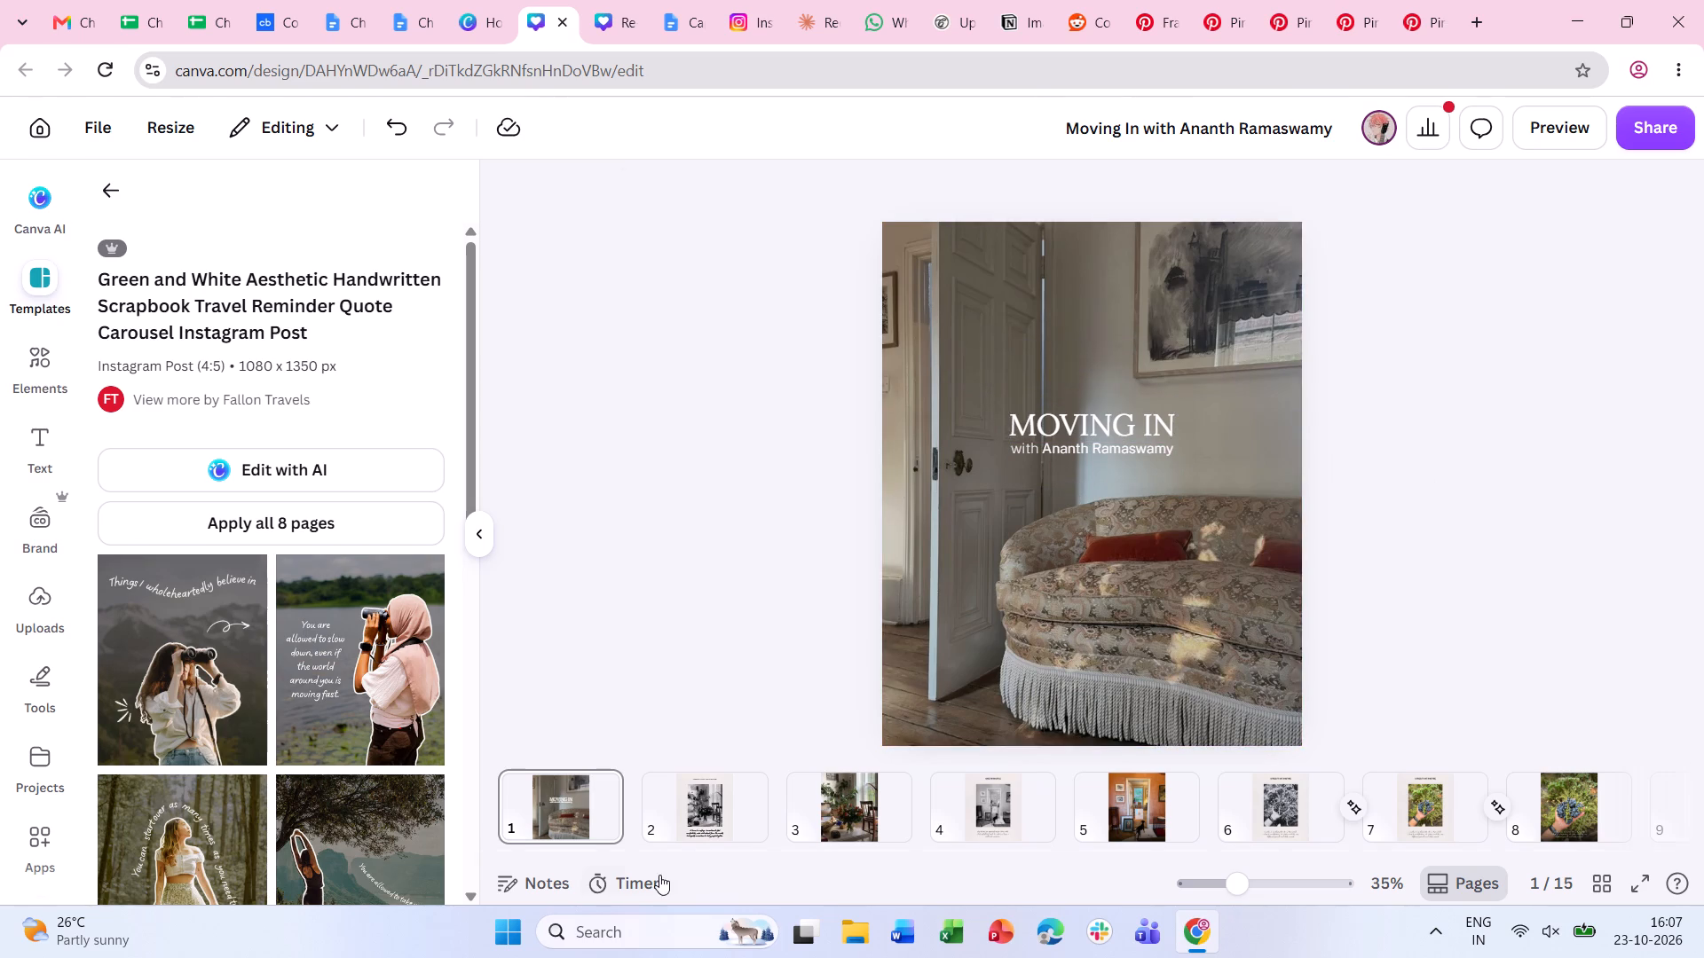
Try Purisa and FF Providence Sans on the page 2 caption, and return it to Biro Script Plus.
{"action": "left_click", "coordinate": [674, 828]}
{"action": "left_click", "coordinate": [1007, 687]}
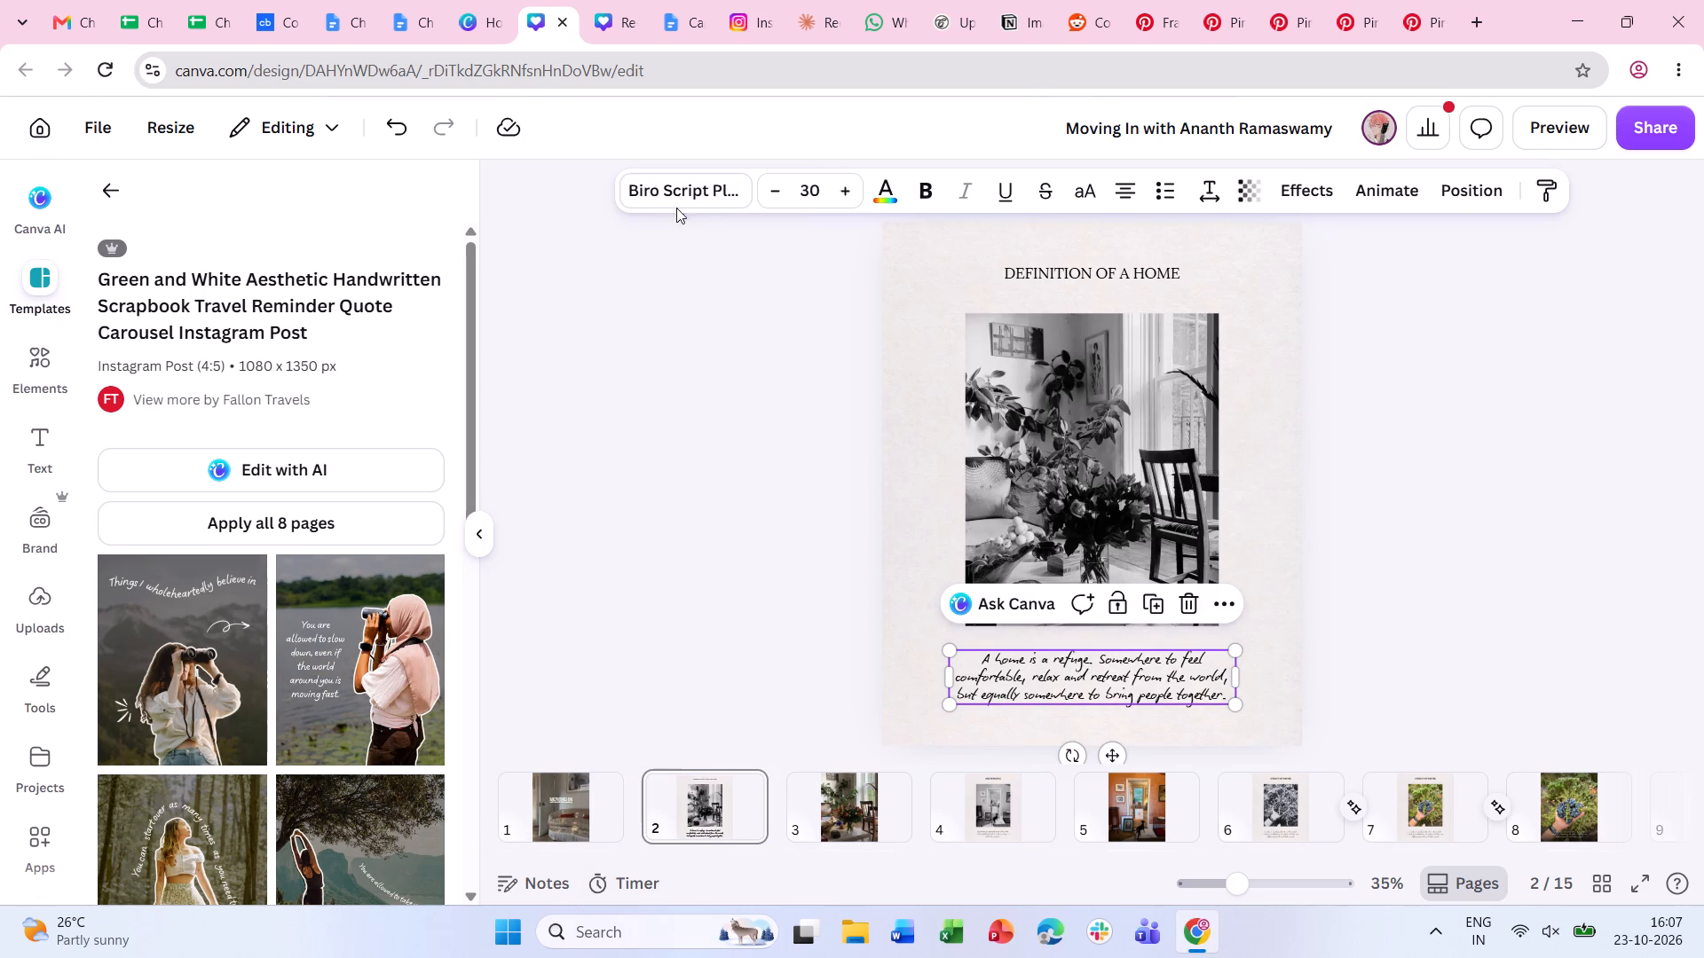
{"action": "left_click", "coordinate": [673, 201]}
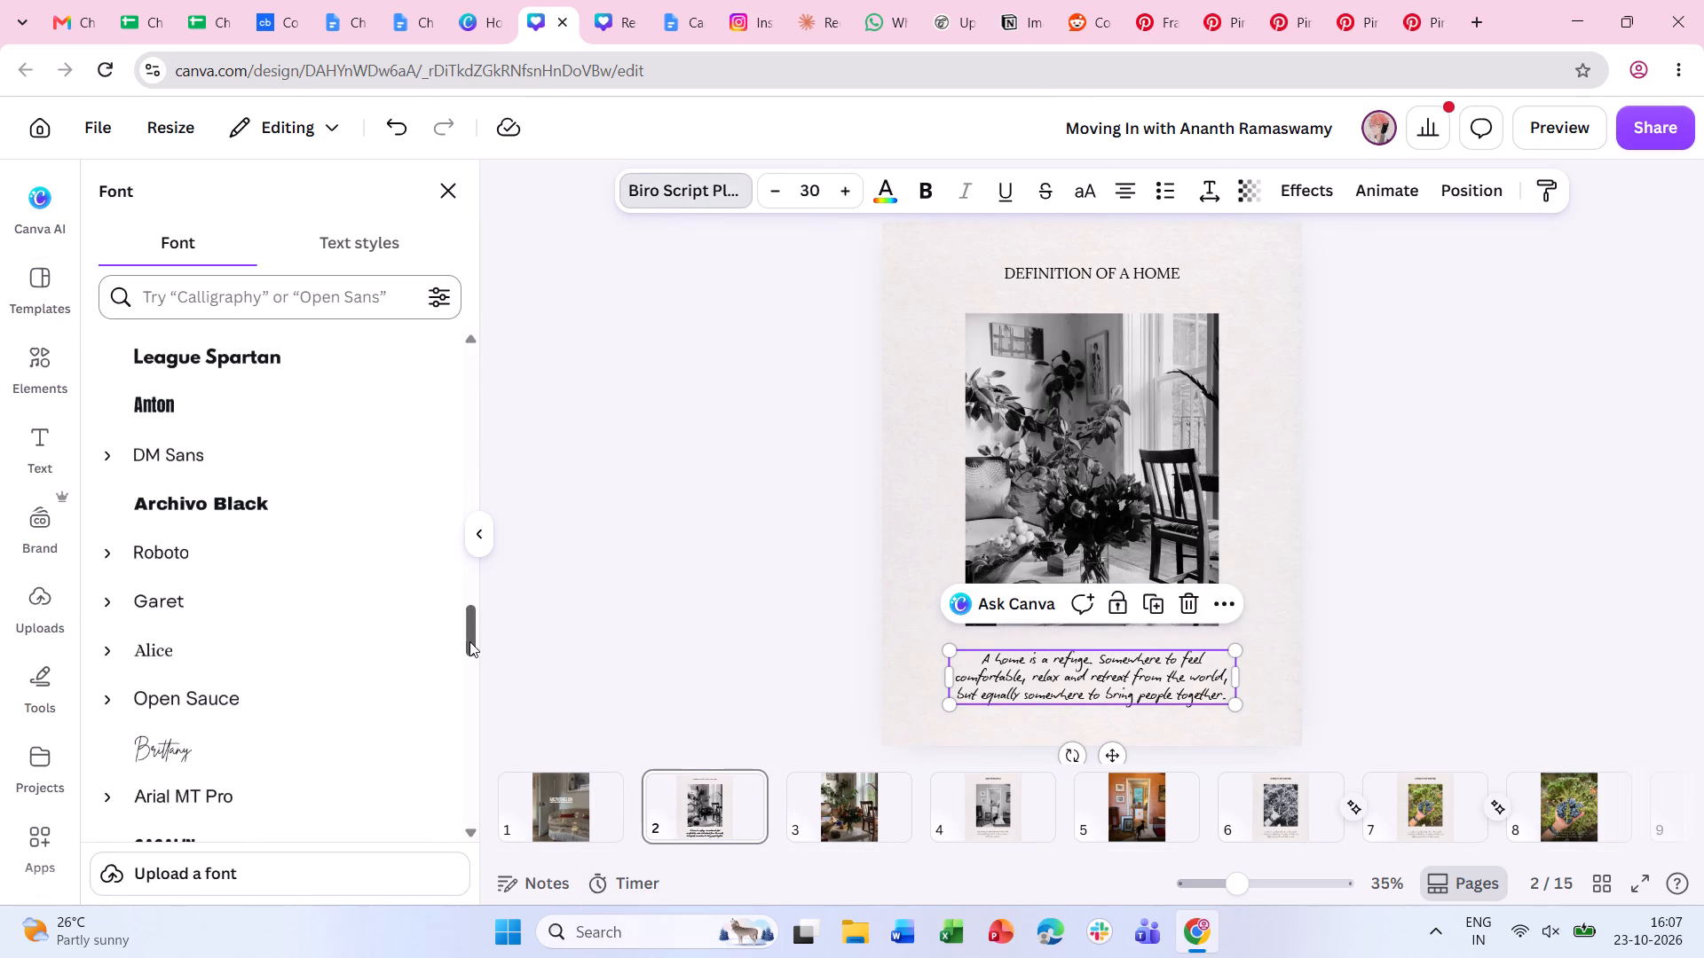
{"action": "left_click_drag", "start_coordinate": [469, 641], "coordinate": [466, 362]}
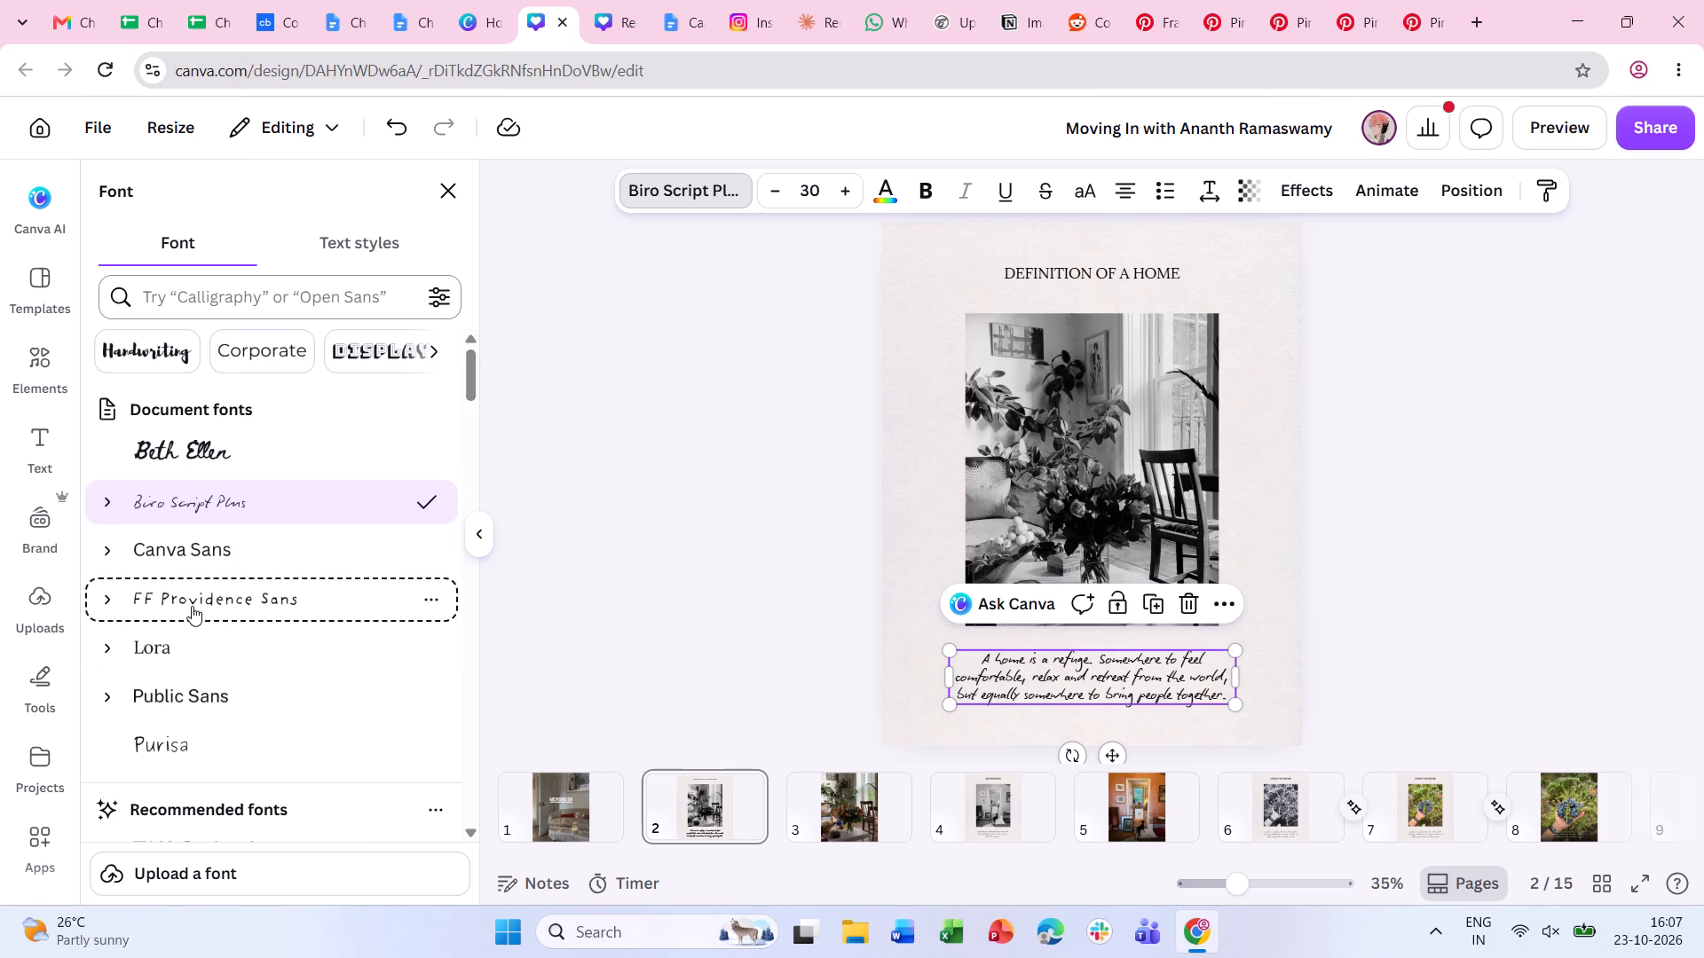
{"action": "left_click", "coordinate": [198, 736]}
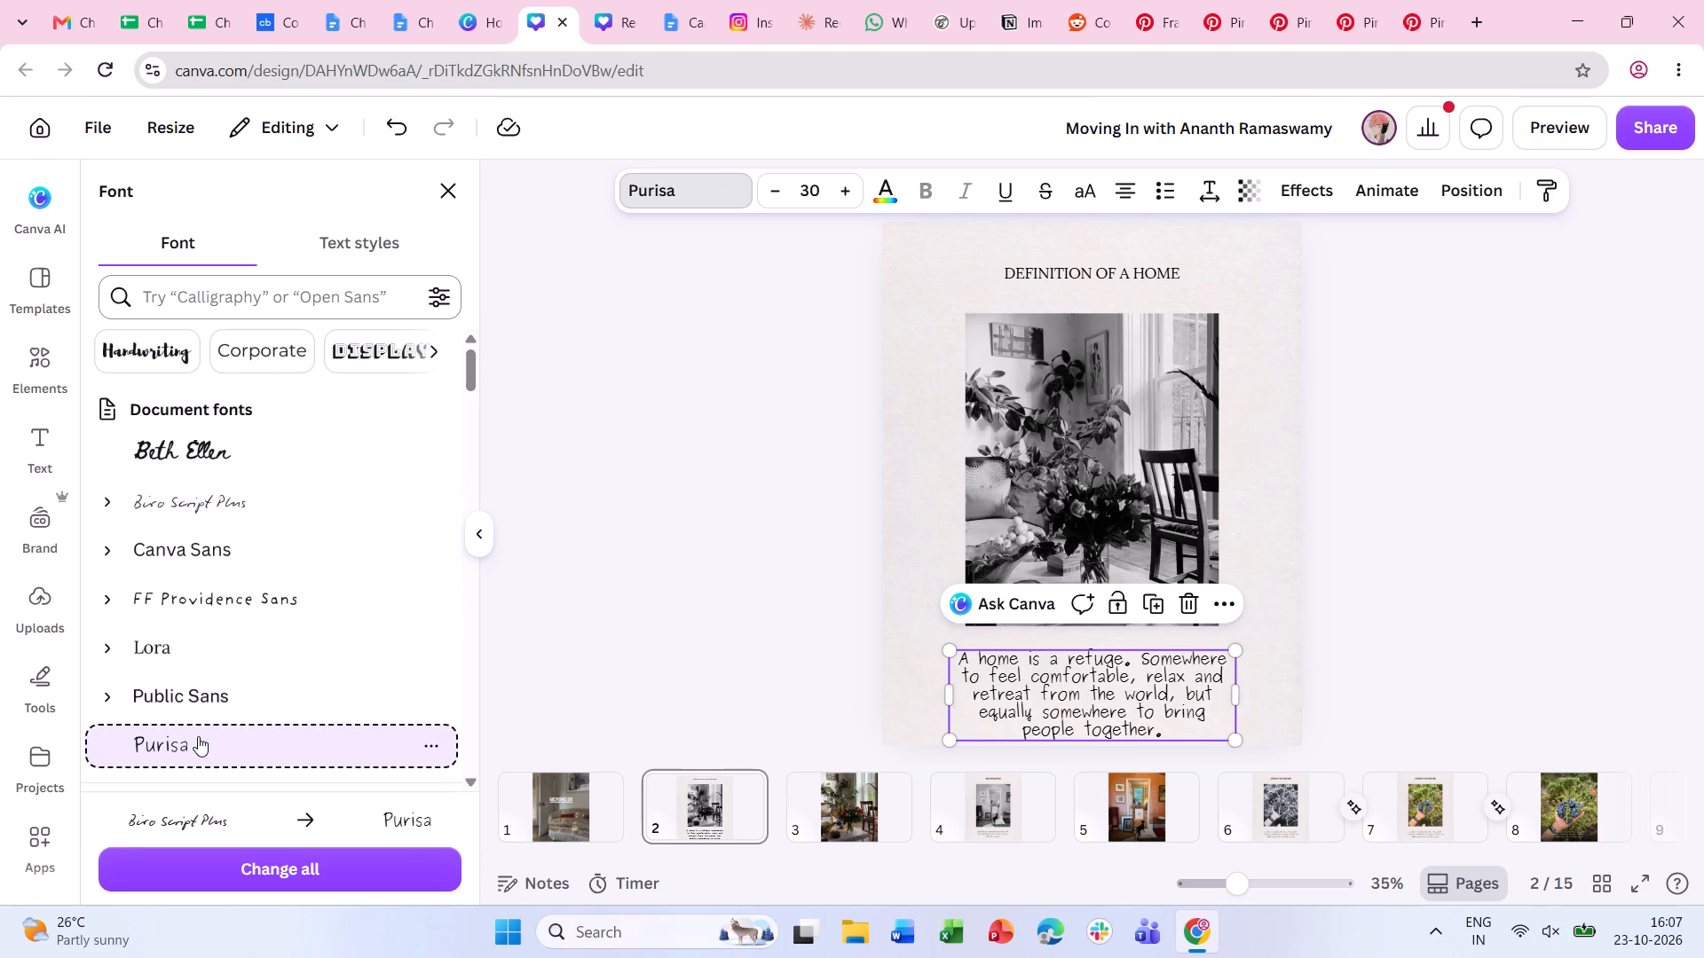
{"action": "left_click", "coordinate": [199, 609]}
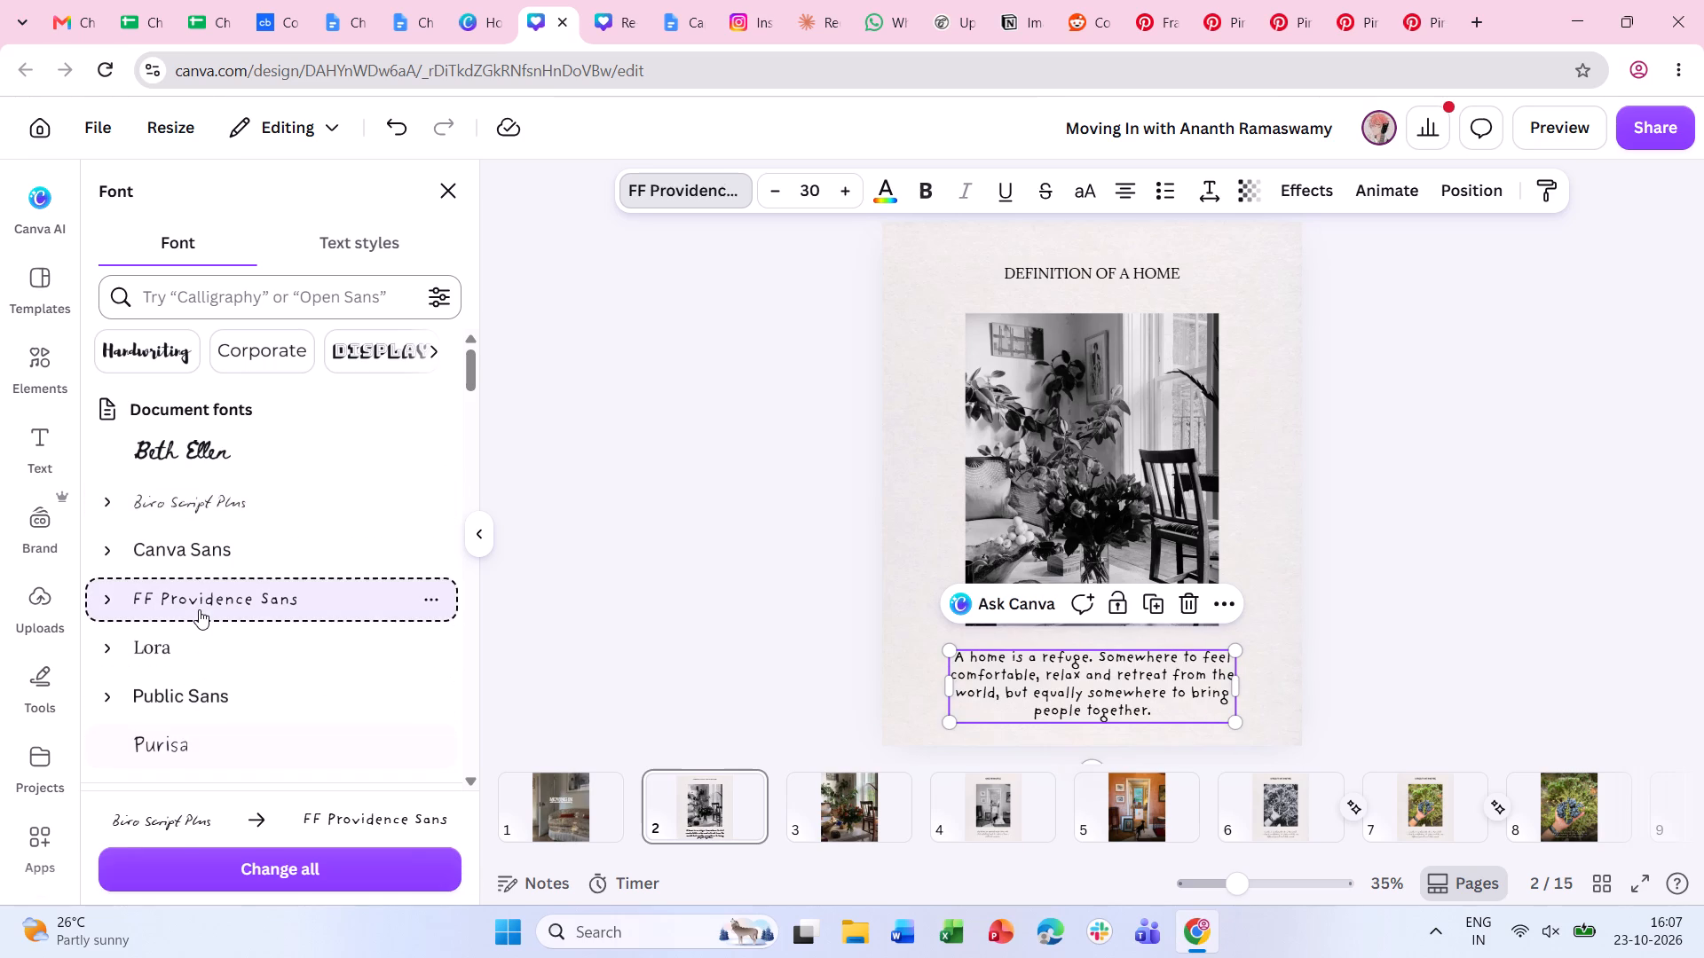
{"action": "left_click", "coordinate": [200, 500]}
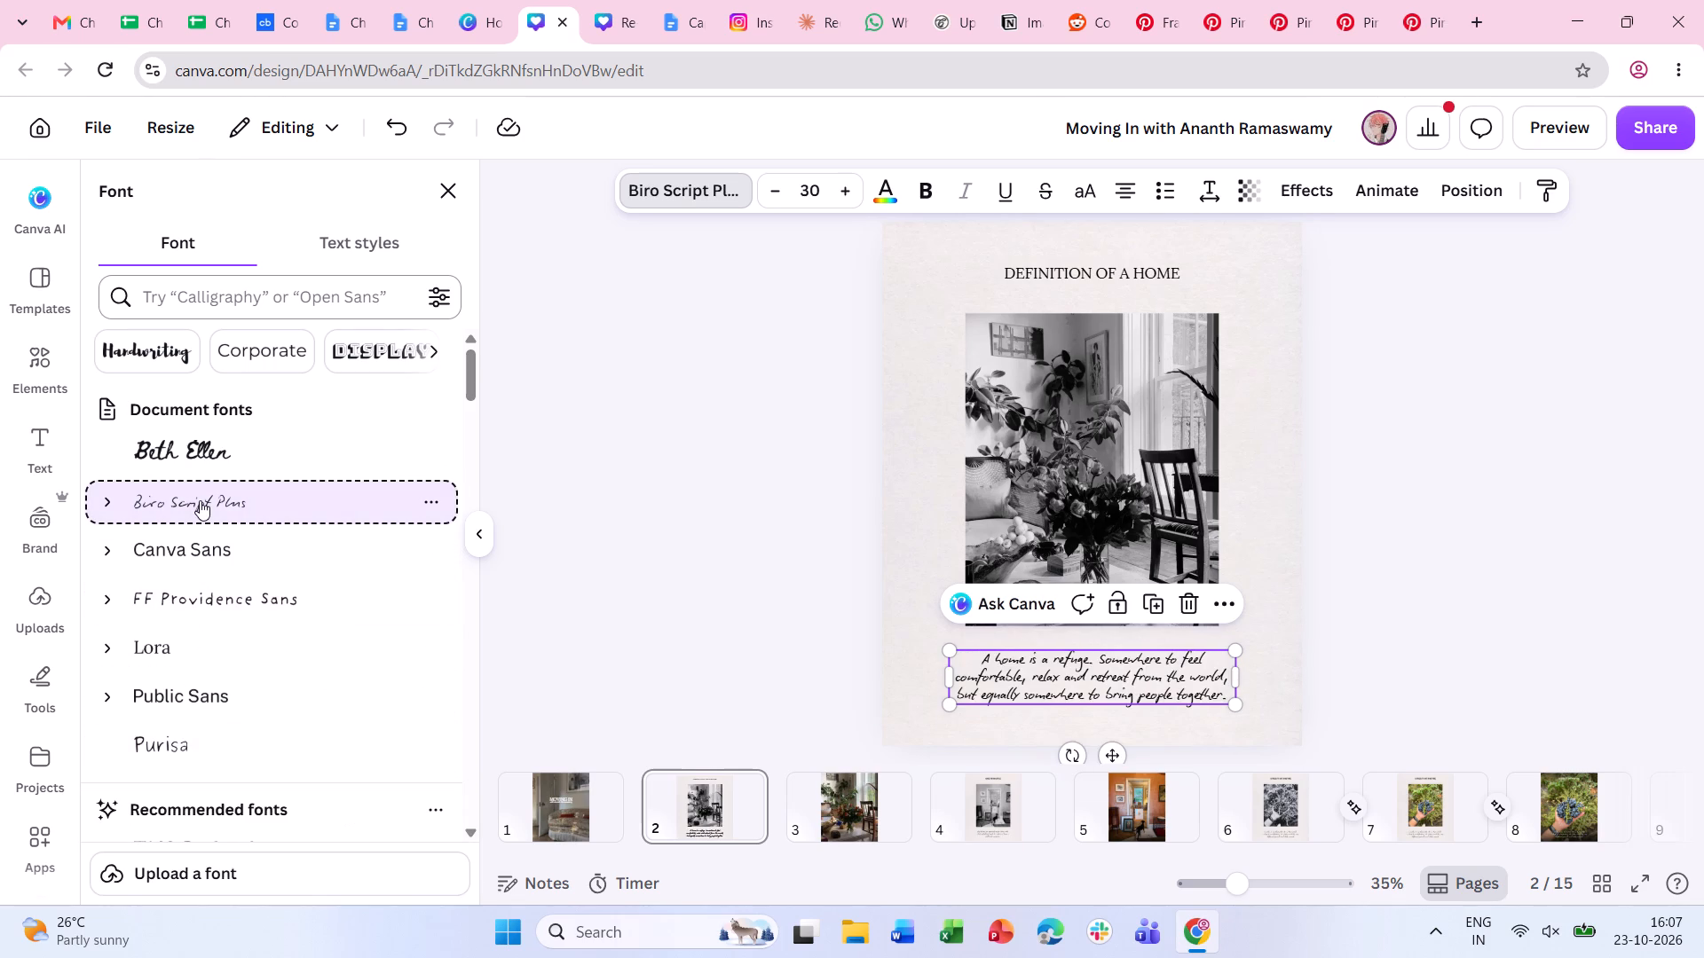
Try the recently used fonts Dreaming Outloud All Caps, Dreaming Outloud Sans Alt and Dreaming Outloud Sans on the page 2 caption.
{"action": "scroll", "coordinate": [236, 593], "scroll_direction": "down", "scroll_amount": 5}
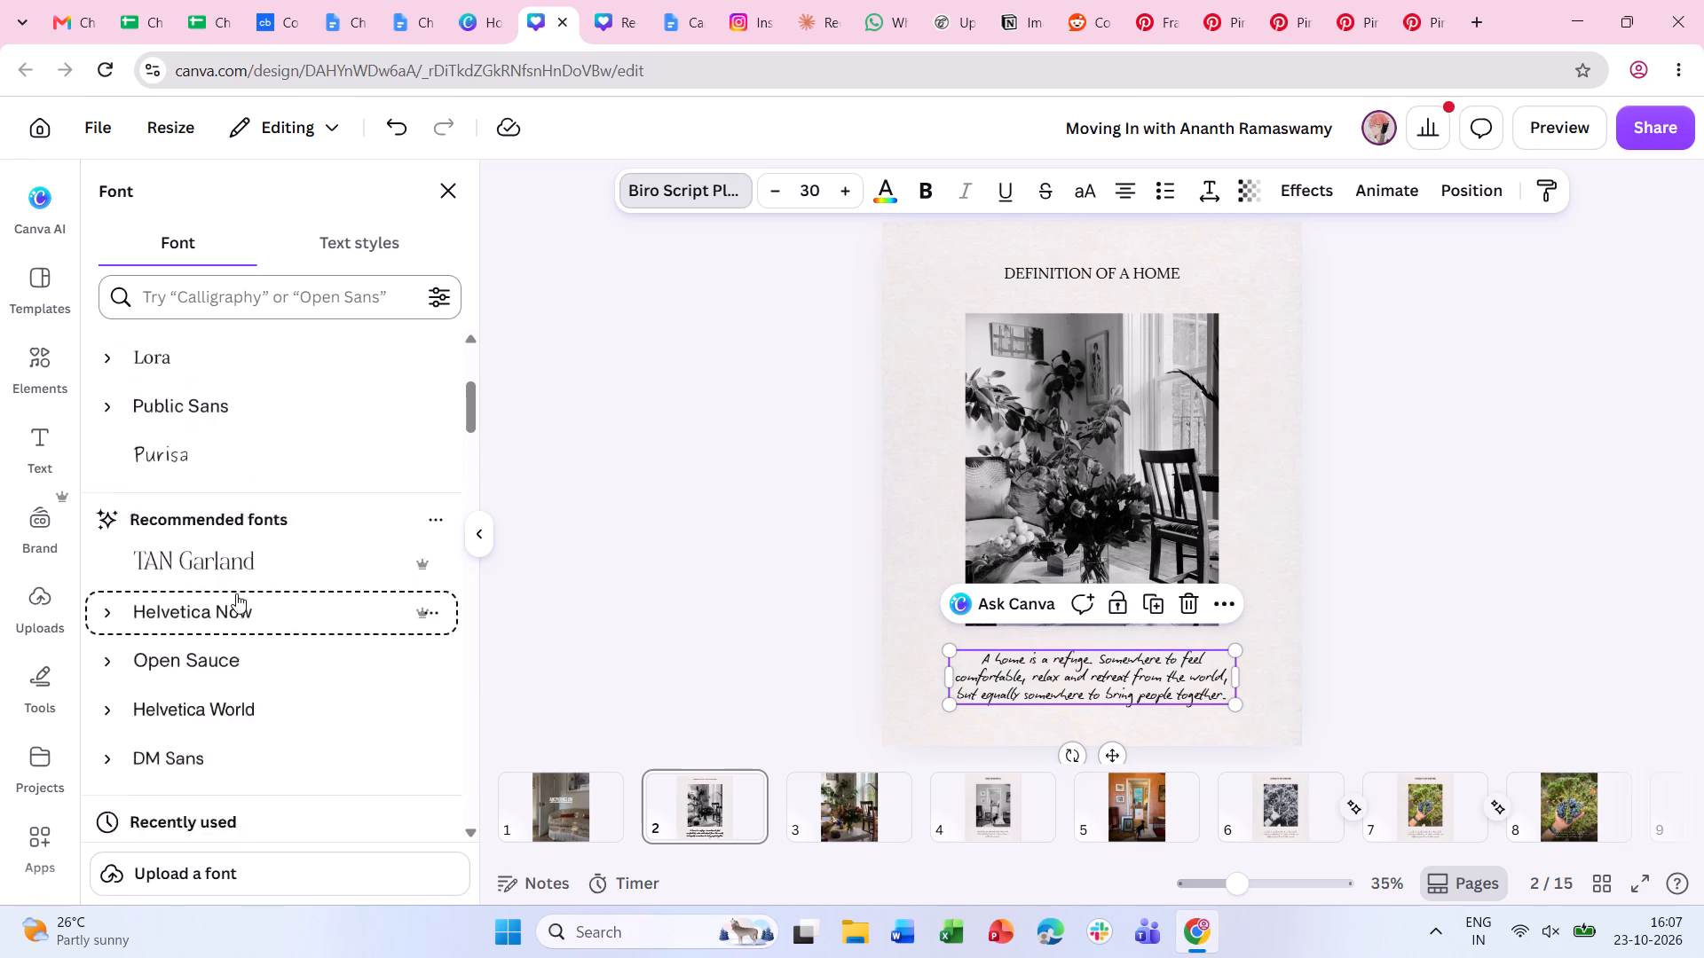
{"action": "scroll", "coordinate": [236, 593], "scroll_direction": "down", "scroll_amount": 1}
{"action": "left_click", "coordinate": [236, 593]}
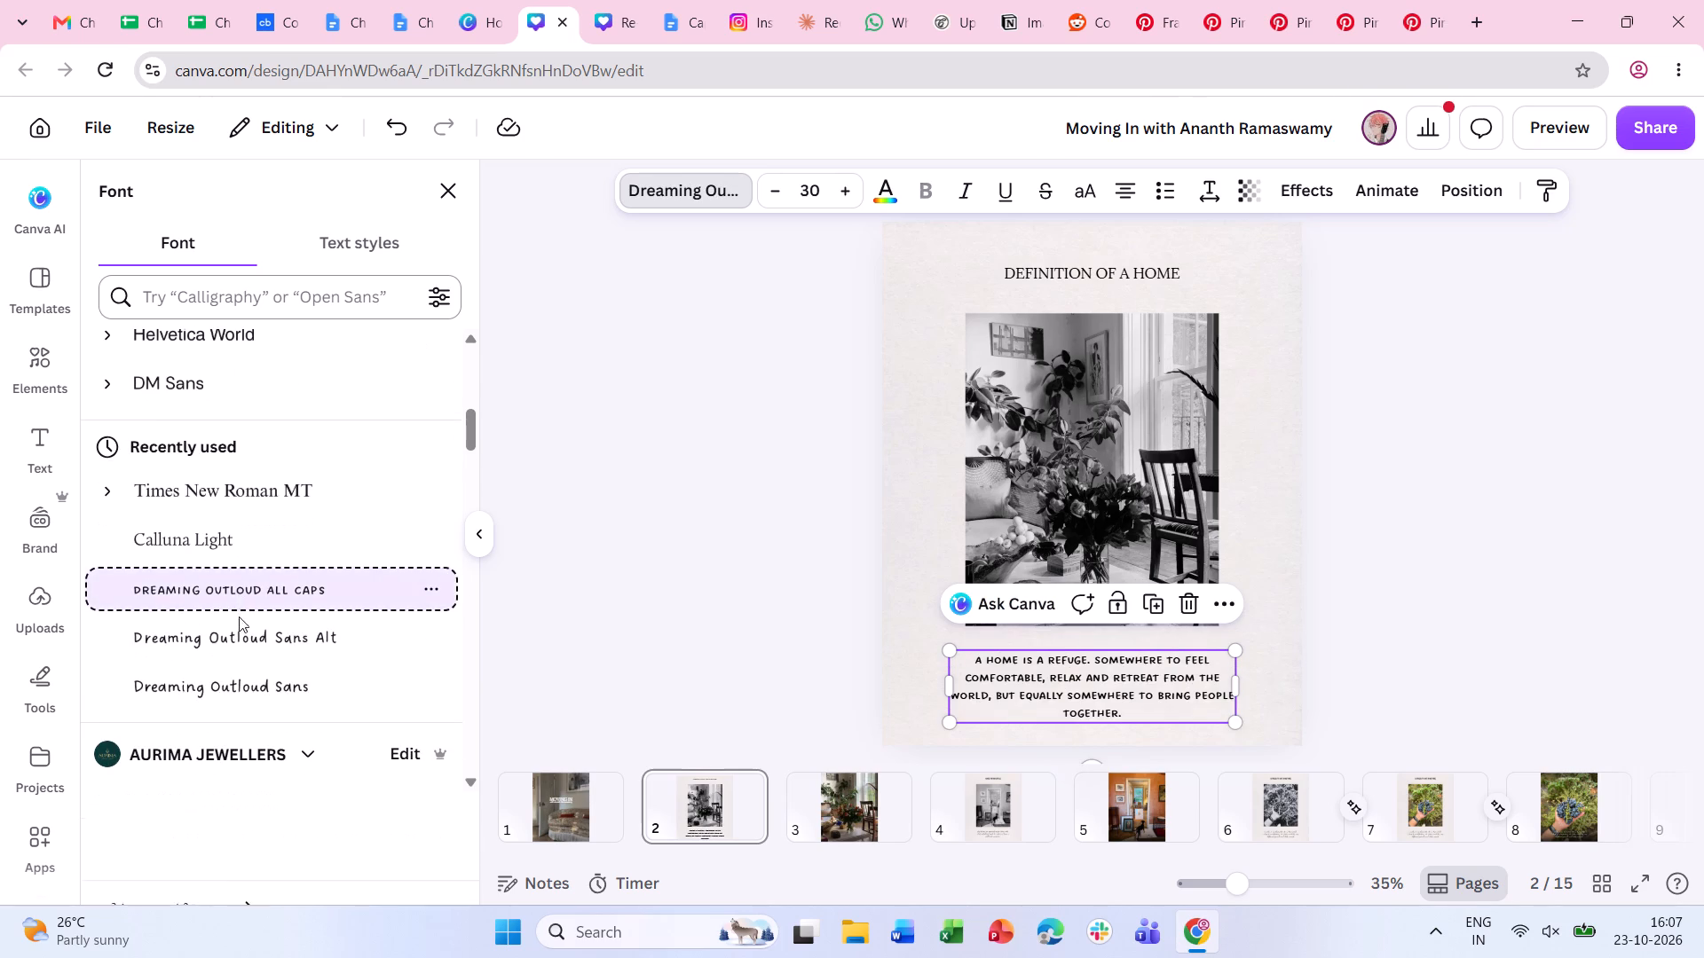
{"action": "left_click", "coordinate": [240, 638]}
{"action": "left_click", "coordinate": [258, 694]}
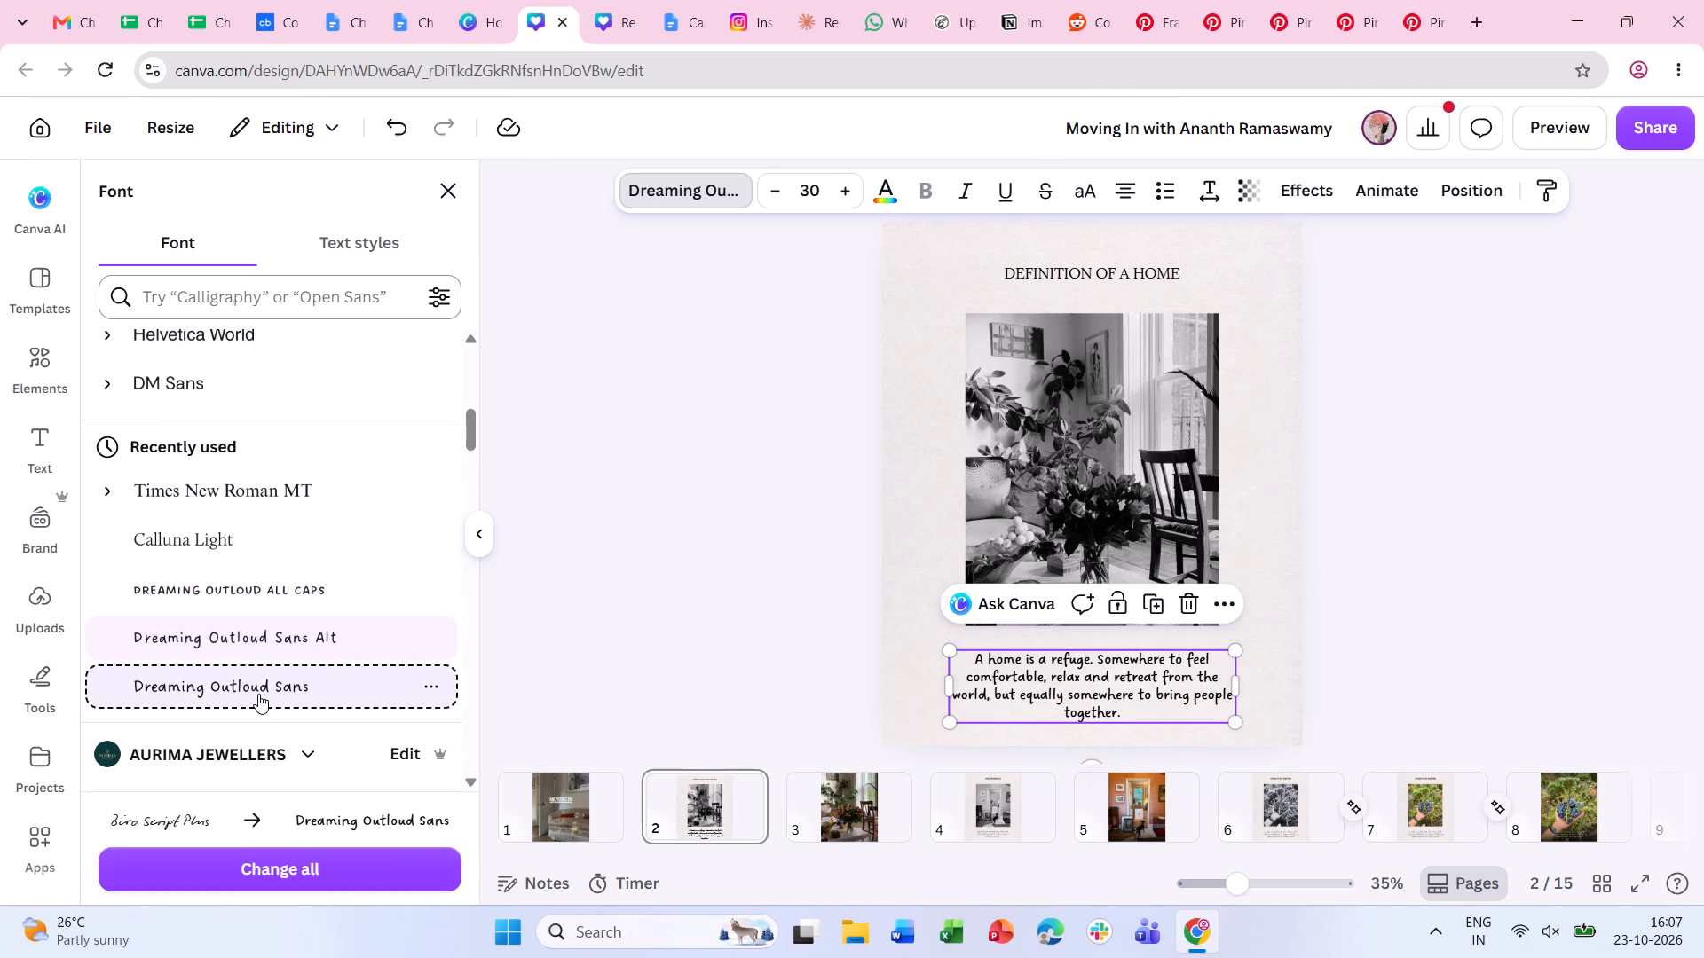
Change the font of the page 2 caption under the photo to Cormorant Garamond.
{"action": "scroll", "coordinate": [261, 642], "scroll_direction": "down", "scroll_amount": 11}
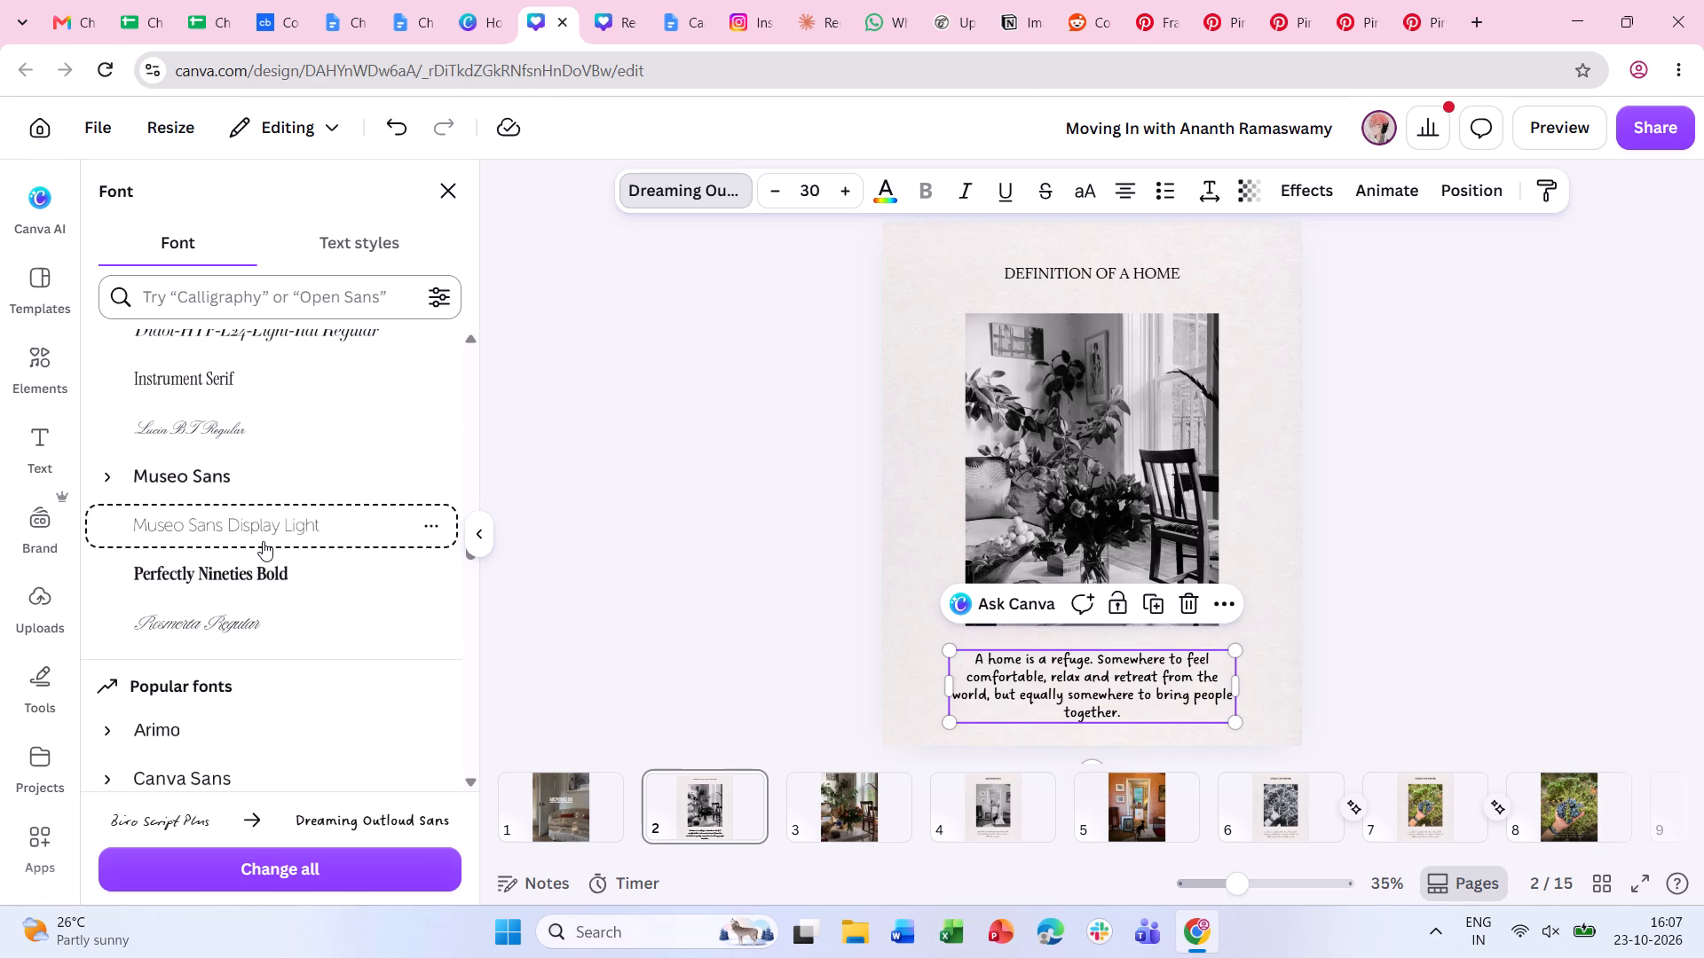
{"action": "scroll", "coordinate": [263, 541], "scroll_direction": "down", "scroll_amount": 7}
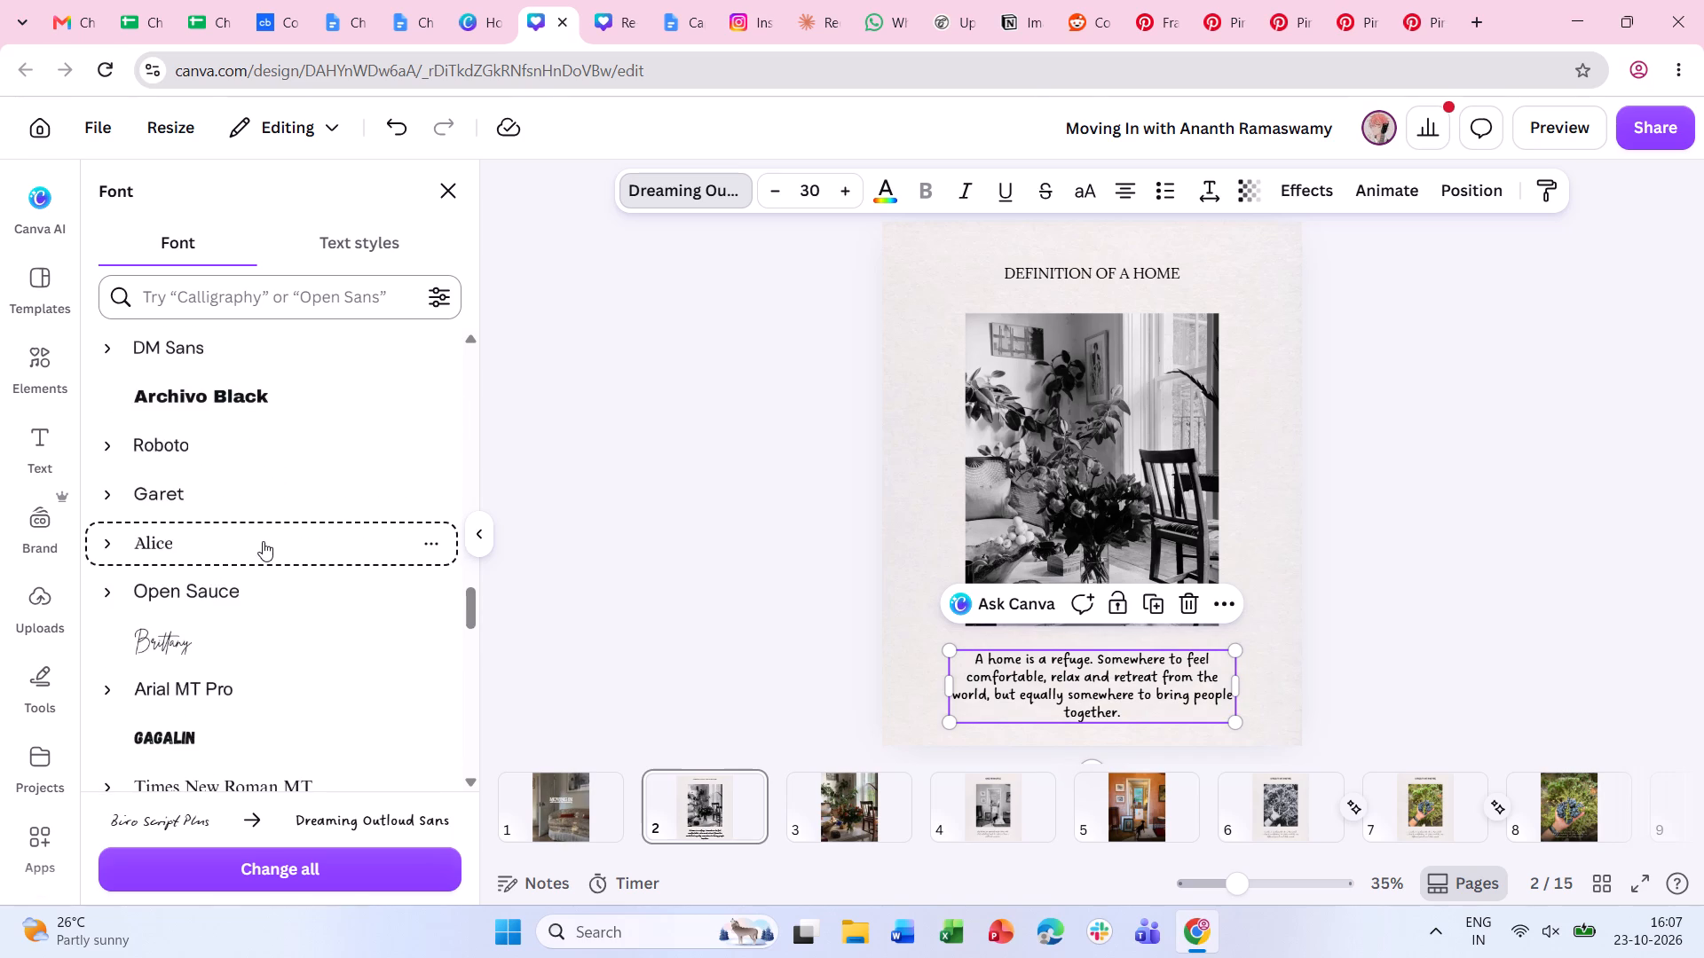
{"action": "scroll", "coordinate": [263, 541], "scroll_direction": "down", "scroll_amount": 4}
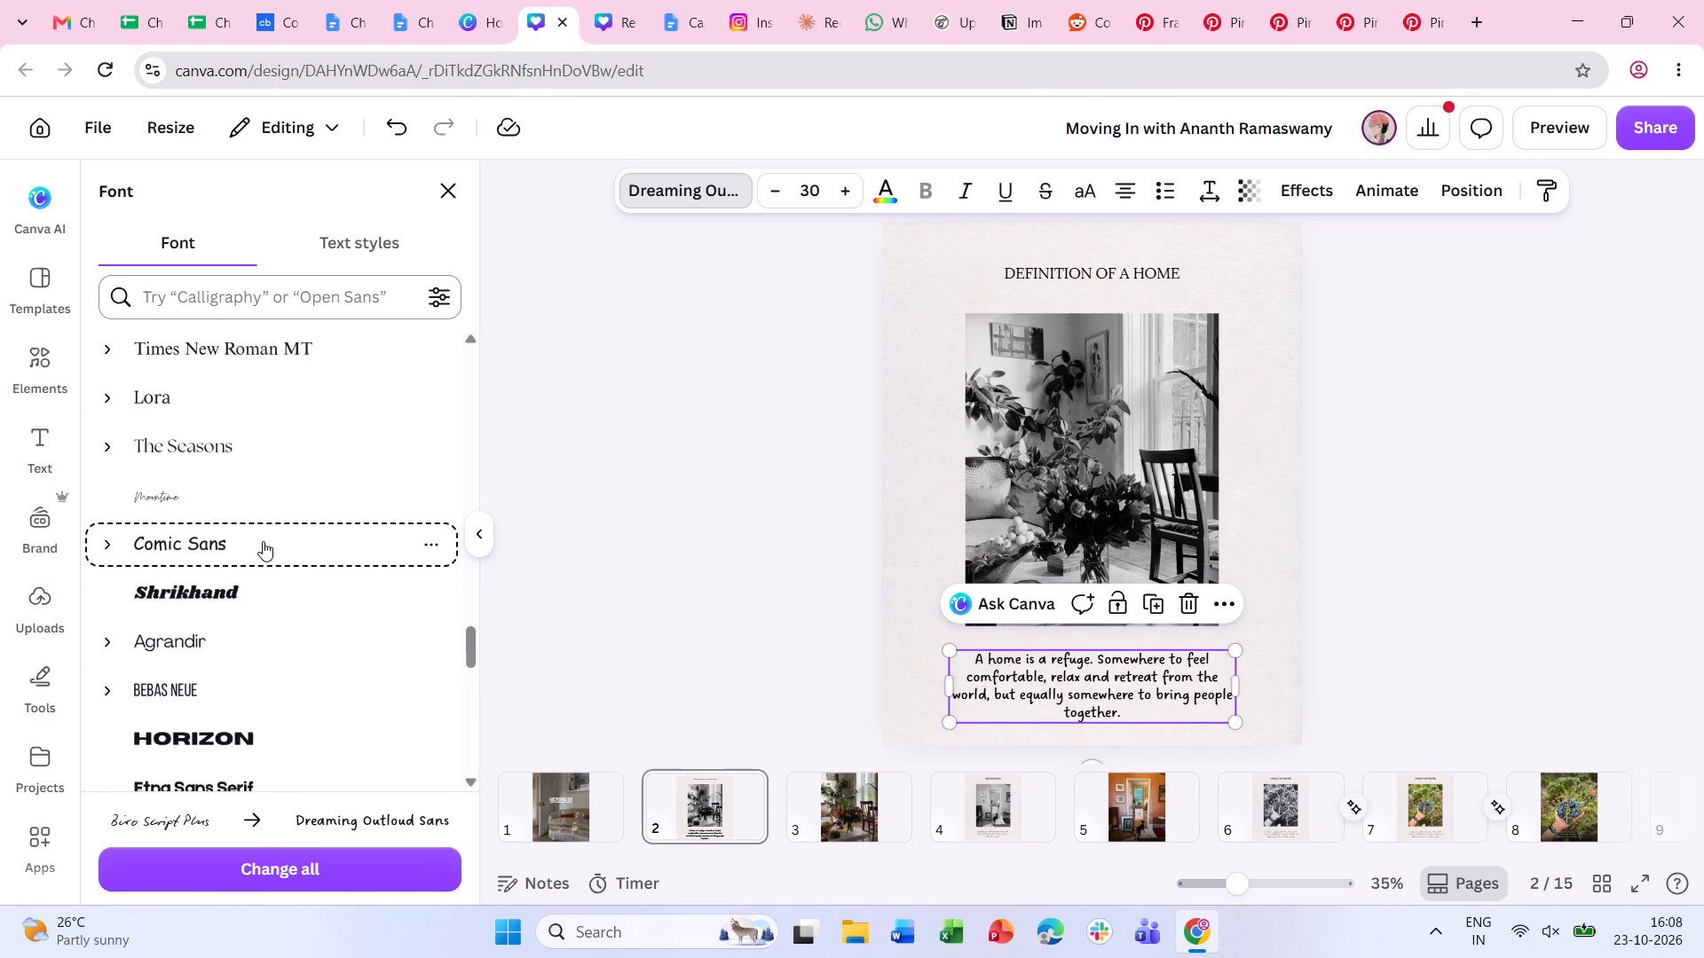
{"action": "scroll", "coordinate": [263, 541], "scroll_direction": "down", "scroll_amount": 5}
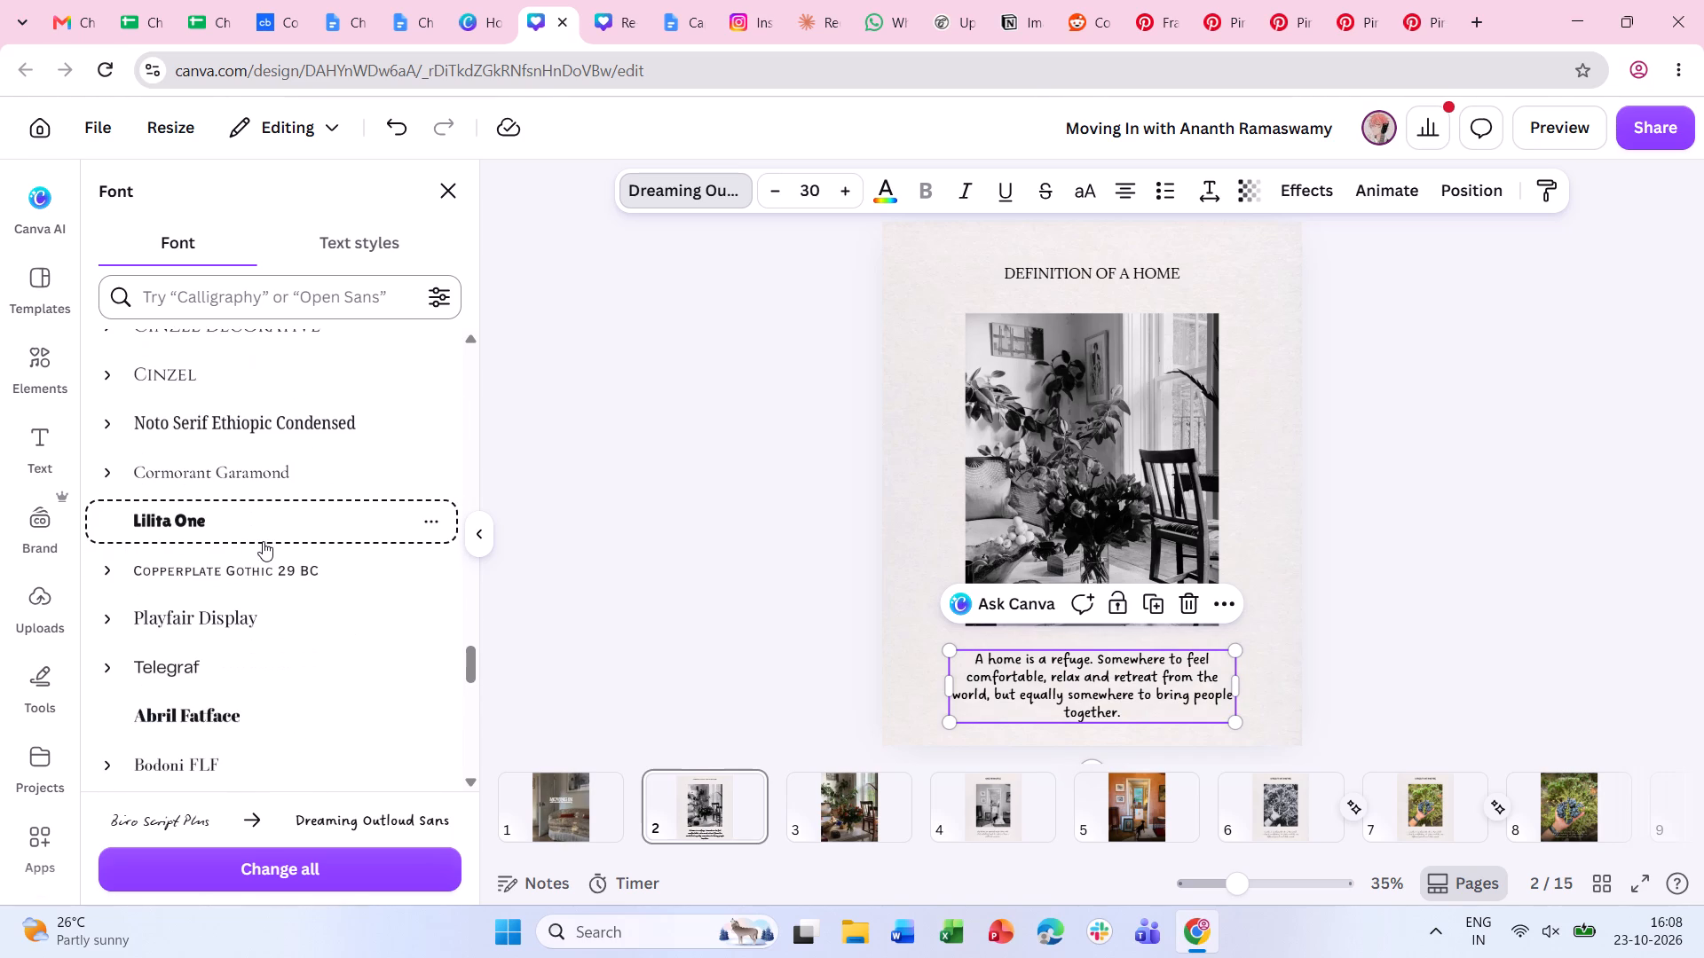
{"action": "left_click", "coordinate": [255, 493]}
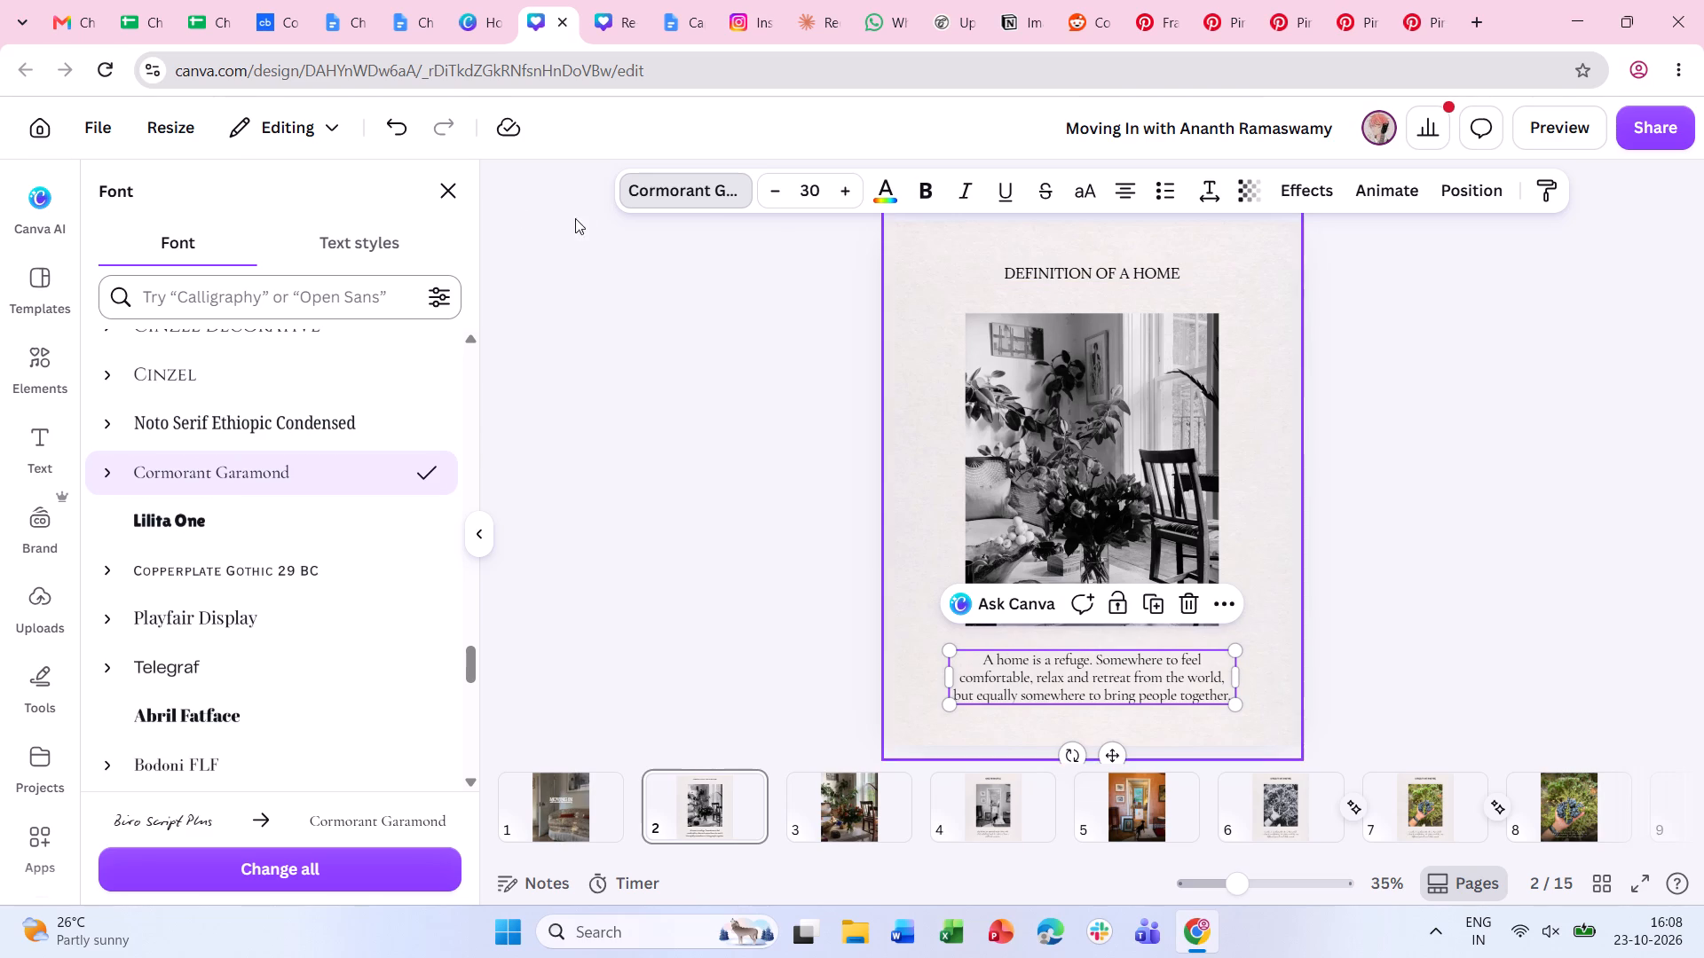
Change the page 2 heading "DEFINITION OF A HOME" to Cormorant Garamond in the SemiBold weight.
{"action": "left_click", "coordinate": [1120, 279]}
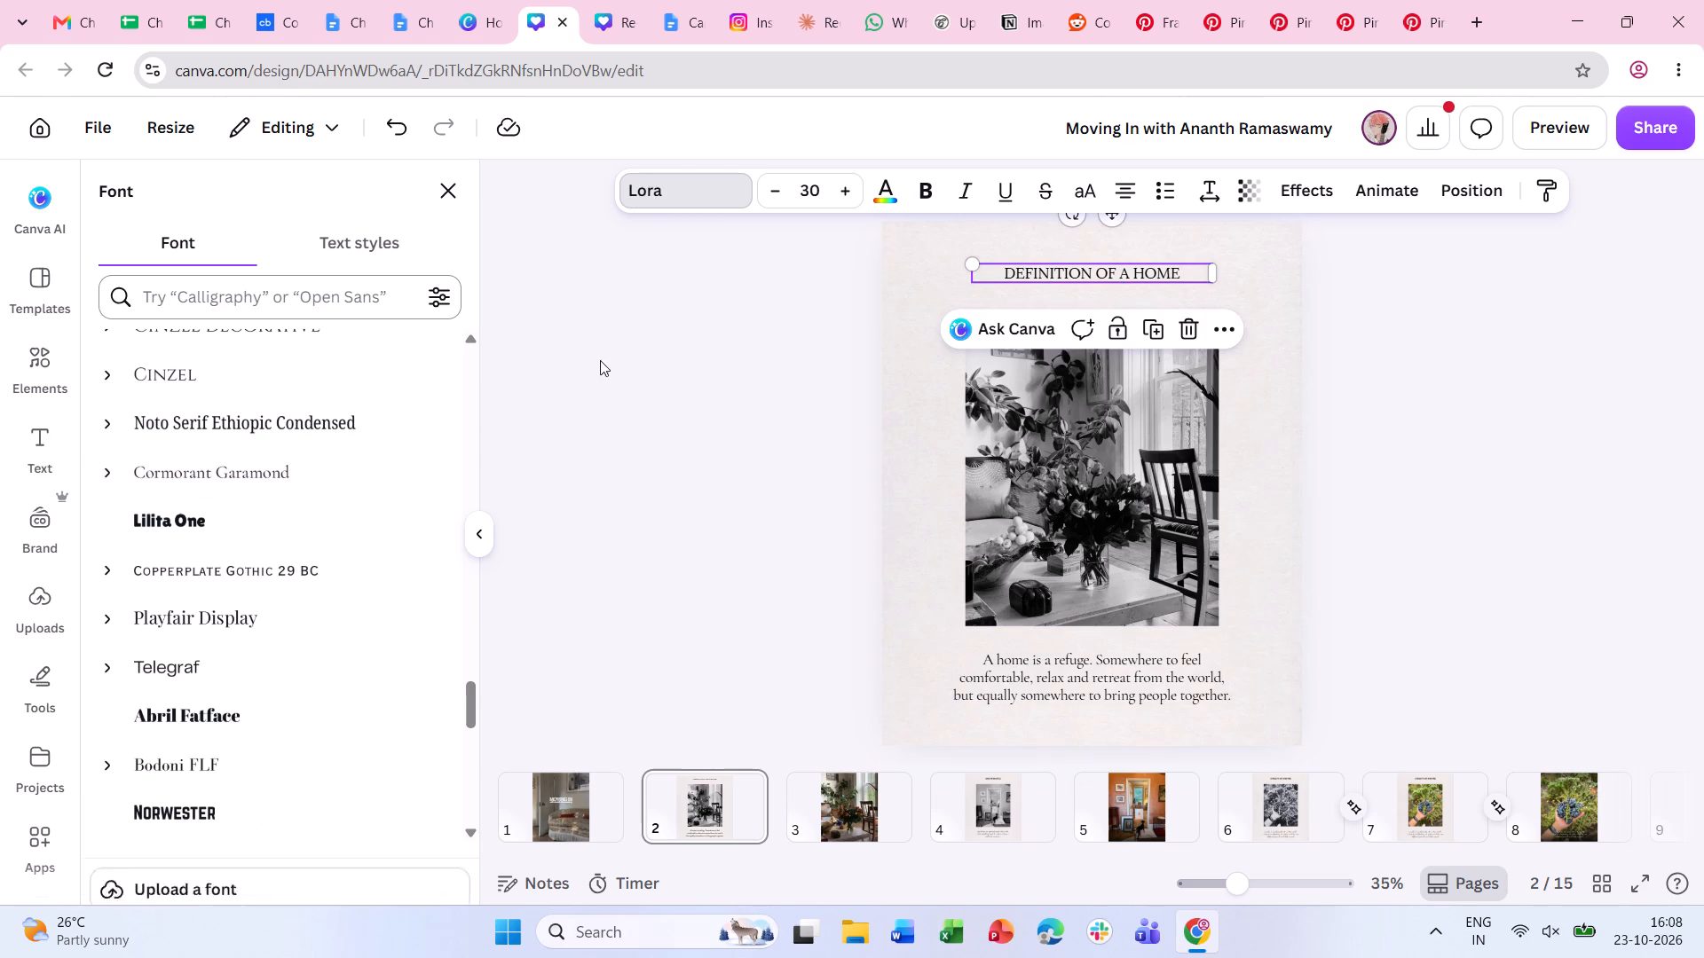
{"action": "left_click", "coordinate": [243, 475]}
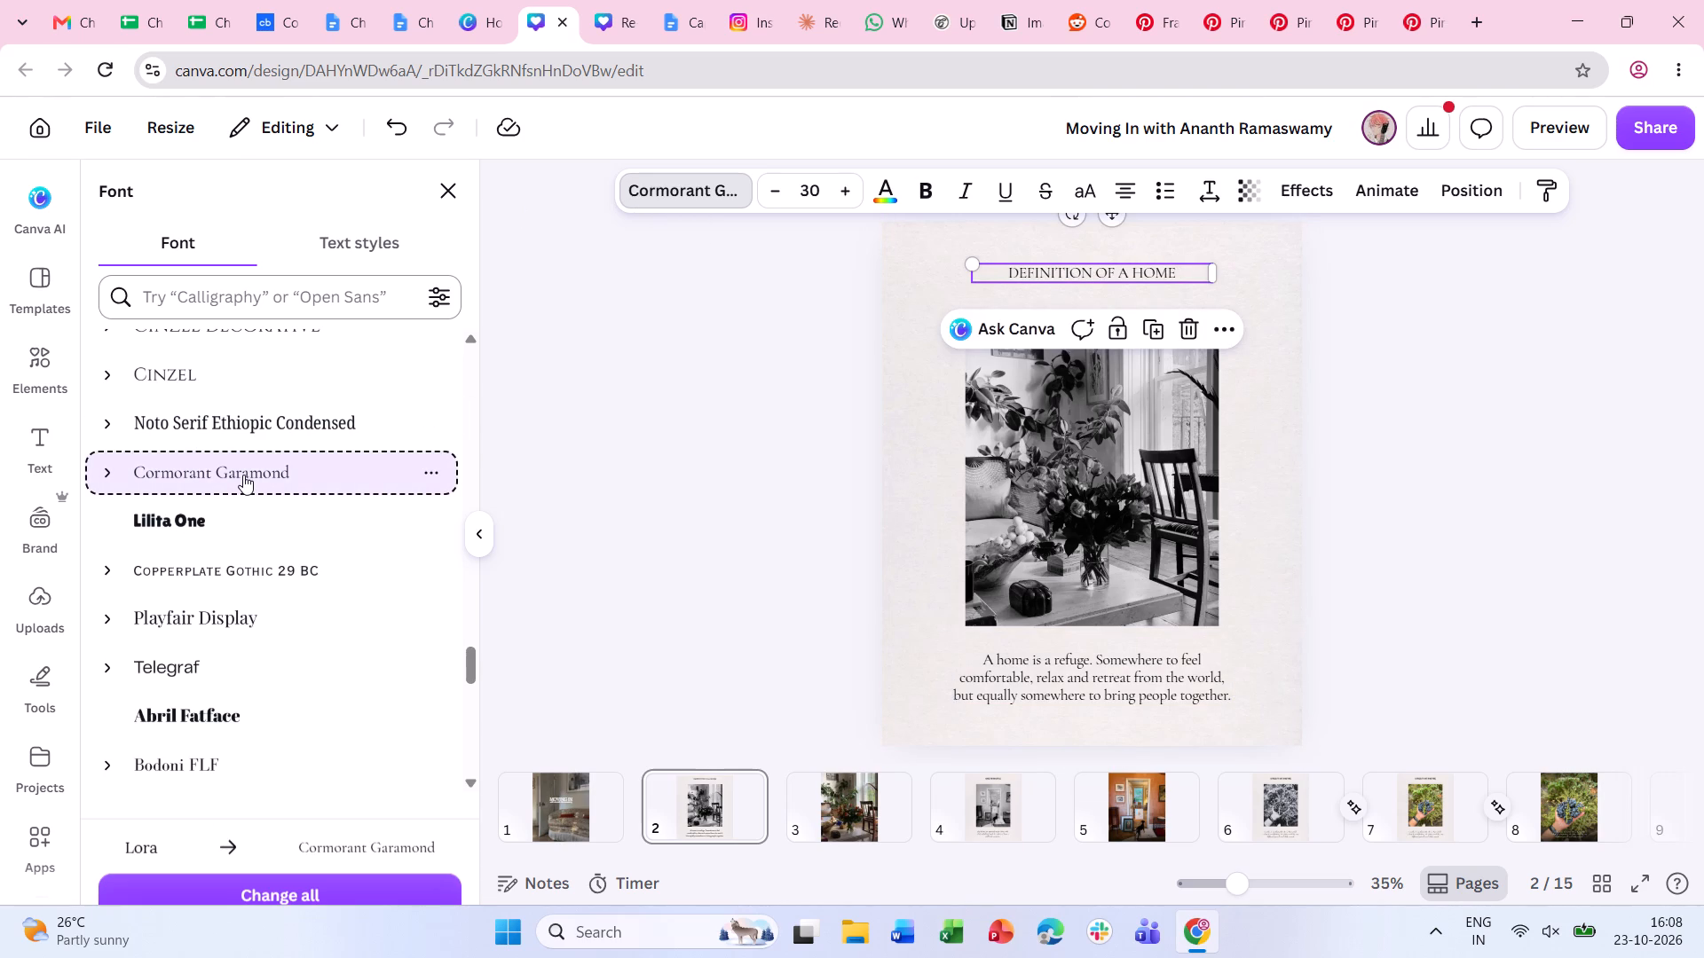
{"action": "left_click", "coordinate": [110, 470]}
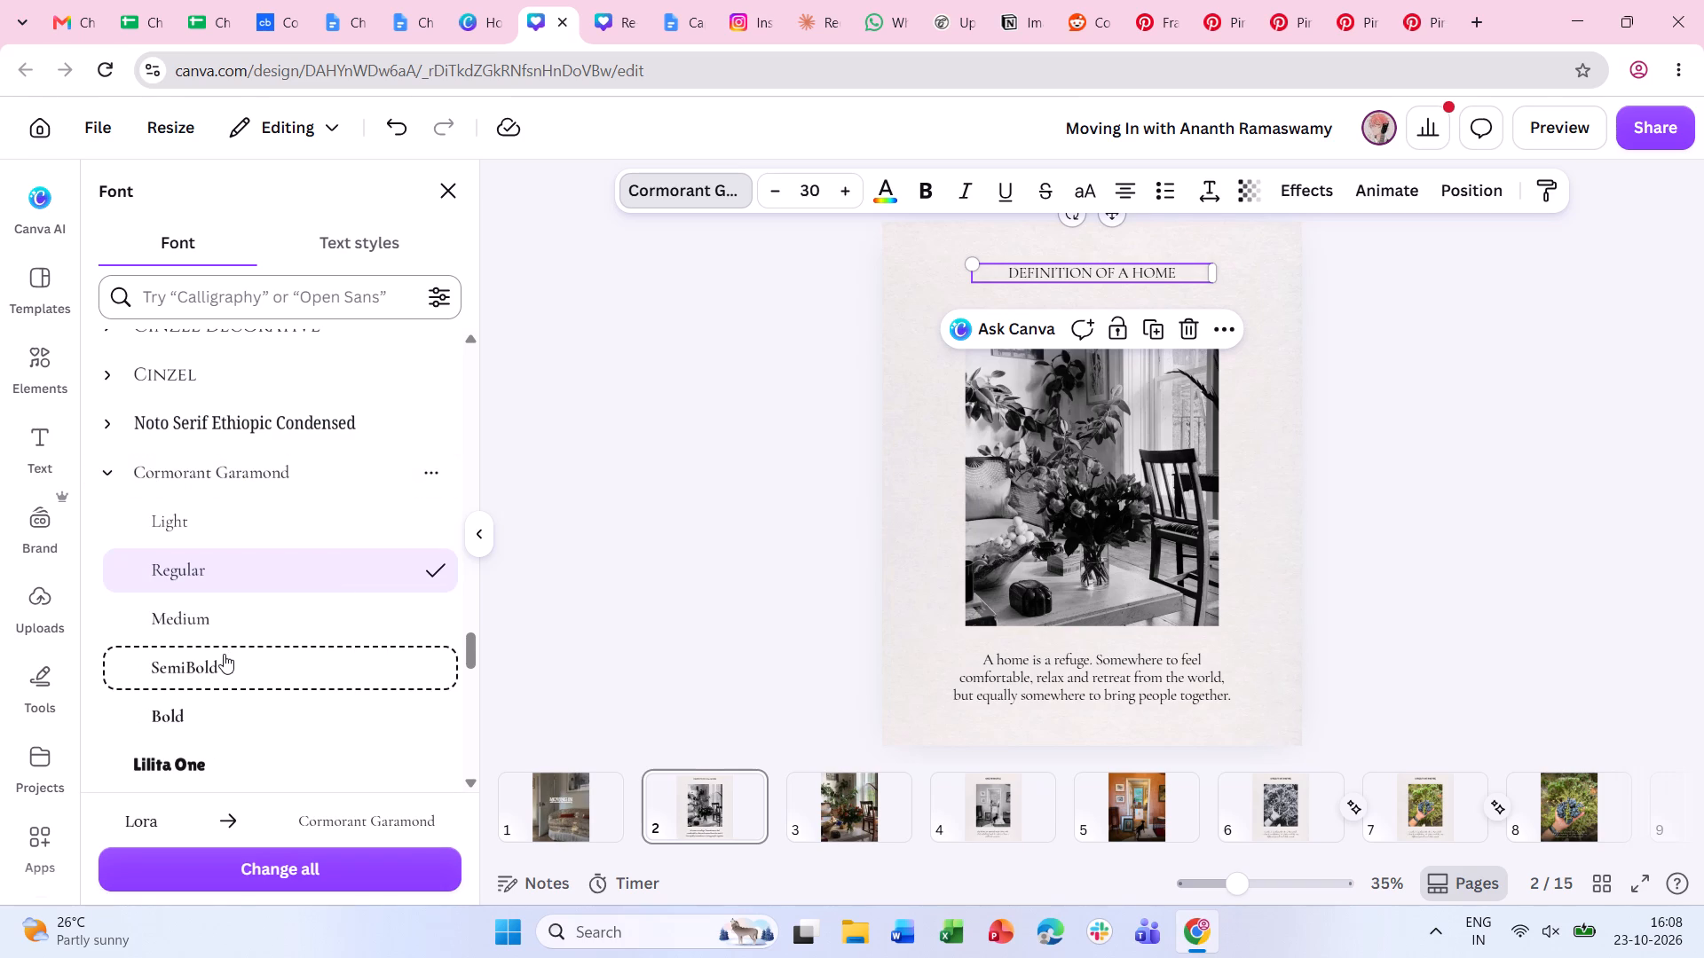
{"action": "left_click", "coordinate": [225, 656]}
{"action": "double_click", "coordinate": [684, 536]}
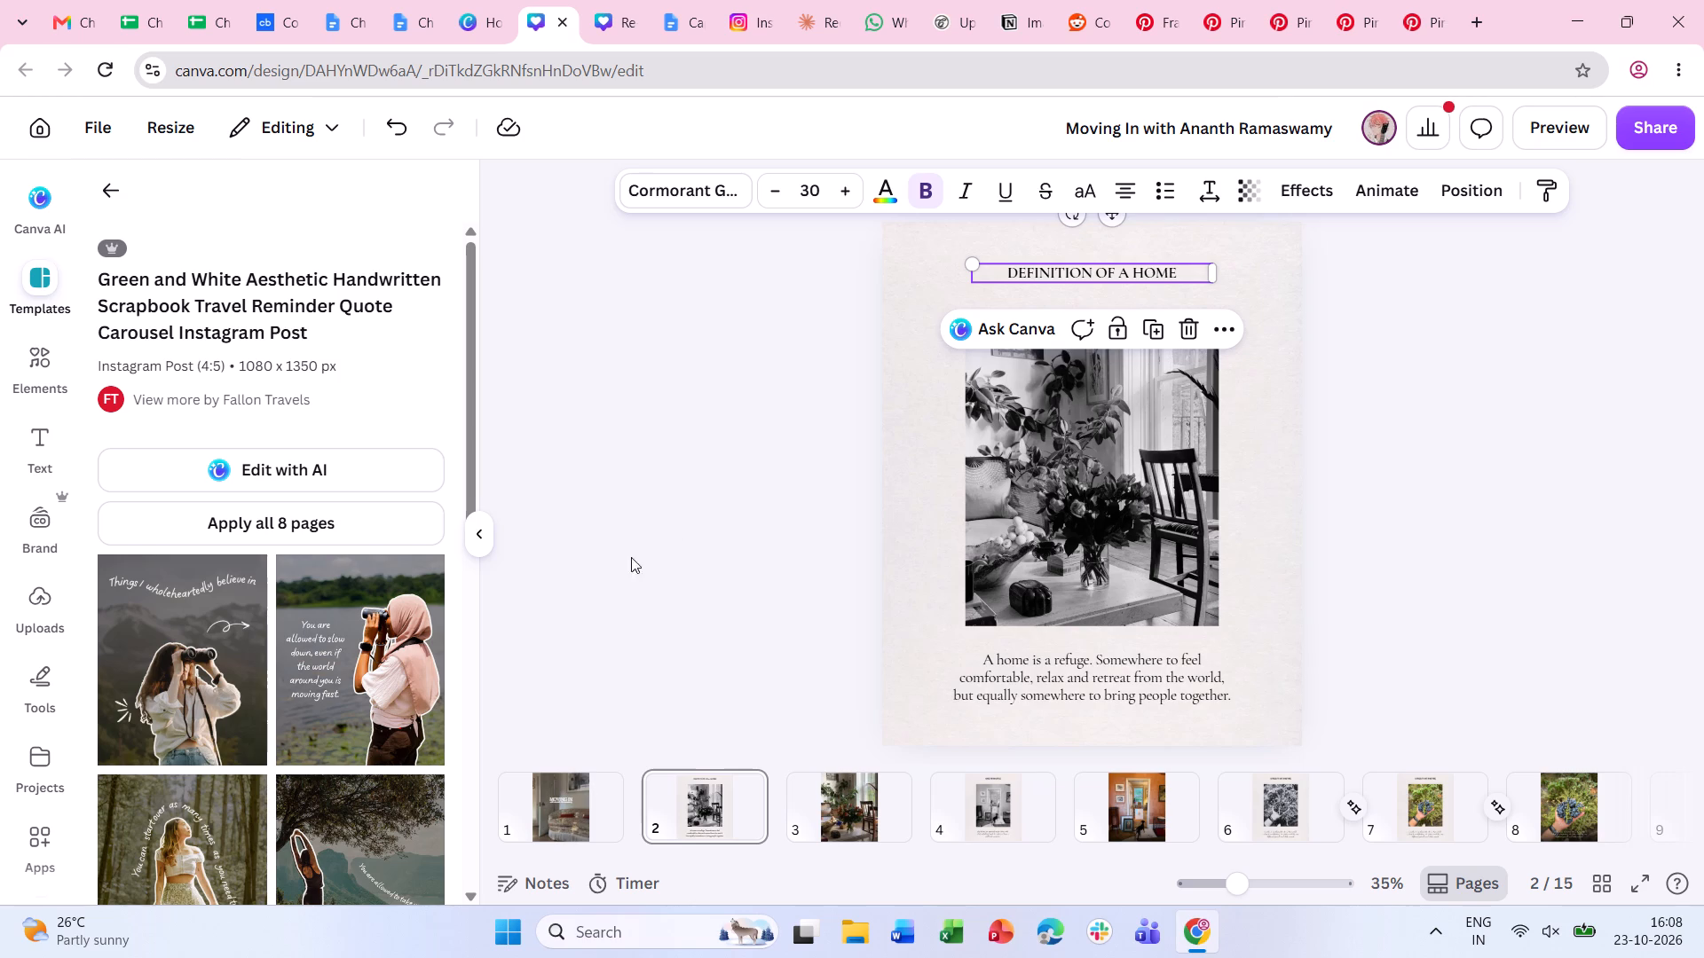
Set the page 1 subtitle under "MOVING IN" in Cormorant Garamond at size 31.
{"action": "left_click", "coordinate": [543, 812]}
{"action": "left_click", "coordinate": [1131, 452]}
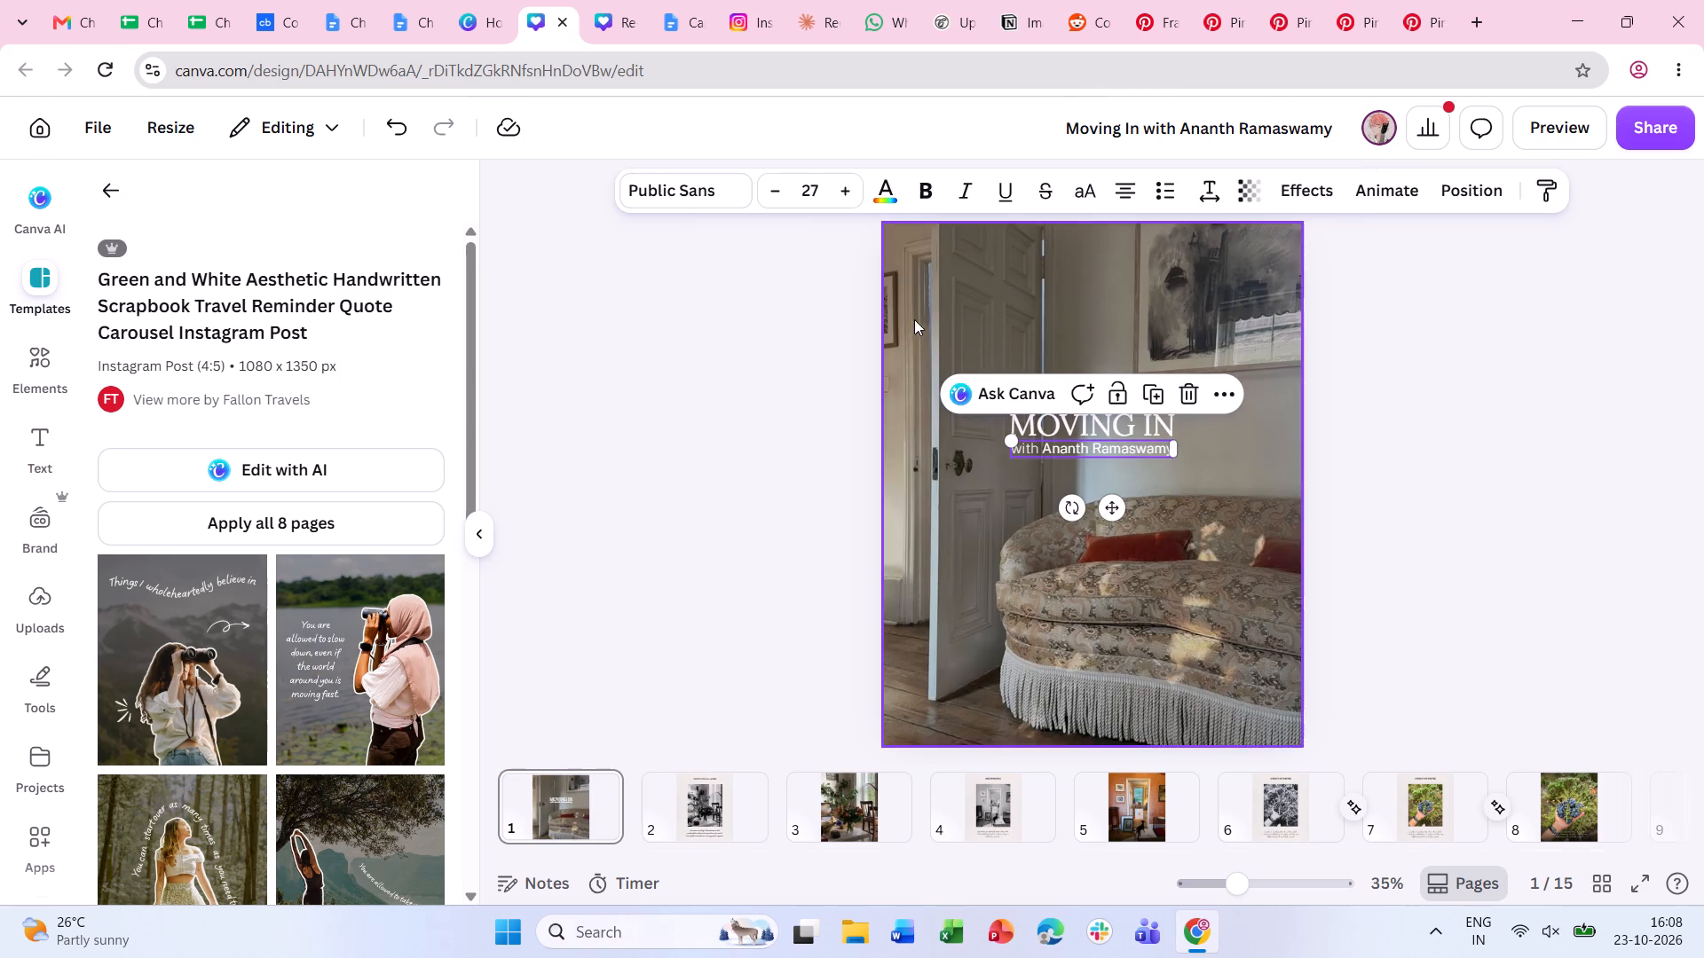
{"action": "left_click", "coordinate": [727, 200]}
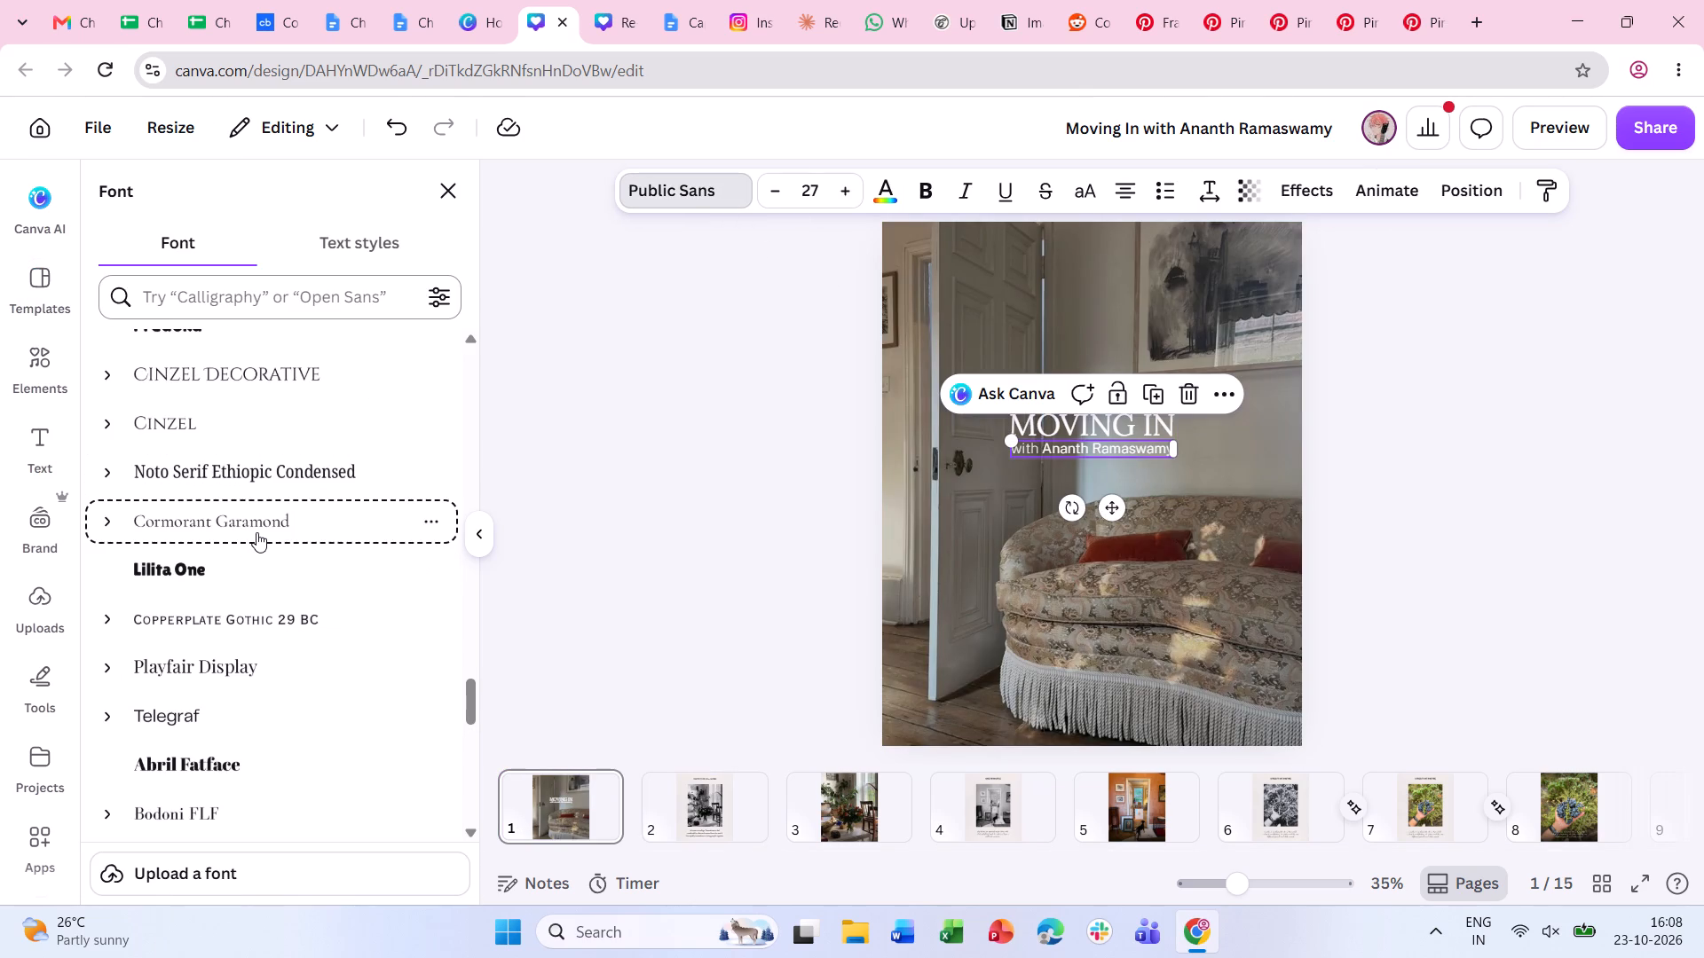
{"action": "left_click", "coordinate": [256, 532]}
{"action": "triple_click", "coordinate": [848, 185]}
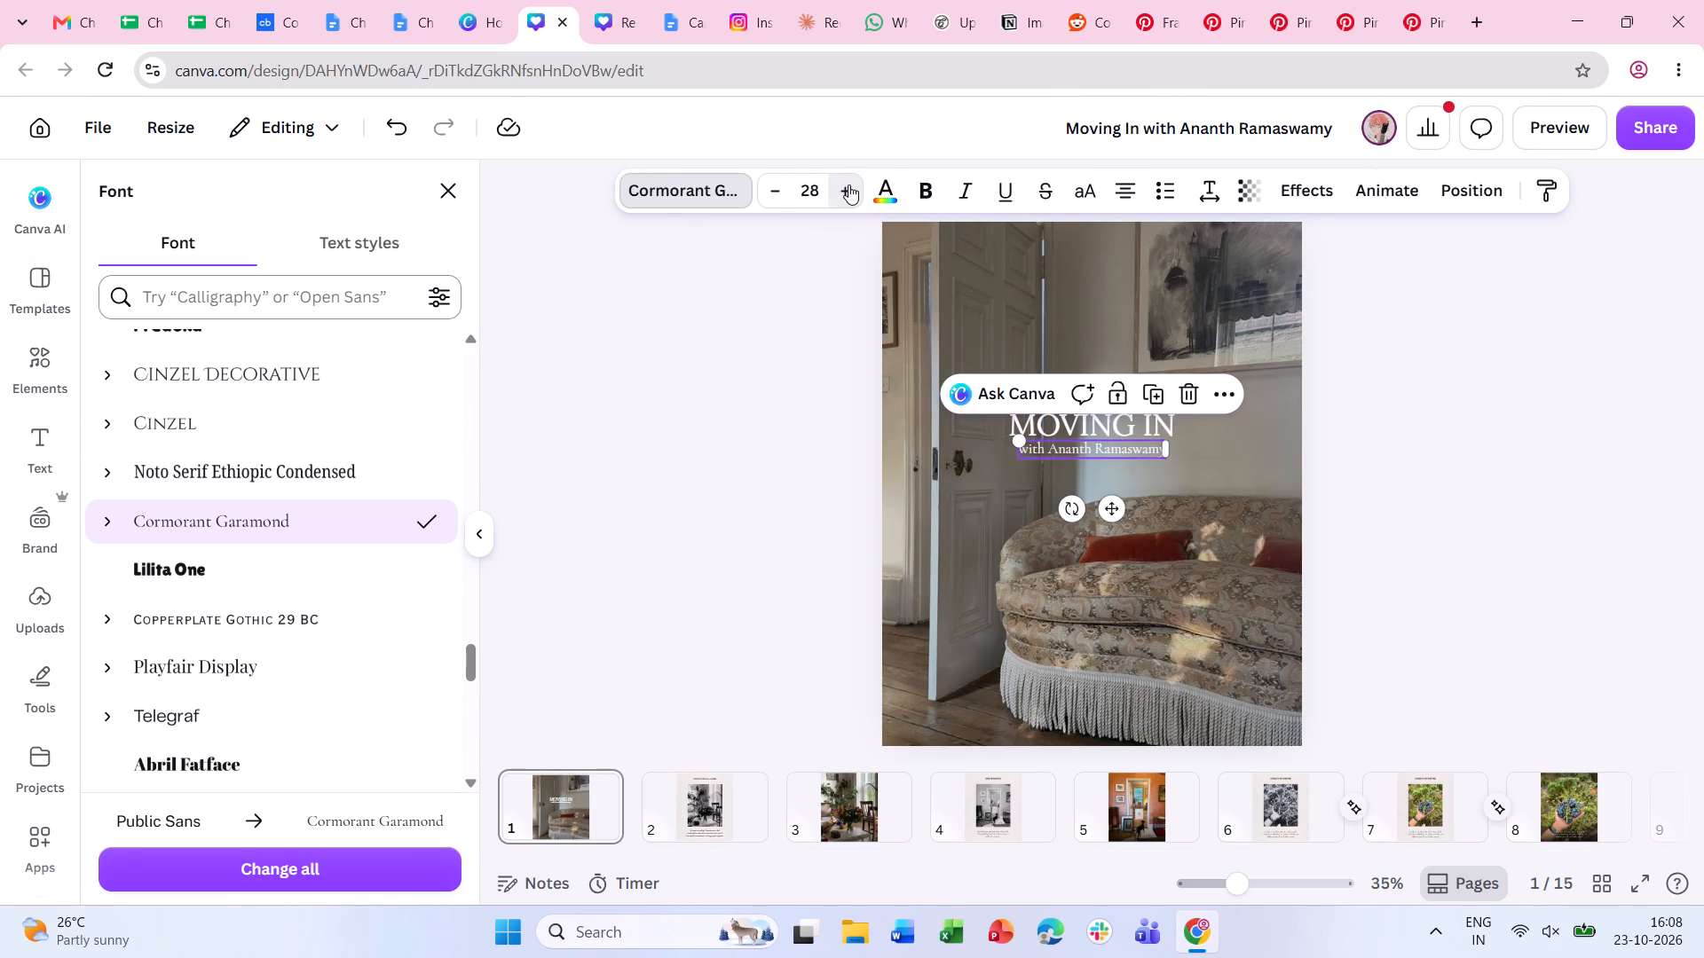
{"action": "left_click", "coordinate": [848, 185]}
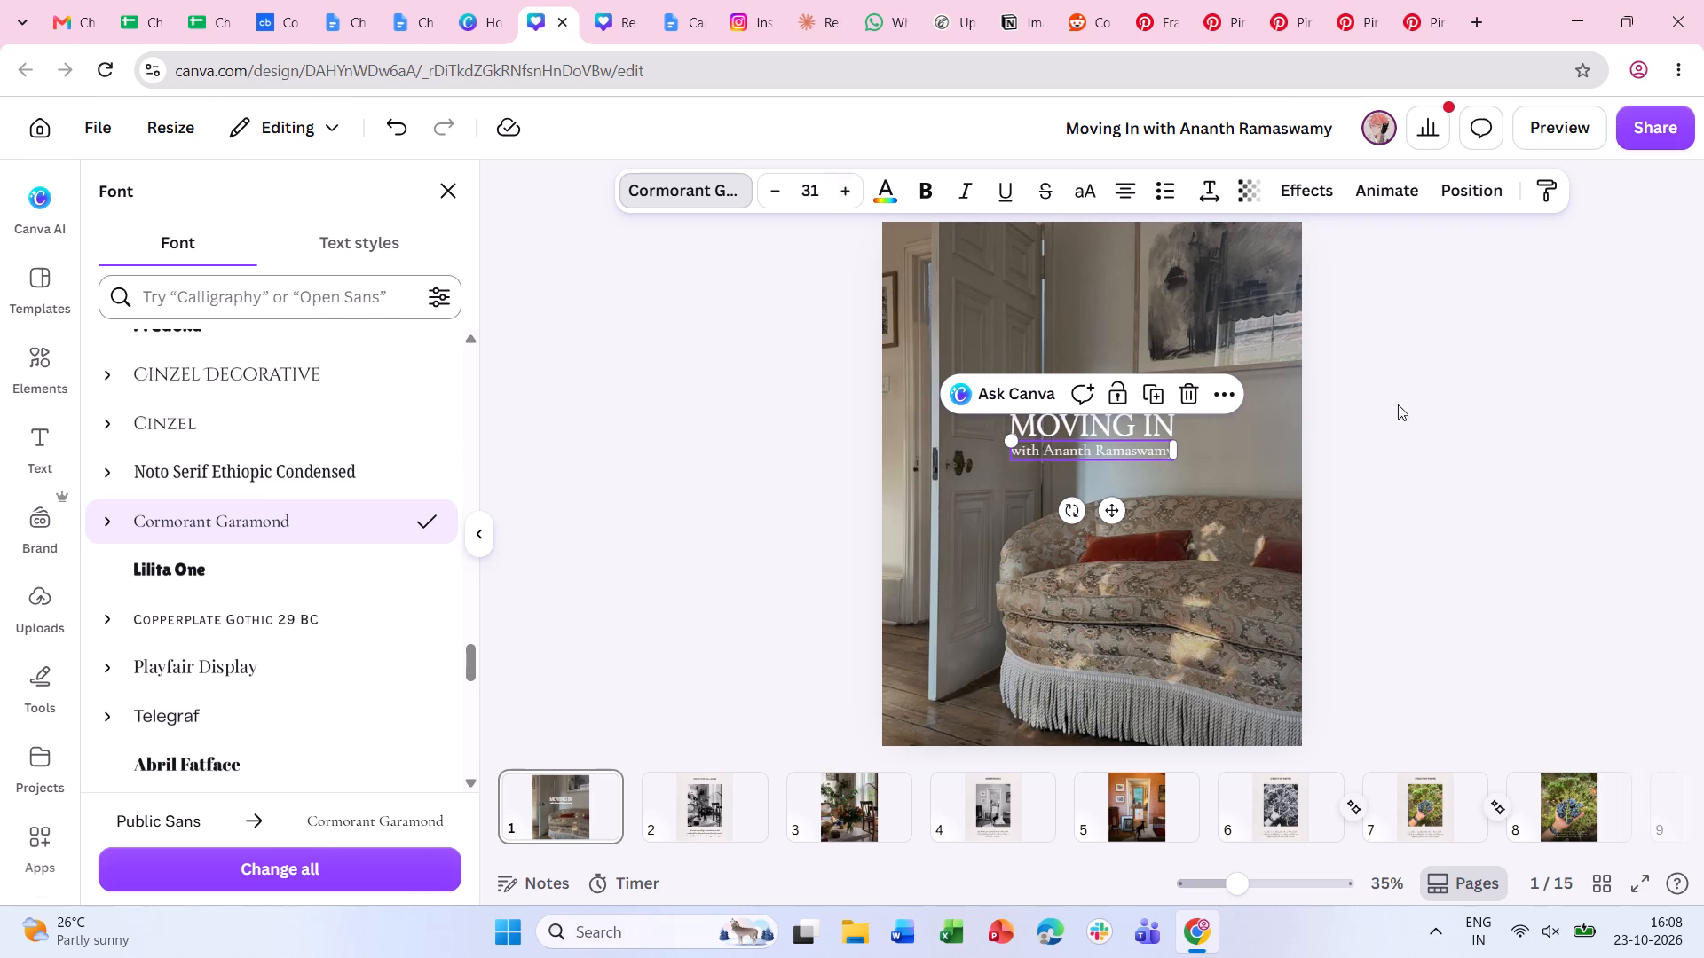
{"action": "double_click", "coordinate": [1432, 411]}
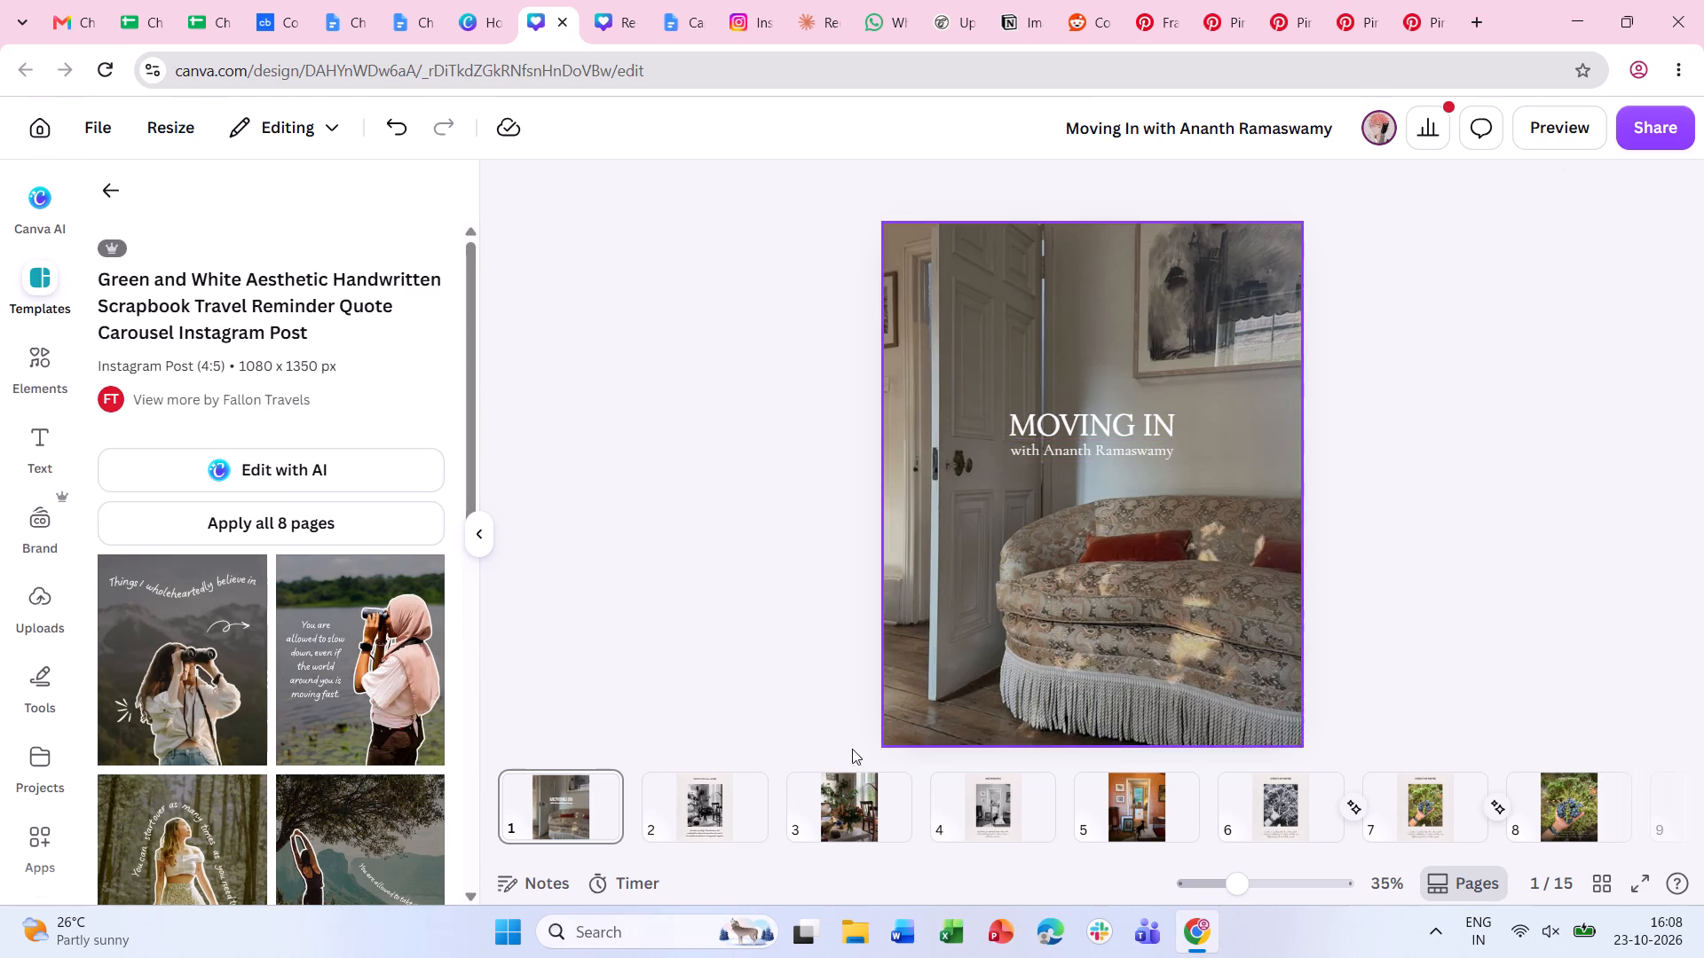
Change the font of the page 4 caption under the photo to Cormorant Garamond.
{"action": "left_click", "coordinate": [670, 808]}
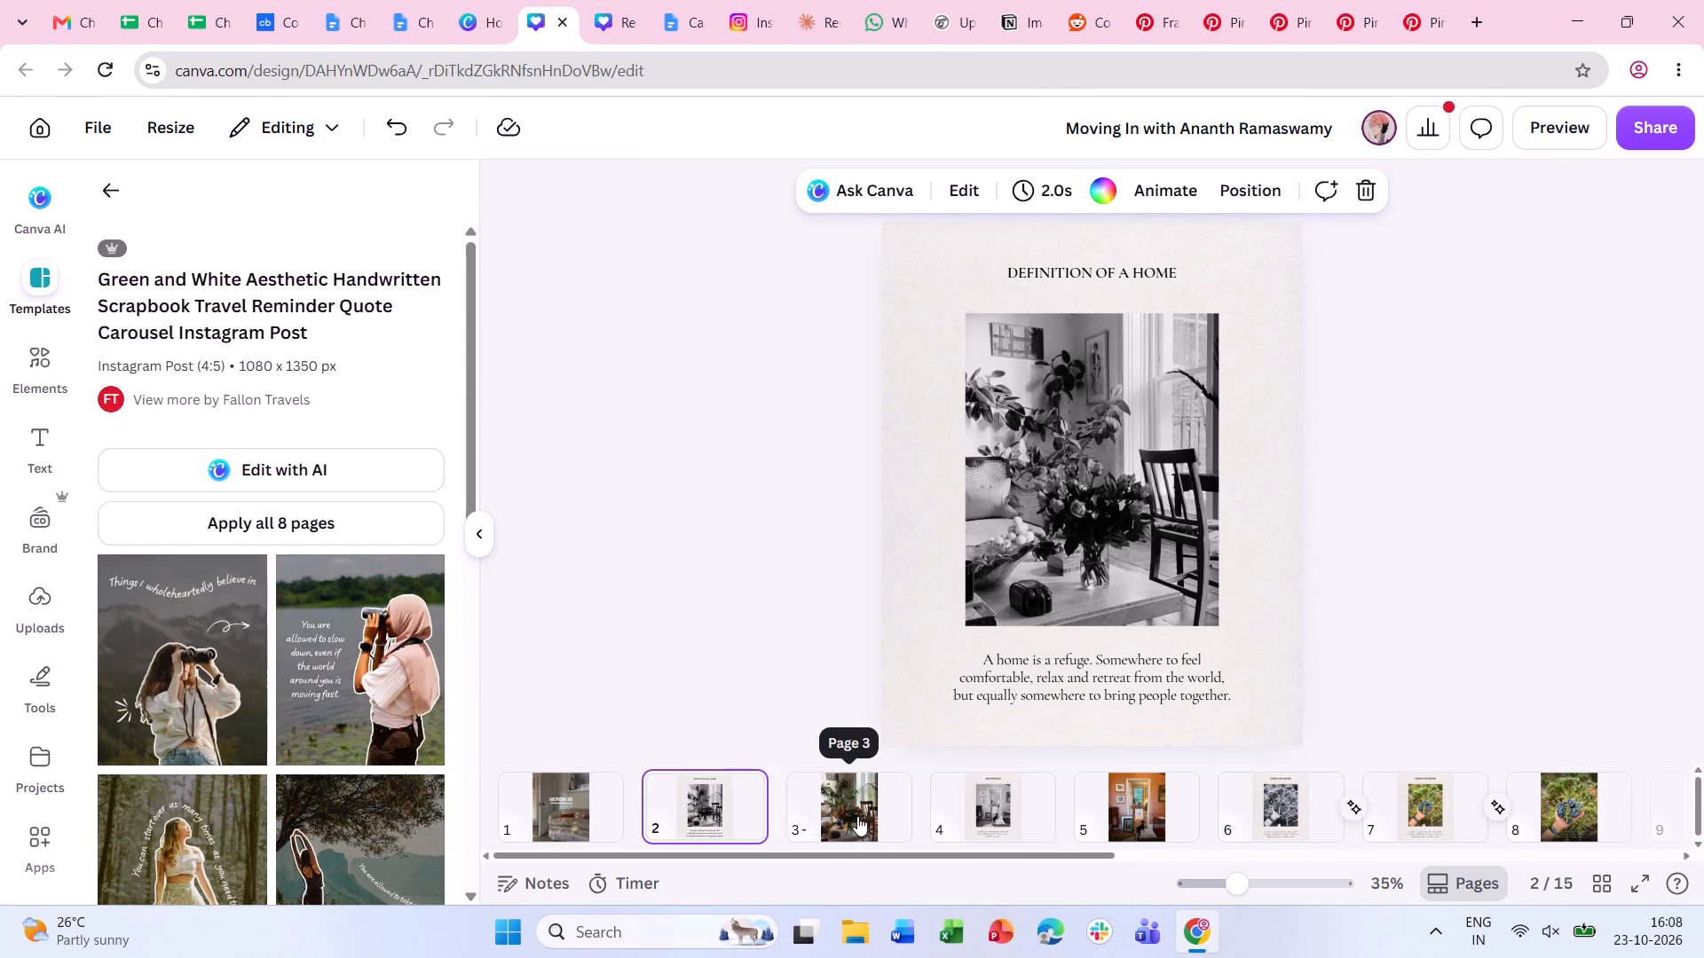
{"action": "left_click", "coordinate": [857, 816]}
{"action": "left_click", "coordinate": [964, 821]}
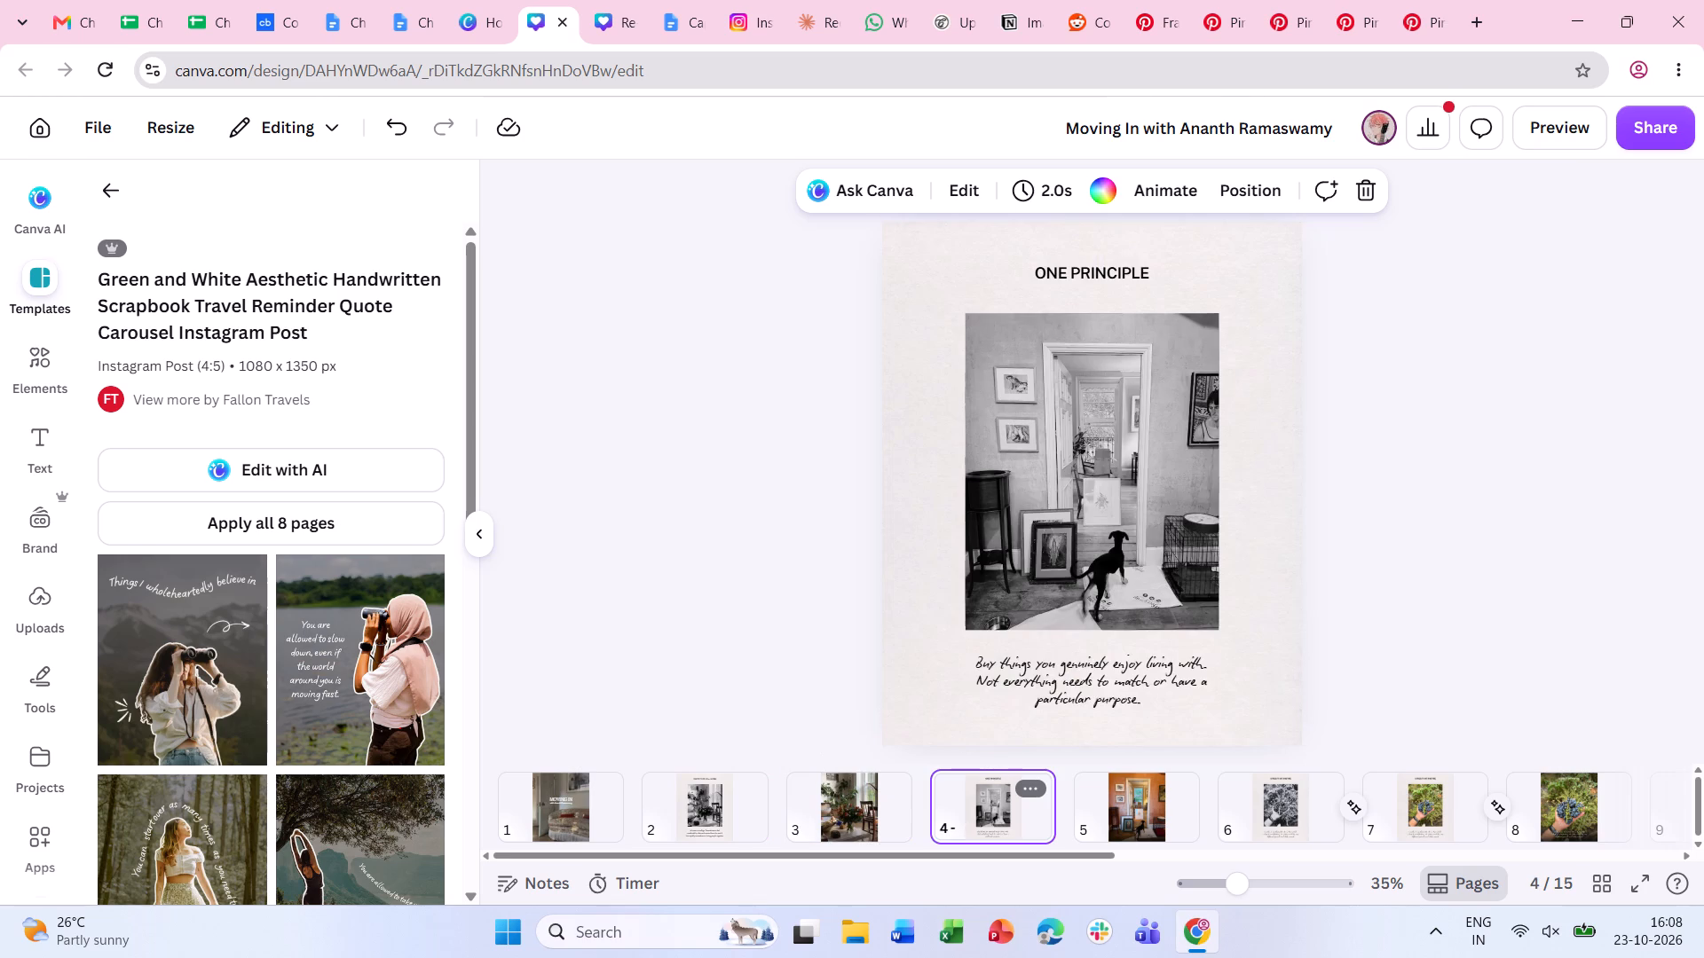
{"action": "left_click", "coordinate": [1023, 674]}
{"action": "left_click", "coordinate": [691, 198]}
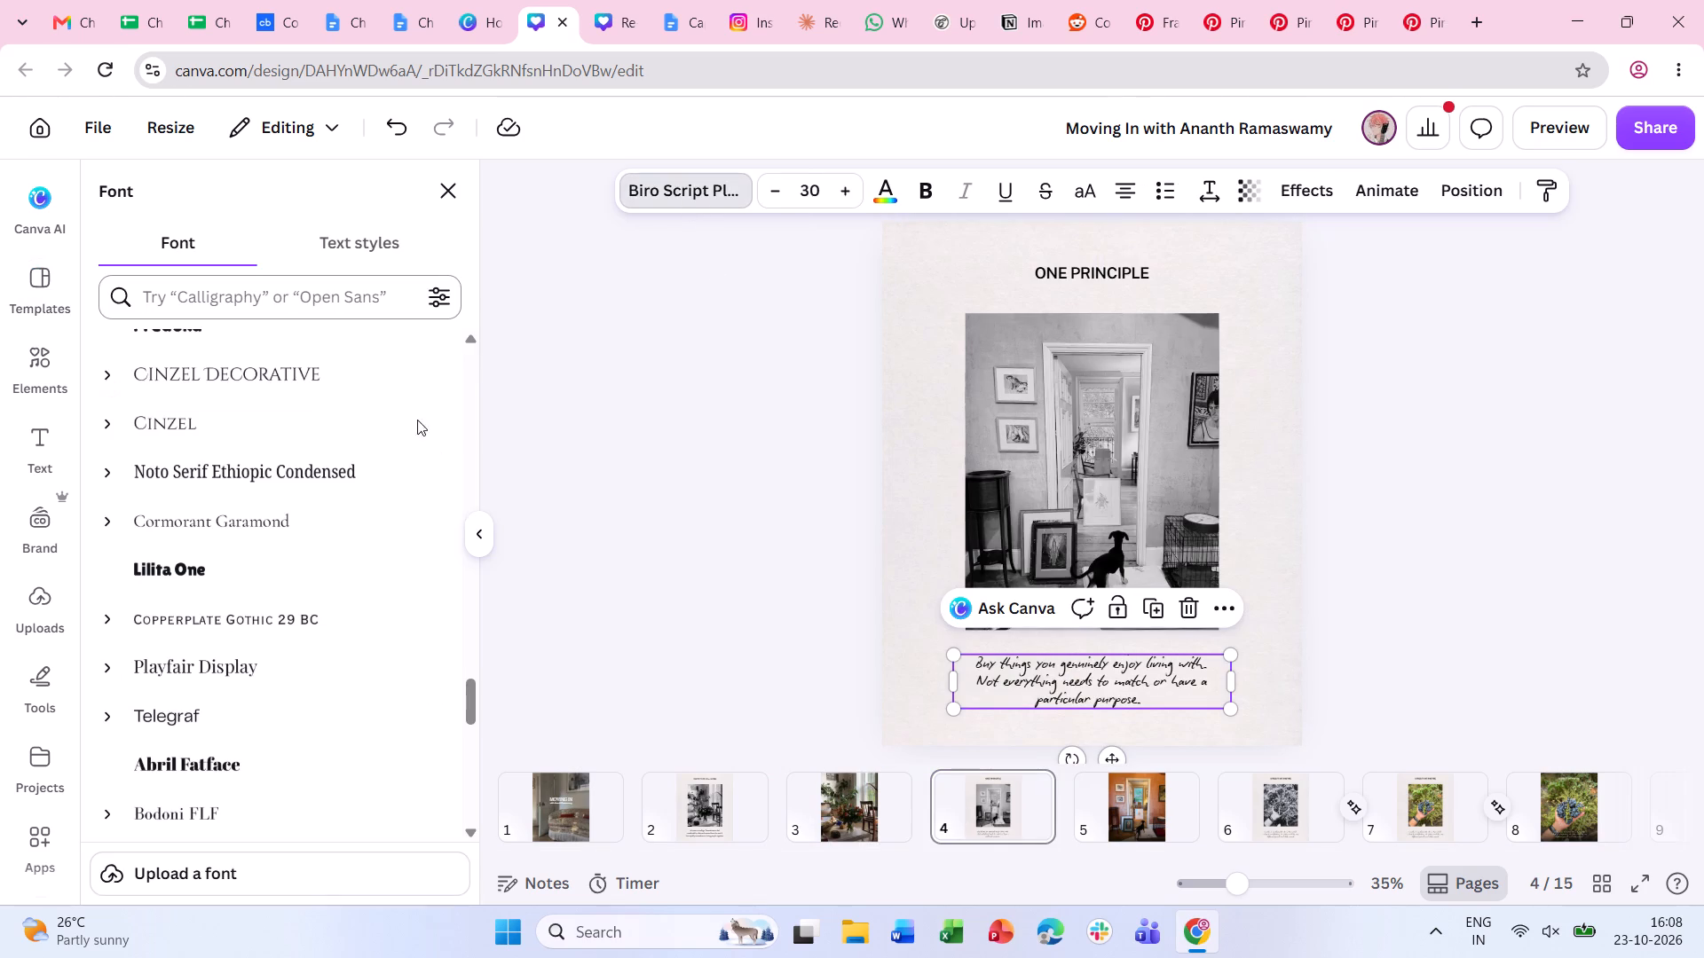
{"action": "left_click", "coordinate": [249, 506]}
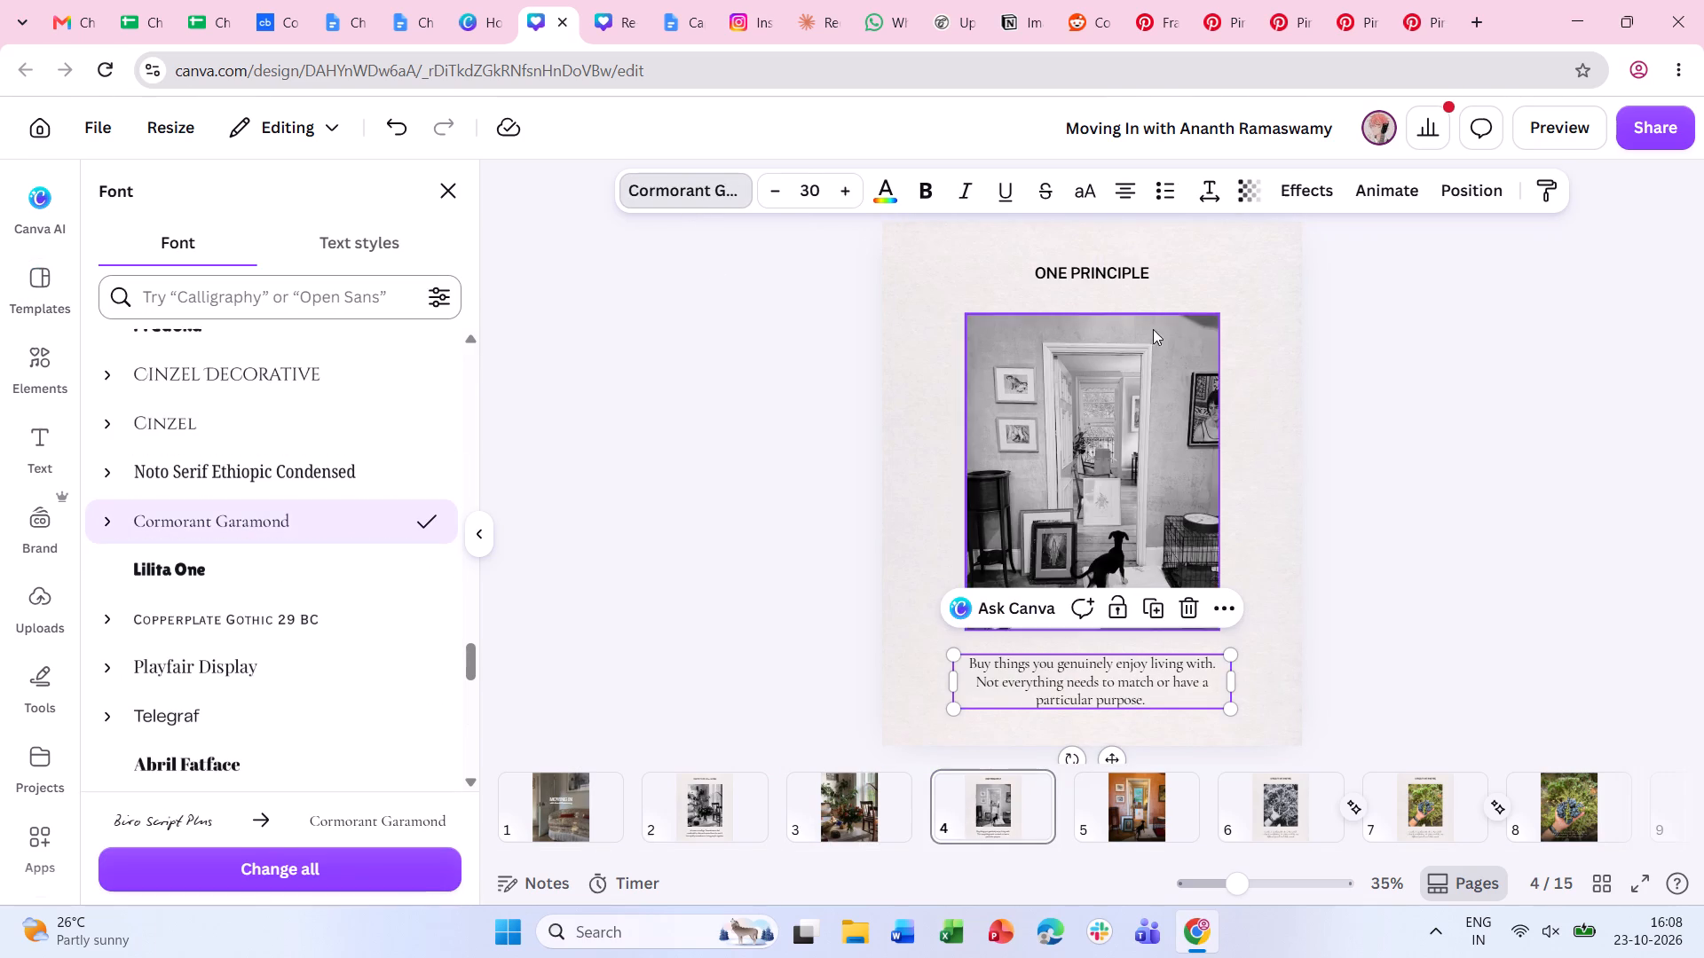
Change the font of the page 4 heading "ONE PRINCIPLE" to Cormorant Garamond.
{"action": "left_click", "coordinate": [1075, 277]}
{"action": "left_click", "coordinate": [208, 518]}
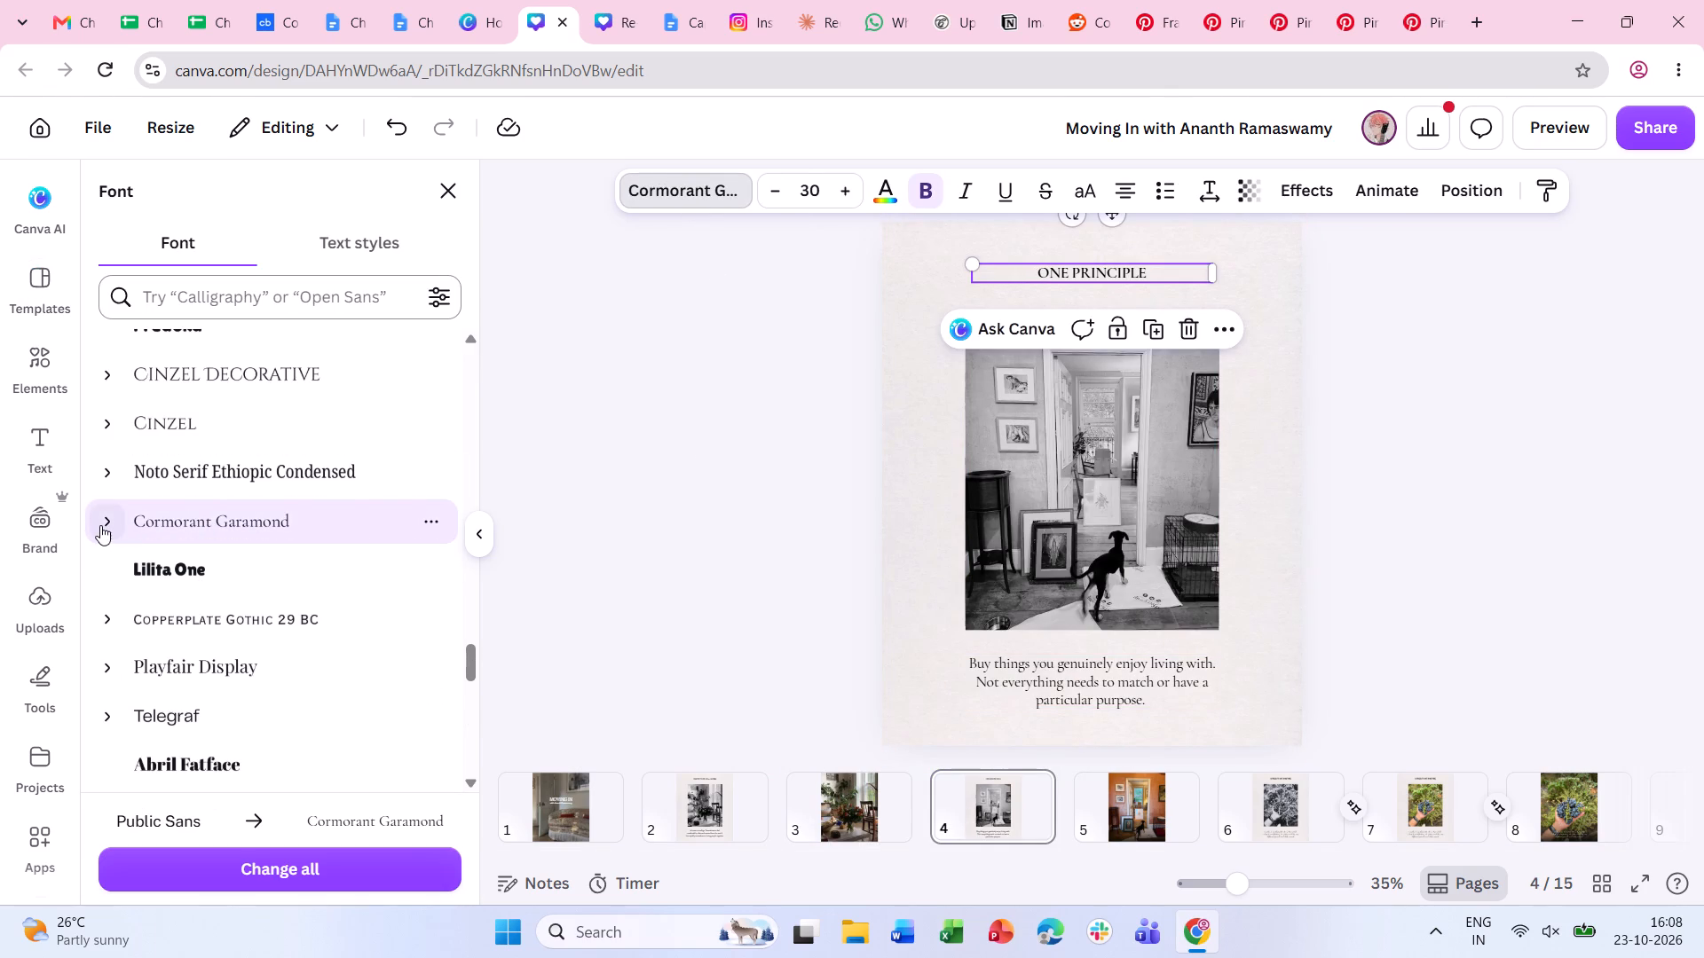
{"action": "left_click", "coordinate": [100, 525]}
{"action": "left_click", "coordinate": [100, 525]}
Compare the heading and caption text styling on page 2 with that on page 4.
{"action": "left_click", "coordinate": [1040, 679]}
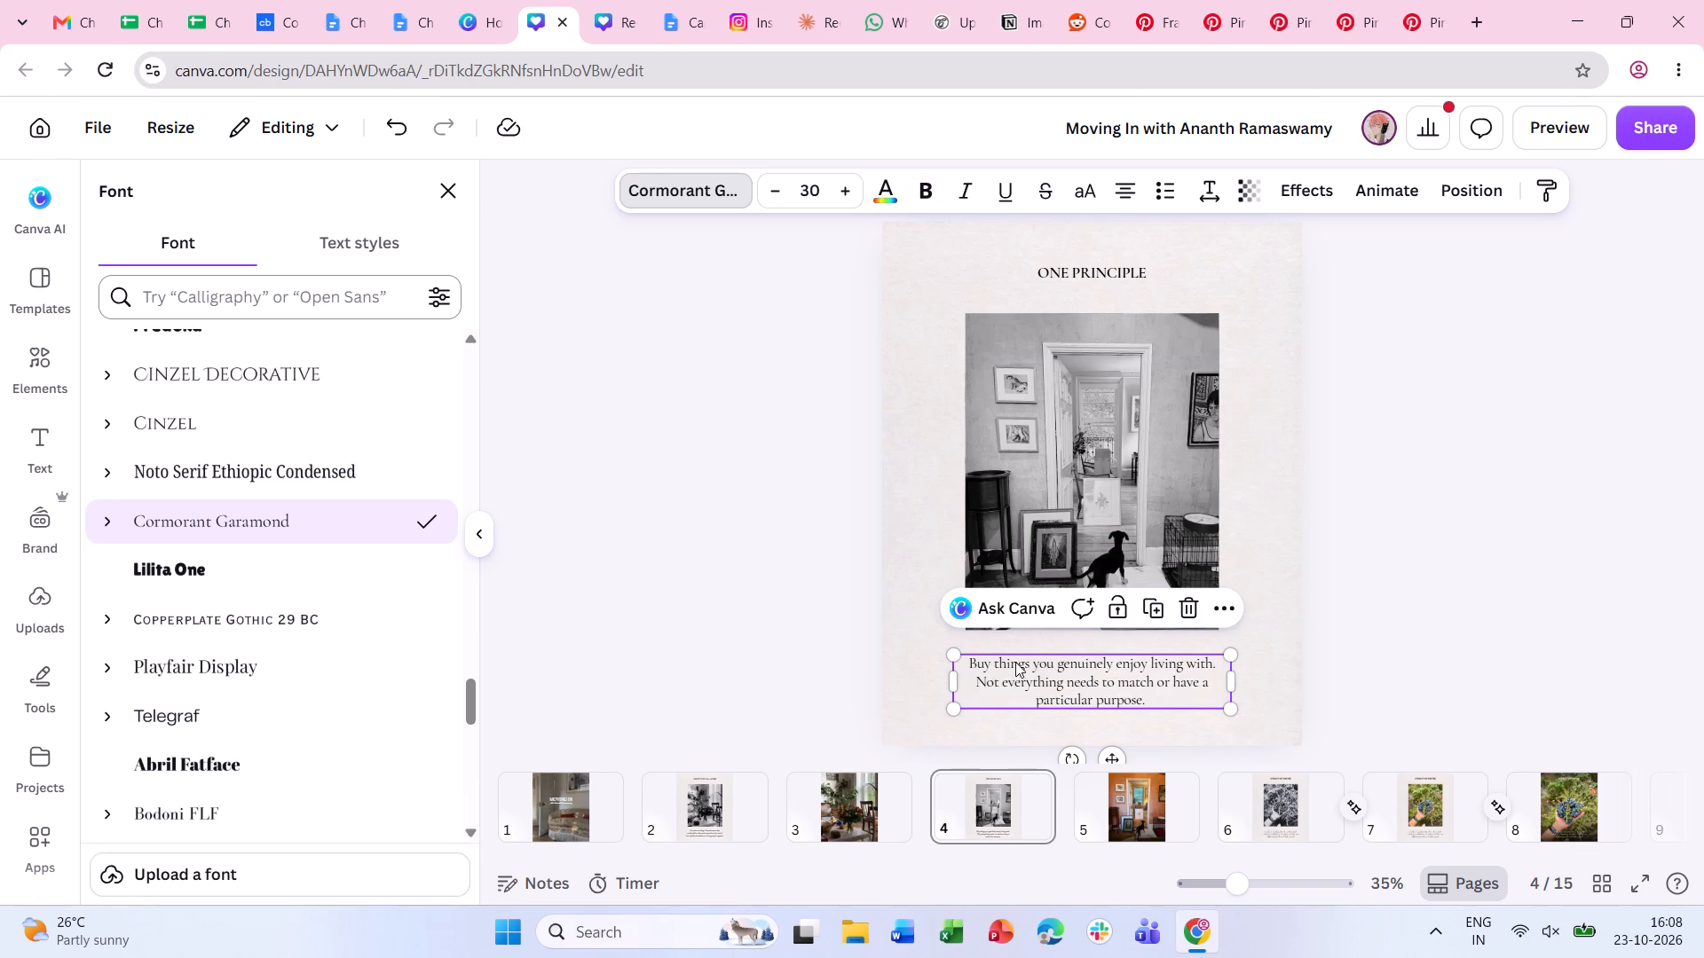
{"action": "left_click", "coordinate": [730, 789]}
{"action": "left_click", "coordinate": [1131, 703]}
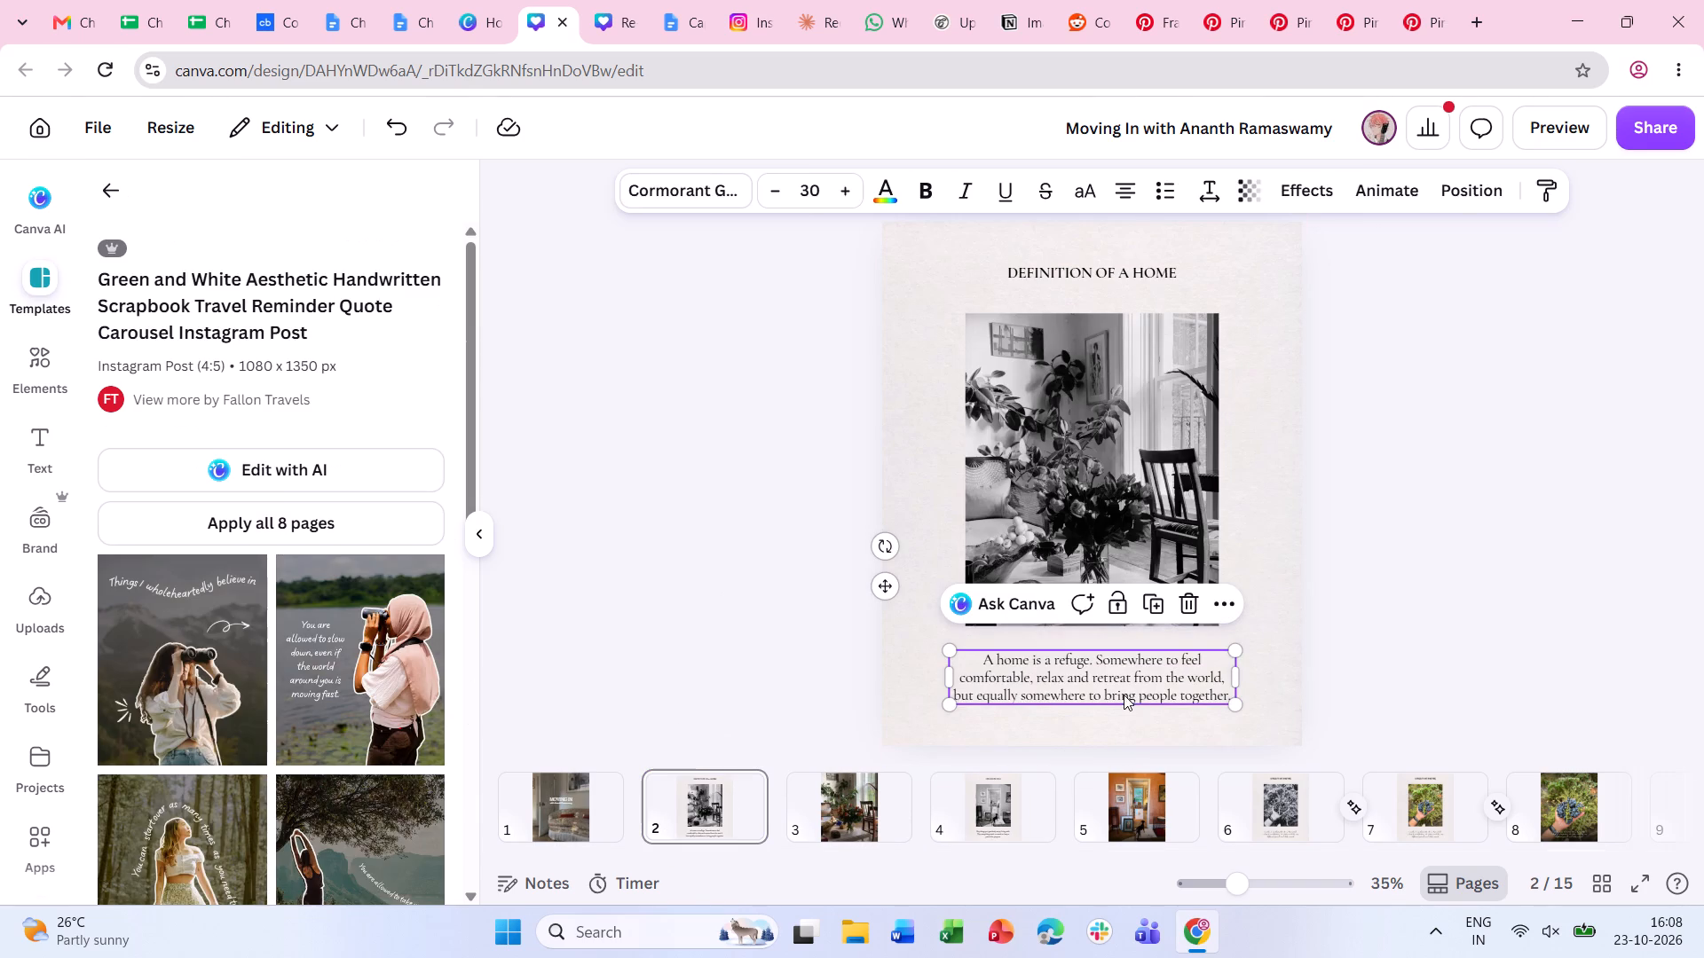
{"action": "left_click", "coordinate": [1055, 283]}
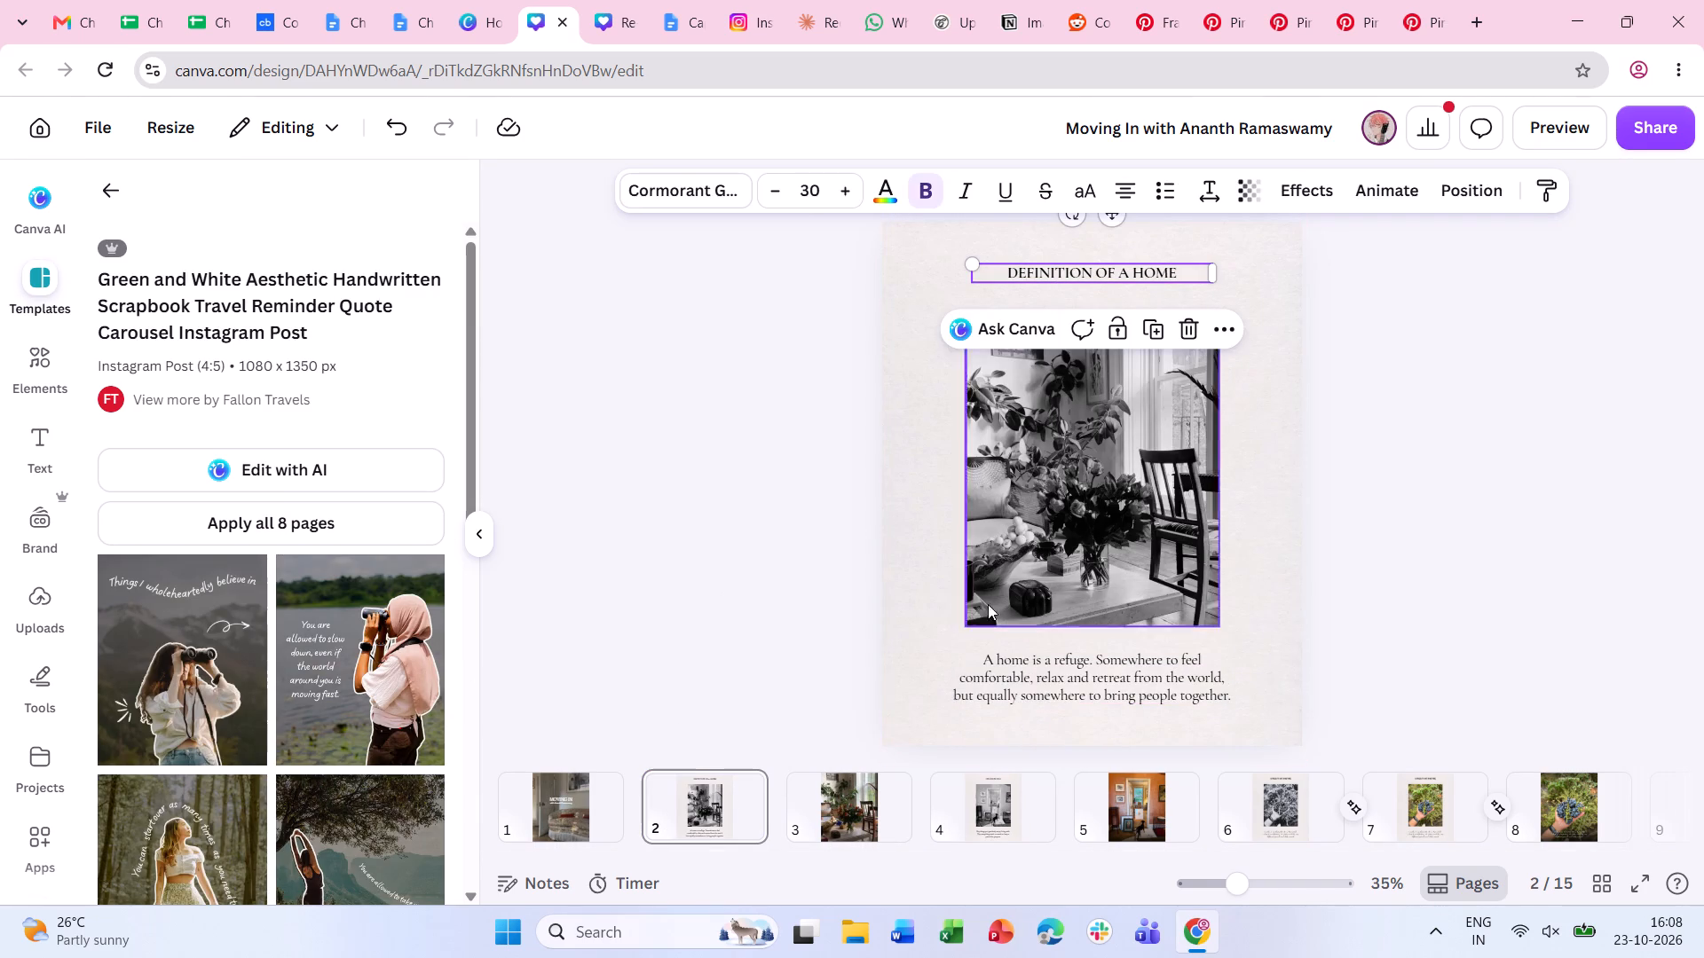
{"action": "left_click", "coordinate": [1004, 782]}
{"action": "left_click", "coordinate": [1100, 274]}
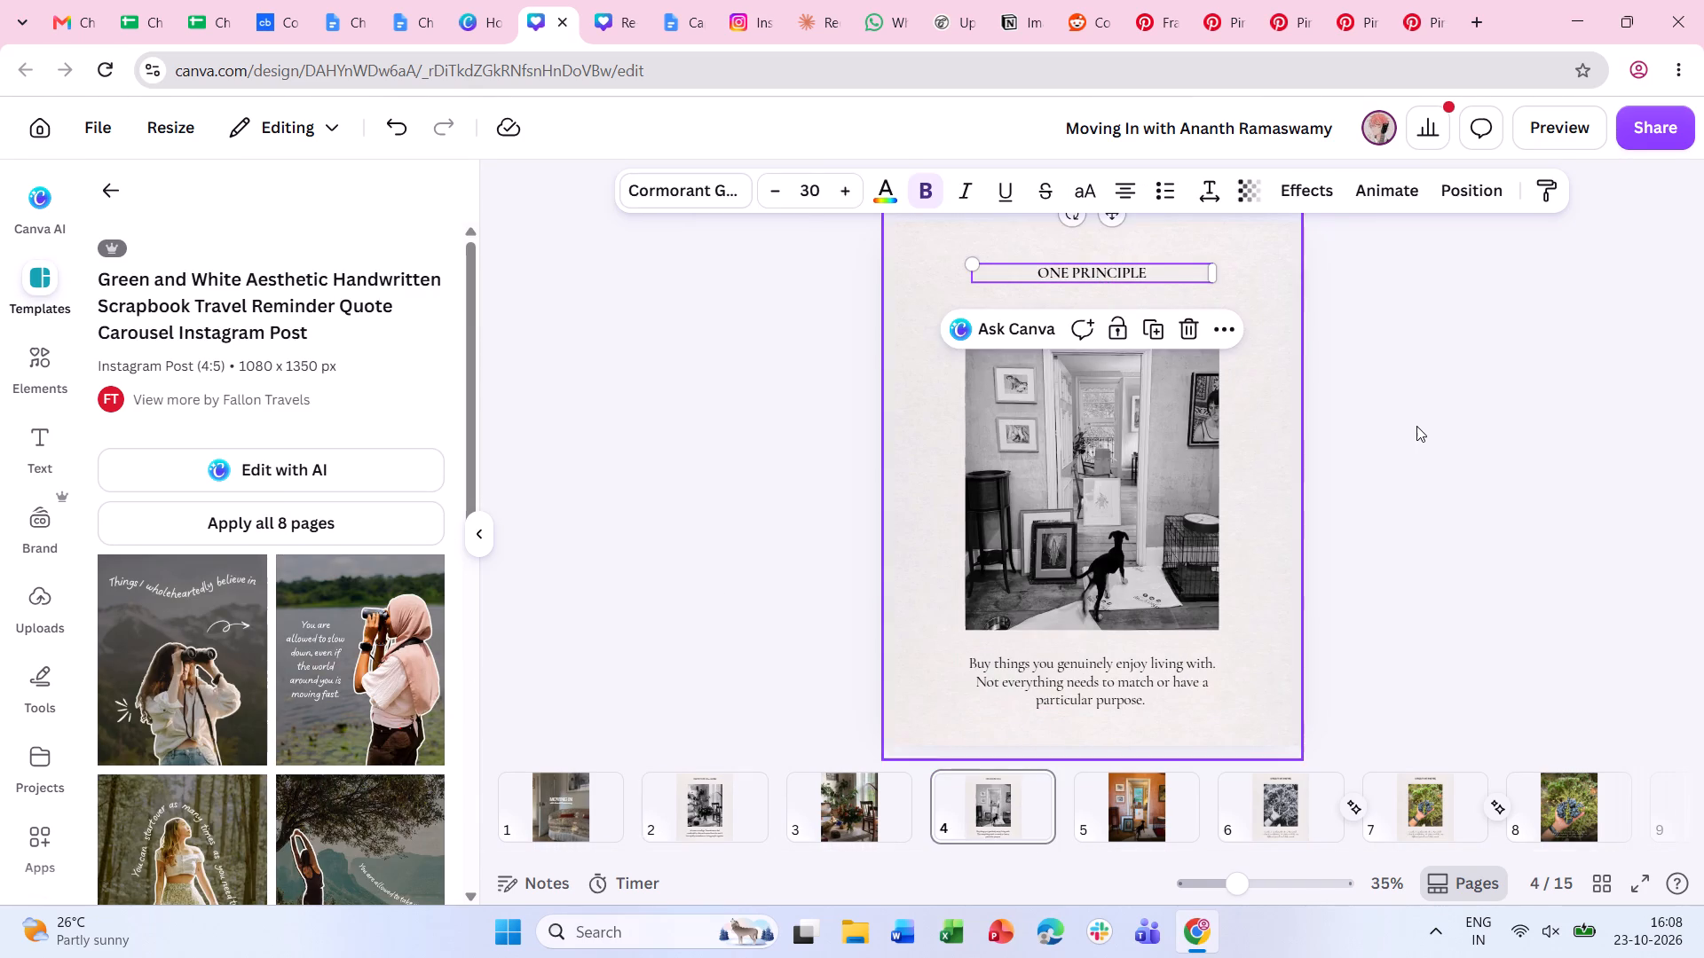
{"action": "double_click", "coordinate": [1418, 426]}
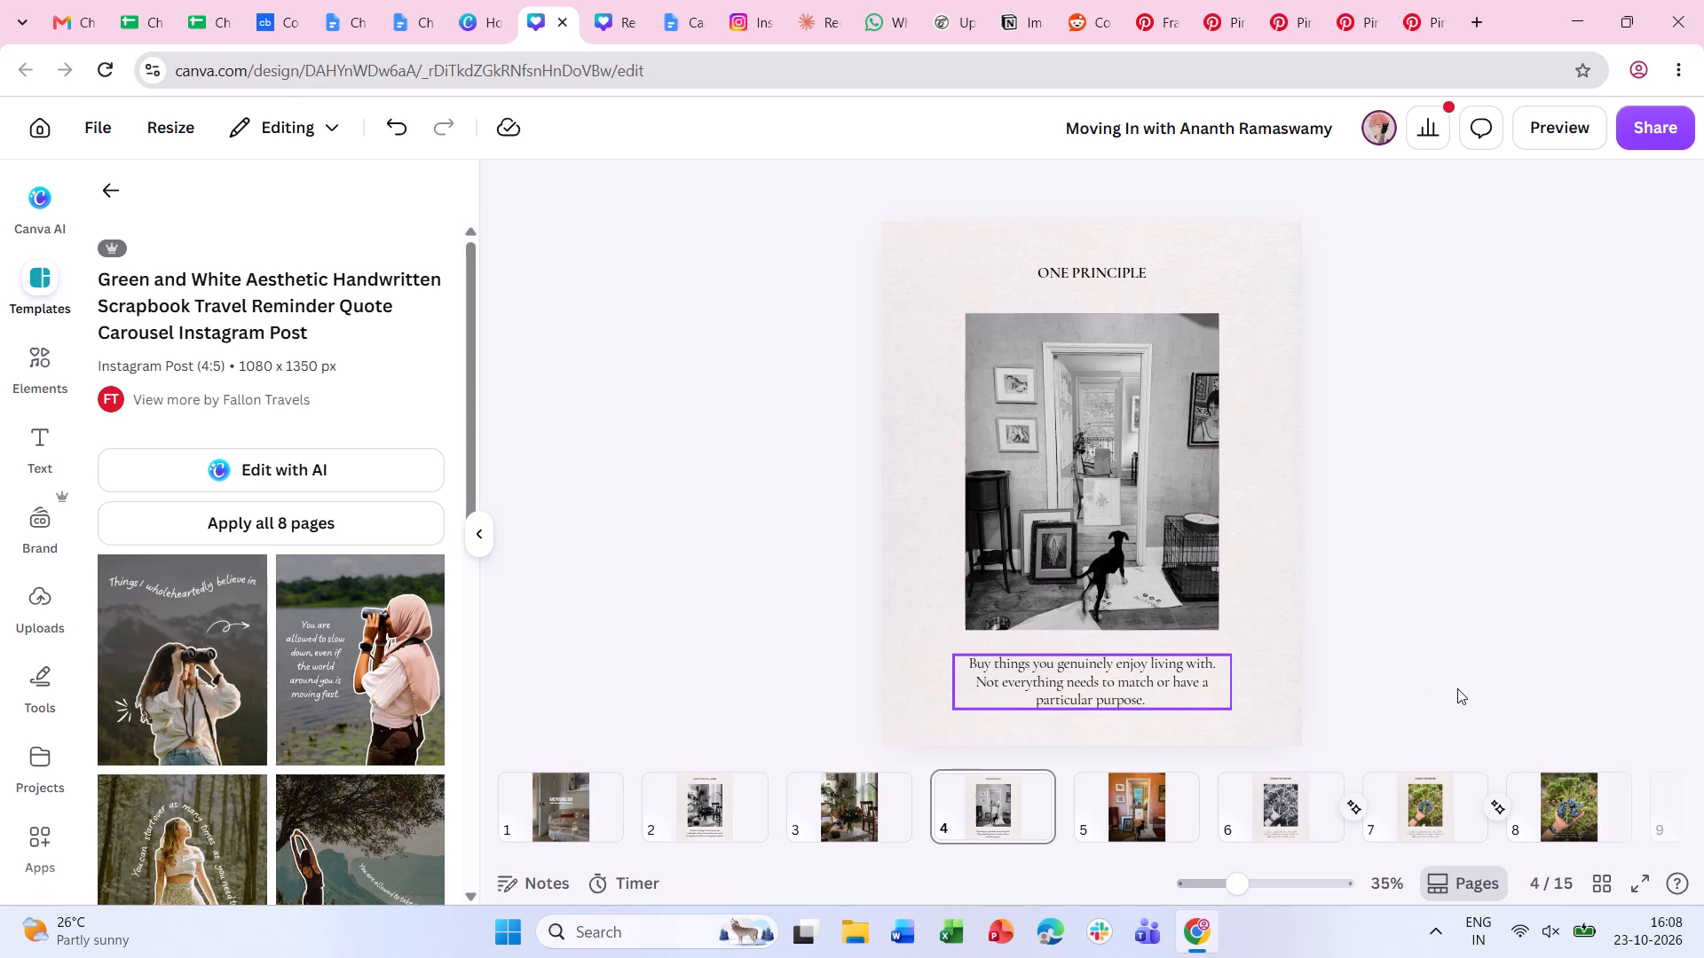
Move the word "a" in the page 4 caption down so the last line reads "a particular purpose.".
{"action": "double_click", "coordinate": [1202, 685]}
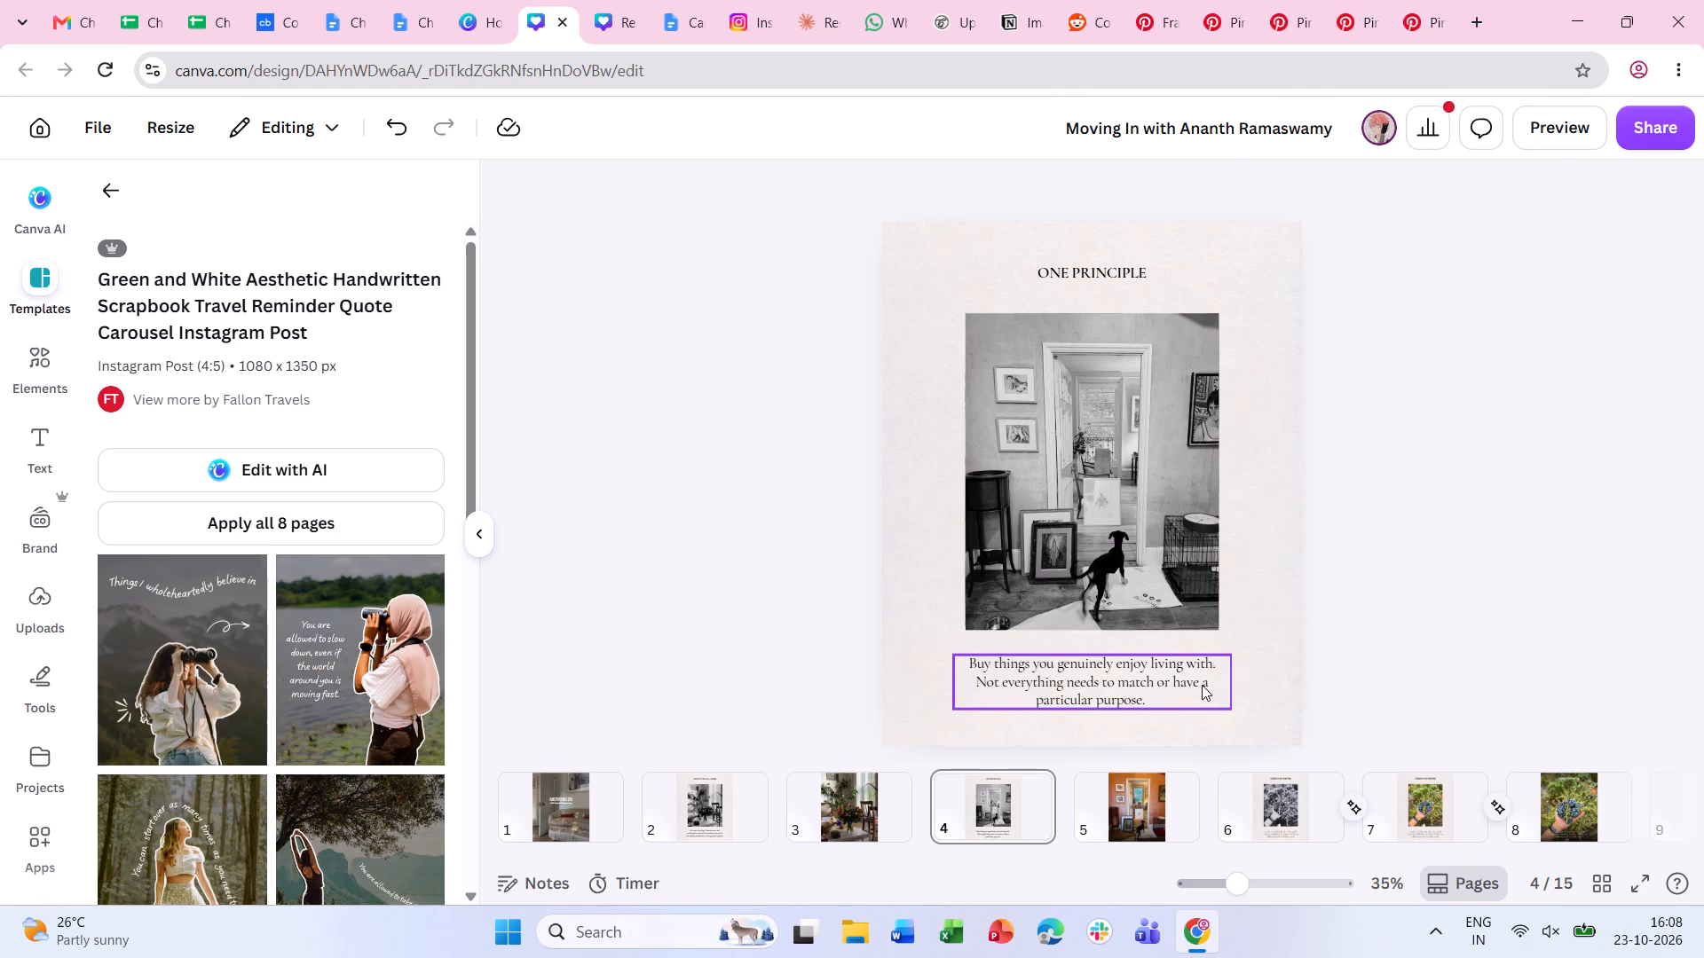
{"action": "left_click", "coordinate": [1204, 686]}
{"action": "key", "text": "BackSpace"}
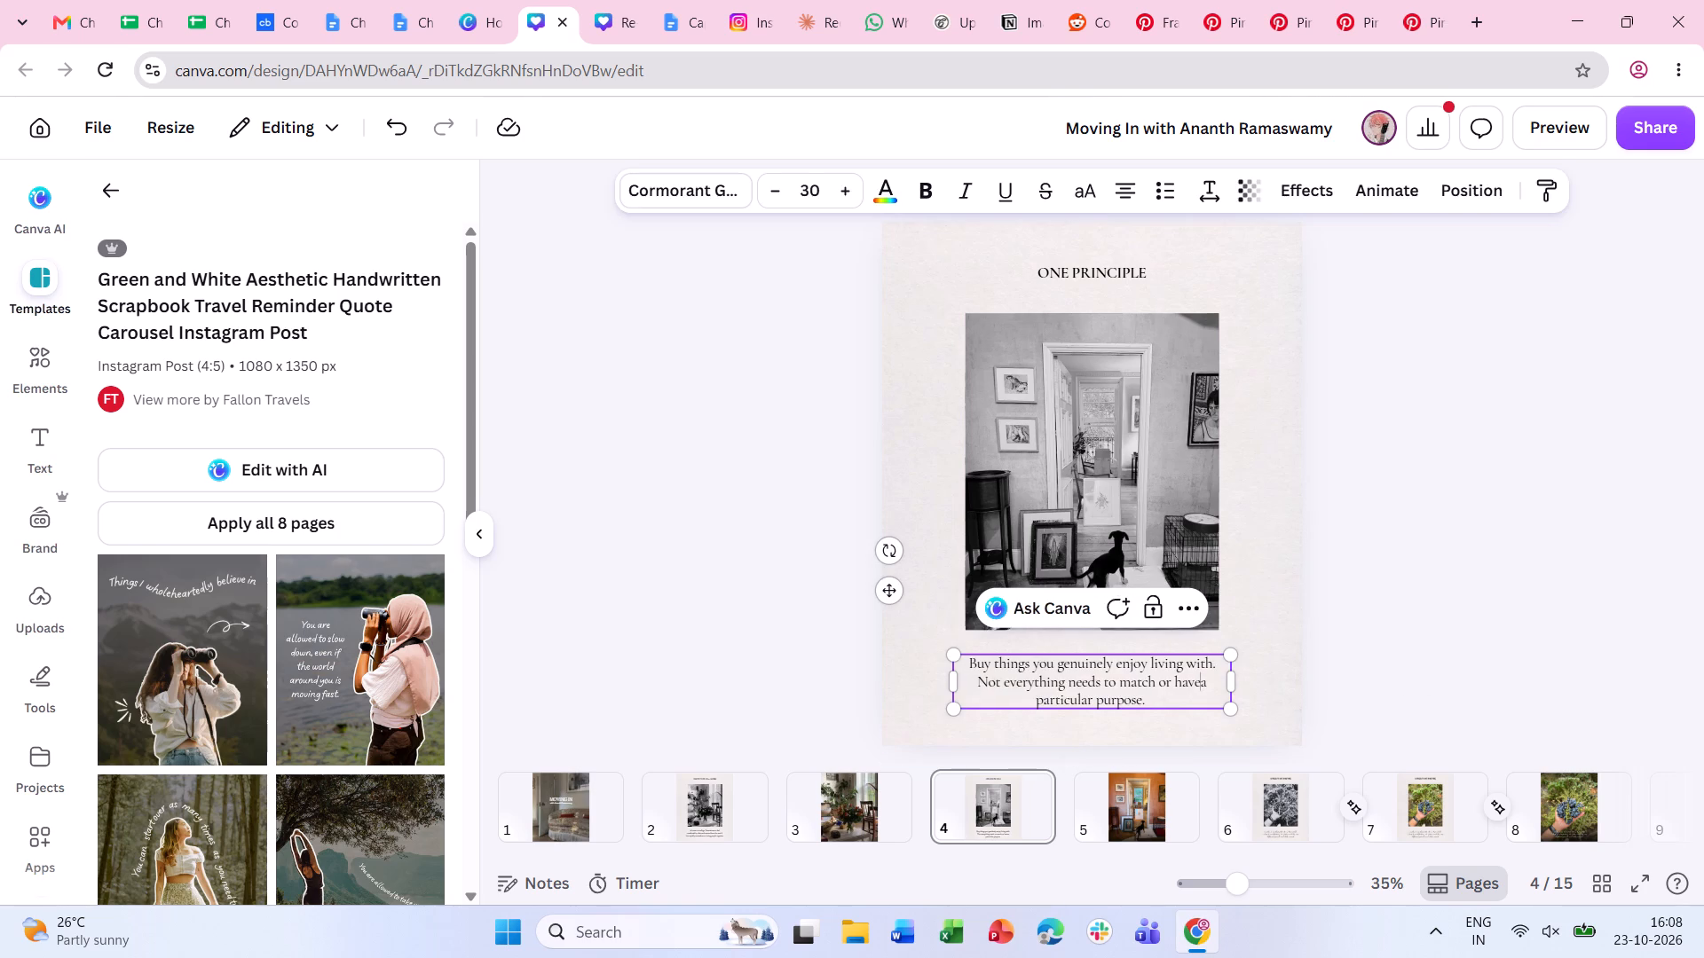
{"action": "key", "text": "Return"}
{"action": "double_click", "coordinate": [1415, 652]}
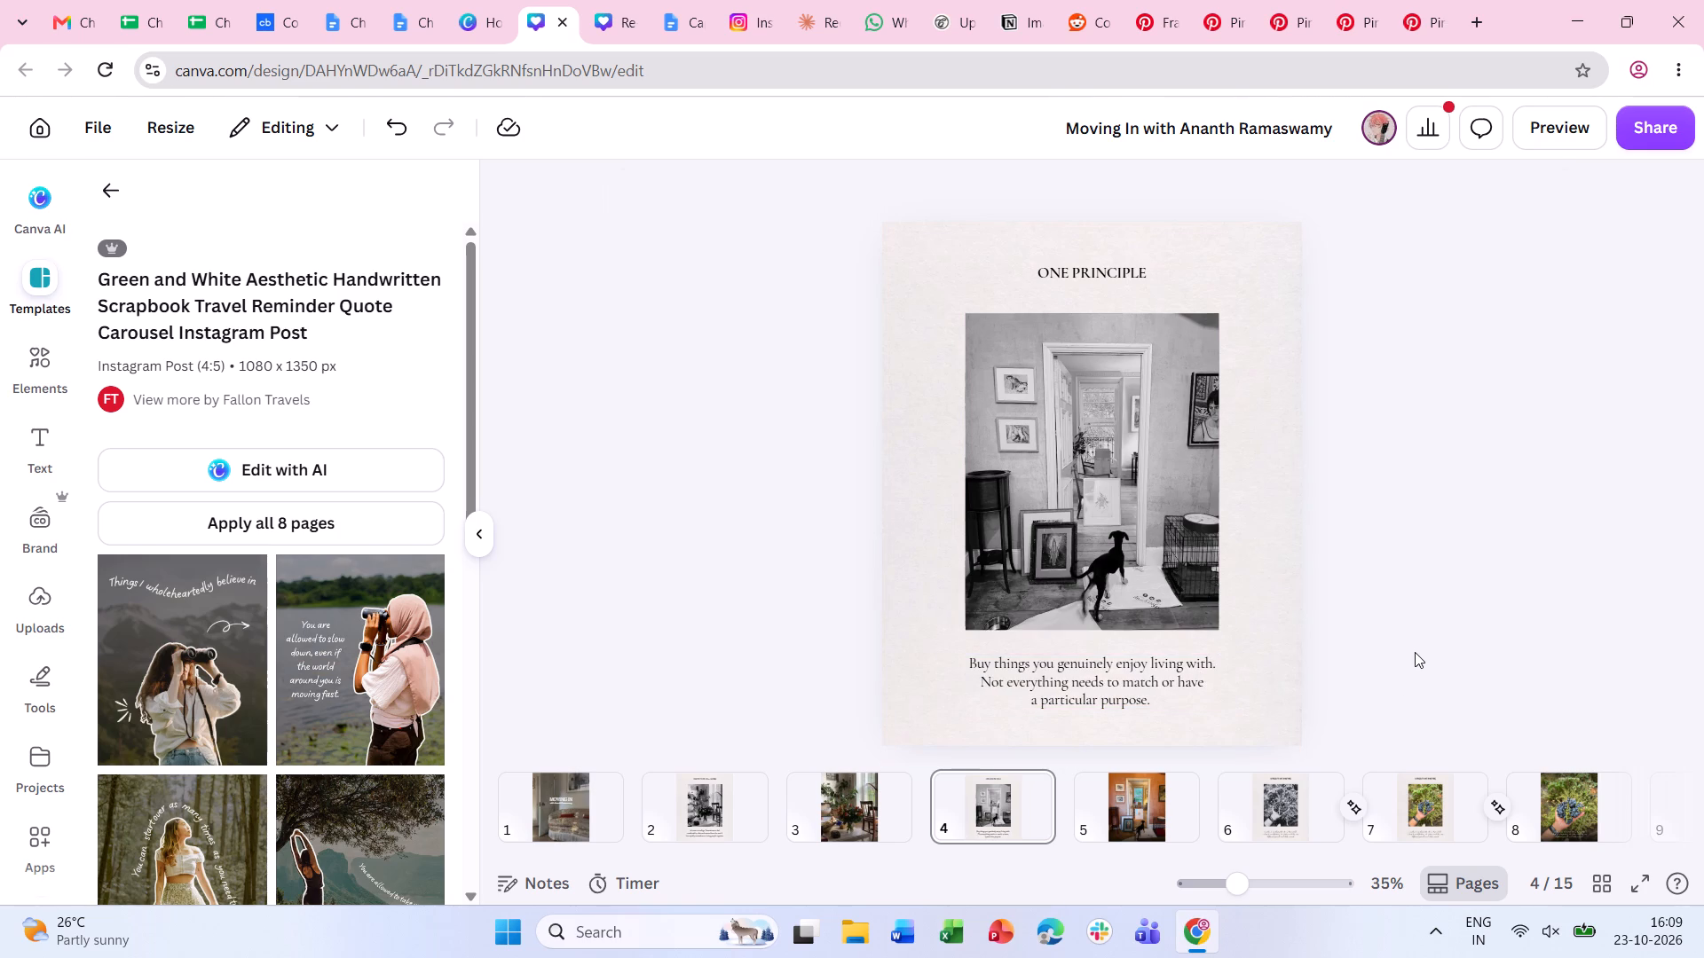
Change the font of the page 6 heading "CITIES THAT INSPIRE" to Cormorant Garamond.
{"action": "left_click", "coordinate": [1128, 818]}
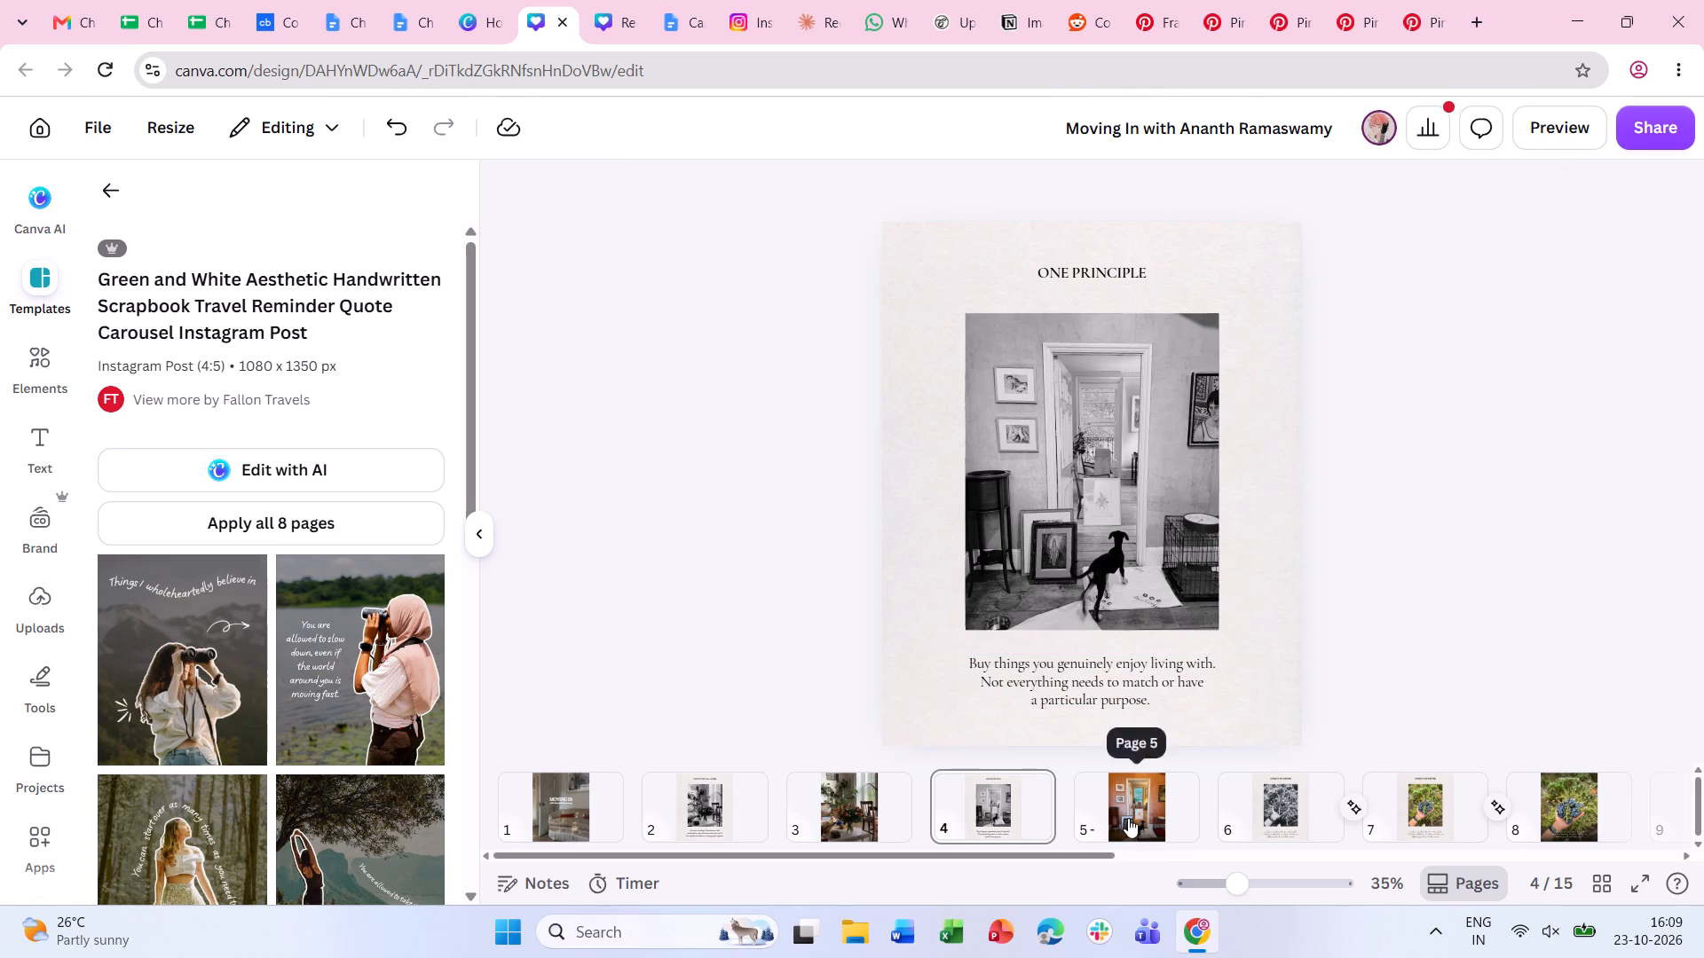
{"action": "left_click", "coordinate": [1307, 813]}
{"action": "left_click", "coordinate": [1045, 273]}
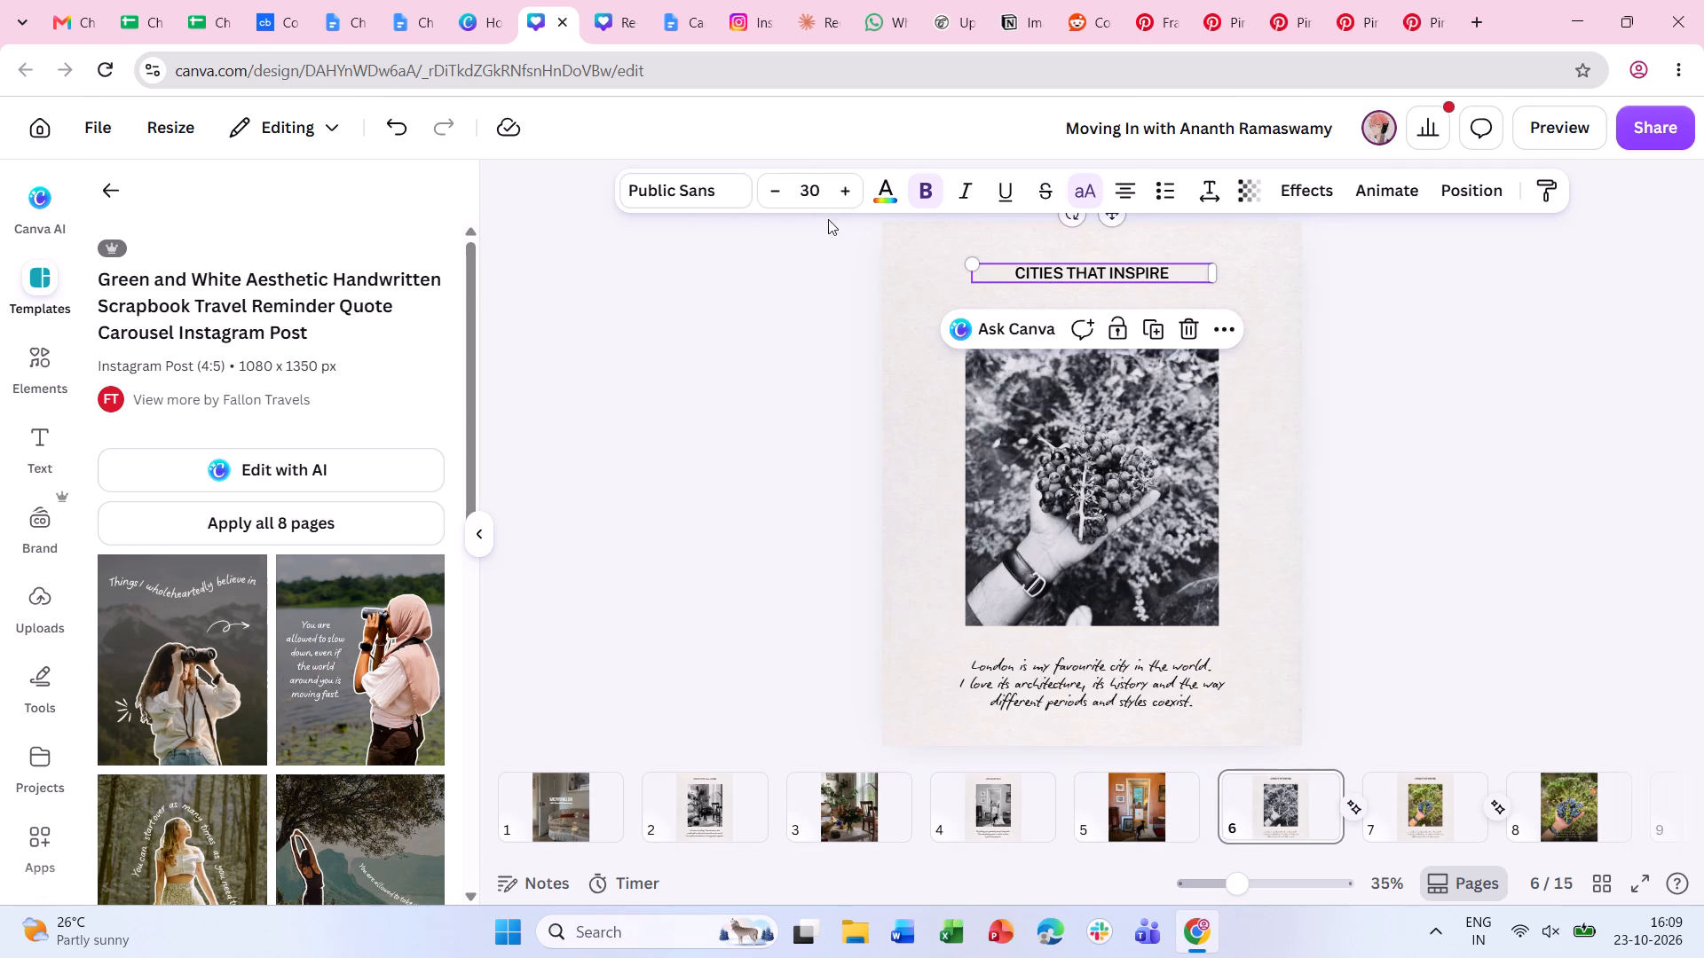
{"action": "left_click", "coordinate": [701, 206]}
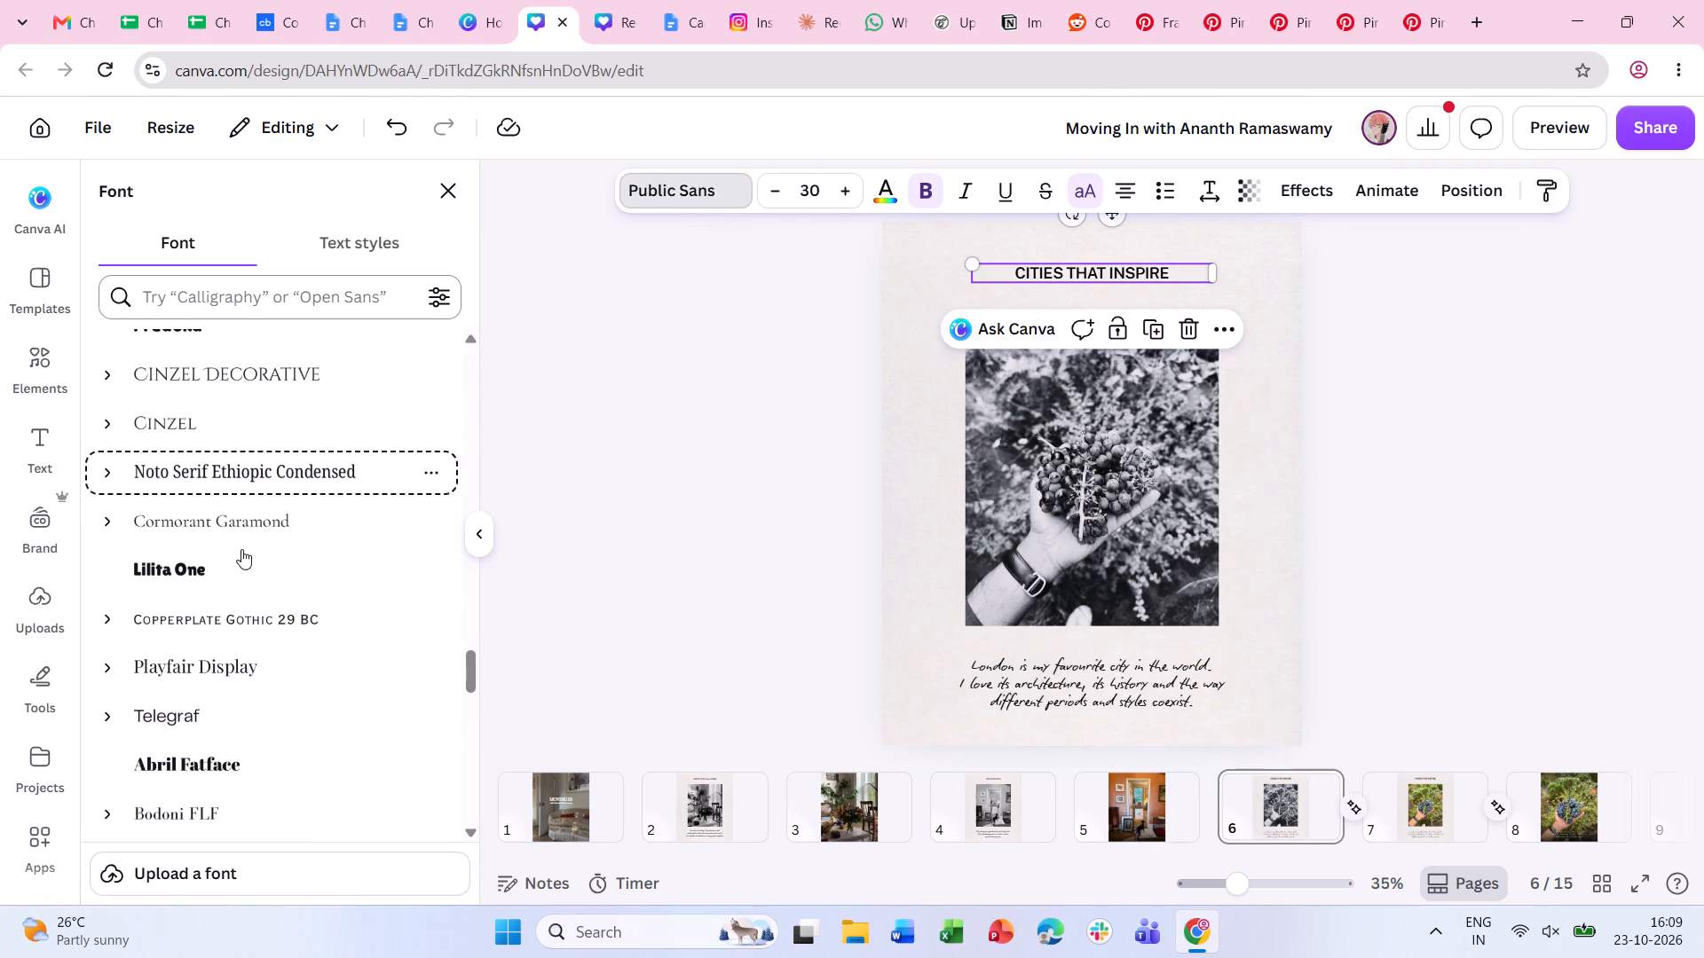
{"action": "left_click", "coordinate": [260, 514]}
Change the page 6 caption about London to Cormorant Garamond in the Regular weight.
{"action": "left_click", "coordinate": [1047, 684]}
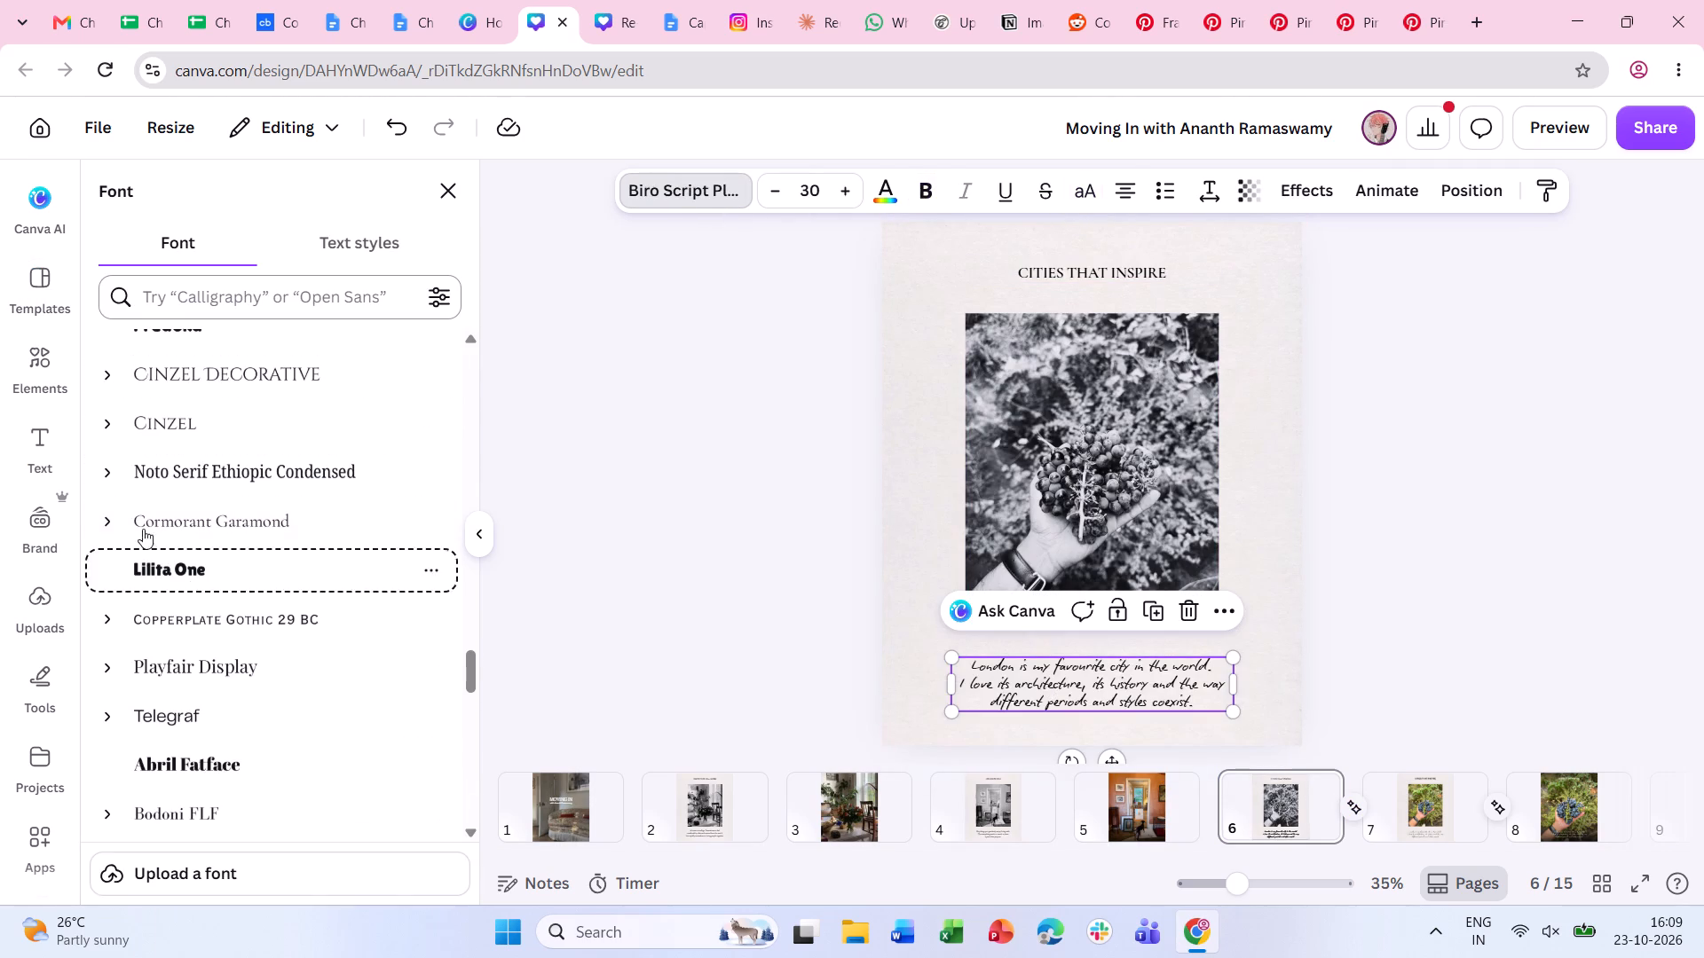
{"action": "left_click", "coordinate": [124, 517]}
{"action": "left_click", "coordinate": [202, 629]}
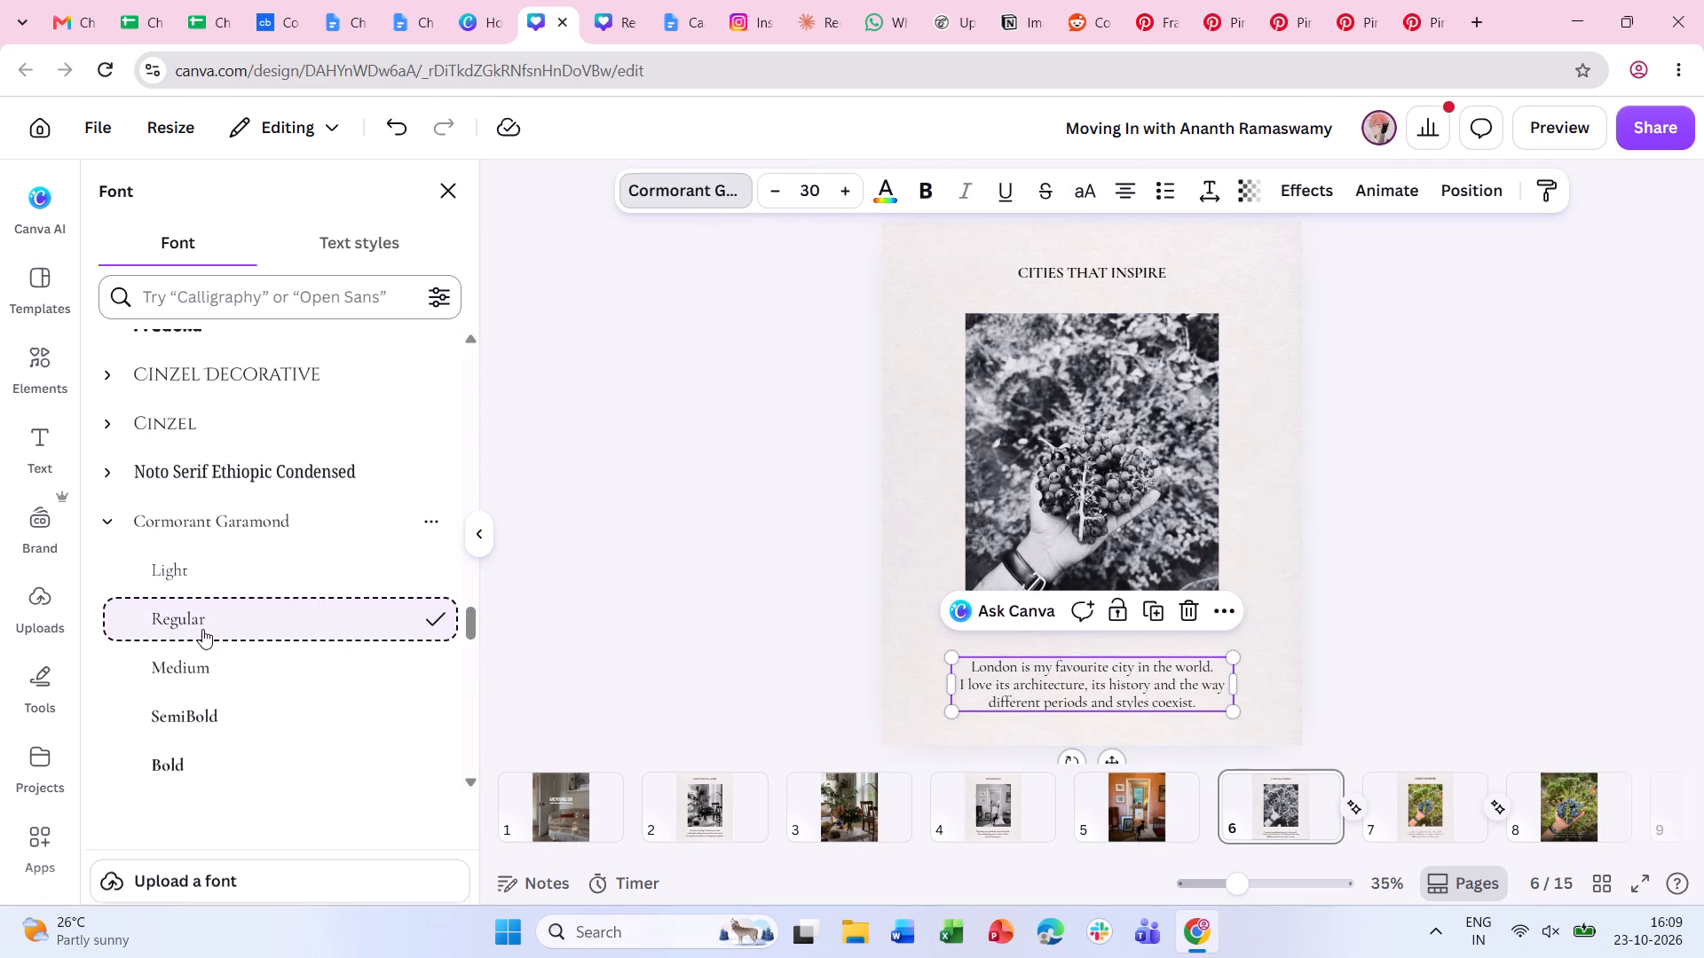
Check the Cormorant Garamond weight used by the page 4 caption against the page 6 caption.
{"action": "left_click", "coordinate": [955, 818]}
{"action": "left_click", "coordinate": [1032, 684]}
{"action": "left_click", "coordinate": [700, 182]}
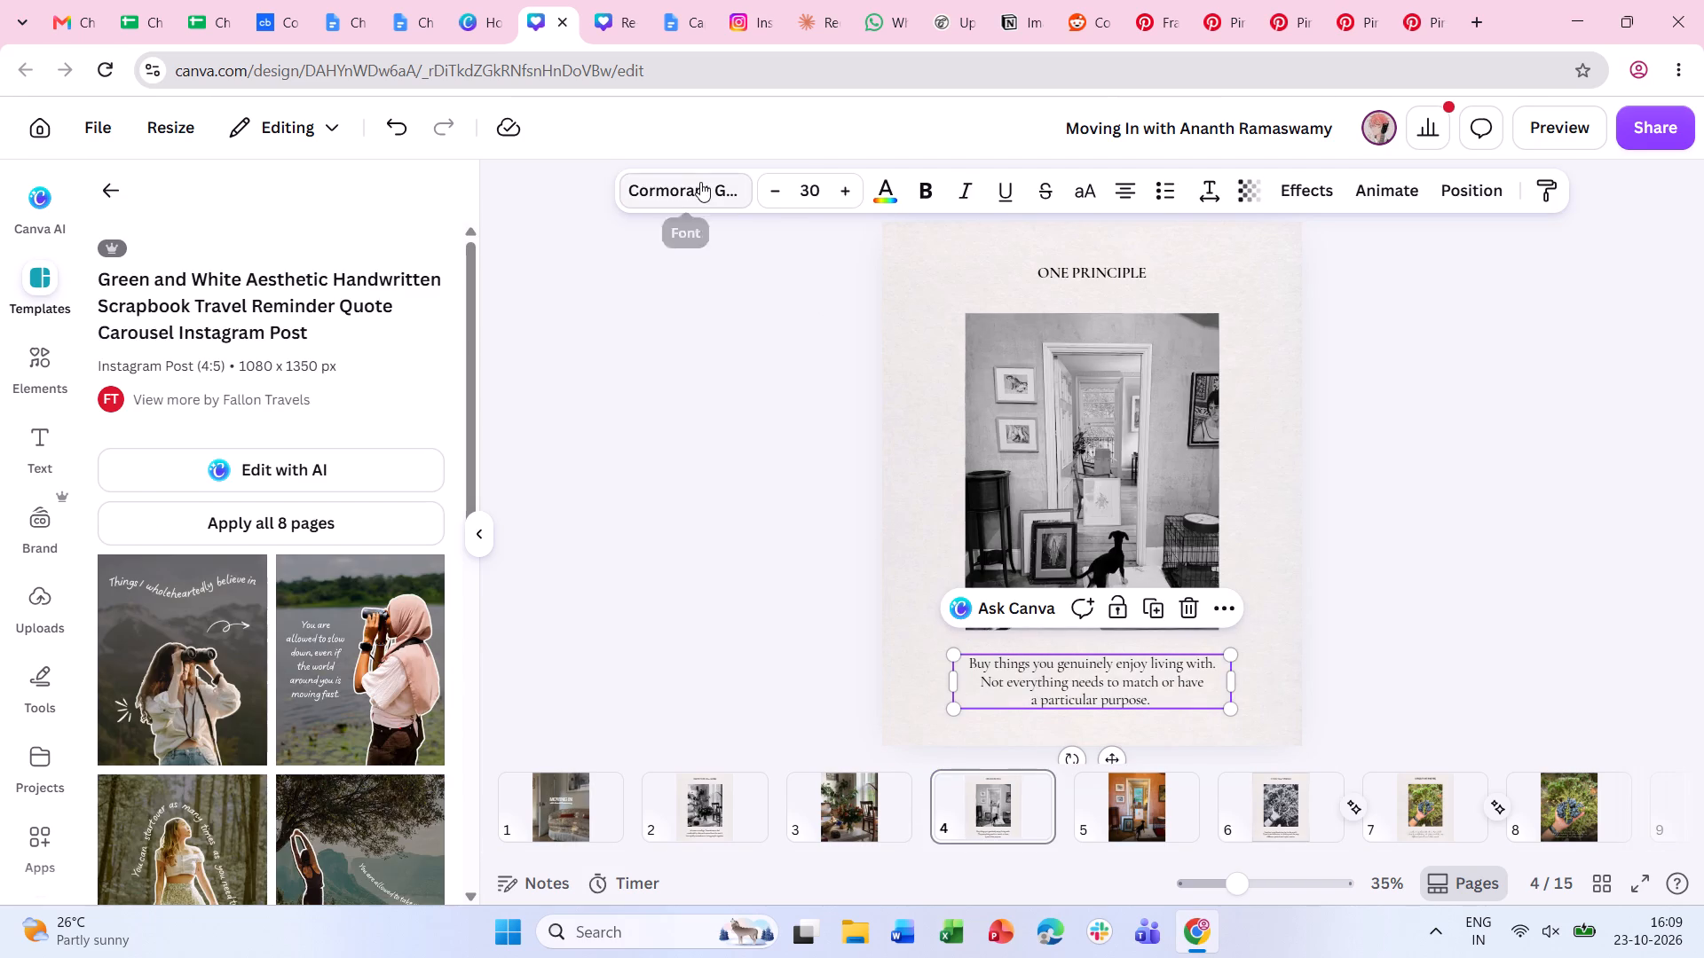
{"action": "left_click", "coordinate": [209, 521]}
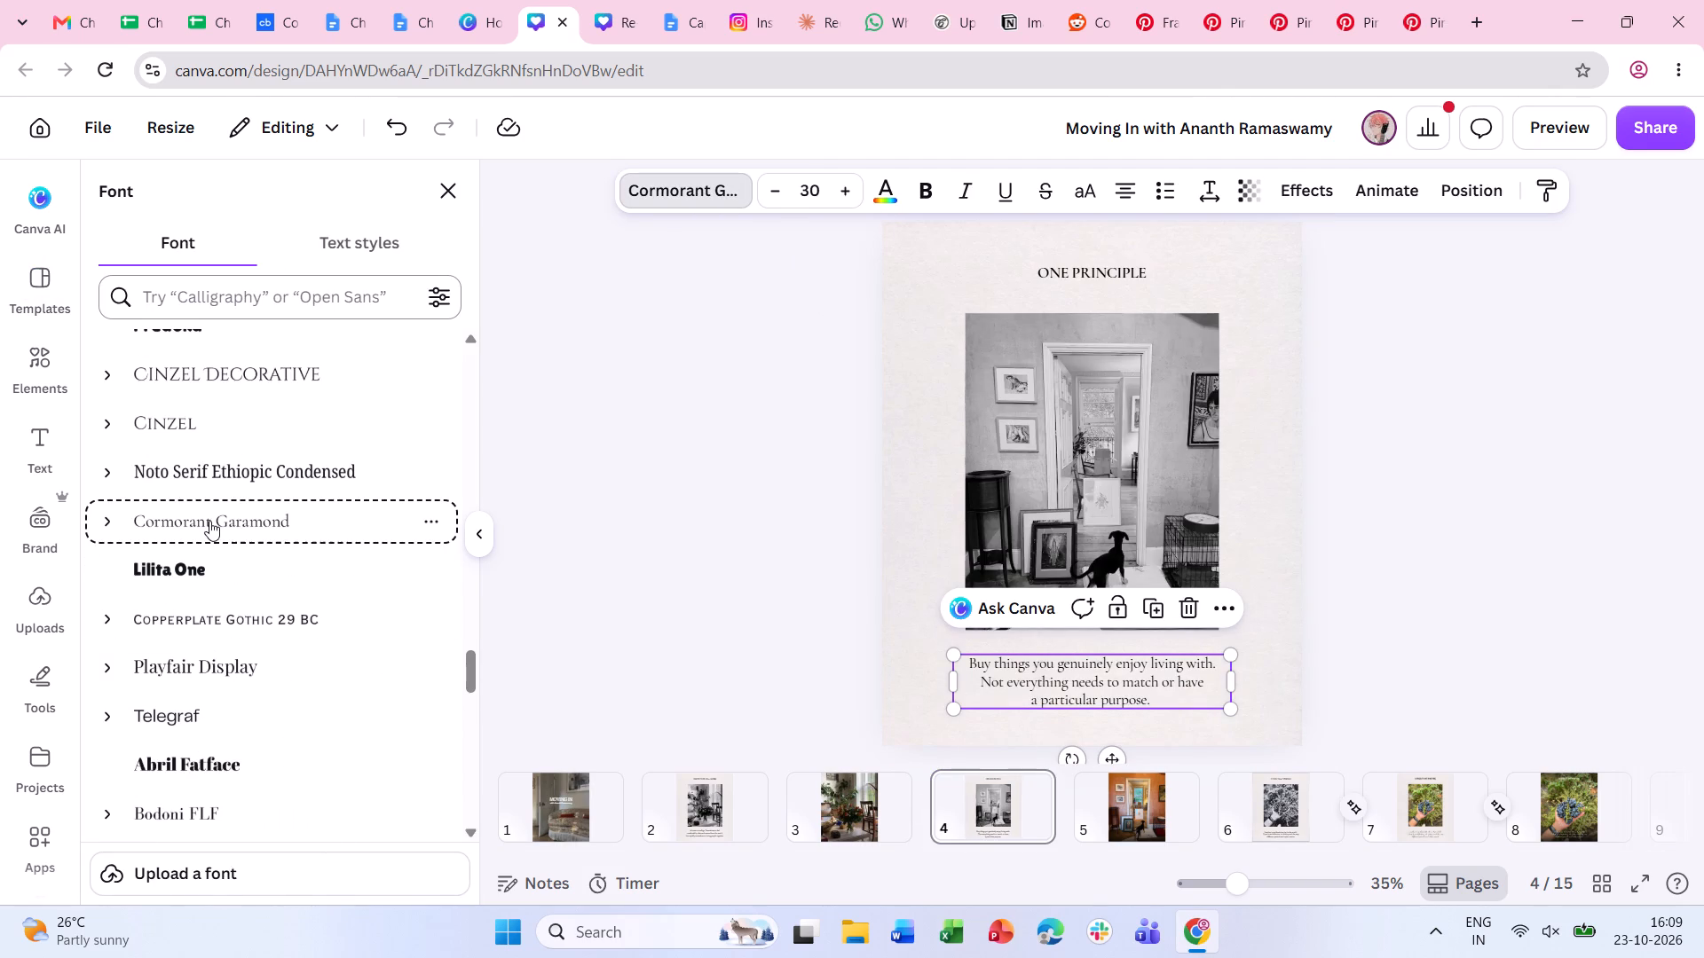
{"action": "left_click", "coordinate": [108, 527]}
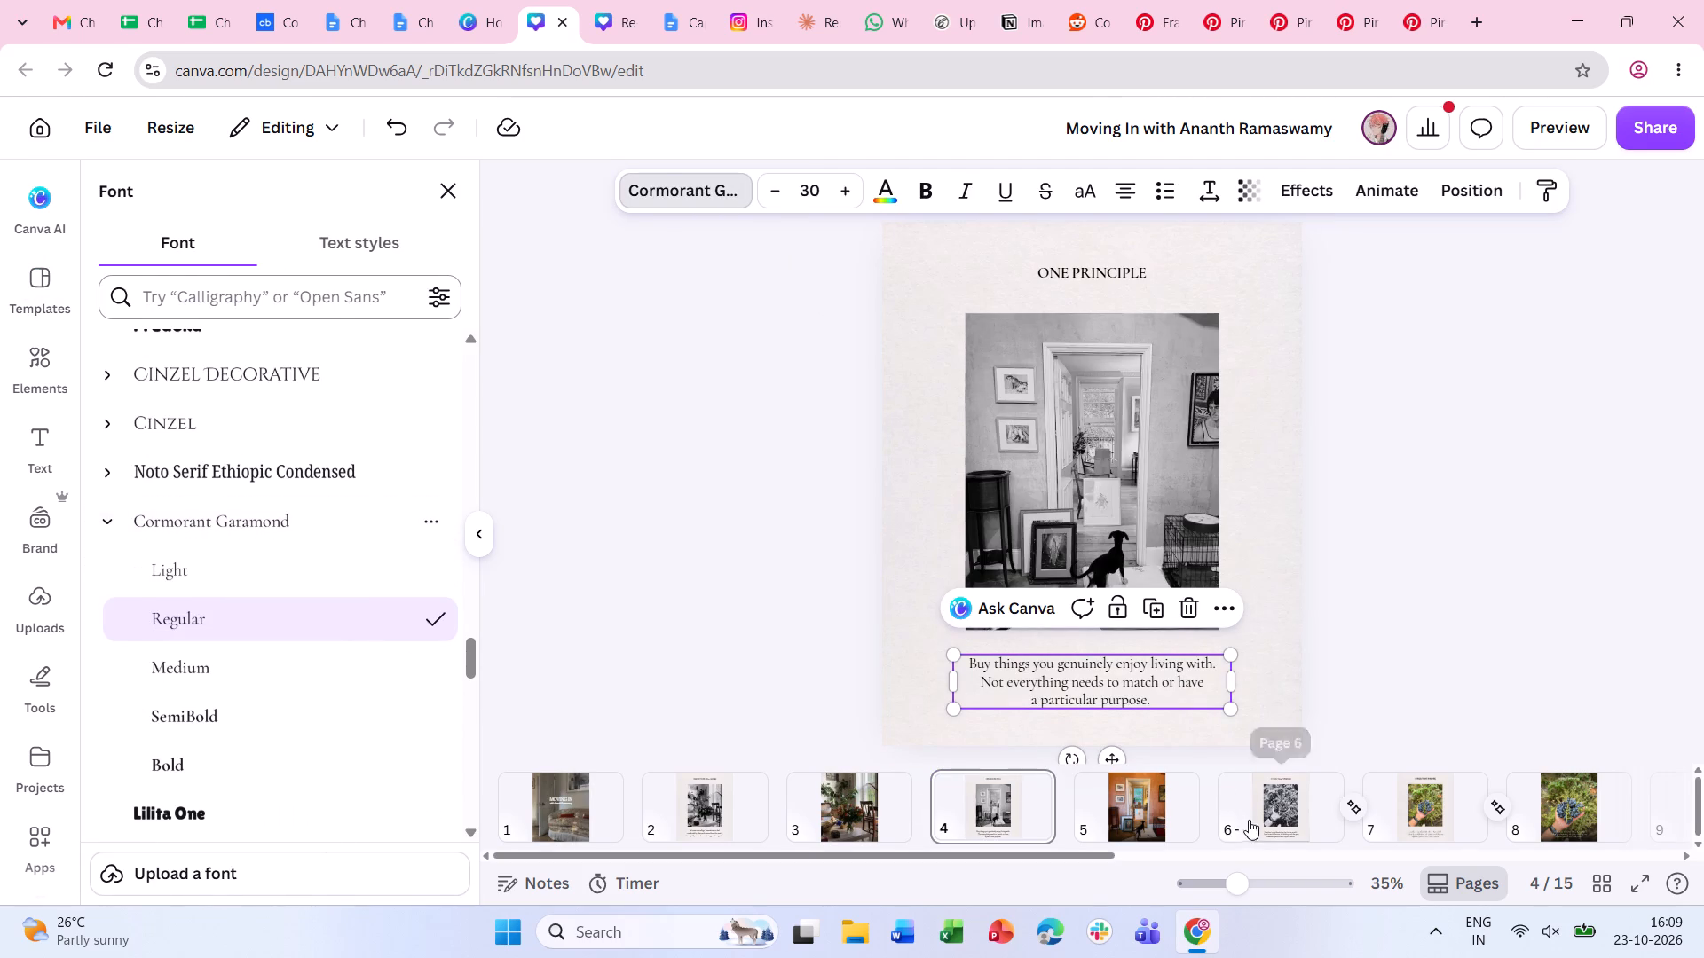
{"action": "left_click", "coordinate": [1270, 811]}
{"action": "left_click", "coordinate": [1026, 675]}
{"action": "left_click", "coordinate": [685, 196]}
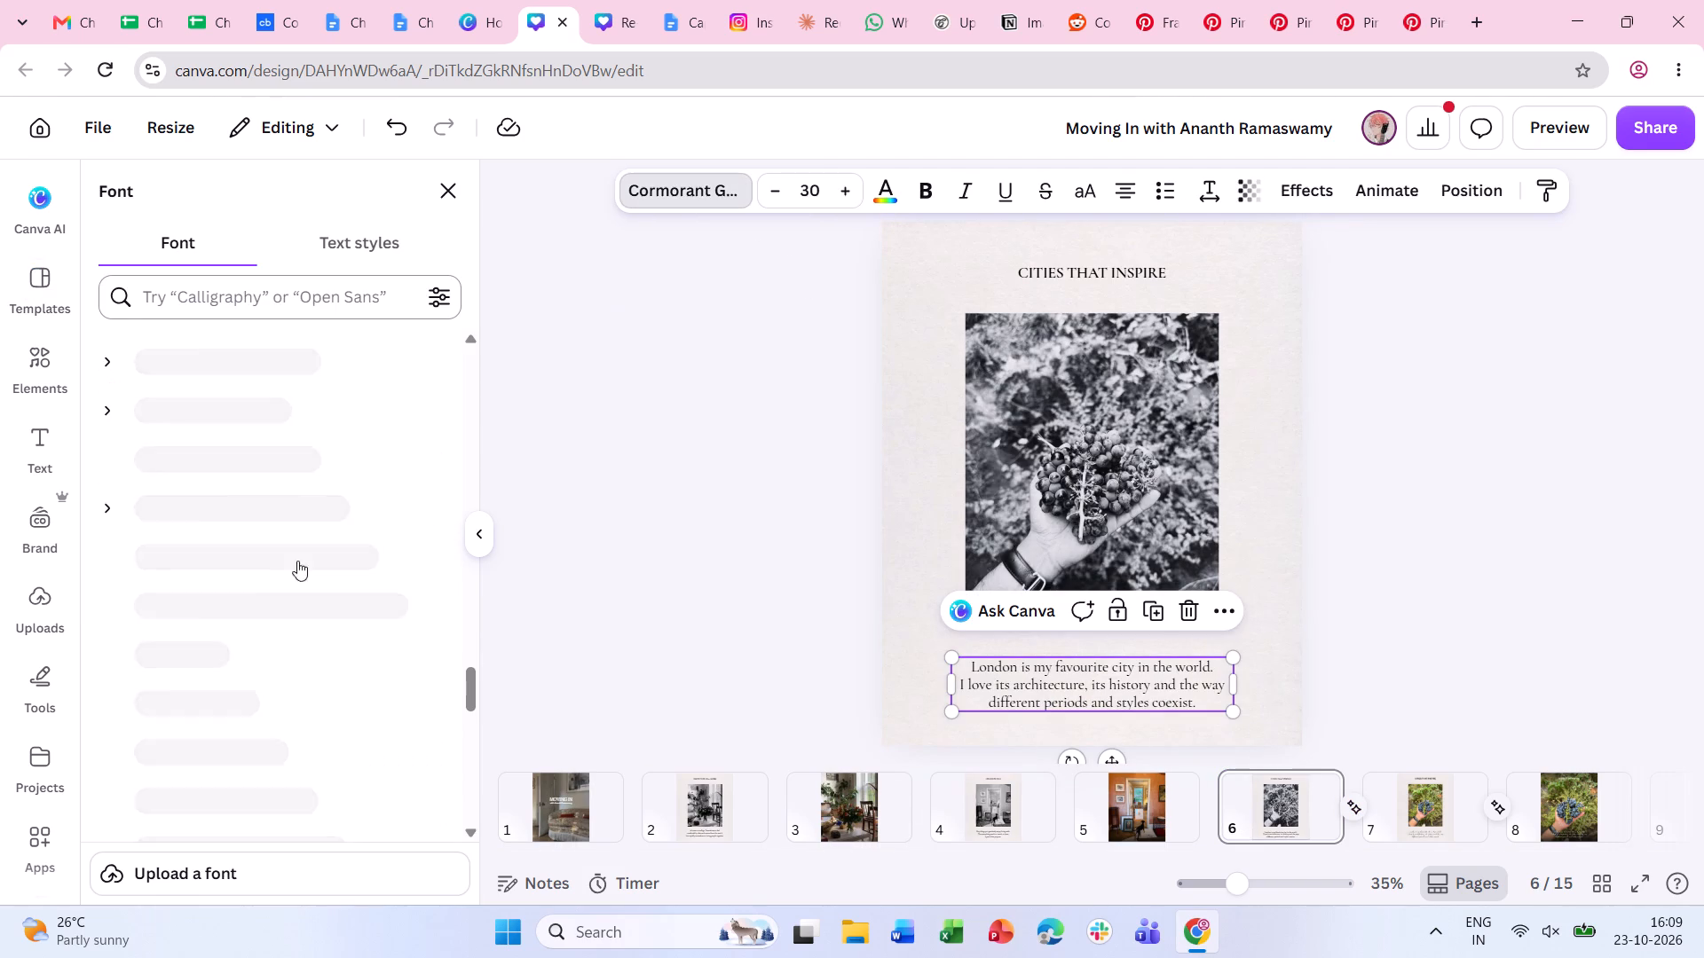
{"action": "left_click", "coordinate": [163, 536]}
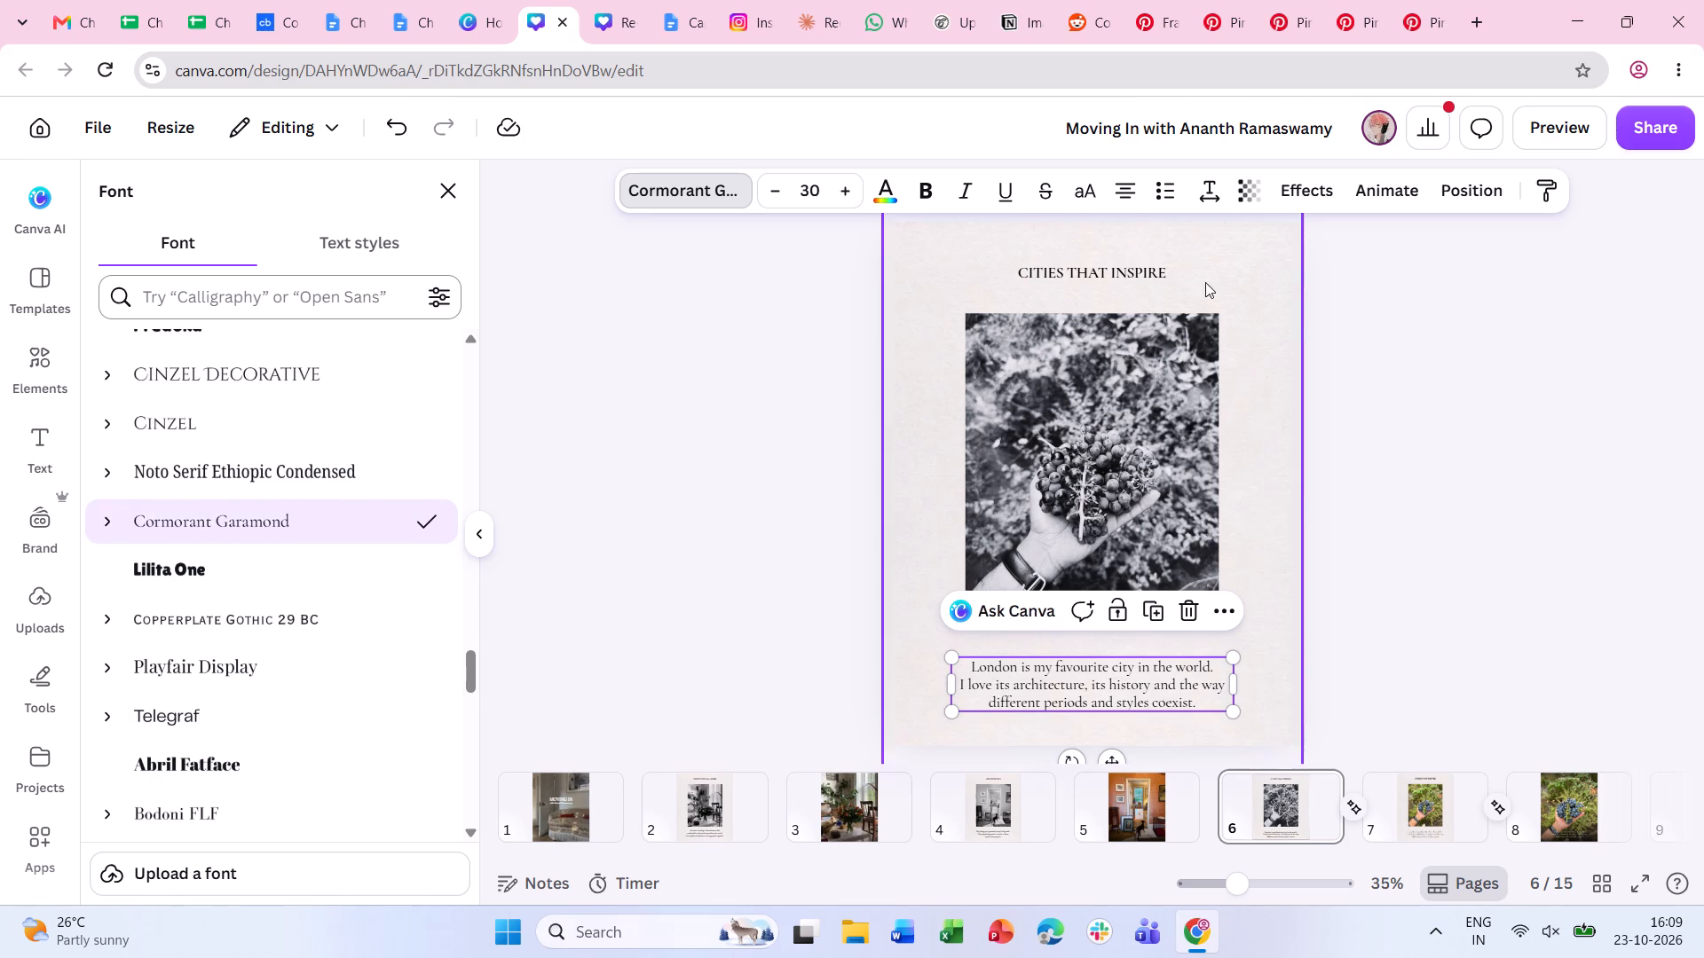
Set the letter spacing of the page 6 London caption to -20, matching the caption on page 4.
{"action": "left_click", "coordinate": [1196, 193]}
{"action": "left_click", "coordinate": [1400, 530]}
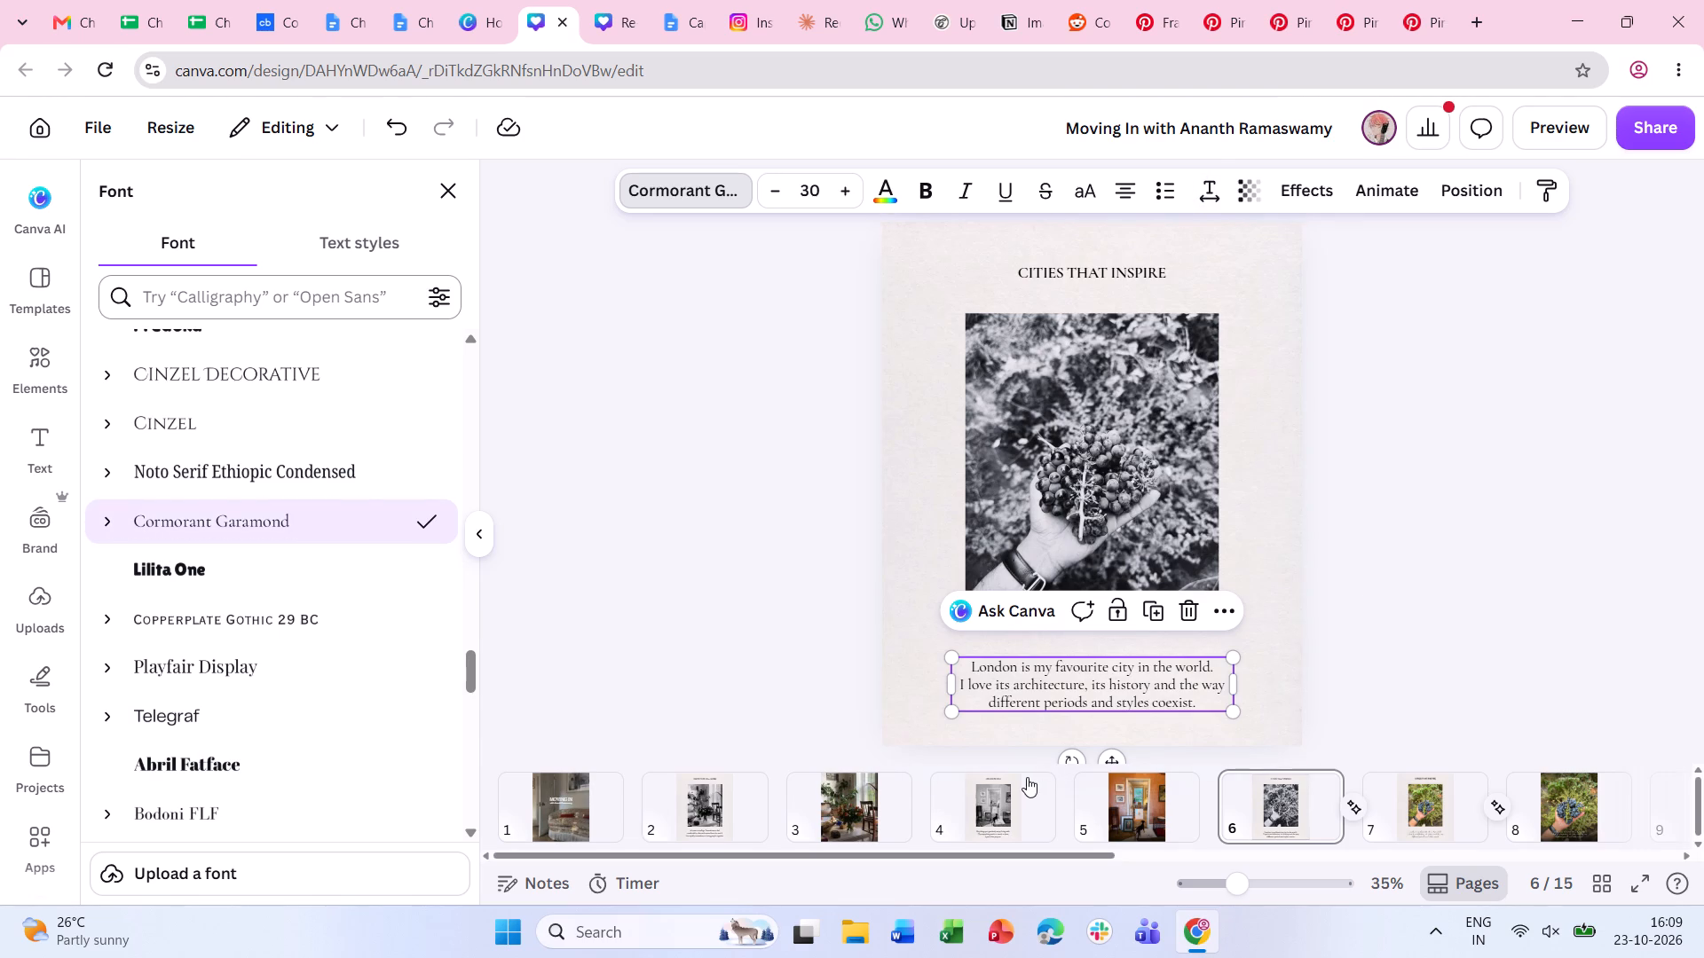
{"action": "left_click", "coordinate": [1022, 782]}
{"action": "left_click", "coordinate": [1068, 699]}
{"action": "left_click", "coordinate": [1219, 205]}
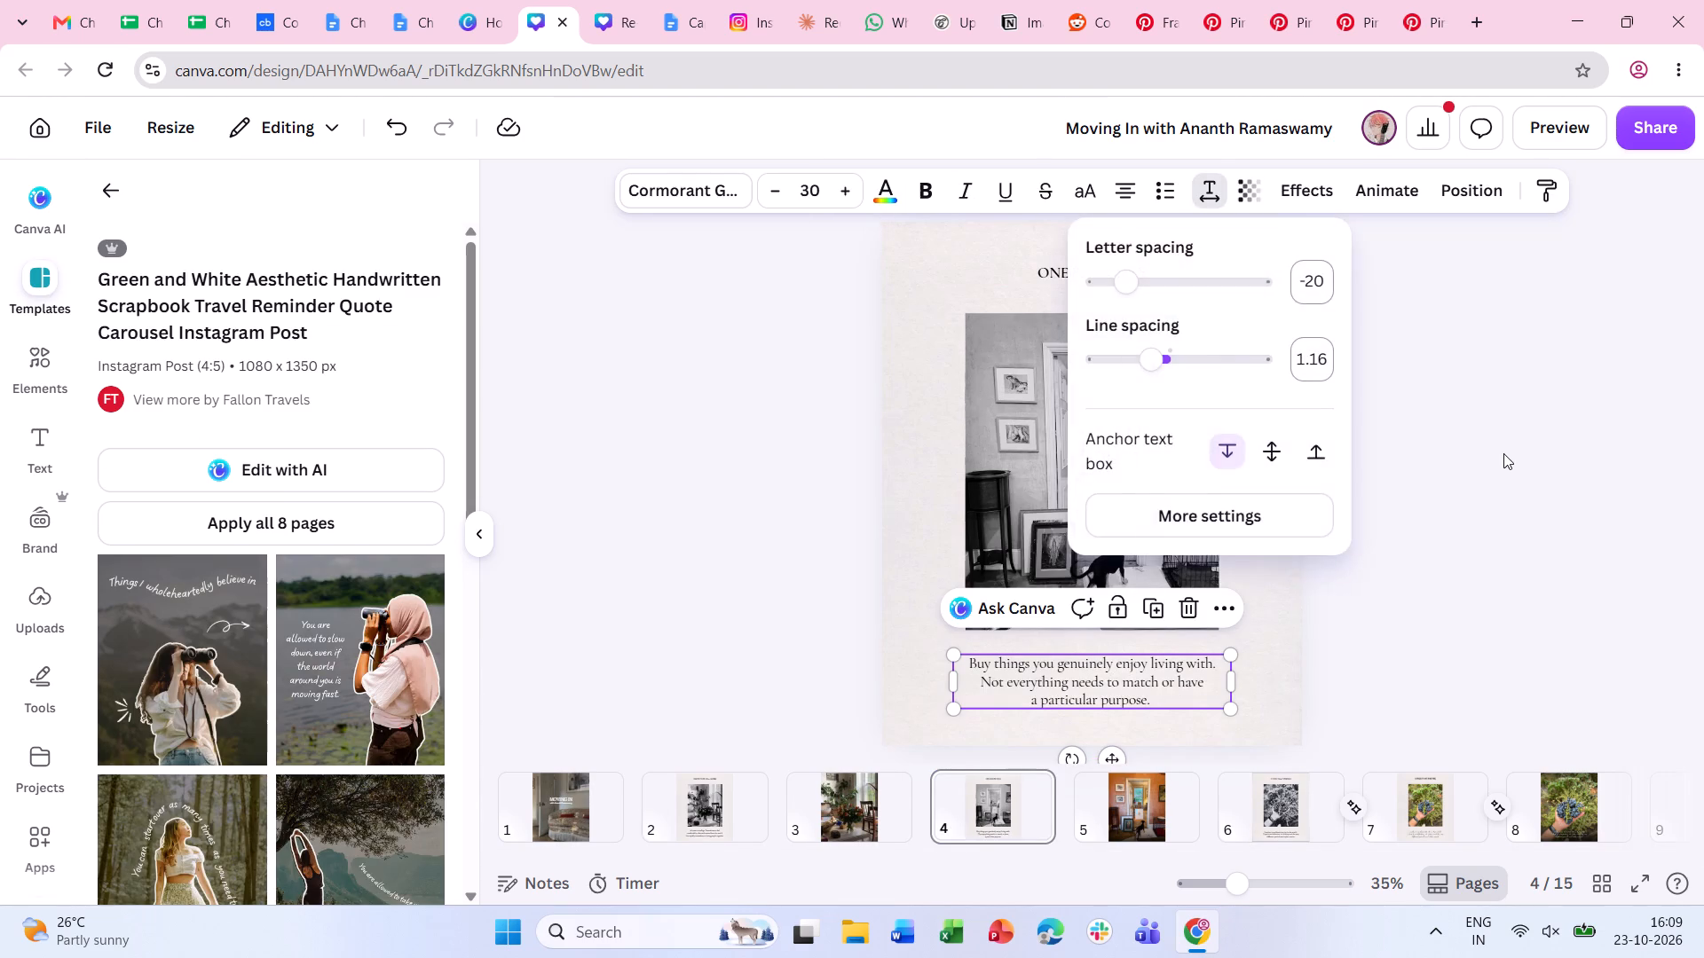
{"action": "left_click", "coordinate": [1503, 453]}
{"action": "left_click", "coordinate": [1258, 785]}
{"action": "left_click", "coordinate": [1104, 668]}
{"action": "left_click", "coordinate": [1211, 206]}
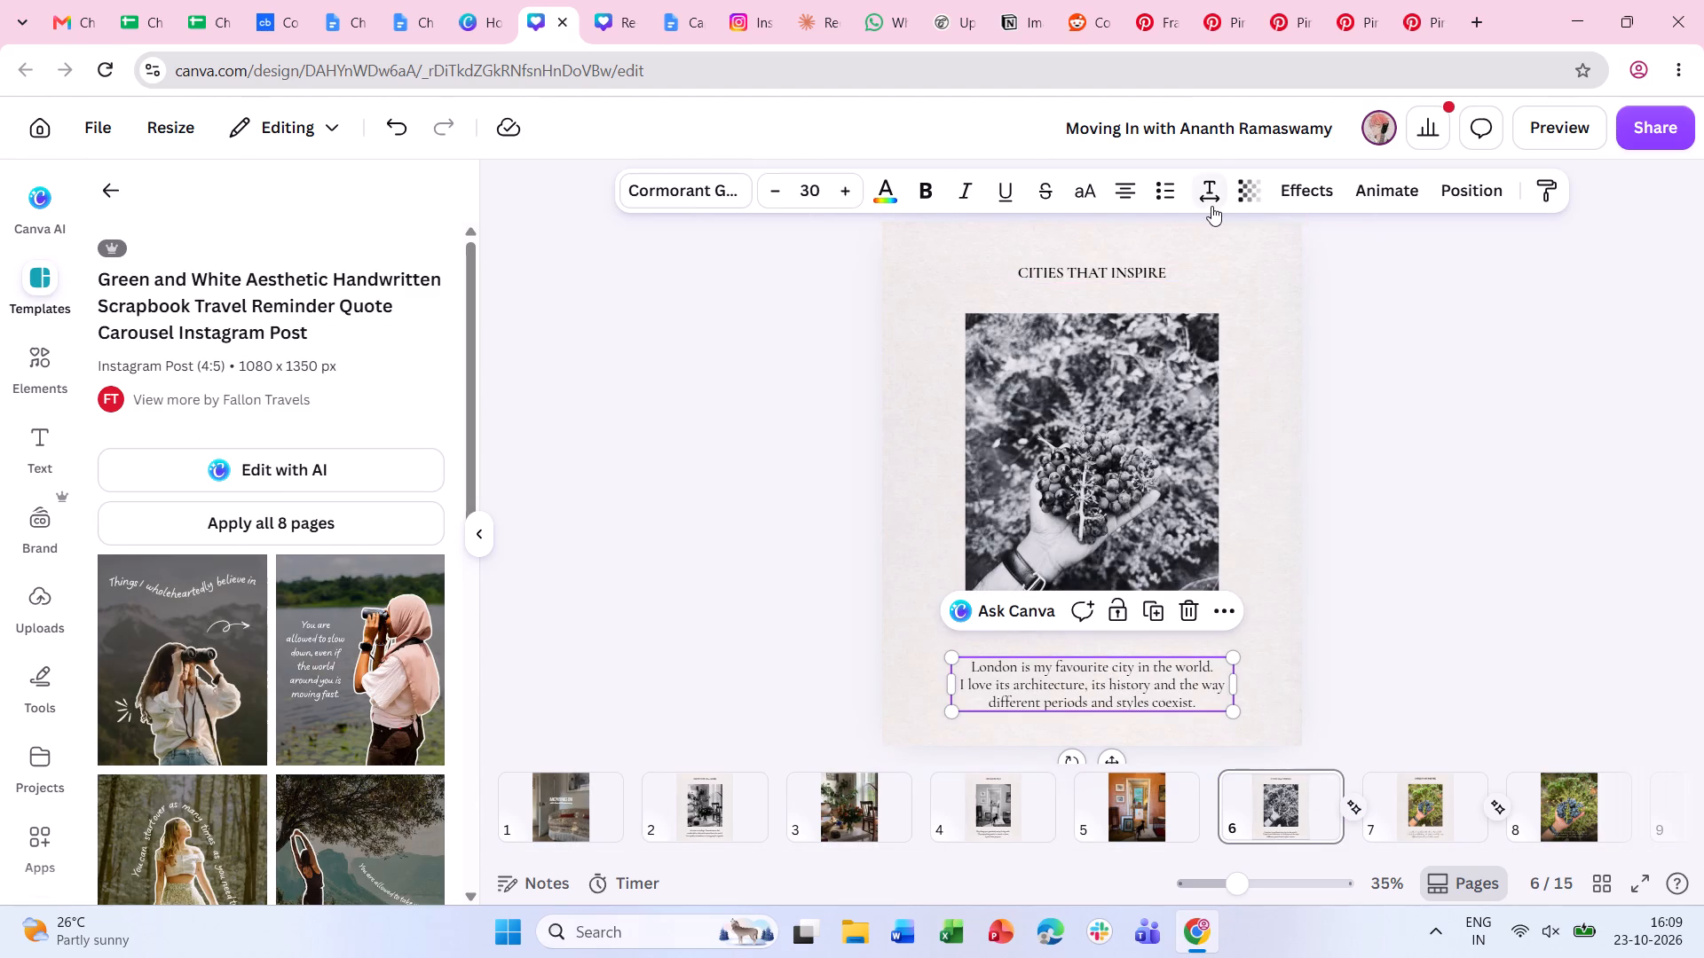
{"action": "left_click", "coordinate": [1312, 285]}
{"action": "type", "text": "-20"}
{"action": "key", "text": "Return"}
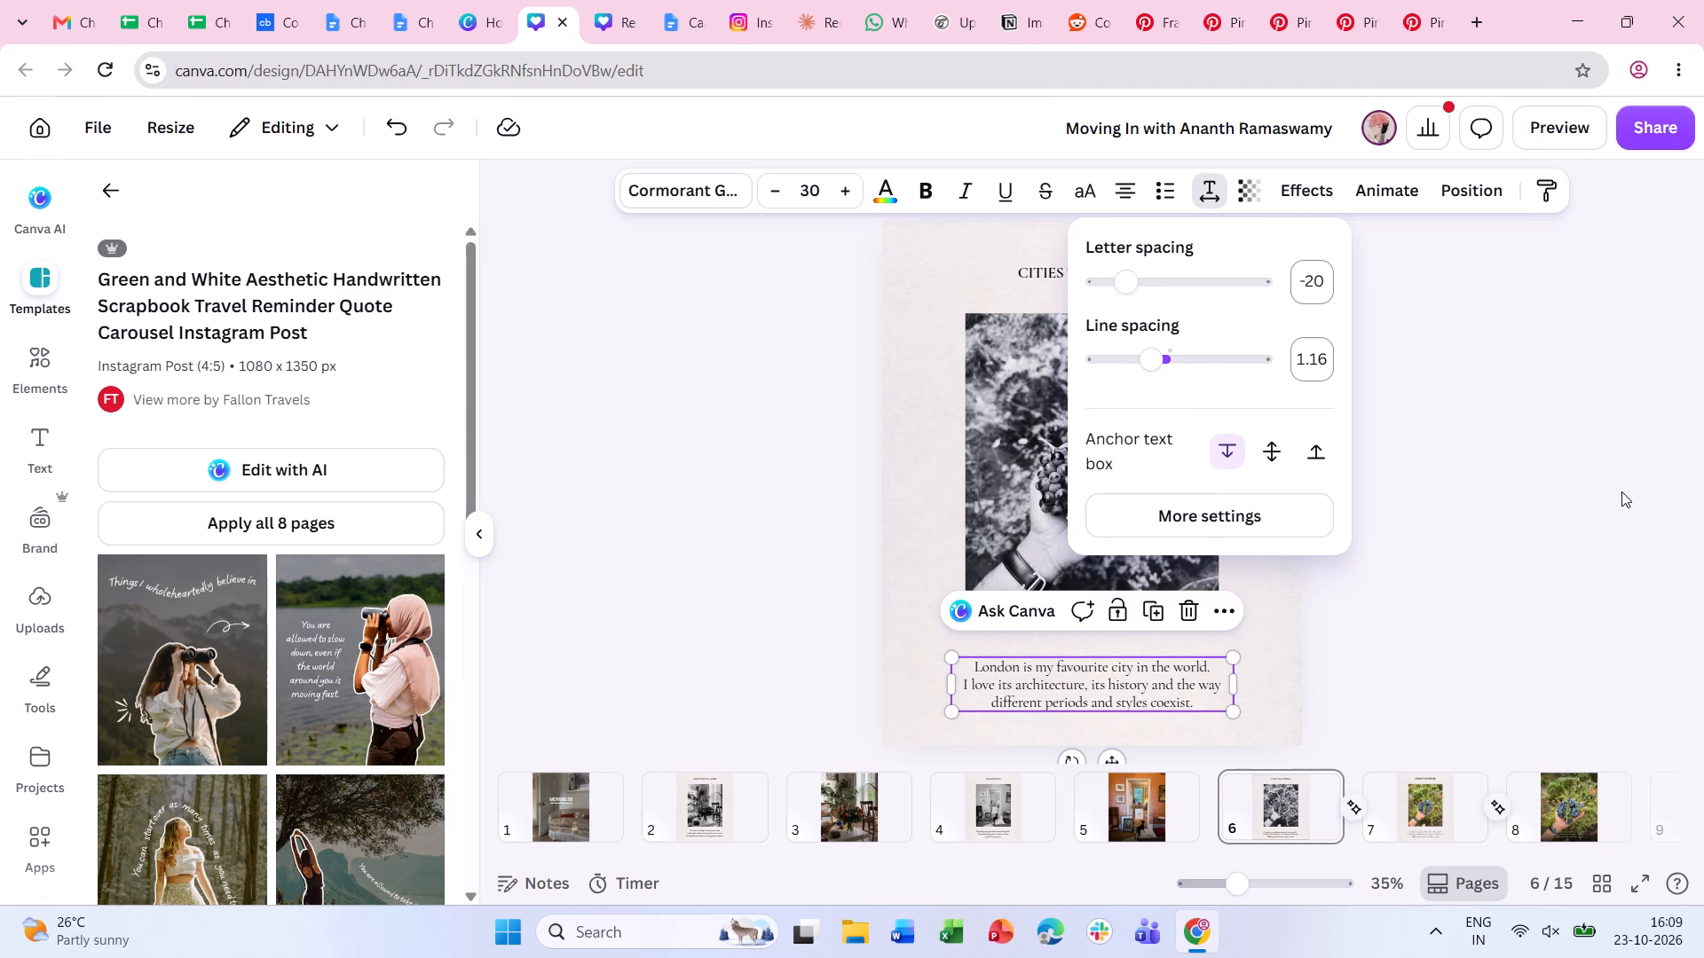
{"action": "double_click", "coordinate": [1621, 491]}
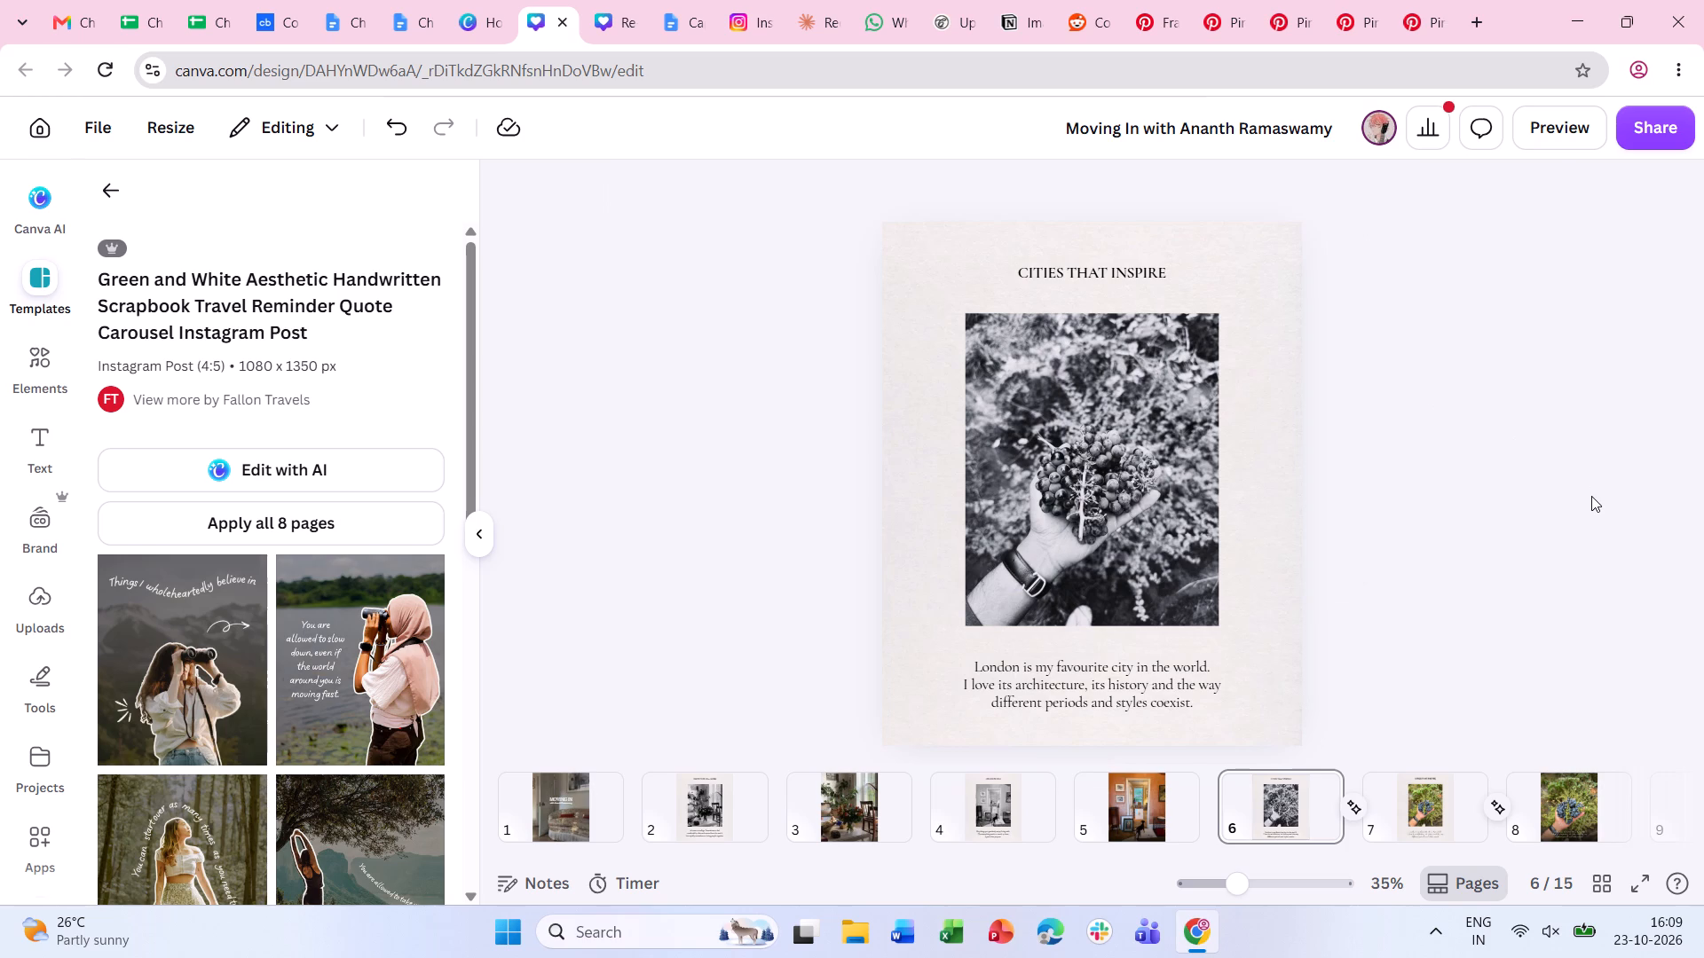
Look through pages 2 to 6, and delete page 7, the framed colour version of the grapes slide.
{"action": "left_click", "coordinate": [712, 821]}
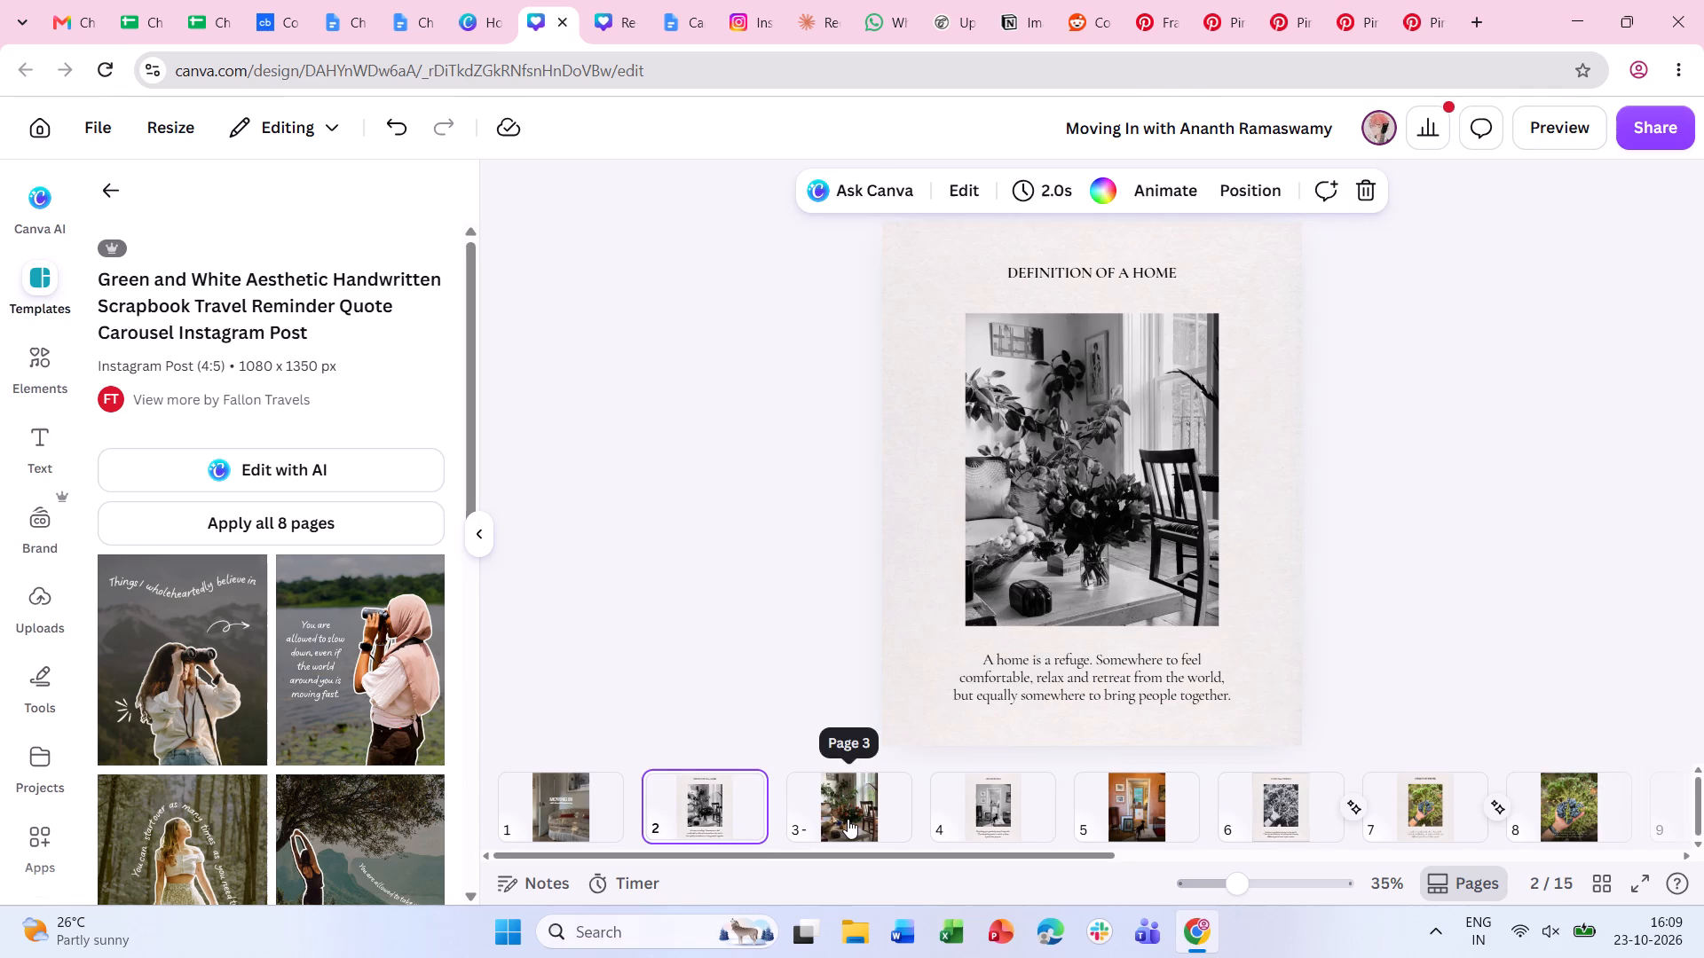
{"action": "left_click", "coordinate": [848, 819]}
{"action": "left_click", "coordinate": [1010, 823]}
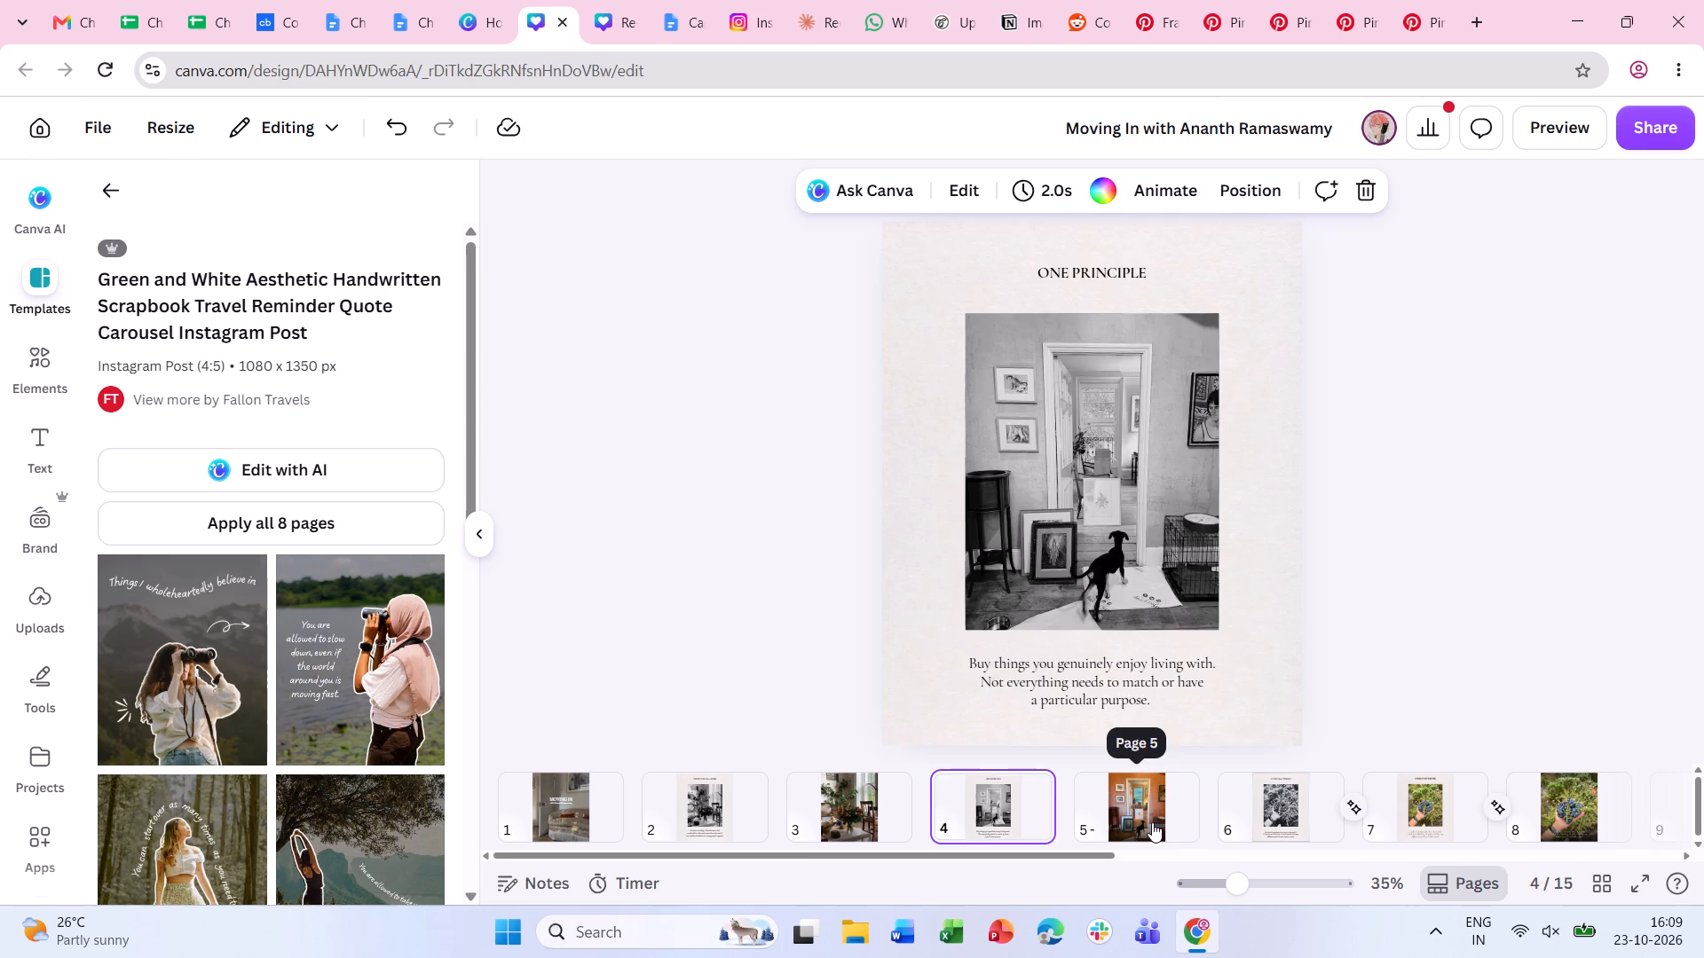
{"action": "left_click", "coordinate": [1152, 822]}
{"action": "left_click", "coordinate": [1297, 826]}
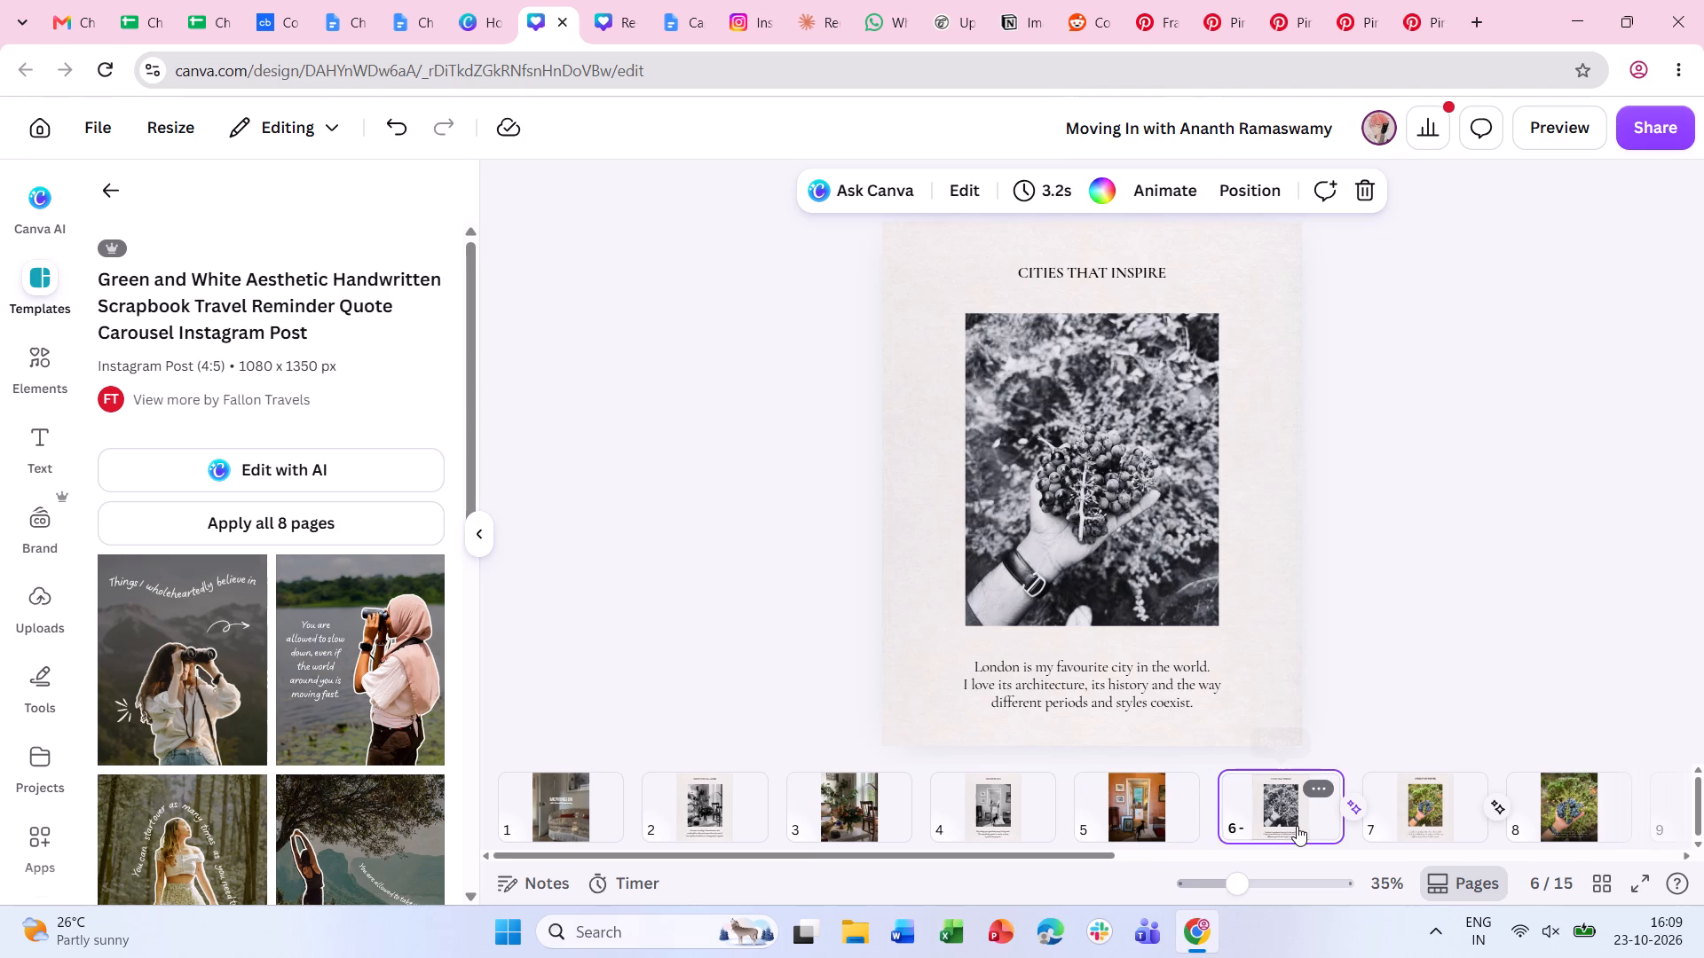
{"action": "left_click", "coordinate": [1384, 827]}
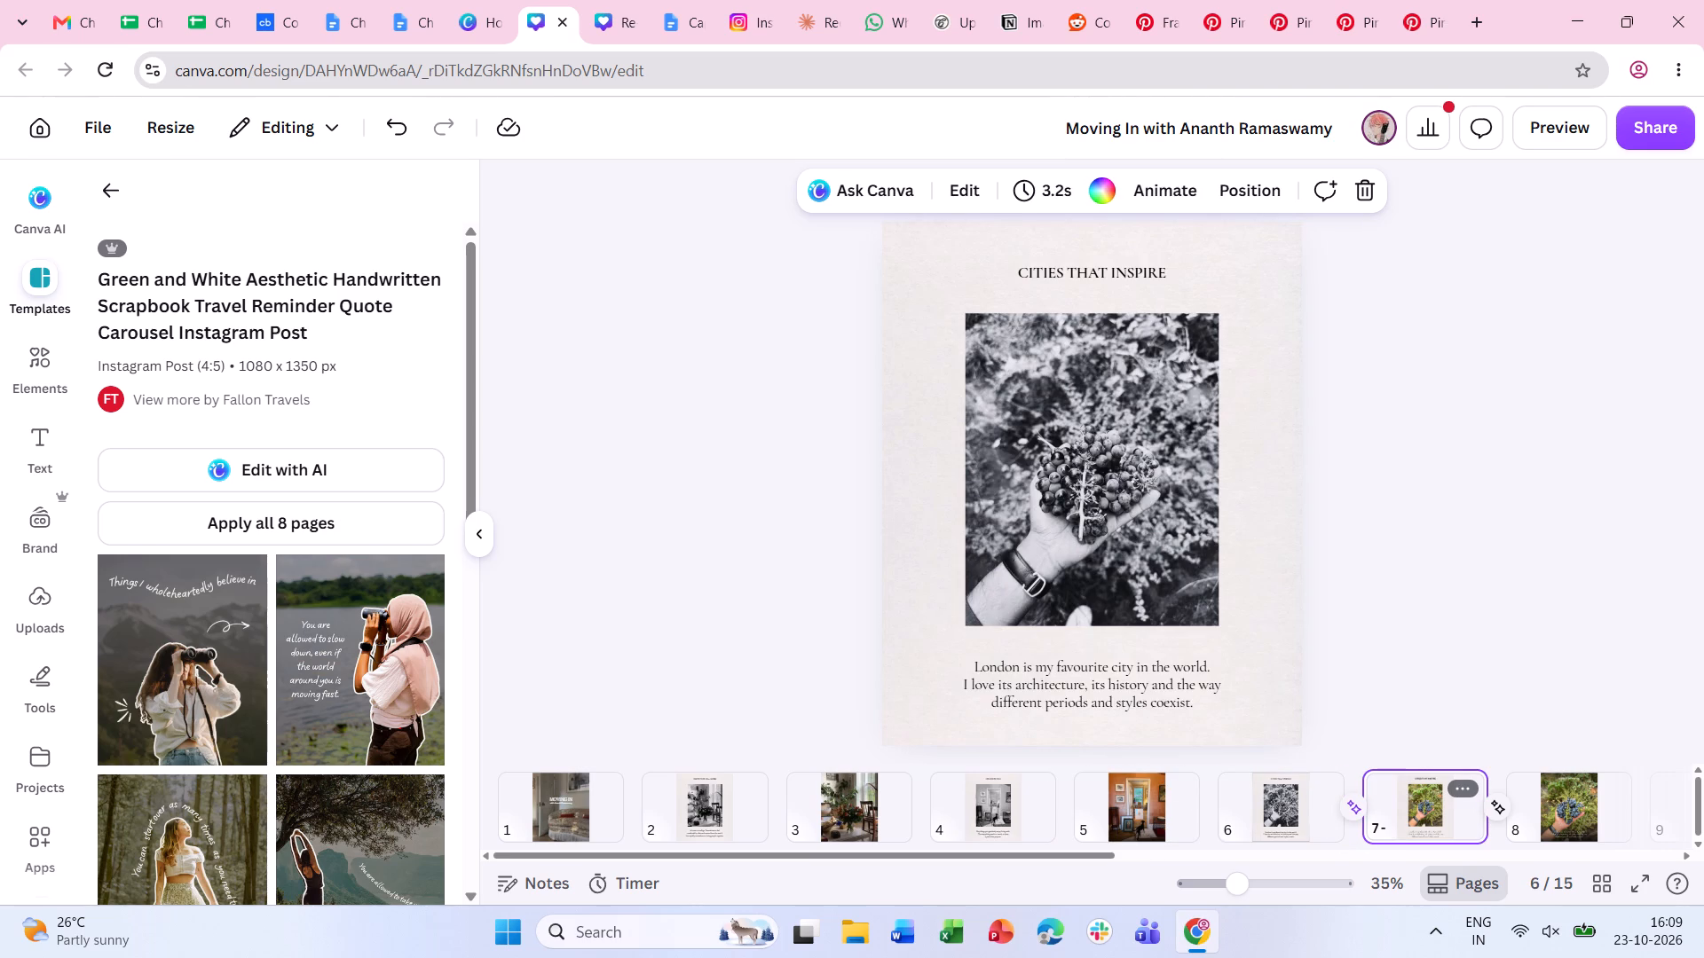
{"action": "key", "text": "BackSpace"}
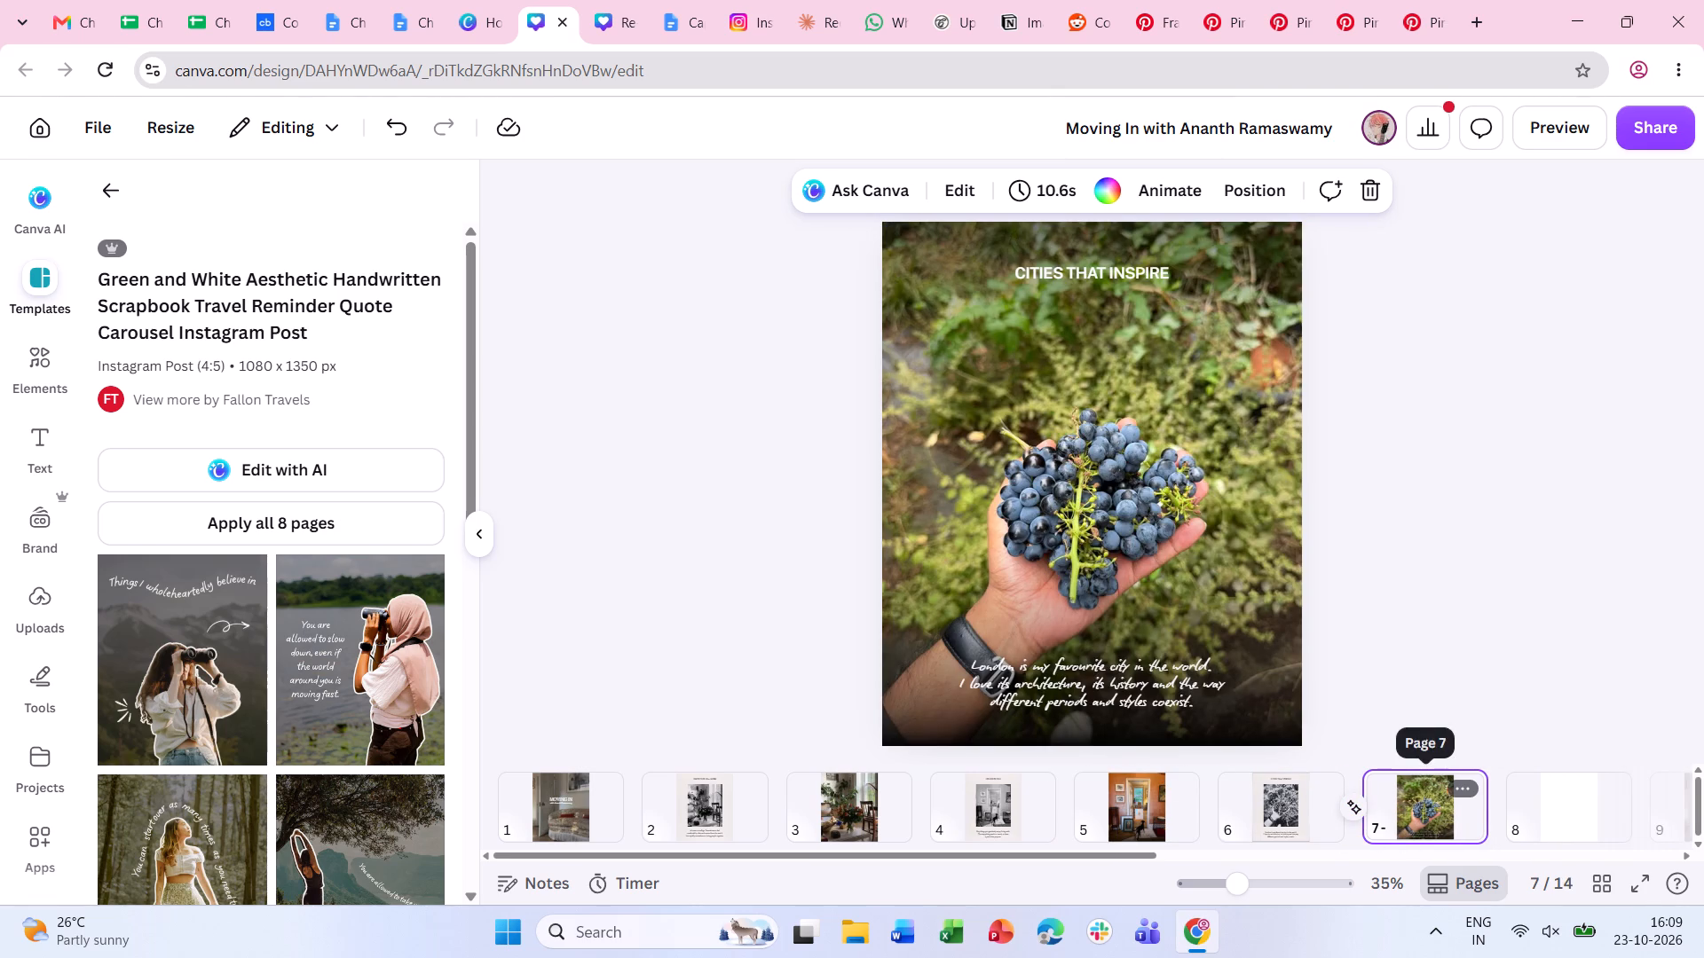
Delete the London caption, the "CITIES THAT INSPIRE" heading and the two dark gradient overlays from the full-page colour grapes photo on page 7.
{"action": "left_click", "coordinate": [1035, 685]}
{"action": "key", "text": "BackSpace"}
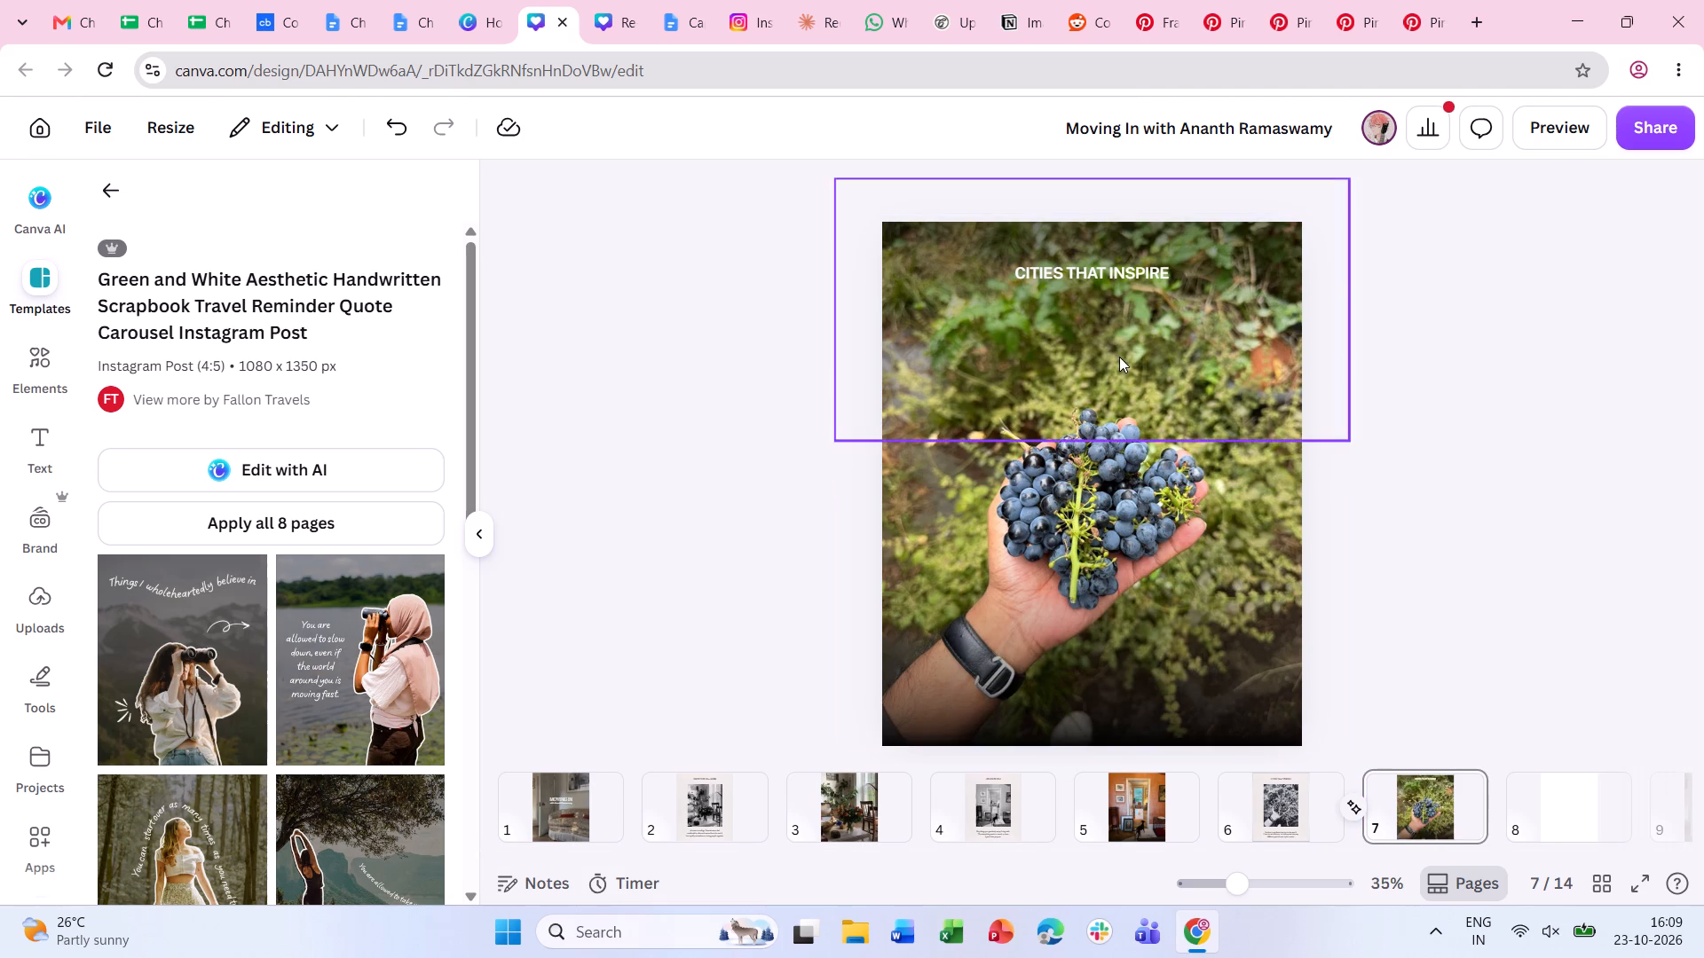
{"action": "left_click", "coordinate": [1098, 279]}
{"action": "key", "text": "BackSpace"}
{"action": "left_click", "coordinate": [1035, 256]}
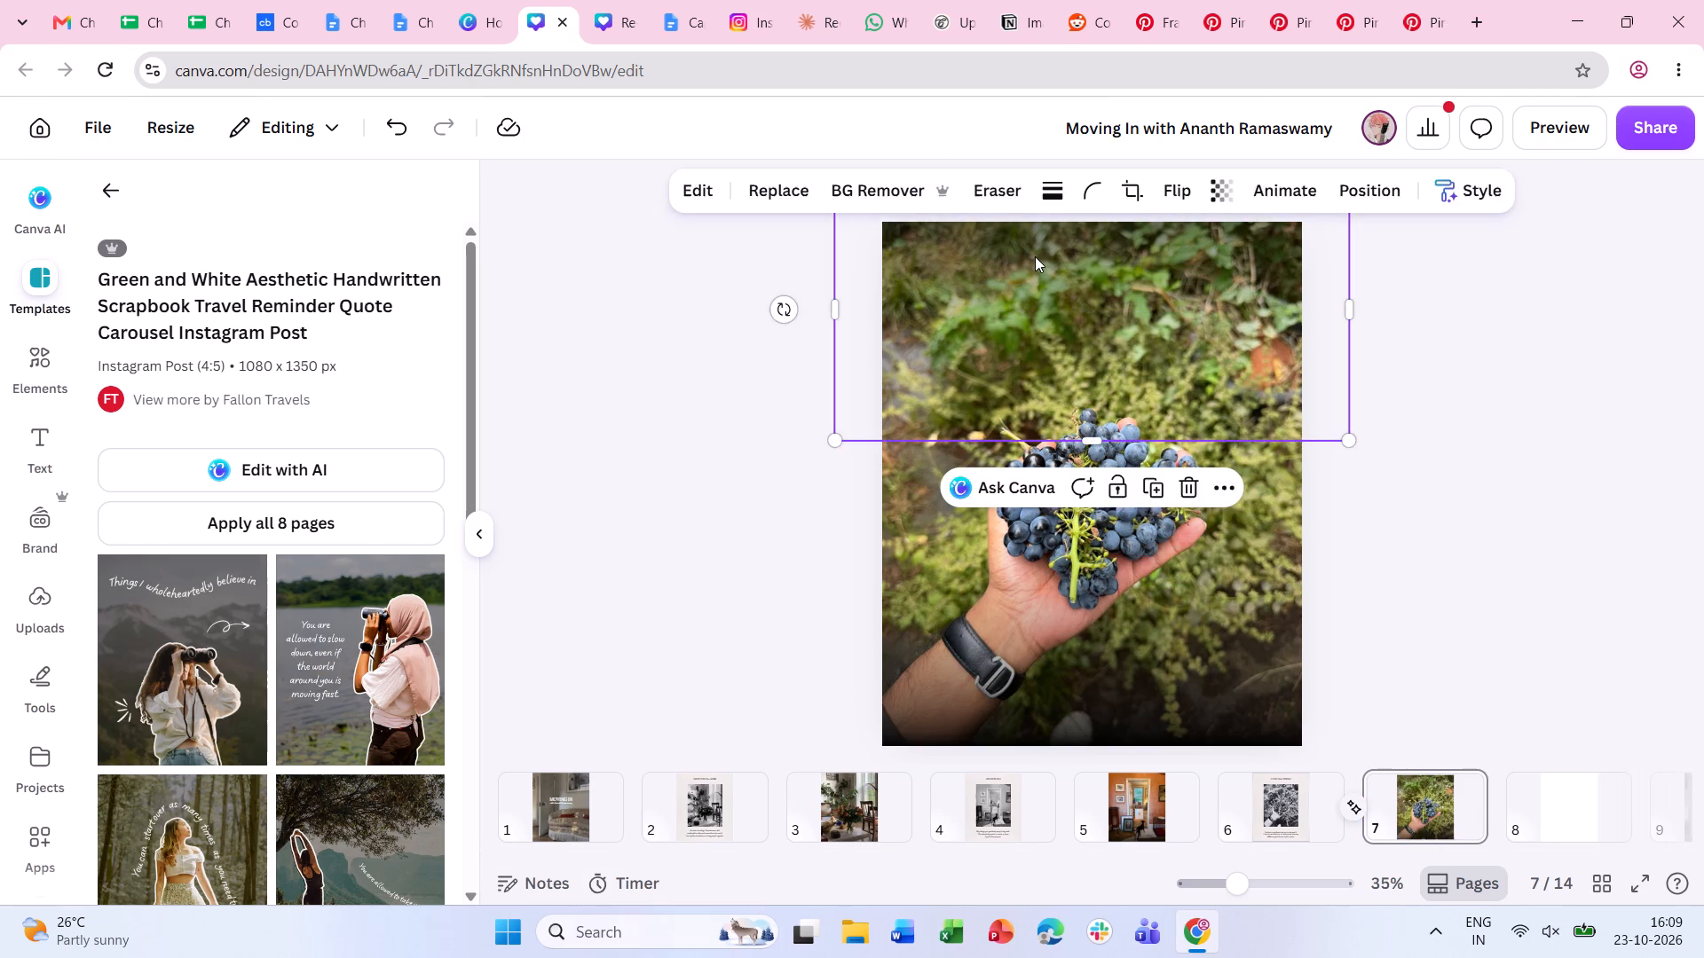
{"action": "key", "text": "BackSpace"}
{"action": "left_click", "coordinate": [1112, 609]}
{"action": "key", "text": "BackSpace"}
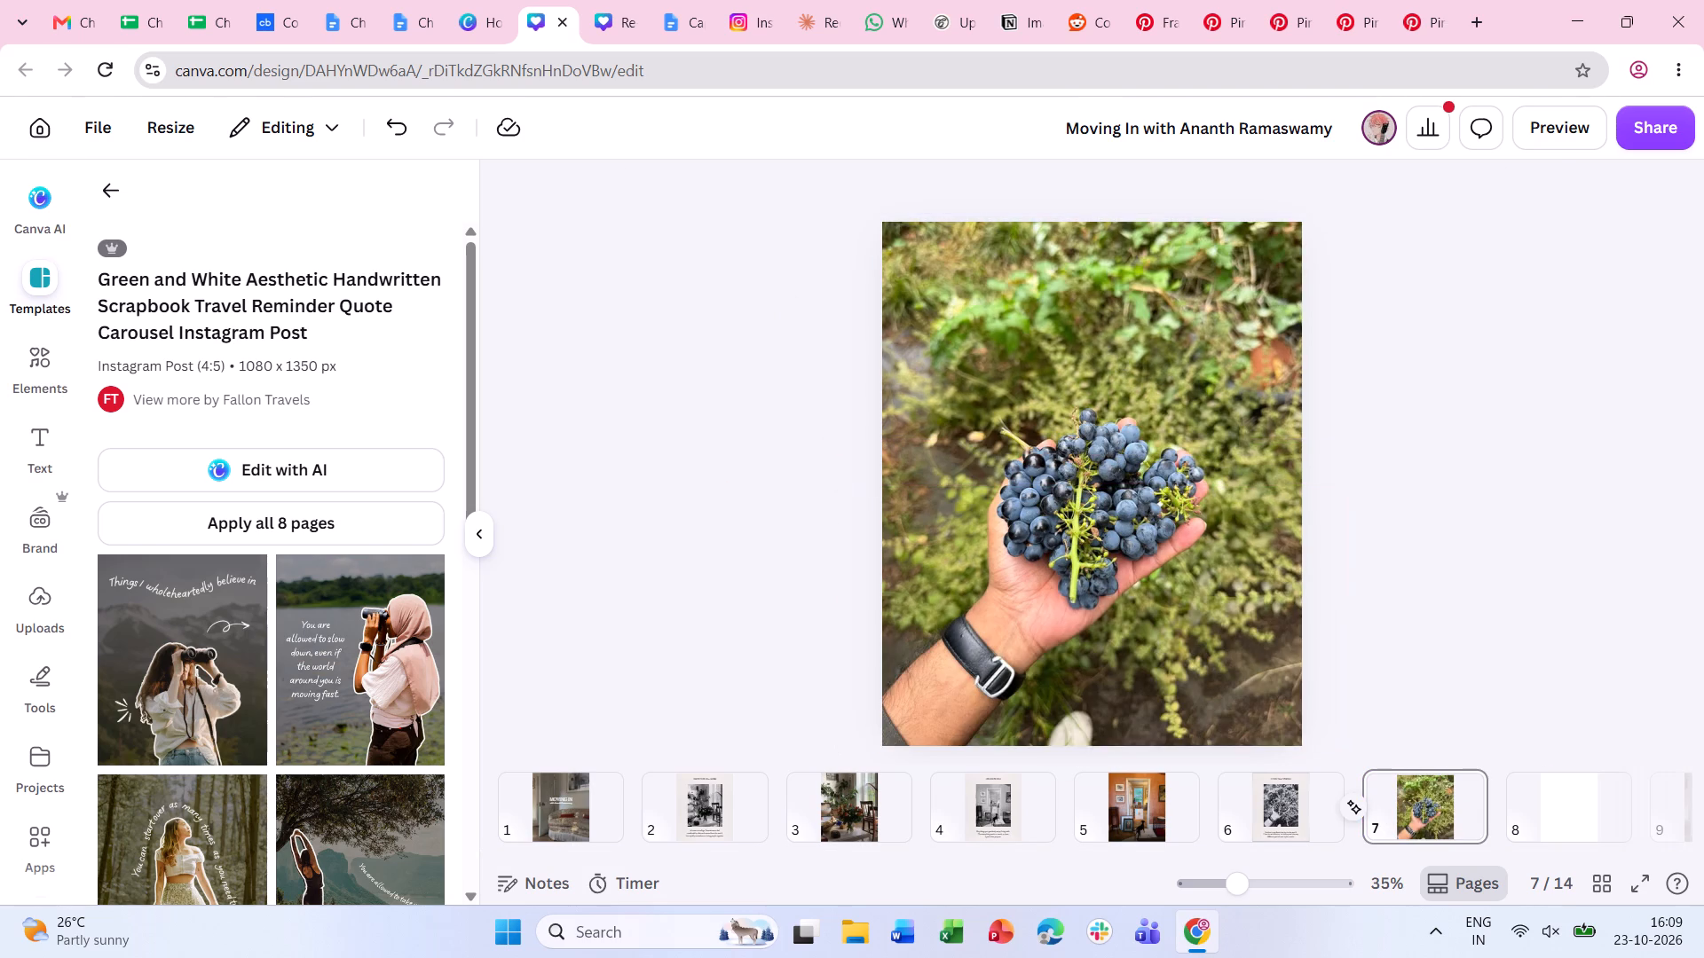
{"action": "double_click", "coordinate": [1357, 554]}
Compare the caption placement across the framed slides and check the spacing above and below the photo on page 6.
{"action": "left_click", "coordinate": [564, 817]}
{"action": "left_click", "coordinate": [669, 821]}
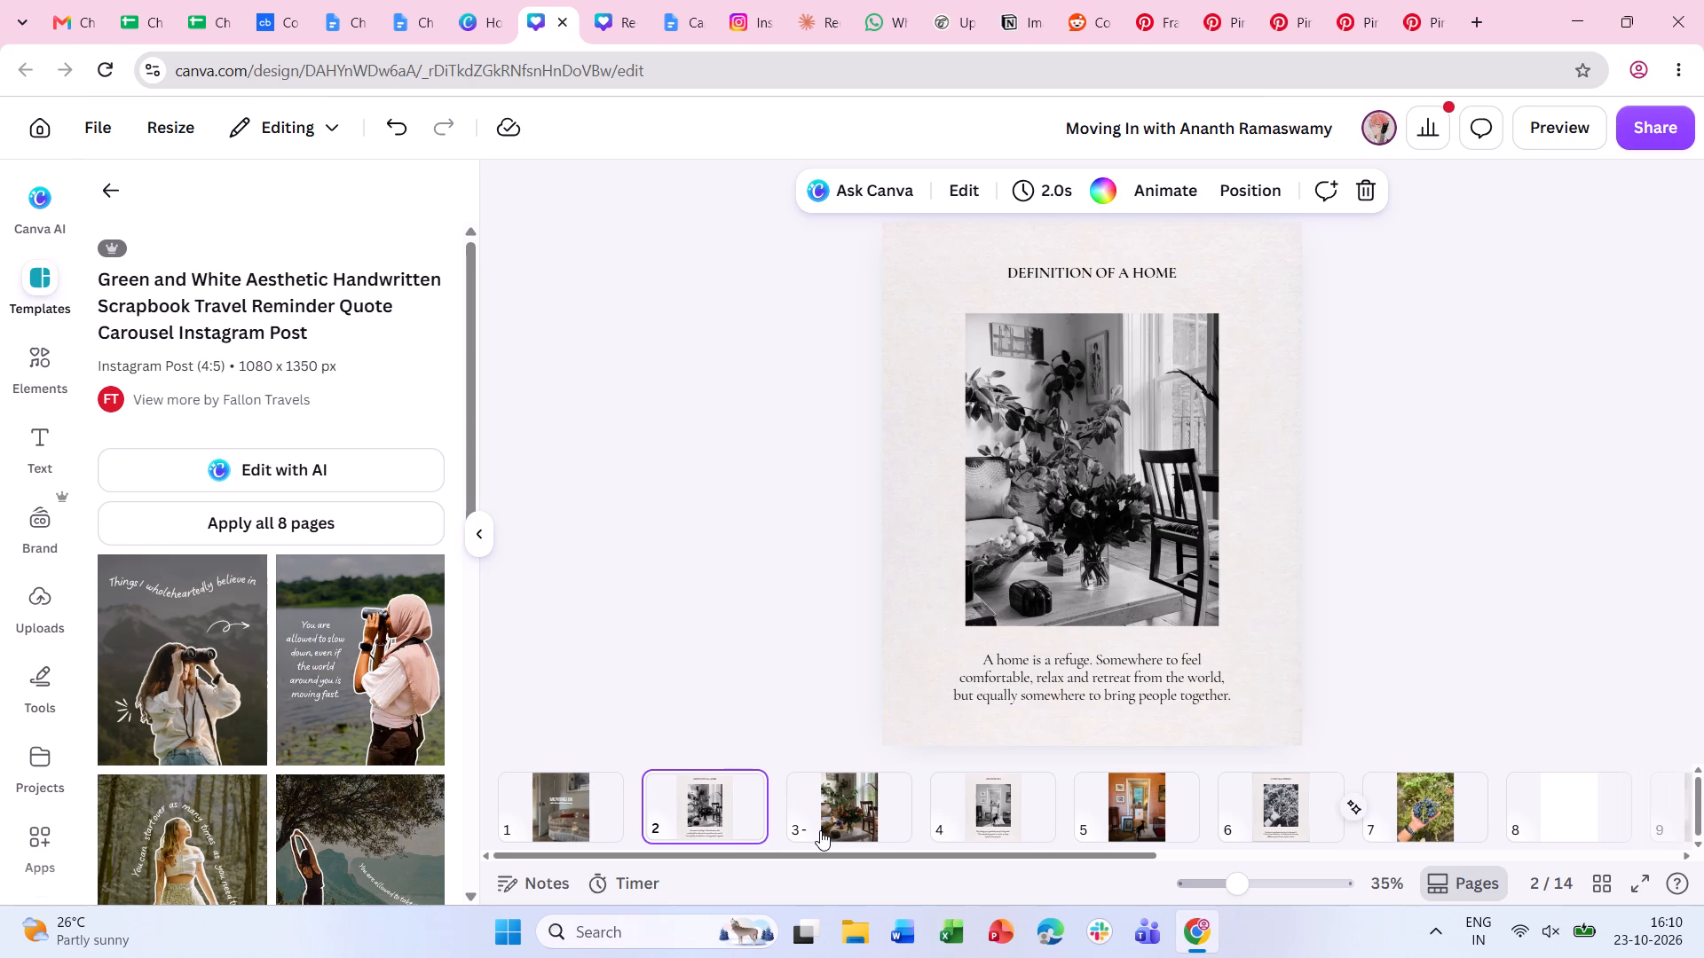
{"action": "left_click", "coordinate": [1530, 504]}
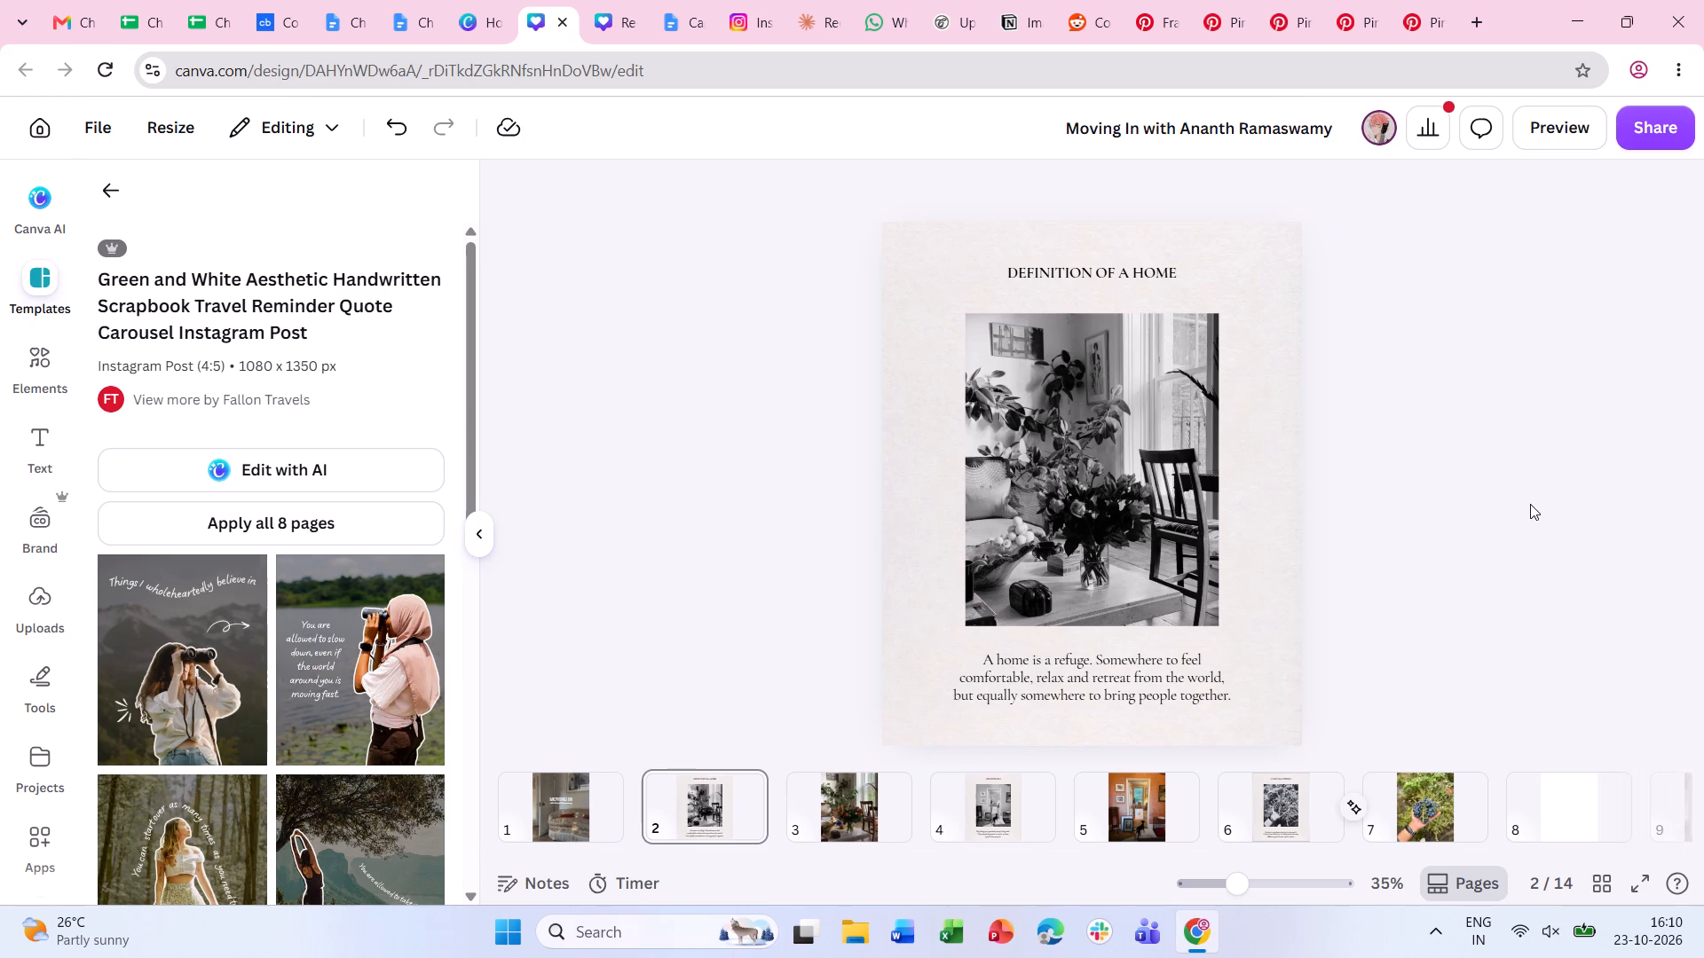
{"action": "left_click", "coordinate": [879, 820]}
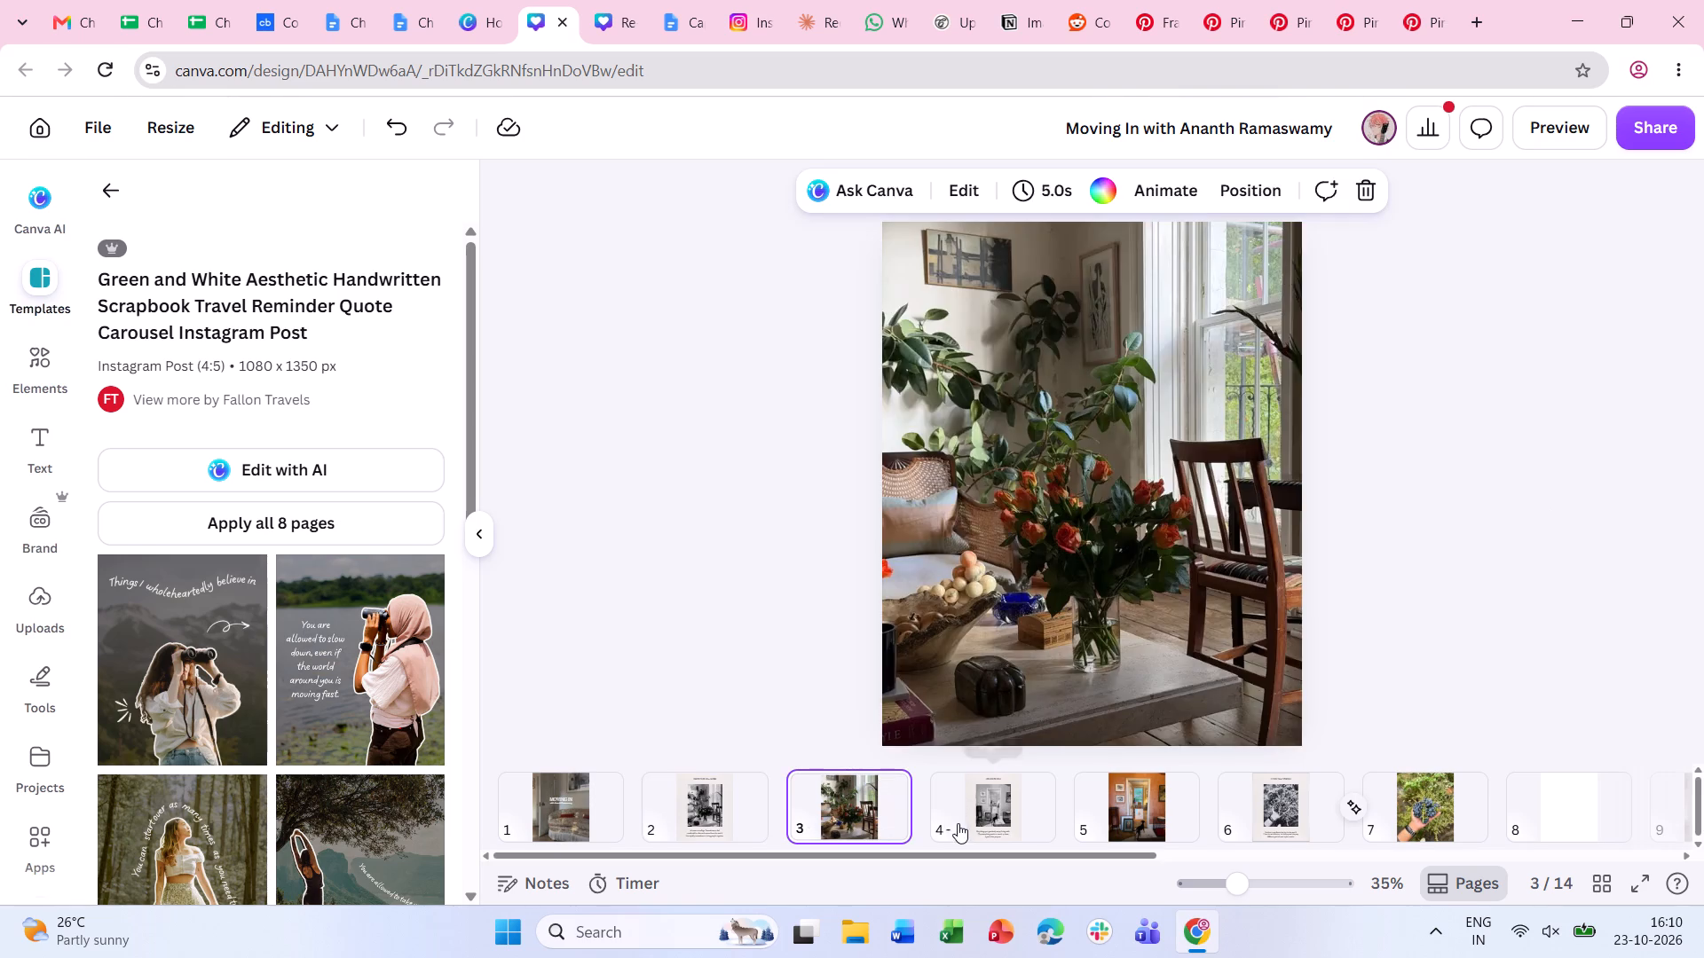
{"action": "left_click", "coordinate": [958, 823]}
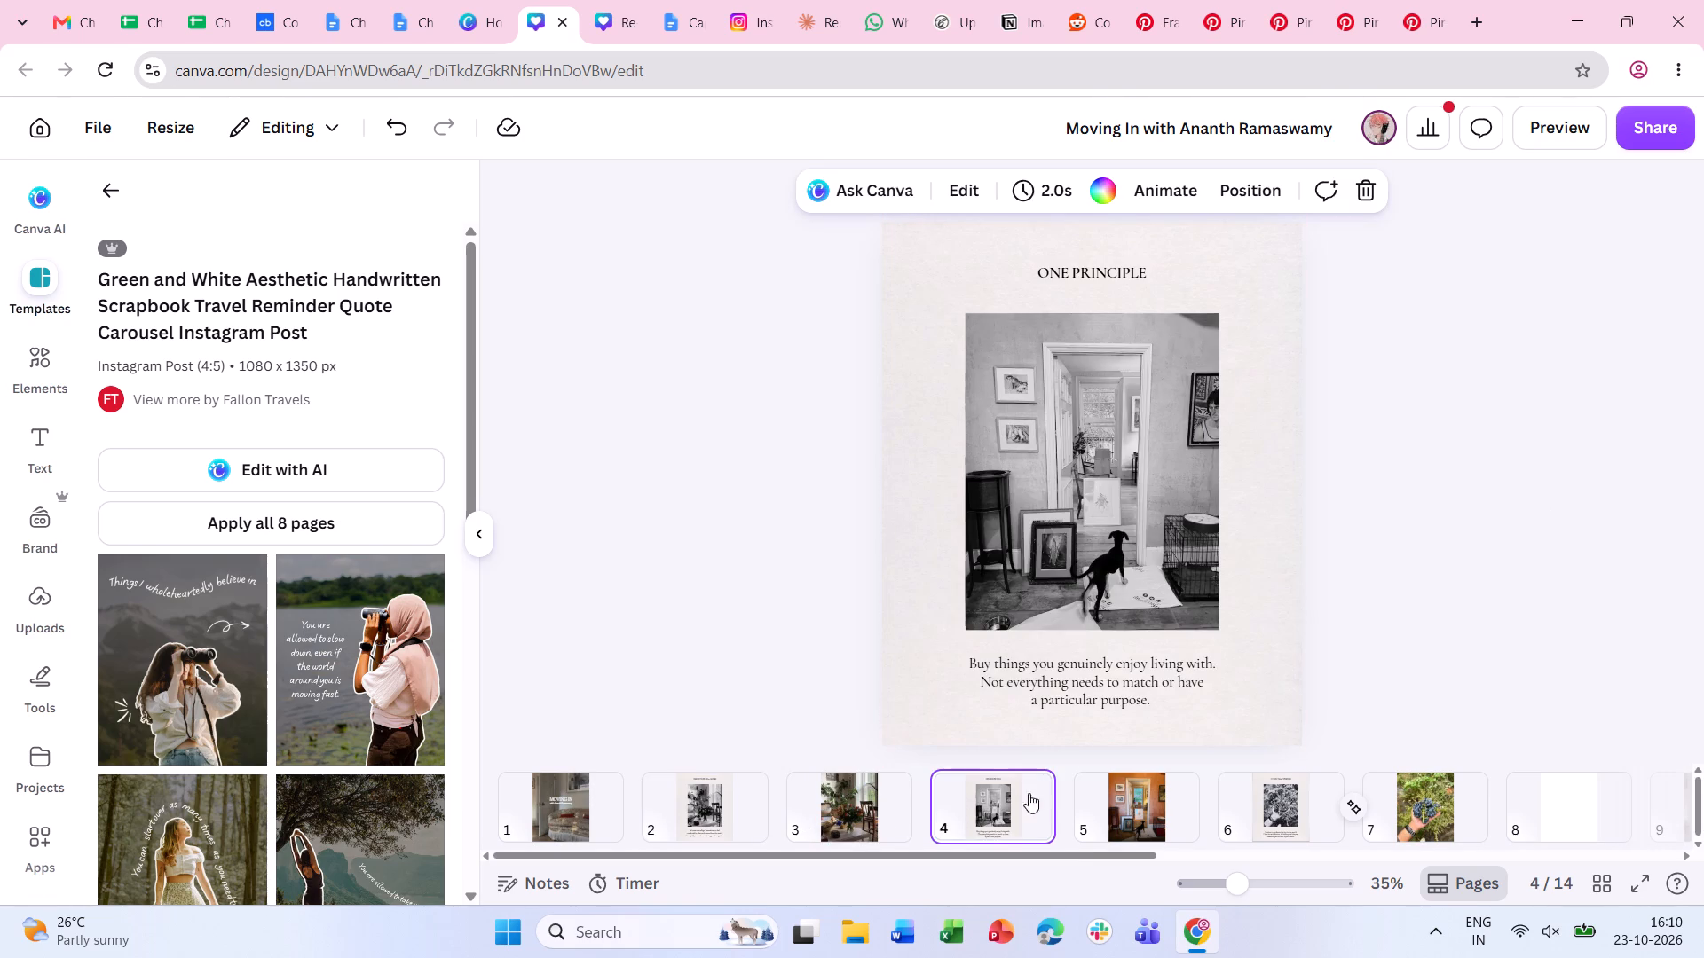
{"action": "left_click", "coordinate": [1267, 806]}
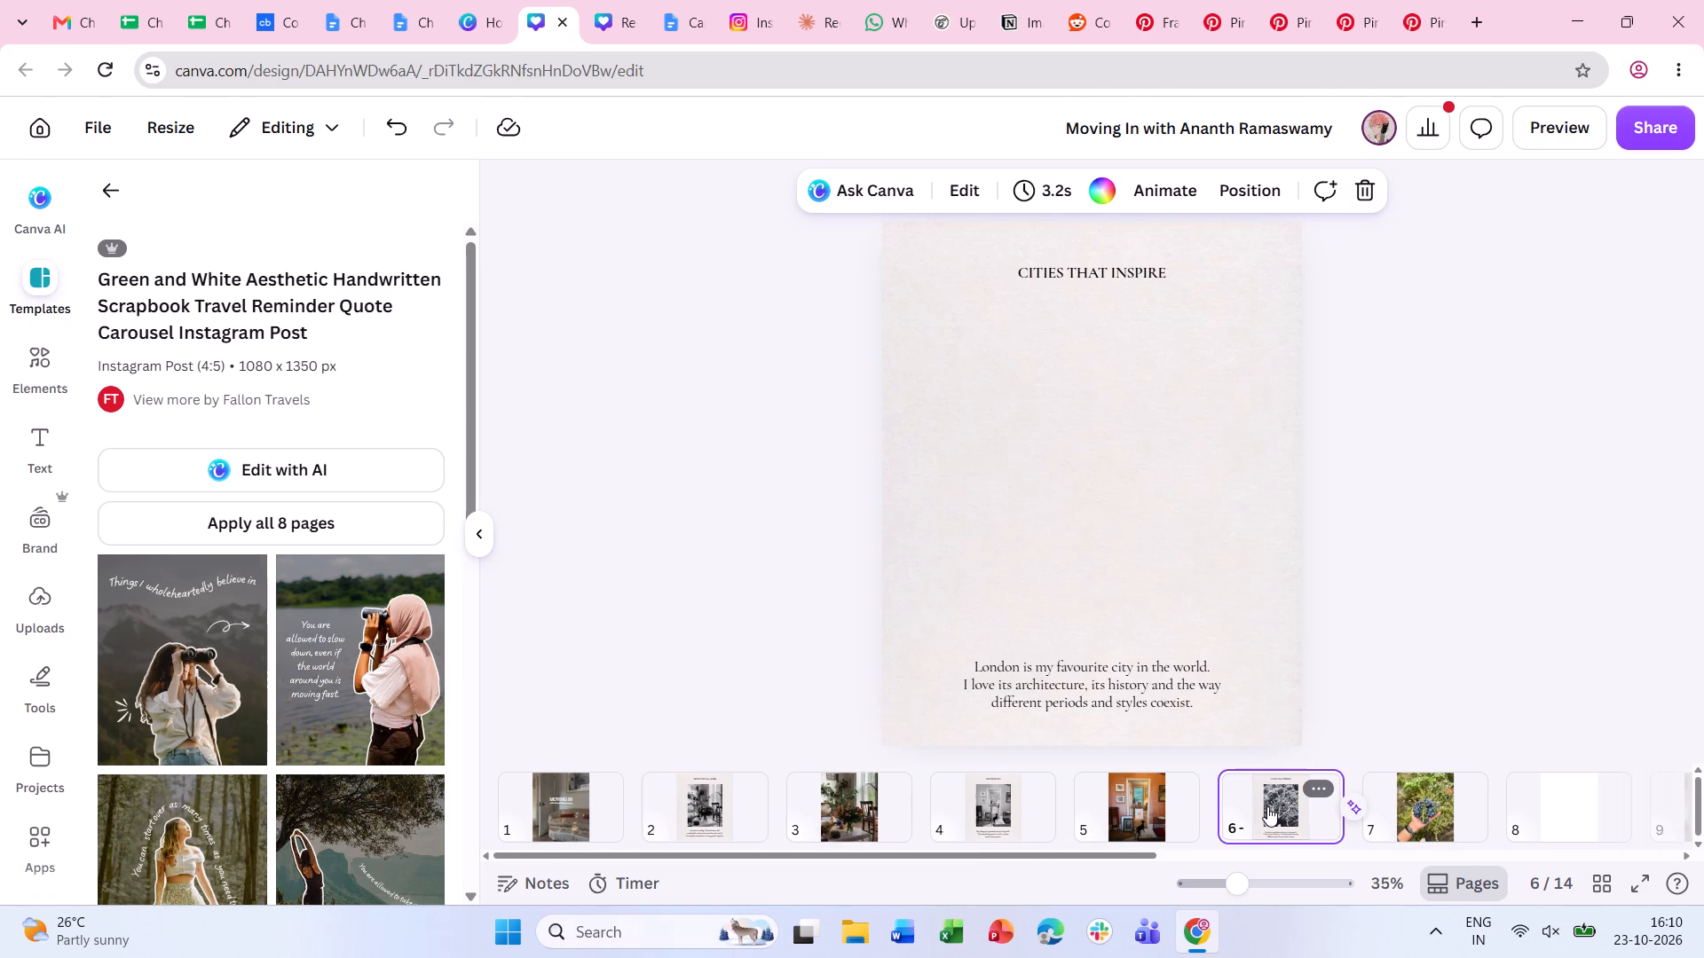
{"action": "left_click", "coordinate": [995, 814]}
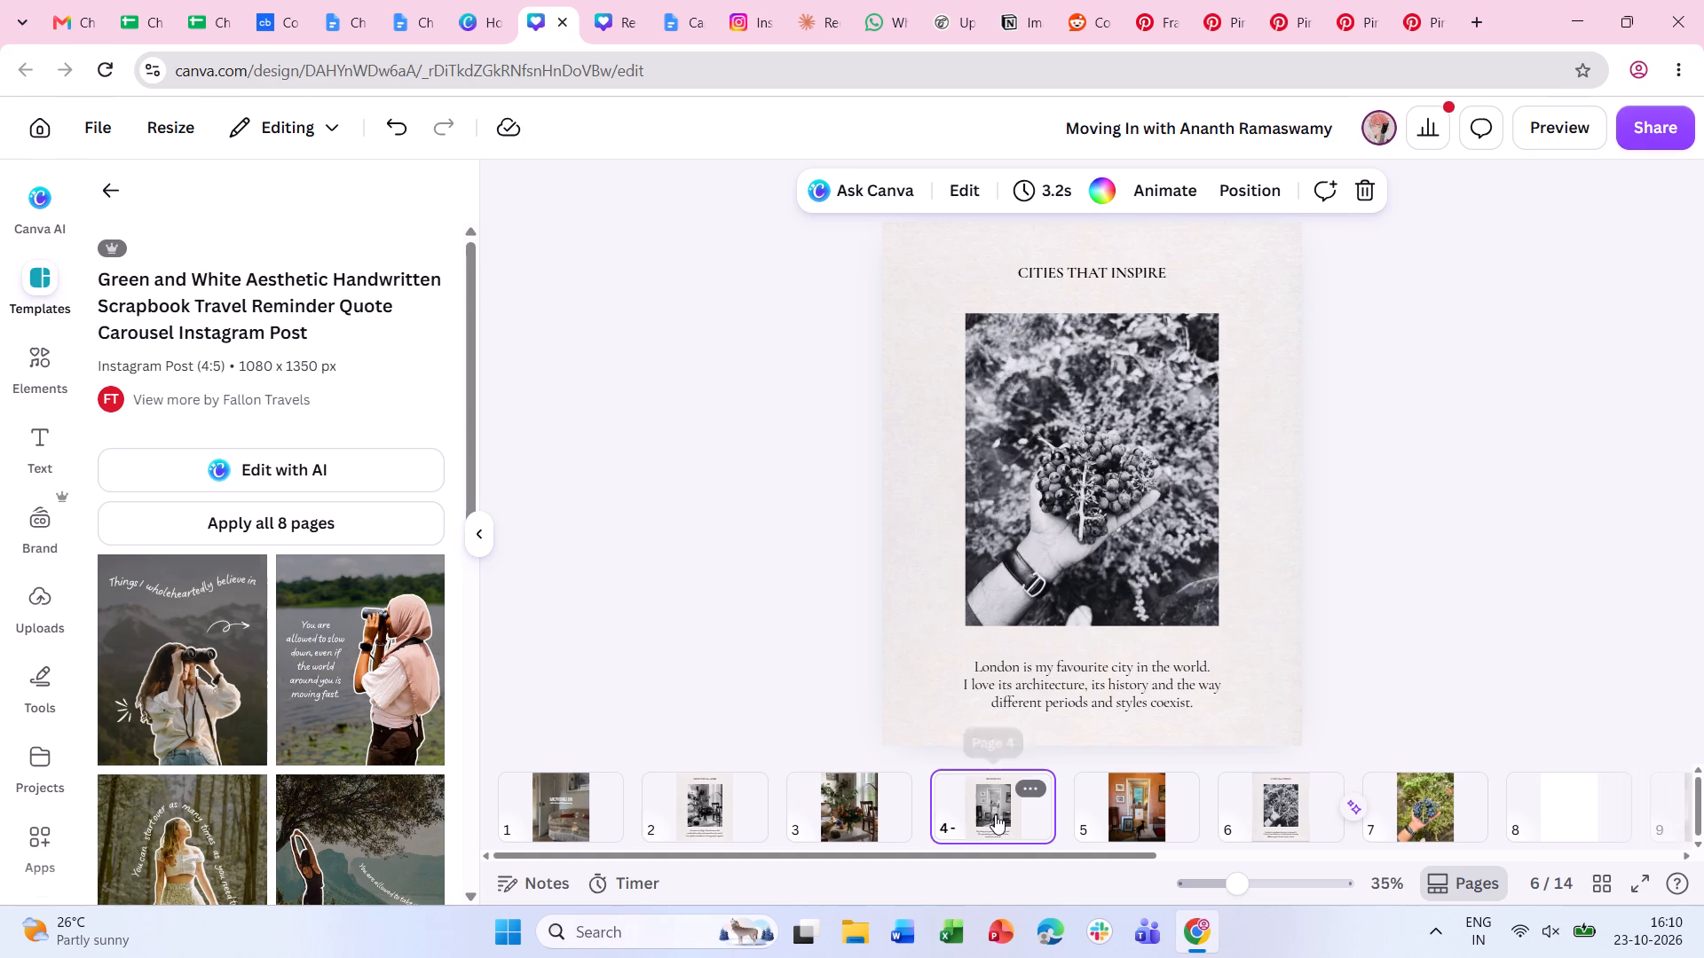
{"action": "left_click", "coordinate": [1219, 821]}
{"action": "left_click", "coordinate": [1122, 707]}
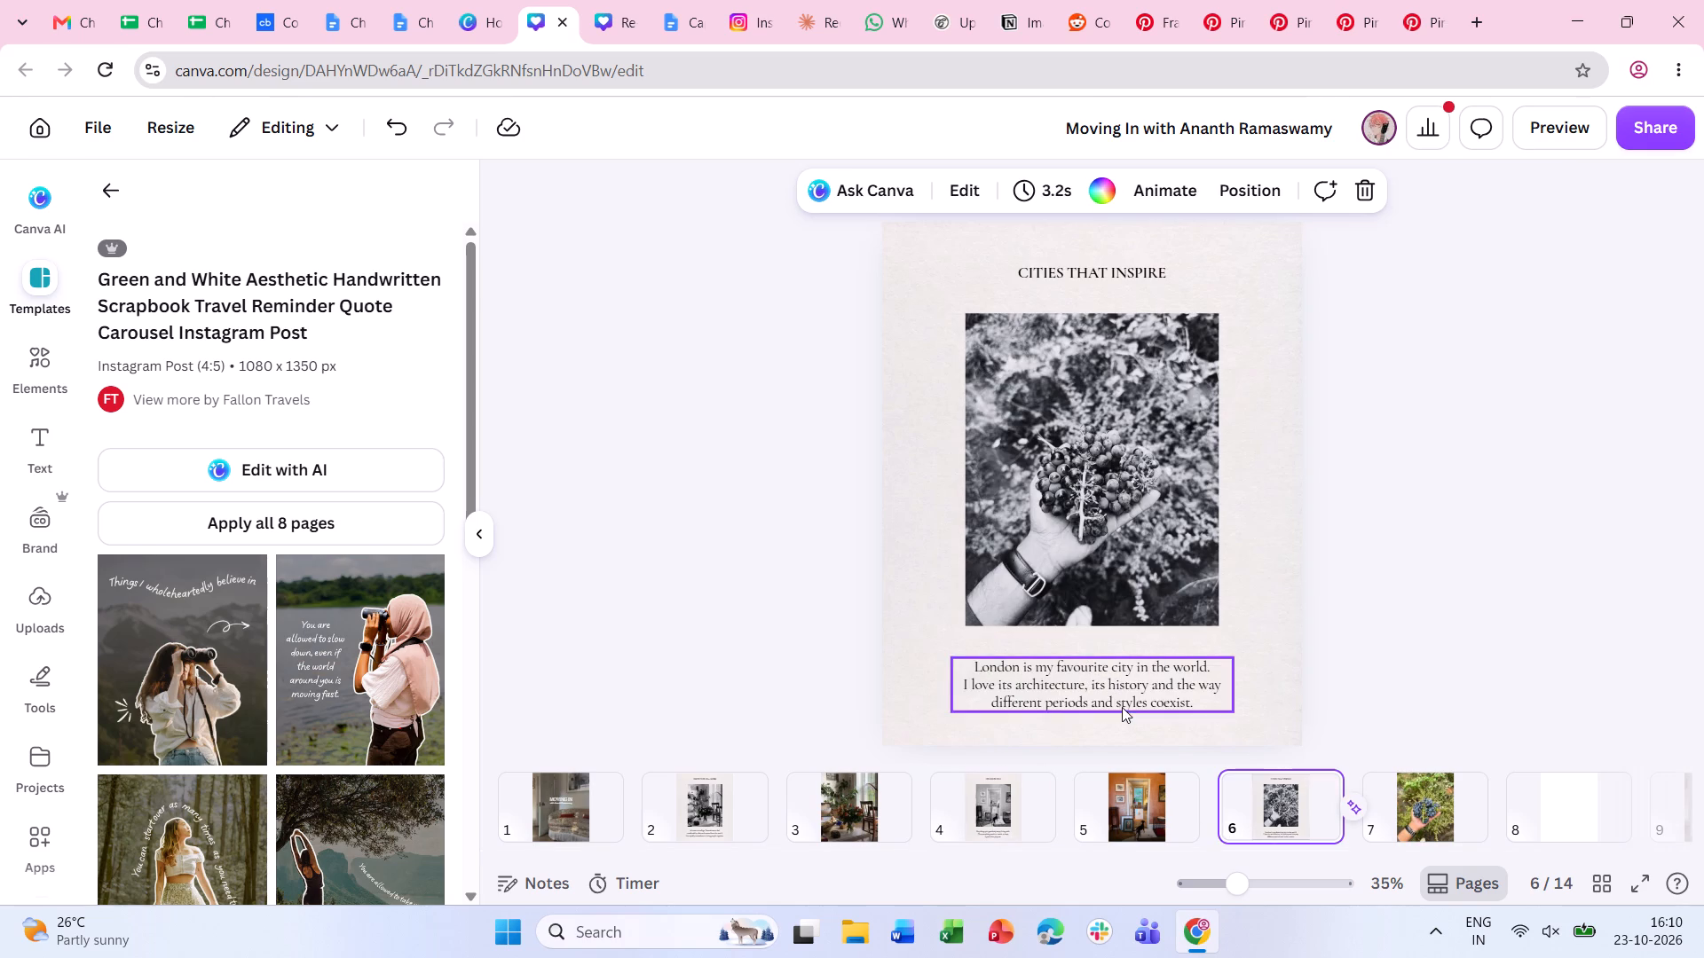
{"action": "left_click", "coordinate": [1116, 695]}
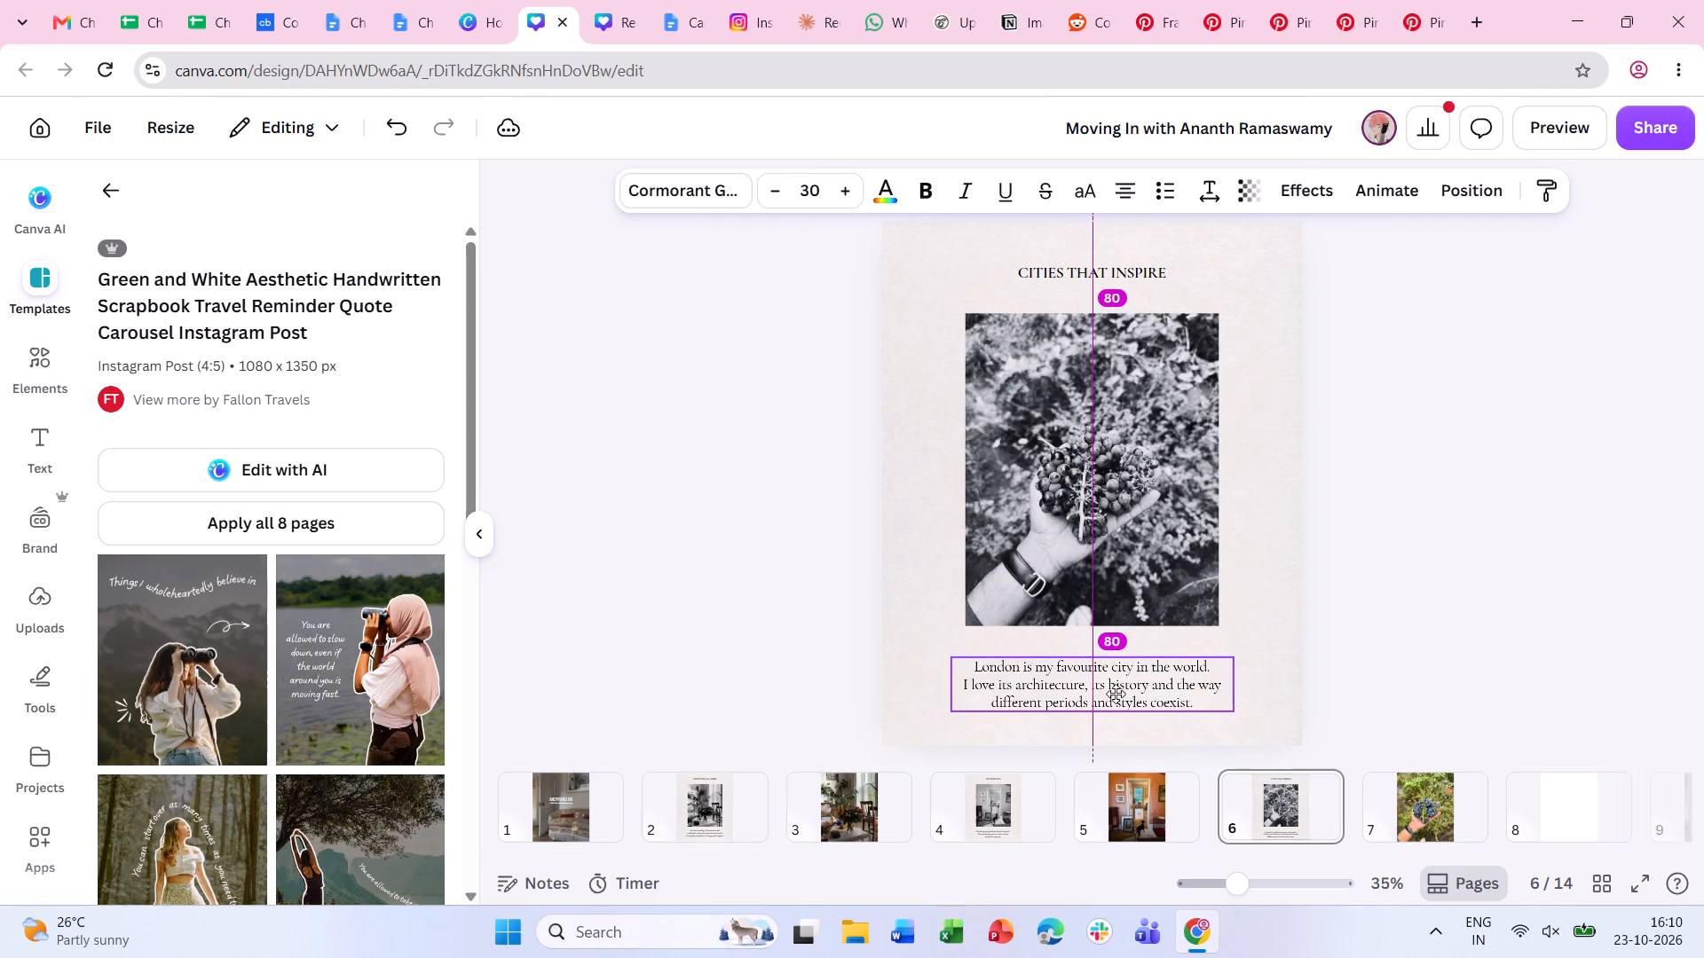
Nudge the page 4 caption up slightly beneath the photo, keeping it centred on the page.
{"action": "left_click", "coordinate": [983, 815]}
{"action": "left_click", "coordinate": [1089, 685]}
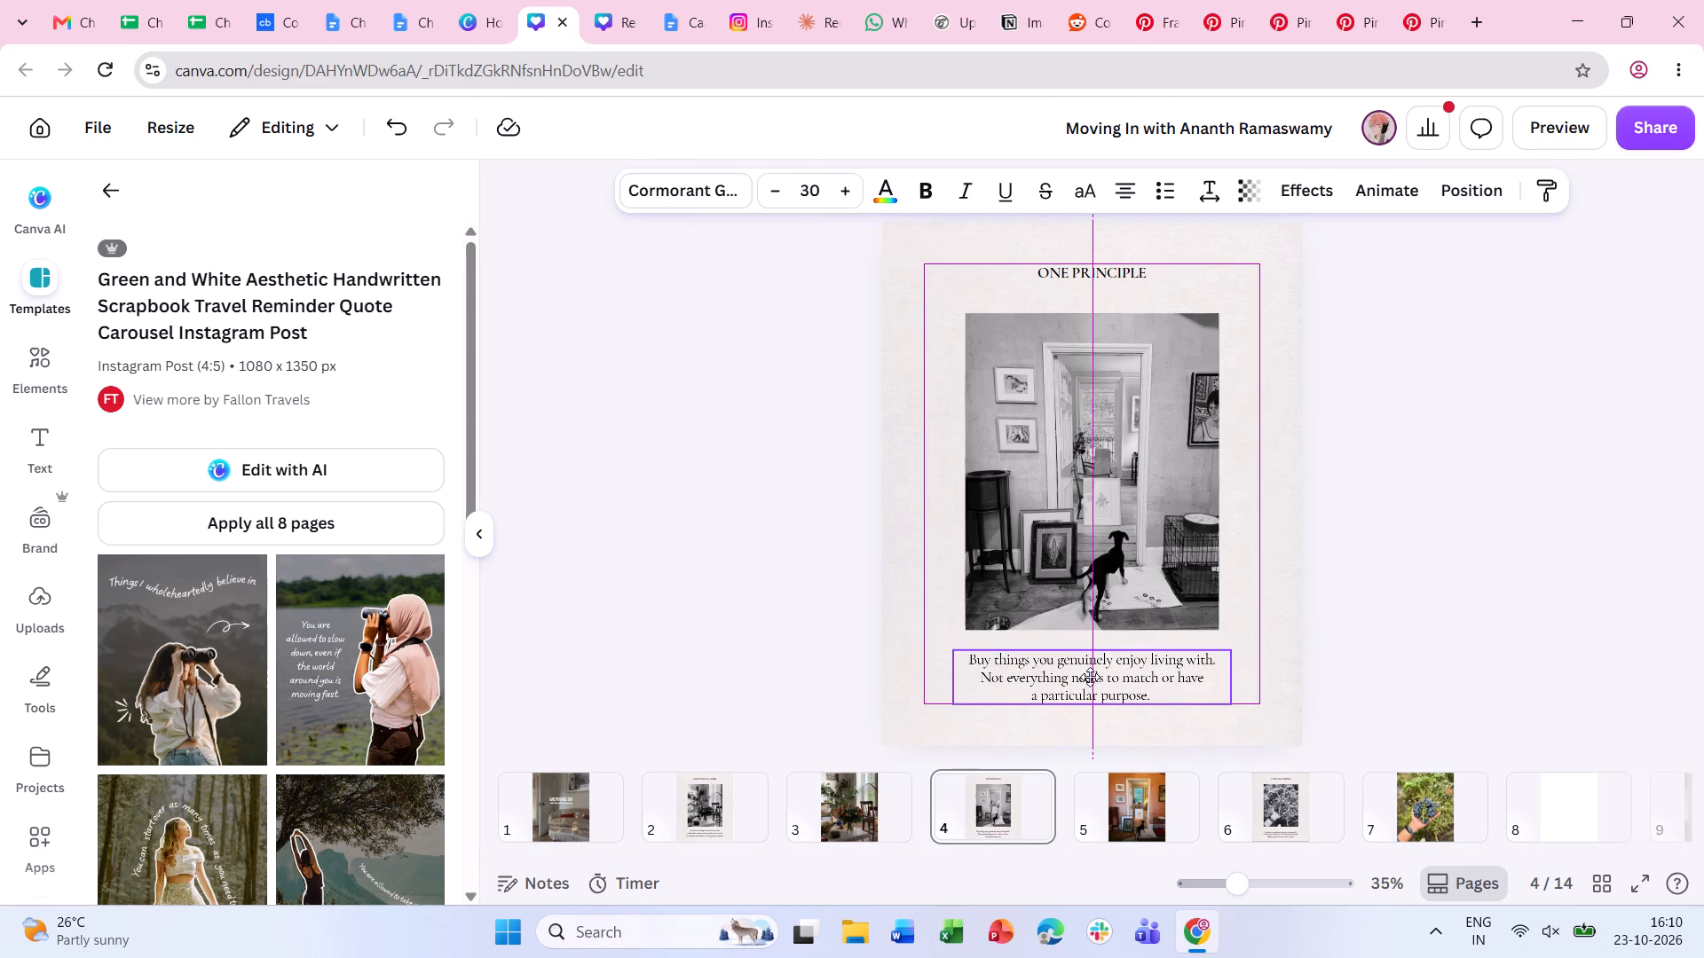
Move the page 2 caption down slightly to match the height of the page 6 caption, keeping it centred.
{"action": "left_click", "coordinate": [694, 806]}
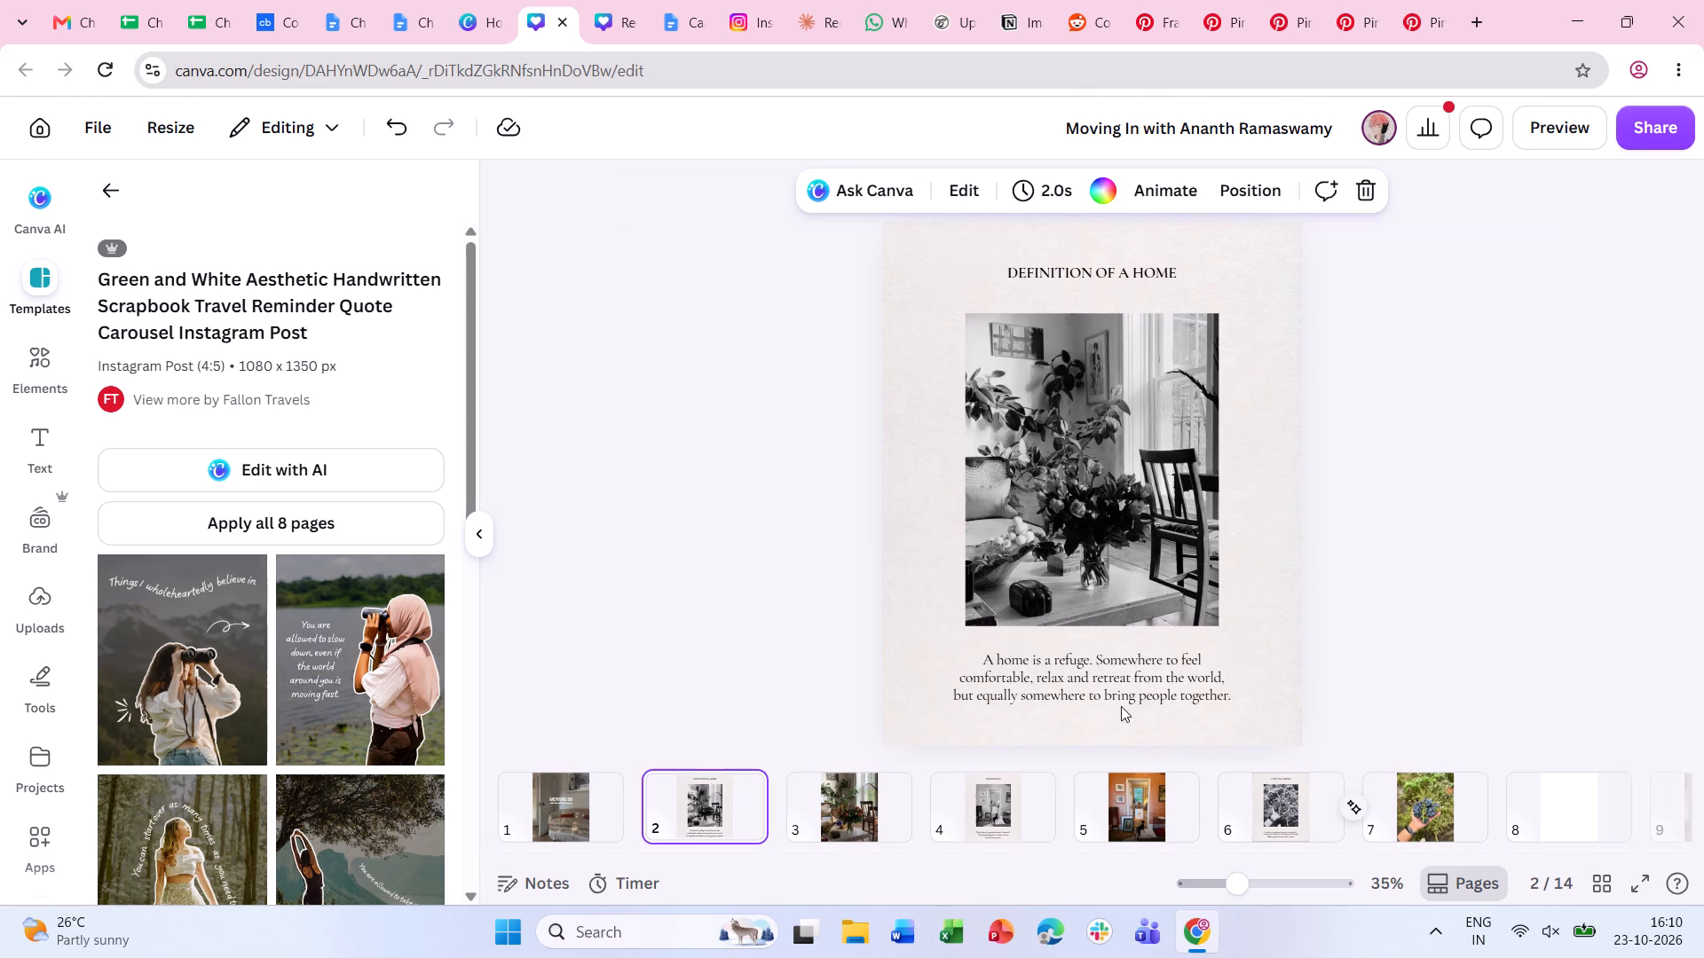
{"action": "left_click", "coordinate": [1132, 674]}
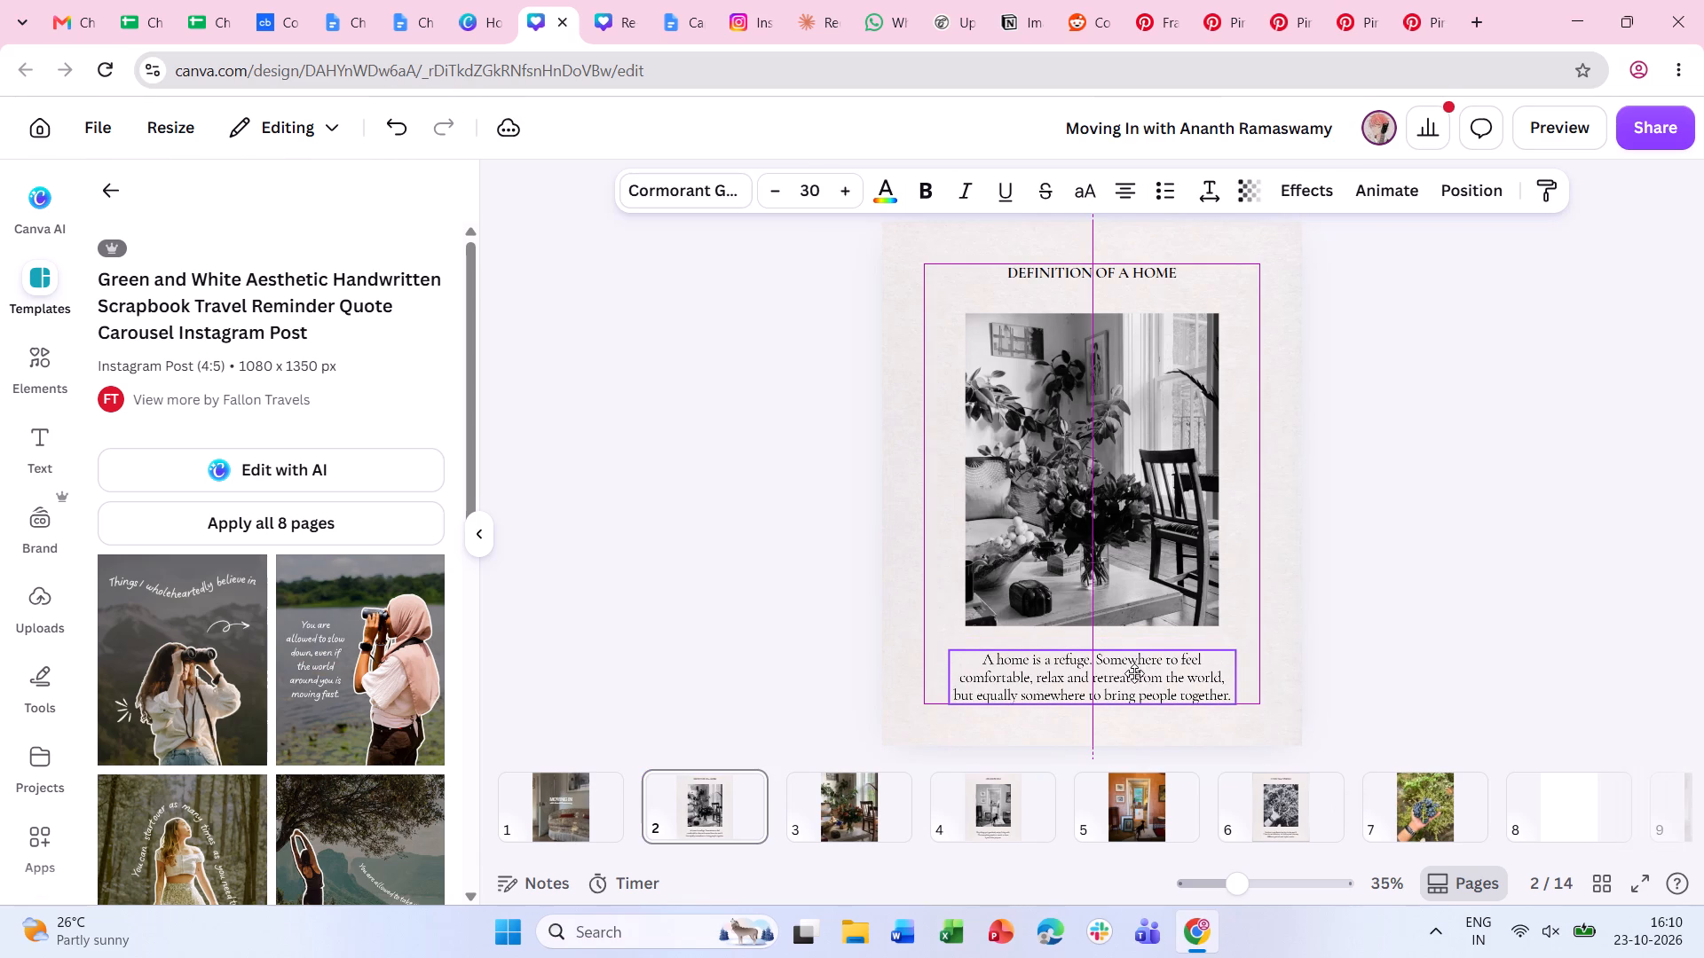
{"action": "left_click", "coordinate": [1375, 647]}
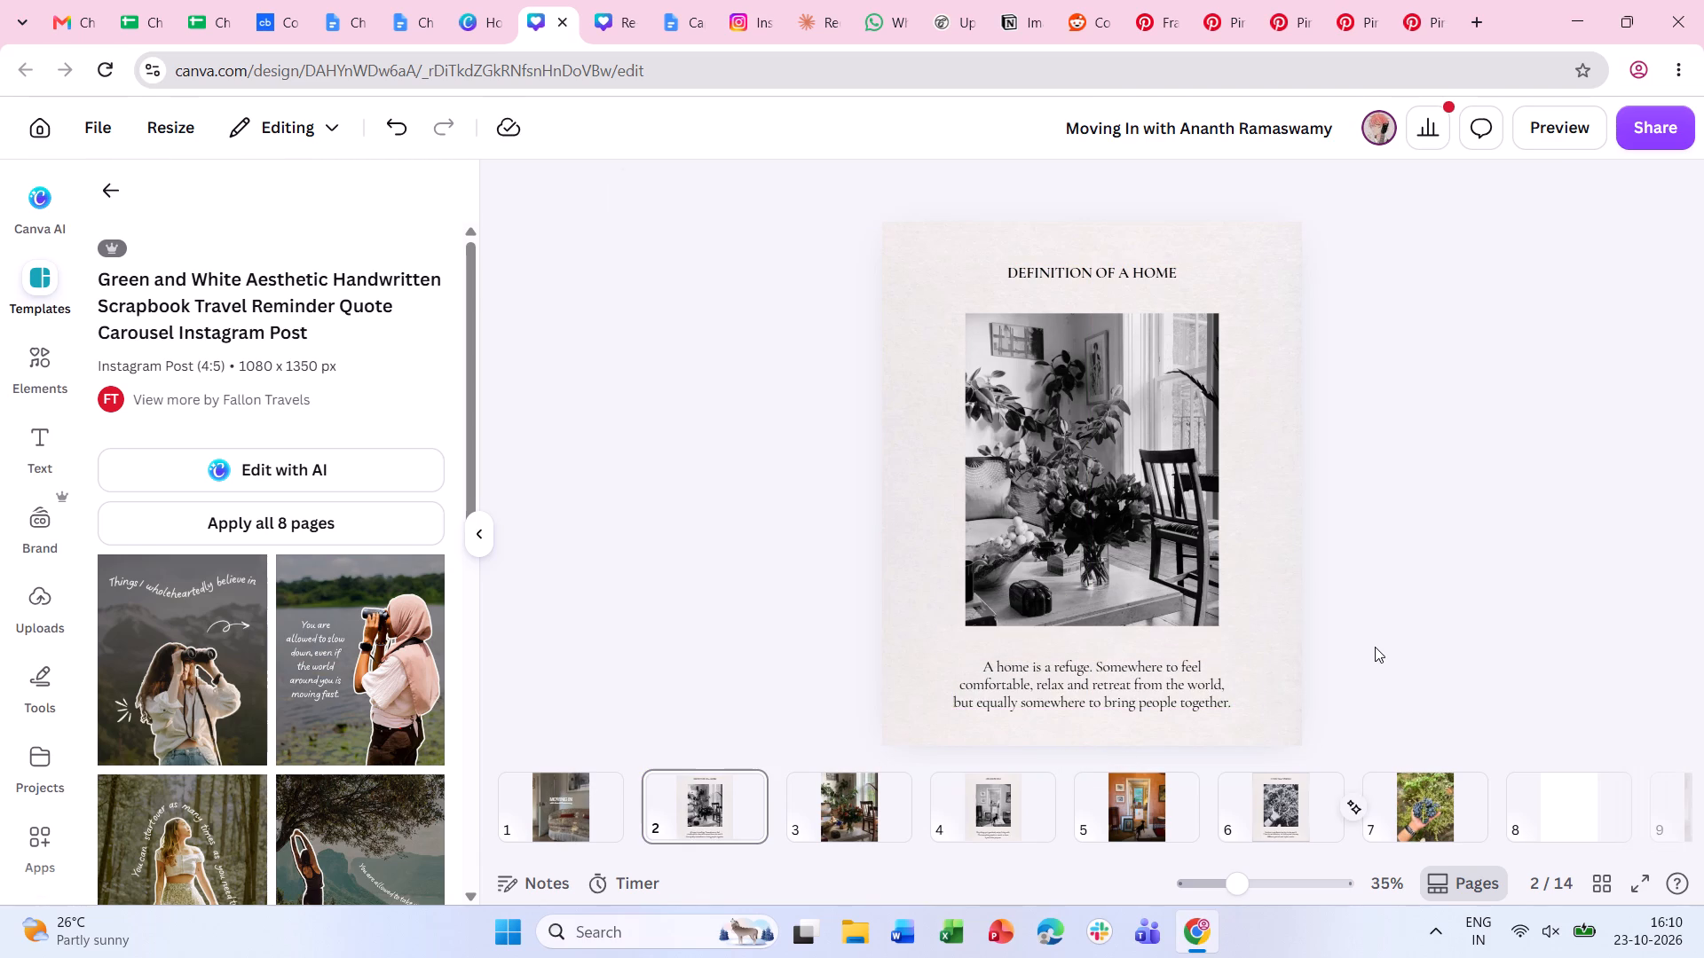
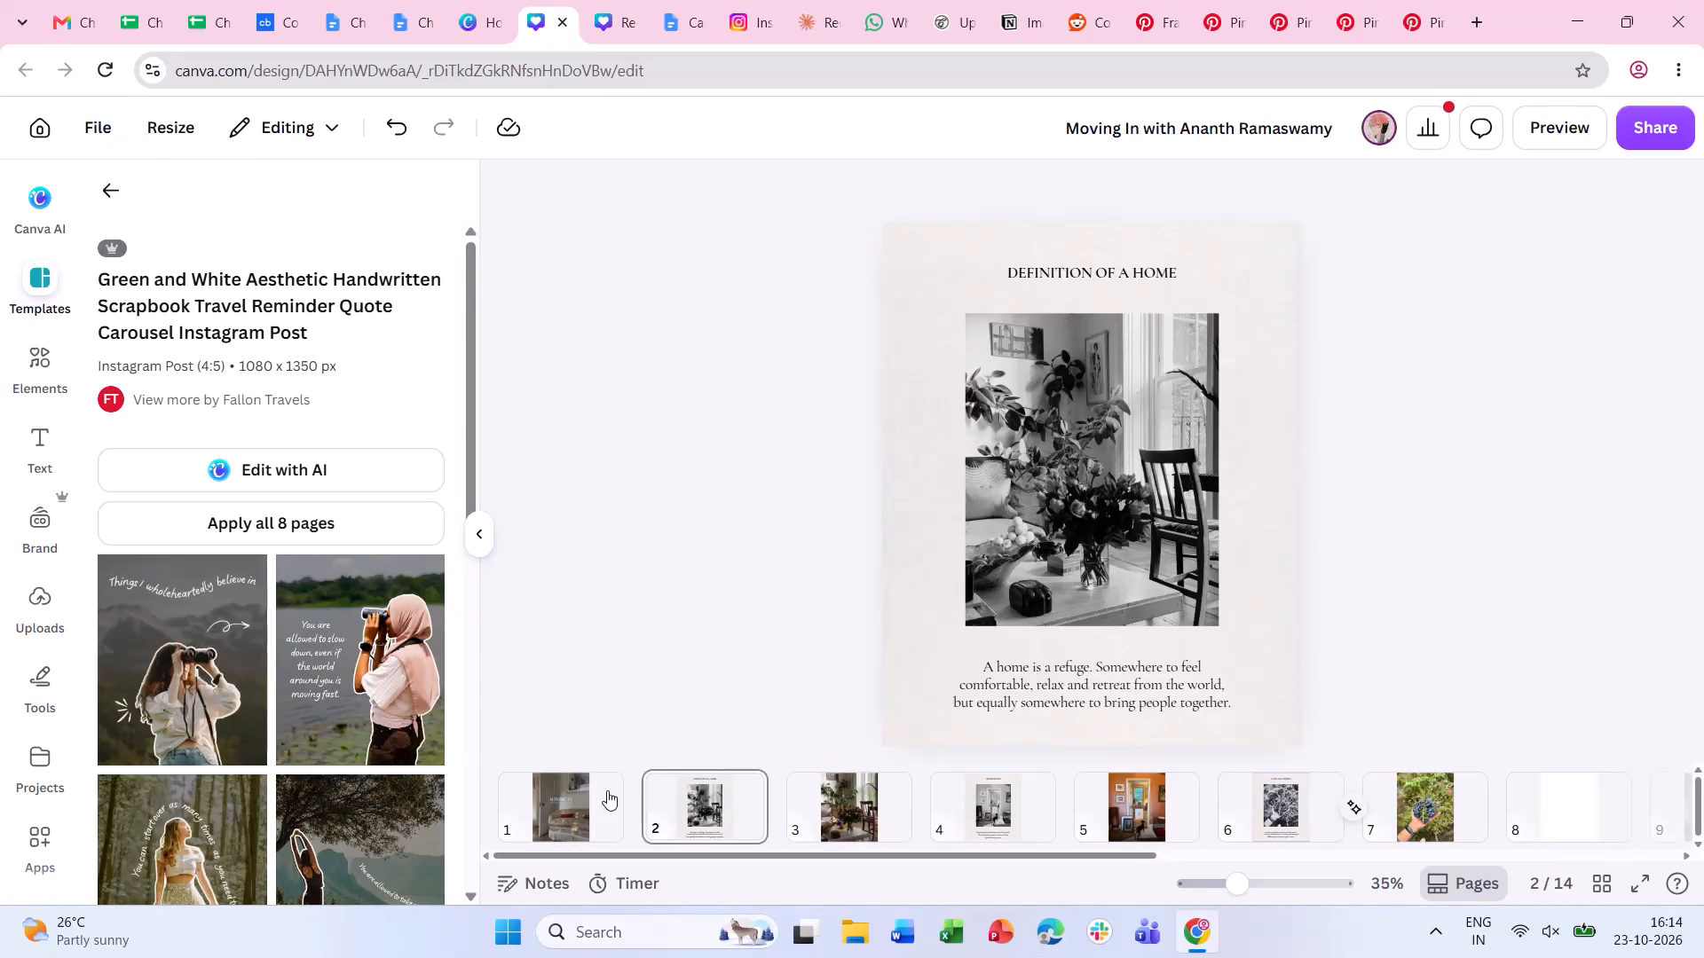
Change the page 1 "MOVING IN" title to Times New Roman MT Condensed and enlarge it to size 70.7.
{"action": "left_click", "coordinate": [564, 803]}
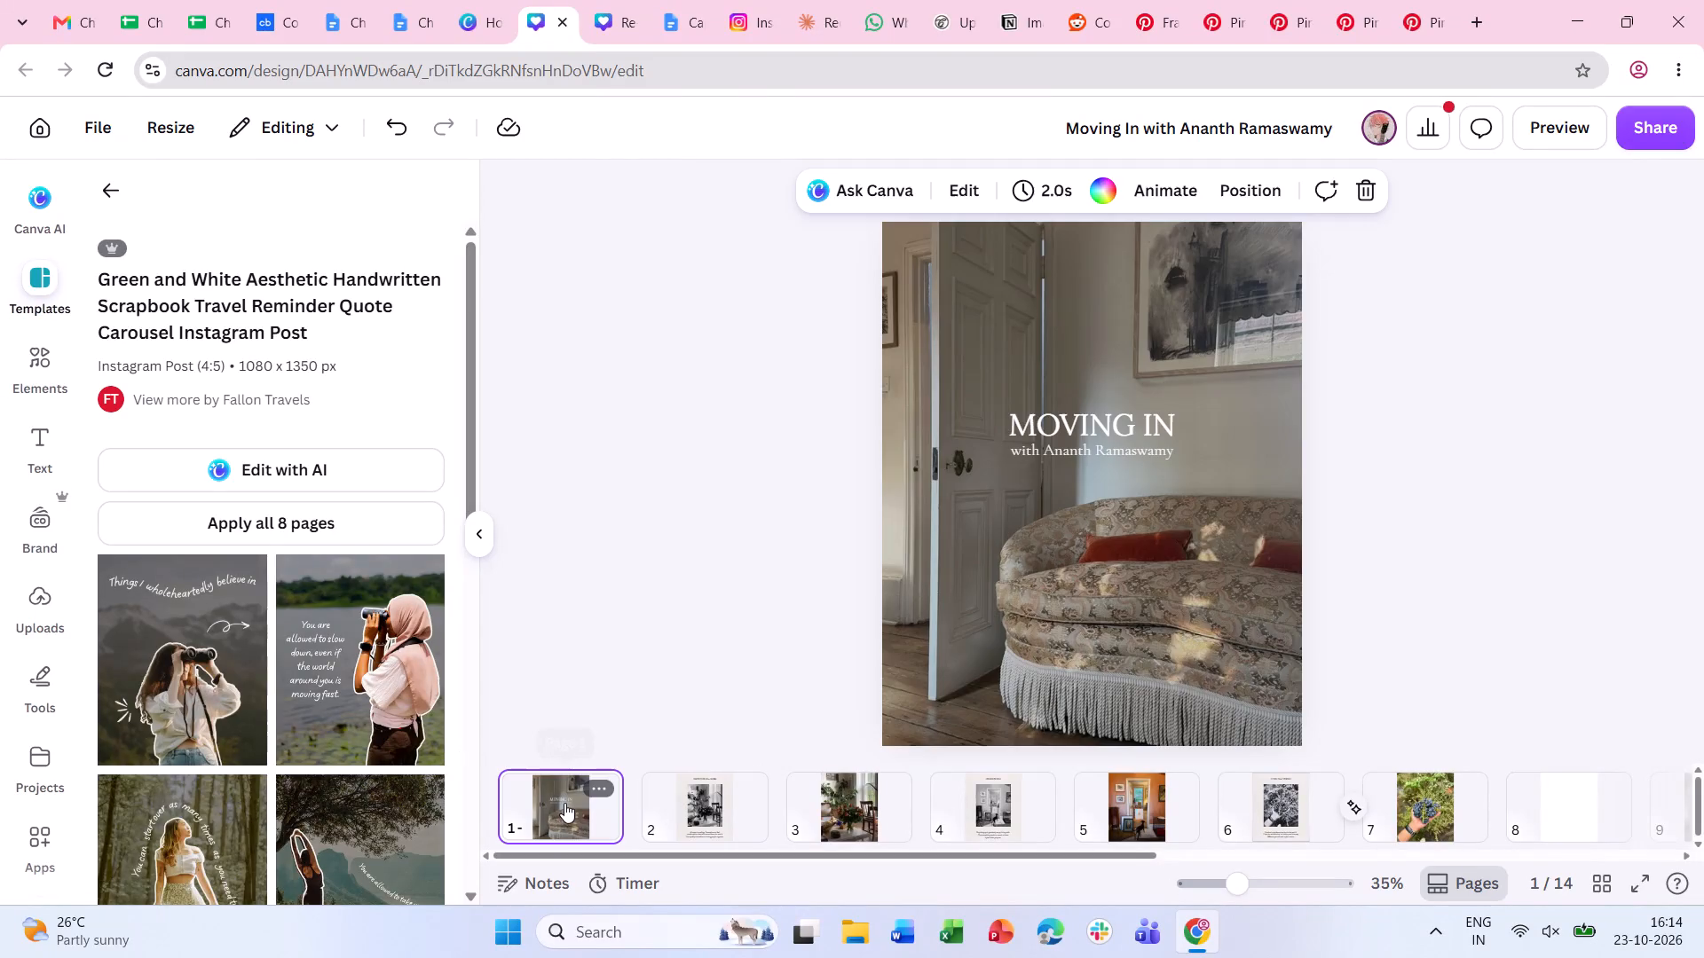
{"action": "left_click", "coordinate": [1117, 411]}
{"action": "left_click", "coordinate": [679, 185]}
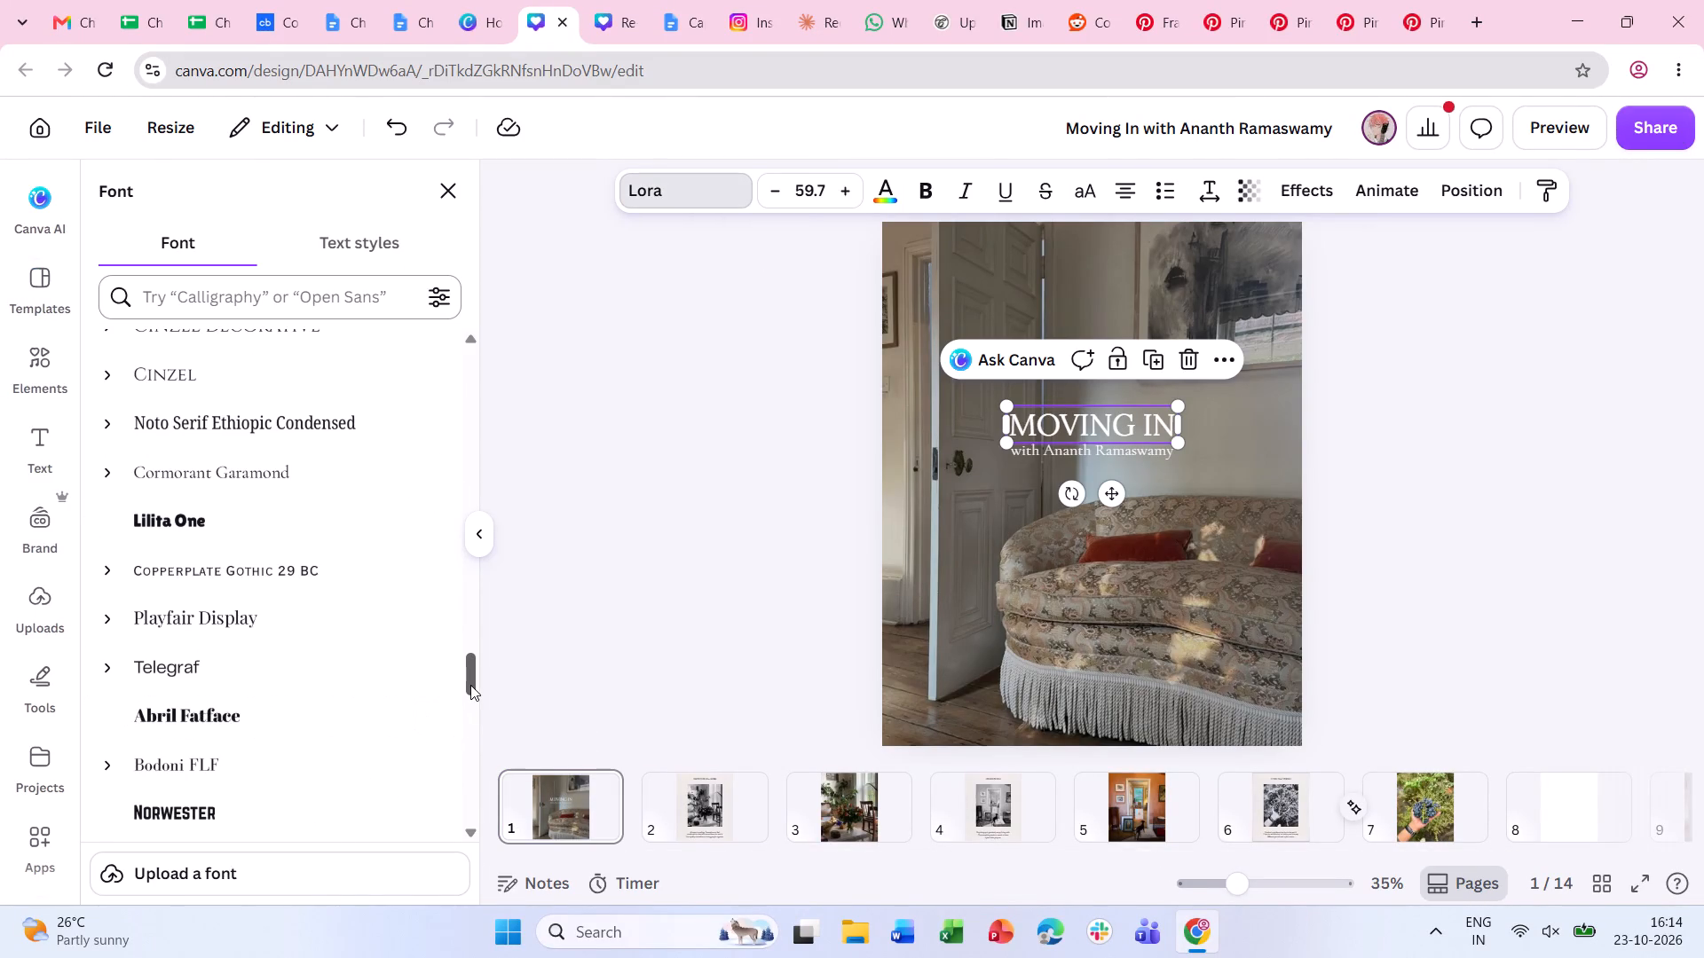
{"action": "left_click_drag", "start_coordinate": [470, 685], "coordinate": [461, 304]}
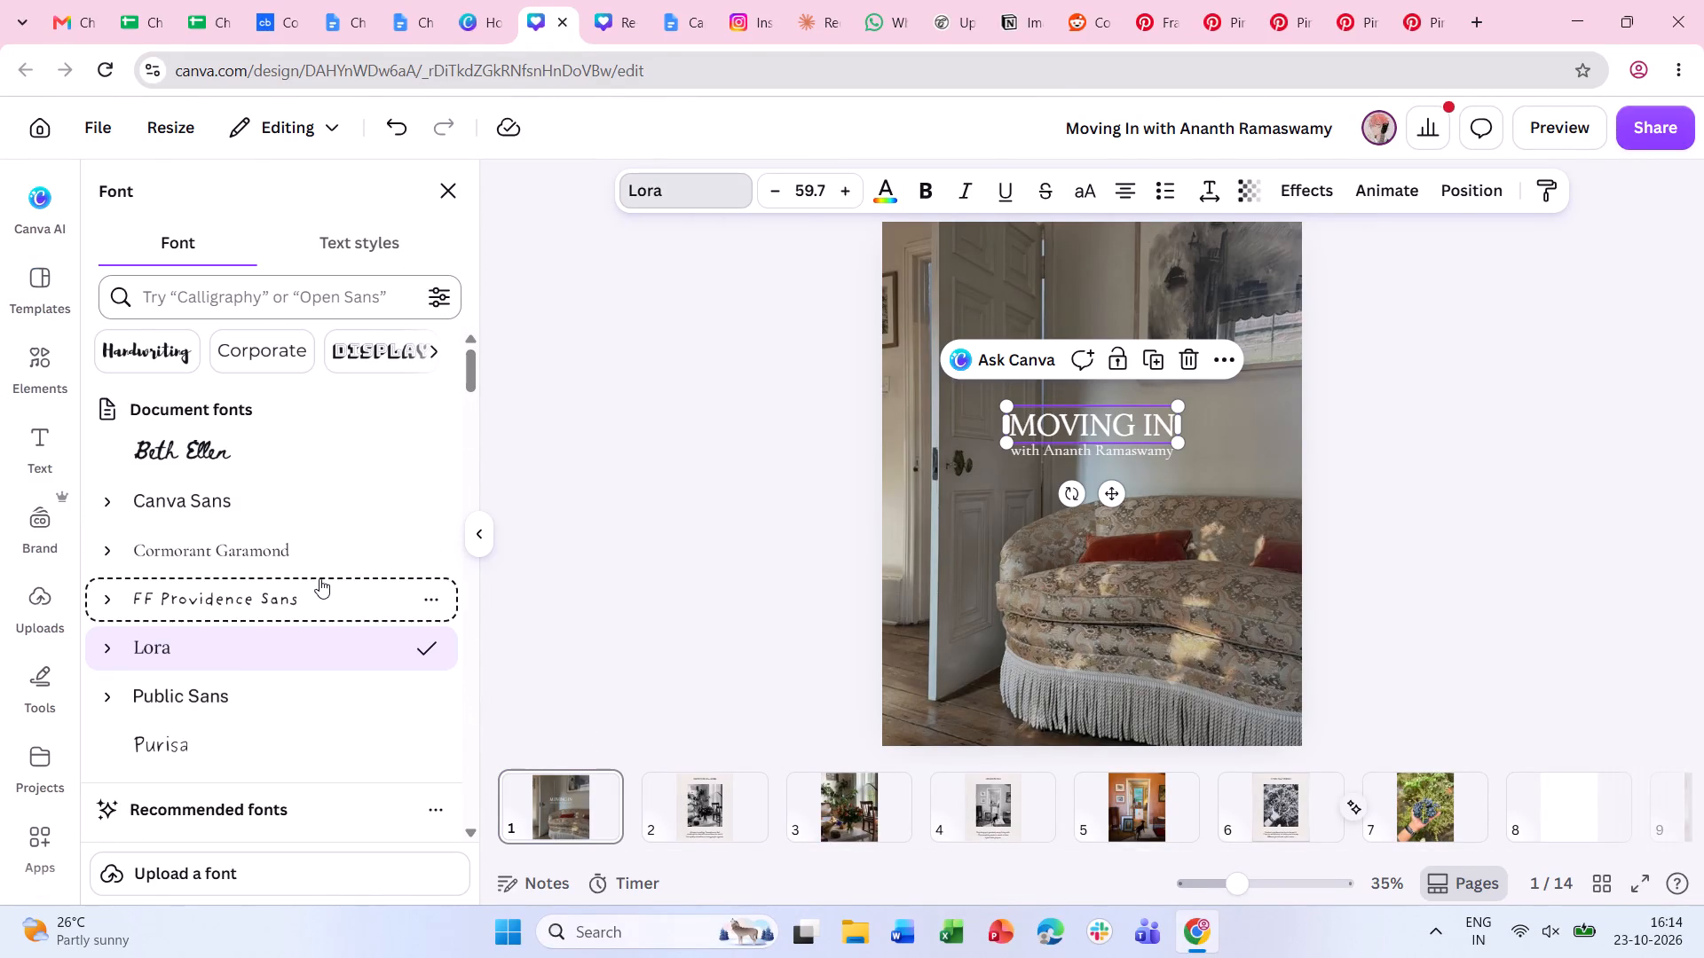
{"action": "scroll", "coordinate": [319, 578], "scroll_direction": "down", "scroll_amount": 6}
{"action": "left_click", "coordinate": [241, 288]}
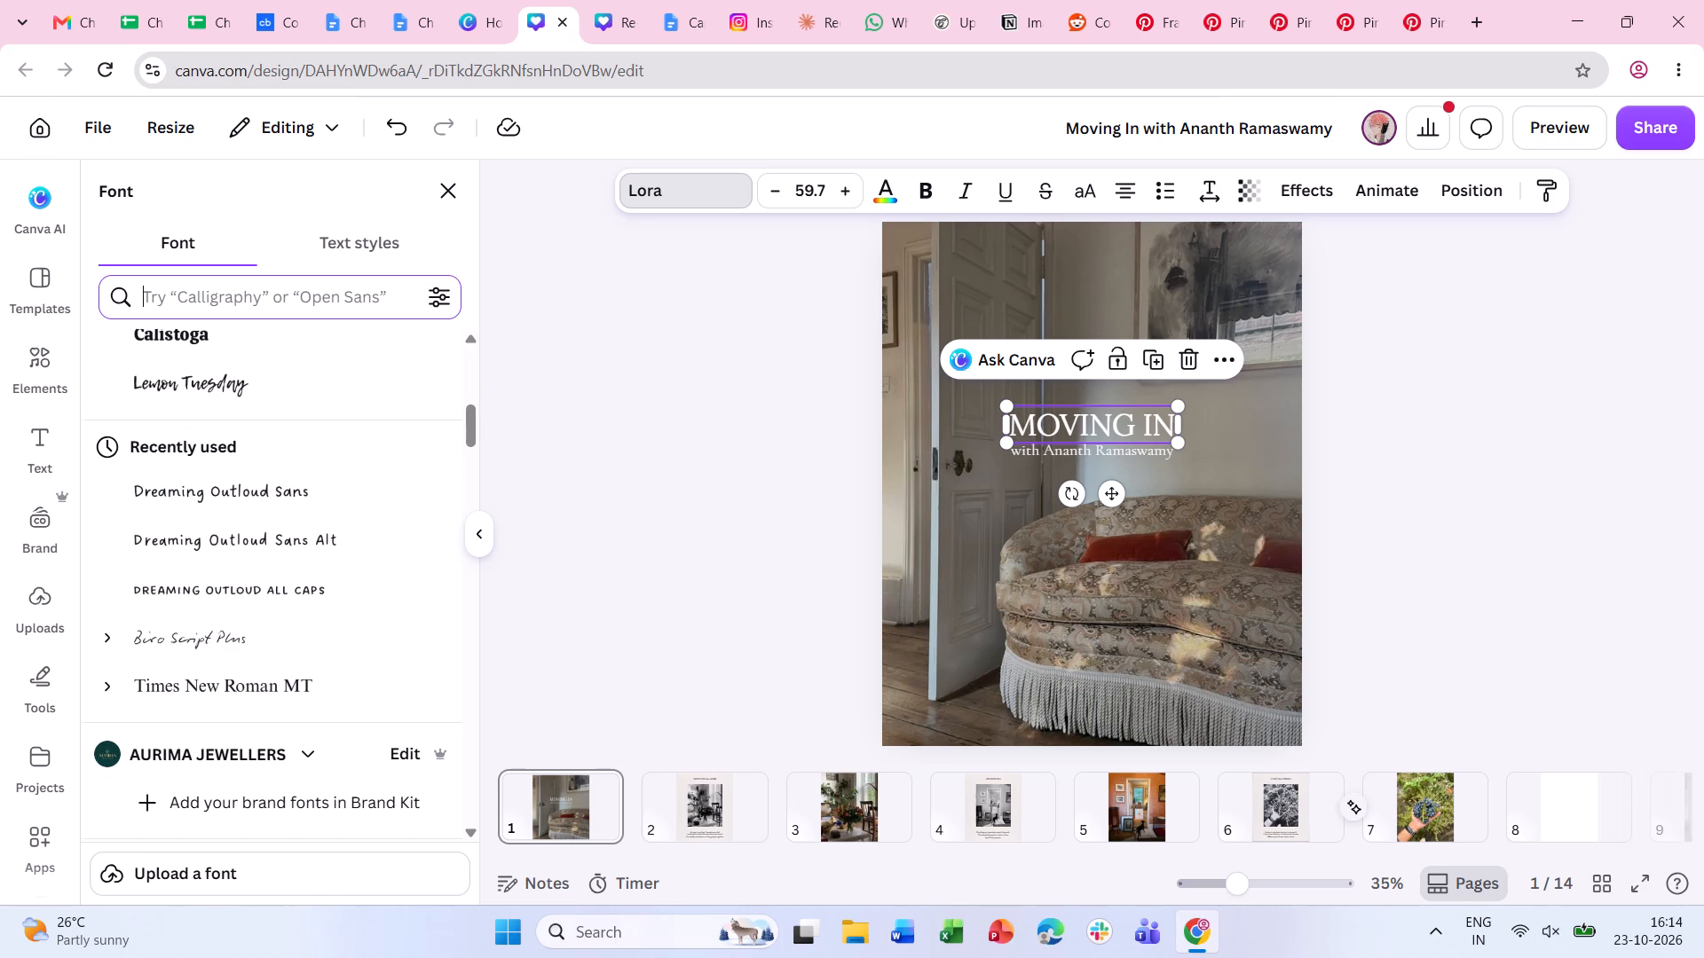
{"action": "type", "text": "times"}
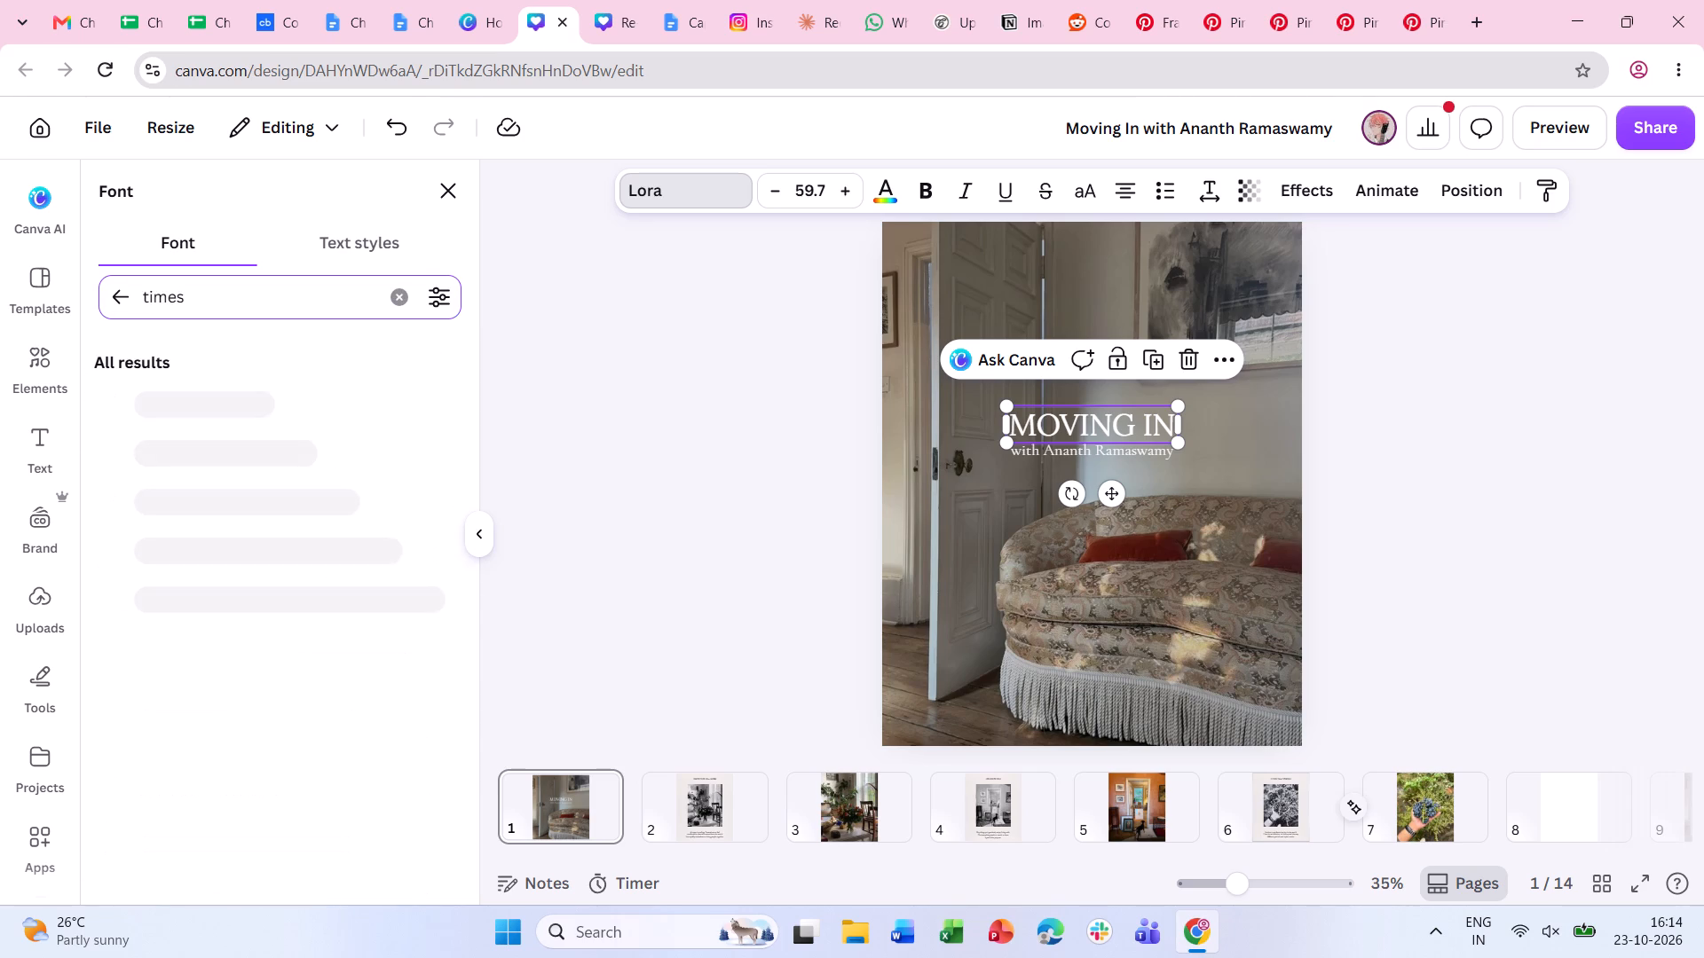
{"action": "left_click", "coordinate": [206, 517]}
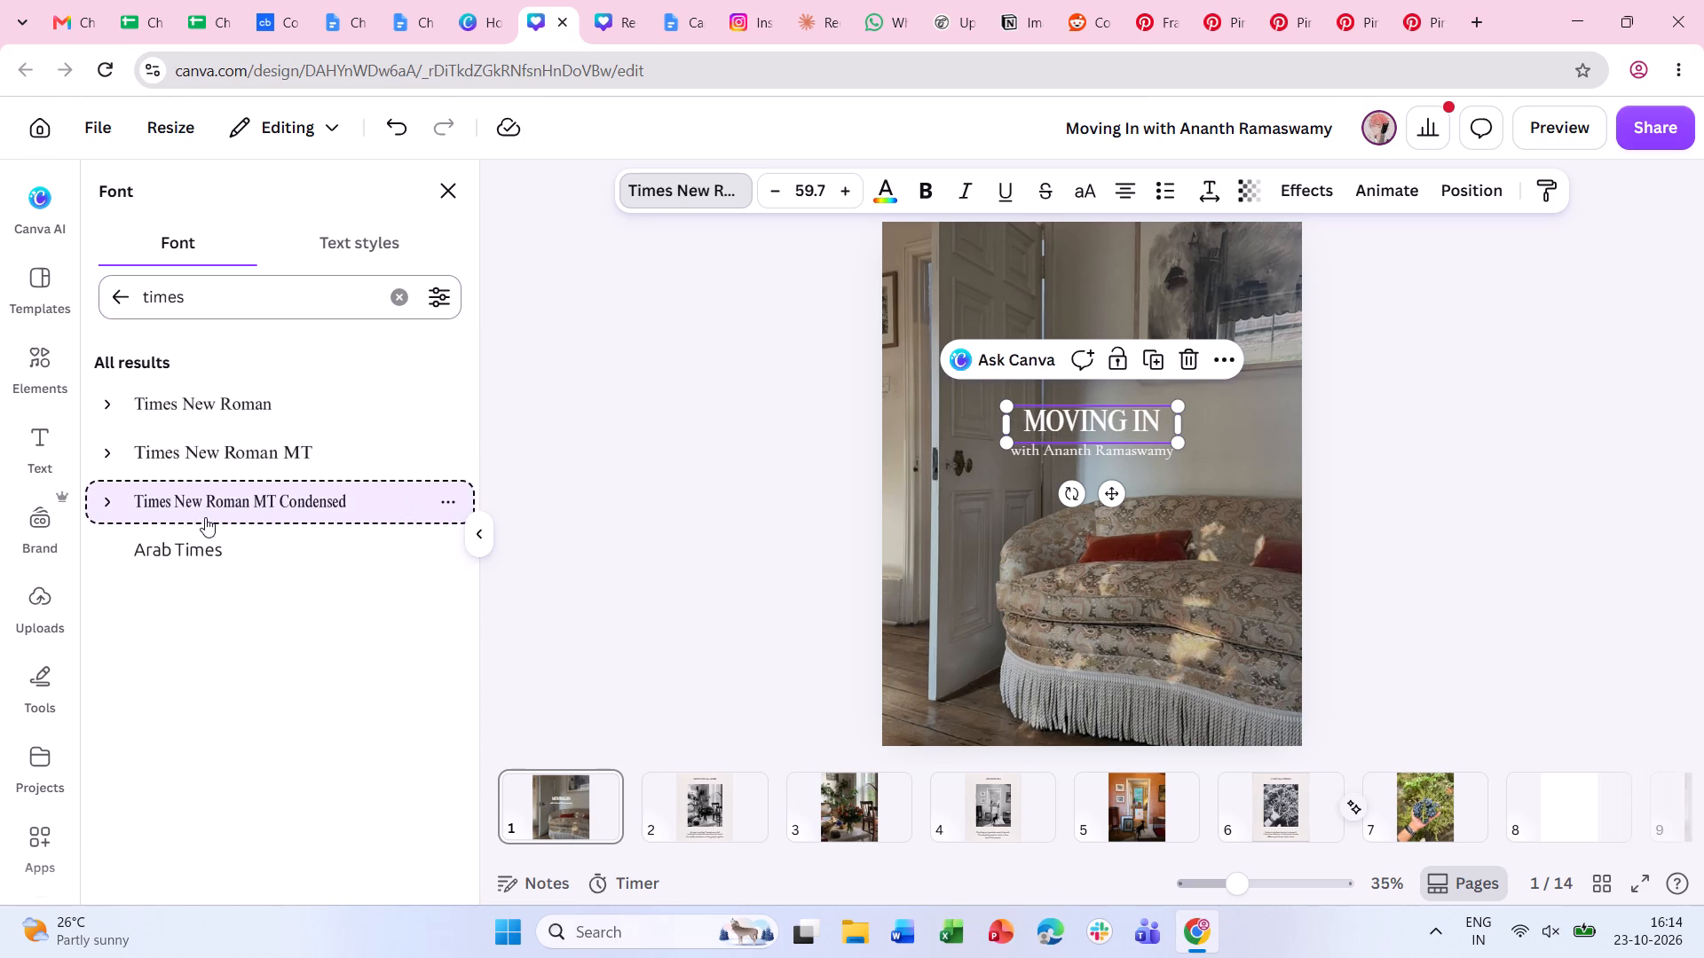
{"action": "left_click", "coordinate": [840, 185]}
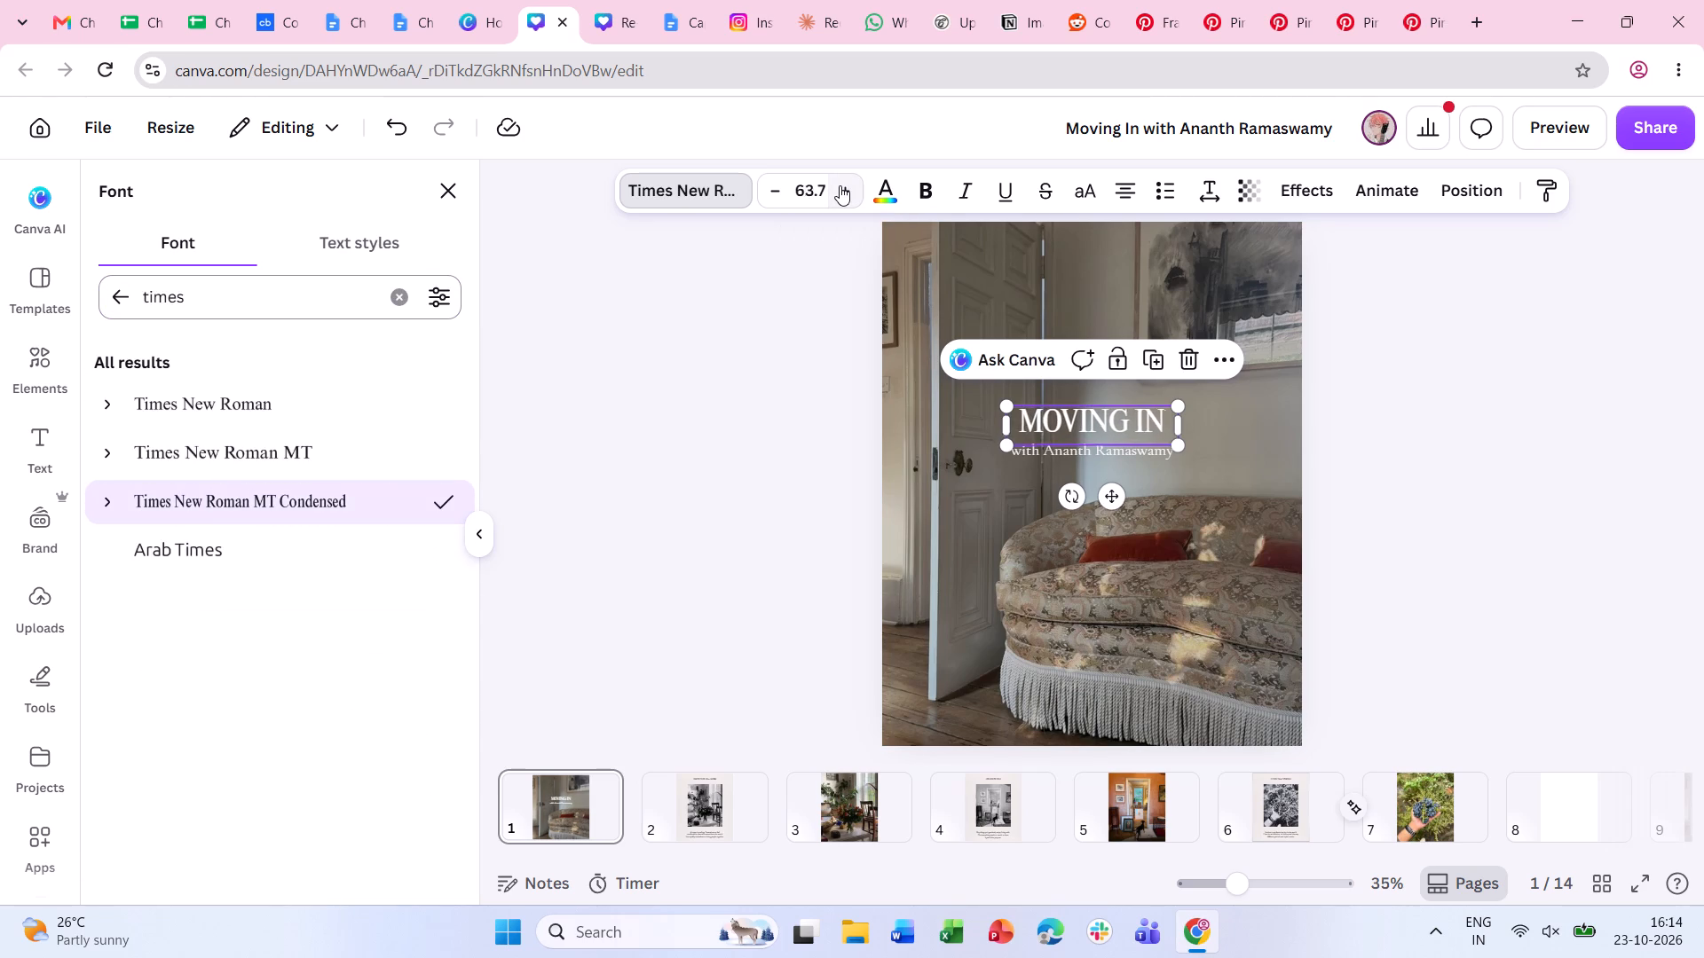
{"action": "left_click", "coordinate": [840, 185]}
{"action": "double_click", "coordinate": [1597, 530]}
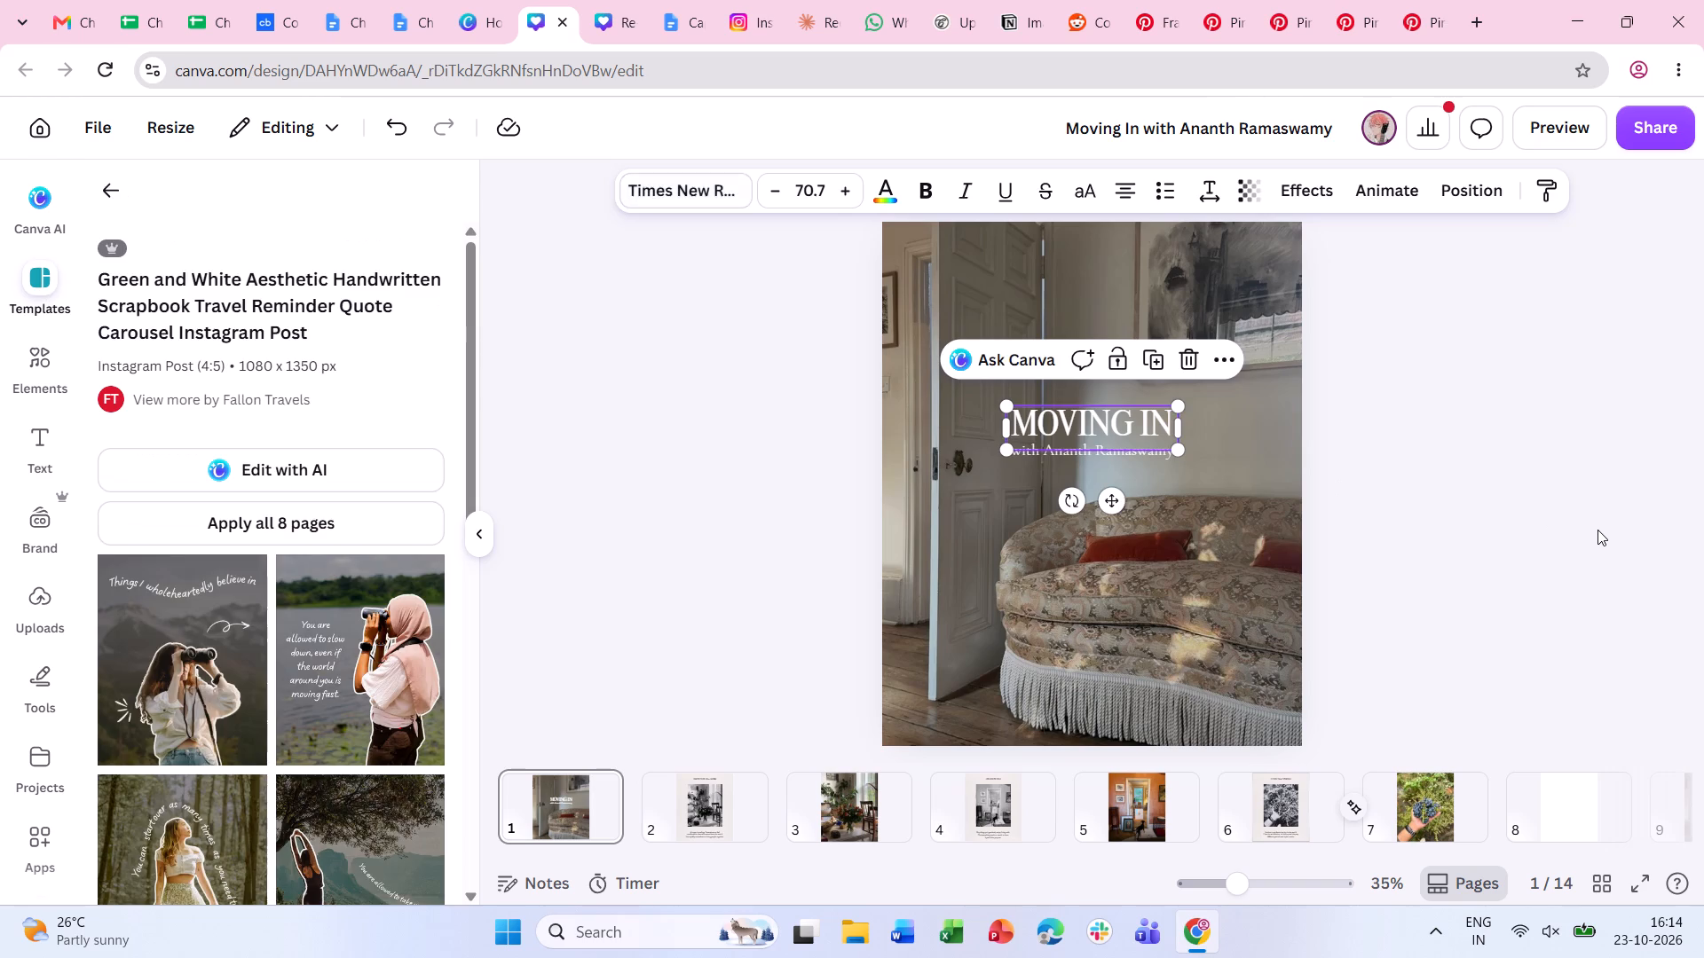
Nudge the "MOVING IN" title down slightly towards the subtitle on page 1.
{"action": "left_click", "coordinate": [1050, 404]}
{"action": "key", "text": "Down"}
{"action": "key", "text": "Down"}
{"action": "key", "text": "Down"}
{"action": "key", "text": "Down"}
{"action": "key", "text": "Down"}
{"action": "key", "text": "Down"}
{"action": "key", "text": "Down"}
{"action": "key", "text": "Down"}
{"action": "key", "text": "Down"}
{"action": "key", "text": "Down"}
{"action": "key", "text": "Down"}
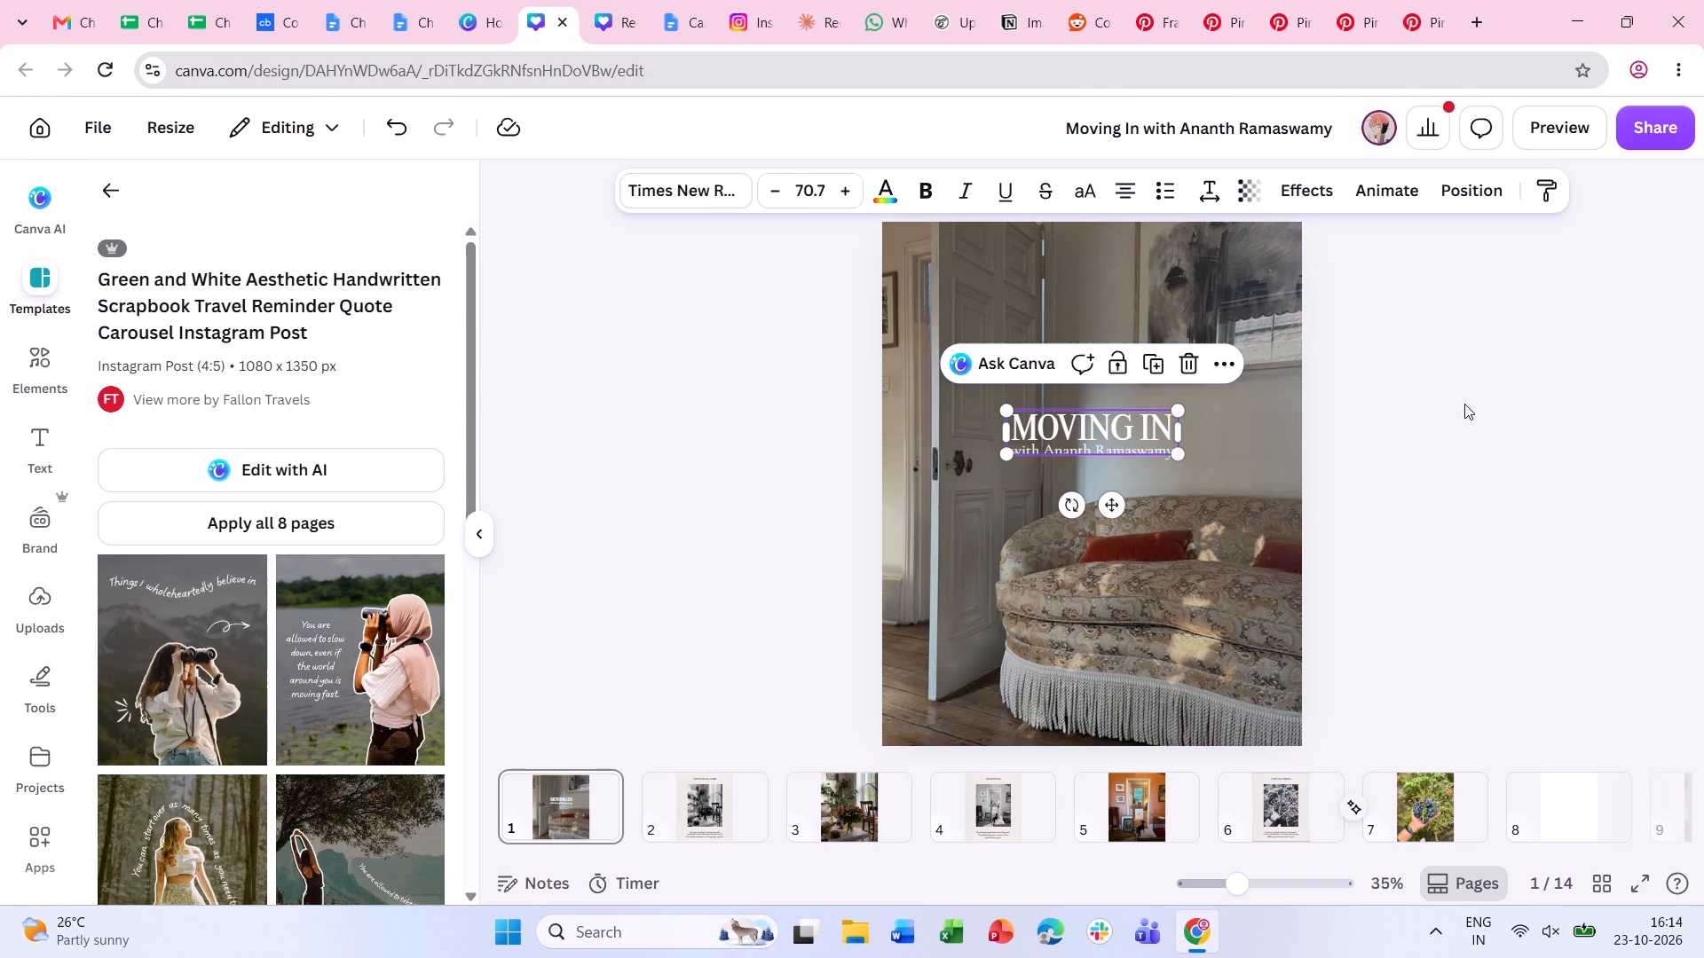
Set the letter spacing of the "MOVING IN" title to 0.
{"action": "left_click", "coordinate": [1208, 192]}
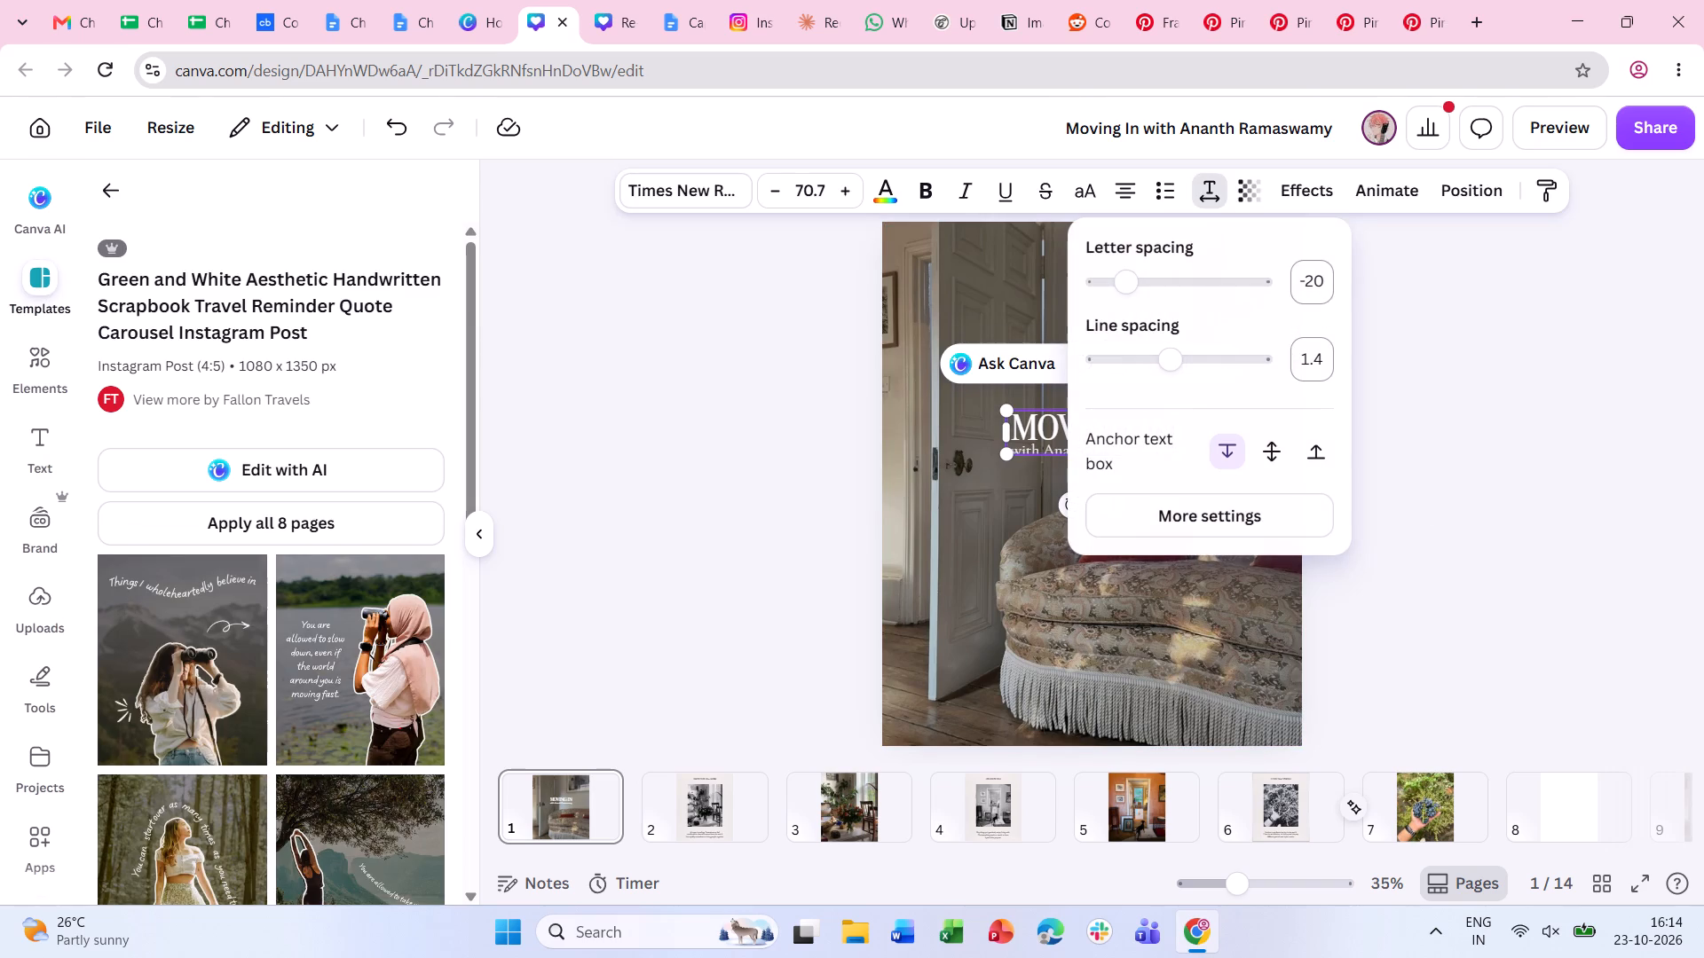
{"action": "left_click", "coordinate": [1319, 292]}
{"action": "key", "text": "0"}
{"action": "key", "text": "Return"}
{"action": "double_click", "coordinate": [1534, 459]}
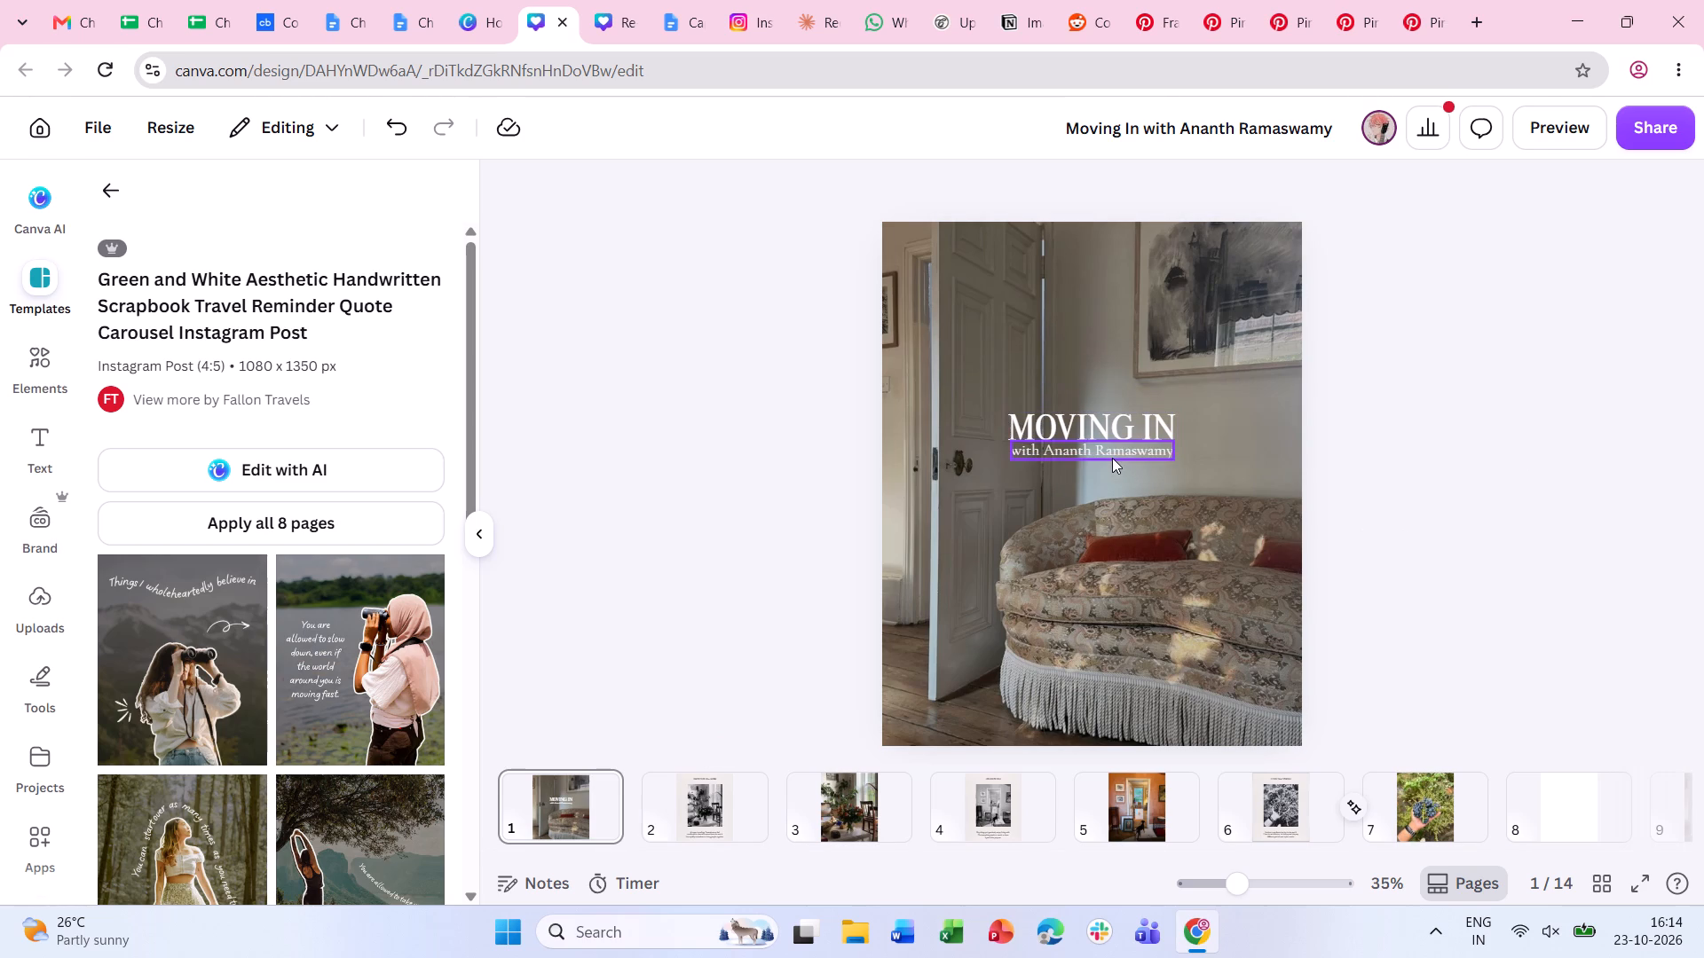
{"action": "left_click", "coordinate": [1112, 458]}
{"action": "left_click", "coordinate": [1502, 464]}
Set the page 2 "DEFINITION OF A HOME" heading in Times New Roman MT Condensed Regular and increase its font size slightly.
{"action": "left_click", "coordinate": [724, 797]}
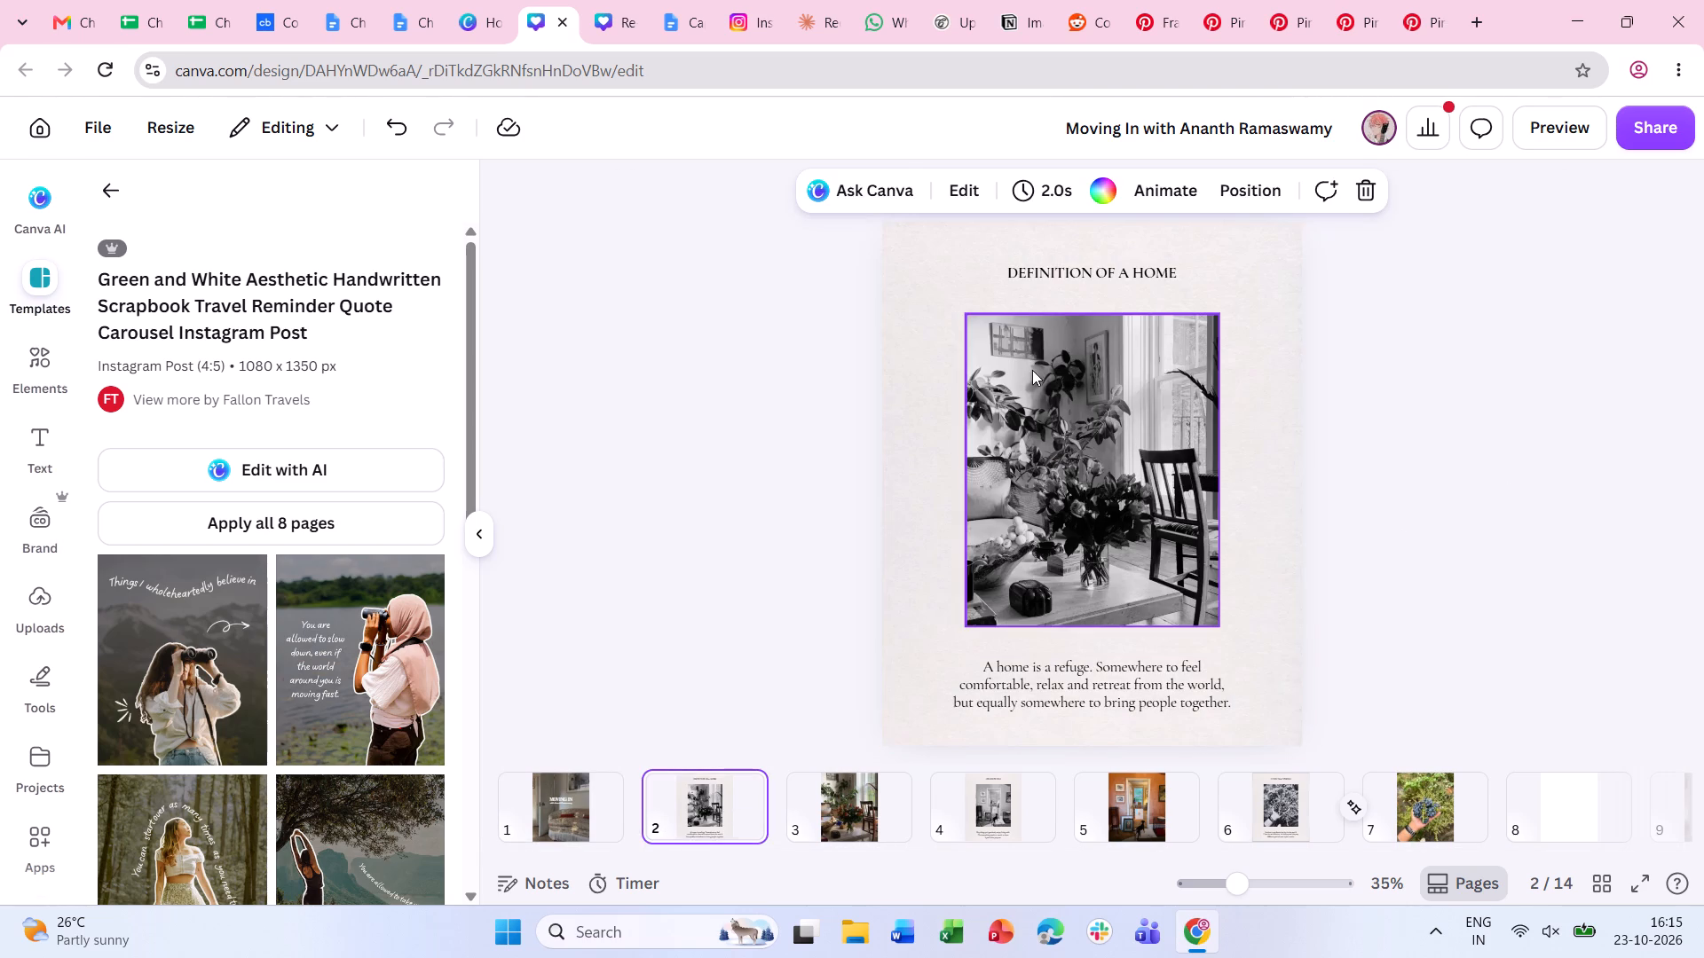
{"action": "left_click", "coordinate": [1065, 275]}
{"action": "left_click", "coordinate": [691, 195]}
{"action": "left_click", "coordinate": [174, 491]}
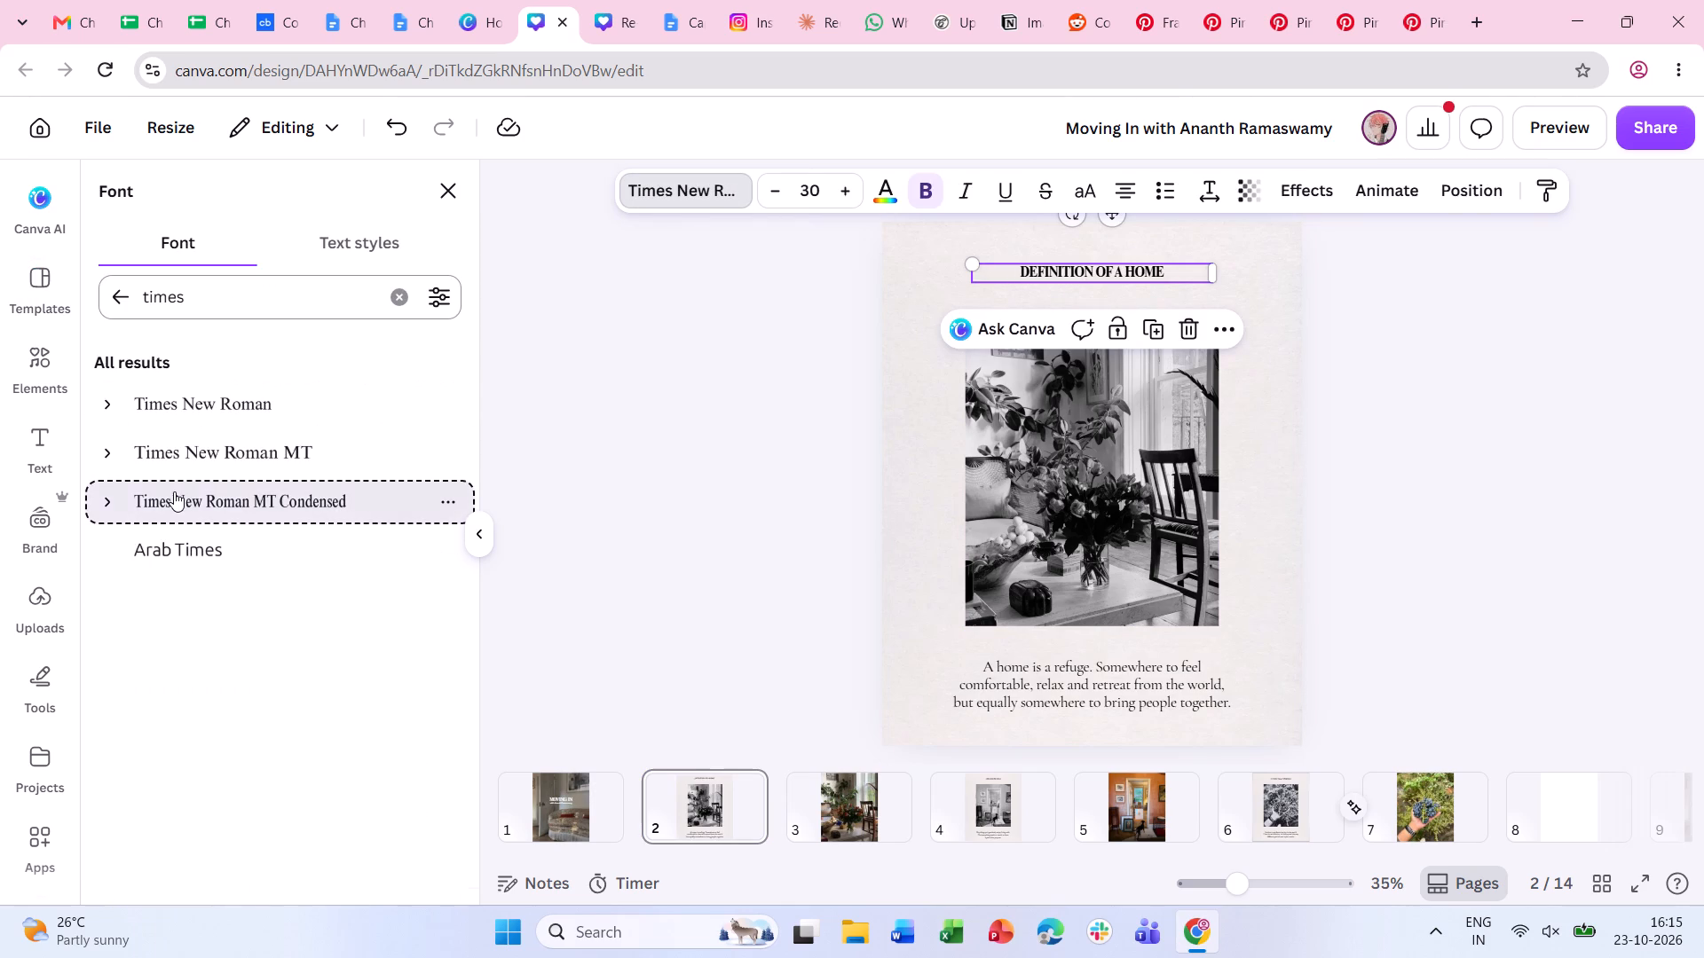
{"action": "left_click", "coordinate": [100, 503]}
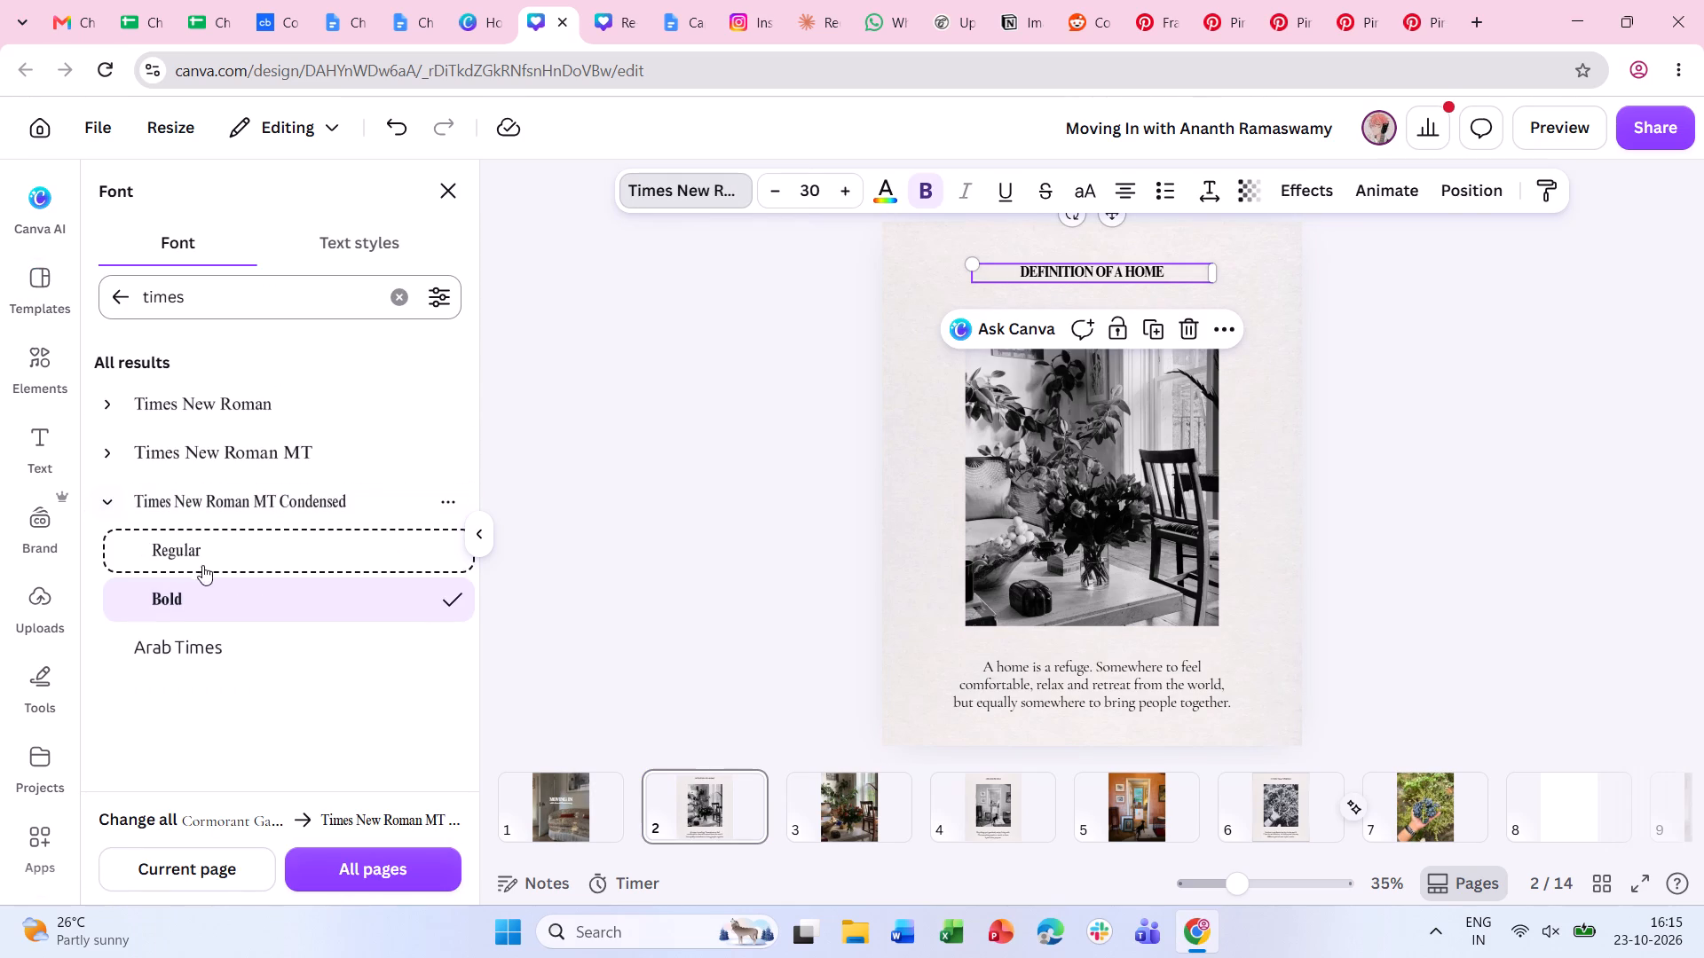
{"action": "left_click", "coordinate": [209, 570]}
{"action": "double_click", "coordinate": [1409, 408]}
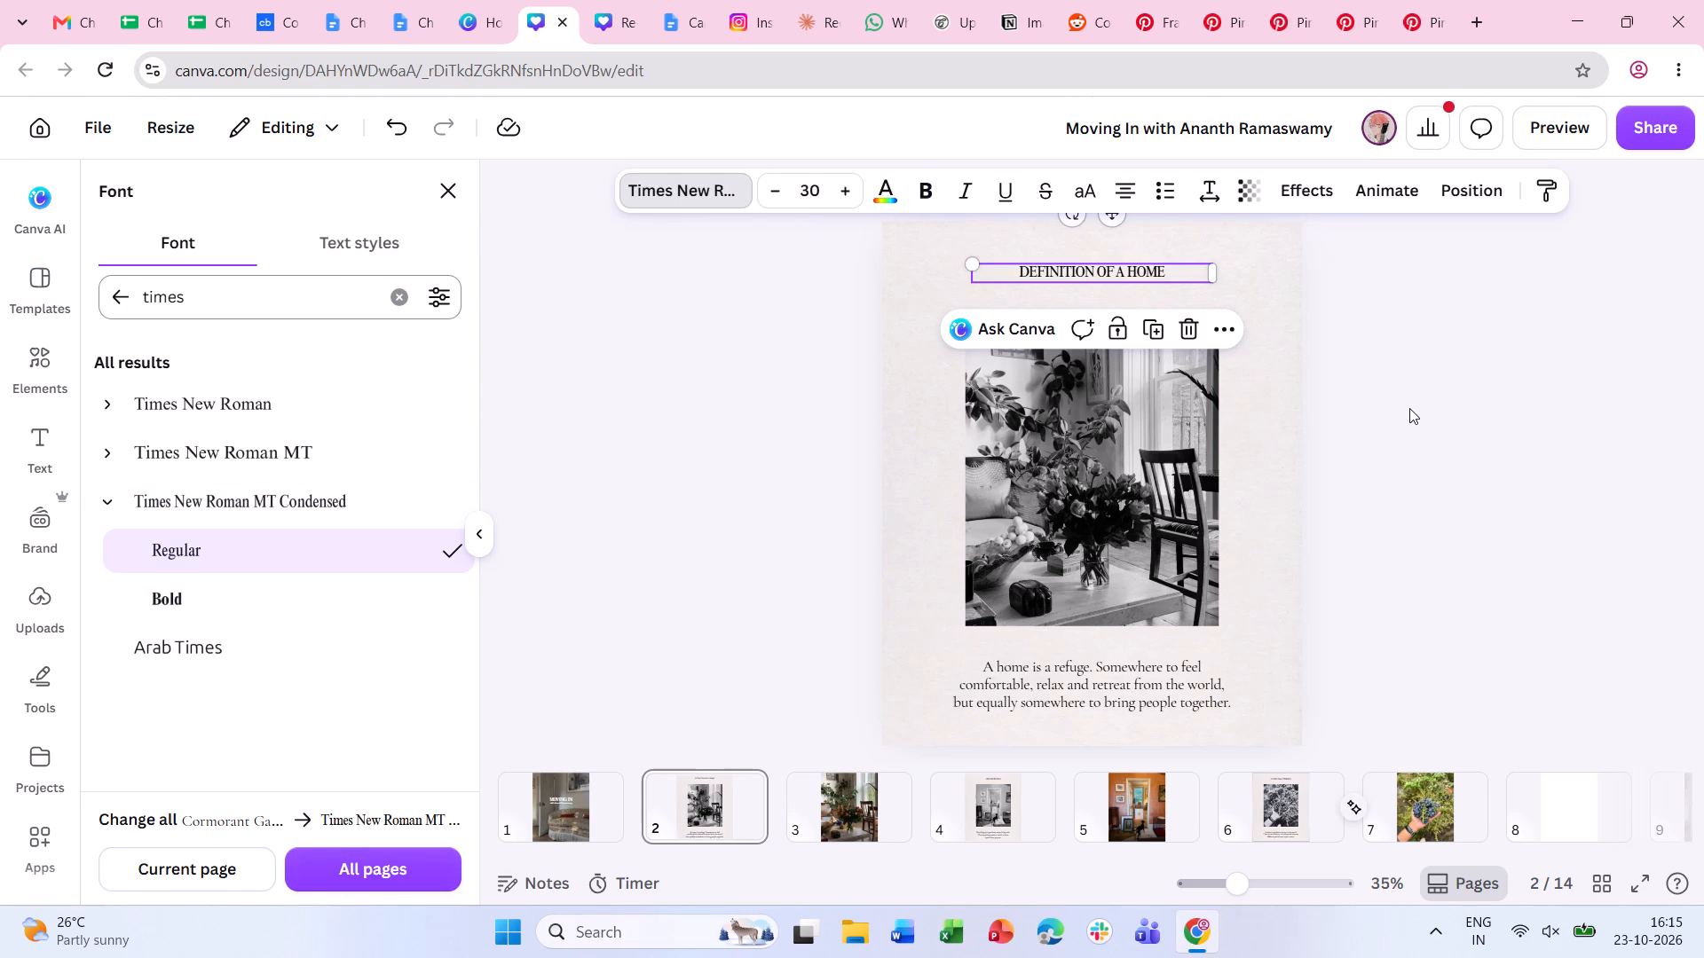
{"action": "left_click", "coordinate": [1078, 270]}
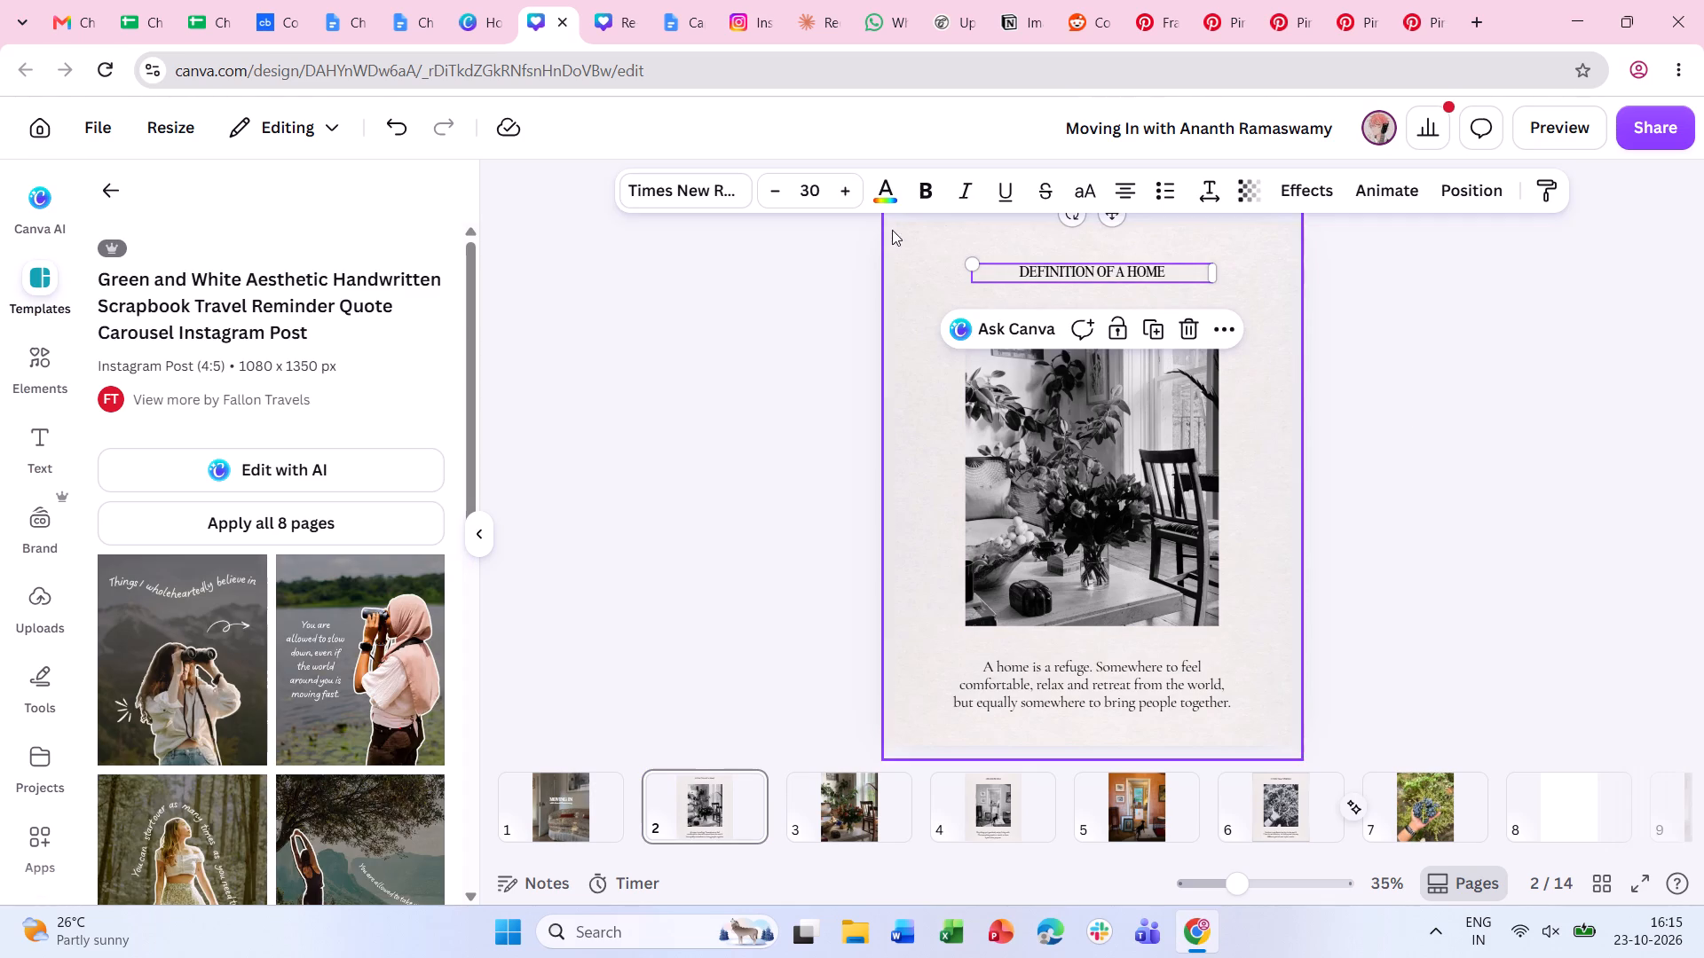
{"action": "triple_click", "coordinate": [852, 203]}
{"action": "double_click", "coordinate": [1482, 407]}
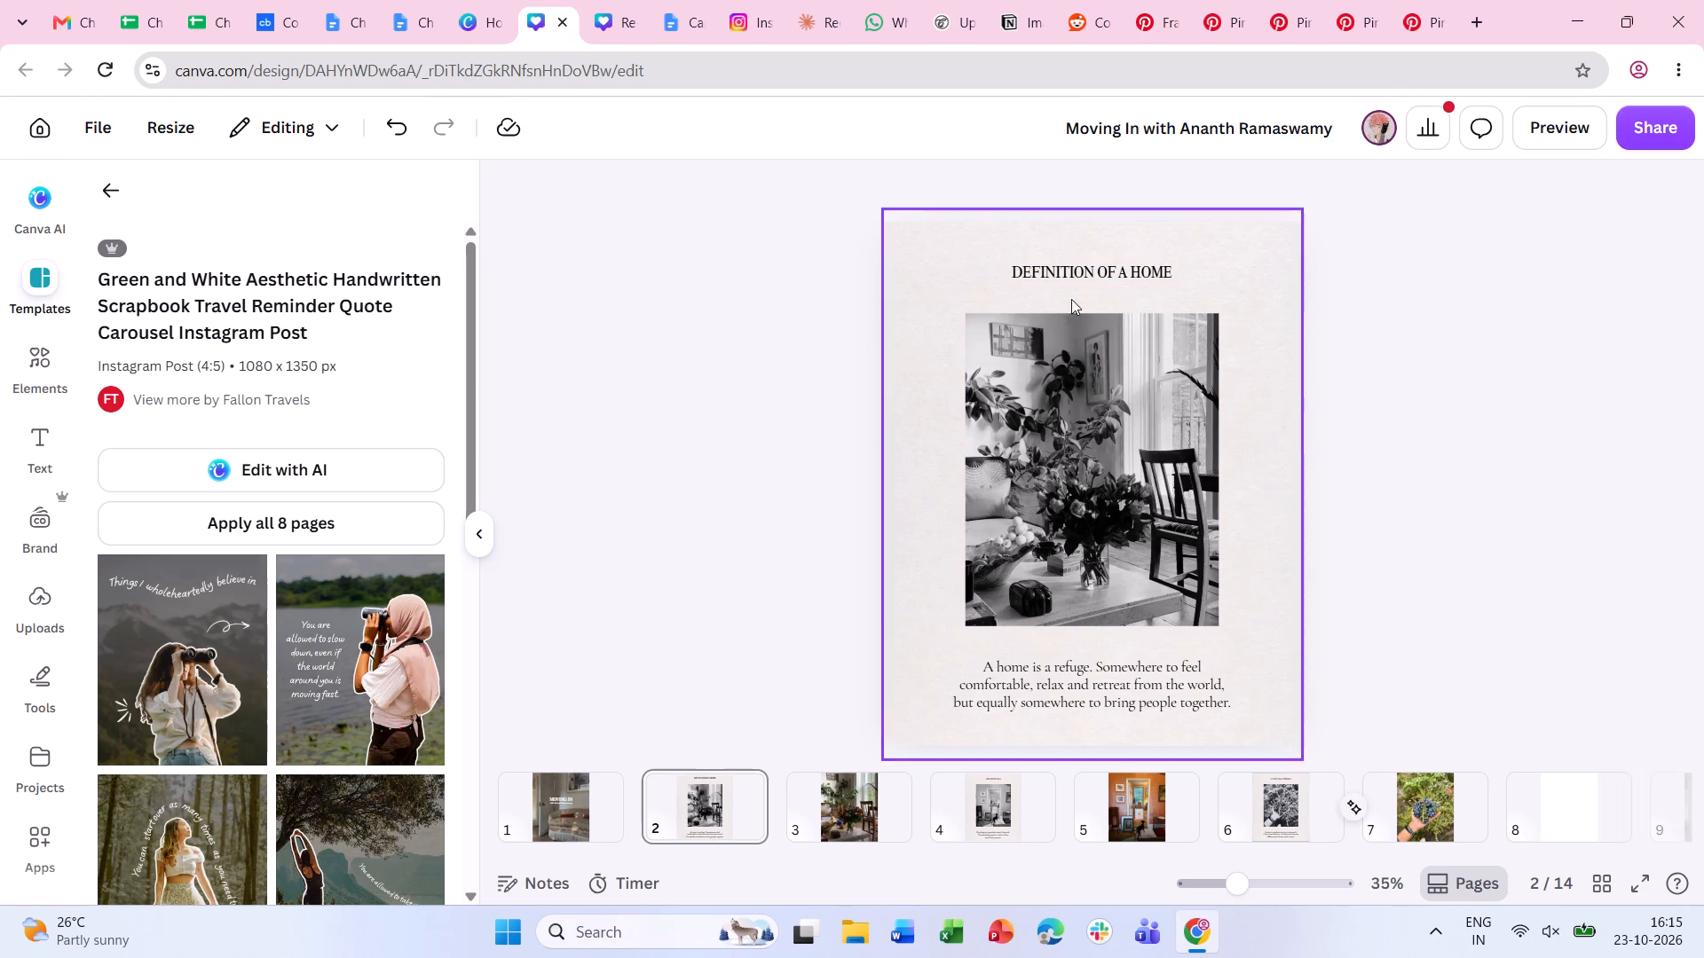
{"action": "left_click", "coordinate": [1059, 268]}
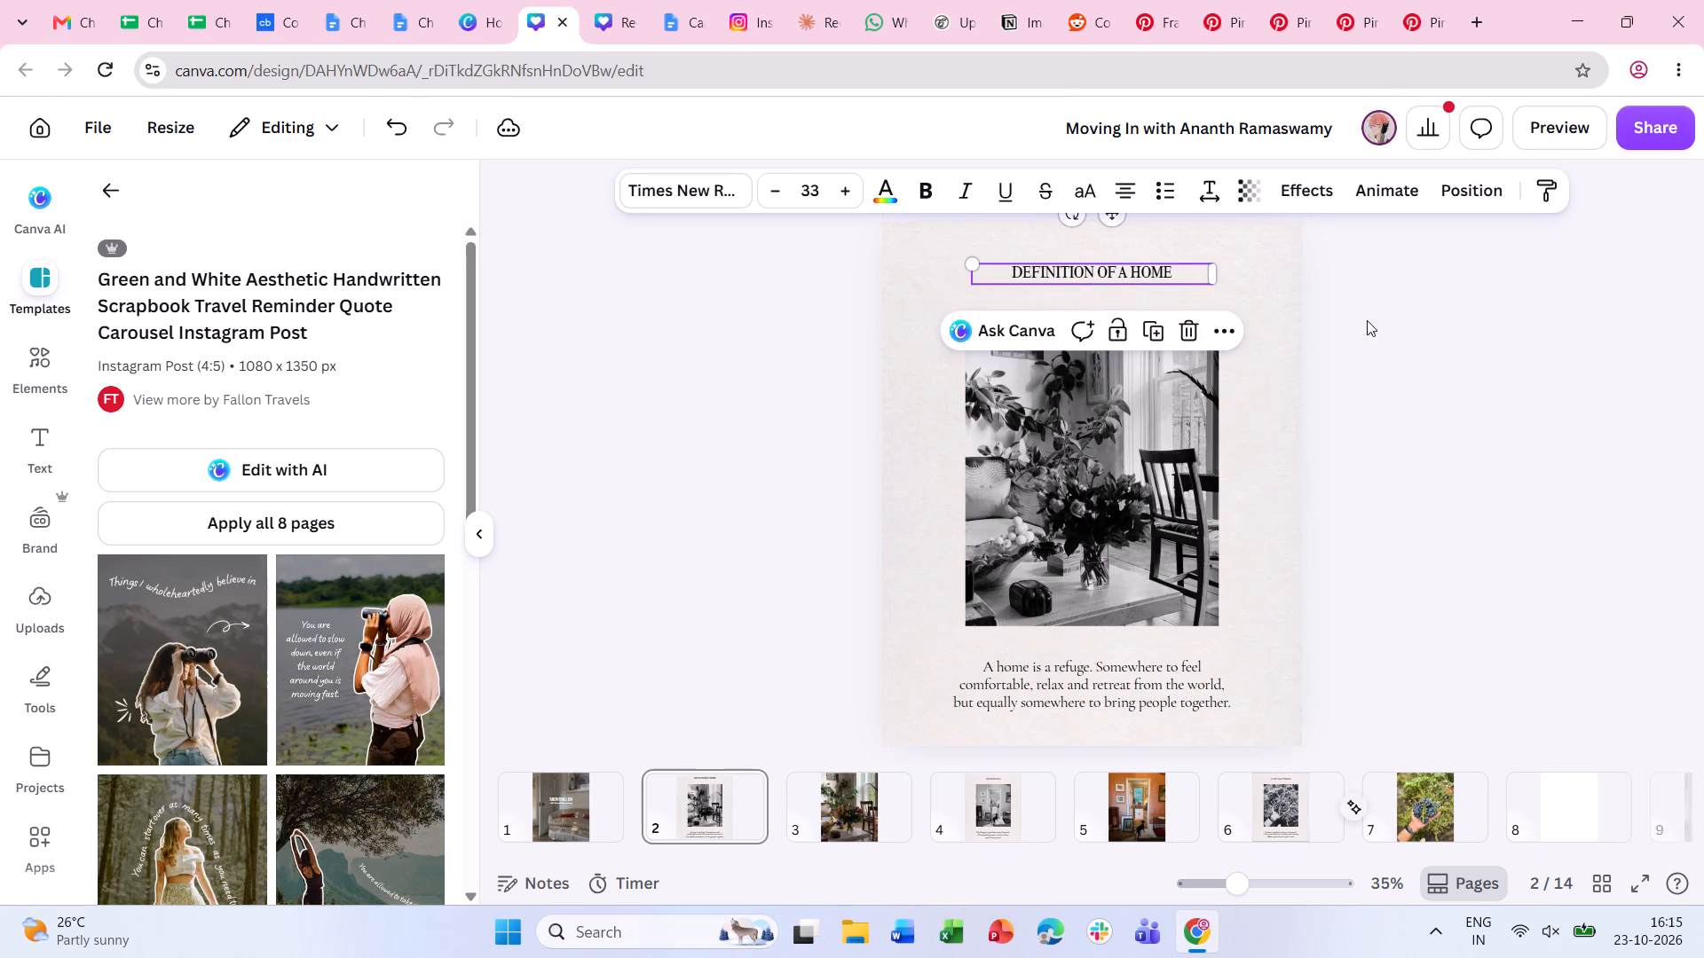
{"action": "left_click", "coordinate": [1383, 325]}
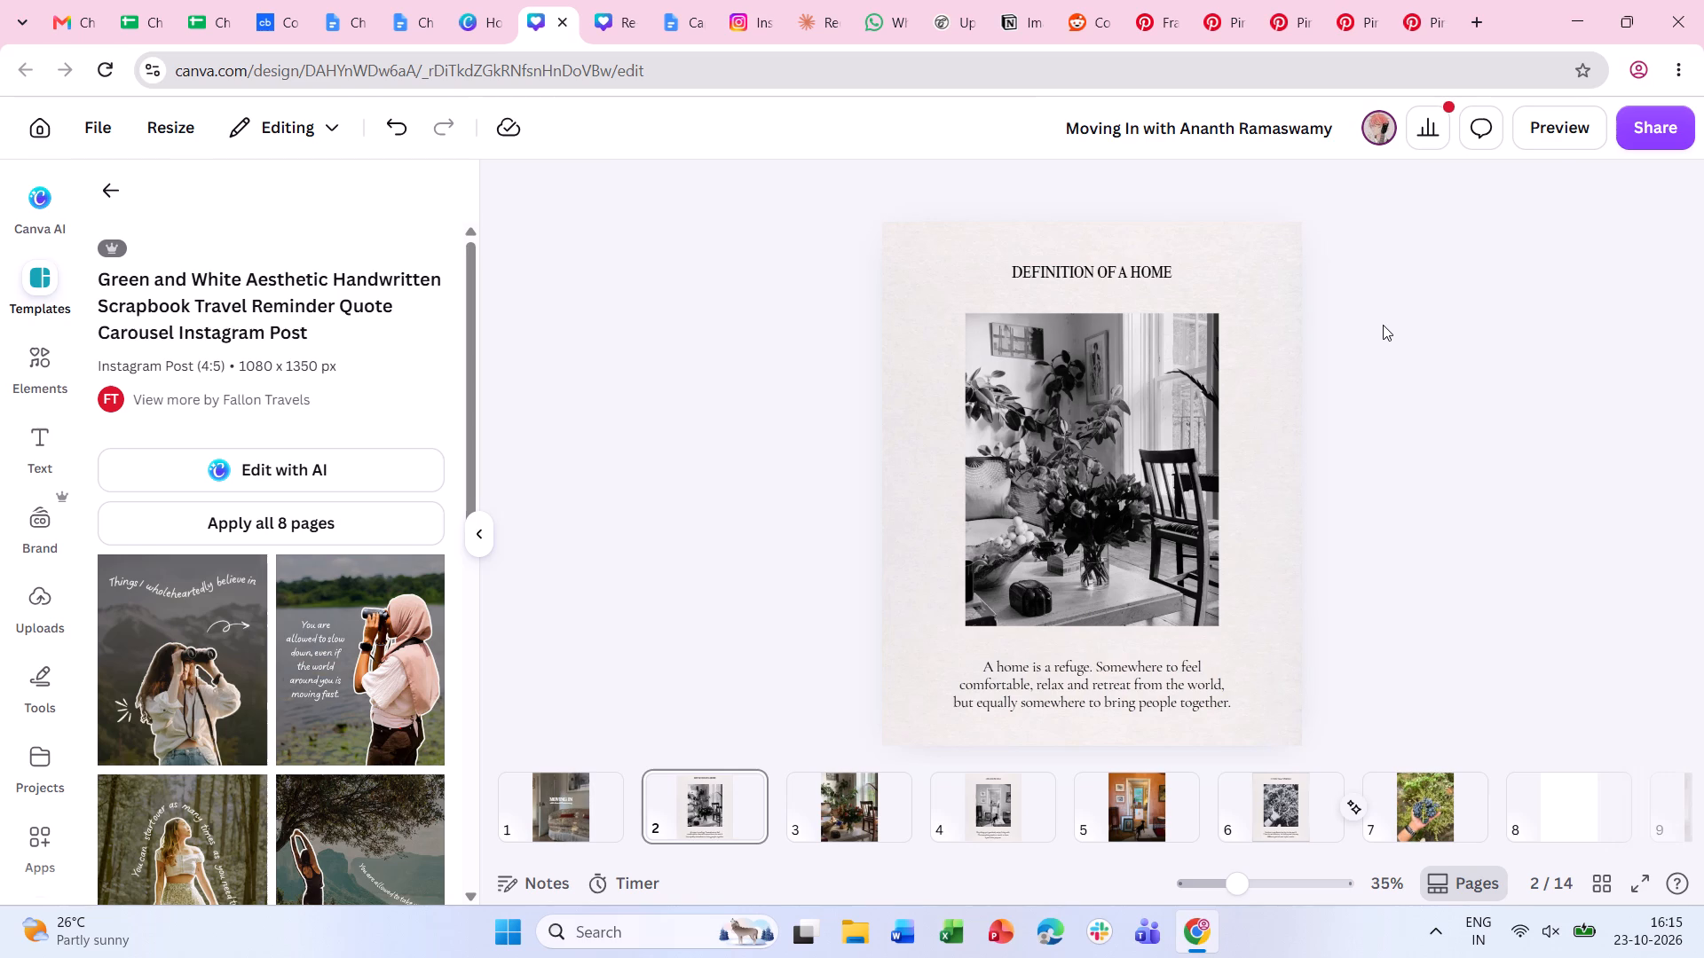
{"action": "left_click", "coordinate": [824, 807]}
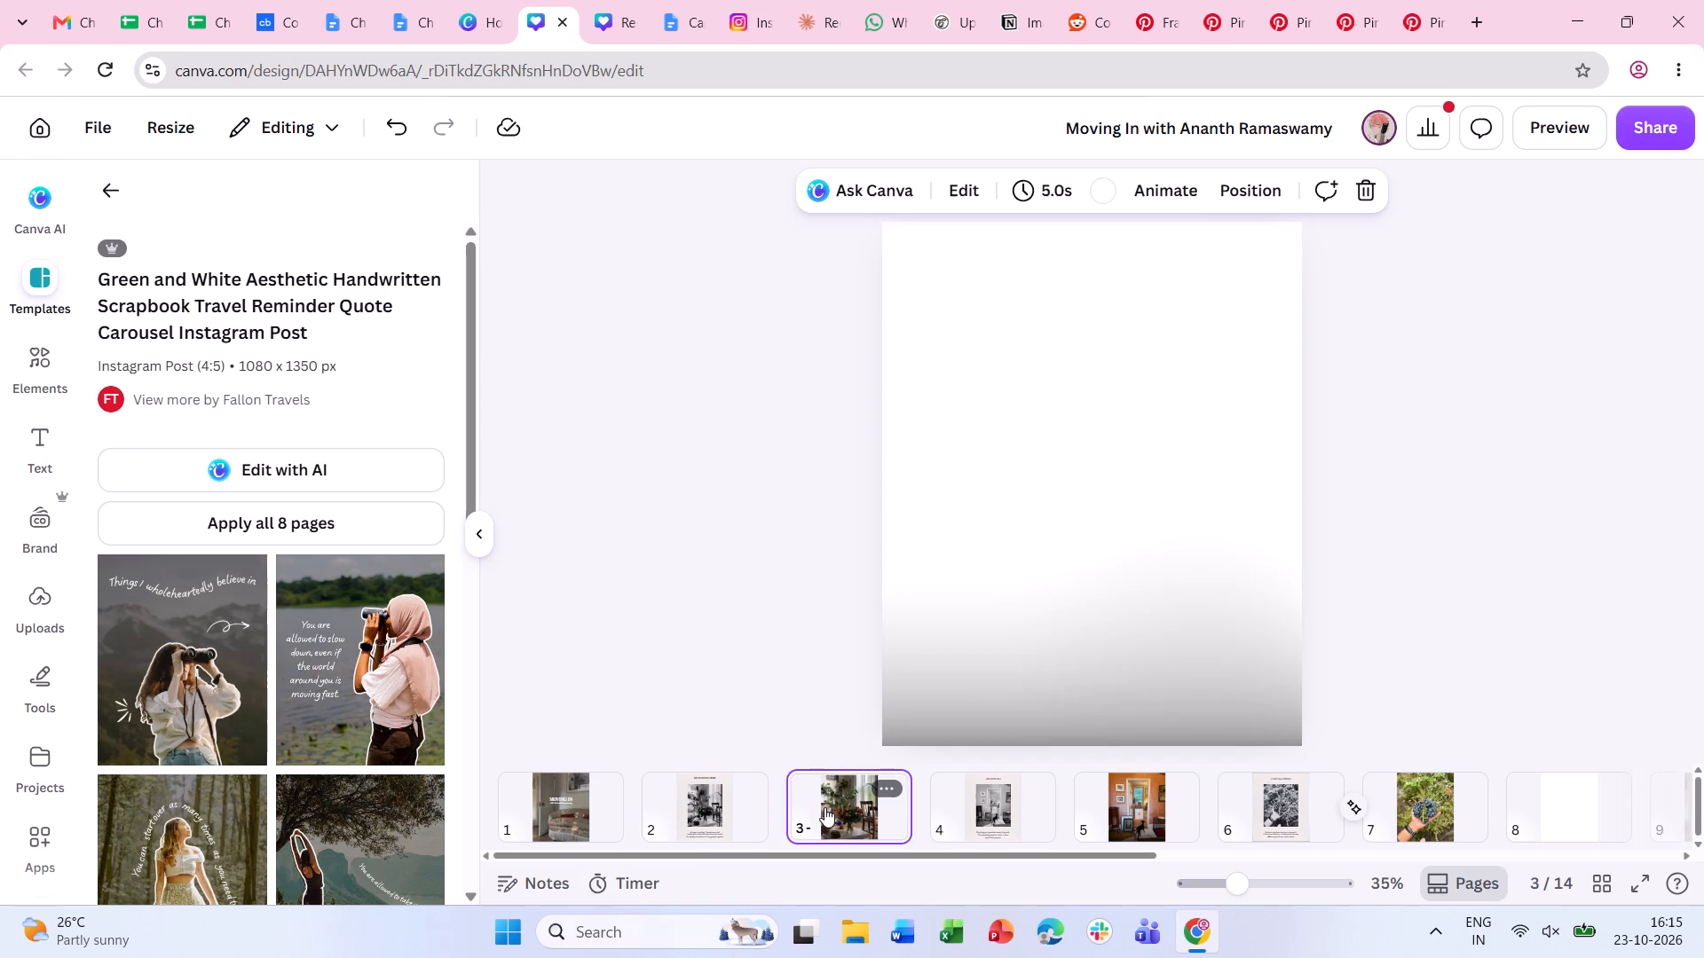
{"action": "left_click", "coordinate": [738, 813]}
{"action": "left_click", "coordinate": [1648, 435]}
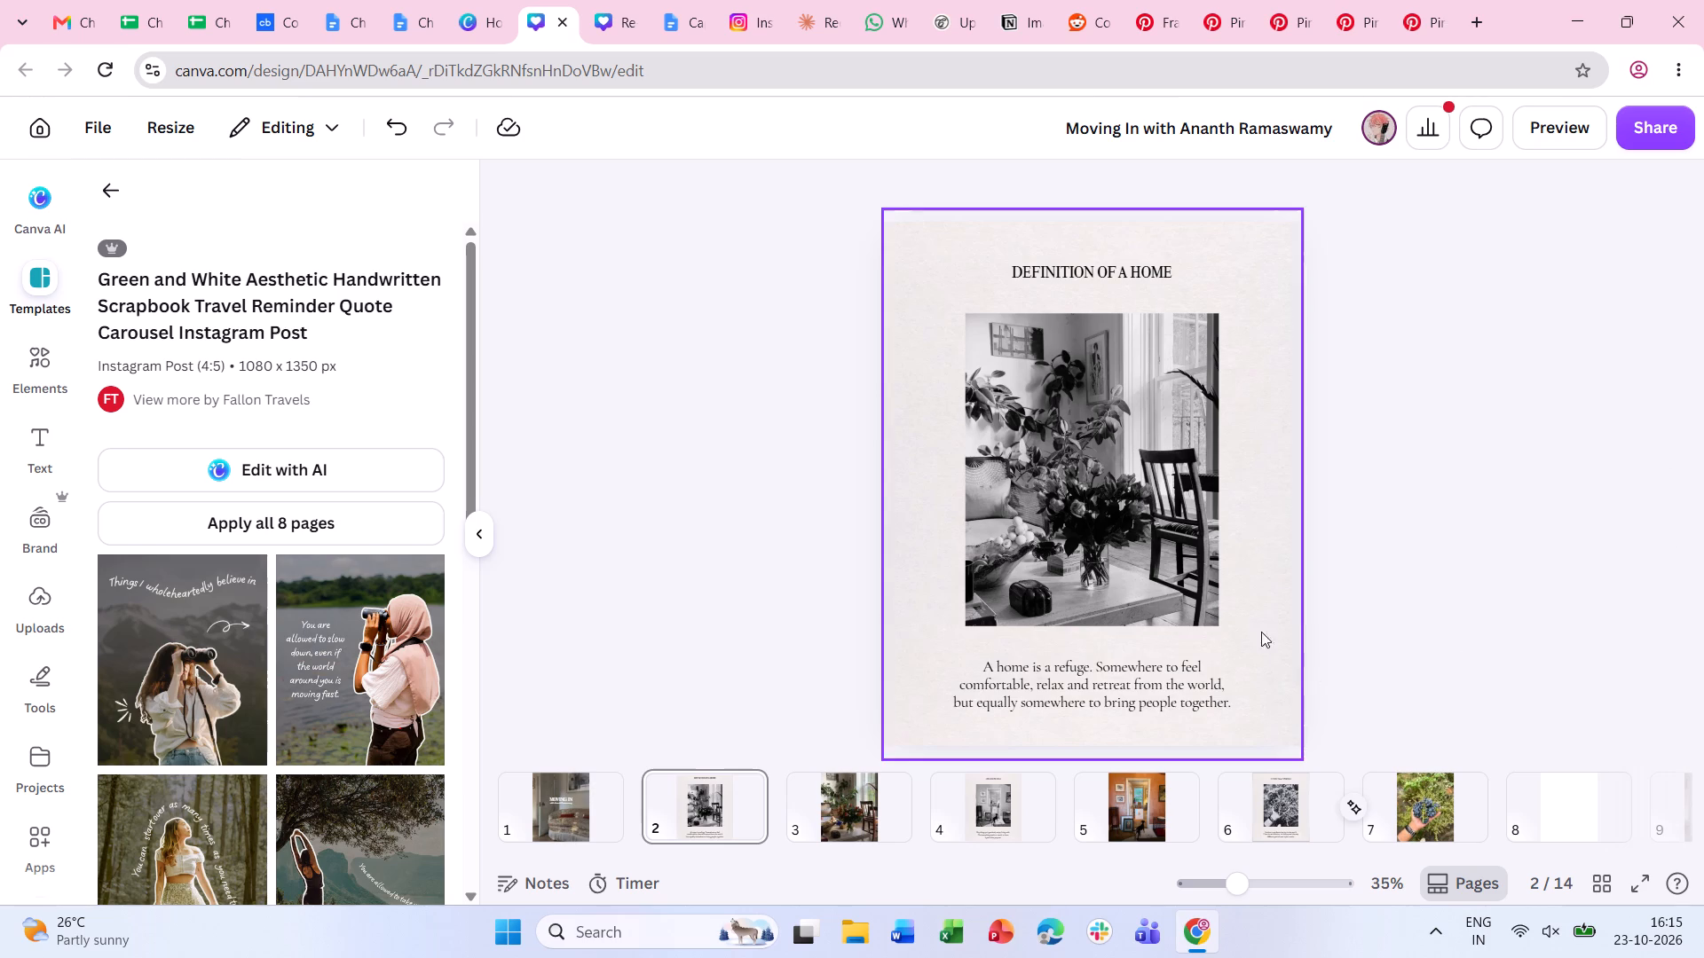
Create a new blank social media design in the Instagram Post (4:5, Portrait) format.
{"action": "left_click", "coordinate": [479, 19]}
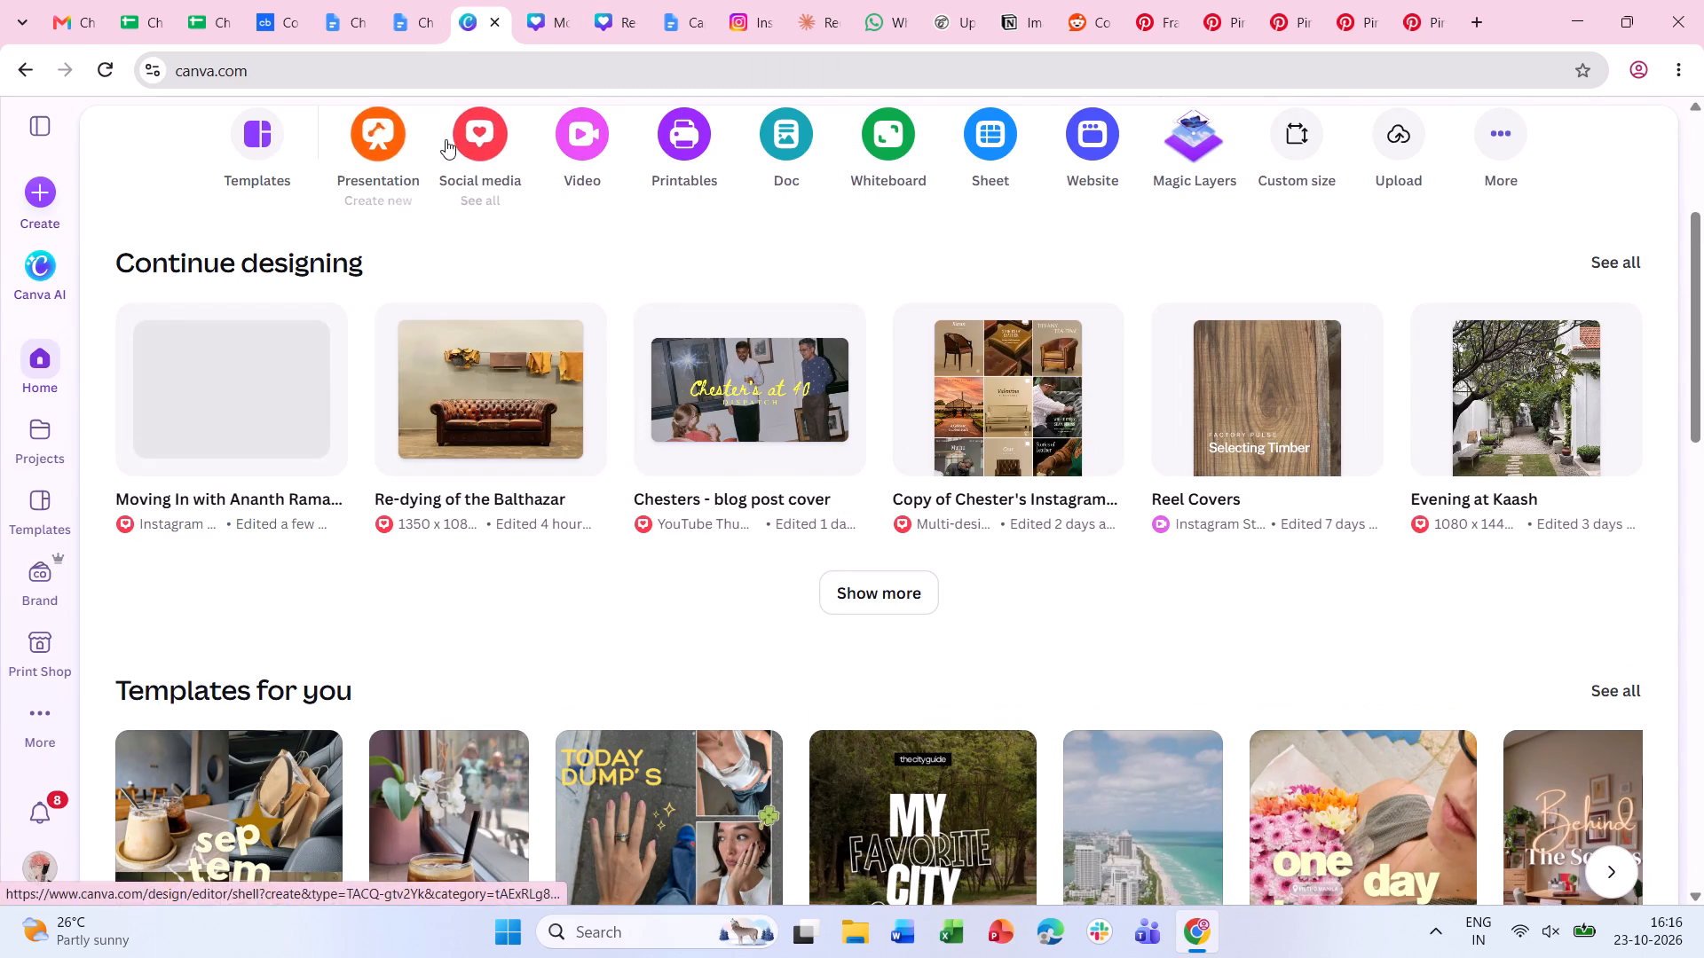
{"action": "left_click", "coordinate": [446, 137]}
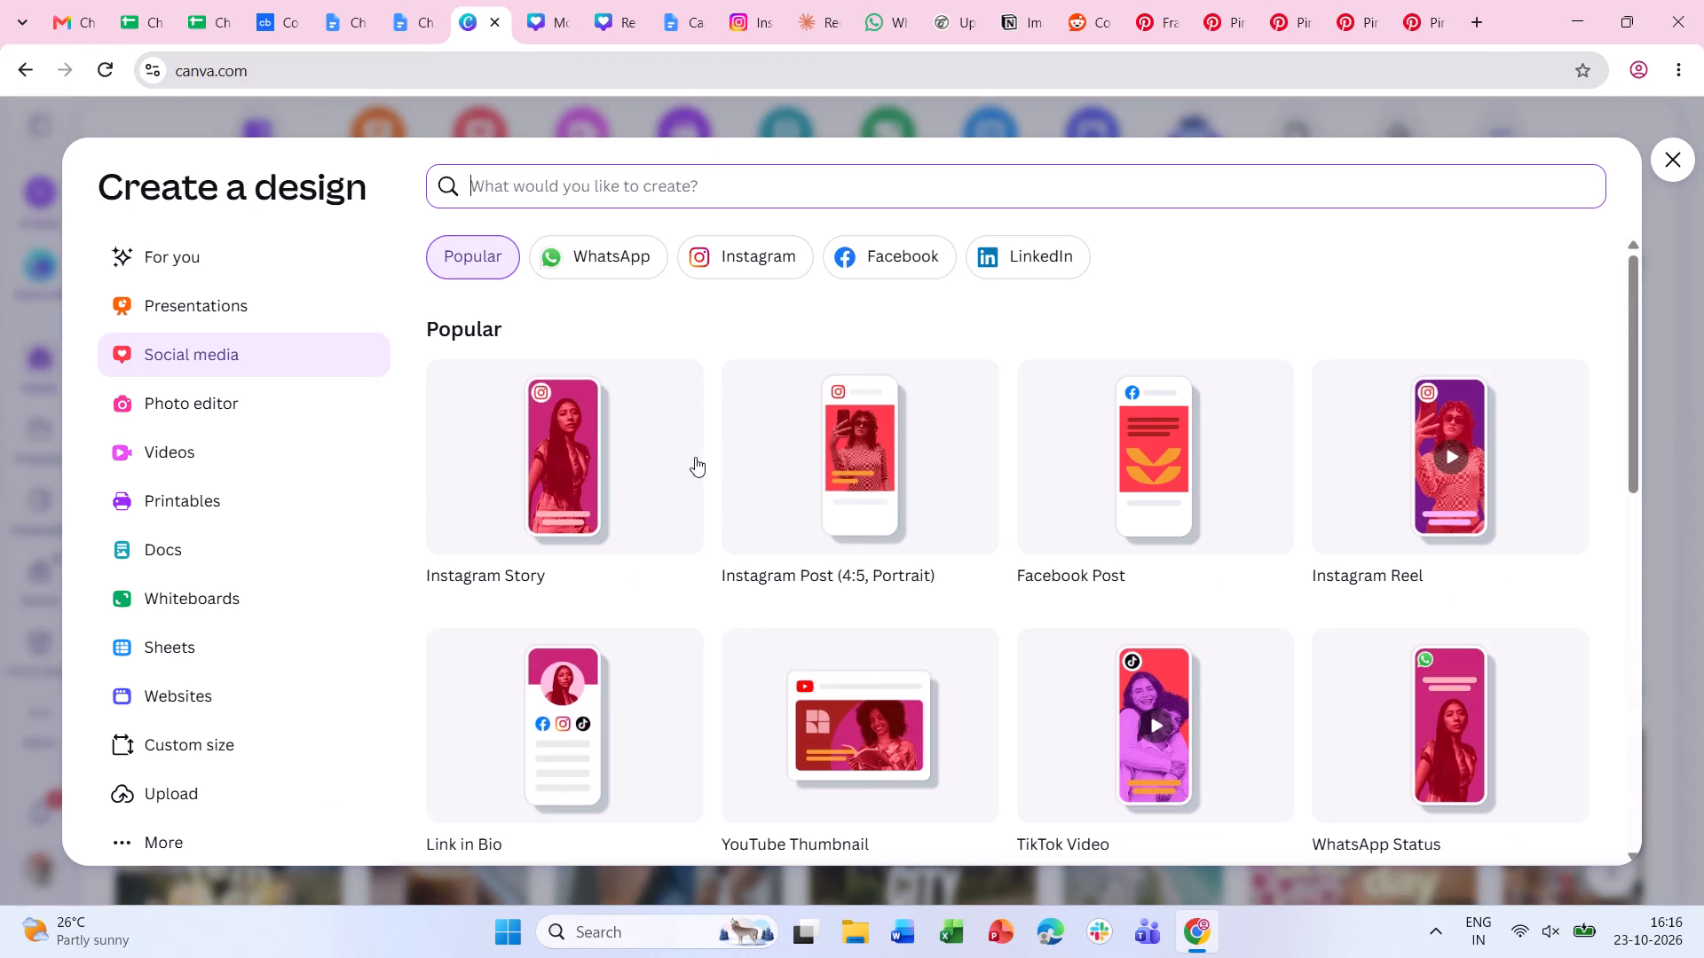
{"action": "left_click", "coordinate": [846, 476]}
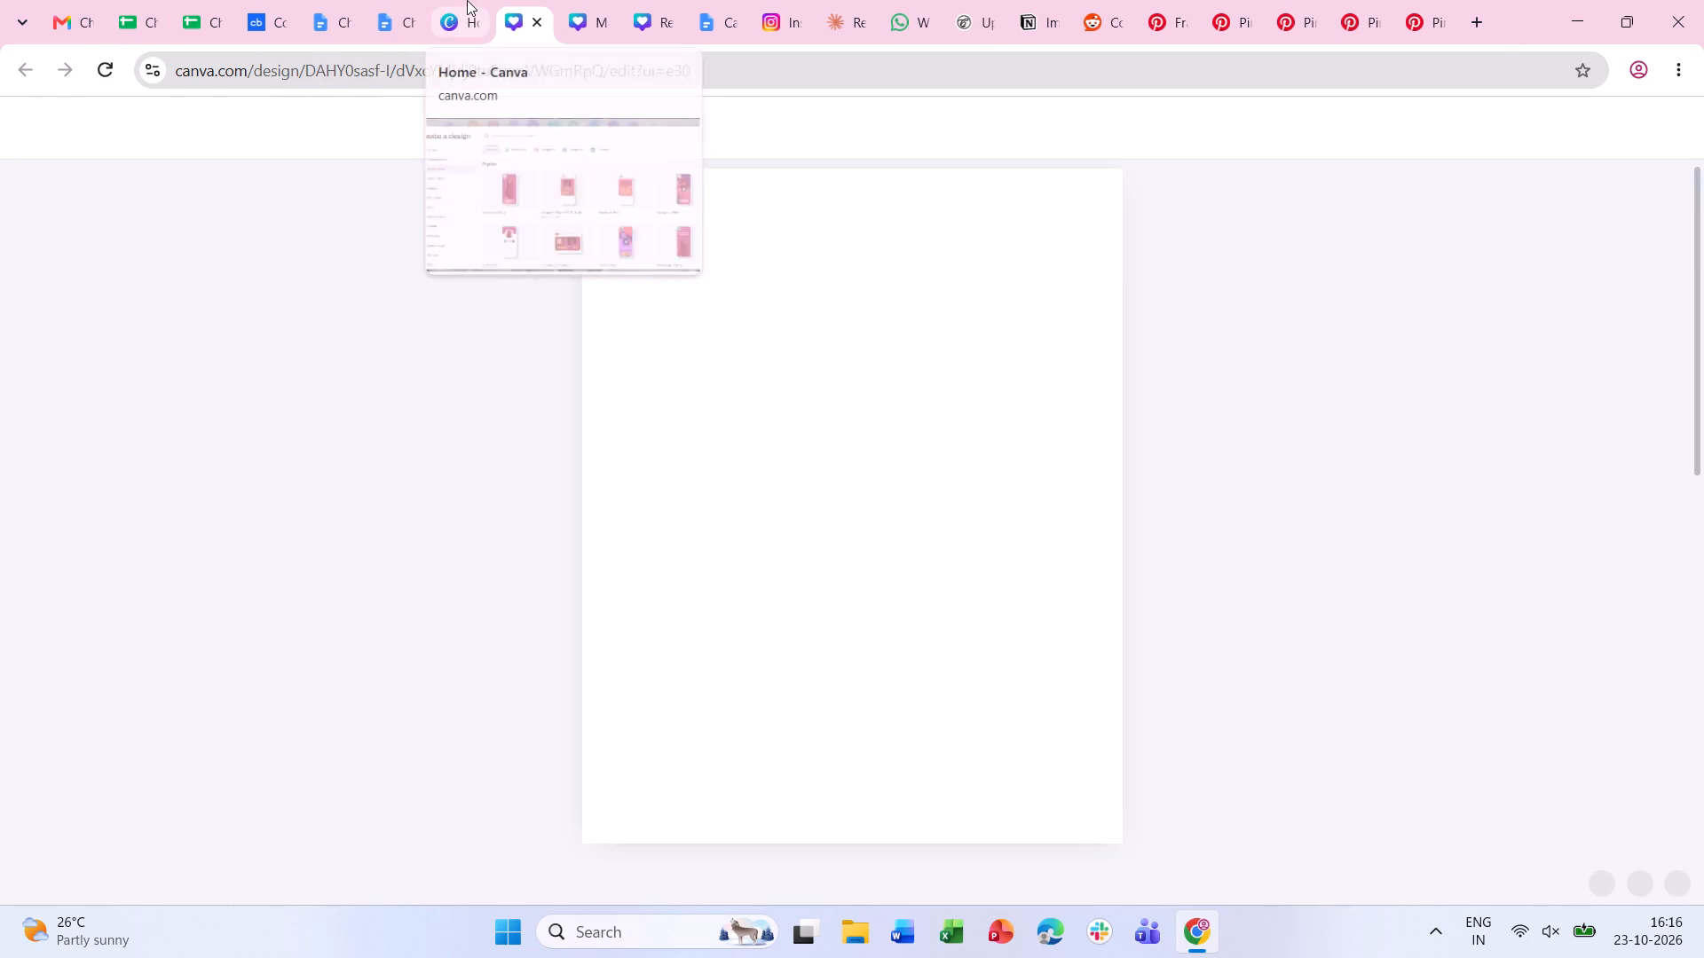
Copy the "MOVING IN" title, its subtitle and the dark overlay from page 1 of the Moving In design into the new design.
{"action": "left_click", "coordinate": [592, 0]}
{"action": "left_click", "coordinate": [561, 808]}
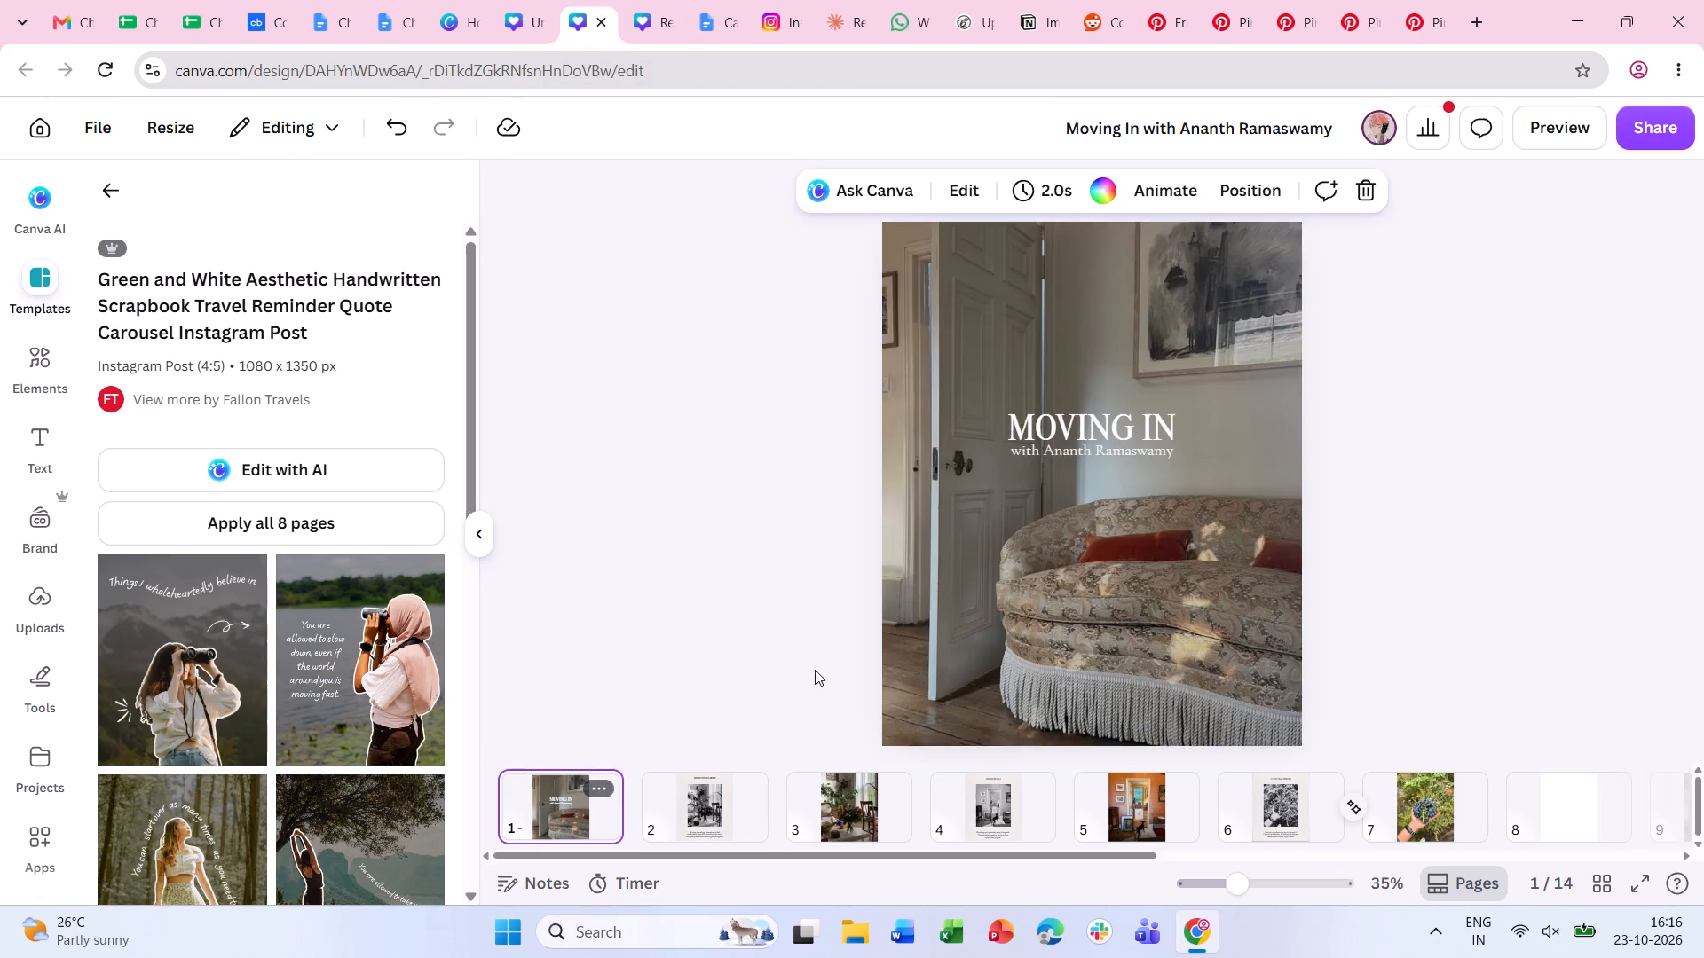
{"action": "left_click", "coordinate": [977, 303]}
{"action": "left_click", "coordinate": [1087, 439], "text": "shift"}
{"action": "left_click", "coordinate": [1083, 450], "text": "shift"}
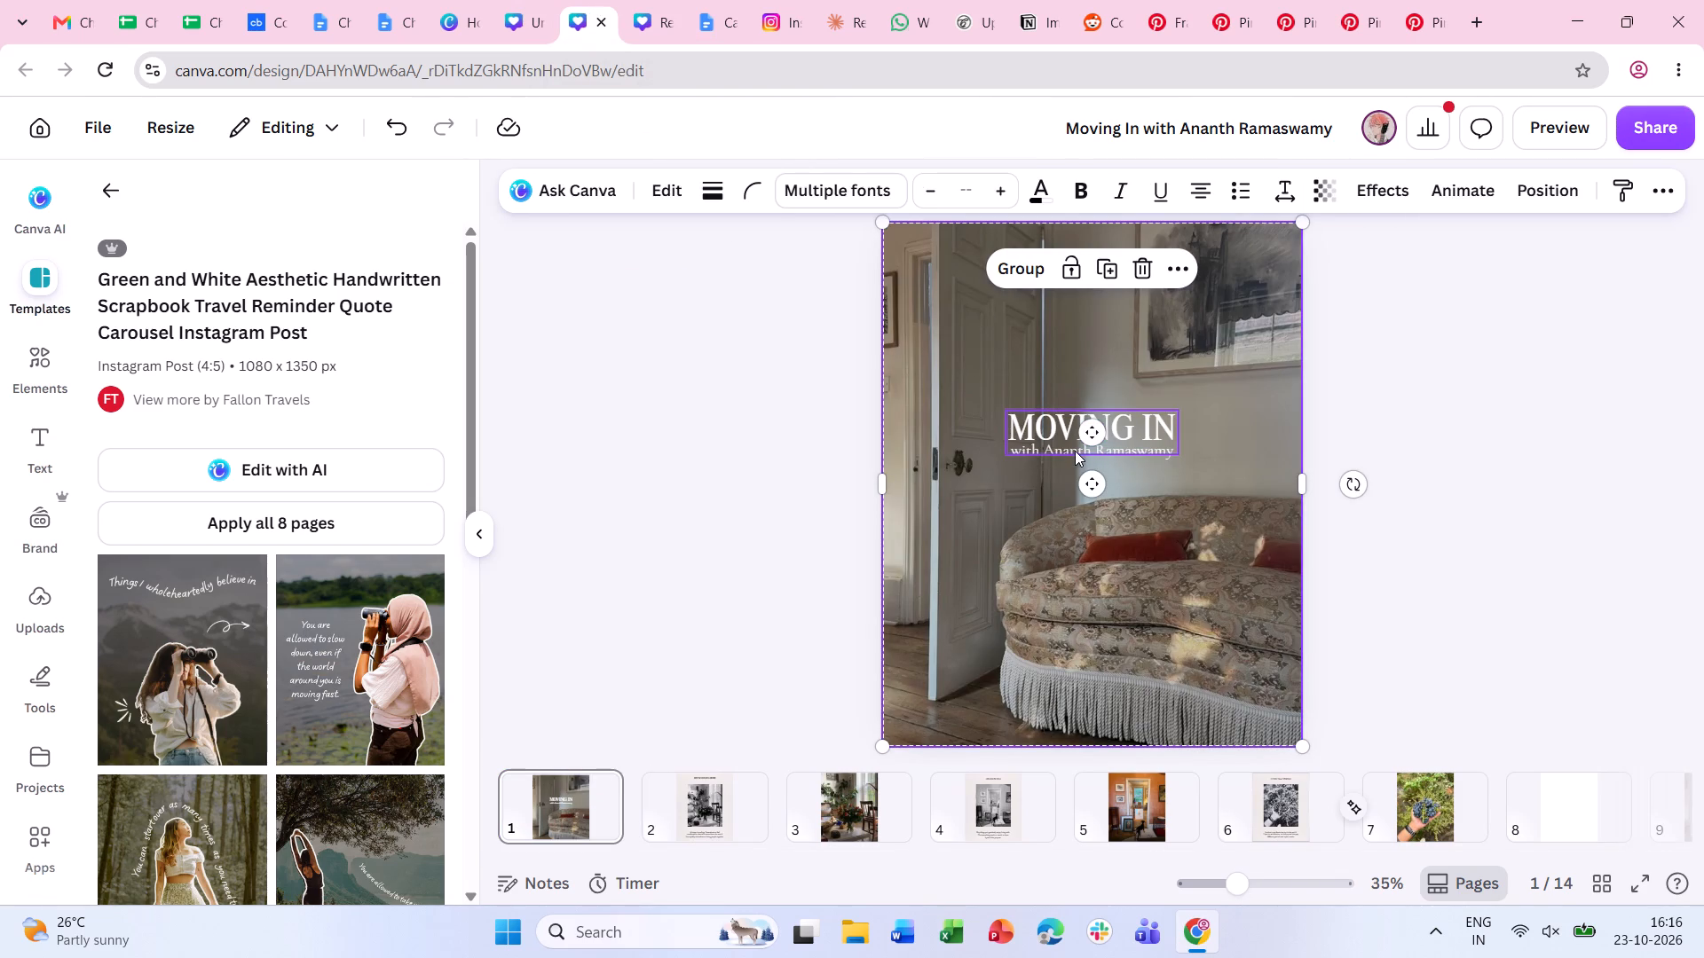
{"action": "left_click", "coordinate": [1151, 457], "text": "shift"}
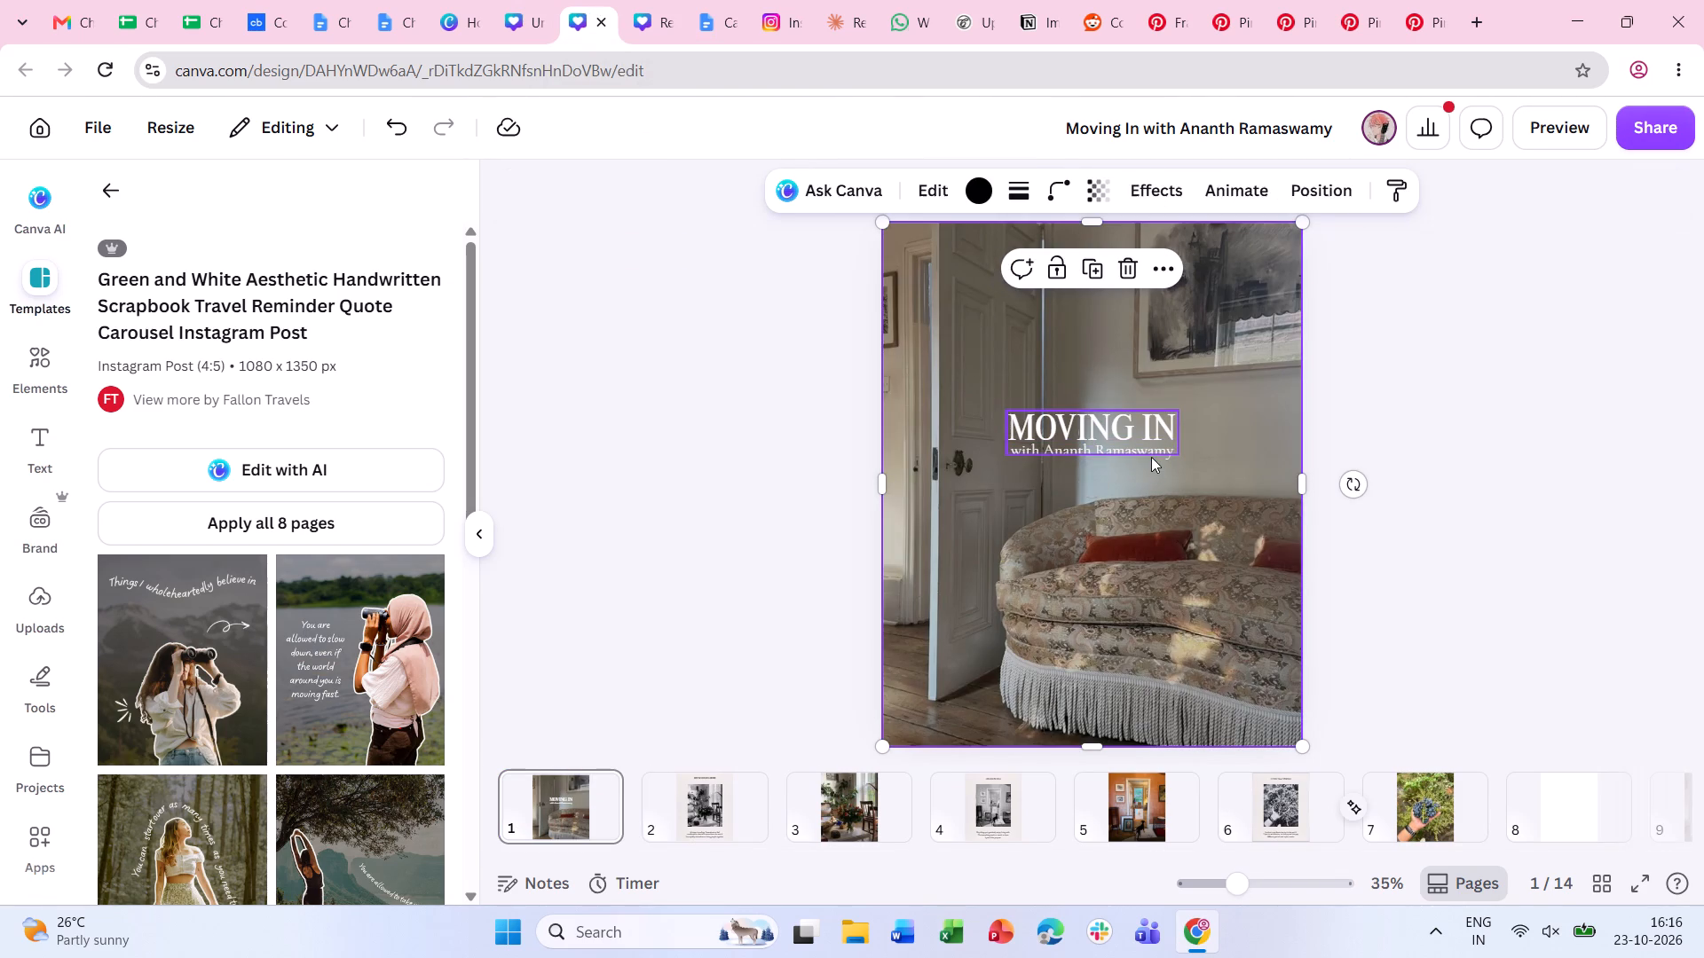
{"action": "left_click", "coordinate": [1161, 458], "text": "shift"}
{"action": "left_click", "coordinate": [1155, 432], "text": "shift"}
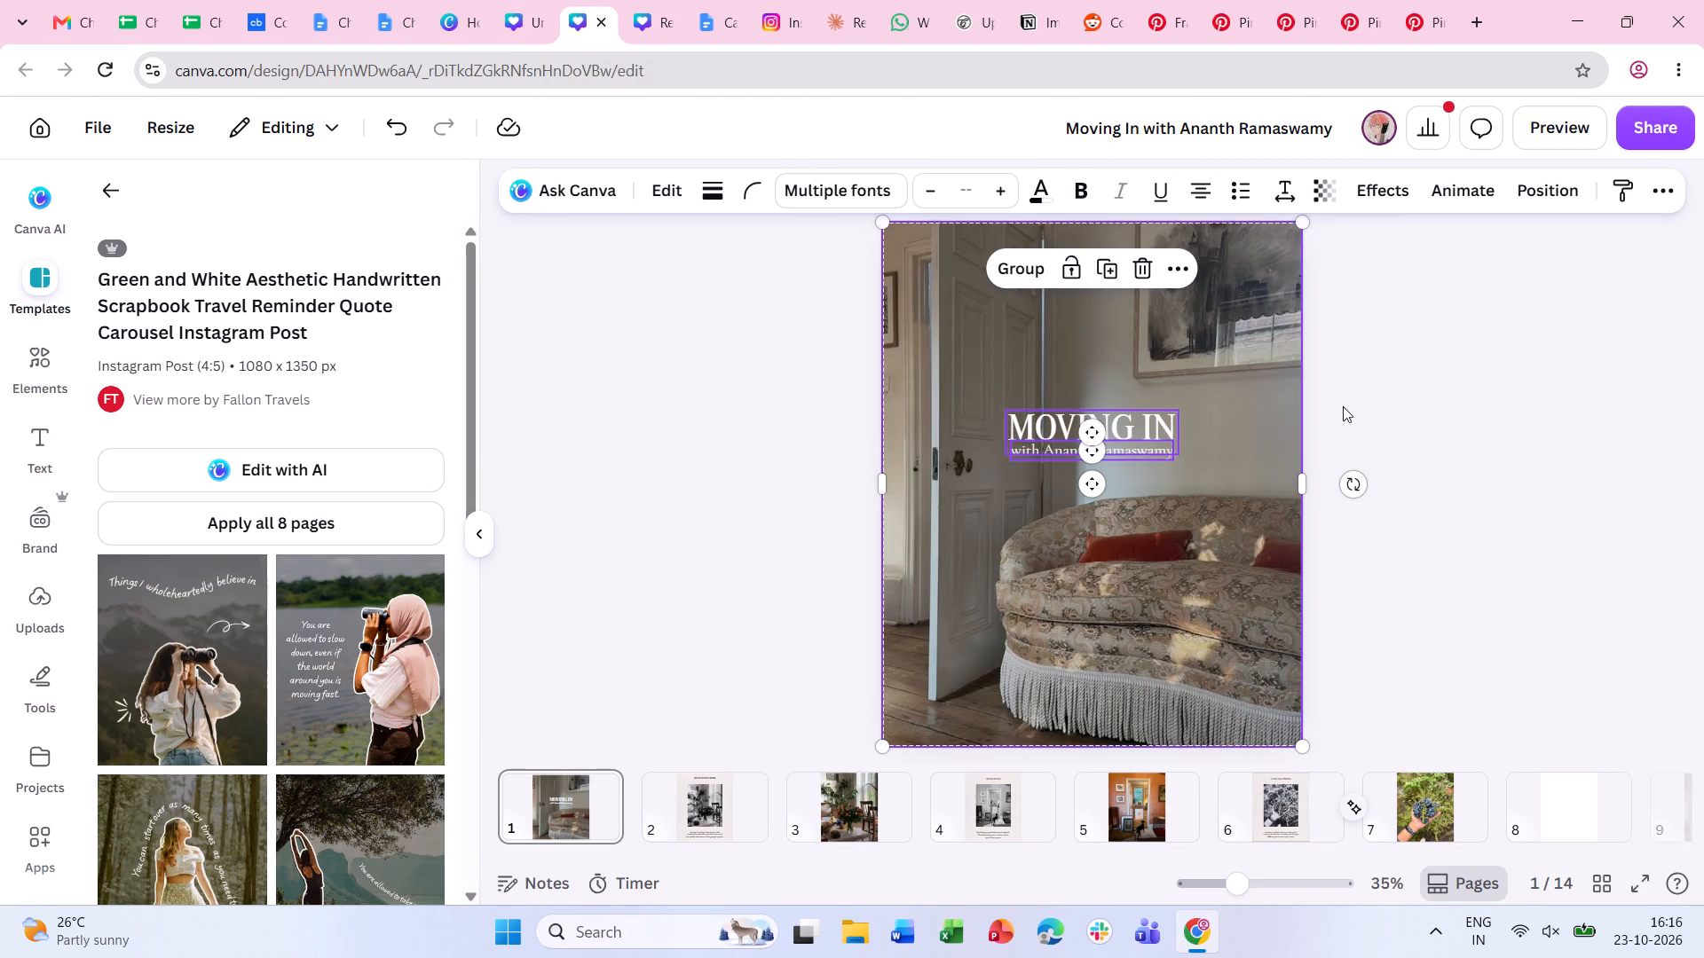
{"action": "key", "text": "ctrl+c"}
{"action": "left_click", "coordinate": [641, 0]}
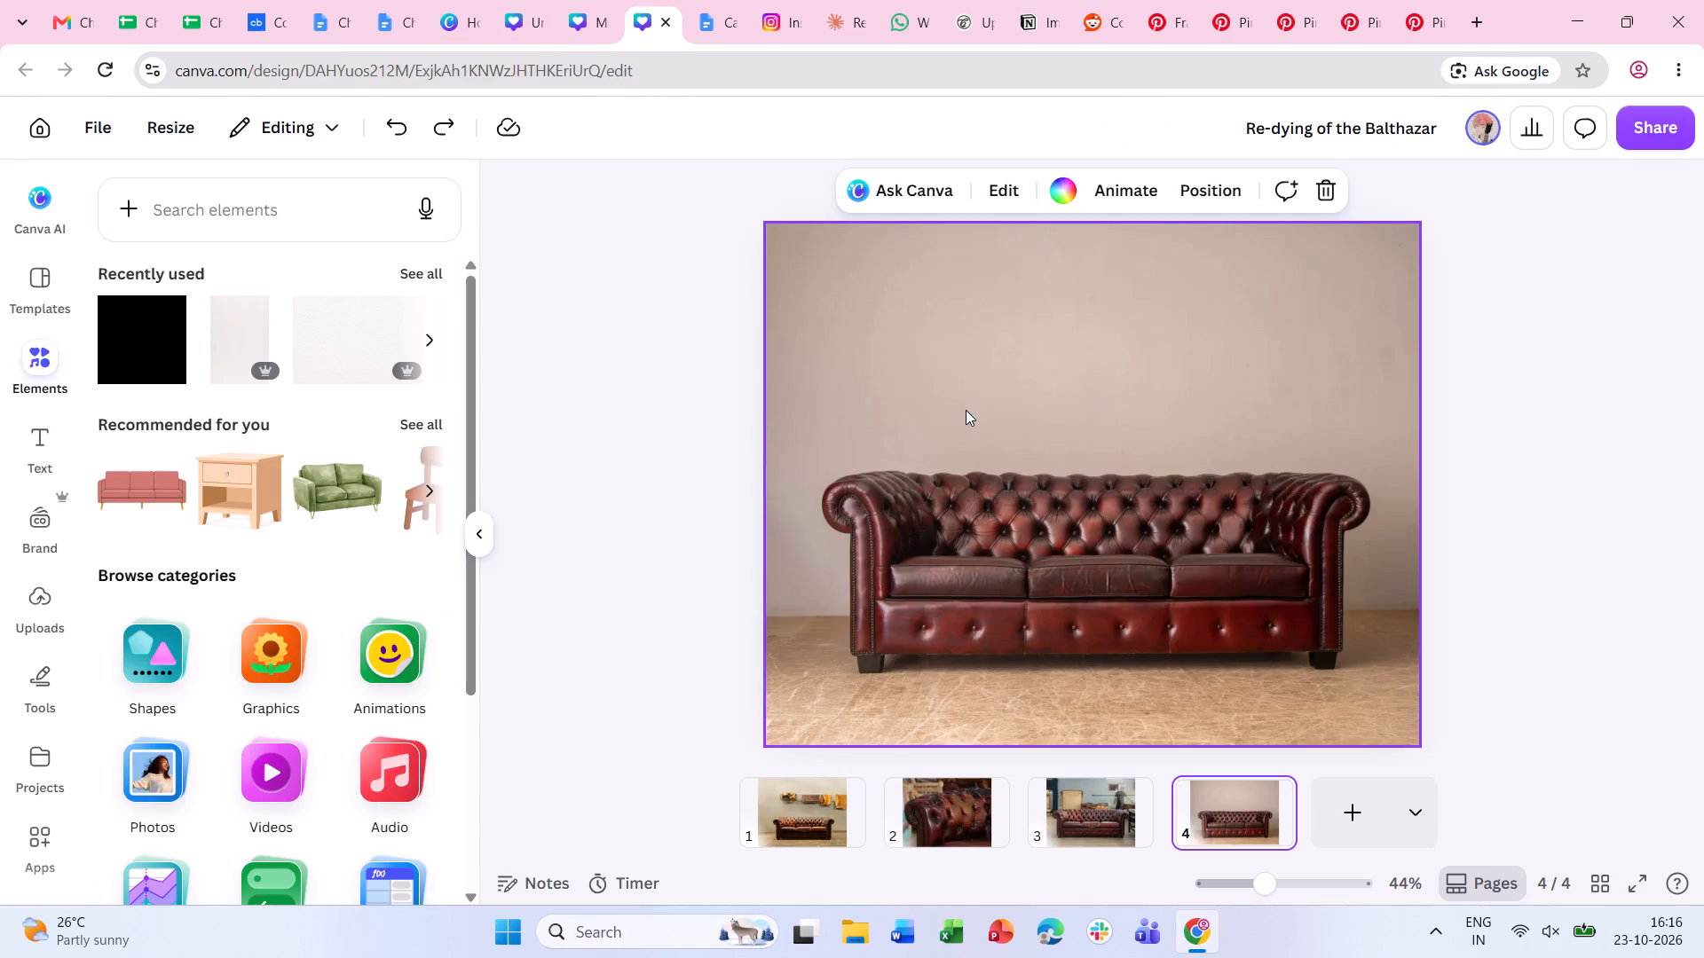
{"action": "left_click", "coordinate": [539, 0]}
{"action": "left_click", "coordinate": [1015, 595]}
{"action": "key", "text": "ctrl+v"}
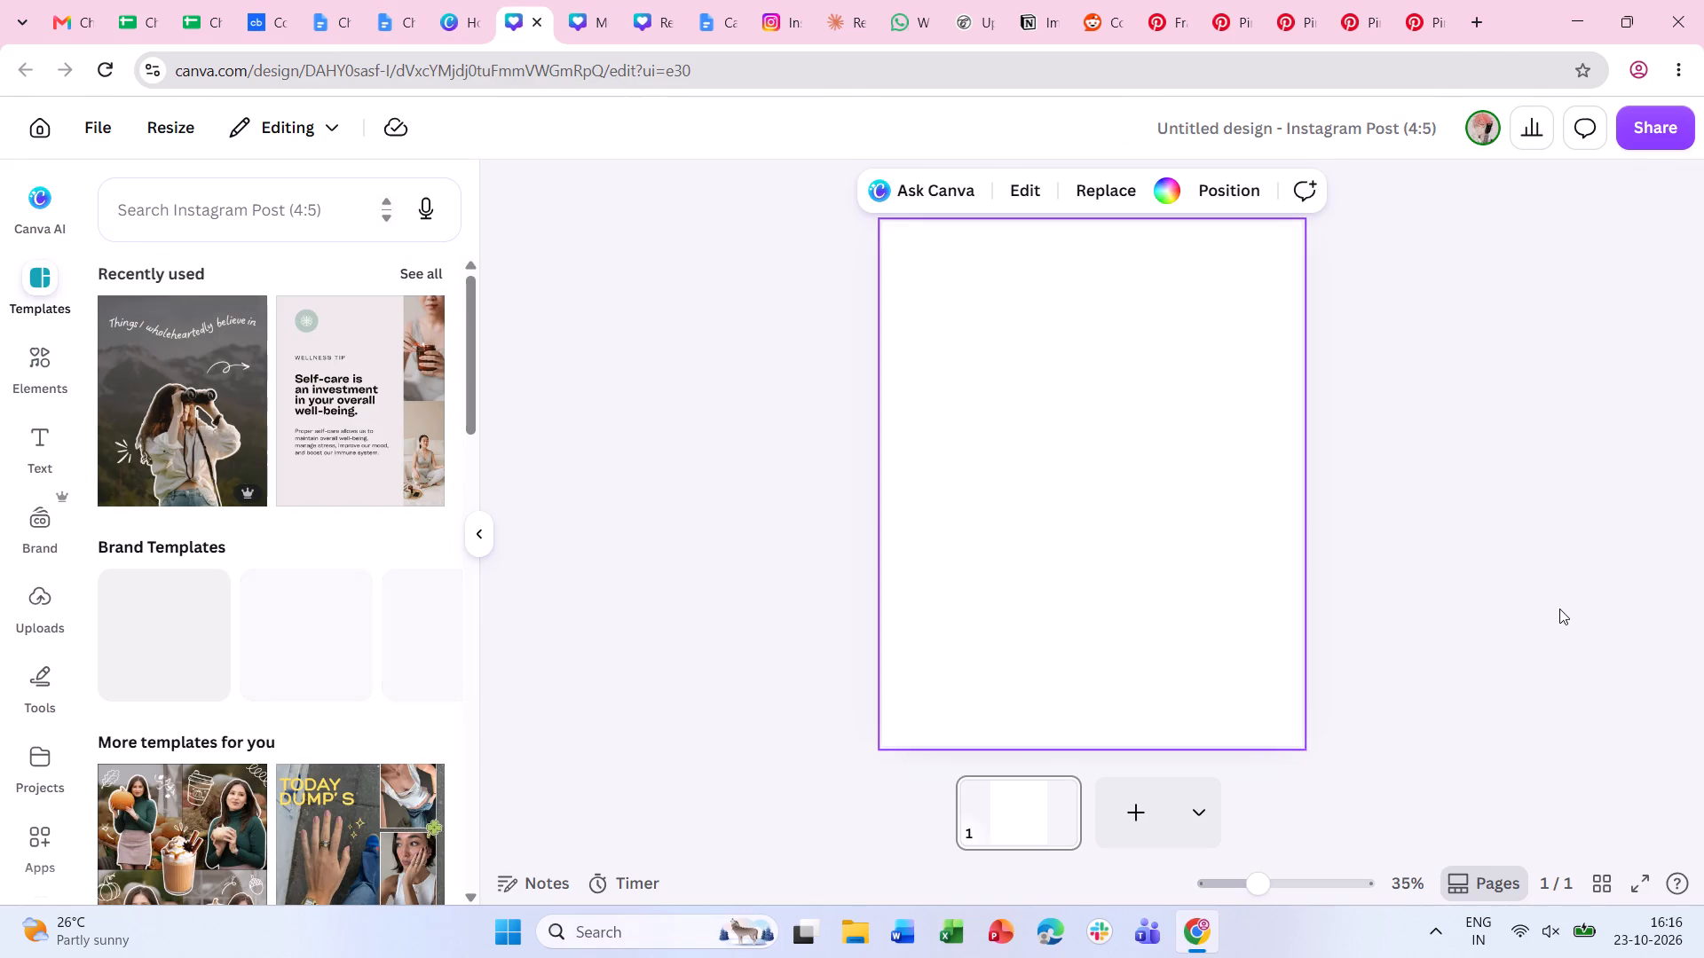
{"action": "left_click", "coordinate": [1393, 513]}
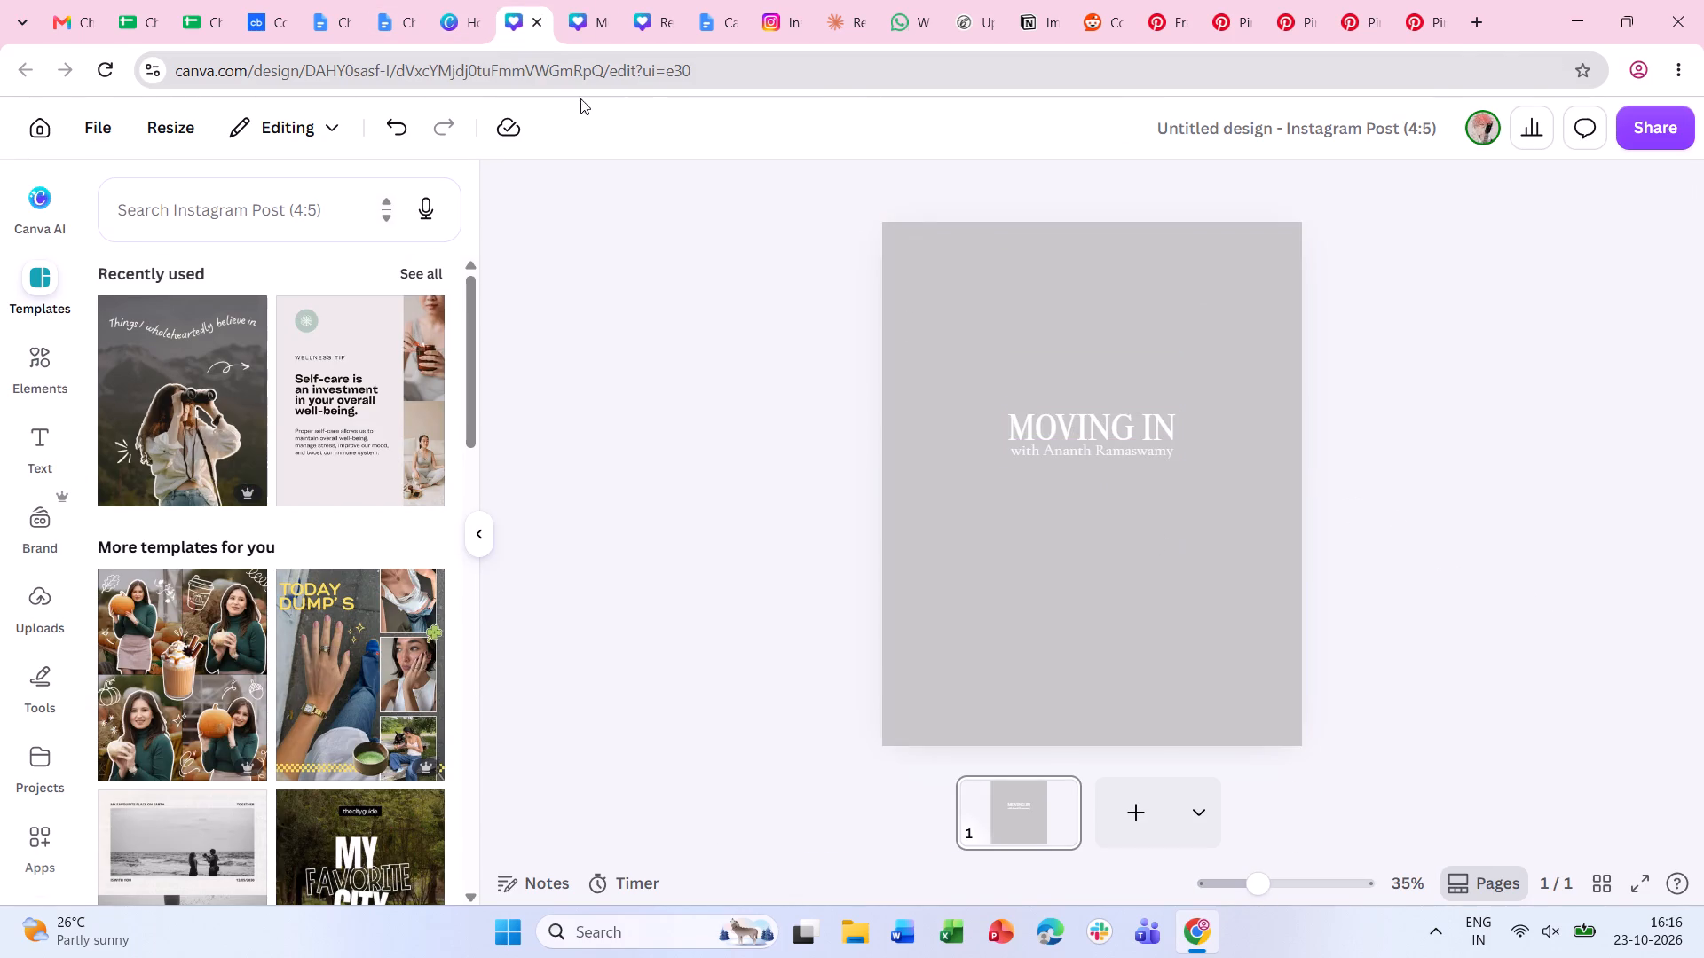
Copy the page 1 door-and-sofa photo into the new design and align it to fill the page.
{"action": "left_click", "coordinate": [470, 22]}
{"action": "left_click", "coordinate": [576, 23]}
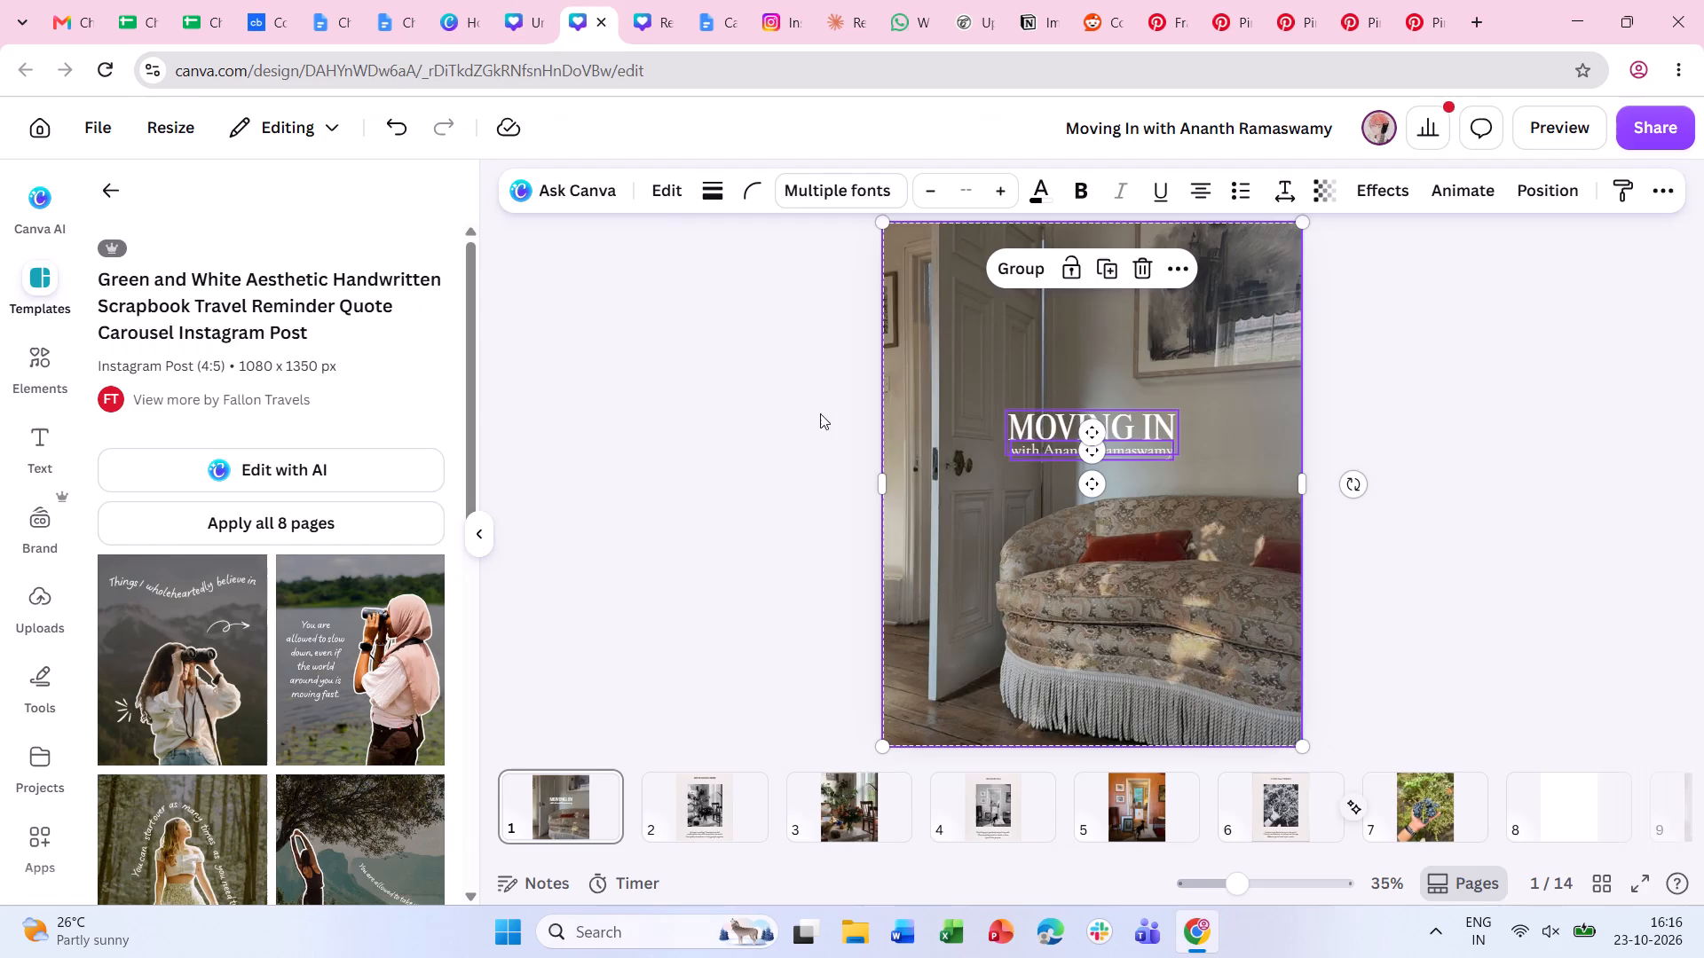
{"action": "left_click", "coordinate": [1450, 578]}
{"action": "left_click", "coordinate": [1235, 578]}
{"action": "left_click_drag", "start_coordinate": [1248, 577], "coordinate": [1202, 582]}
{"action": "left_click", "coordinate": [1283, 573]}
{"action": "key", "text": "ctrl+c"}
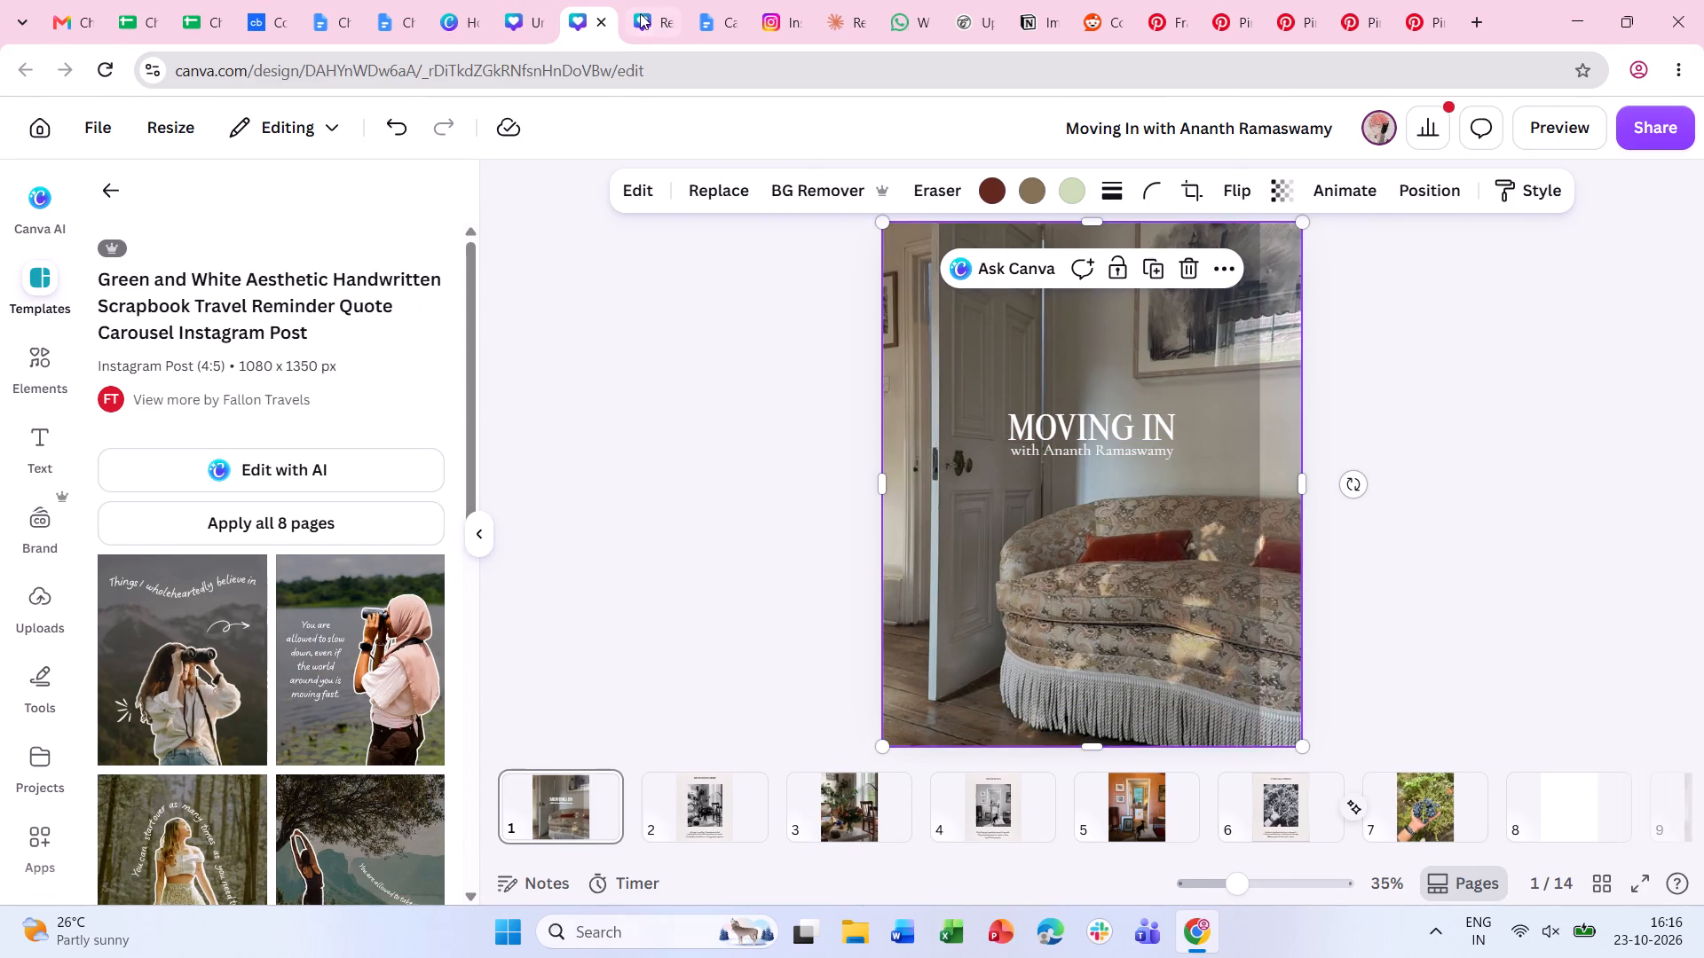
{"action": "left_click", "coordinate": [640, 13]}
{"action": "left_click", "coordinate": [569, 30]}
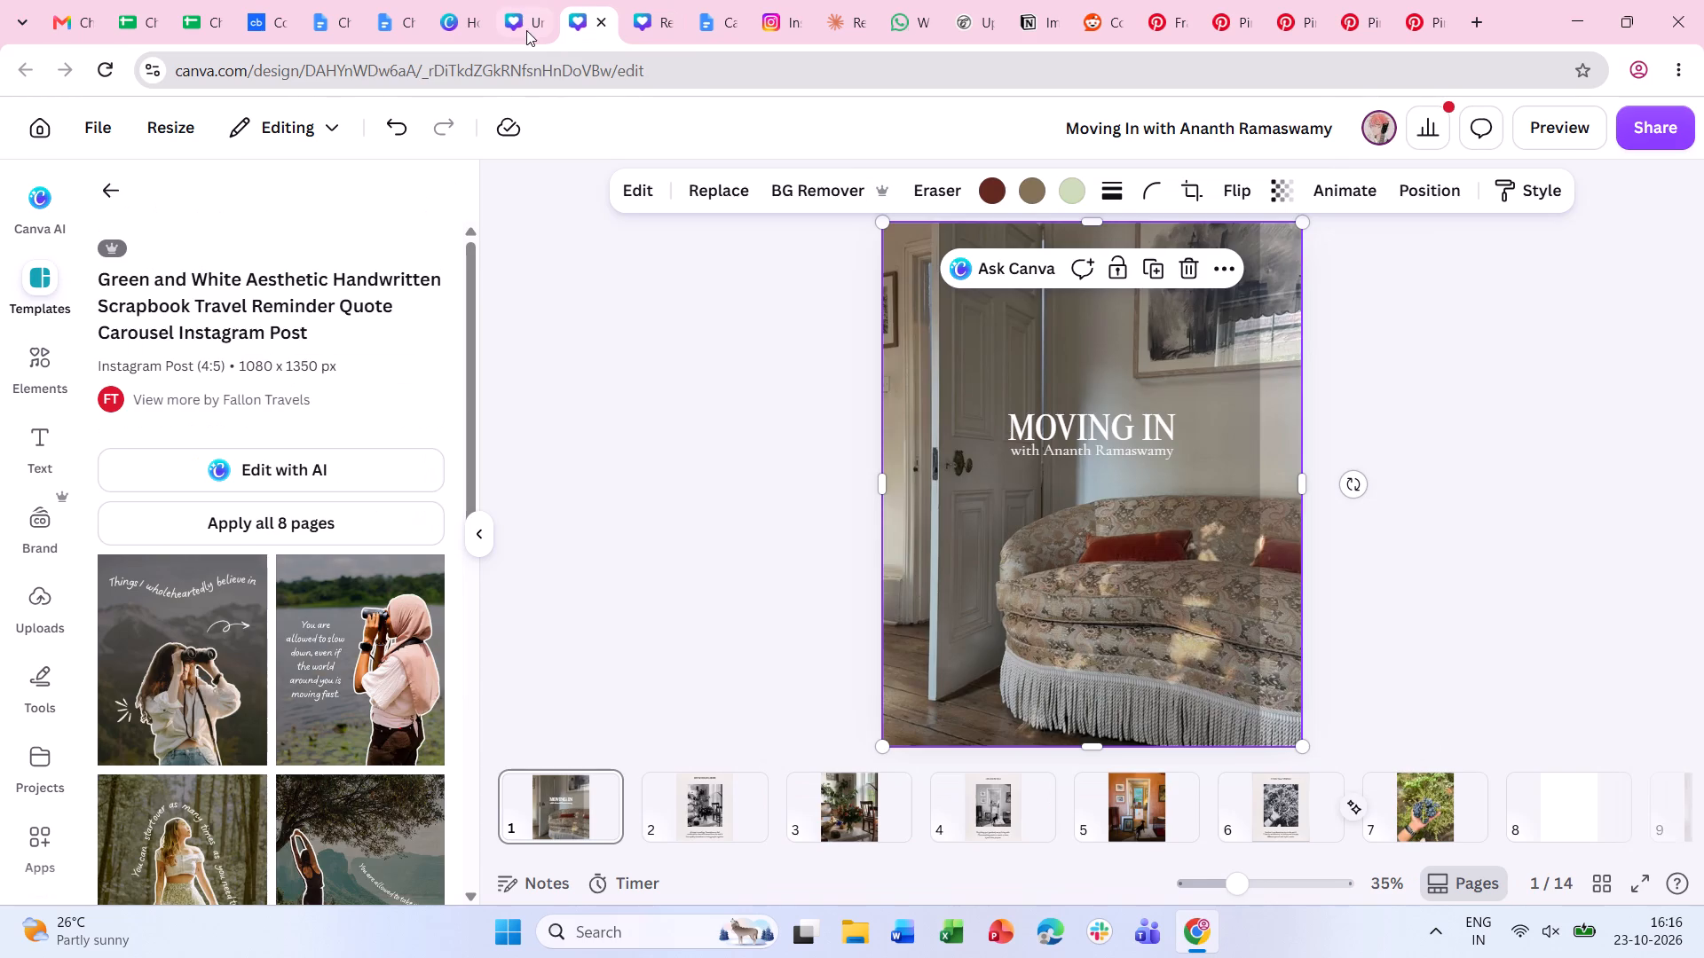
{"action": "left_click", "coordinate": [524, 31]}
{"action": "left_click", "coordinate": [990, 389]}
{"action": "key", "text": "ctrl+v"}
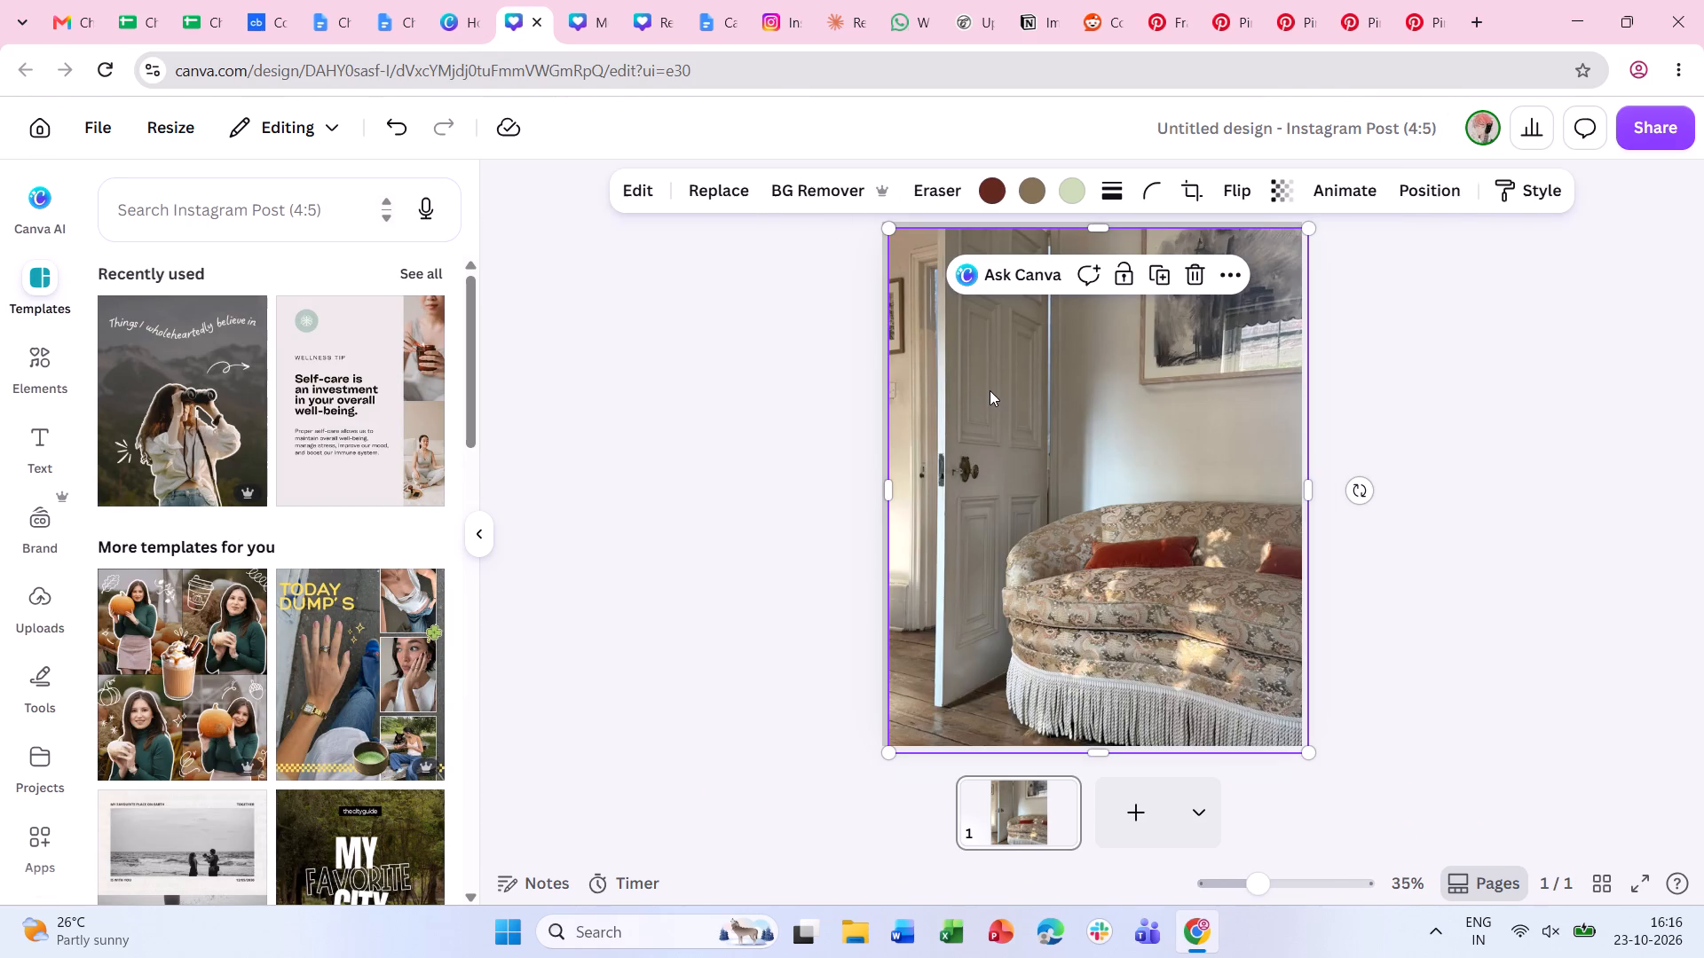
{"action": "left_click_drag", "start_coordinate": [1172, 423], "coordinate": [1162, 418]}
Send the sofa photo to the back, behind the overlay and title text.
{"action": "right_click", "coordinate": [1177, 426]}
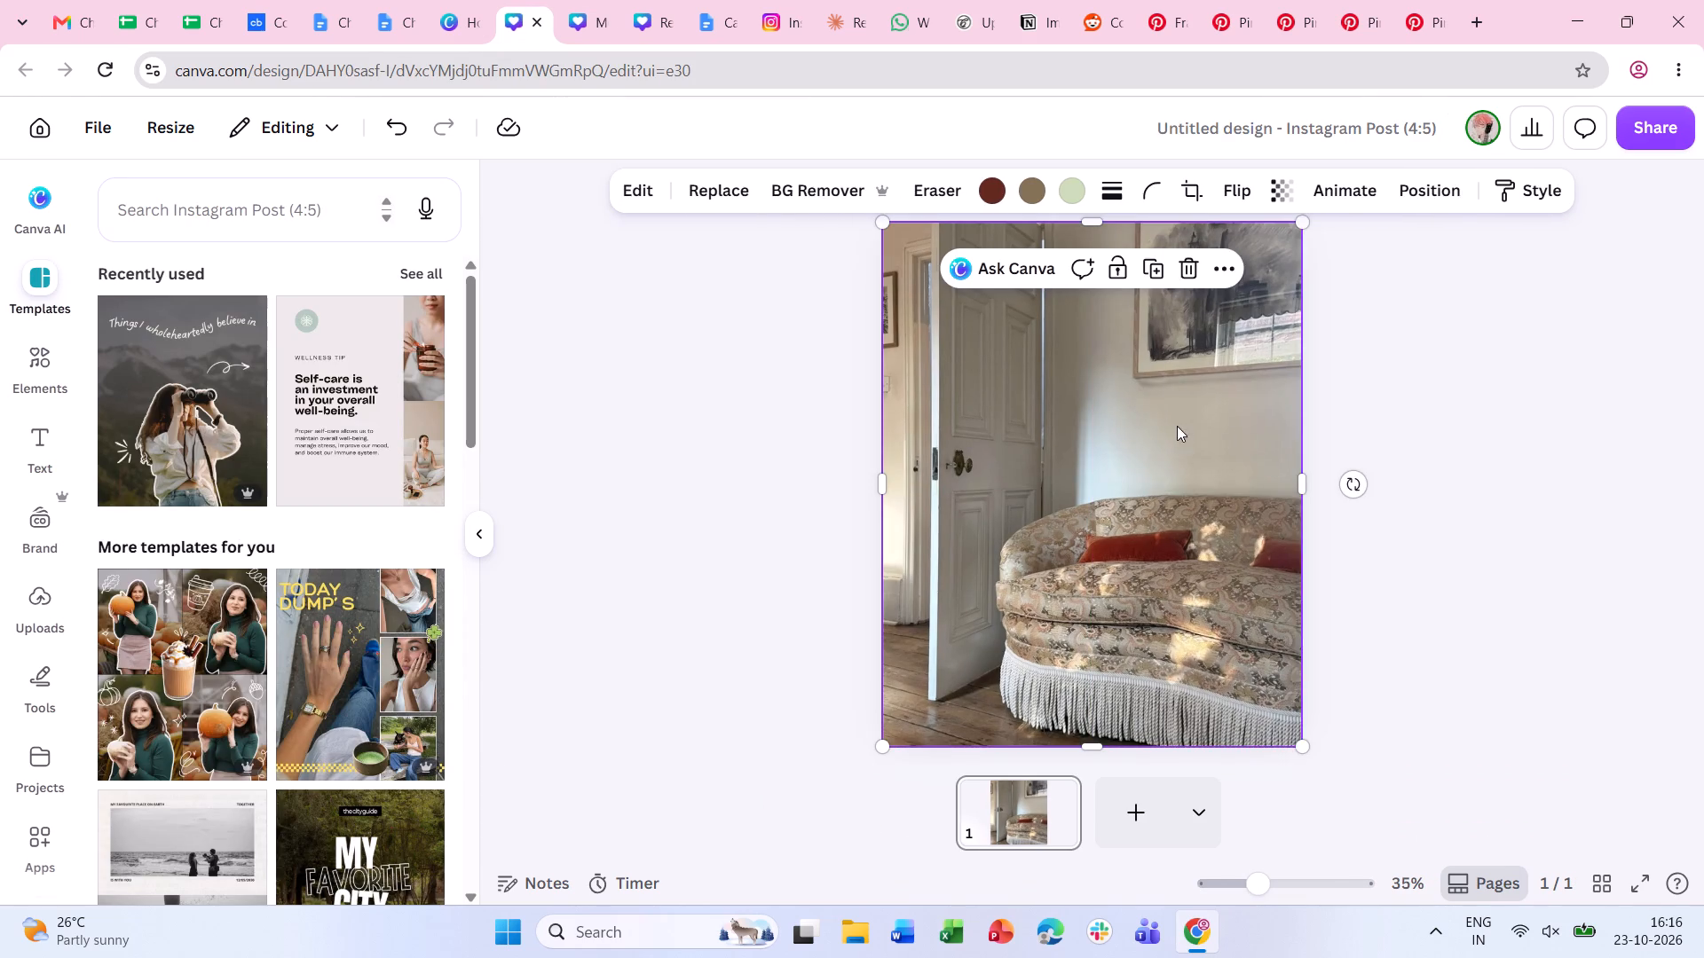
{"action": "left_click", "coordinate": [1246, 404]}
{"action": "left_click", "coordinate": [992, 506]}
{"action": "double_click", "coordinate": [659, 440]}
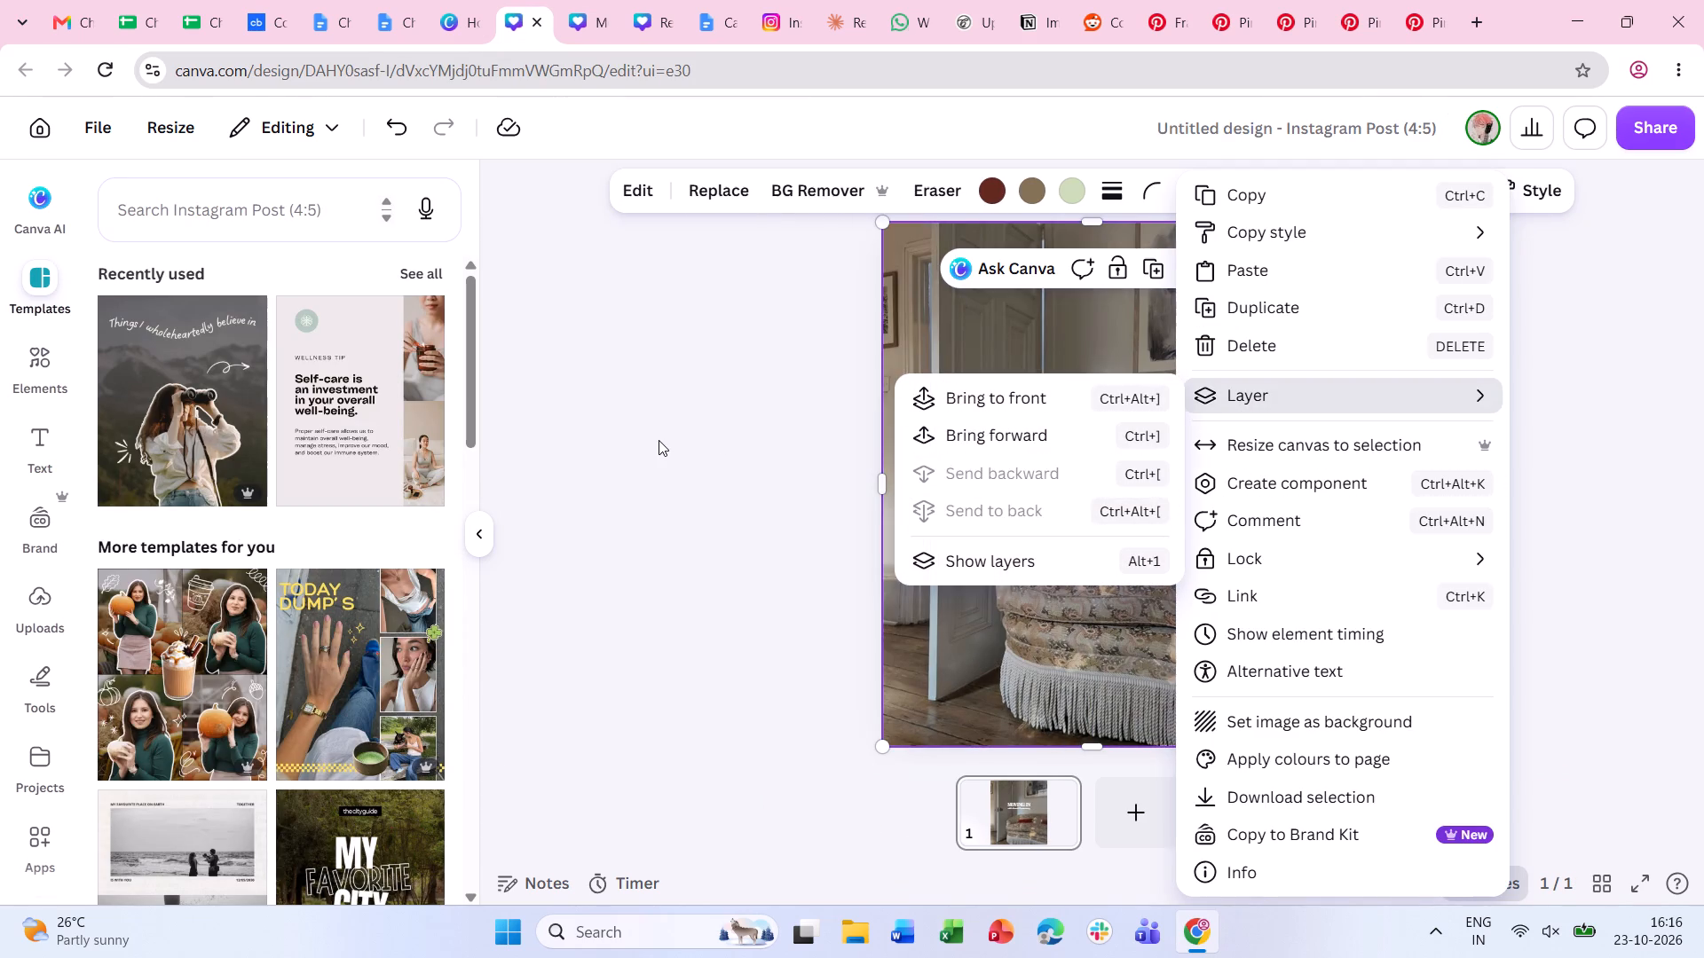
Add a blank second page to the new design.
{"action": "left_click", "coordinate": [1156, 834]}
{"action": "left_click", "coordinate": [1440, 629]}
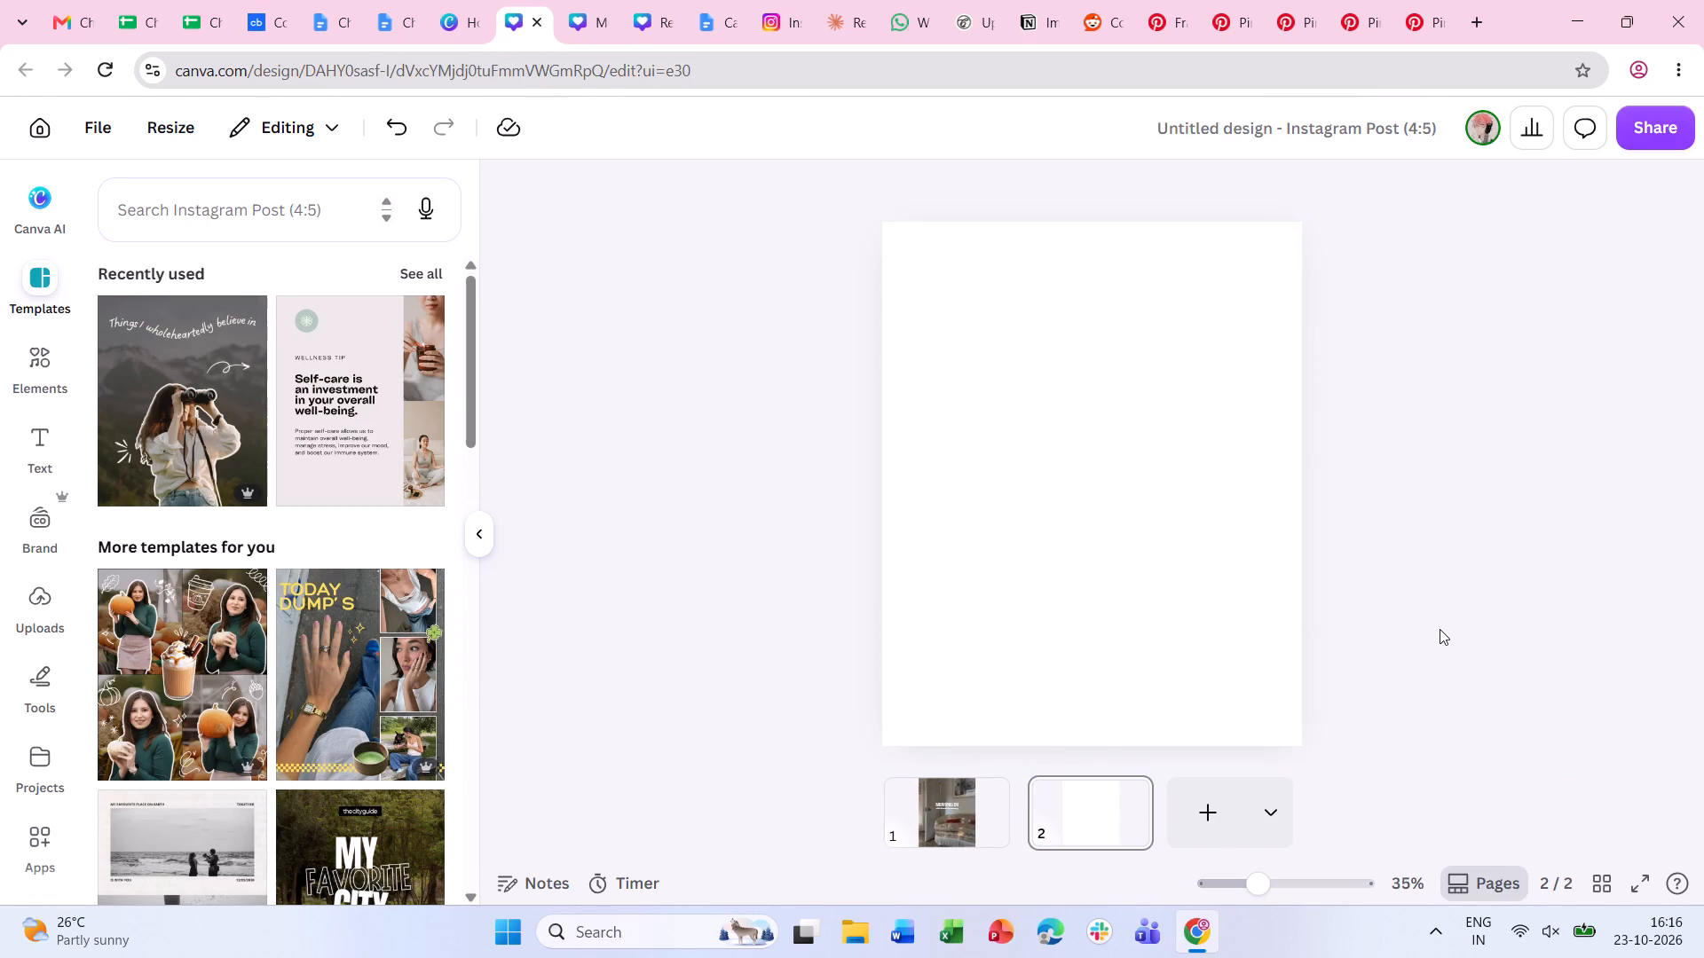
In the Moving In design, shift the page 1 dark overlay back over the full photo, undoing any accidental photo move.
{"action": "left_click", "coordinate": [572, 20]}
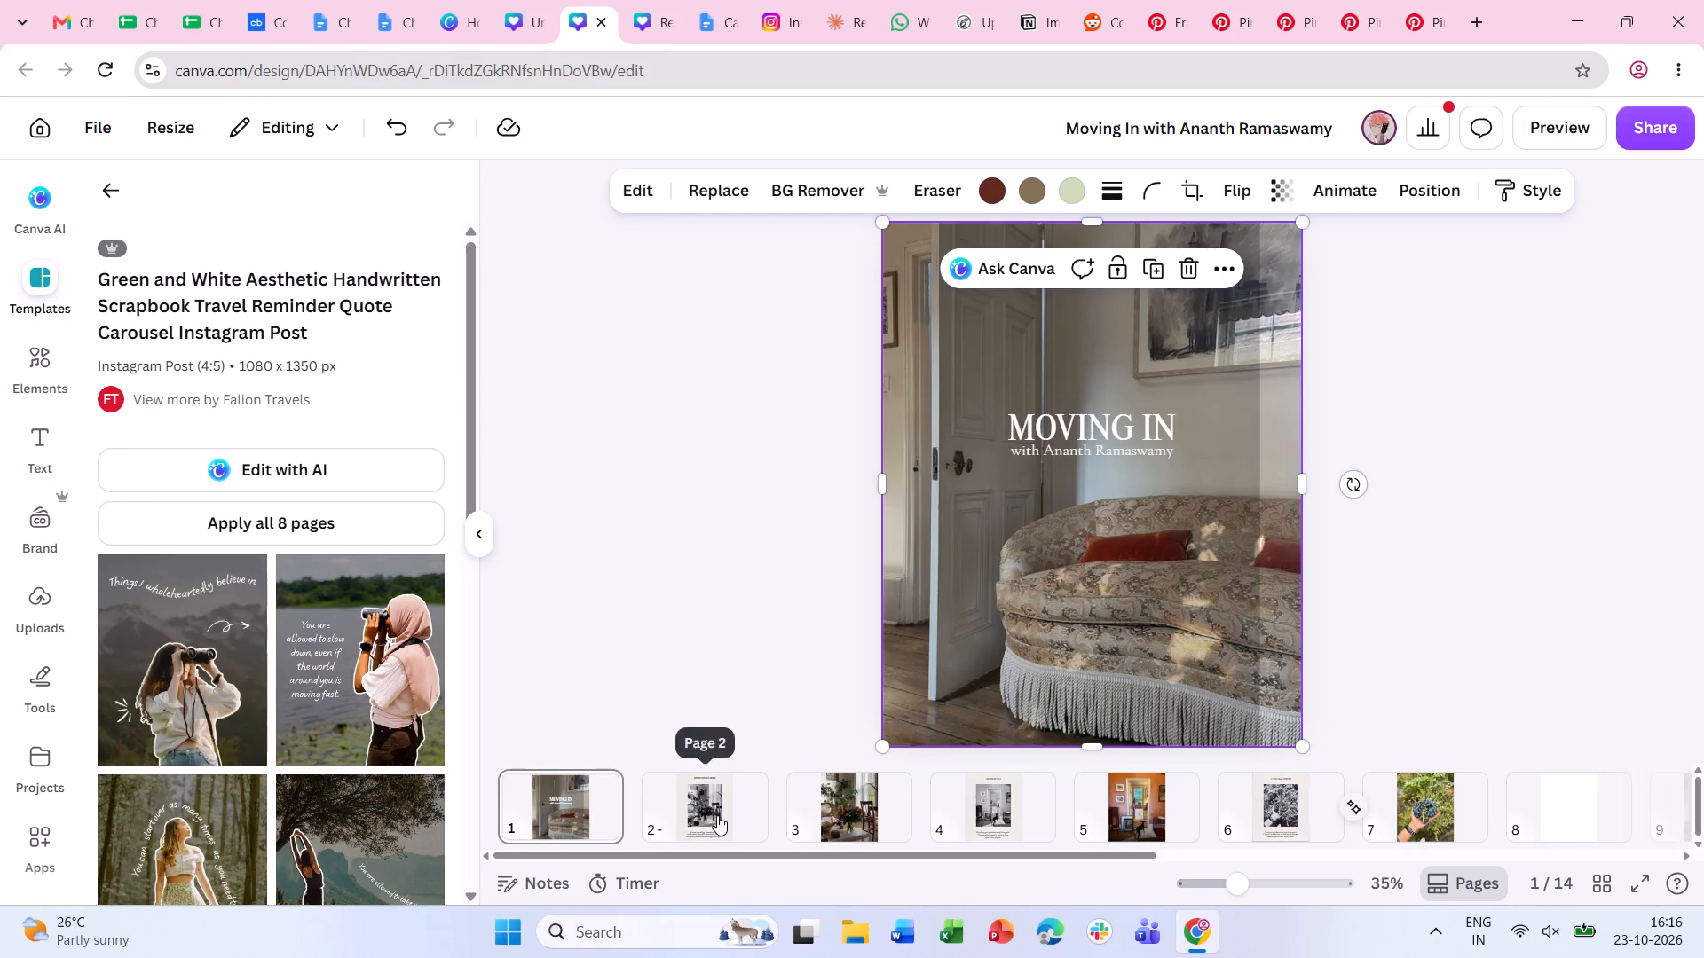
{"action": "left_click_drag", "start_coordinate": [1117, 554], "coordinate": [1144, 555]}
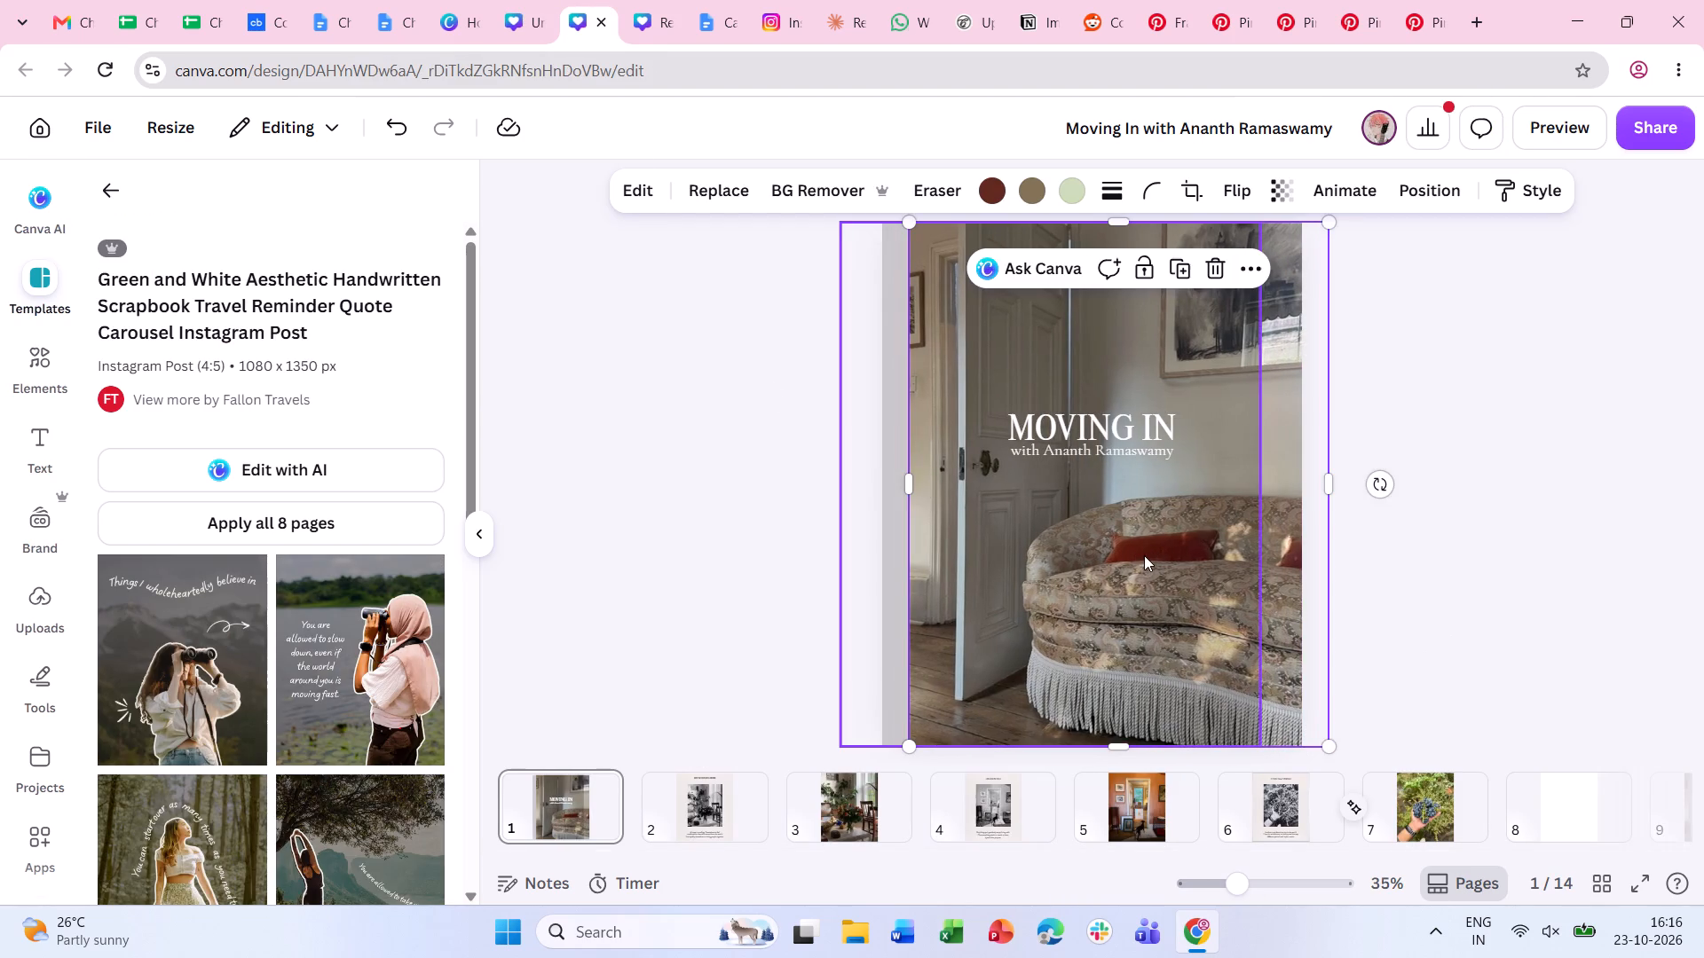
{"action": "key", "text": "ctrl+z"}
{"action": "left_click", "coordinate": [1072, 555]}
{"action": "left_click_drag", "start_coordinate": [1024, 557], "coordinate": [1063, 559]}
{"action": "left_click", "coordinate": [1434, 561]}
Copy the full-page flower photo and its bottom gradient from page 3 of the Moving In design onto page 2 of the new design.
{"action": "left_click", "coordinate": [688, 813]}
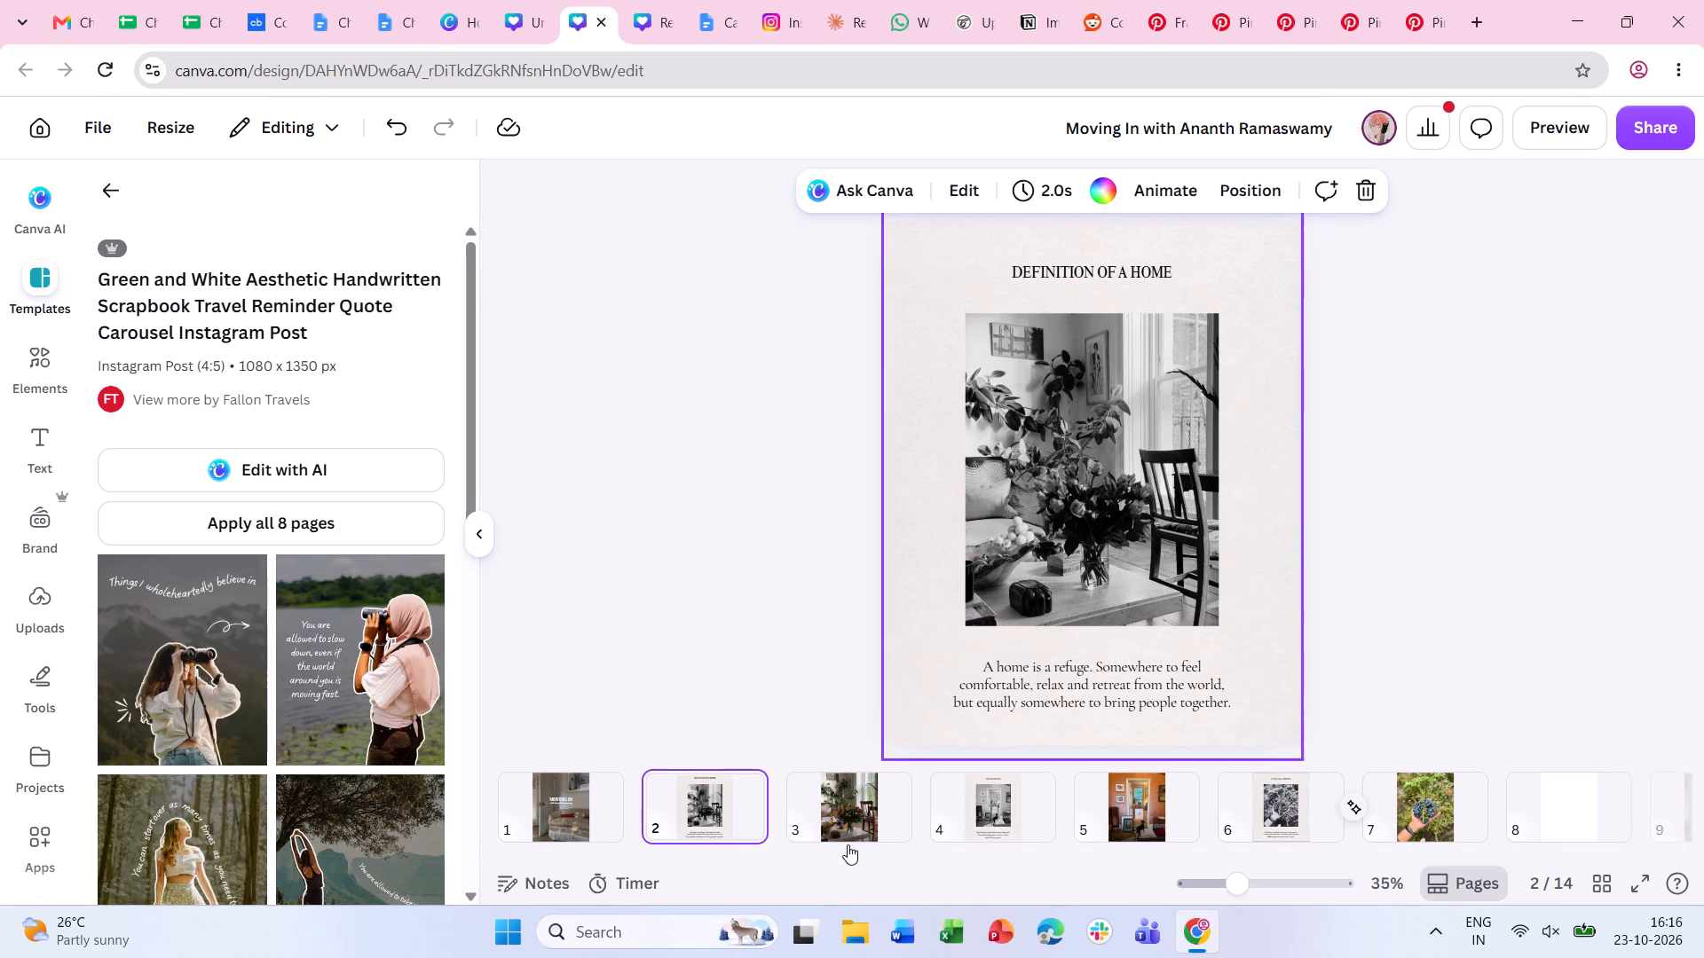
{"action": "left_click", "coordinate": [856, 820]}
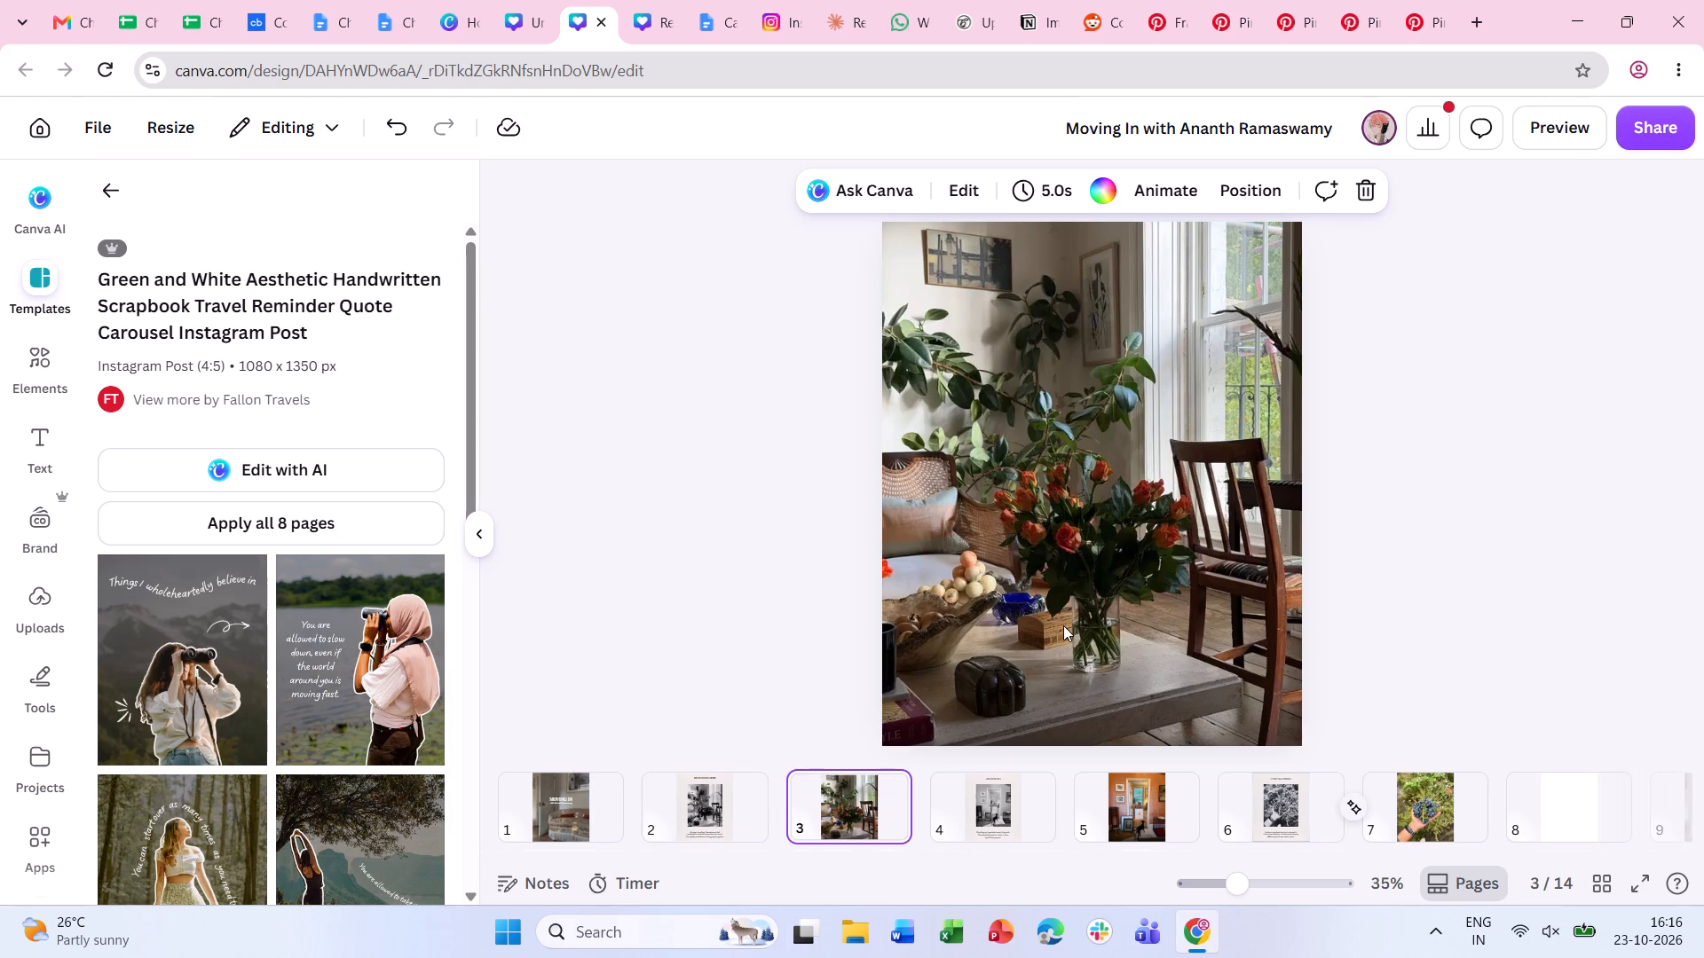
{"action": "left_click", "coordinate": [1063, 625]}
{"action": "left_click", "coordinate": [1036, 408], "text": "shift"}
{"action": "key", "text": "ctrl+c"}
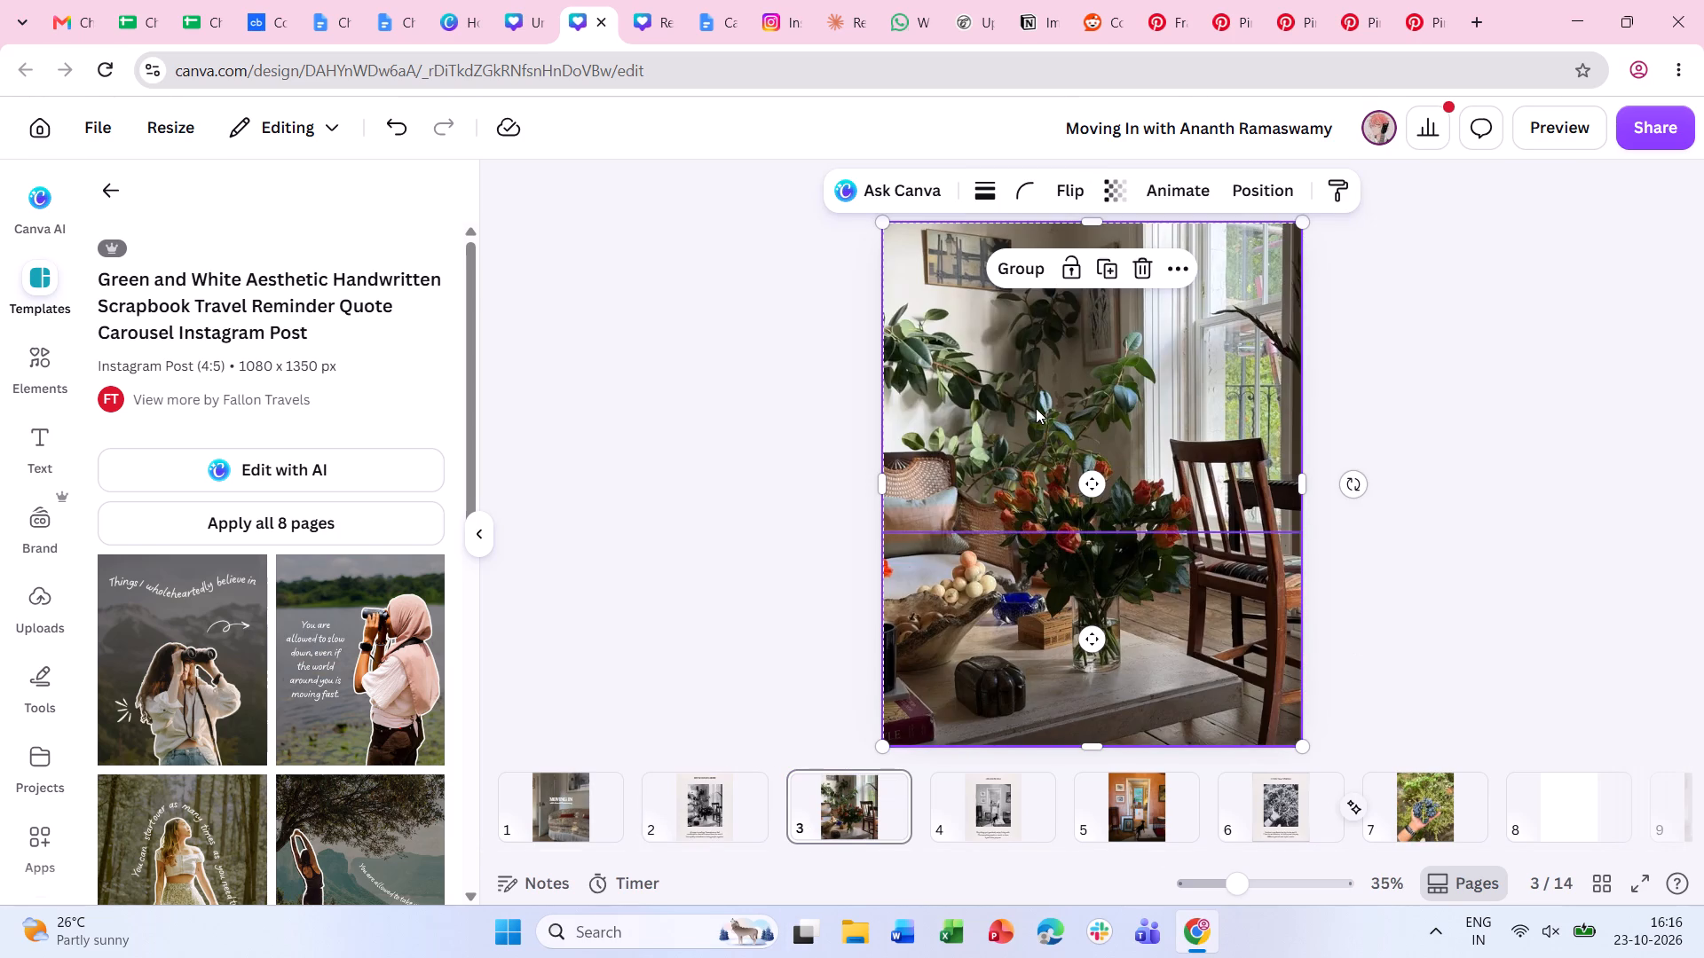
{"action": "left_click", "coordinate": [526, 24]}
{"action": "left_click", "coordinate": [1079, 471]}
{"action": "key", "text": "ctrl+v"}
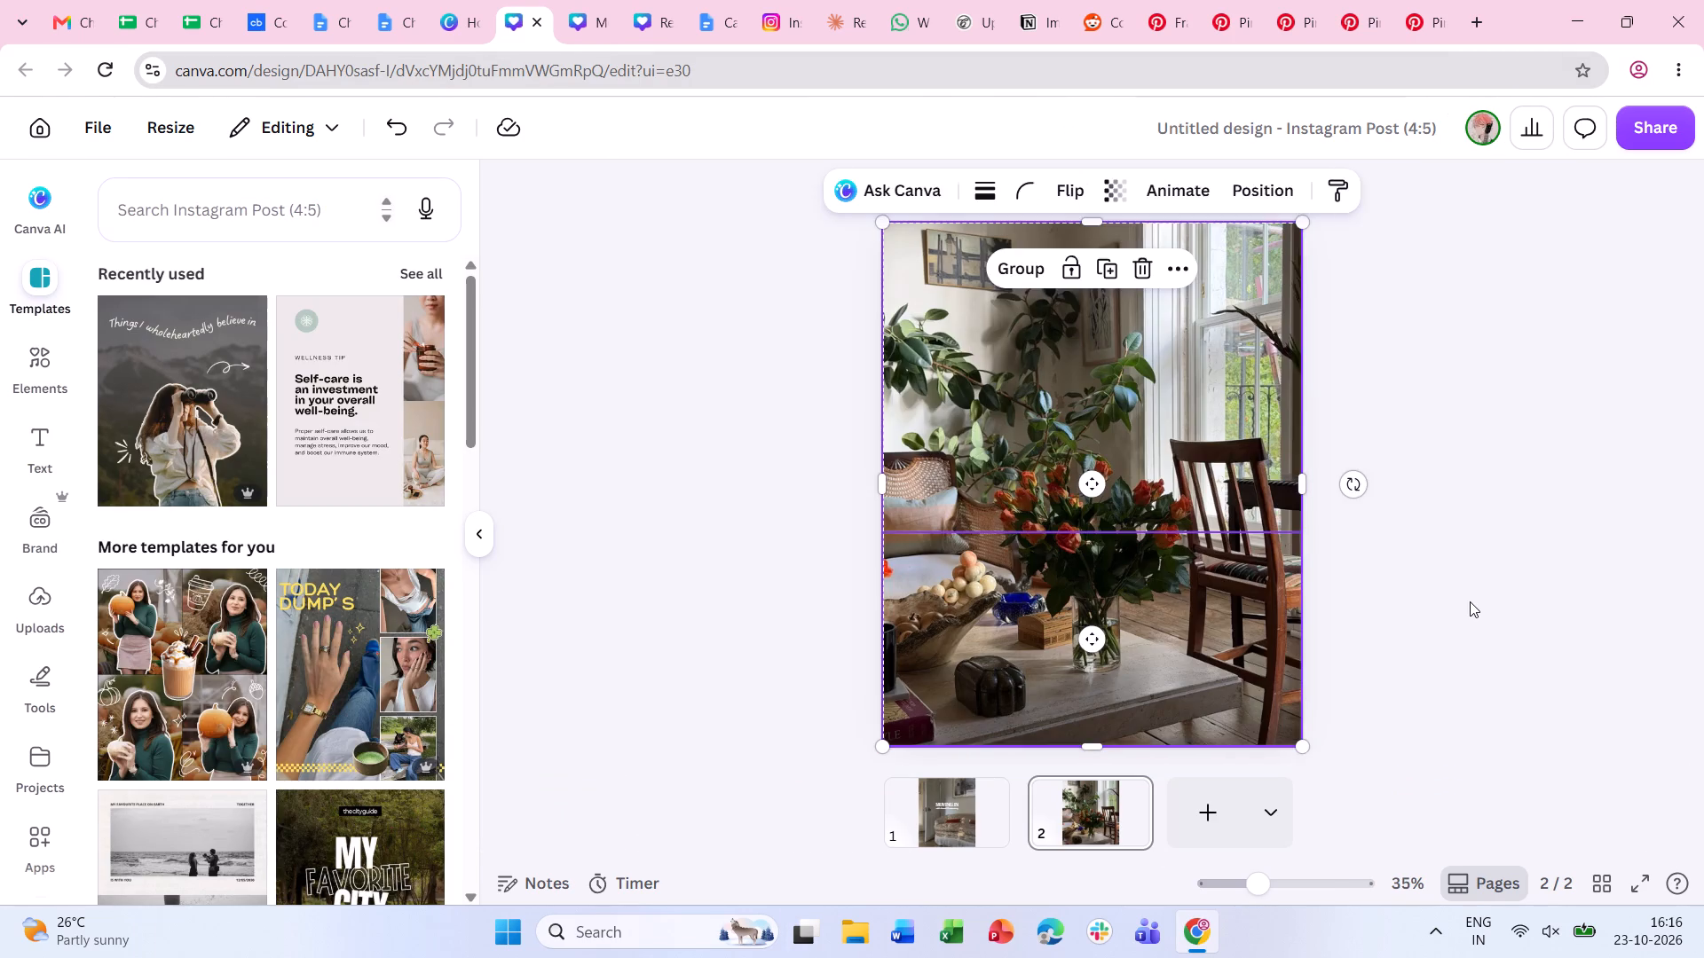
{"action": "left_click", "coordinate": [1470, 603]}
{"action": "left_click", "coordinate": [1144, 327]}
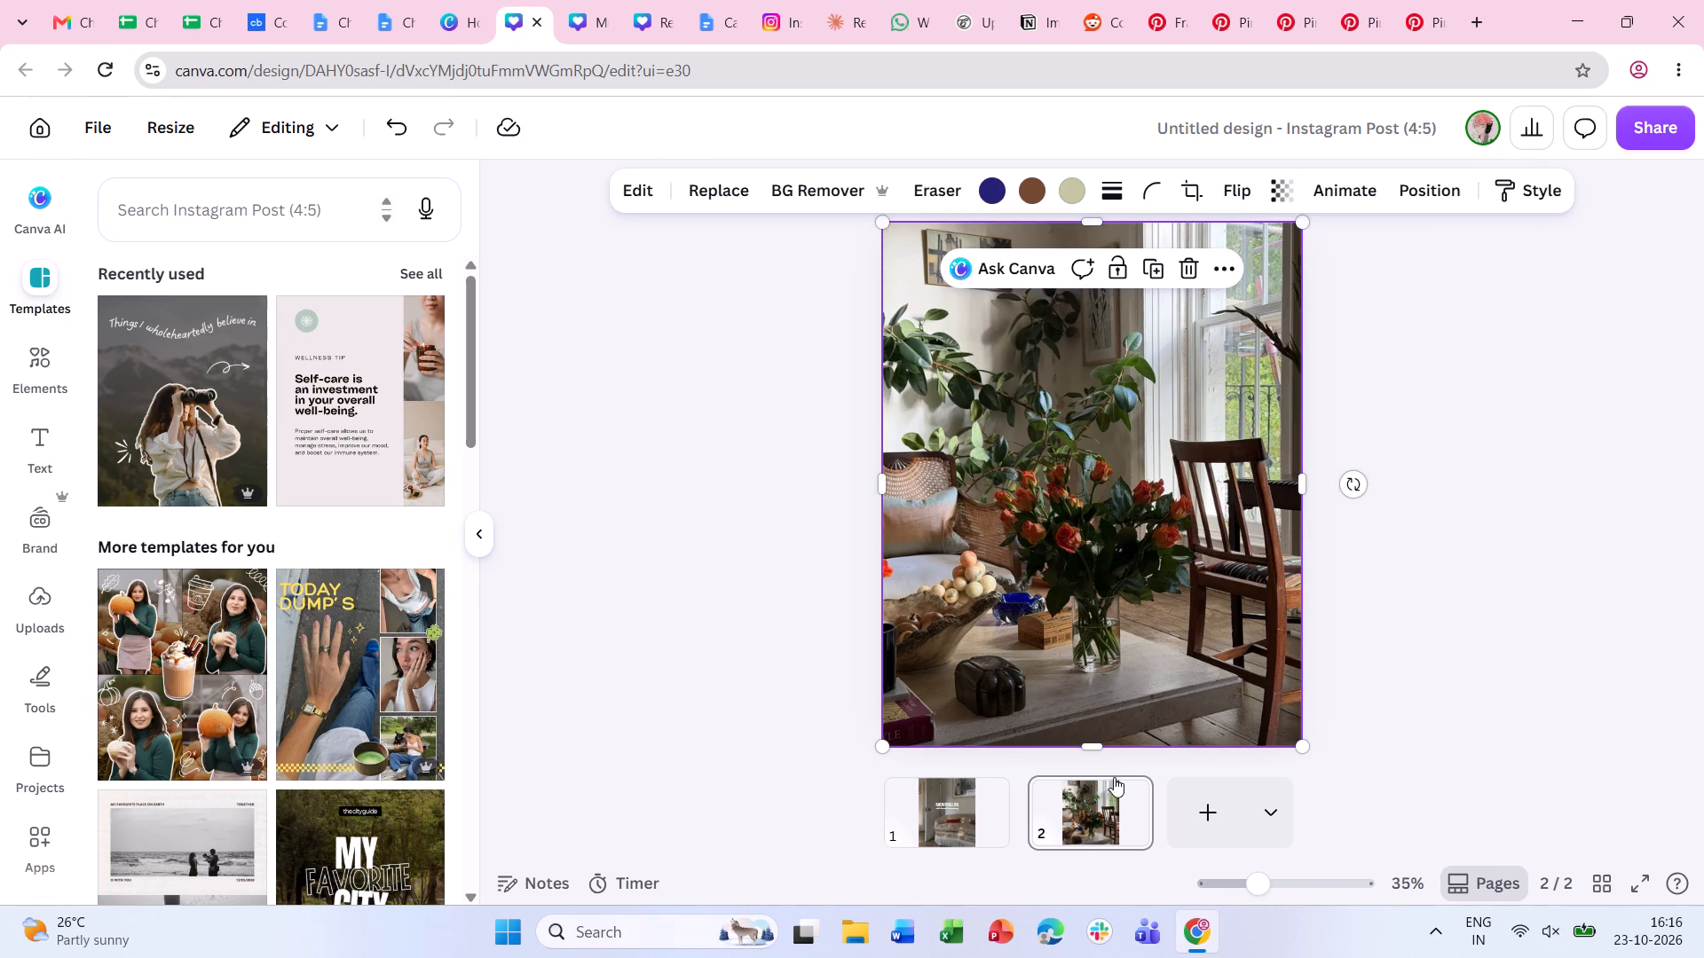
Duplicate the flower photo page in the new design as page 3.
{"action": "left_click", "coordinate": [1077, 819]}
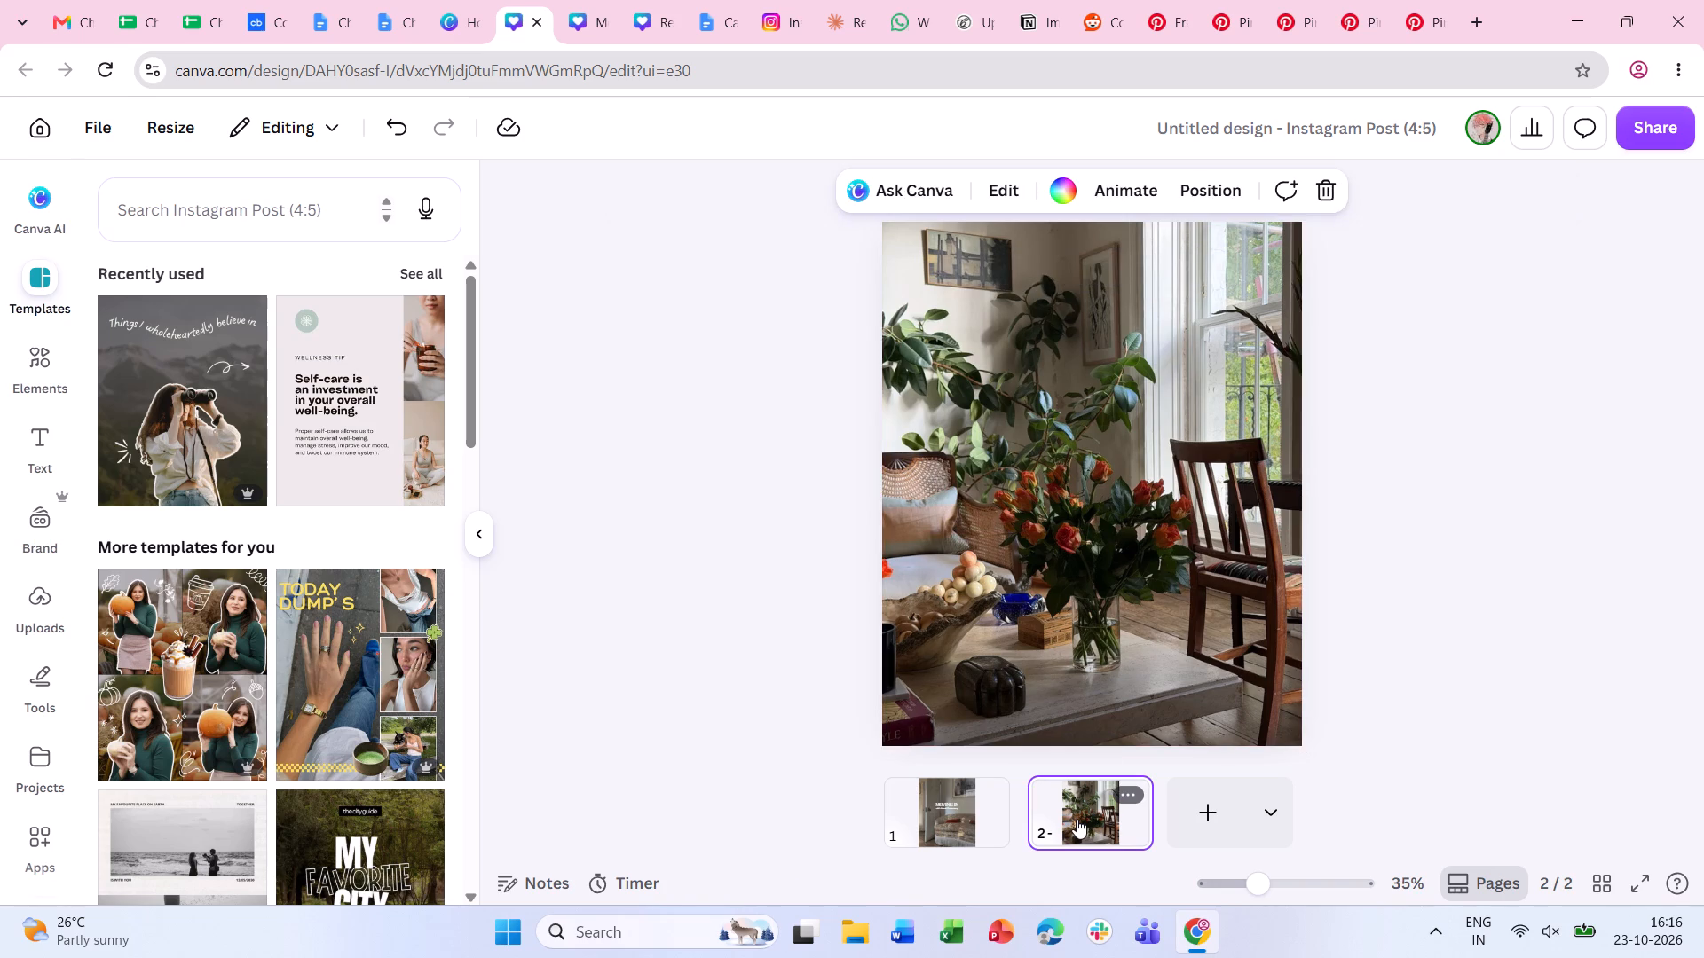
{"action": "key", "text": "ctrl+d"}
Copy the "DEFINITION OF A HOME" heading and body text from page 2 of the Moving In design onto page 3 of the new design.
{"action": "left_click", "coordinate": [453, 23]}
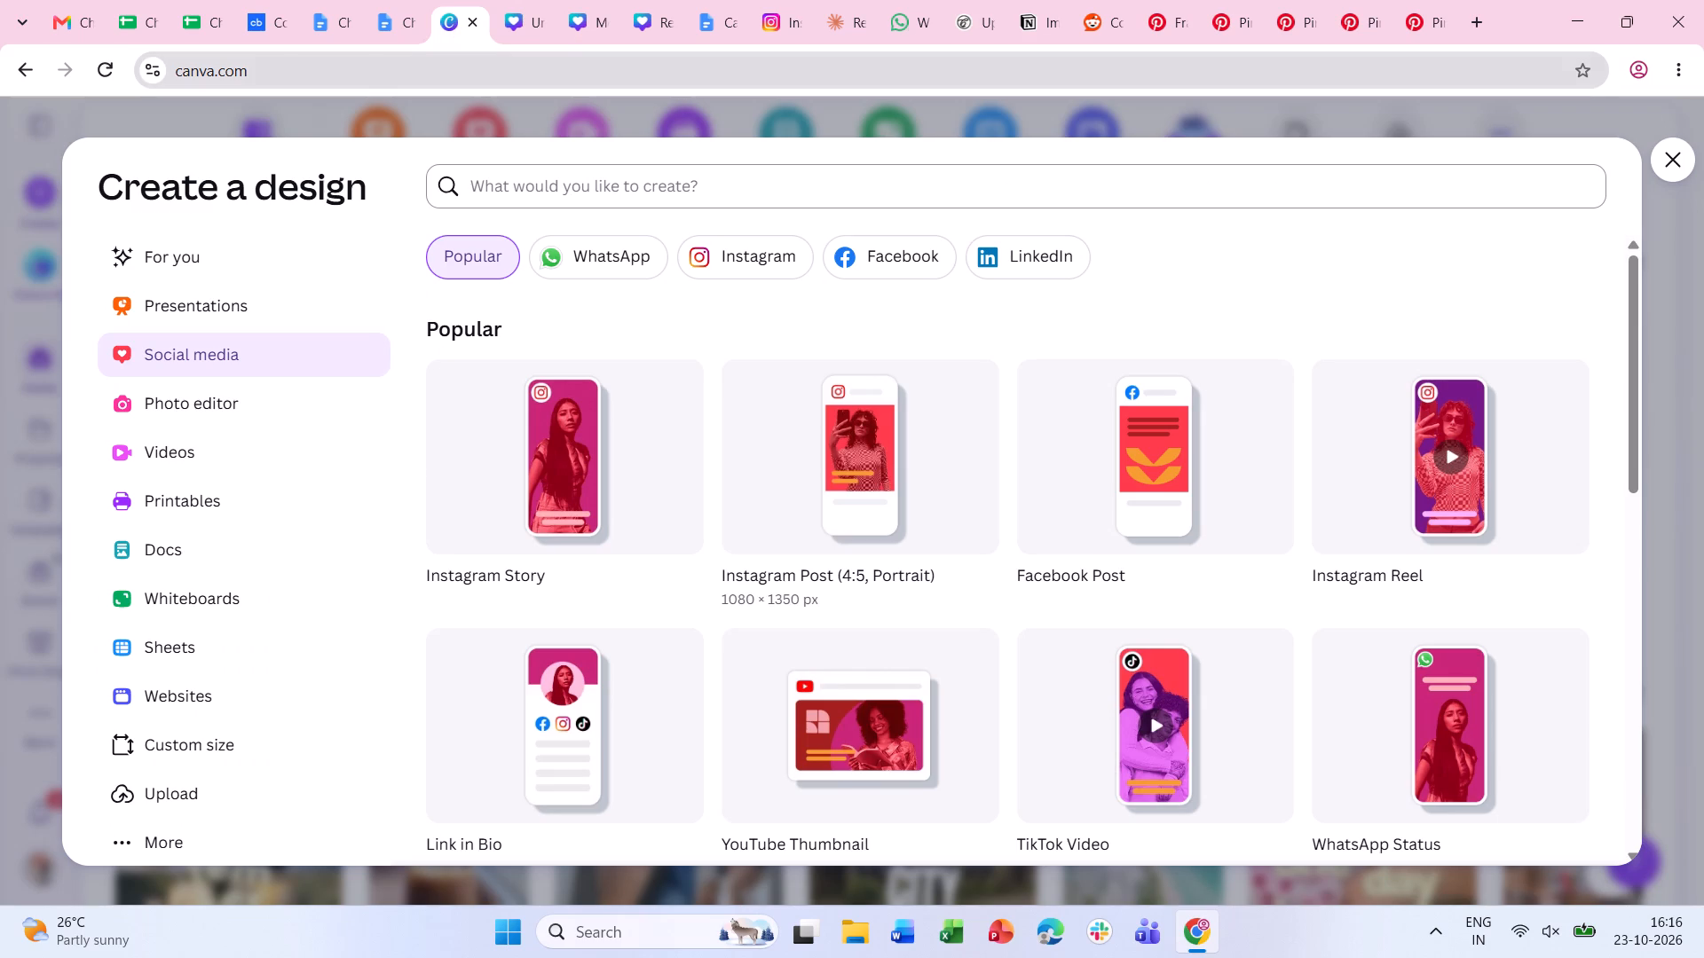
{"action": "left_click", "coordinate": [590, 33]}
{"action": "left_click", "coordinate": [642, 26]}
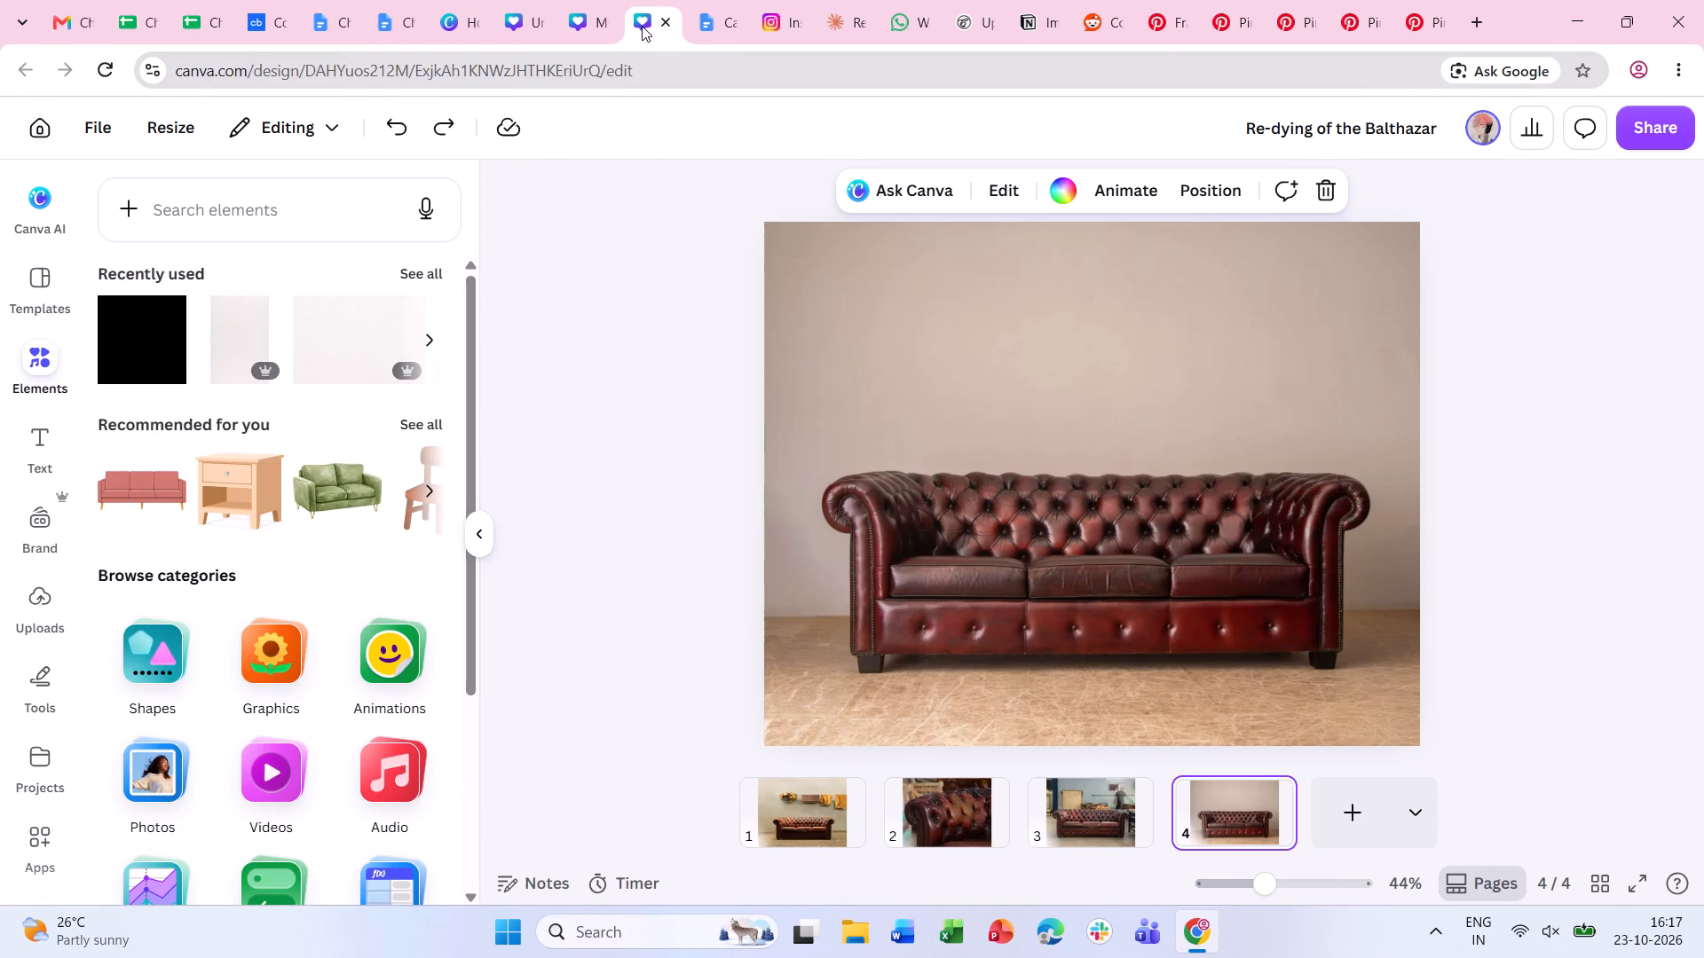
{"action": "left_click", "coordinate": [598, 38]}
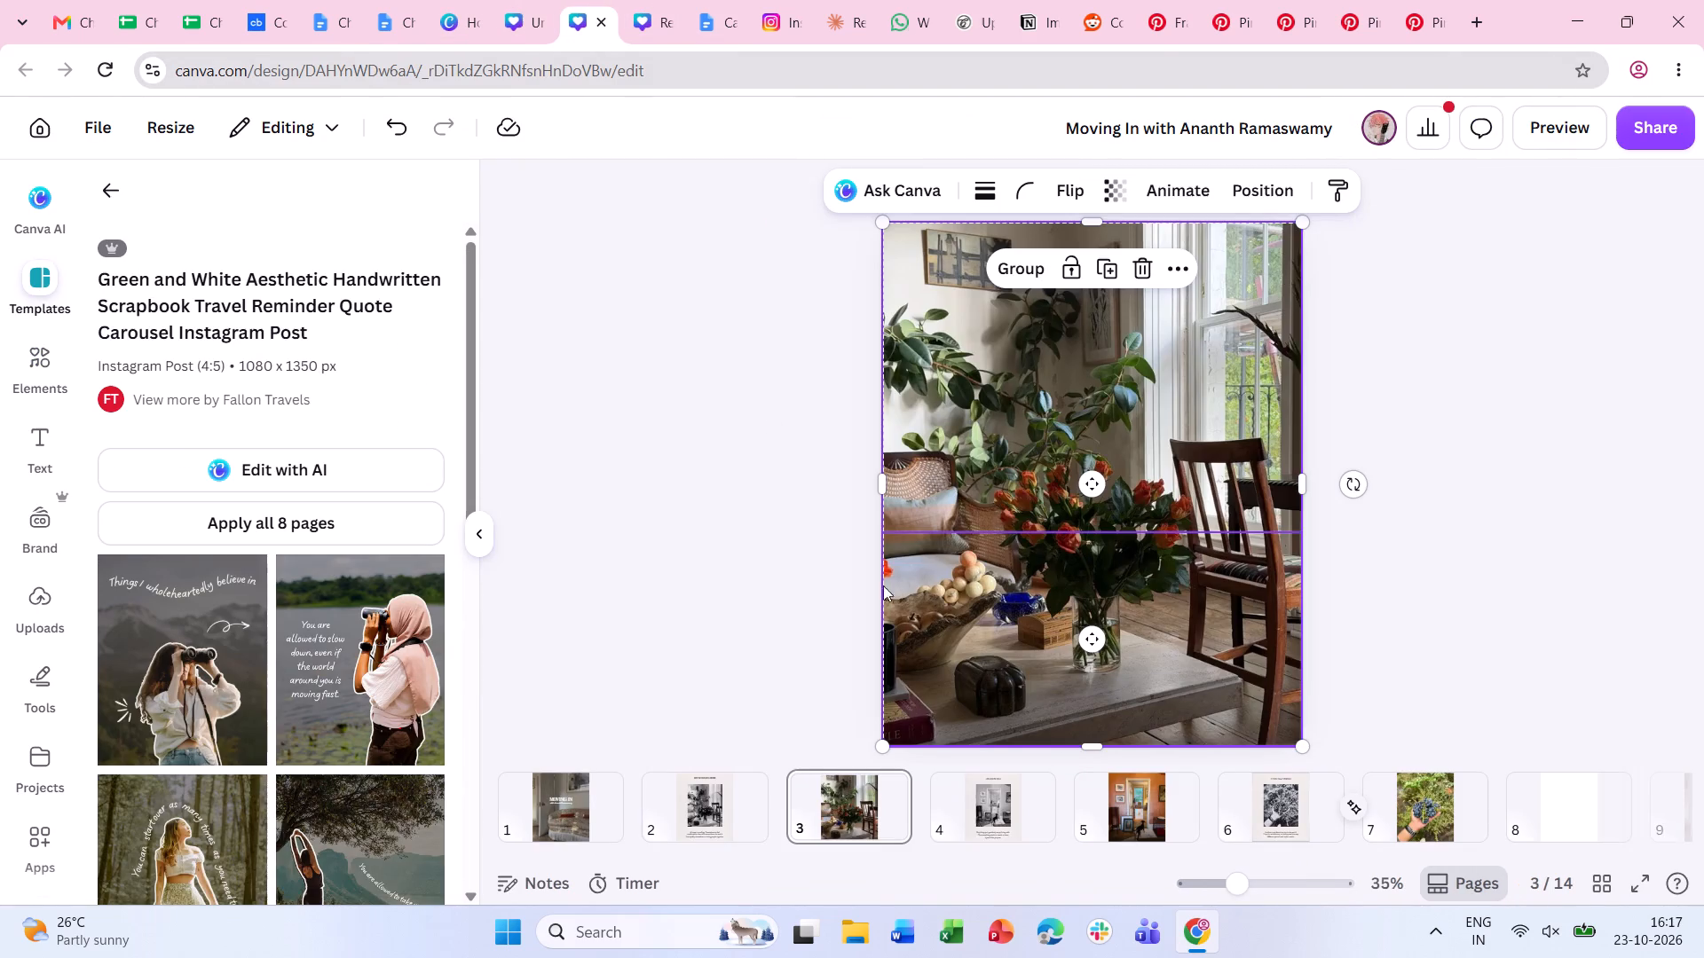
{"action": "left_click", "coordinate": [729, 827]}
{"action": "left_click", "coordinate": [1045, 705]}
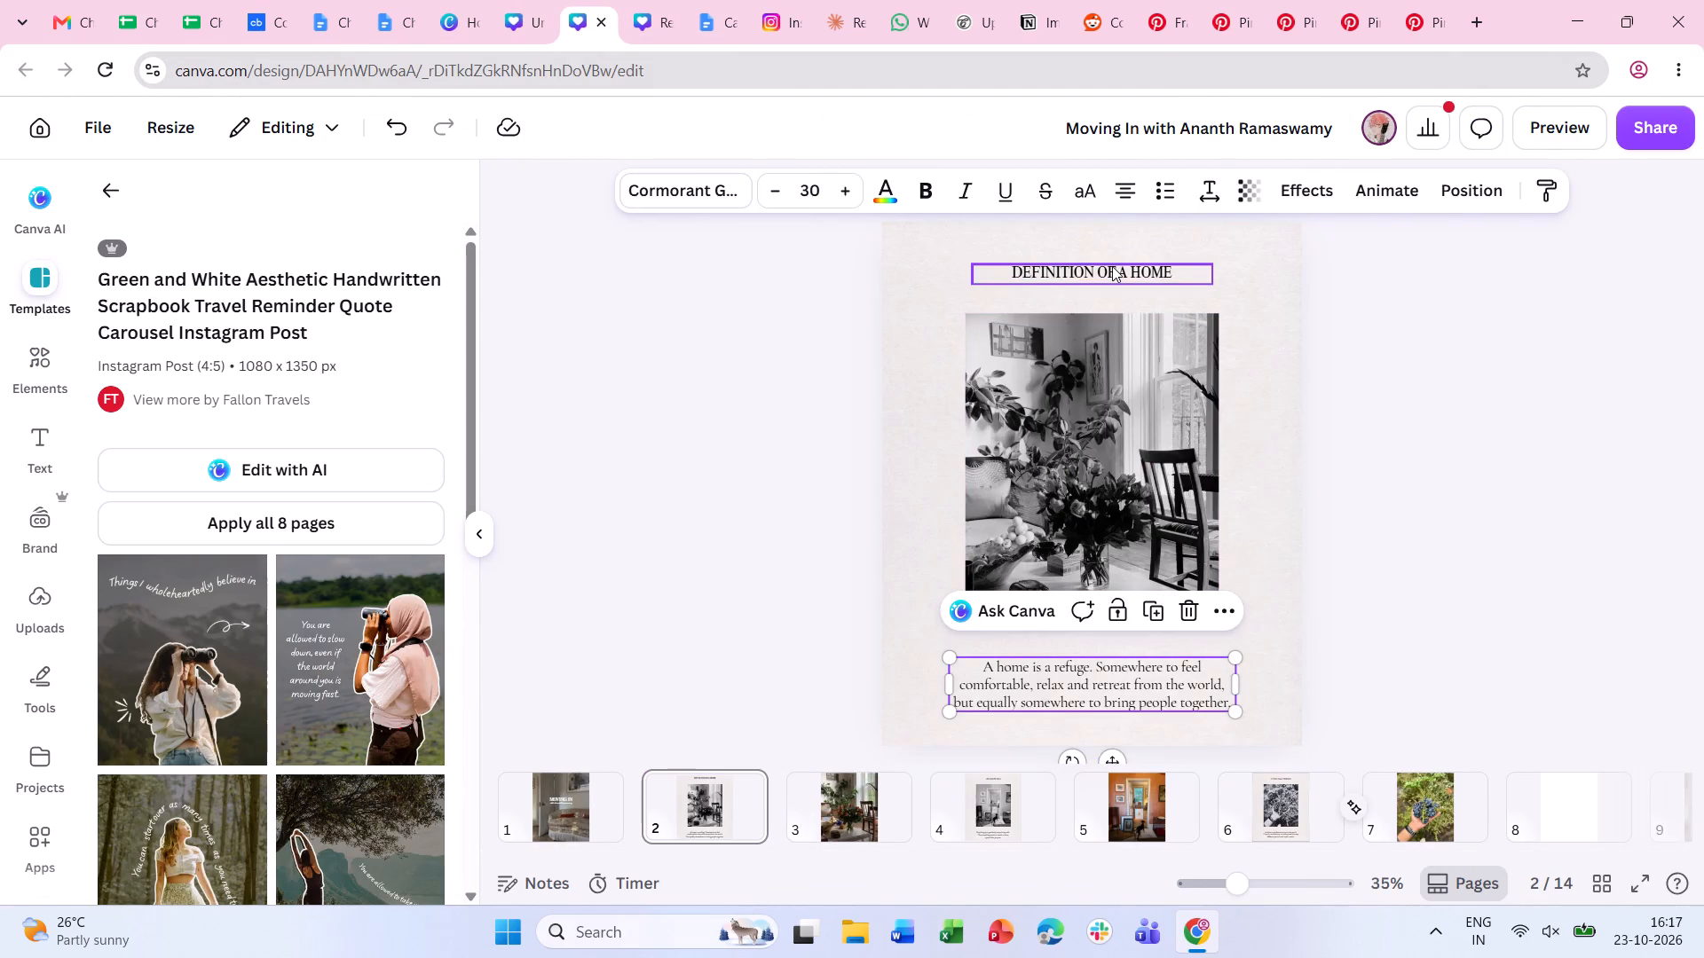
{"action": "left_click", "coordinate": [1112, 266], "text": "shift"}
{"action": "key", "text": "ctrl+c"}
{"action": "left_click", "coordinate": [534, 28]}
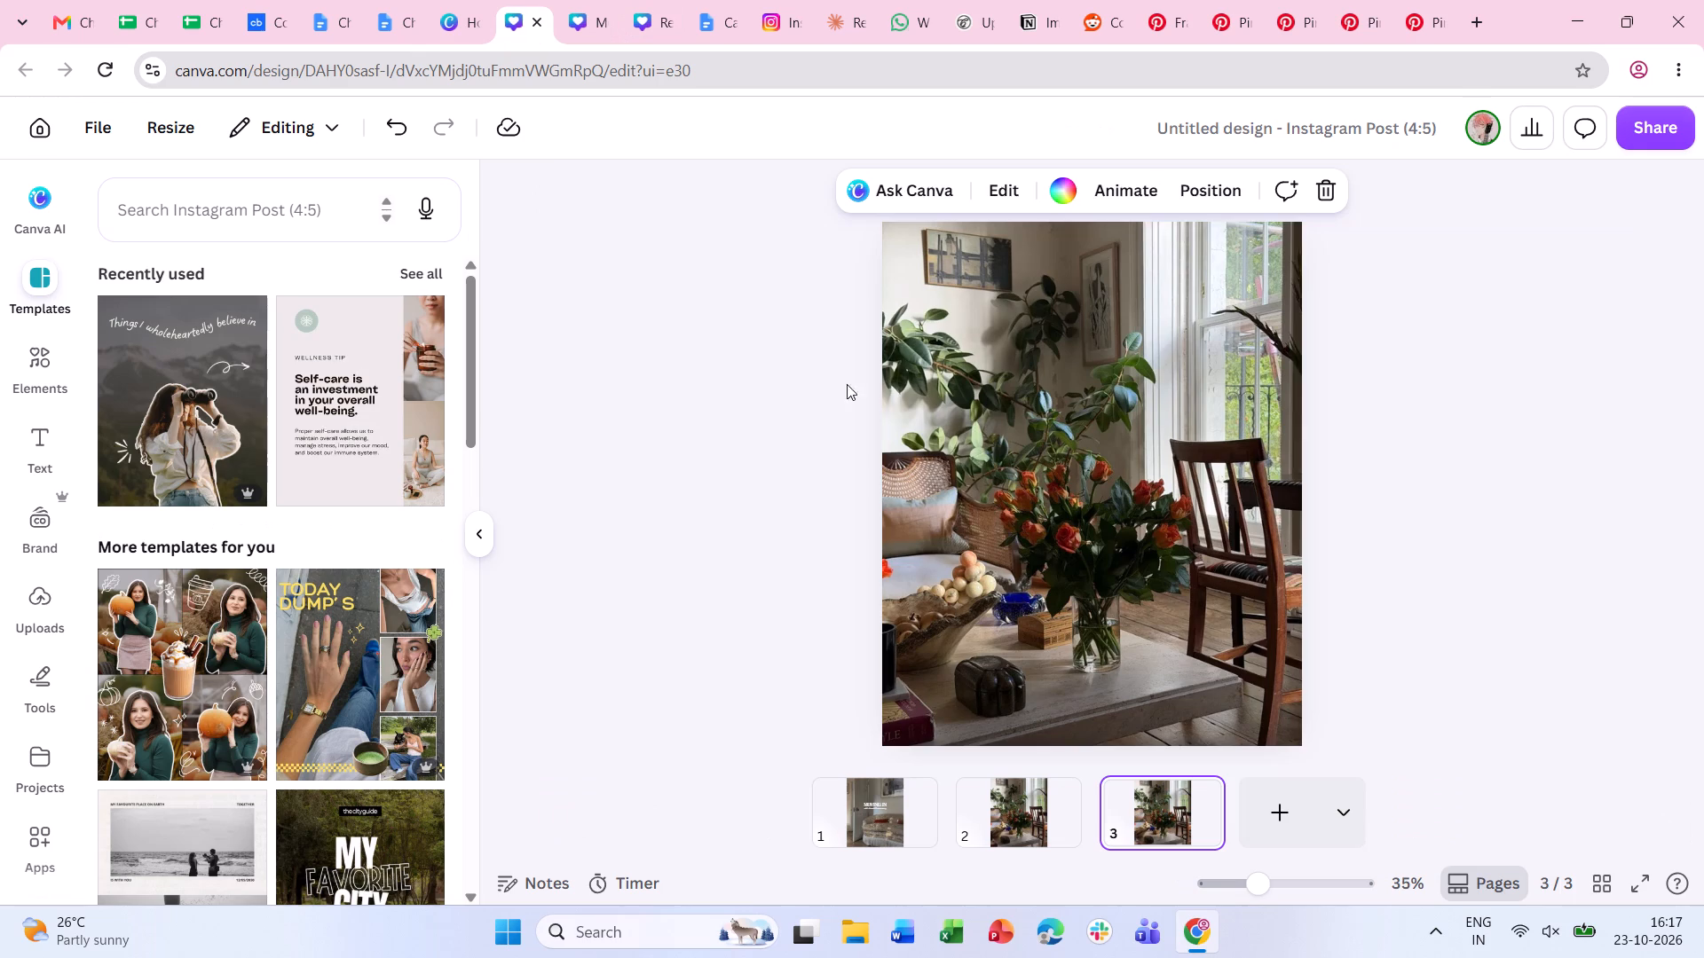
{"action": "key", "text": "ctrl+v"}
{"action": "left_click", "coordinate": [1416, 495]}
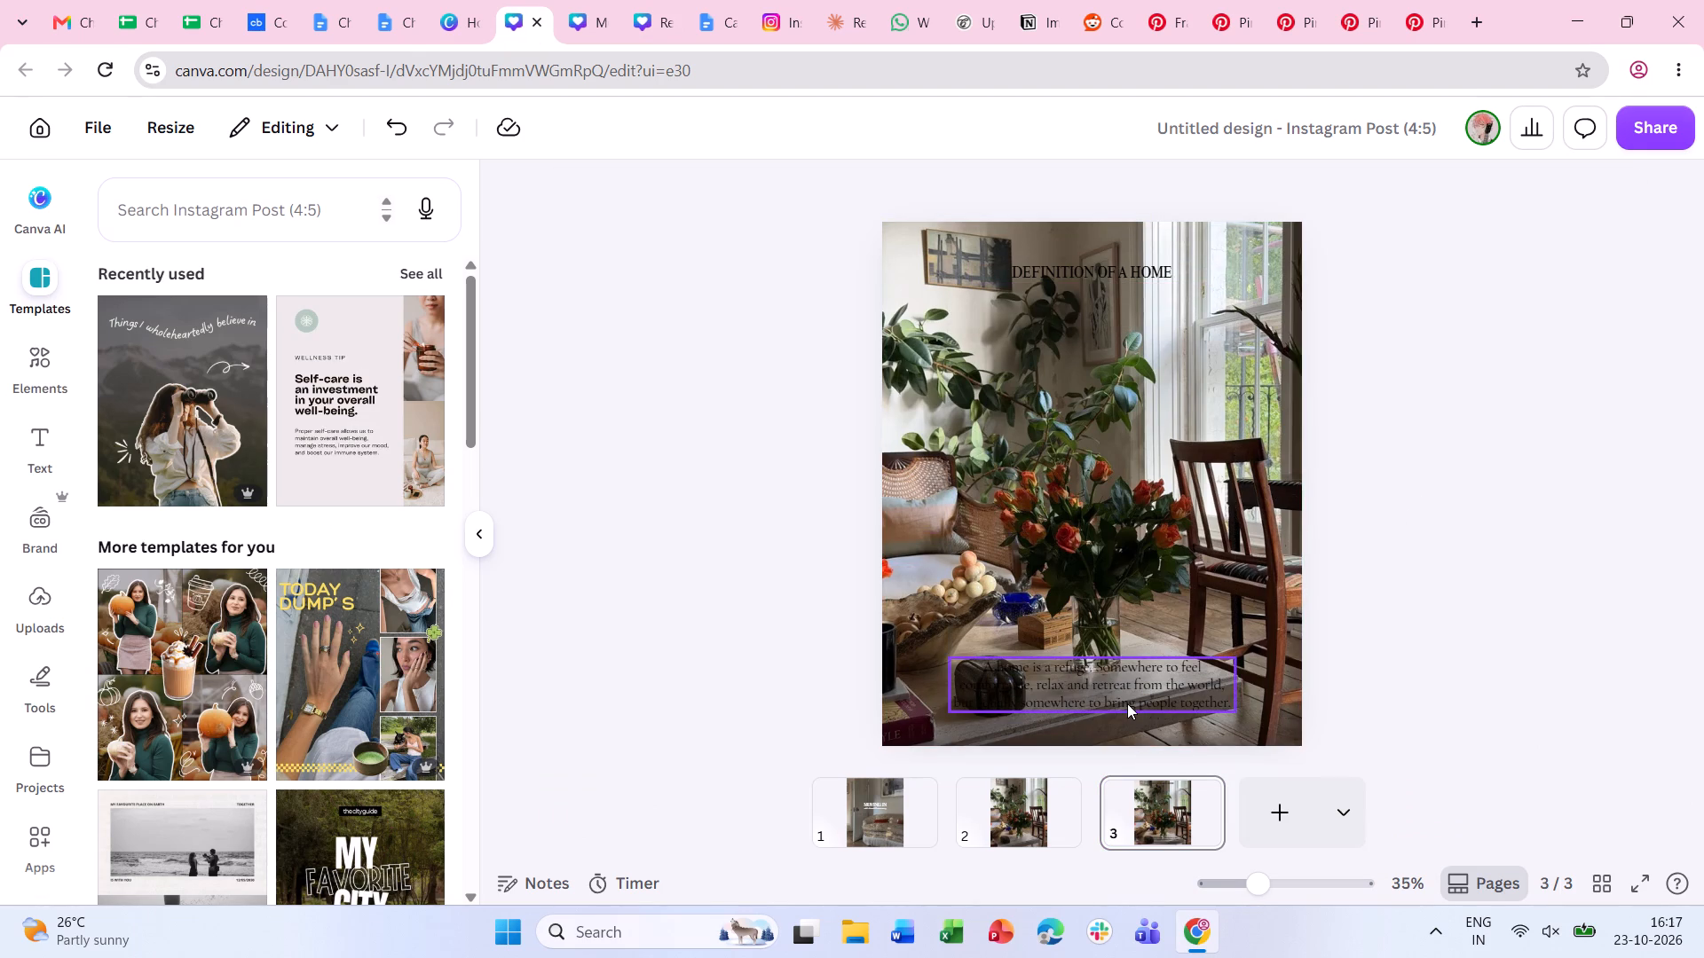
Recolour the body text about a home being a refuge on page 3 to white.
{"action": "left_click", "coordinate": [1127, 703]}
{"action": "left_click", "coordinate": [879, 194]}
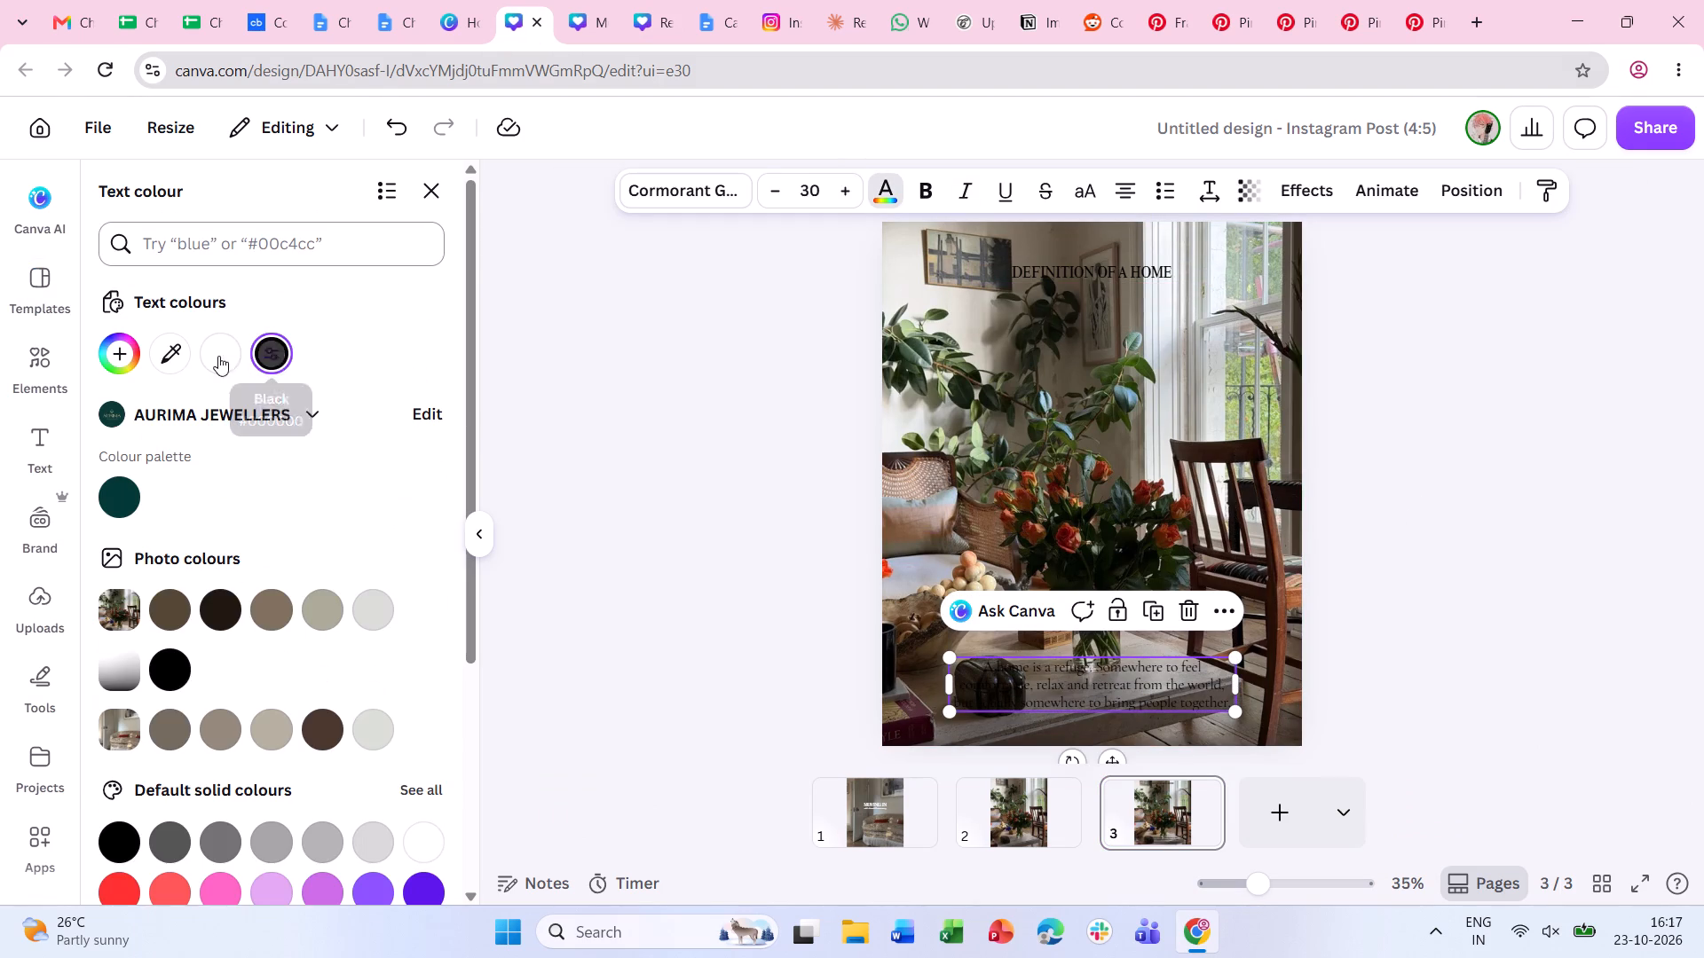
{"action": "left_click", "coordinate": [212, 352]}
{"action": "double_click", "coordinate": [1394, 618]}
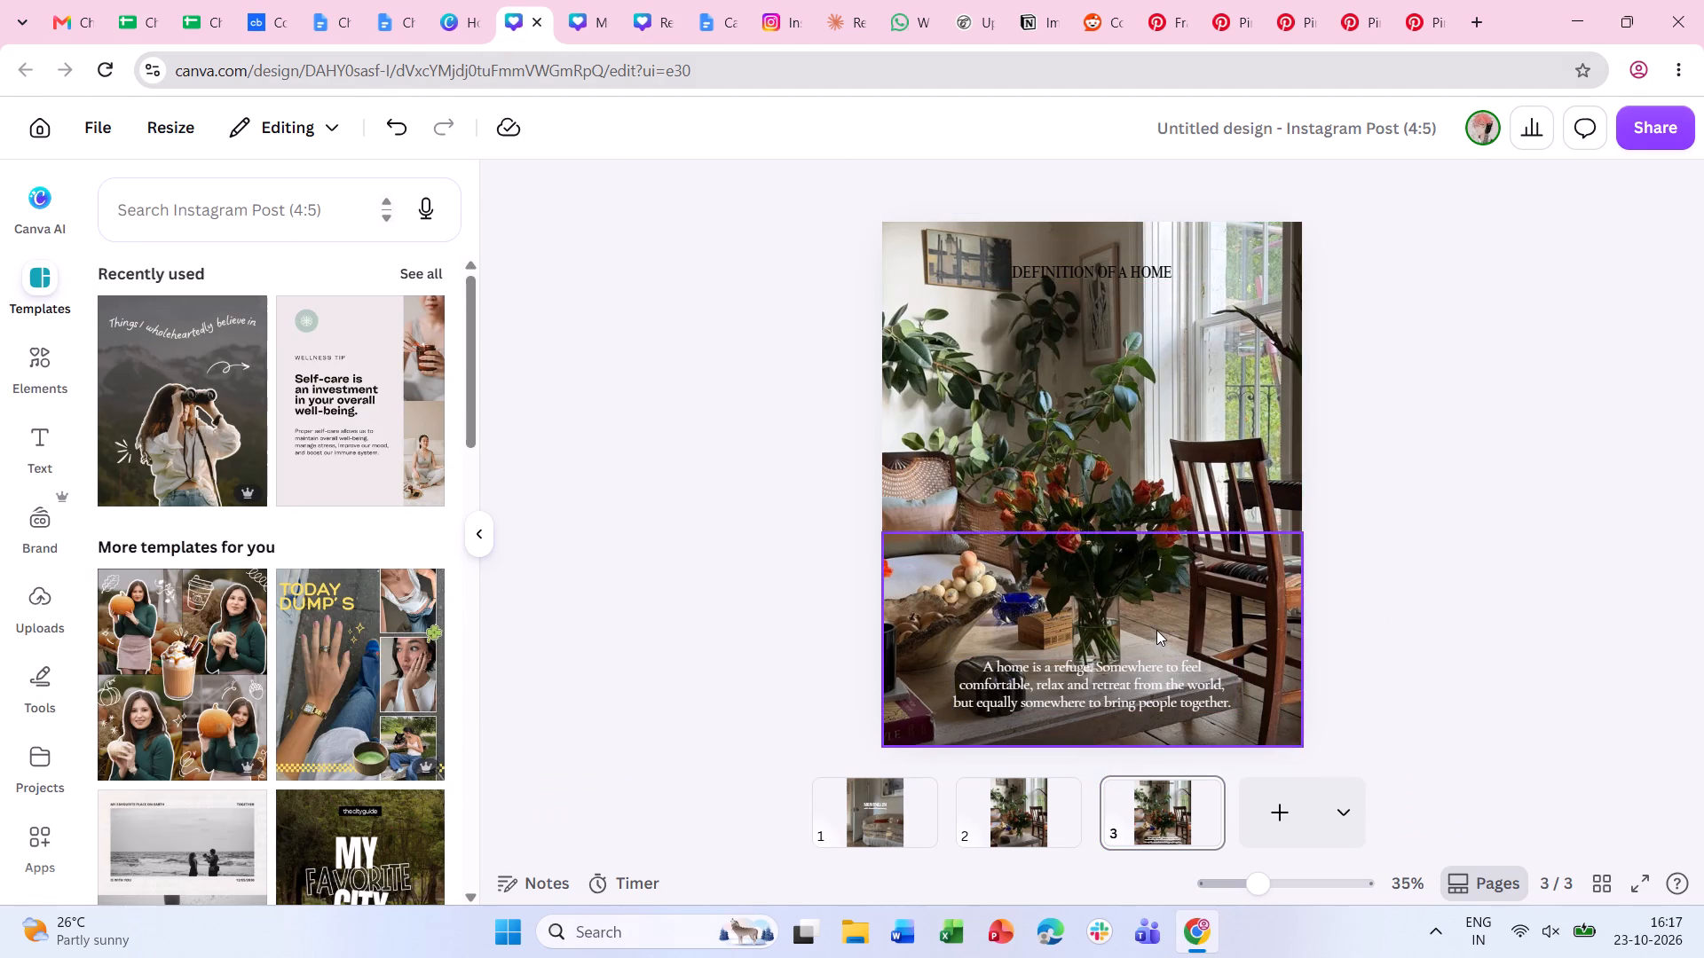
Darken the bottom gradient on page 3 by raising its opacity so the body text reads more clearly.
{"action": "left_click", "coordinate": [1156, 630]}
{"action": "left_click", "coordinate": [1207, 188]}
{"action": "left_click_drag", "start_coordinate": [1212, 287], "coordinate": [1219, 286]}
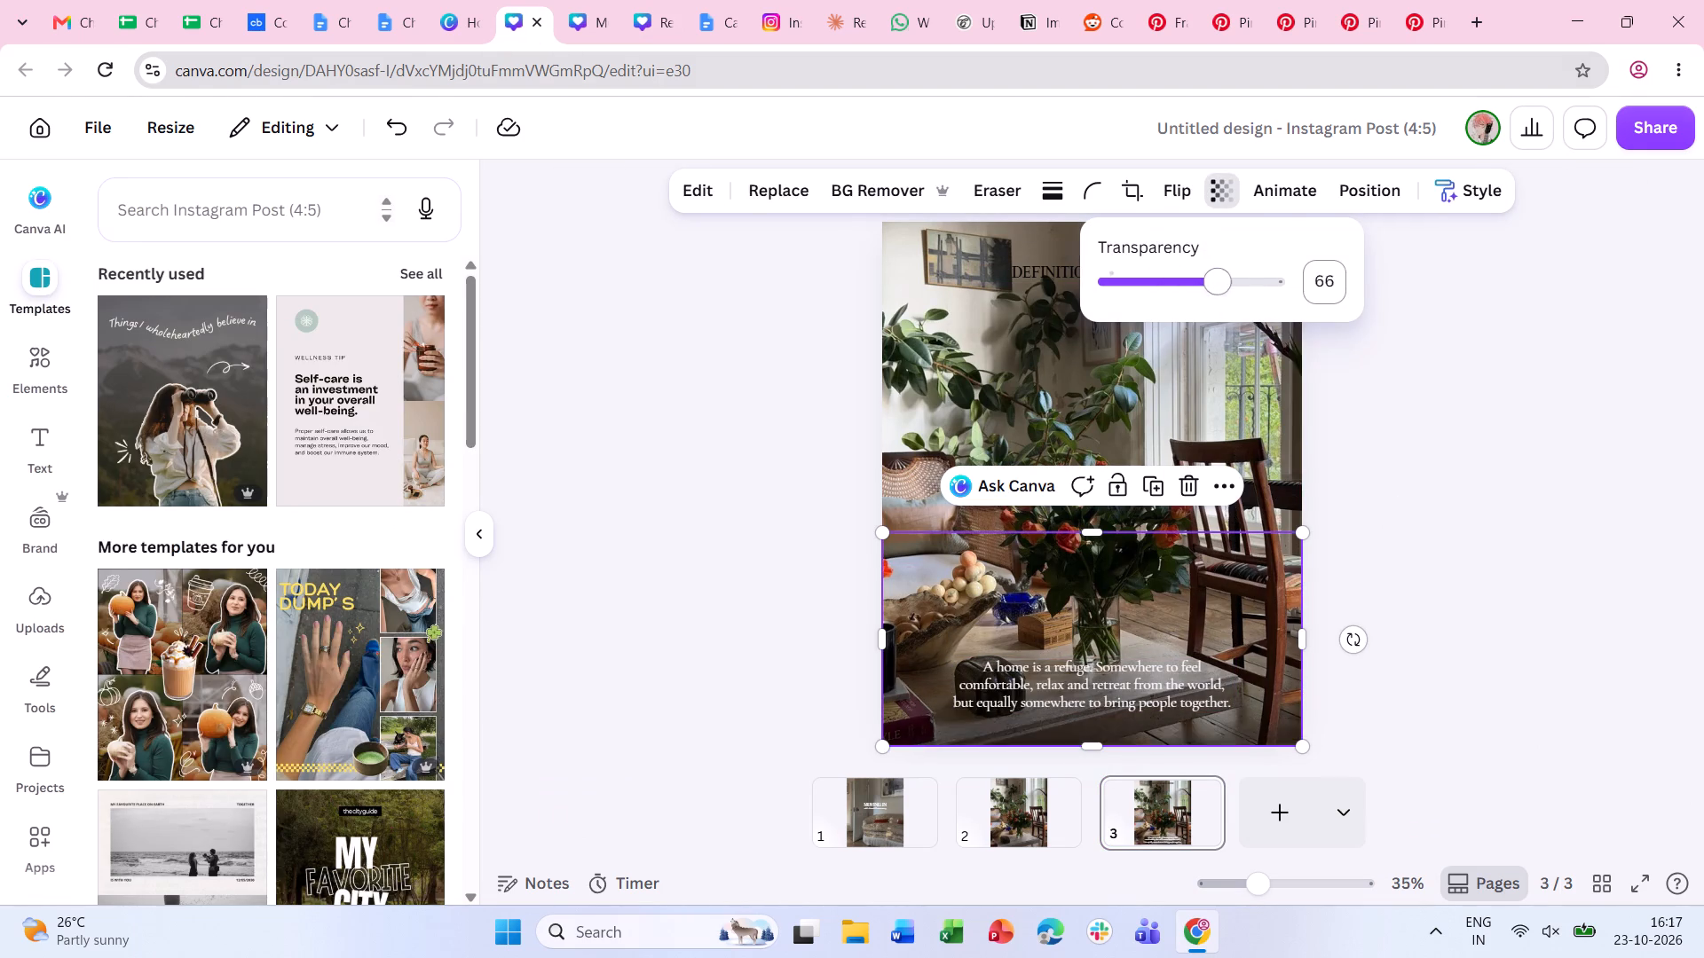
{"action": "left_click_drag", "start_coordinate": [1219, 286], "coordinate": [1254, 281]}
{"action": "double_click", "coordinate": [1440, 422]}
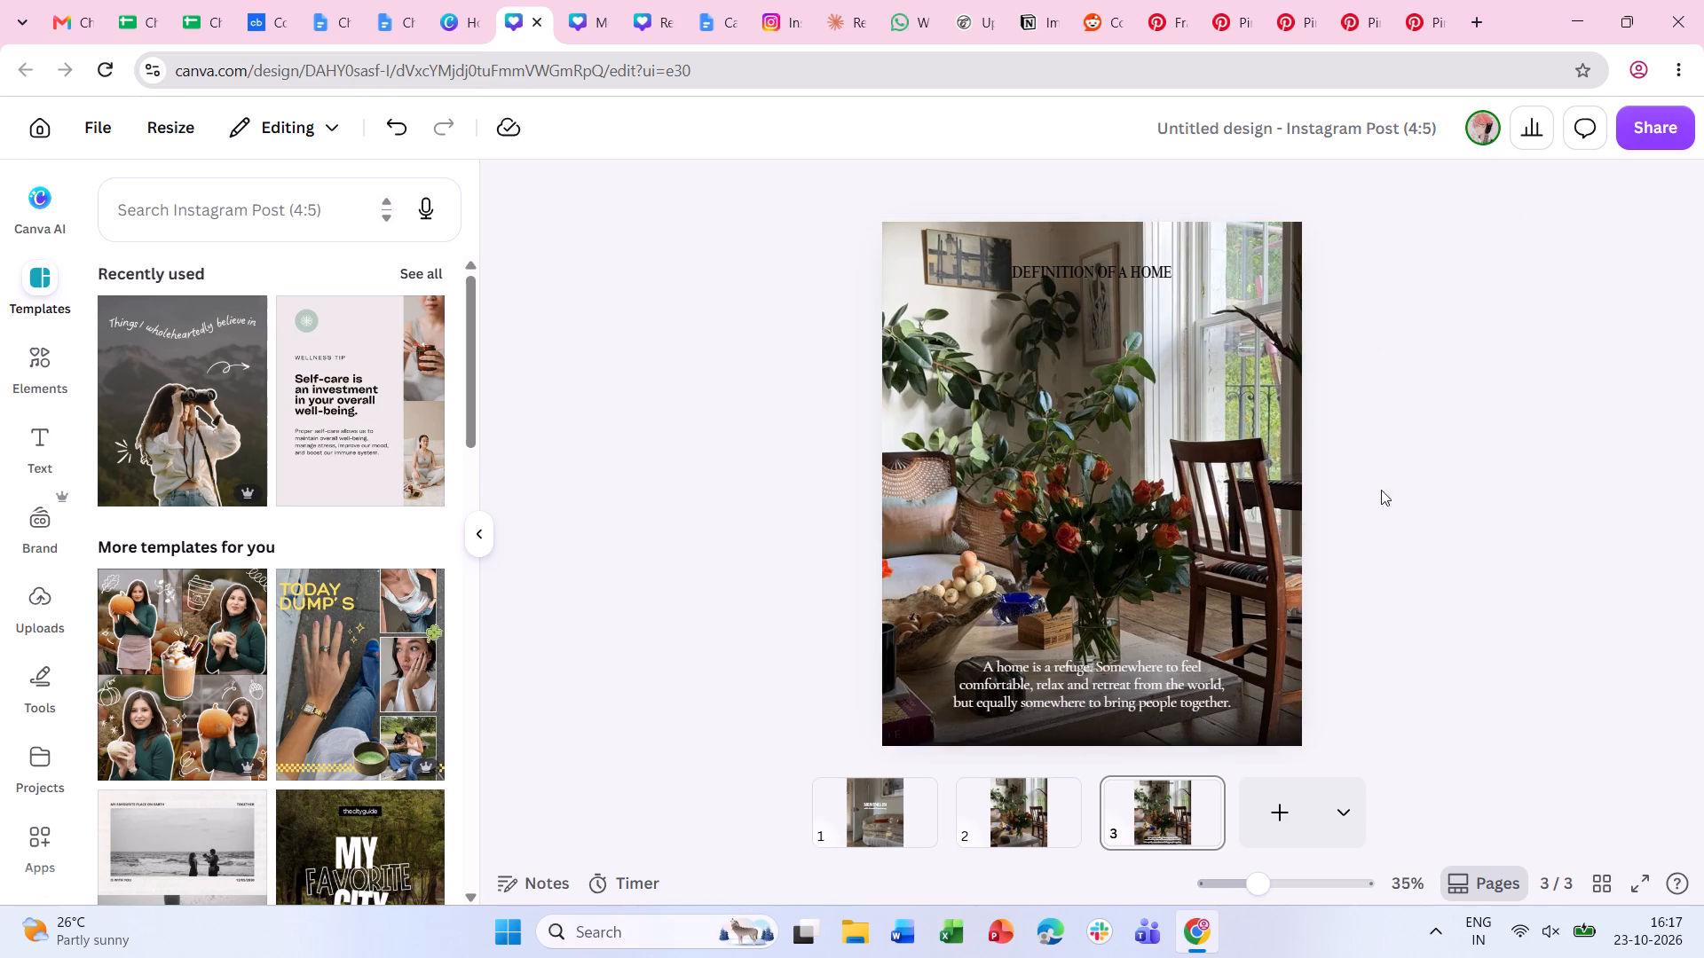
Recolour the "DEFINITION OF A HOME" heading on page 3 to white.
{"action": "left_click", "coordinate": [1108, 273]}
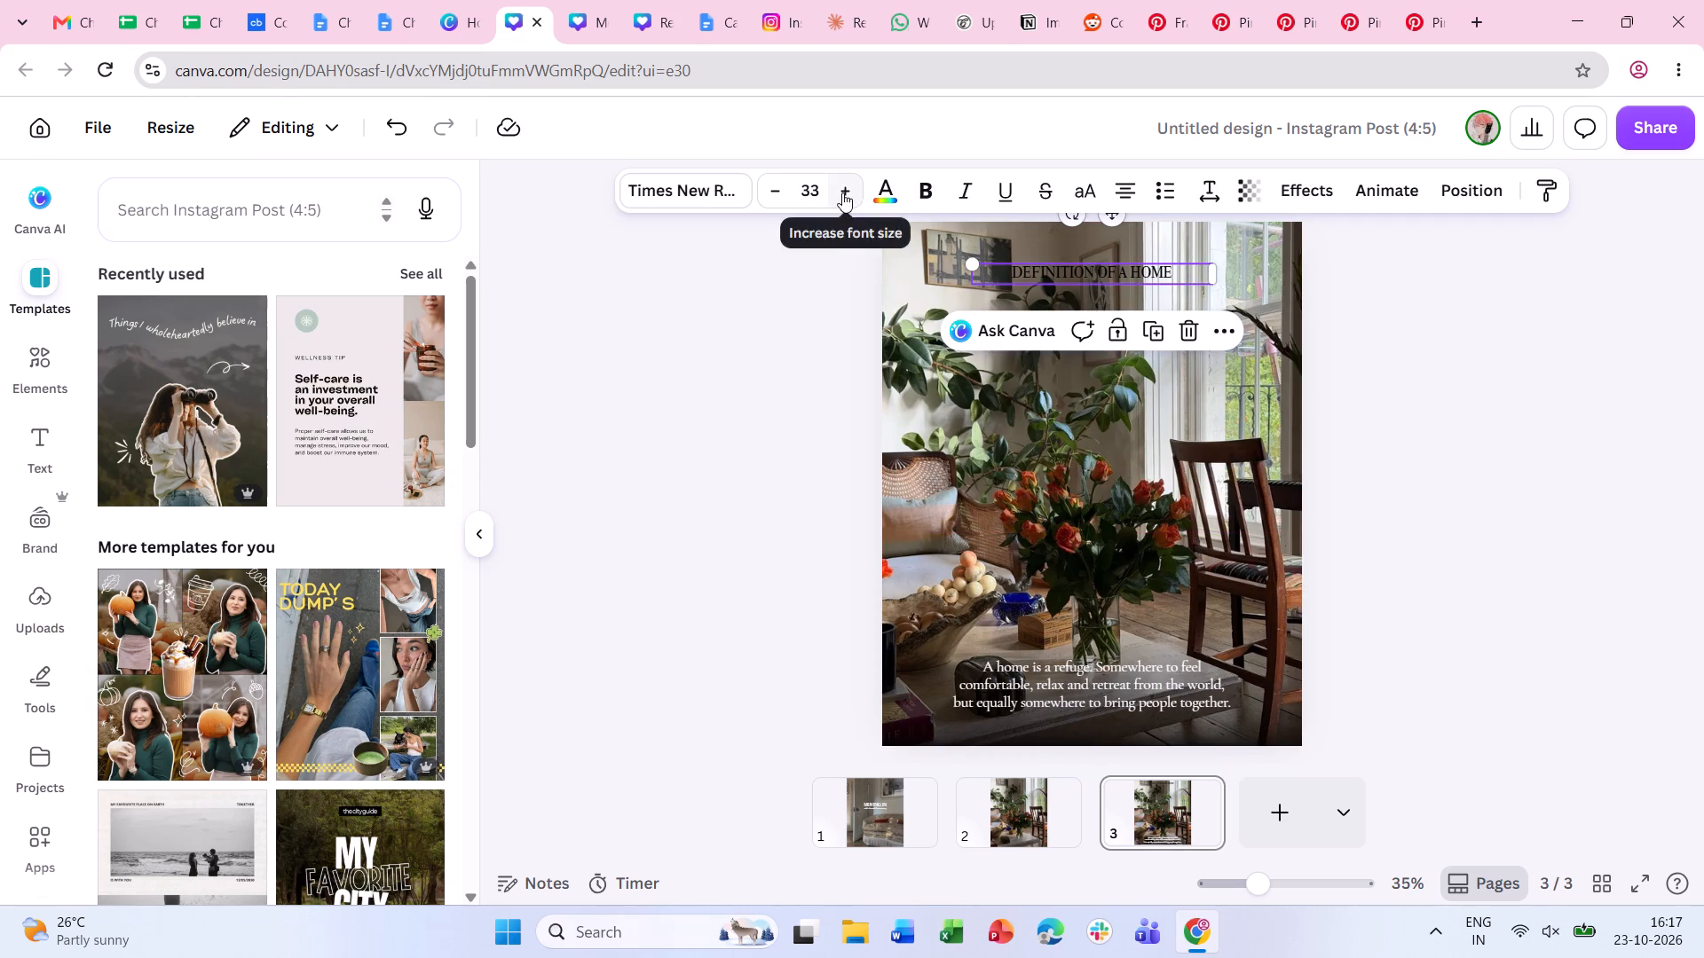
{"action": "left_click", "coordinate": [880, 192]}
{"action": "left_click", "coordinate": [212, 349]}
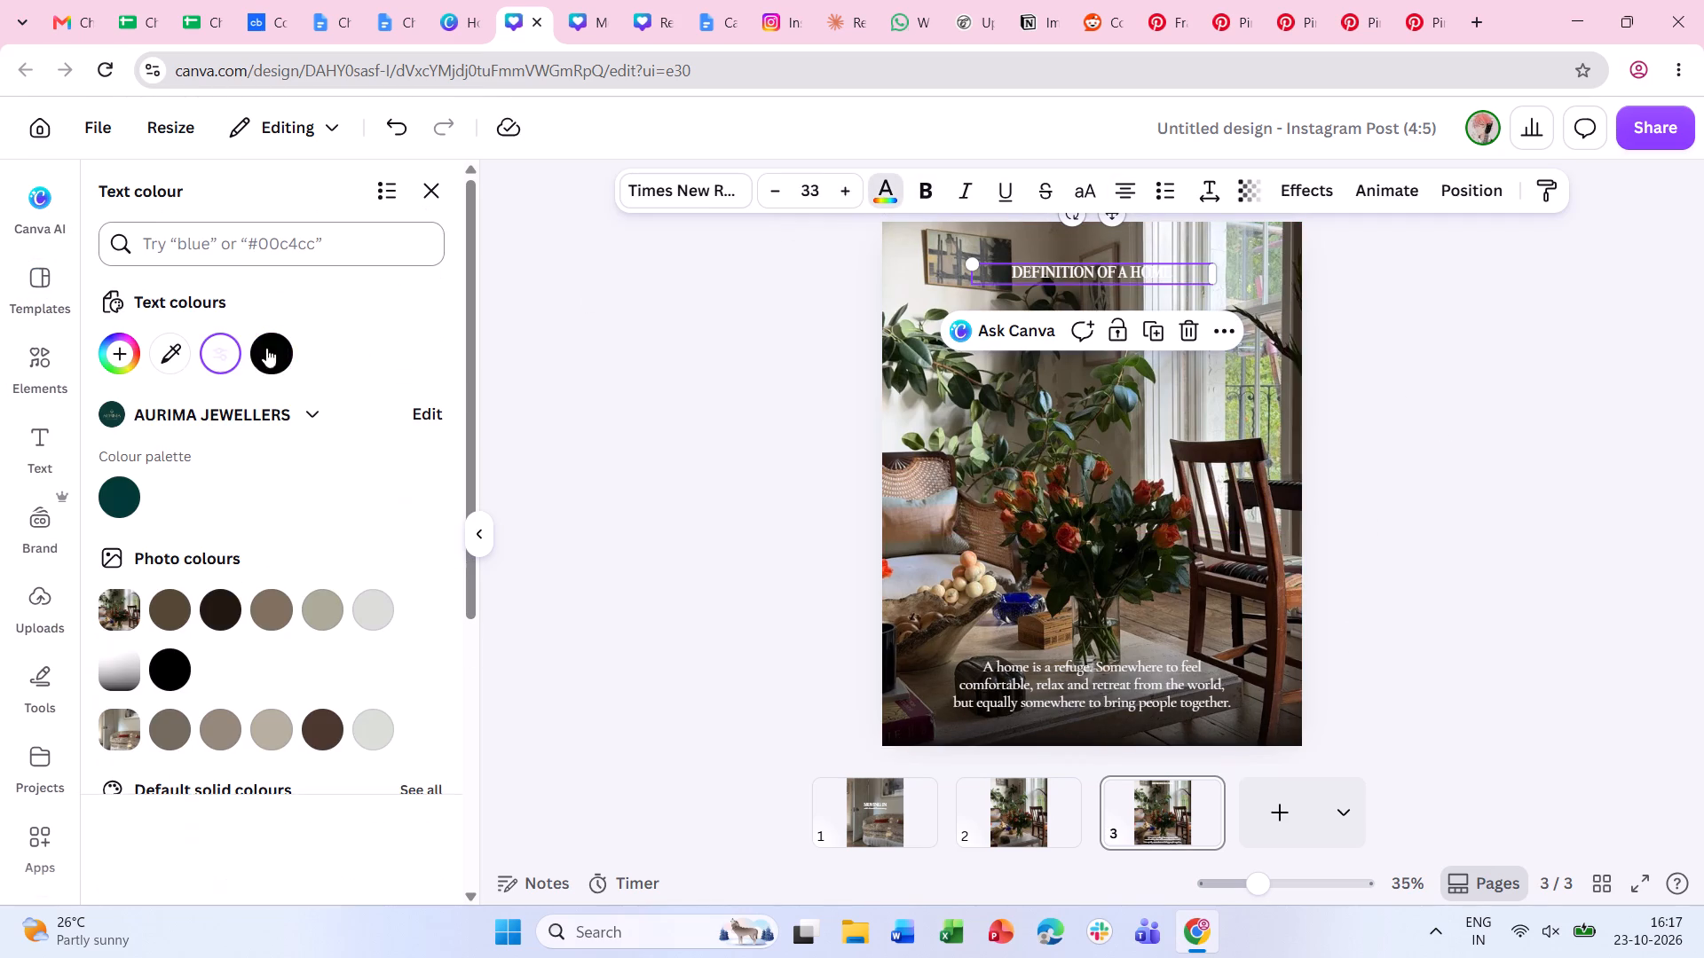
{"action": "double_click", "coordinate": [632, 338]}
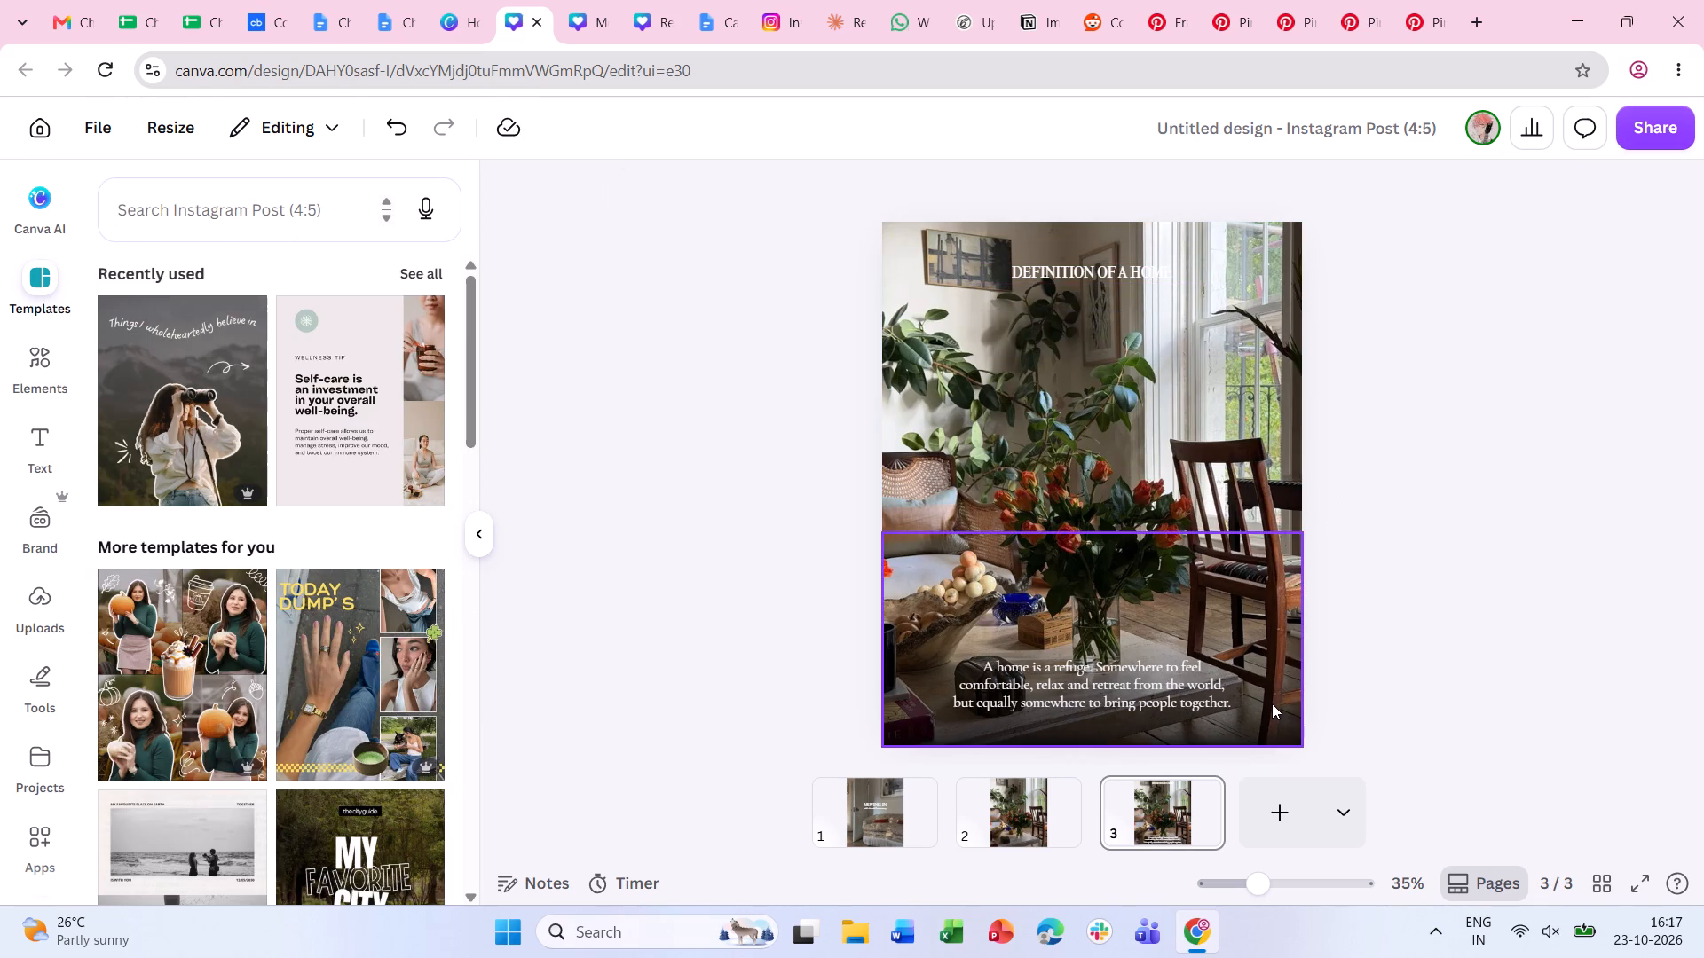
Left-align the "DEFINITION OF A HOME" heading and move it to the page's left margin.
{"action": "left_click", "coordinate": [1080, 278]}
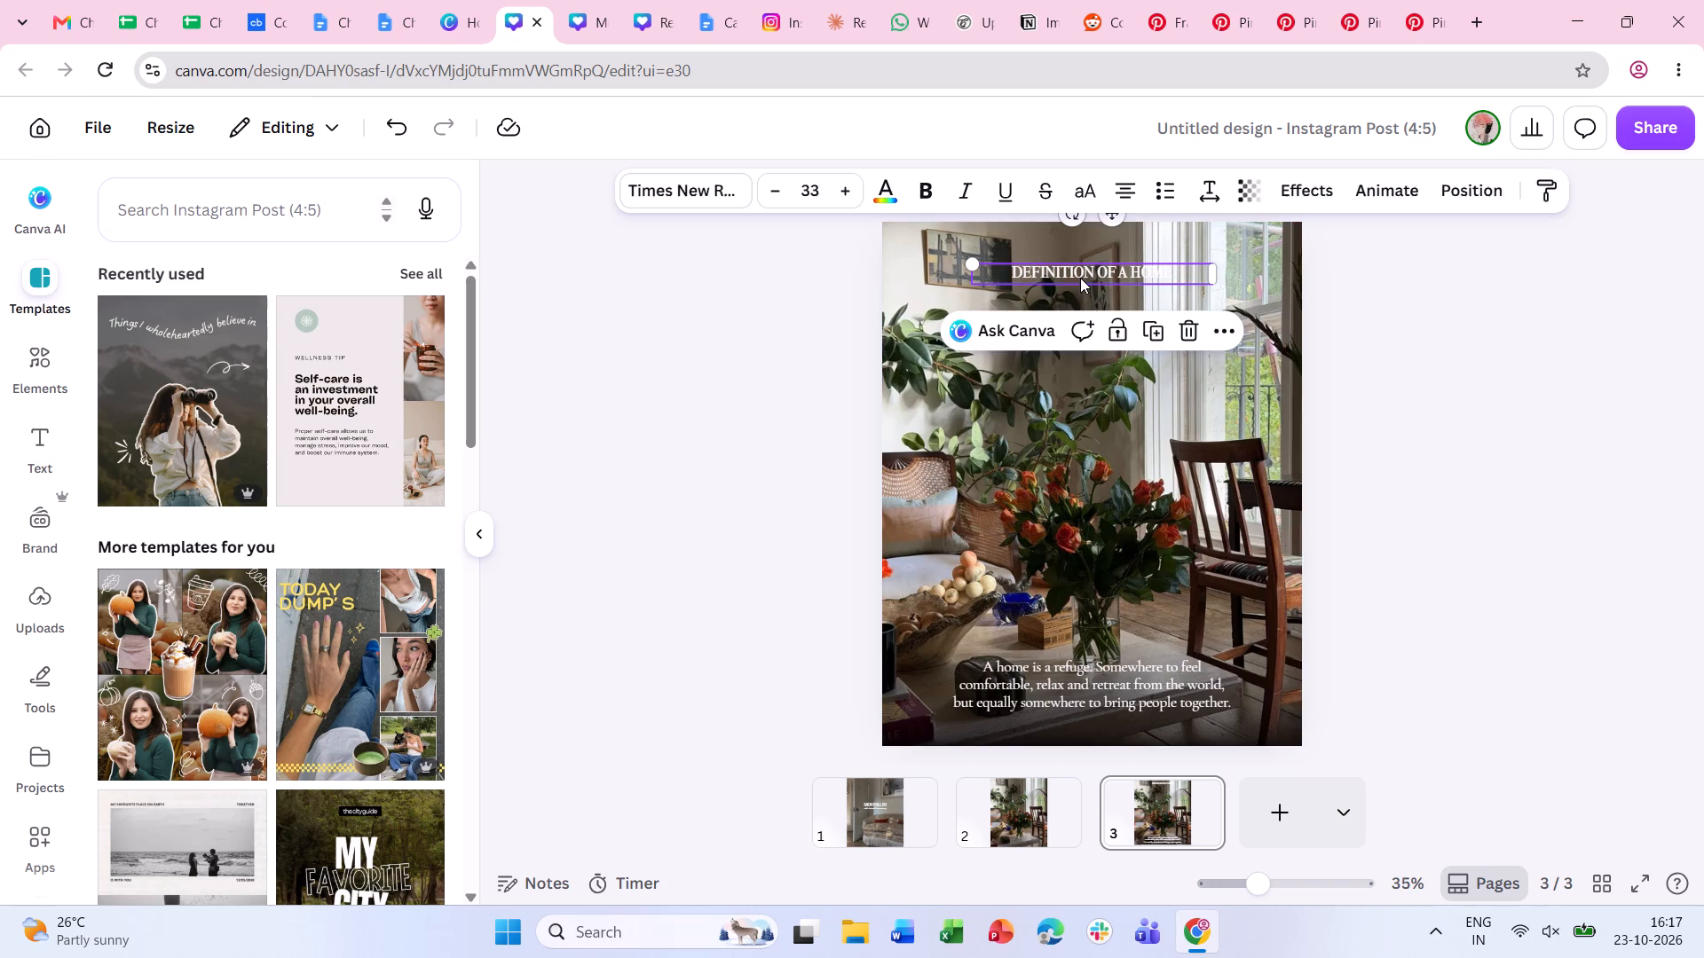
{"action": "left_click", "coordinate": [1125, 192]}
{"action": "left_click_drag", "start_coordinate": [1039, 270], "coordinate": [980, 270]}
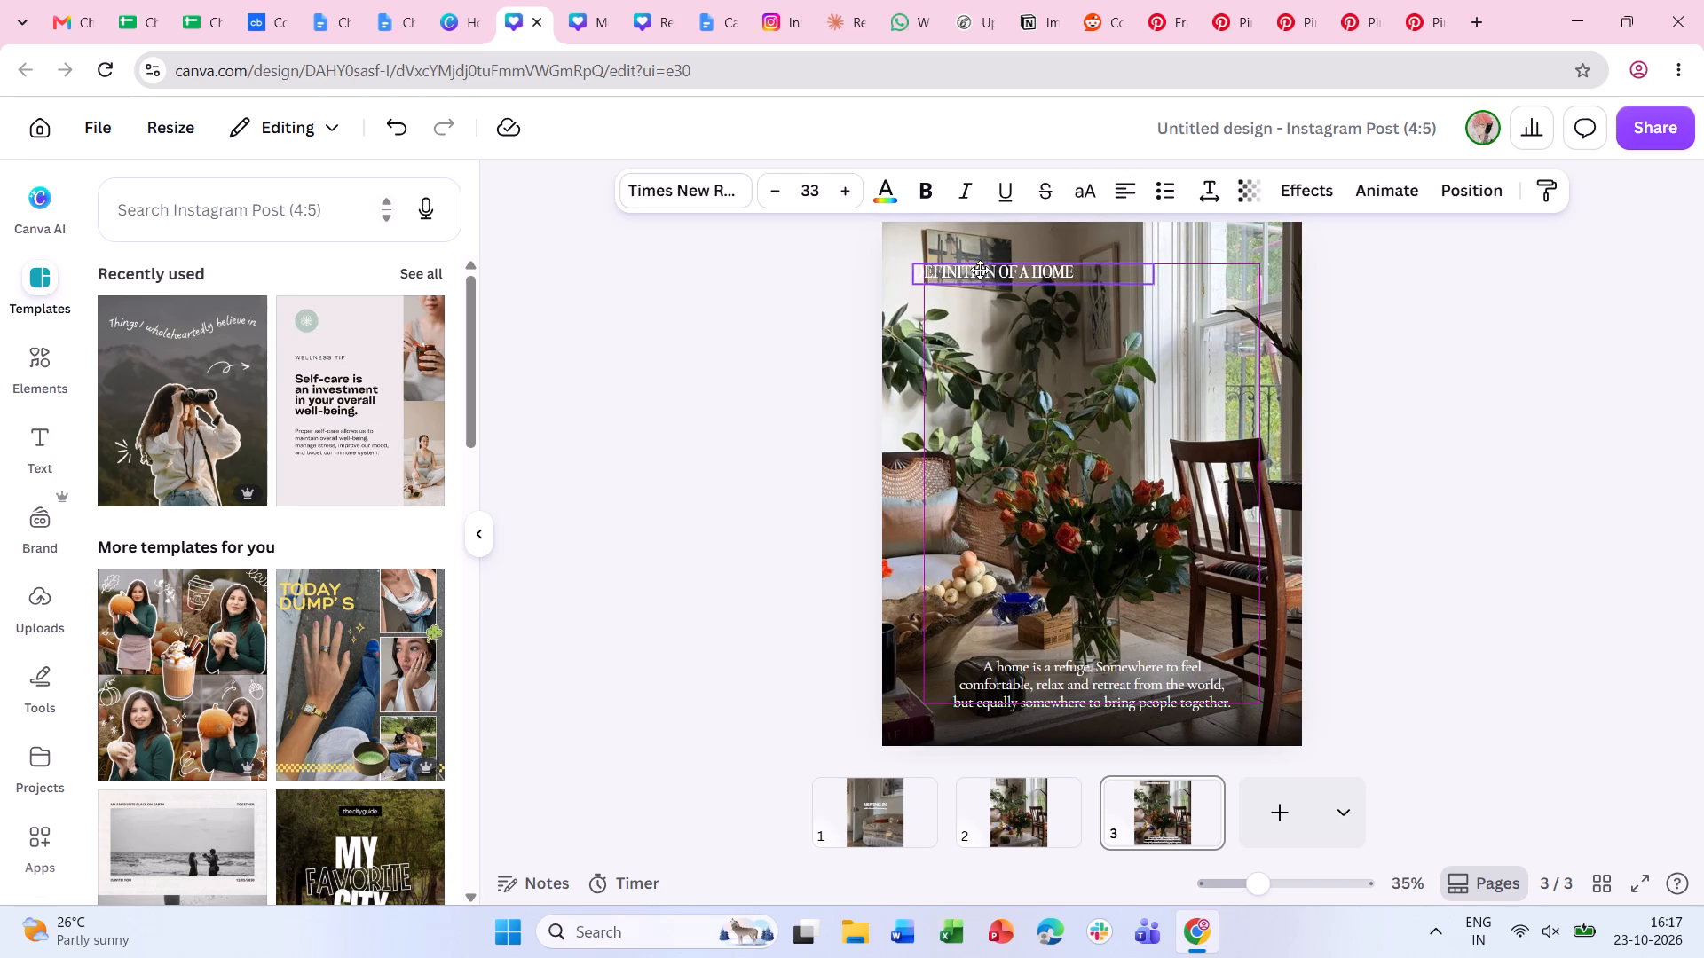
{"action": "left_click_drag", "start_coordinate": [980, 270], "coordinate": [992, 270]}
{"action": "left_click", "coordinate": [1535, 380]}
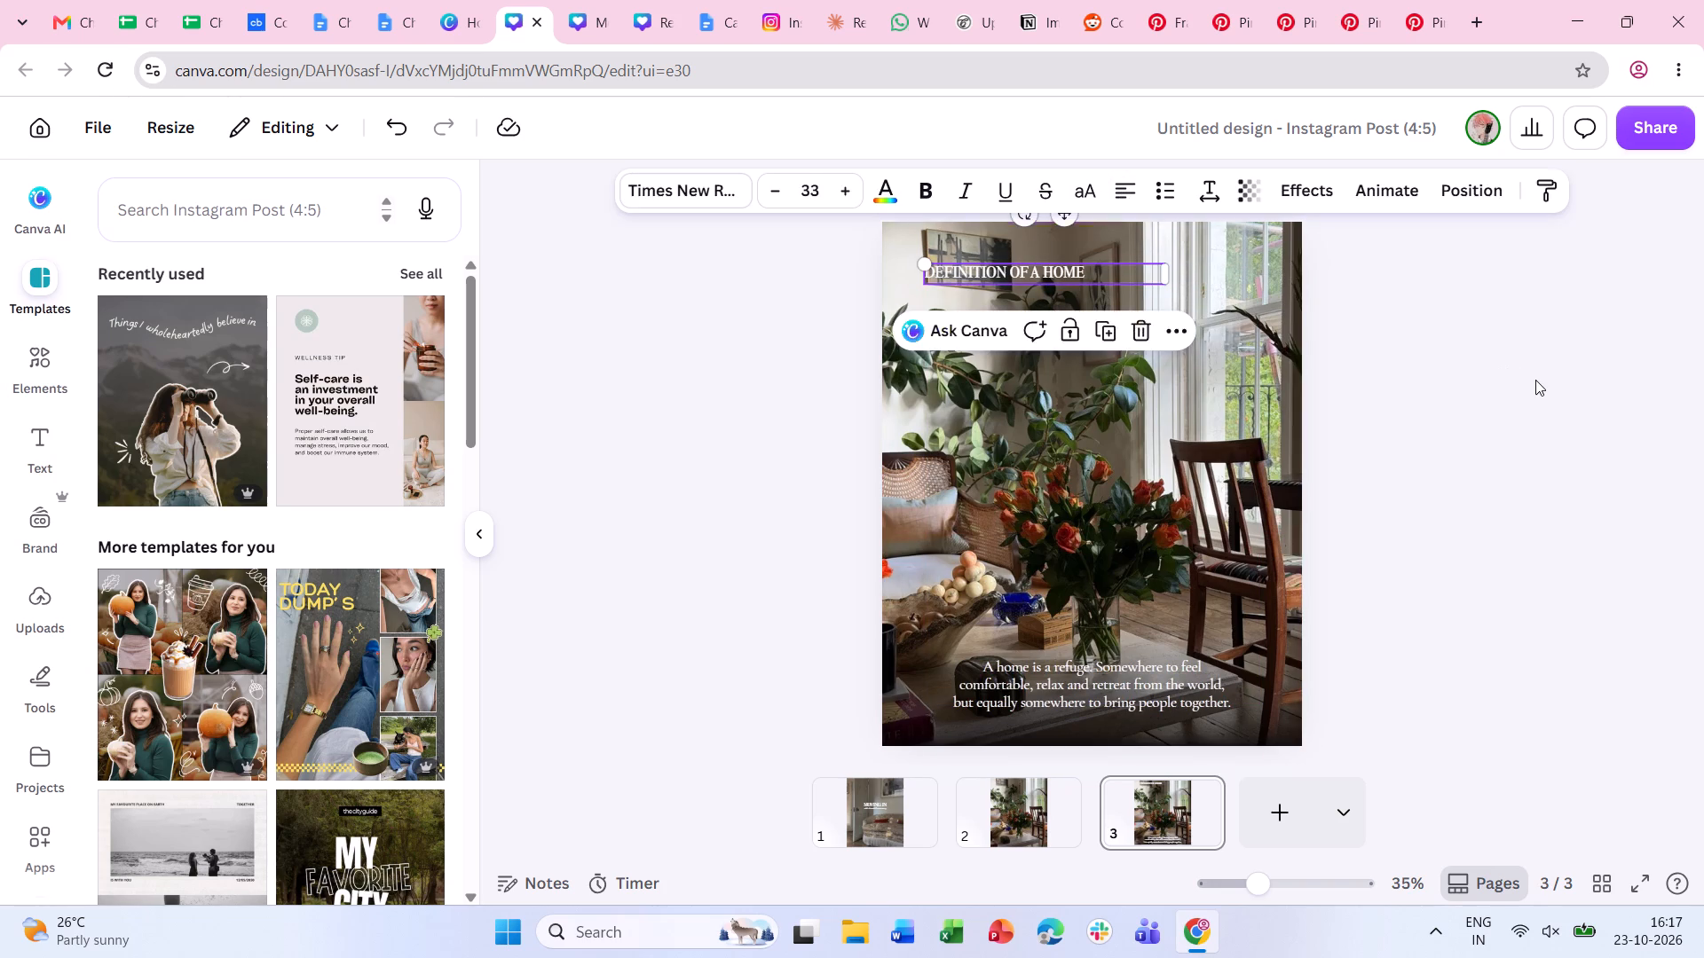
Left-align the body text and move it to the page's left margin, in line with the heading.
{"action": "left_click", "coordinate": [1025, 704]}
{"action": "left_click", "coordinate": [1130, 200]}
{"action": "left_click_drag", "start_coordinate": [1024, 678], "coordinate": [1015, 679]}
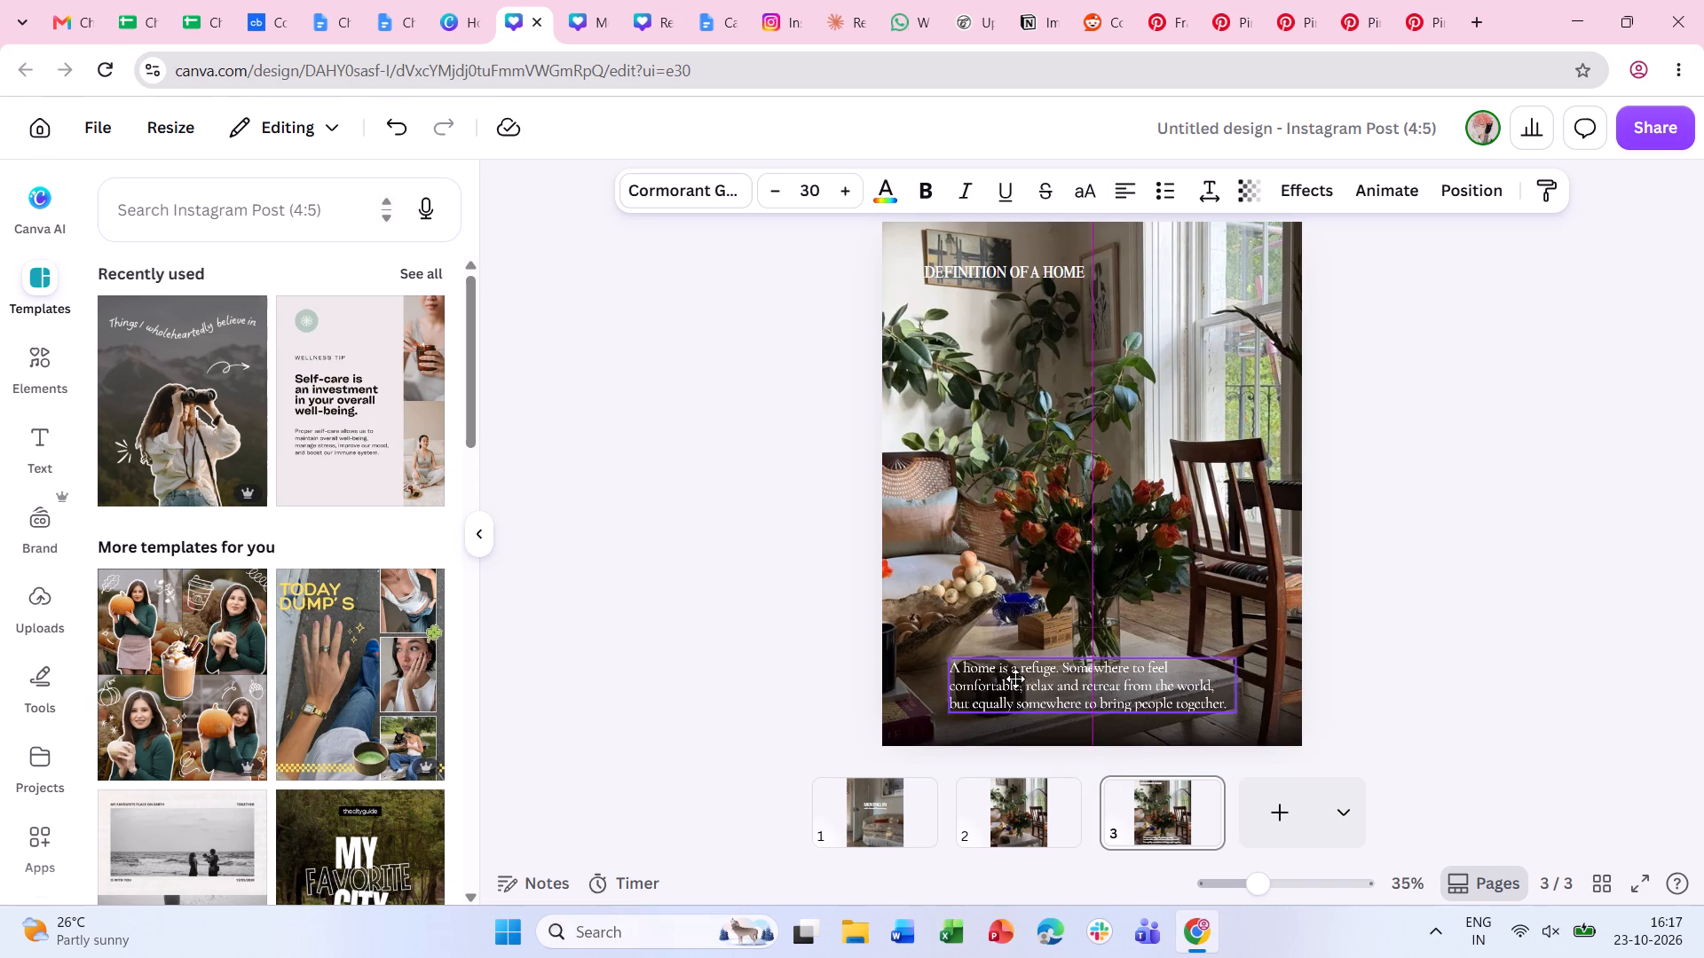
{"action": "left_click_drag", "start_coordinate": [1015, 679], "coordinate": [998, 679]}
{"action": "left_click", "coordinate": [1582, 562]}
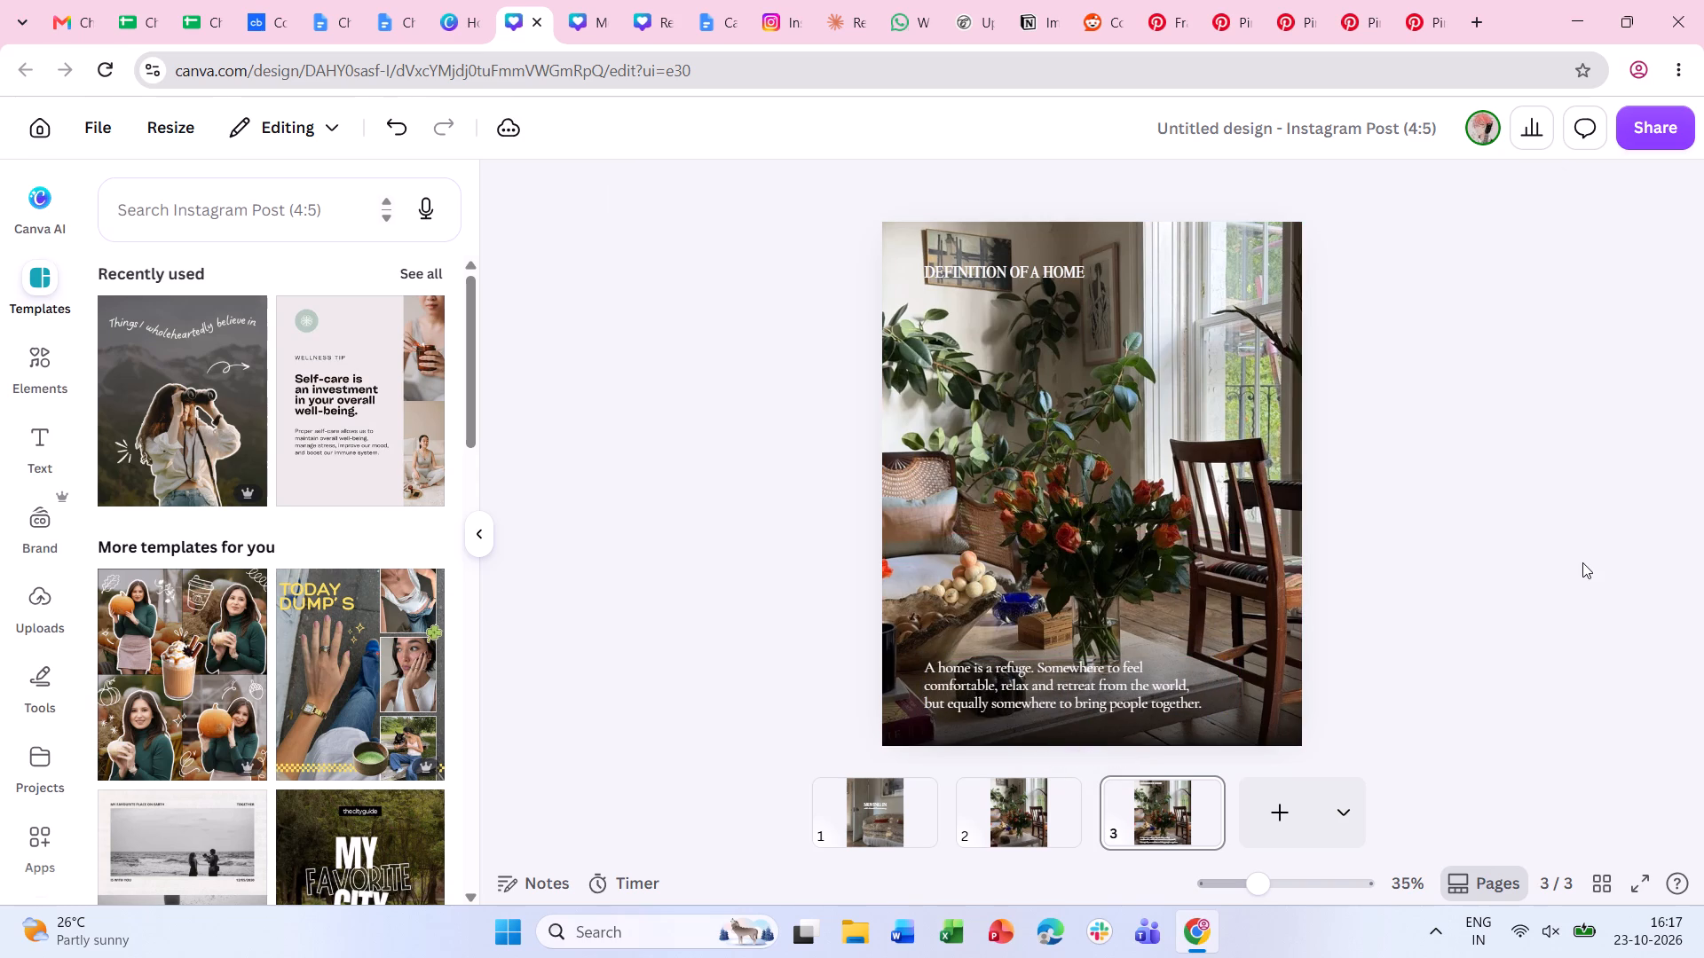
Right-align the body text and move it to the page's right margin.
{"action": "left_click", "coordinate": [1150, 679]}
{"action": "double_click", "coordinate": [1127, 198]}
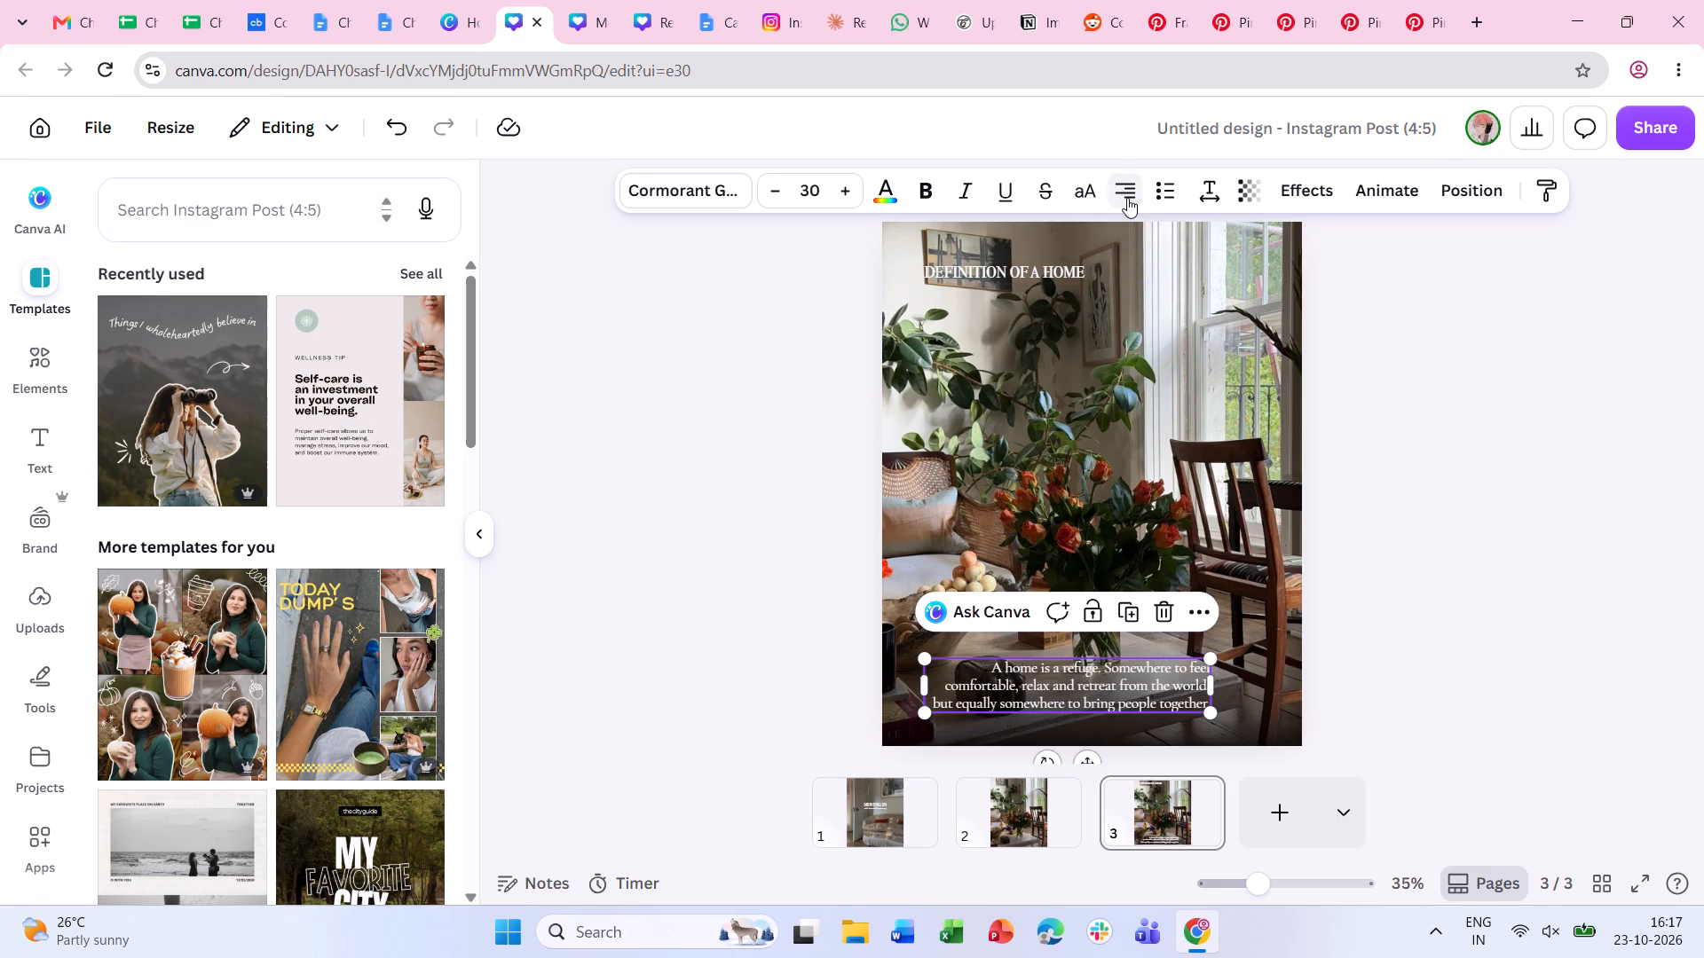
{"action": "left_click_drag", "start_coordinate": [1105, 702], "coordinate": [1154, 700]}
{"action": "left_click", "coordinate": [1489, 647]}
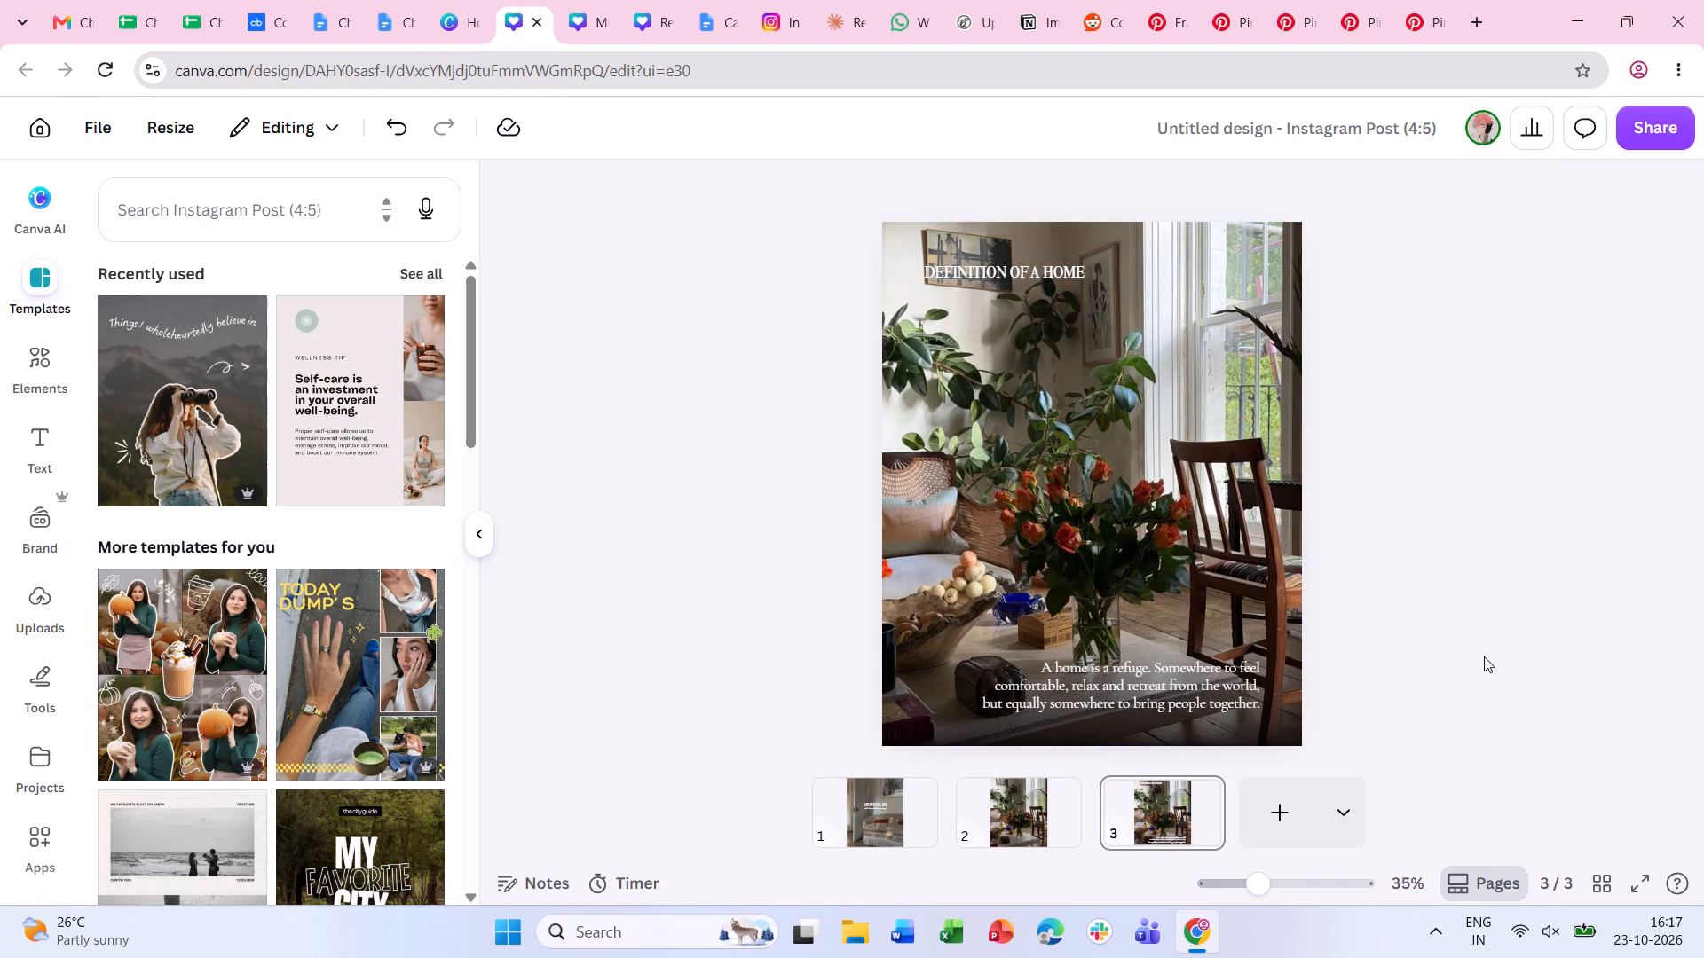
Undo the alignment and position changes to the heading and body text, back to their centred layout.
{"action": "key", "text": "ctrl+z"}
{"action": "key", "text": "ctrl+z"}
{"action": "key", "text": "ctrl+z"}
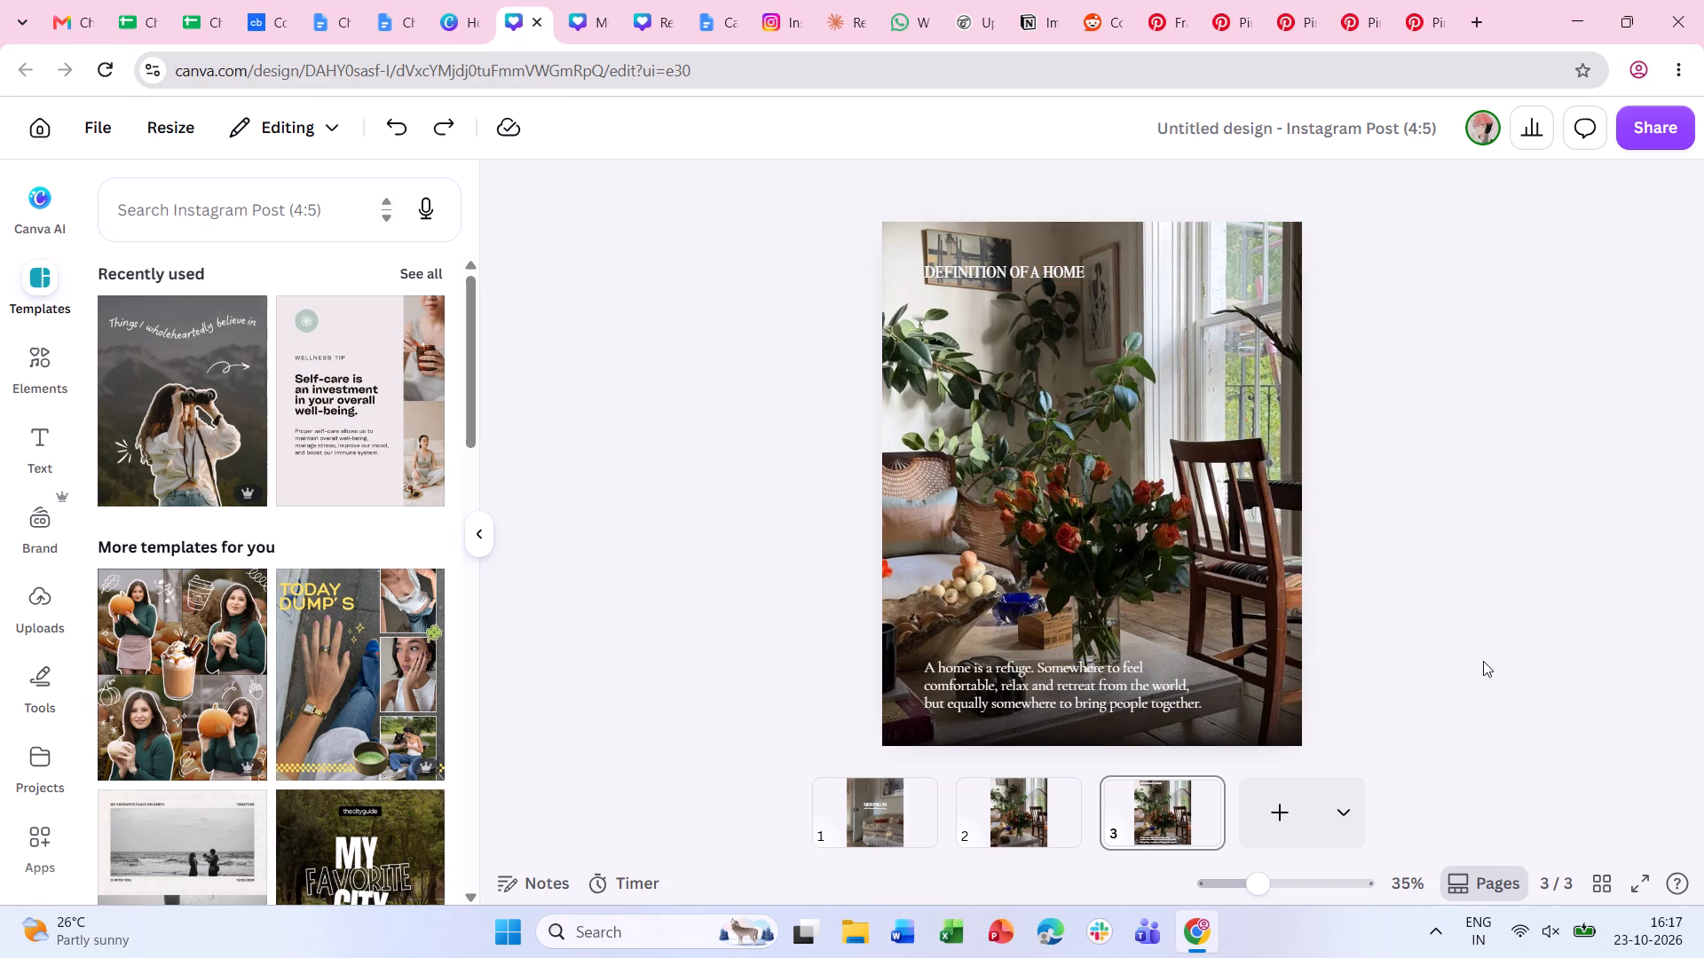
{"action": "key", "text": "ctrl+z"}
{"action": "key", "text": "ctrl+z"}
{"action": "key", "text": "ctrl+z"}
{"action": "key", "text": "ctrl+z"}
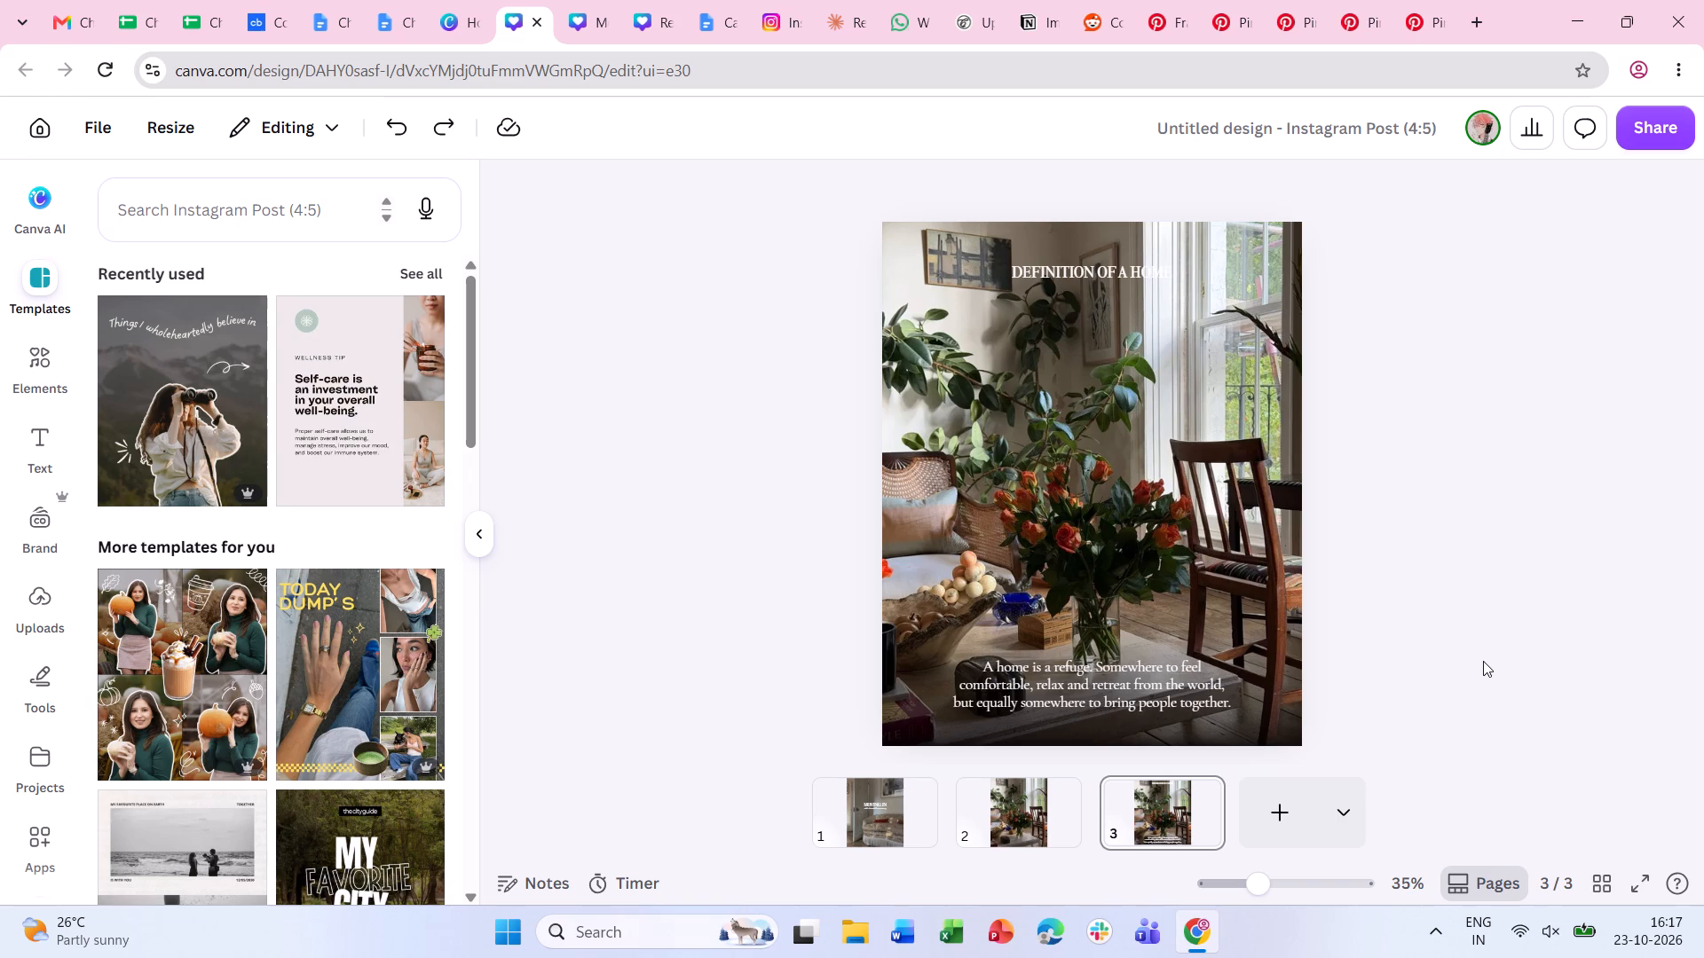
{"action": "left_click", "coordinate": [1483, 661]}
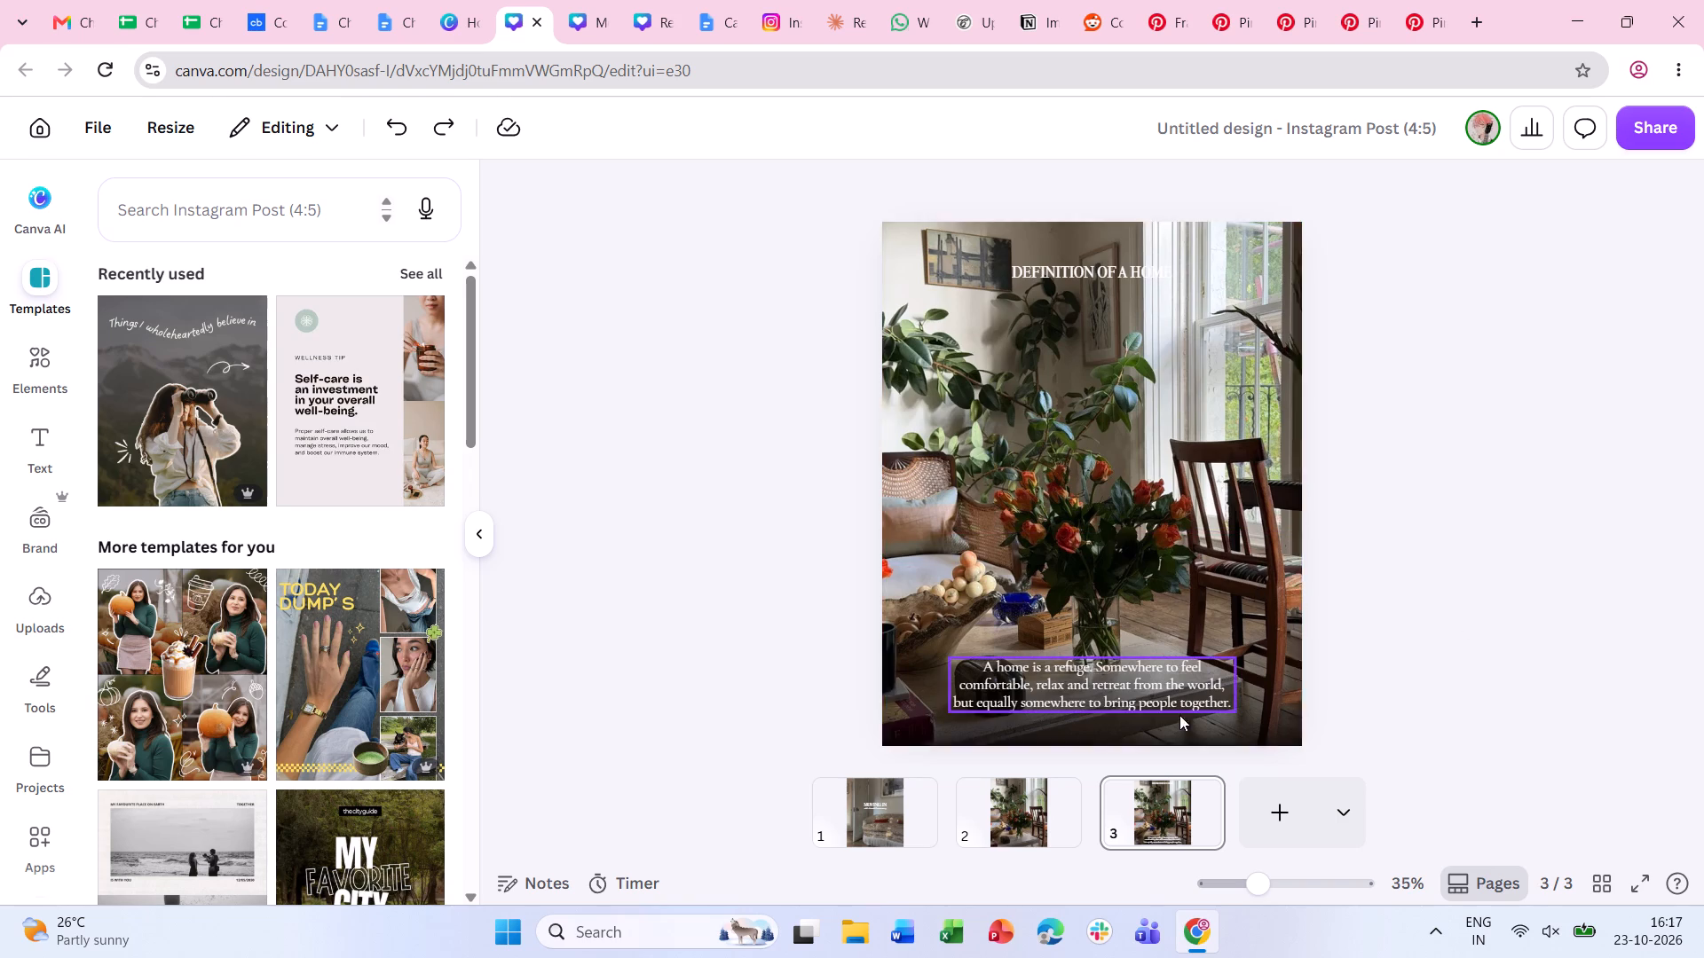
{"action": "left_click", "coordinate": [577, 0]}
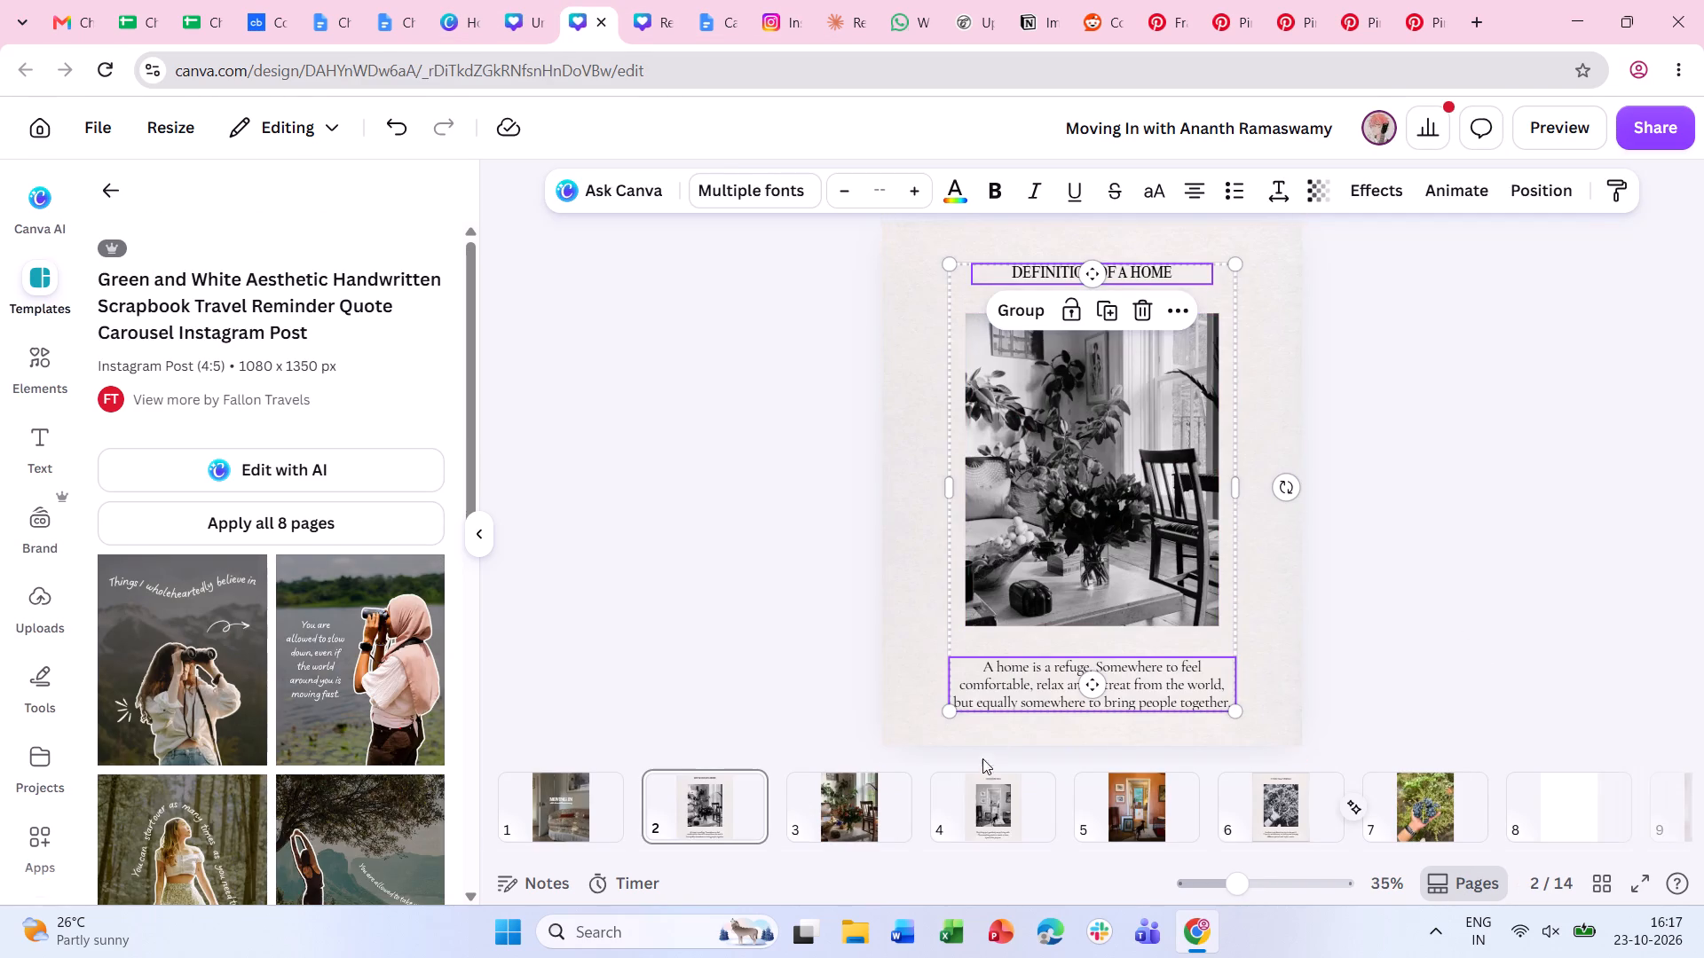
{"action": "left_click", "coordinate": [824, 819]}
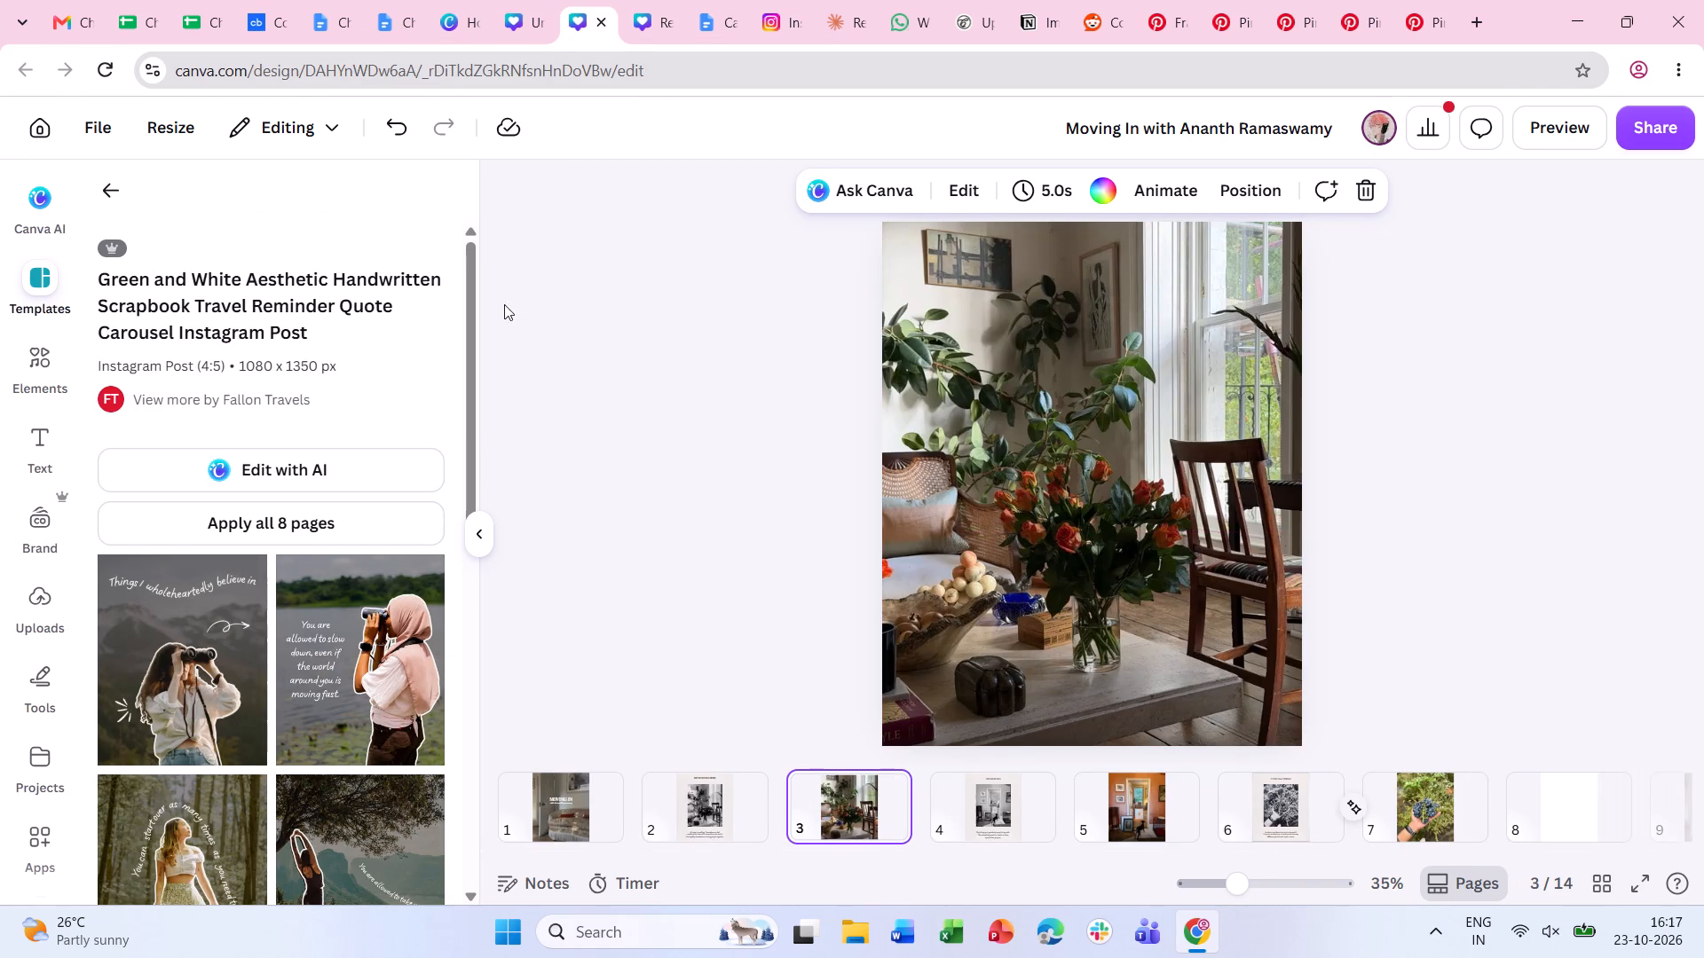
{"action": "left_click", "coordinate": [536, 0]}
Duplicate the bottom gradient on page 3 and rotate the copy about 174° so that it is upside down.
{"action": "left_click", "coordinate": [1009, 583]}
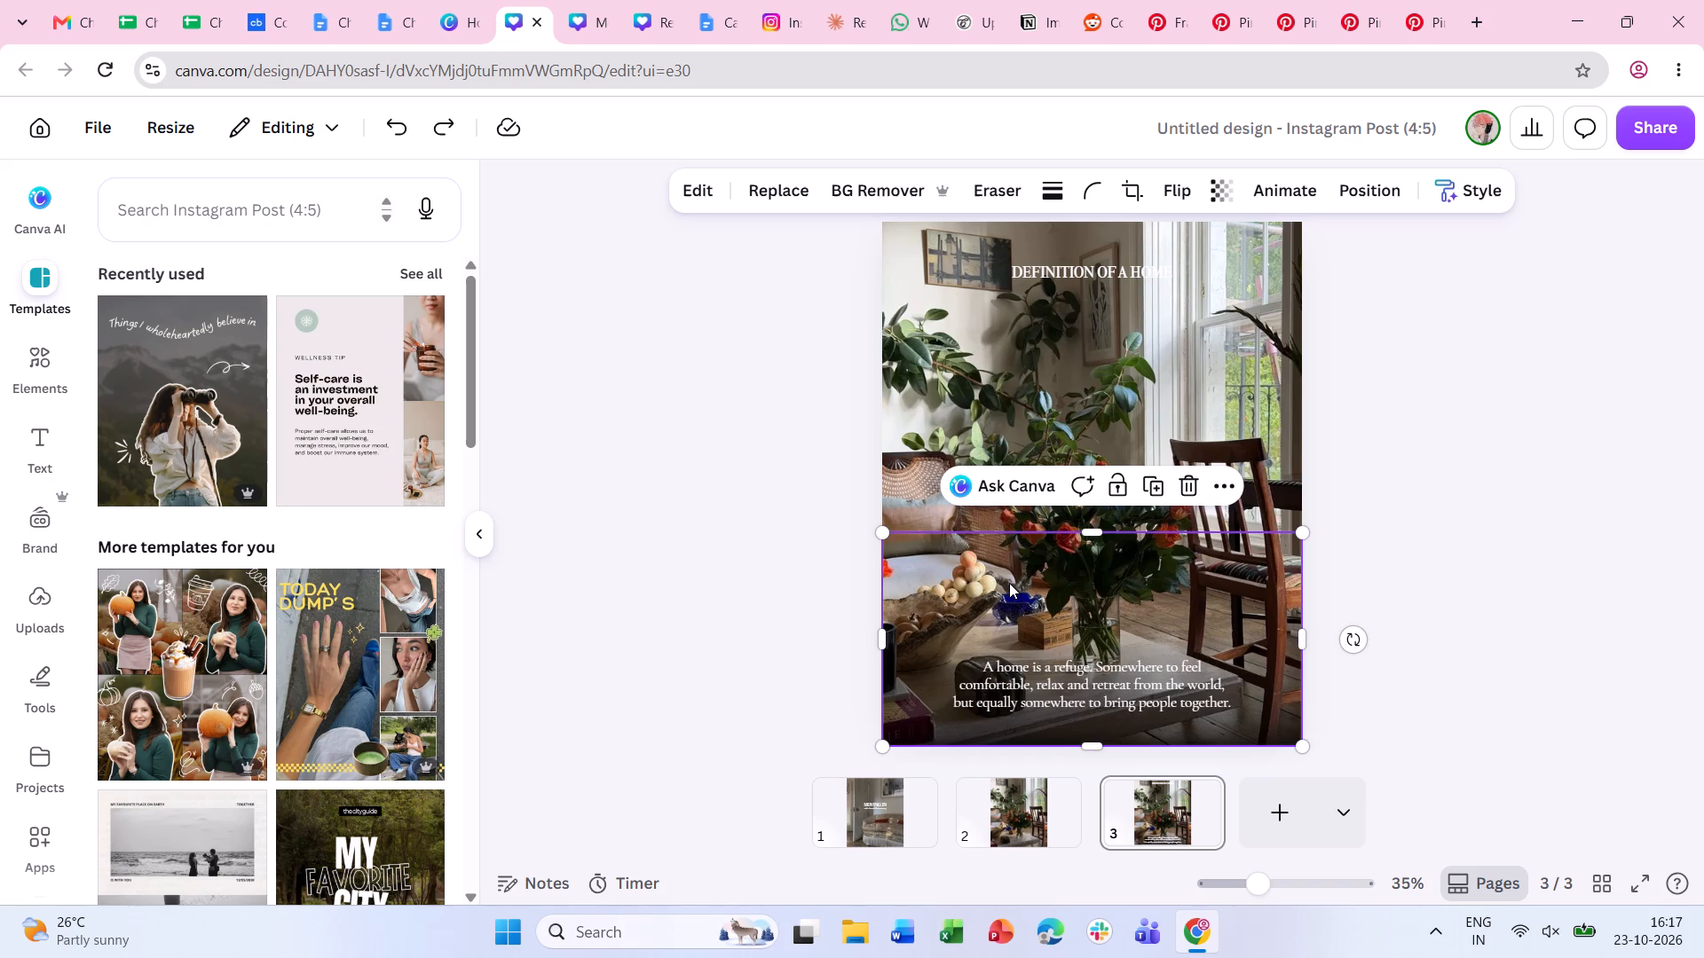
{"action": "key", "text": "ctrl+c"}
{"action": "key", "text": "ctrl+v"}
{"action": "left_click_drag", "start_coordinate": [1355, 647], "coordinate": [967, 658]}
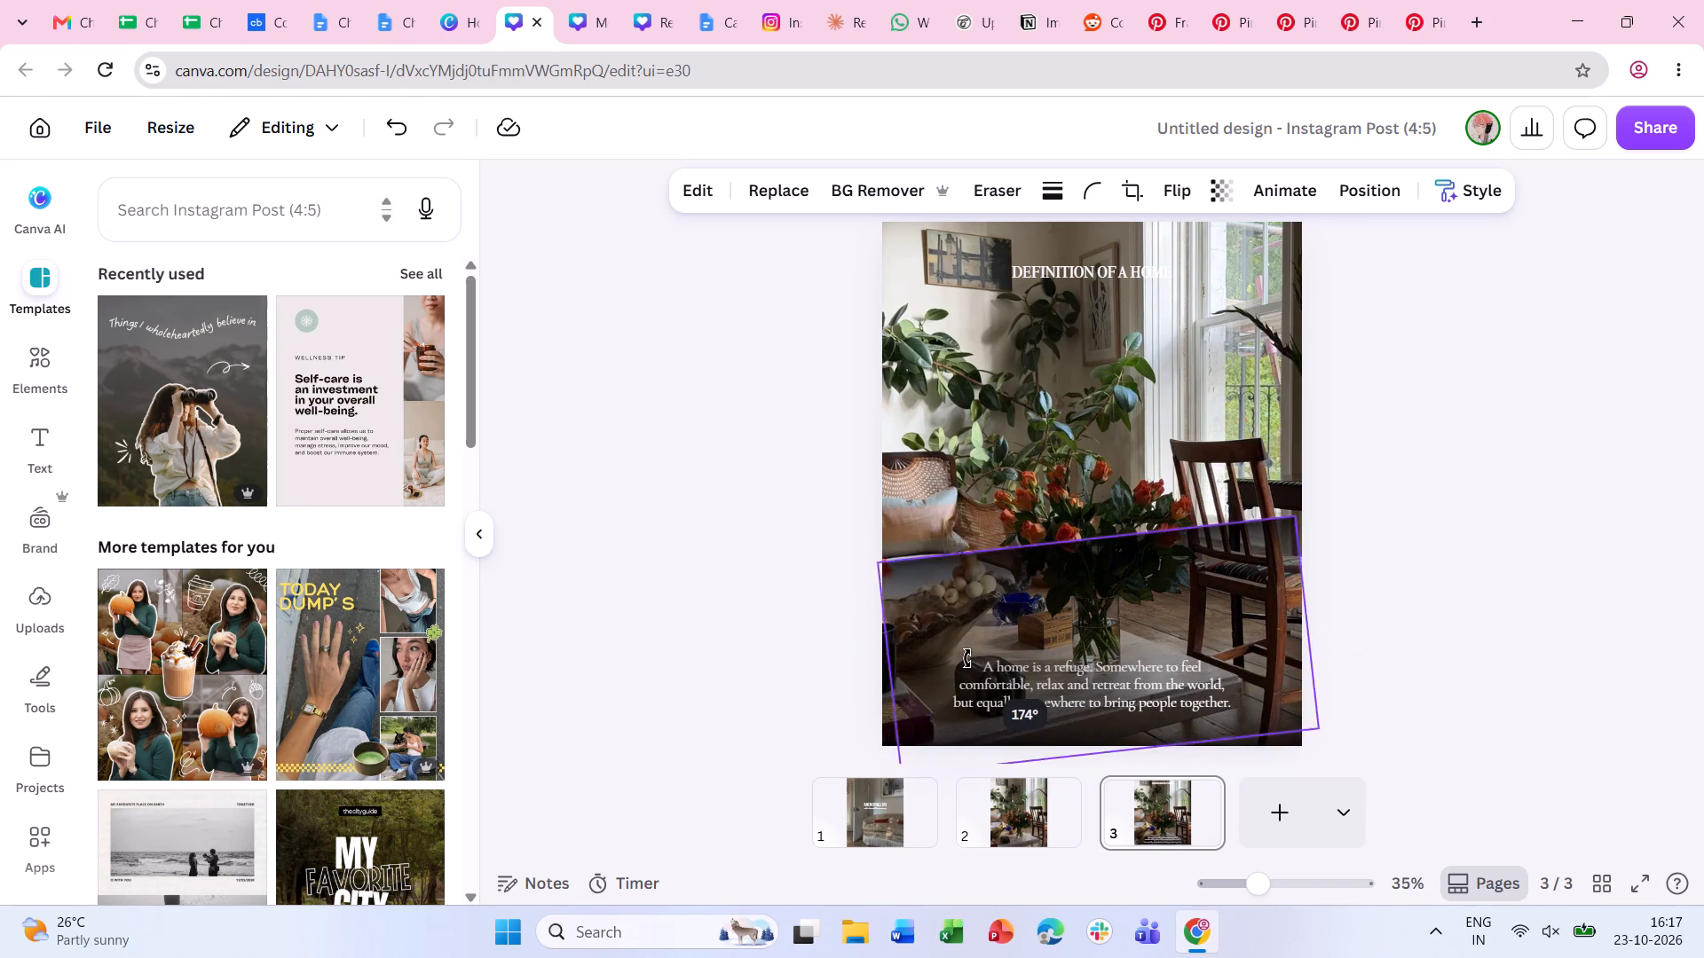
In the untitled design, rotate the extra dark gradient overlay 180° and place it across the top of the page 3 photo.
{"action": "left_click_drag", "start_coordinate": [967, 658], "coordinate": [961, 645]}
{"action": "left_click_drag", "start_coordinate": [1003, 594], "coordinate": [1017, 500]}
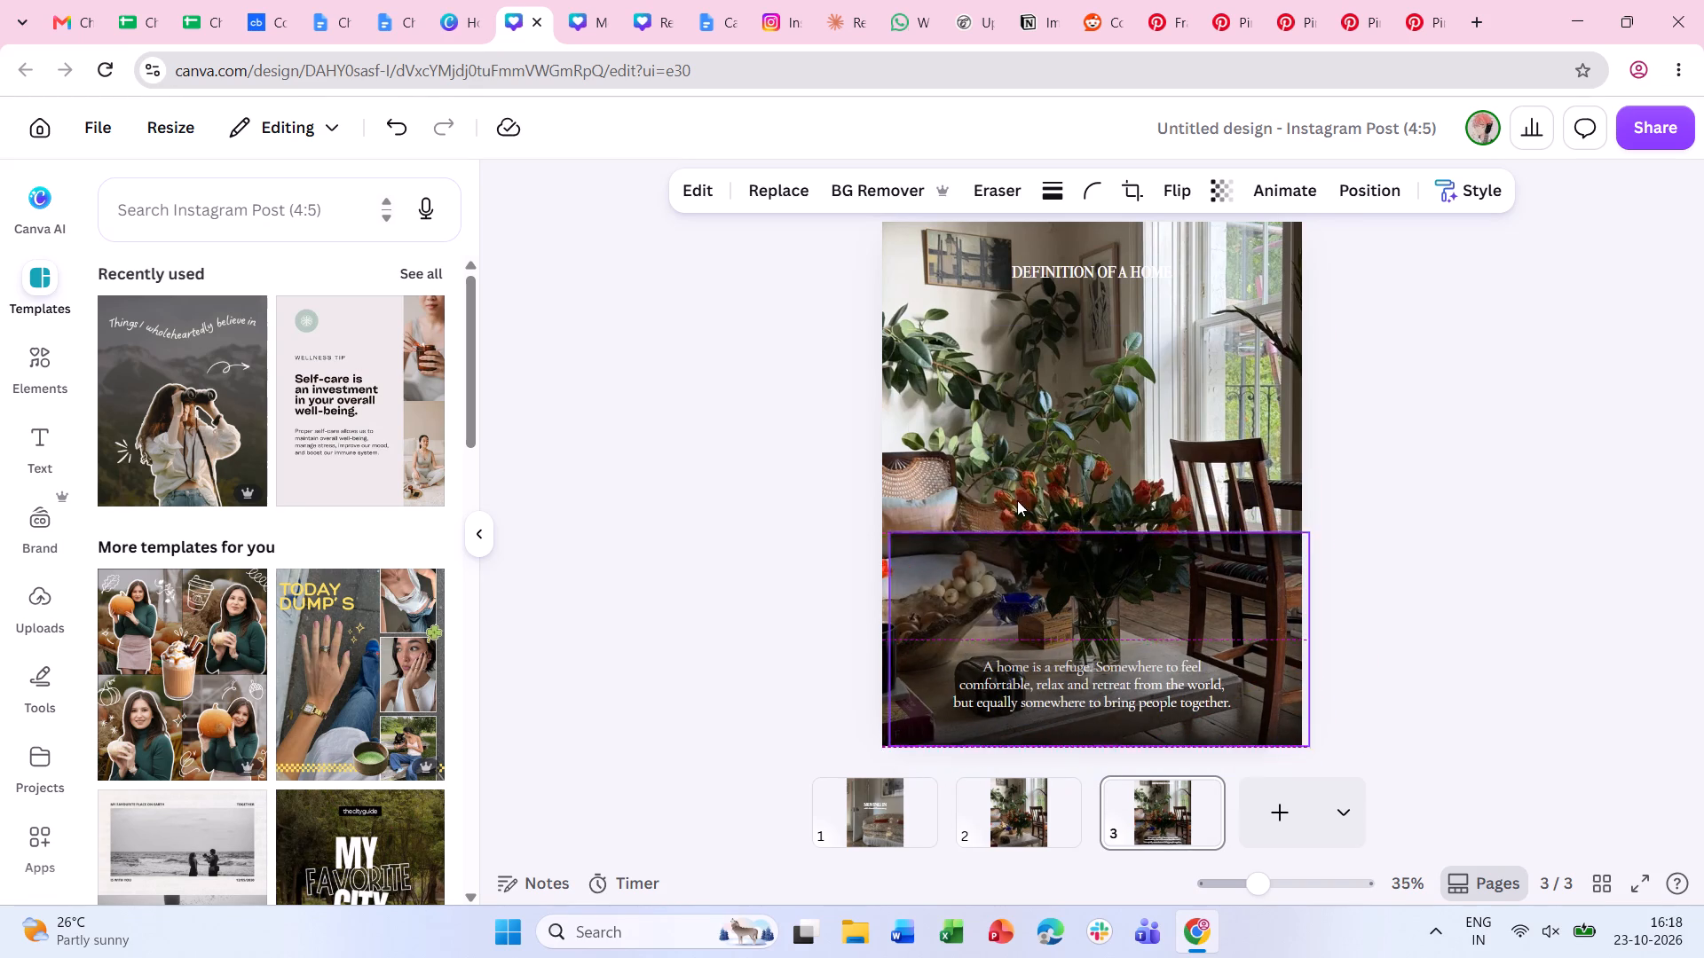
{"action": "left_click_drag", "start_coordinate": [1017, 500], "coordinate": [995, 258]}
Move the upper gradient overlay beneath the "DEFINITION OF A HOME" heading in the page 3 layer order.
{"action": "left_click", "coordinate": [1385, 178]}
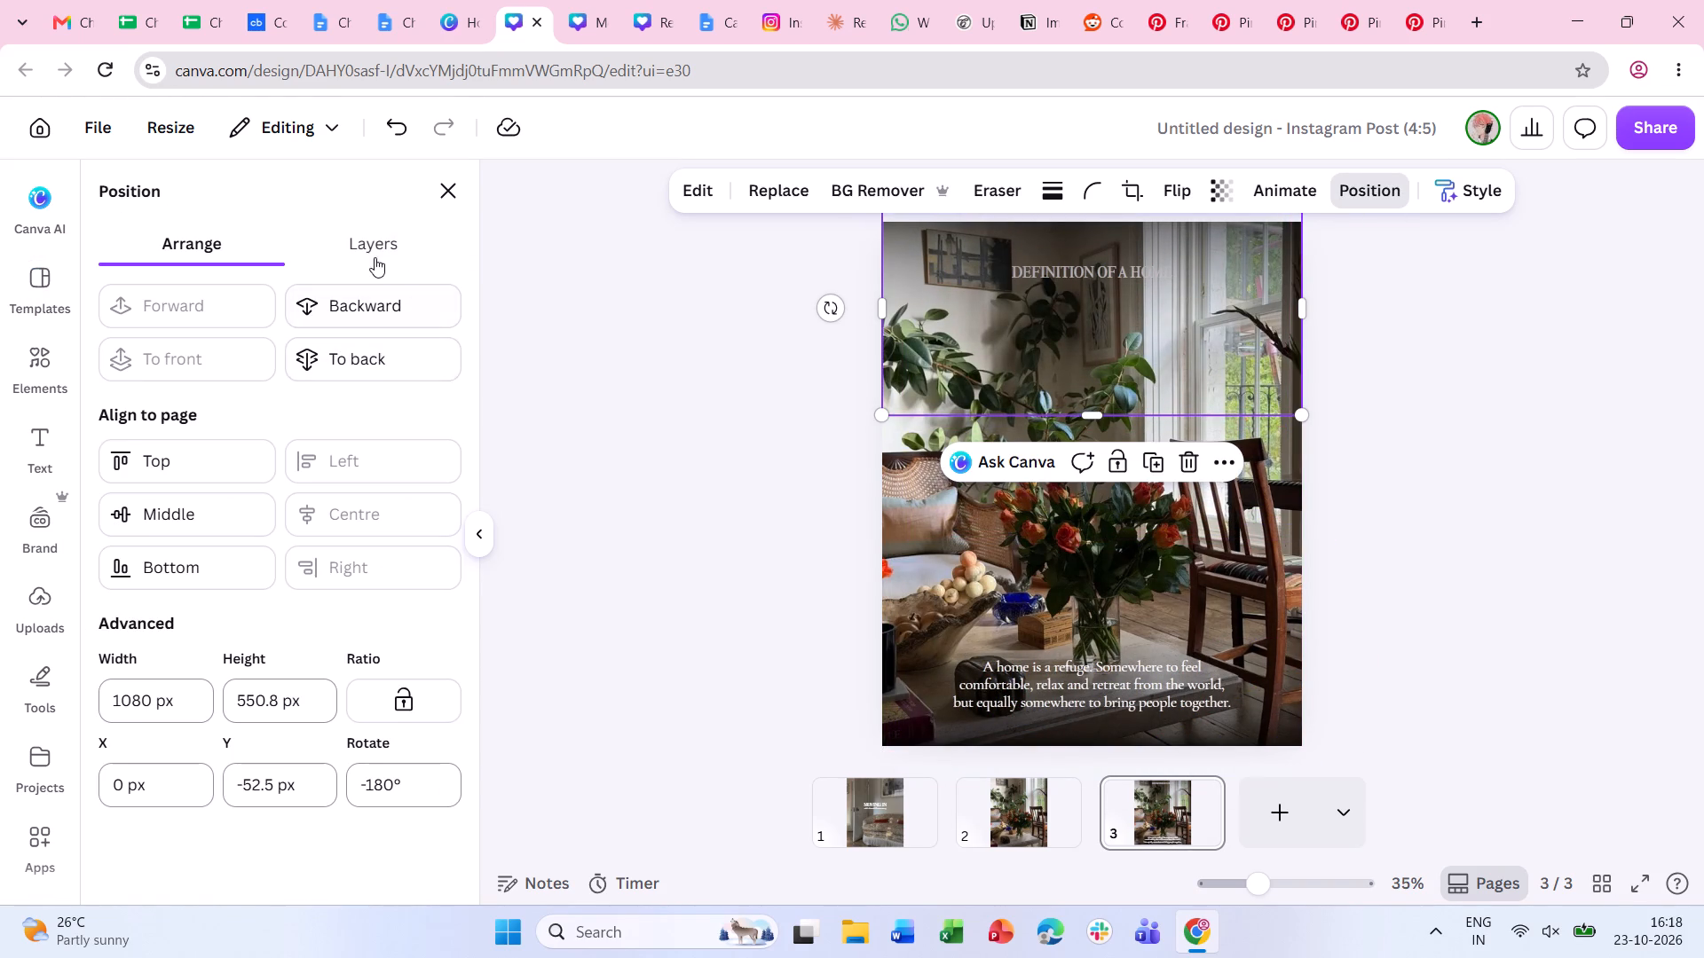
{"action": "left_click", "coordinate": [375, 257]}
{"action": "left_click_drag", "start_coordinate": [115, 387], "coordinate": [146, 575]}
{"action": "double_click", "coordinate": [673, 522]}
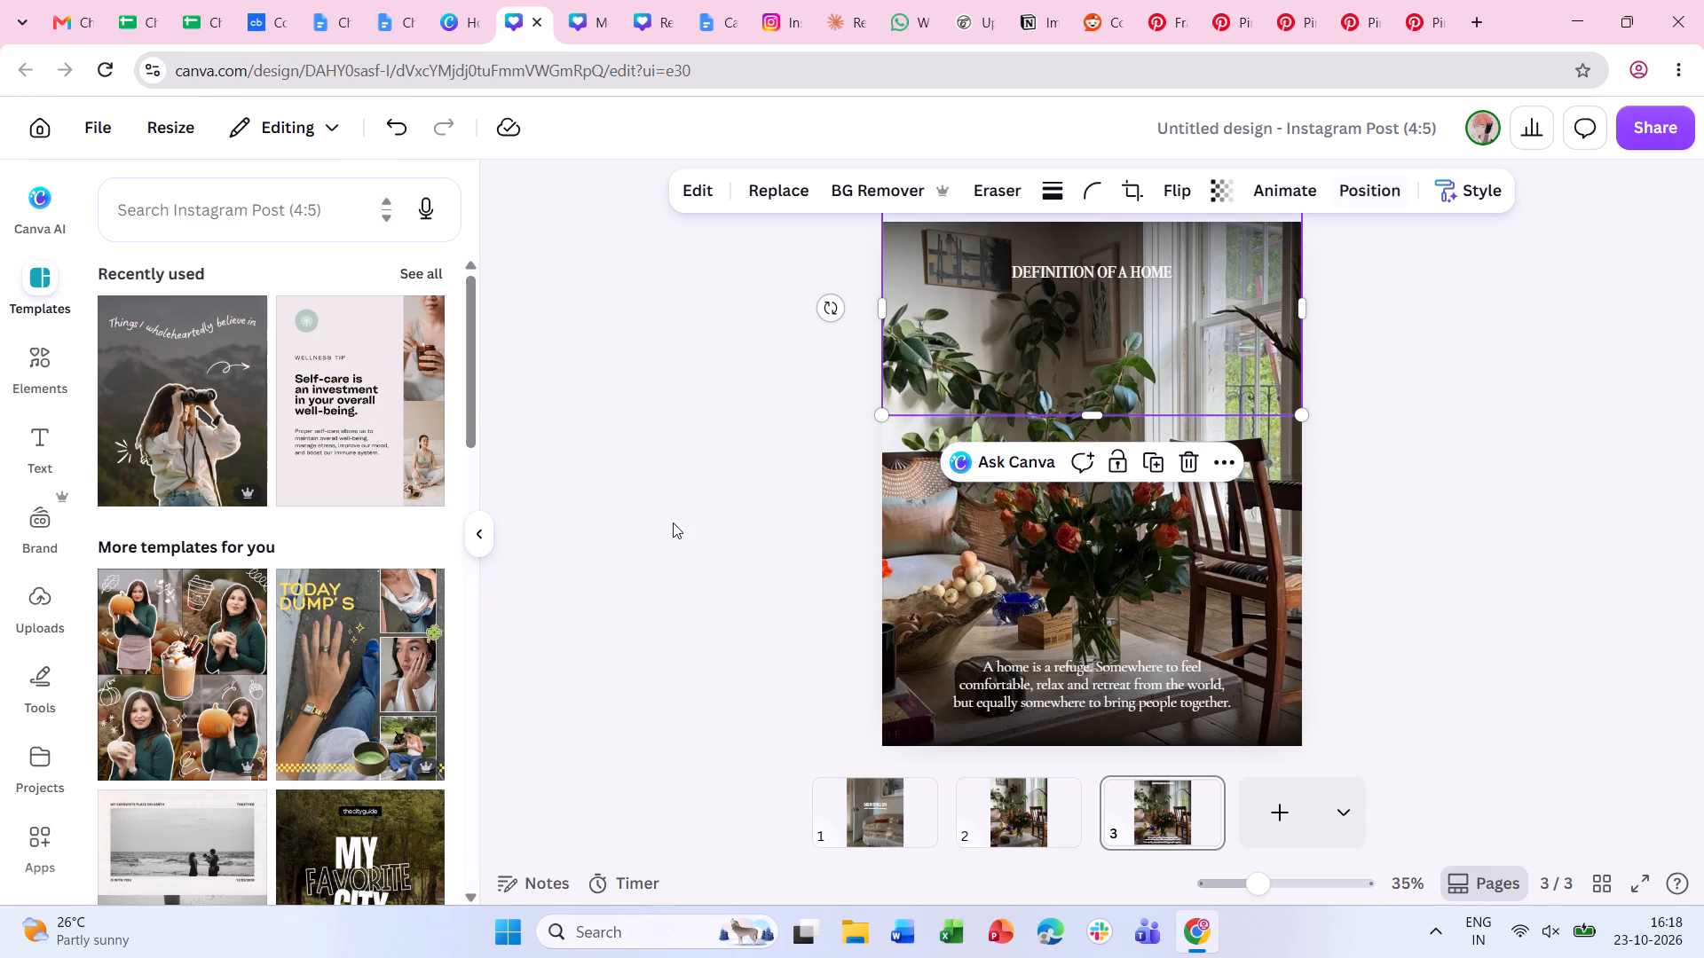
Shift the upper gradient overlay on page 3 down slightly and make it a little more transparent.
{"action": "left_click_drag", "start_coordinate": [1261, 258], "coordinate": [1261, 270]}
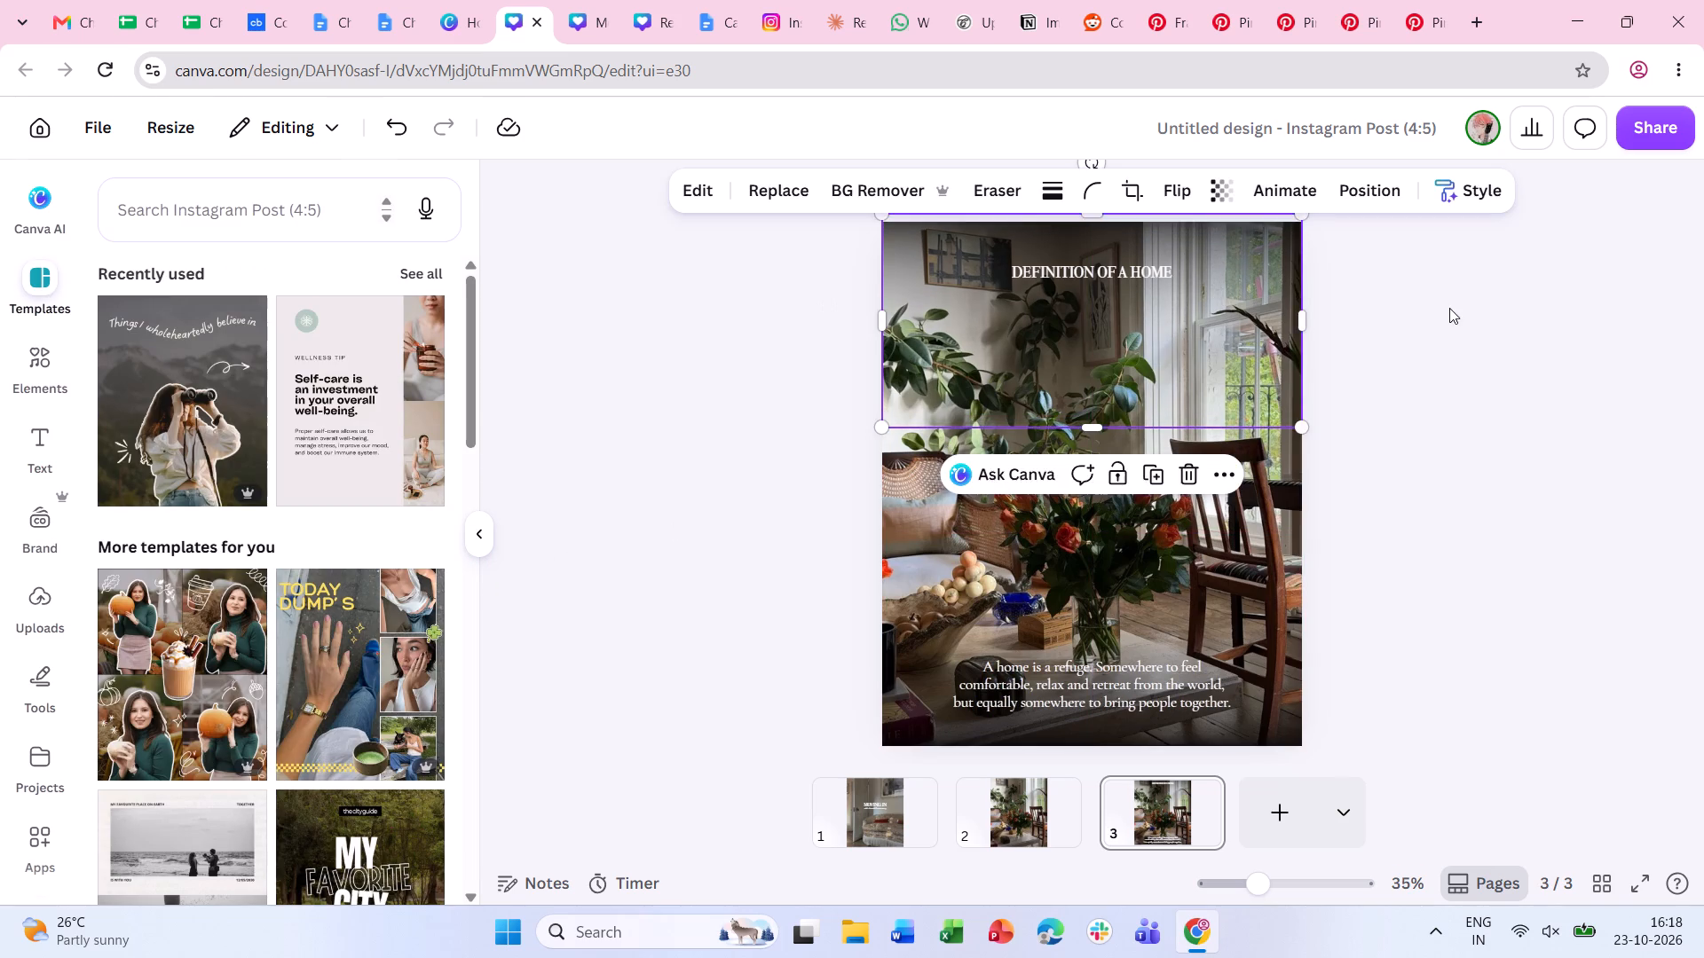
{"action": "left_click", "coordinate": [1451, 308]}
{"action": "left_click", "coordinate": [1251, 269]}
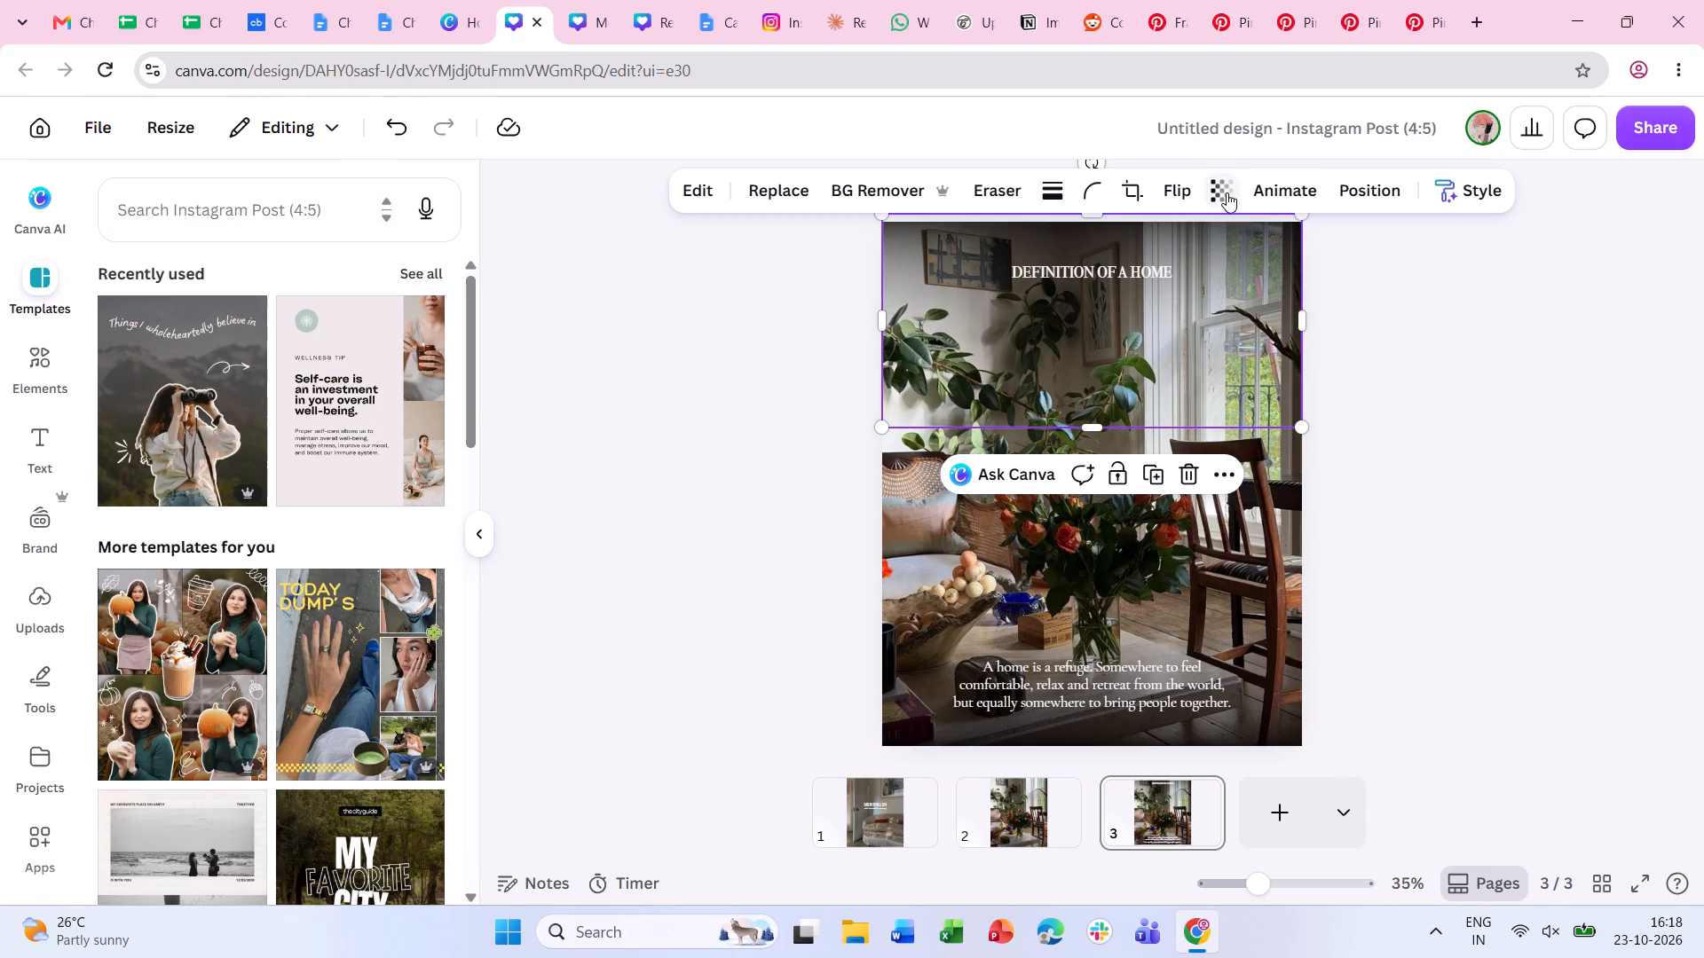
{"action": "left_click", "coordinate": [1227, 192]}
{"action": "left_click_drag", "start_coordinate": [1219, 280], "coordinate": [1210, 281]}
{"action": "double_click", "coordinate": [1429, 301]}
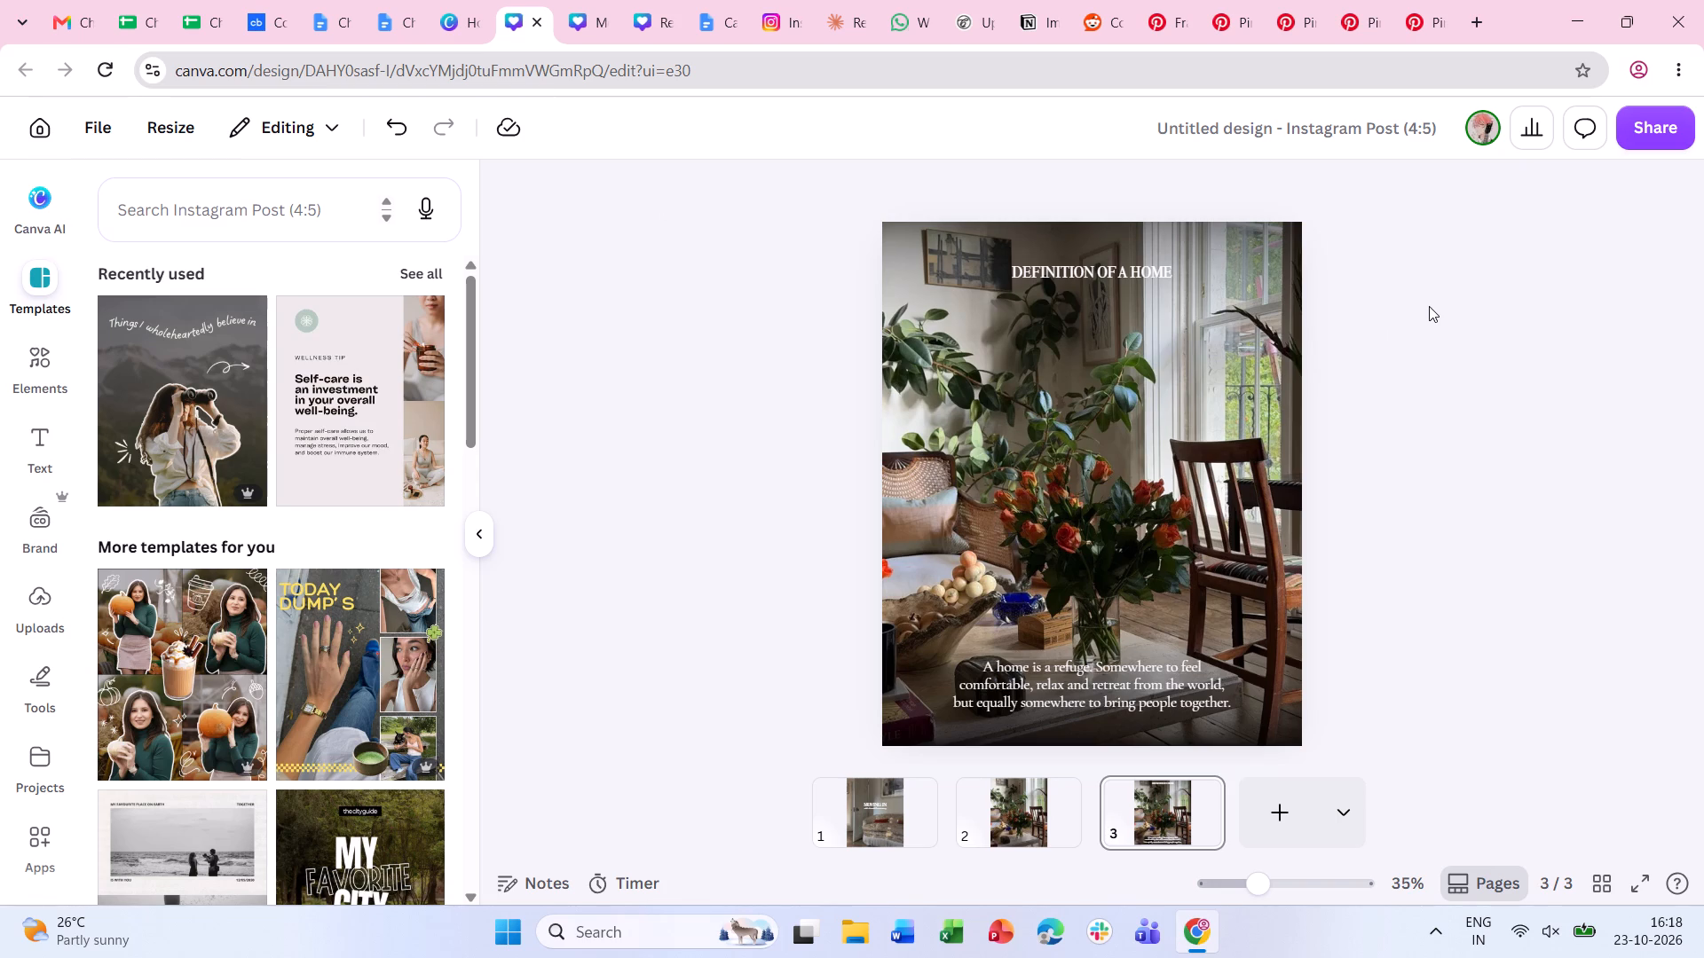
Apply the Mono filter Ink to the full-page photo on page 2.
{"action": "left_click", "coordinate": [1020, 803]}
{"action": "left_click", "coordinate": [1143, 485]}
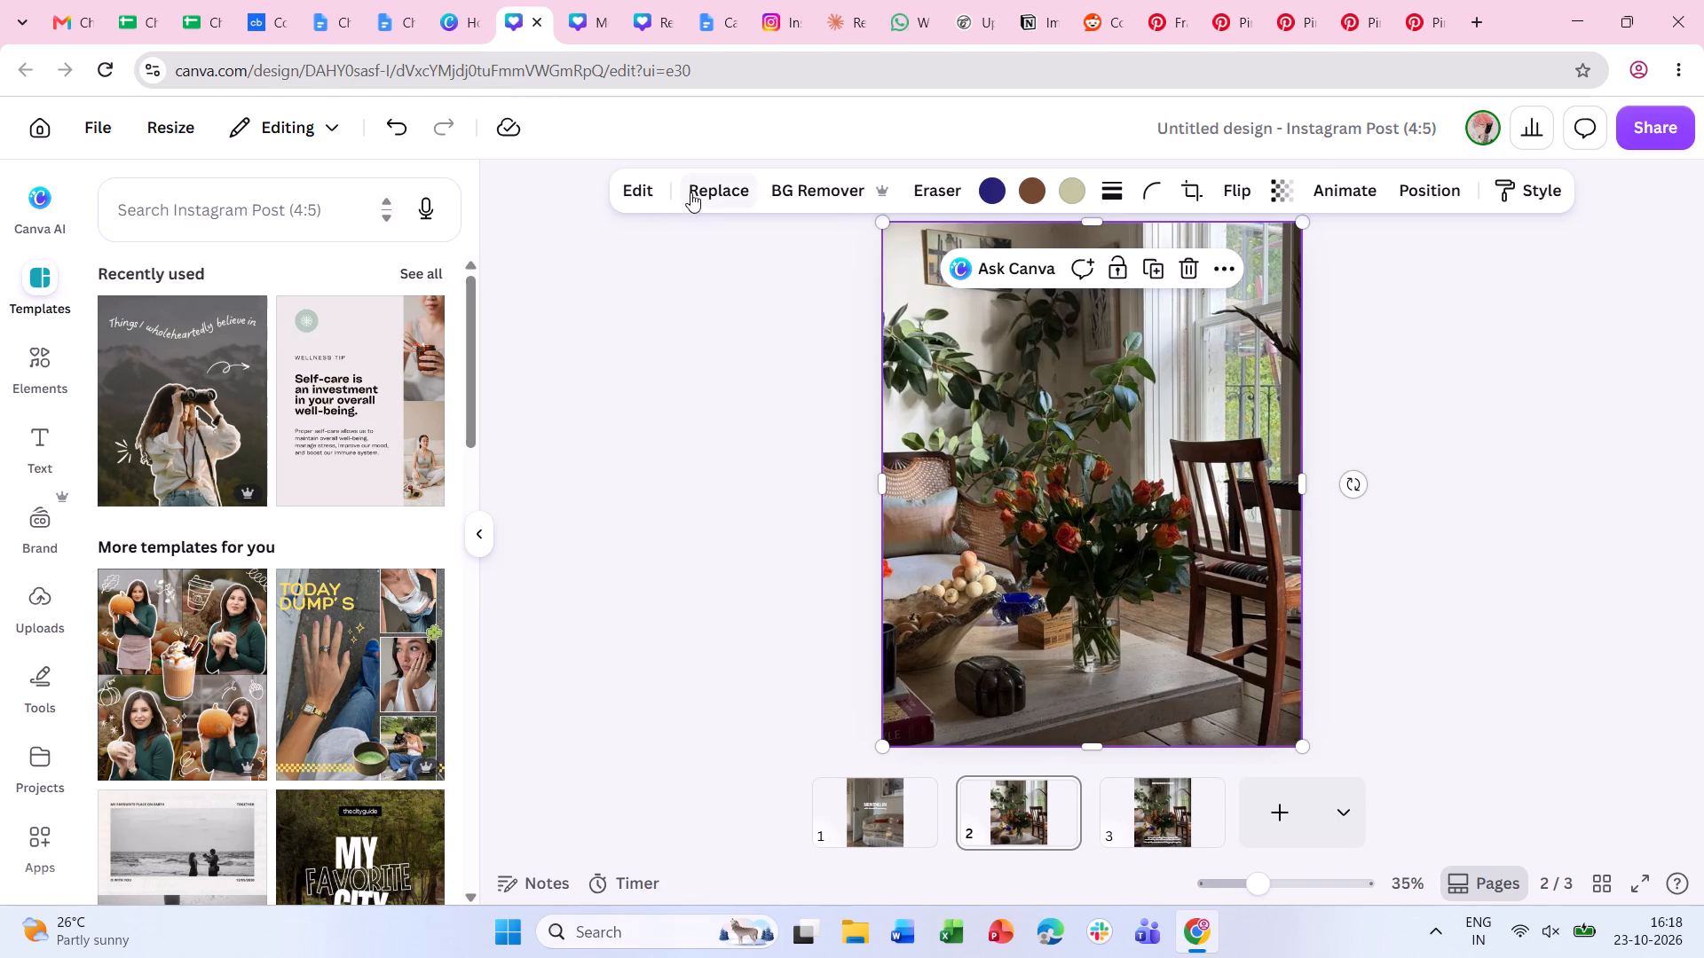
{"action": "left_click", "coordinate": [656, 186]}
{"action": "scroll", "coordinate": [386, 655], "scroll_direction": "down", "scroll_amount": 3}
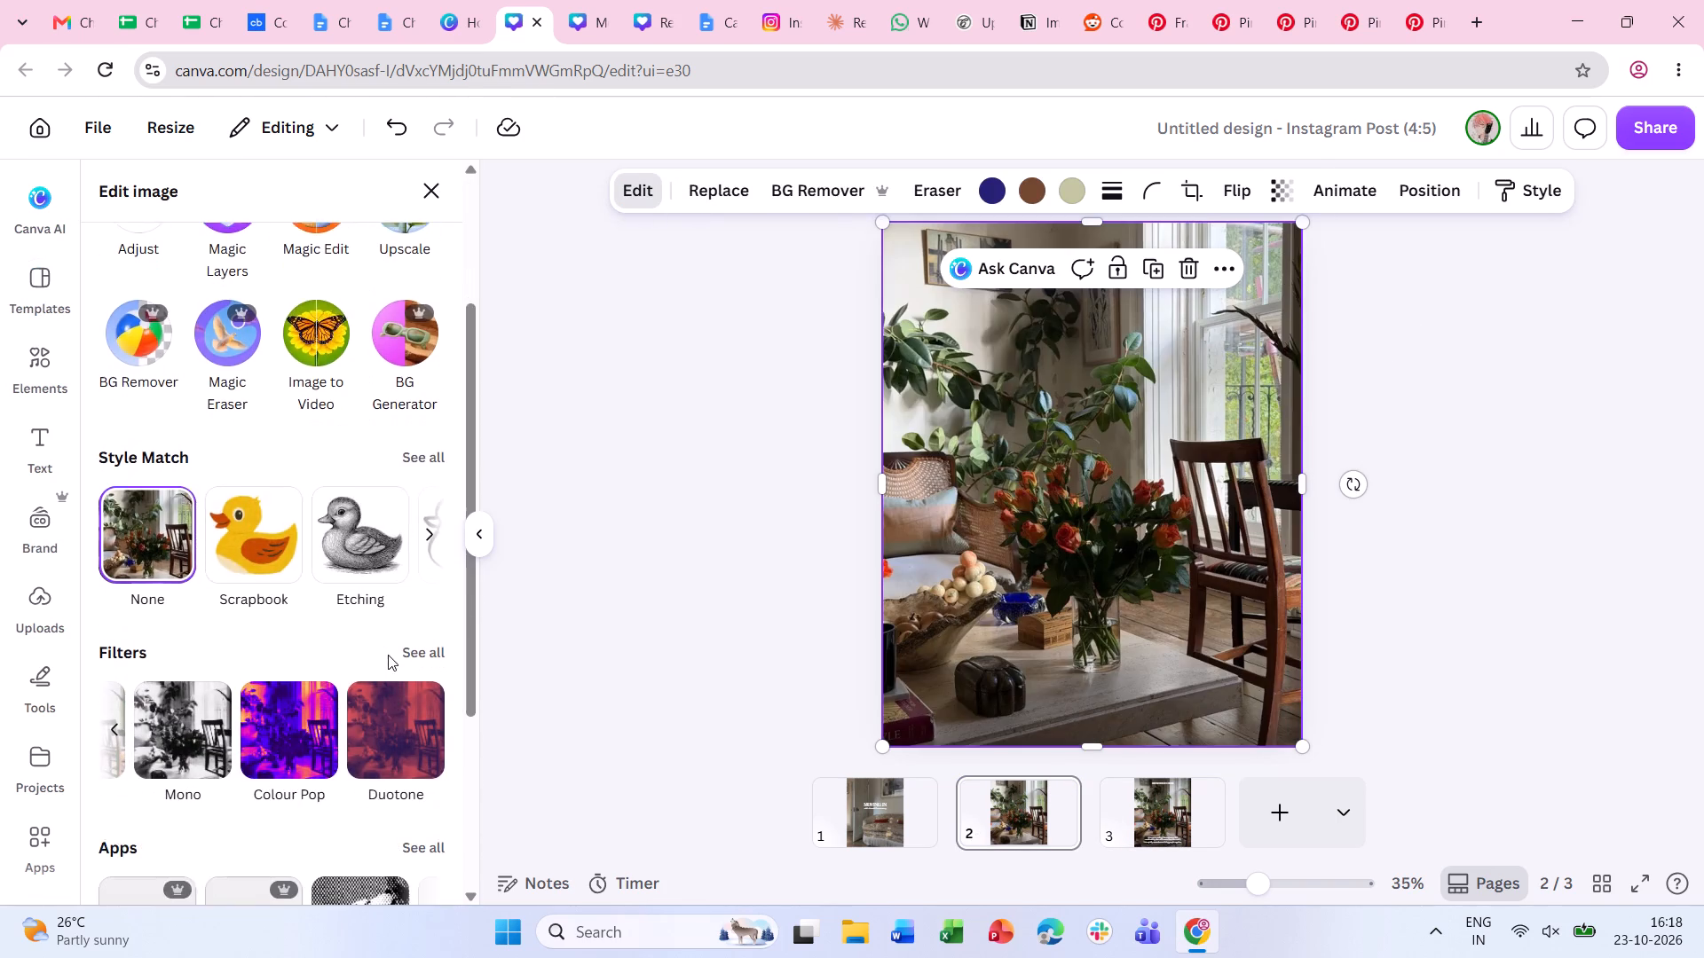
{"action": "scroll", "coordinate": [388, 655], "scroll_direction": "down", "scroll_amount": 2}
{"action": "left_click", "coordinate": [217, 429]}
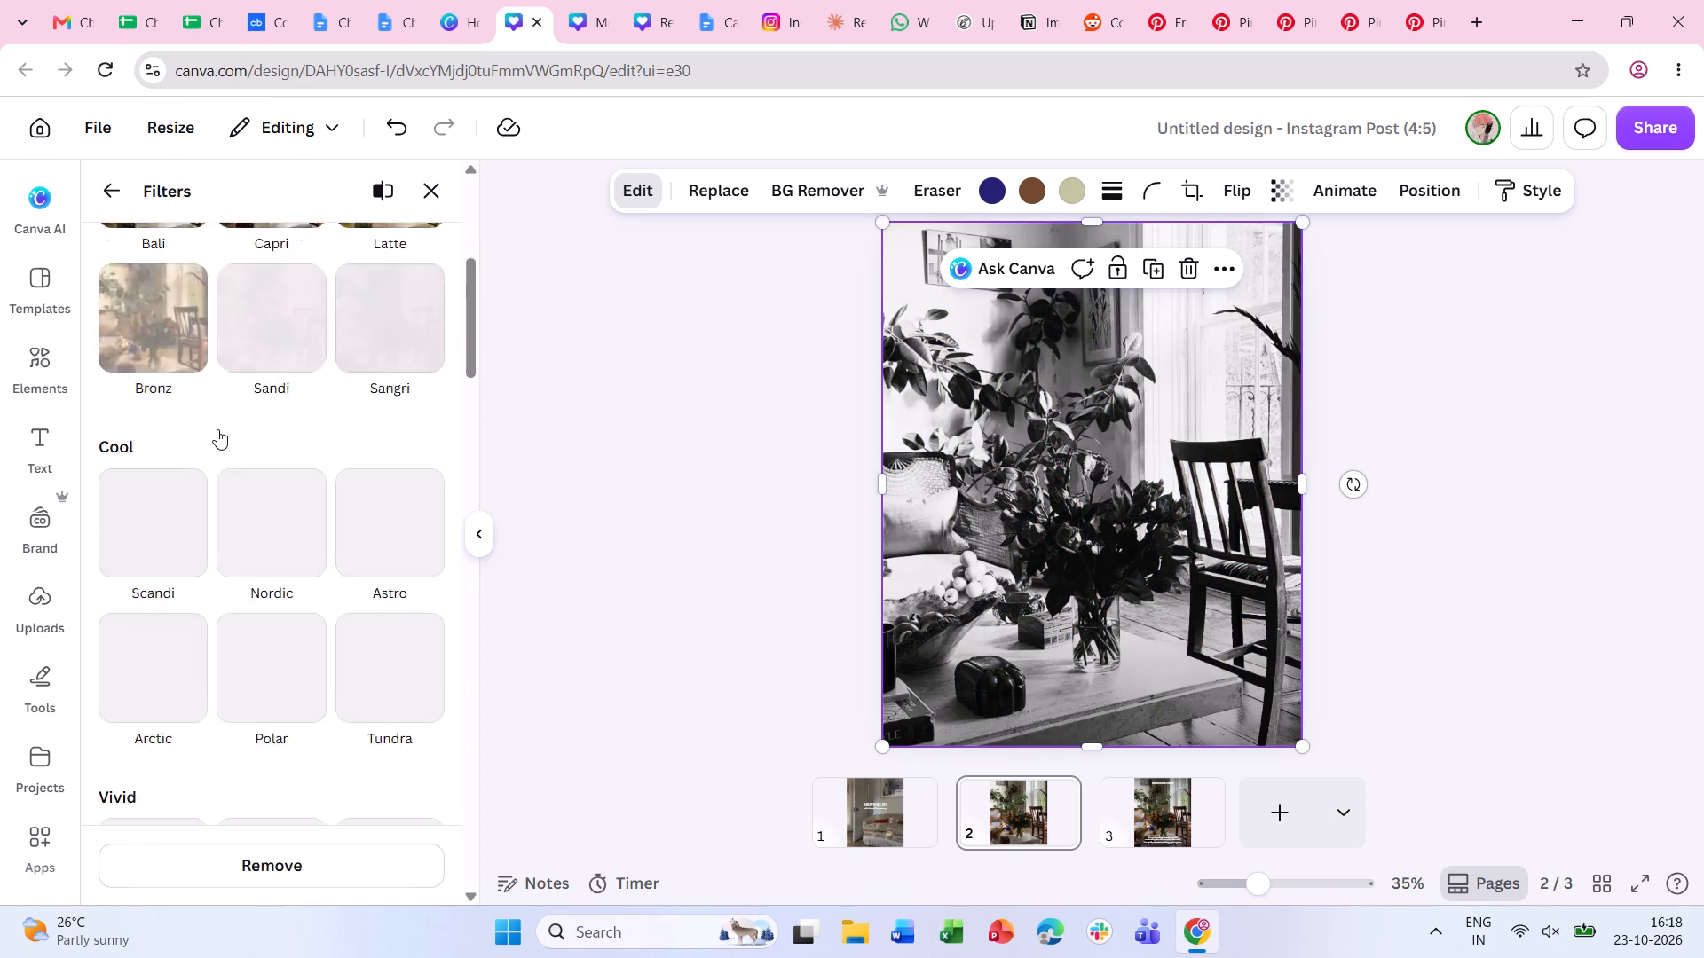
{"action": "left_click", "coordinate": [273, 490]}
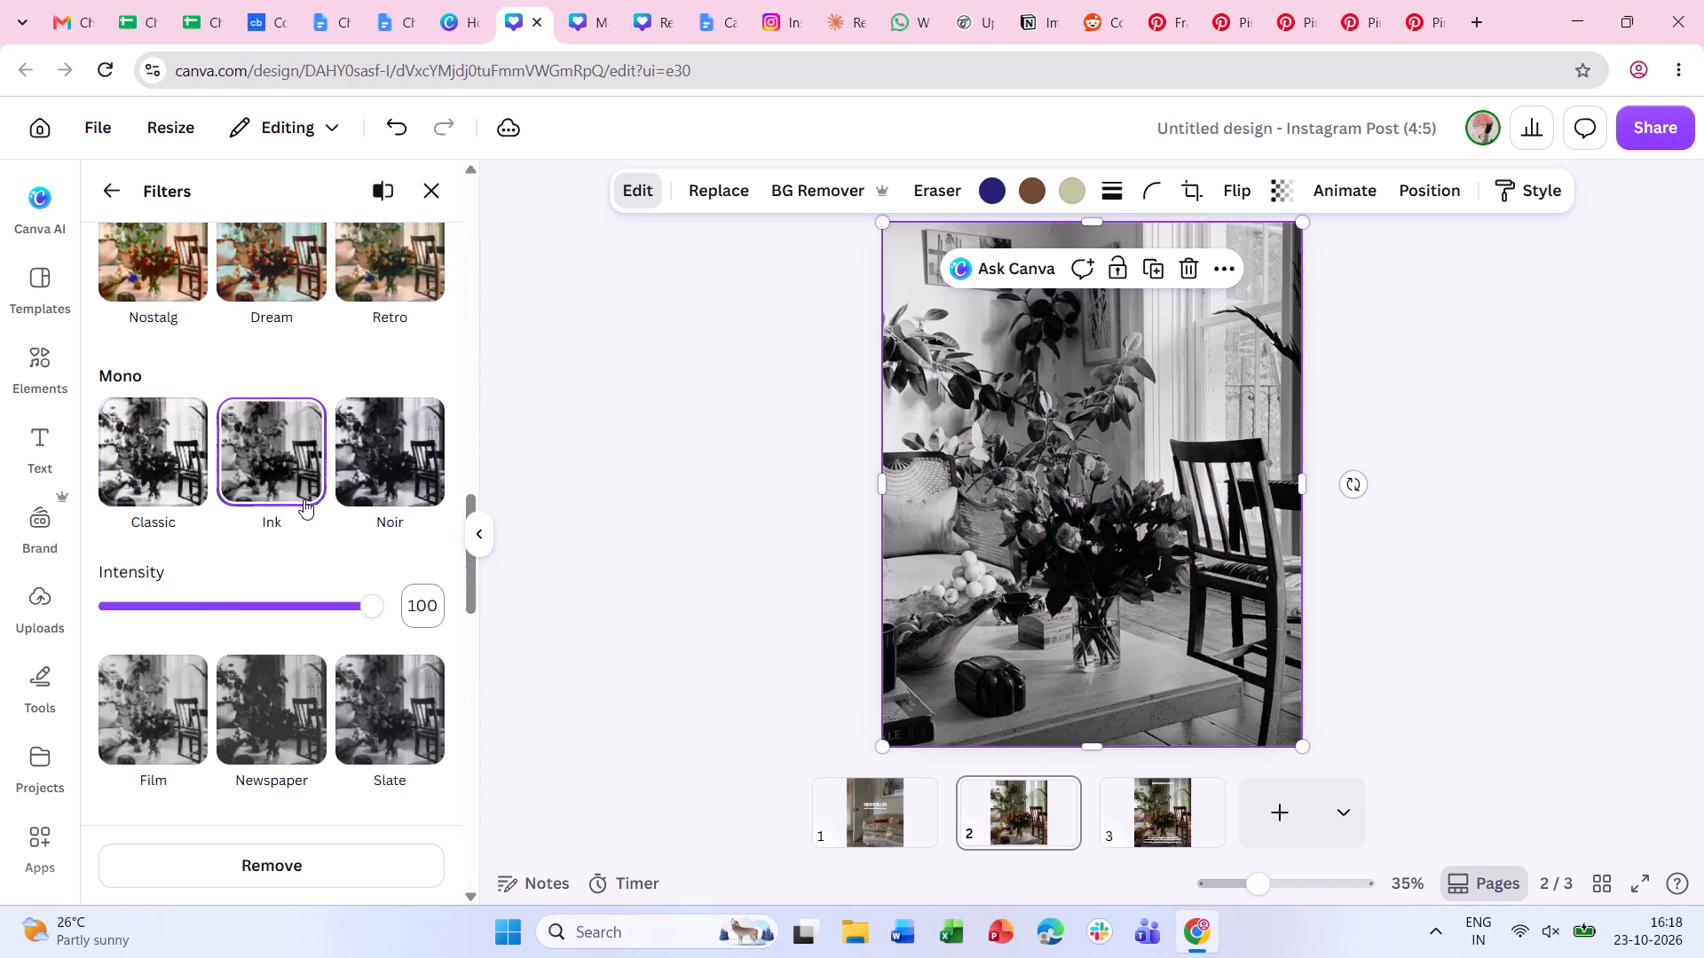
{"action": "left_click", "coordinate": [636, 570]}
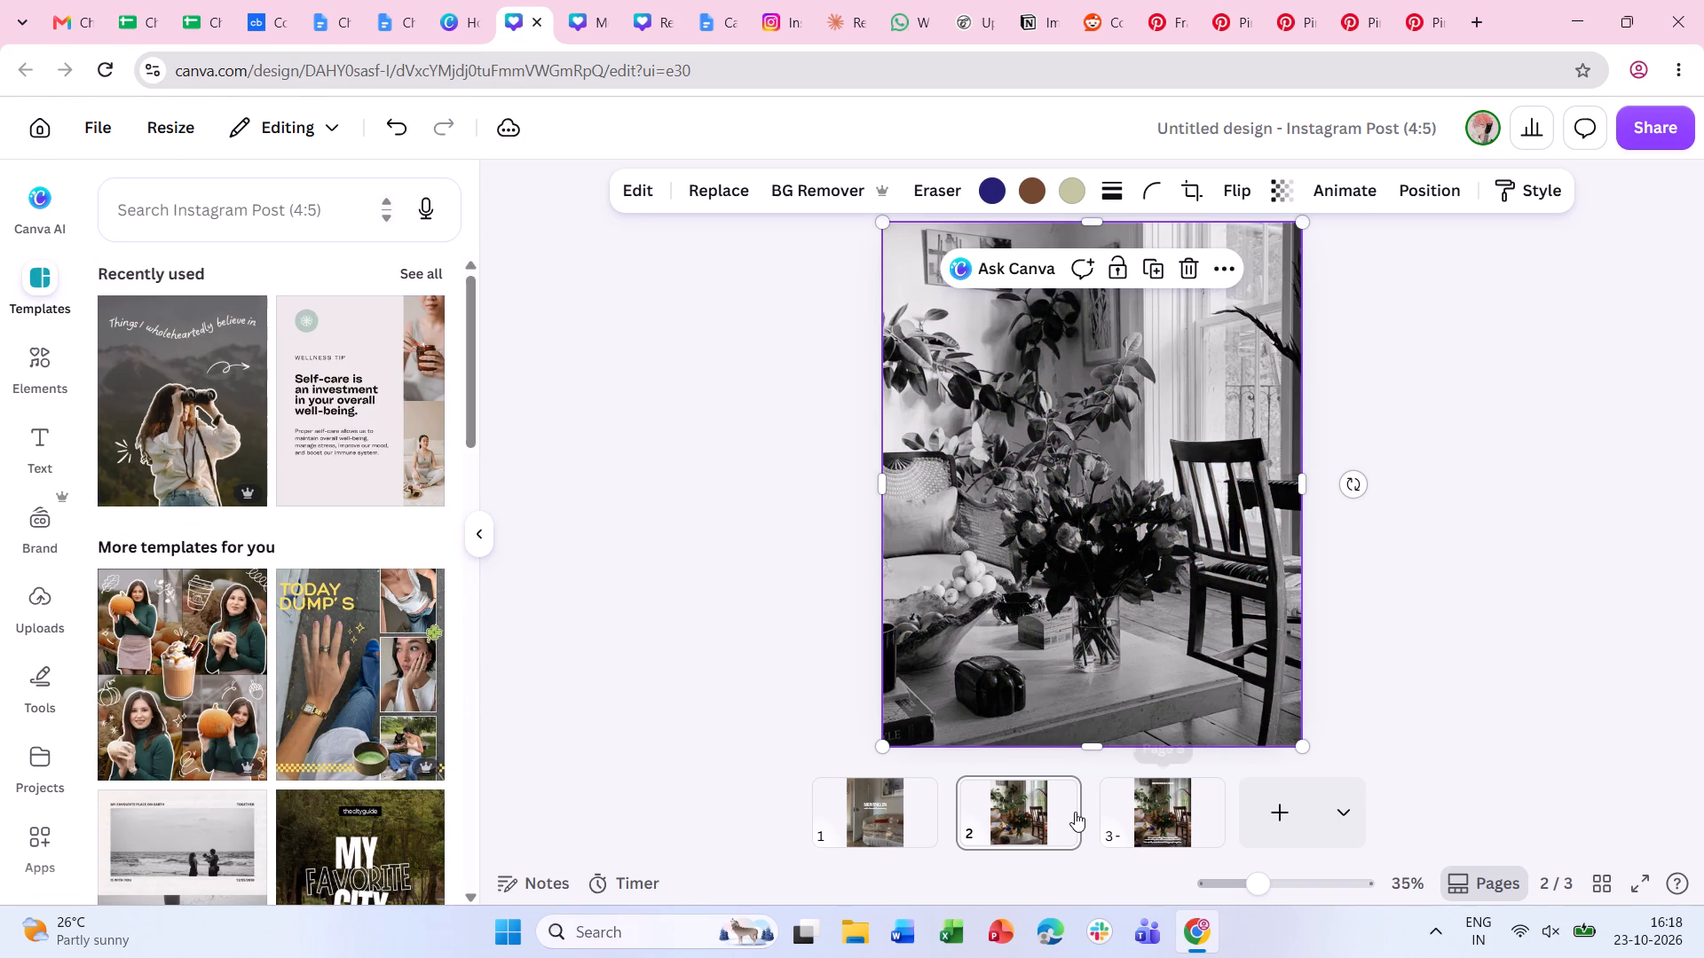
Add a Match & Move transition lasting 1 second between pages 2 and 3.
{"action": "left_click", "coordinate": [1062, 823]}
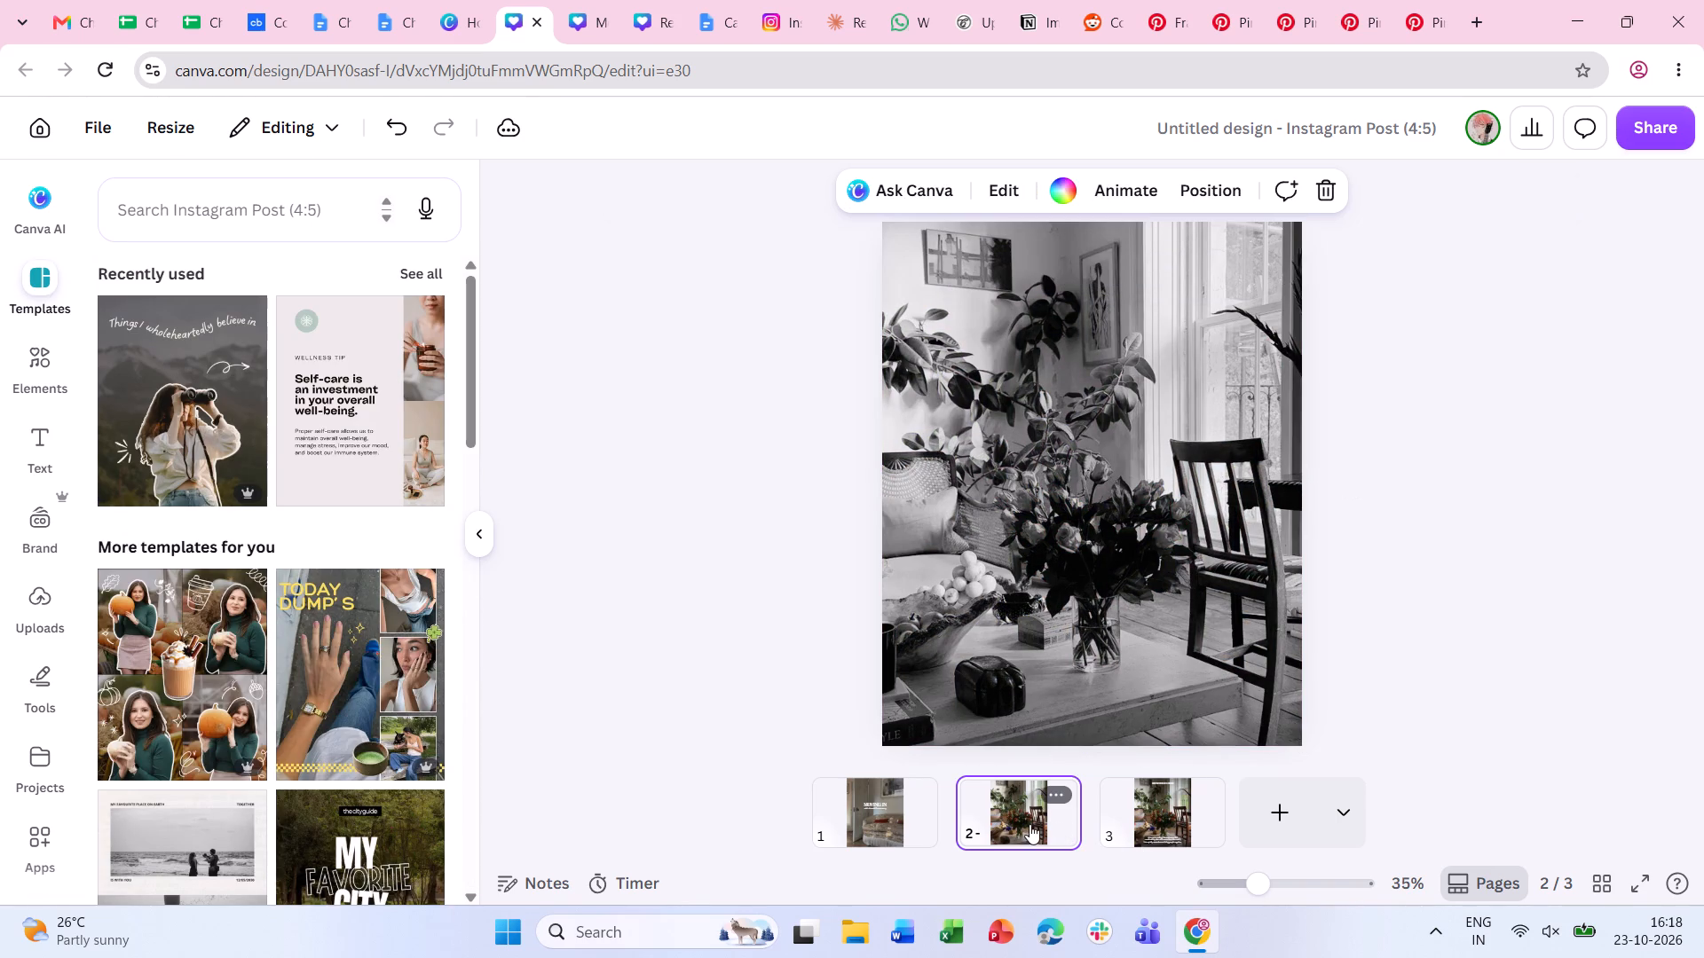
{"action": "left_click", "coordinate": [1090, 822]}
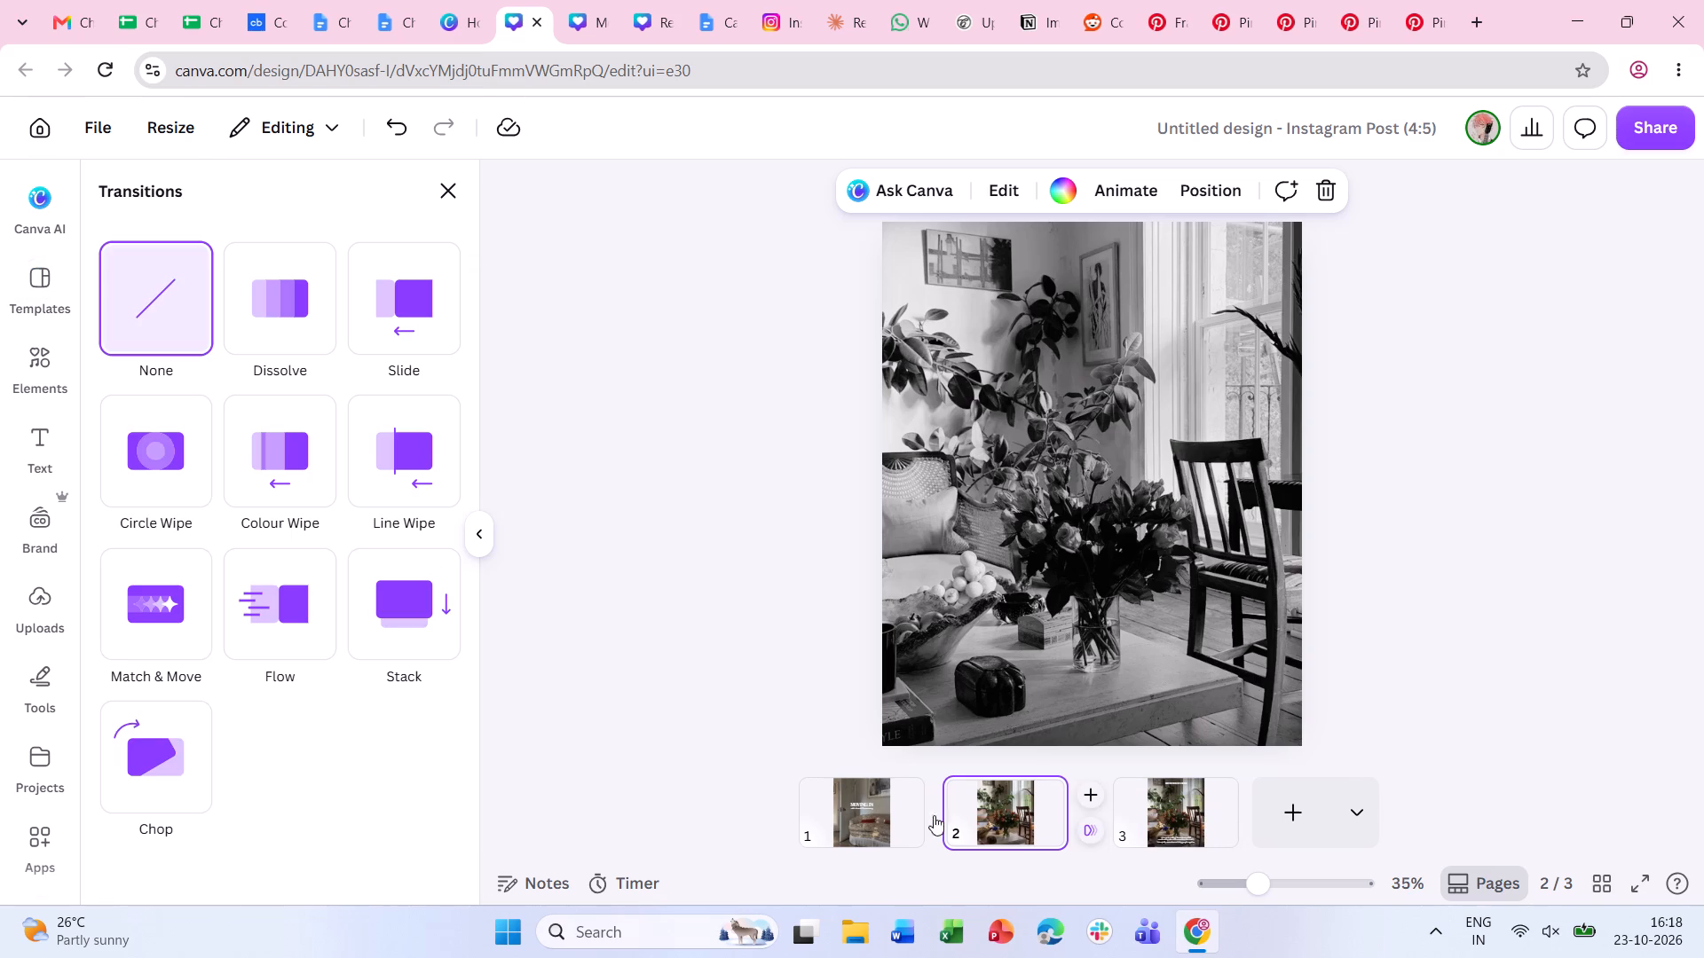
{"action": "left_click", "coordinate": [170, 649]}
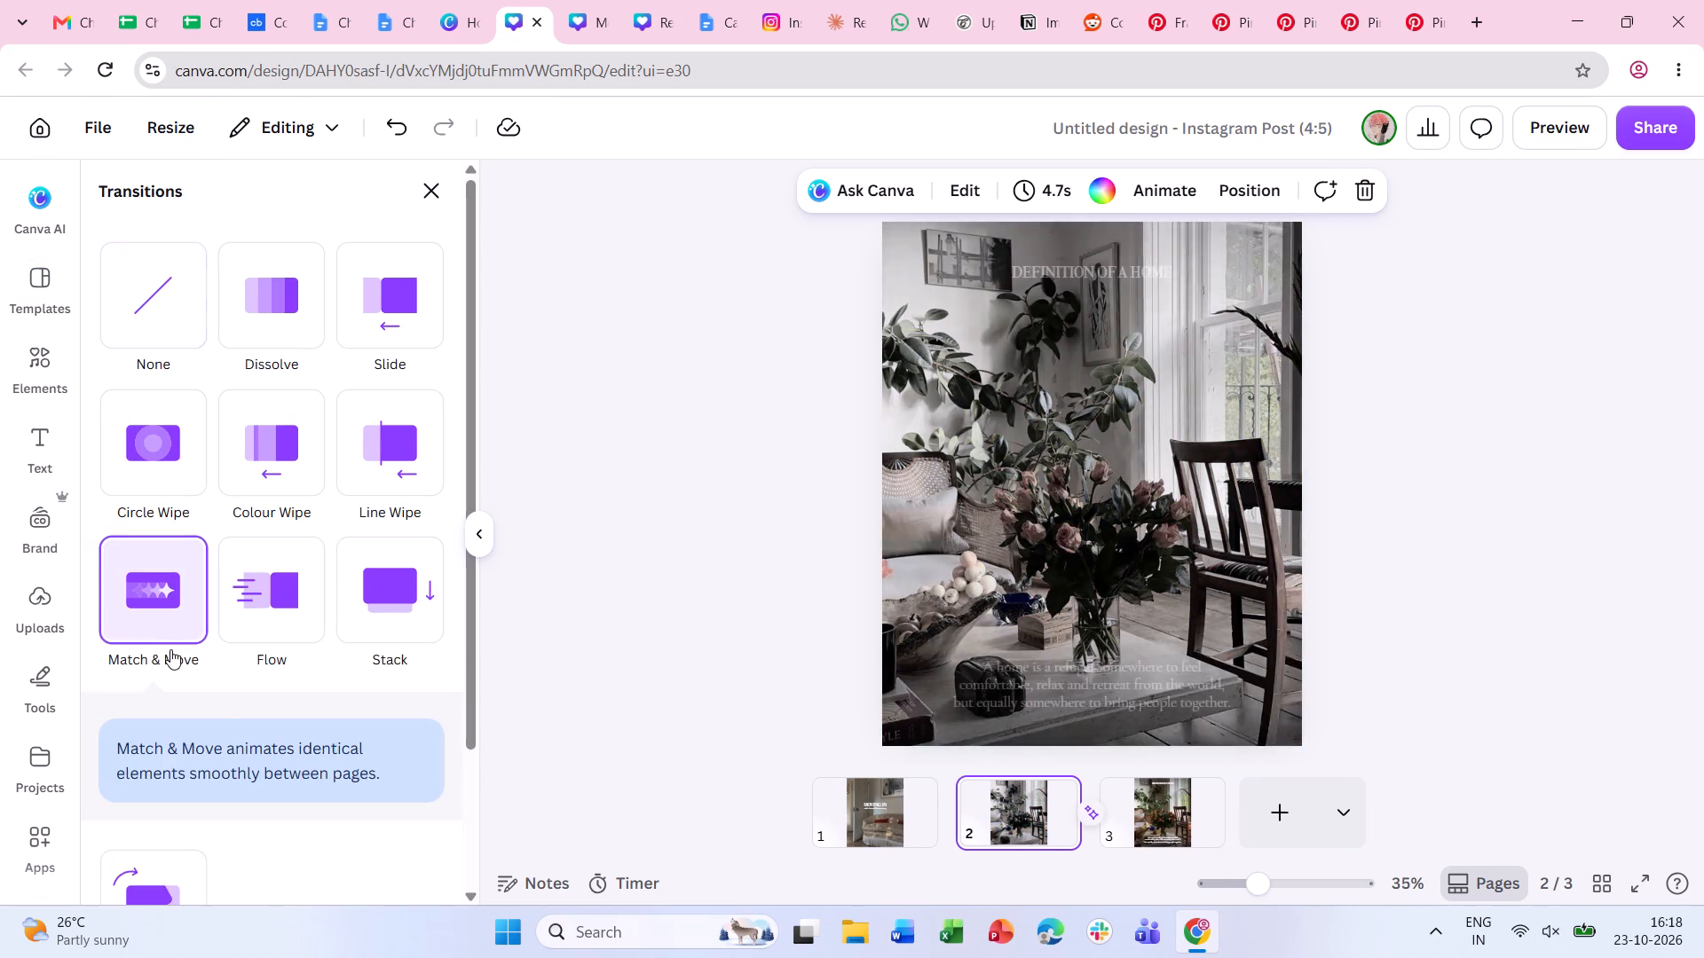
{"action": "left_click", "coordinate": [367, 755]}
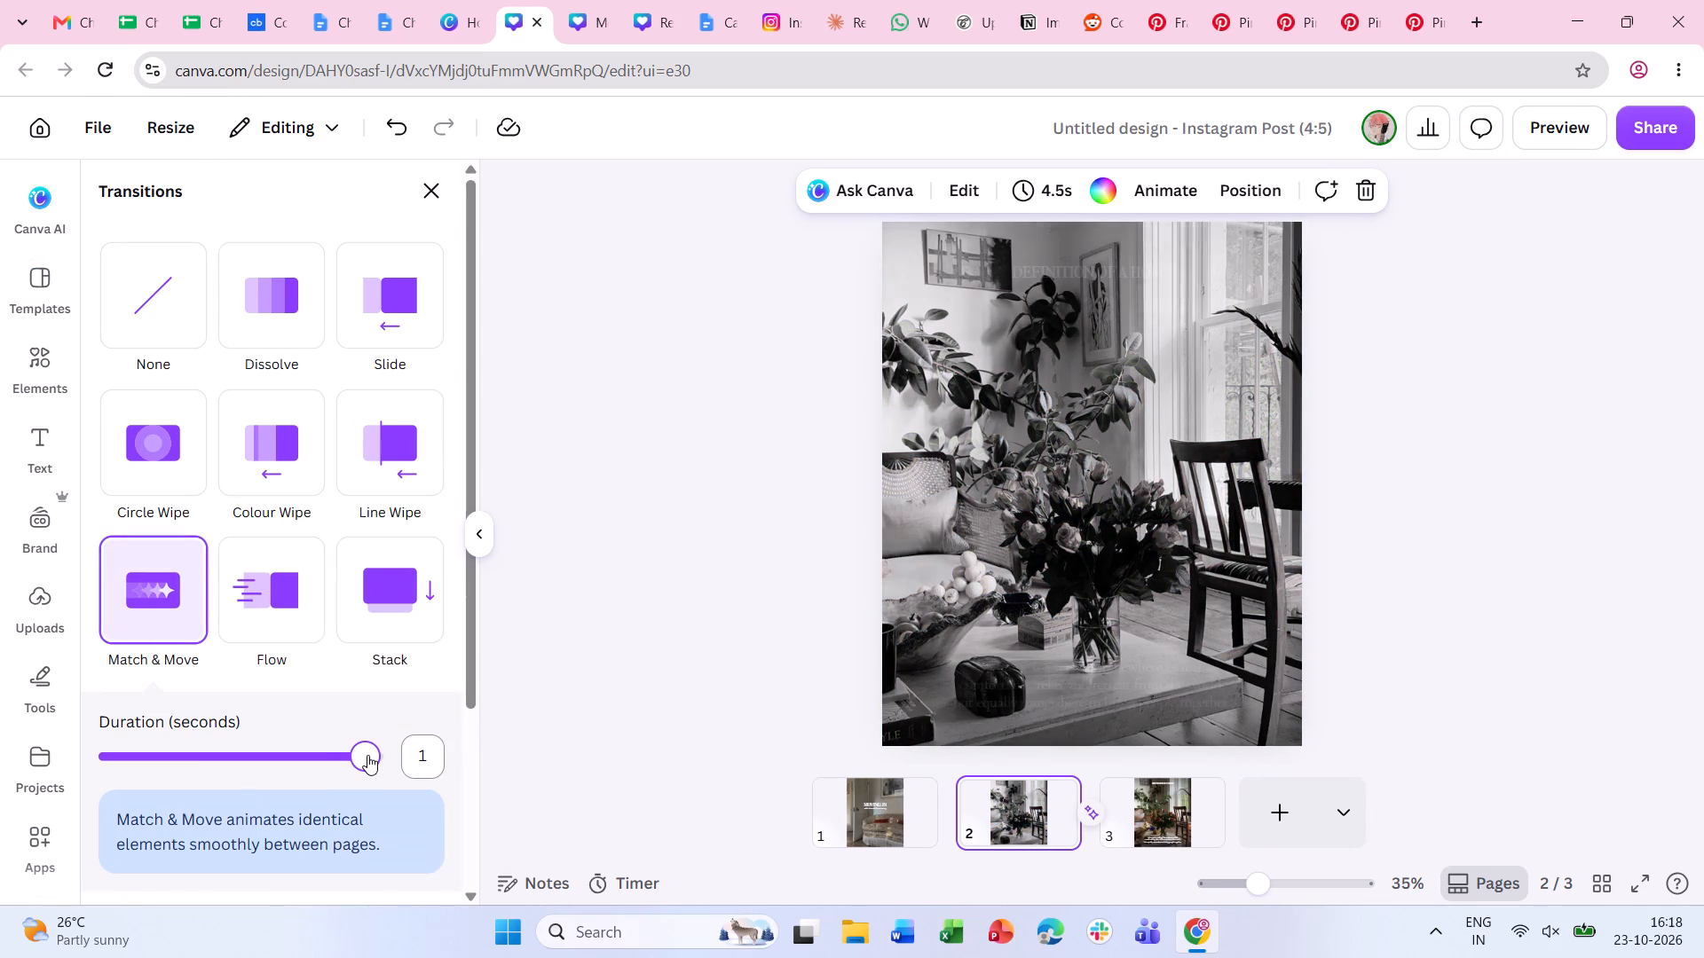
{"action": "left_click_drag", "start_coordinate": [365, 755], "coordinate": [409, 755]}
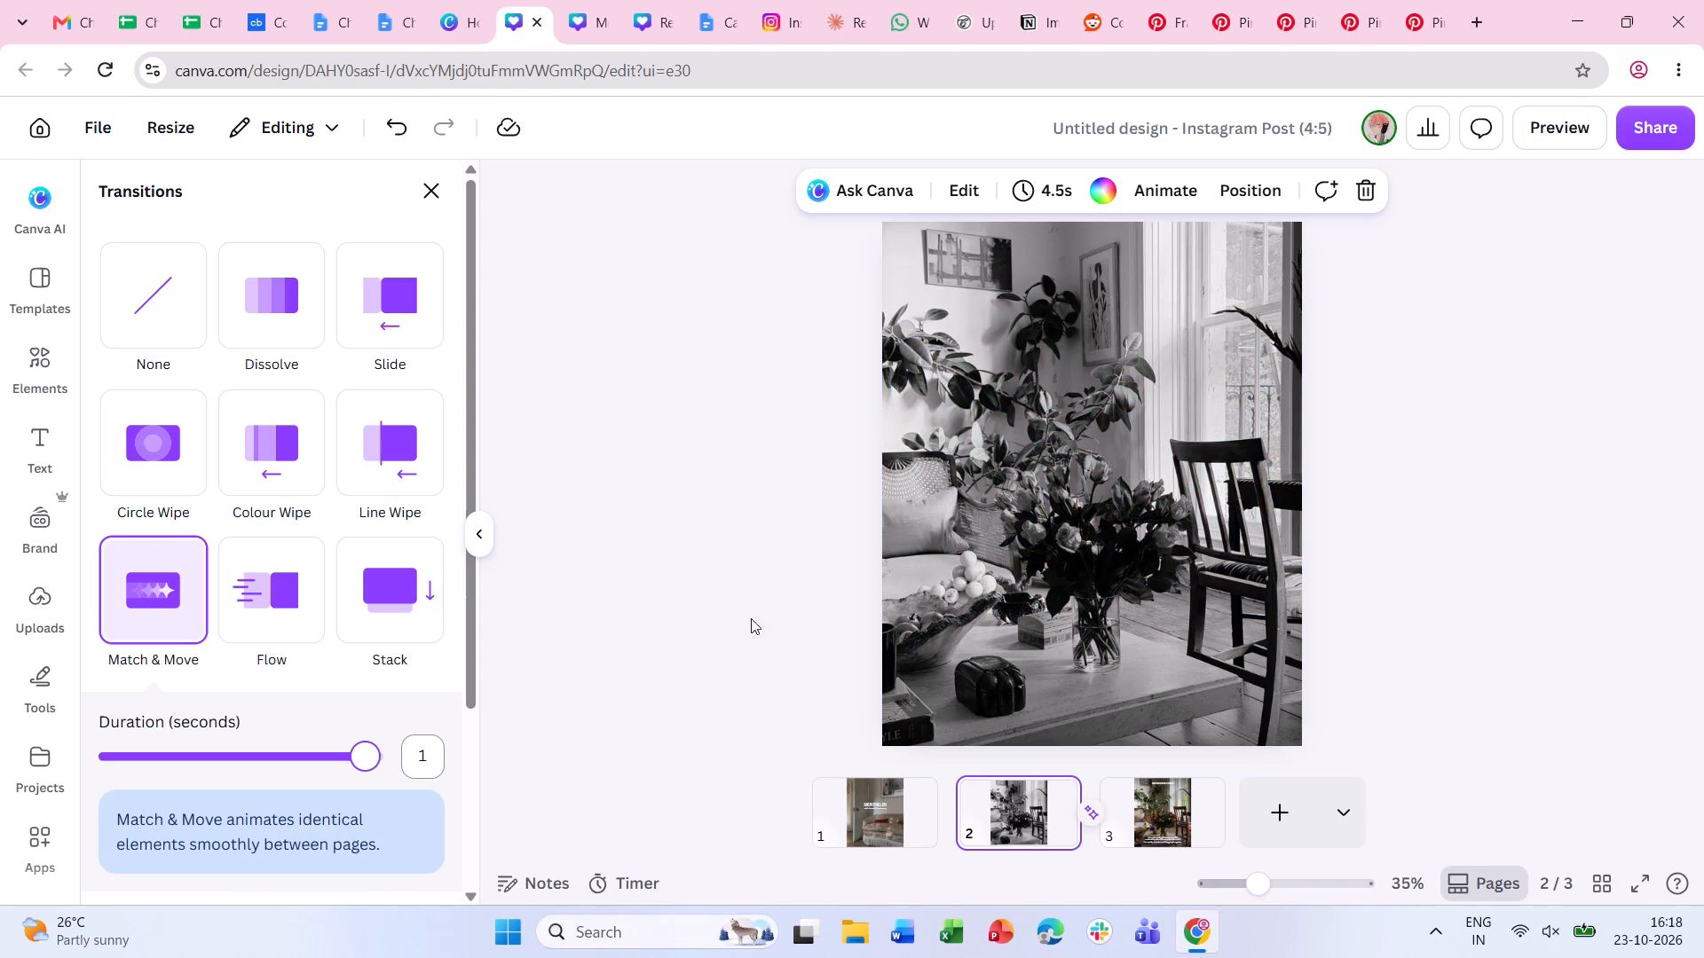
Copy the "DEFINITION OF A HOME" heading and the body text from page 3 onto page 2.
{"action": "left_click", "coordinate": [1171, 810]}
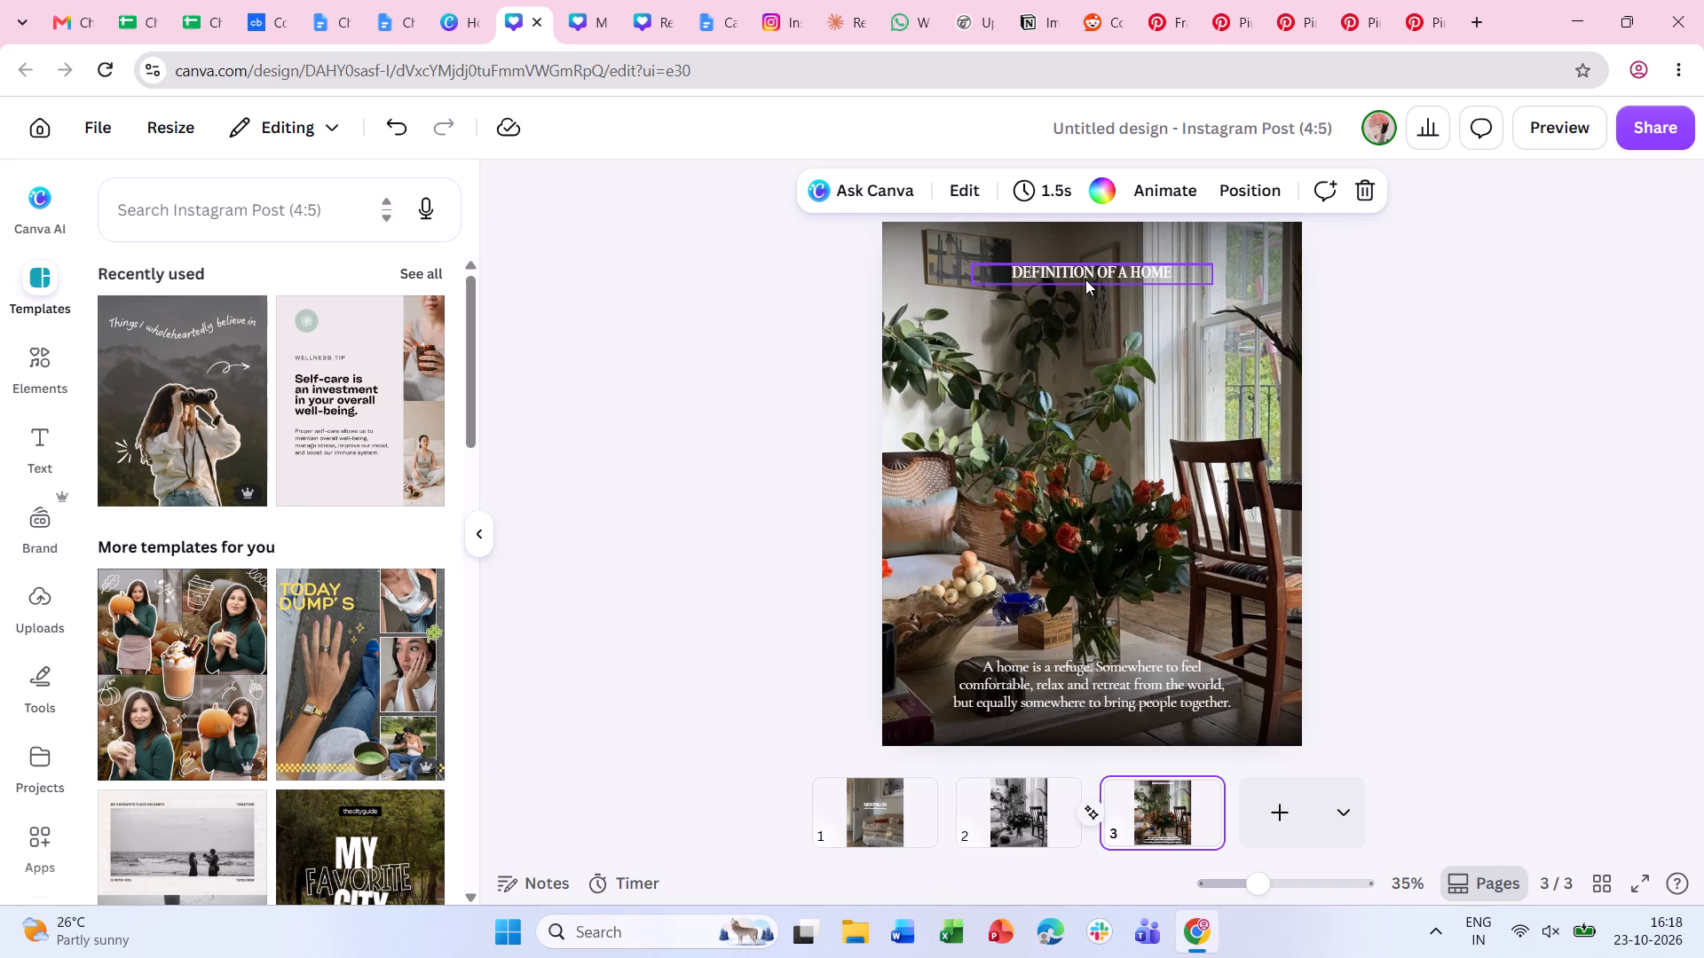
{"action": "left_click", "coordinate": [1085, 279]}
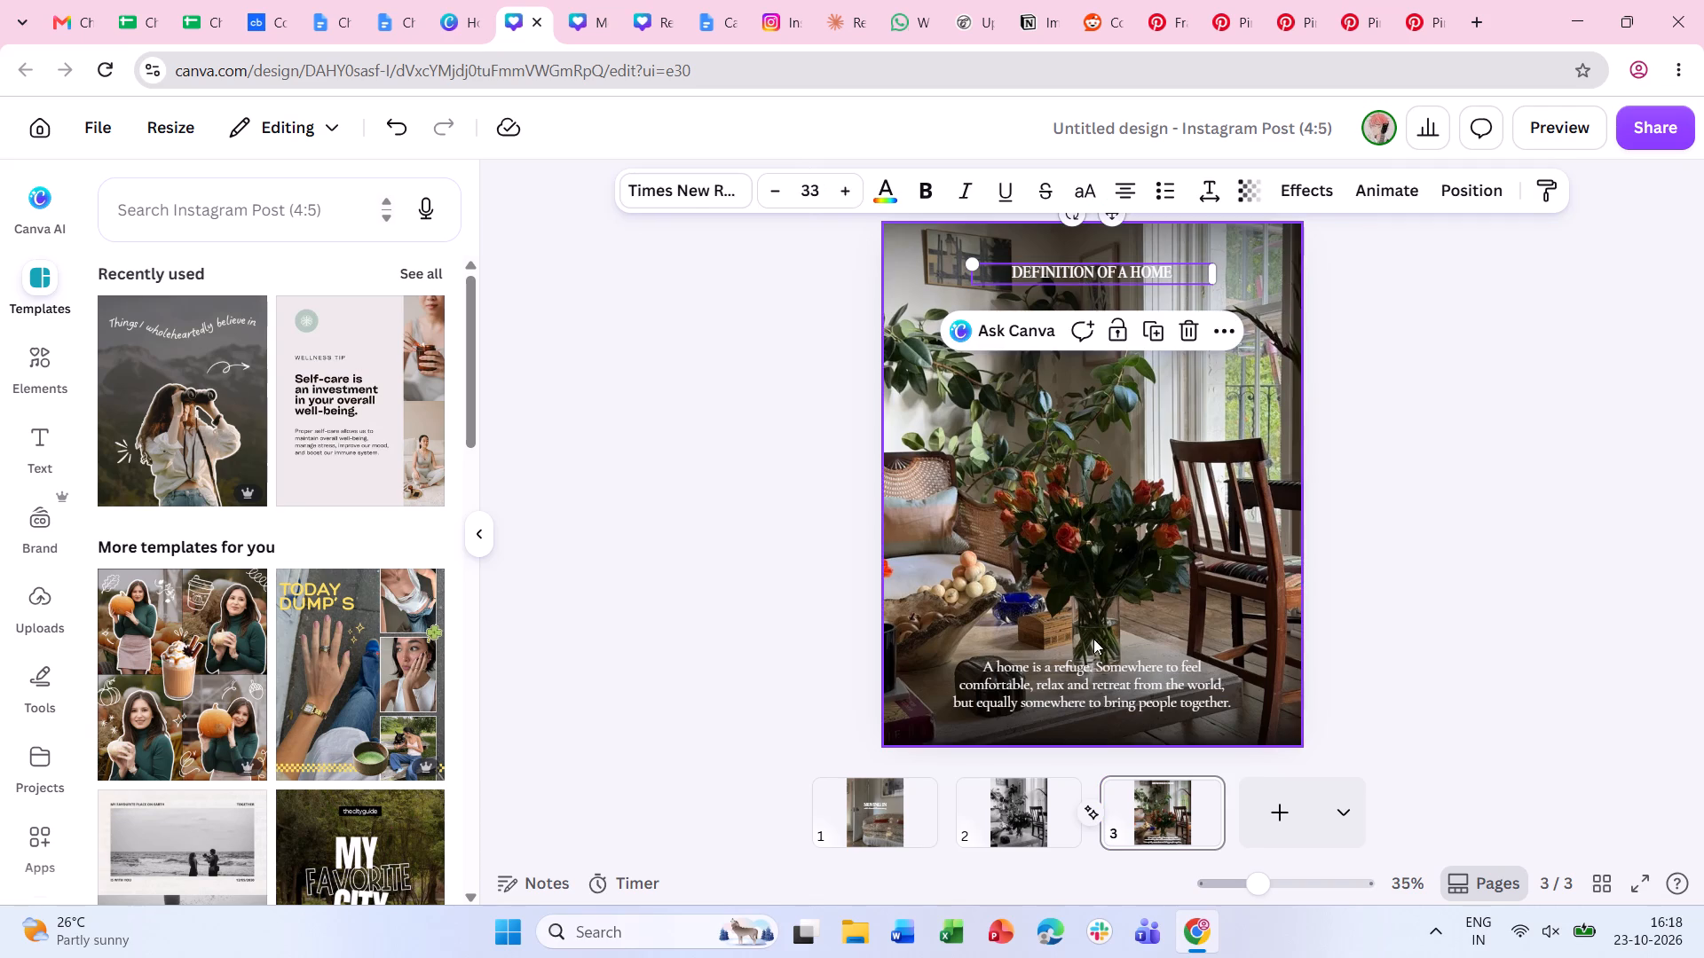
{"action": "left_click", "coordinate": [1089, 659], "text": "shift"}
{"action": "key", "text": "ctrl+c"}
{"action": "left_click", "coordinate": [988, 814]}
{"action": "key", "text": "ctrl+v"}
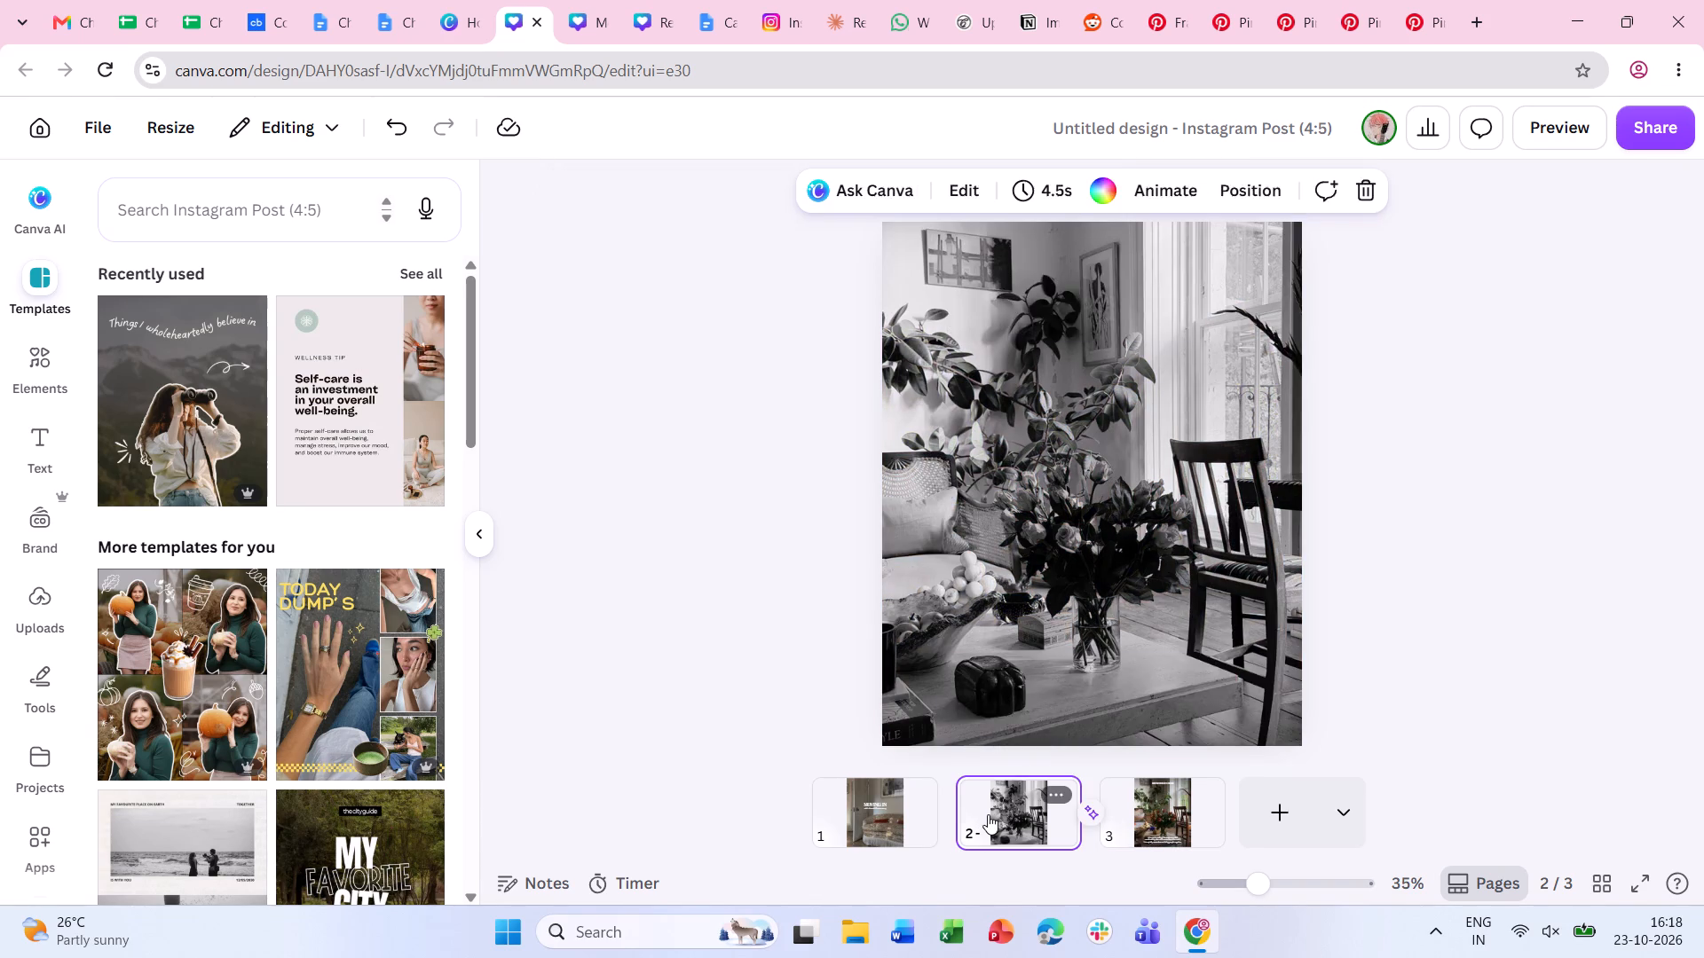
{"action": "left_click", "coordinate": [1555, 665]}
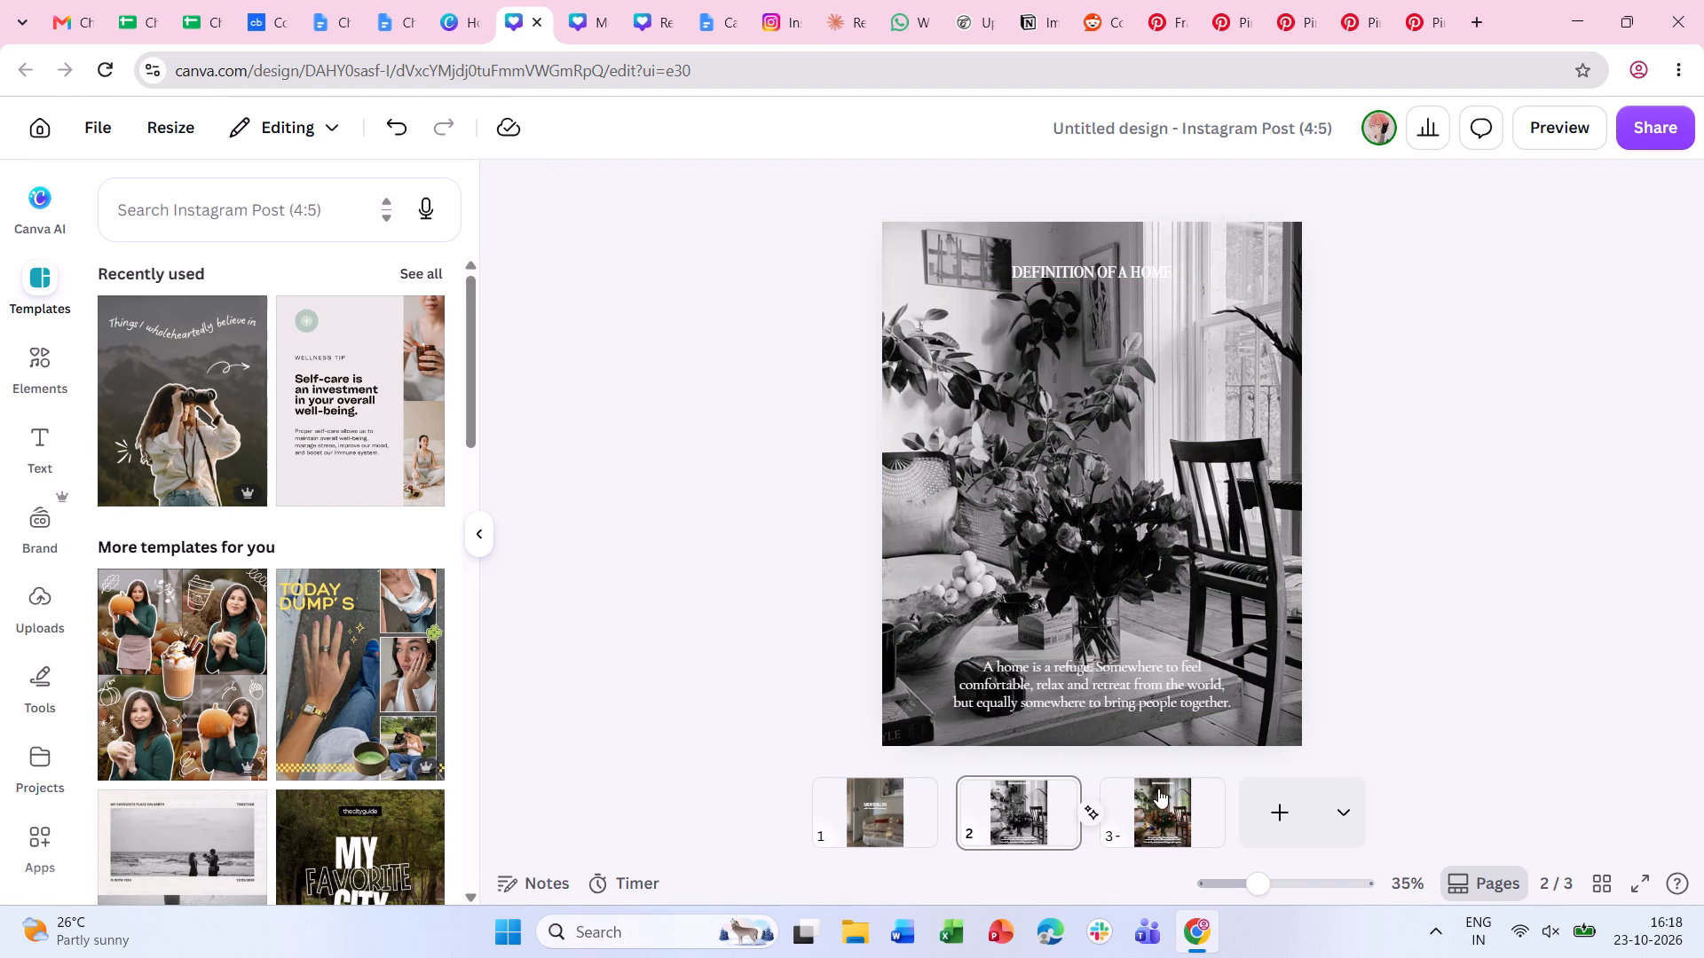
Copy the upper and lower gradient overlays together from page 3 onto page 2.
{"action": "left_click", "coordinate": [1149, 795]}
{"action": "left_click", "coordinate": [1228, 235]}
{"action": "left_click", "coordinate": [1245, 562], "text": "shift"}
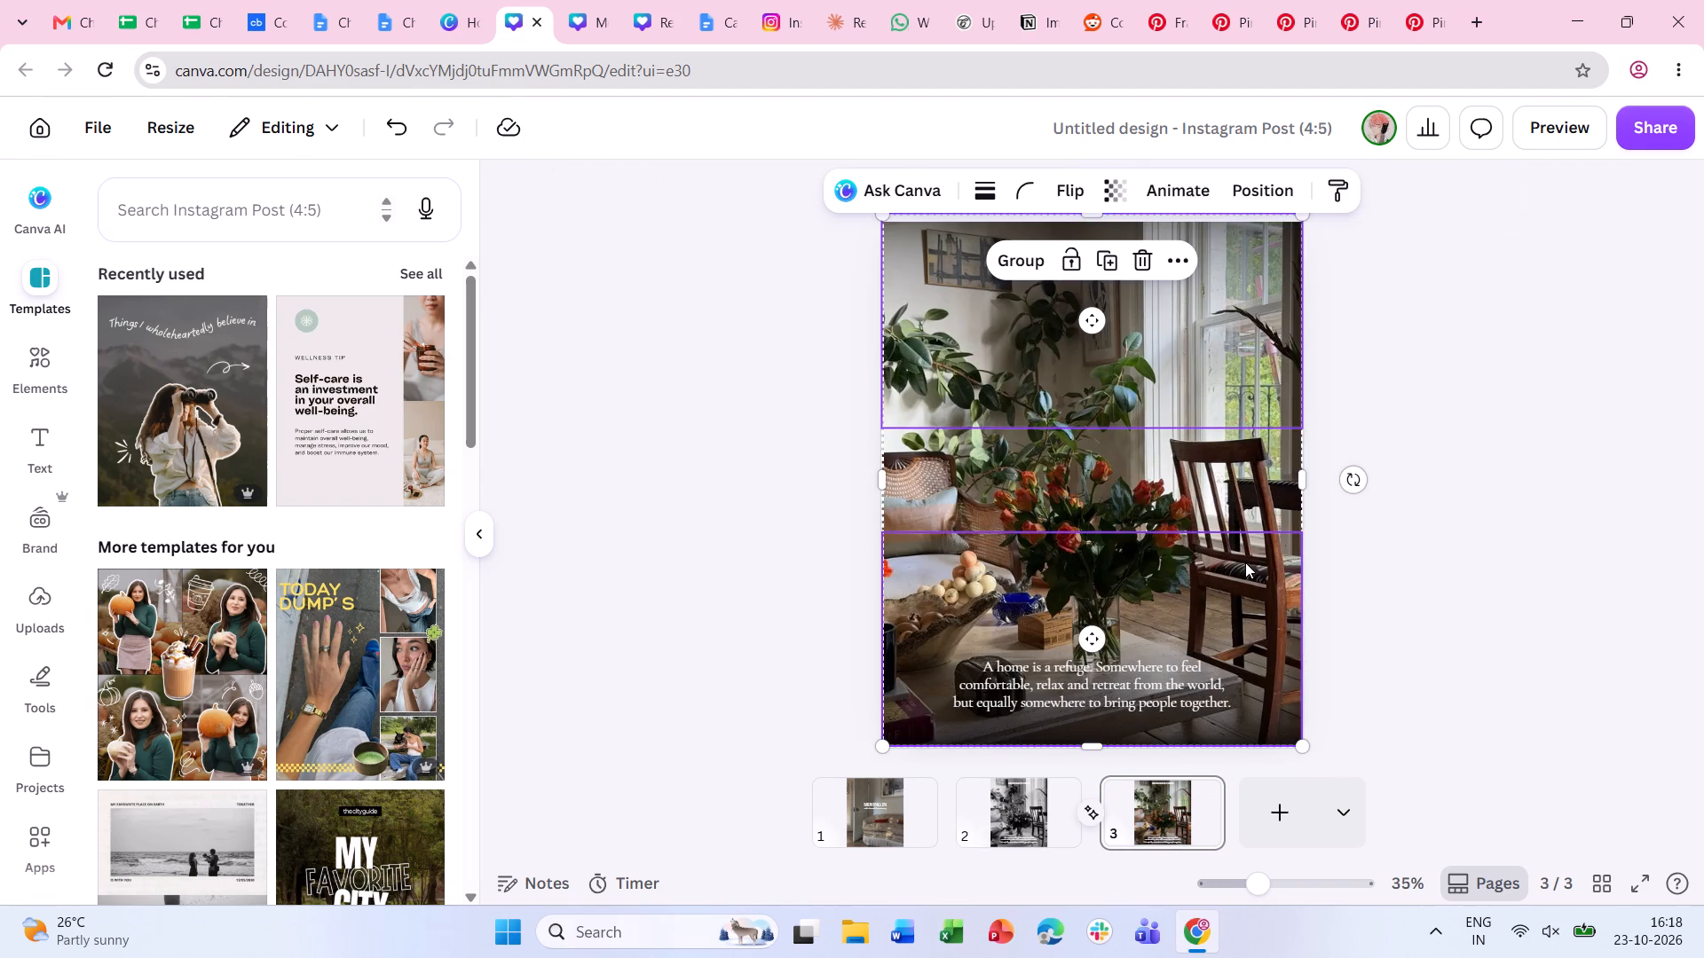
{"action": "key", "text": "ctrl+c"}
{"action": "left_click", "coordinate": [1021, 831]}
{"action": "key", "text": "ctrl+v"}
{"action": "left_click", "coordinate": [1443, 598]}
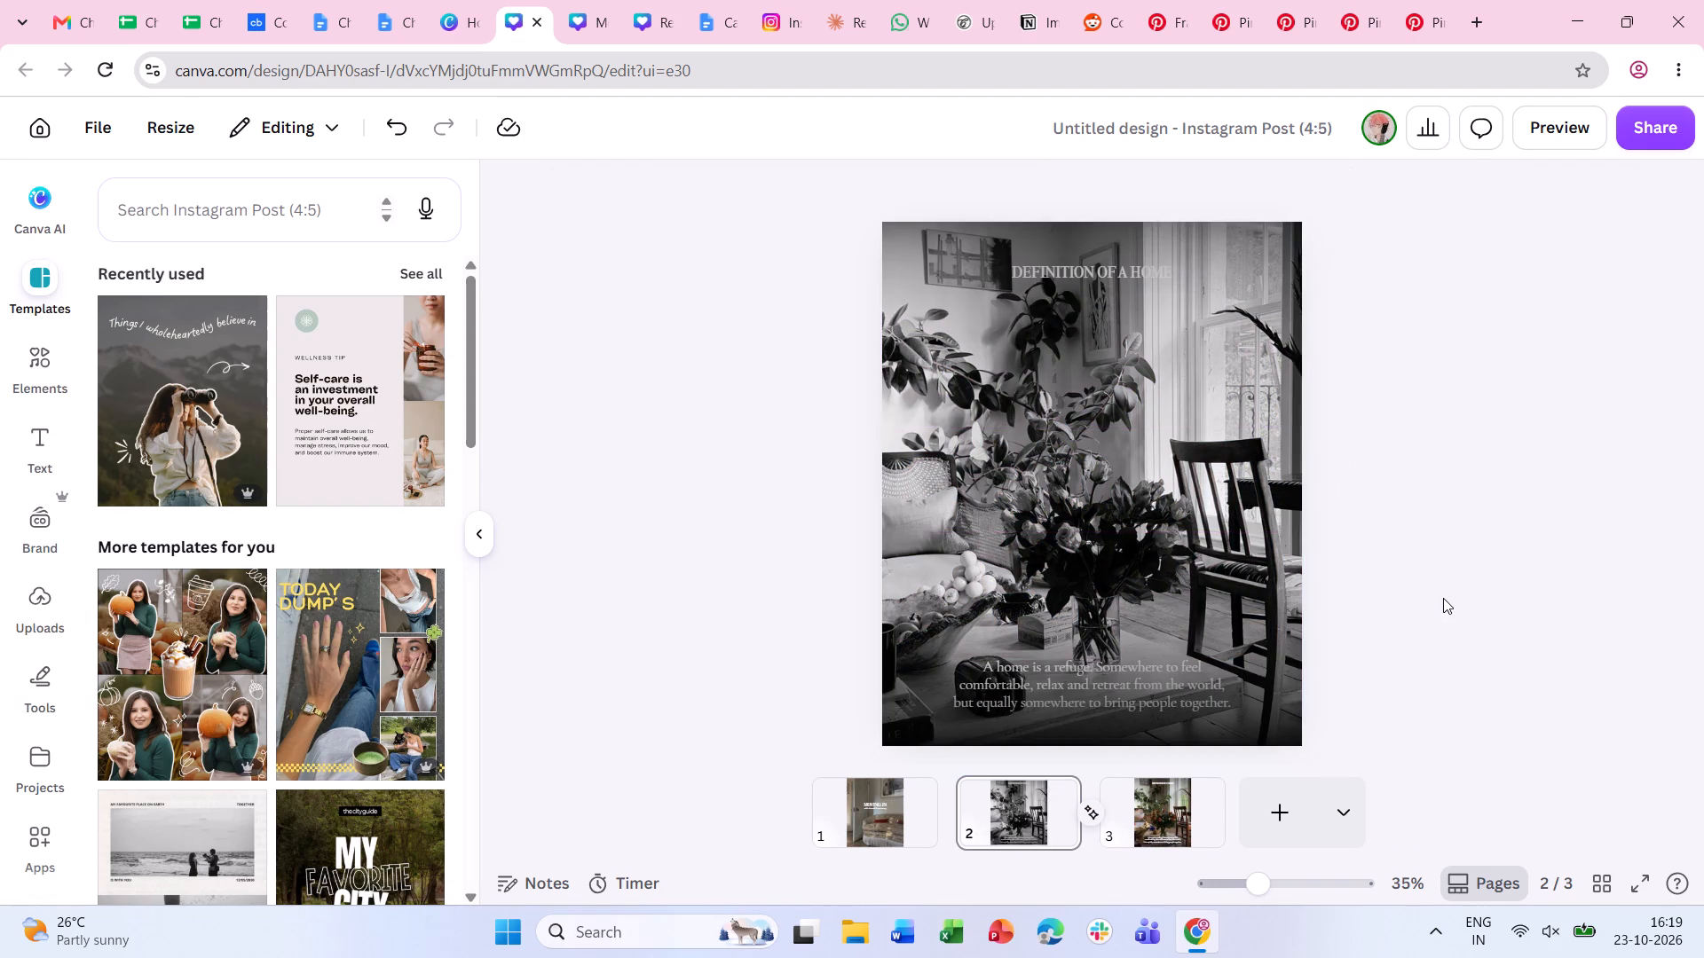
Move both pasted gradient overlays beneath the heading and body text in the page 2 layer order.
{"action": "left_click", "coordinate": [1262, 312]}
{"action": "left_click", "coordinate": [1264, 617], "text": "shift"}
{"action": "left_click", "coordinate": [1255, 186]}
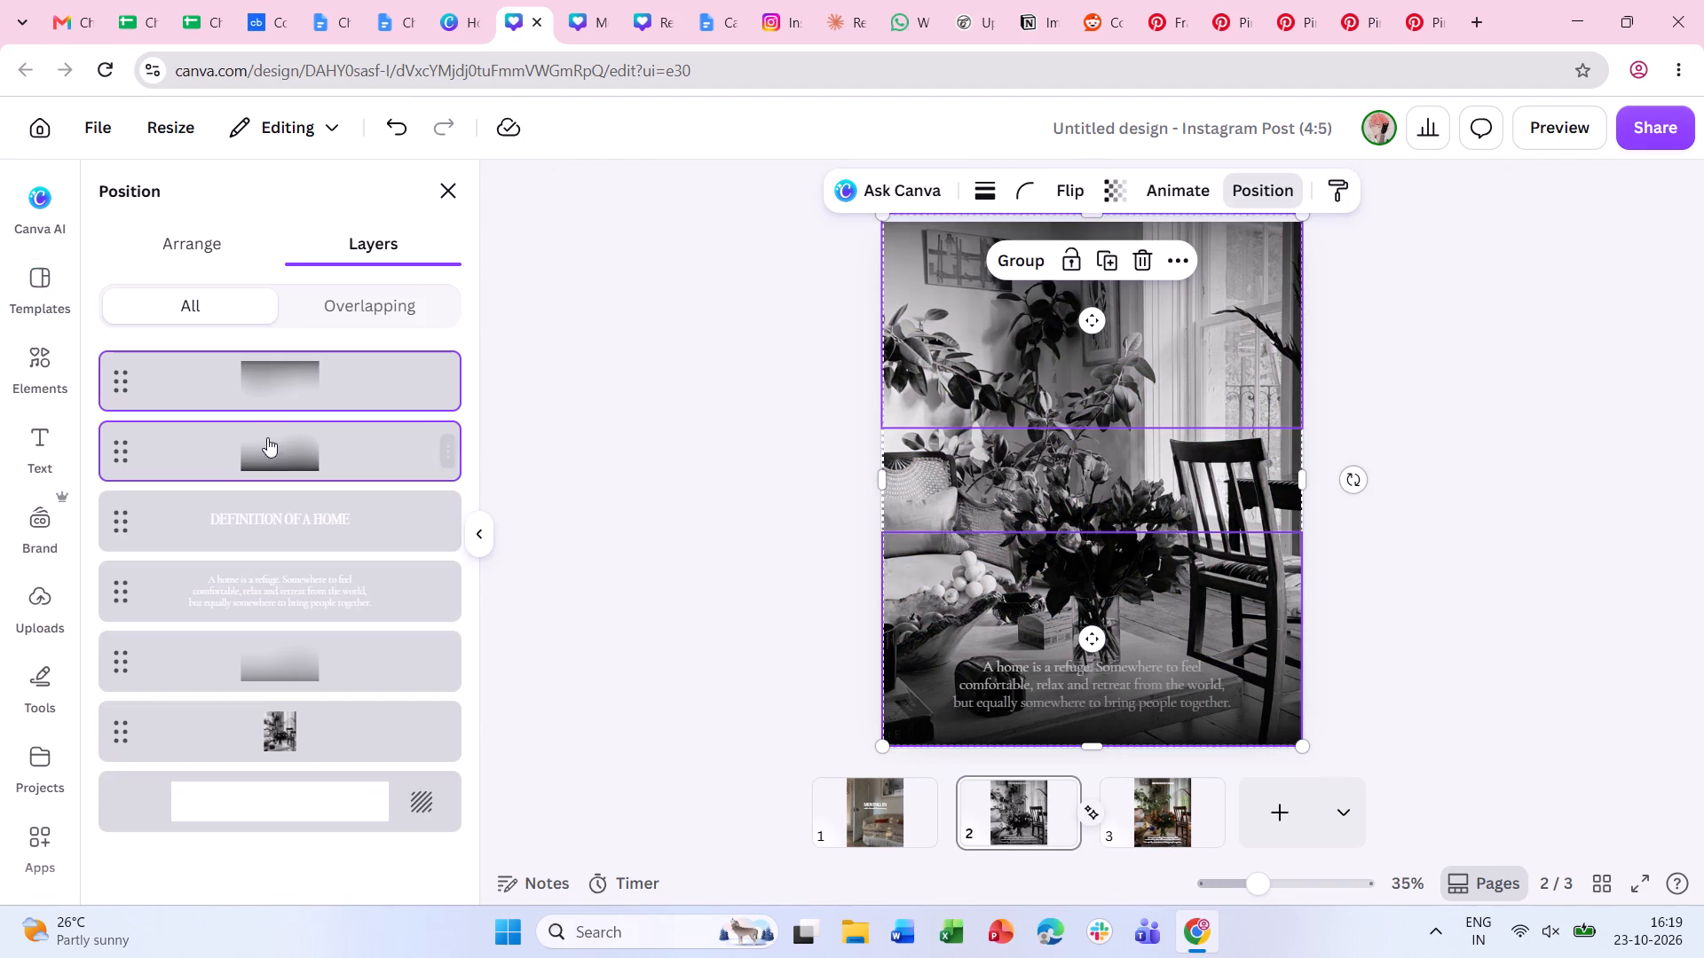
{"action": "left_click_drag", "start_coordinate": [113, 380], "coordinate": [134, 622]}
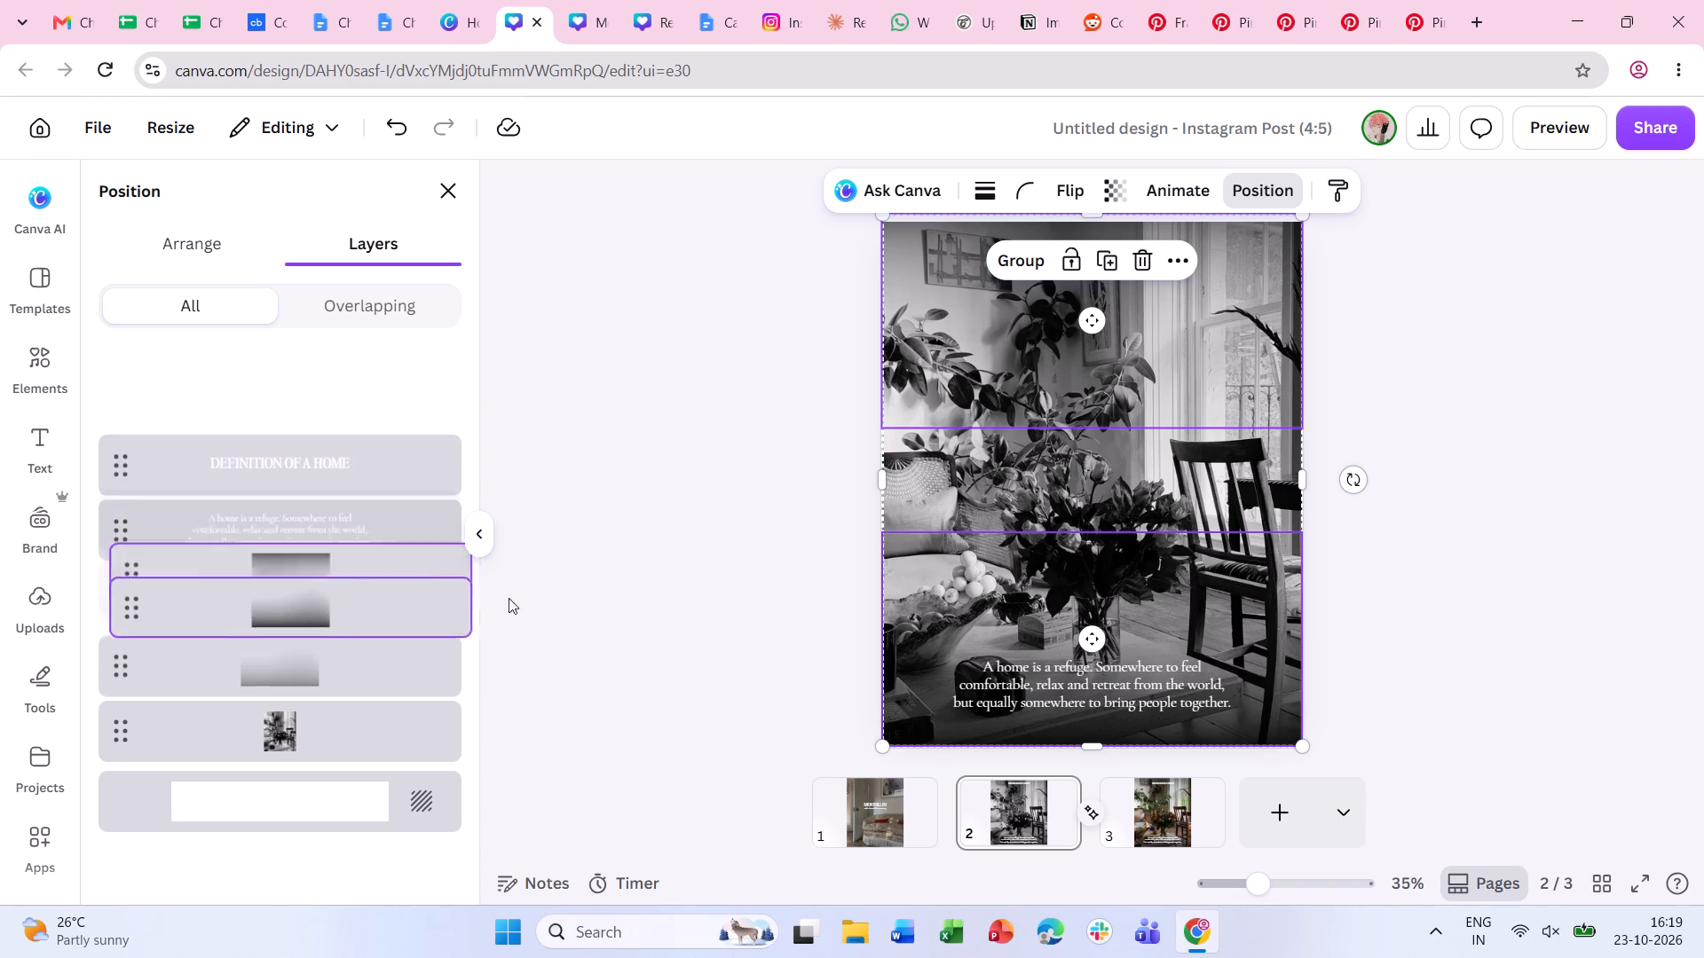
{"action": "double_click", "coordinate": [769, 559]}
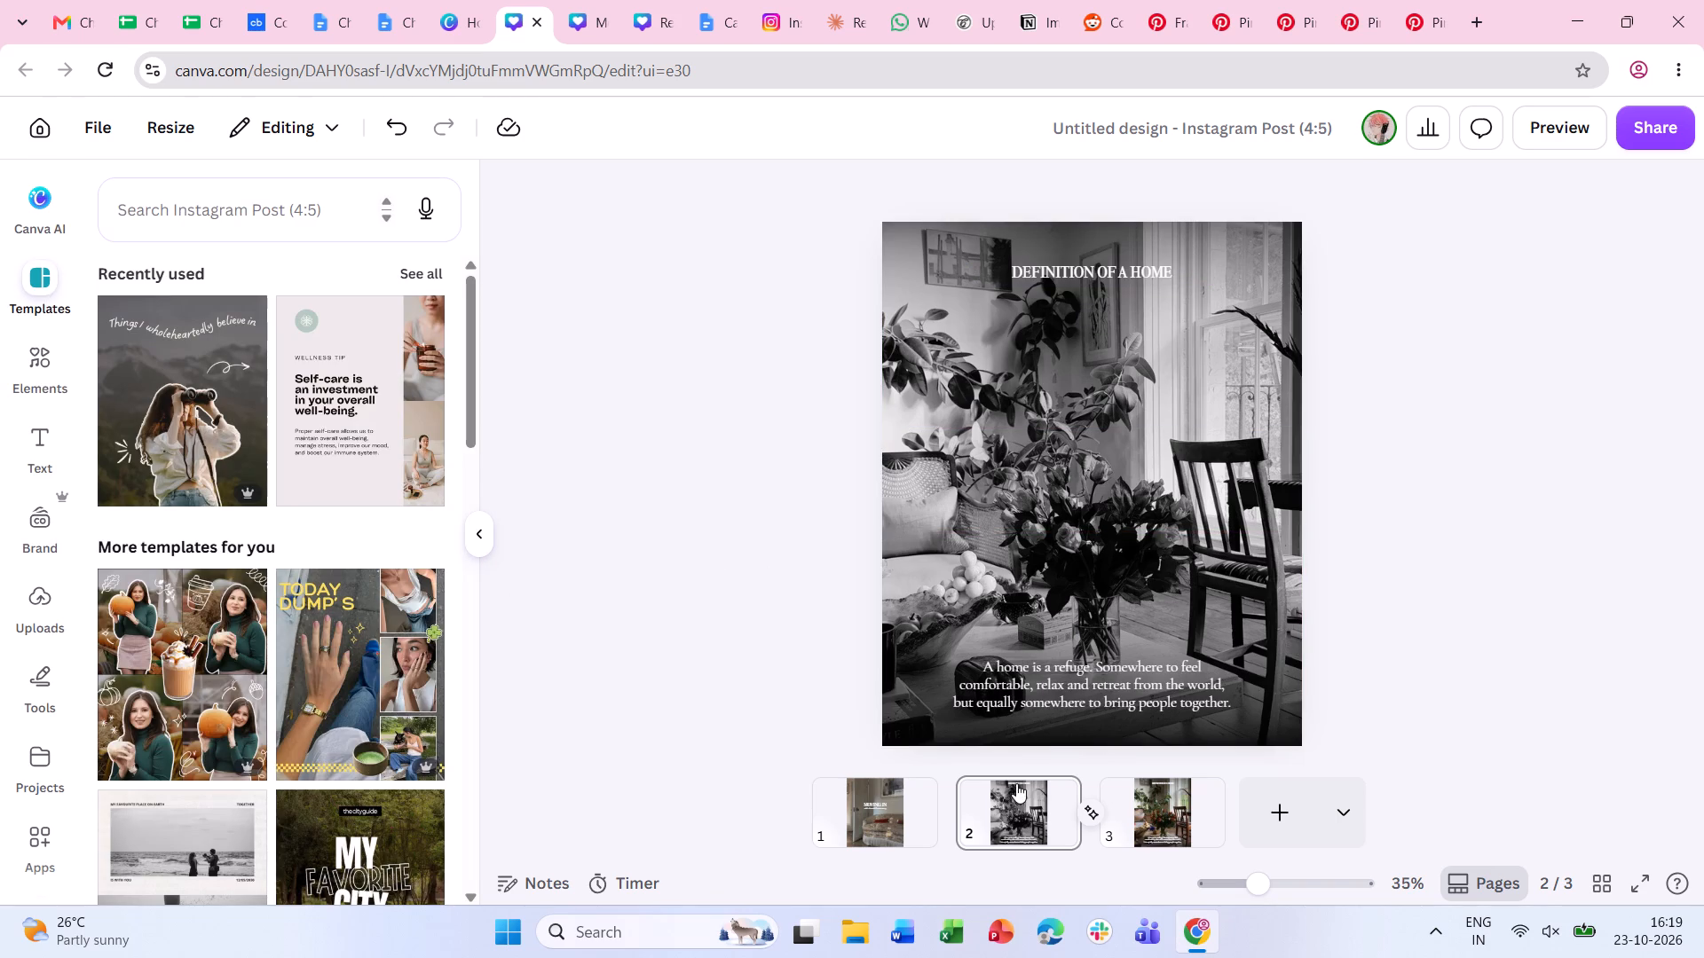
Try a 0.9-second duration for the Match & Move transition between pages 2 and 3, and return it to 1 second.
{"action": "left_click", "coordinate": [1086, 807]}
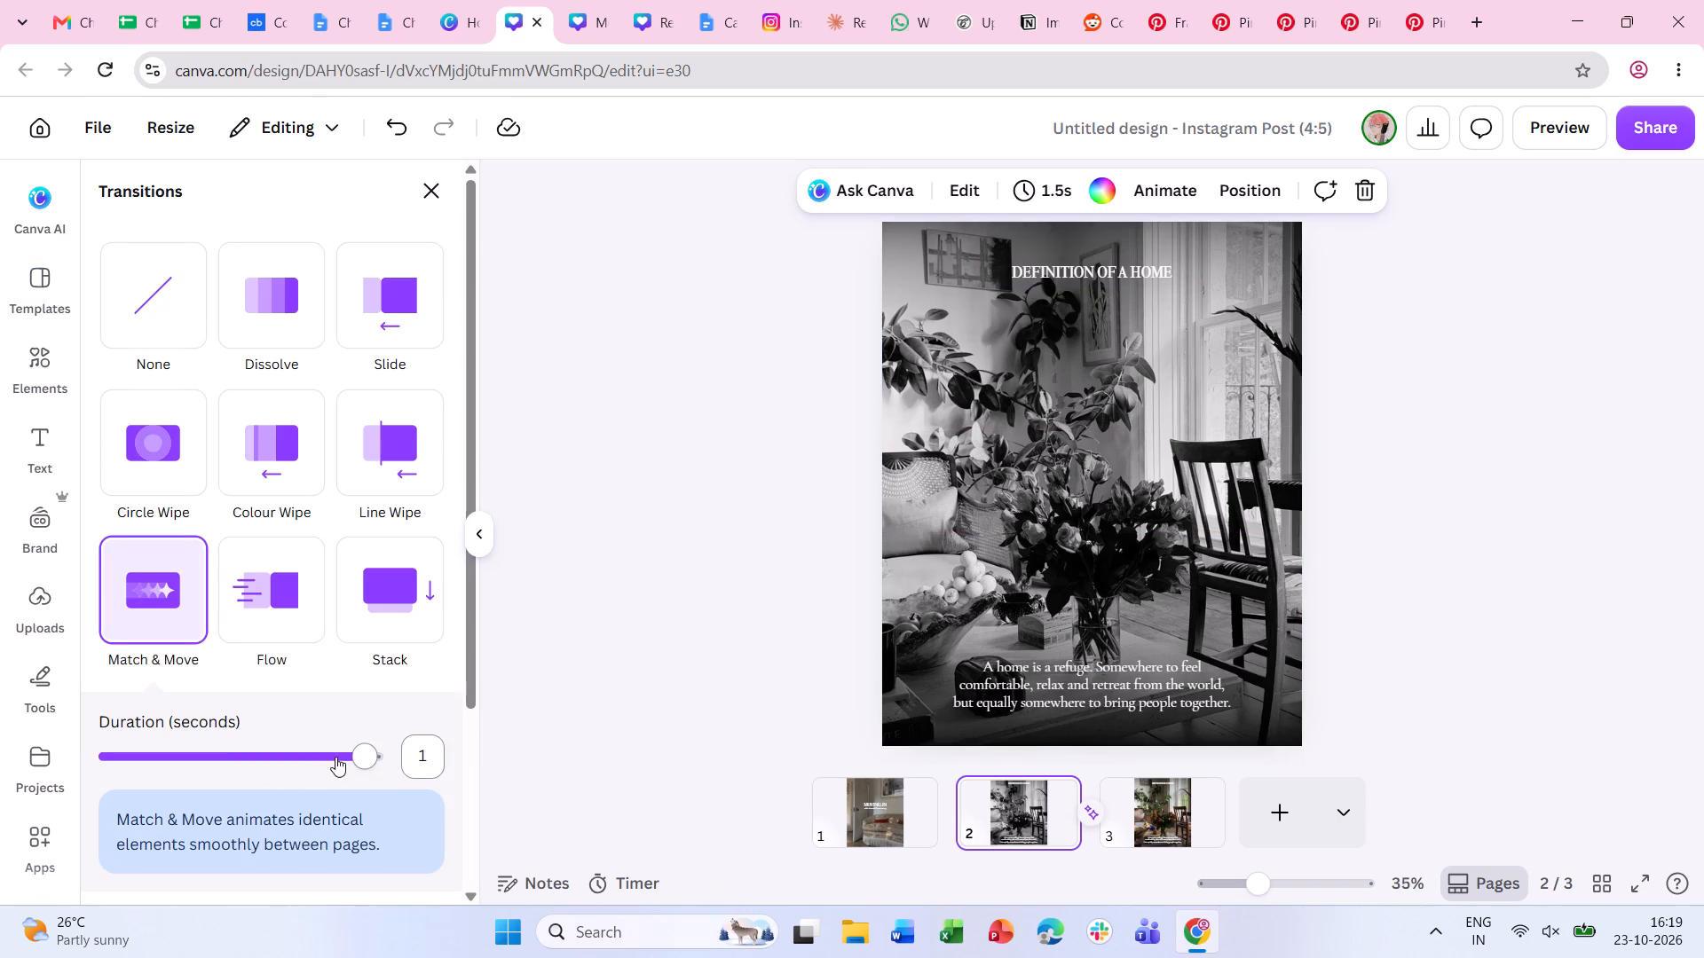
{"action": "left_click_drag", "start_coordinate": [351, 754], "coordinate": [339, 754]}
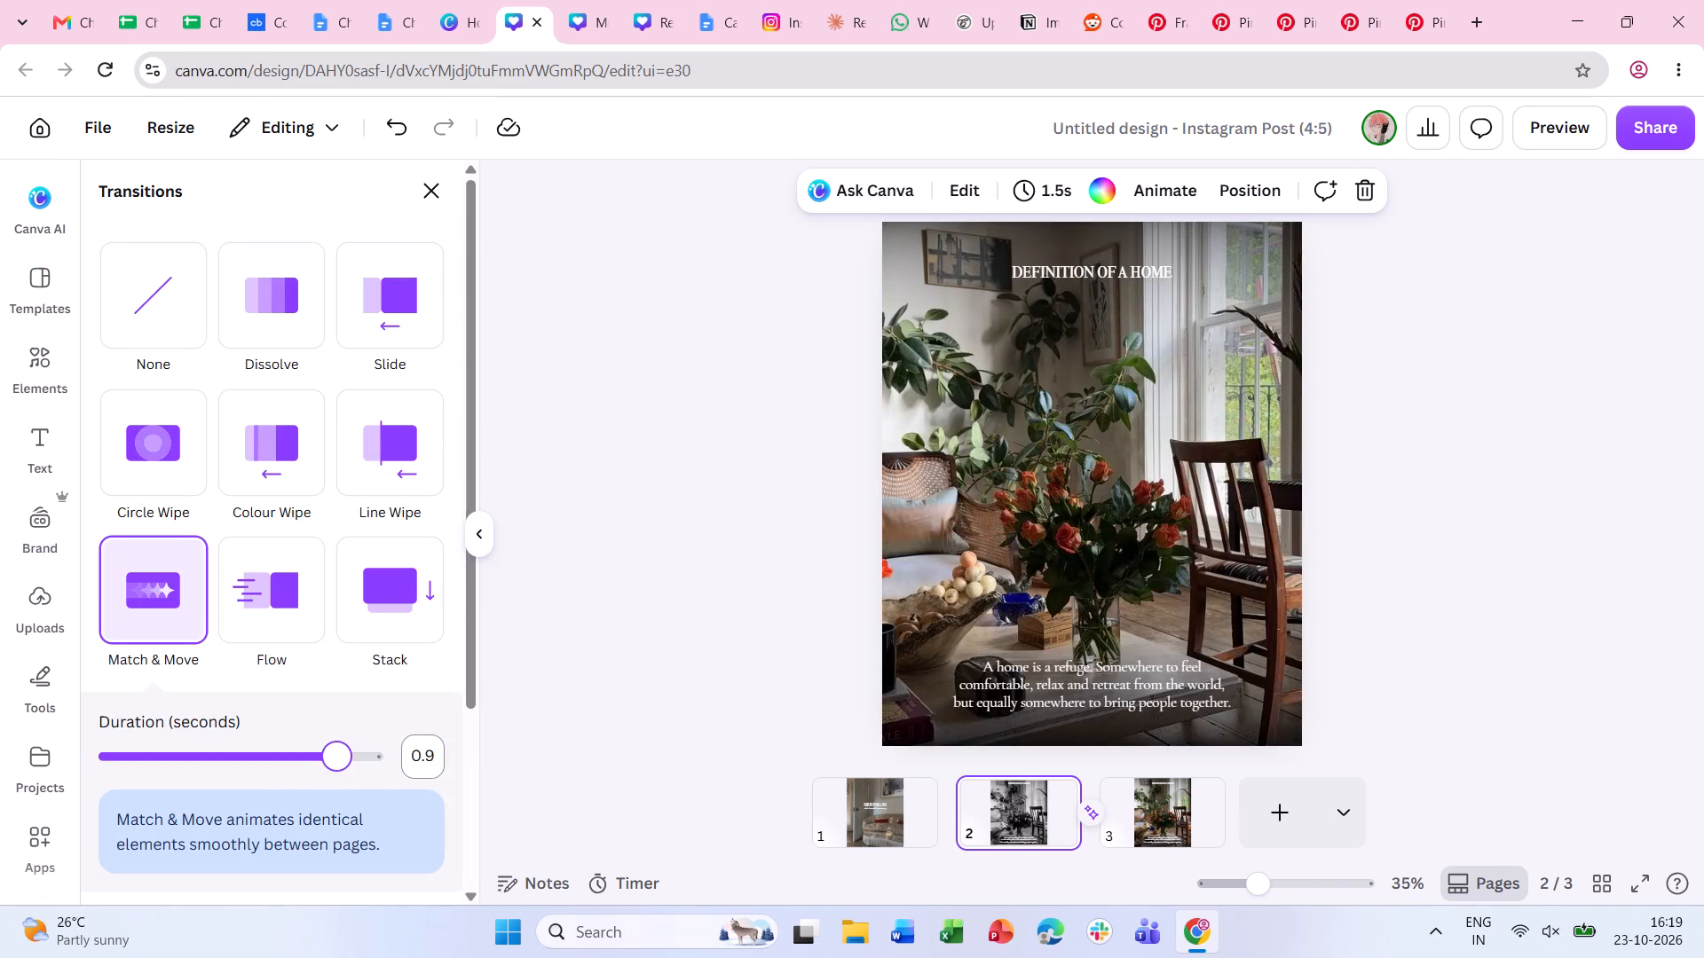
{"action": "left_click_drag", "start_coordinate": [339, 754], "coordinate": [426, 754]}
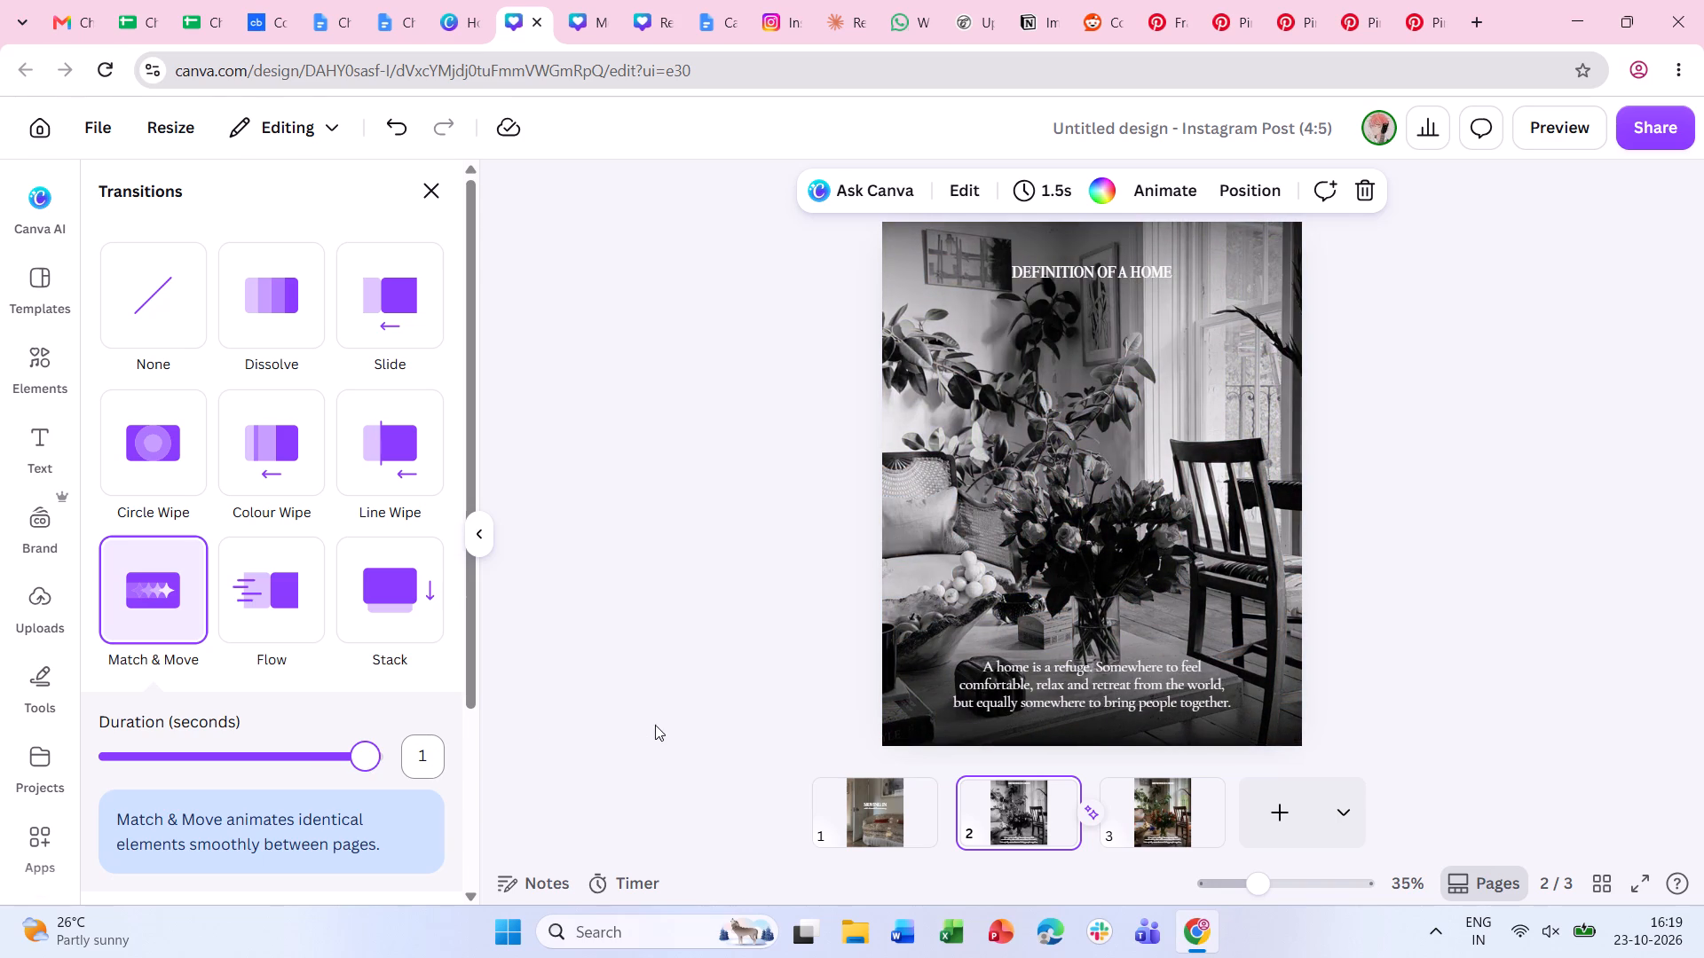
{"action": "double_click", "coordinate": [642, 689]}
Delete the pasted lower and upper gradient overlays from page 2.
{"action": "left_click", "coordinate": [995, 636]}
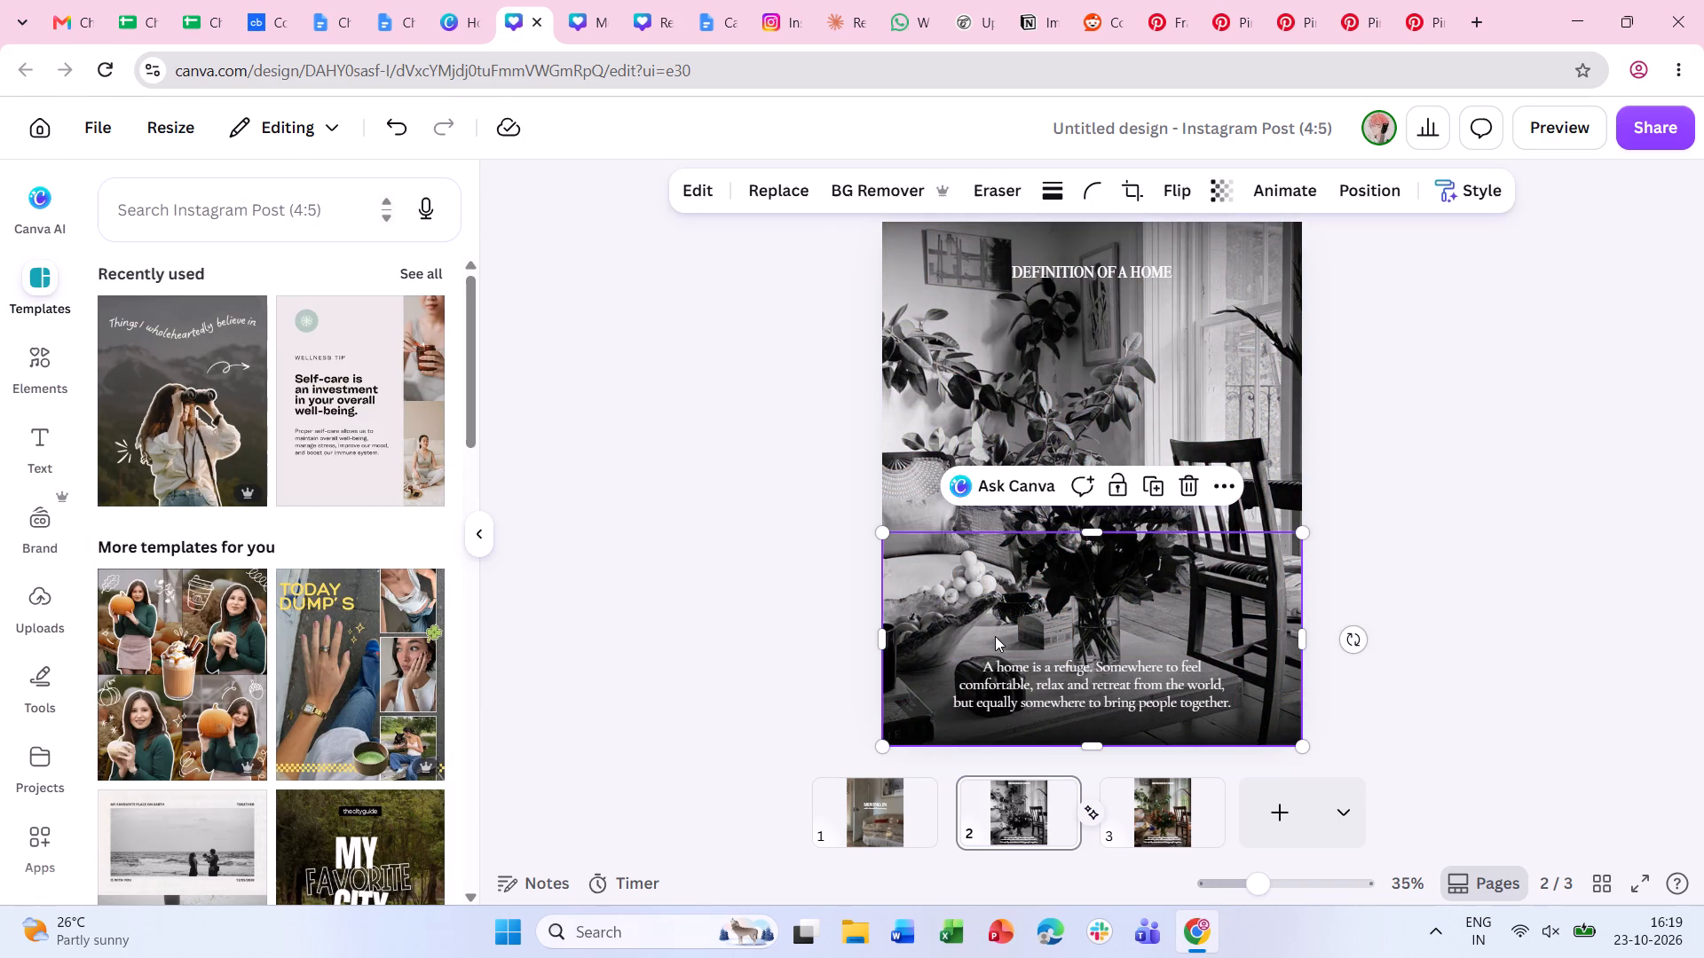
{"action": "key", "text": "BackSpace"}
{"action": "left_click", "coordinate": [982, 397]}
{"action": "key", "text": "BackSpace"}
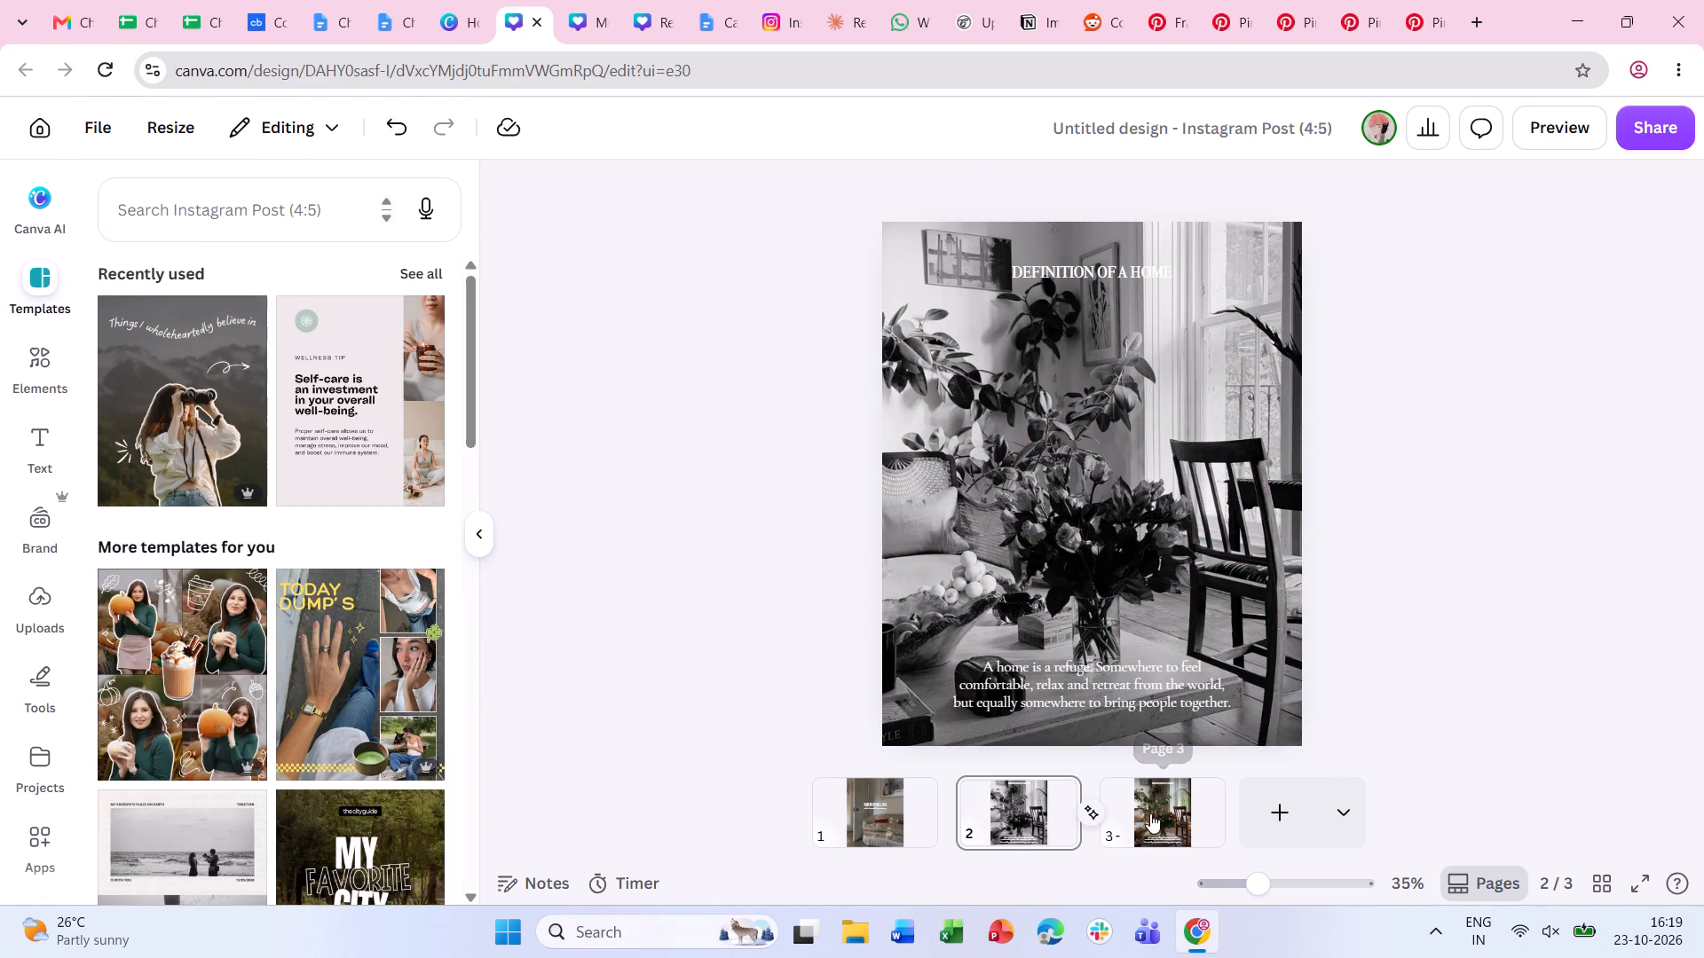
Copy the lower gradient overlay from page 3 onto page 2 and align it with the page's bottom edge.
{"action": "left_click", "coordinate": [1150, 813]}
{"action": "left_click", "coordinate": [965, 333]}
{"action": "left_click", "coordinate": [937, 593]}
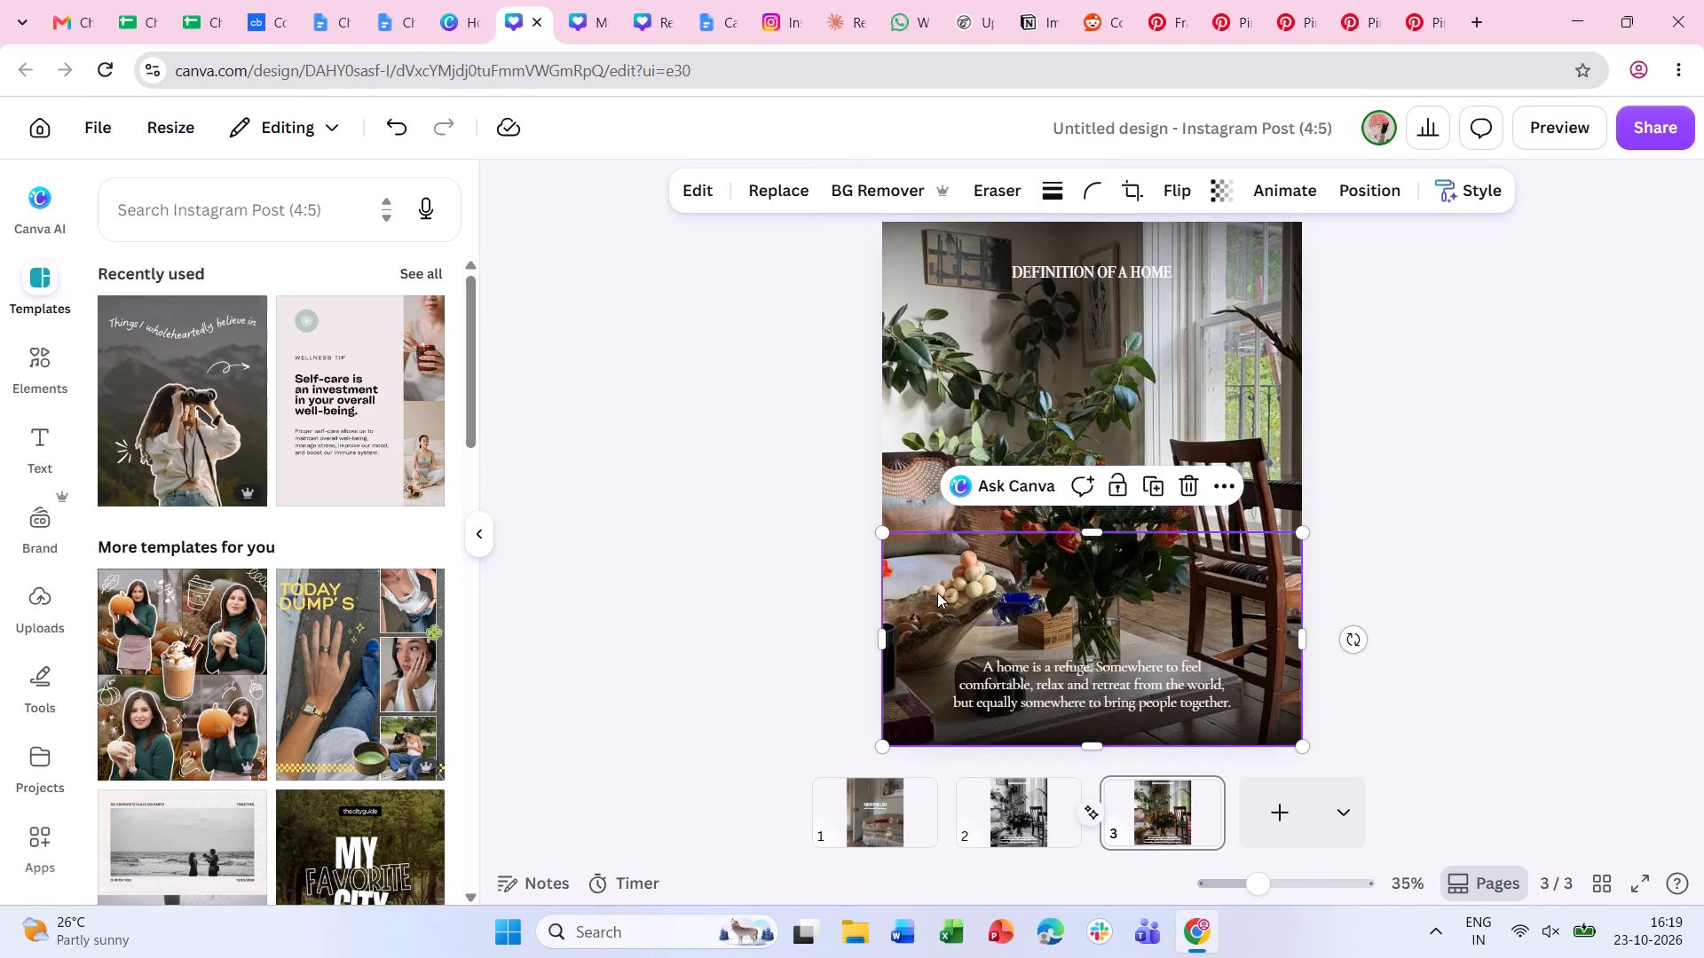
{"action": "key", "text": "ctrl+c"}
{"action": "left_click", "coordinate": [1038, 808]}
{"action": "key", "text": "ctrl+v"}
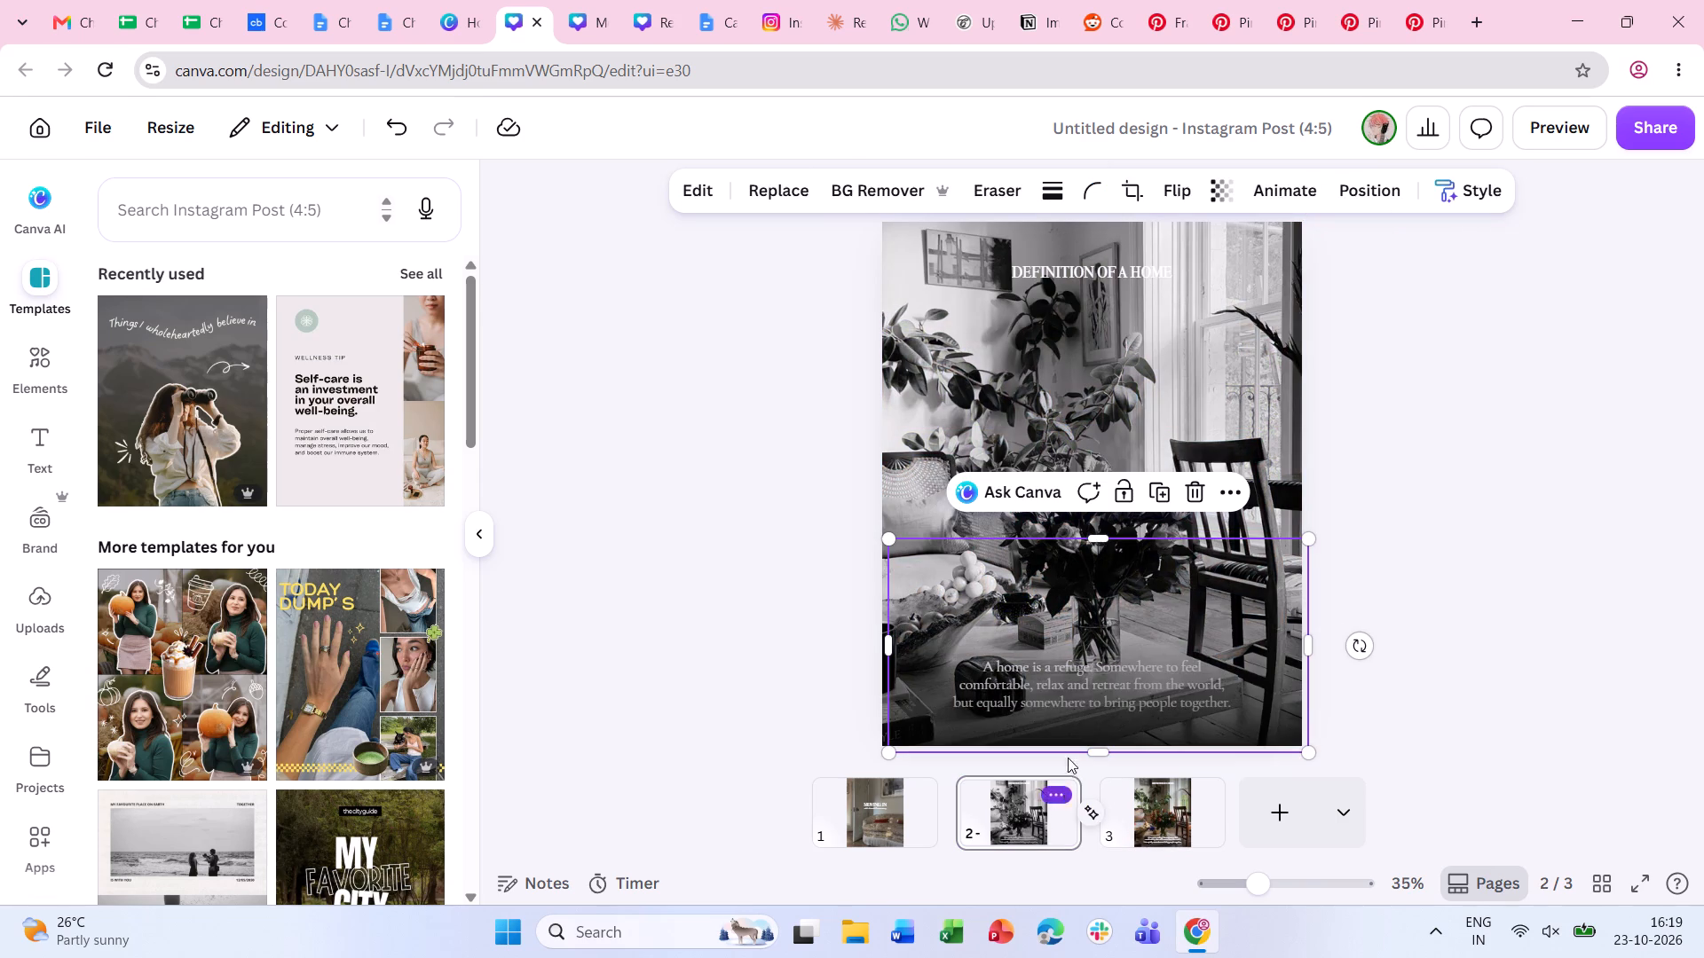
{"action": "left_click_drag", "start_coordinate": [1043, 594], "coordinate": [1032, 590]}
Place the new gradient beneath the body text in the page 2 layer order and delete the older, lighter gradient under it.
{"action": "left_click", "coordinate": [1359, 185]}
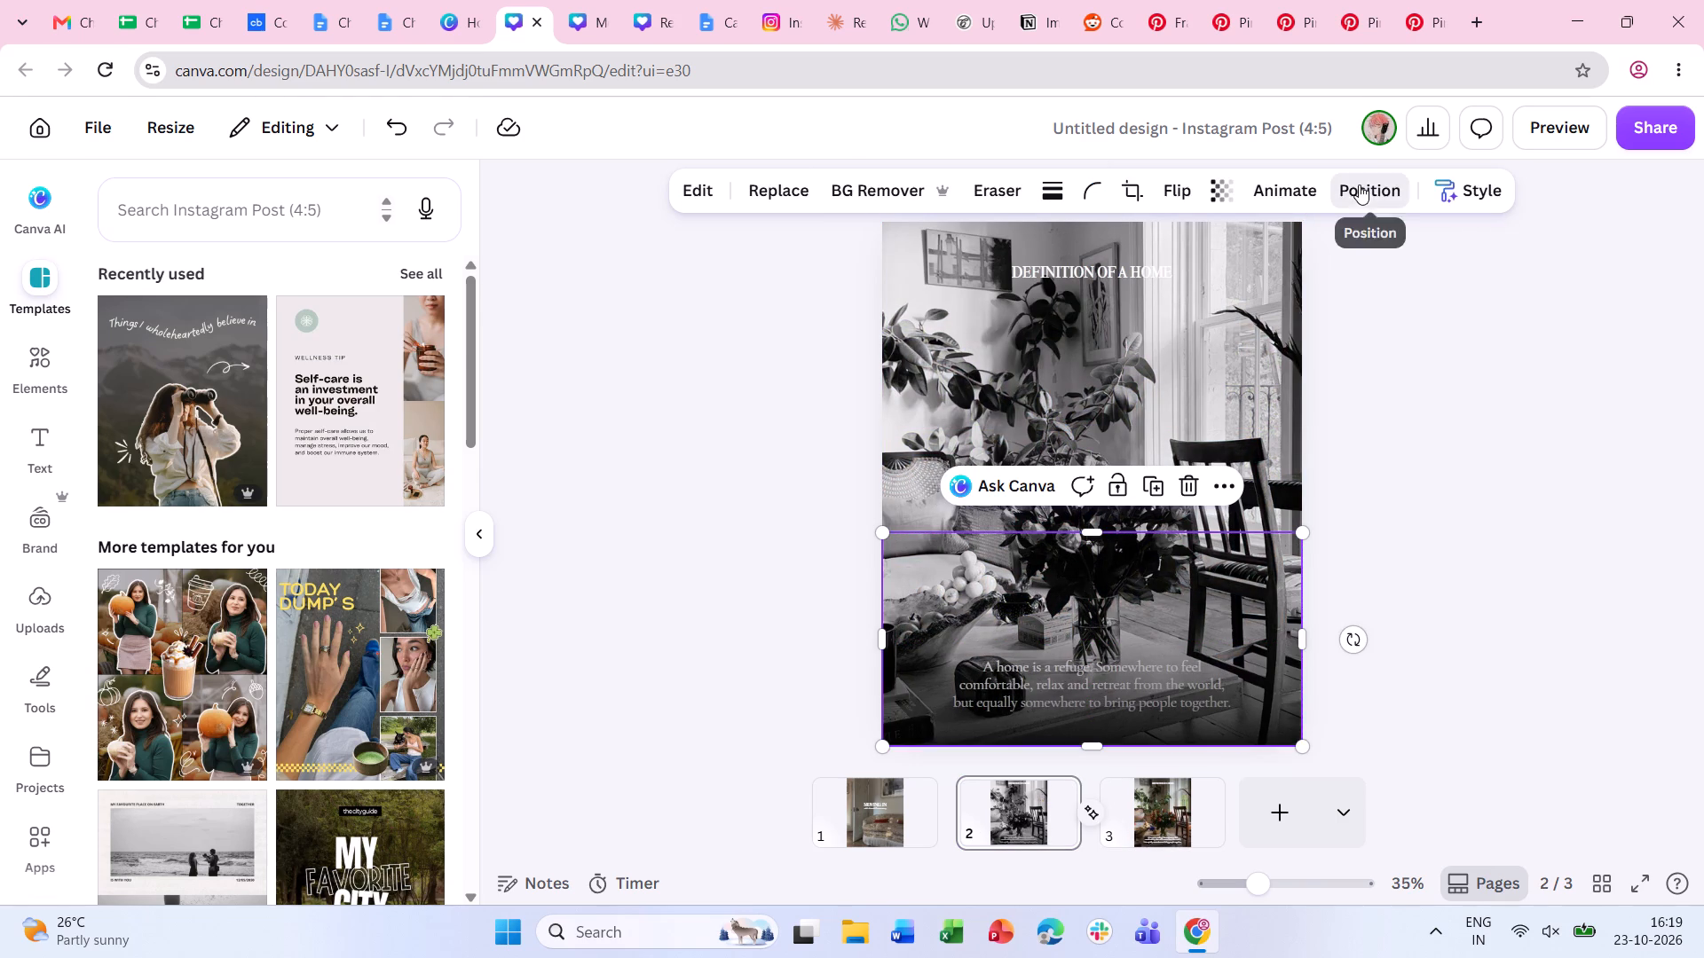
{"action": "left_click_drag", "start_coordinate": [122, 381], "coordinate": [130, 554]}
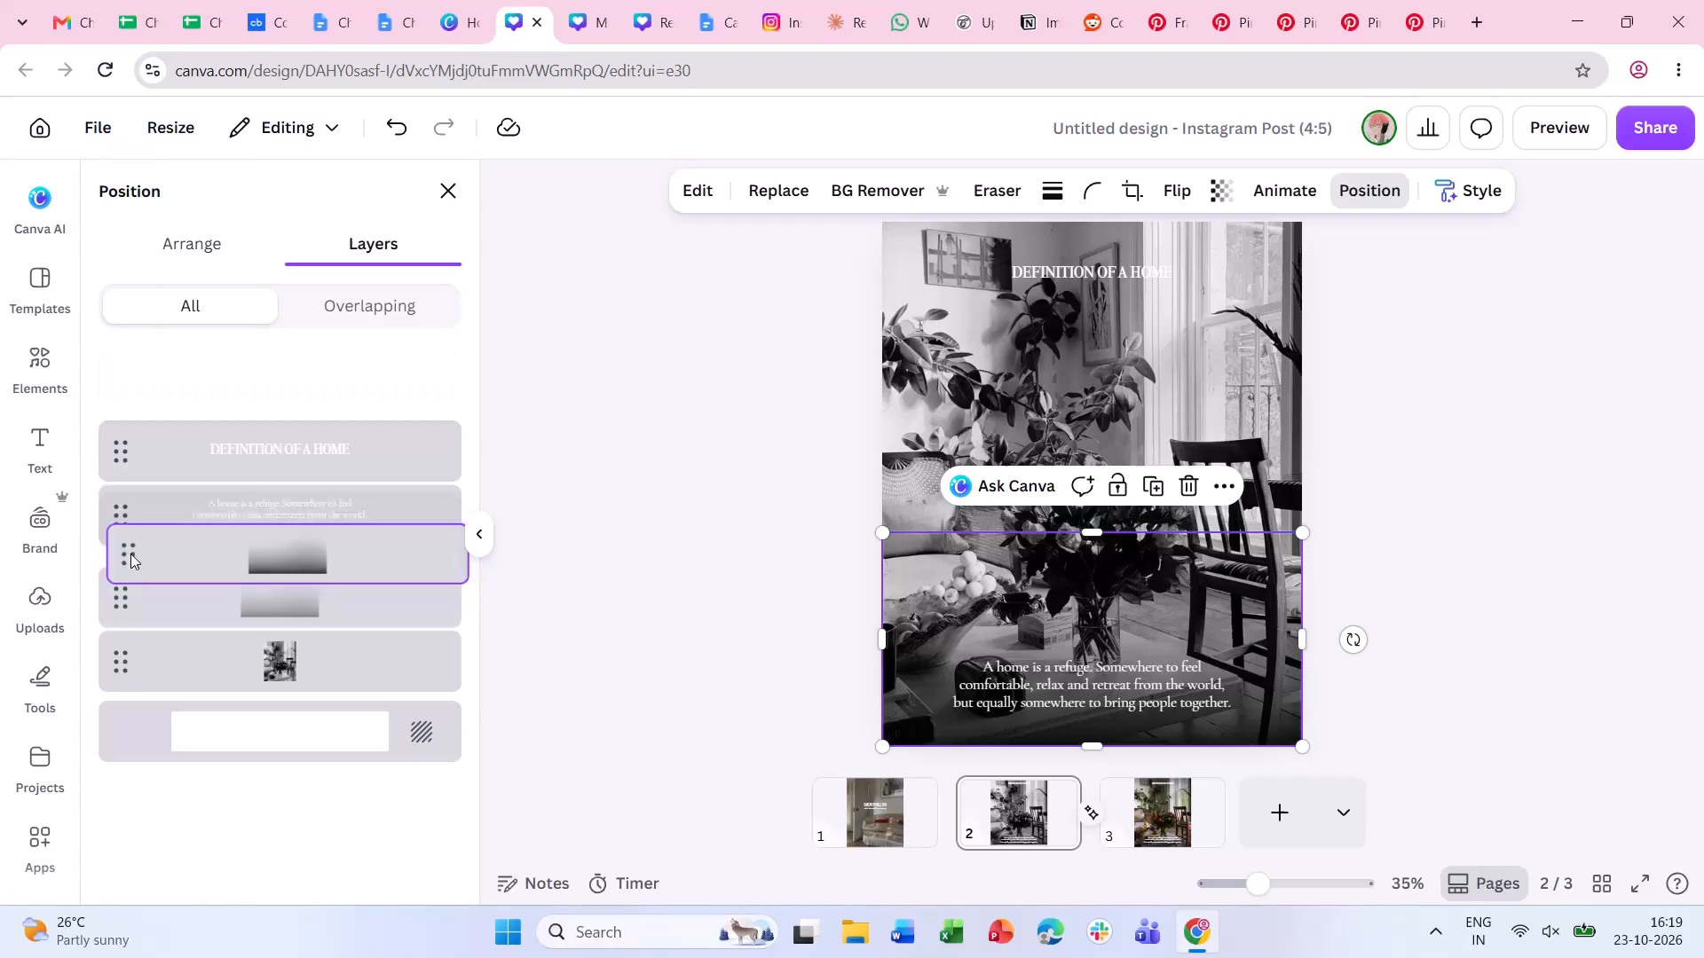
{"action": "left_click", "coordinate": [229, 601]}
{"action": "key", "text": "BackSpace"}
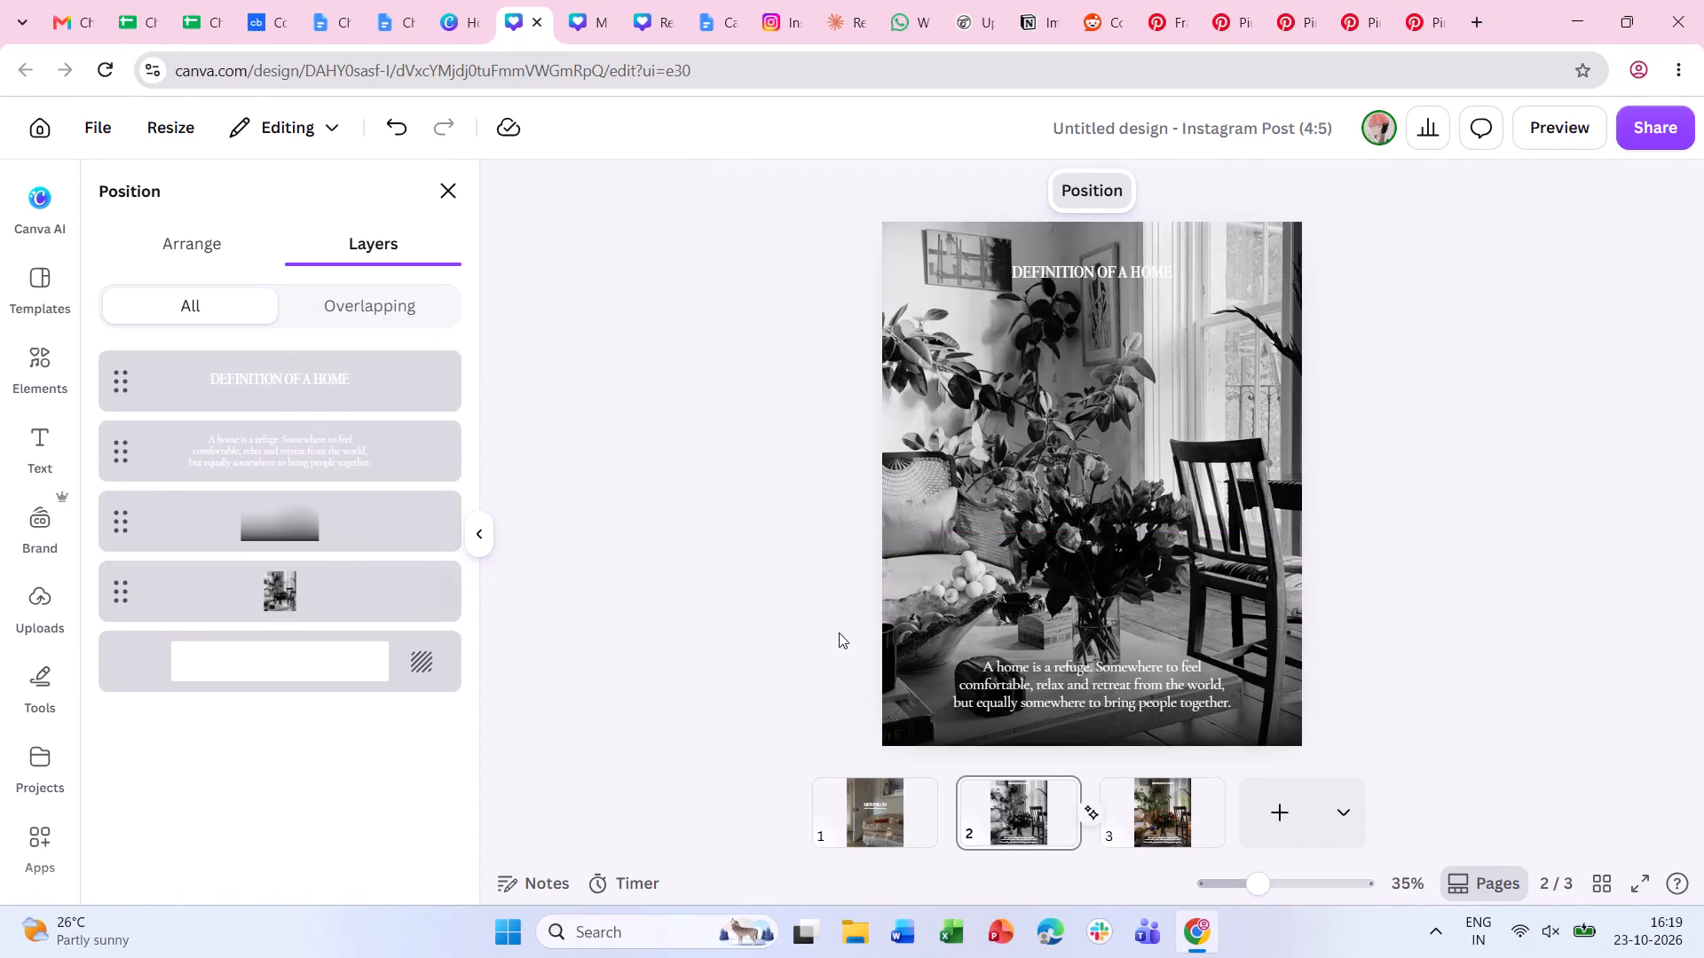
Copy the upper gradient overlay from page 3 onto page 2 and place it beneath the heading and body text in the layer order.
{"action": "left_click", "coordinate": [1130, 802]}
{"action": "left_click", "coordinate": [894, 310]}
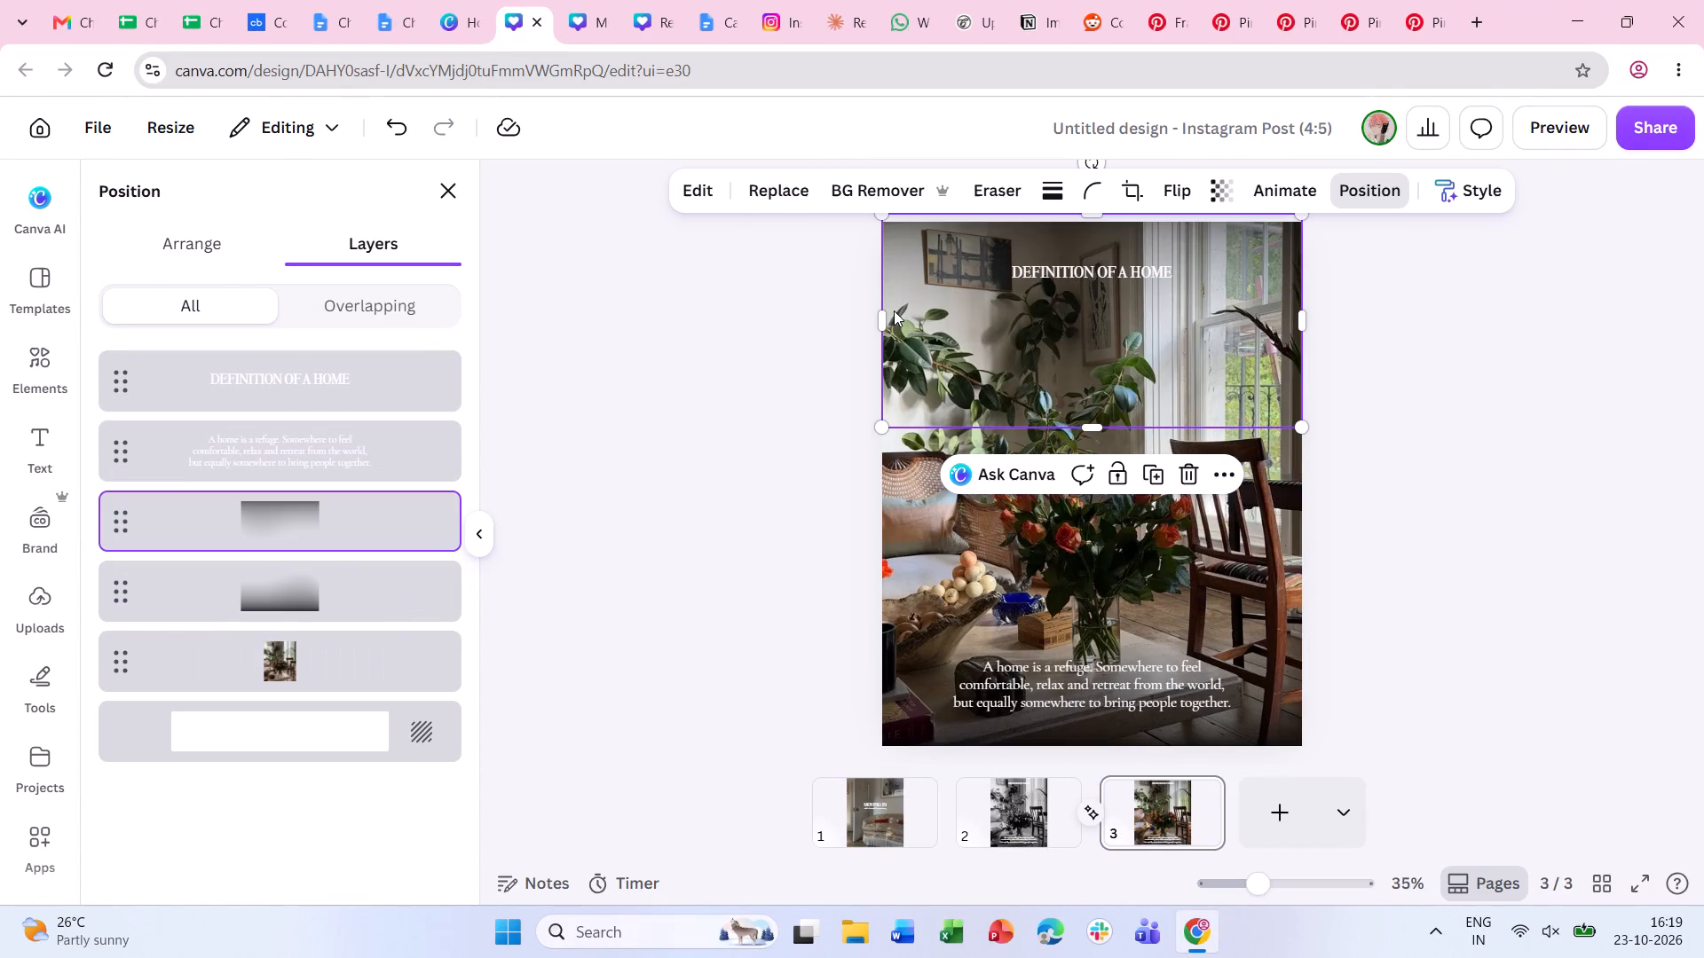
{"action": "key", "text": "ctrl+c"}
{"action": "left_click", "coordinate": [990, 808]}
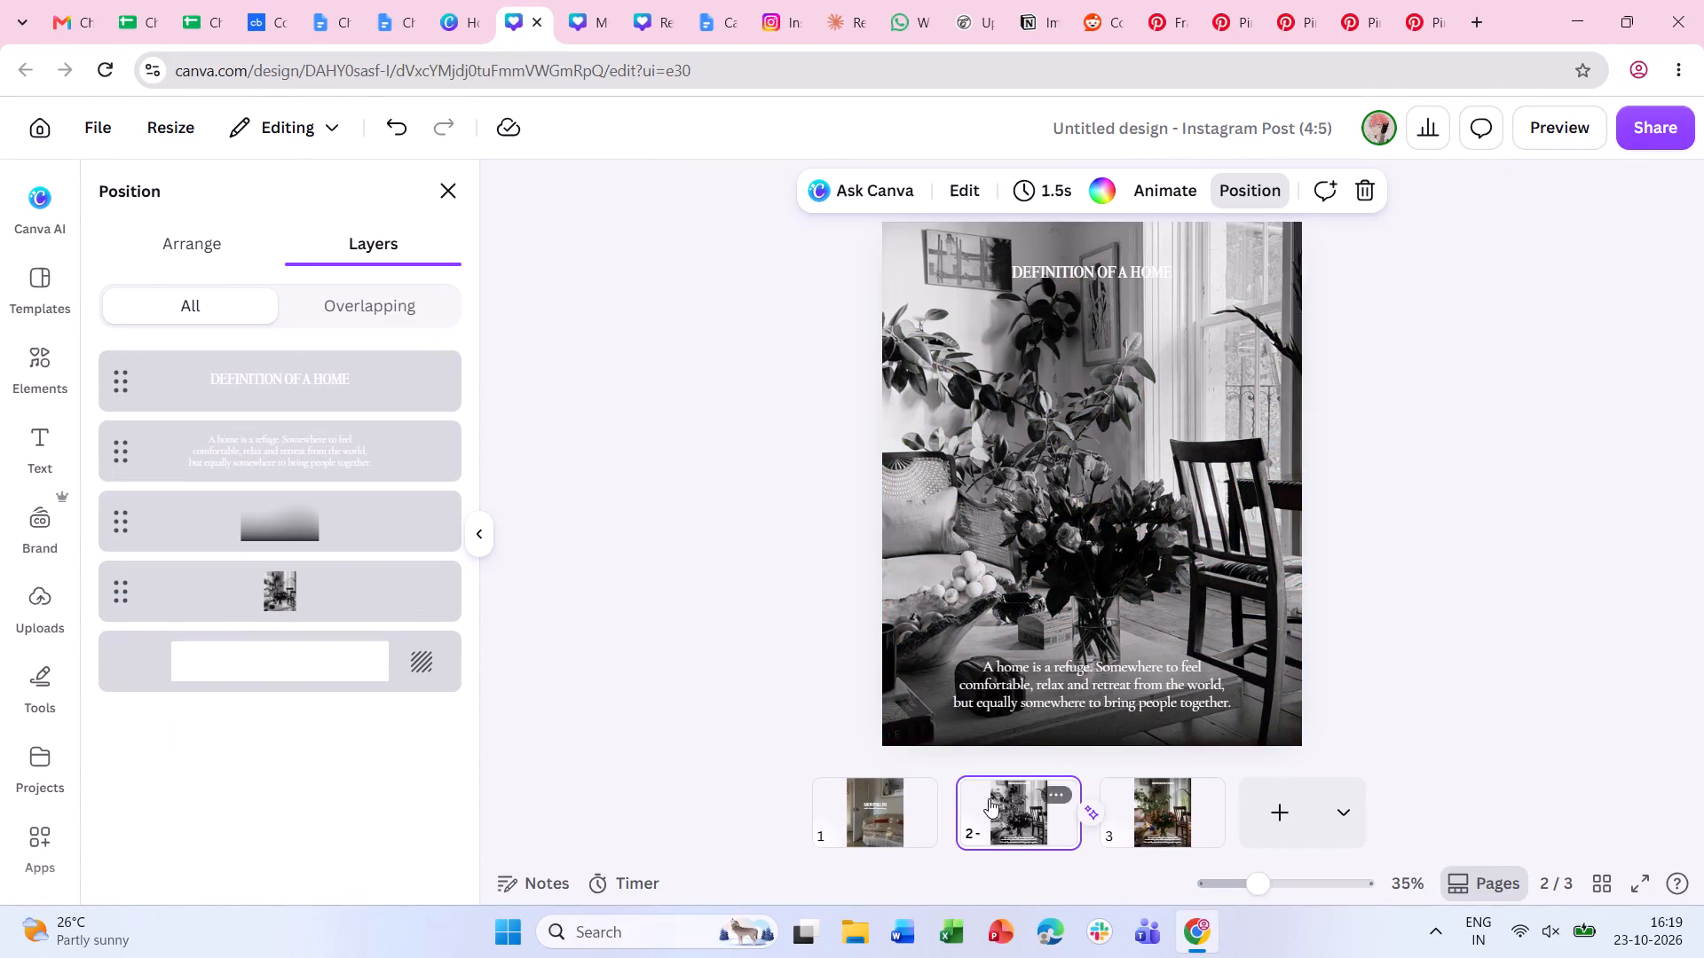
{"action": "left_click", "coordinate": [927, 357]}
{"action": "key", "text": "ctrl+v"}
{"action": "right_click", "coordinate": [927, 357], "text": "ctrl"}
{"action": "left_click", "coordinate": [703, 413]}
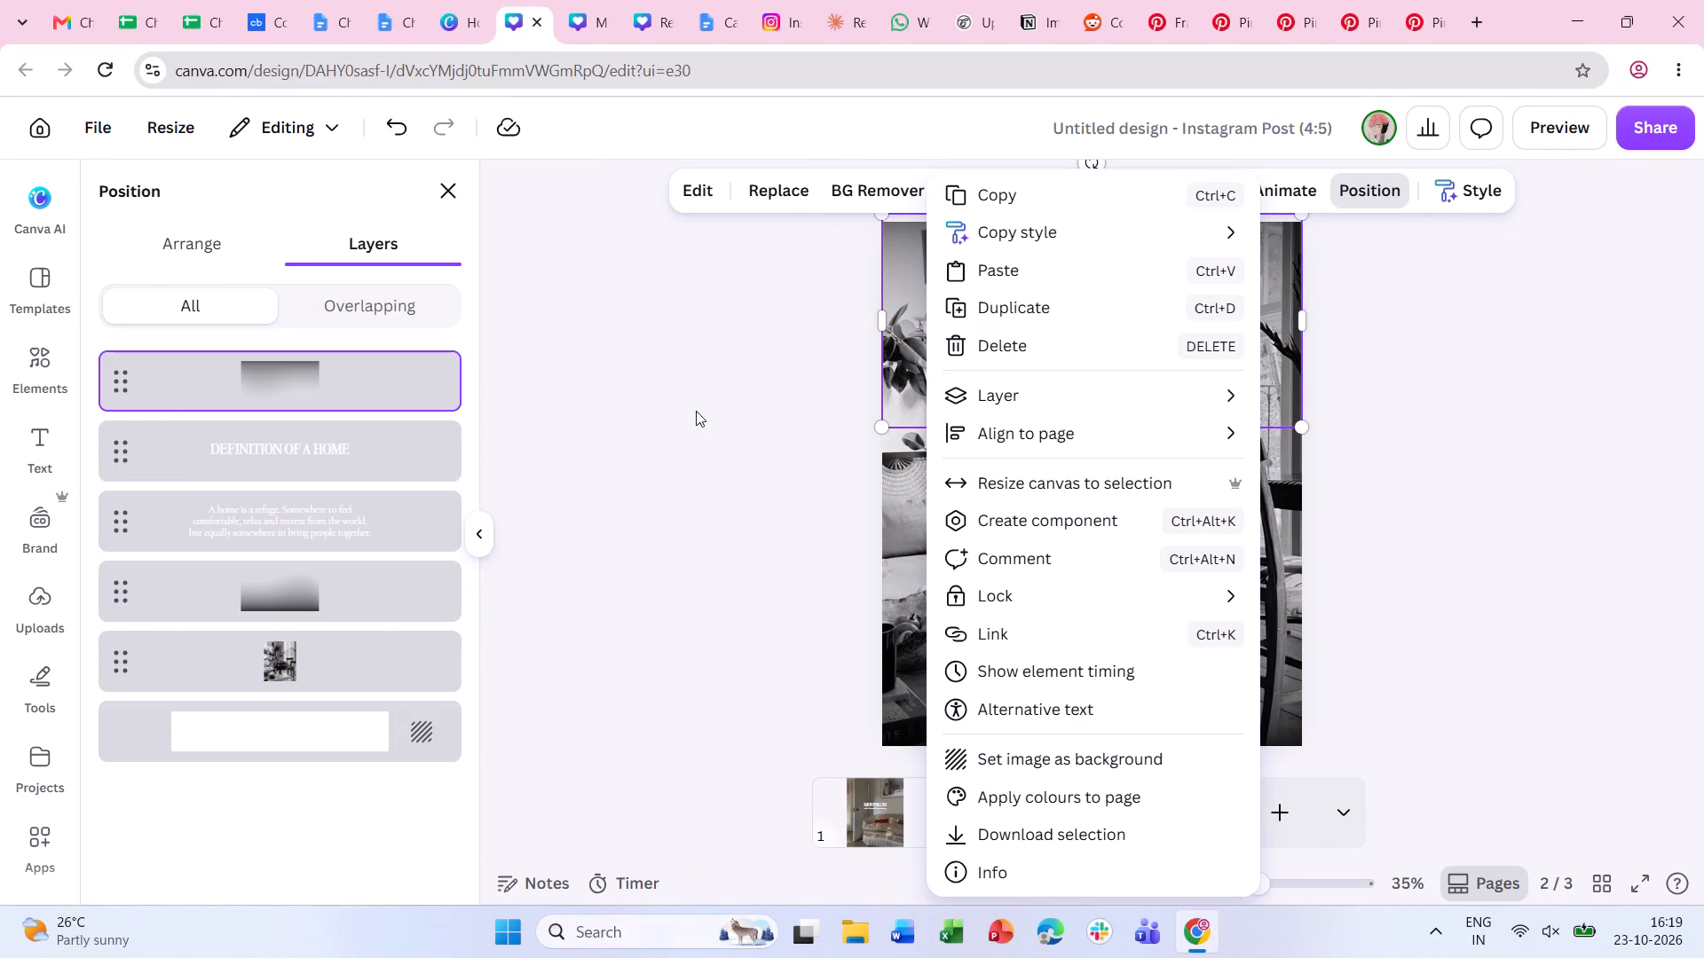
{"action": "left_click_drag", "start_coordinate": [123, 370], "coordinate": [141, 535]}
{"action": "left_click", "coordinate": [661, 471]}
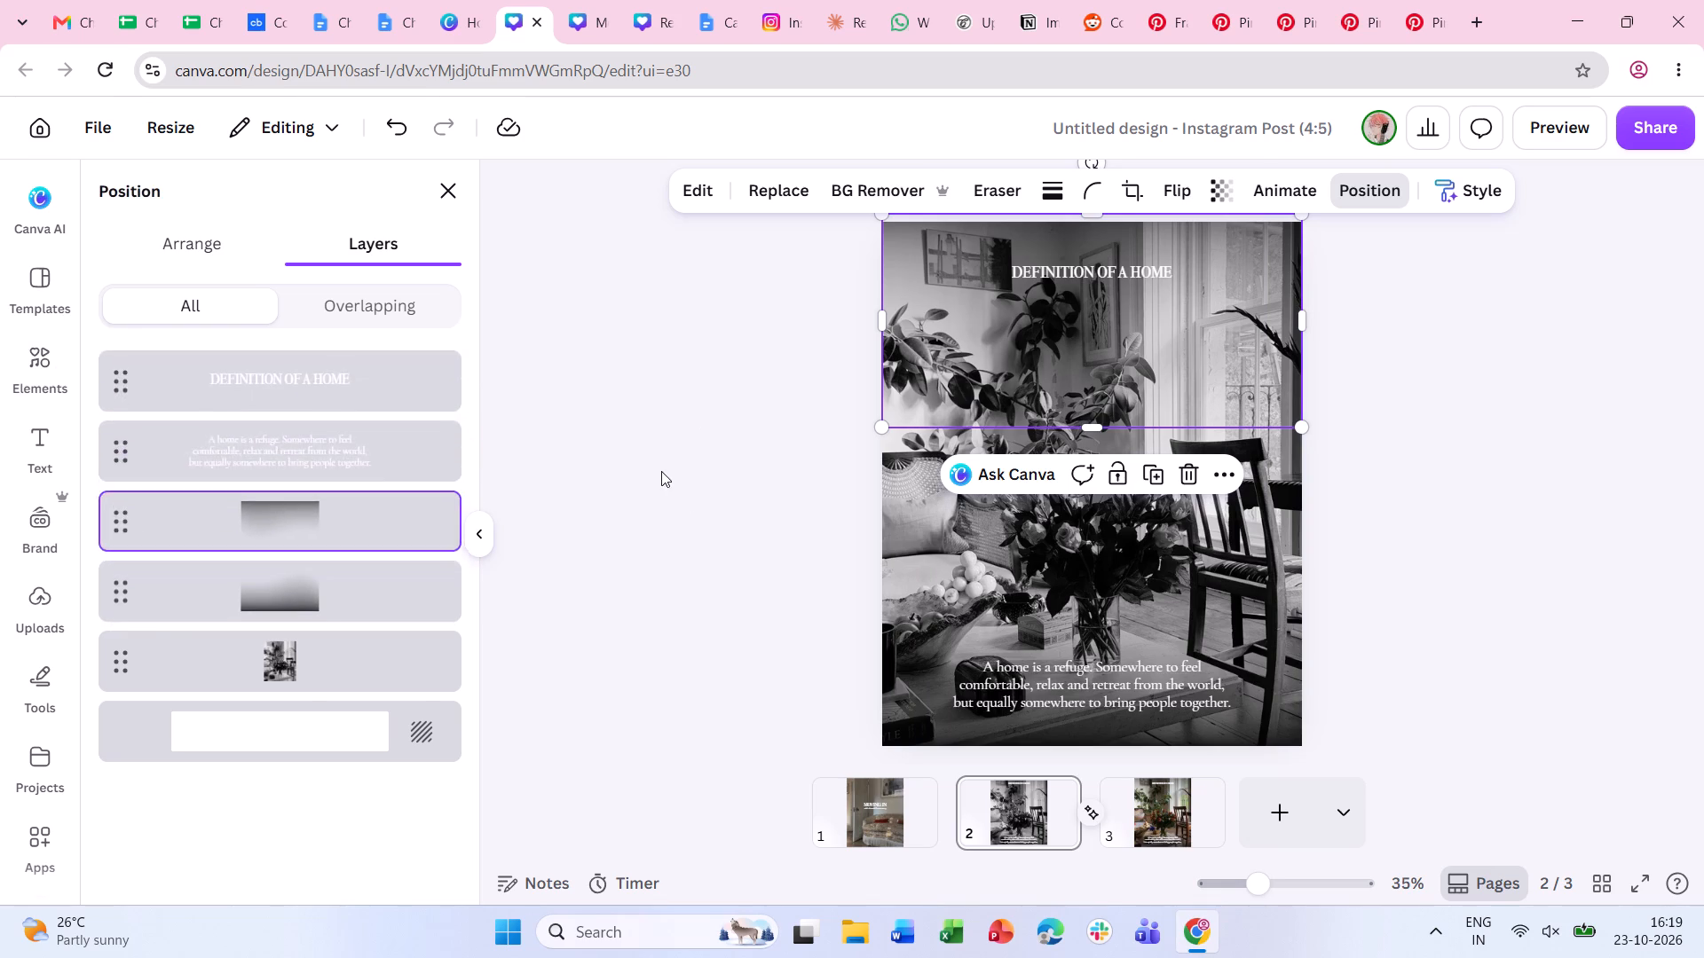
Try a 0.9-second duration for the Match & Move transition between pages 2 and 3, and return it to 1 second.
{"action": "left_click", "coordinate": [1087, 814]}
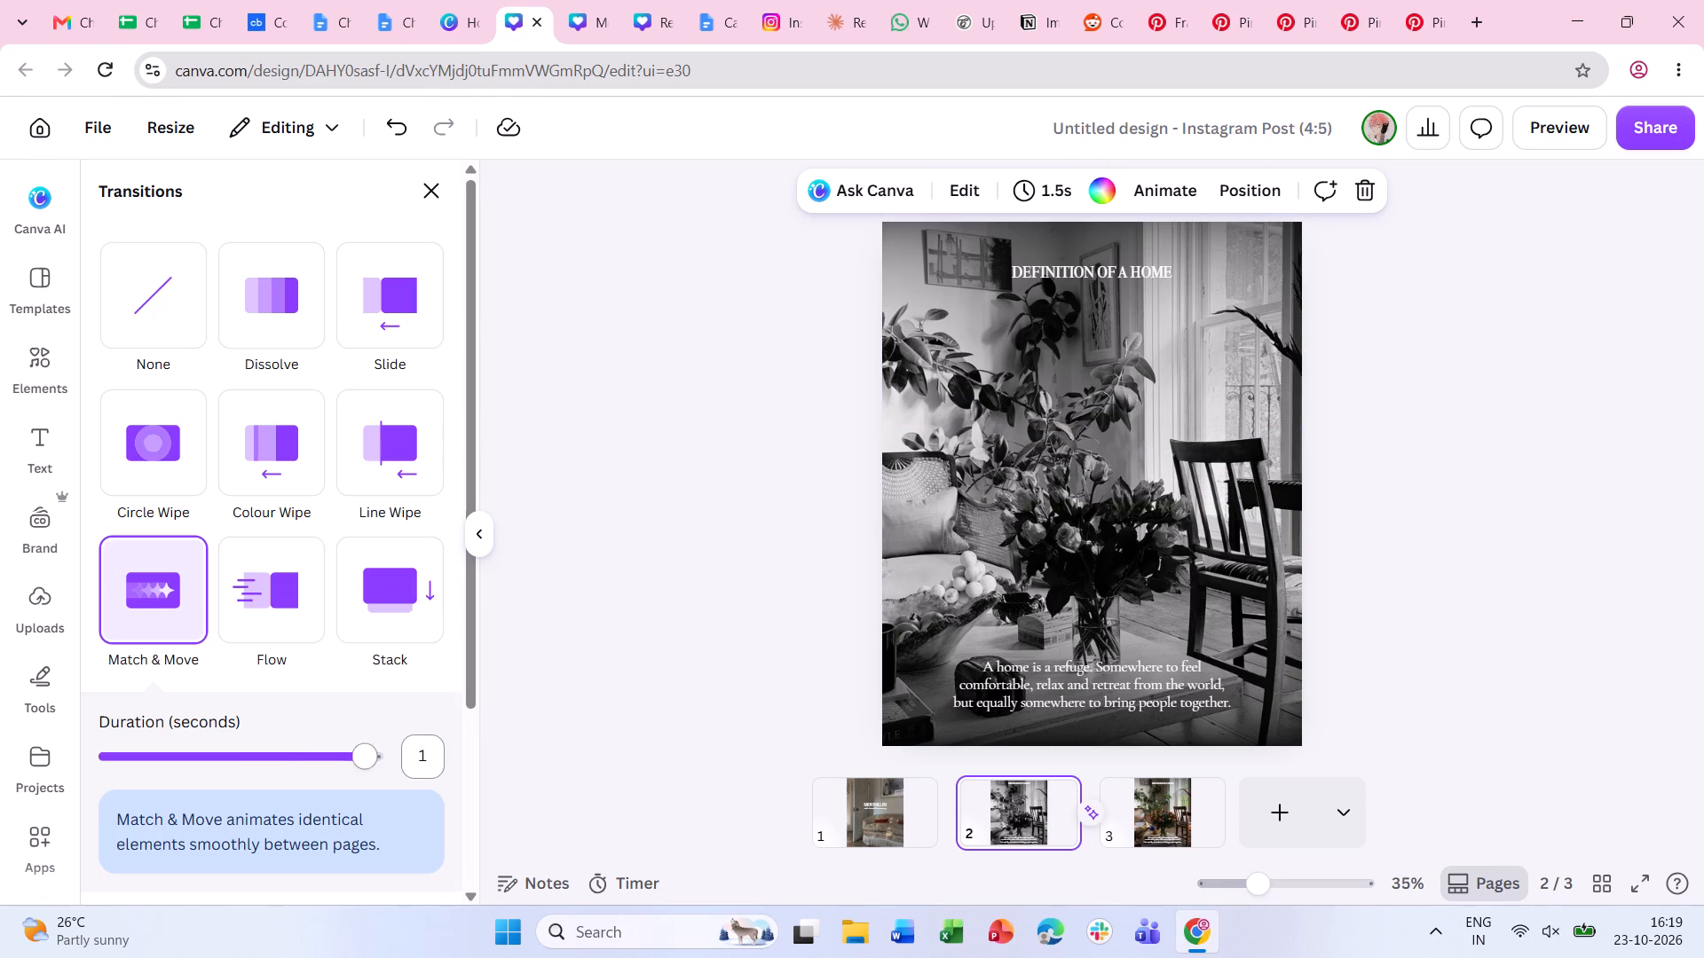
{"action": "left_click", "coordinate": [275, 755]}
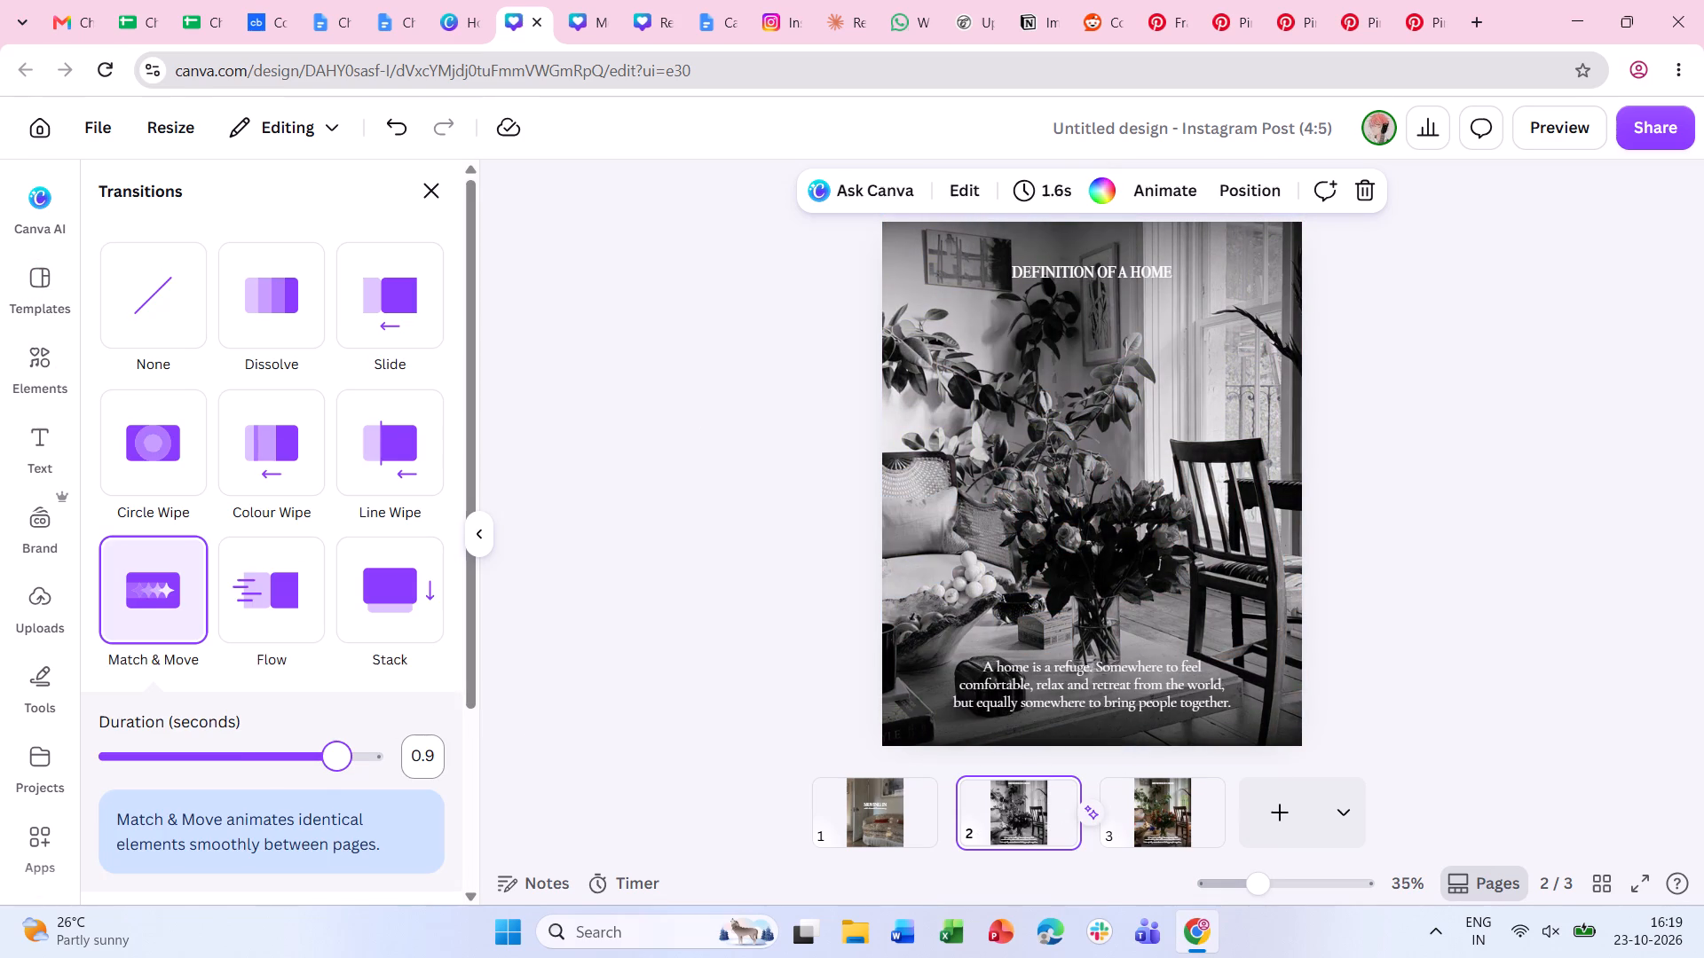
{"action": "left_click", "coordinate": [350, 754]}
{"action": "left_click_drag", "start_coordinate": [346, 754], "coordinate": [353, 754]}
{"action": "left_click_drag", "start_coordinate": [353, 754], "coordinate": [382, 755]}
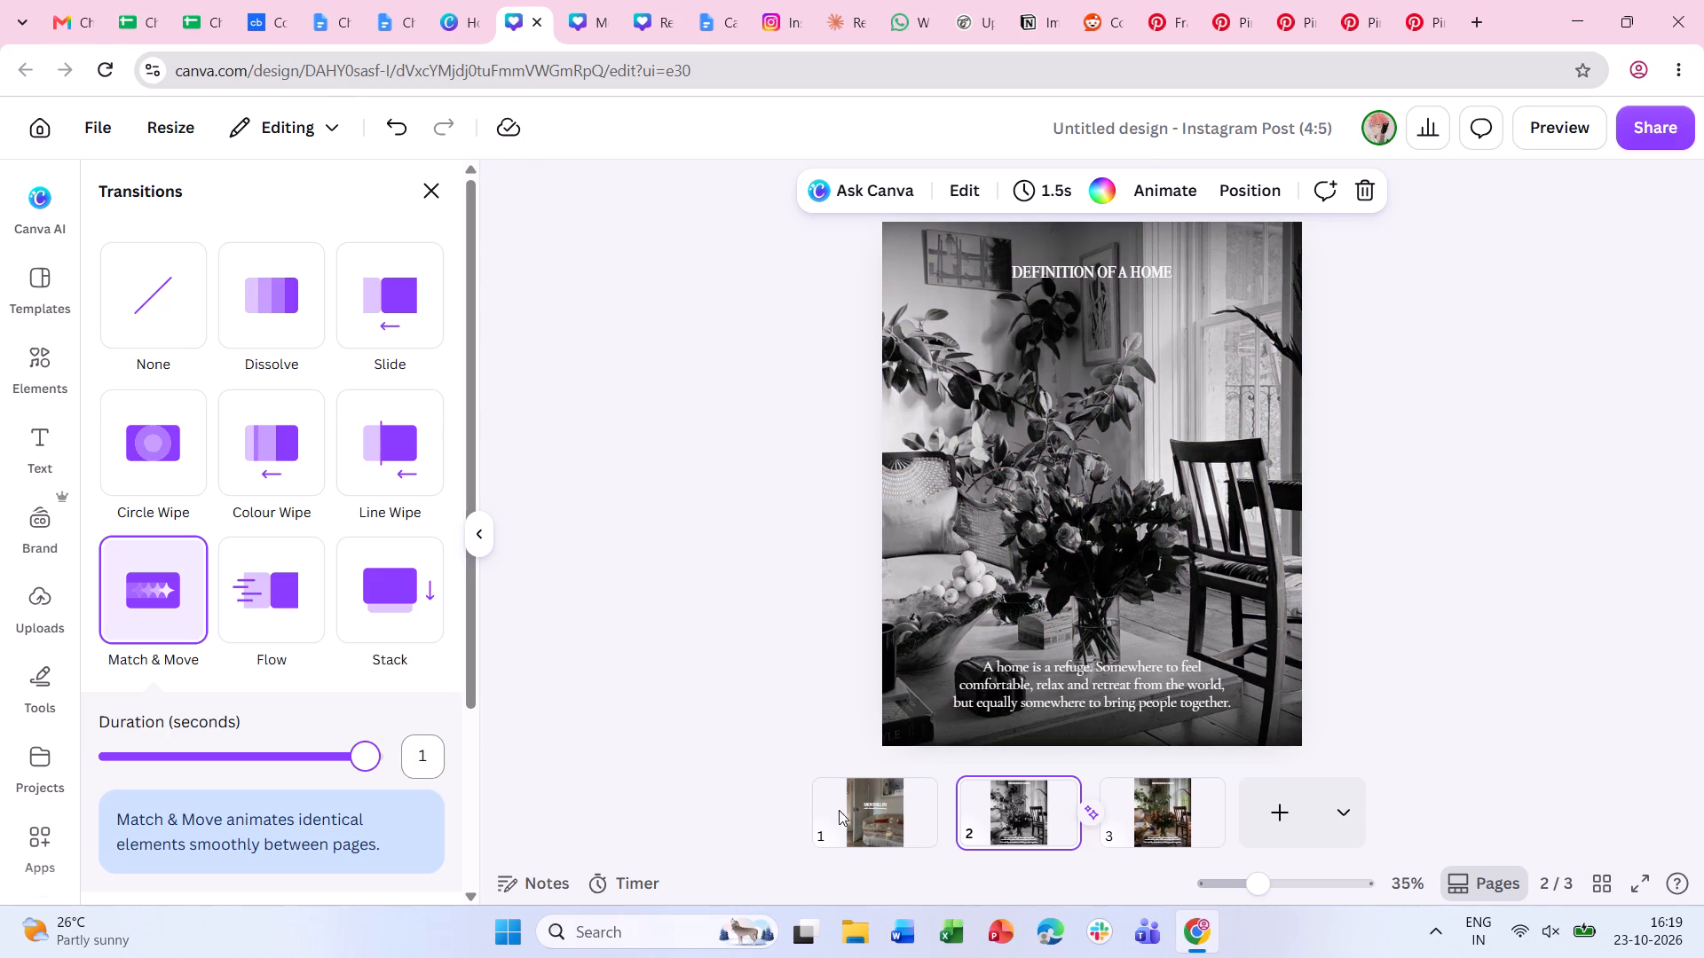
Set the page timing of page 3 to 11.0 seconds.
{"action": "left_click", "coordinate": [1160, 823]}
{"action": "left_click", "coordinate": [1039, 192]}
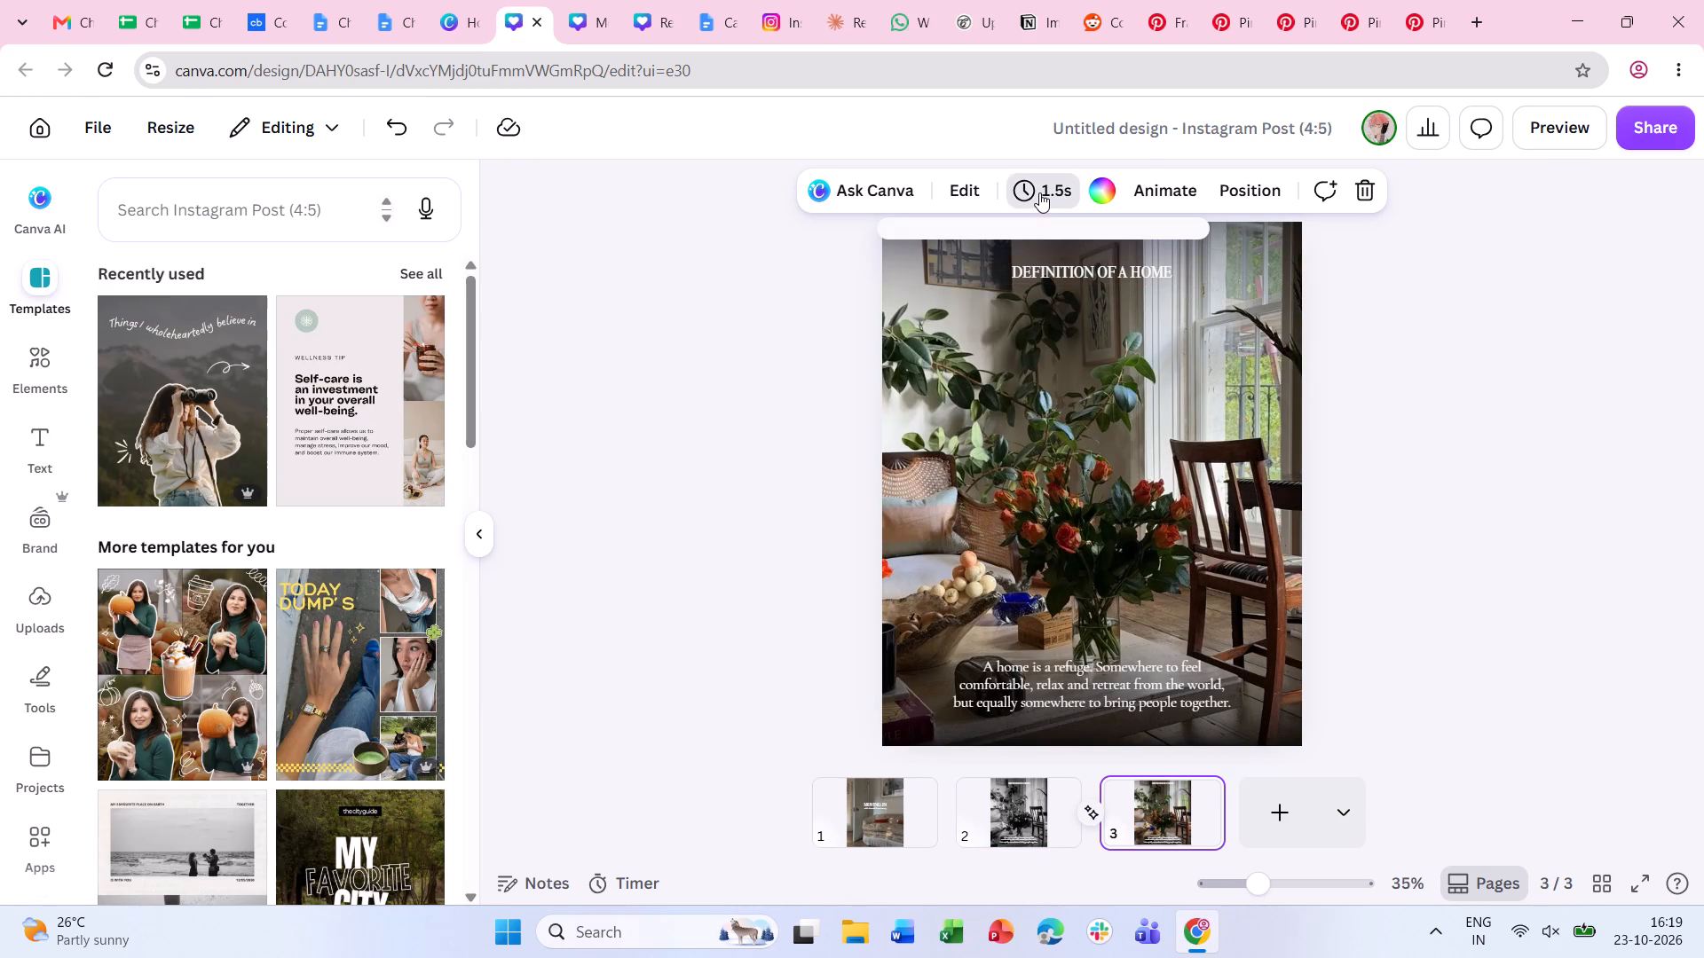
{"action": "left_click", "coordinate": [1068, 287]}
{"action": "left_click_drag", "start_coordinate": [1068, 287], "coordinate": [972, 296]}
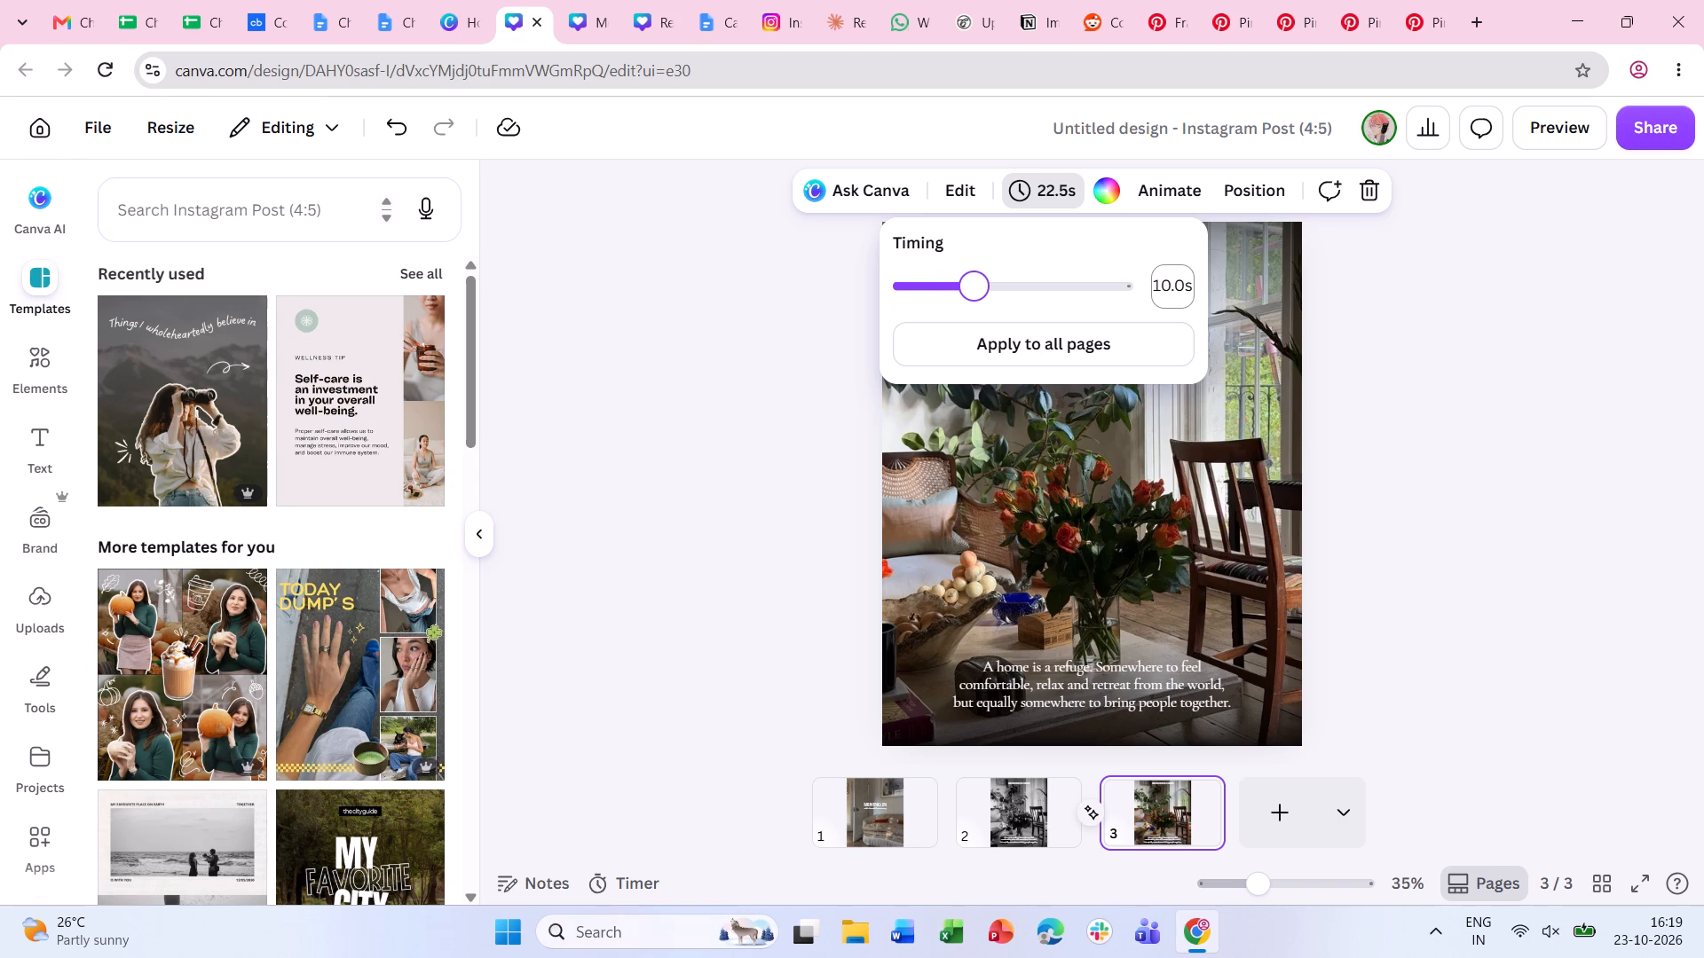
{"action": "left_click_drag", "start_coordinate": [972, 296], "coordinate": [979, 296]}
{"action": "left_click_drag", "start_coordinate": [979, 296], "coordinate": [982, 295]}
{"action": "left_click", "coordinate": [1621, 444]}
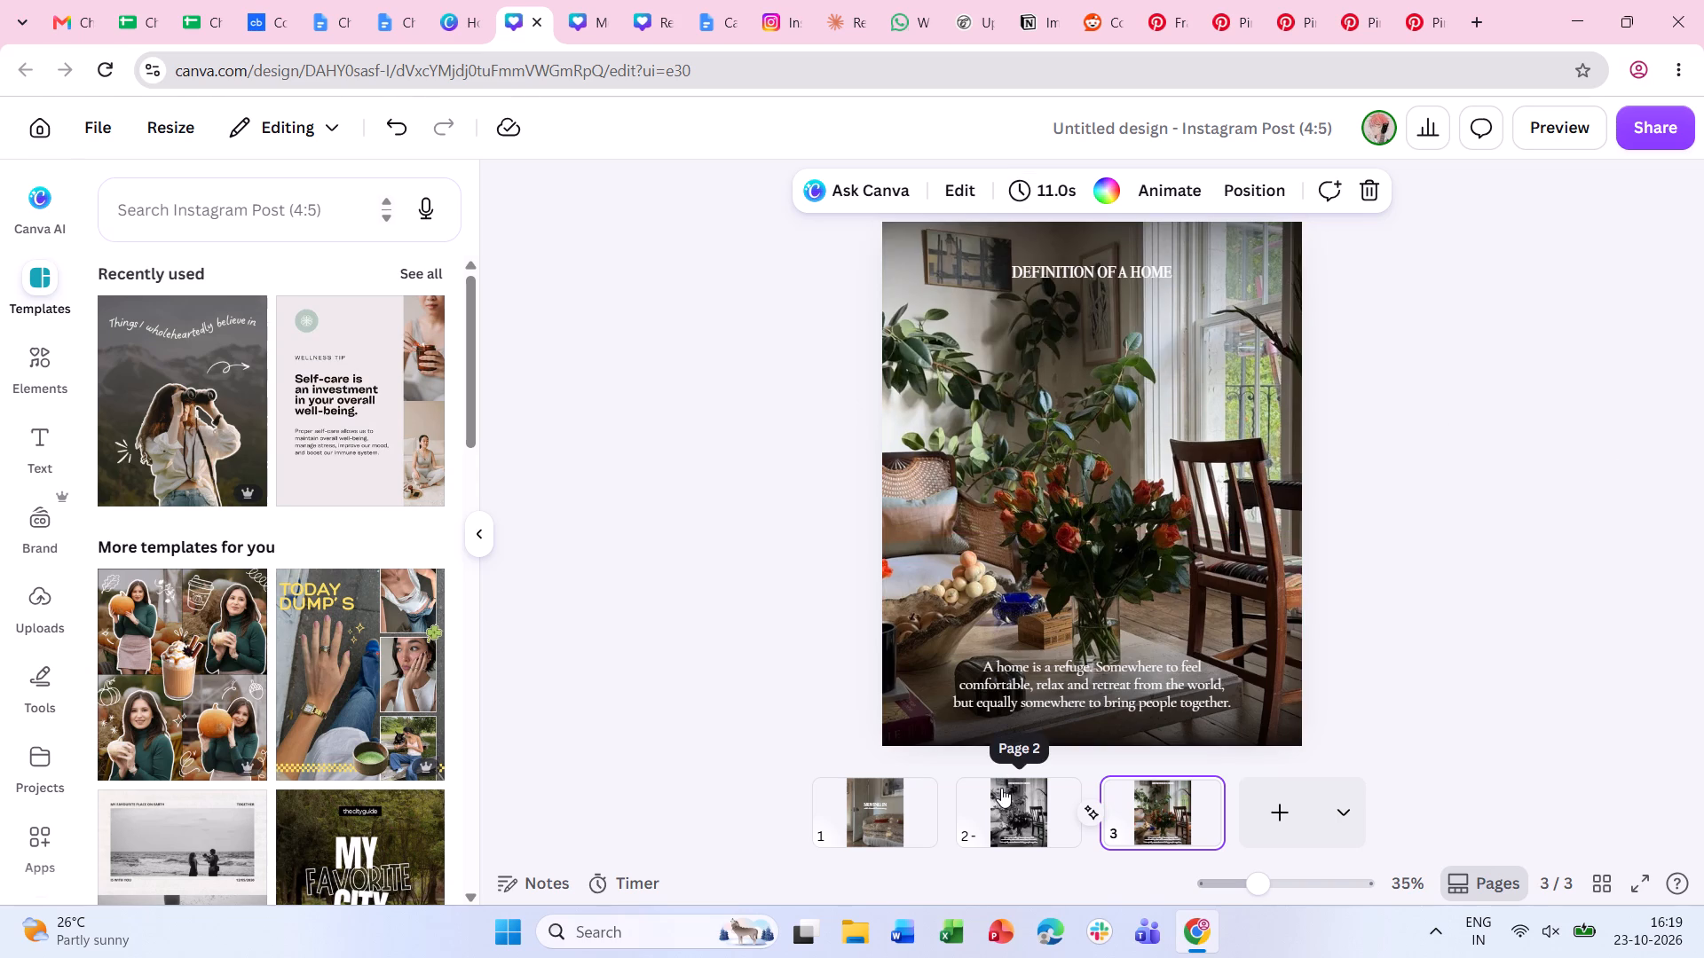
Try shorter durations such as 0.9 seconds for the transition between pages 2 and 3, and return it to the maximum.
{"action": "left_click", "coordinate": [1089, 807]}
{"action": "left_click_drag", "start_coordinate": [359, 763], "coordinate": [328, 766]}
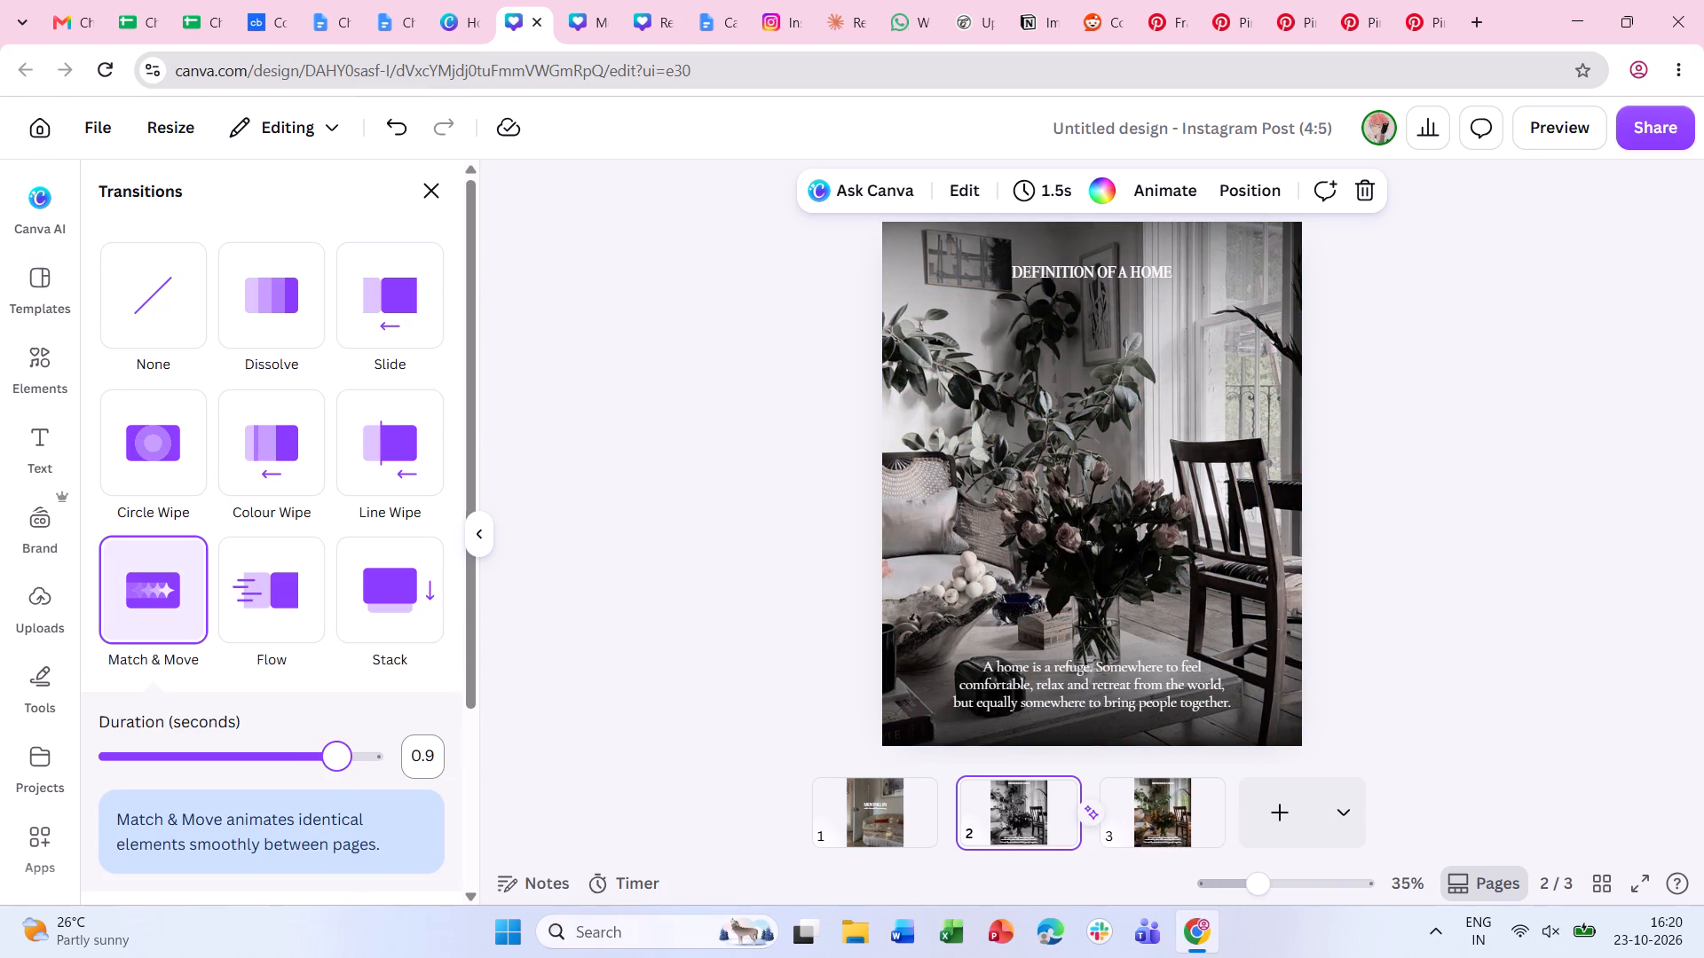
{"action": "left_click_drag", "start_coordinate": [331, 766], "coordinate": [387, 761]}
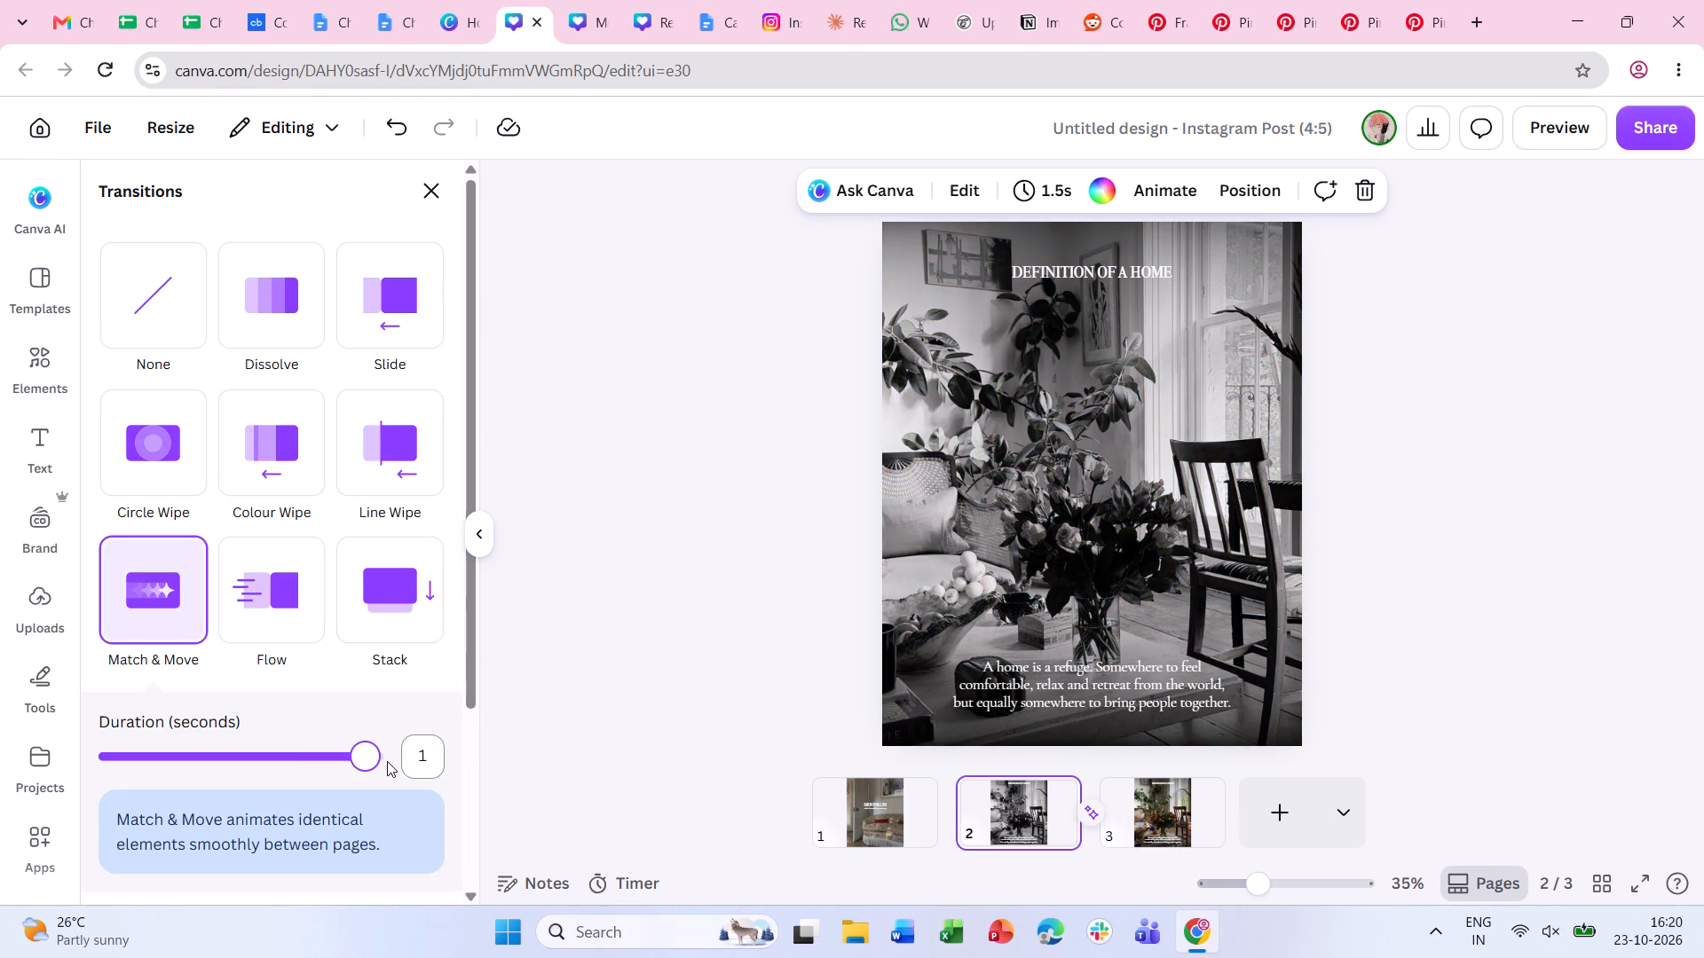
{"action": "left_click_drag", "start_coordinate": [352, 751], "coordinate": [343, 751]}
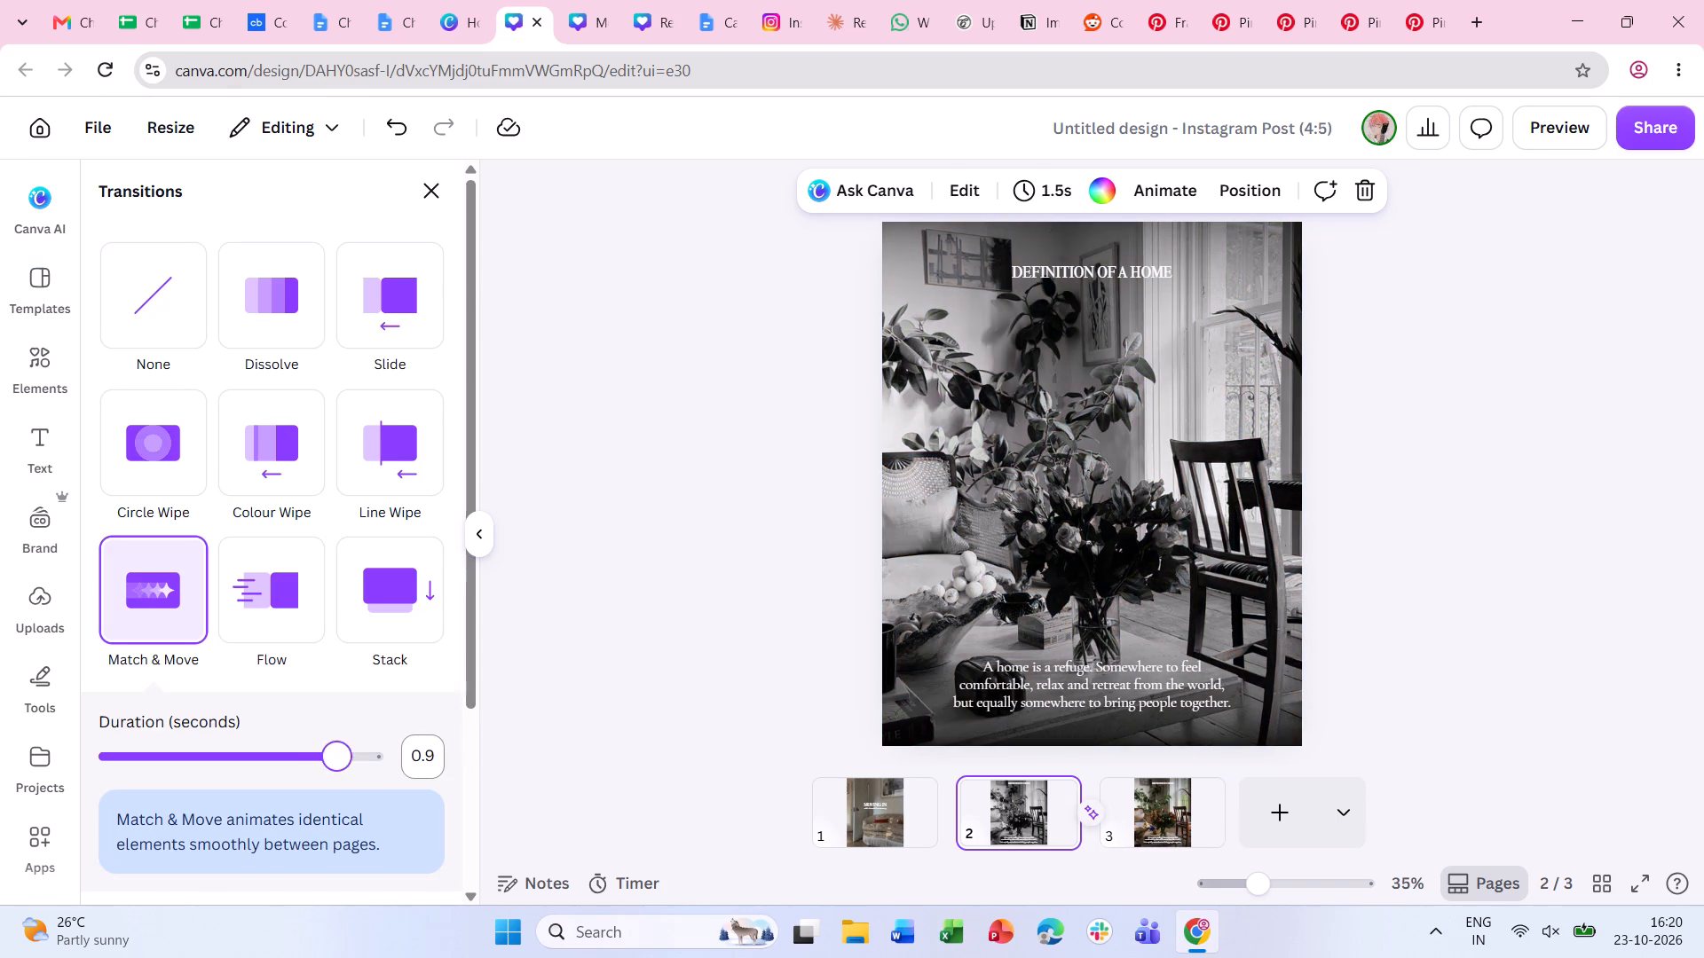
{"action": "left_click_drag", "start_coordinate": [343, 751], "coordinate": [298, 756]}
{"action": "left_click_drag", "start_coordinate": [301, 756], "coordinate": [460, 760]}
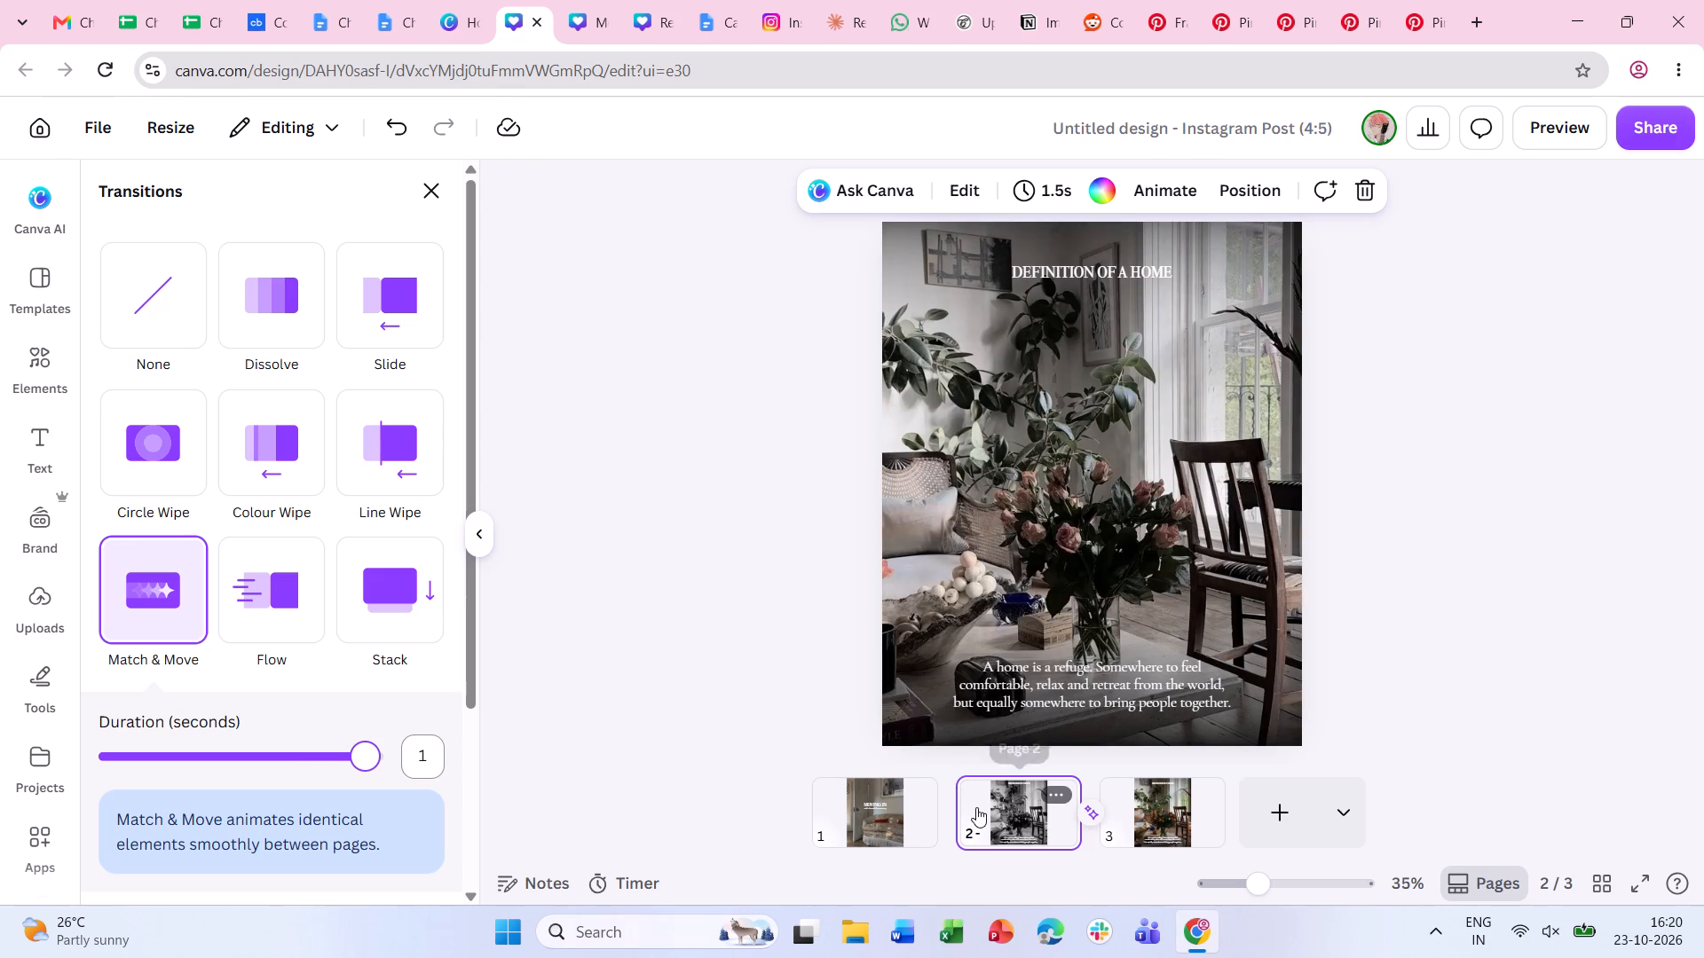
Set the timing of page 2 to 2 seconds.
{"action": "left_click", "coordinate": [1045, 192]}
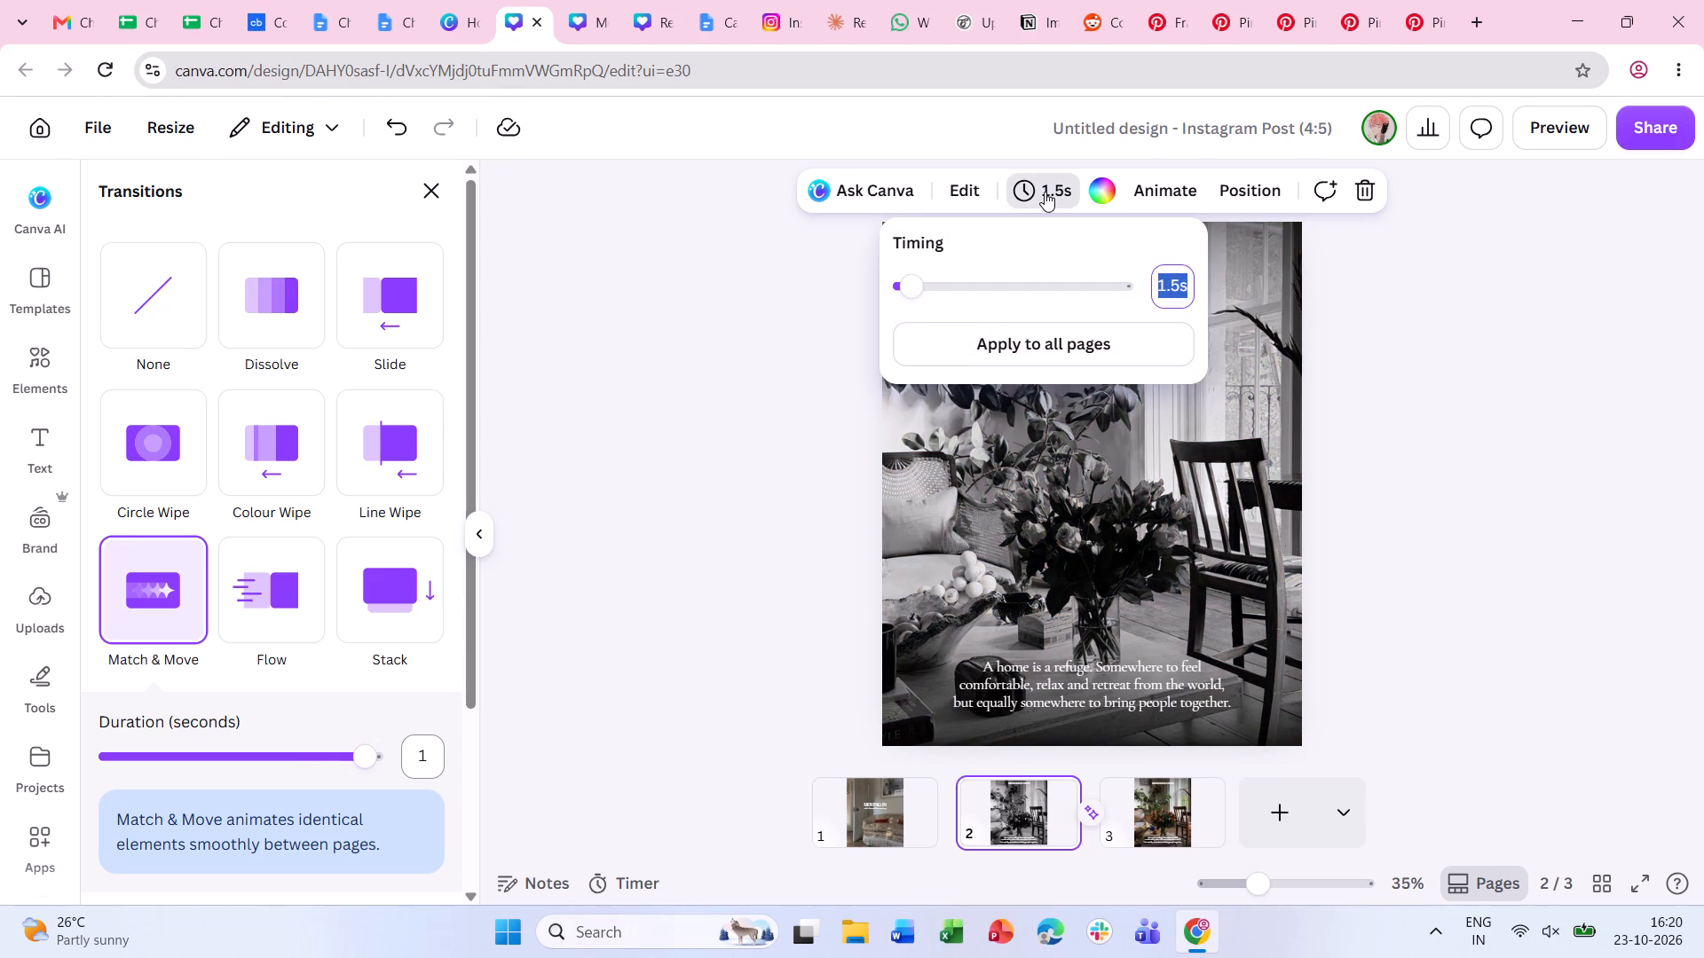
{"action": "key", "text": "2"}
{"action": "key", "text": "Return"}
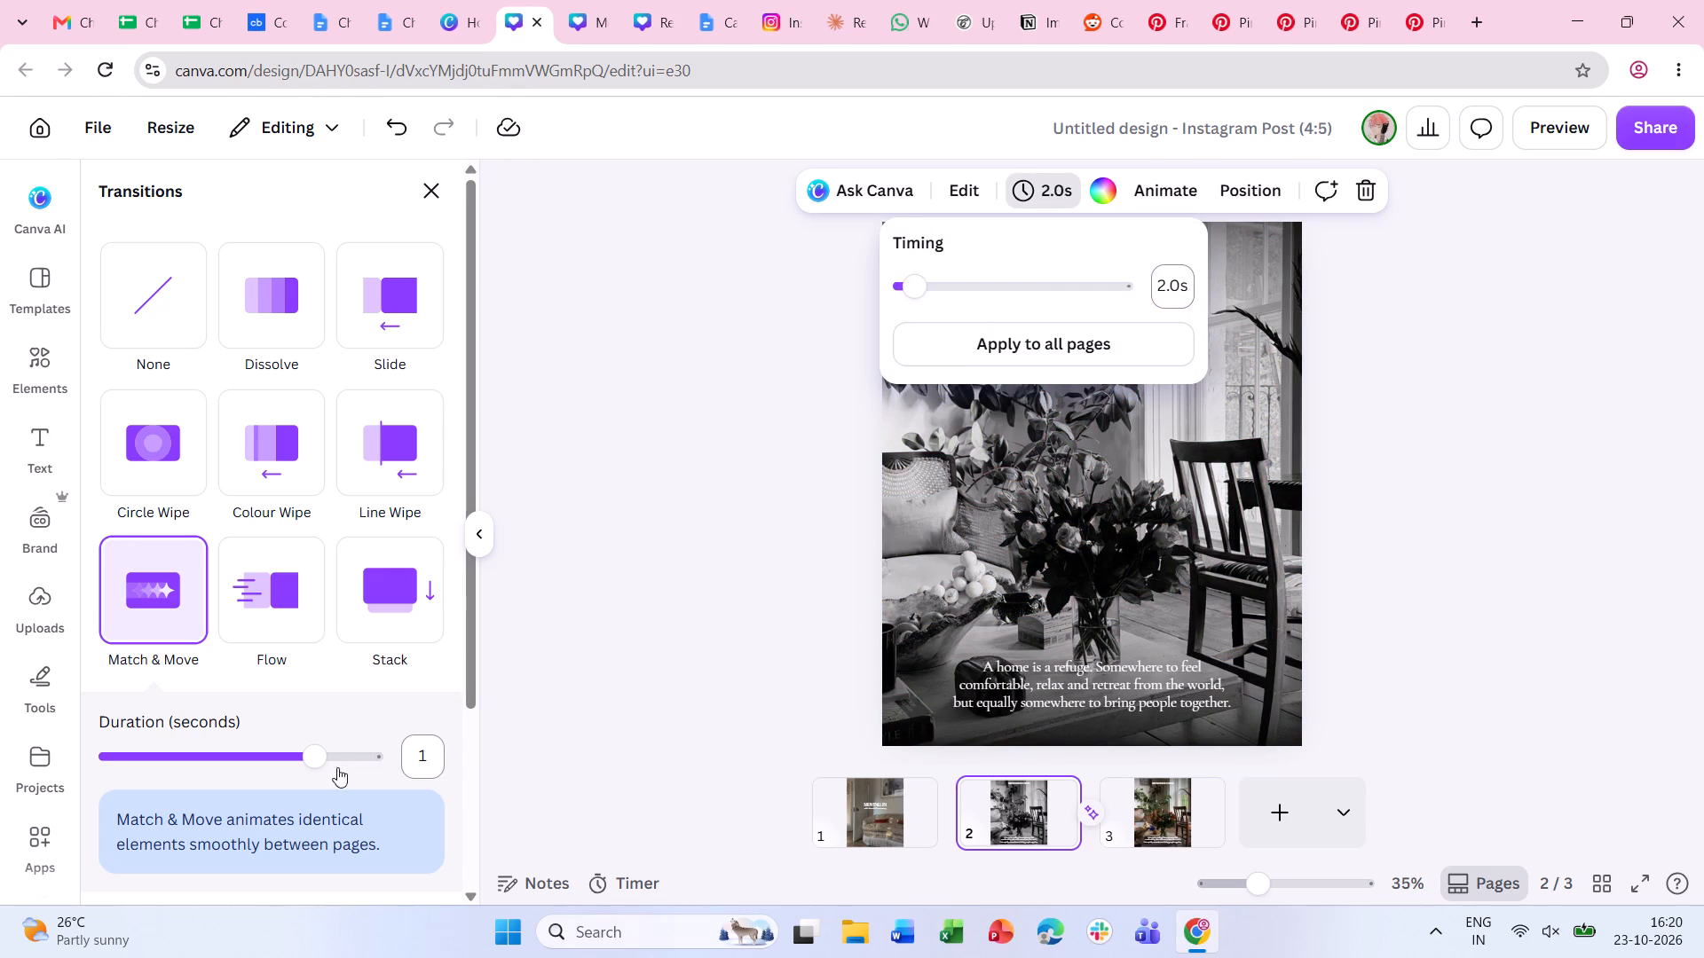
Try shorter durations such as 0.5 seconds for the Match & Move transition after page 2, and settle on the maximum of 1.2 seconds.
{"action": "left_click_drag", "start_coordinate": [314, 760], "coordinate": [375, 758]}
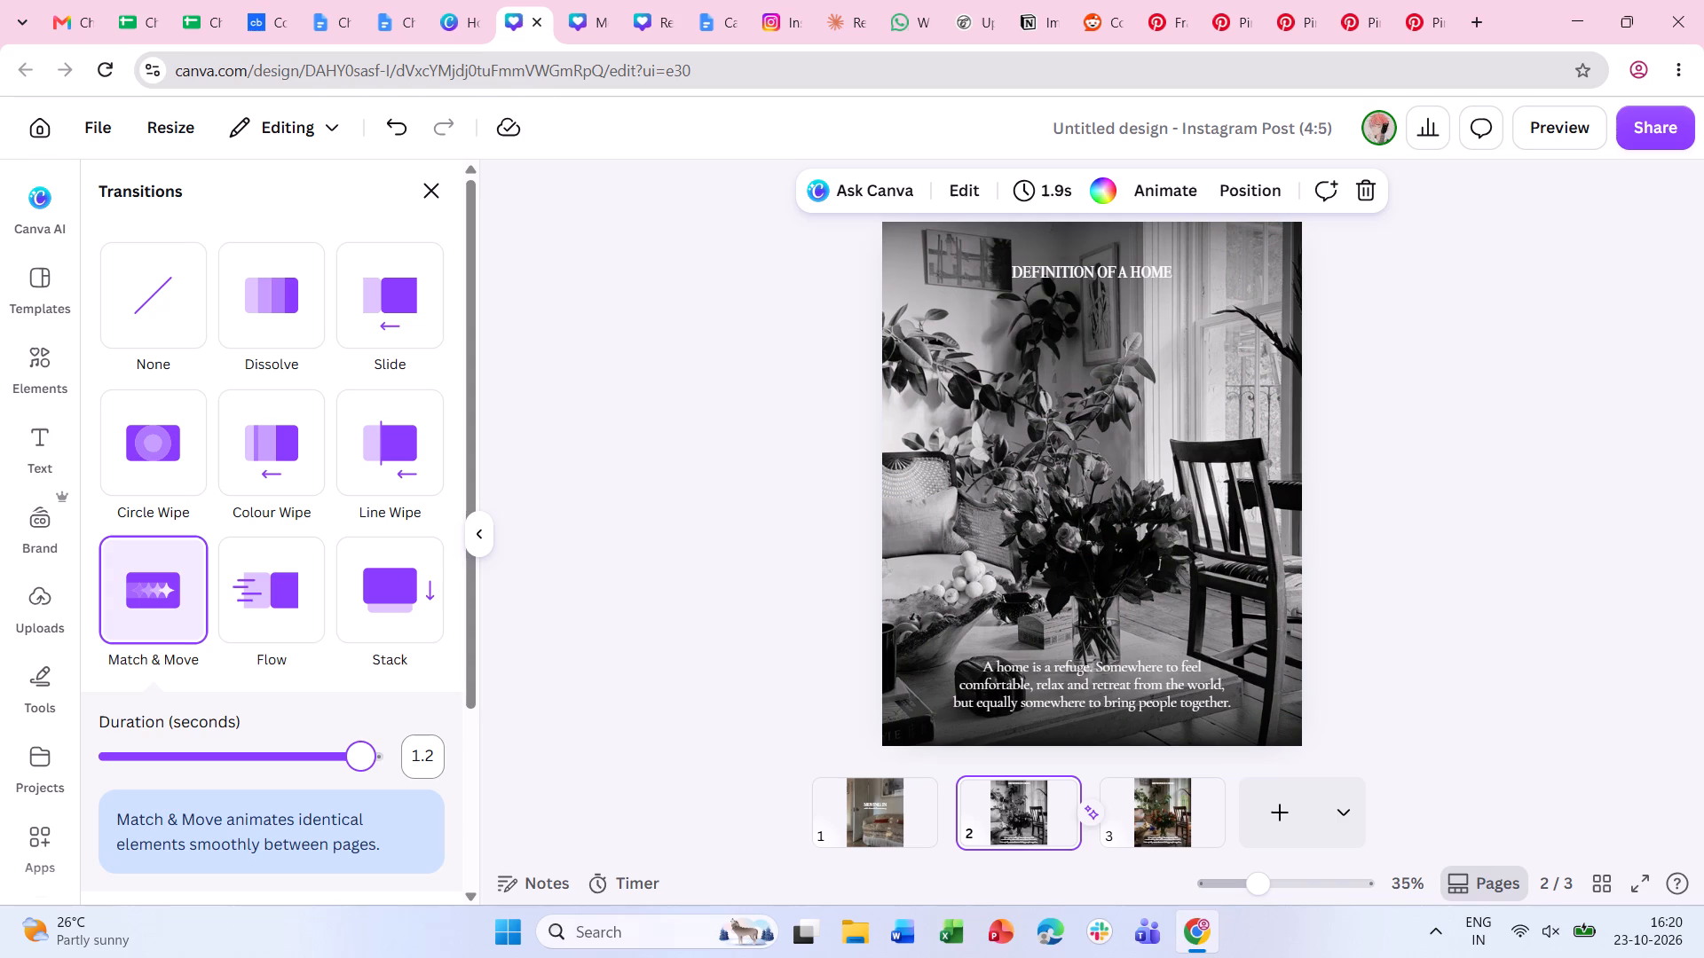
{"action": "left_click_drag", "start_coordinate": [365, 758], "coordinate": [391, 758]}
{"action": "left_click_drag", "start_coordinate": [354, 760], "coordinate": [336, 762]}
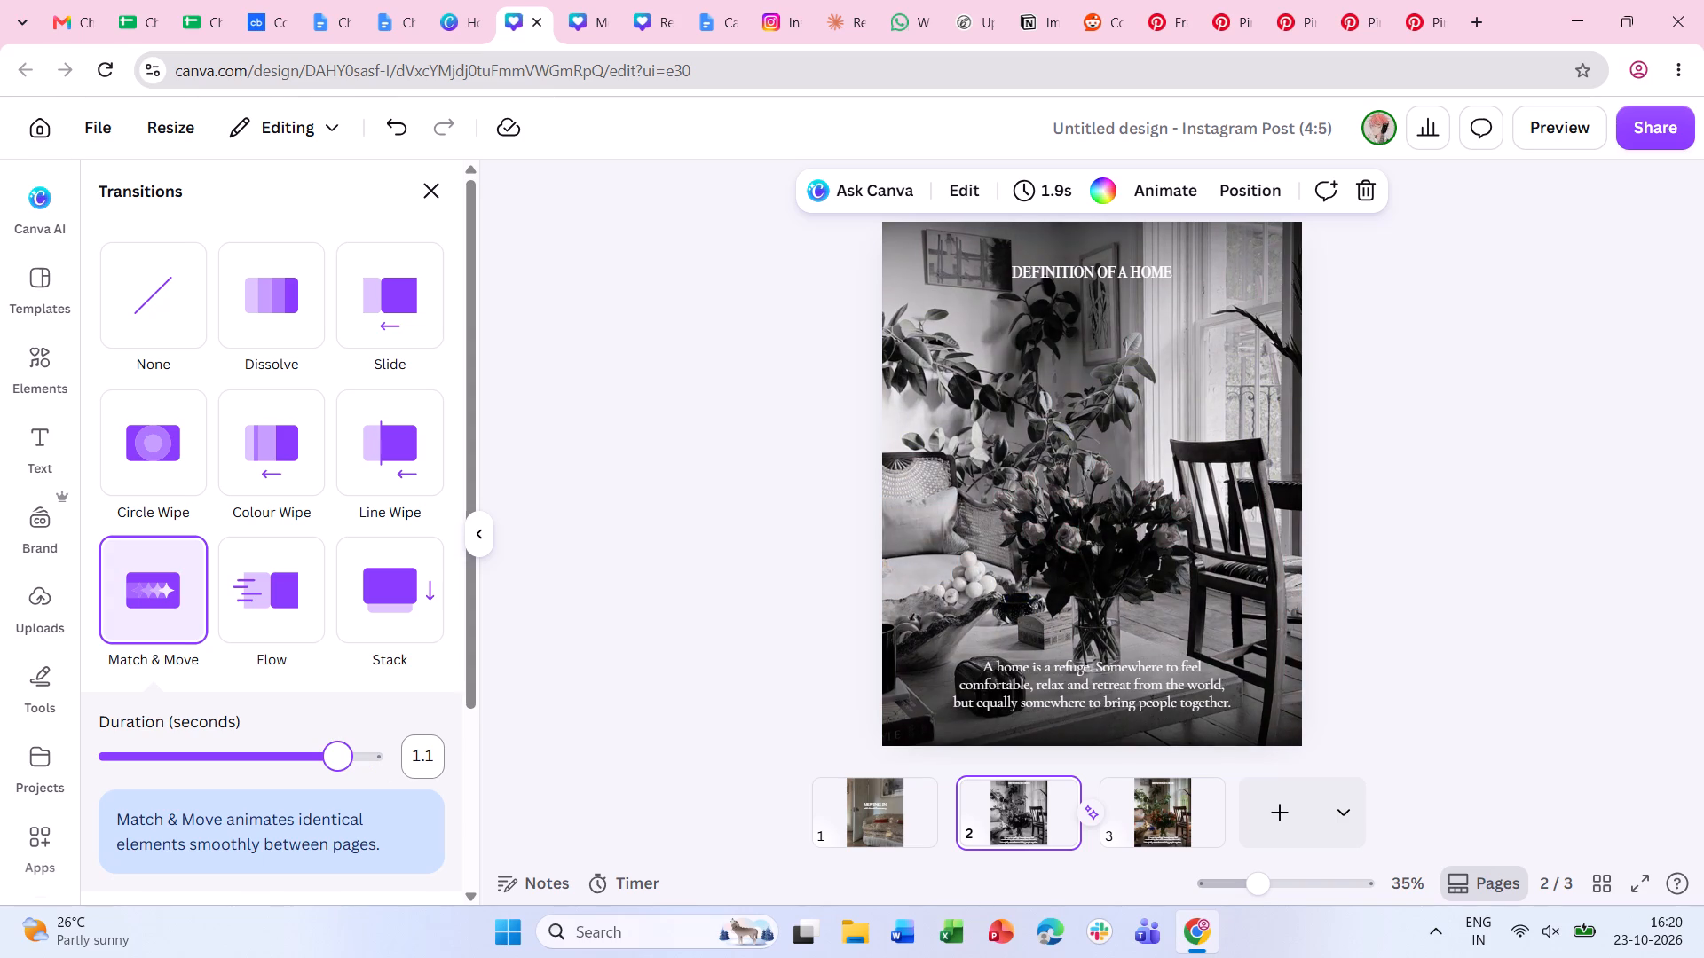
{"action": "left_click_drag", "start_coordinate": [336, 763], "coordinate": [191, 767]}
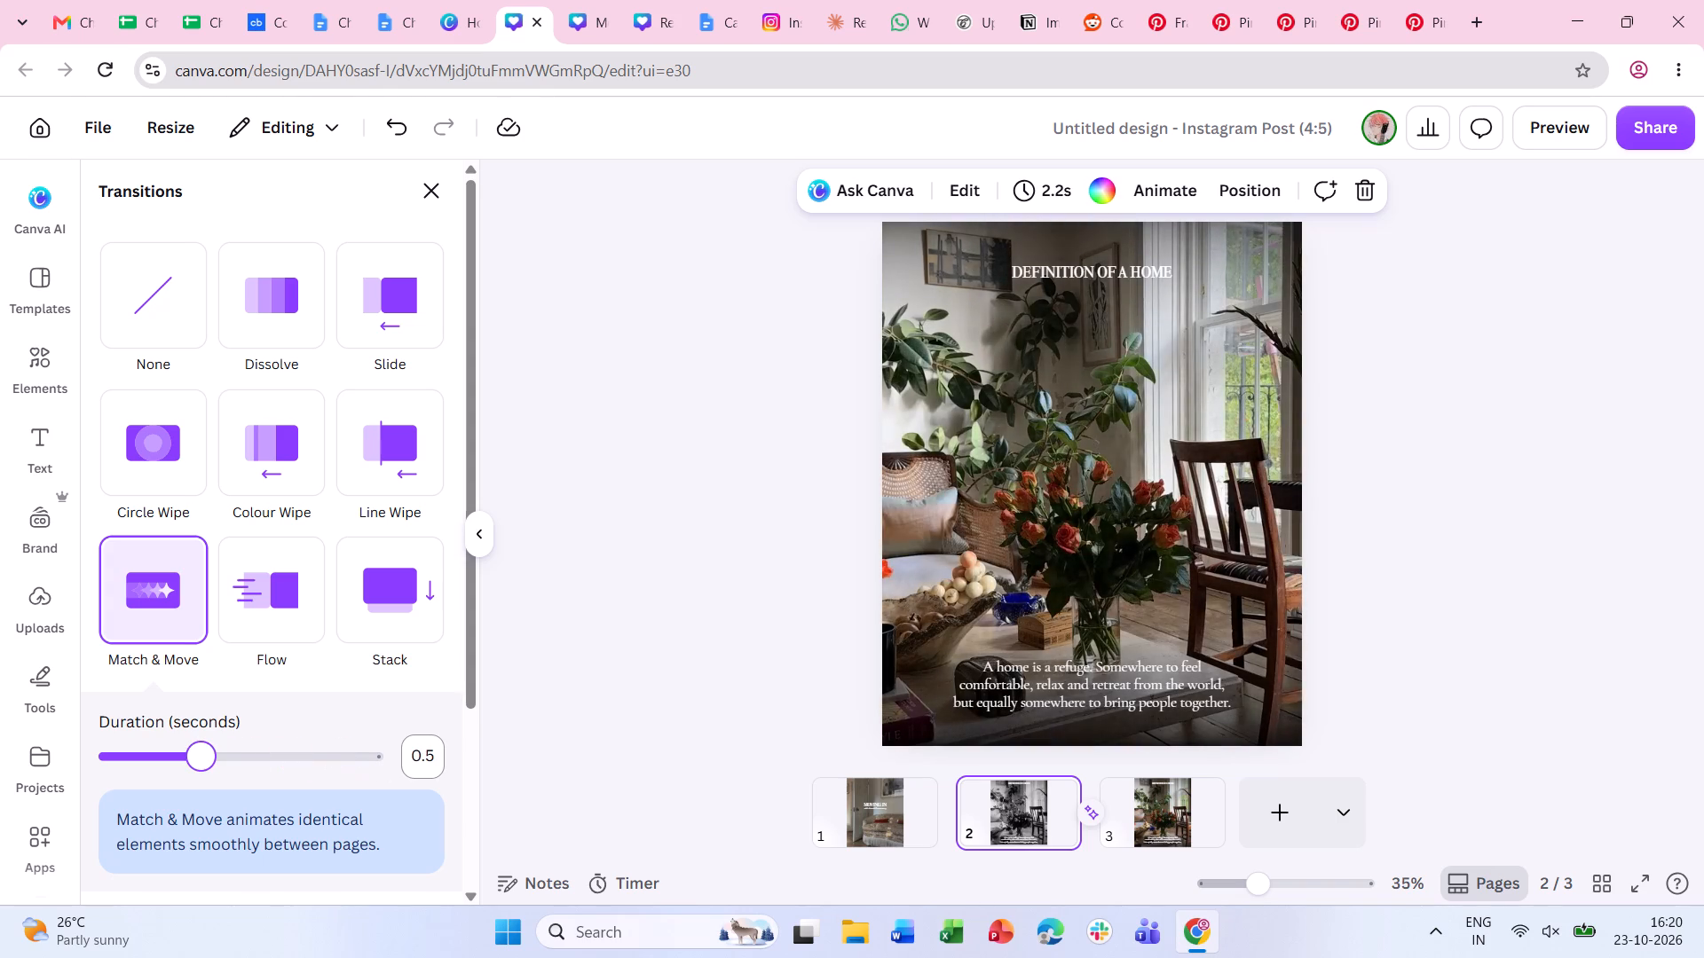
{"action": "left_click_drag", "start_coordinate": [191, 767], "coordinate": [470, 755]}
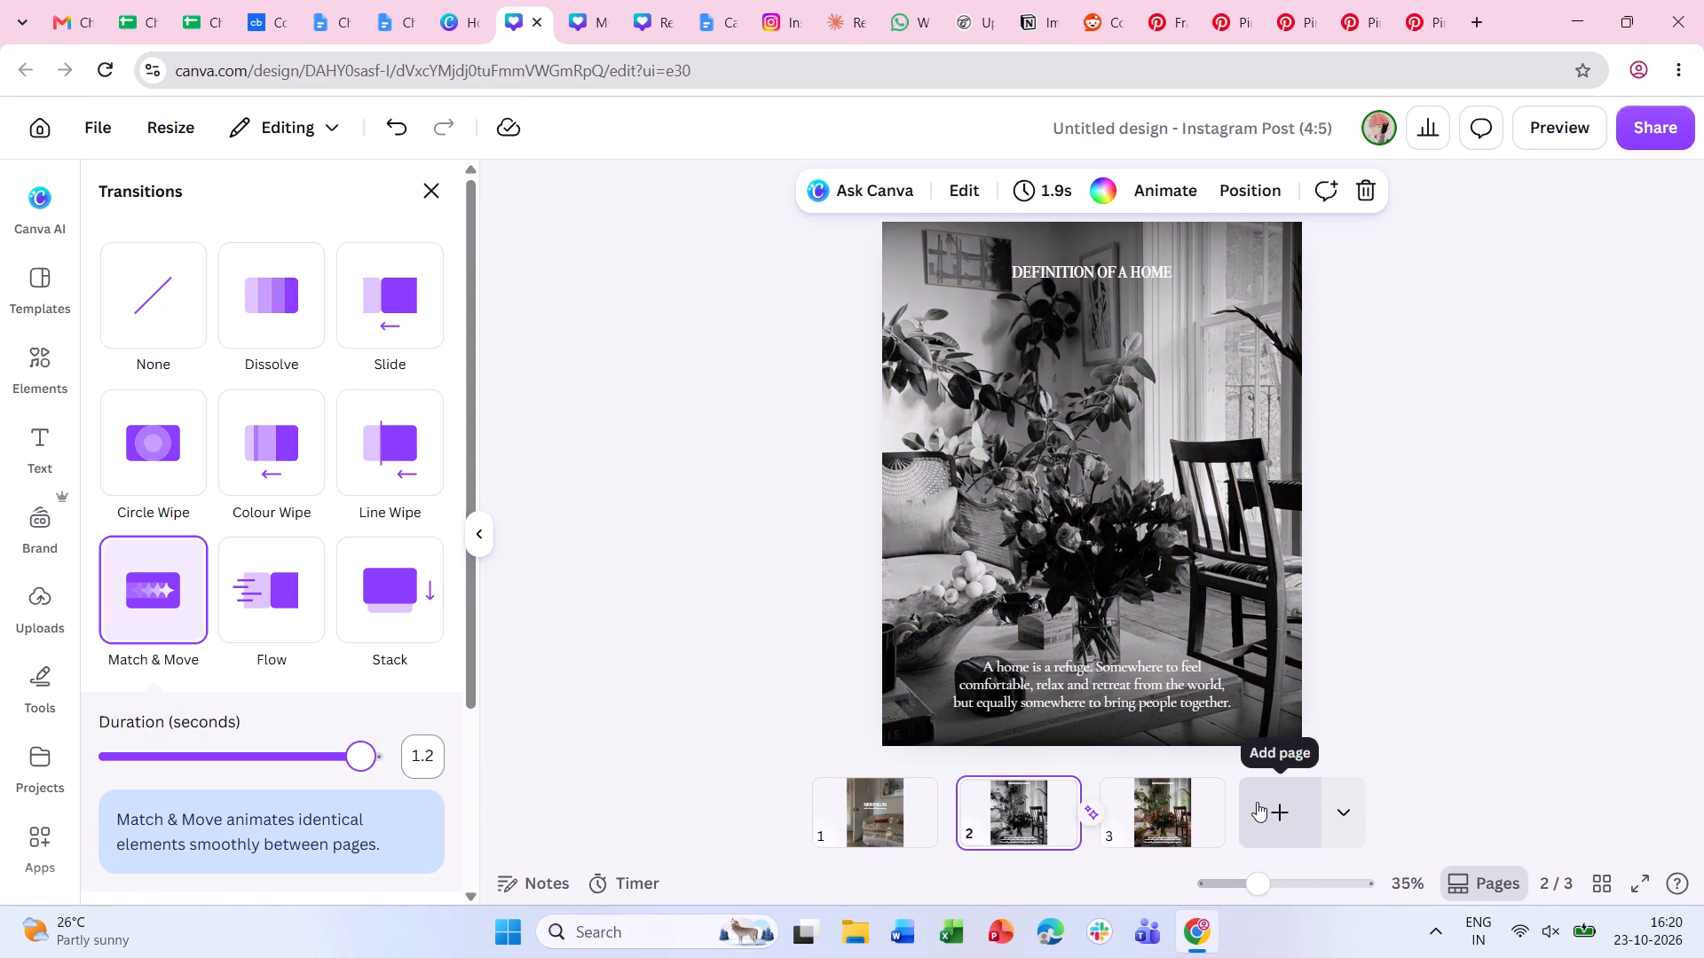
Download only pages 2–3 of the design as an MP4 video, leaving out page 1.
{"action": "left_click", "coordinate": [1650, 133]}
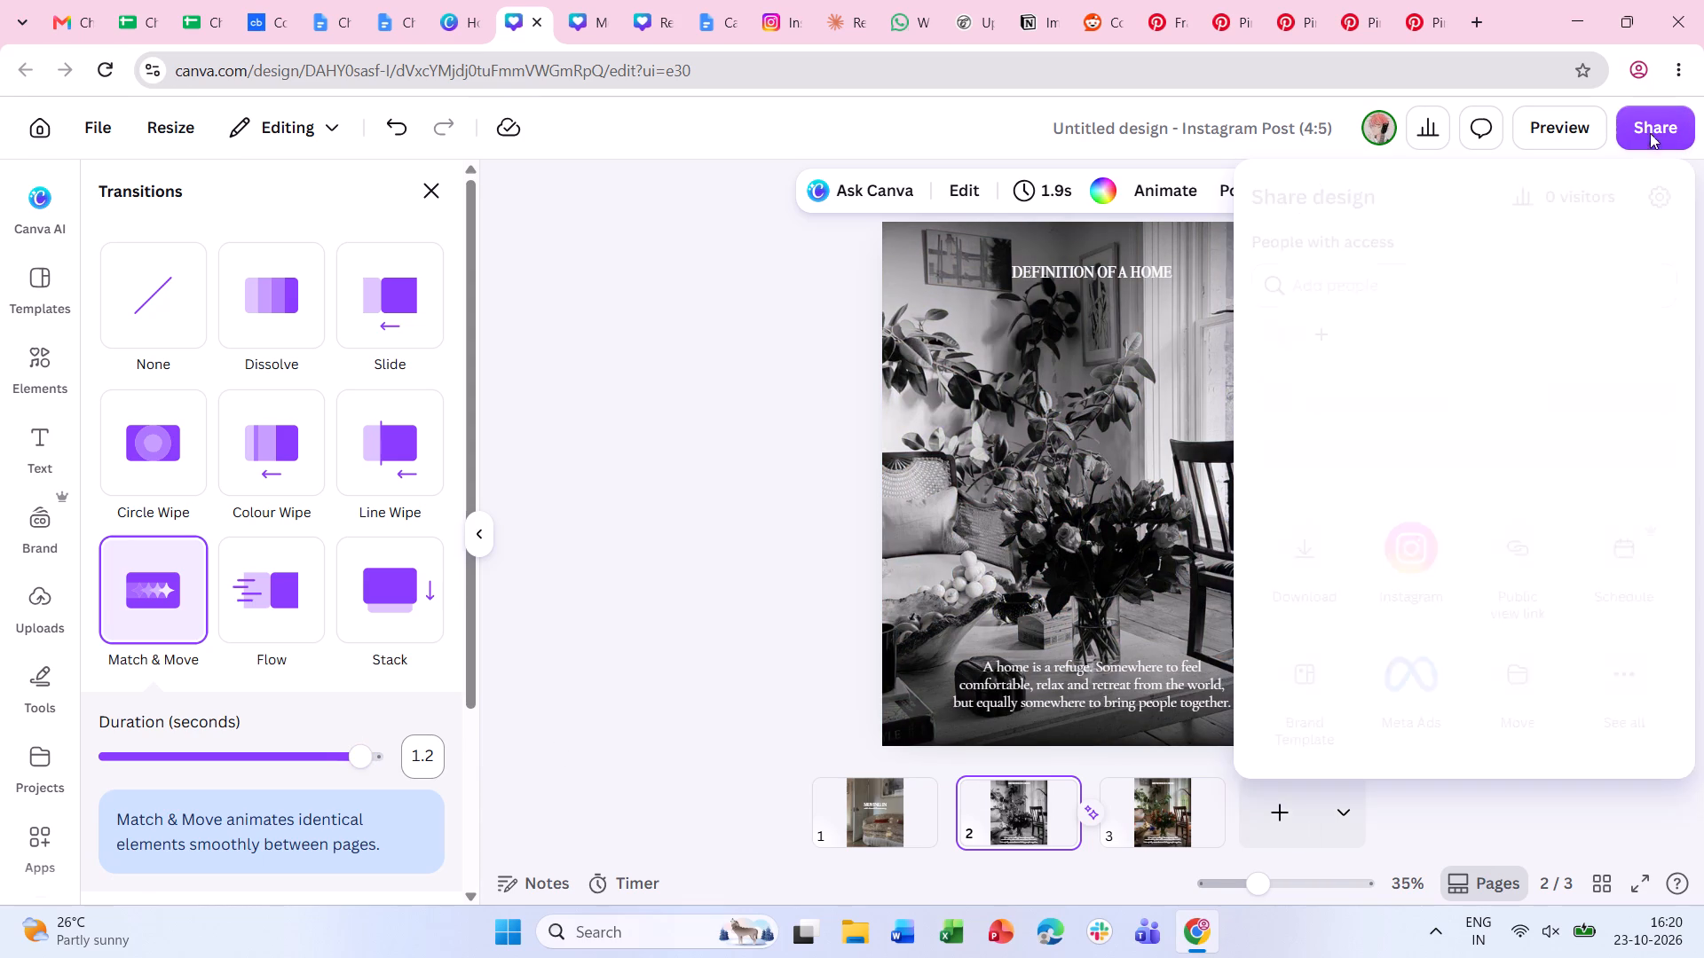
{"action": "left_click", "coordinate": [1305, 687]}
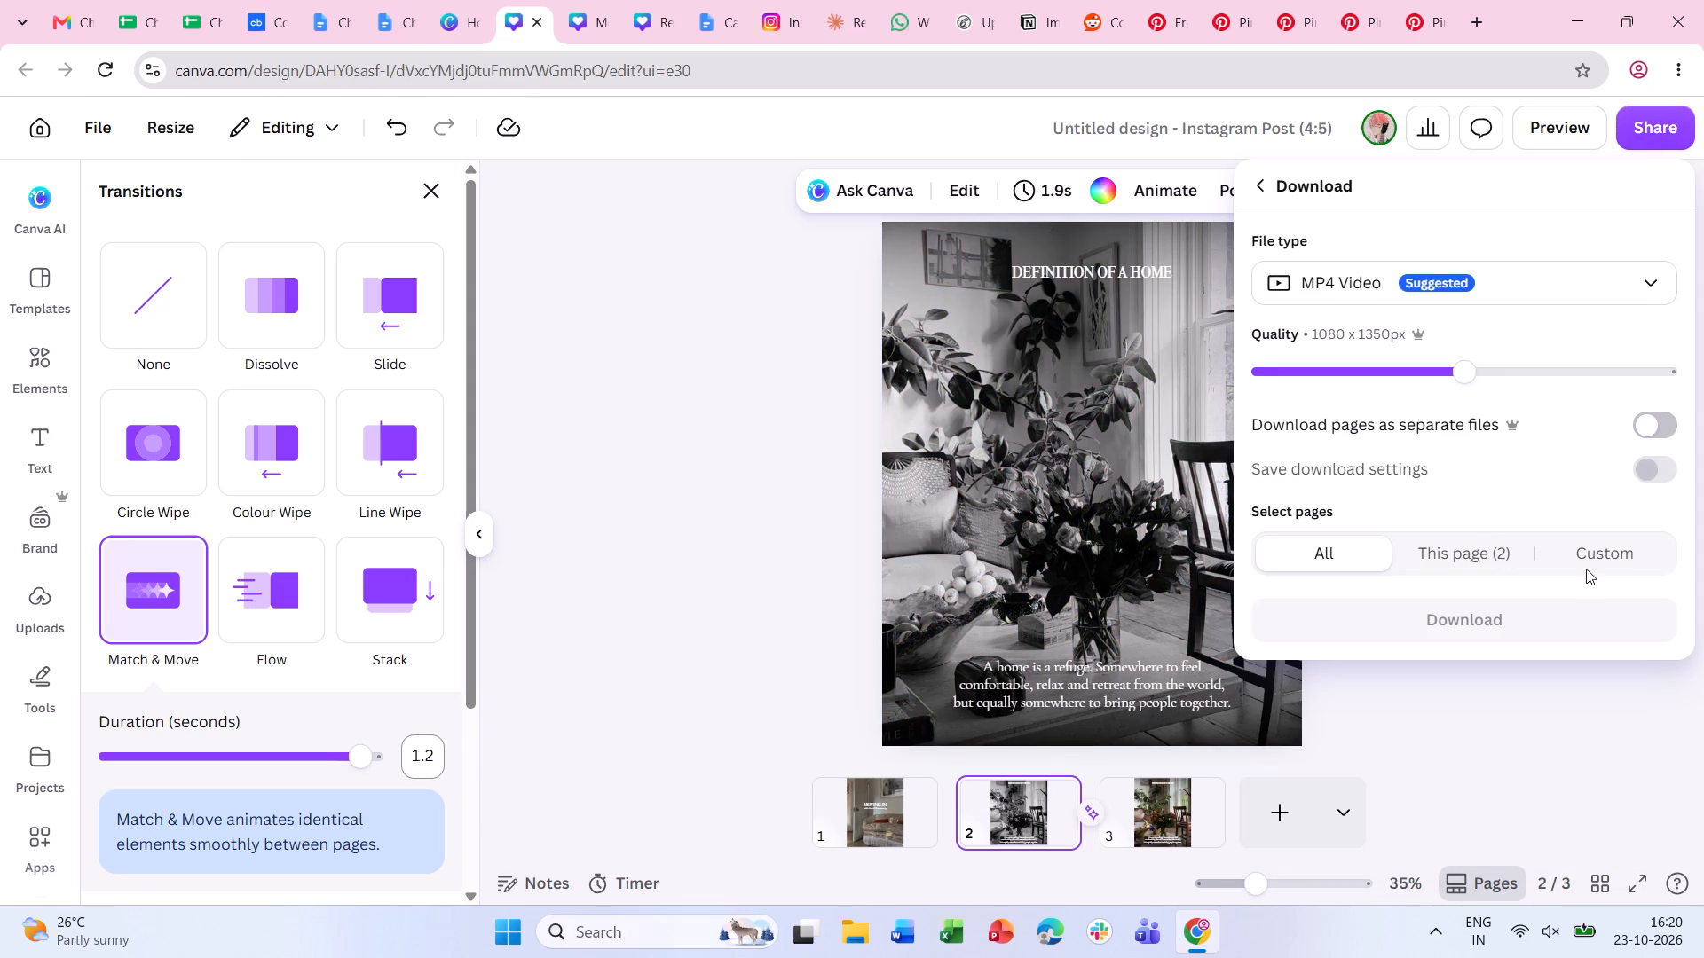
{"action": "left_click", "coordinate": [1622, 562]}
{"action": "left_click", "coordinate": [1330, 668]}
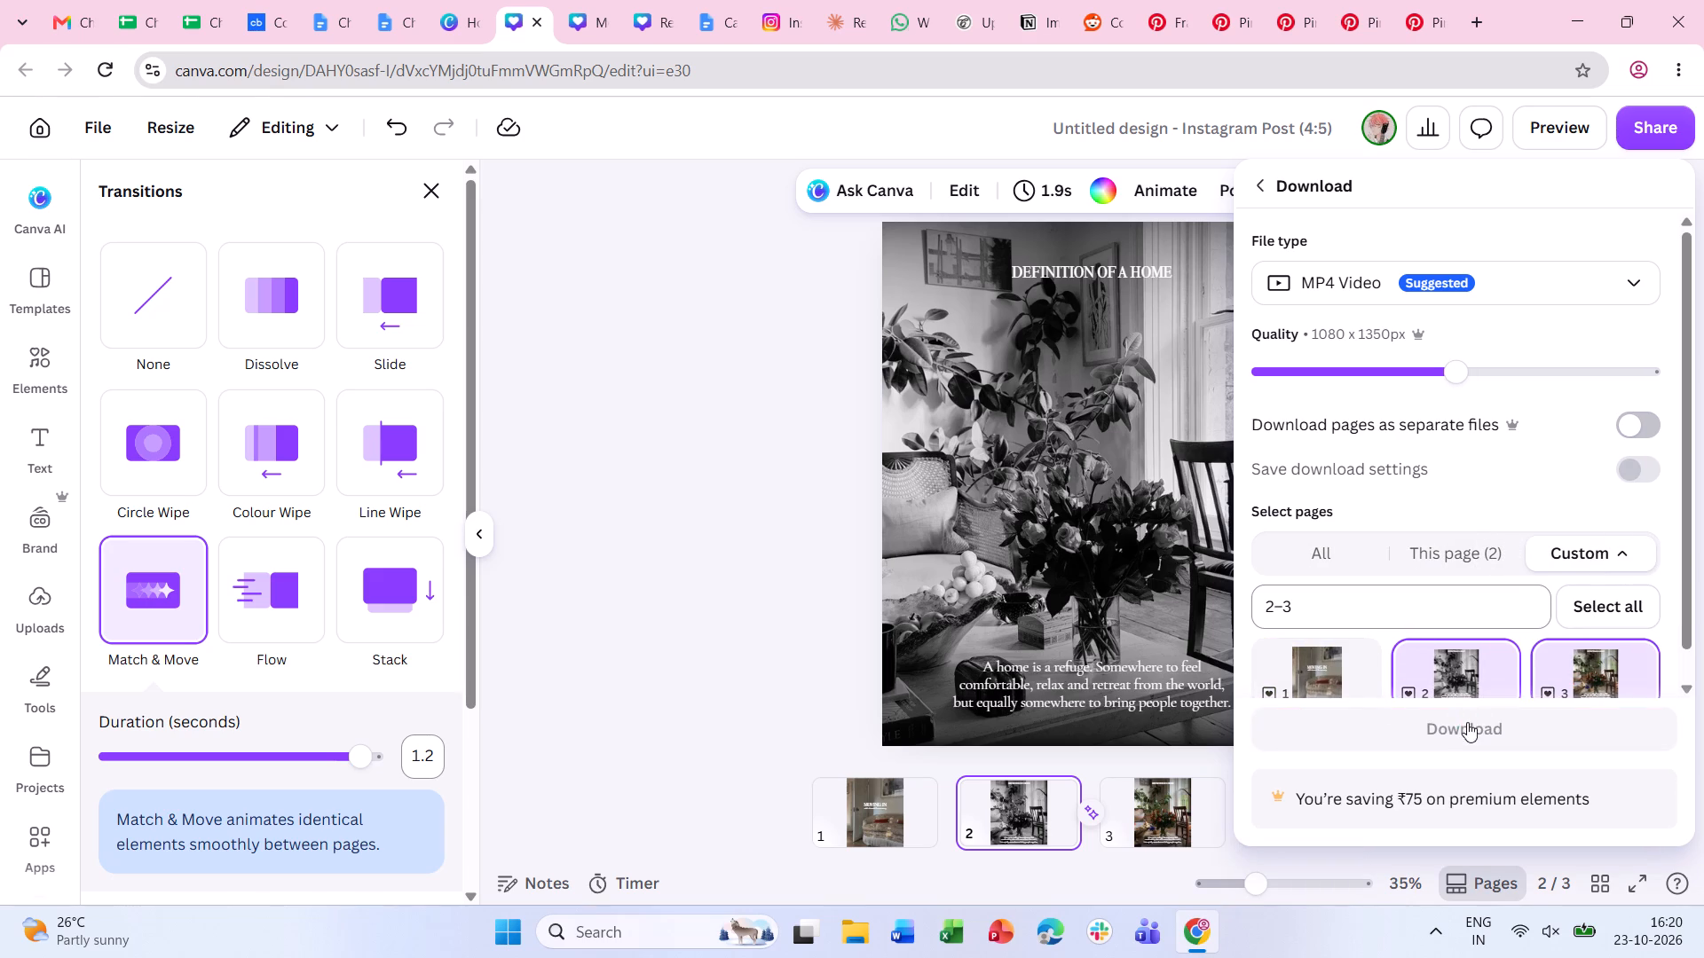
{"action": "left_click", "coordinate": [1467, 728]}
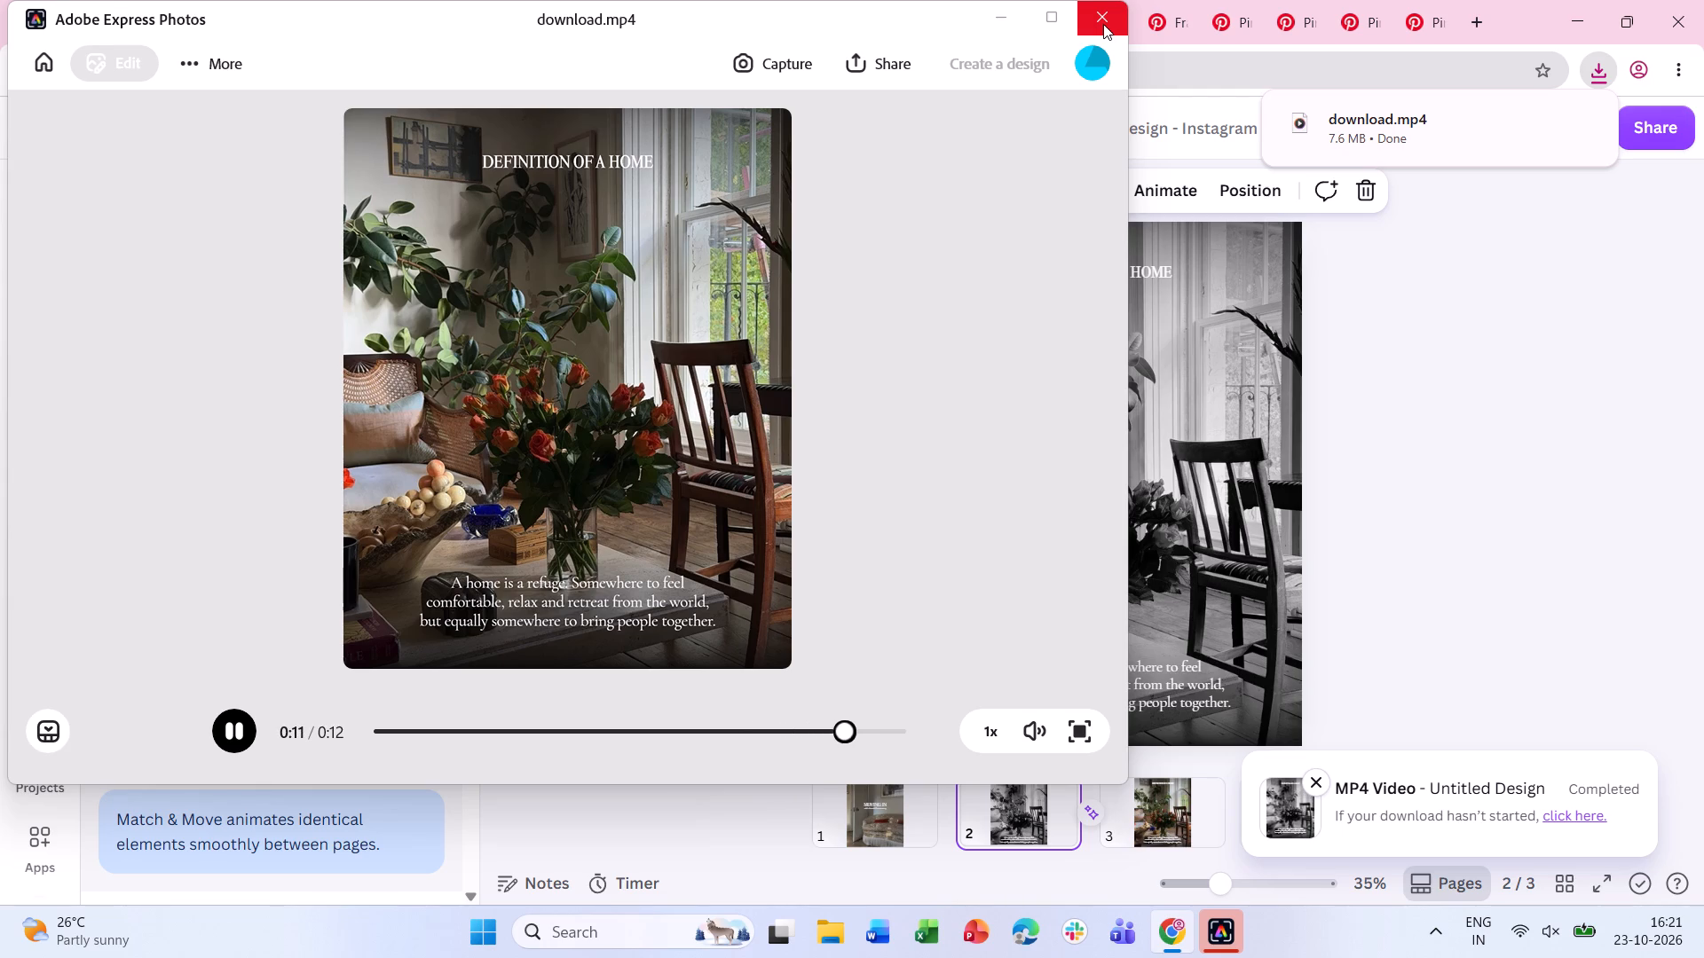
Close the exported download.mp4 playback and return to the Canva design.
{"action": "left_click", "coordinate": [1103, 24]}
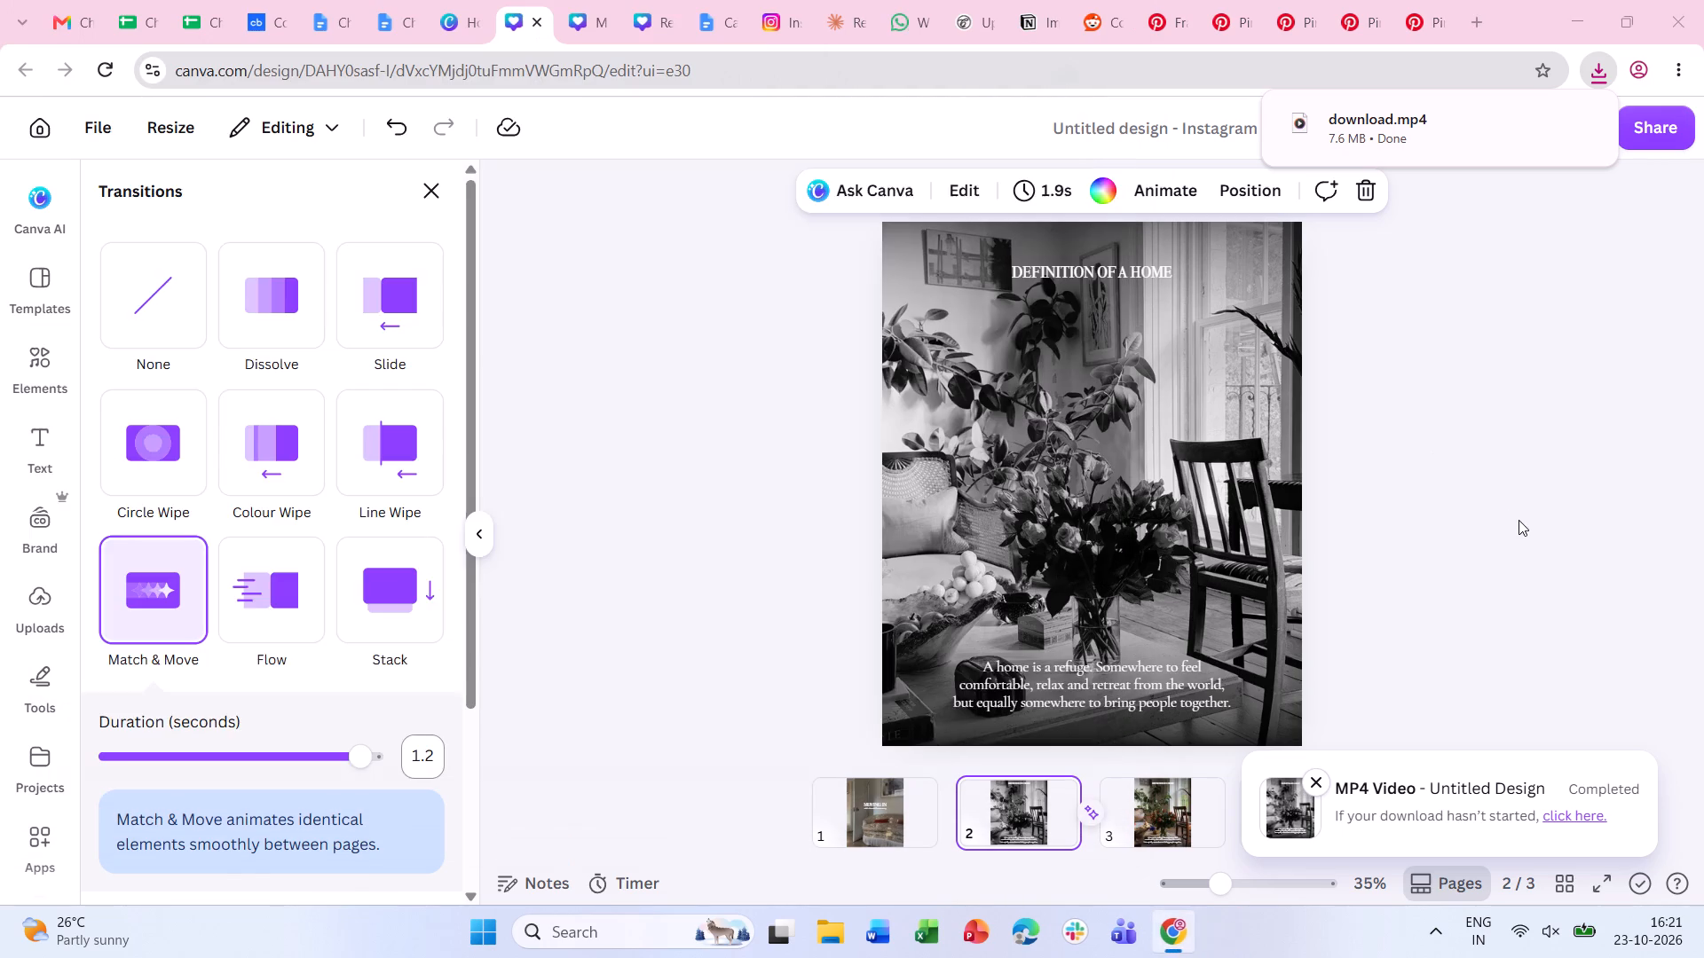
{"action": "left_click", "coordinate": [1519, 520]}
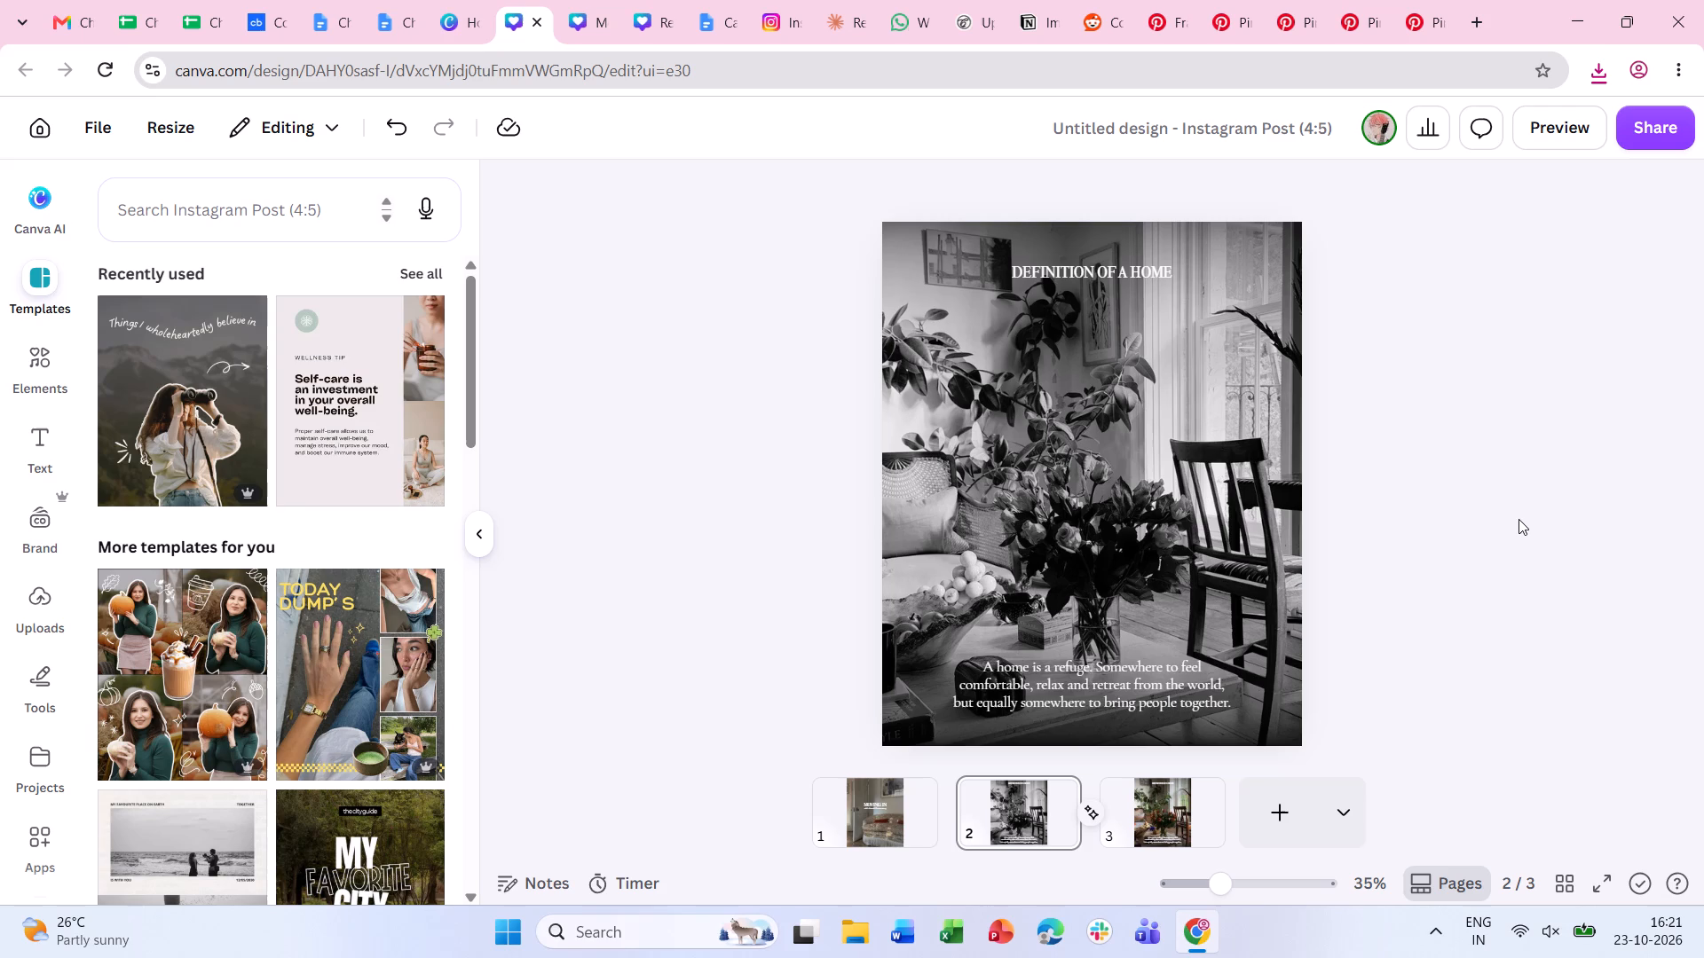
Add a blank page 4 after the colour "DEFINITION OF A HOME" page.
{"action": "left_click", "coordinate": [1168, 805]}
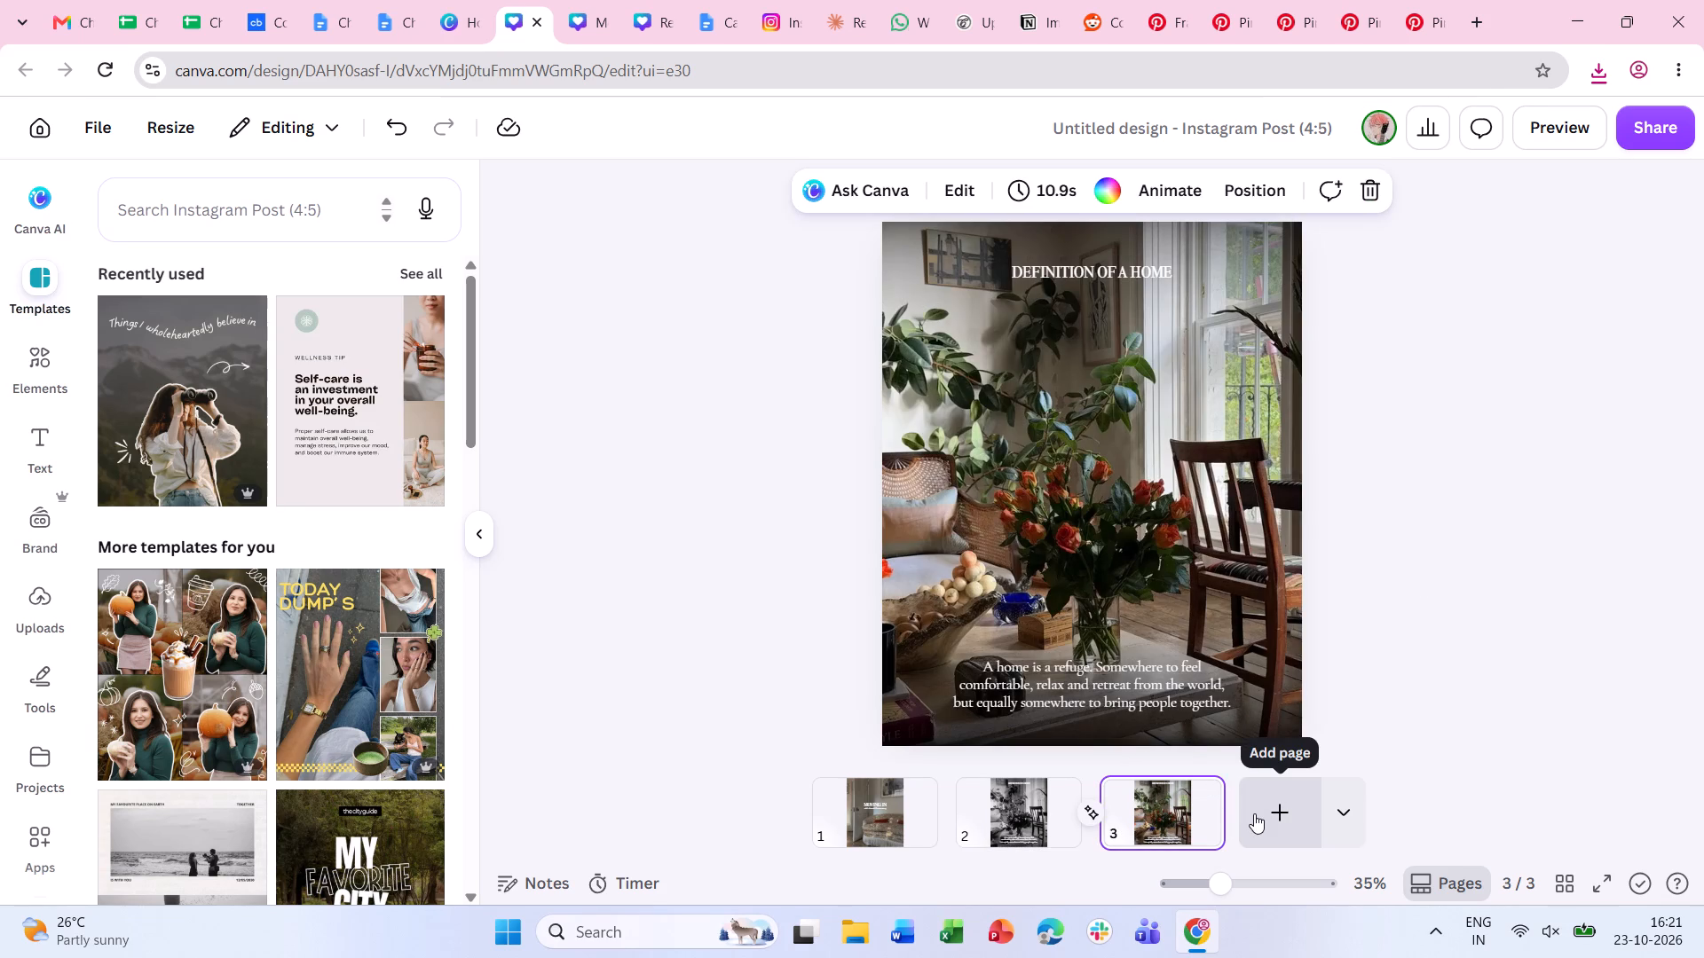
{"action": "left_click", "coordinate": [1254, 813]}
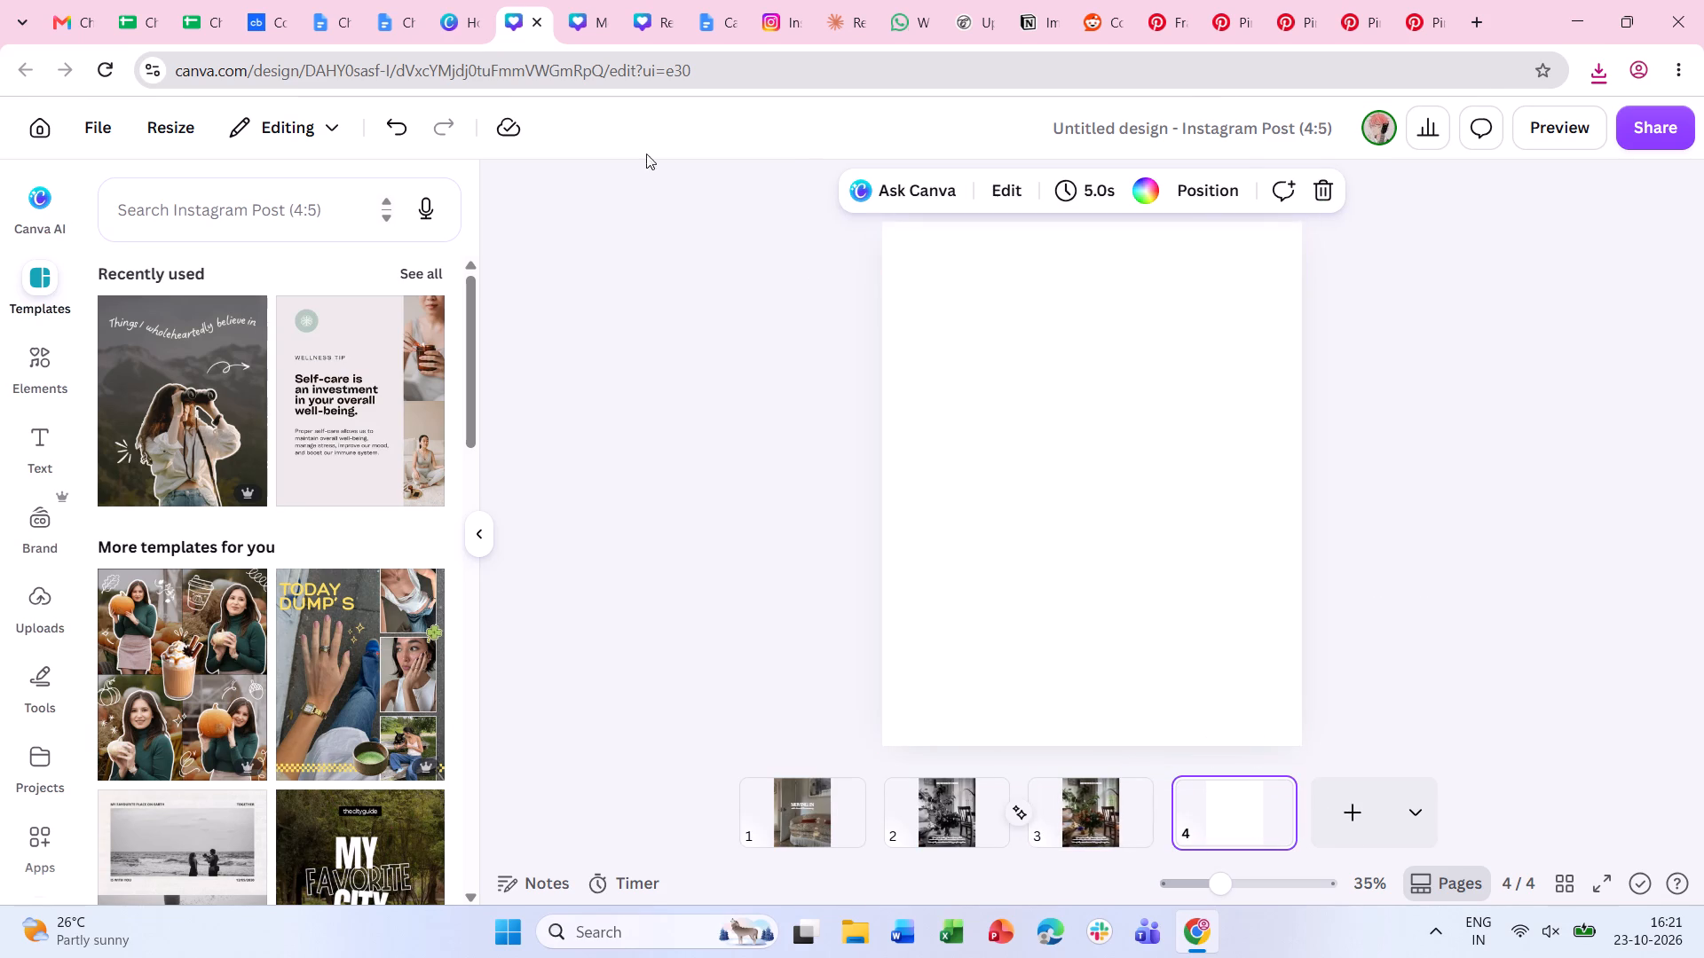
Copy the full-page photo of the dog in the orange hallway from page 5 of the "Moving In" carousel onto blank page 4.
{"action": "left_click", "coordinate": [580, 39]}
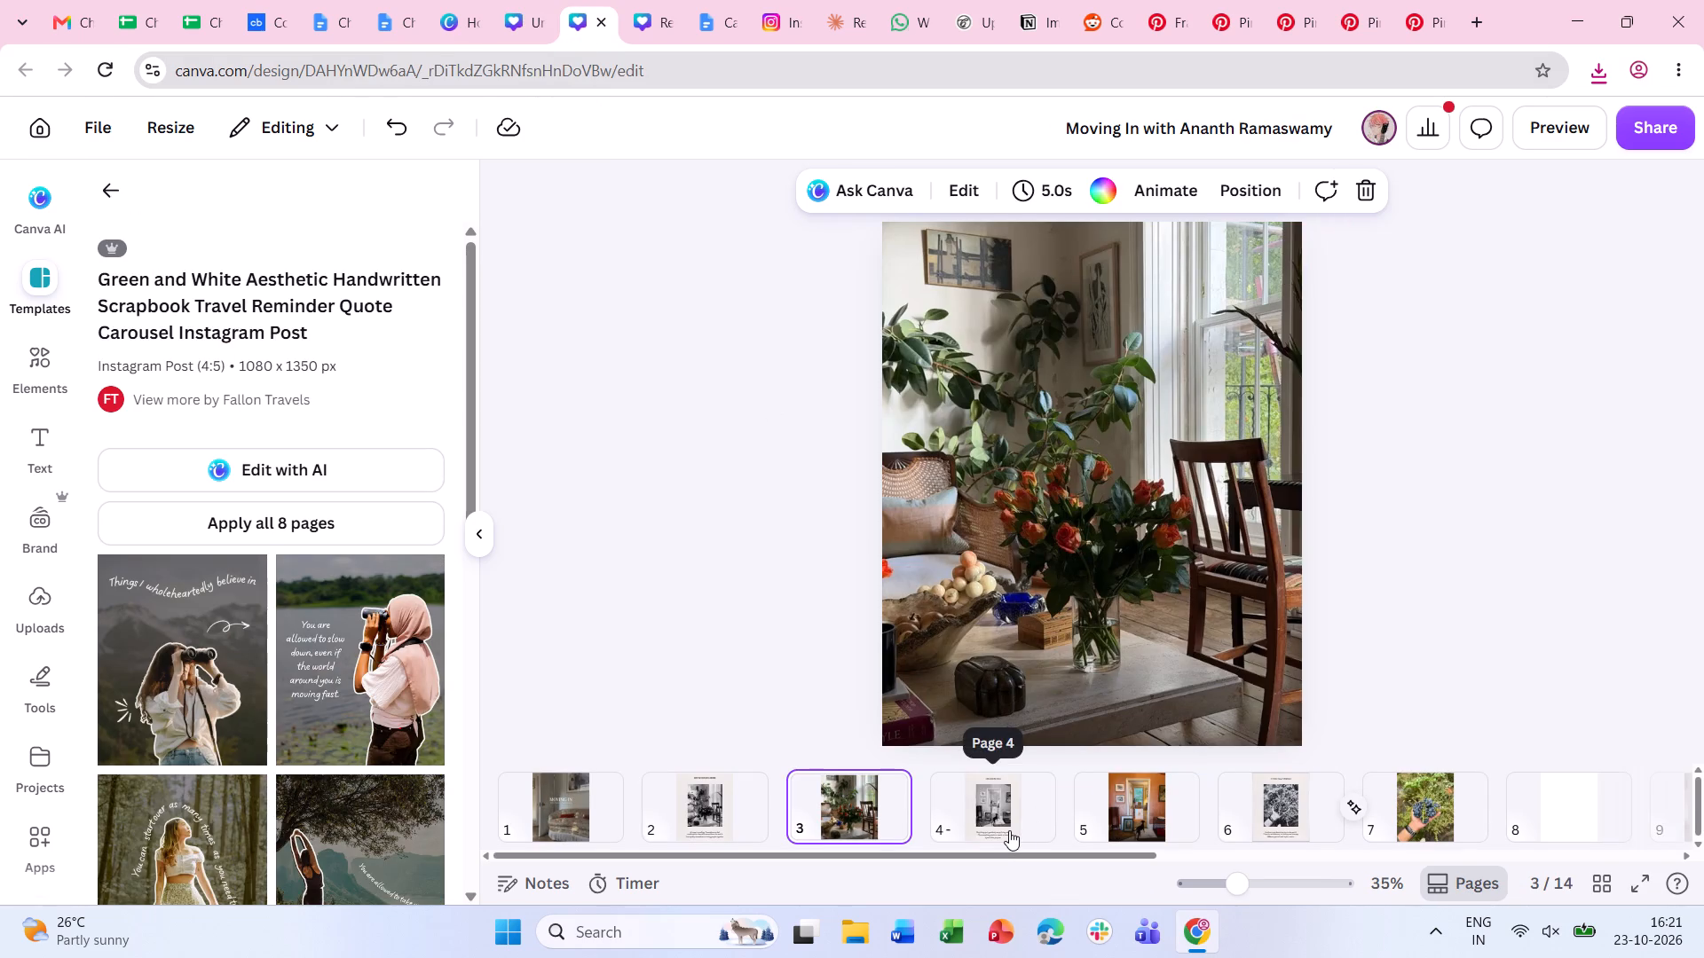
{"action": "left_click", "coordinate": [1144, 786]}
{"action": "left_click", "coordinate": [1072, 483]}
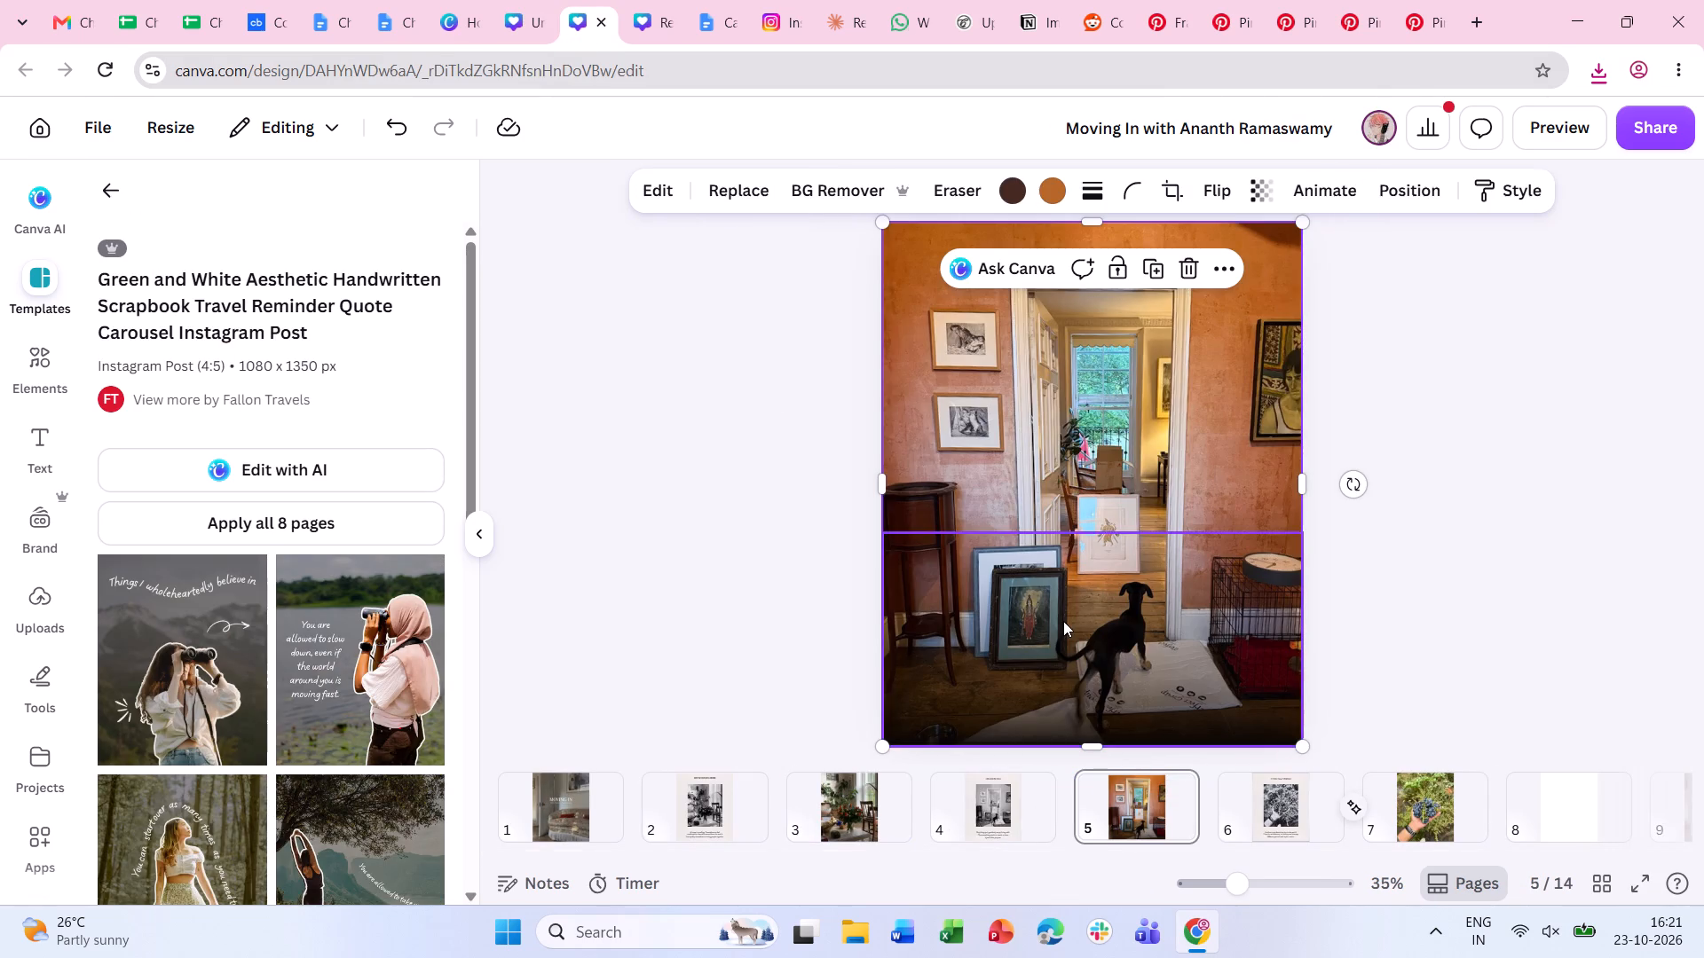
{"action": "left_click", "coordinate": [1063, 621], "text": "shift"}
{"action": "key", "text": "ctrl+c"}
{"action": "left_click", "coordinate": [1392, 479]}
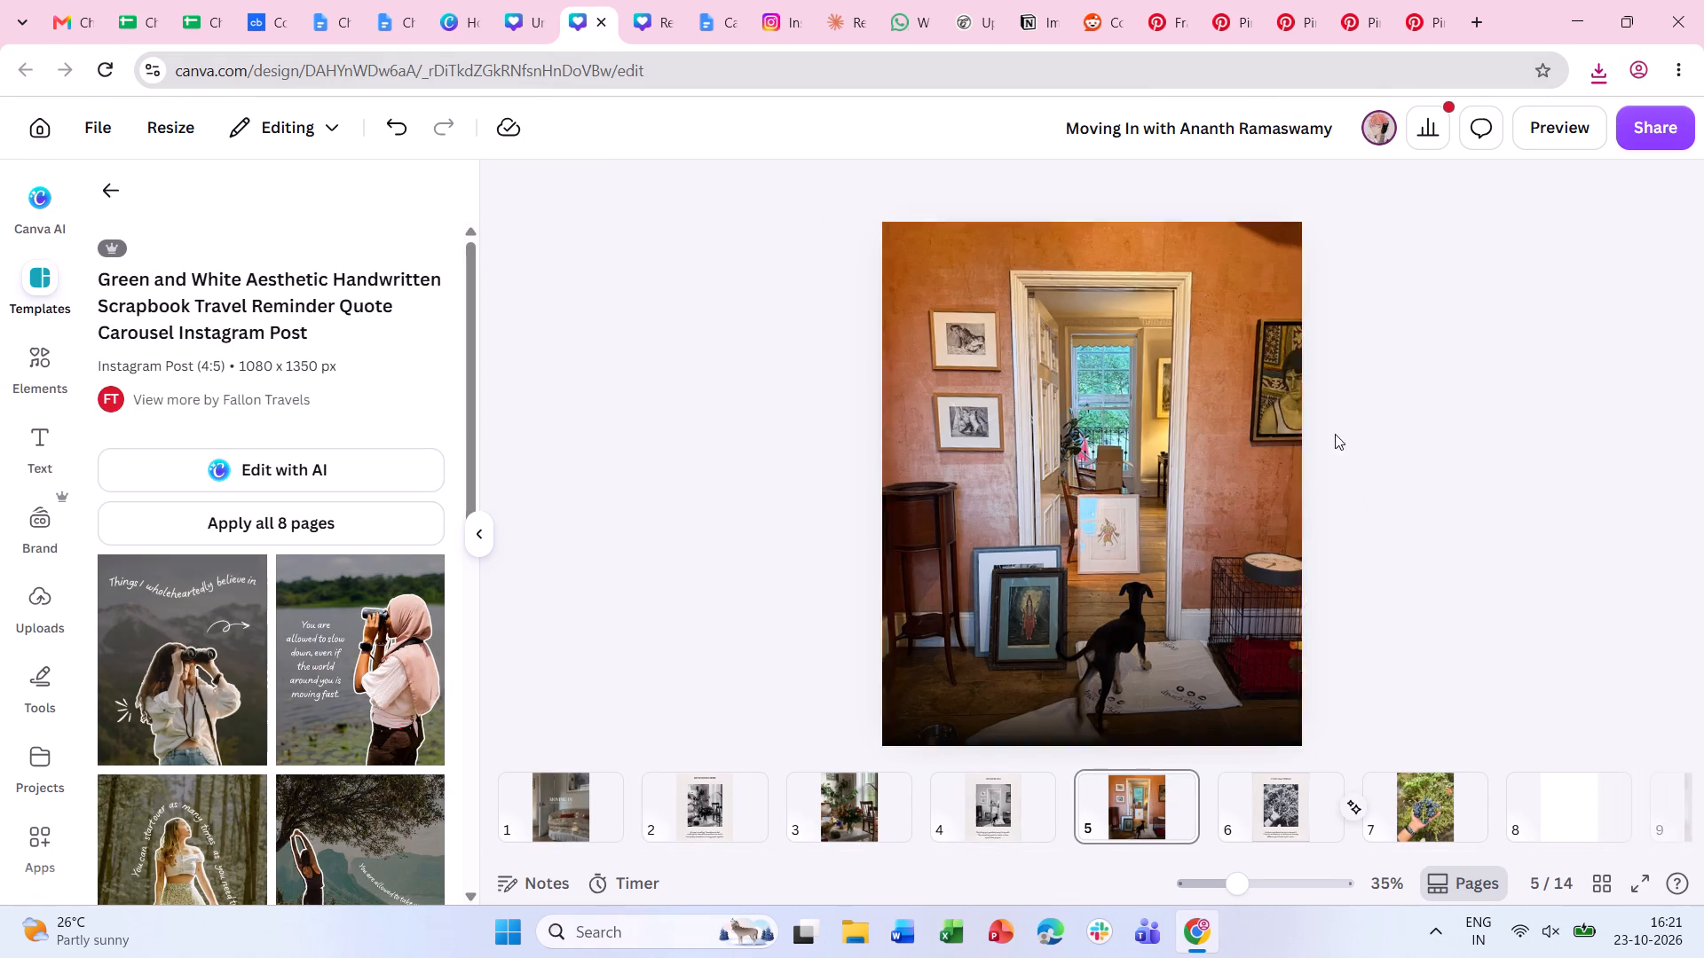
{"action": "left_click", "coordinate": [1212, 385]}
{"action": "key", "text": "ctrl+c"}
{"action": "left_click", "coordinate": [512, 5]}
{"action": "left_click", "coordinate": [1193, 450]}
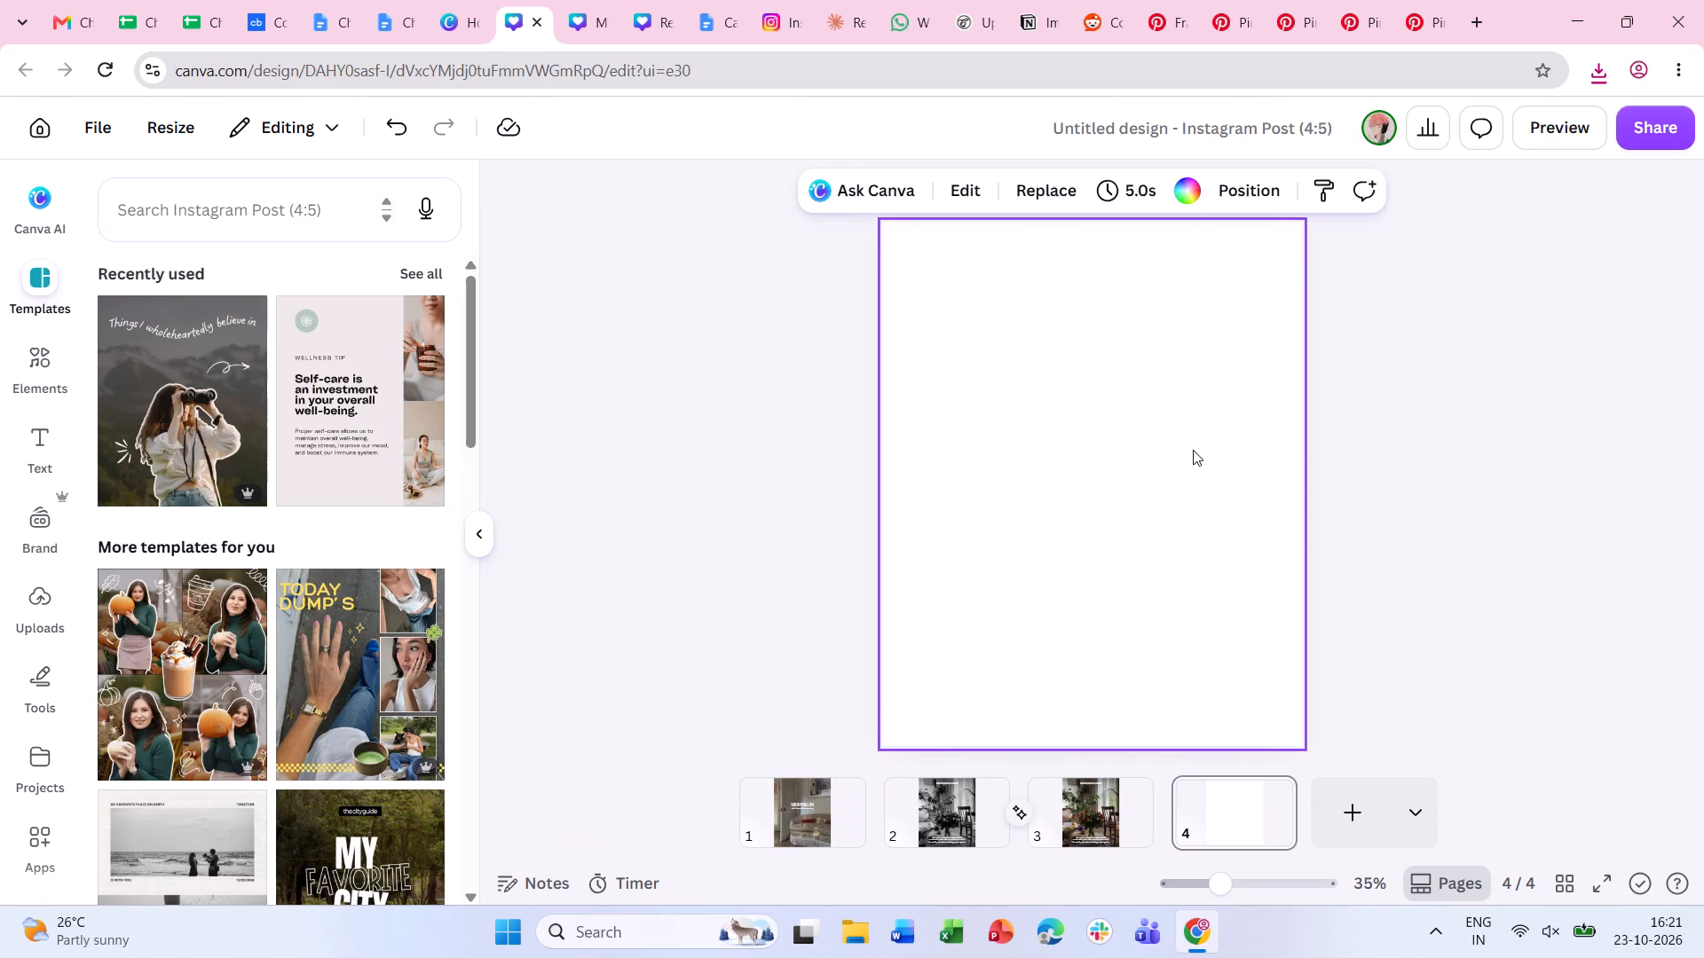
{"action": "key", "text": "ctrl+v"}
{"action": "left_click", "coordinate": [1460, 525]}
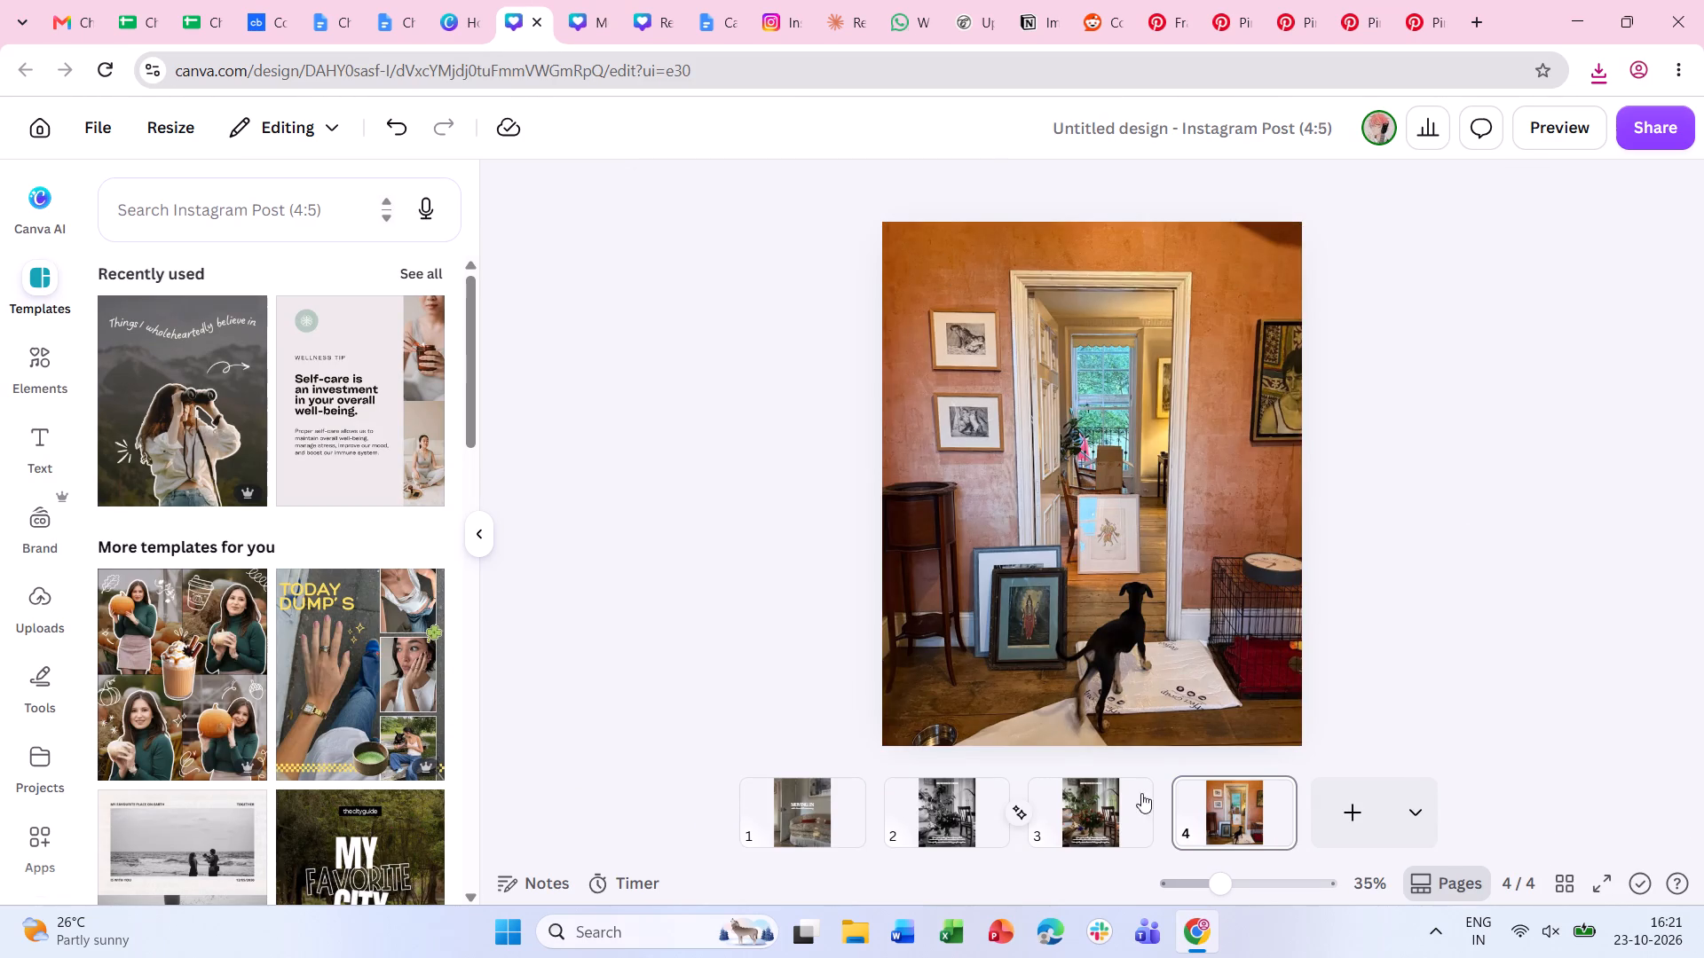
Select the lower and upper gradient overlays together on page 3.
{"action": "left_click", "coordinate": [1124, 821]}
{"action": "left_click", "coordinate": [966, 598]}
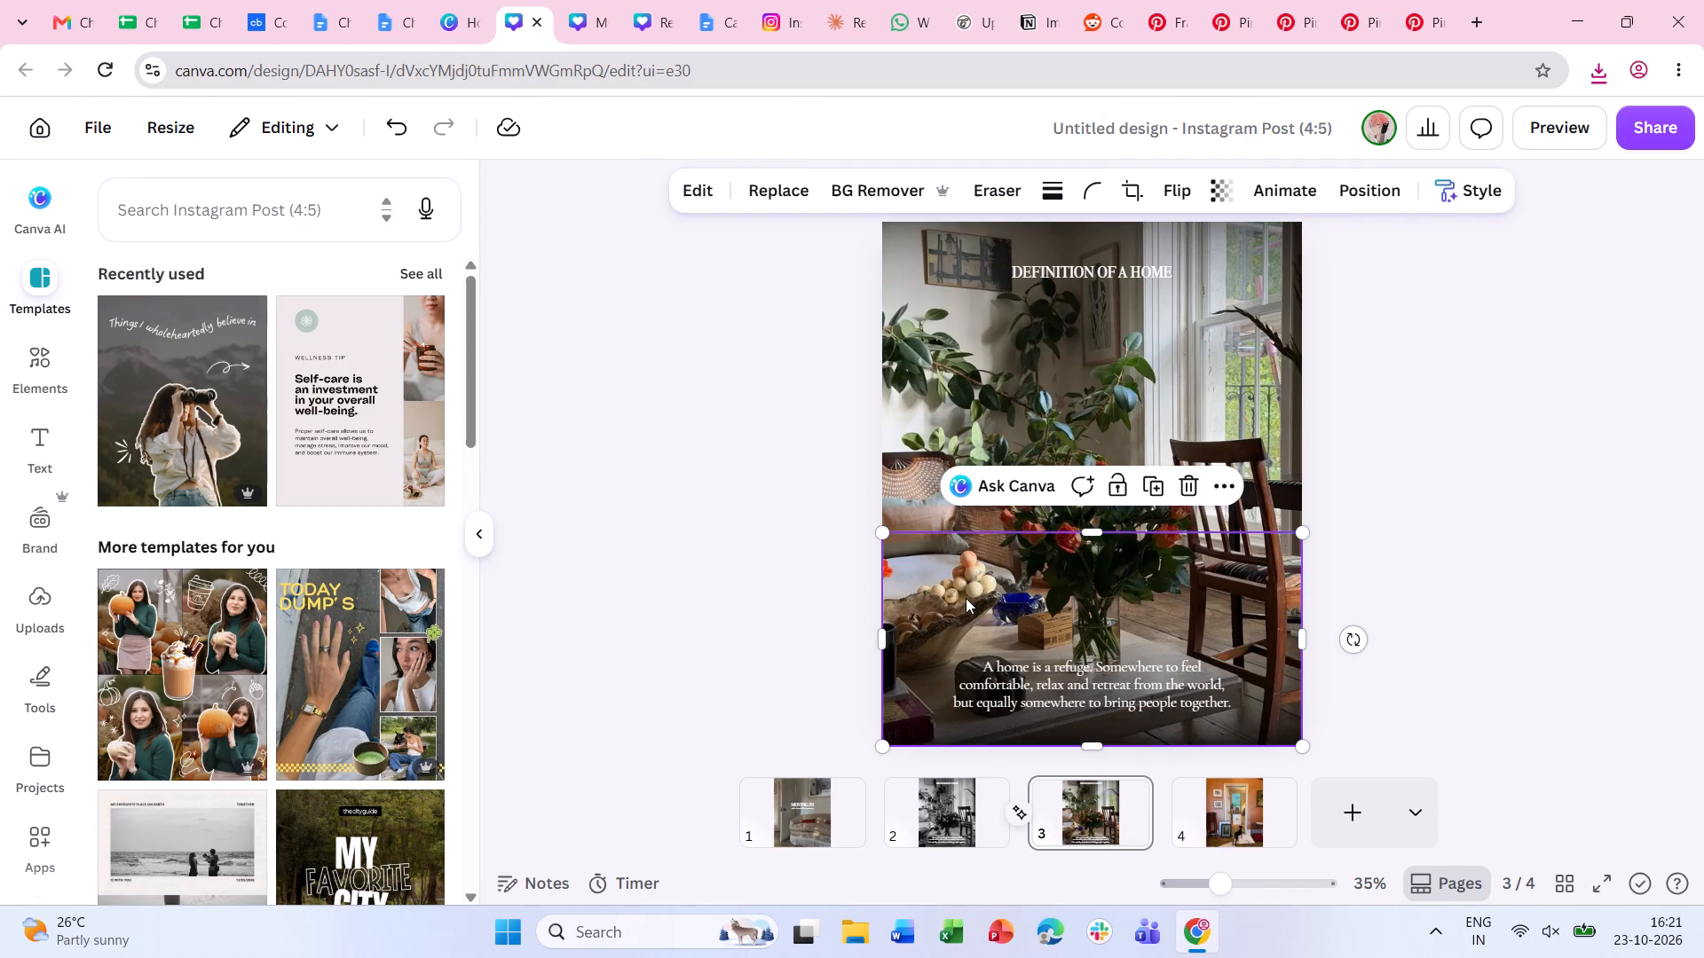
{"action": "left_click", "coordinate": [889, 340], "text": "shift"}
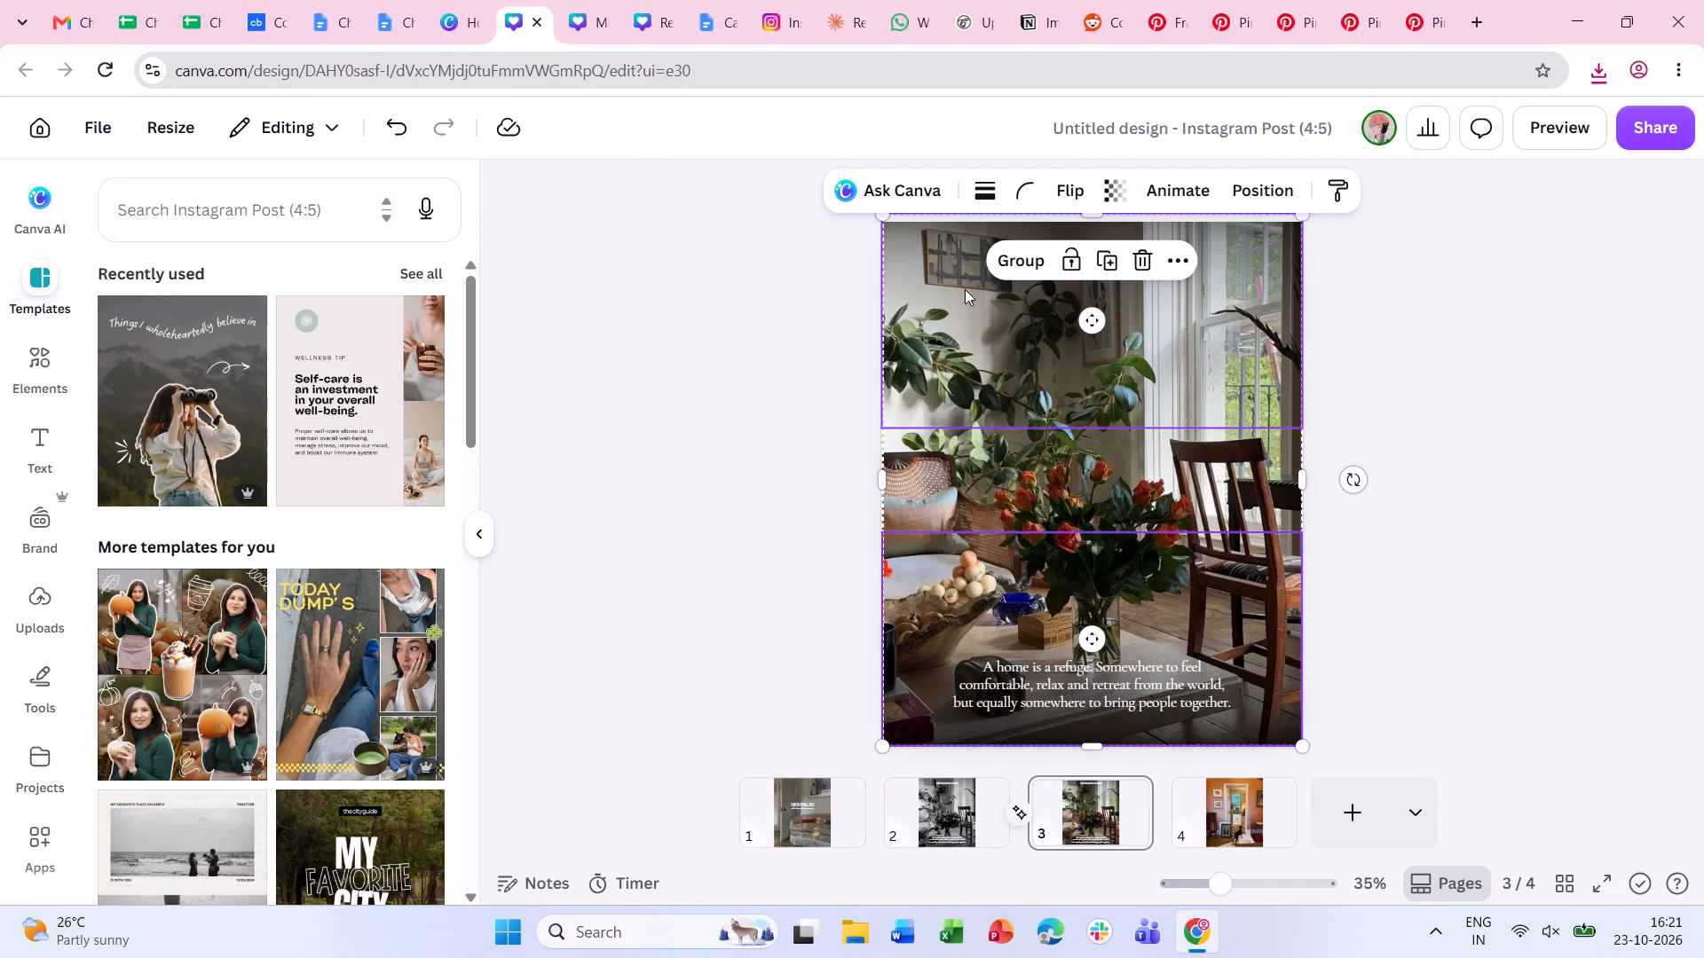
Add the heading and bottom caption to the selected gradients on page 3, and copy all four elements onto page 4's dog photo.
{"action": "left_click", "coordinate": [1035, 677], "text": "shift"}
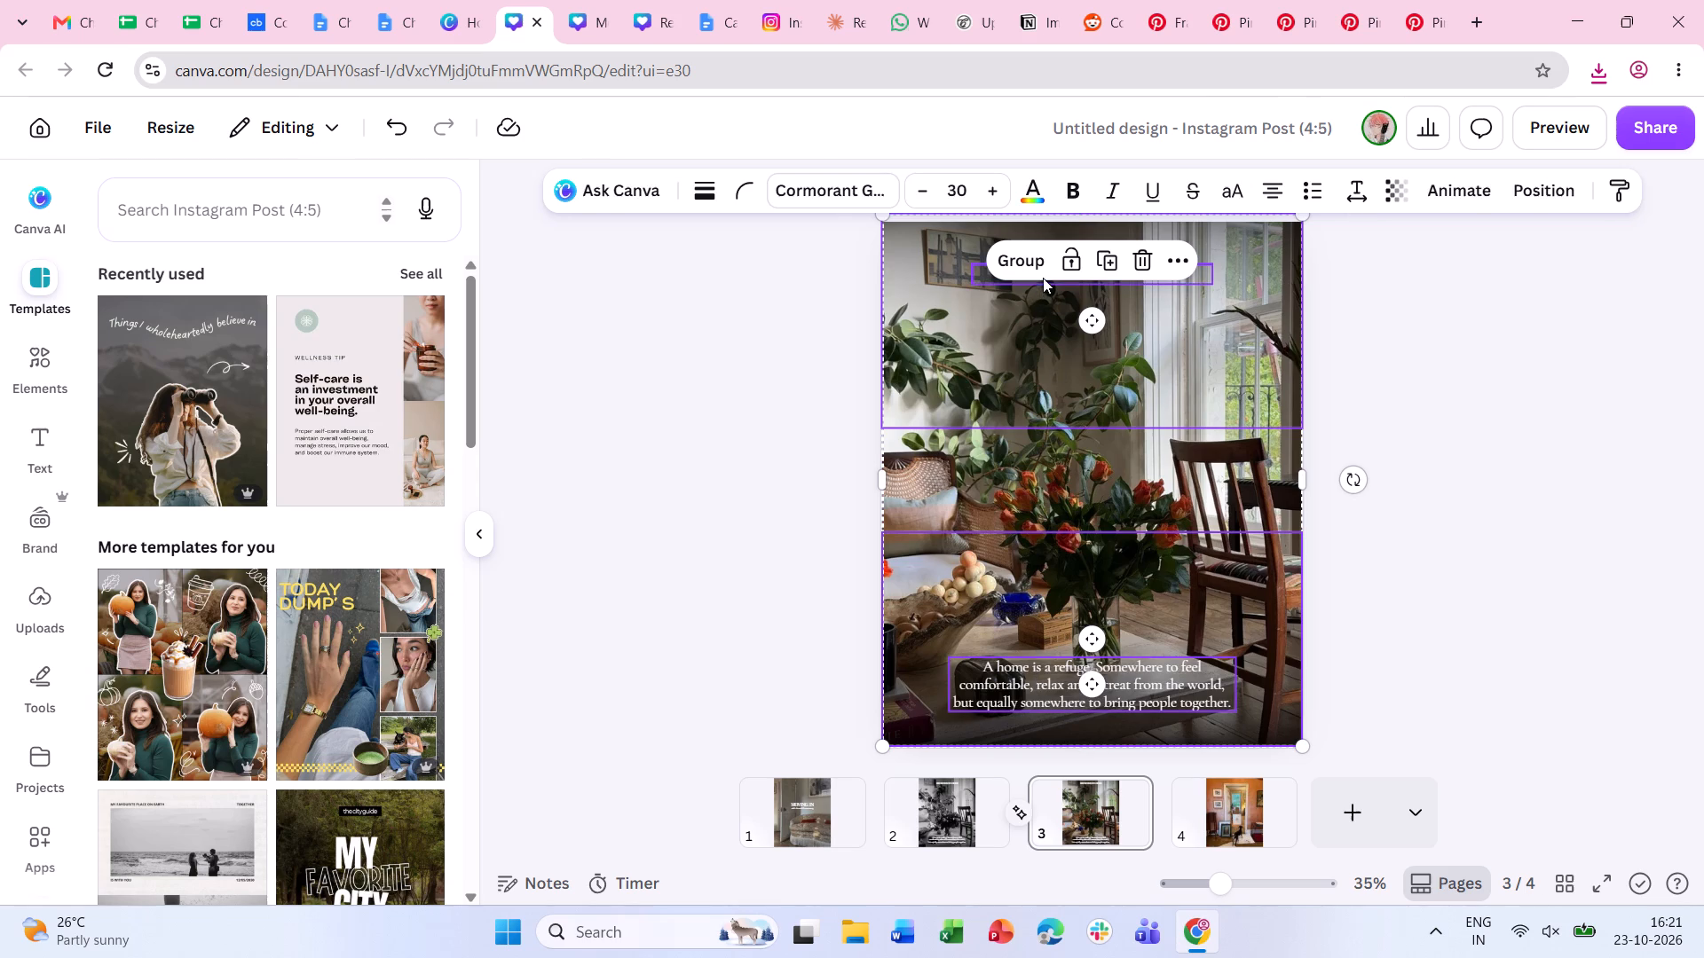
{"action": "left_click", "coordinate": [1035, 285], "text": "shift"}
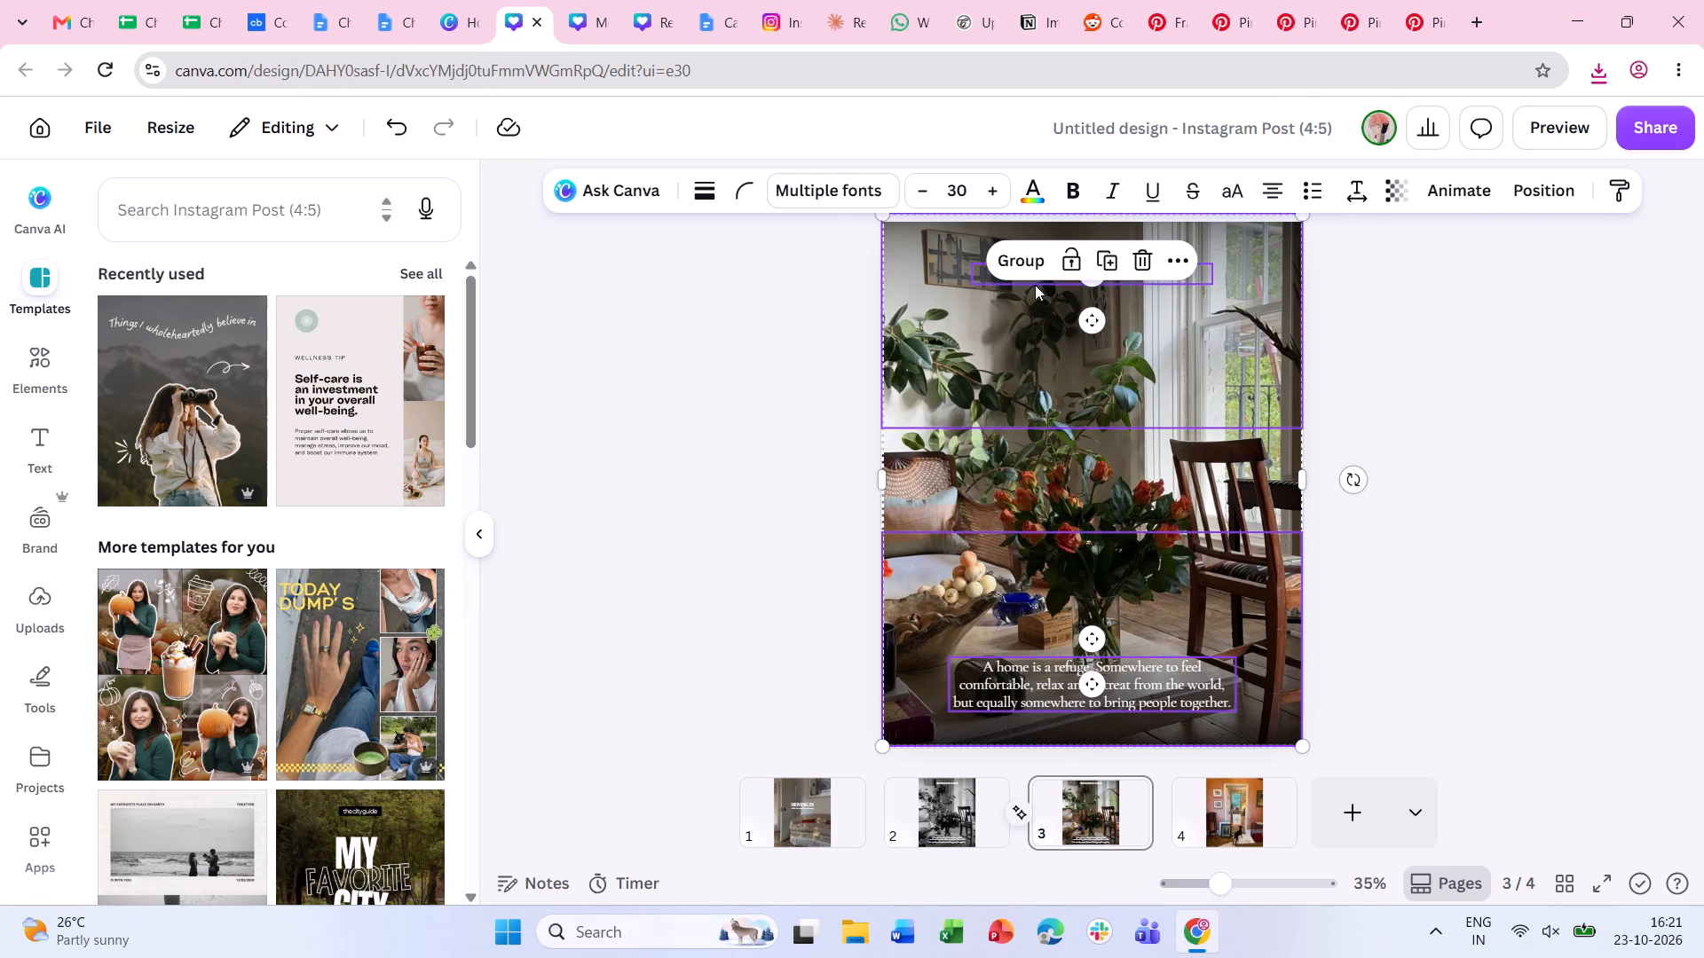
{"action": "key", "text": "ctrl+c"}
{"action": "left_click", "coordinate": [1216, 828]}
{"action": "key", "text": "ctrl+v"}
{"action": "left_click_drag", "start_coordinate": [1216, 828], "coordinate": [1440, 560], "text": "ctrl"}
{"action": "left_click", "coordinate": [1445, 554]}
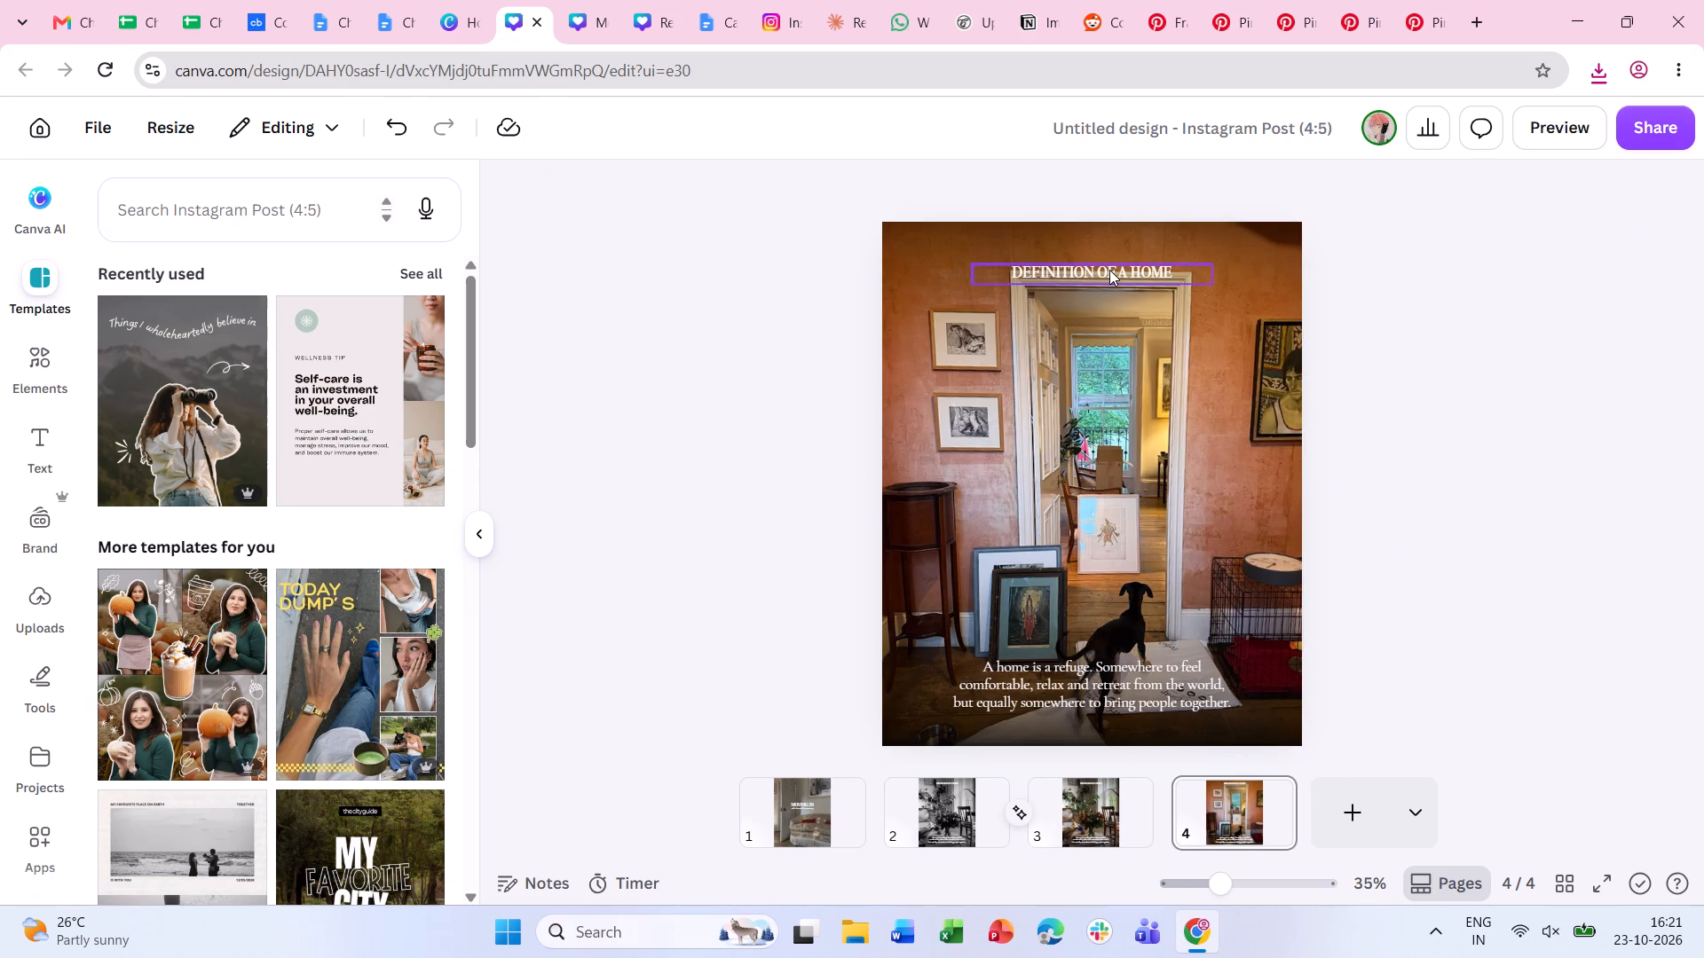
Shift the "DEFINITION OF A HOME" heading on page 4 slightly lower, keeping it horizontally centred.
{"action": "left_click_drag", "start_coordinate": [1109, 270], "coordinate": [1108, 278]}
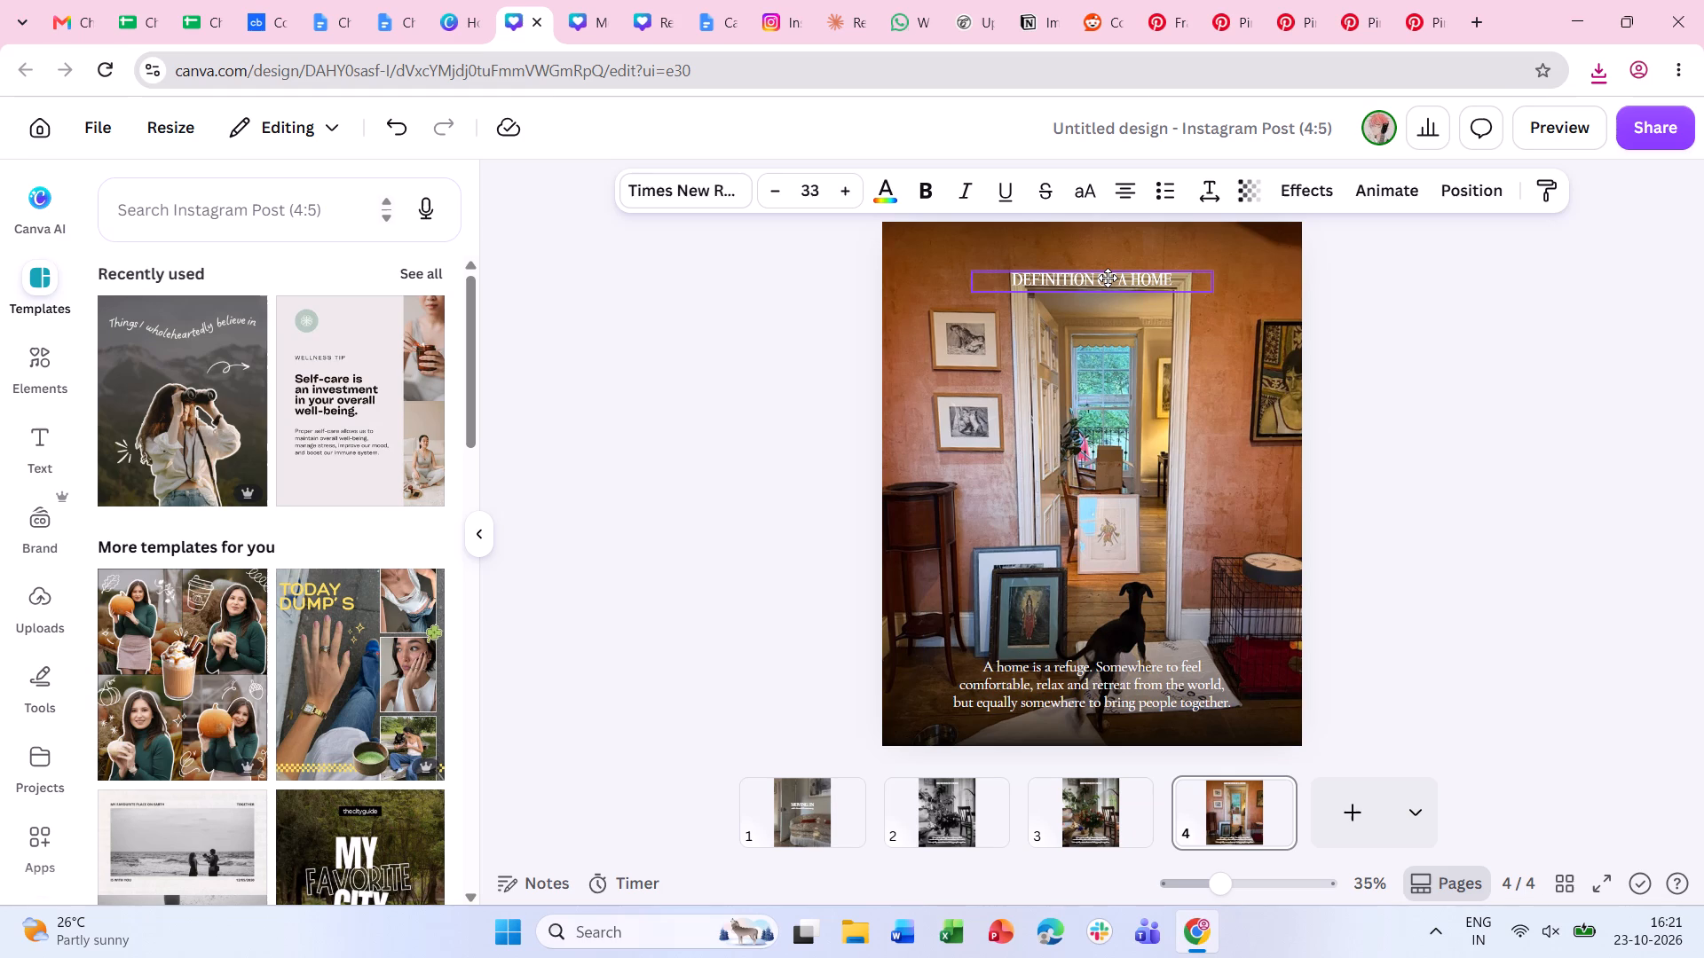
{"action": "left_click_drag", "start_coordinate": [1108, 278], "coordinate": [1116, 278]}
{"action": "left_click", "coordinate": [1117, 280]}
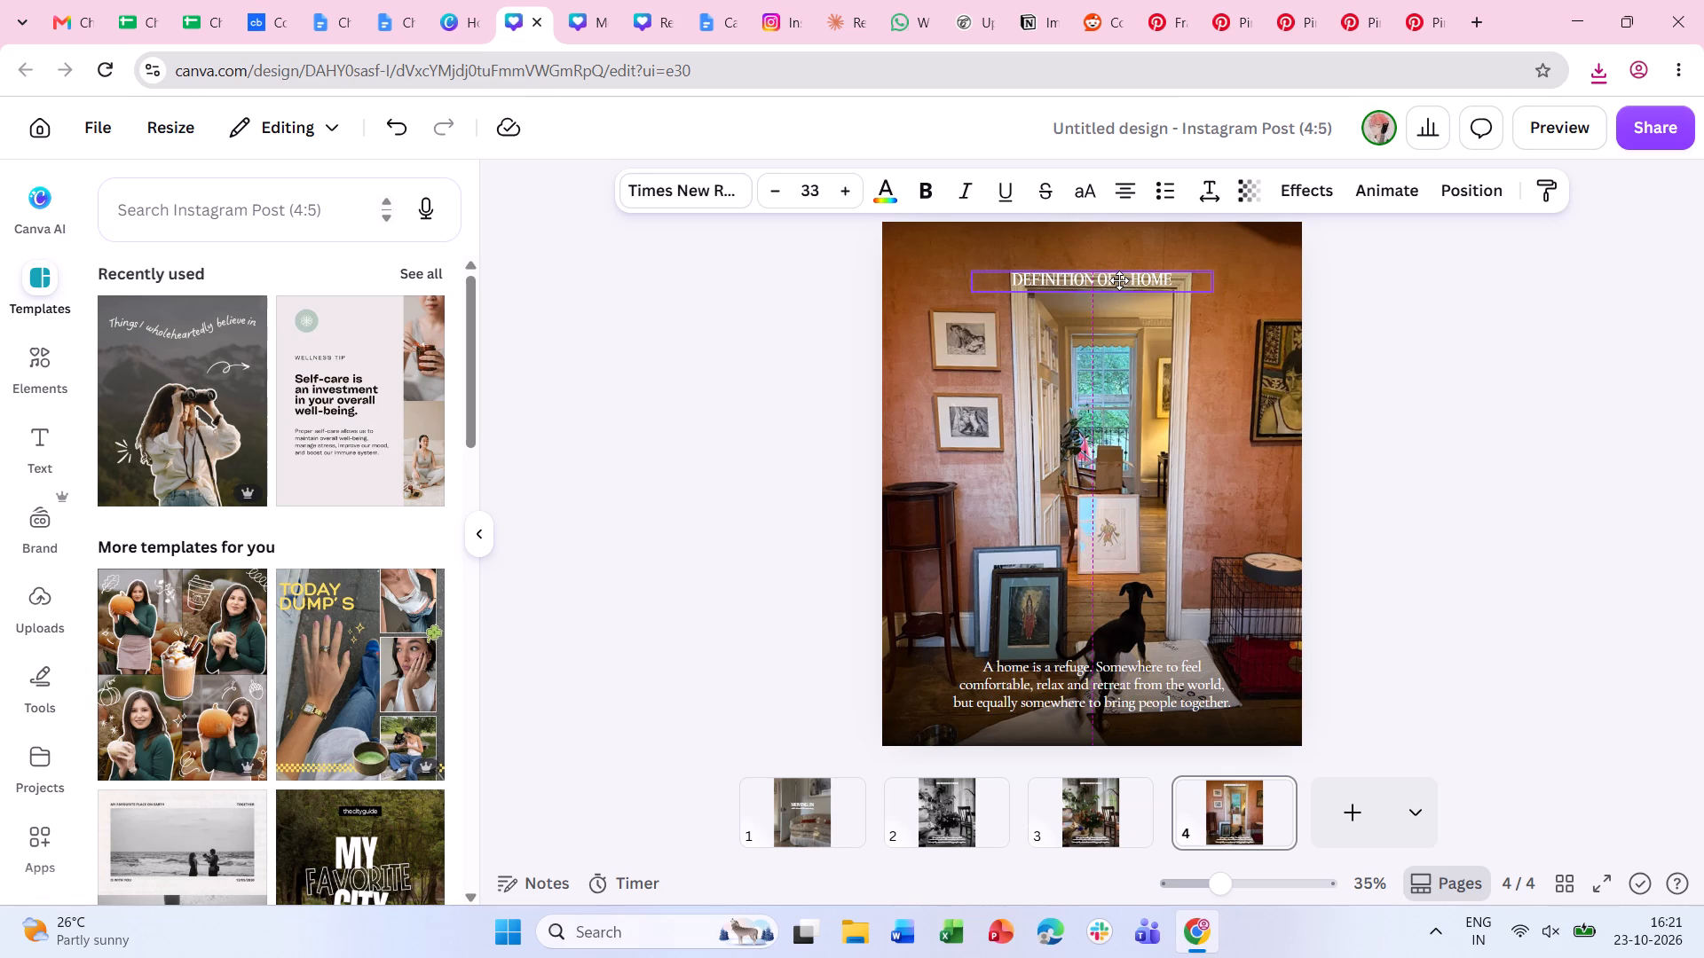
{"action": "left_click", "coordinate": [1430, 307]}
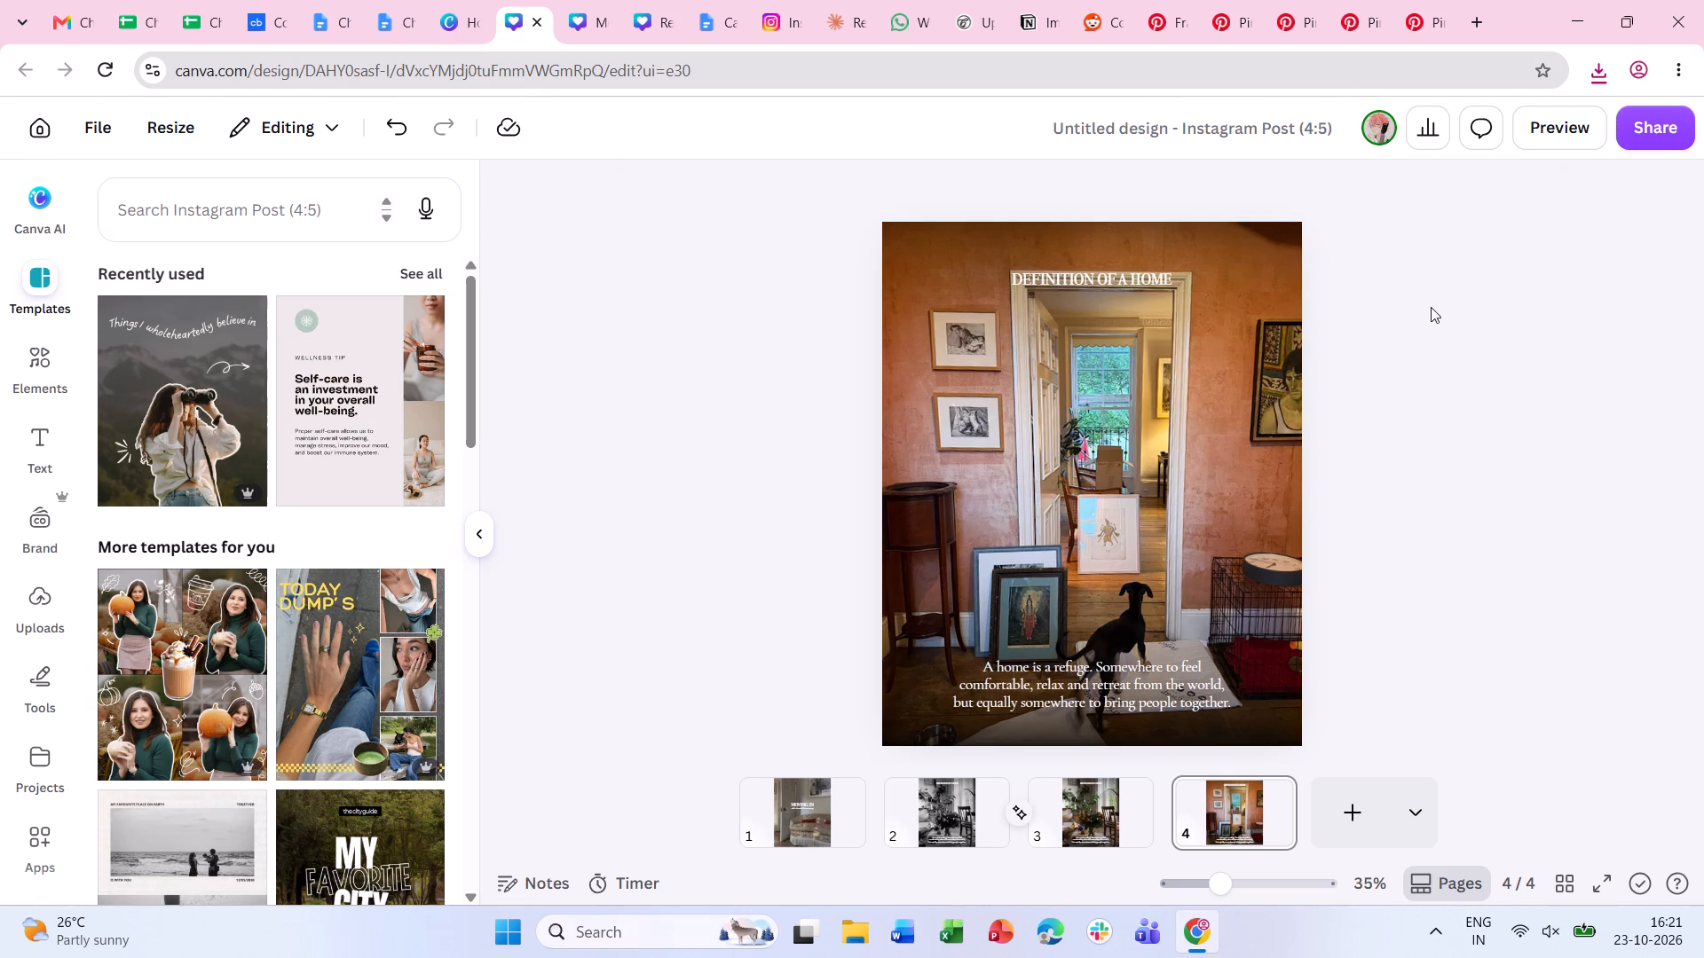
Replace the heading text on page 4 with "ONE PRINCIPLE".
{"action": "double_click", "coordinate": [1147, 282]}
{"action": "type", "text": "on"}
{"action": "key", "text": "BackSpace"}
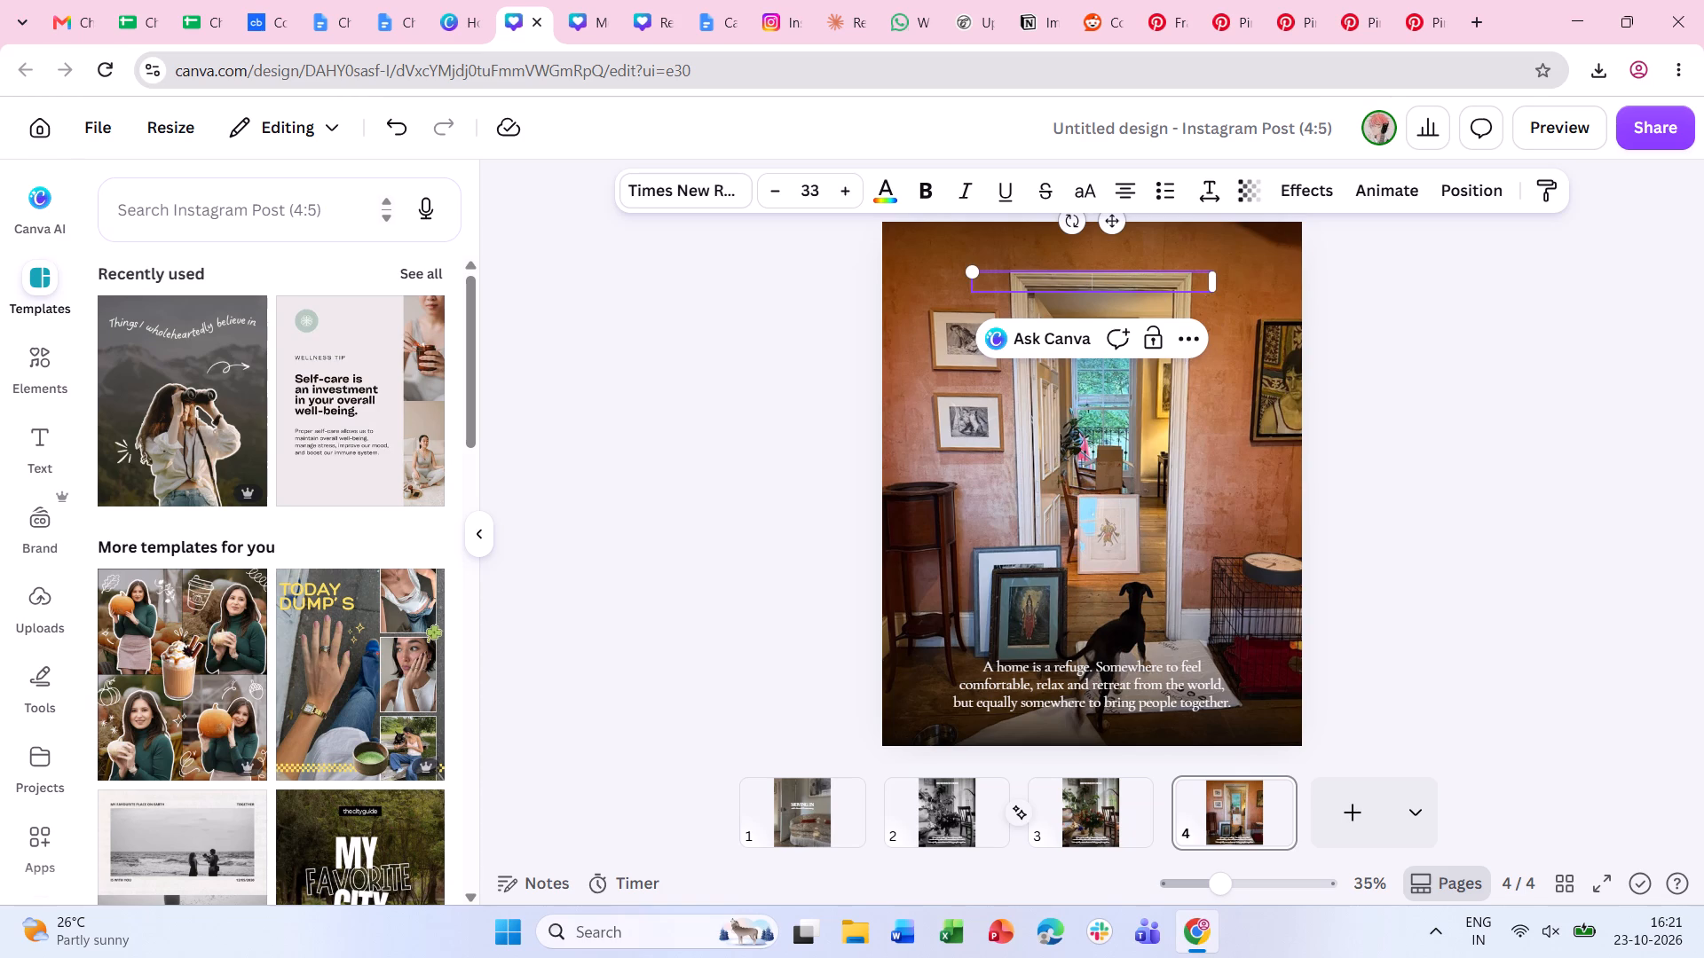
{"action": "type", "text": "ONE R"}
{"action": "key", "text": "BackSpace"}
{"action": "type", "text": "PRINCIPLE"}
{"action": "left_click", "coordinate": [1511, 355]}
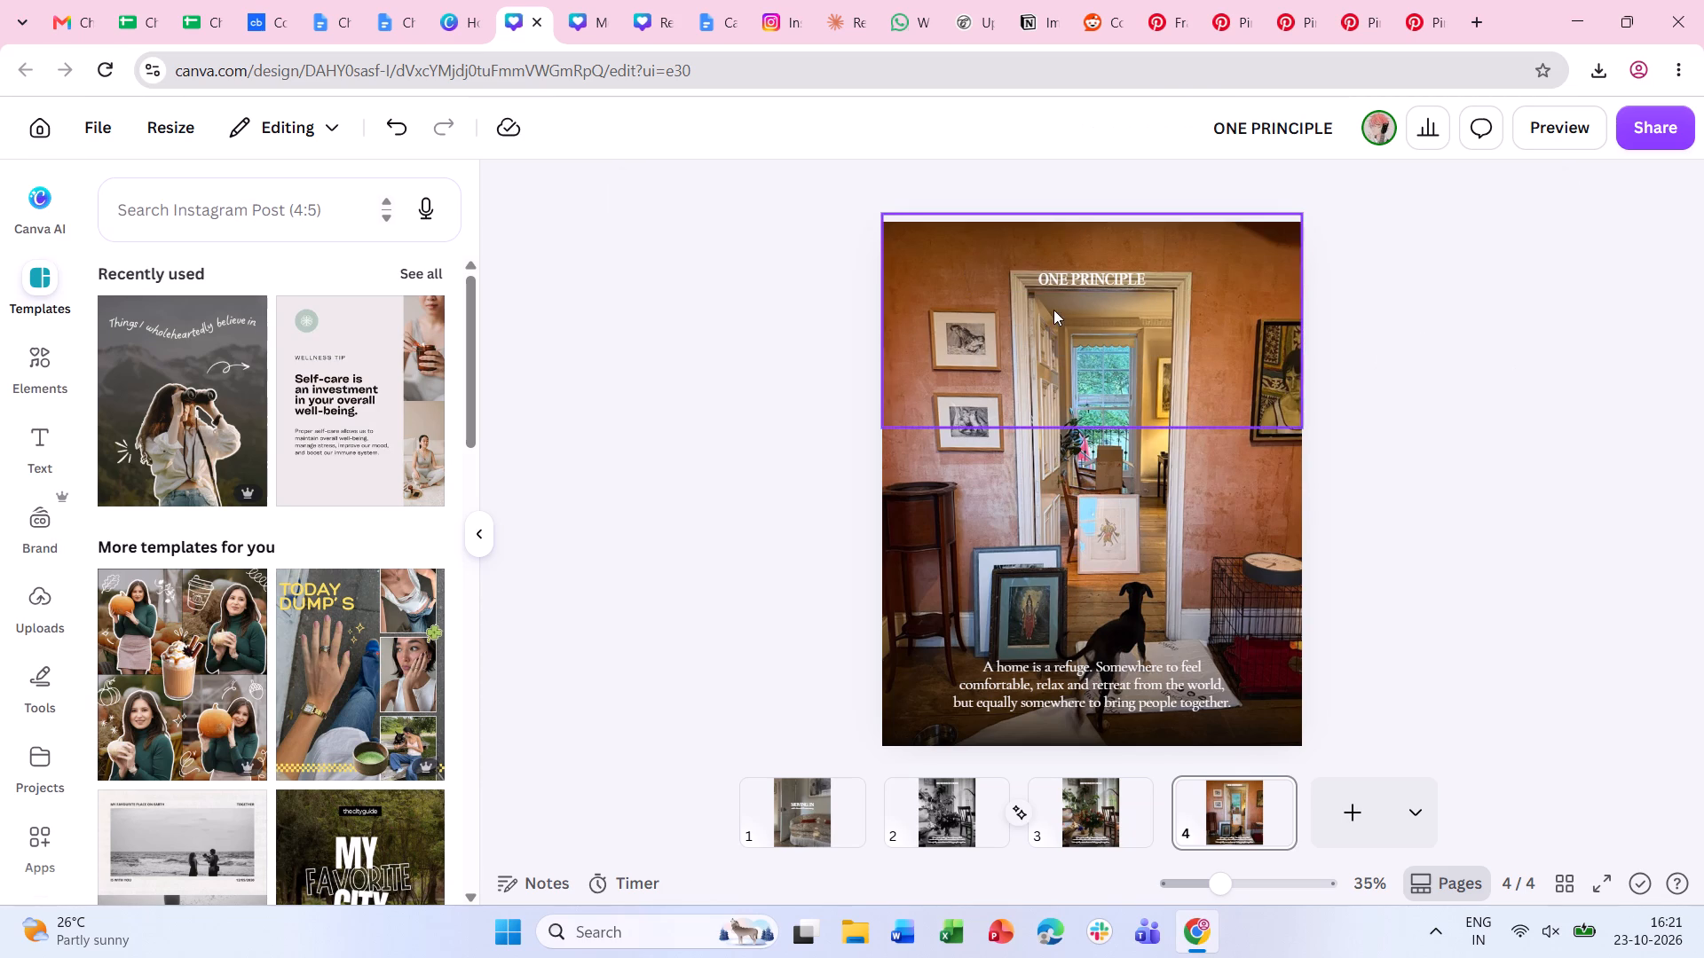
Move the "ONE PRINCIPLE" heading up to sit just above the door frame, keeping it horizontally centred.
{"action": "left_click_drag", "start_coordinate": [1088, 283], "coordinate": [1088, 268]}
{"action": "left_click", "coordinate": [1444, 302]}
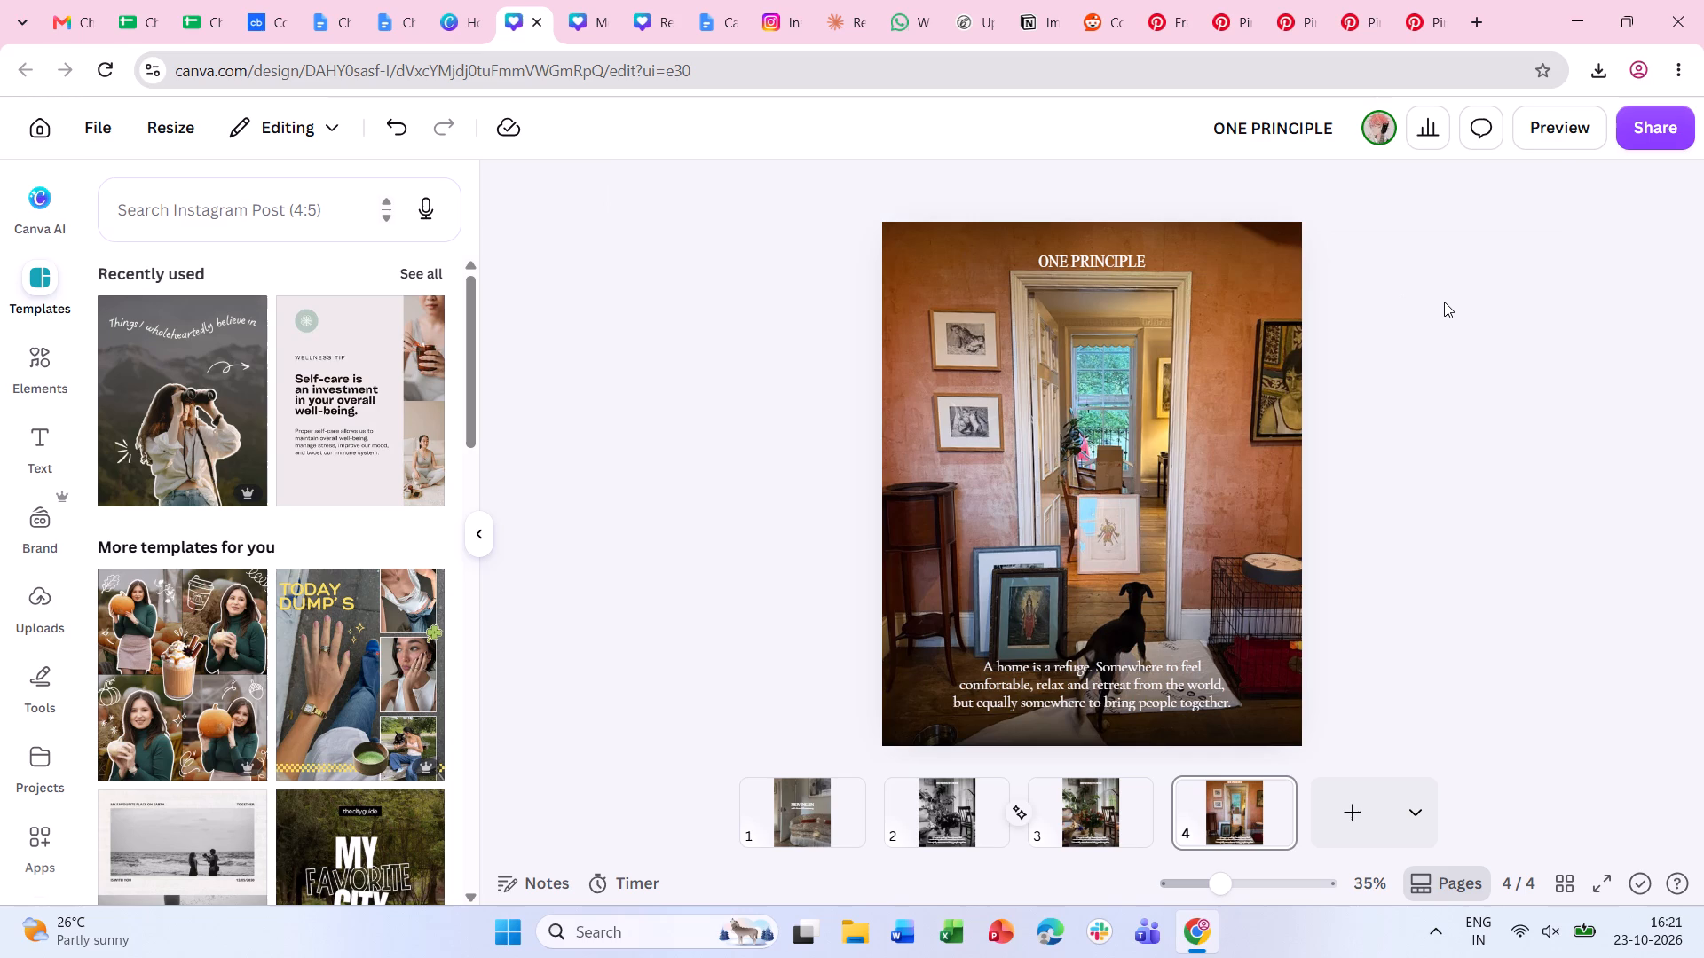
Nudge the "ONE PRINCIPLE" heading on page 4 slightly to the right.
{"action": "left_click", "coordinate": [1094, 267]}
{"action": "key", "text": "Right"}
{"action": "key", "text": "Right"}
{"action": "key", "text": "Right"}
{"action": "key", "text": "Right"}
{"action": "key", "text": "Right"}
{"action": "key", "text": "Right"}
{"action": "key", "text": "Right"}
{"action": "key", "text": "Right"}
{"action": "key", "text": "Right"}
{"action": "key", "text": "Right"}
{"action": "key", "text": "Right"}
{"action": "key", "text": "Right"}
{"action": "key", "text": "Right"}
{"action": "key", "text": "Right"}
{"action": "key", "text": "Right"}
{"action": "key", "text": "Right"}
{"action": "key", "text": "Right"}
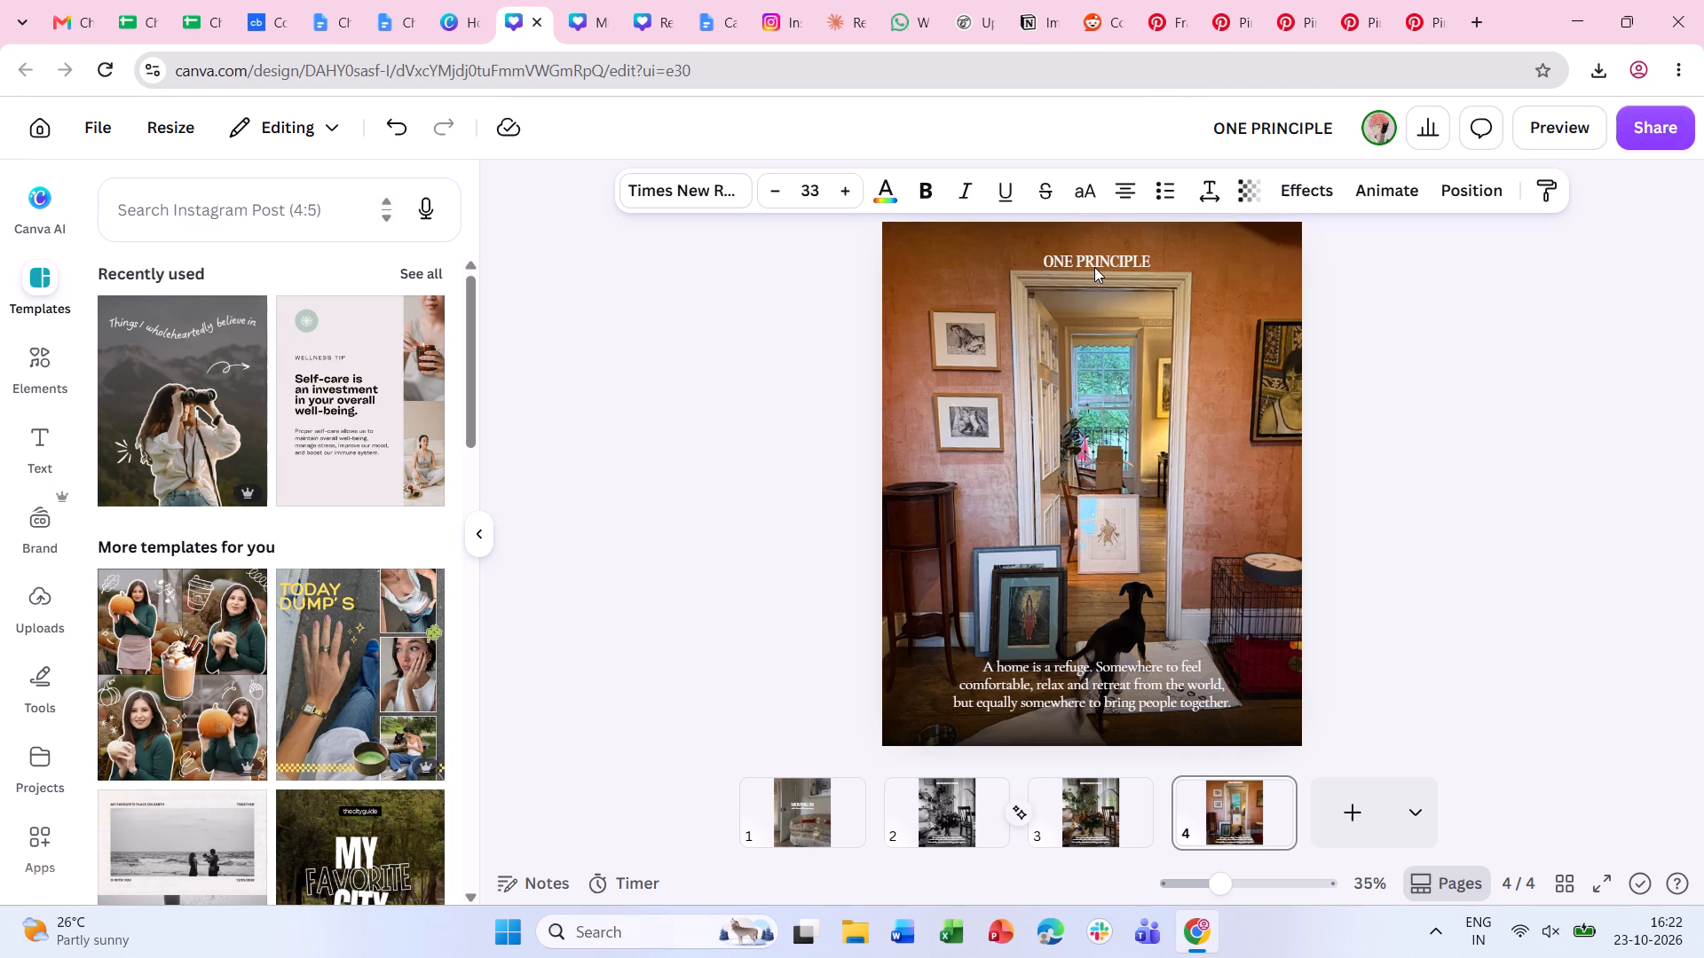
Replace page 4's body text with the "Buy things you genuinely enjoy living with" text from page 4 of the "Moving In" carousel.
{"action": "left_click", "coordinate": [1447, 361]}
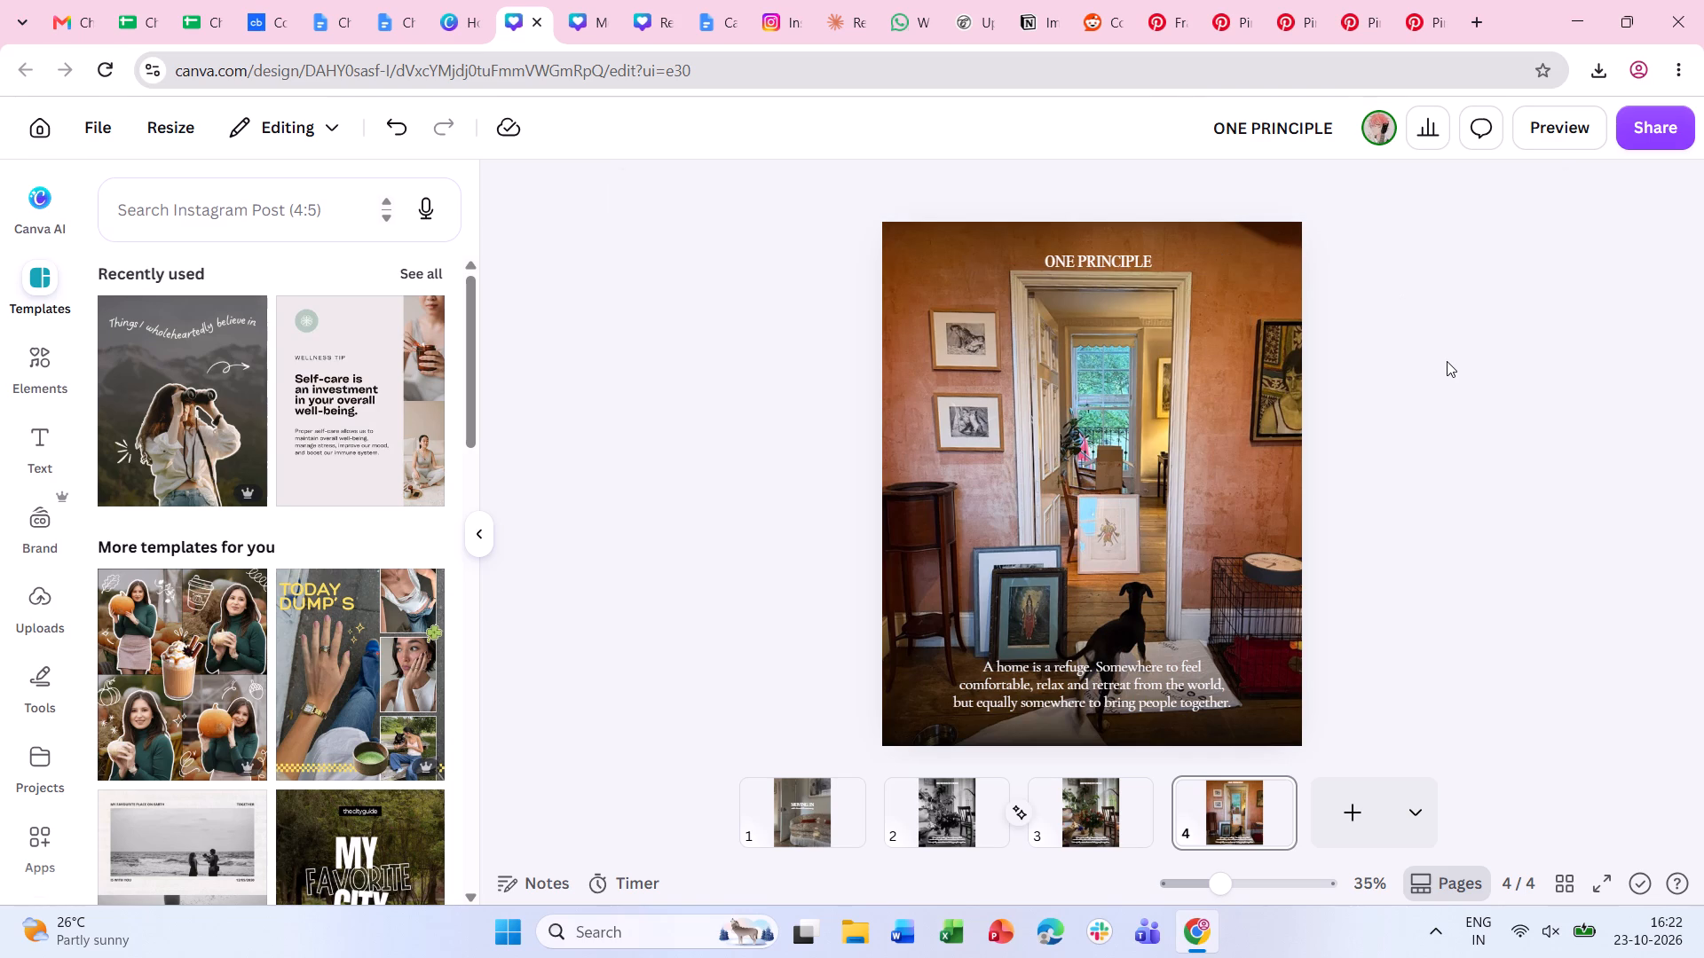
{"action": "left_click", "coordinate": [1141, 659]}
{"action": "left_click", "coordinate": [593, 0]}
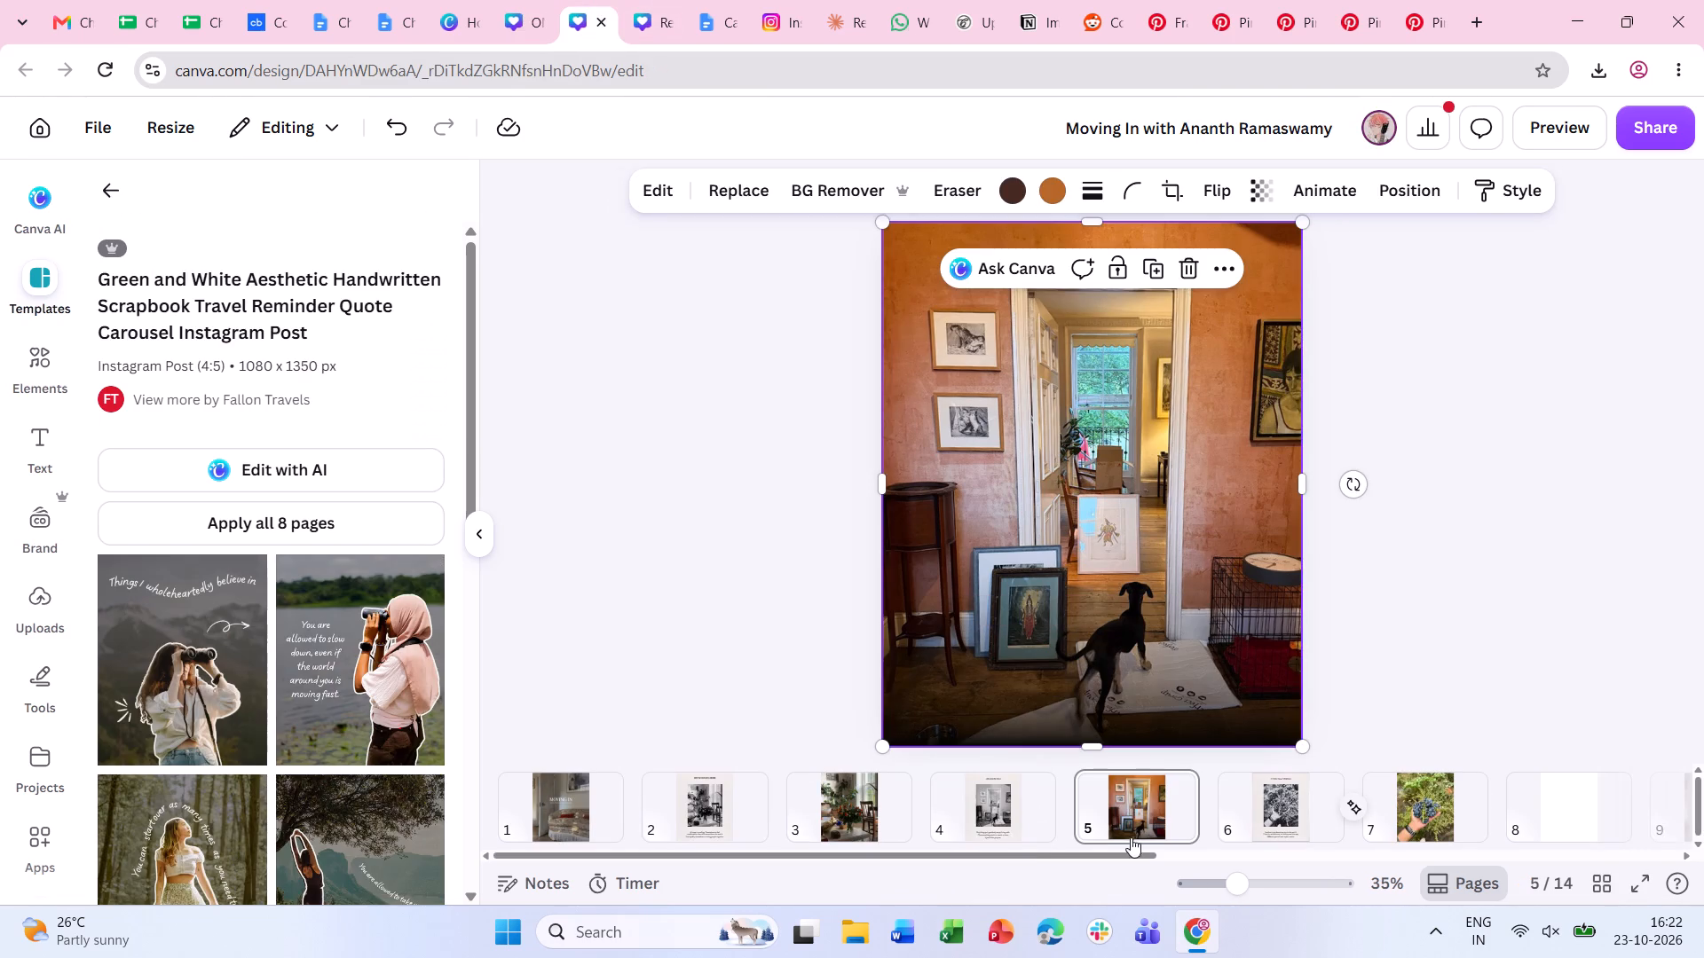
{"action": "left_click", "coordinate": [997, 829]}
{"action": "double_click", "coordinate": [1023, 699]}
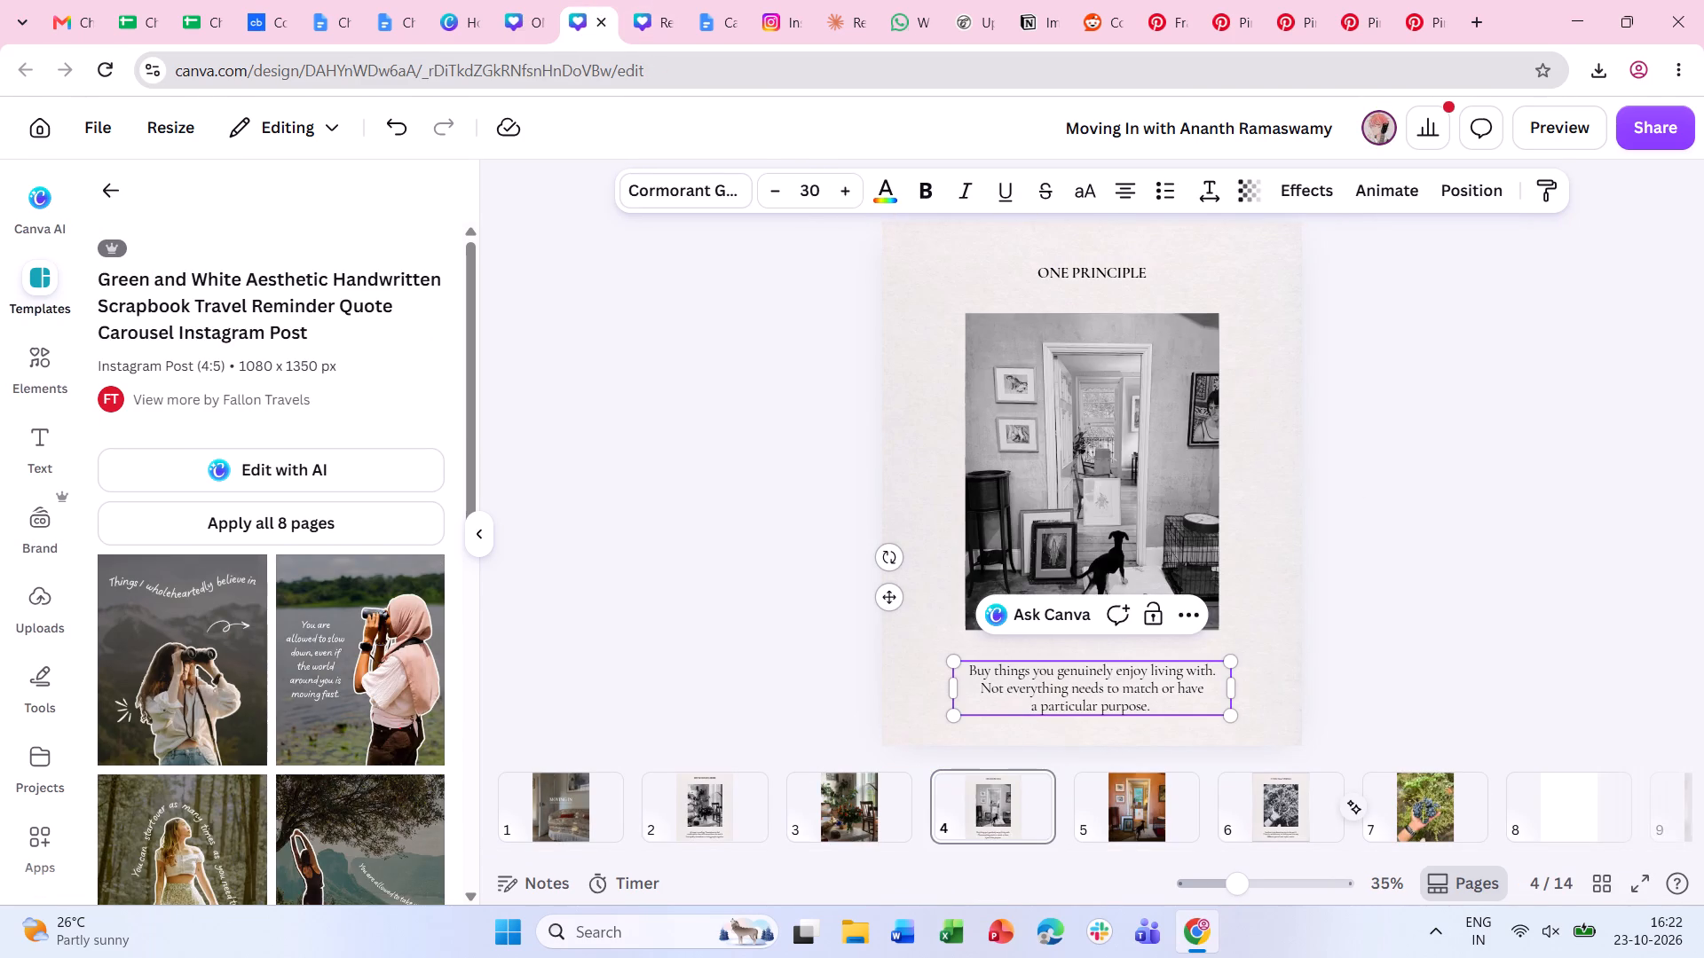
Replace page 4's body text with the copied "Buy things you genuinely enjoy living with" text from the "Moving In" carousel, removing the trailing blank lines.
{"action": "left_click_drag", "start_coordinate": [968, 671], "coordinate": [1183, 702]}
{"action": "key", "text": "ctrl+c"}
{"action": "left_click", "coordinate": [520, 35]}
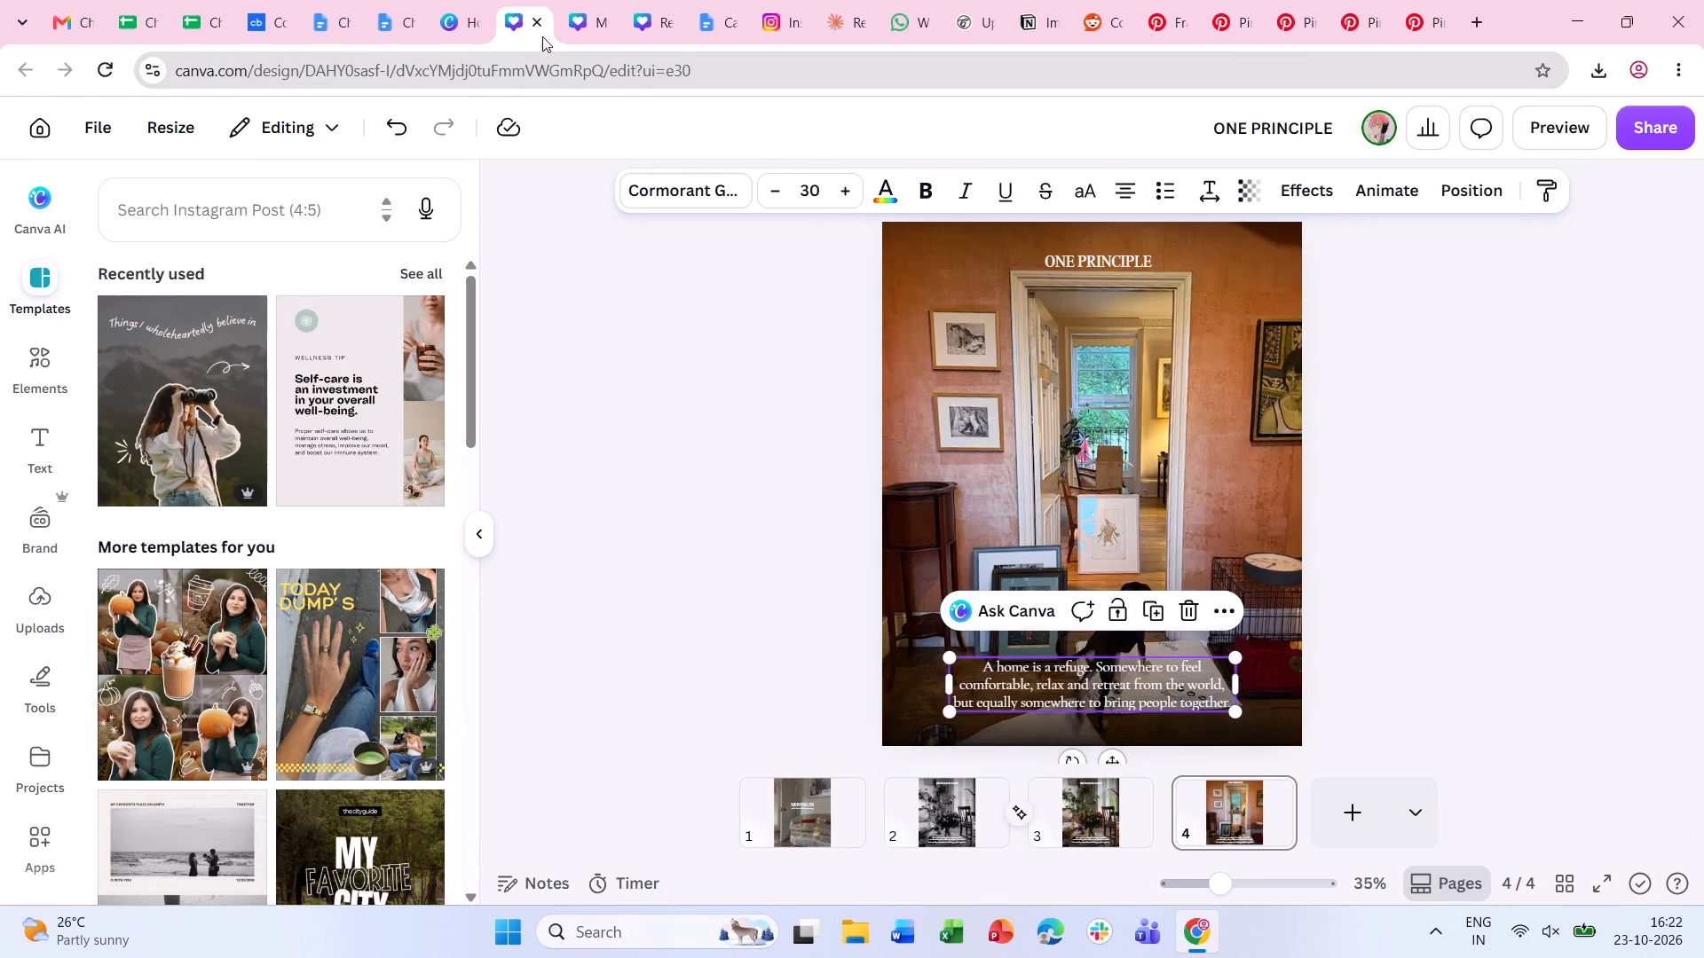
{"action": "left_click", "coordinate": [1055, 697]}
{"action": "key", "text": "ctrl+v"}
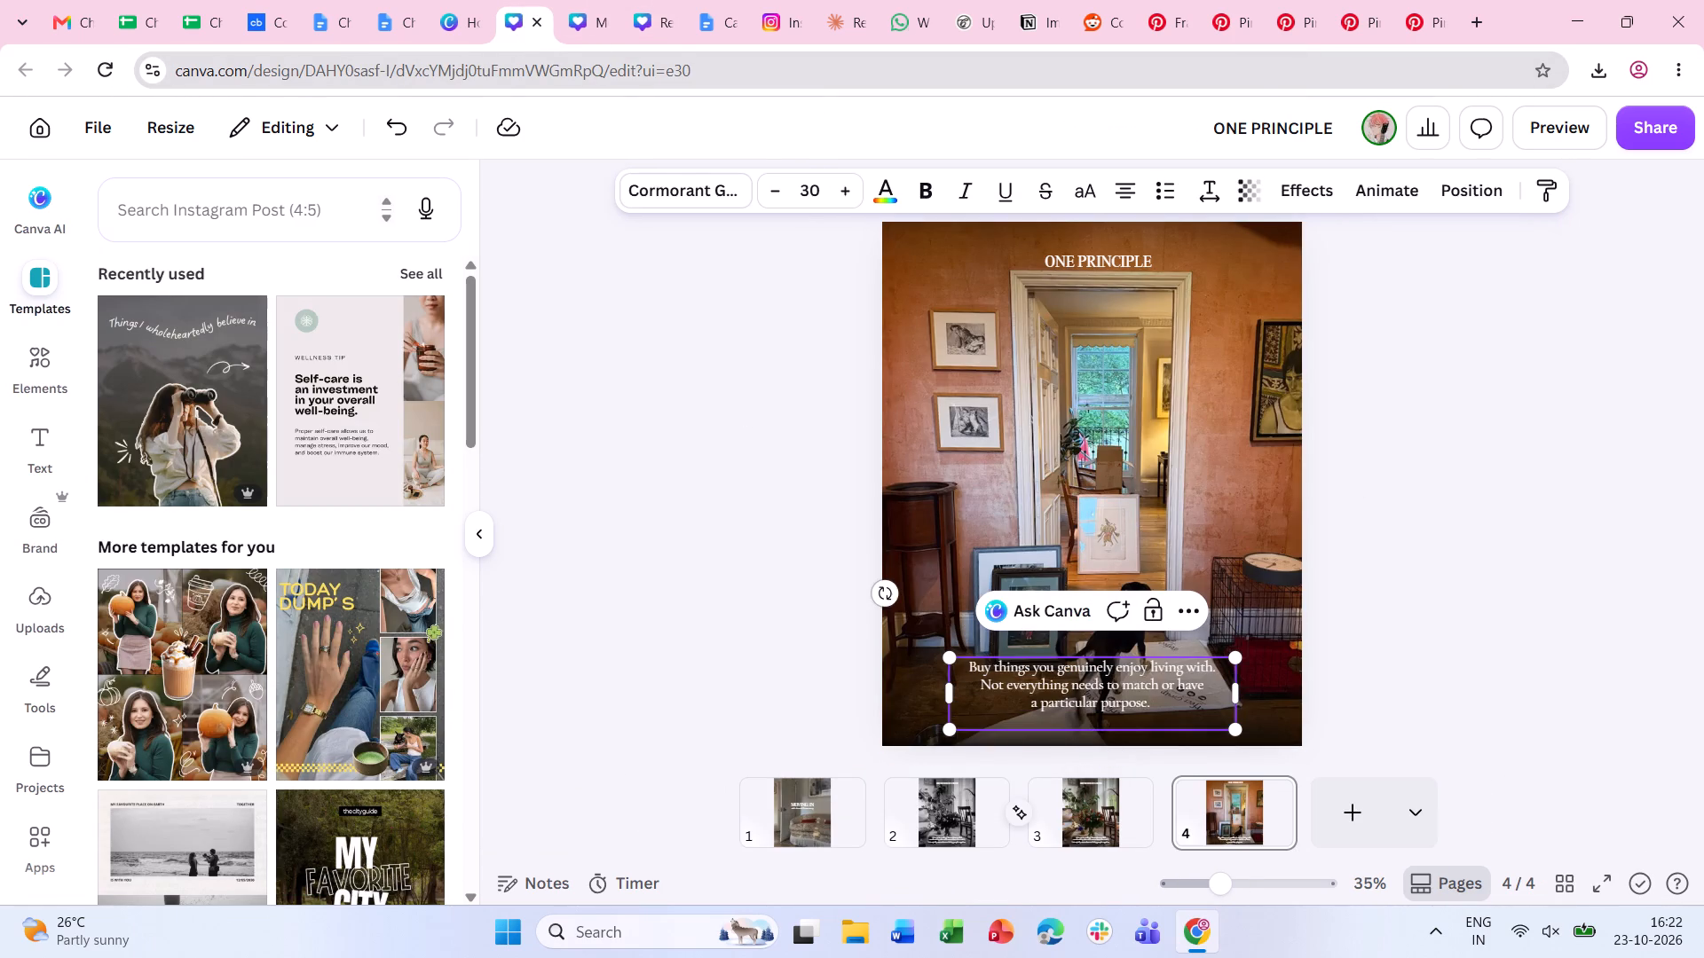
{"action": "key", "text": "BackSpace"}
{"action": "key", "text": "BackSpace"}
{"action": "double_click", "coordinate": [1377, 681]}
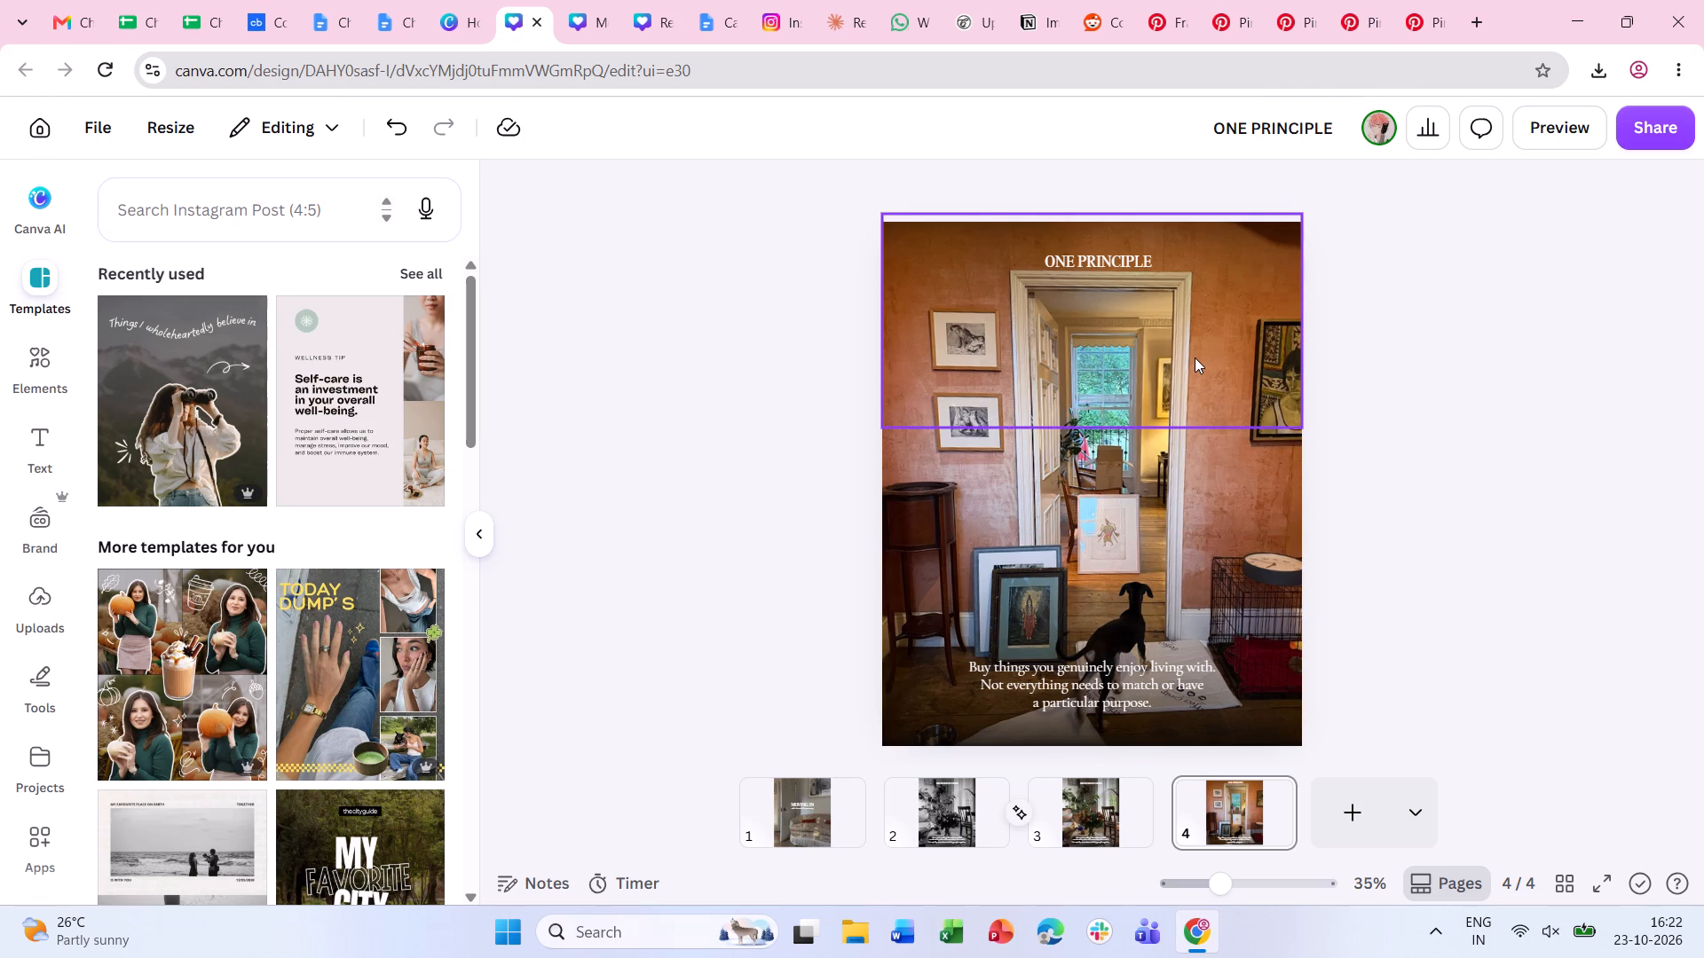
Duplicate the "ONE PRINCIPLE" page 4.
{"action": "left_click", "coordinate": [1211, 814]}
{"action": "key", "text": "ctrl+d"}
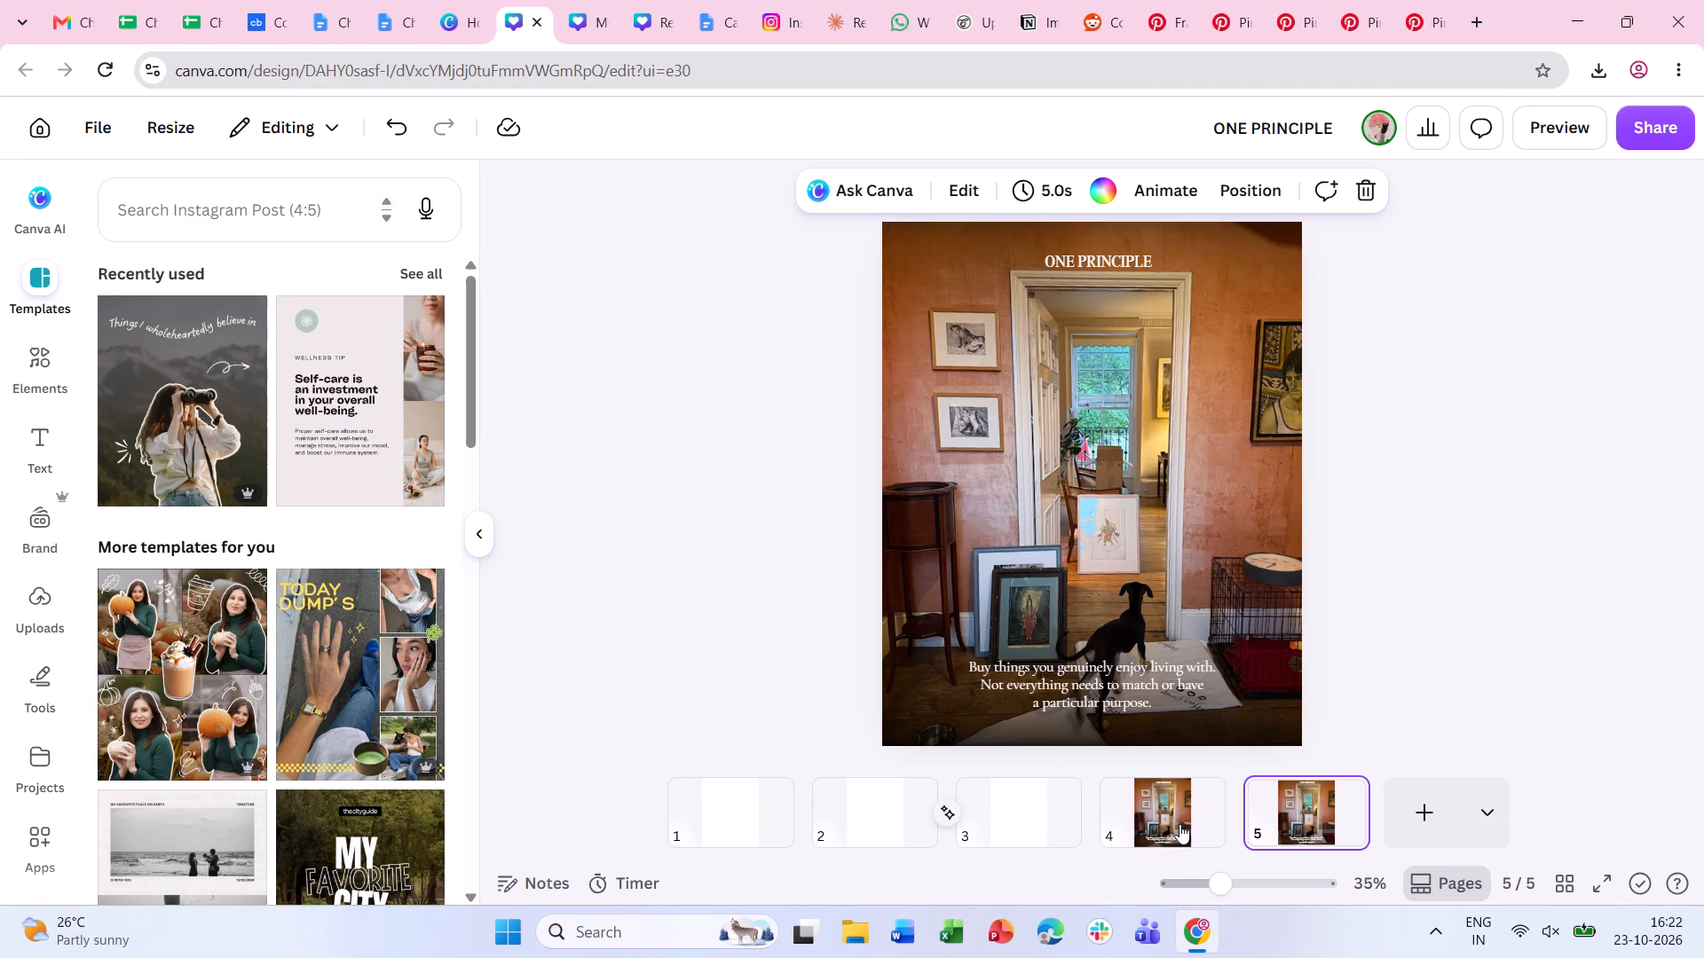
Set the duration of page 5, the second "ONE PRINCIPLE" page, to 11 seconds.
{"action": "left_click", "coordinate": [1172, 816]}
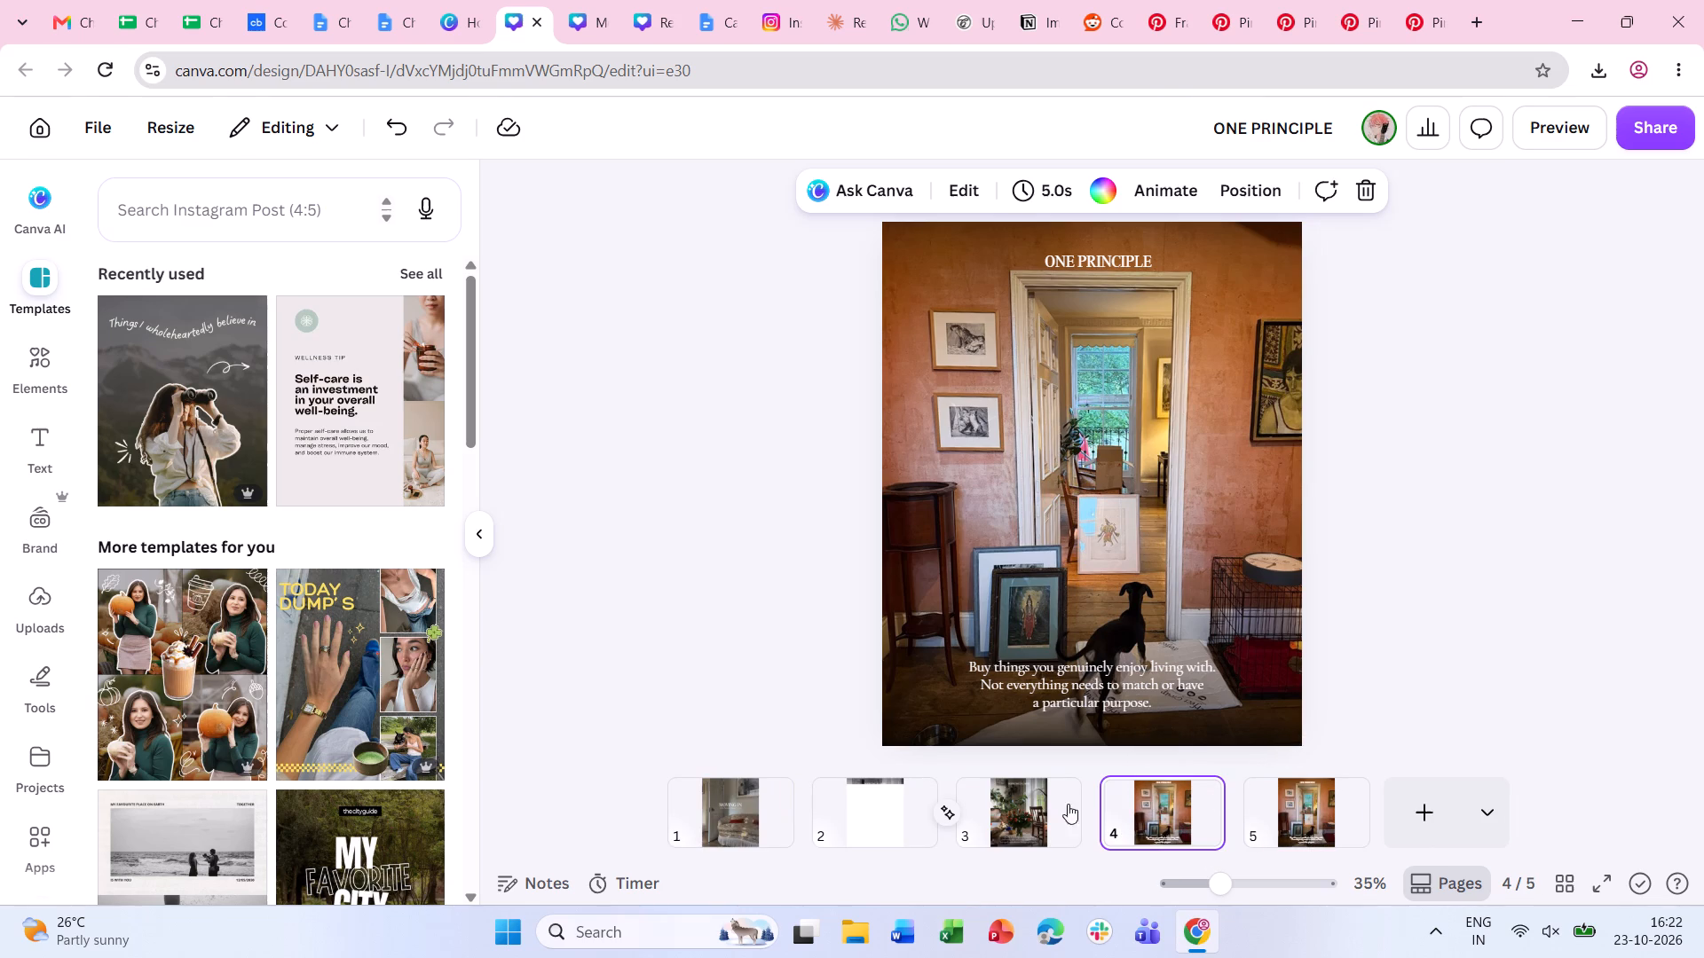
{"action": "left_click", "coordinate": [1031, 817]}
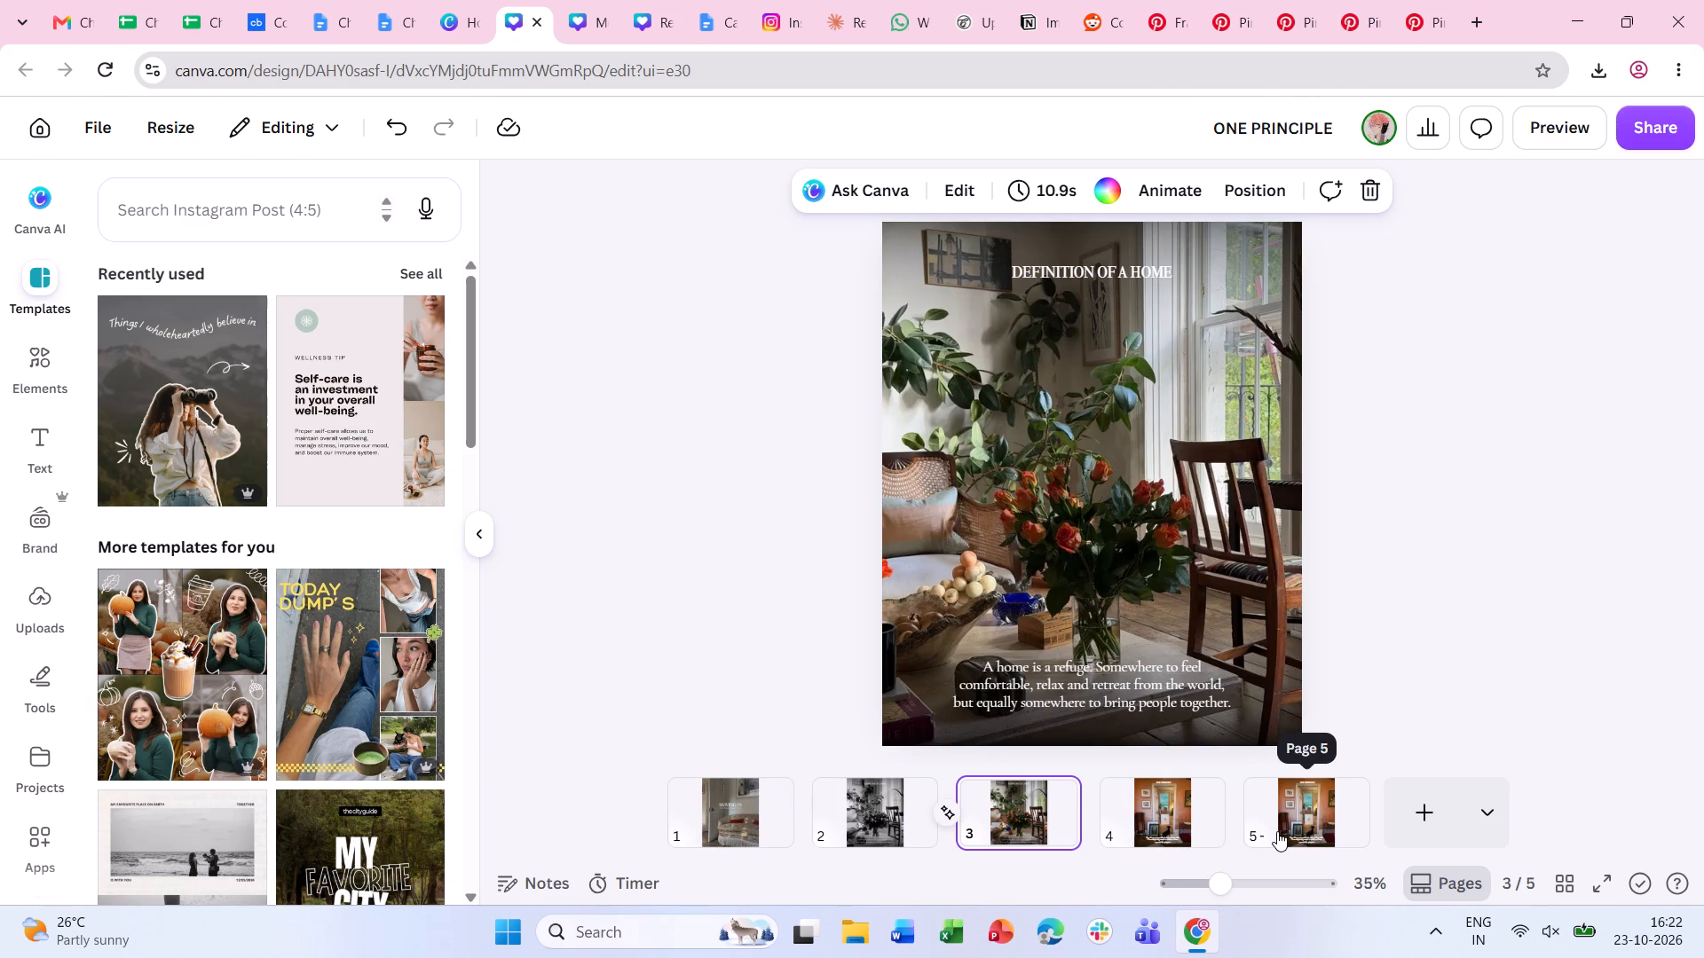
{"action": "left_click", "coordinate": [1279, 831]}
{"action": "left_click", "coordinate": [1059, 185]}
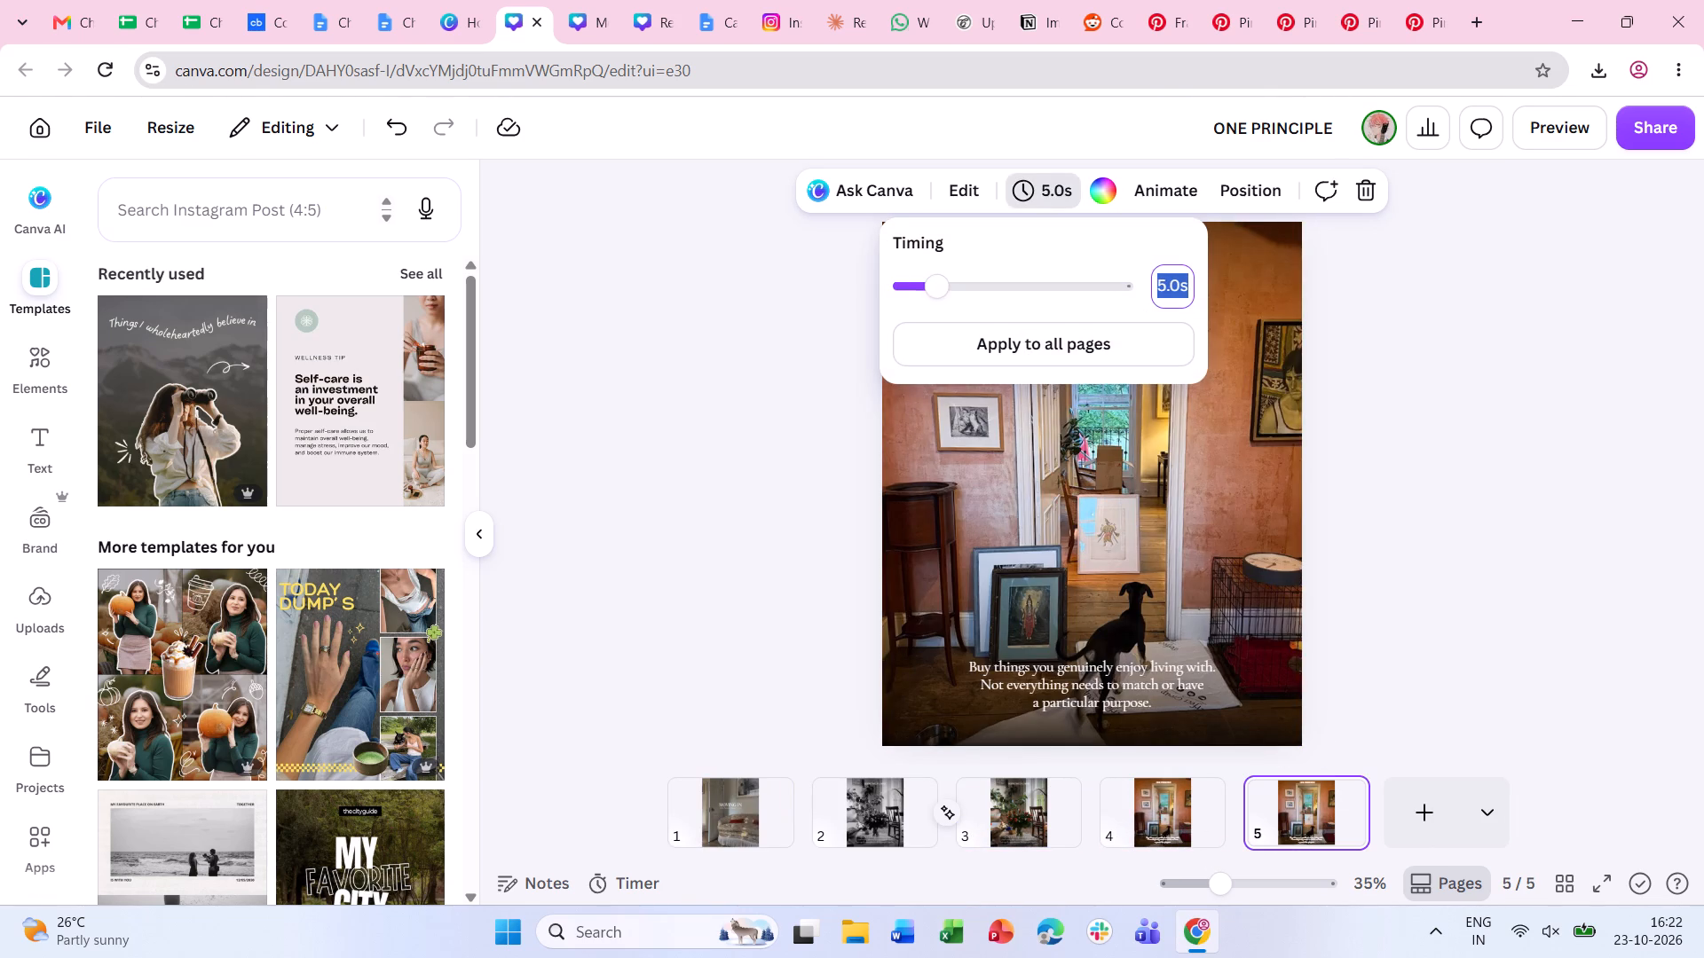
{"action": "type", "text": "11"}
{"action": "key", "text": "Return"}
Set the duration of page 4, the first "ONE PRINCIPLE" page, to 2 seconds.
{"action": "left_click", "coordinate": [884, 811]}
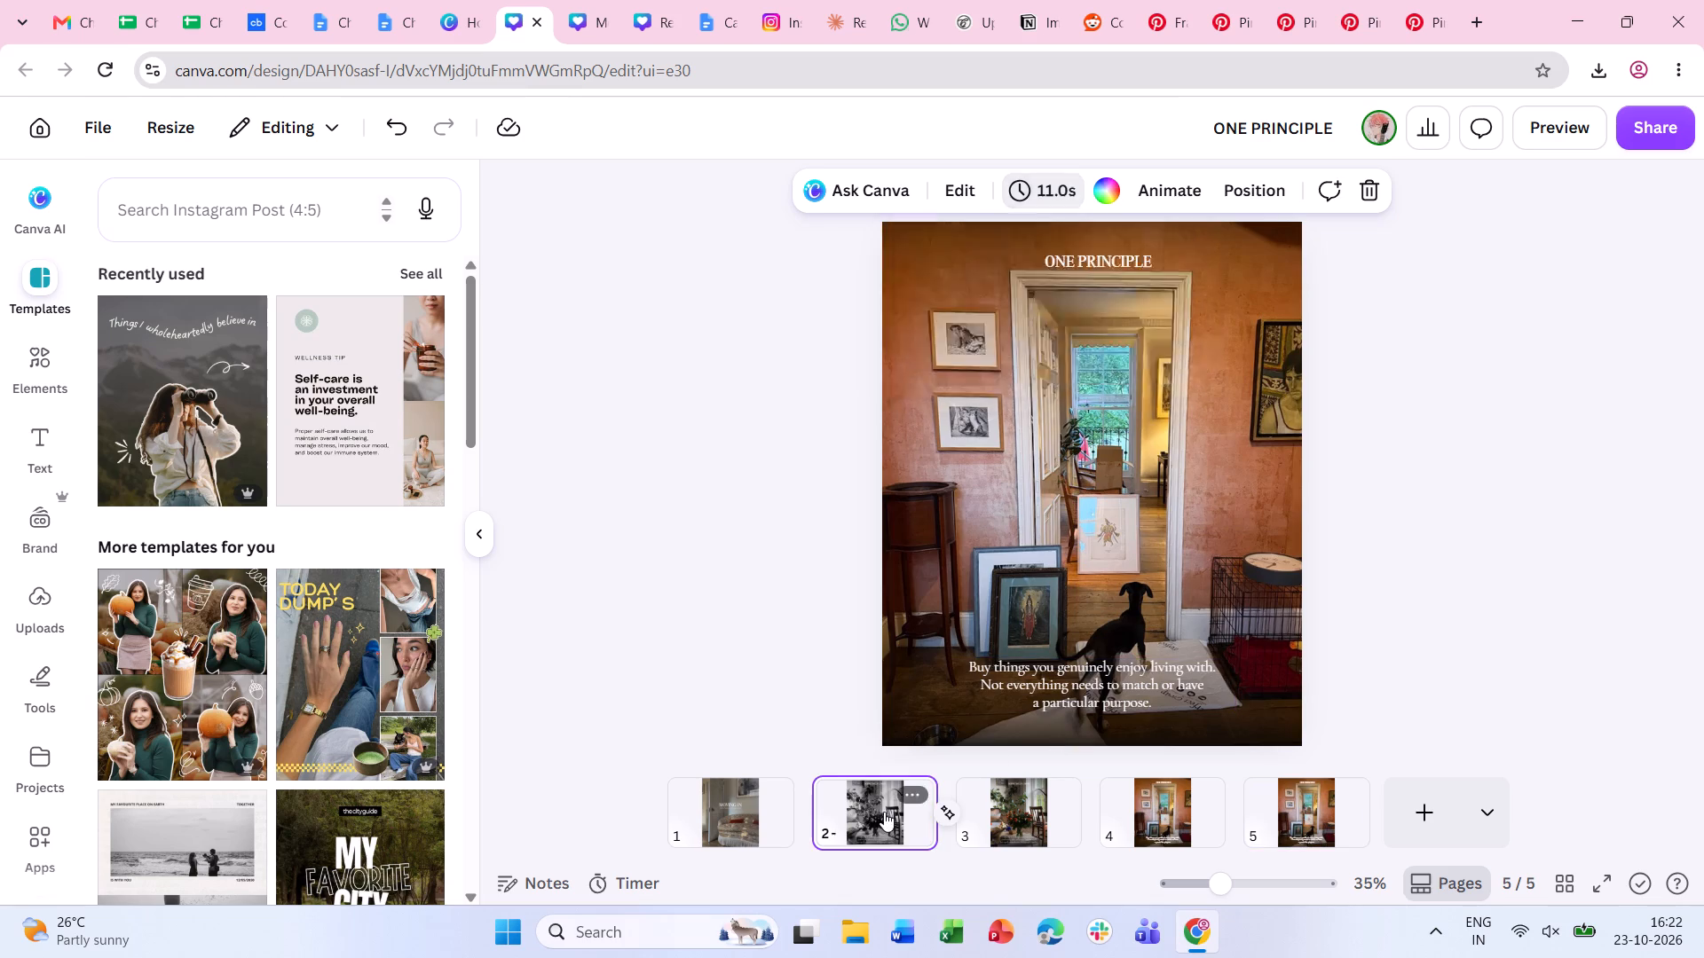
{"action": "left_click", "coordinate": [1157, 827]}
{"action": "left_click", "coordinate": [1050, 185]}
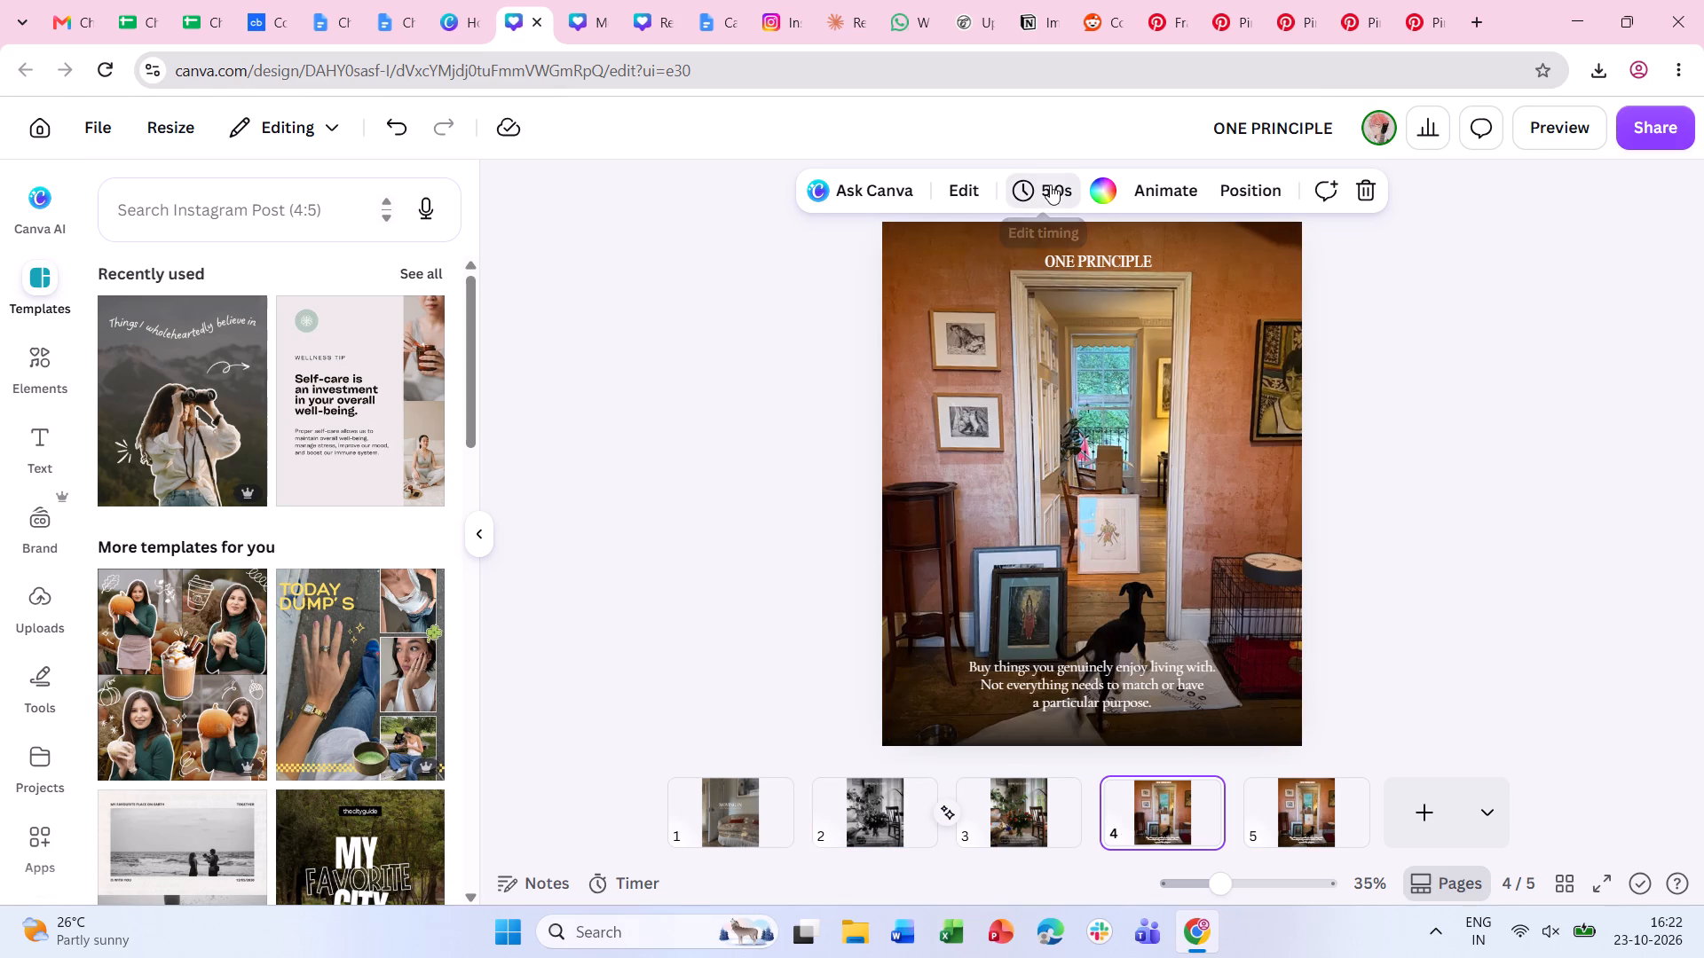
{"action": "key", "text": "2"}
{"action": "key", "text": "Return"}
{"action": "left_click", "coordinate": [1407, 409]}
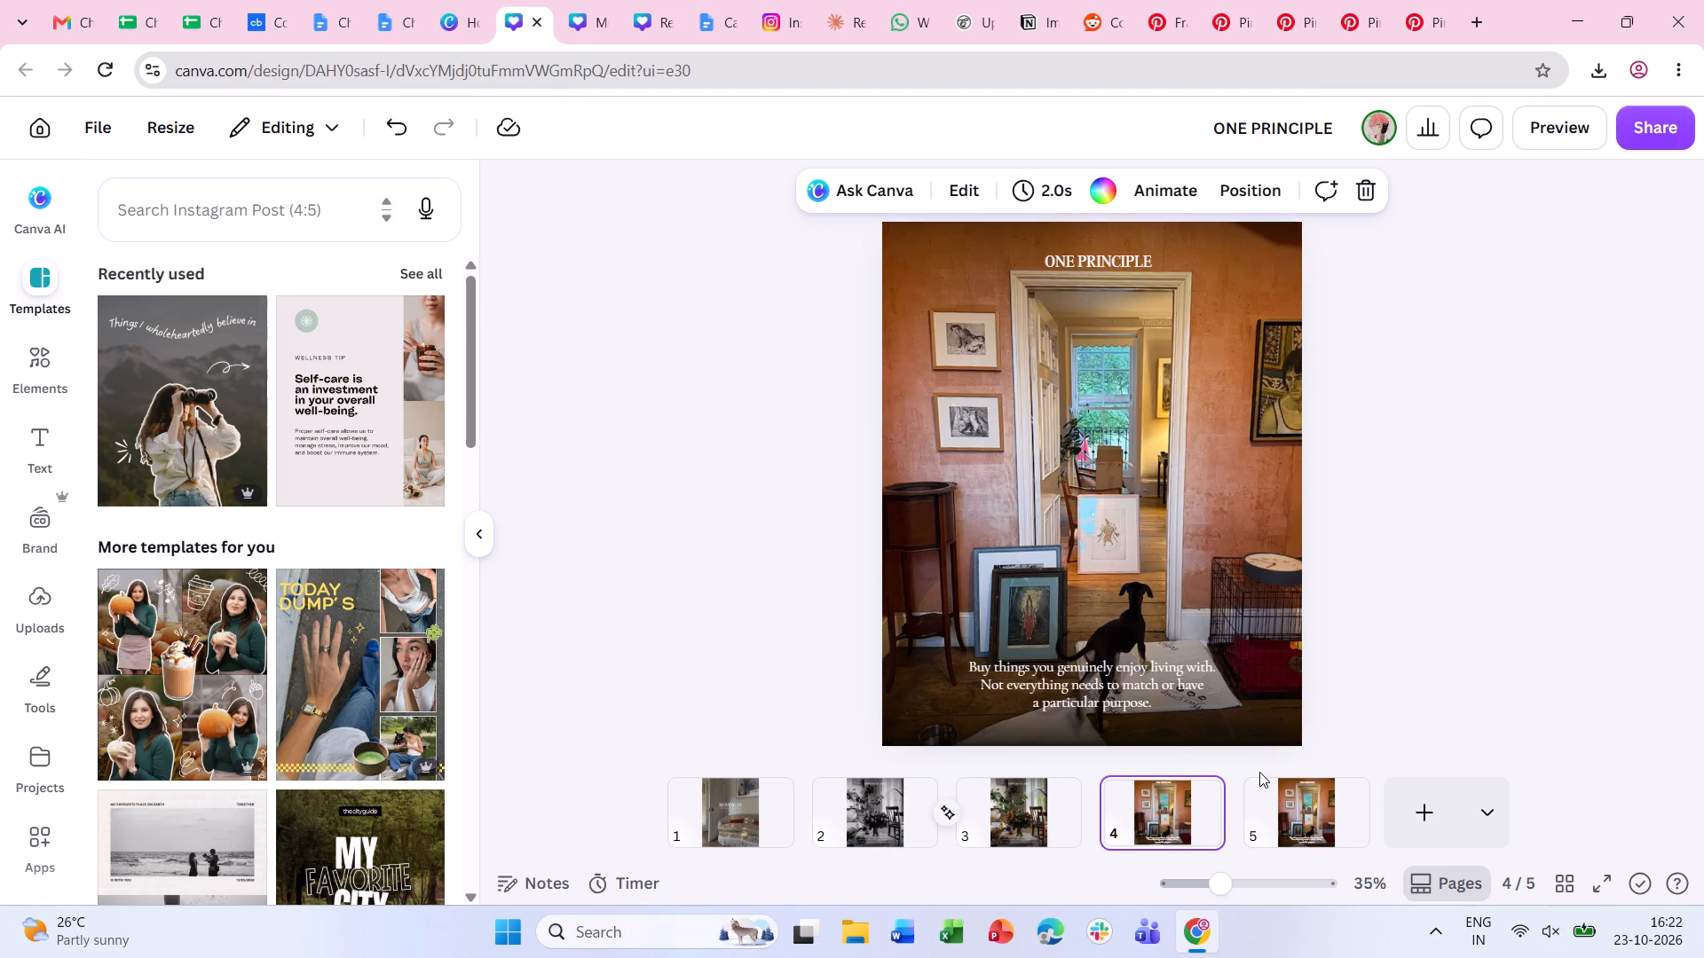
Open the transition choices for the join between pages 4 and 5.
{"action": "left_click", "coordinate": [1235, 828]}
{"action": "left_click", "coordinate": [1238, 829]}
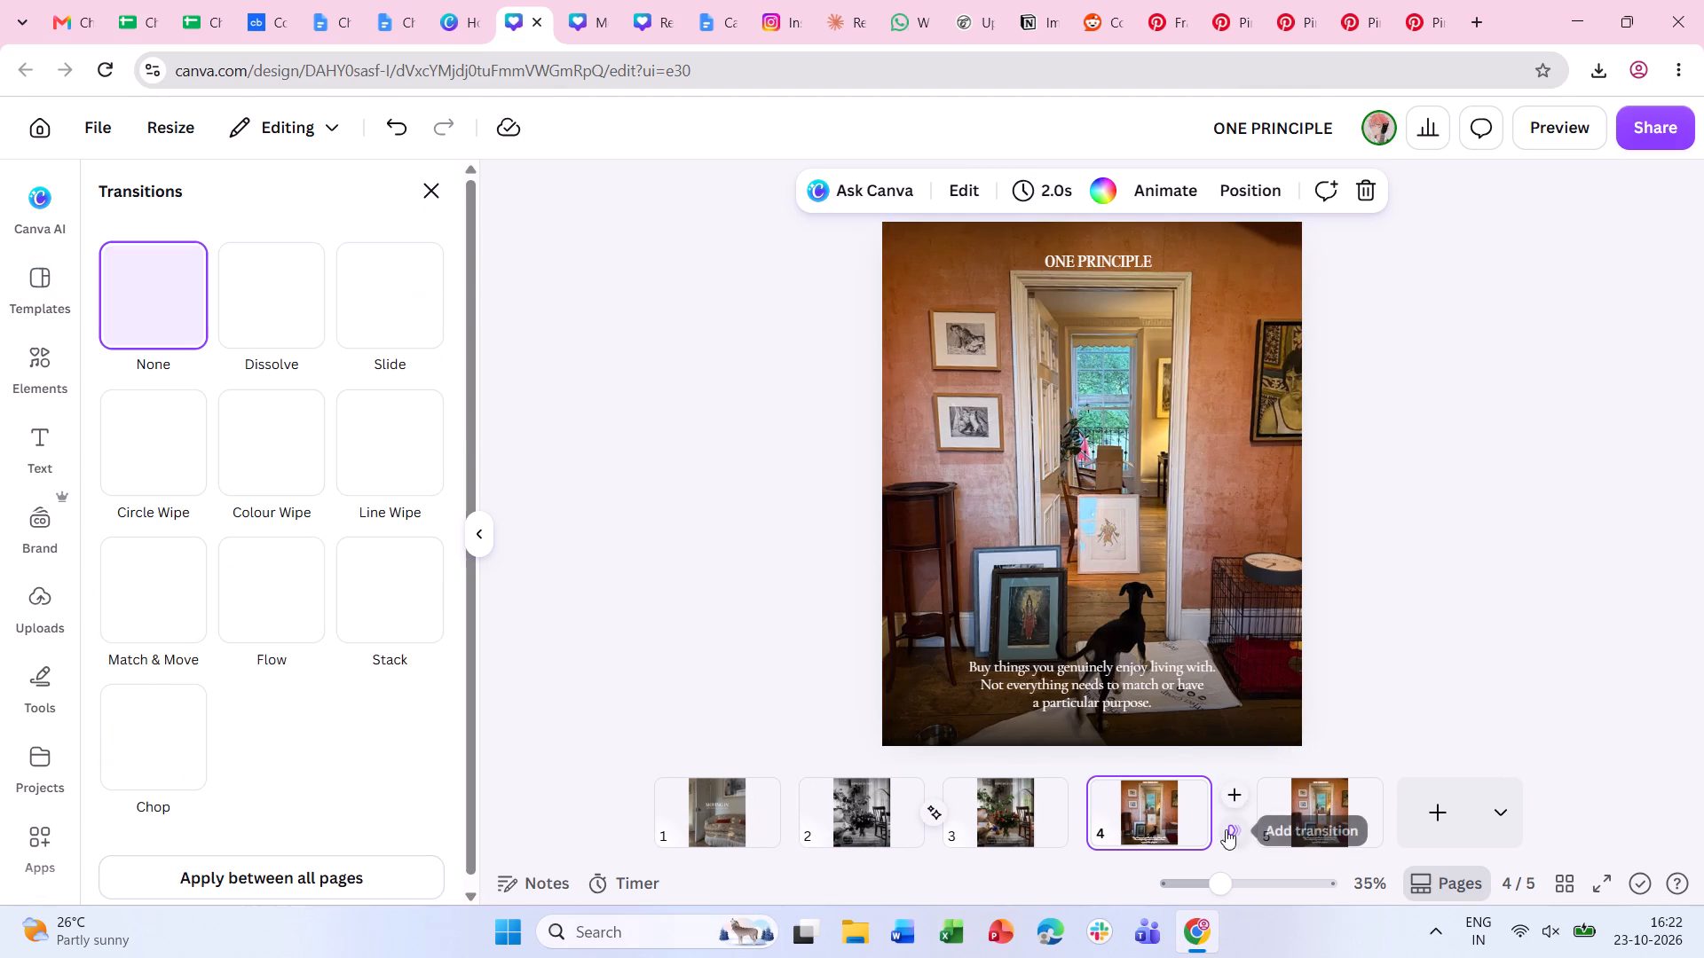
Apply the Match & Move transition between the two "ONE PRINCIPLE" pages, 4 and 5.
{"action": "left_click", "coordinate": [153, 601]}
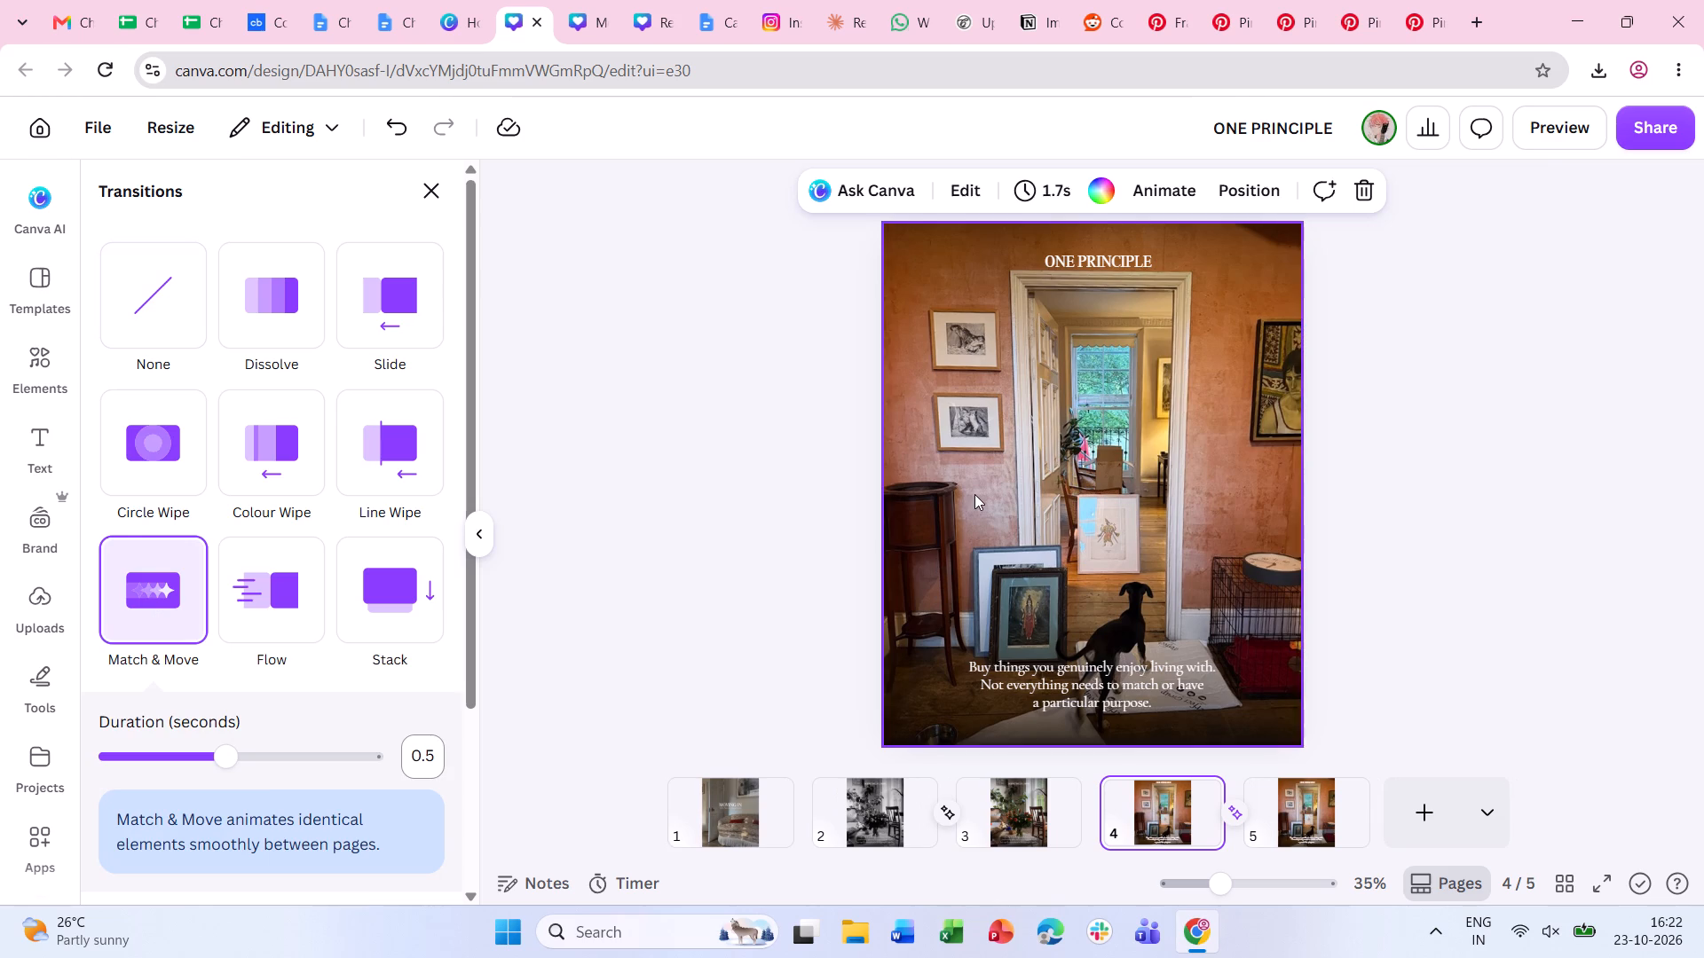
Compare the Mono filters on page 4's hallway photo and apply Slate at intensity 100.
{"action": "left_click", "coordinate": [974, 494]}
{"action": "left_click", "coordinate": [647, 188]}
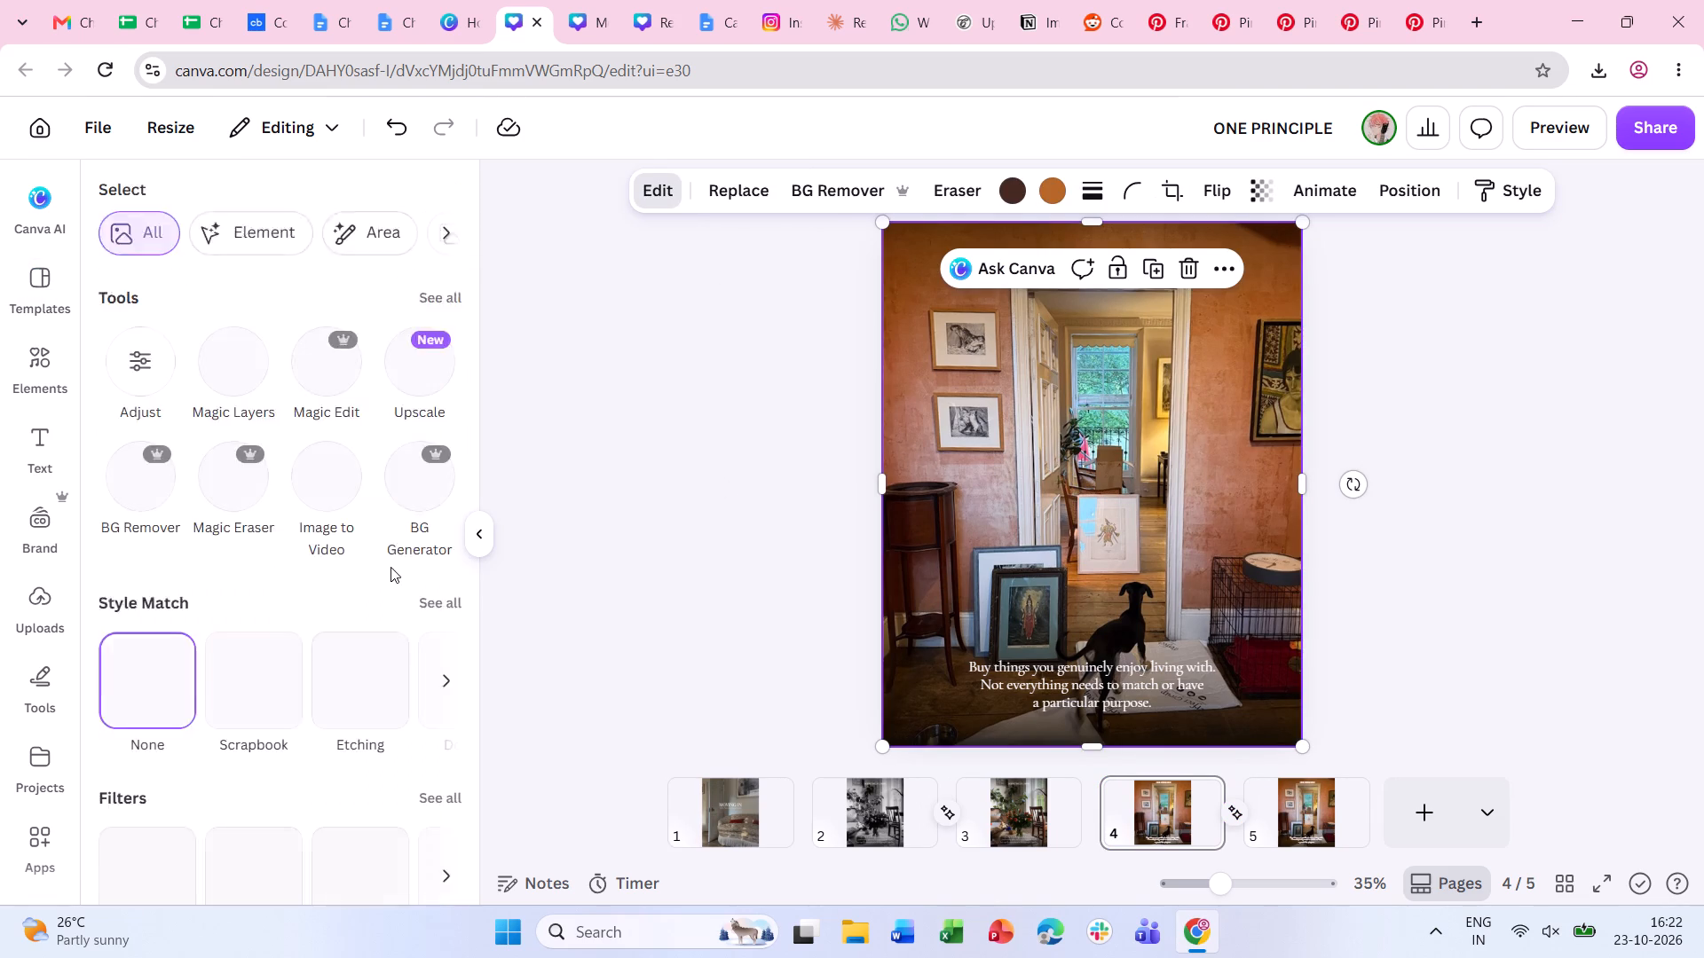
{"action": "scroll", "coordinate": [344, 569], "scroll_direction": "down", "scroll_amount": 5}
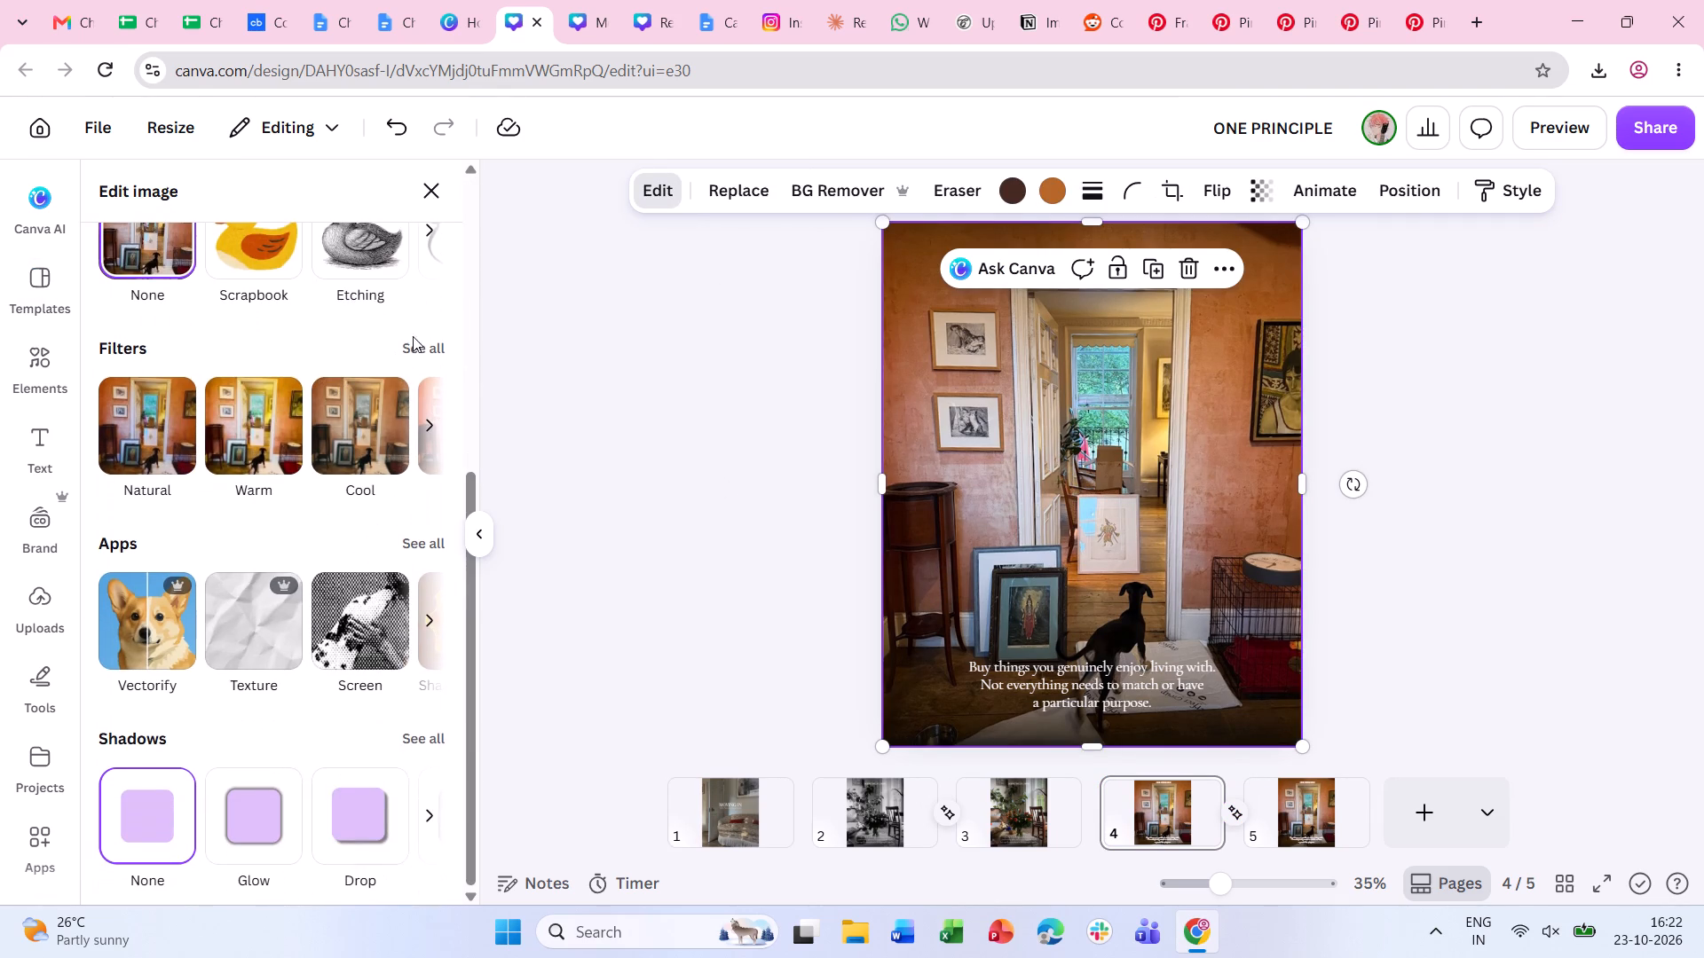
{"action": "left_click", "coordinate": [413, 343]}
{"action": "scroll", "coordinate": [369, 565], "scroll_direction": "down", "scroll_amount": 11}
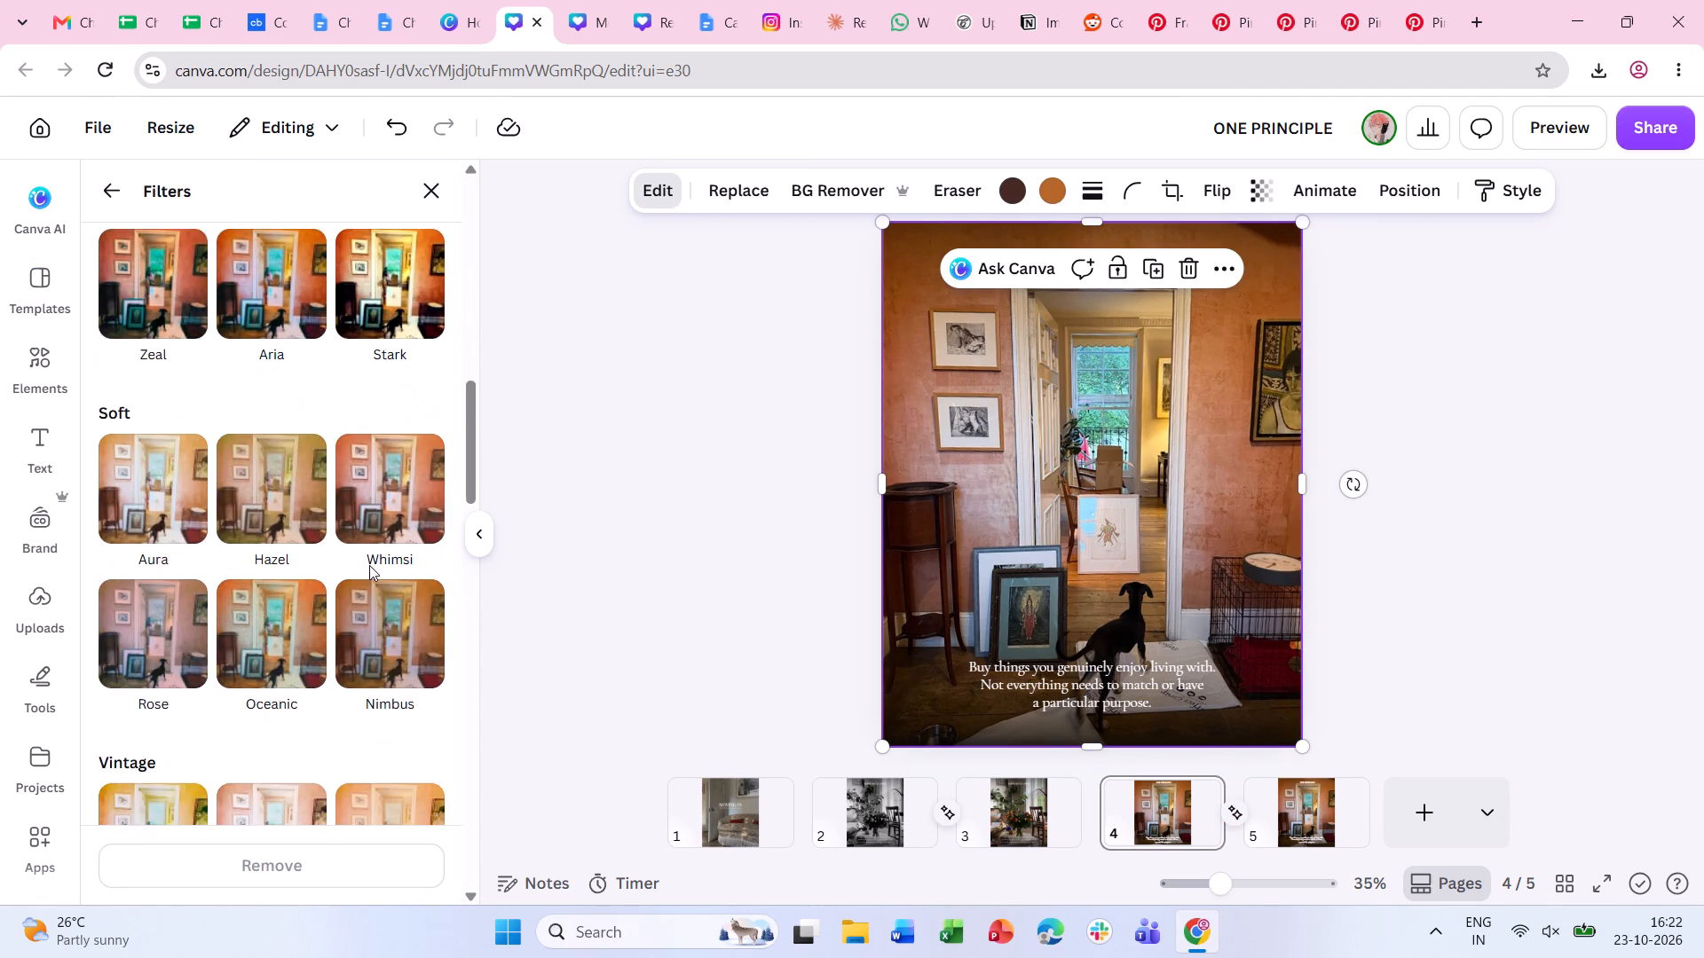
{"action": "scroll", "coordinate": [369, 565], "scroll_direction": "down", "scroll_amount": 6}
{"action": "left_click", "coordinate": [243, 548]}
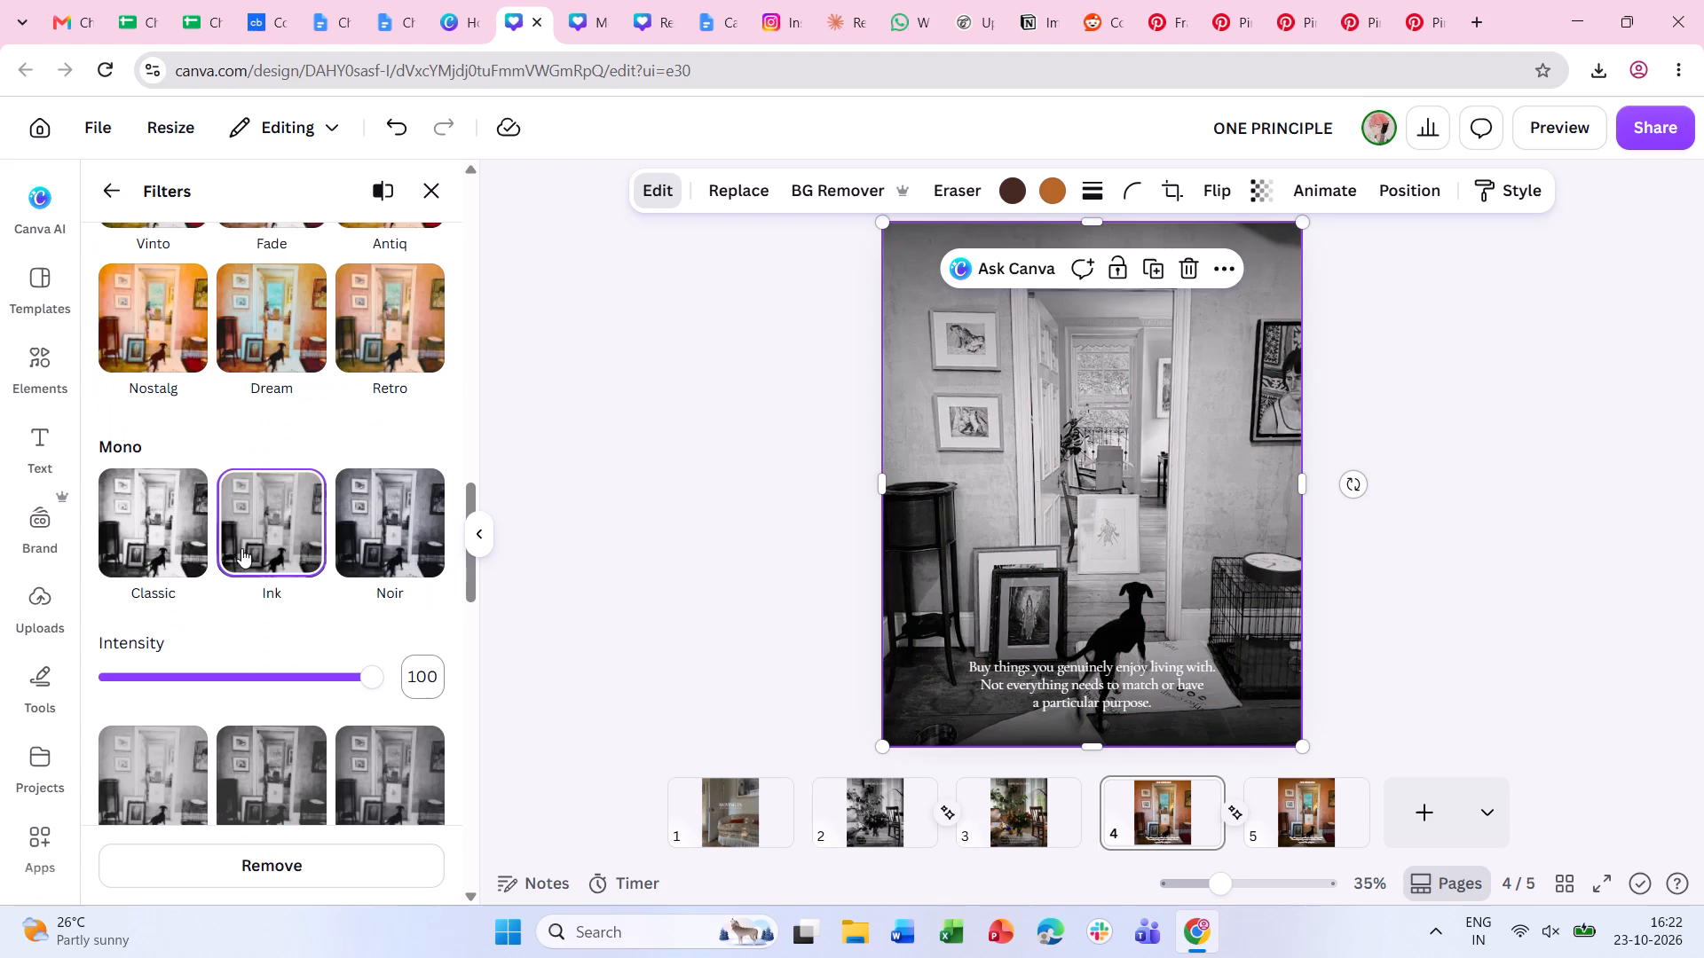
{"action": "left_click", "coordinate": [193, 548]}
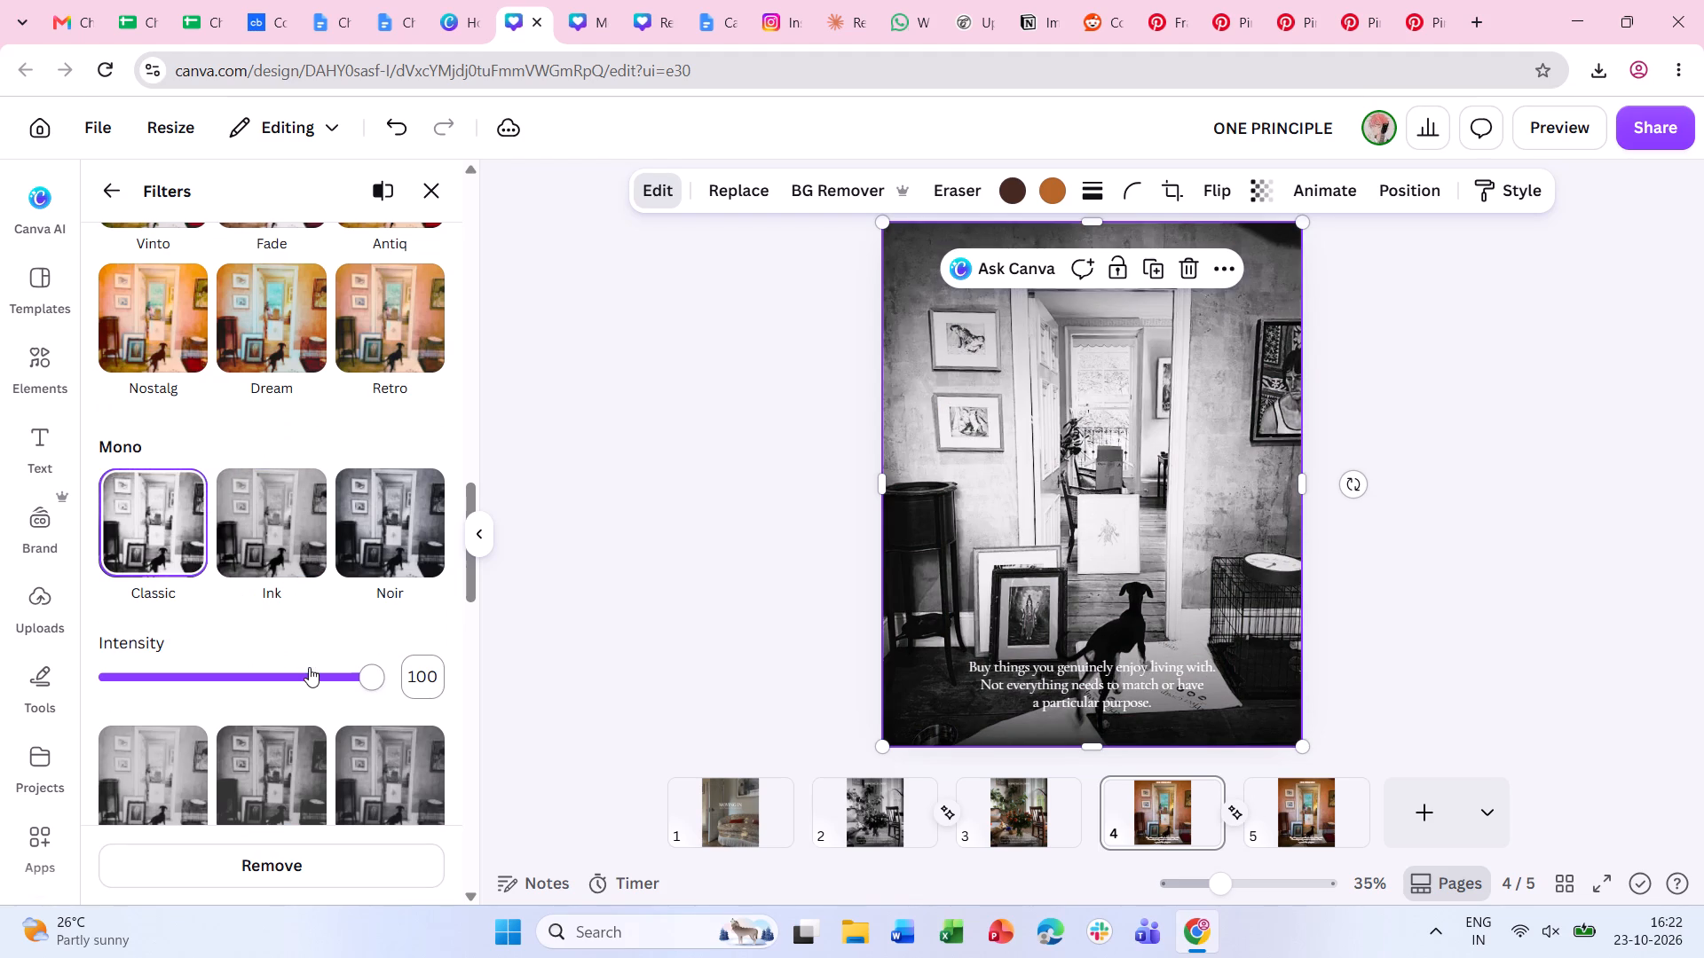
{"action": "left_click", "coordinate": [308, 669]}
{"action": "left_click_drag", "start_coordinate": [308, 669], "coordinate": [454, 661]}
{"action": "left_click", "coordinate": [418, 578]}
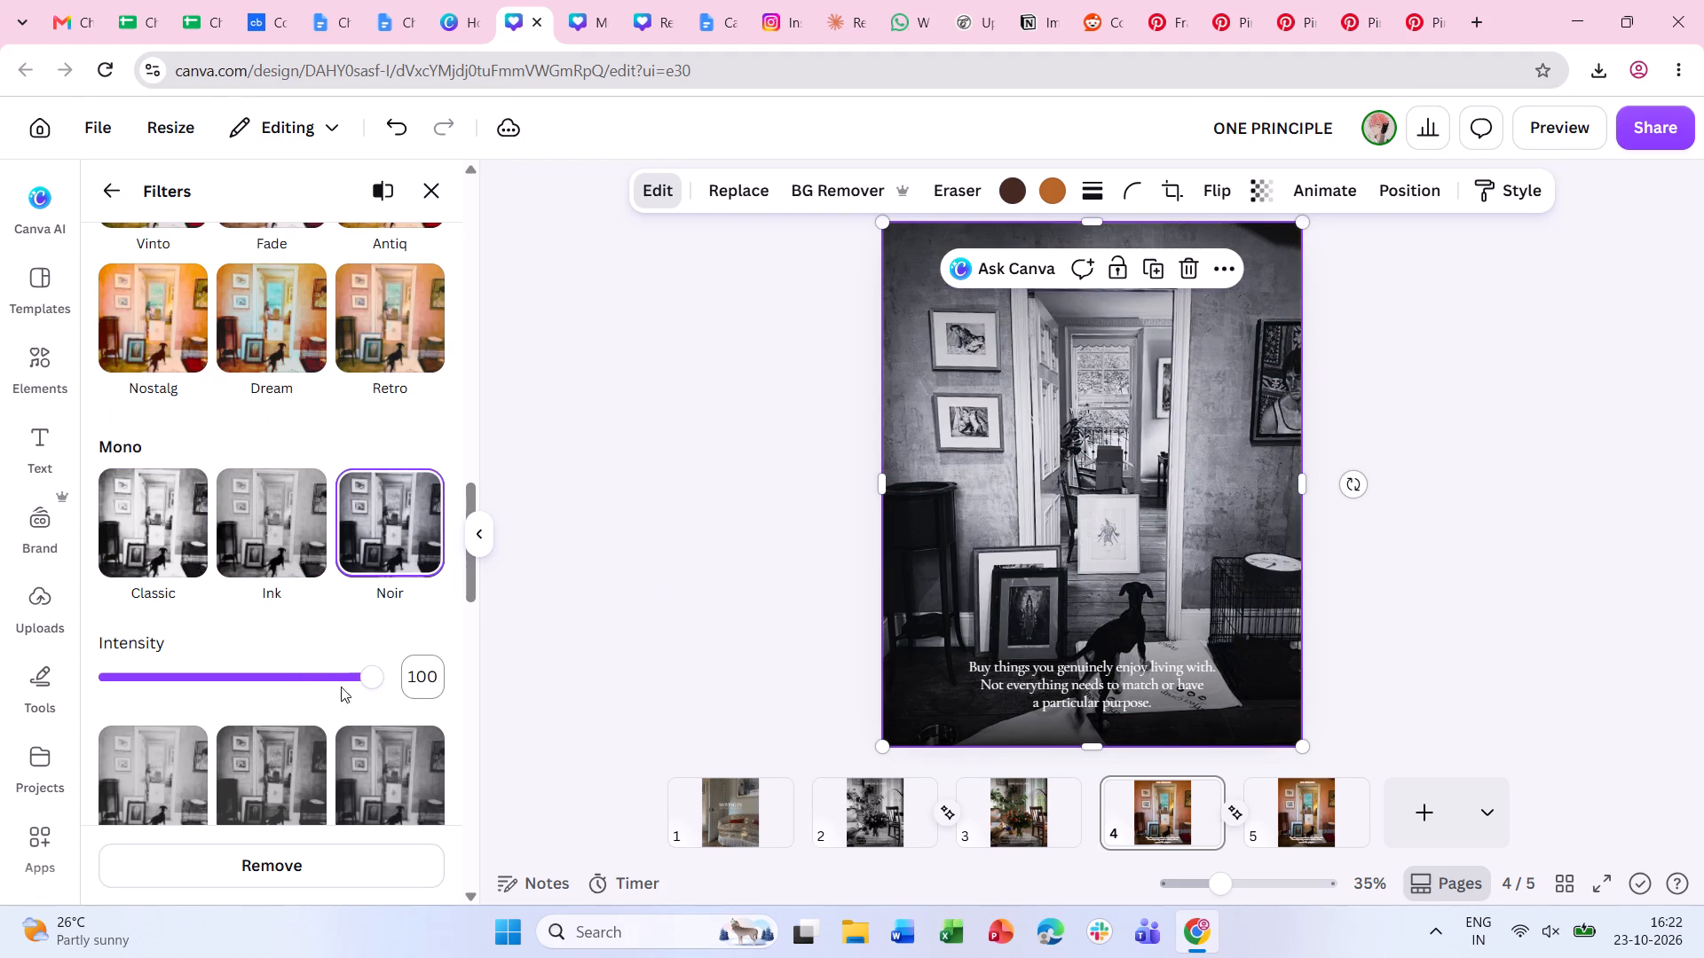
{"action": "left_click", "coordinate": [276, 759]}
{"action": "left_click", "coordinate": [383, 694]}
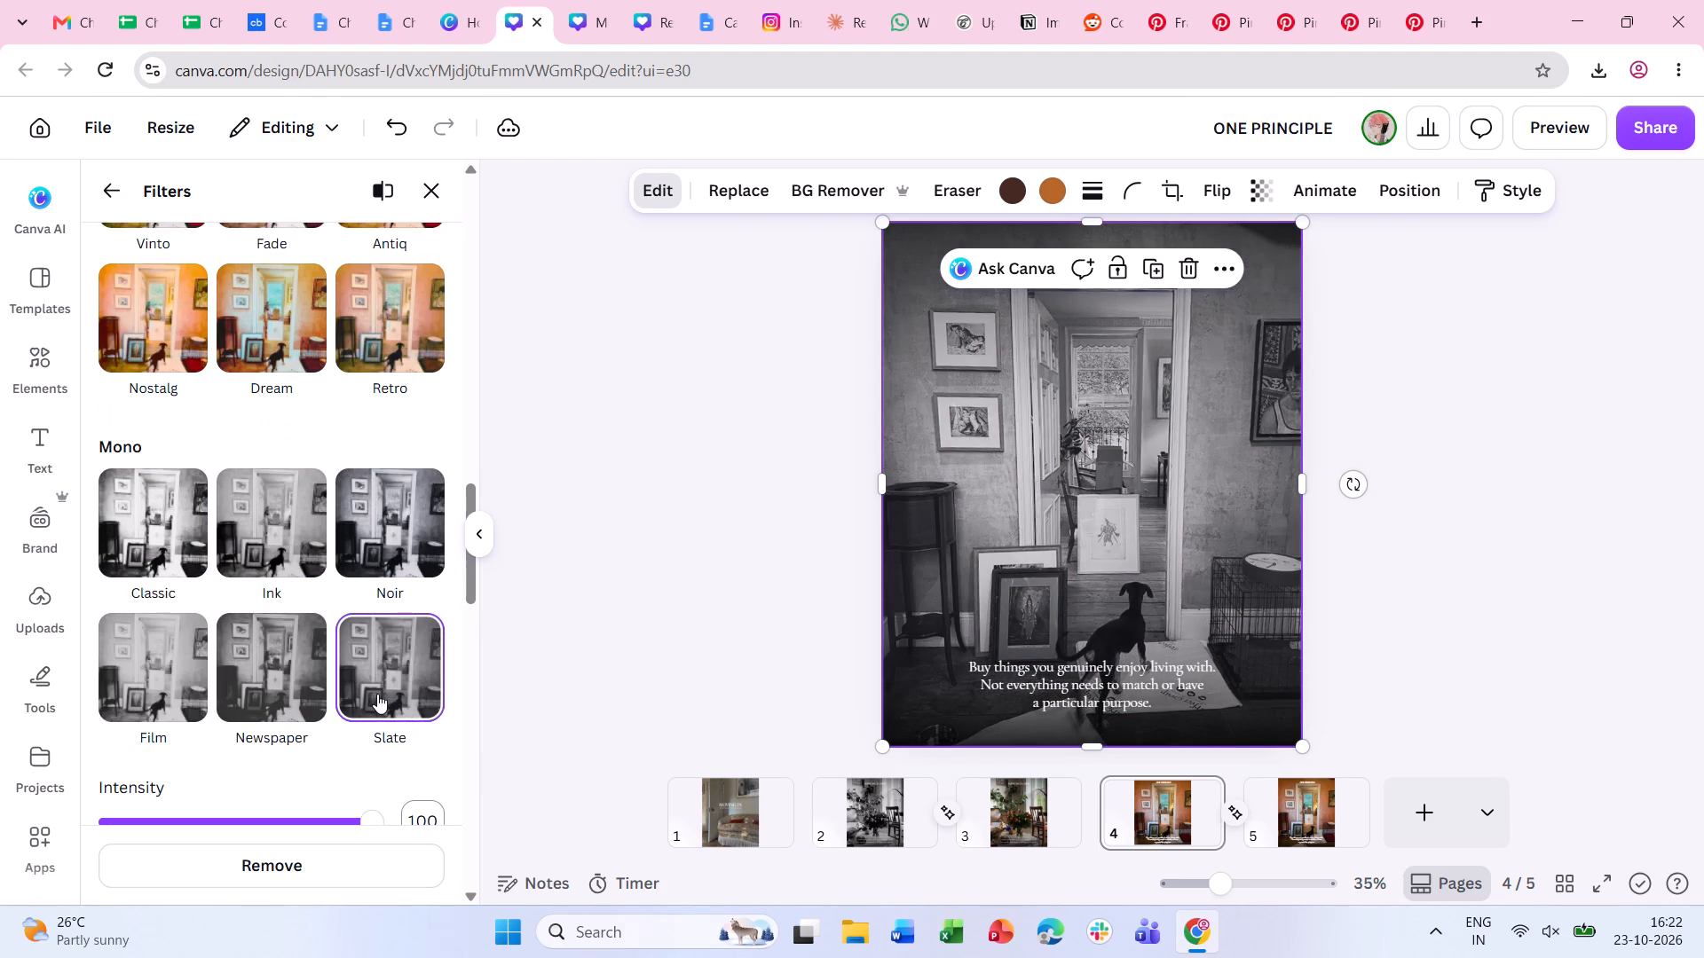
{"action": "left_click", "coordinate": [687, 630]}
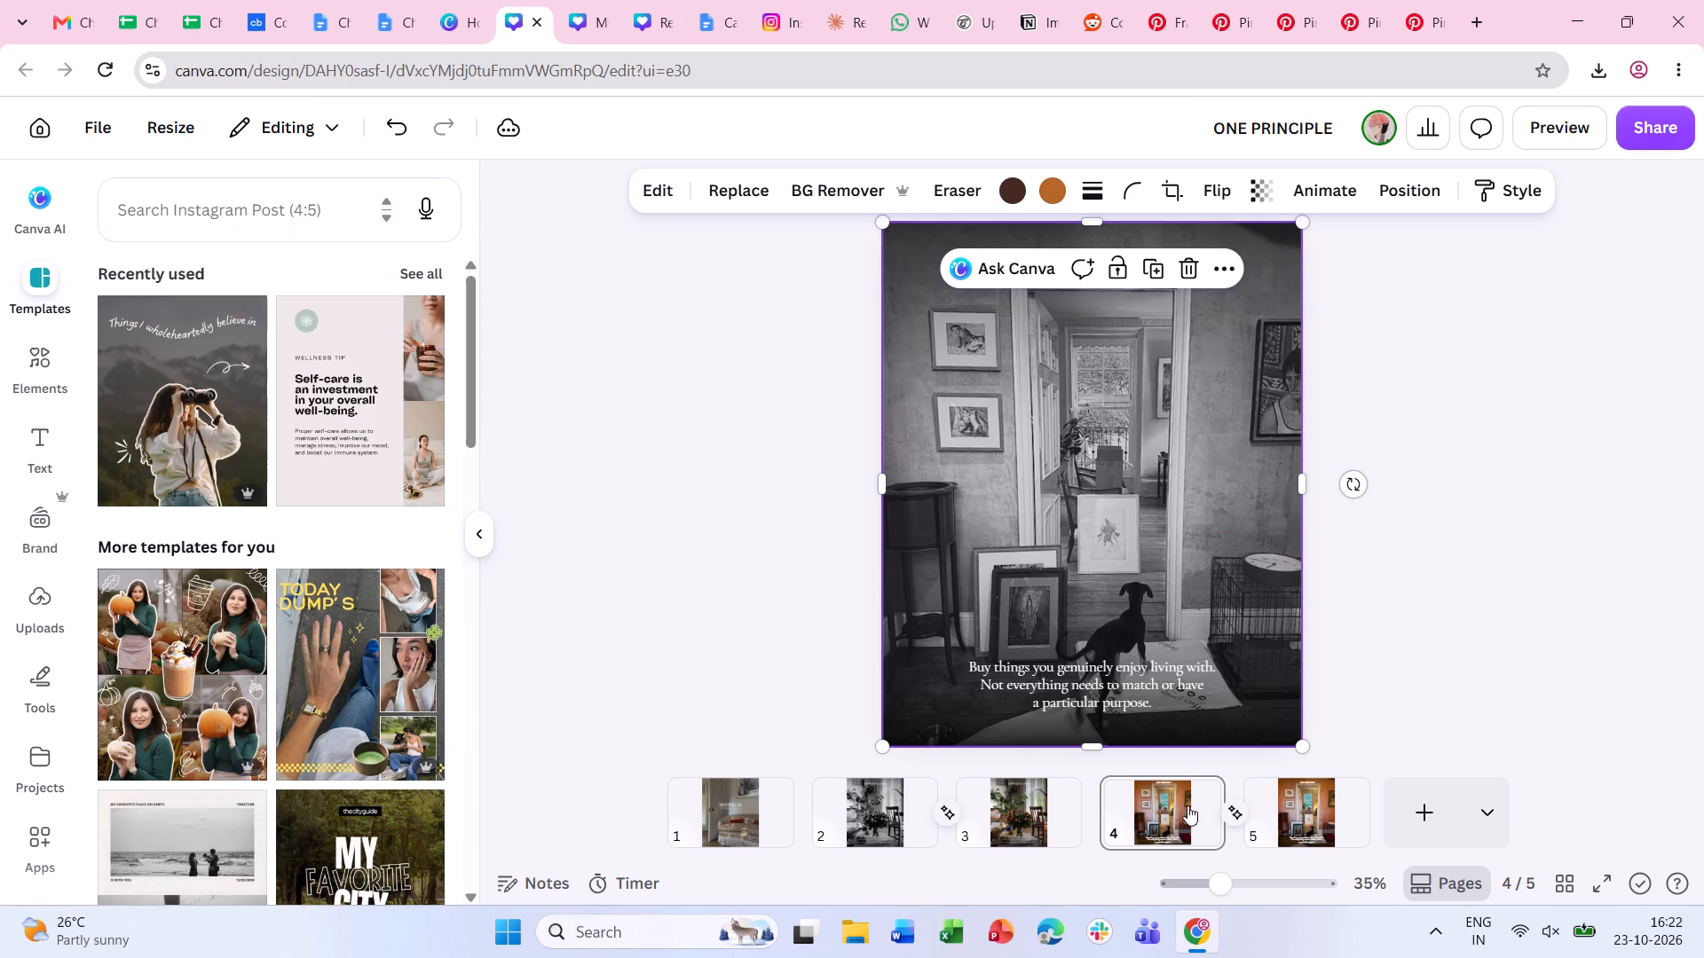
Set the duration of the Match & Move transition between pages 4 and 5 to 1 second.
{"action": "left_click", "coordinate": [1232, 814]}
{"action": "left_click_drag", "start_coordinate": [343, 757], "coordinate": [416, 760]}
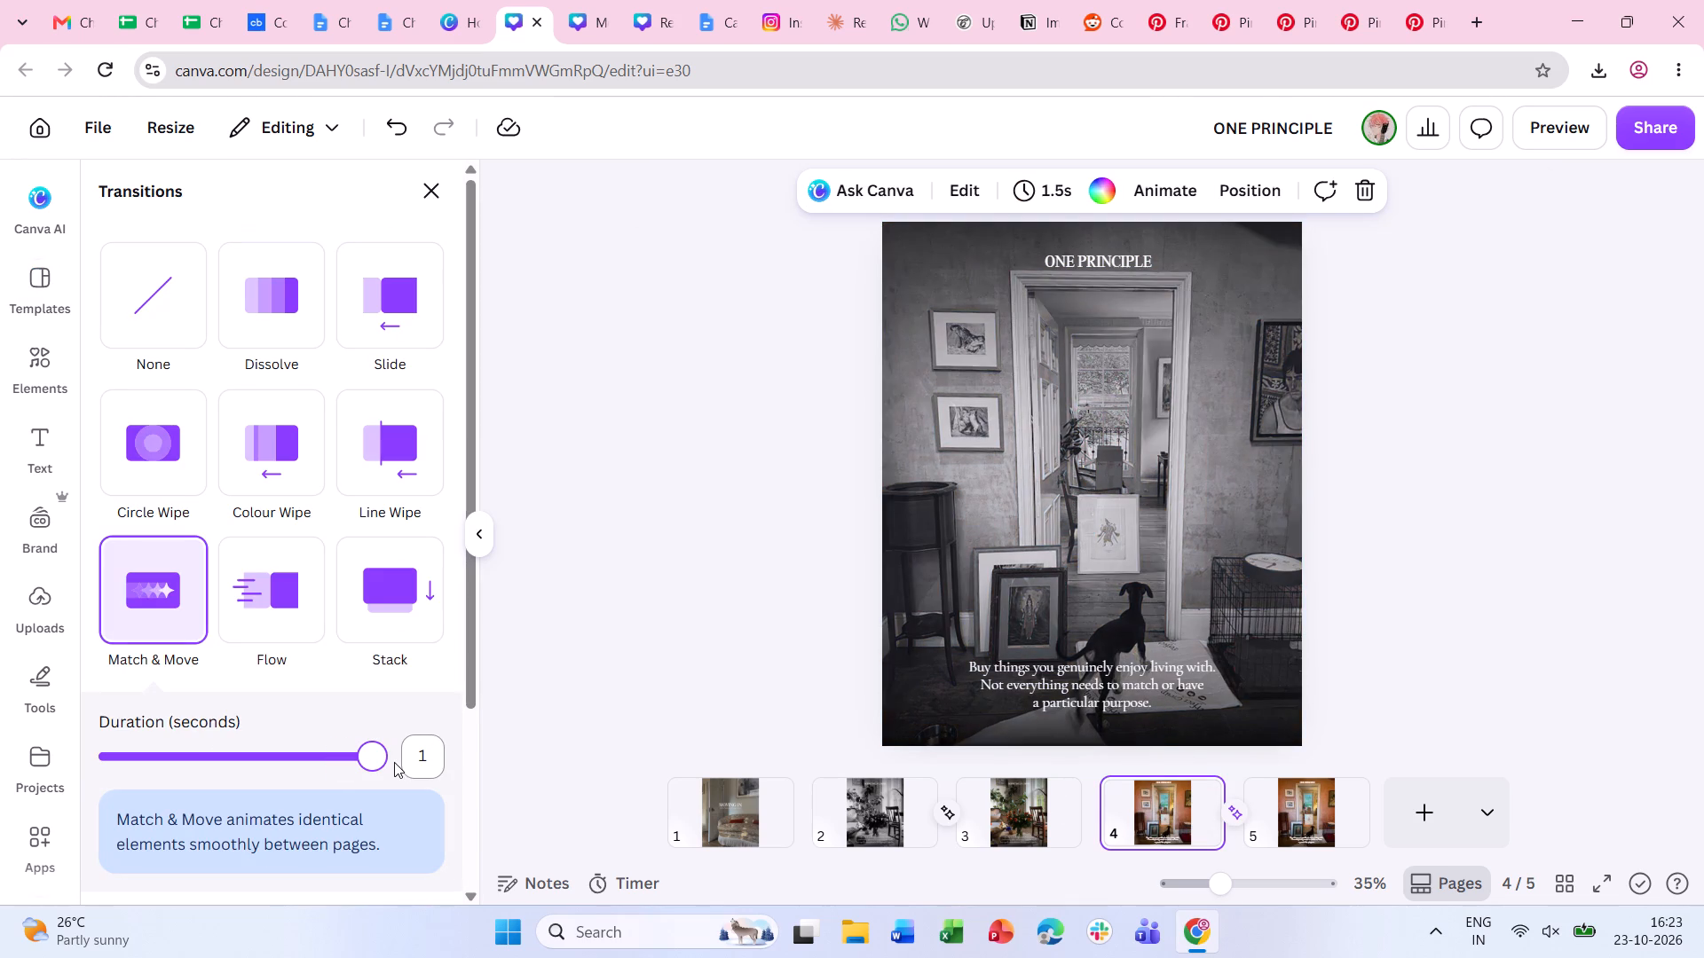
{"action": "left_click_drag", "start_coordinate": [367, 764], "coordinate": [341, 766]}
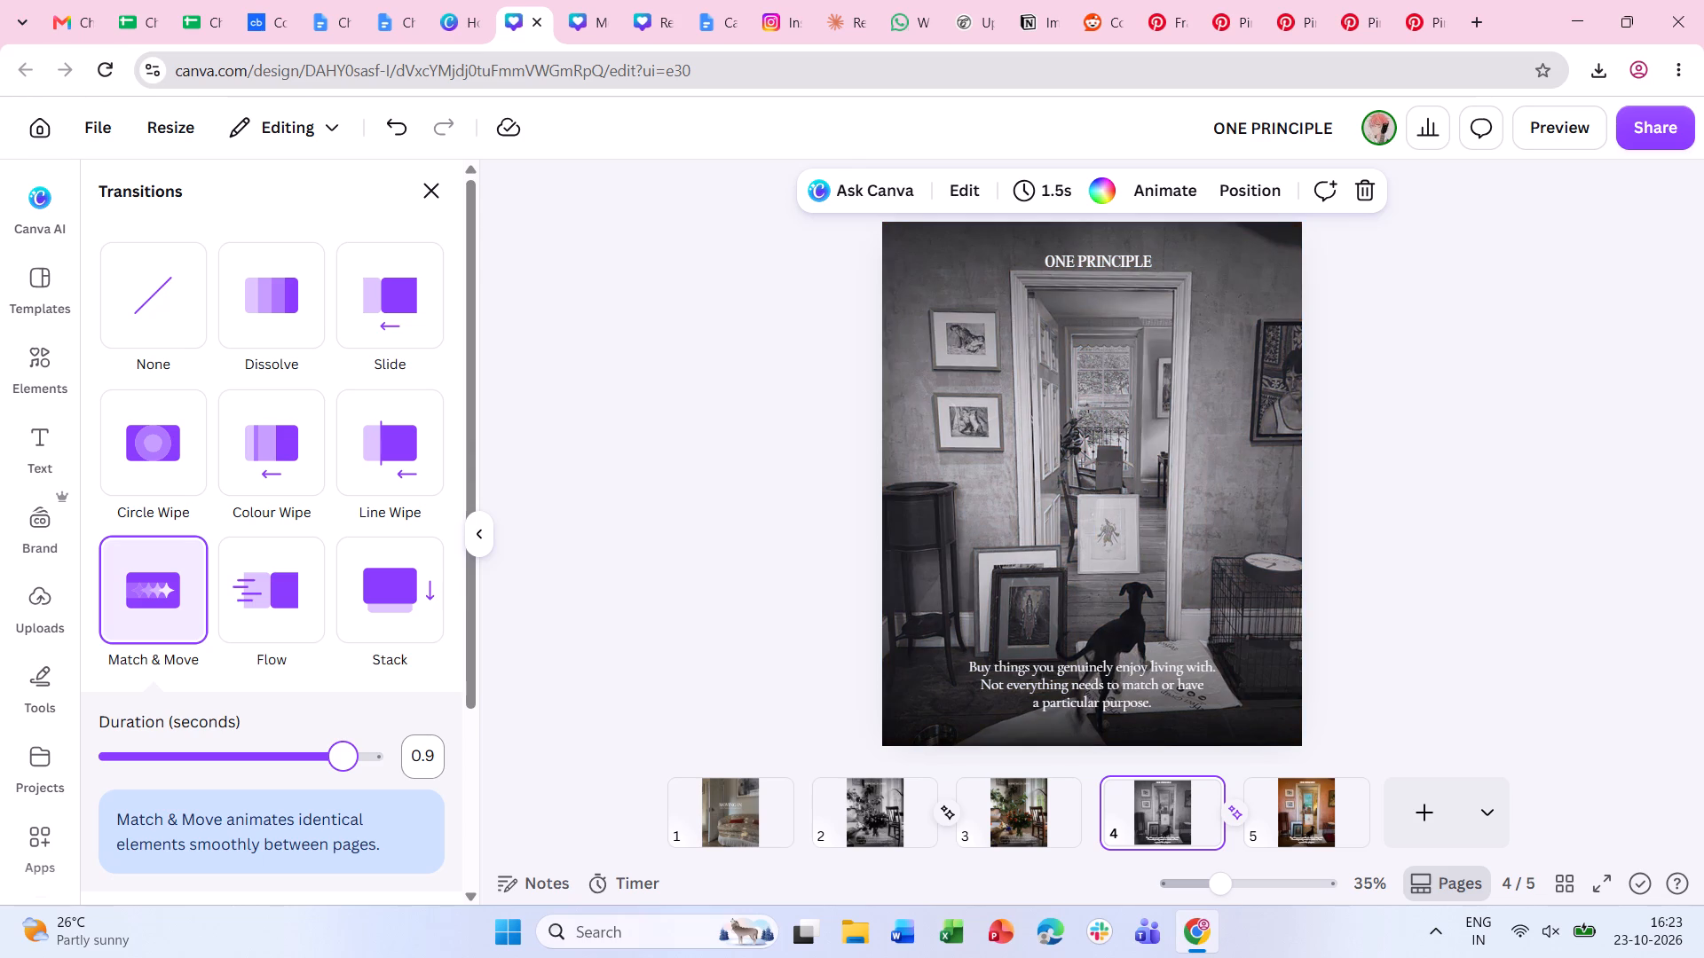
{"action": "left_click_drag", "start_coordinate": [342, 766], "coordinate": [415, 758]}
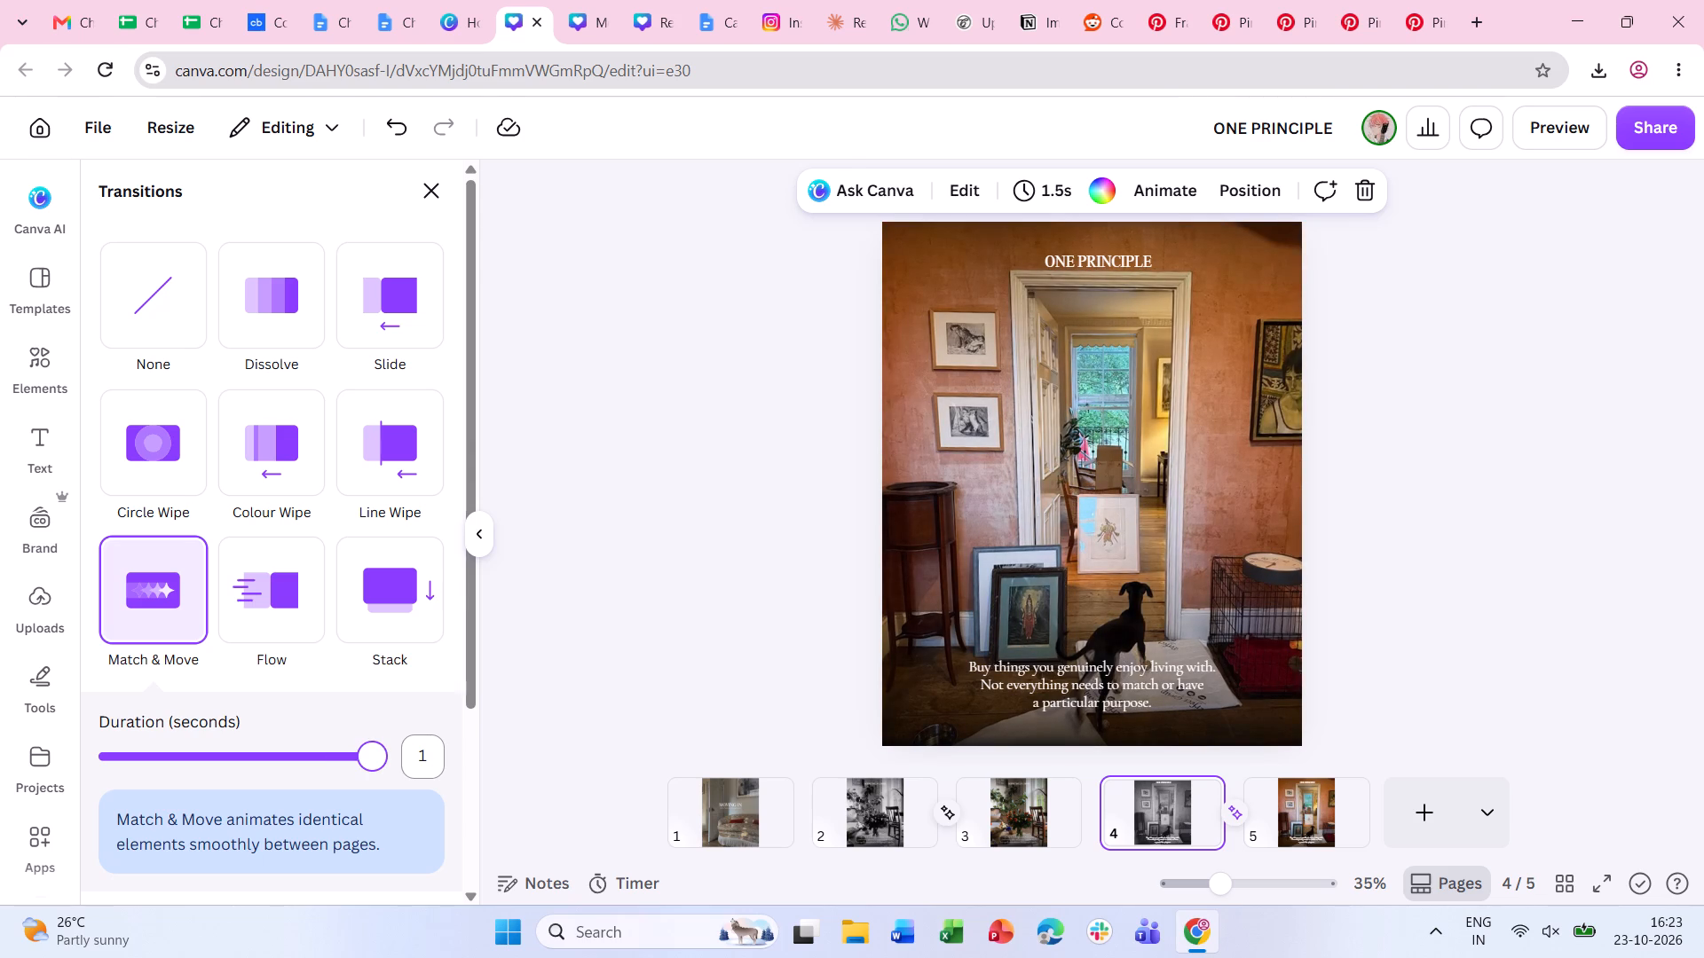
{"action": "double_click", "coordinate": [650, 622]}
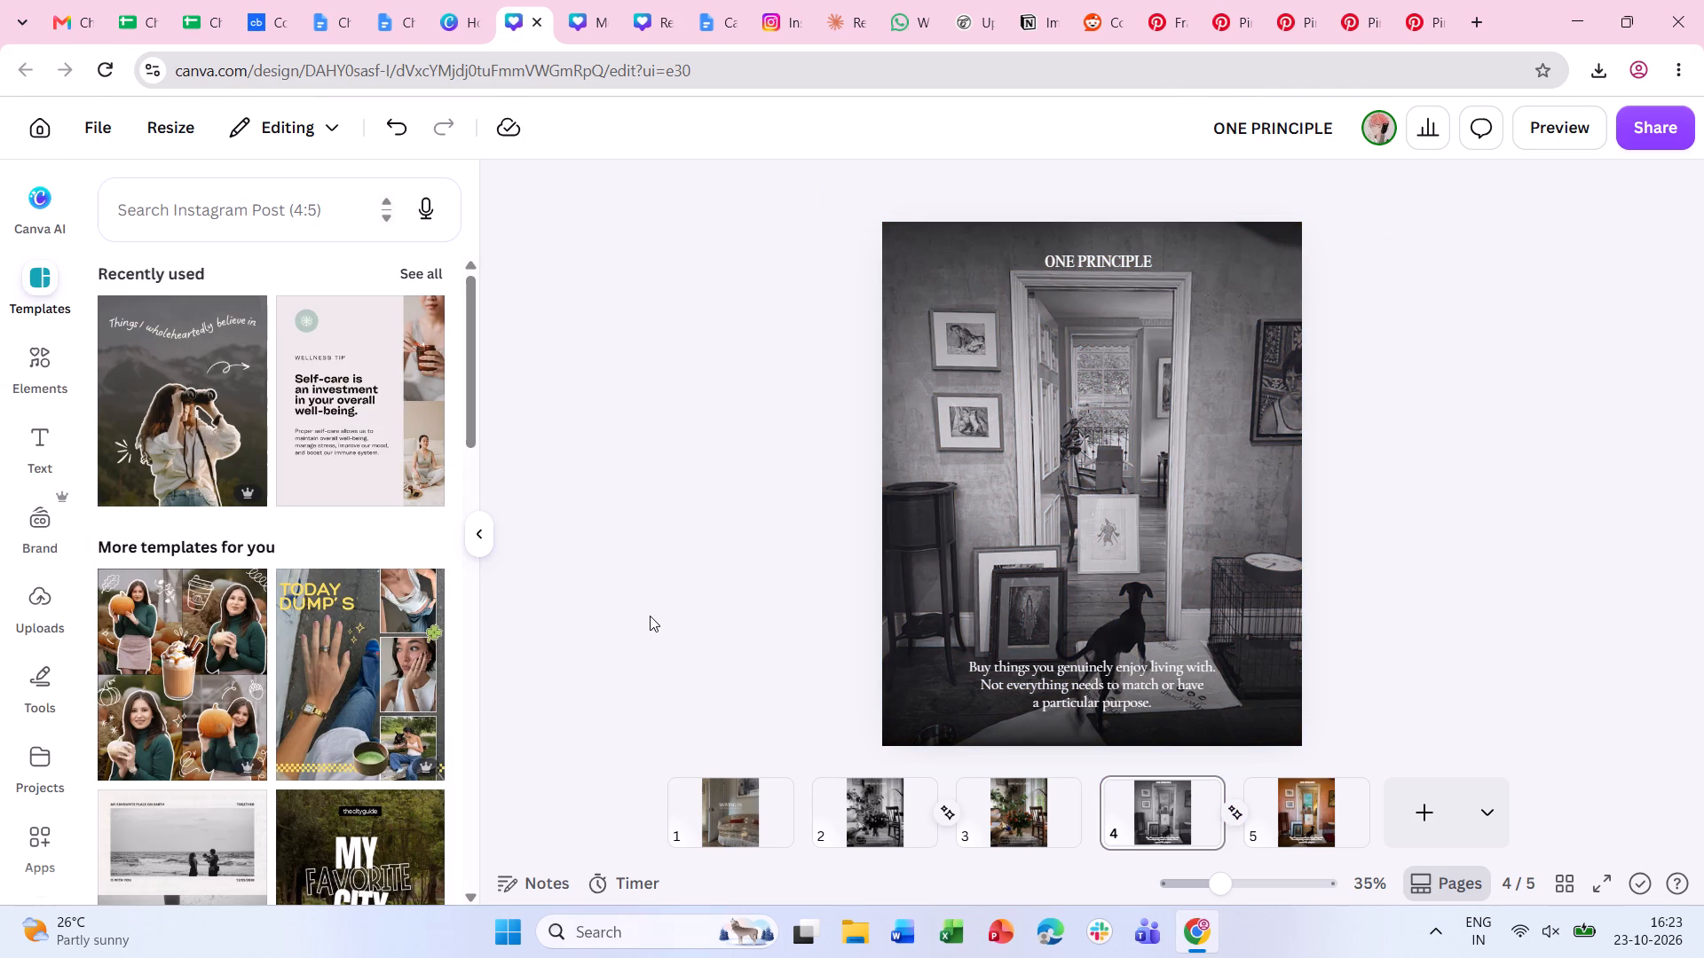
Download only pages 4–5 as an MP4 video at 1080 x 1350 px.
{"action": "left_click", "coordinate": [1653, 140]}
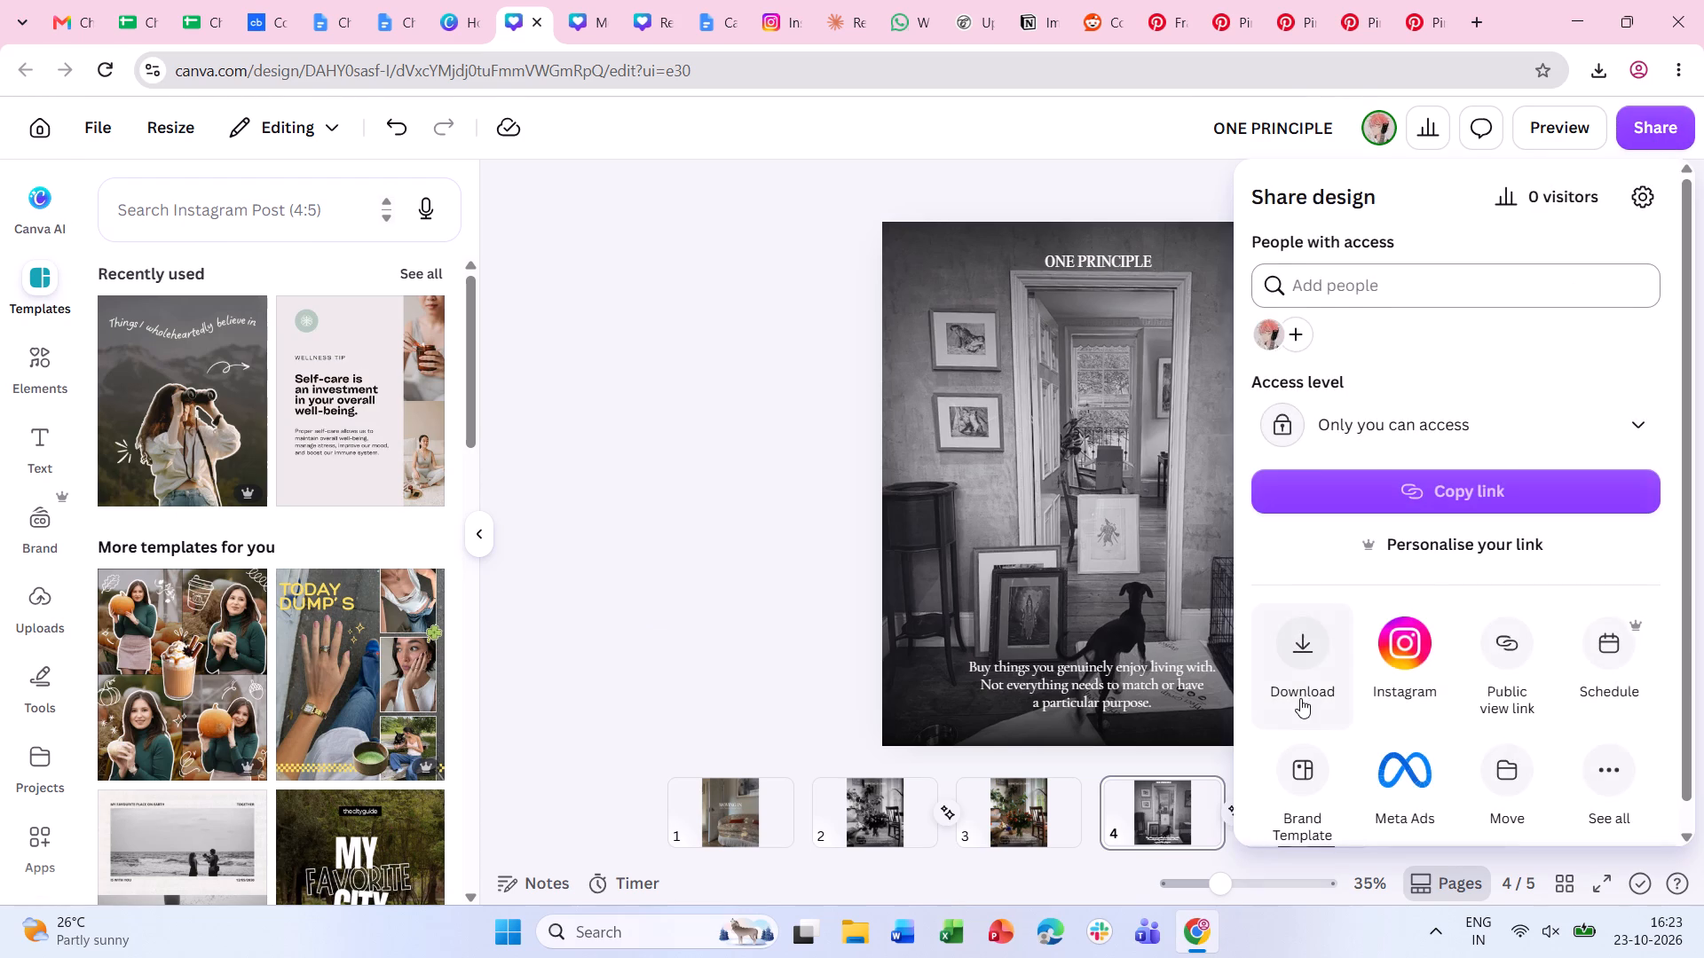
{"action": "left_click", "coordinate": [1298, 691]}
{"action": "scroll", "coordinate": [1533, 535], "scroll_direction": "down", "scroll_amount": 4}
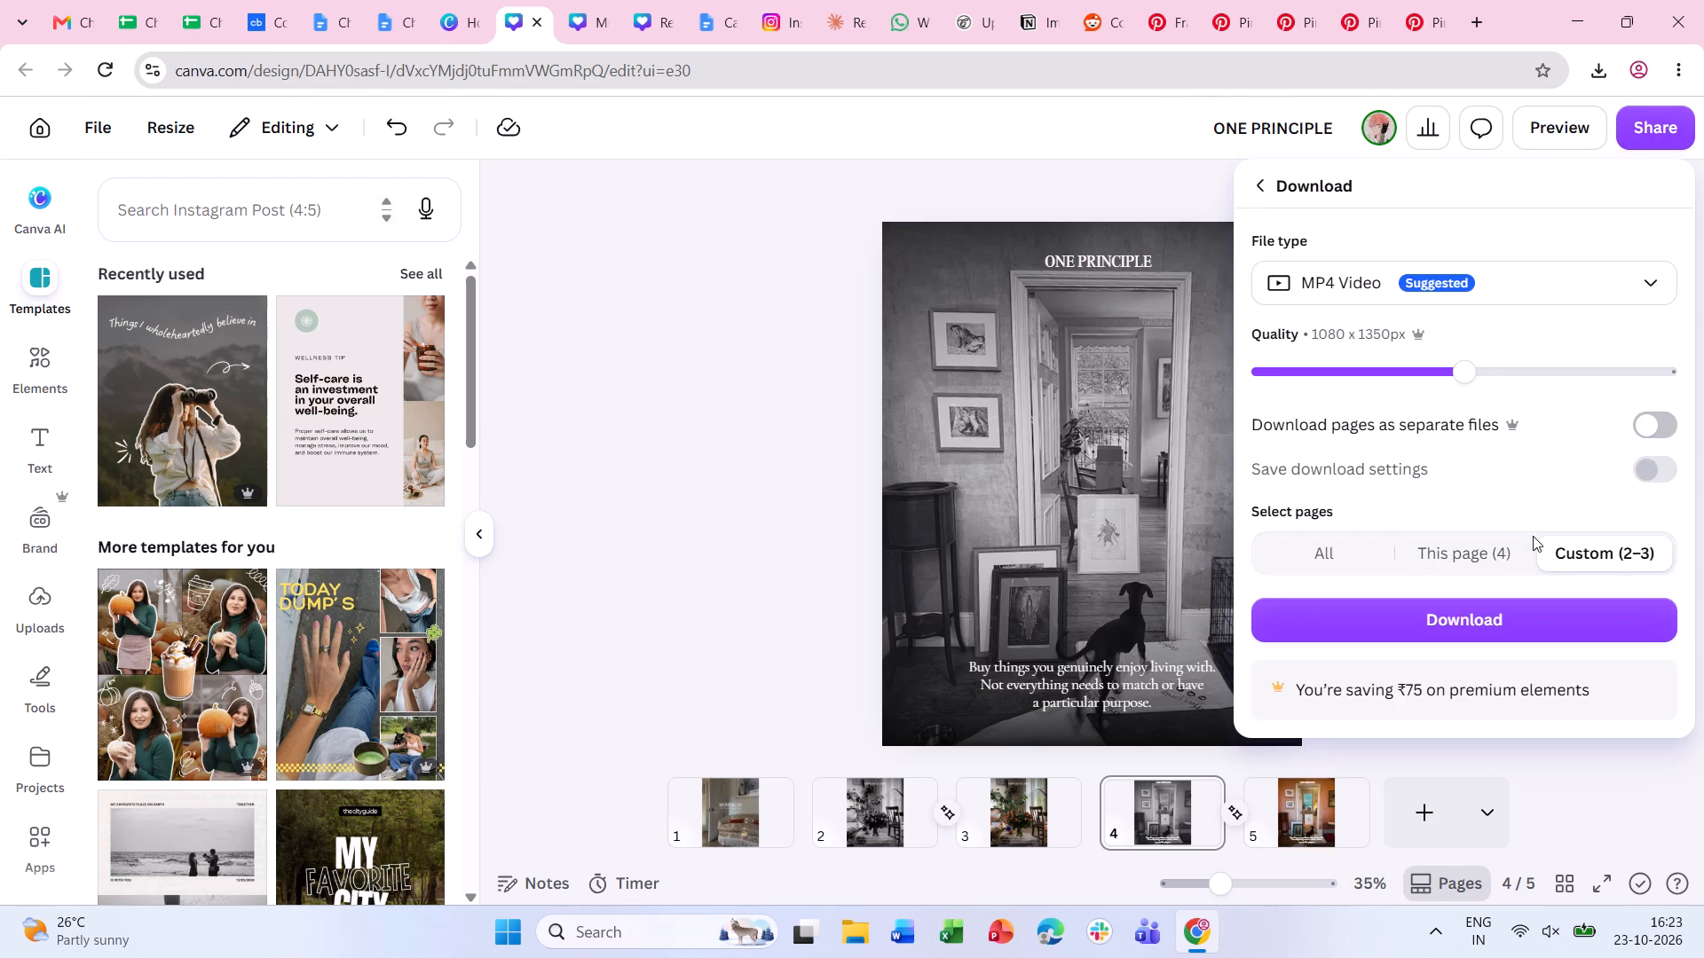
{"action": "left_click", "coordinate": [1605, 551]}
{"action": "scroll", "coordinate": [1512, 589], "scroll_direction": "down", "scroll_amount": 4}
{"action": "left_click", "coordinate": [1491, 561]}
{"action": "left_click", "coordinate": [1582, 559]}
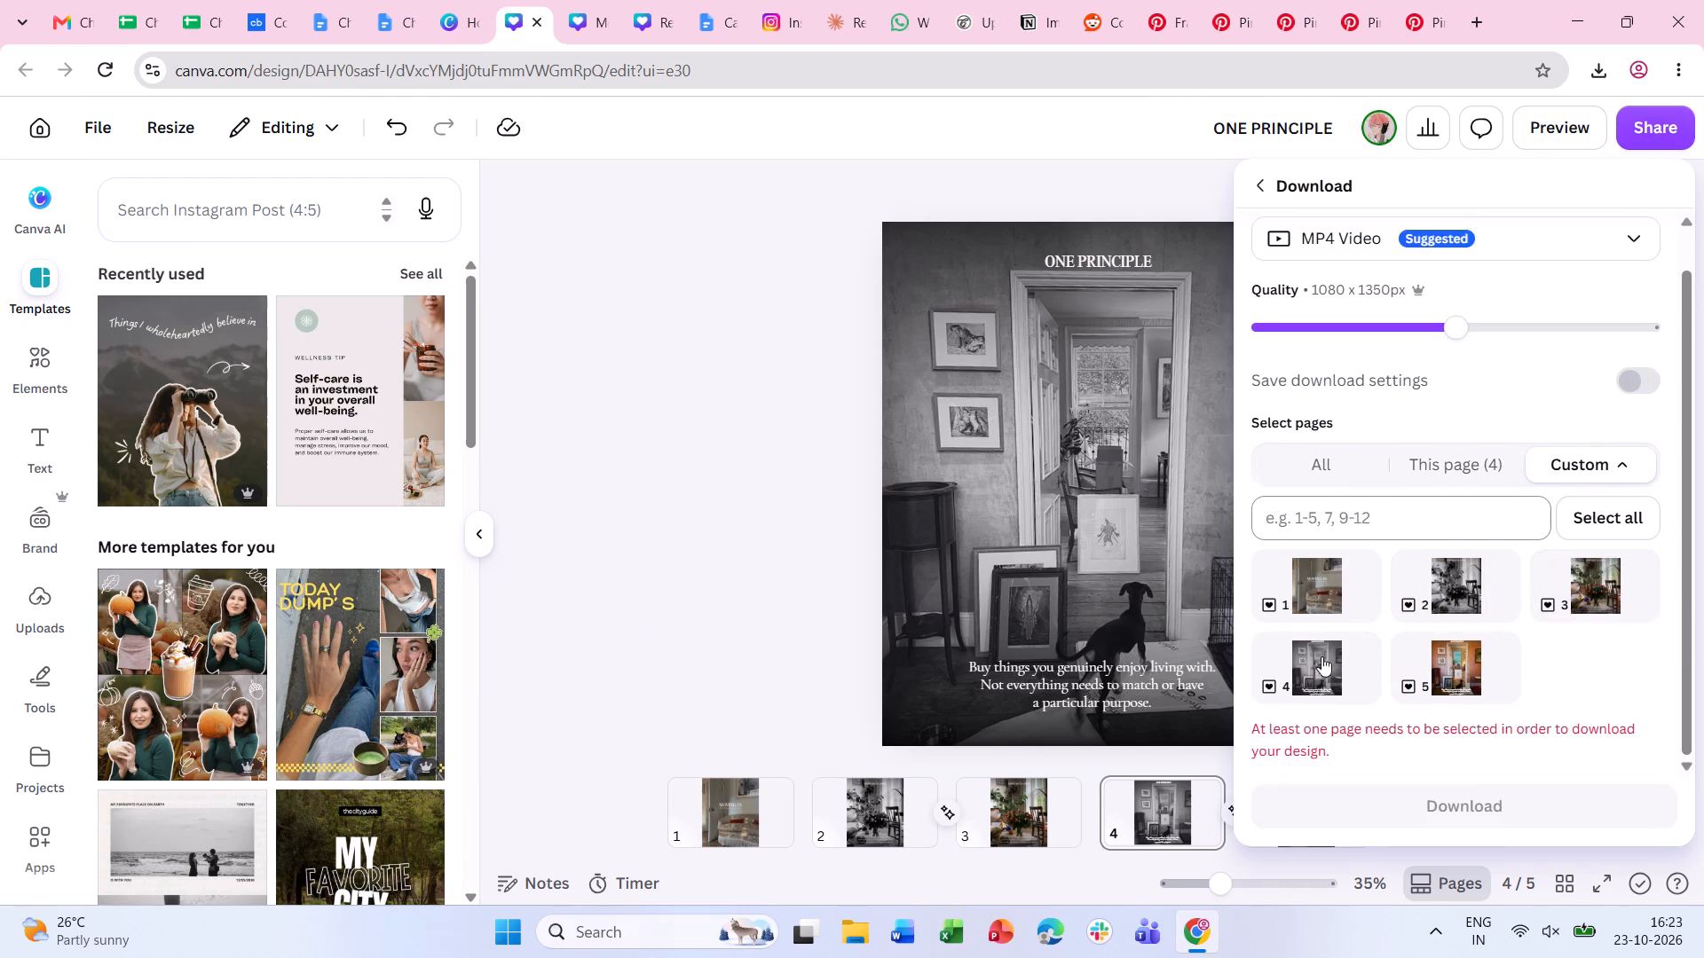
{"action": "left_click", "coordinate": [1318, 659]}
{"action": "left_click", "coordinate": [1354, 609]}
{"action": "left_click", "coordinate": [1456, 609]}
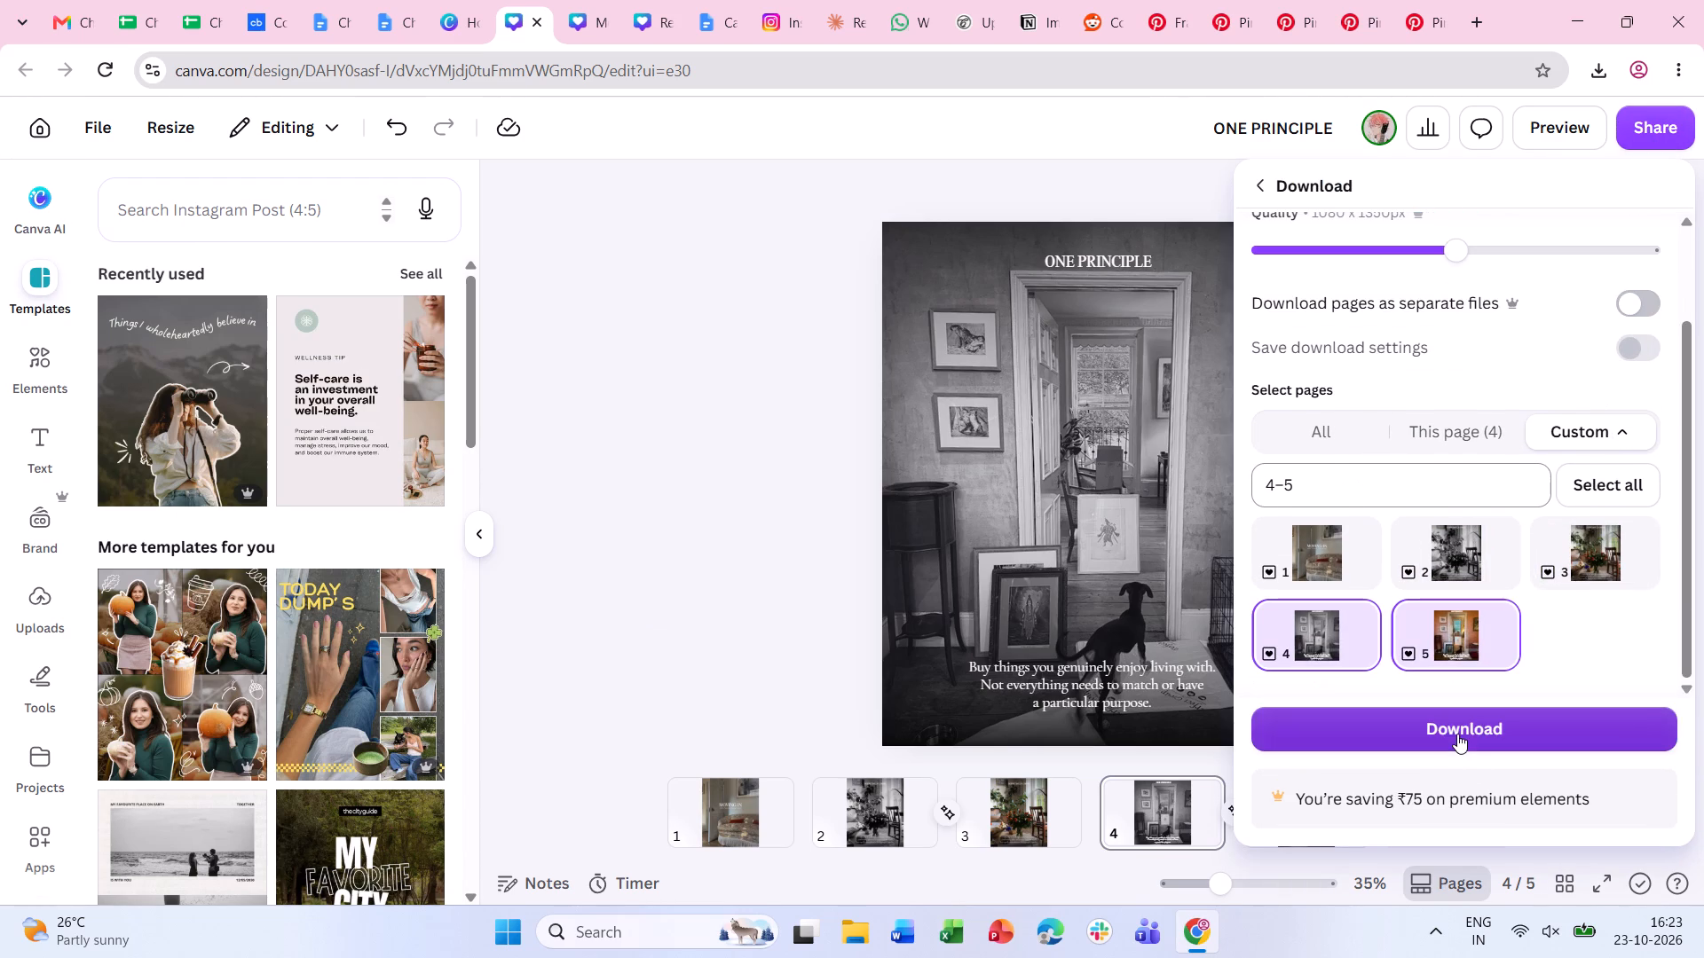
{"action": "left_click", "coordinate": [1457, 734]}
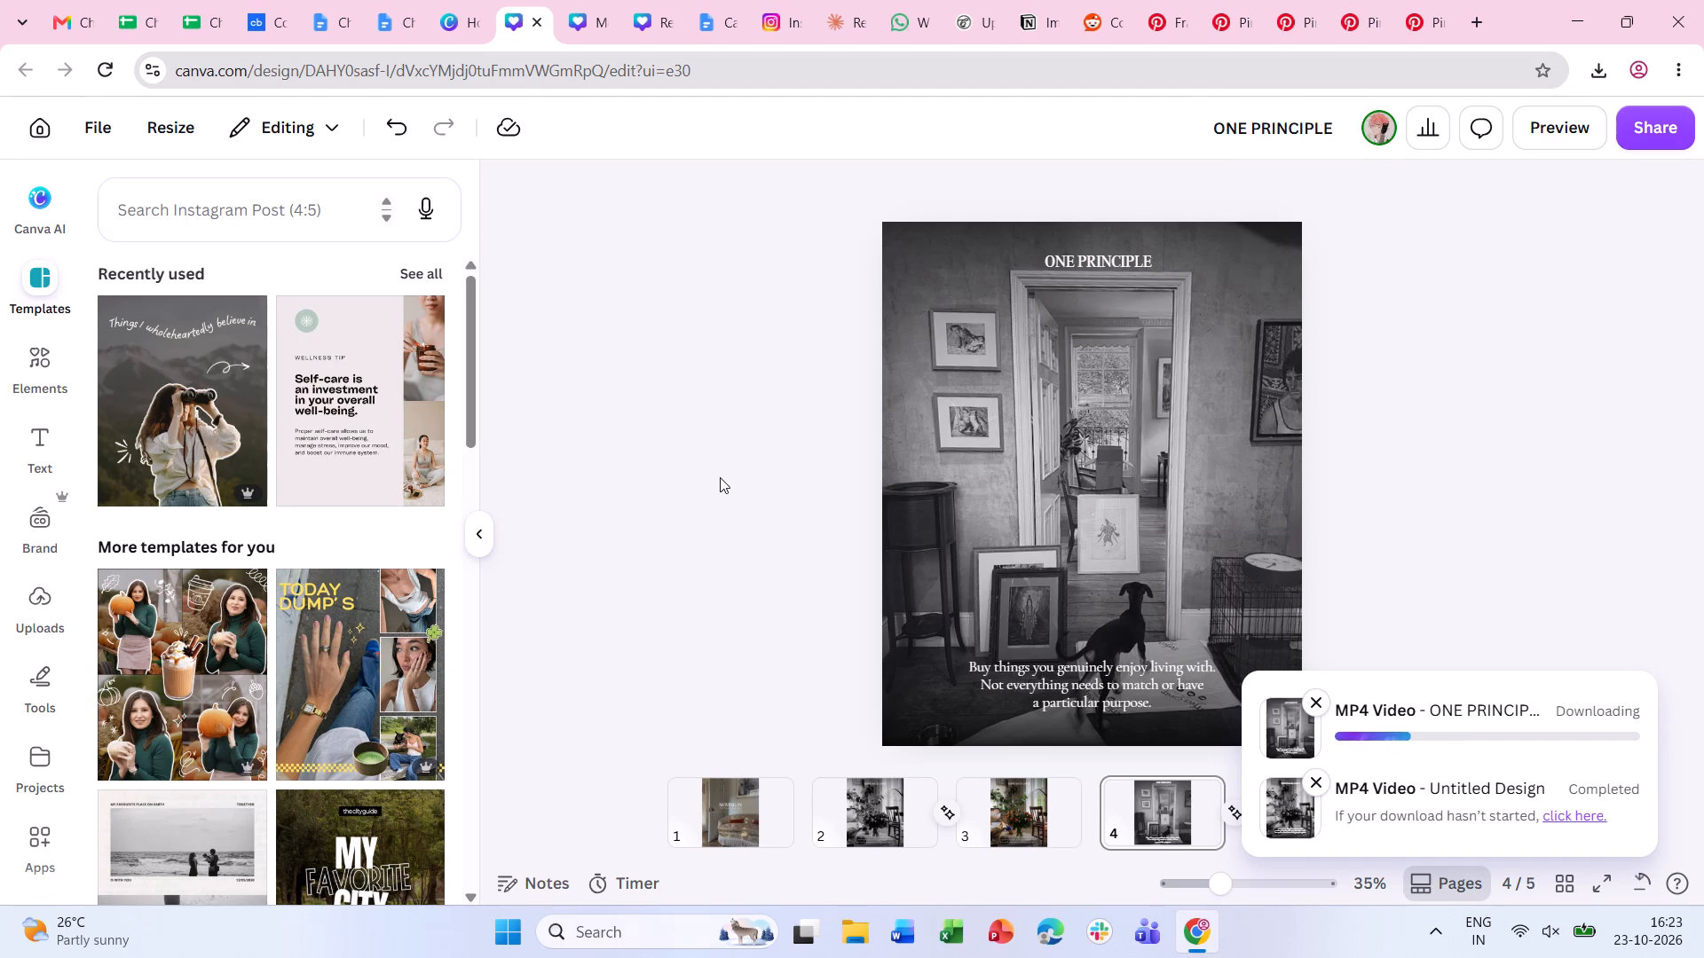
{"action": "left_click", "coordinate": [720, 477]}
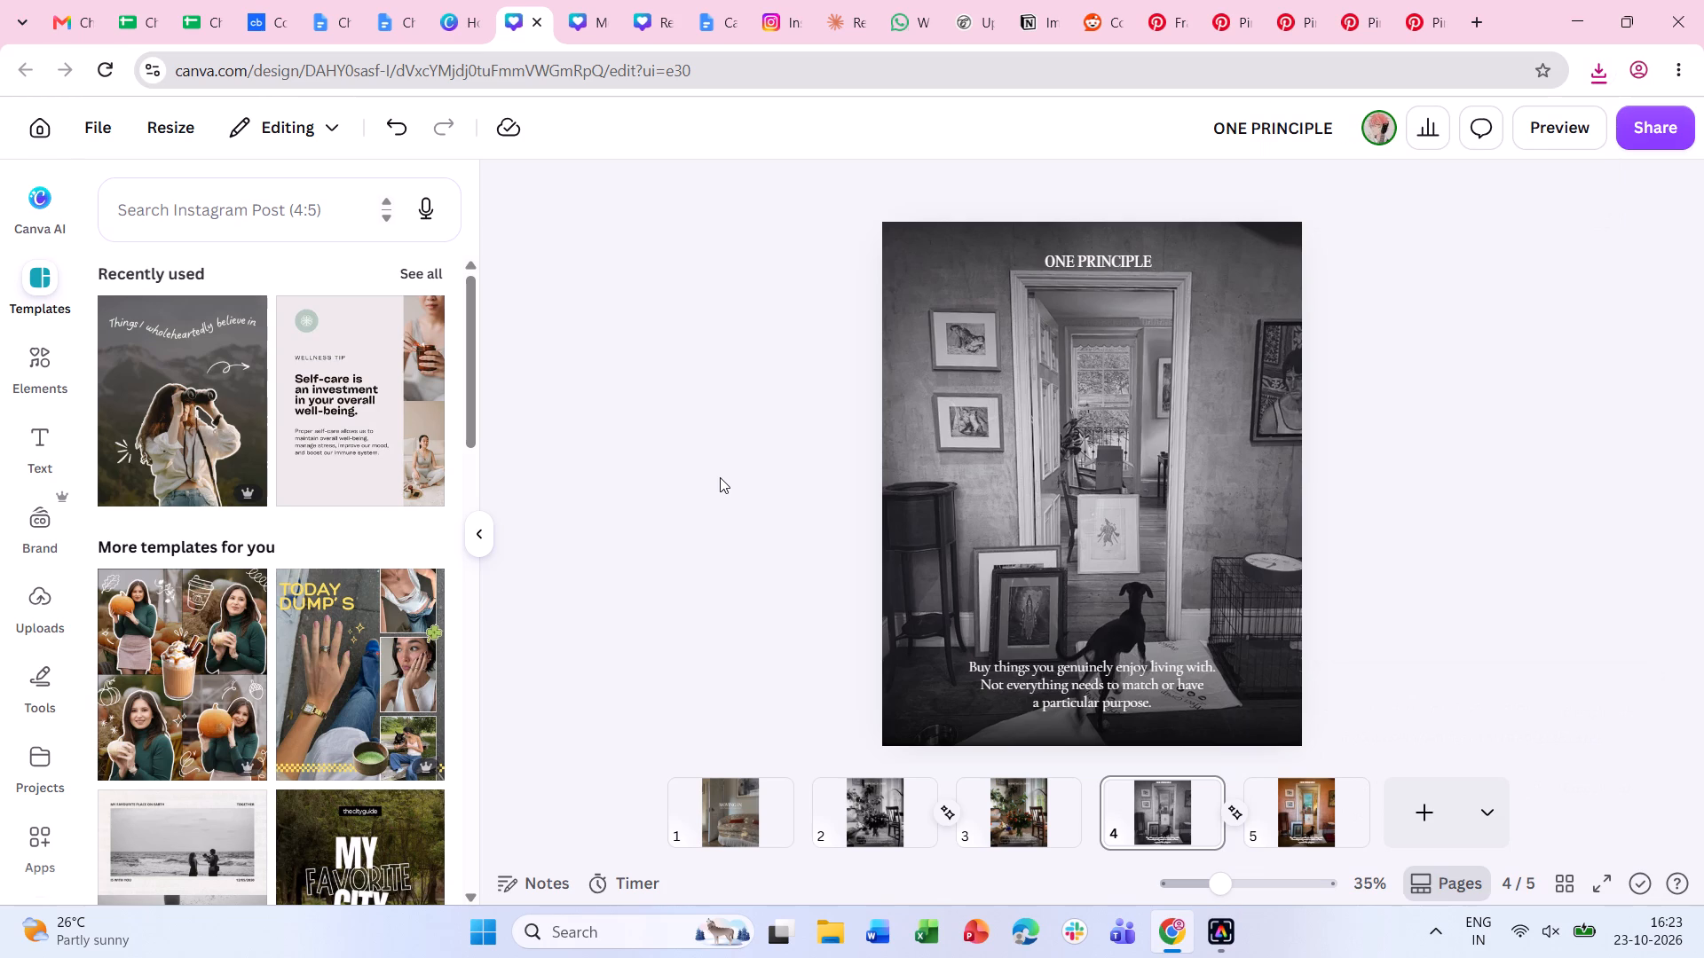
Add a blank page 6 and copy onto it the hand-holding-grapes photo from page 7 of the "Moving In" carousel.
{"action": "left_click", "coordinate": [1413, 827]}
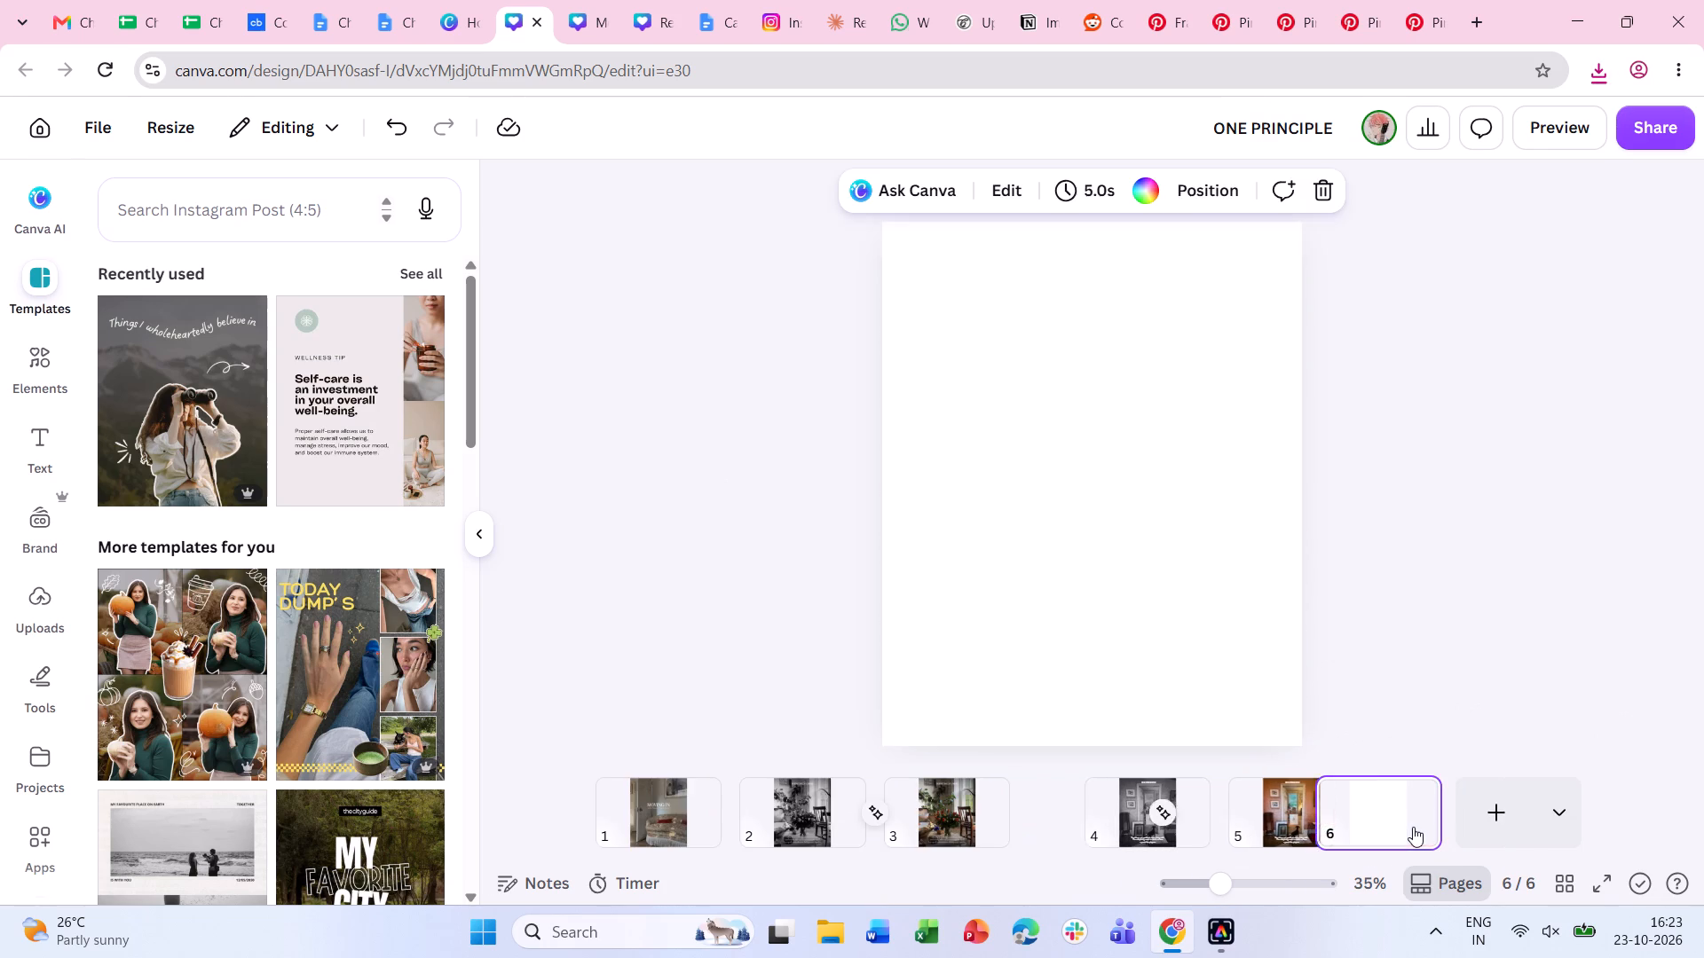
{"action": "left_click", "coordinate": [601, 0]}
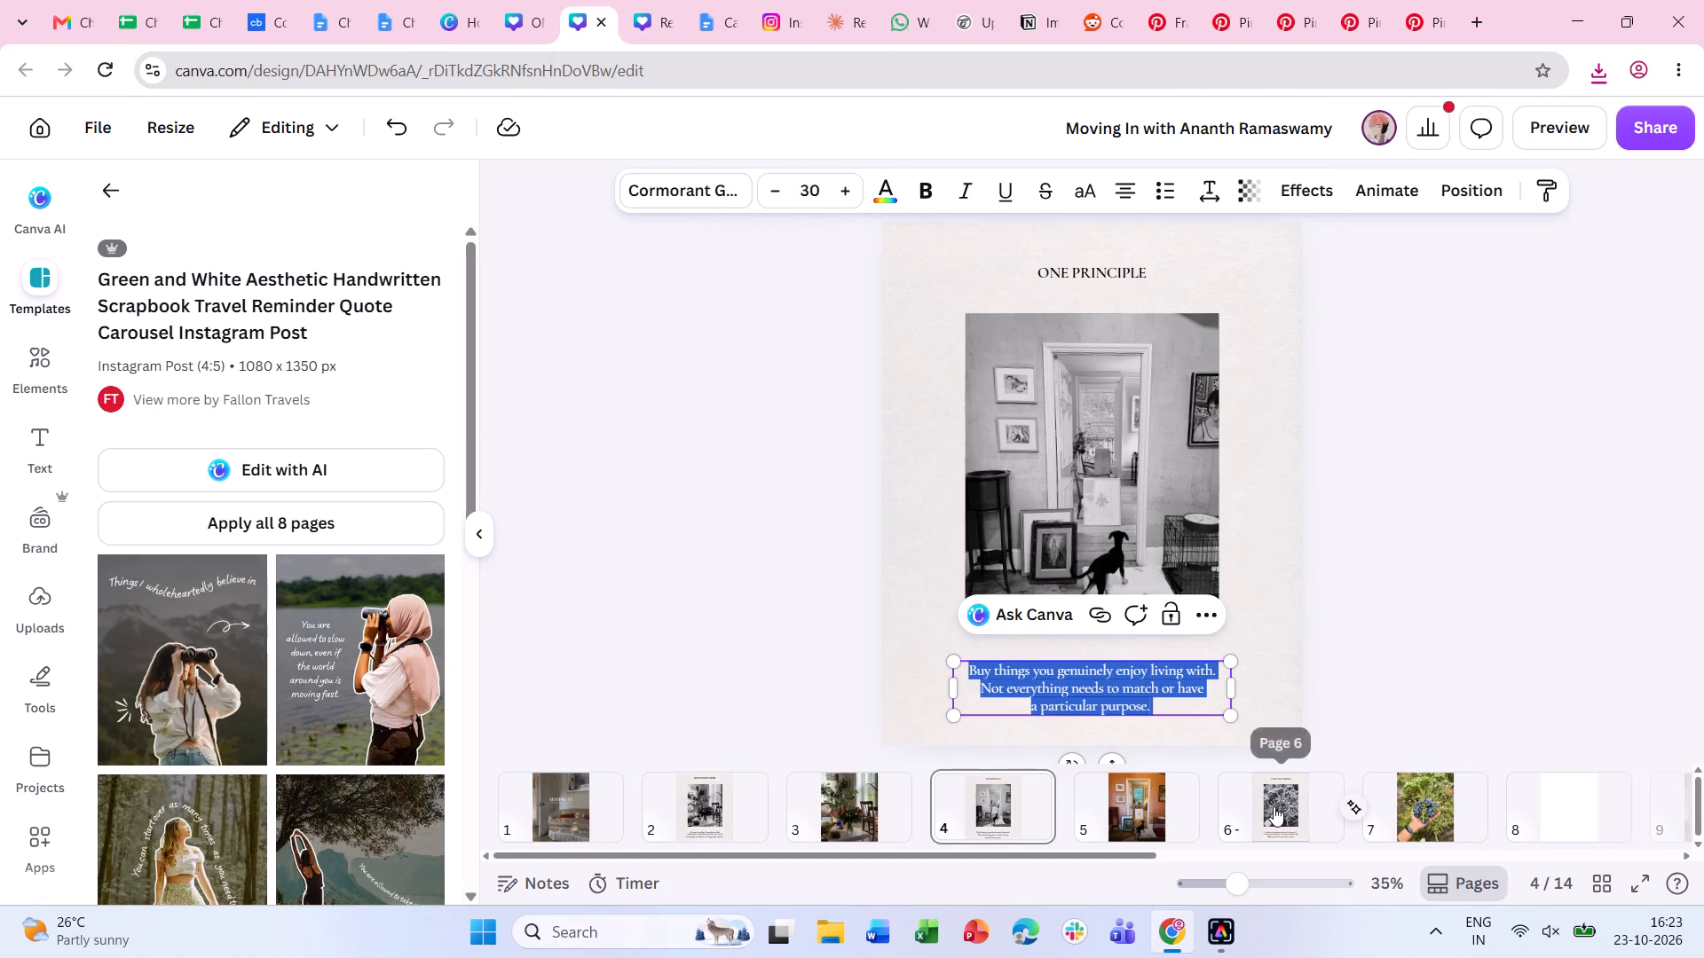
{"action": "left_click", "coordinate": [1274, 806]}
{"action": "left_click", "coordinate": [1394, 806]}
{"action": "left_click", "coordinate": [1096, 514]}
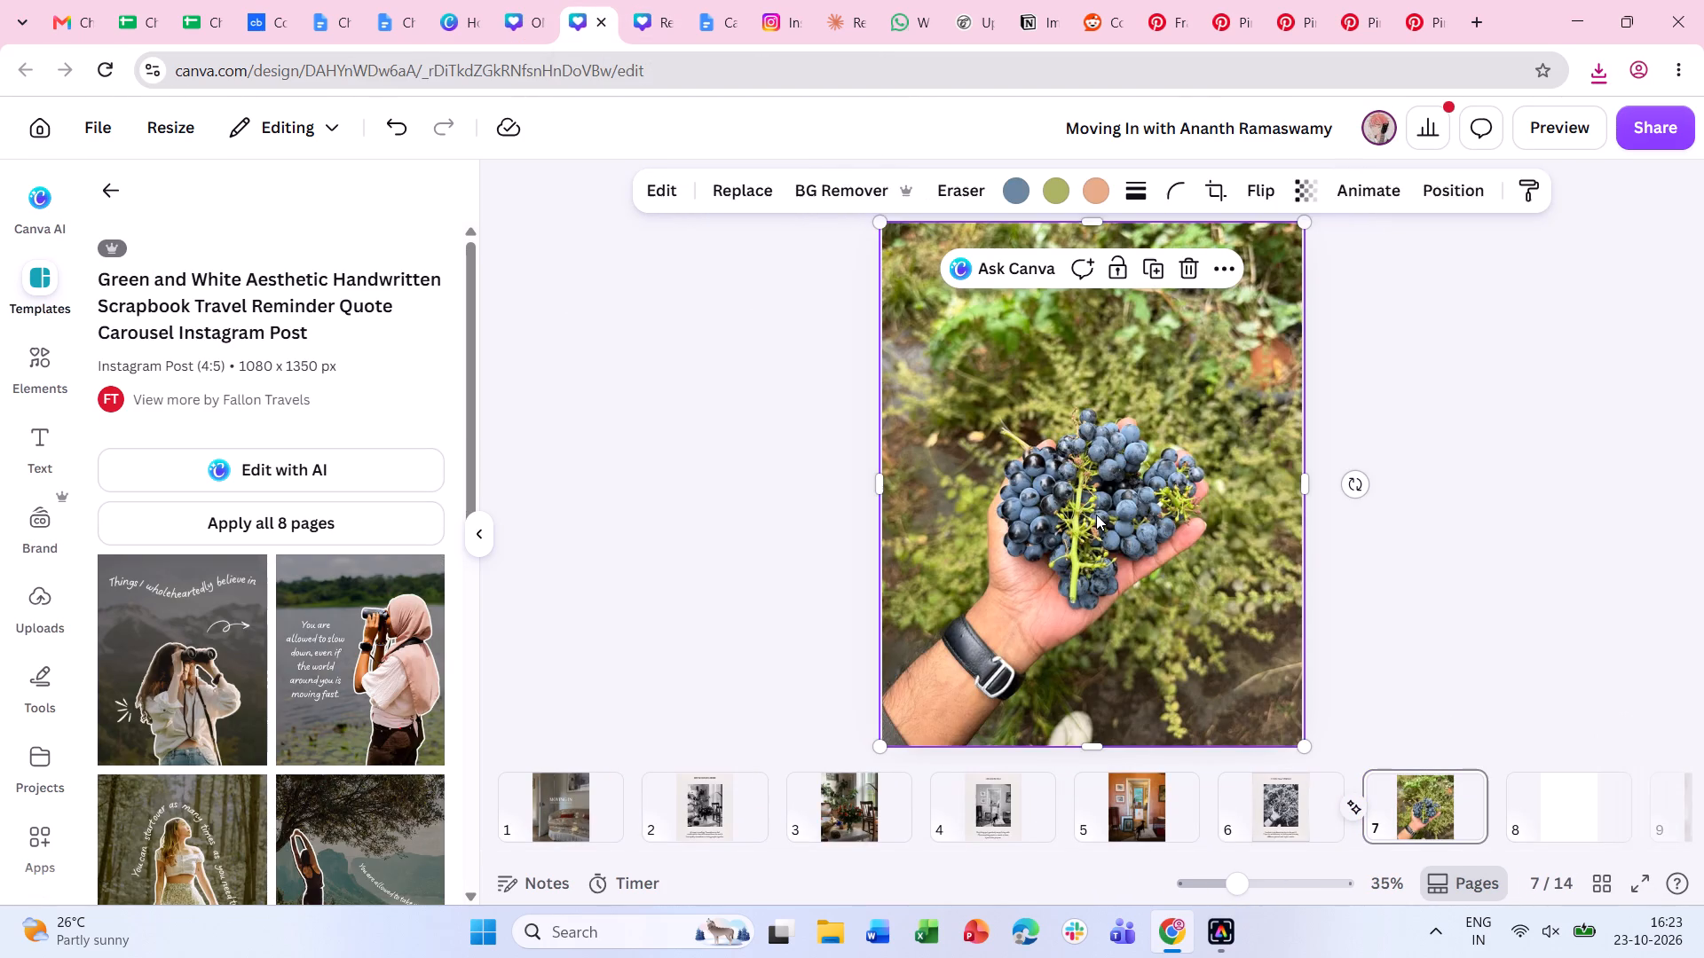
{"action": "key", "text": "ctrl+c"}
{"action": "left_click", "coordinate": [537, 0]}
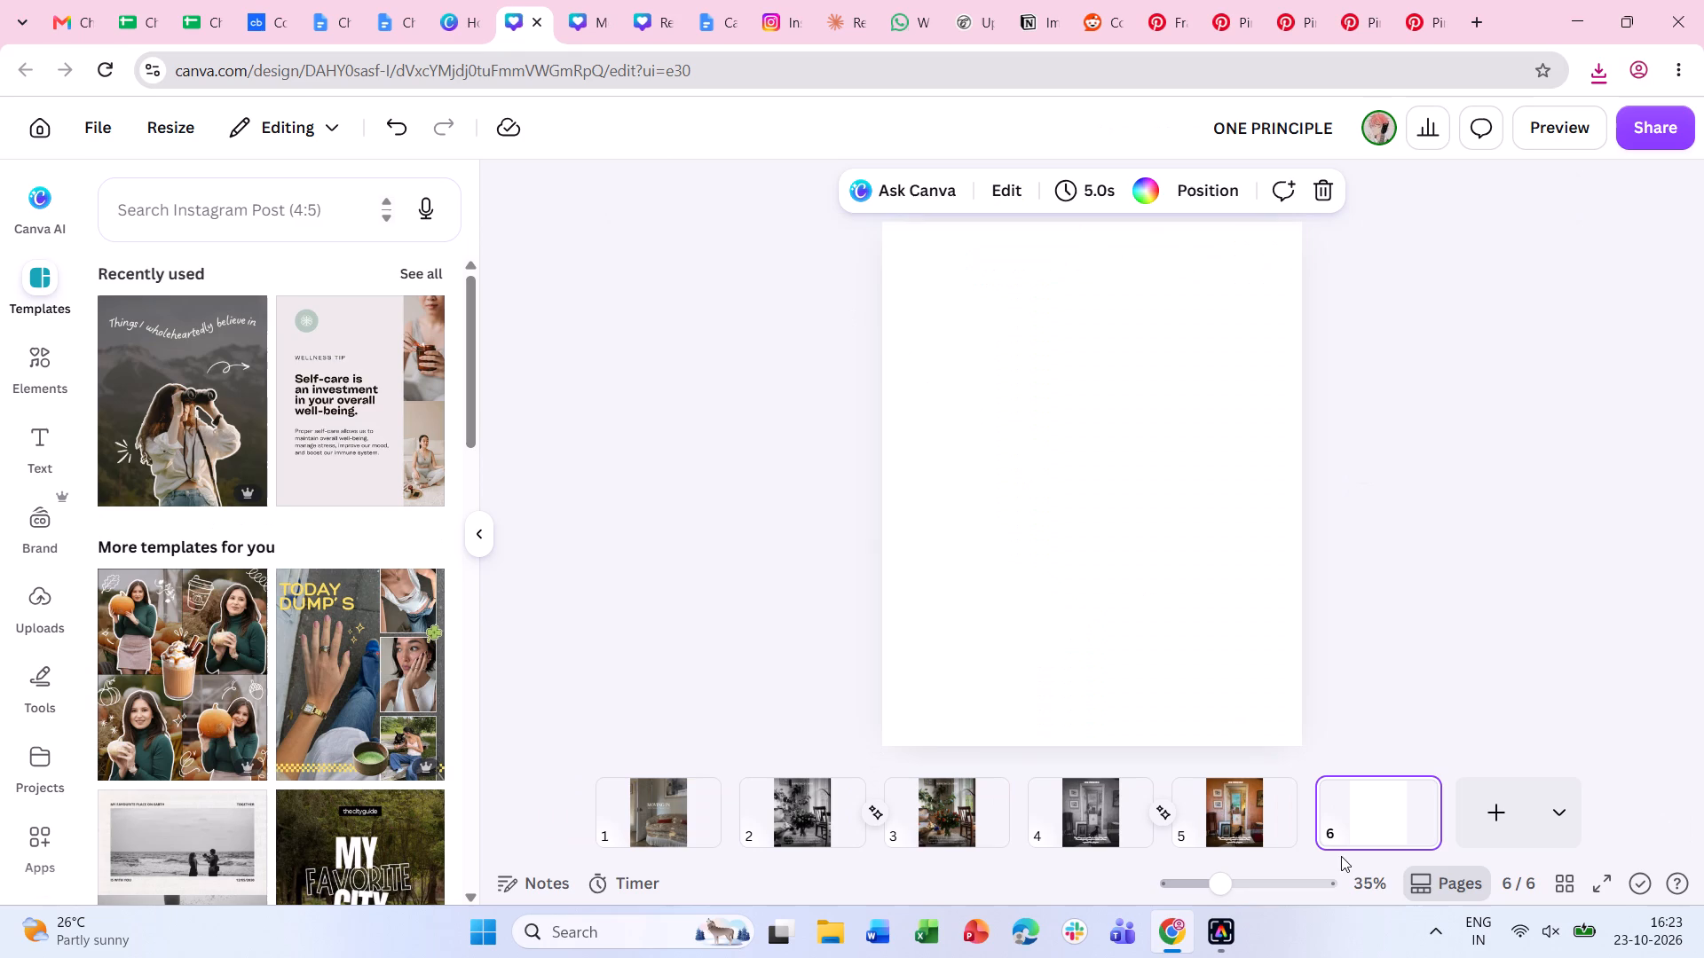
{"action": "key", "text": "ctrl+v"}
Add a blank page 7 and paste the same full-page grapes photo onto it.
{"action": "left_click", "coordinate": [1457, 829]}
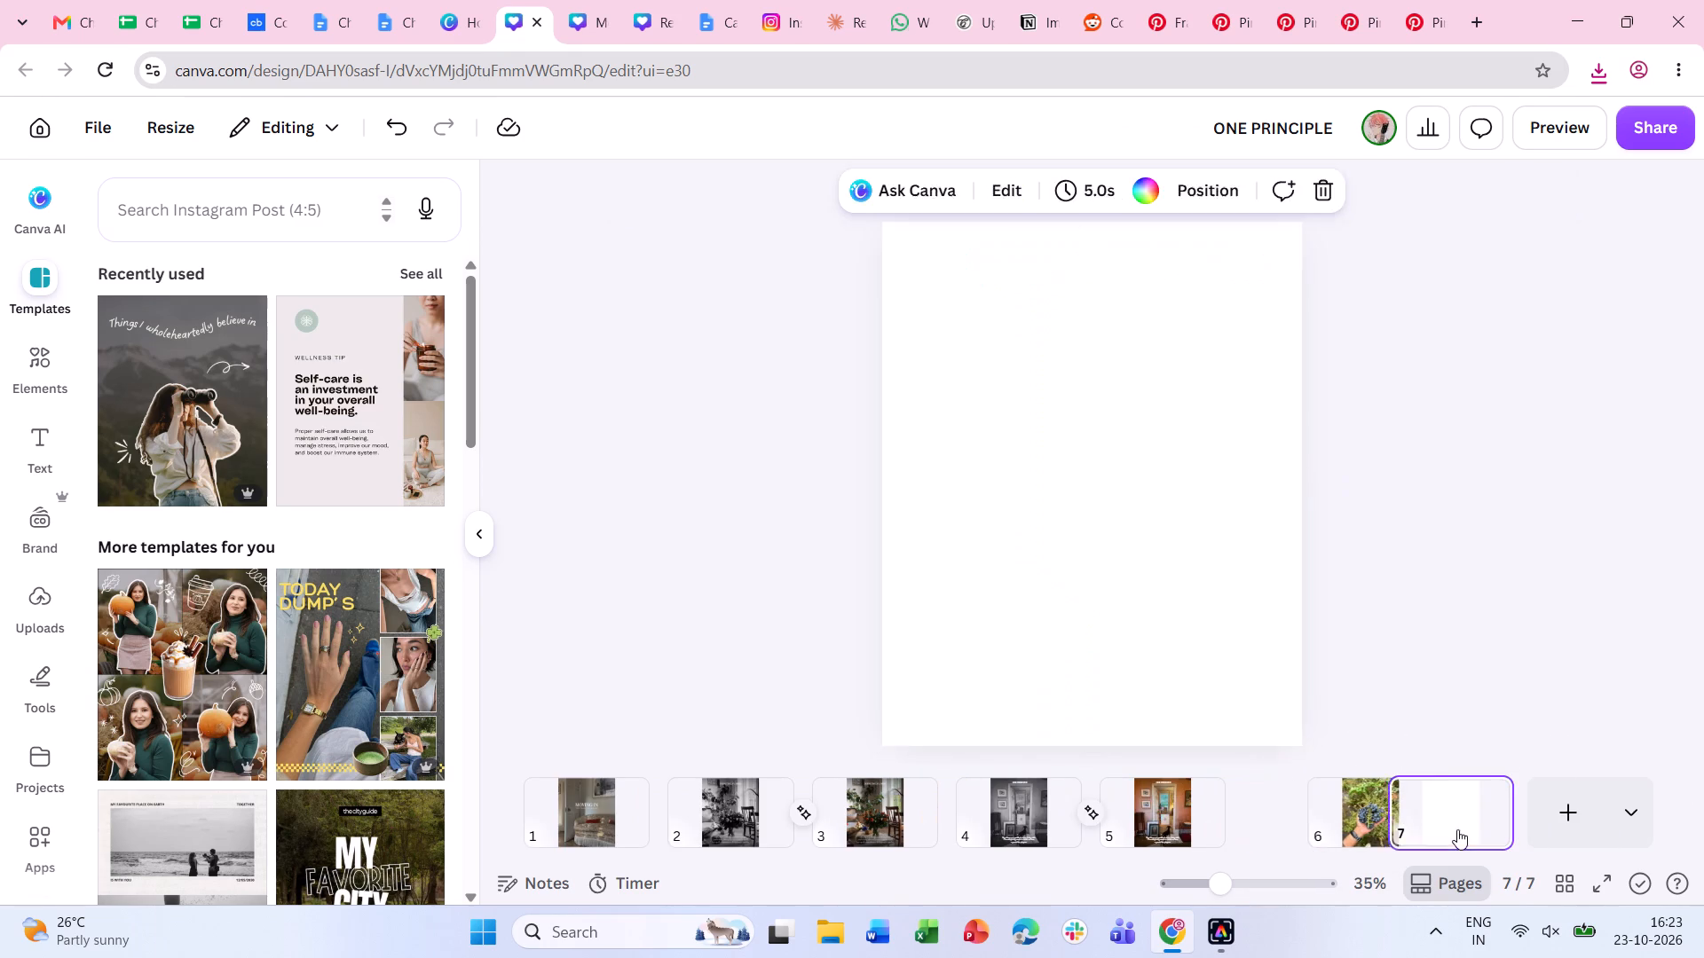
{"action": "key", "text": "ctrl+v"}
{"action": "left_click", "coordinate": [1089, 587]}
Compare the Noir and Slate filters on page 6's grapes photo and apply Noir at intensity 100.
{"action": "left_click", "coordinate": [1318, 818]}
{"action": "left_click", "coordinate": [1178, 565]}
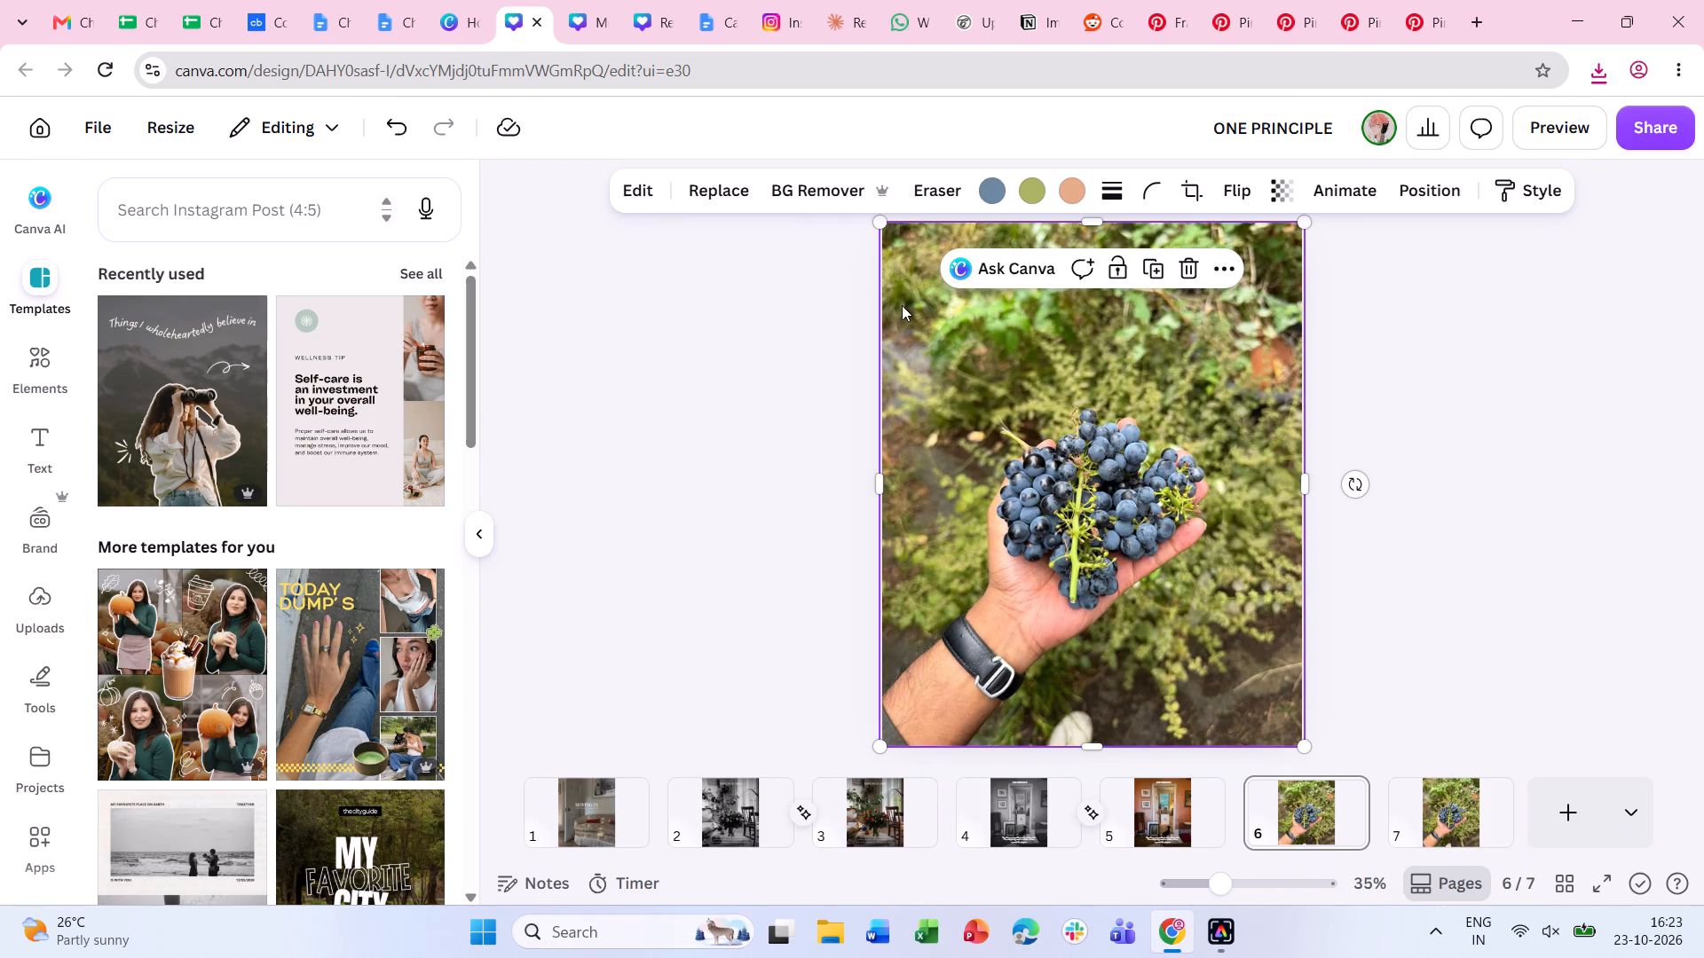
{"action": "left_click", "coordinate": [637, 186]}
{"action": "scroll", "coordinate": [300, 585], "scroll_direction": "down", "scroll_amount": 4}
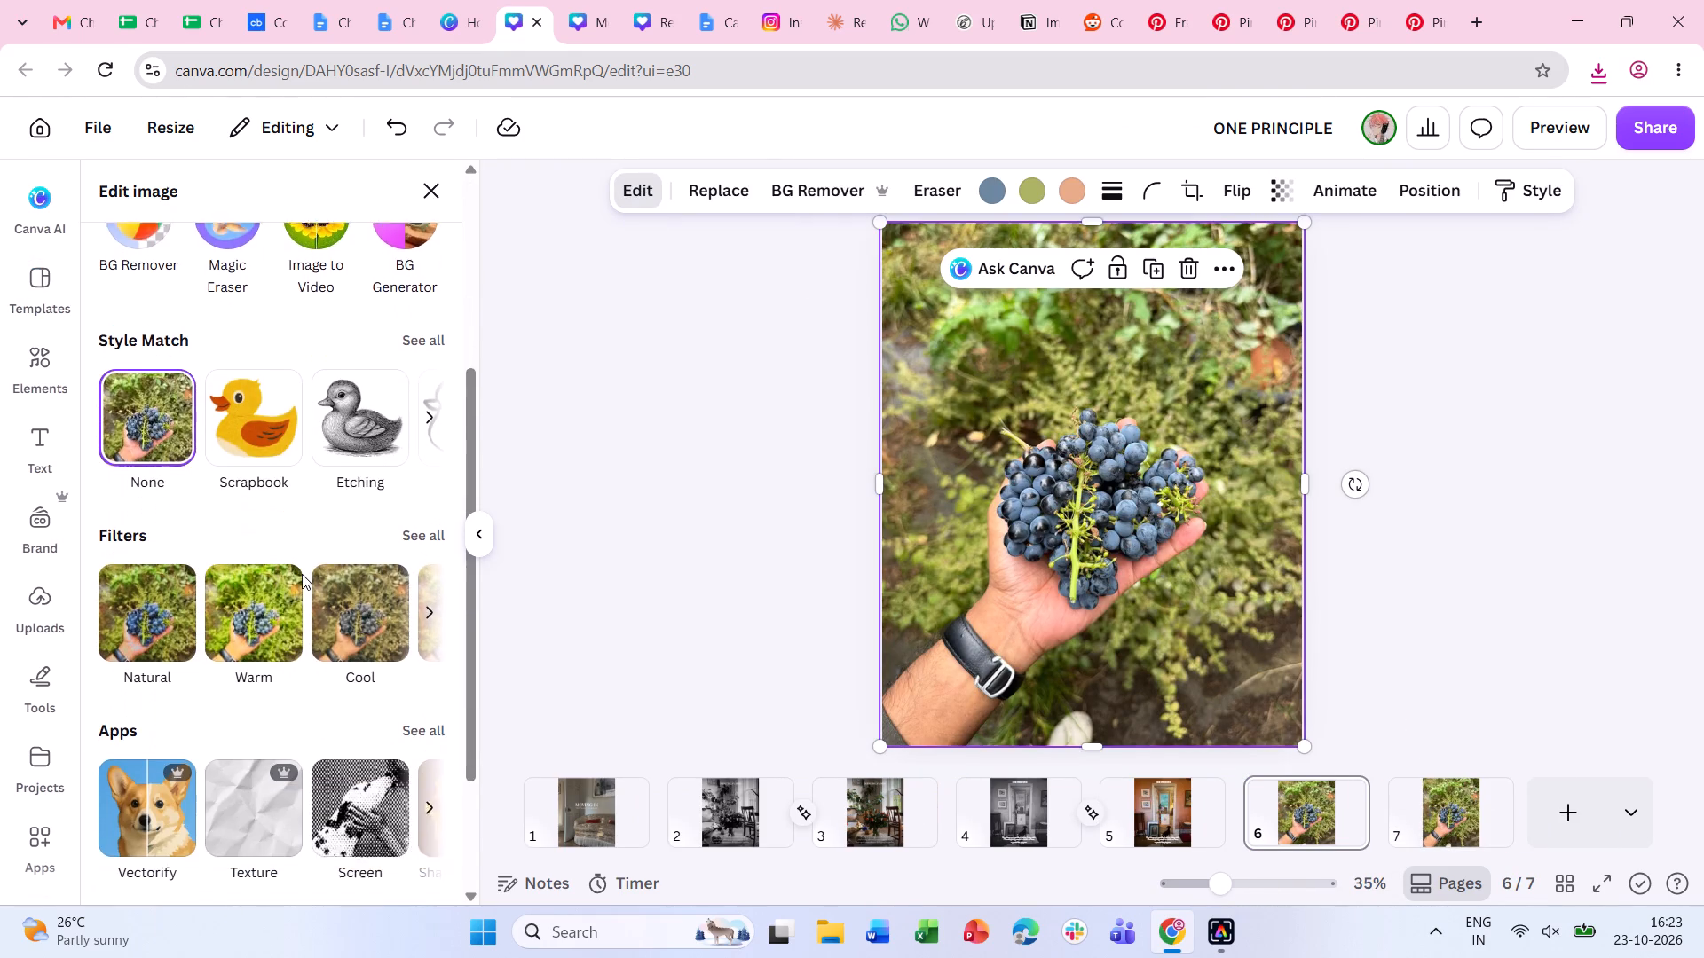
{"action": "left_click", "coordinate": [413, 415]}
{"action": "left_click", "coordinate": [414, 426]}
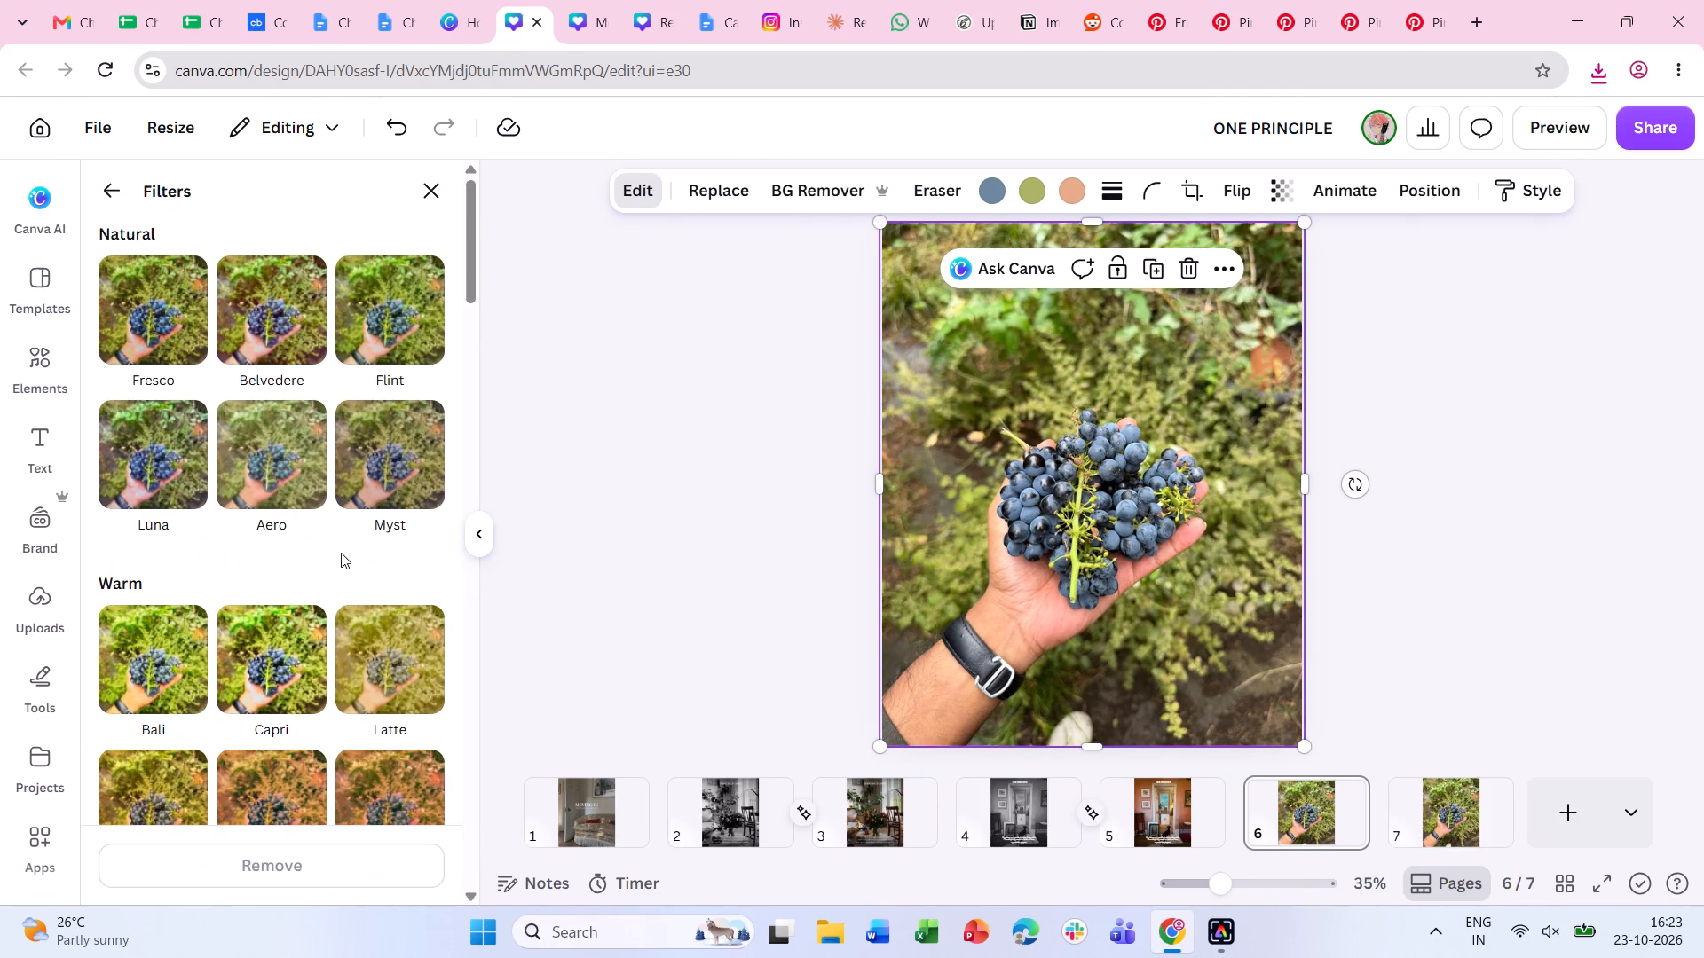
{"action": "scroll", "coordinate": [336, 559], "scroll_direction": "down", "scroll_amount": 18}
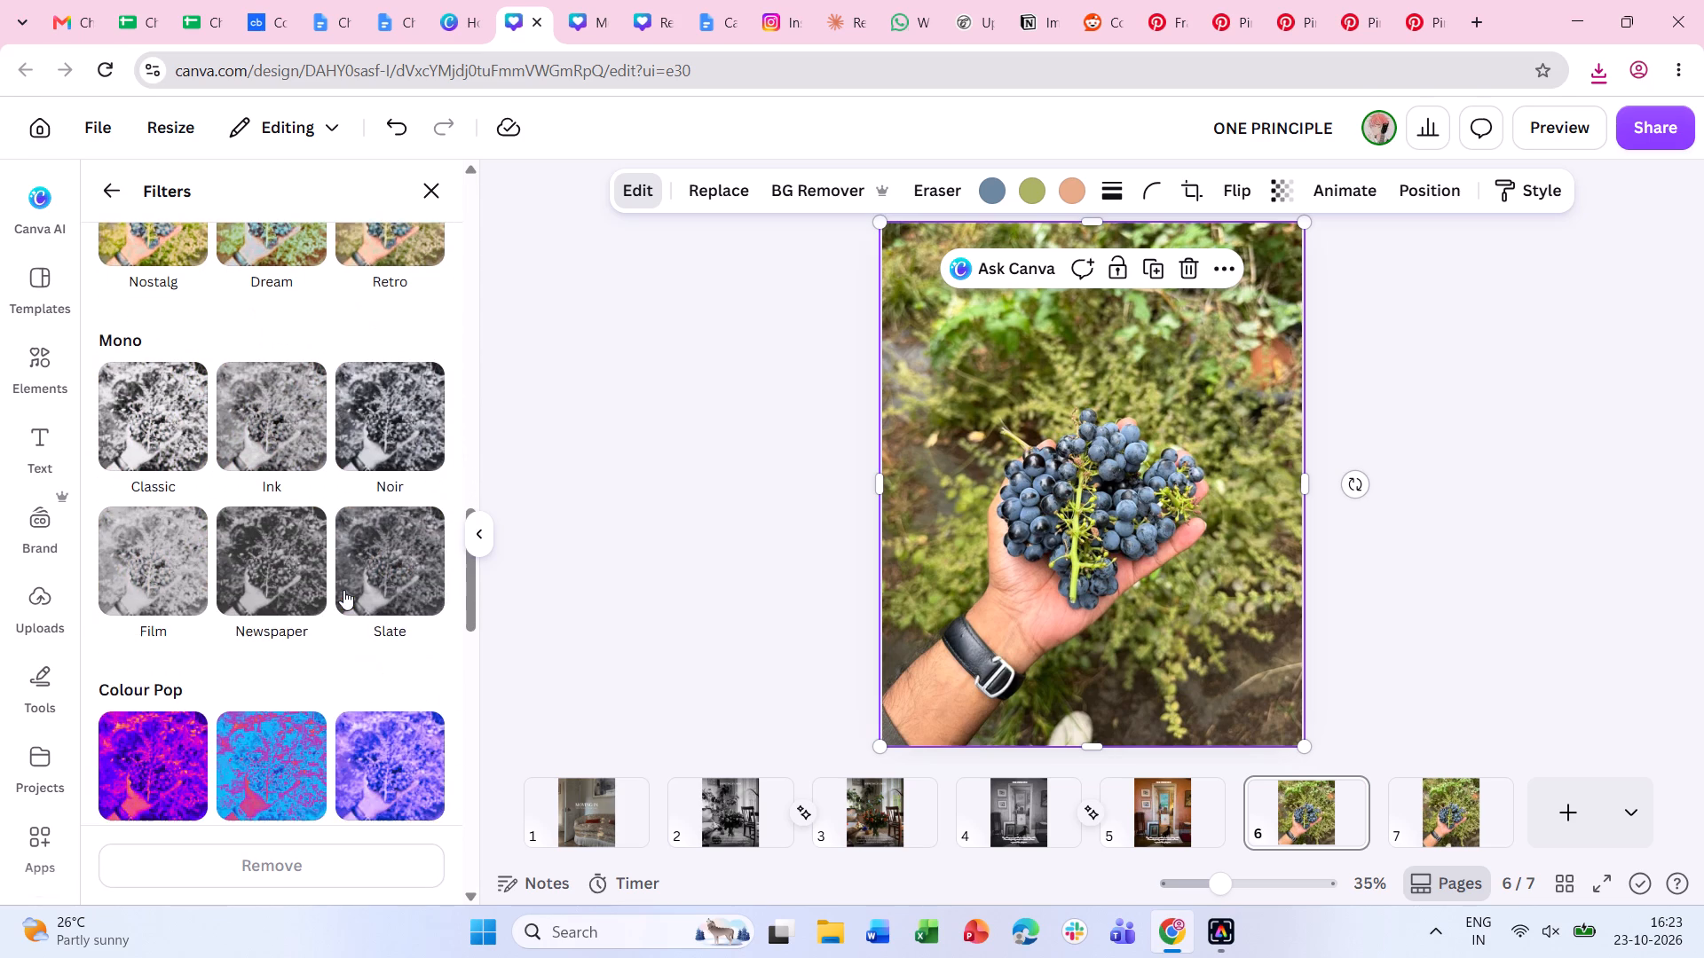
{"action": "left_click", "coordinate": [373, 425]}
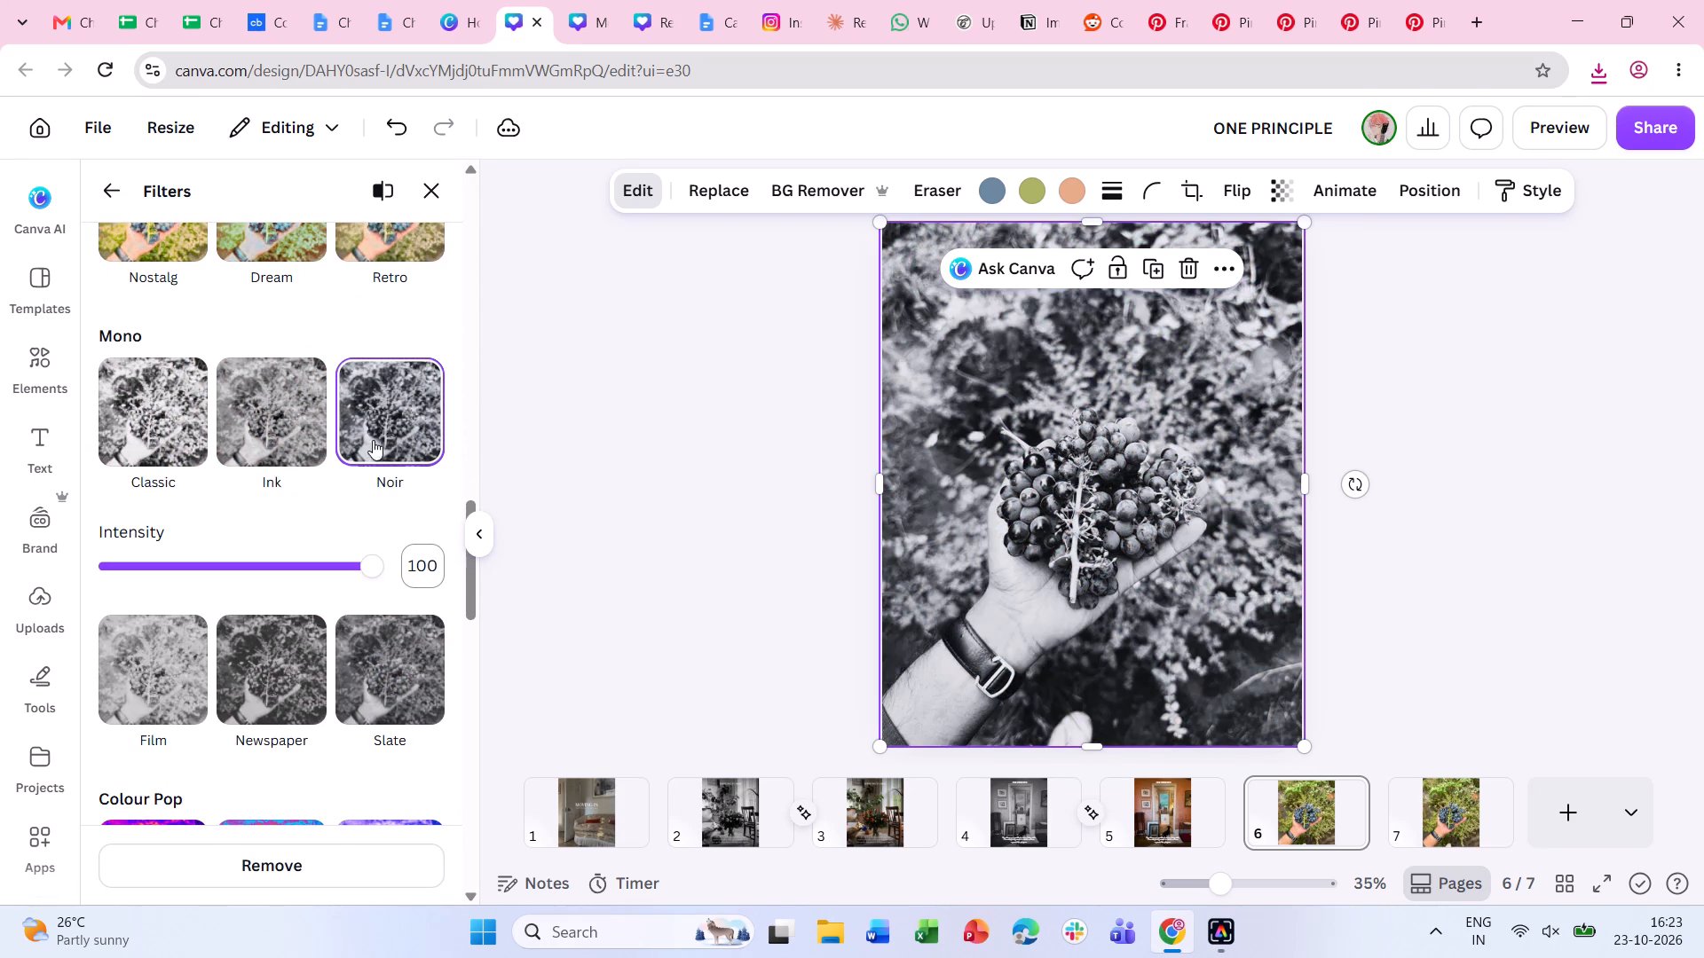
{"action": "left_click", "coordinate": [370, 618]}
{"action": "left_click", "coordinate": [387, 421]}
{"action": "left_click", "coordinate": [354, 644]}
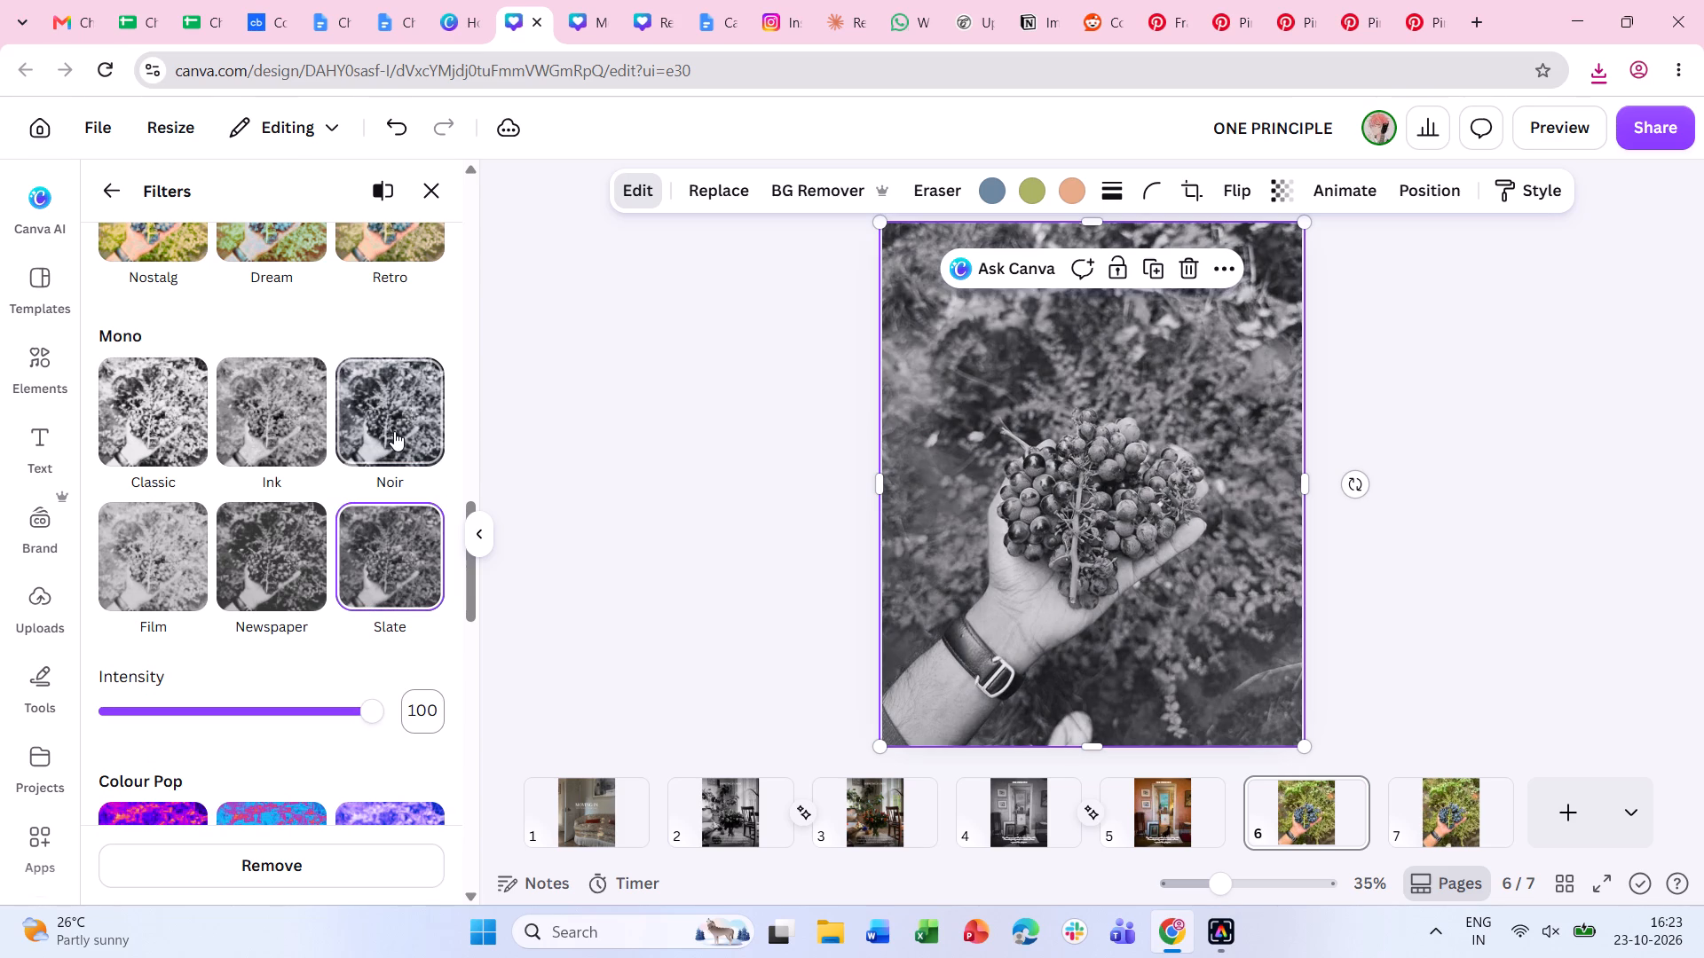
{"action": "left_click", "coordinate": [394, 431]}
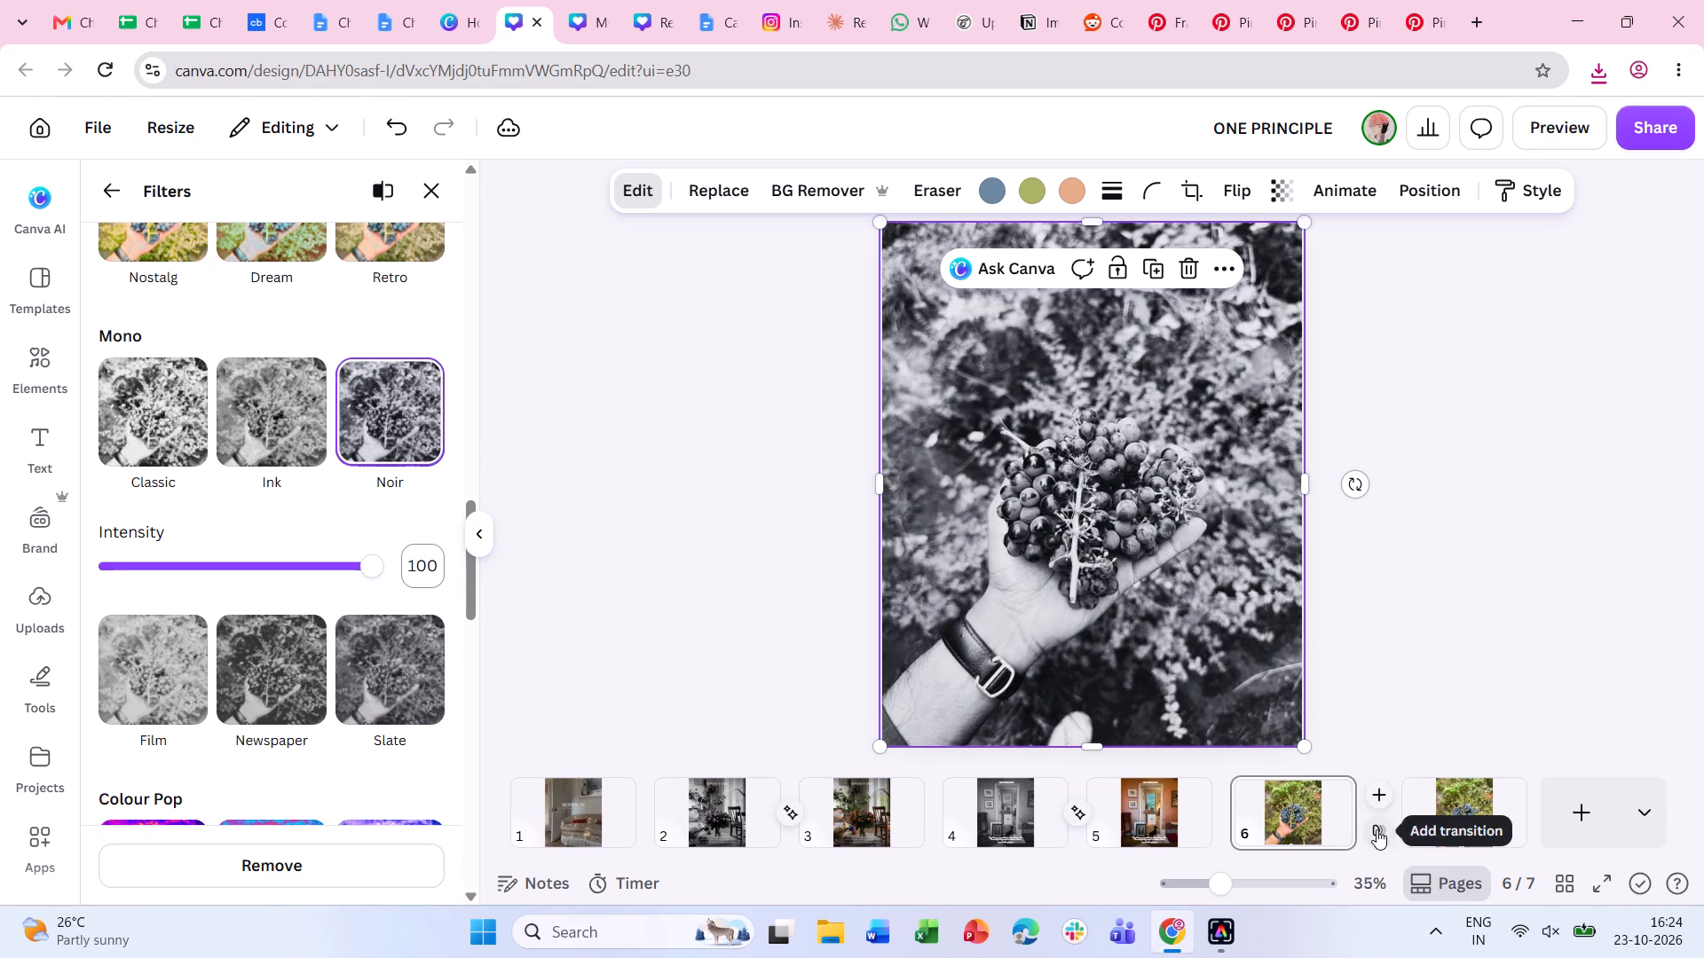
Set page 6's duration to 2 seconds and page 7's duration to 11 seconds.
{"action": "left_click", "coordinate": [1329, 828]}
{"action": "left_click", "coordinate": [1060, 194]}
{"action": "key", "text": "2"}
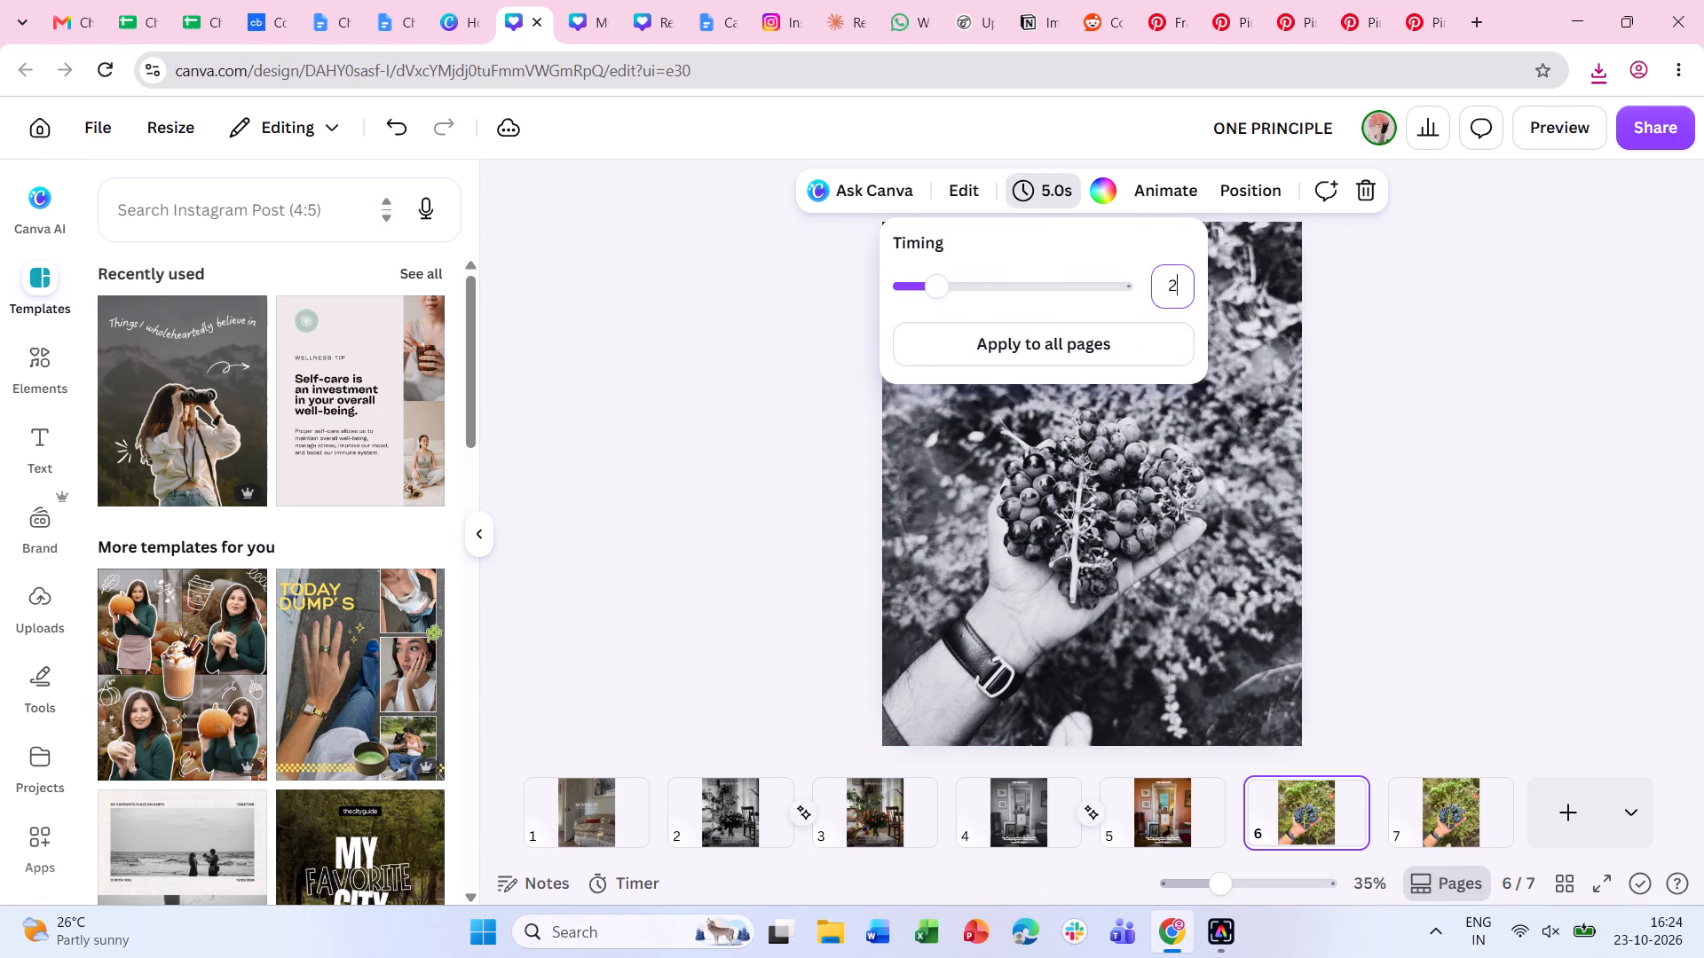
{"action": "key", "text": "Return"}
{"action": "left_click", "coordinate": [1434, 805]}
{"action": "left_click", "coordinate": [1061, 184]}
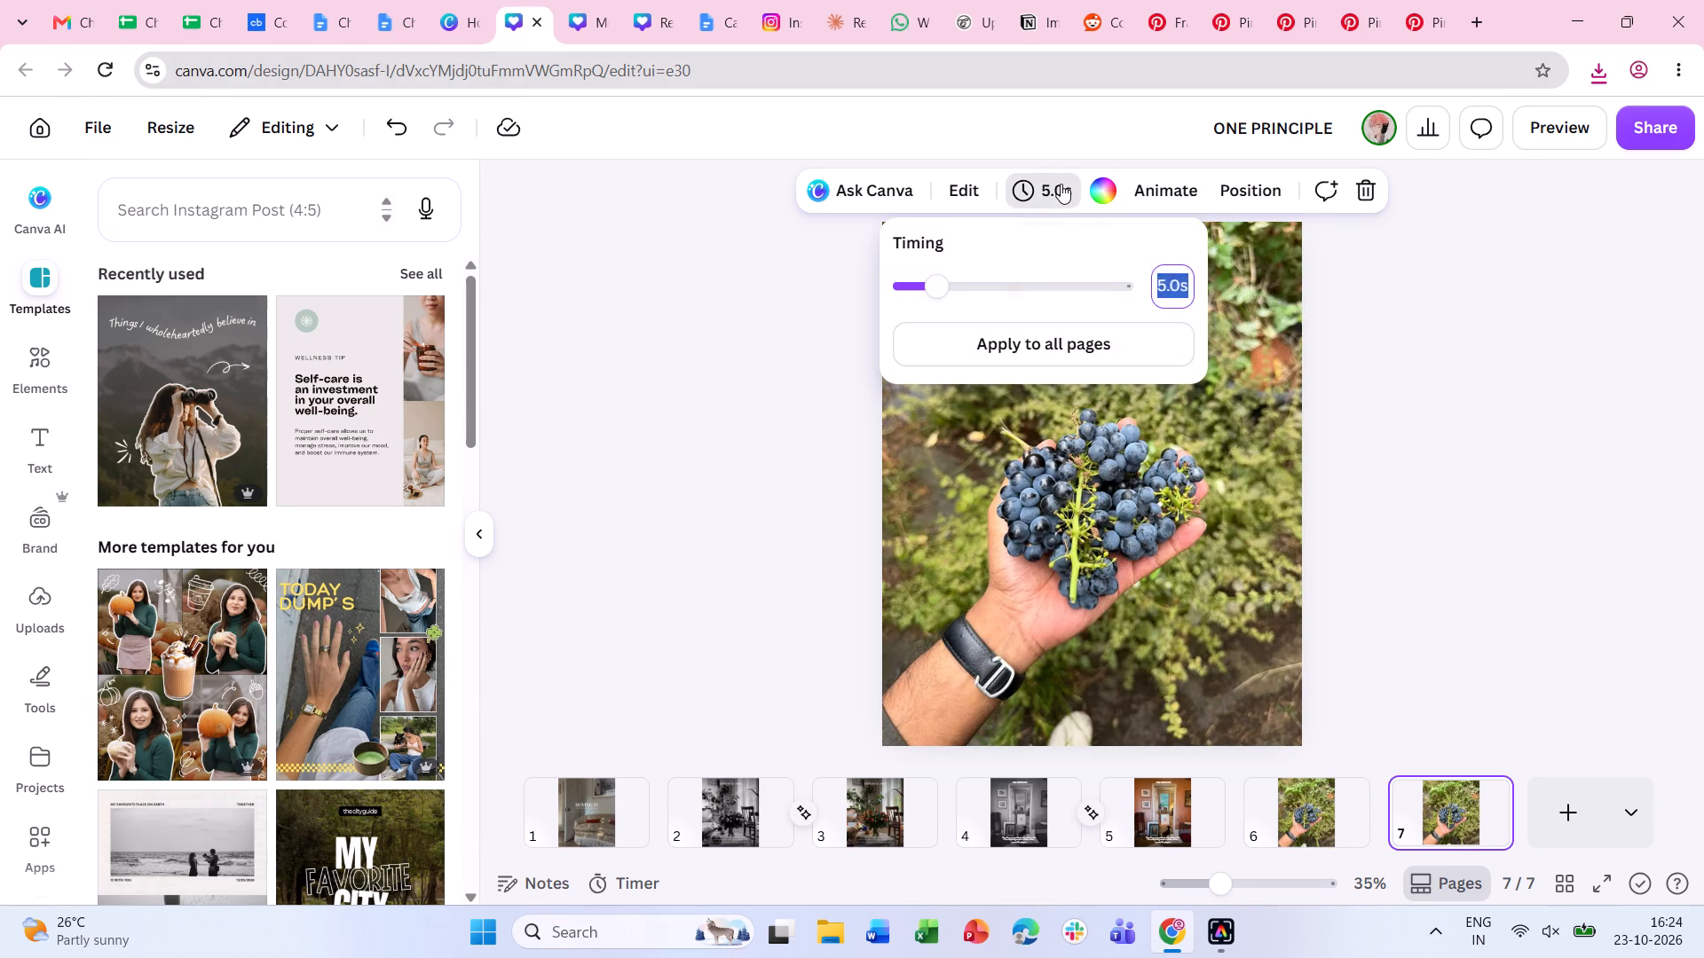
{"action": "type", "text": "11"}
{"action": "key", "text": "Return"}
Add a Match & Move transition lasting 1 second between pages 6 and 7.
{"action": "left_click", "coordinate": [1298, 793]}
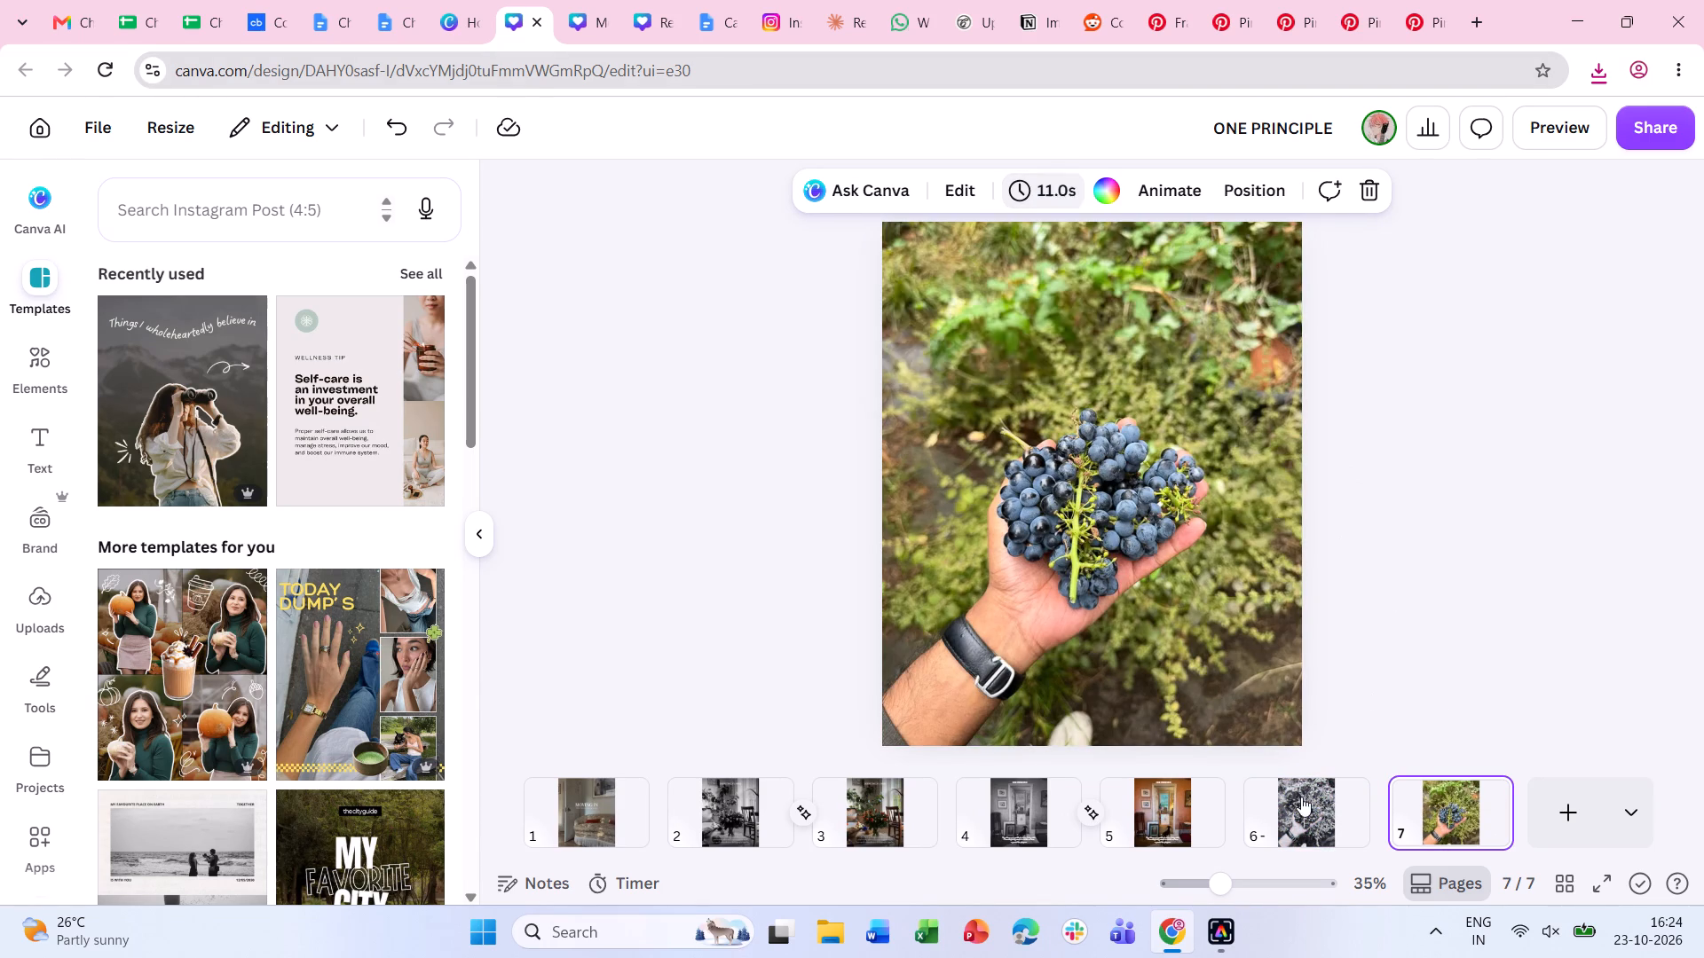
{"action": "left_click", "coordinate": [1378, 826]}
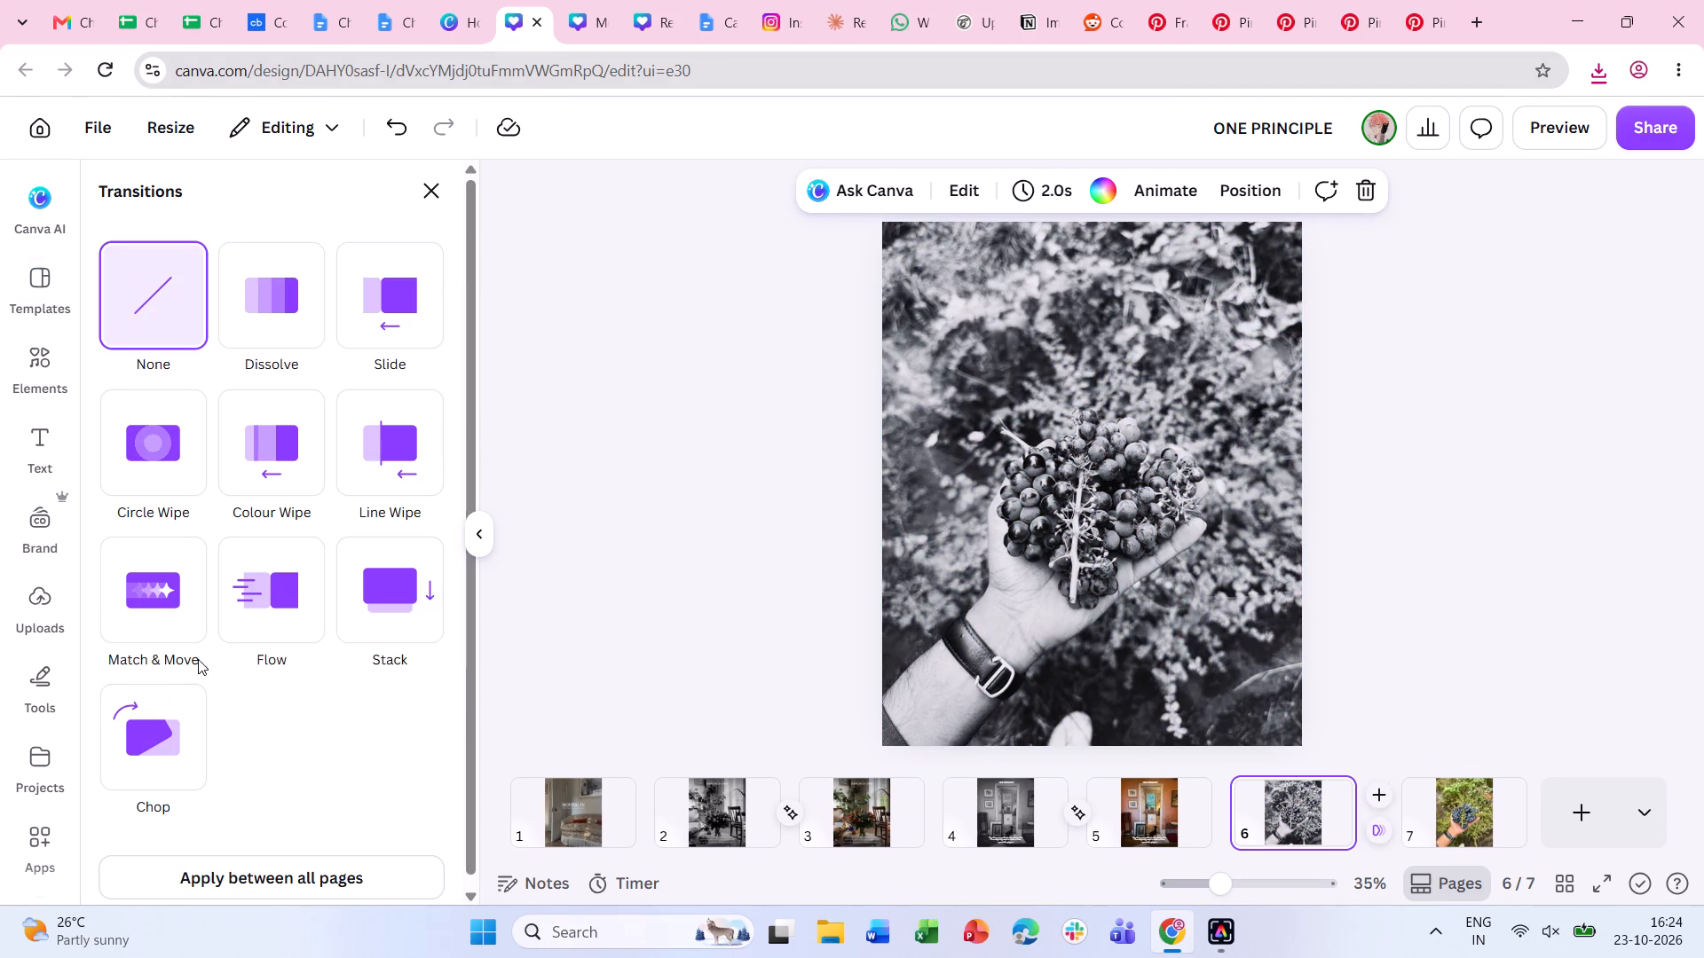
{"action": "left_click", "coordinate": [172, 631]}
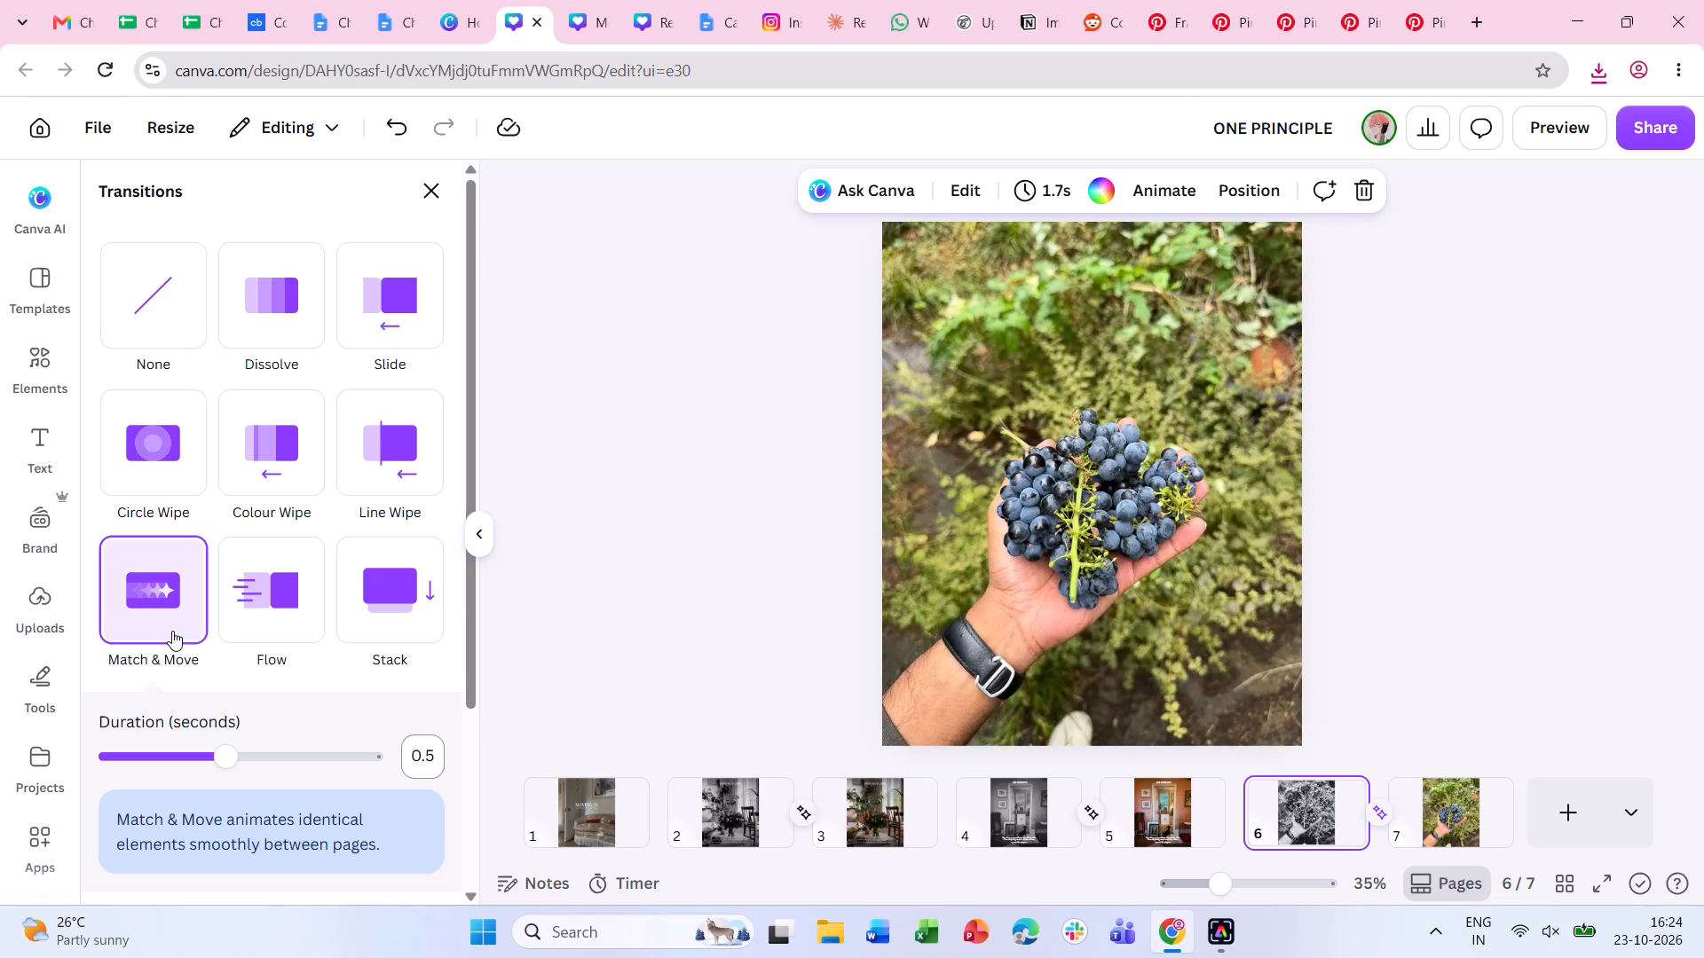
{"action": "left_click_drag", "start_coordinate": [366, 760], "coordinate": [383, 759]}
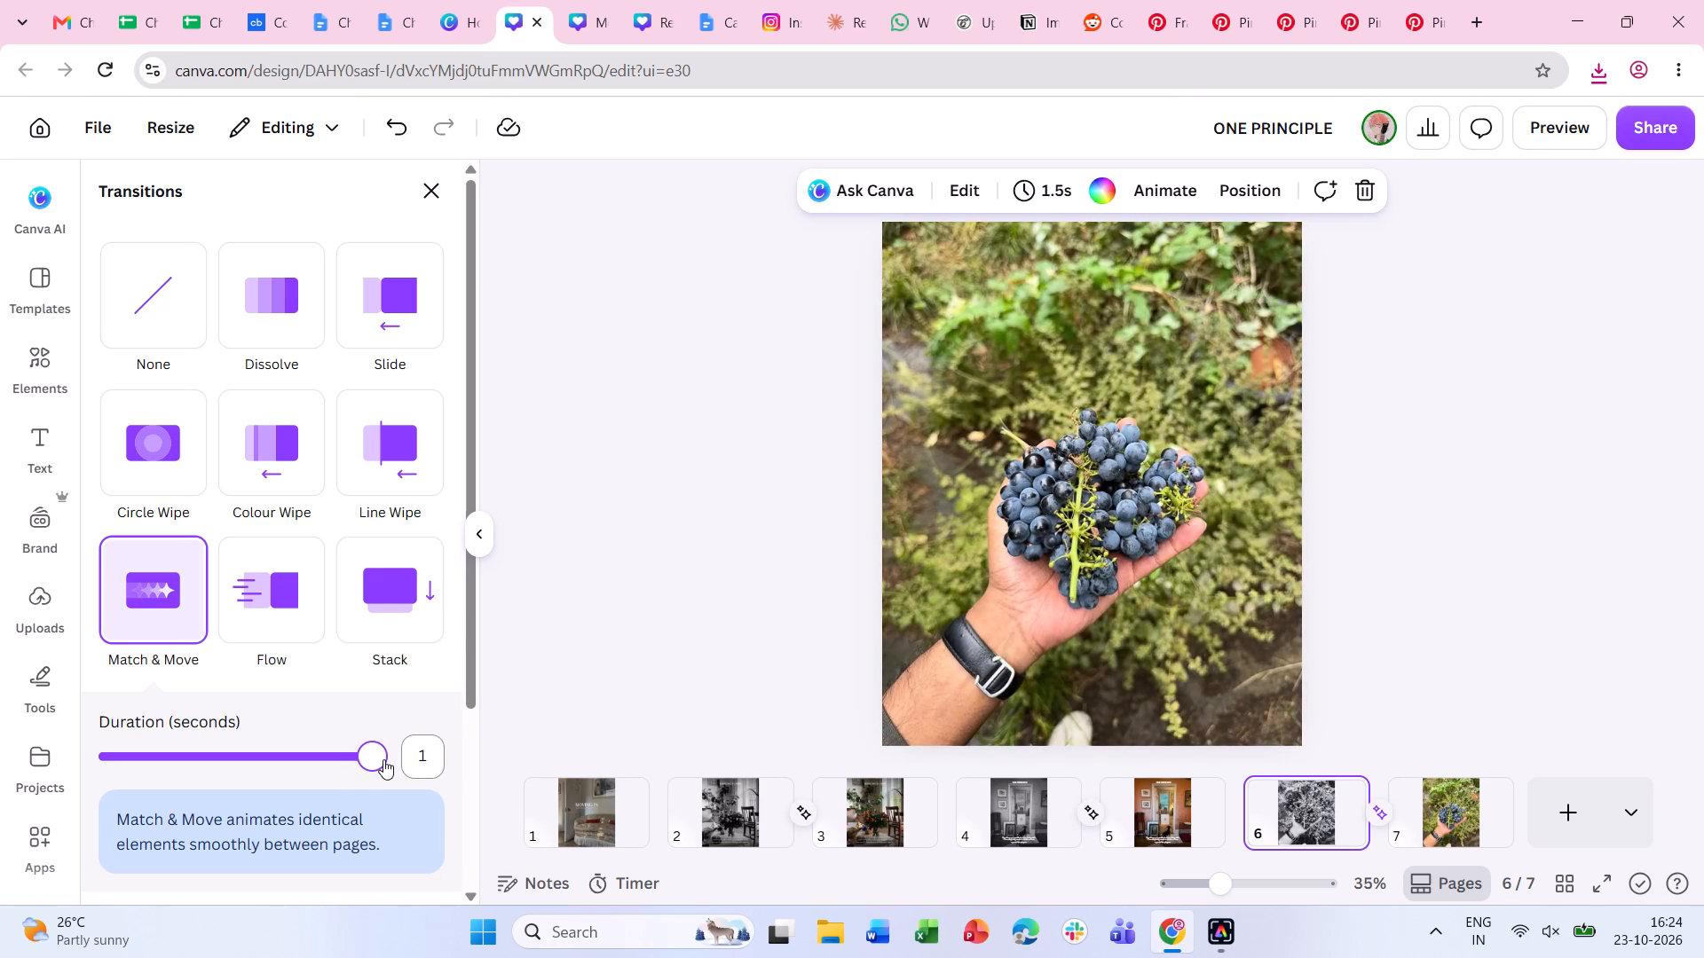
{"action": "double_click", "coordinate": [635, 612]}
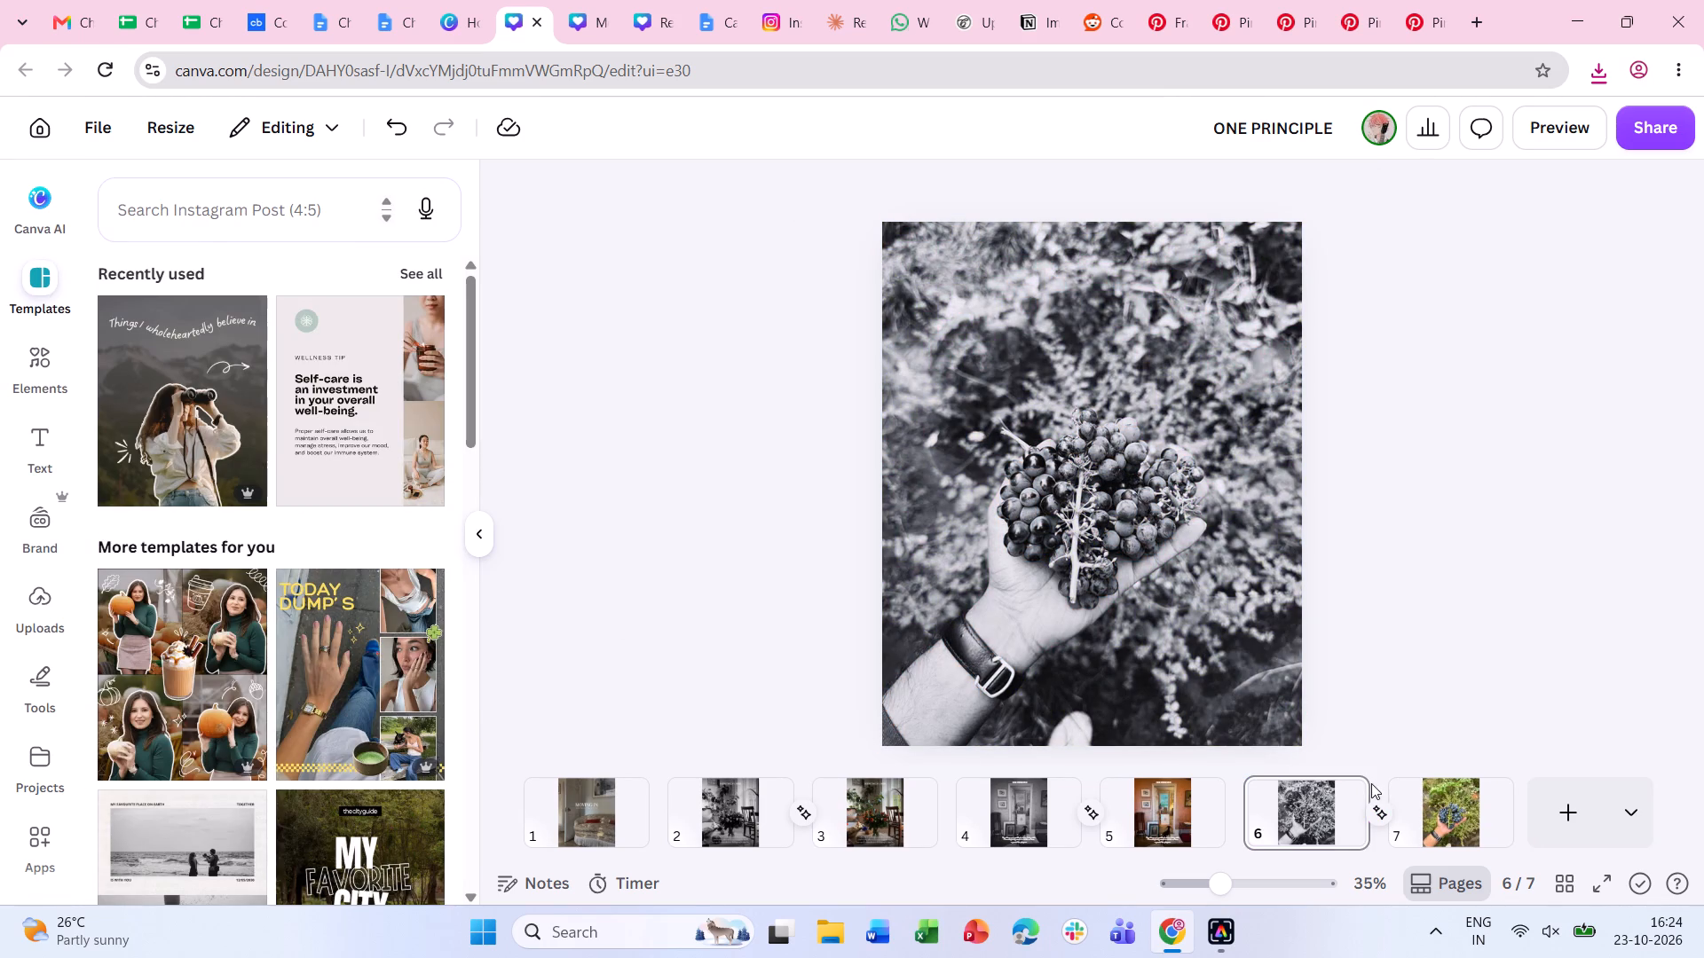
Copy page 5's heading, body text and dark gradient overlays onto pages 7 and 6.
{"action": "left_click", "coordinate": [1148, 823]}
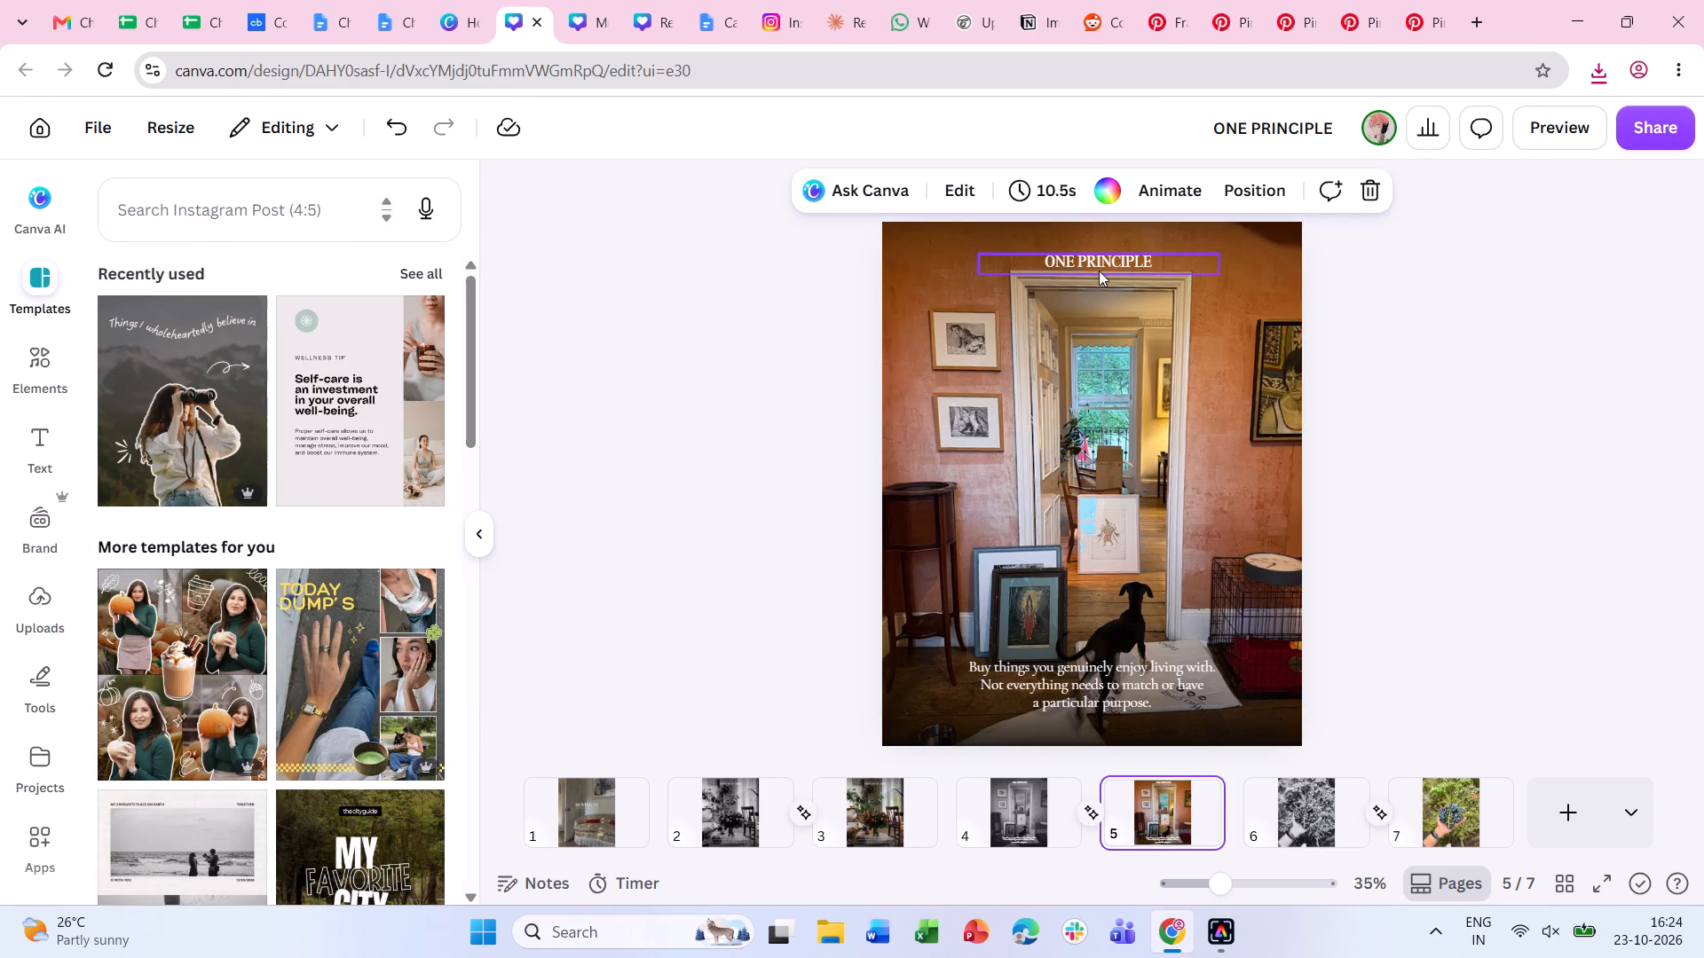
{"action": "left_click", "coordinate": [1098, 235]}
{"action": "left_click", "coordinate": [1091, 255], "text": "shift"}
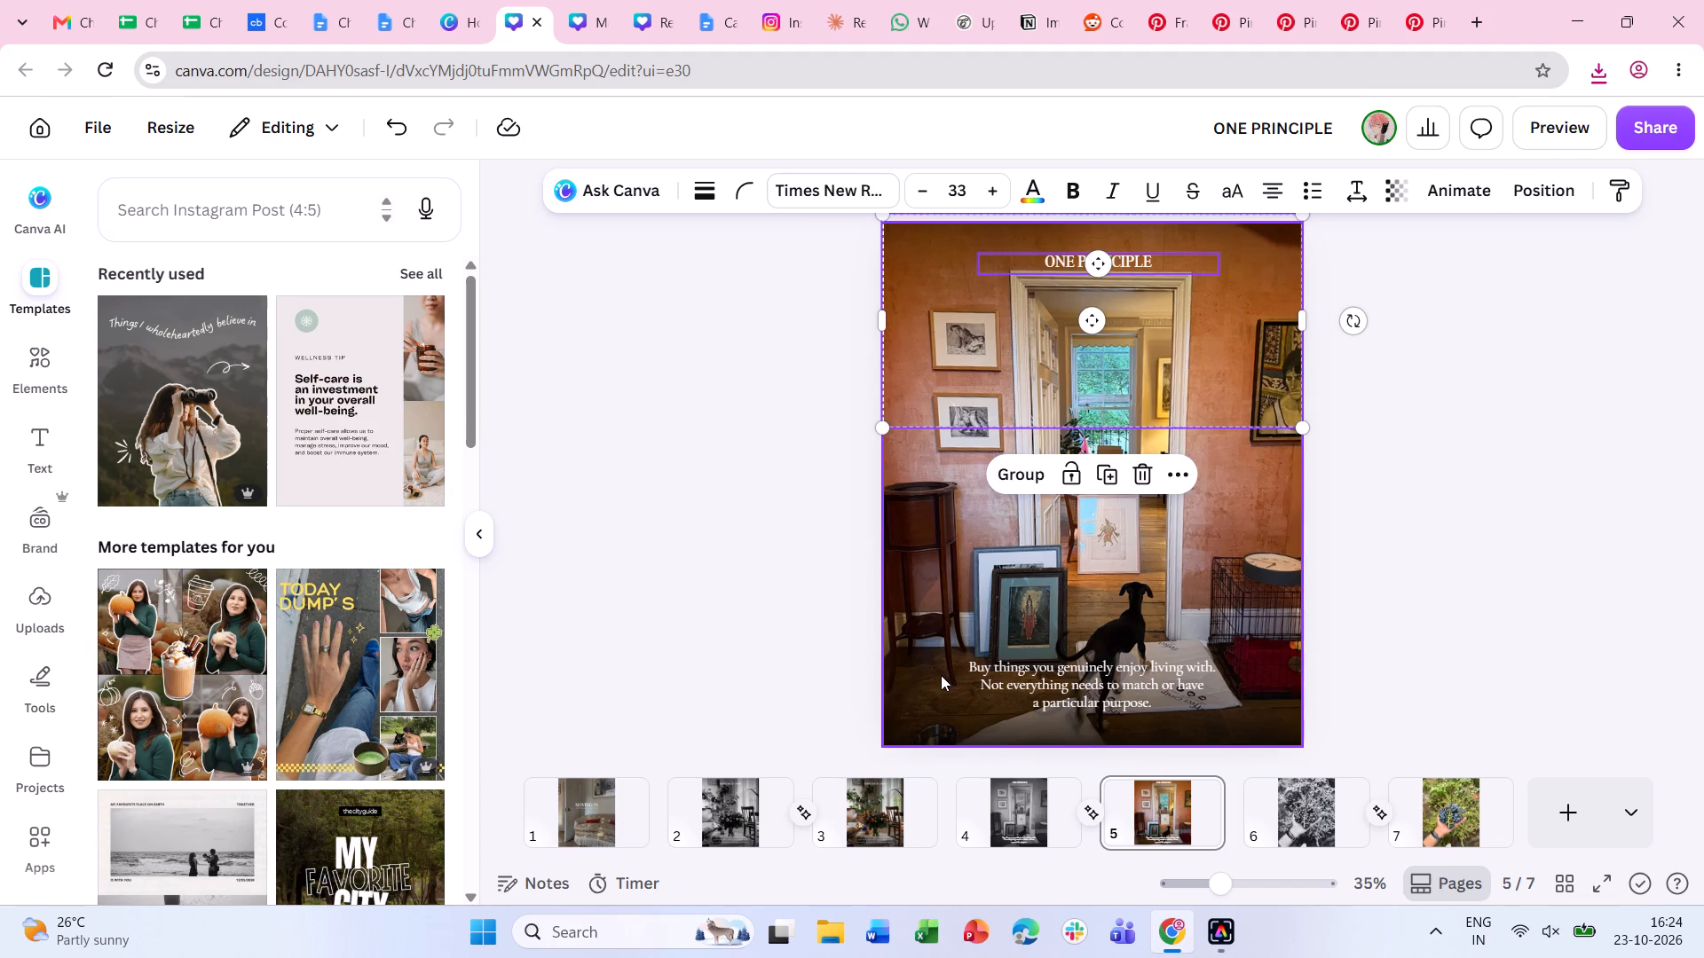
{"action": "left_click", "coordinate": [941, 675], "text": "shift"}
{"action": "left_click", "coordinate": [986, 675], "text": "shift"}
{"action": "key", "text": "ctrl+c"}
{"action": "left_click", "coordinate": [1467, 806]}
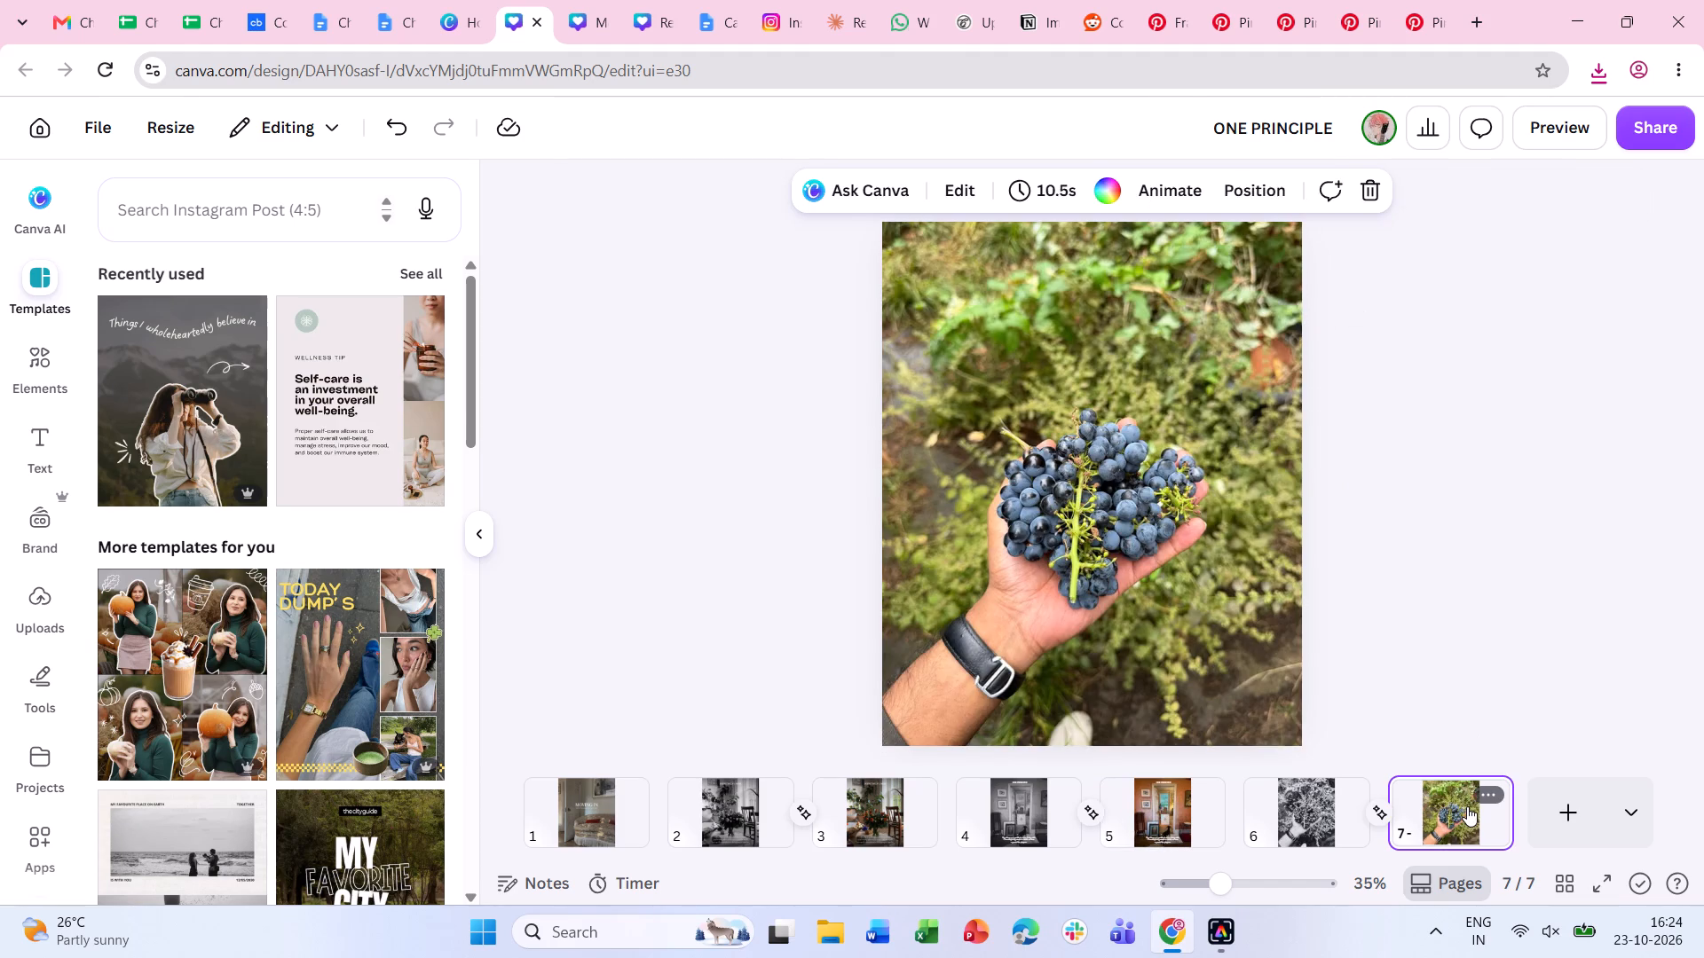
{"action": "key", "text": "ctrl+v"}
{"action": "left_click", "coordinate": [1278, 817]}
{"action": "key", "text": "ctrl+v"}
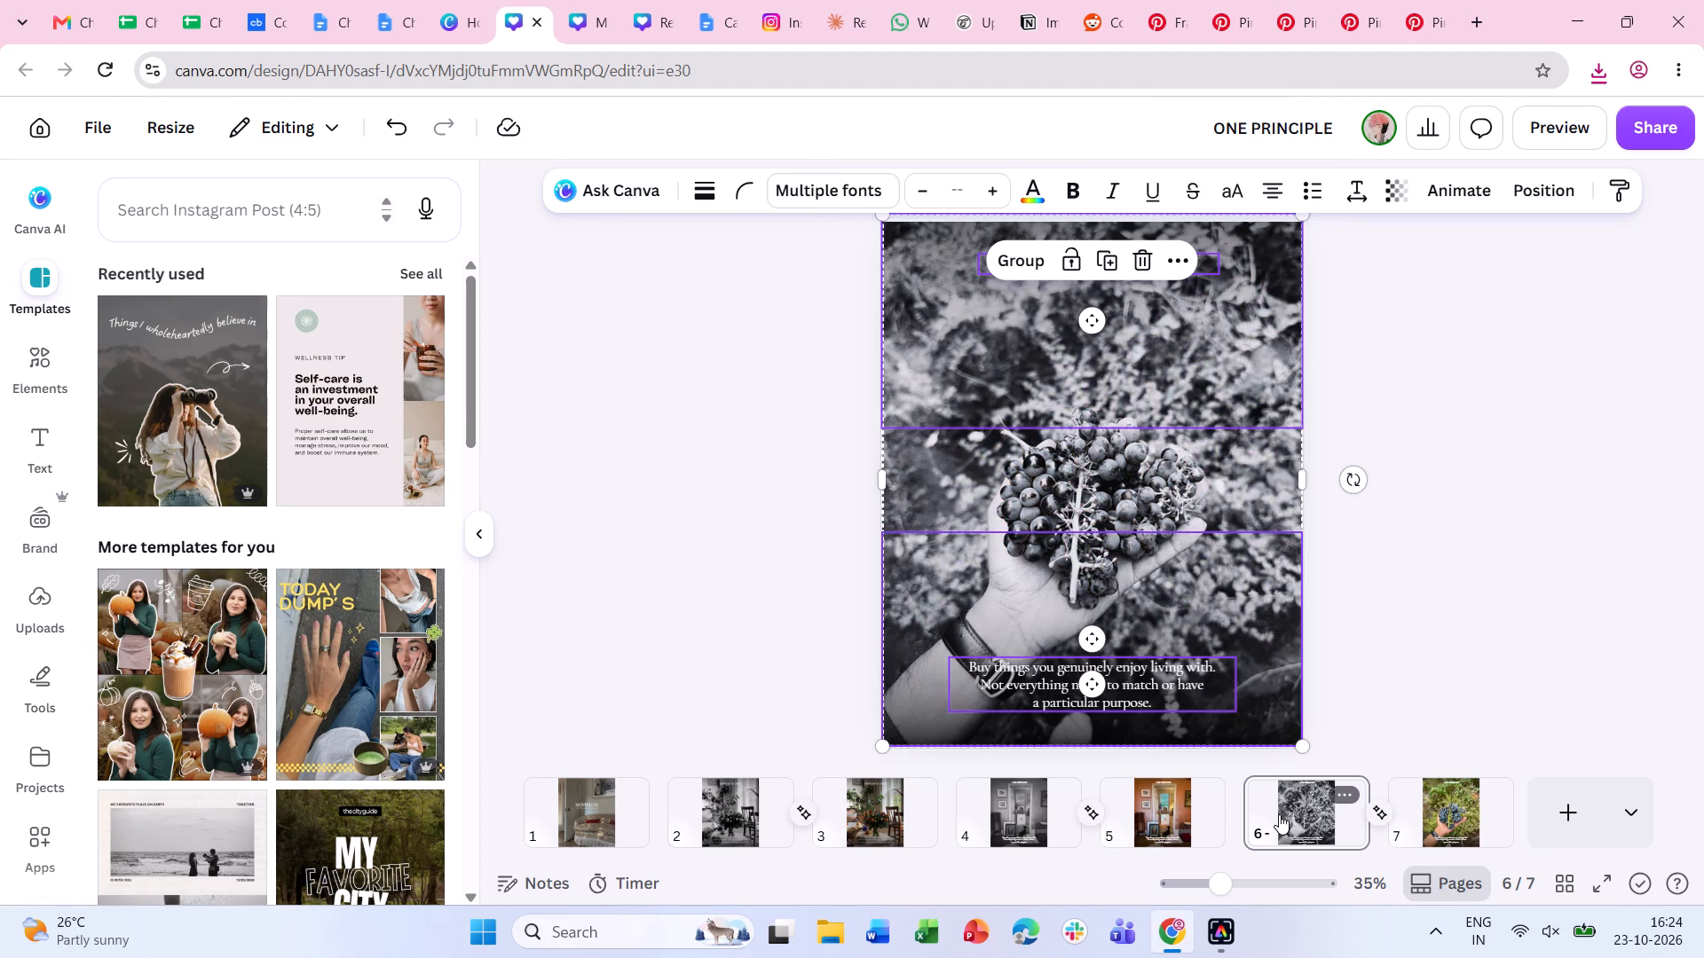
{"action": "left_click", "coordinate": [1531, 624]}
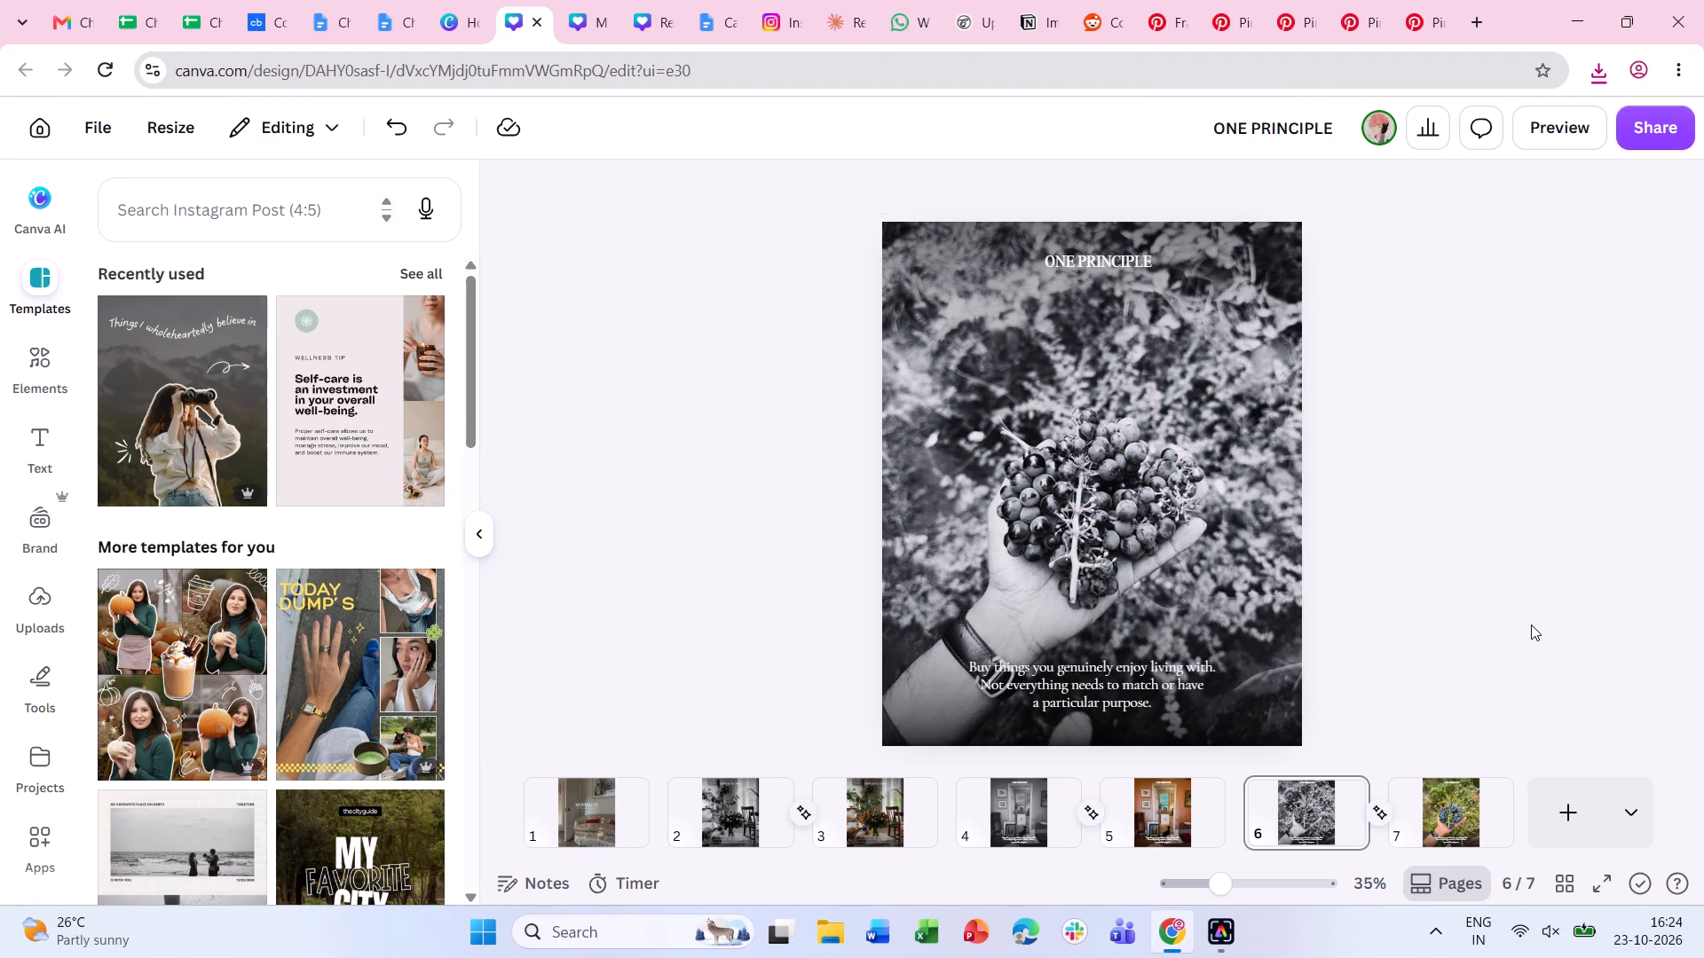
Replace page 6's heading with "Cities that inspire" from page 6 of the "Moving In" carousel and make it uppercase.
{"action": "left_click", "coordinate": [583, 4]}
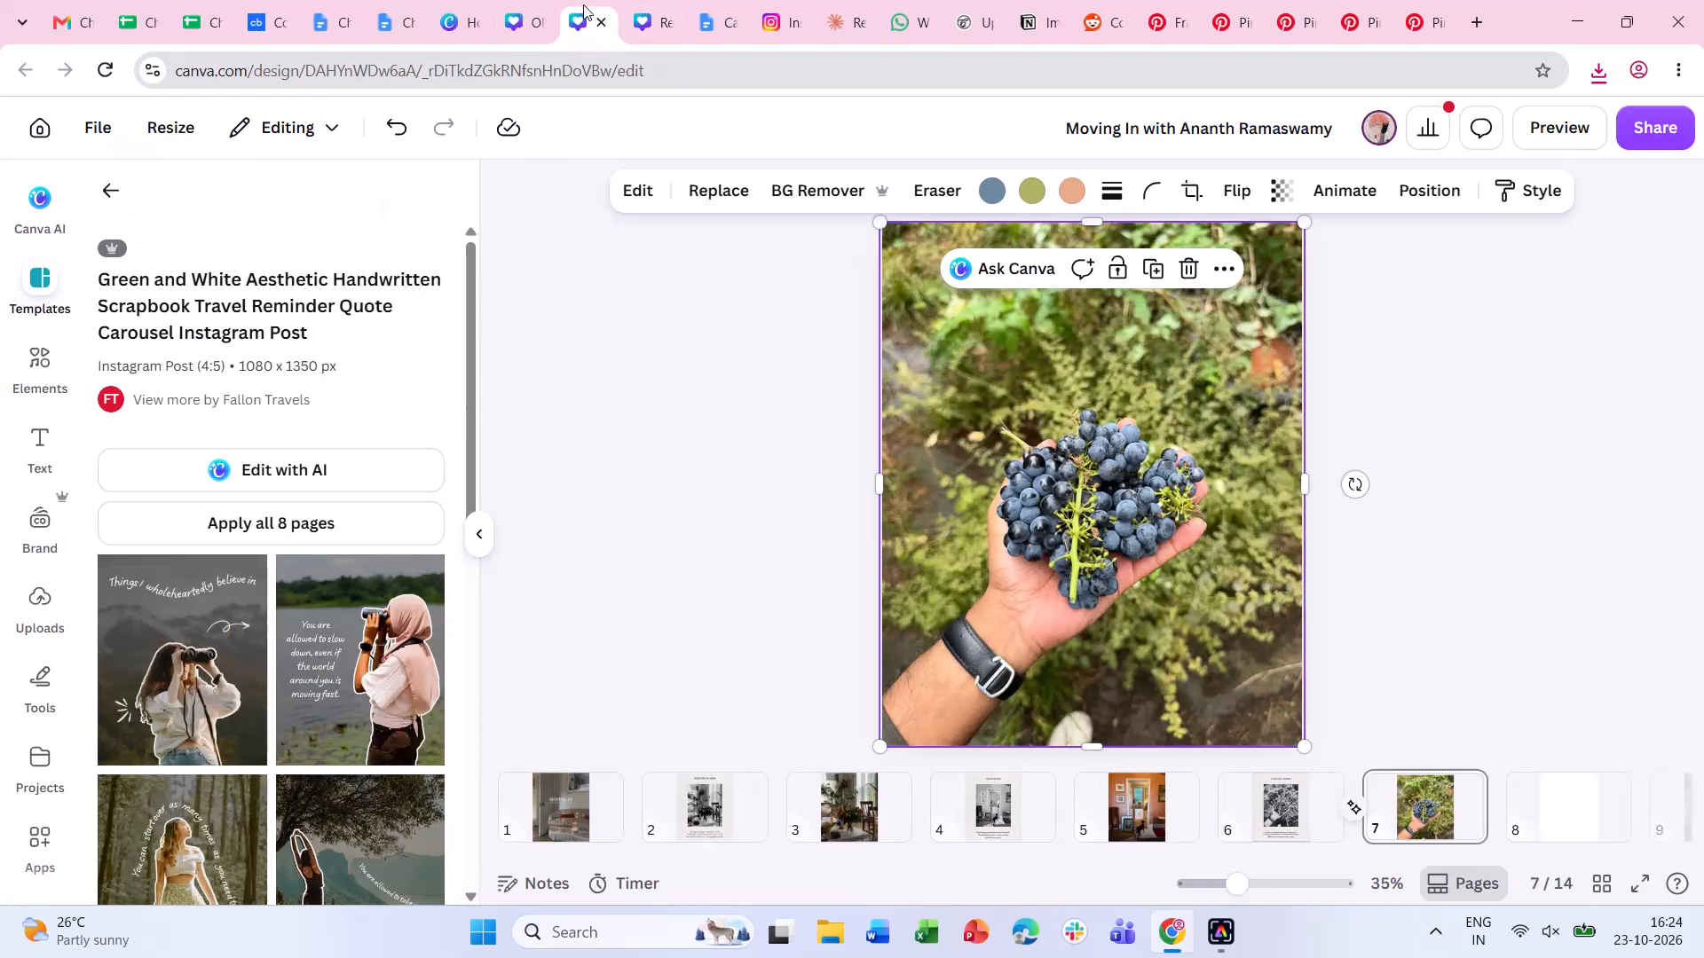
{"action": "left_click", "coordinate": [1258, 793]}
{"action": "double_click", "coordinate": [1017, 267]}
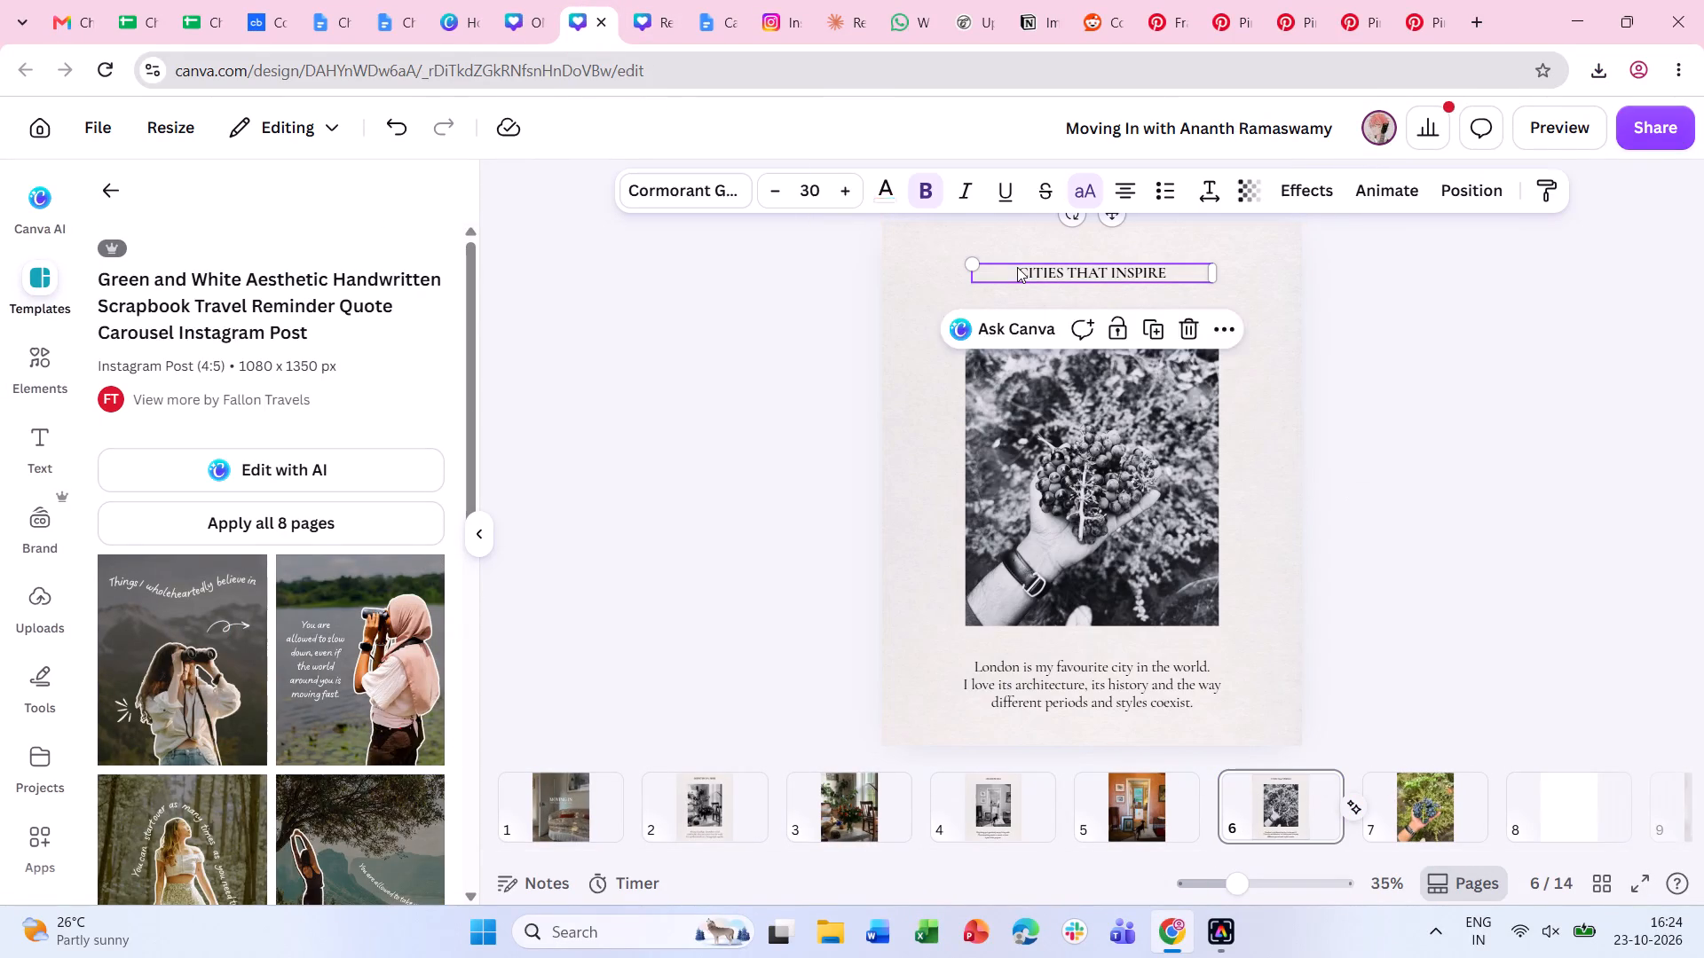
{"action": "double_click", "coordinate": [1017, 267], "text": "ctrl"}
{"action": "key", "text": "ctrl+c"}
{"action": "left_click", "coordinate": [513, 14]}
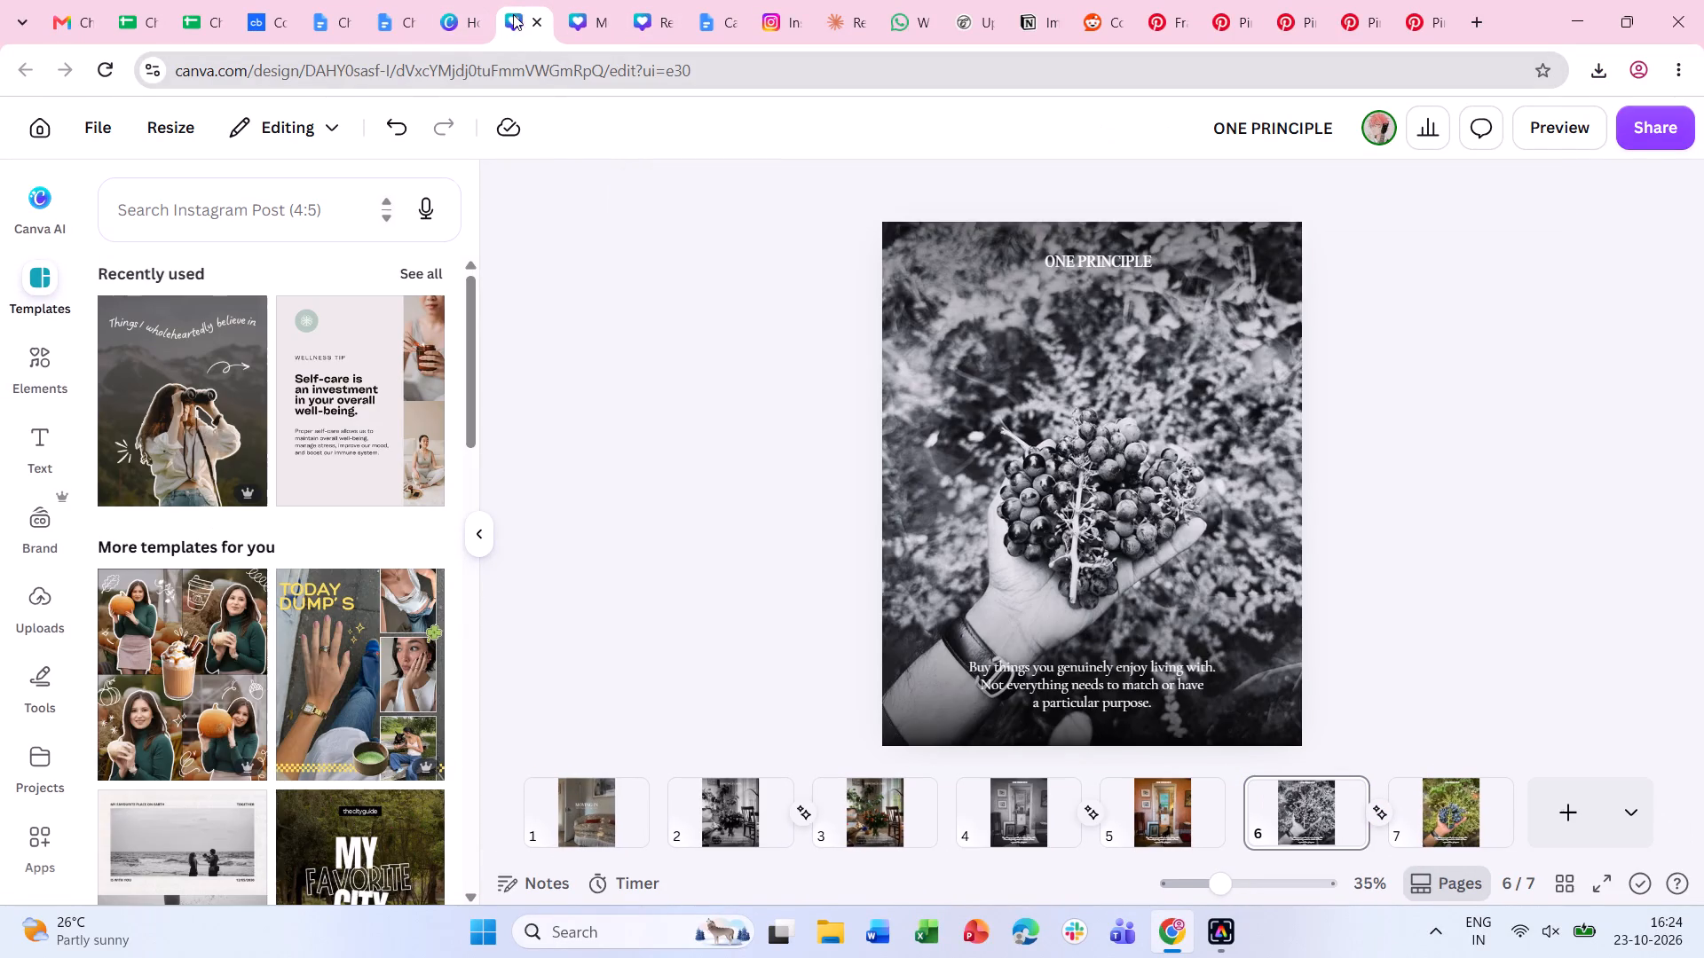
{"action": "double_click", "coordinate": [1118, 260]}
{"action": "key", "text": "ctrl+v"}
{"action": "left_click", "coordinate": [1493, 385]}
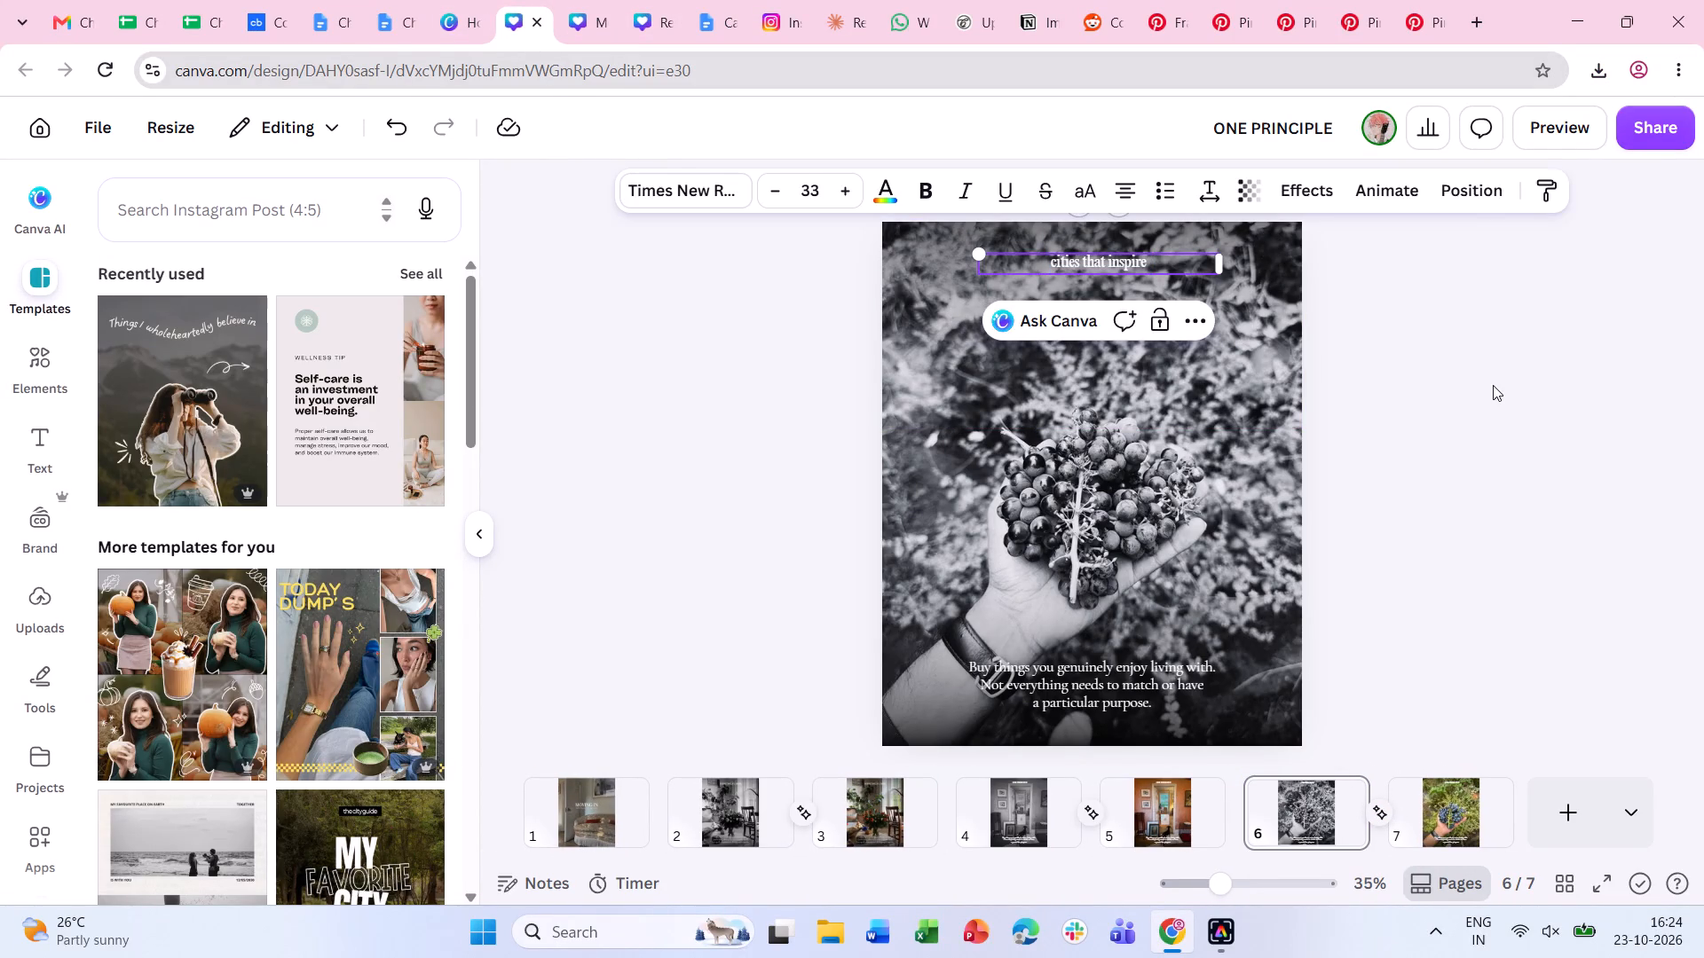
{"action": "left_click", "coordinate": [1533, 279]}
{"action": "left_click", "coordinate": [1110, 258]}
{"action": "left_click", "coordinate": [1085, 192]}
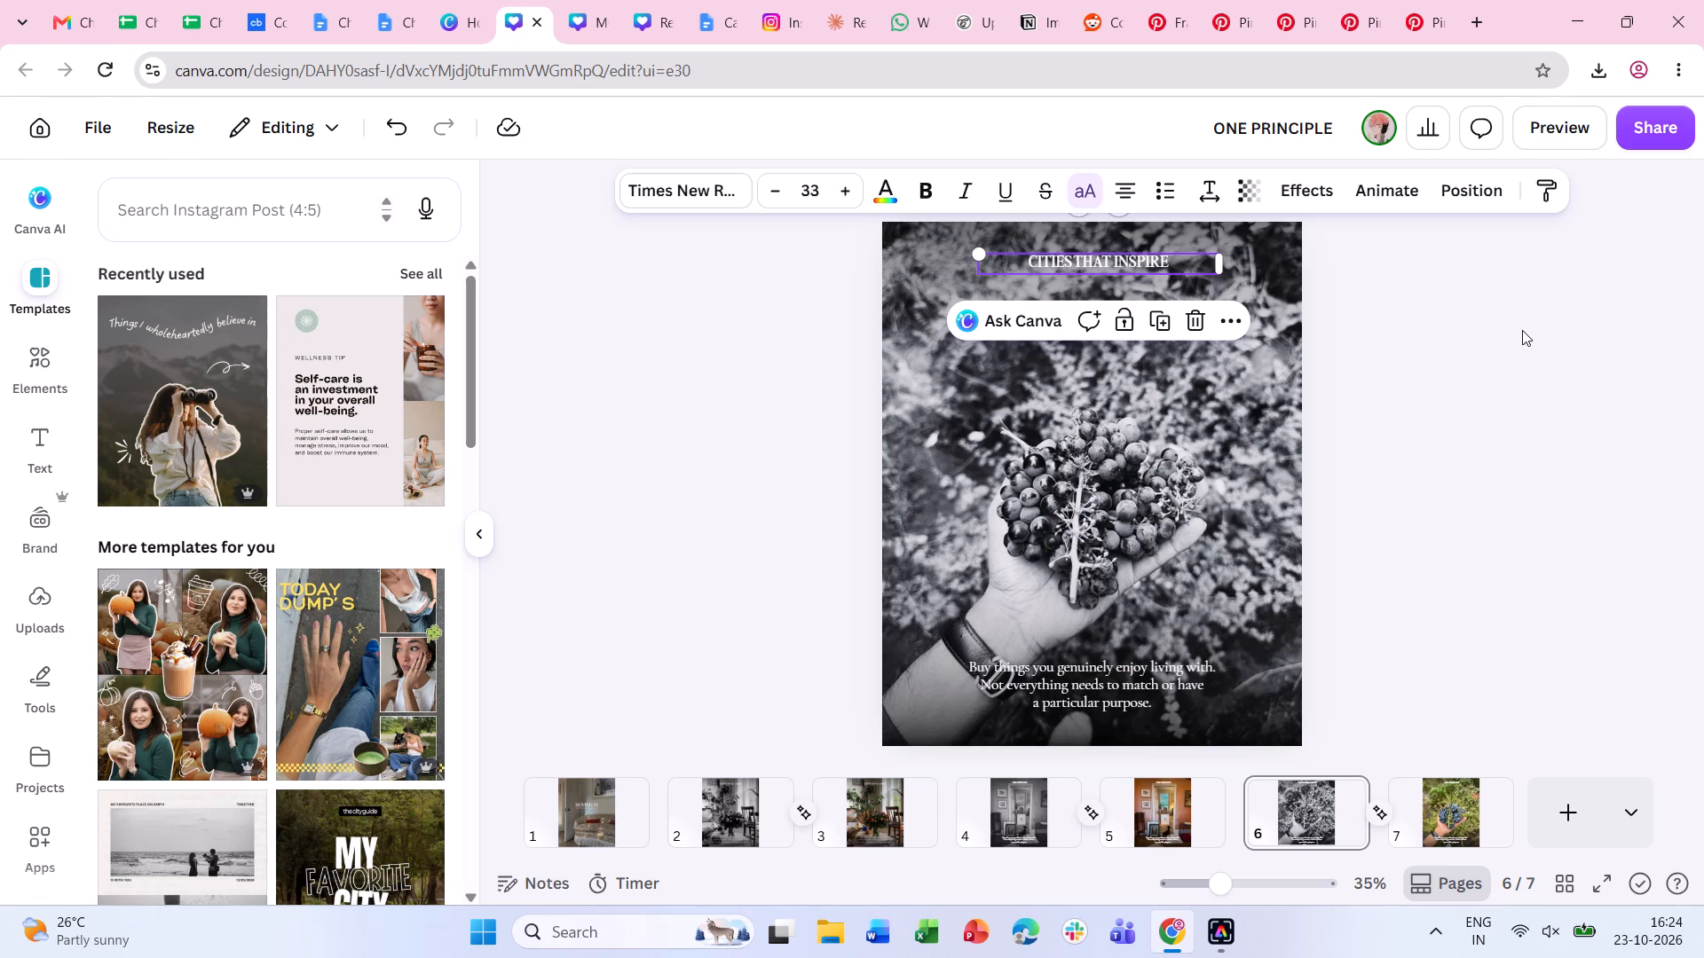
{"action": "double_click", "coordinate": [1524, 330]}
Replace page 7's heading with the same "Cities that inspire" text and make it uppercase.
{"action": "left_click", "coordinate": [1468, 790]}
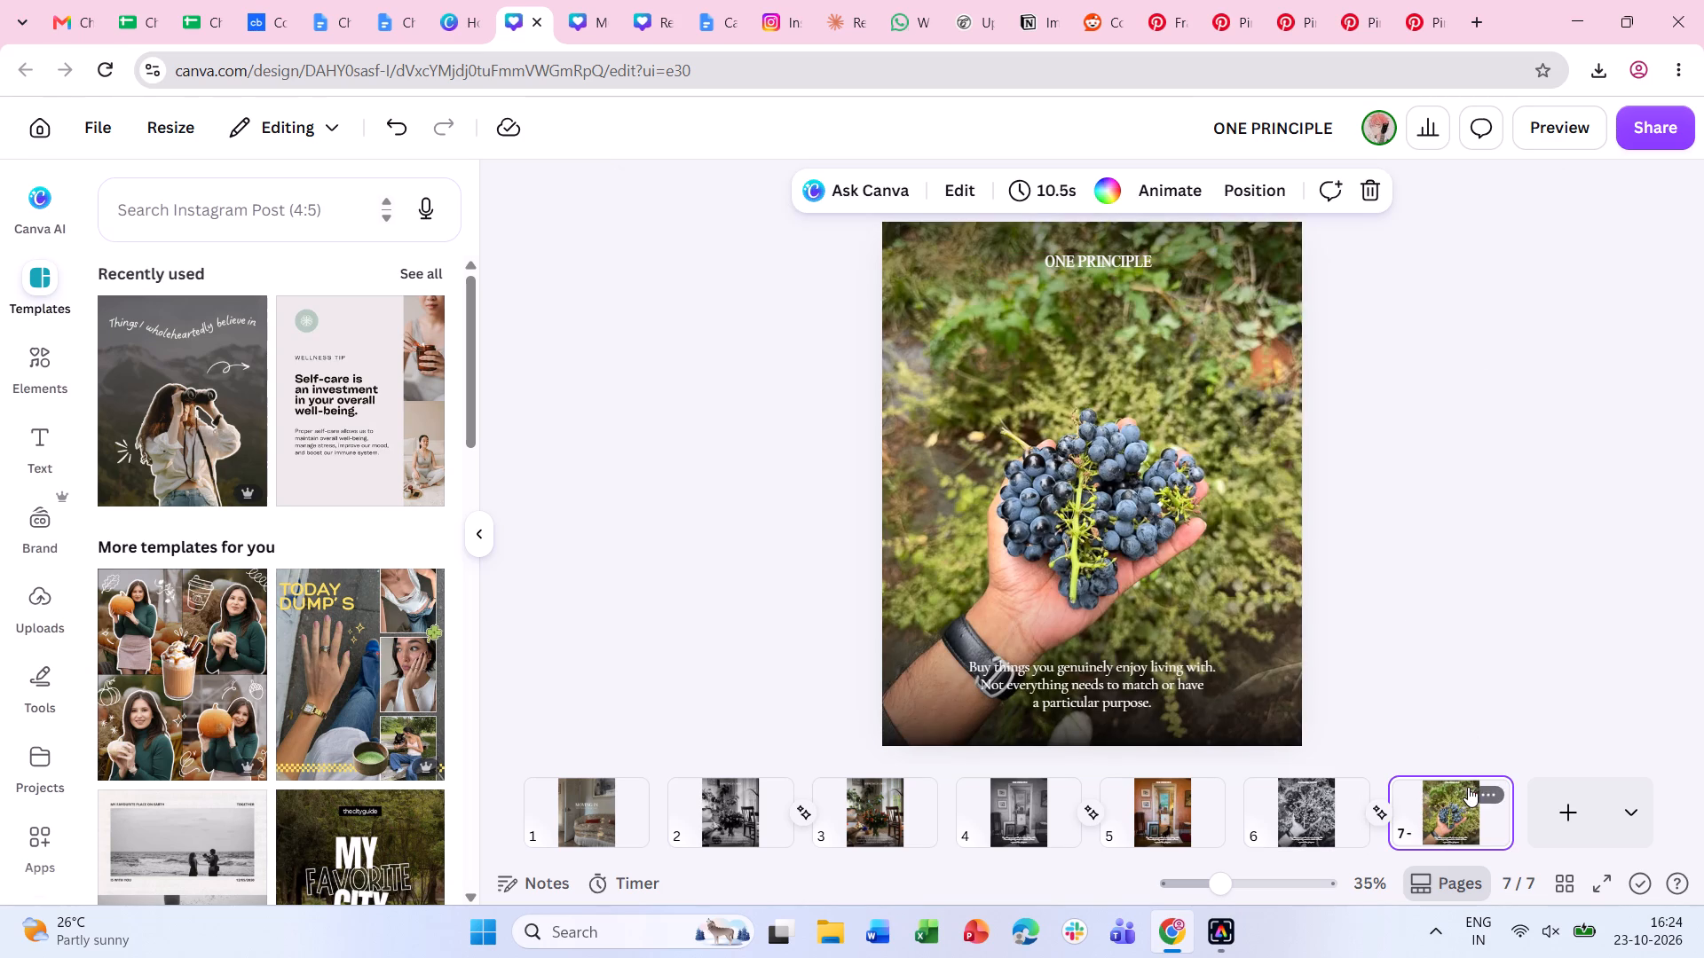
{"action": "double_click", "coordinate": [1110, 262]}
{"action": "key", "text": "ctrl+v"}
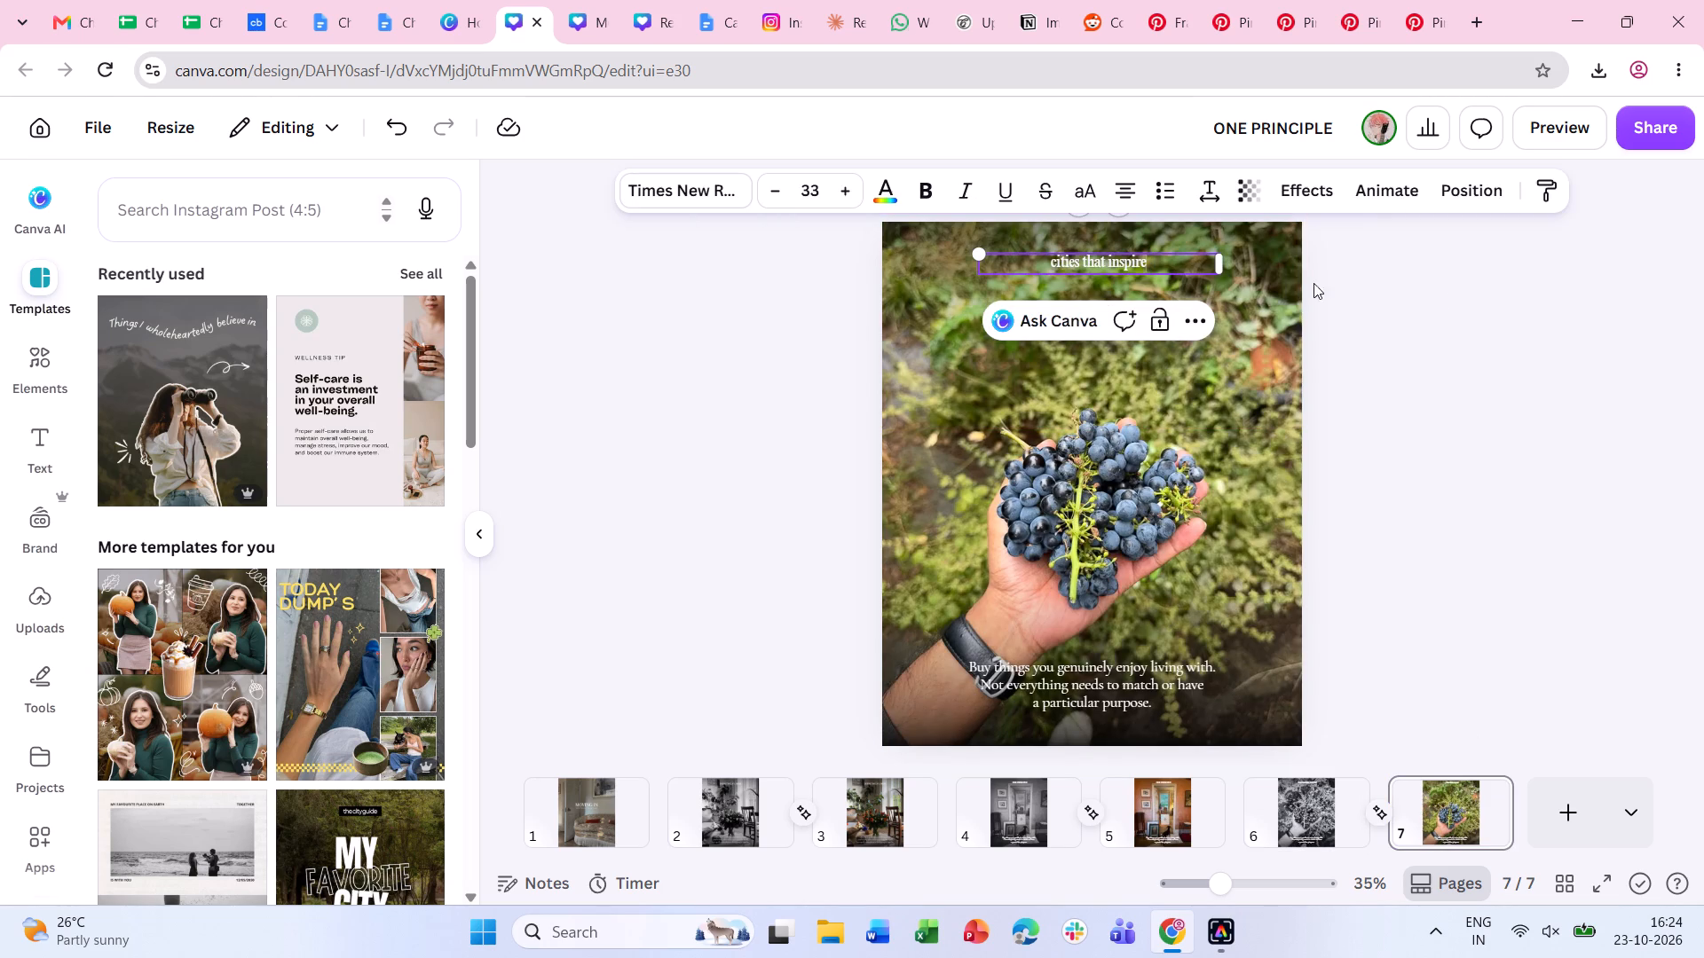
{"action": "left_click", "coordinate": [1555, 300]}
{"action": "left_click", "coordinate": [1145, 262]}
{"action": "left_click", "coordinate": [1080, 191]}
{"action": "left_click", "coordinate": [1519, 462]}
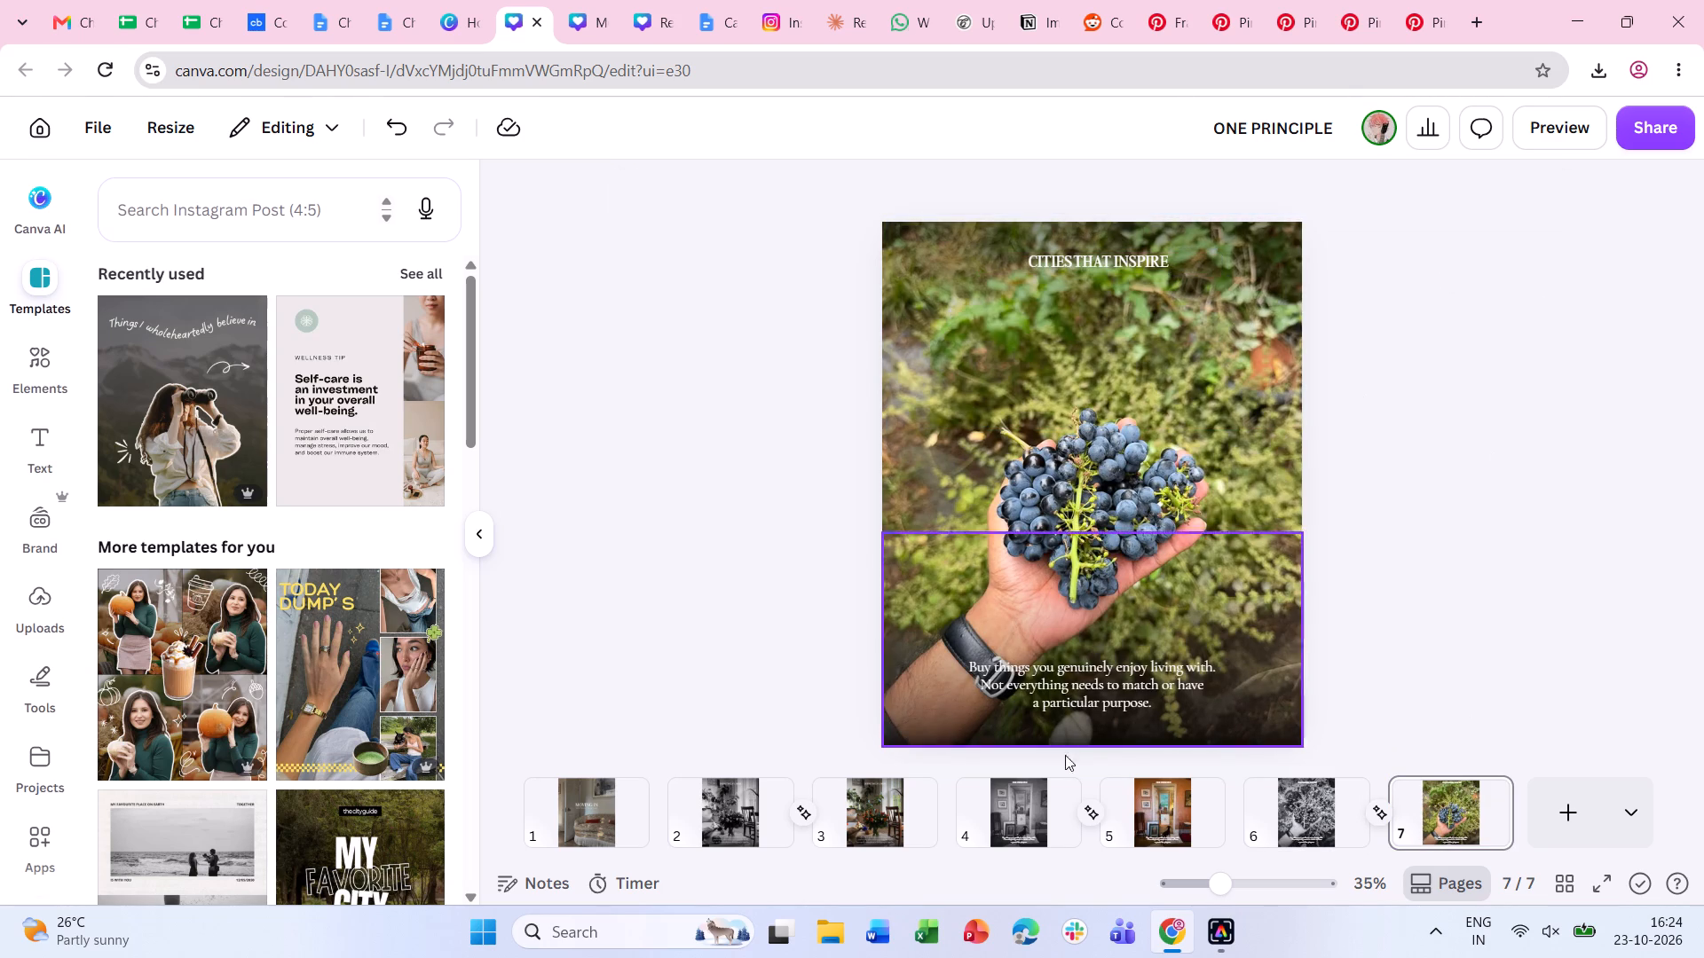
Replace page 6's body text with the "London is my favourite city in the world" paragraph from the "Moving In" carousel, without trailing blank lines.
{"action": "left_click", "coordinate": [1015, 811]}
{"action": "left_click", "coordinate": [1201, 820]}
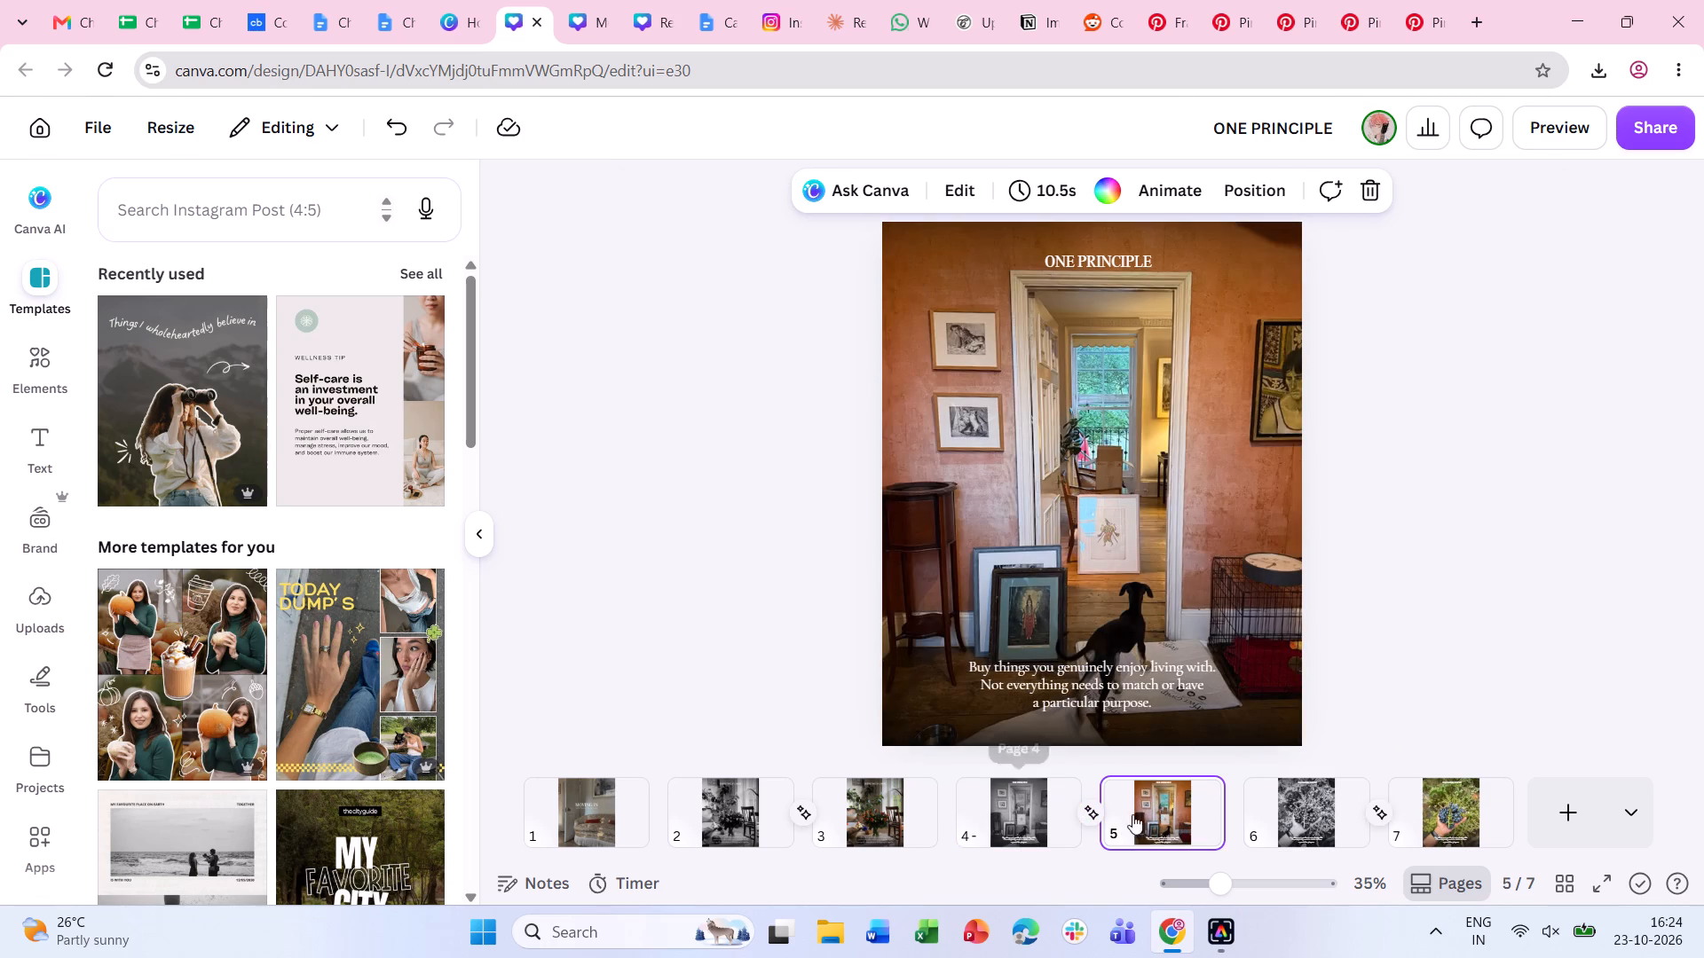
{"action": "left_click", "coordinate": [1335, 815]}
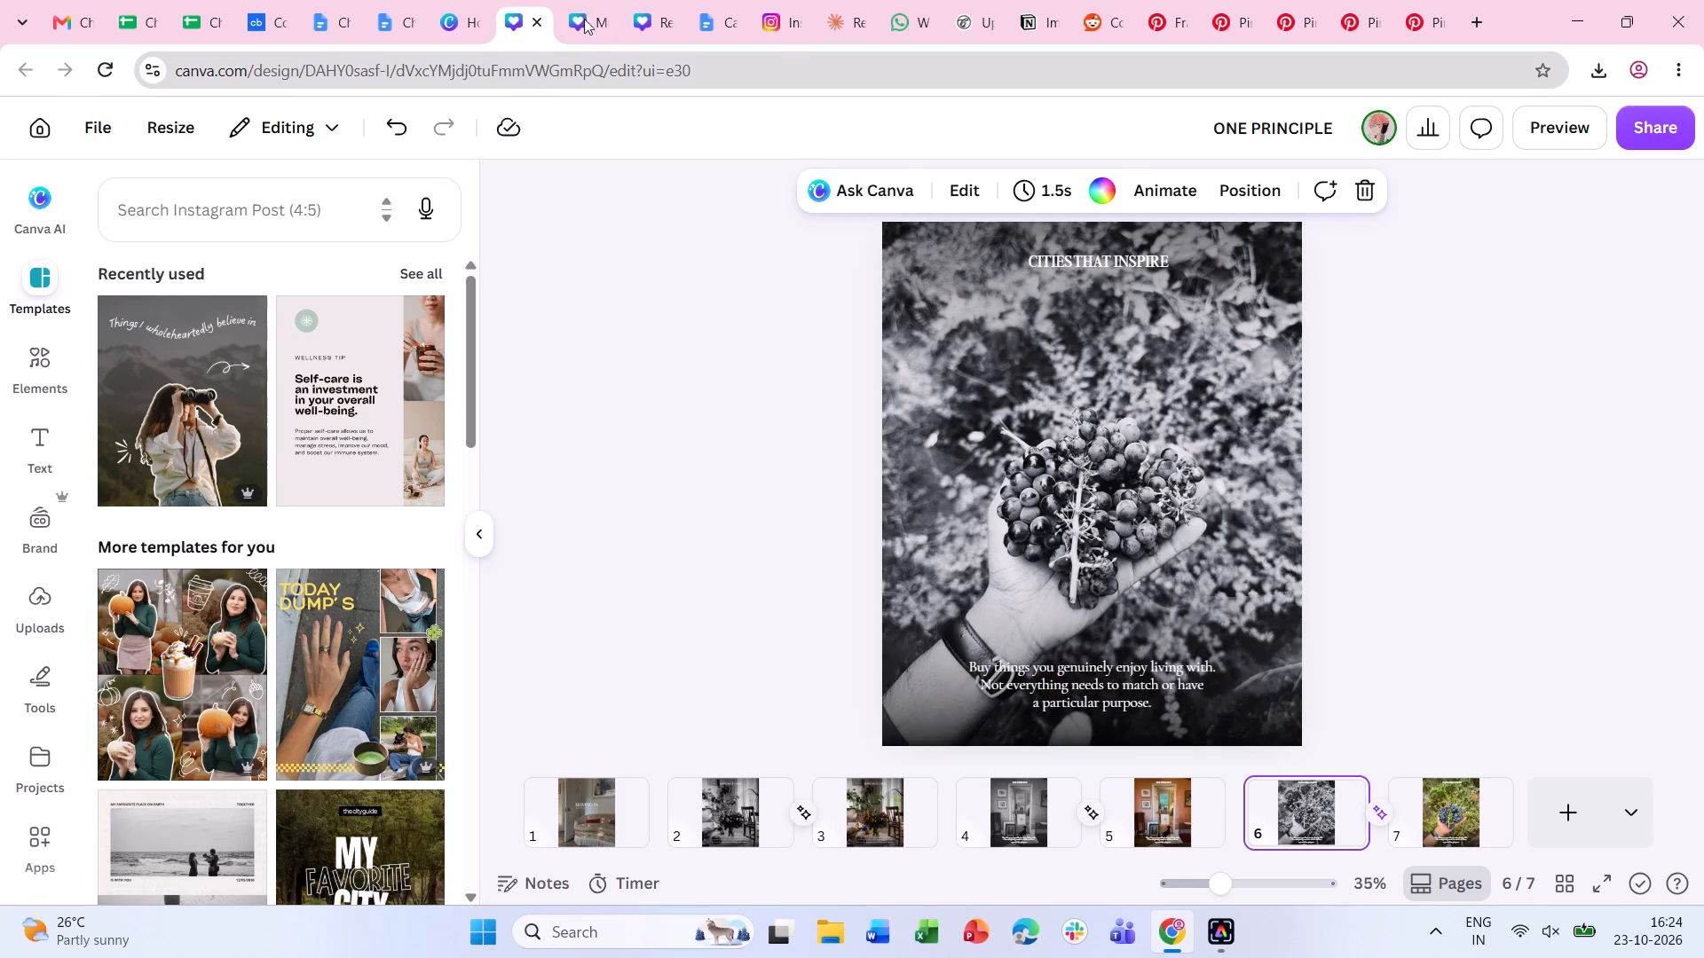
{"action": "left_click", "coordinate": [576, 18]}
{"action": "triple_click", "coordinate": [1074, 667]}
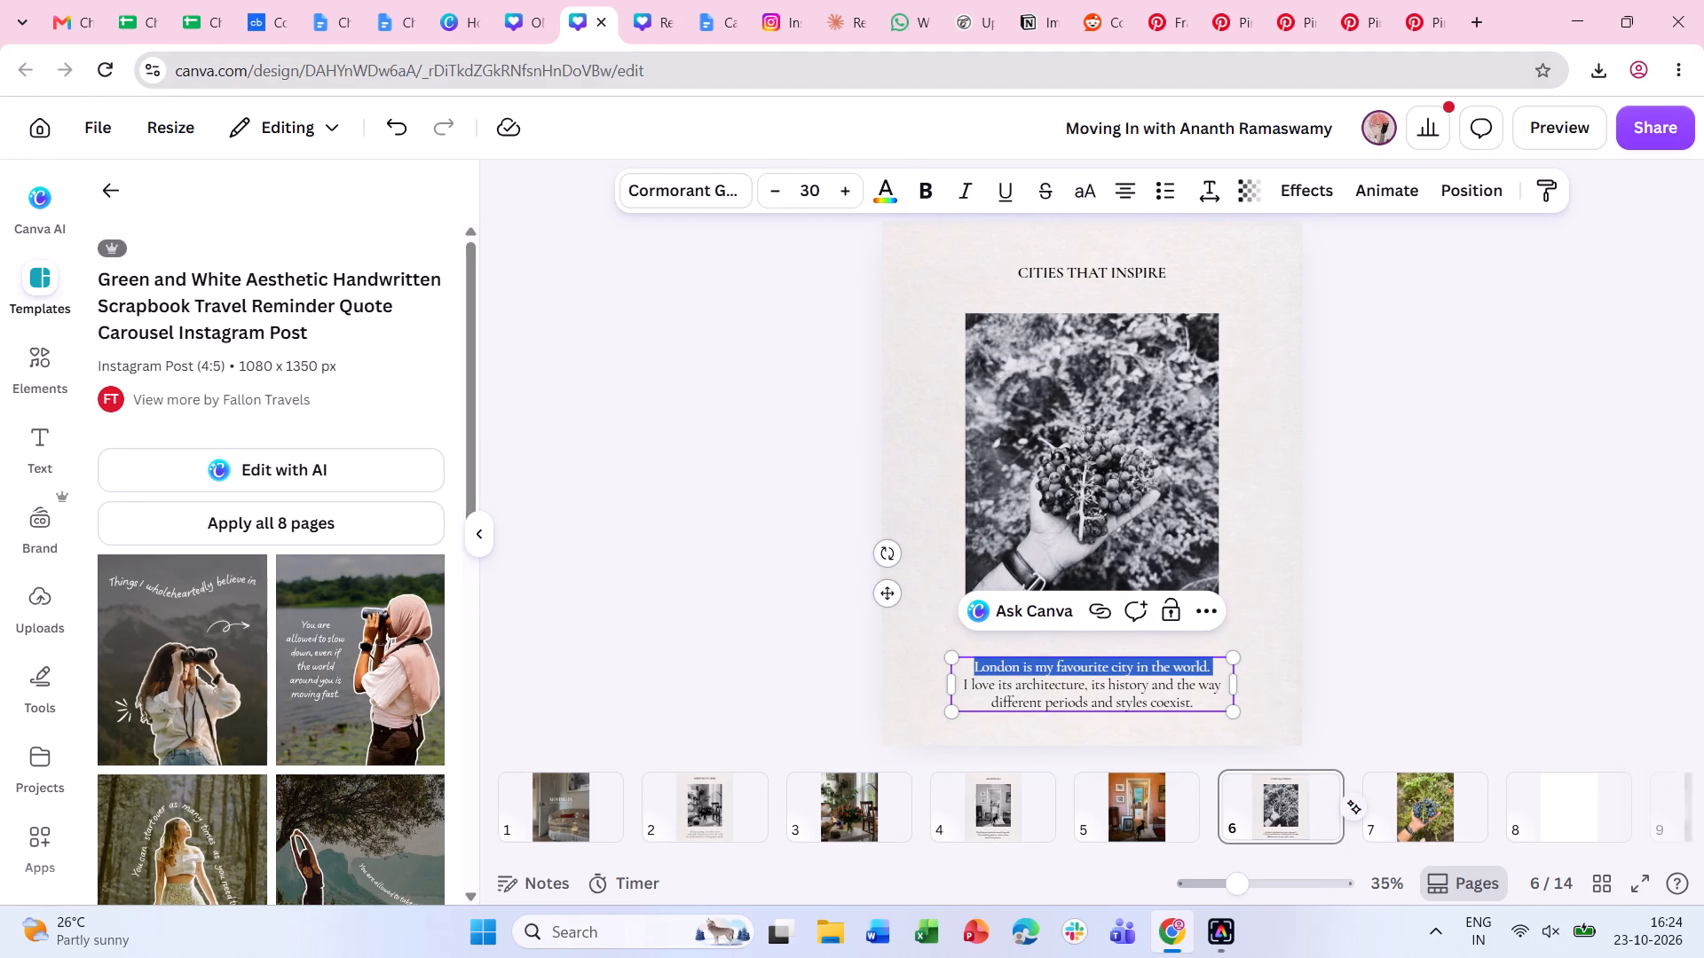
{"action": "left_click", "coordinate": [965, 665]}
{"action": "left_click_drag", "start_coordinate": [966, 665], "coordinate": [1206, 705]}
{"action": "key", "text": "ctrl+c"}
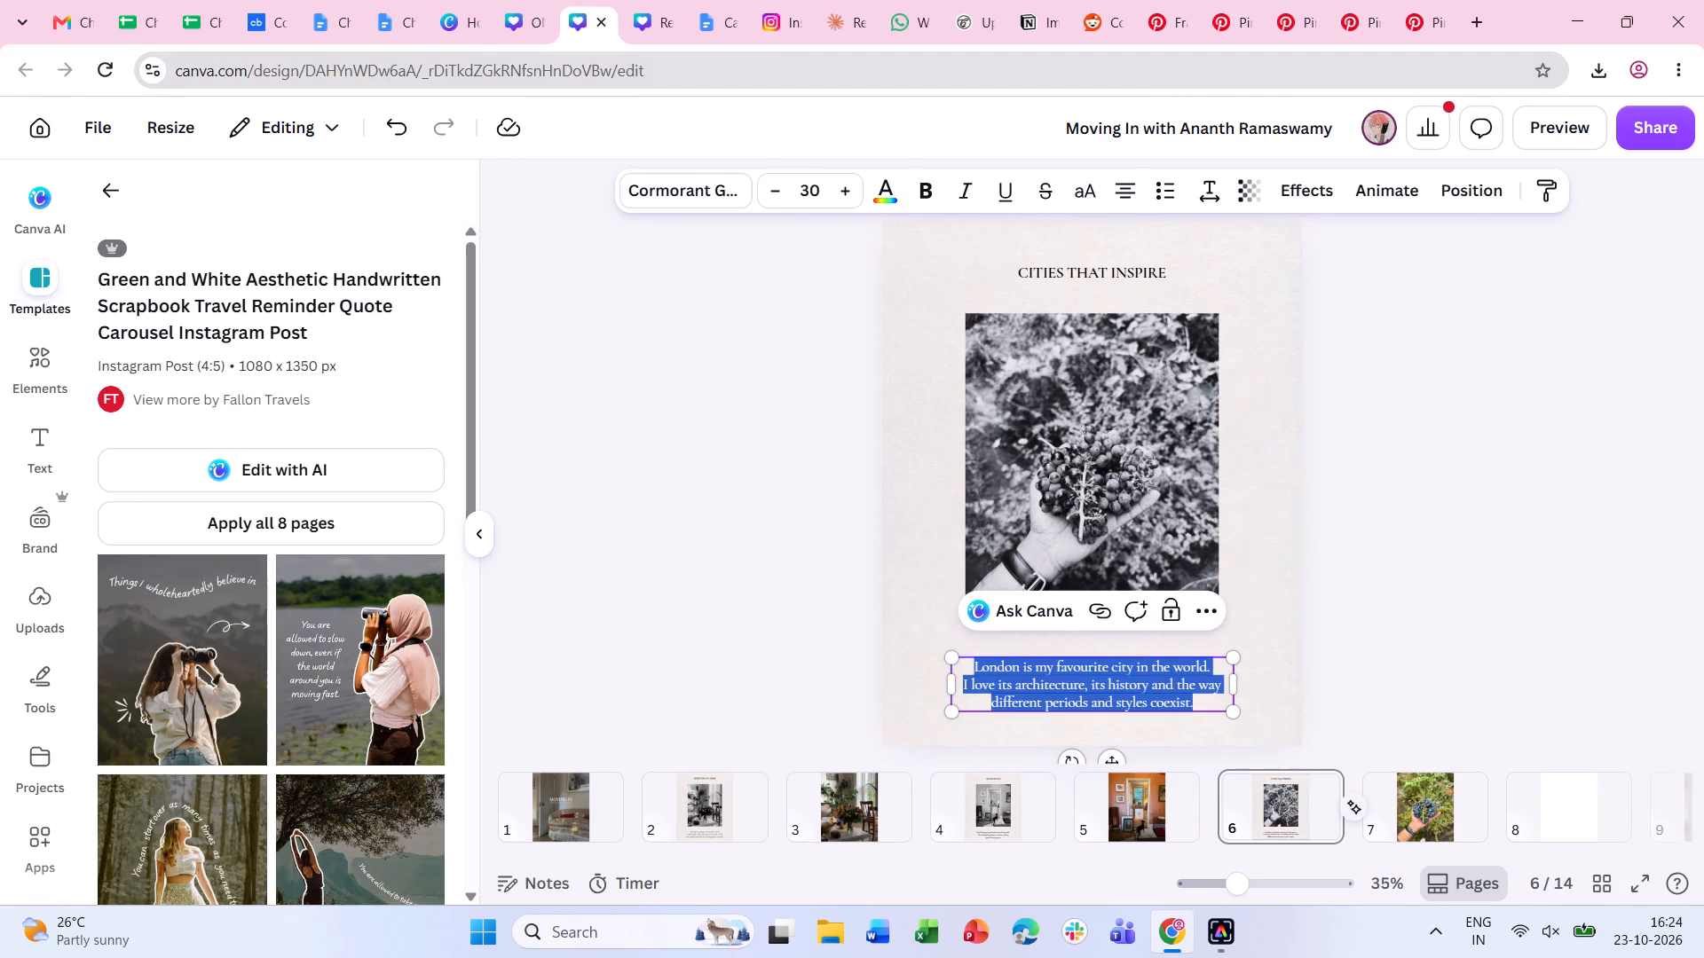
{"action": "left_click", "coordinate": [518, 4]}
{"action": "double_click", "coordinate": [1159, 689]}
{"action": "key", "text": "ctrl+v"}
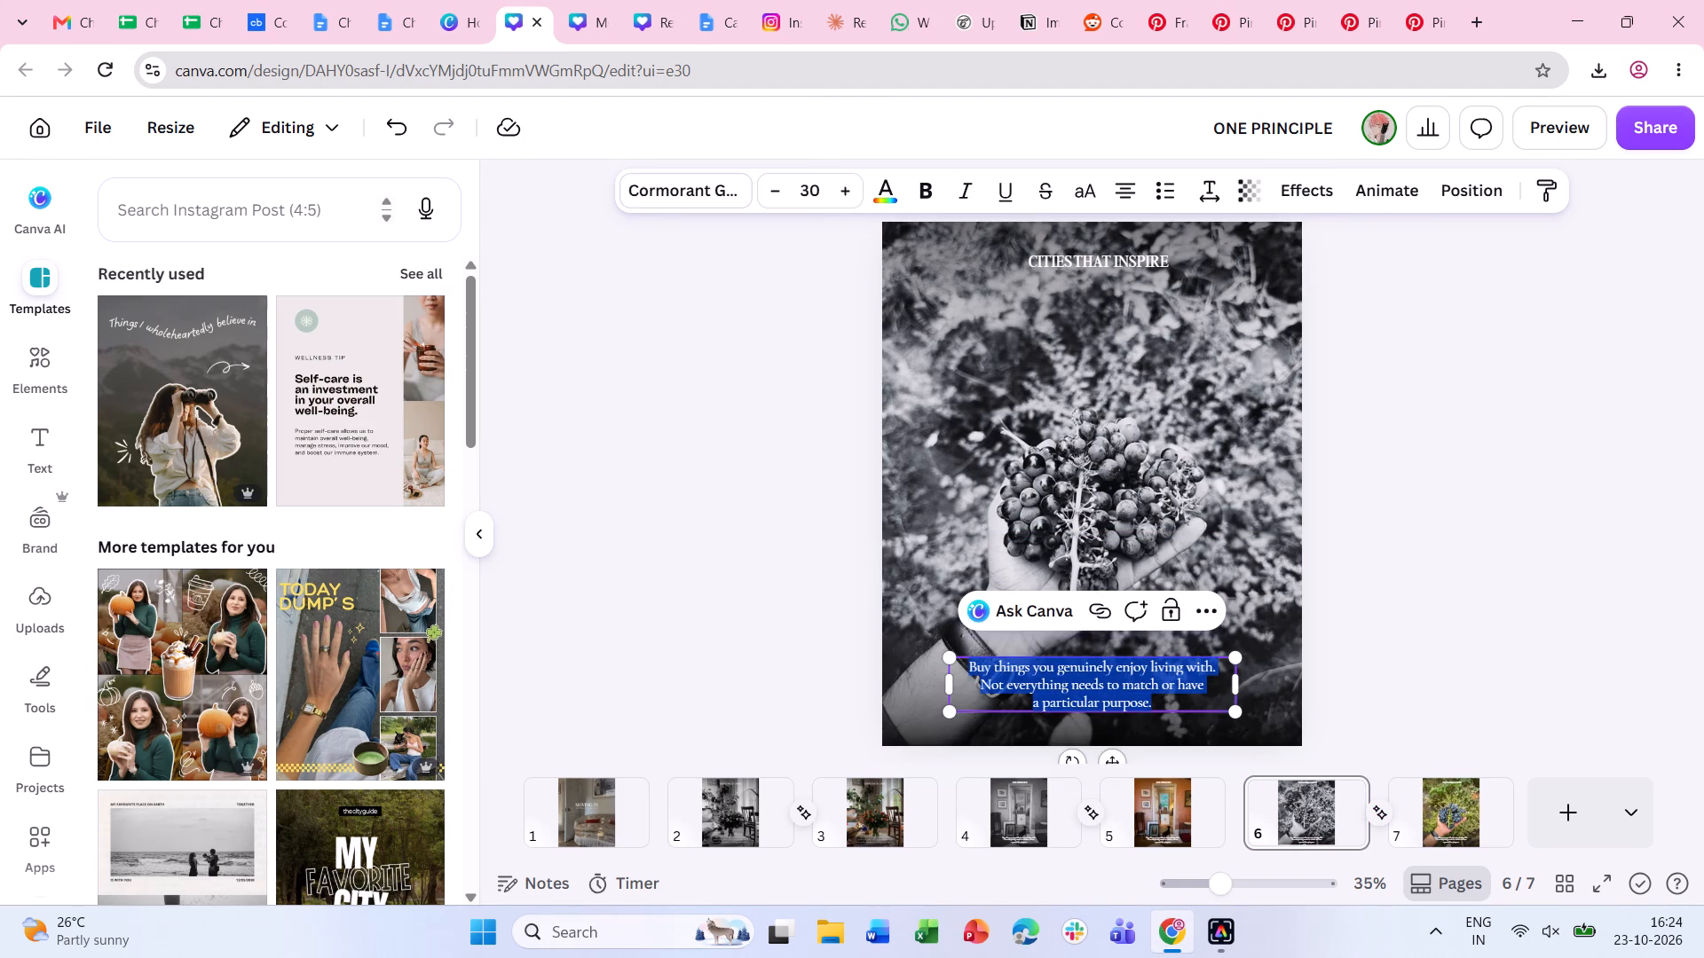
{"action": "left_click", "coordinate": [1410, 678]}
{"action": "key", "text": "BackSpace"}
{"action": "double_click", "coordinate": [1154, 704]}
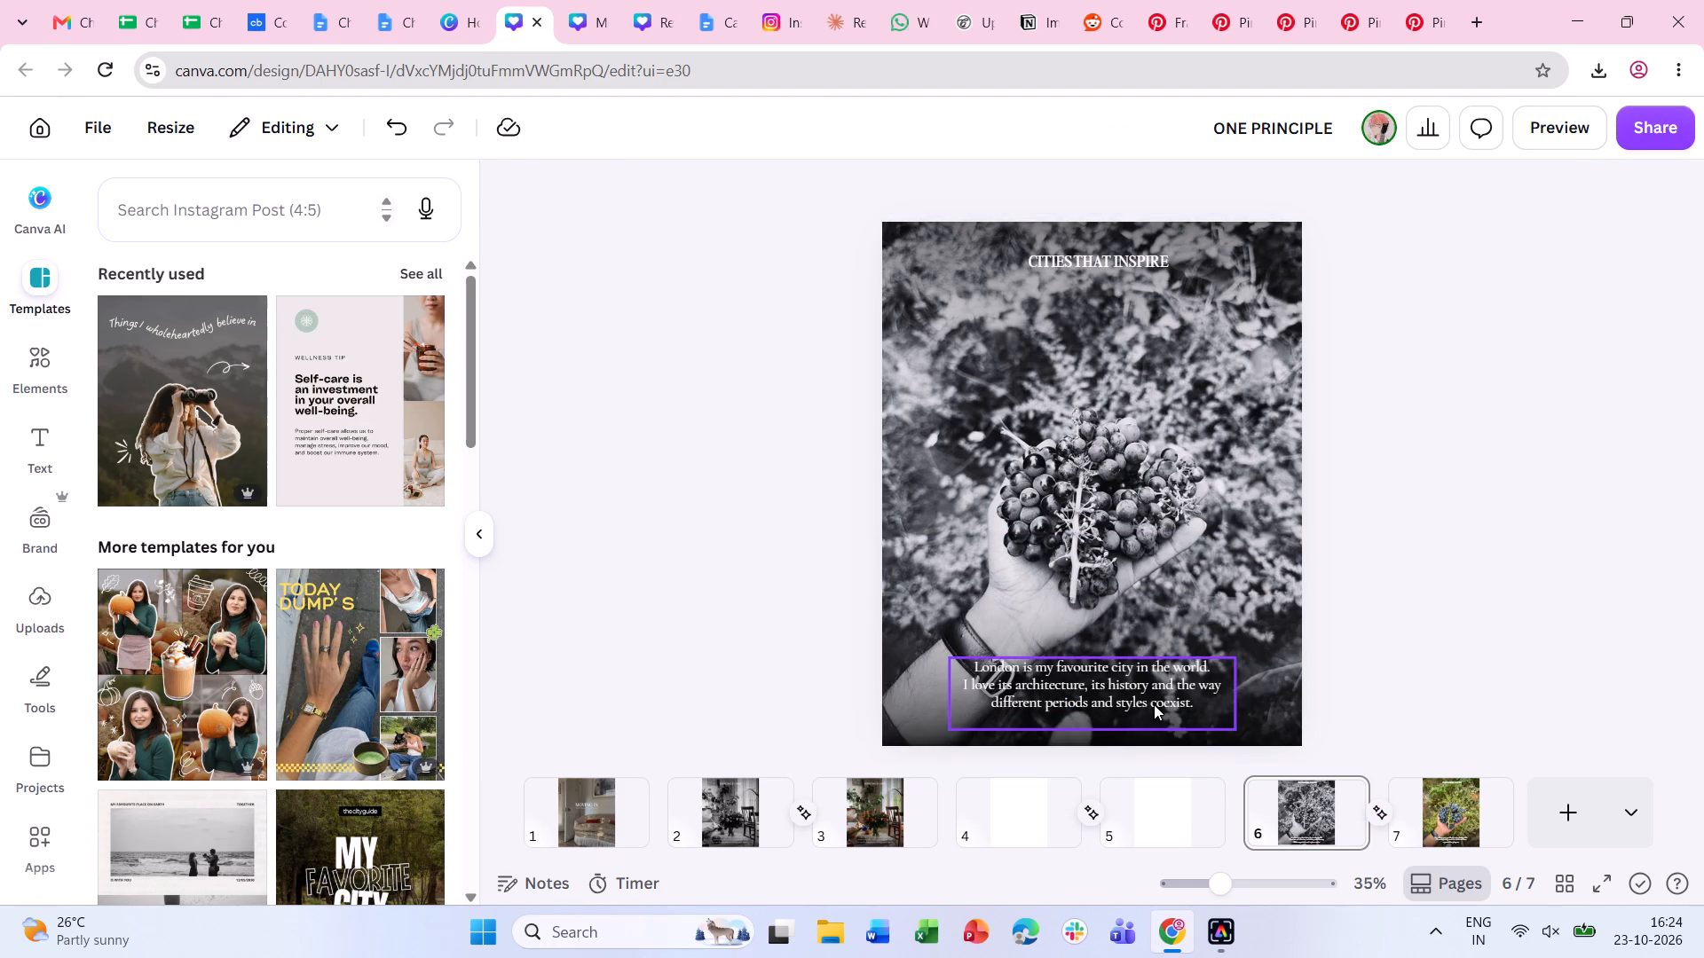
{"action": "left_click", "coordinate": [1134, 714]}
{"action": "key", "text": "BackSpace"}
{"action": "left_click", "coordinate": [1491, 692]}
Replace page 7's body text with the same London paragraph and remove the trailing blank line.
{"action": "left_click", "coordinate": [1436, 801]}
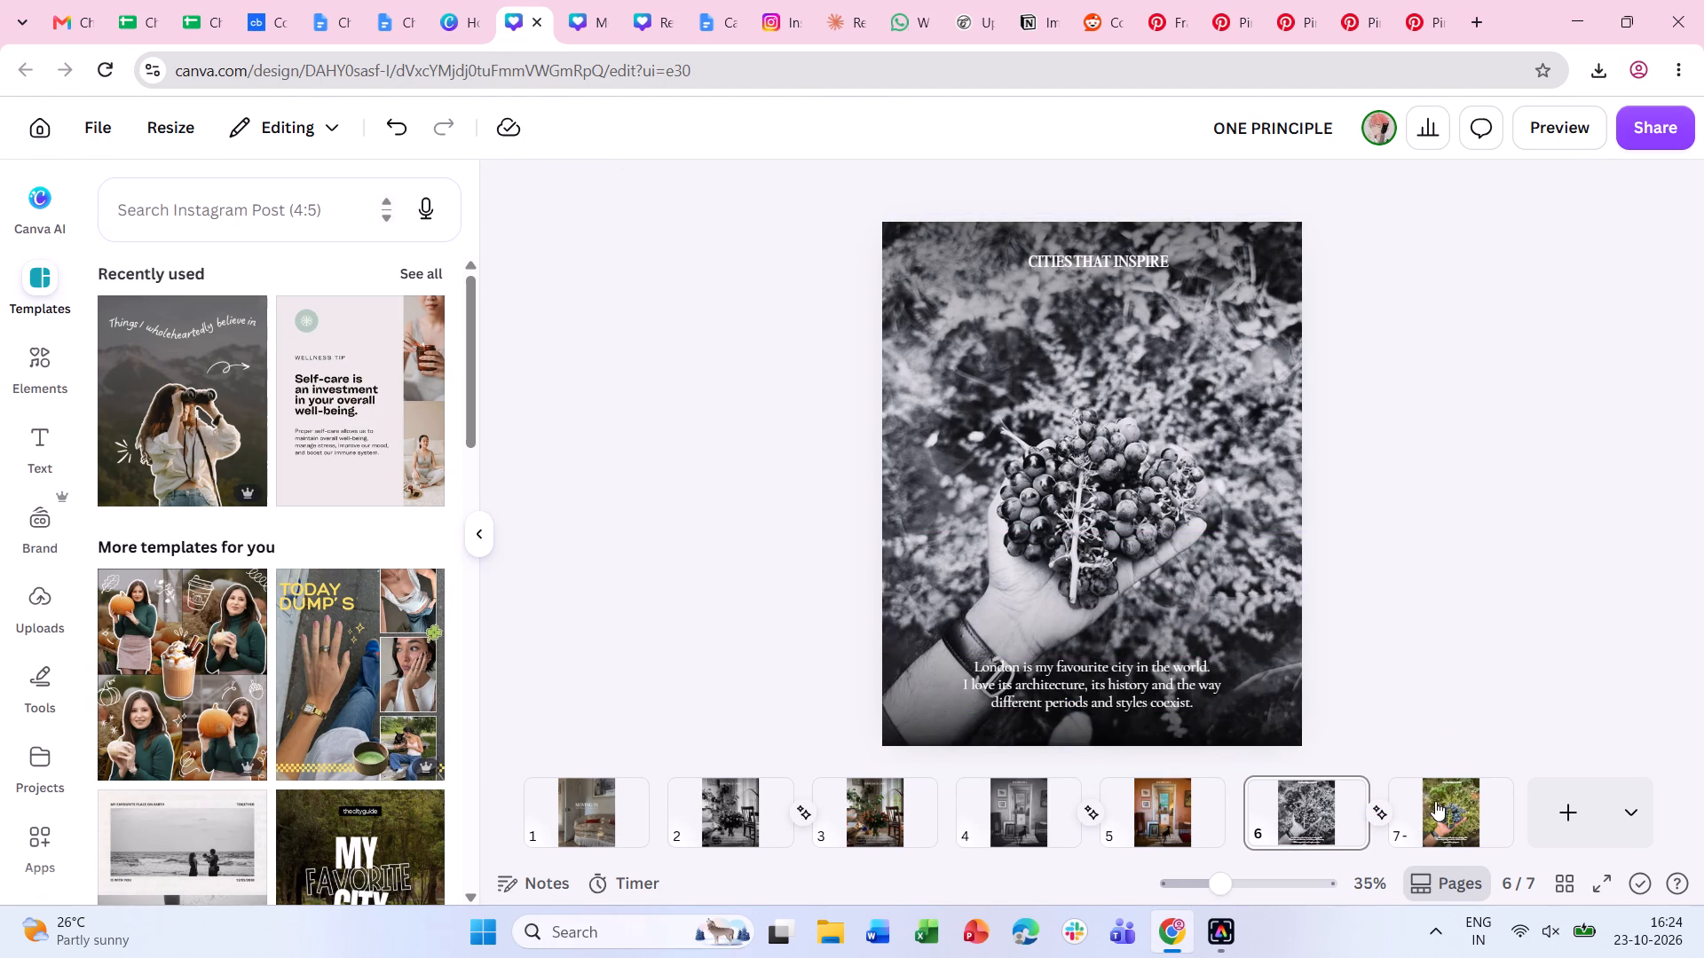
{"action": "double_click", "coordinate": [1137, 679]}
{"action": "key", "text": "ctrl+v"}
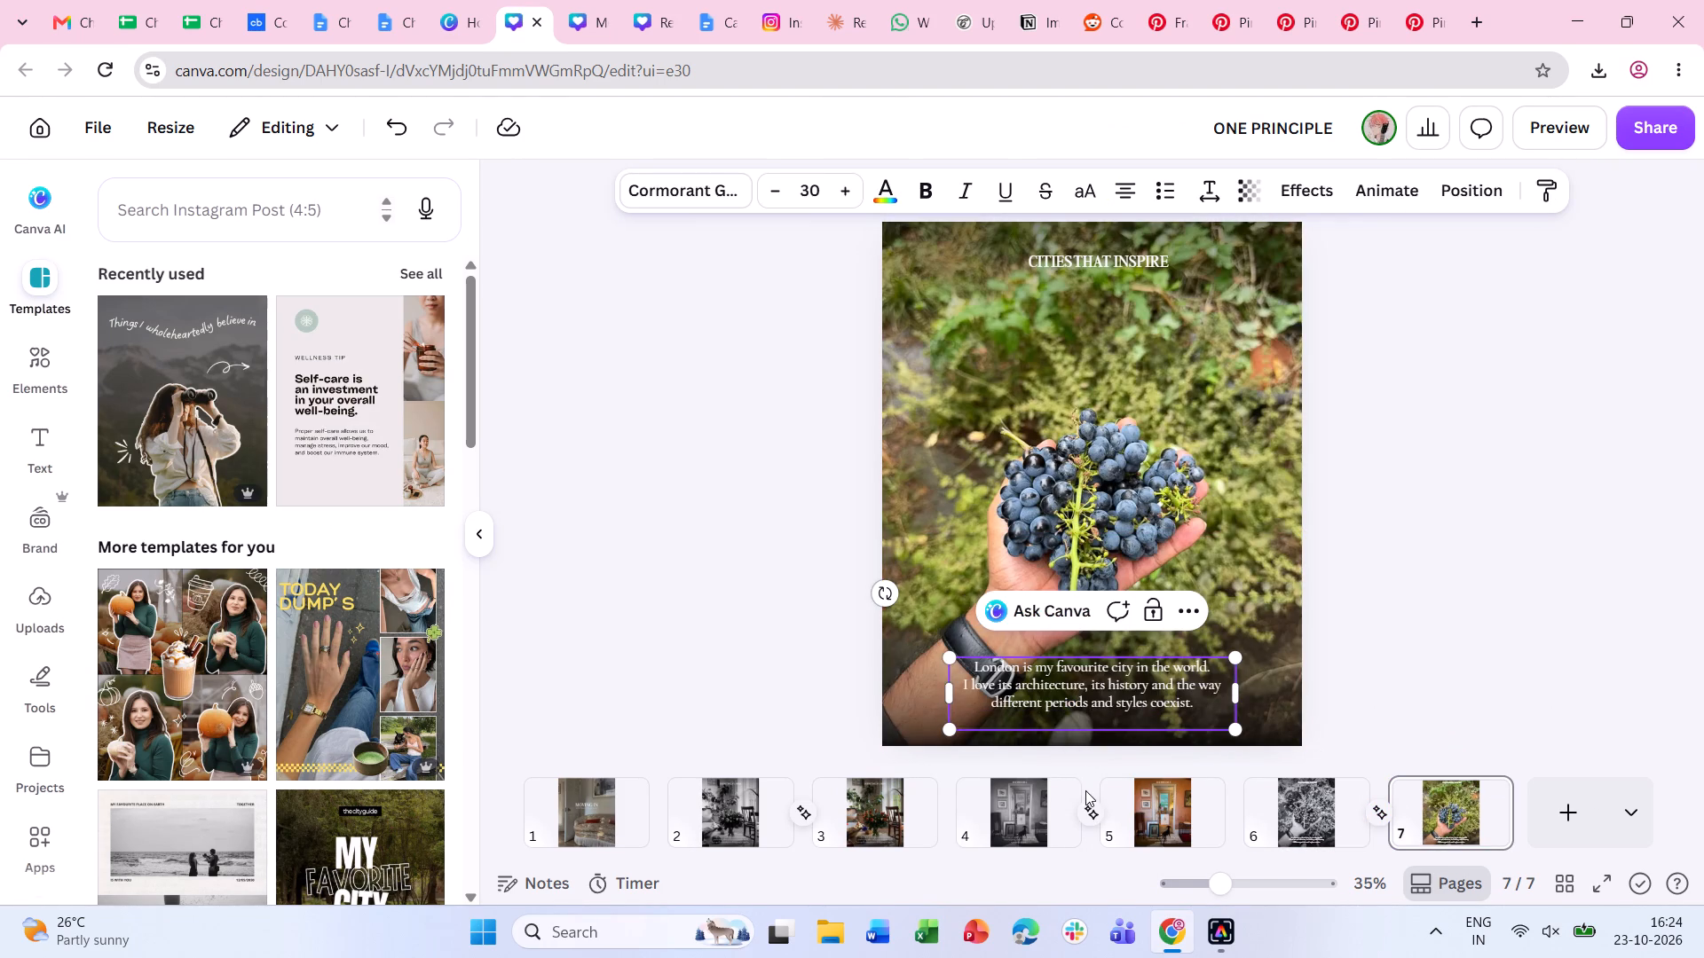
{"action": "key", "text": "BackSpace"}
{"action": "double_click", "coordinate": [1560, 554]}
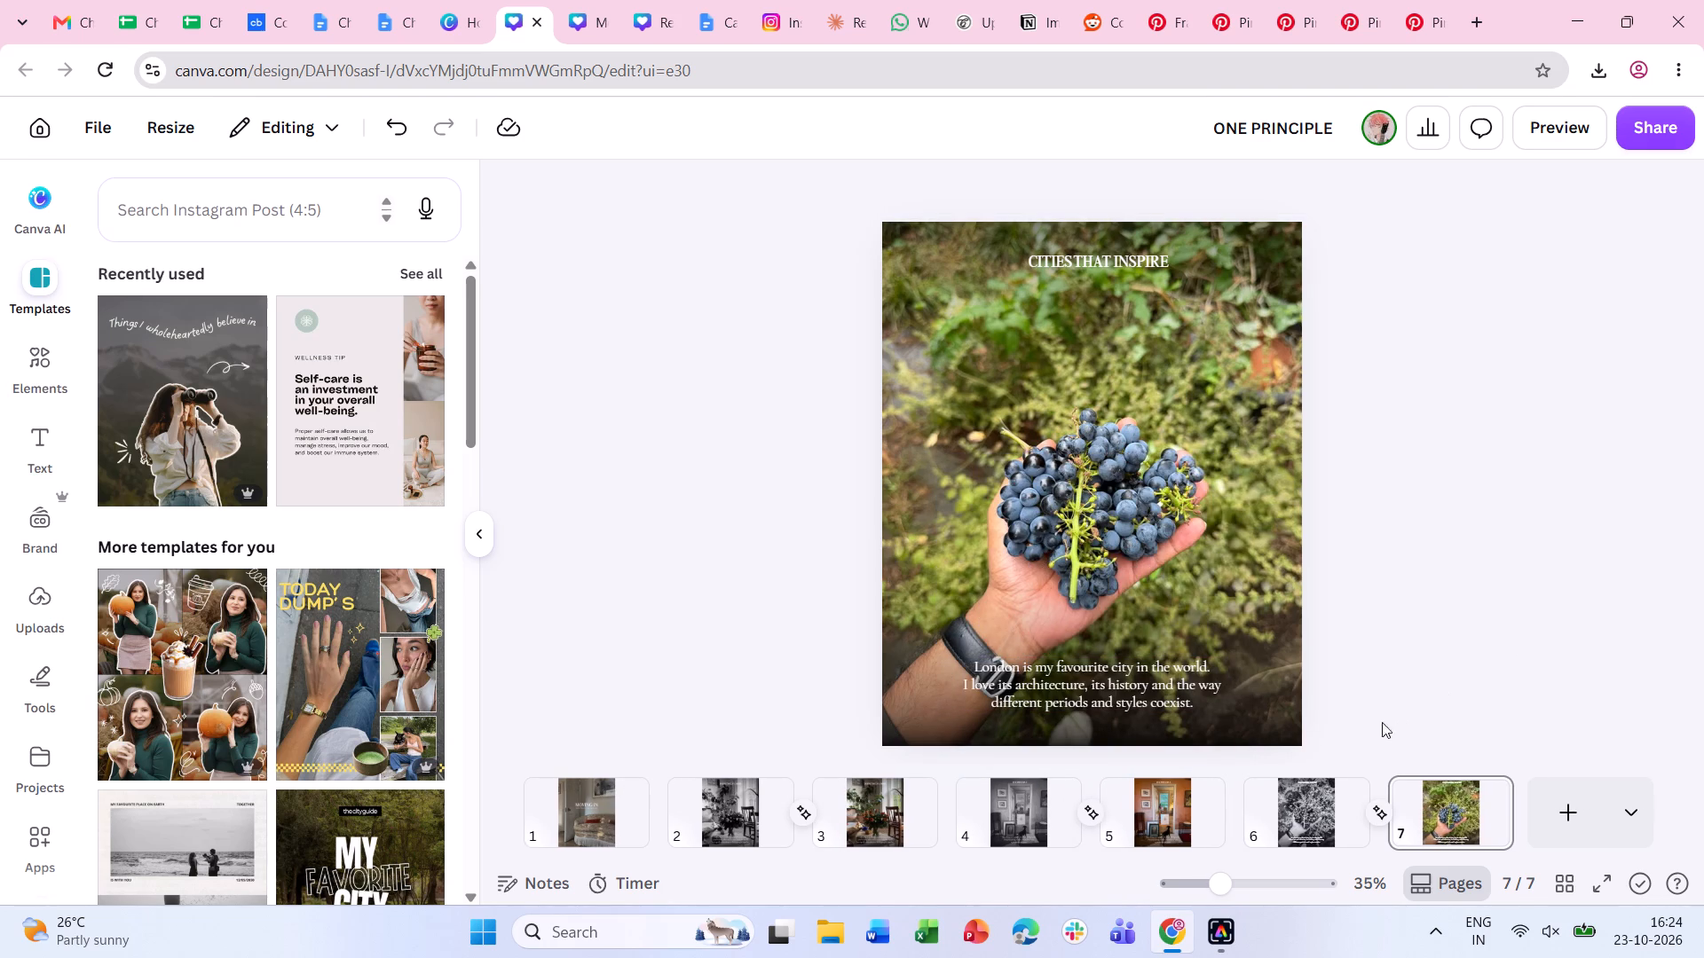
Reset the page durations to 2 seconds for page 6 and 11 seconds for page 7.
{"action": "left_click", "coordinate": [1318, 793]}
{"action": "left_click", "coordinate": [1049, 188]}
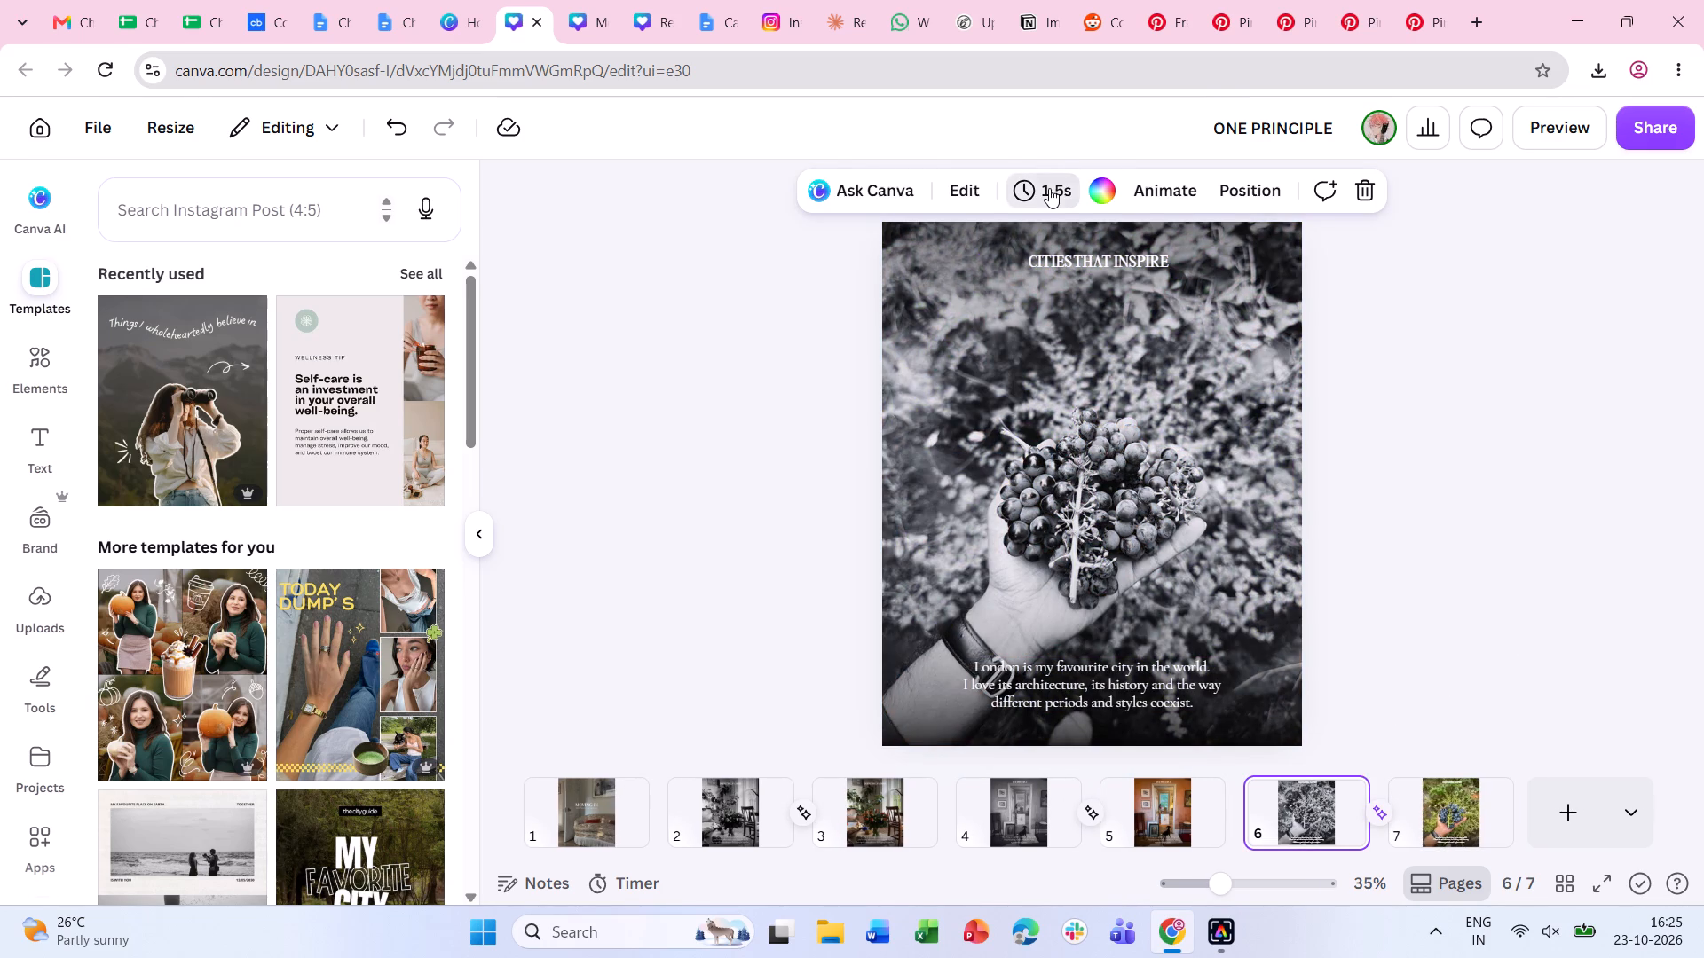
{"action": "key", "text": "2"}
{"action": "key", "text": "Return"}
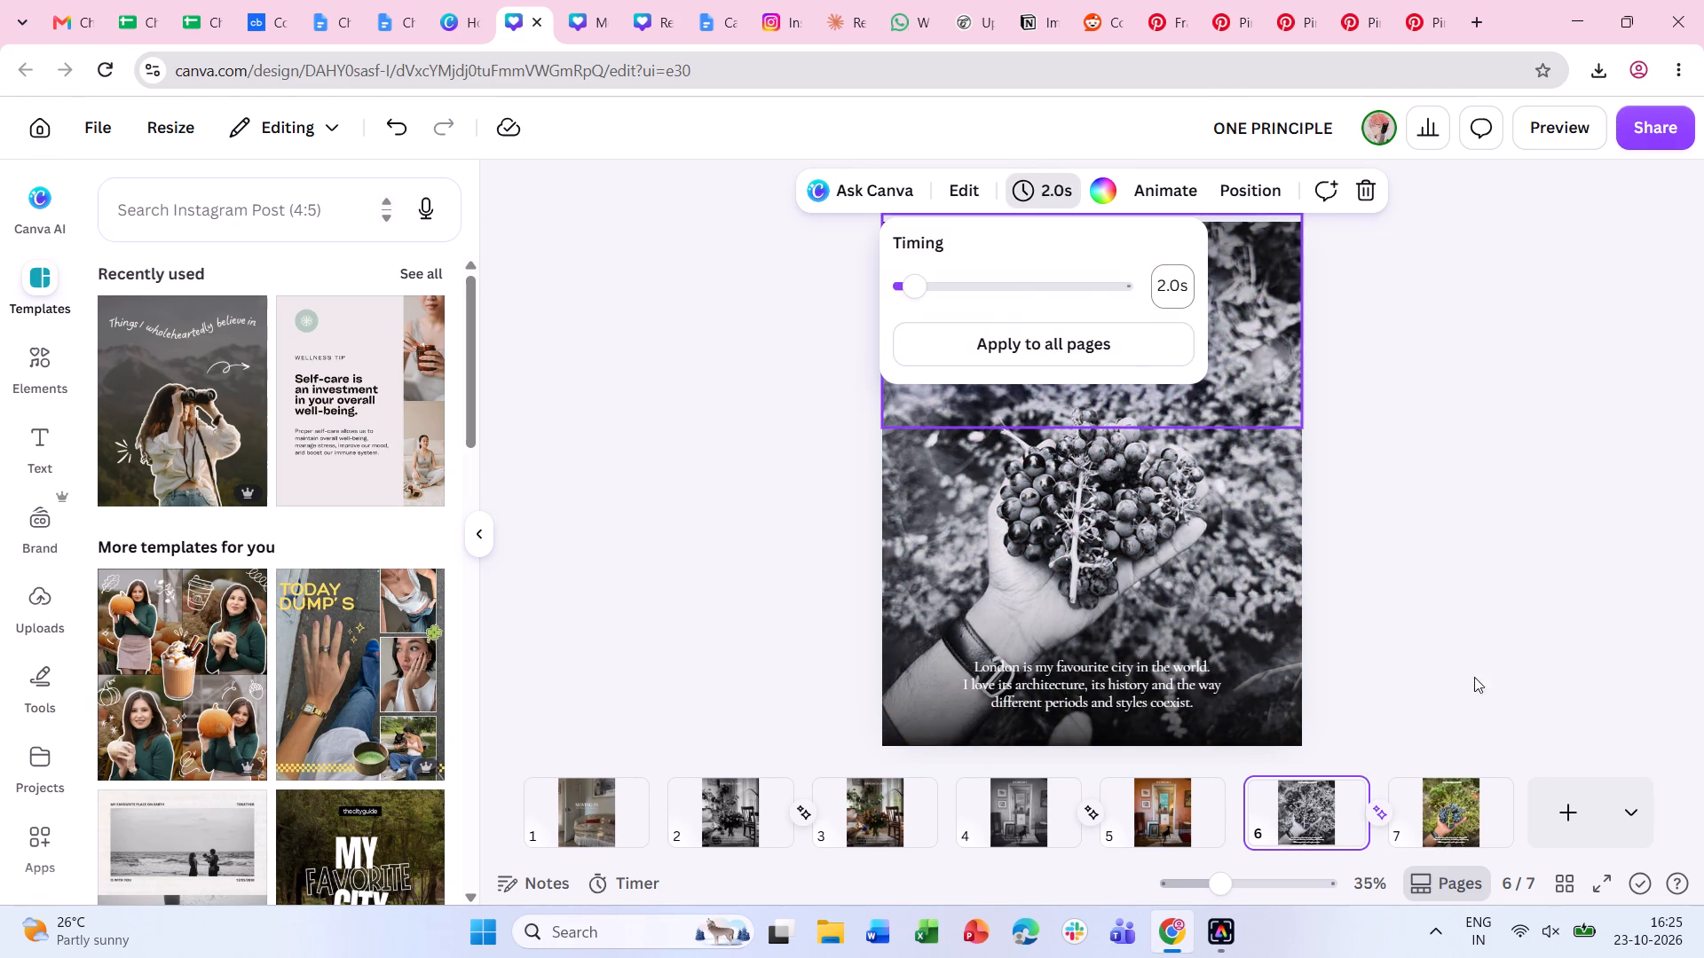
{"action": "left_click", "coordinate": [1463, 799]}
{"action": "left_click", "coordinate": [1047, 193]}
{"action": "type", "text": "11"}
{"action": "key", "text": "Return"}
{"action": "left_click", "coordinate": [1479, 515]}
Lengthen the Match & Move transition between pages 6 and 7 to 1.2 seconds.
{"action": "left_click", "coordinate": [1289, 810]}
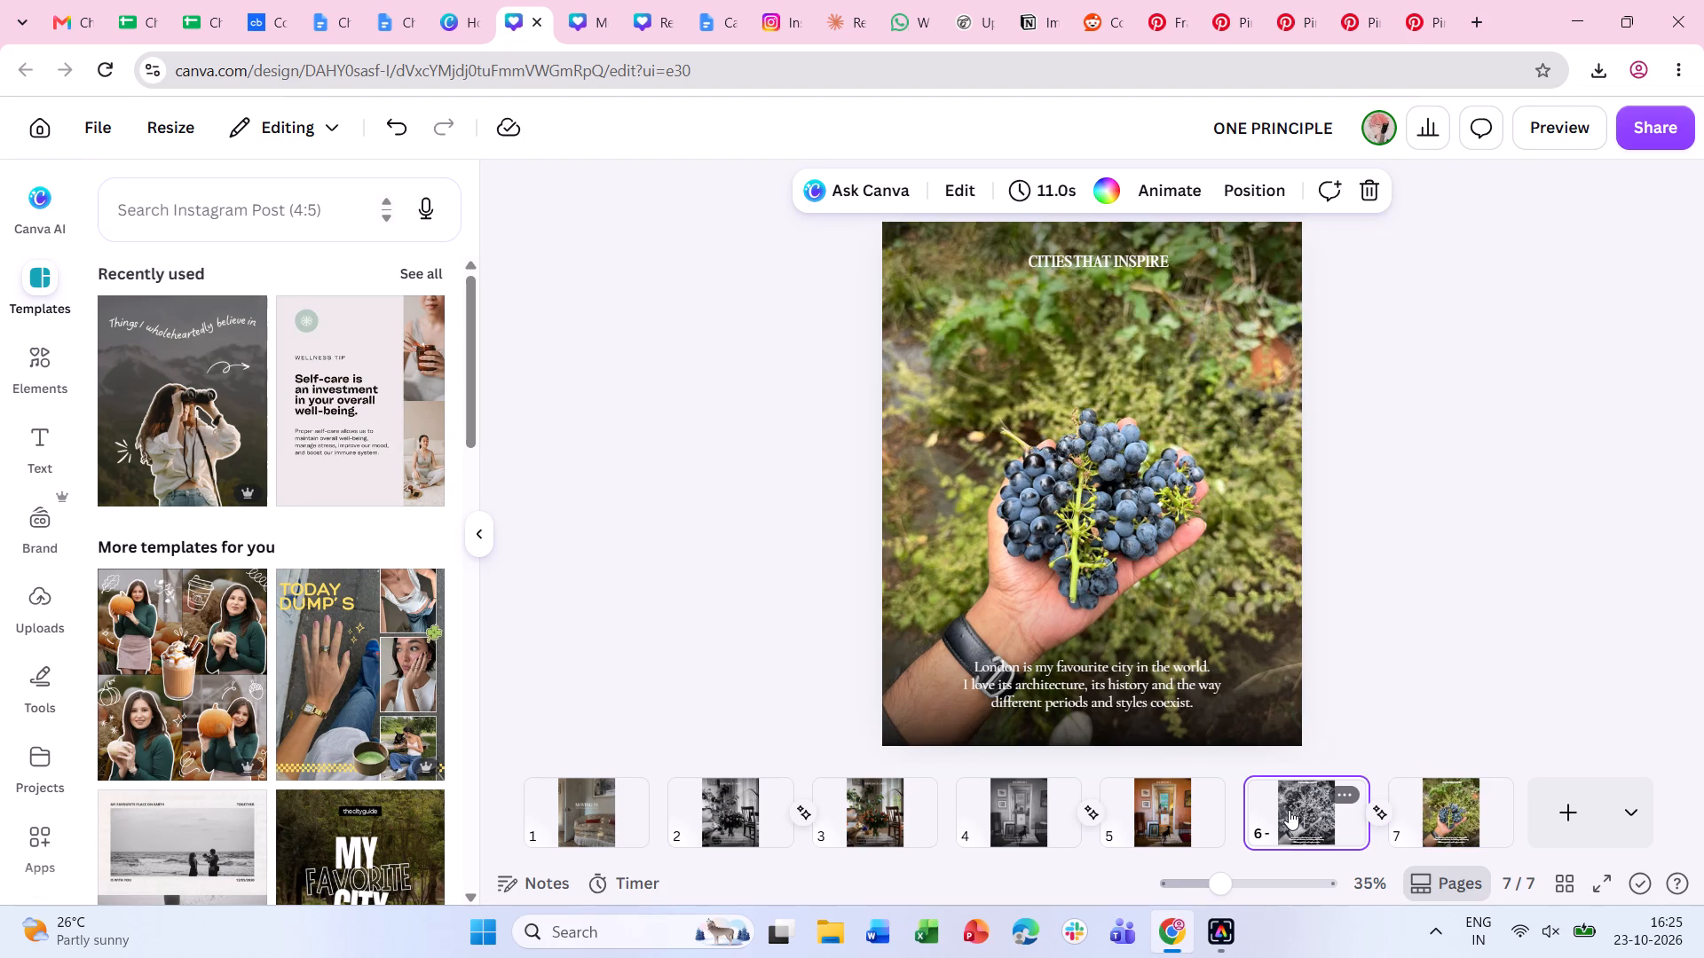
{"action": "left_click", "coordinate": [1373, 809]}
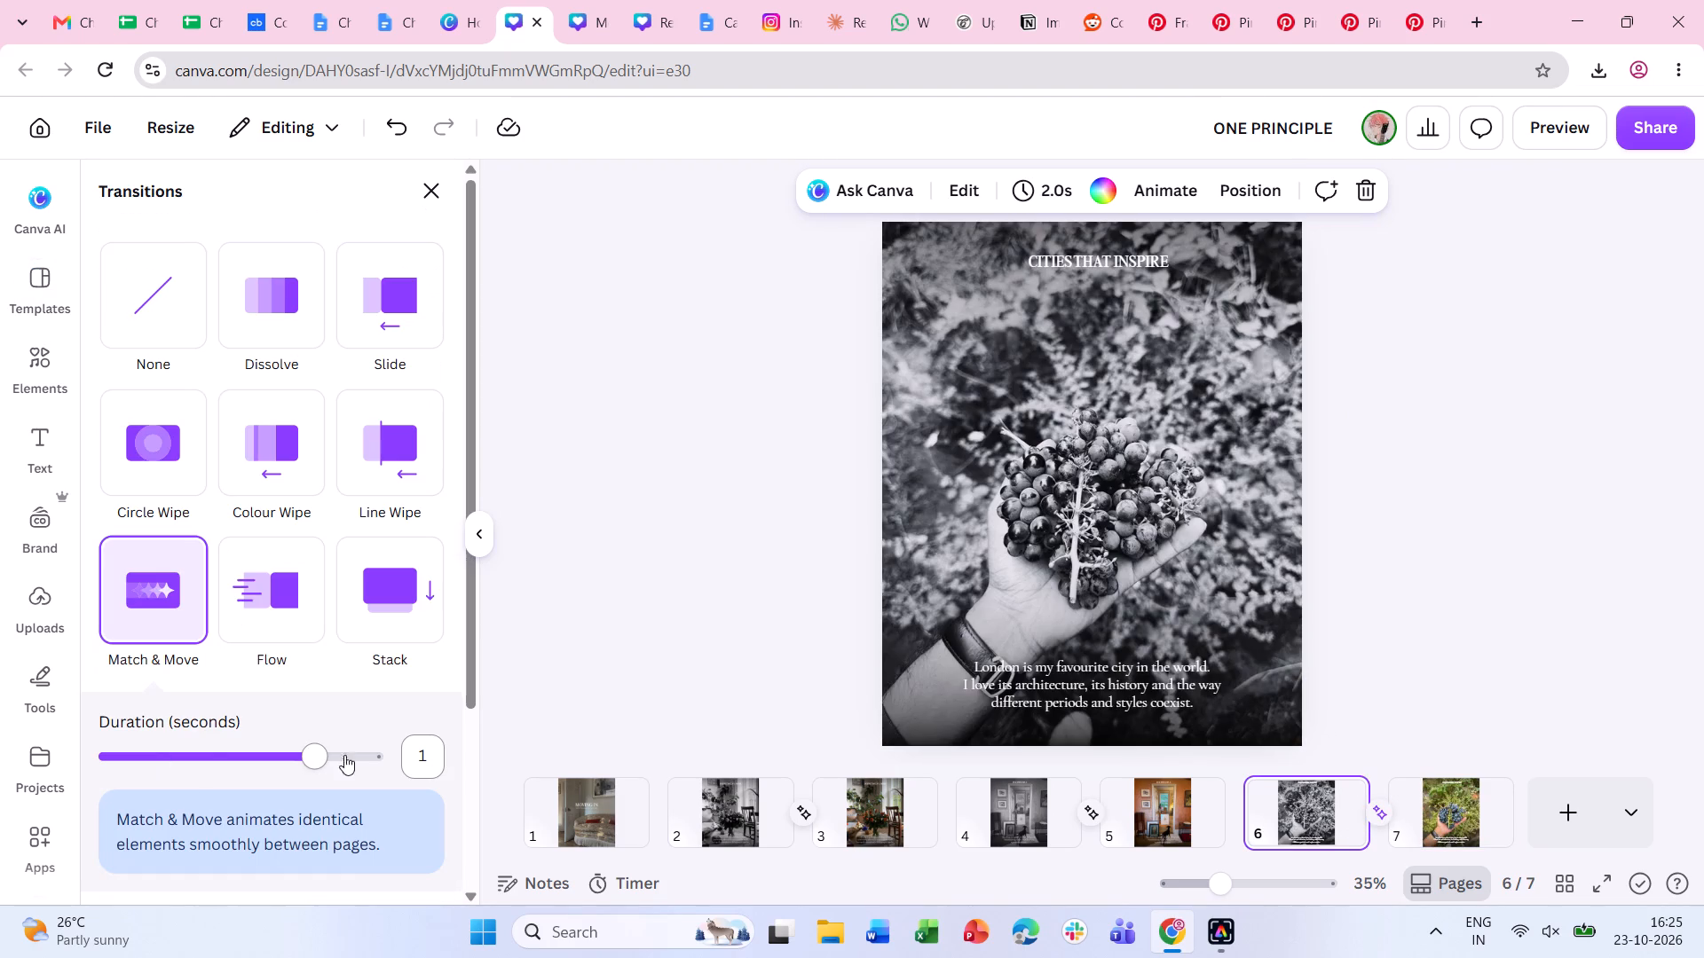
{"action": "left_click_drag", "start_coordinate": [353, 742], "coordinate": [424, 755]}
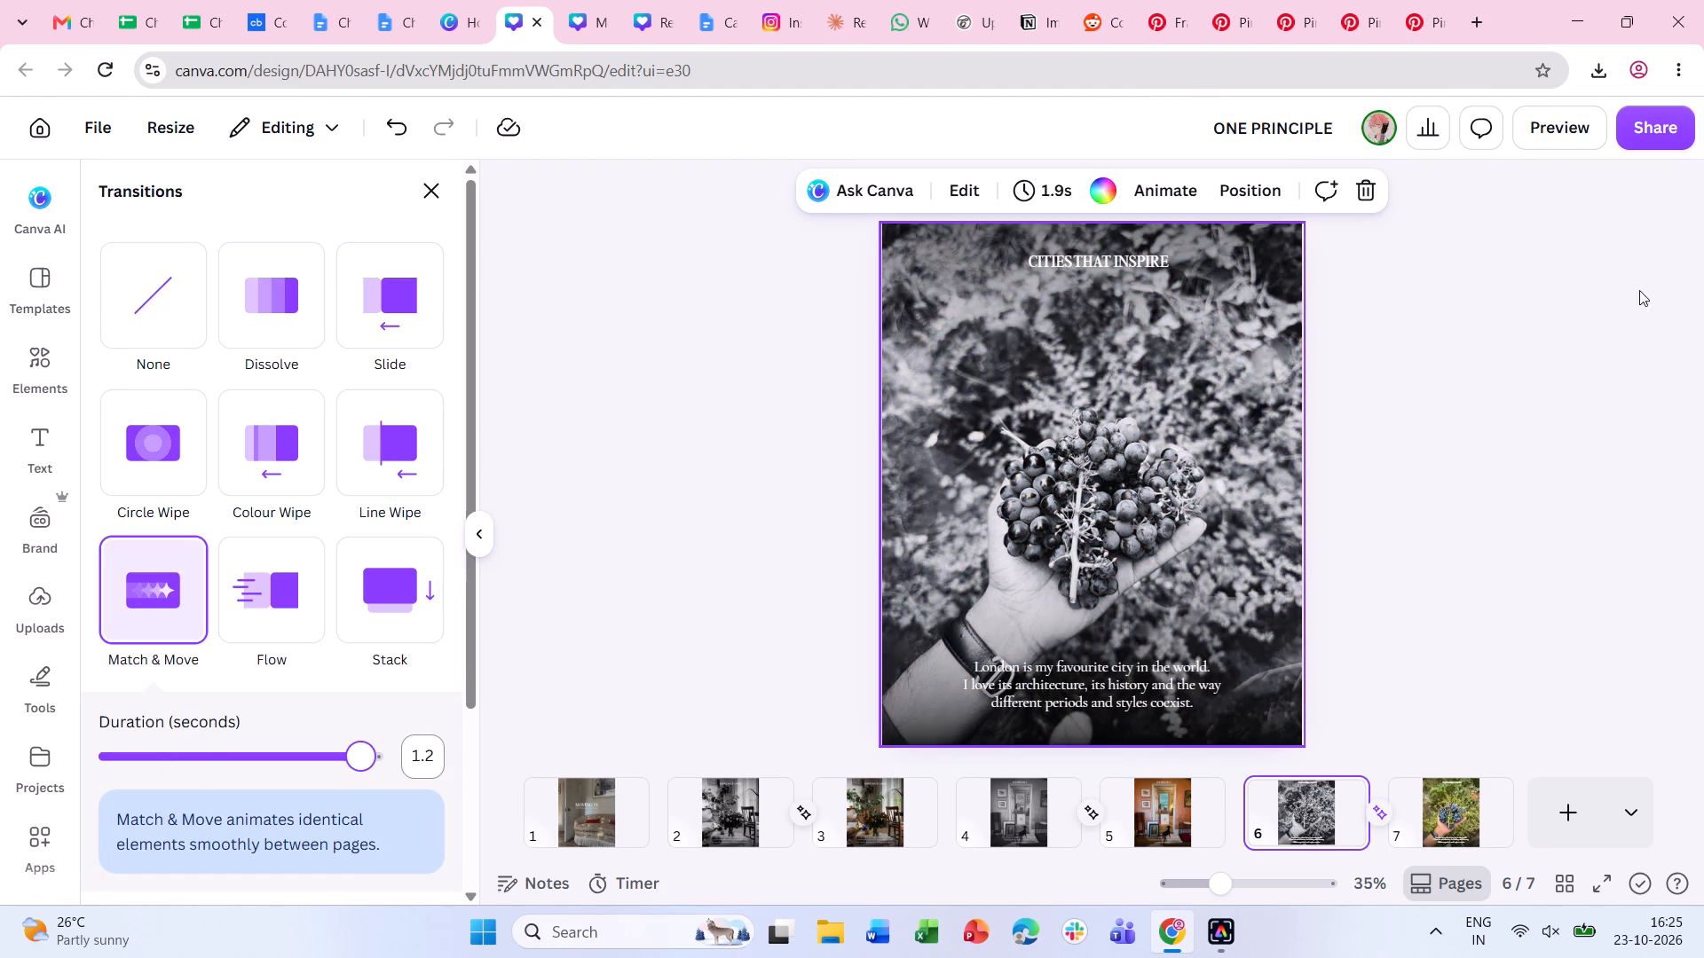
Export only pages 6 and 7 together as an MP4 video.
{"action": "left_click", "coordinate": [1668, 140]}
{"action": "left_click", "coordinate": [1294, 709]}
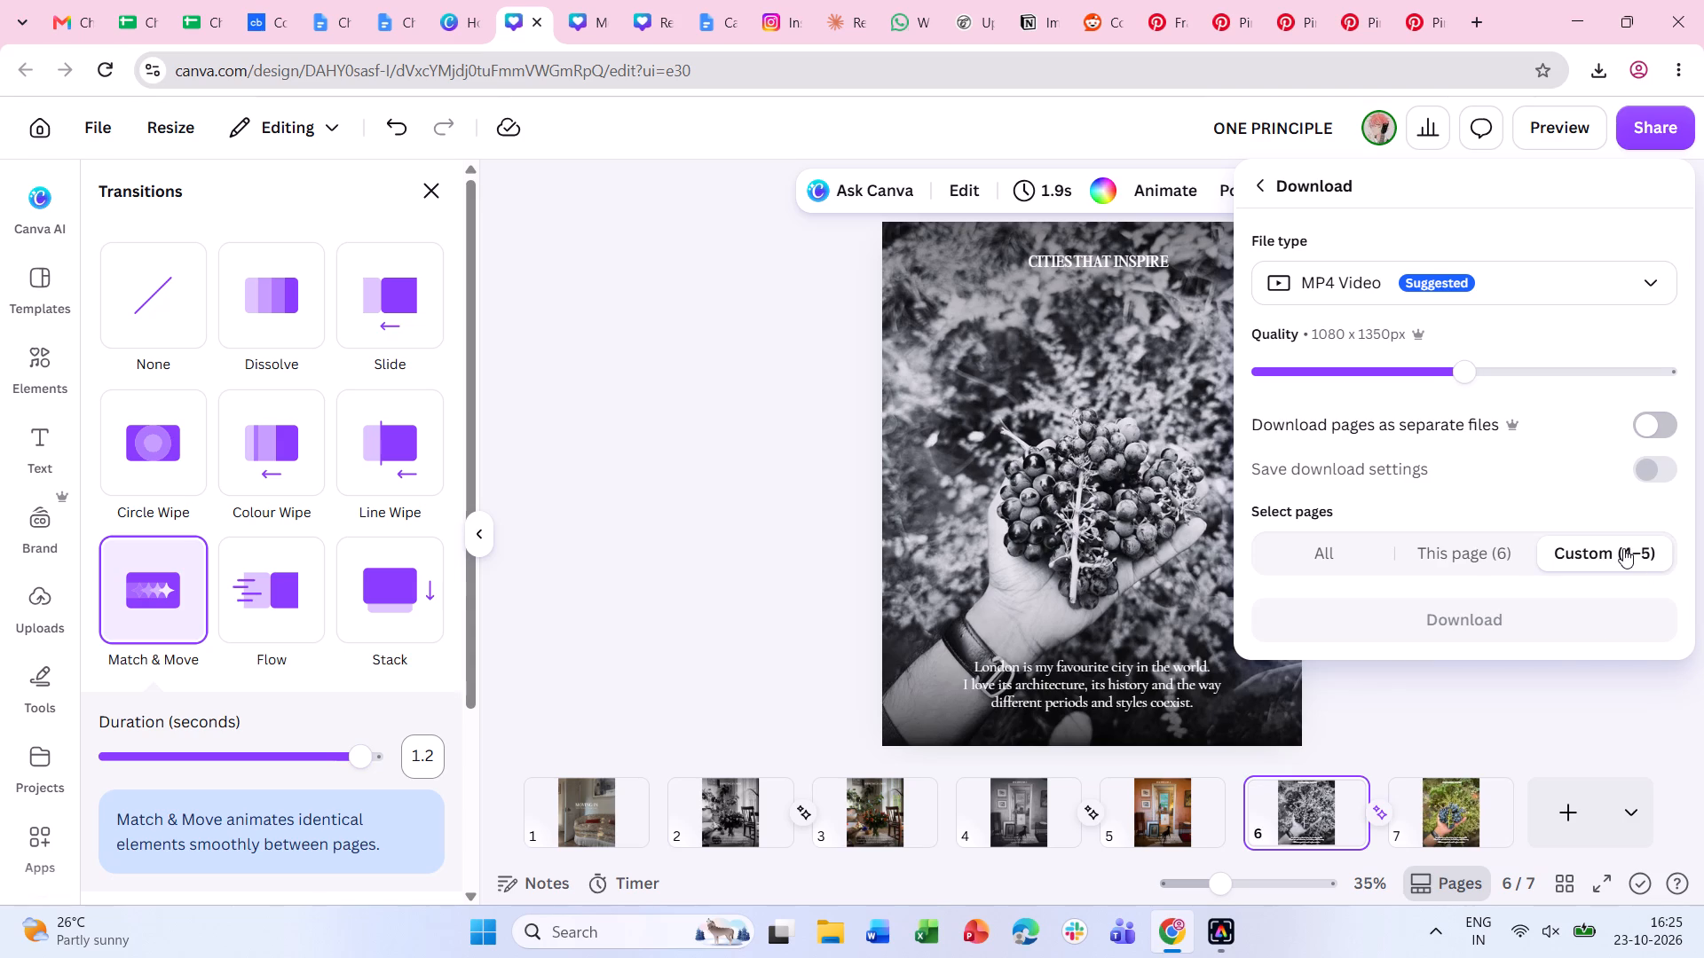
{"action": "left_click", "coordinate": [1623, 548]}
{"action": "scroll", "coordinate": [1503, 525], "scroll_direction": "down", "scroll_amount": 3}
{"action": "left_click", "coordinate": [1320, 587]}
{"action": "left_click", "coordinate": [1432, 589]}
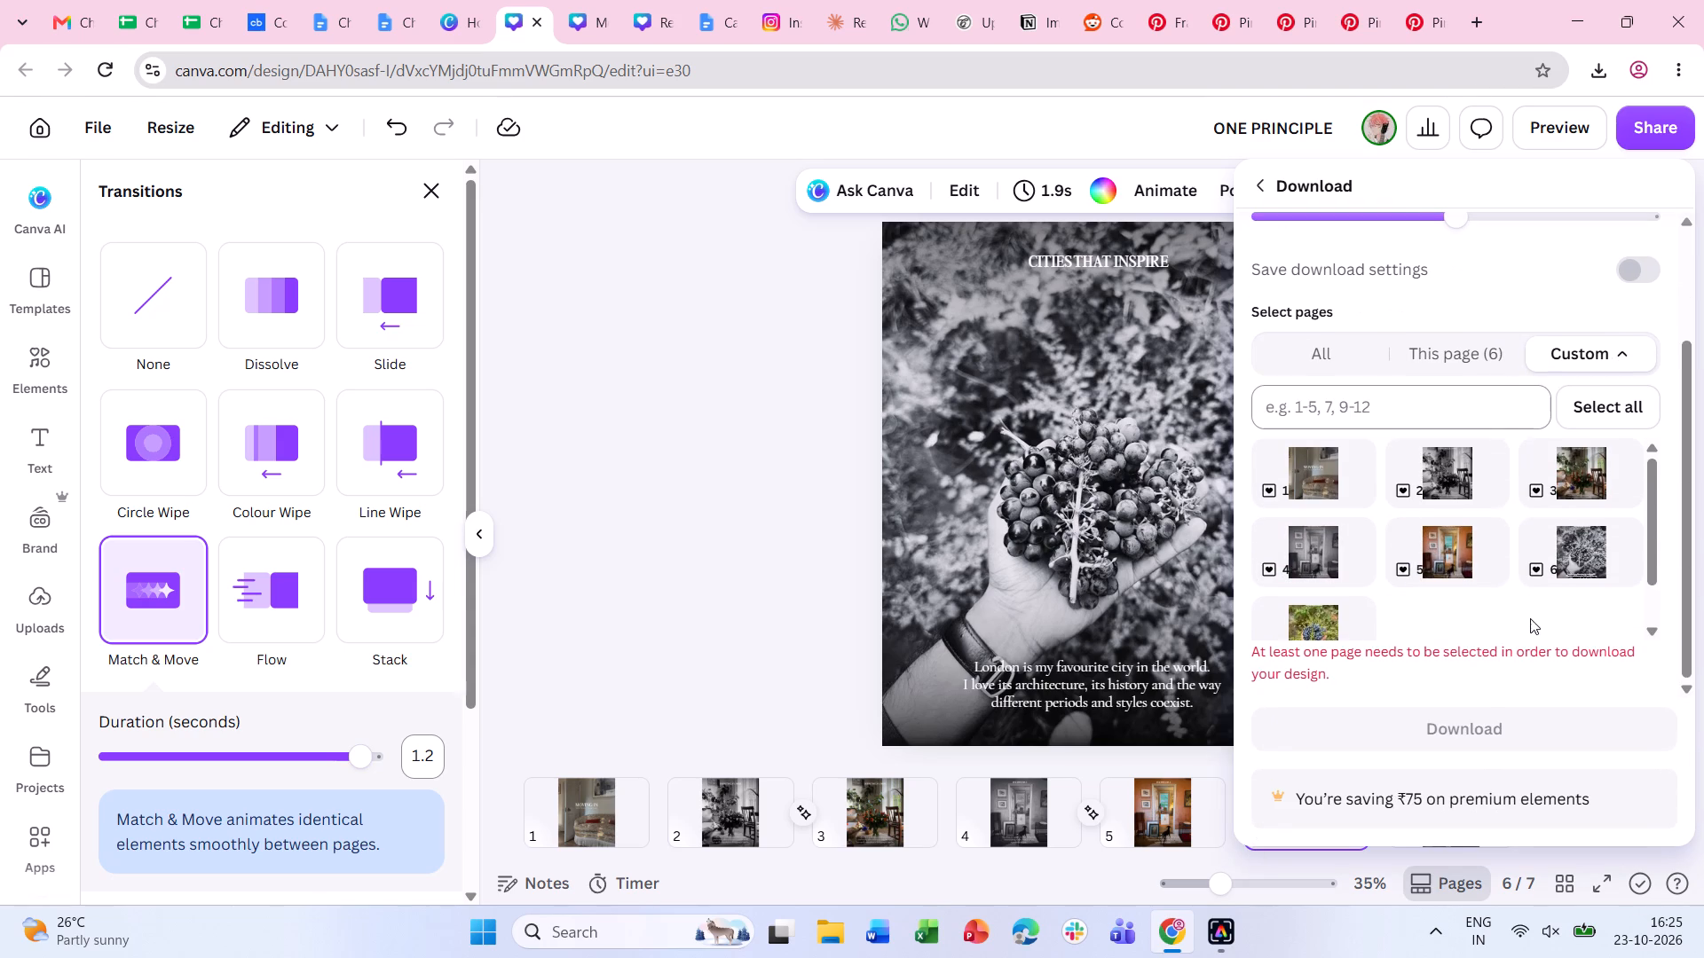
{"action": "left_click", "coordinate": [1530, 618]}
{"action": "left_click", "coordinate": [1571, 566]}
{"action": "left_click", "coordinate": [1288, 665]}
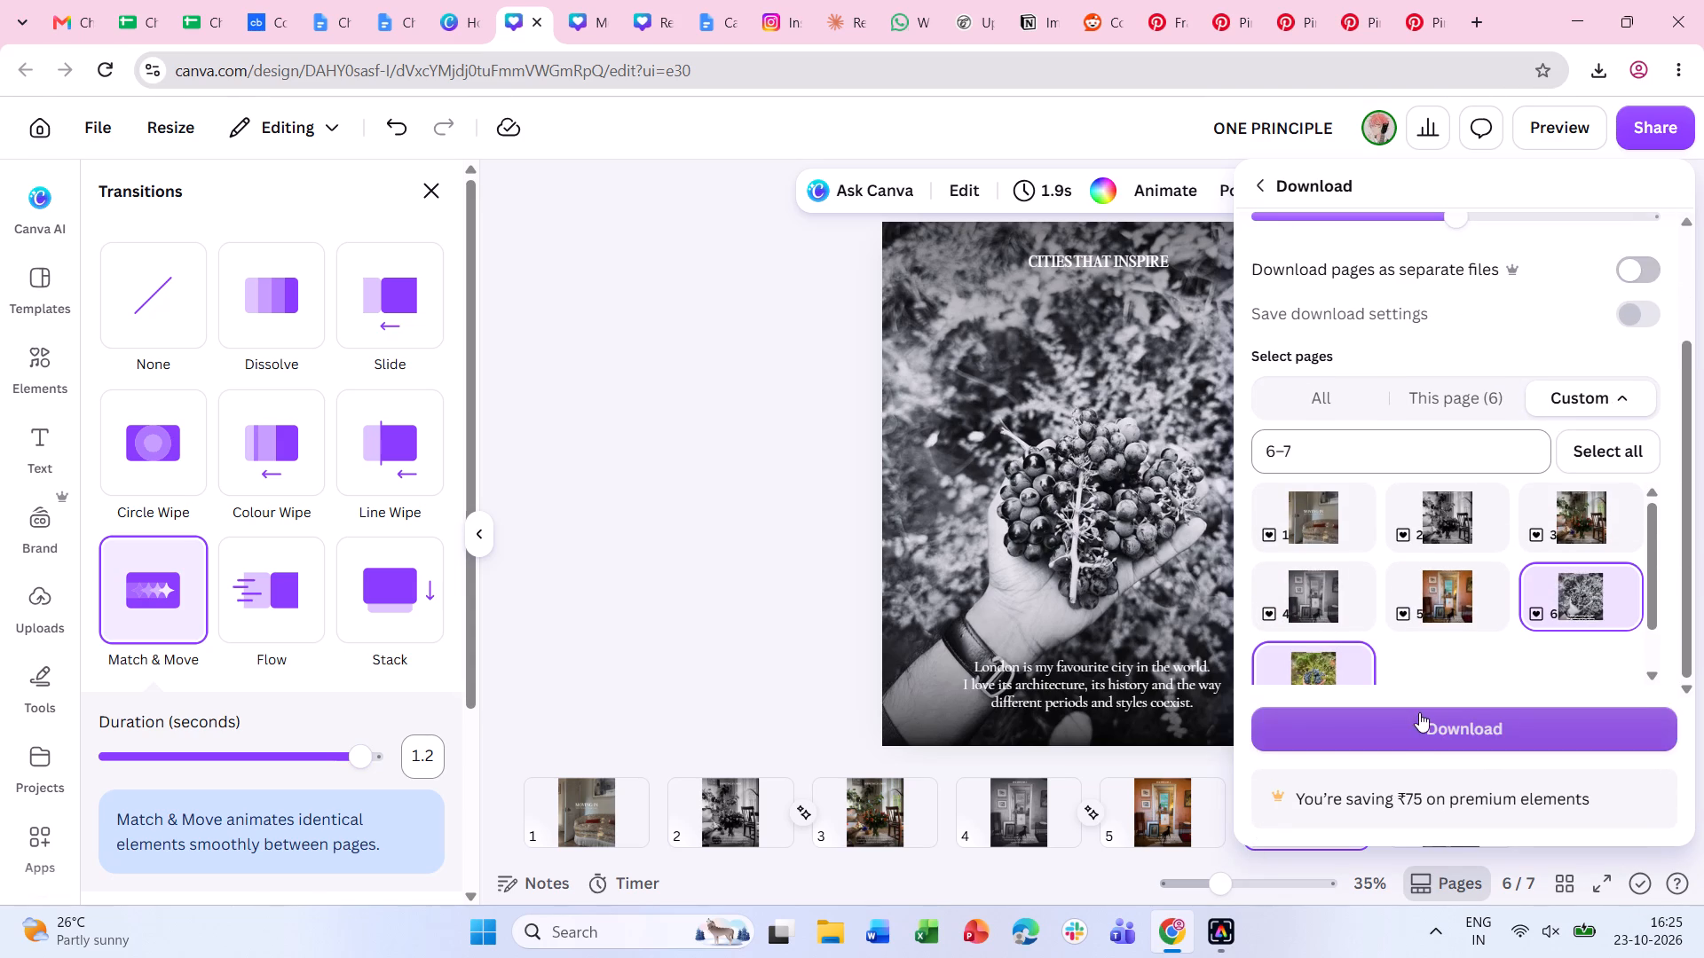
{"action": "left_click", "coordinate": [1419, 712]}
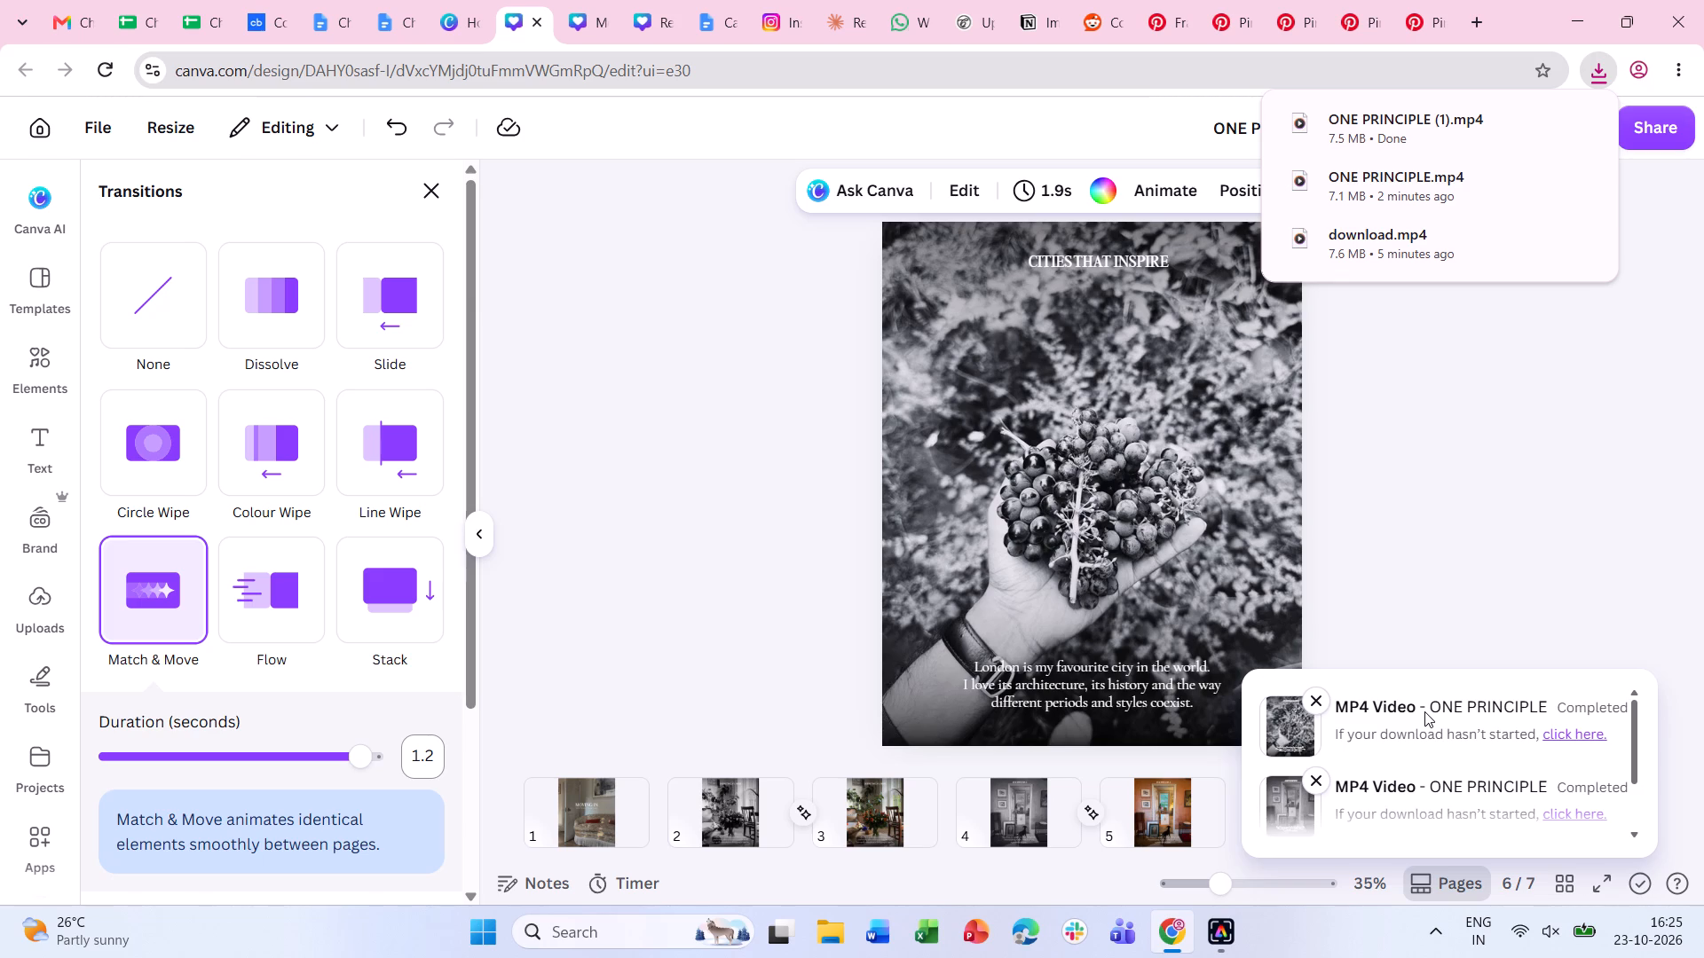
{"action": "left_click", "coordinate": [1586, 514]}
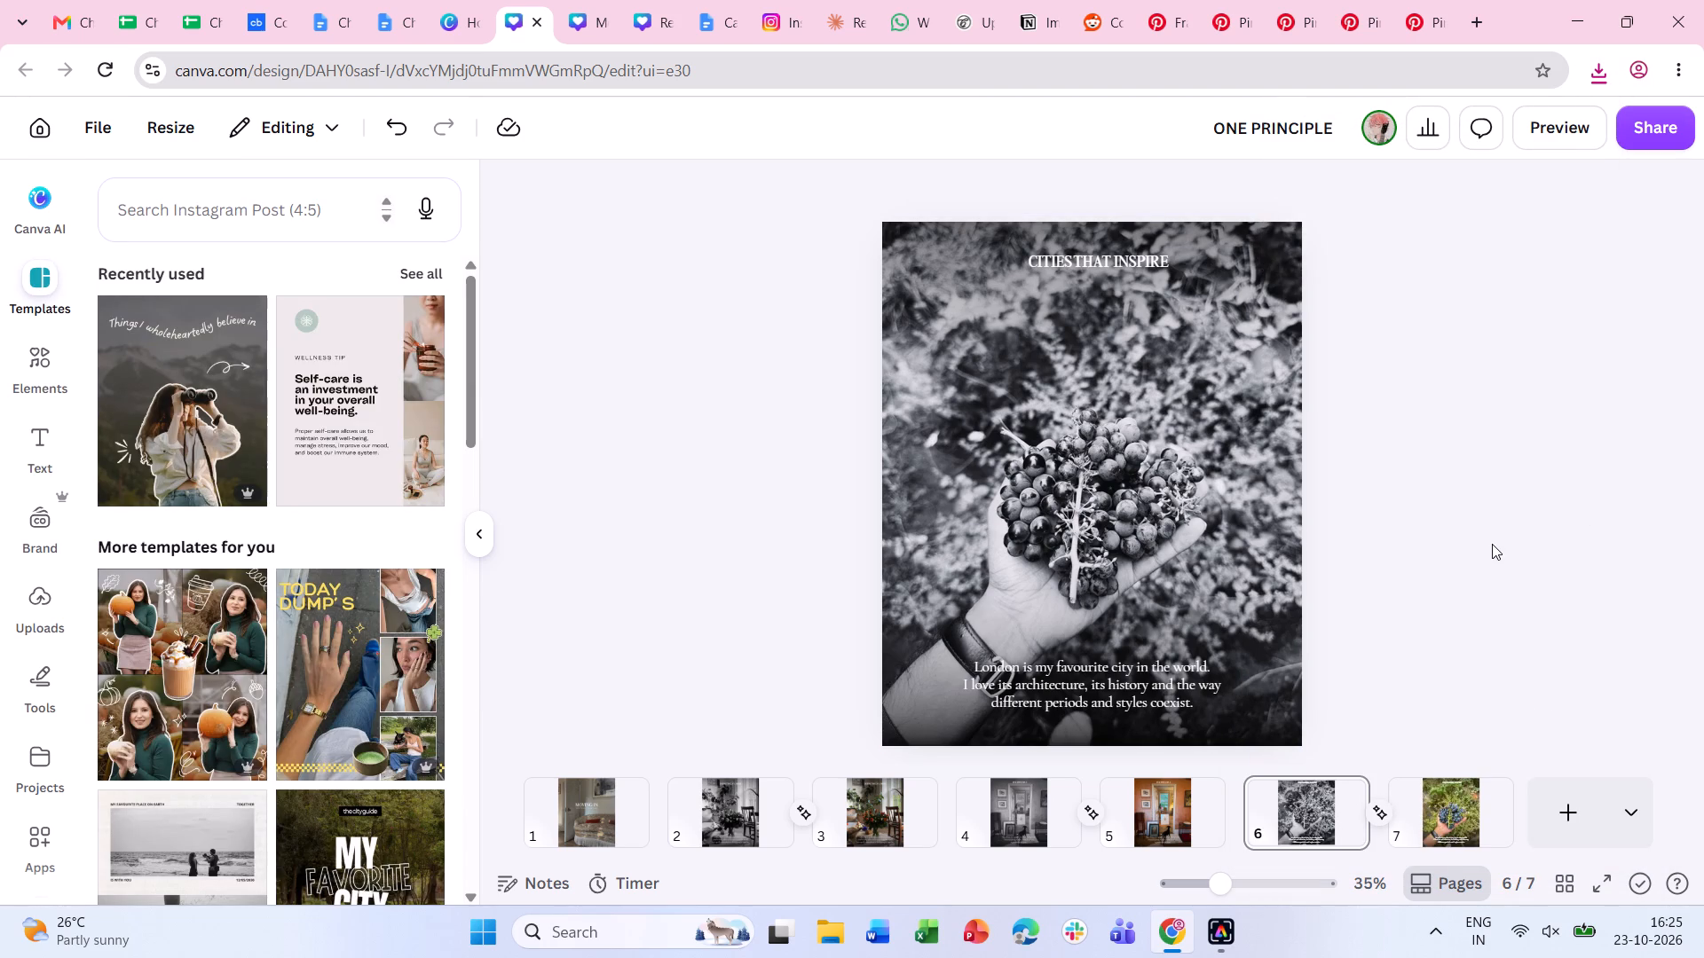
Play the exported "download" video from the Downloads folder in full screen on repeat to check its transition and text.
{"action": "left_click", "coordinate": [837, 946]}
{"action": "left_click", "coordinate": [362, 456]}
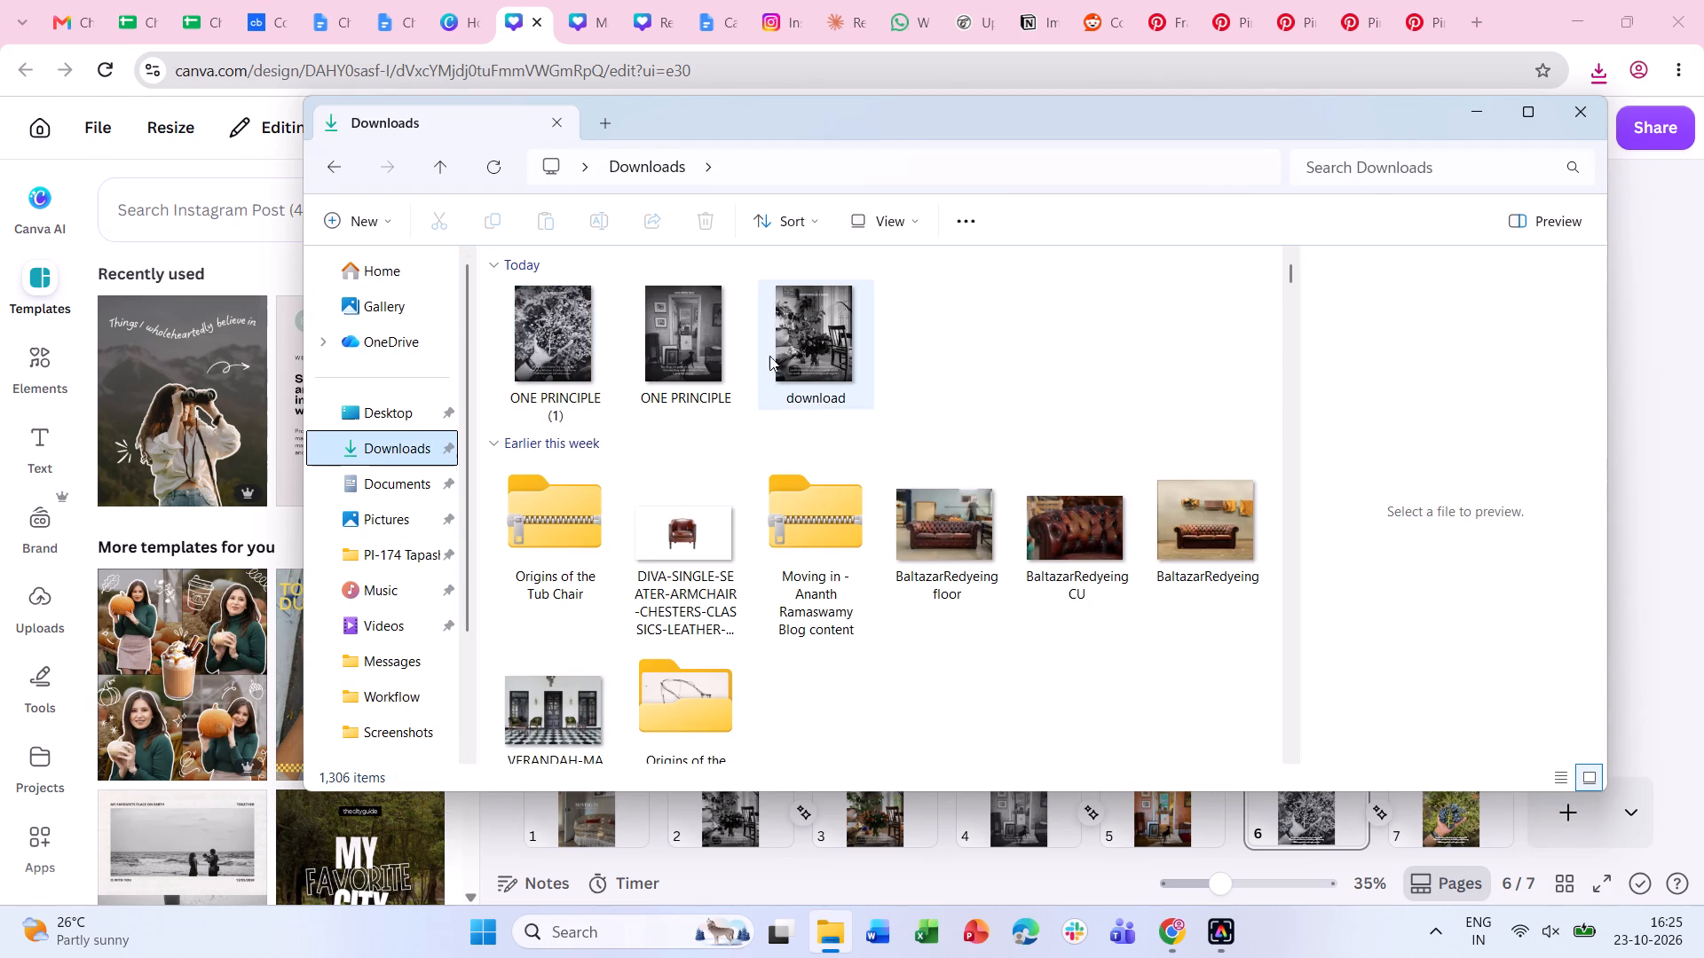
{"action": "double_click", "coordinate": [810, 372]}
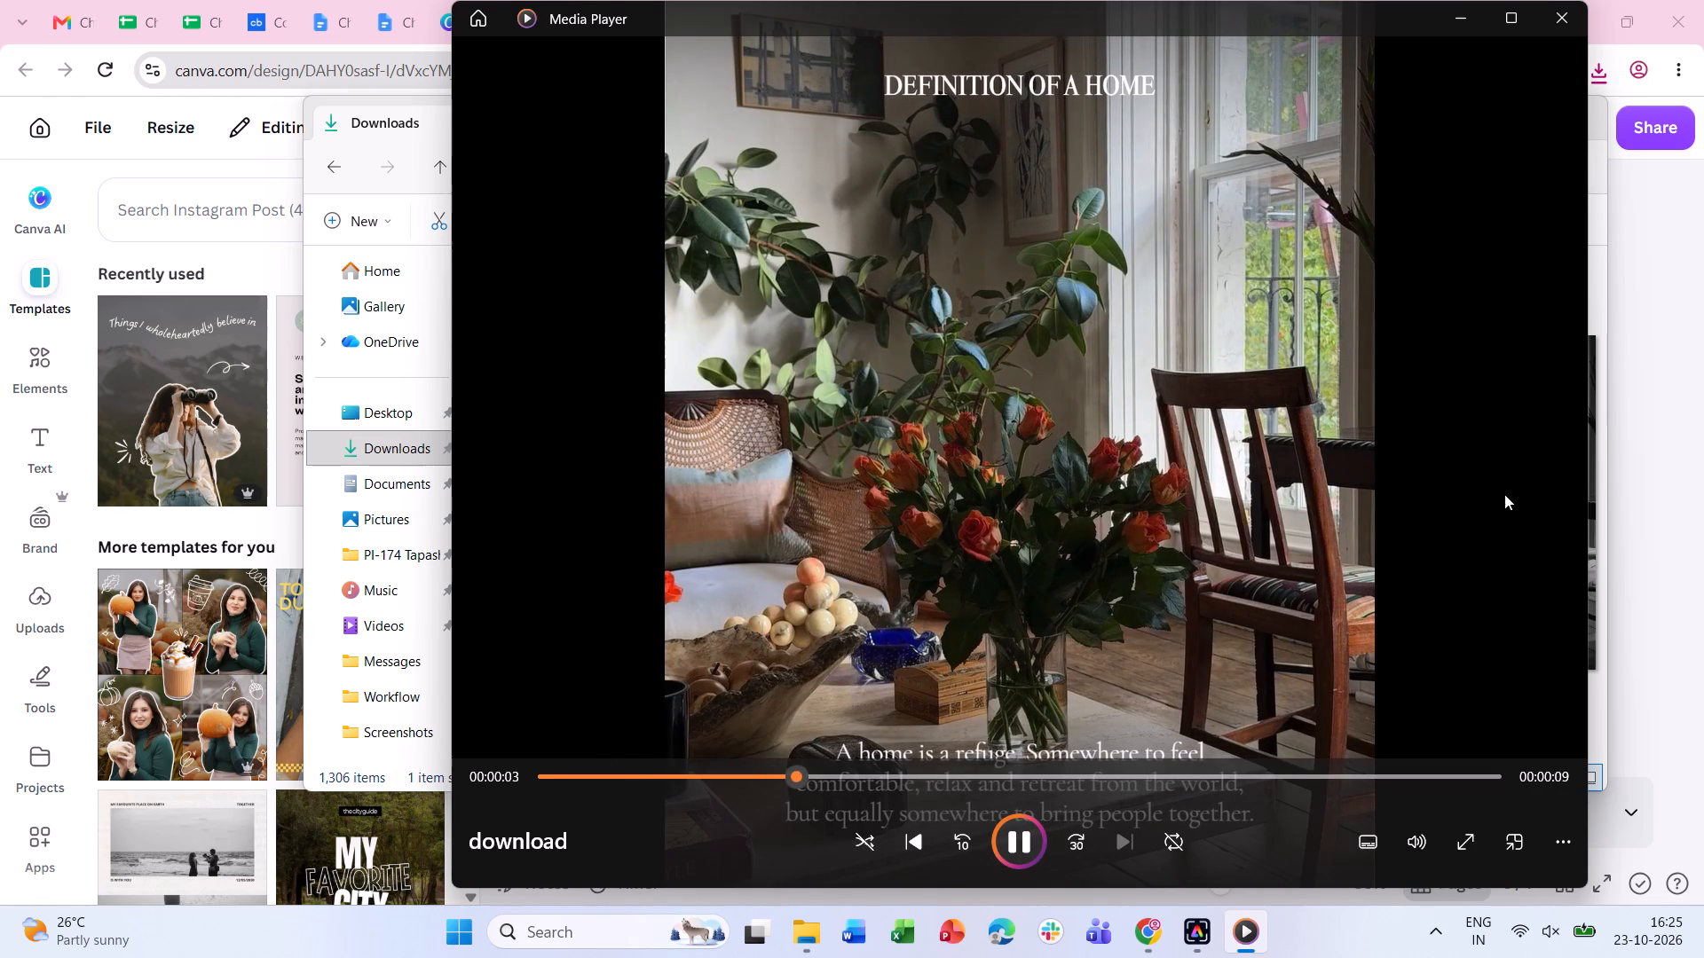
{"action": "left_click", "coordinate": [1497, 491]}
{"action": "left_click", "coordinate": [1471, 860]}
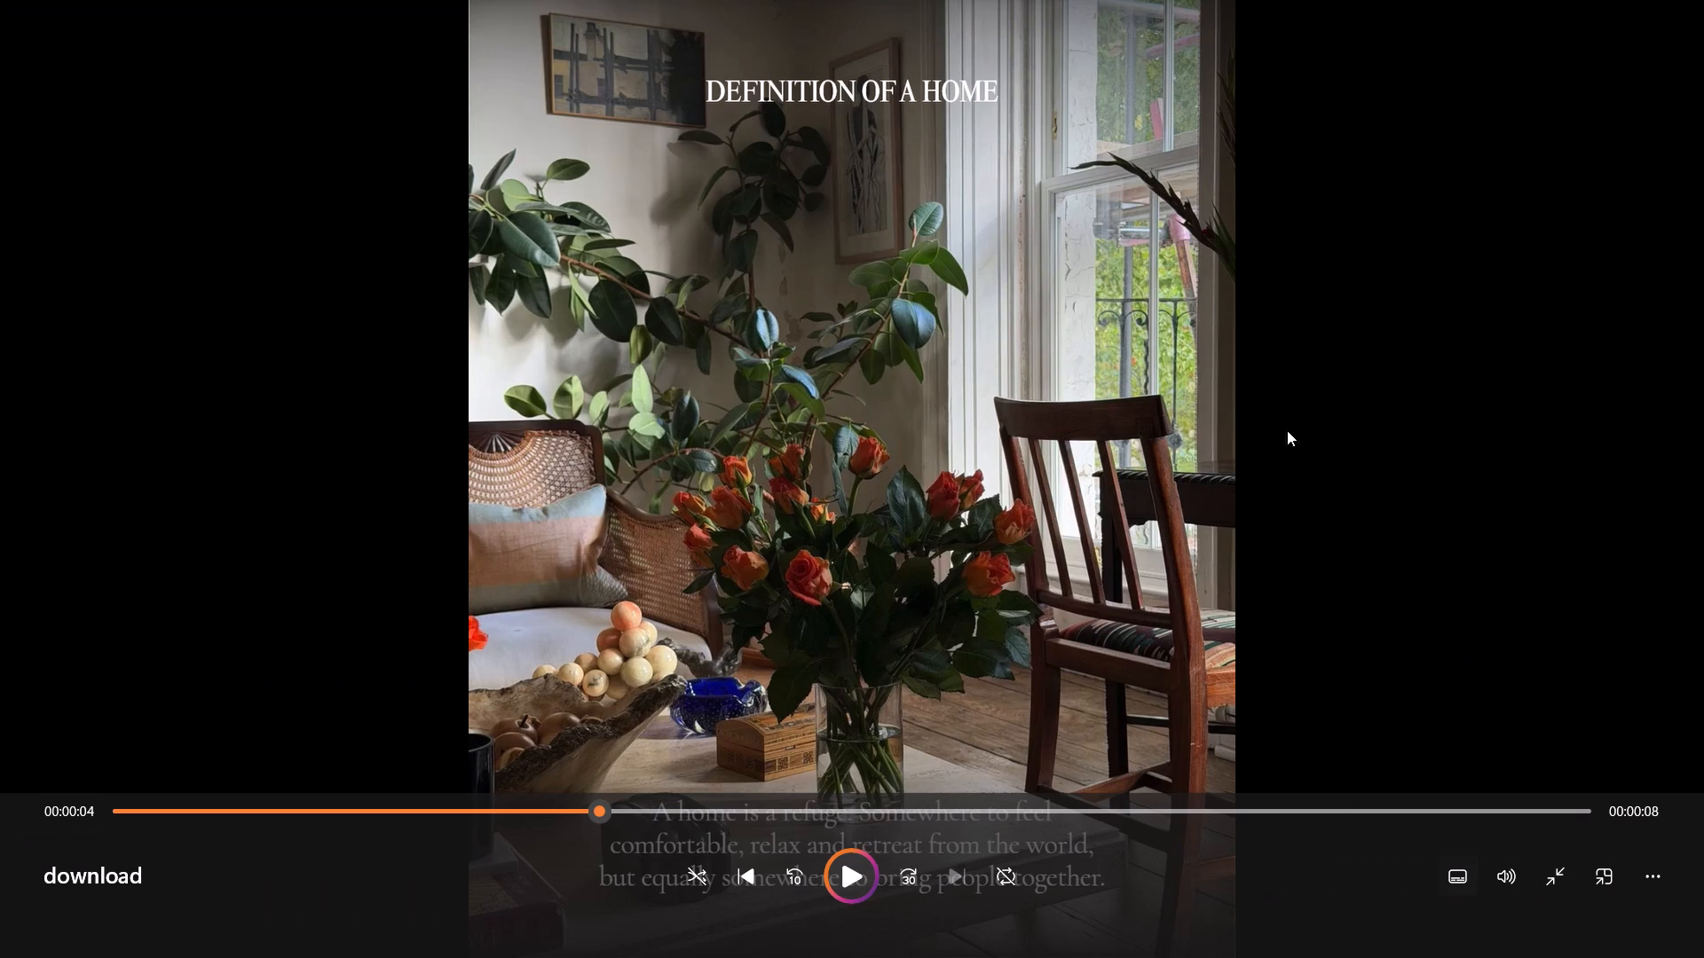
{"action": "left_click", "coordinate": [1398, 442]}
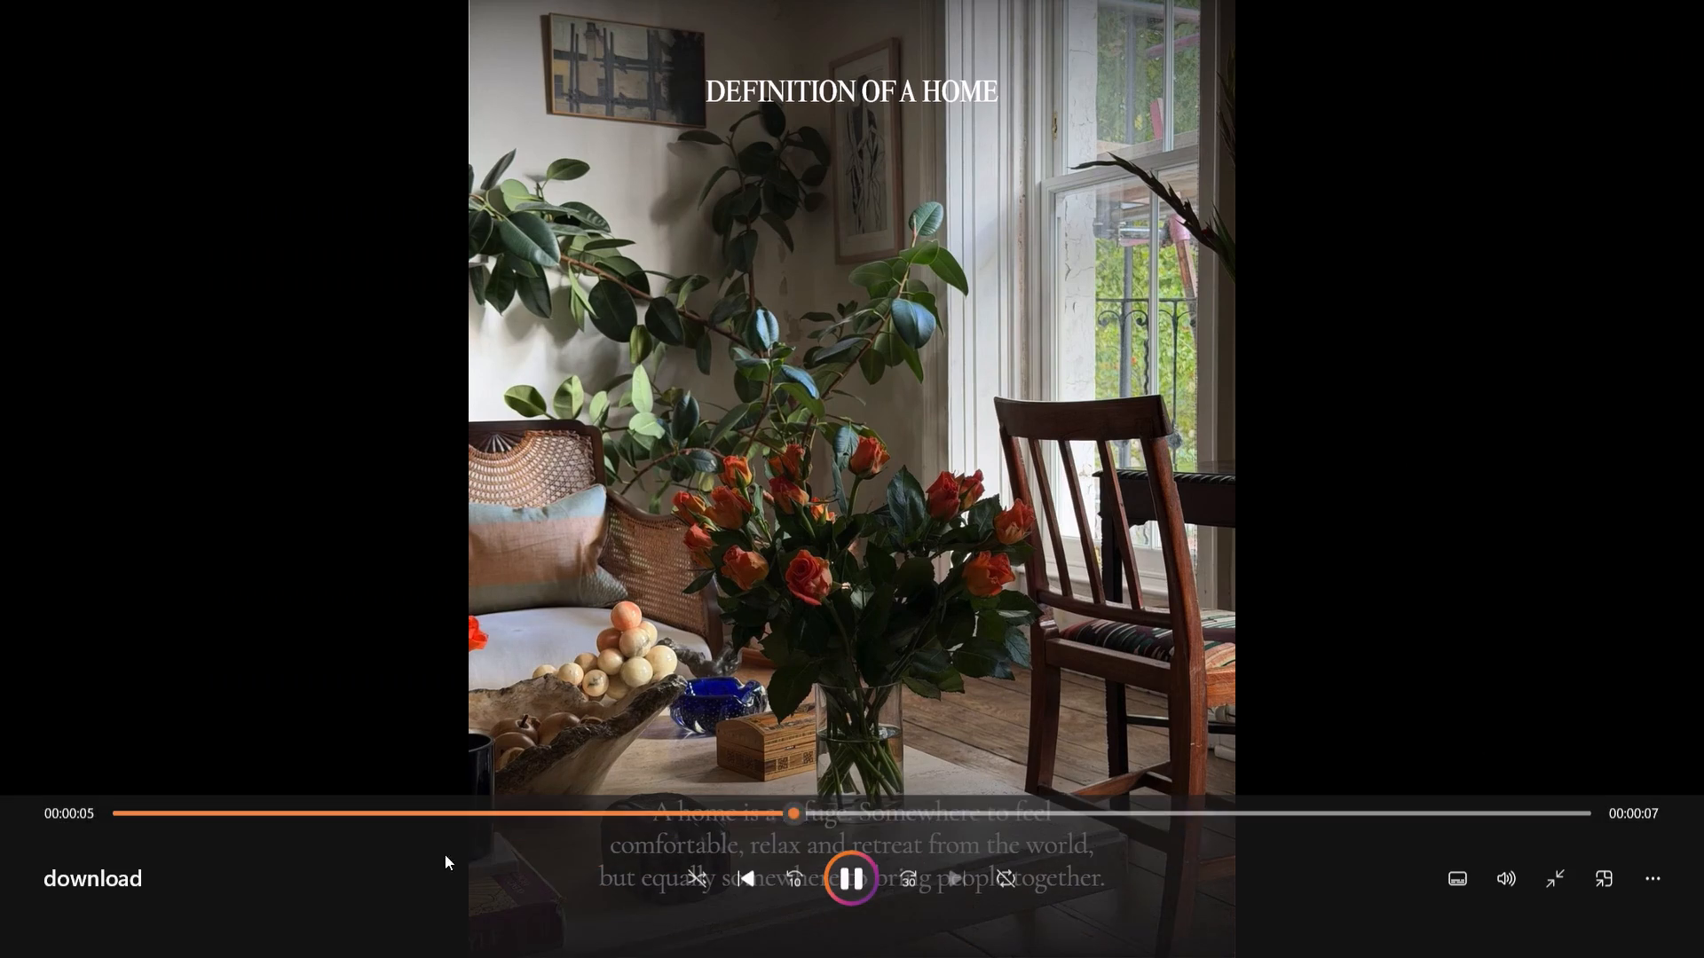
{"action": "left_click_drag", "start_coordinate": [497, 812], "coordinate": [82, 813]}
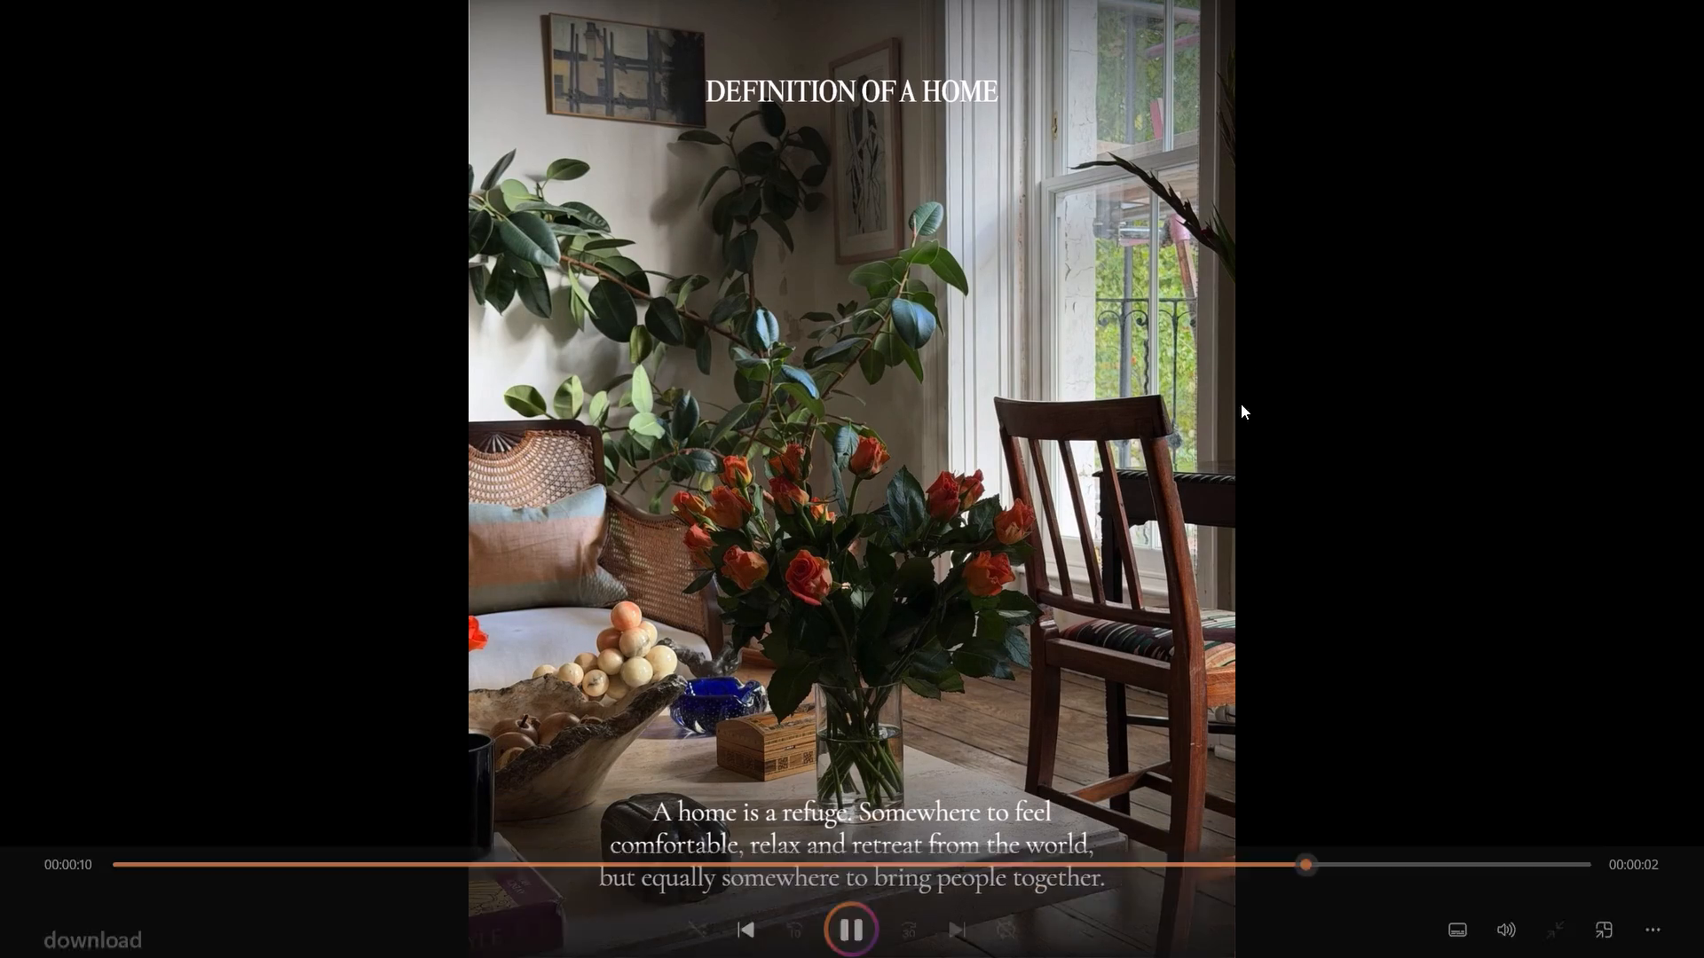
{"action": "left_click", "coordinate": [1012, 868]}
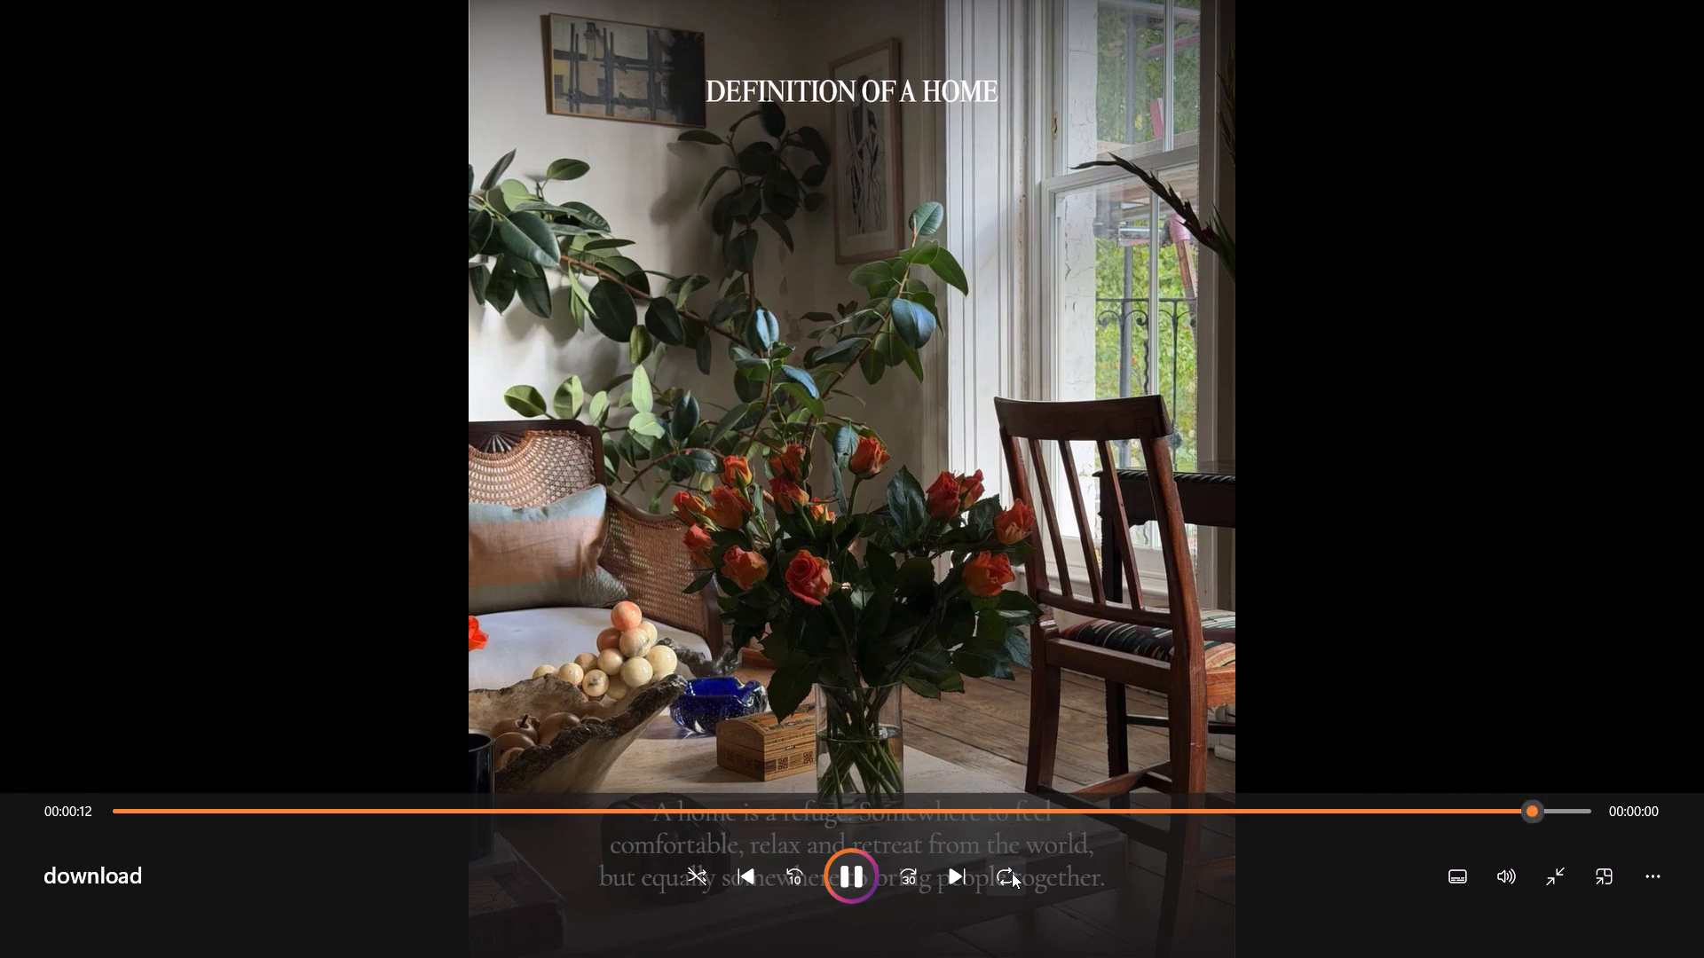
{"action": "left_click", "coordinate": [1012, 873]}
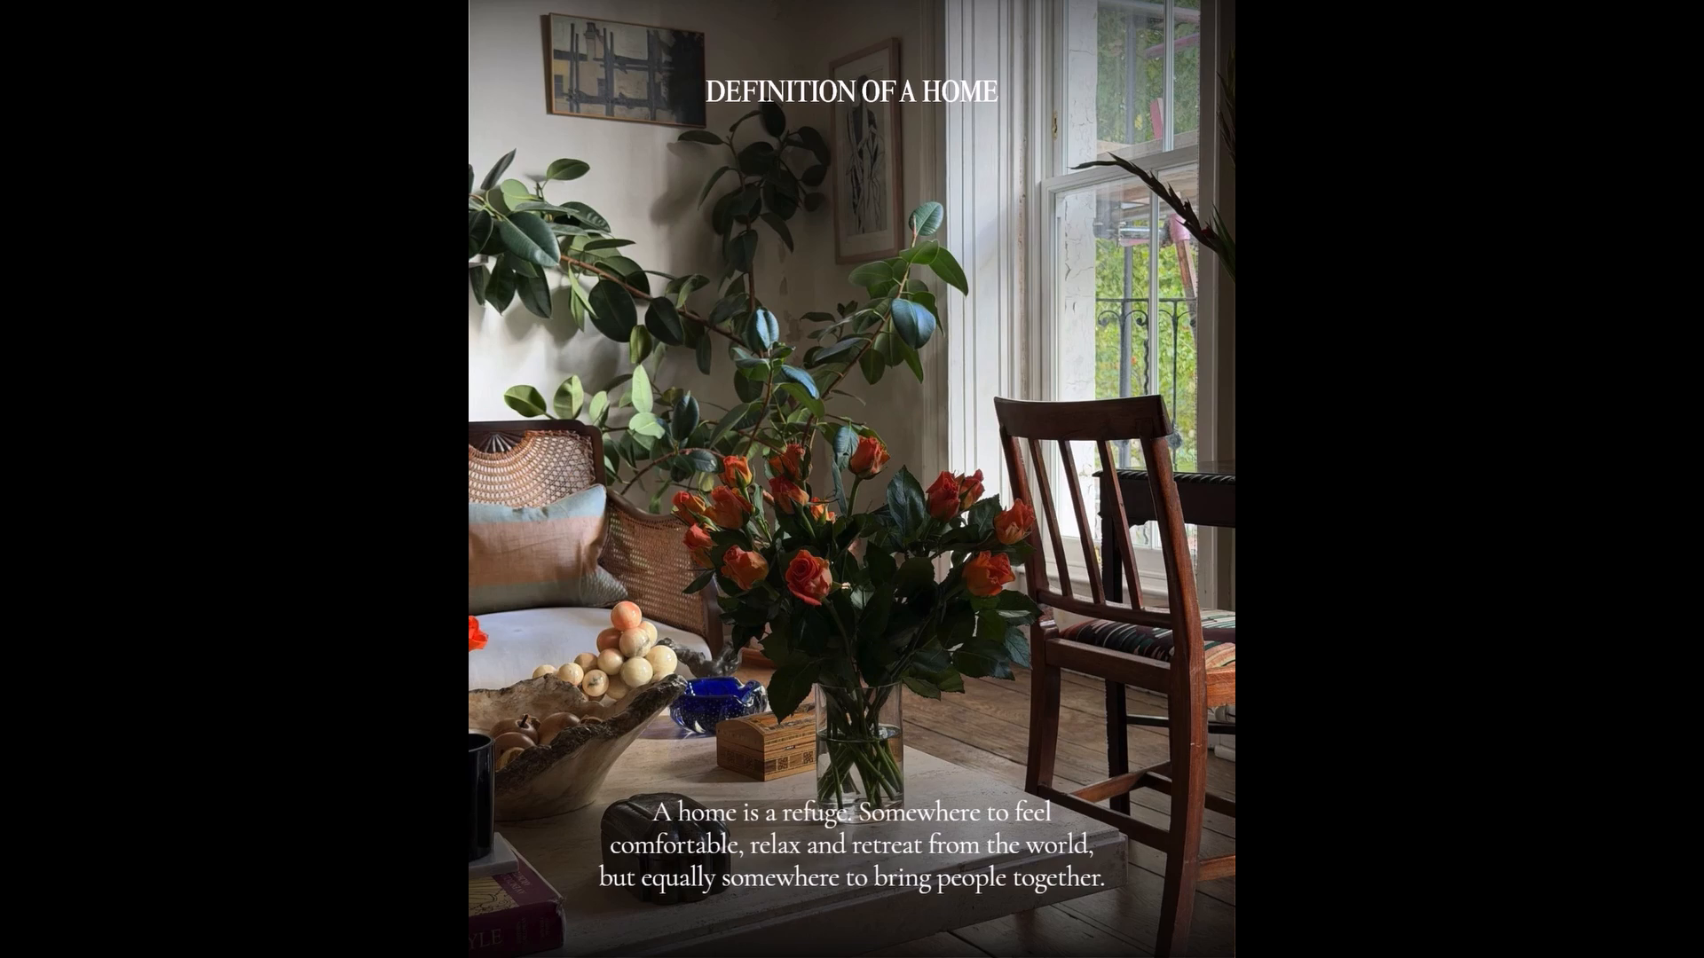
{"action": "key", "text": "Escape"}
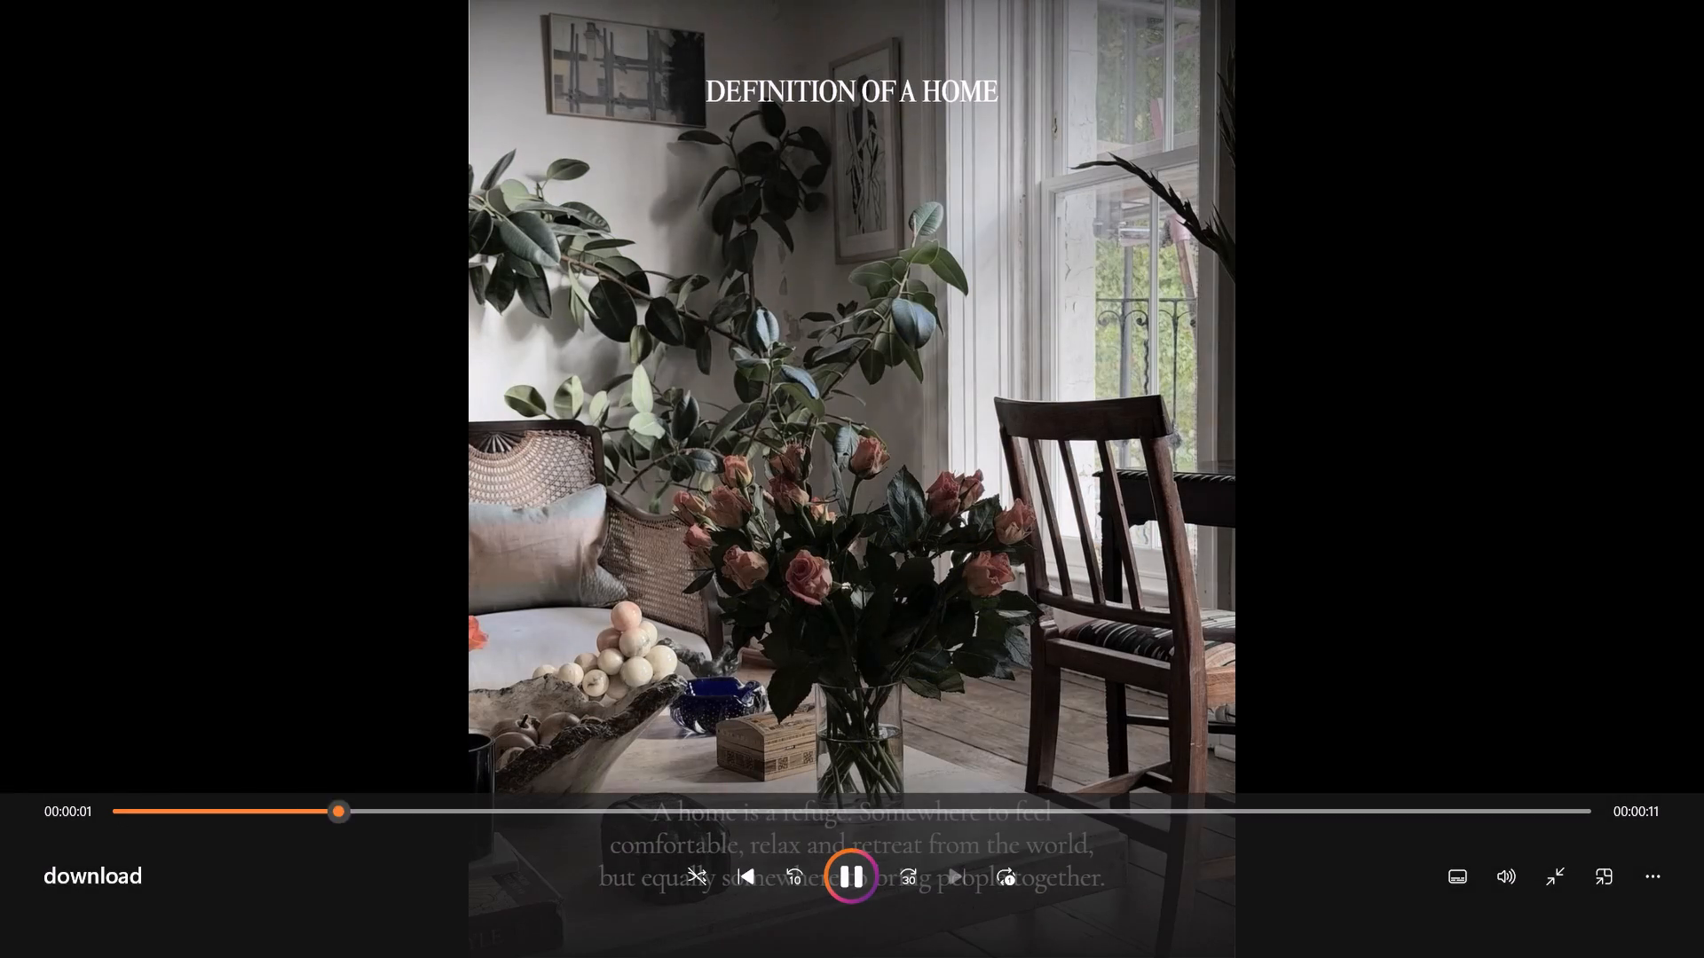
{"action": "key", "text": "Escape"}
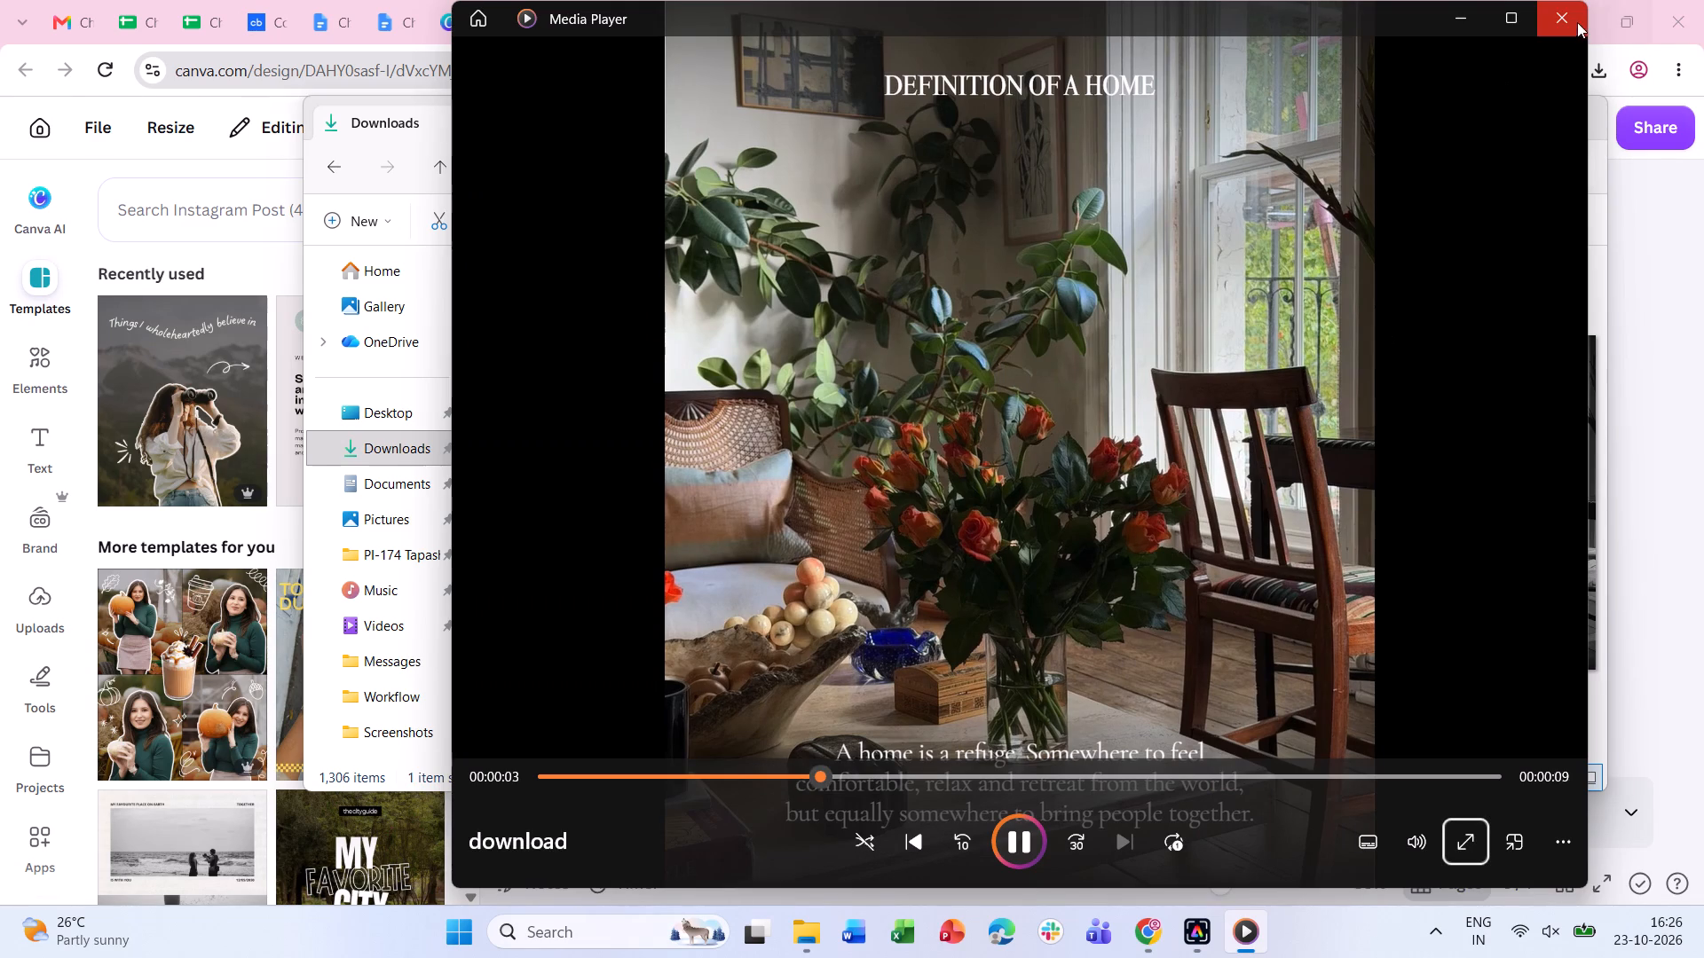
{"action": "left_click", "coordinate": [1570, 24]}
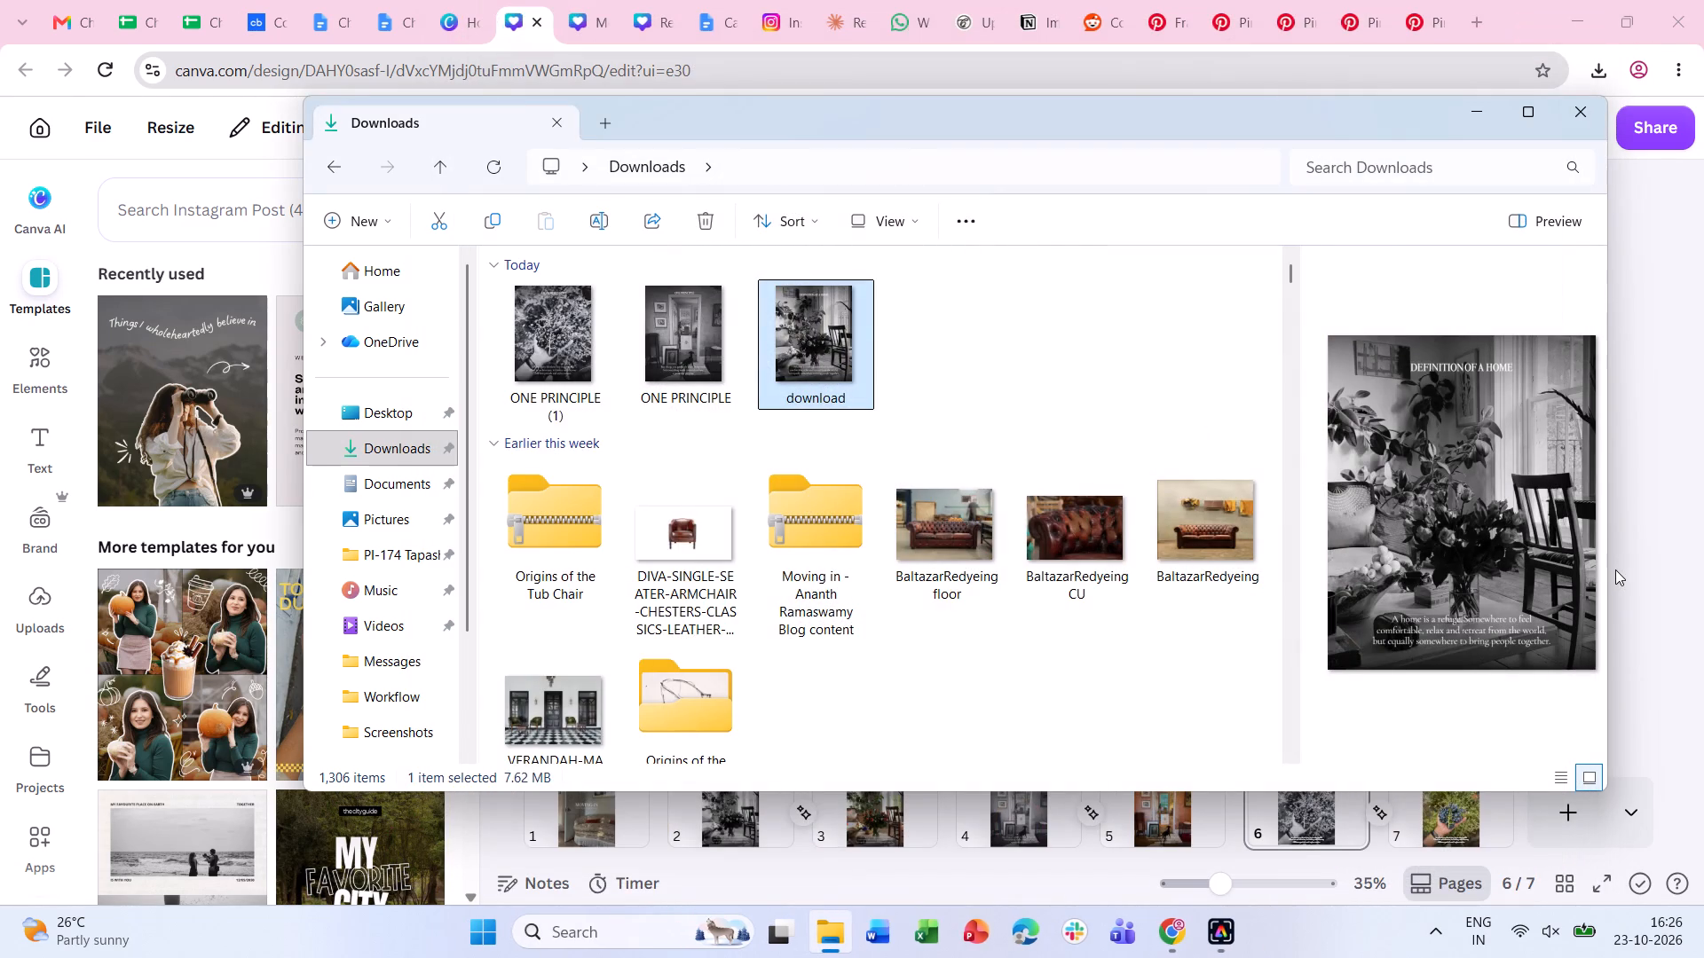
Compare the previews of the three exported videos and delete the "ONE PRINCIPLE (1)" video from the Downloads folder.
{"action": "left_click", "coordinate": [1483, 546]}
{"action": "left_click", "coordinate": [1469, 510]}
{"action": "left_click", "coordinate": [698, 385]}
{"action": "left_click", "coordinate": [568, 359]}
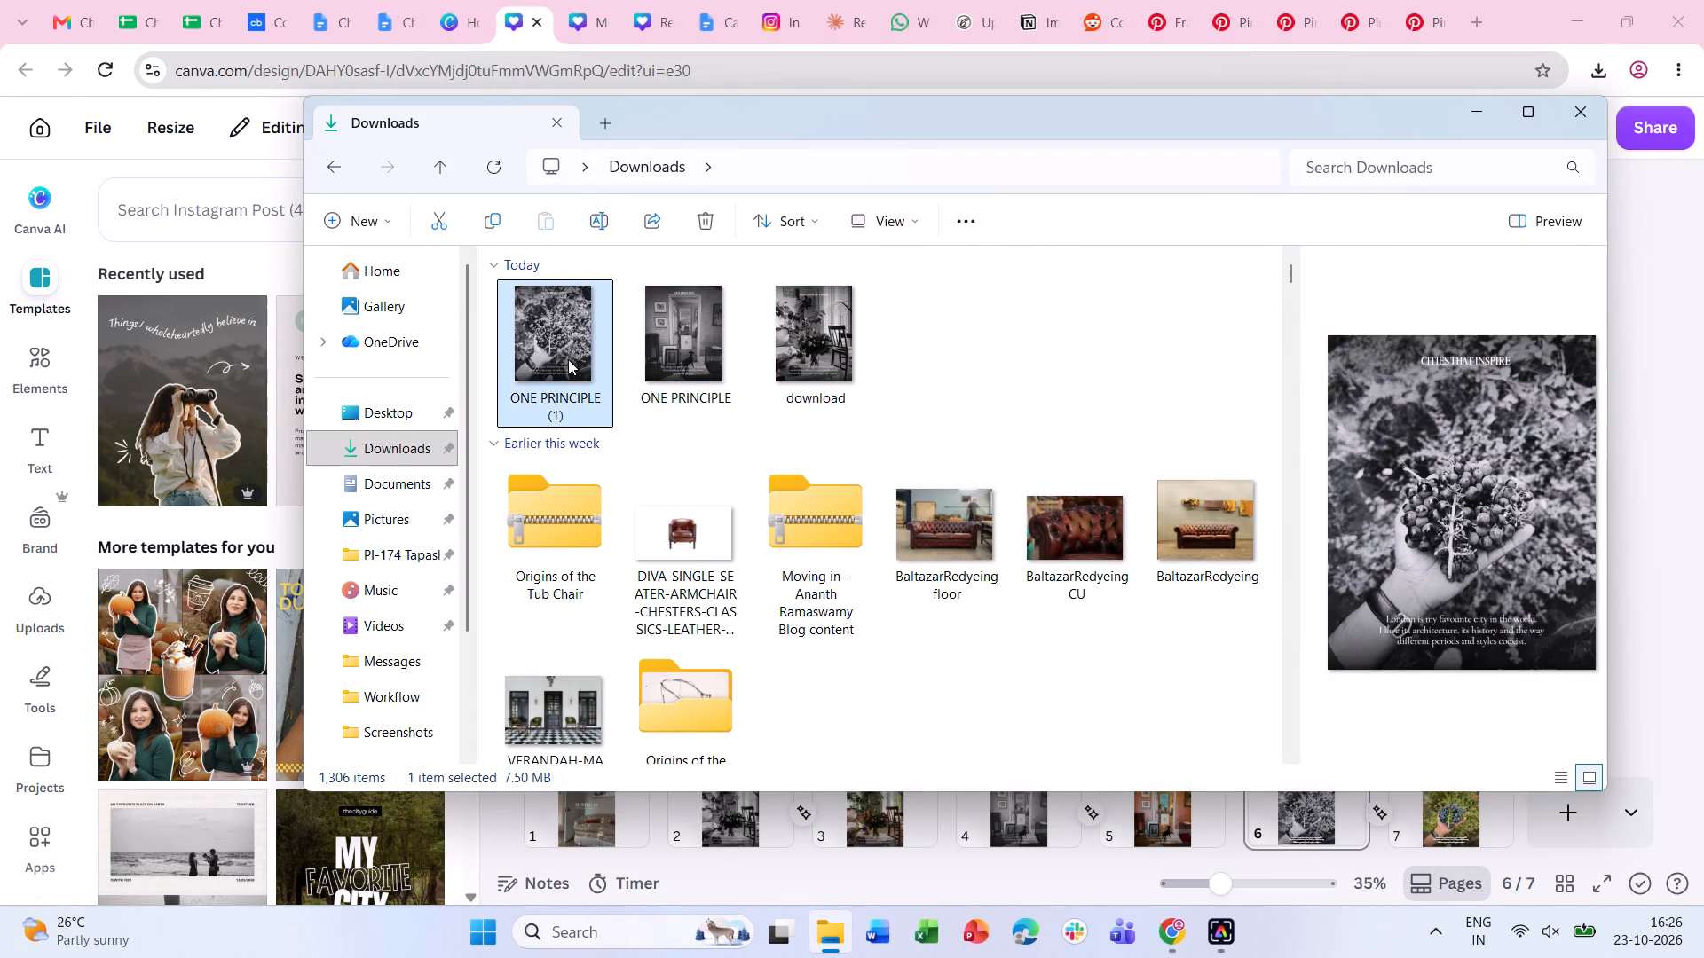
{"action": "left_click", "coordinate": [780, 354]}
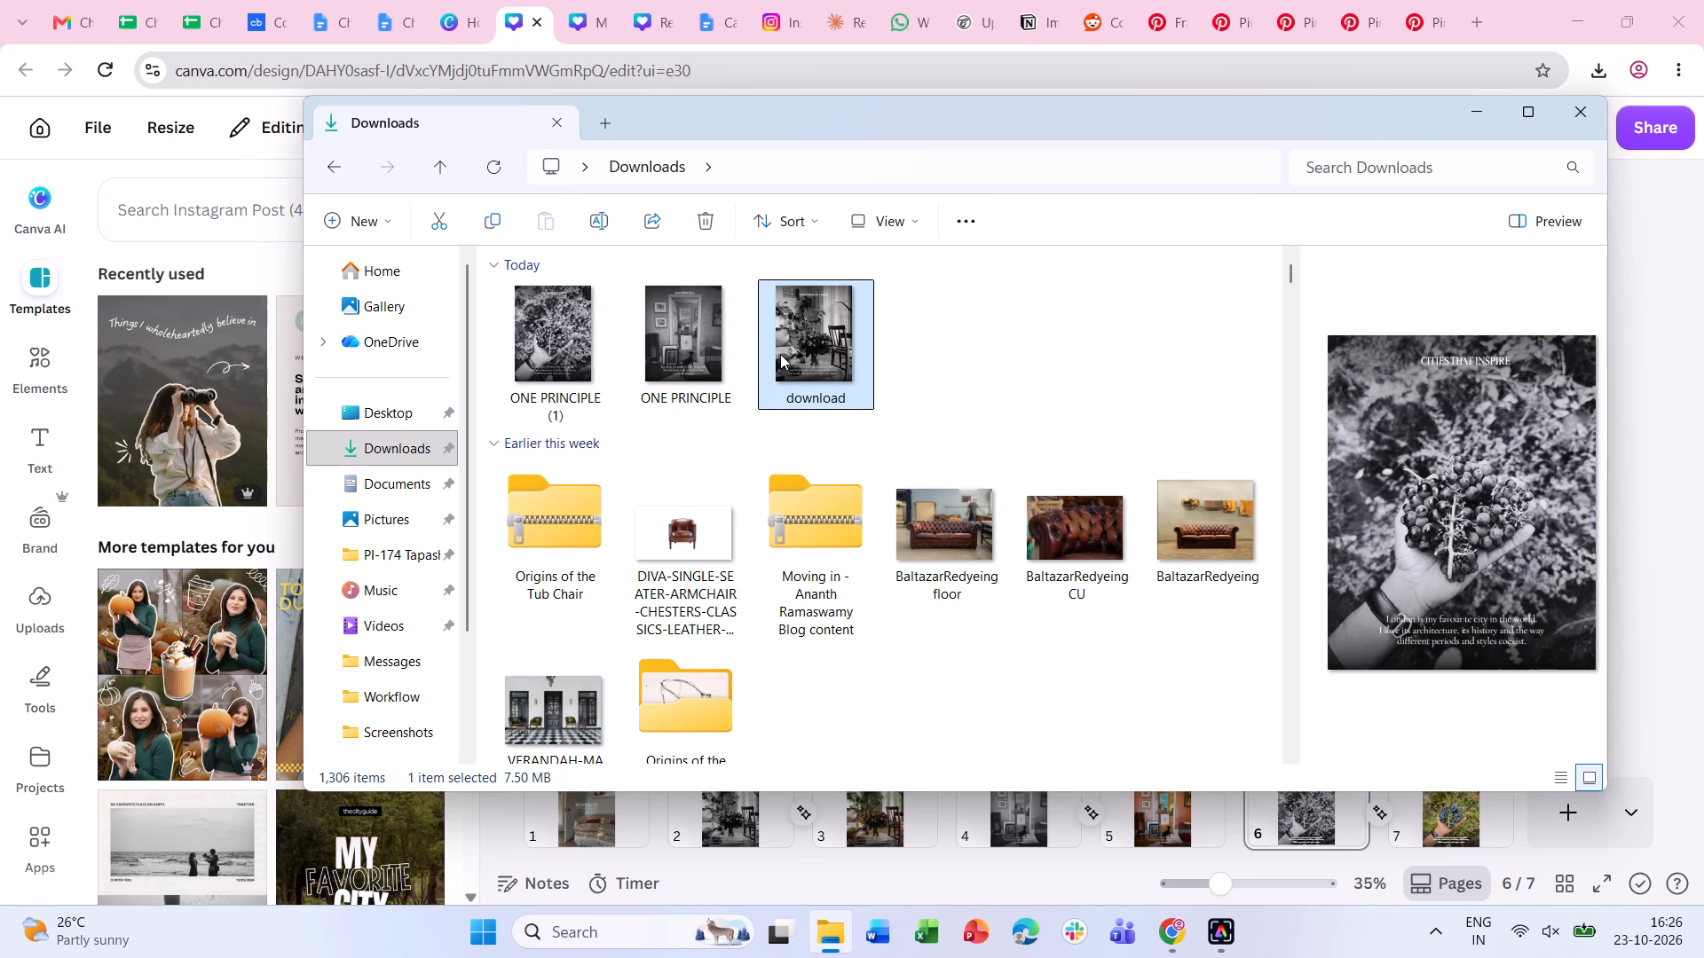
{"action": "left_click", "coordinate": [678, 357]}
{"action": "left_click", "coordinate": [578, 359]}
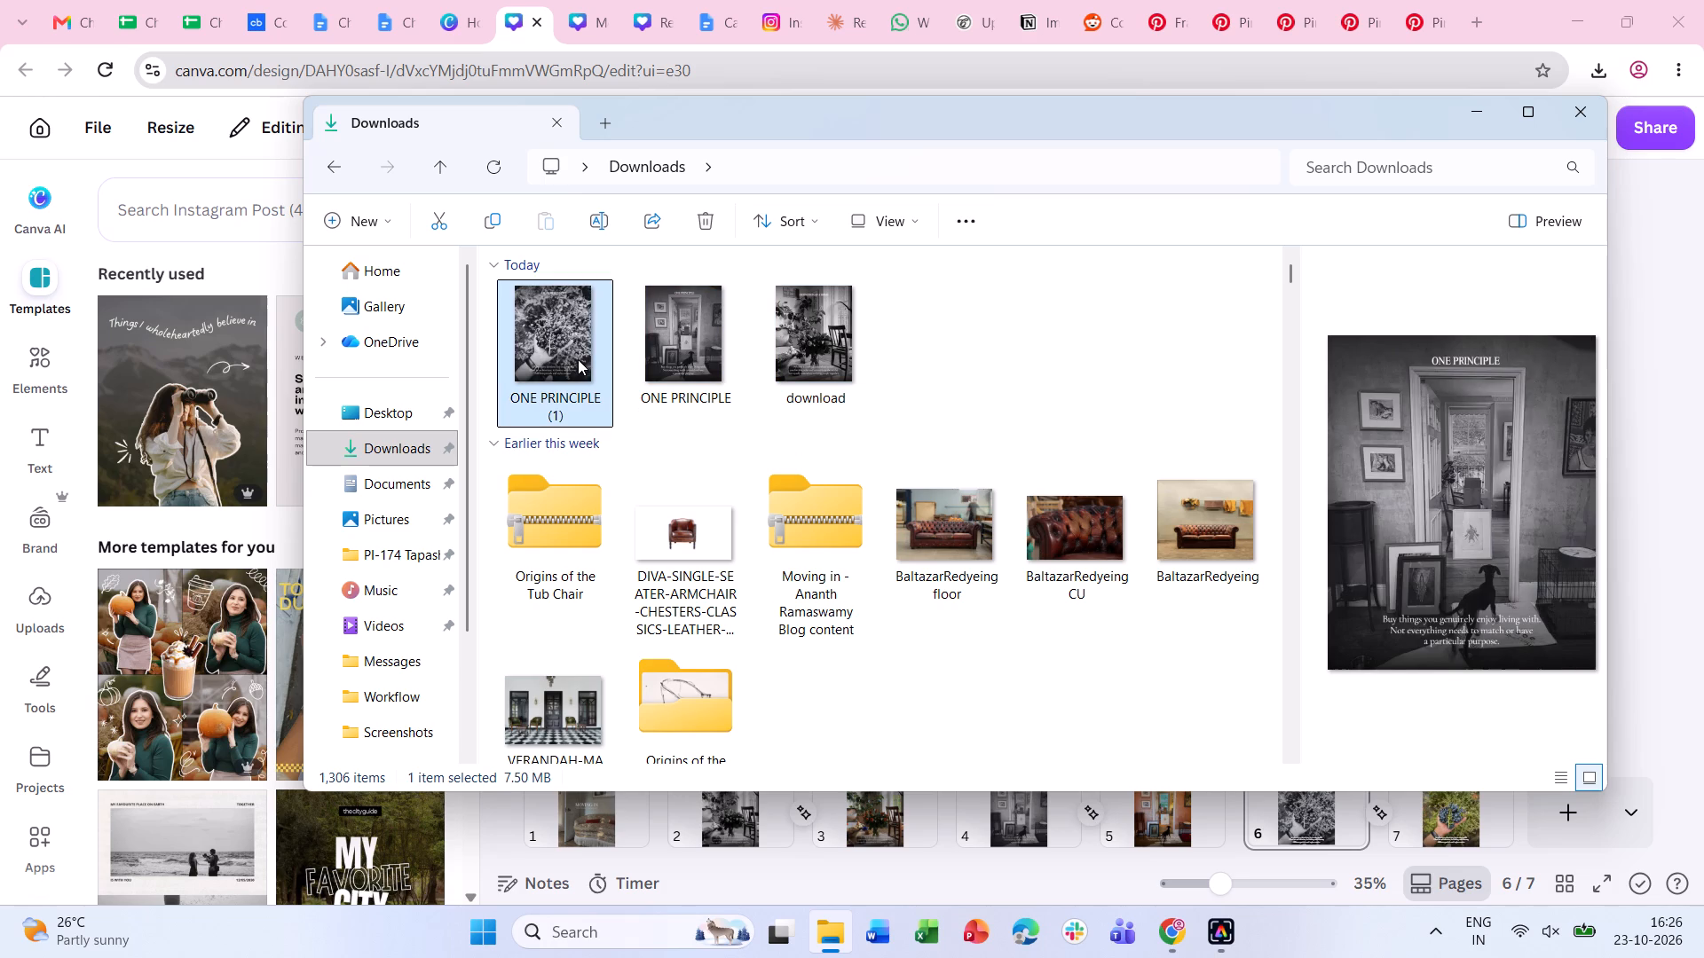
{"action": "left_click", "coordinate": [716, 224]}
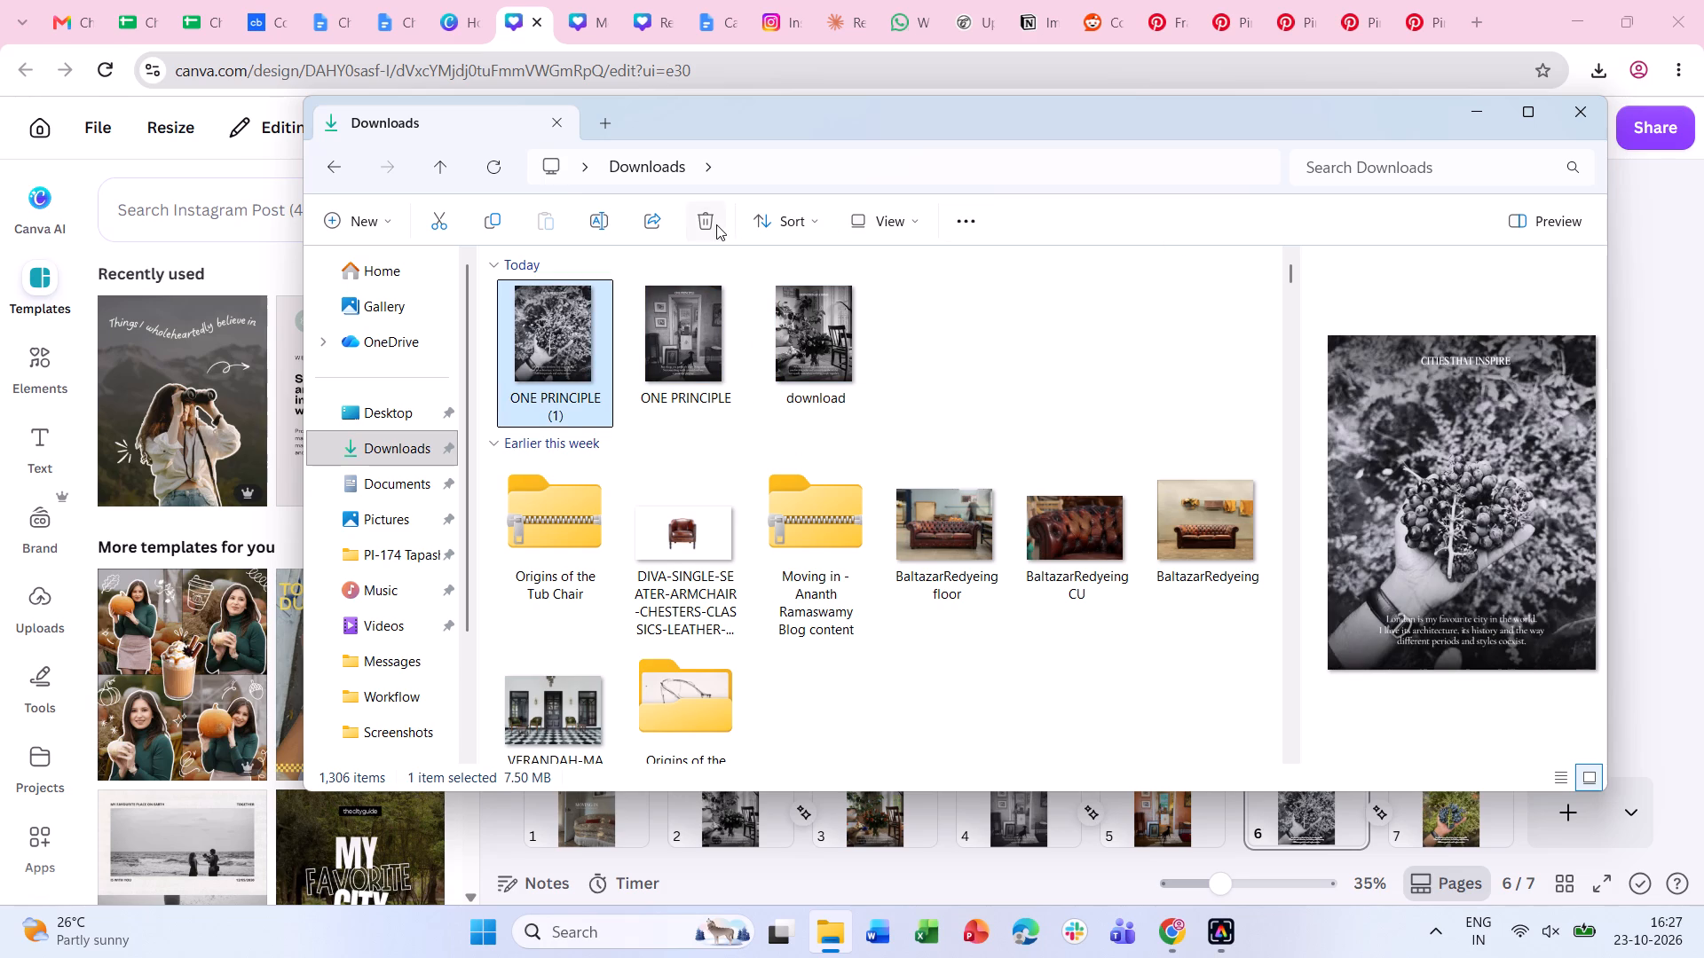
Return to the Canva design and delete the "CITIES THAT INSPIRE" heading from pages 6 and 7.
{"action": "left_click", "coordinate": [1689, 403]}
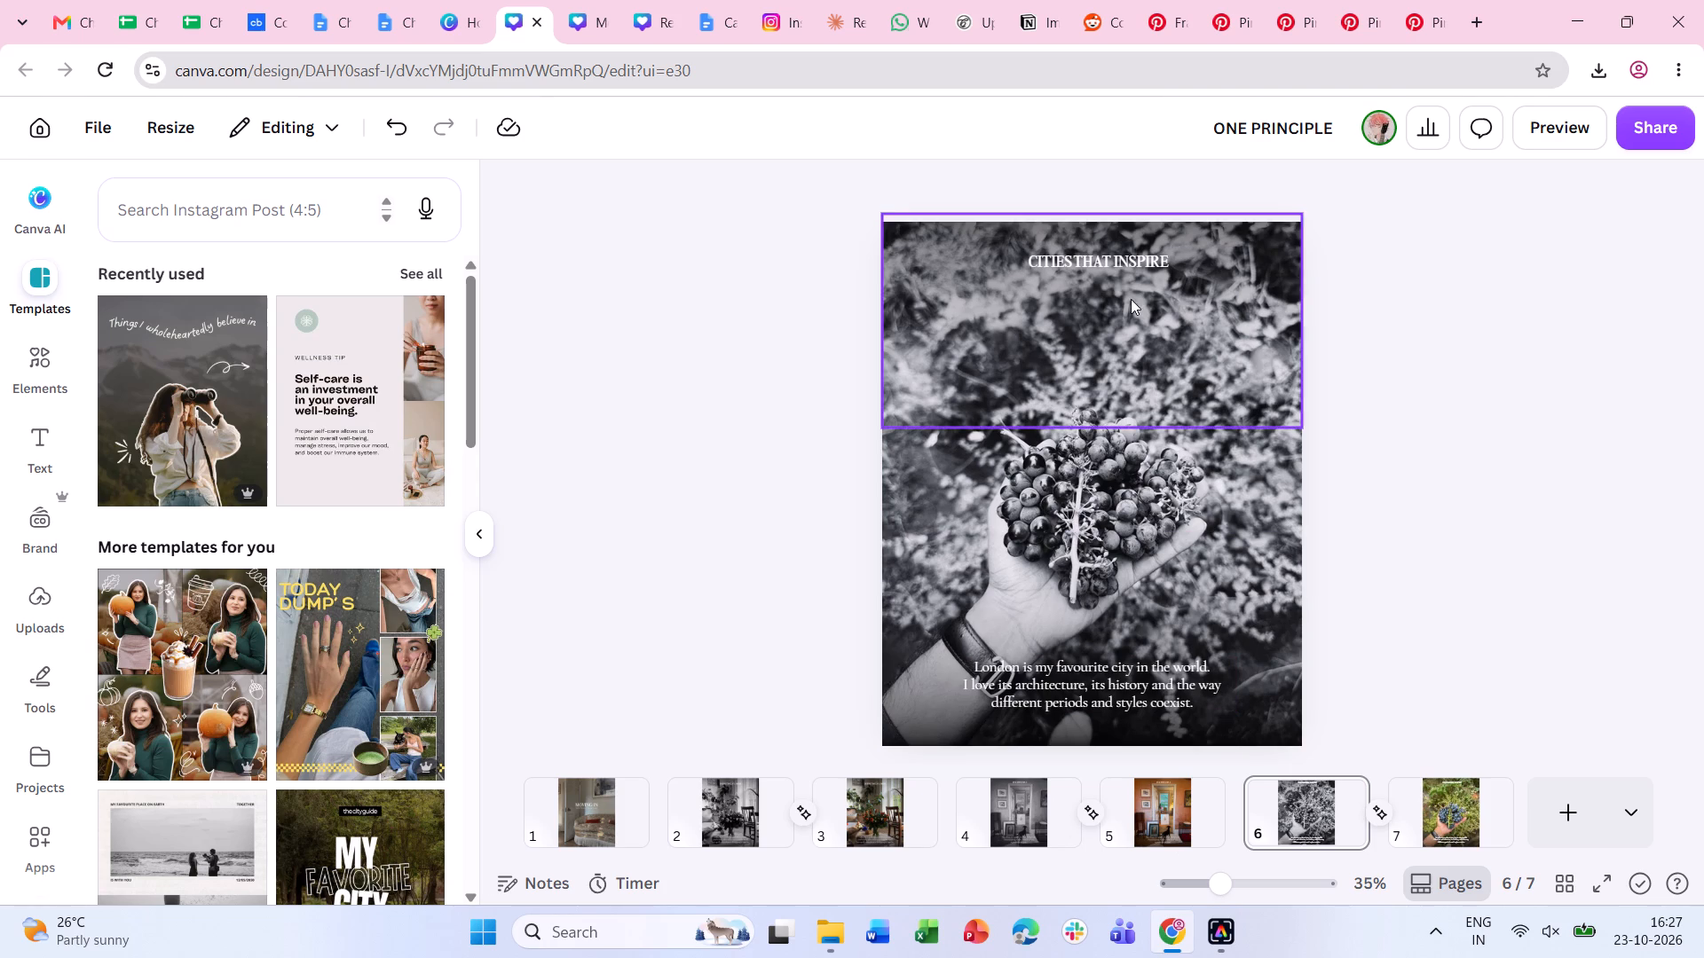
{"action": "left_click", "coordinate": [1117, 252]}
{"action": "key", "text": "BackSpace"}
{"action": "left_click", "coordinate": [1442, 796]}
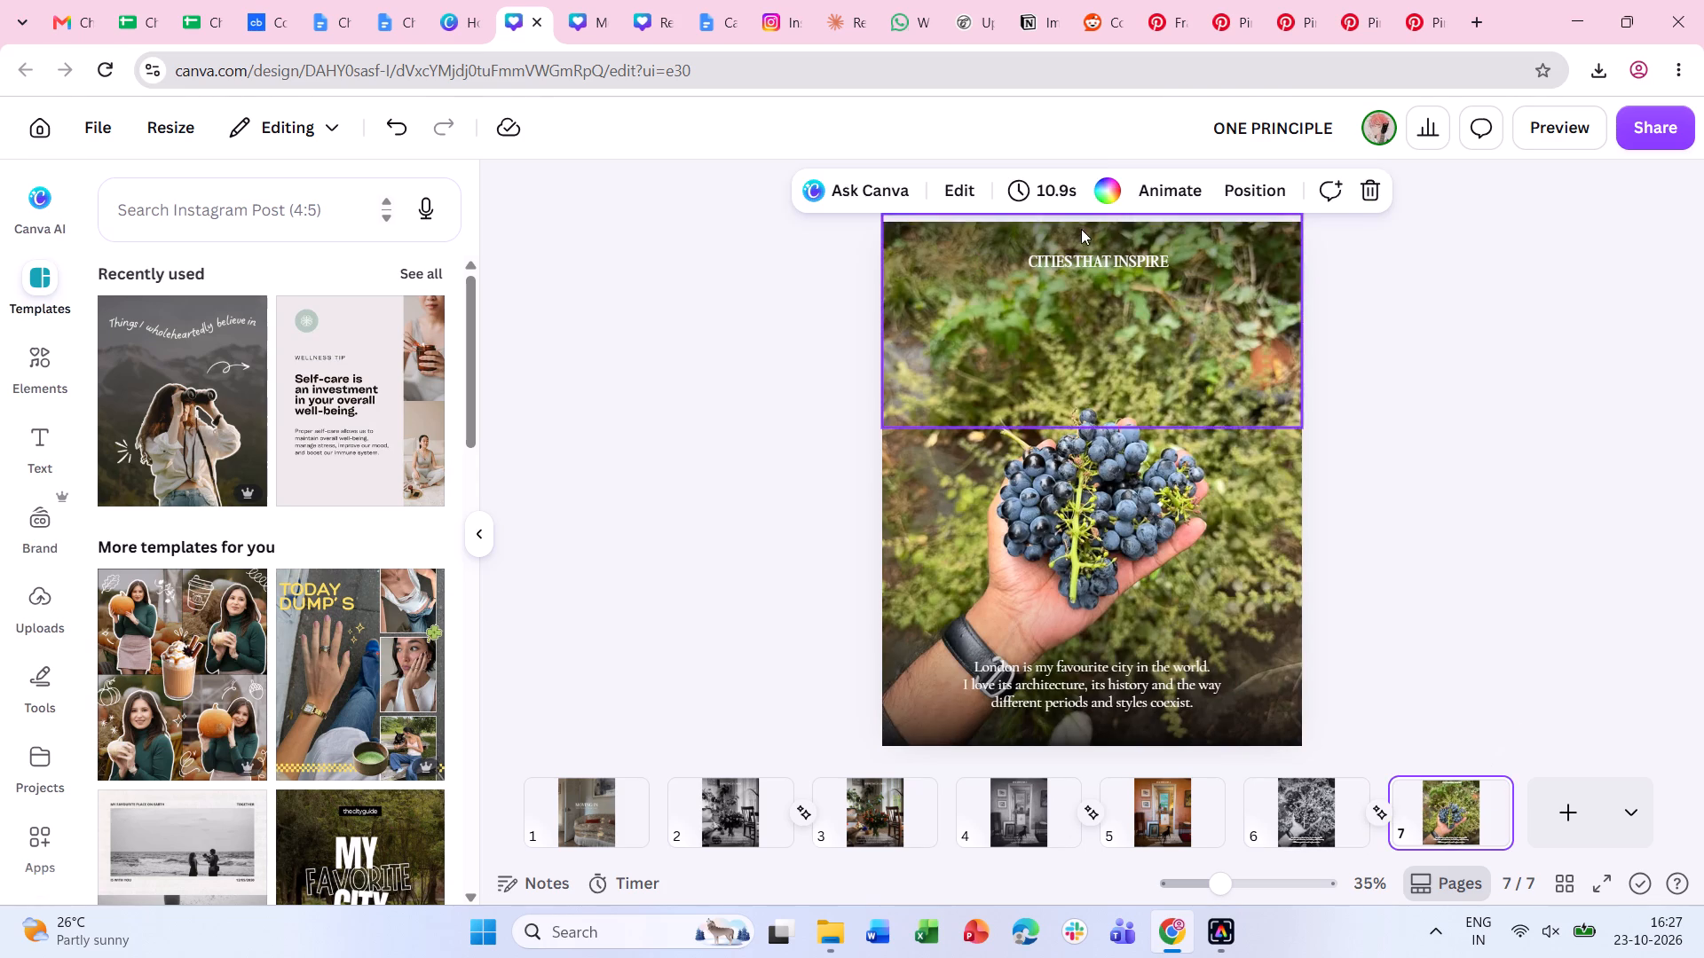
{"action": "double_click", "coordinate": [1076, 257]}
{"action": "left_click", "coordinate": [1076, 257]}
{"action": "key", "text": "ctrl+c"}
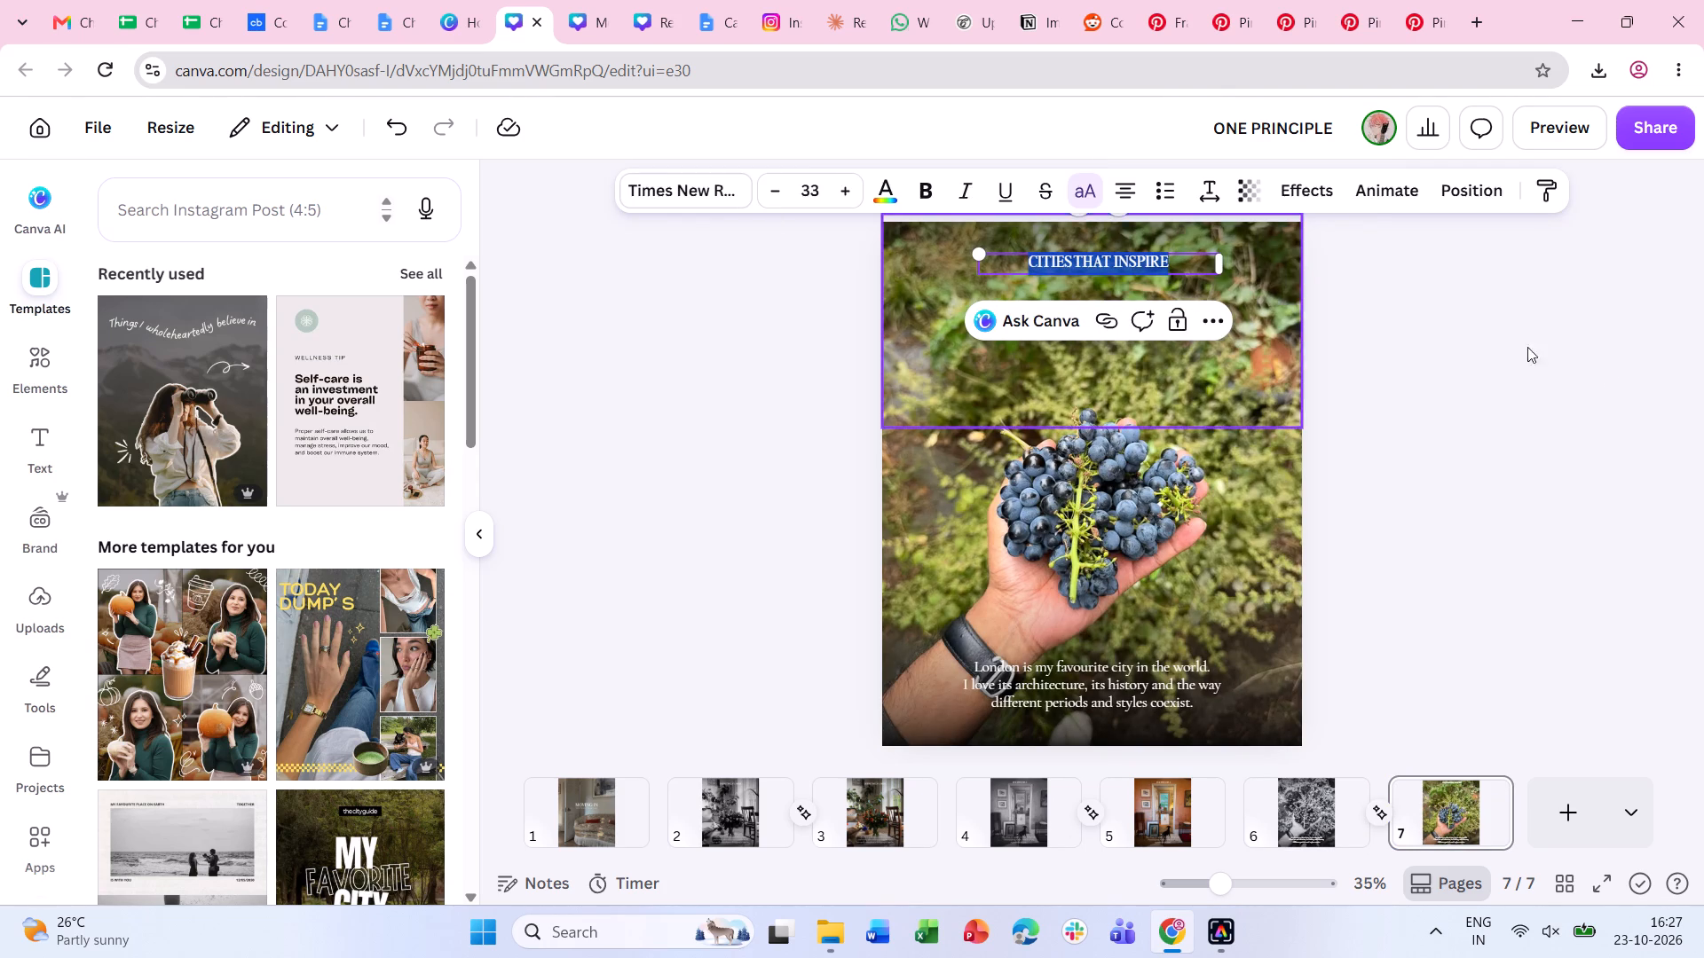
{"action": "left_click", "coordinate": [1606, 370]}
{"action": "left_click", "coordinate": [1055, 262]}
{"action": "key", "text": "BackSpace"}
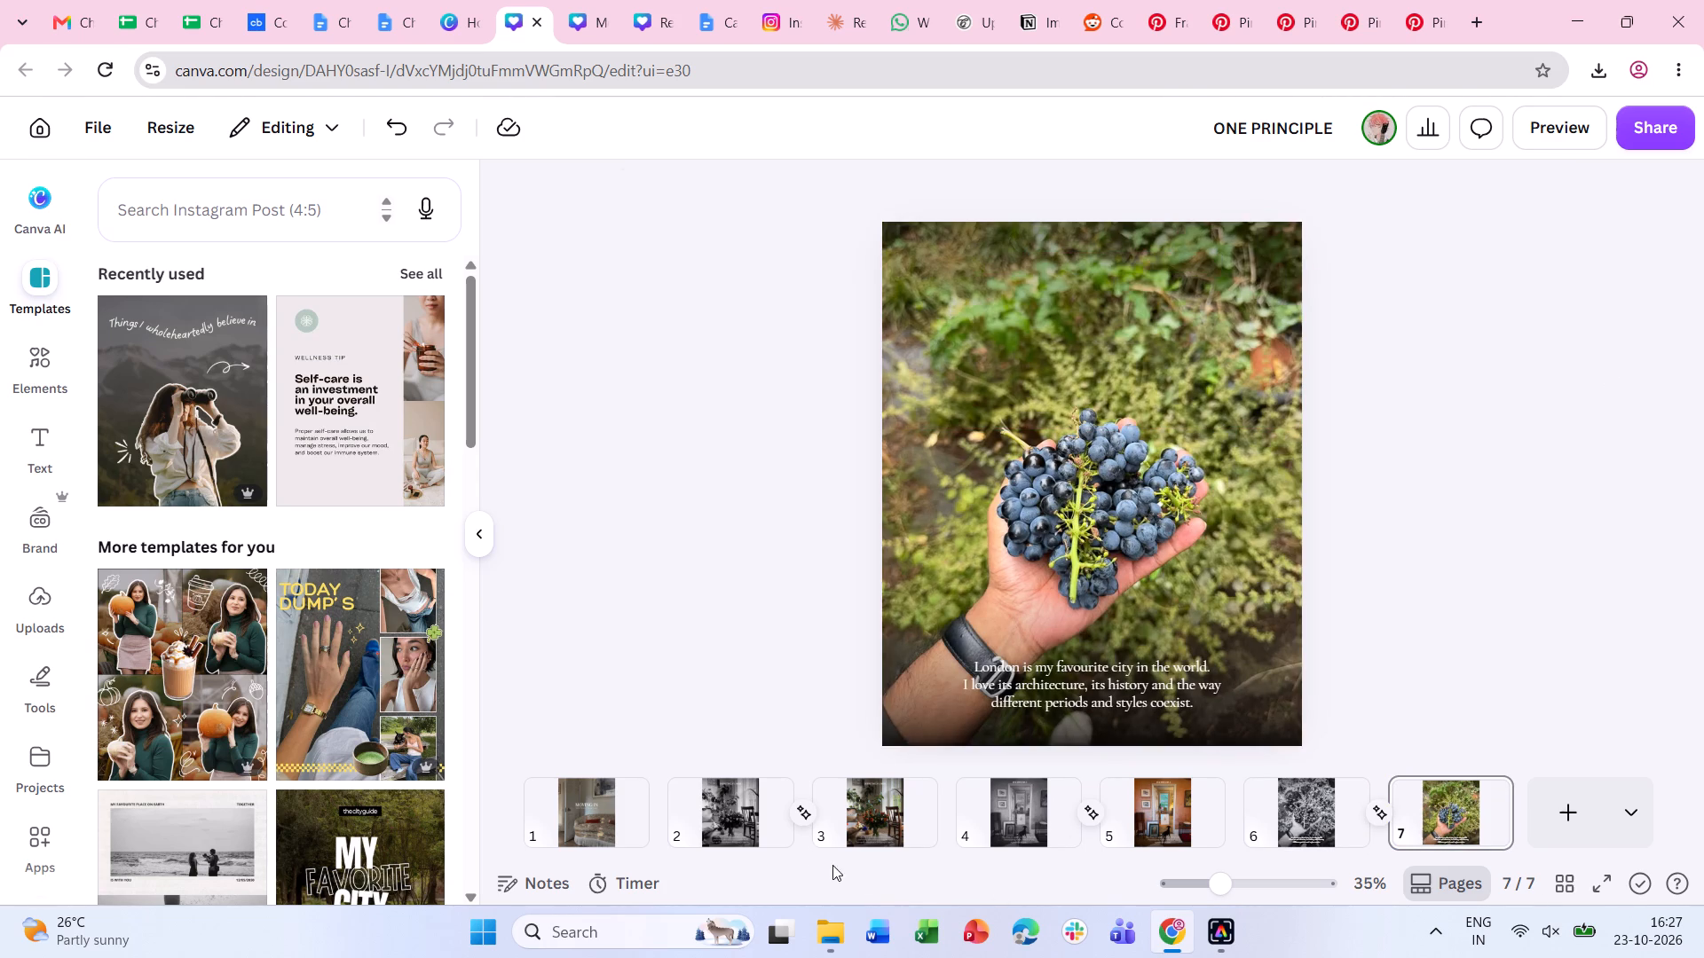
Copy the "DEFINITION OF A HOME" heading from page 2 and paste it onto pages 6 and 7.
{"action": "left_click", "coordinate": [775, 843]}
{"action": "left_click", "coordinate": [1085, 273]}
{"action": "key", "text": "ctrl+c"}
{"action": "left_click", "coordinate": [1311, 828]}
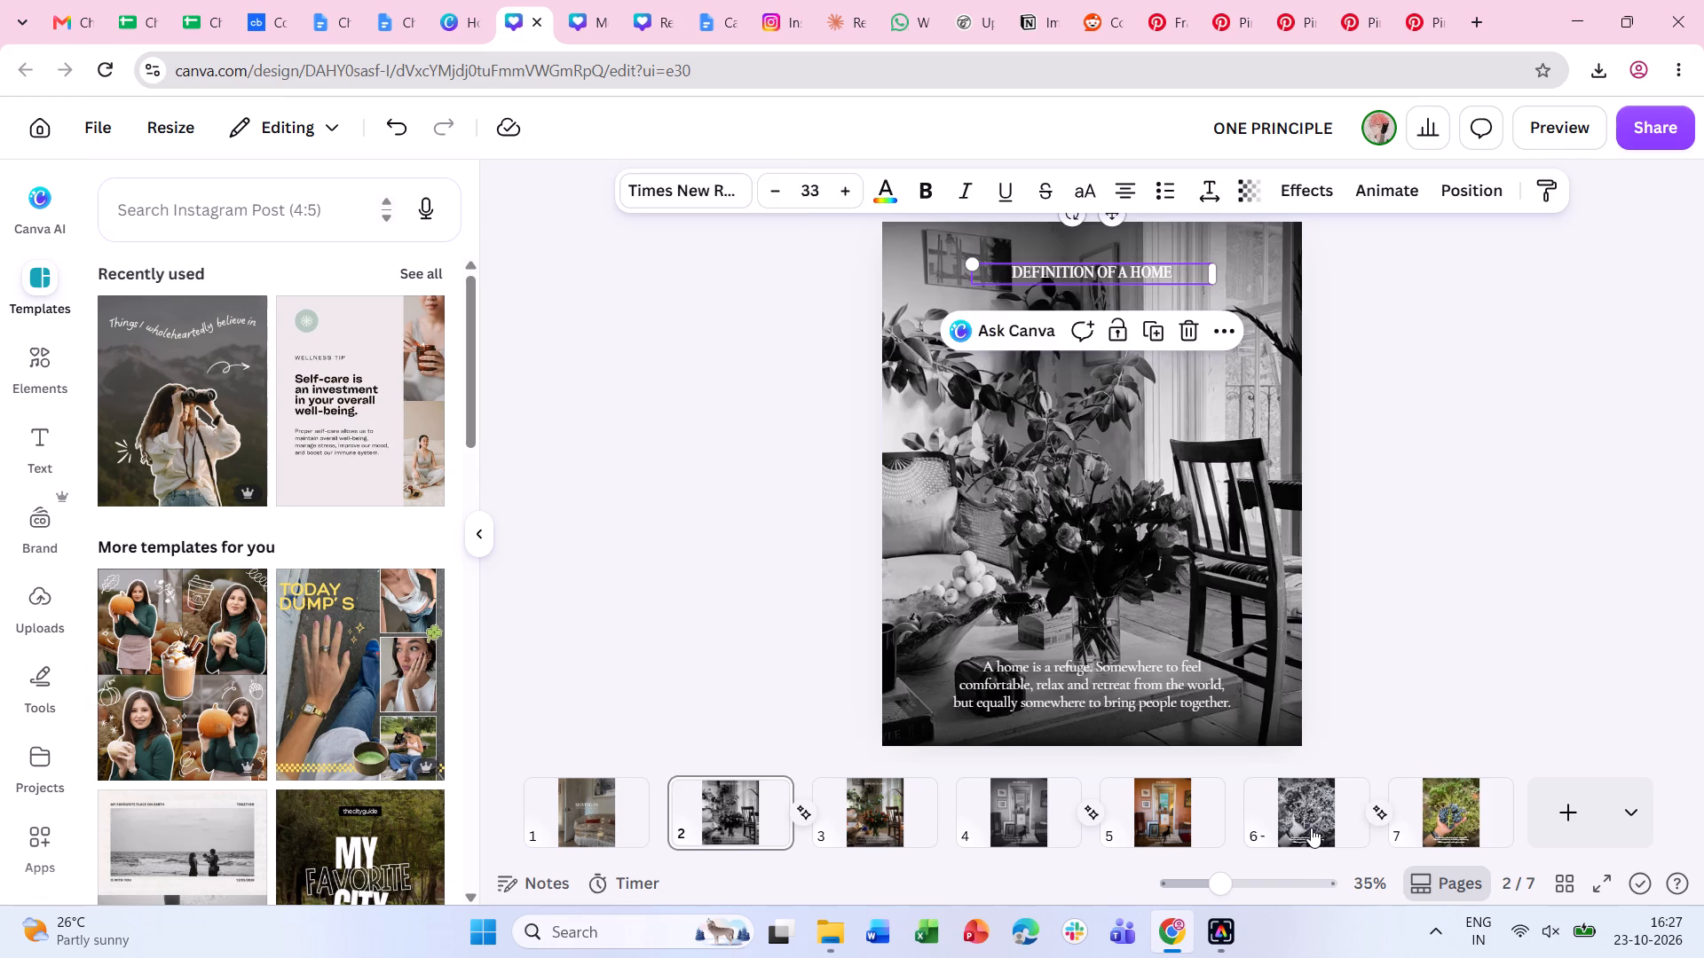
{"action": "key", "text": "ctrl+v"}
{"action": "left_click", "coordinate": [1453, 825]}
{"action": "key", "text": "ctrl+v"}
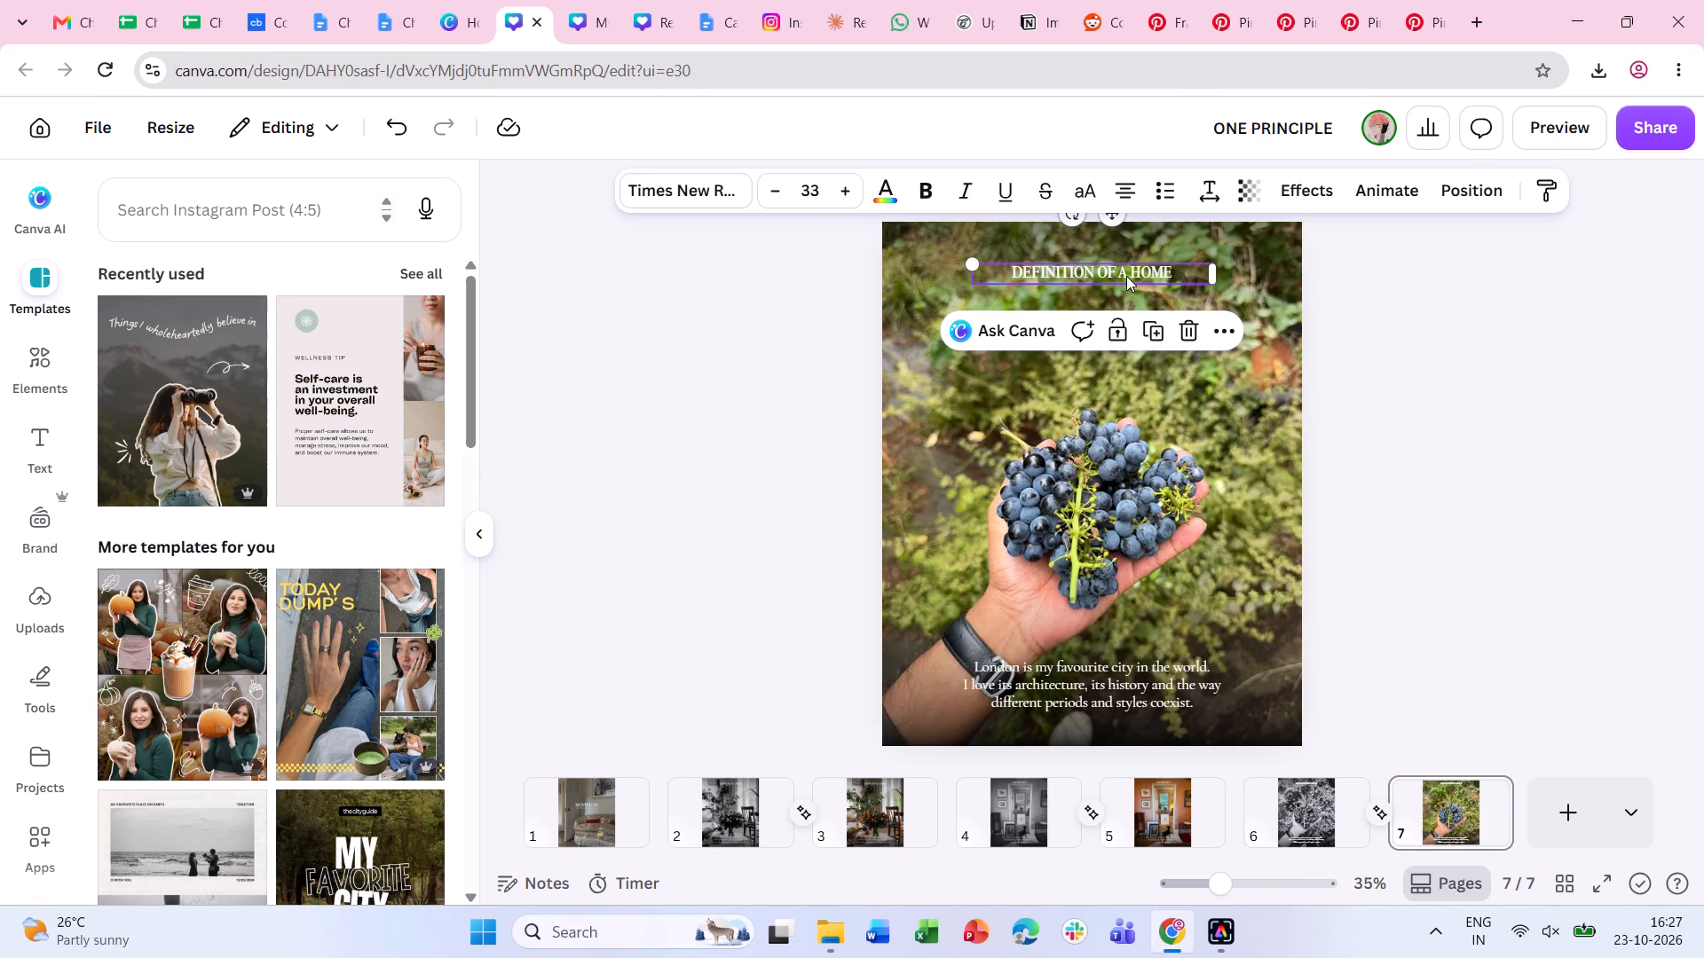
Change the pasted heading on page 7 to "CITIES THAT INSPIRE".
{"action": "double_click", "coordinate": [1127, 275]}
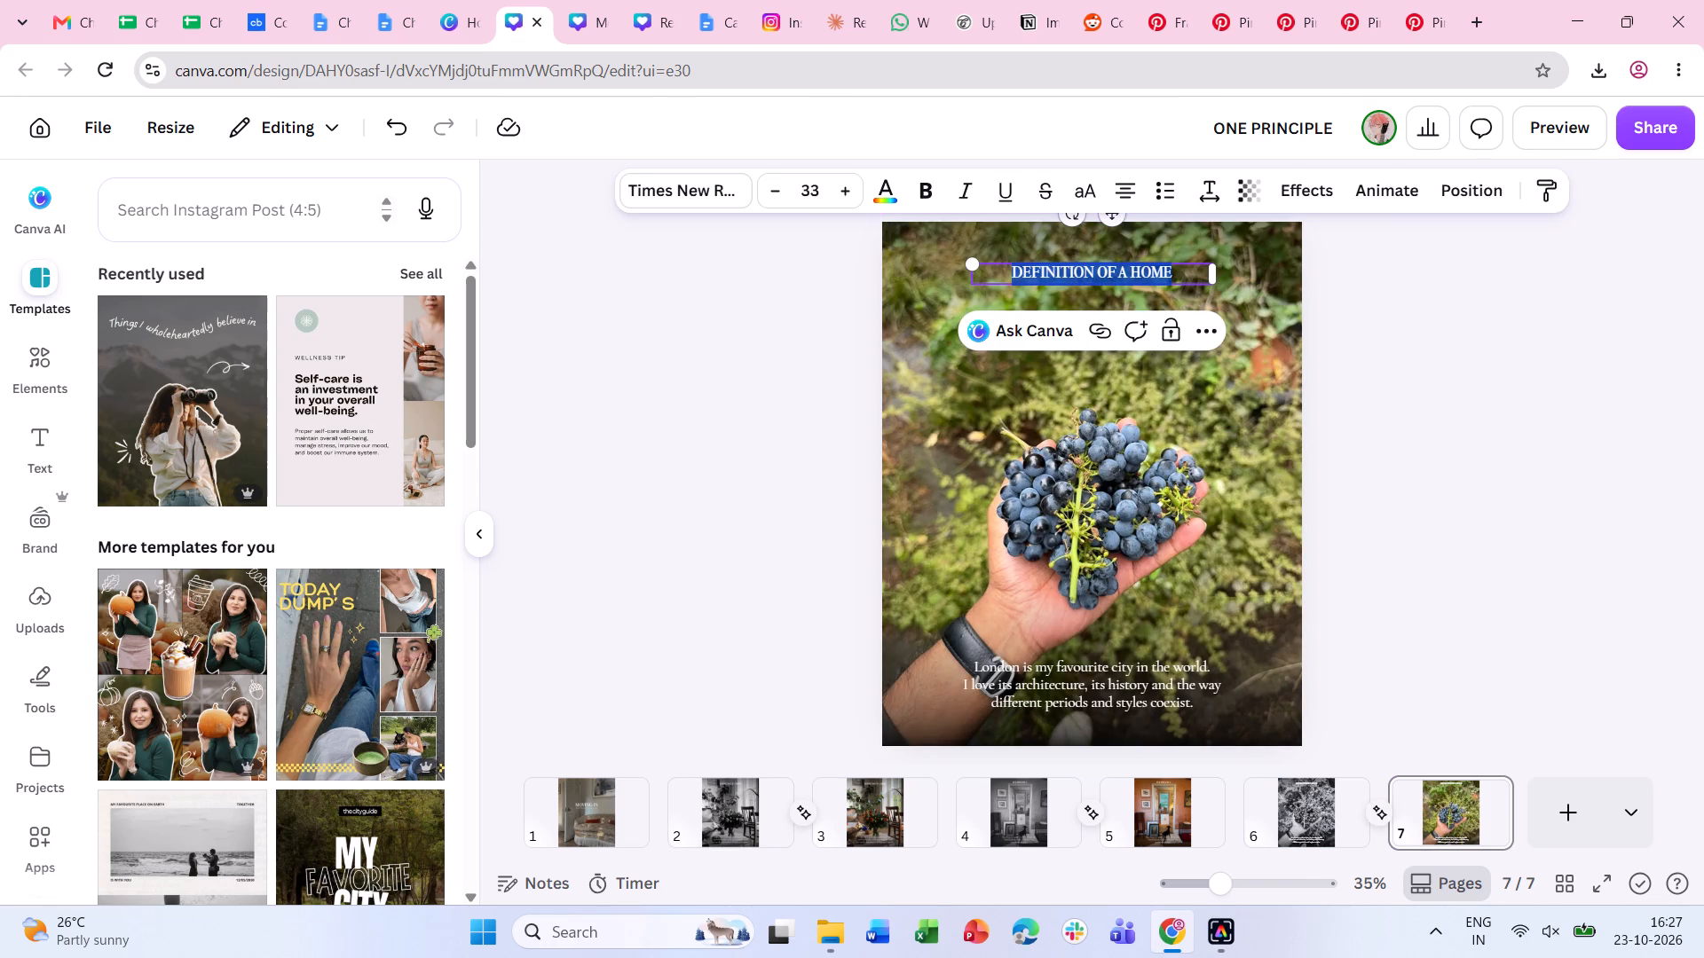
{"action": "type", "text": "cit"}
{"action": "key", "text": "BackSpace"}
{"action": "key", "text": "BackSpace"}
{"action": "key", "text": "c"}
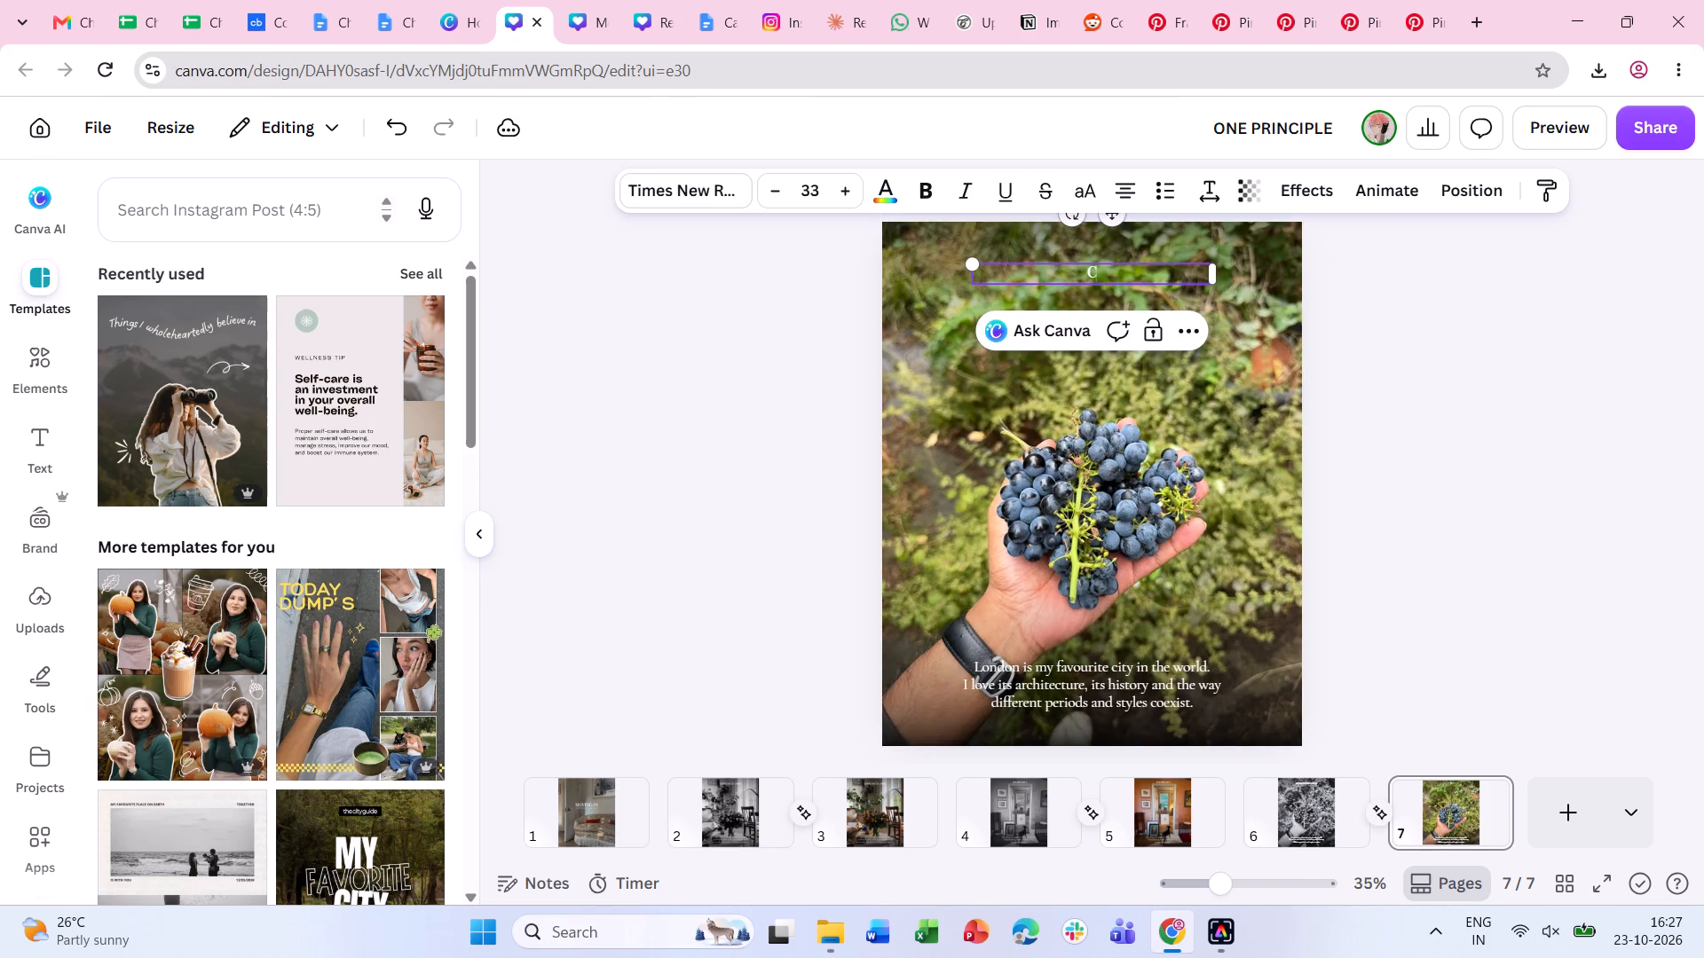
{"action": "type", "text": "ITIES THAT INSPIRE"}
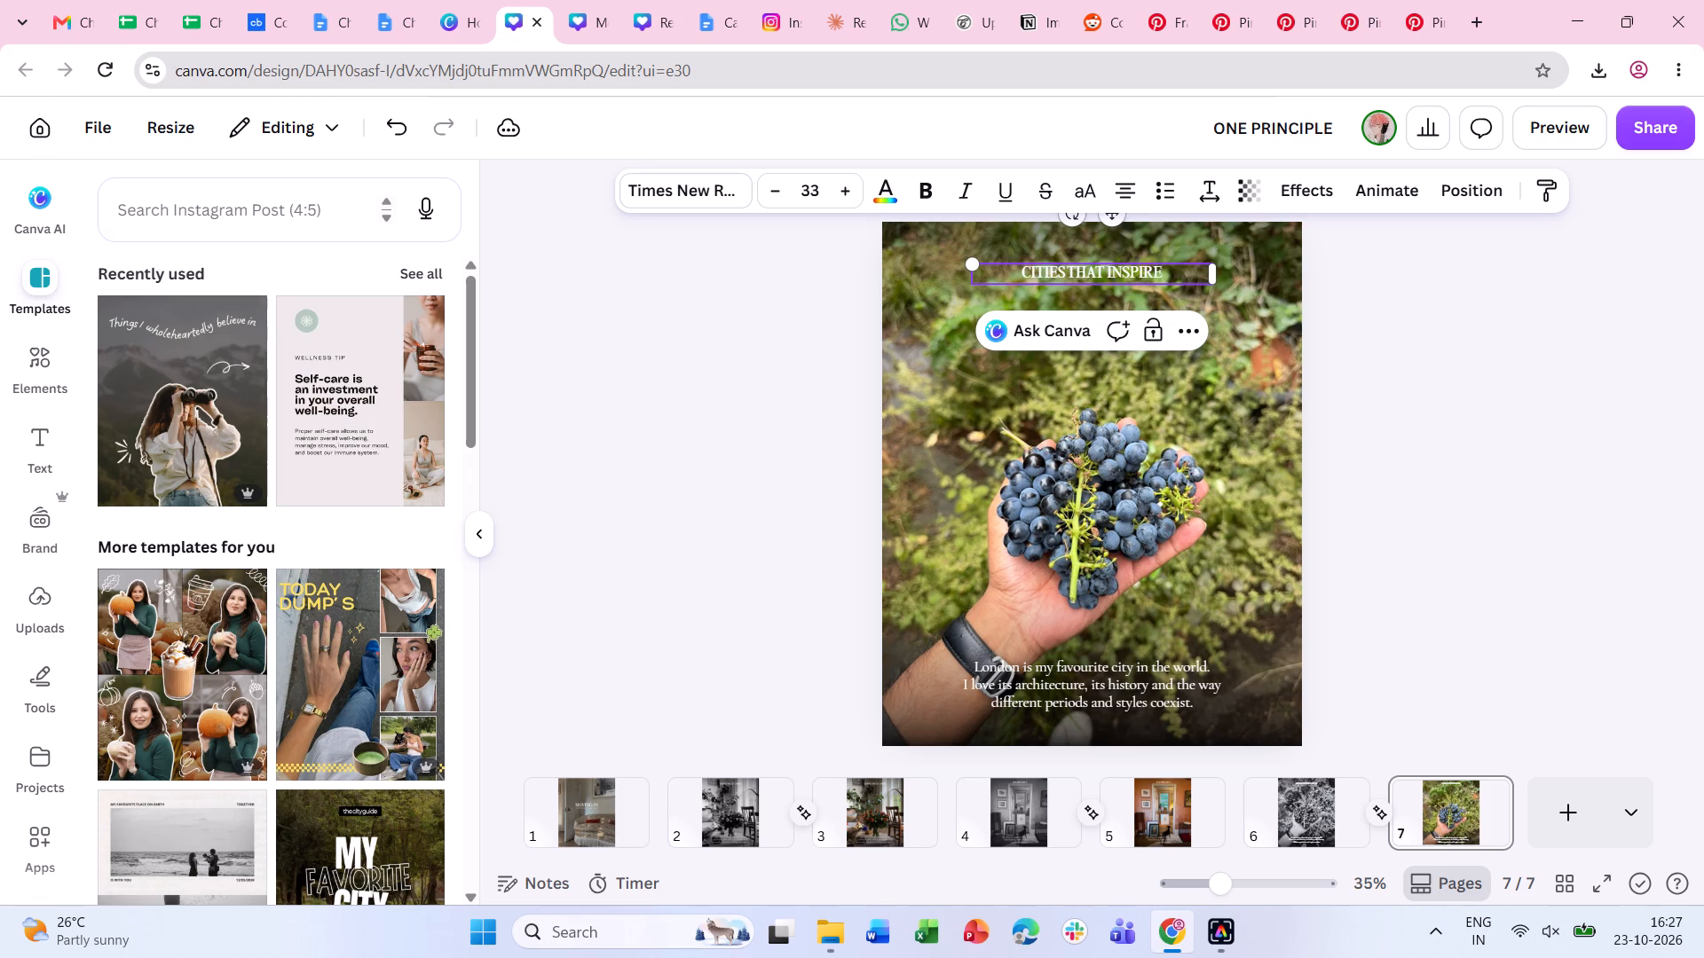
Change the pasted heading on page 6 to "CITIES THAT INSPIRE".
{"action": "left_click", "coordinate": [1315, 820]}
{"action": "double_click", "coordinate": [1085, 274]}
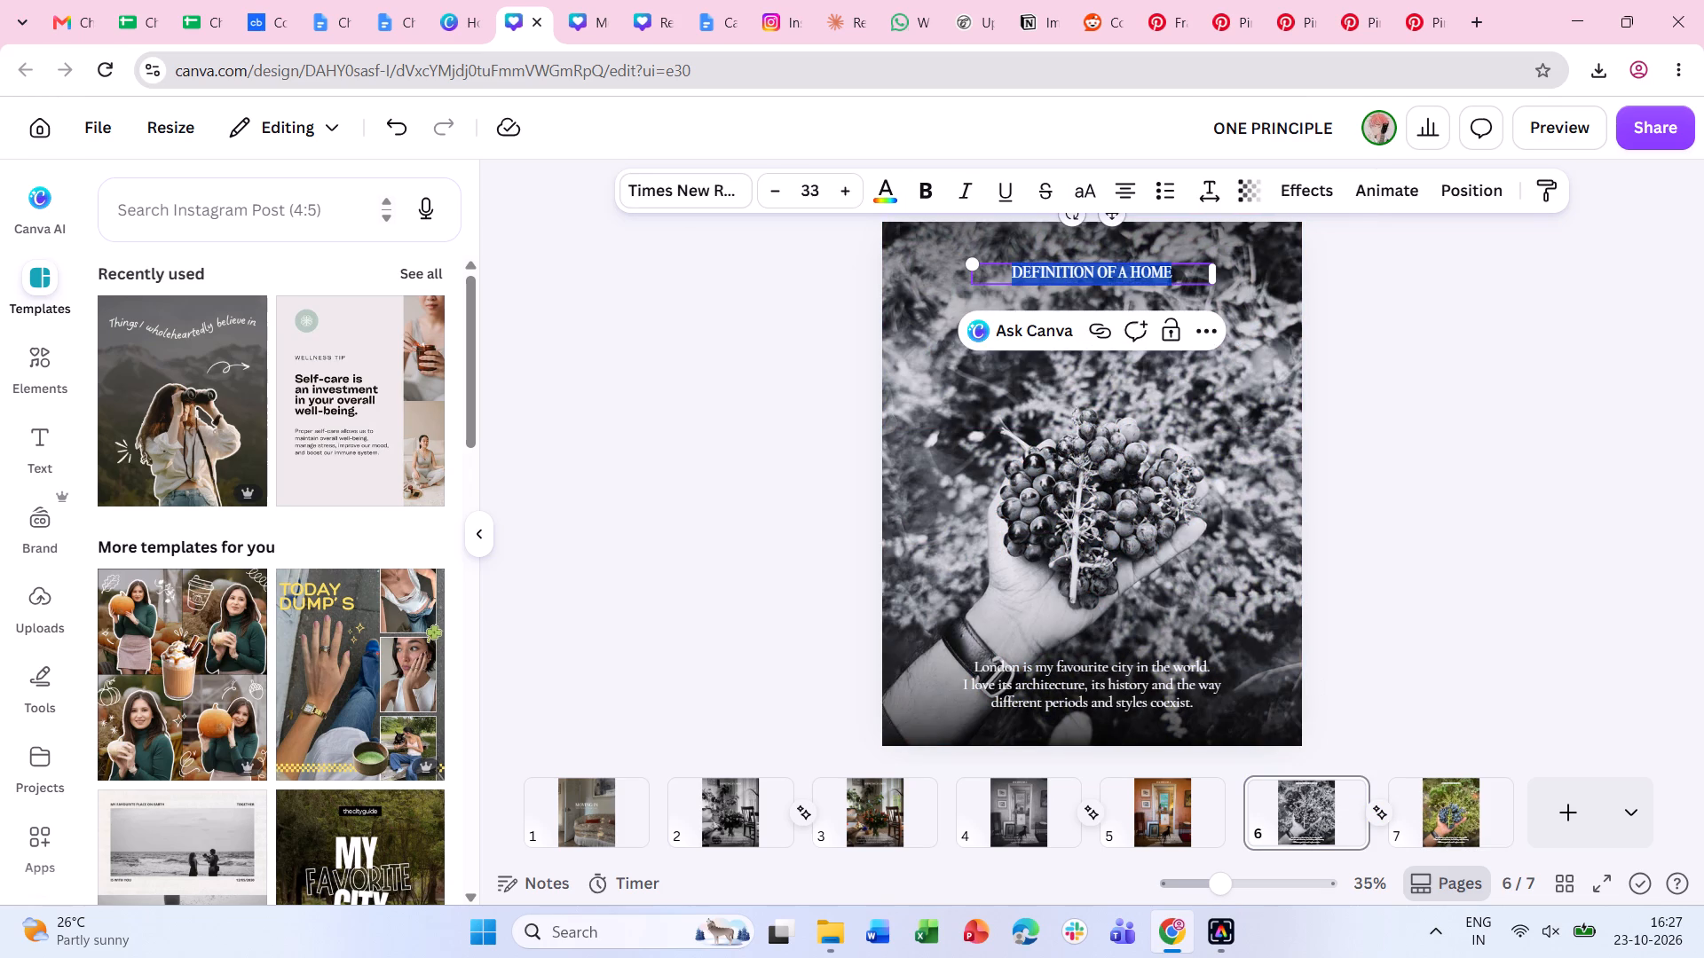
{"action": "type", "text": "CITIES THAT INSPIRE"}
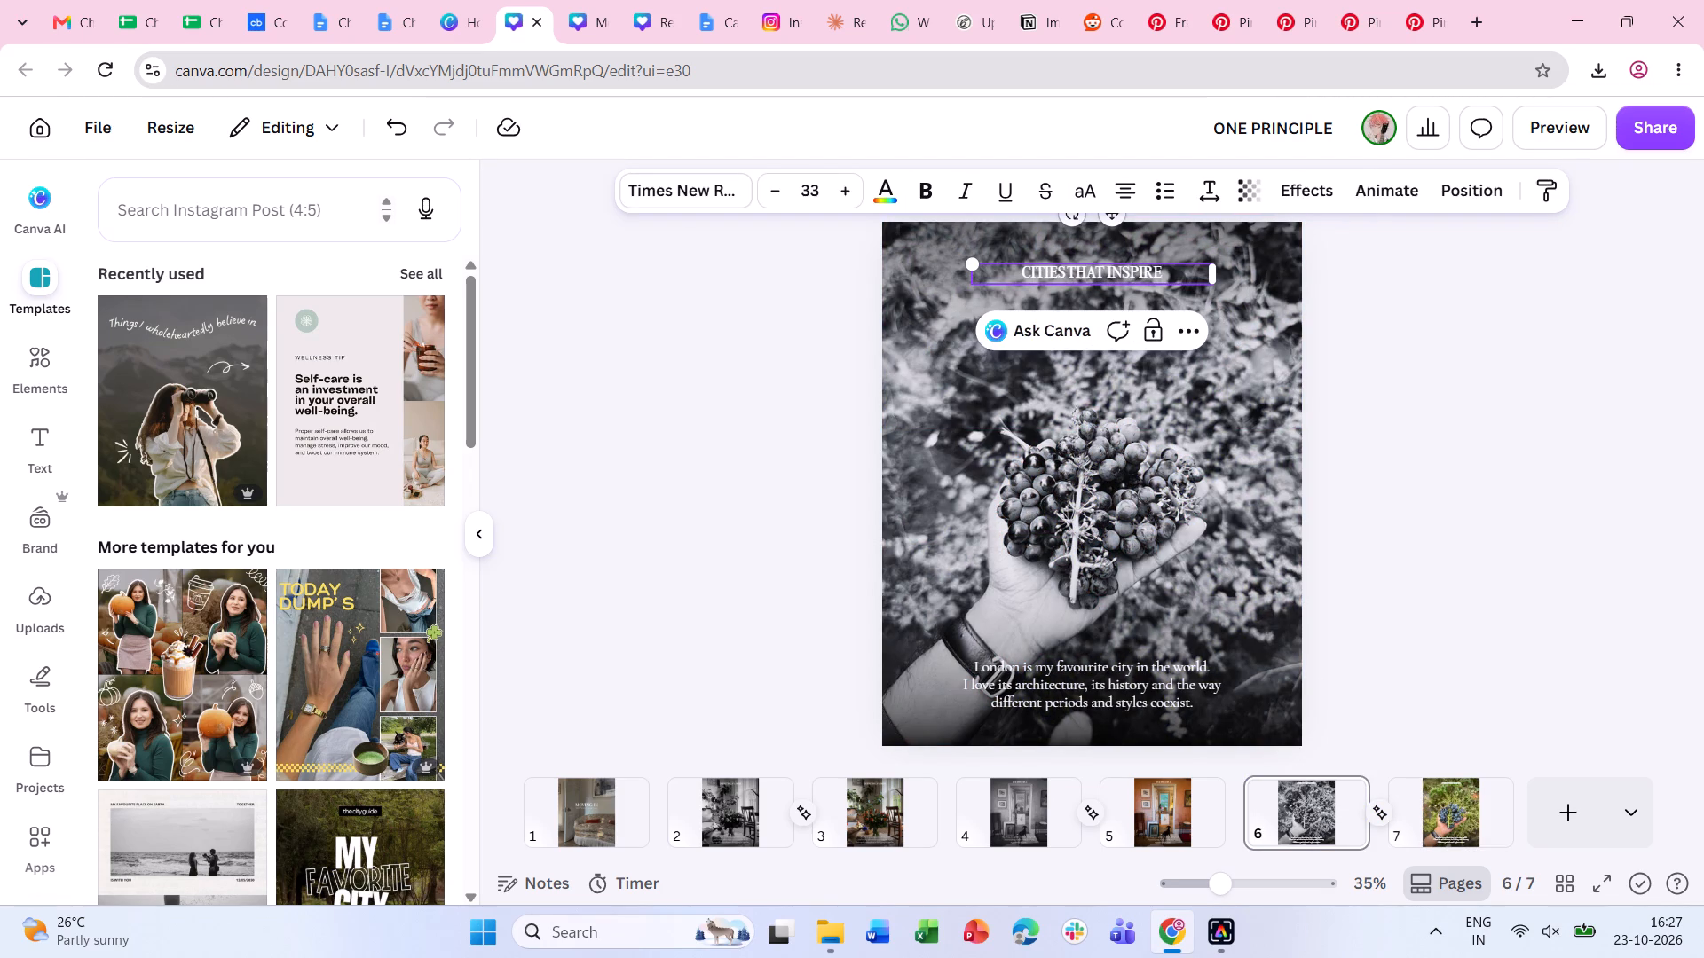
{"action": "left_click", "coordinate": [1360, 384]}
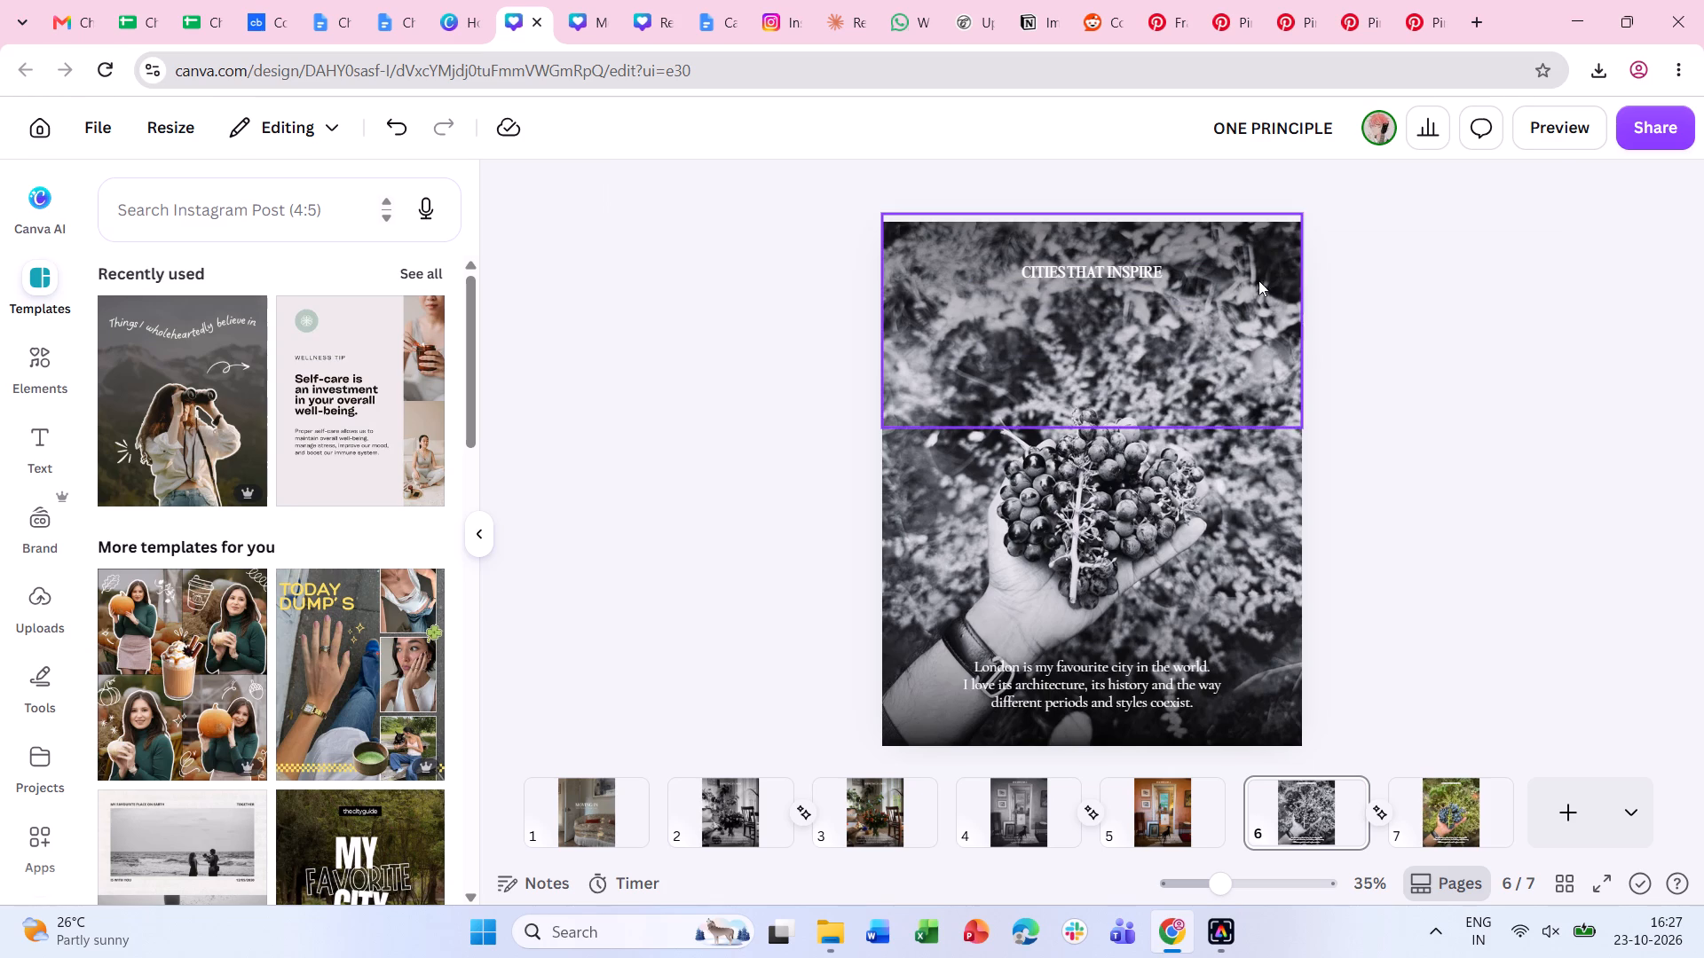
Adjust the transparency of the gradient overlay behind page 6's heading to about 86.
{"action": "left_click", "coordinate": [1249, 273]}
{"action": "left_click", "coordinate": [1217, 192]}
{"action": "left_click_drag", "start_coordinate": [1246, 287], "coordinate": [1253, 287]}
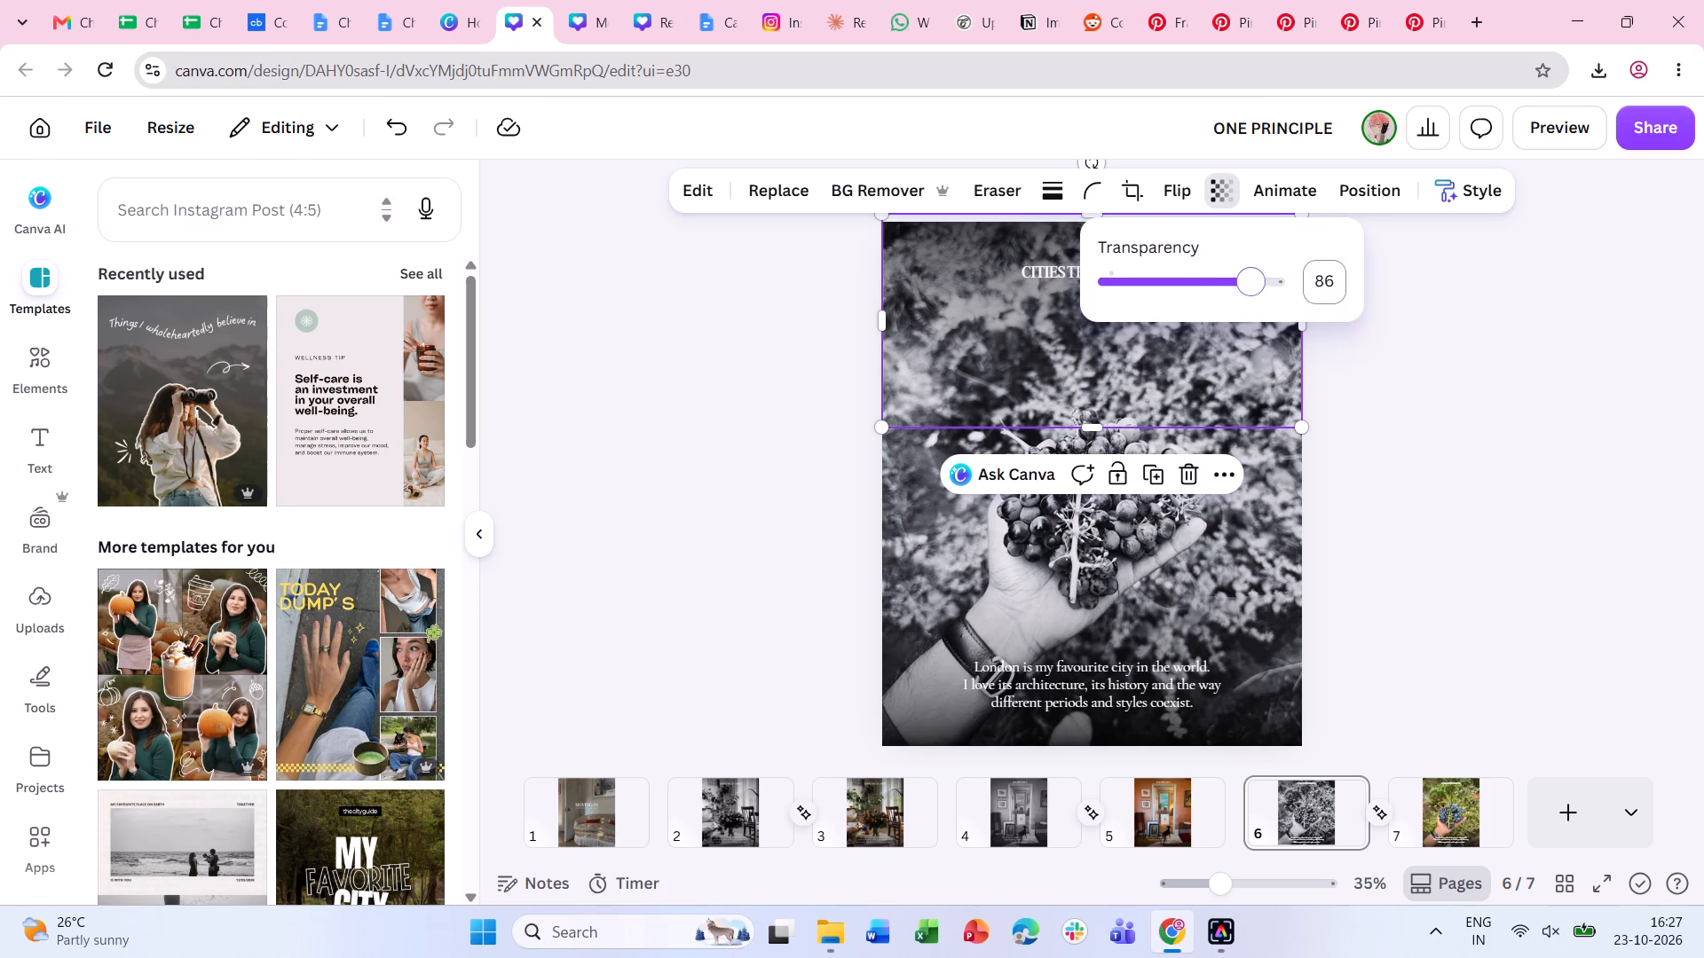
{"action": "left_click_drag", "start_coordinate": [1253, 287], "coordinate": [1254, 287]}
{"action": "double_click", "coordinate": [1609, 371]}
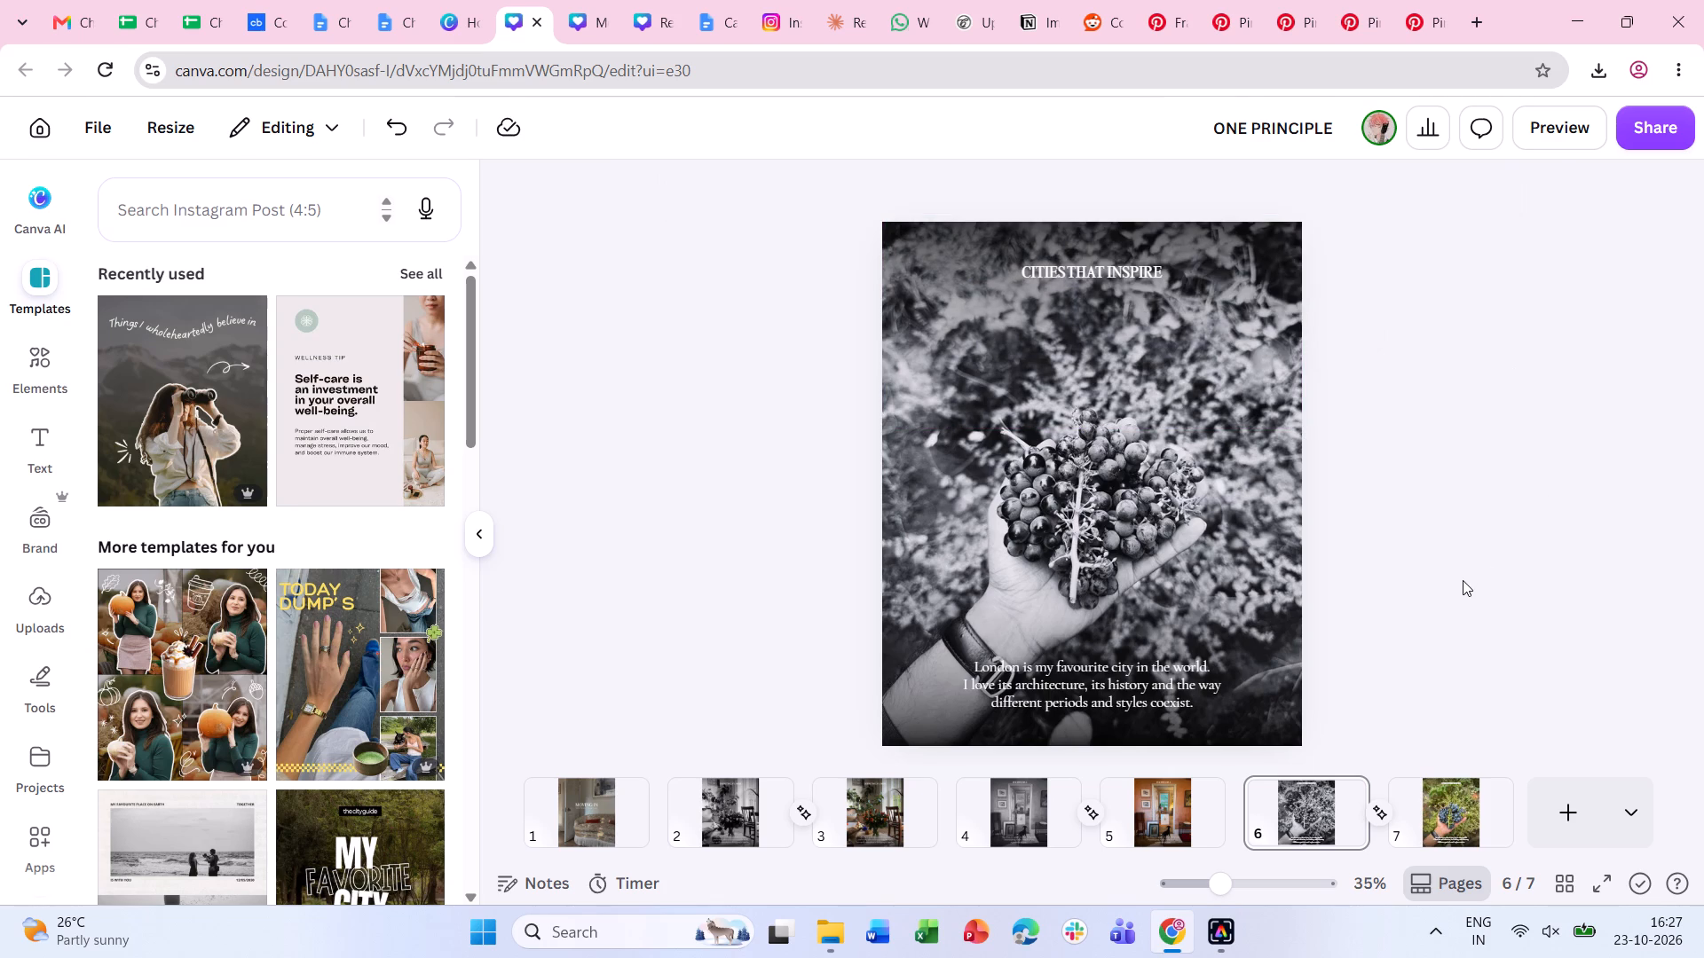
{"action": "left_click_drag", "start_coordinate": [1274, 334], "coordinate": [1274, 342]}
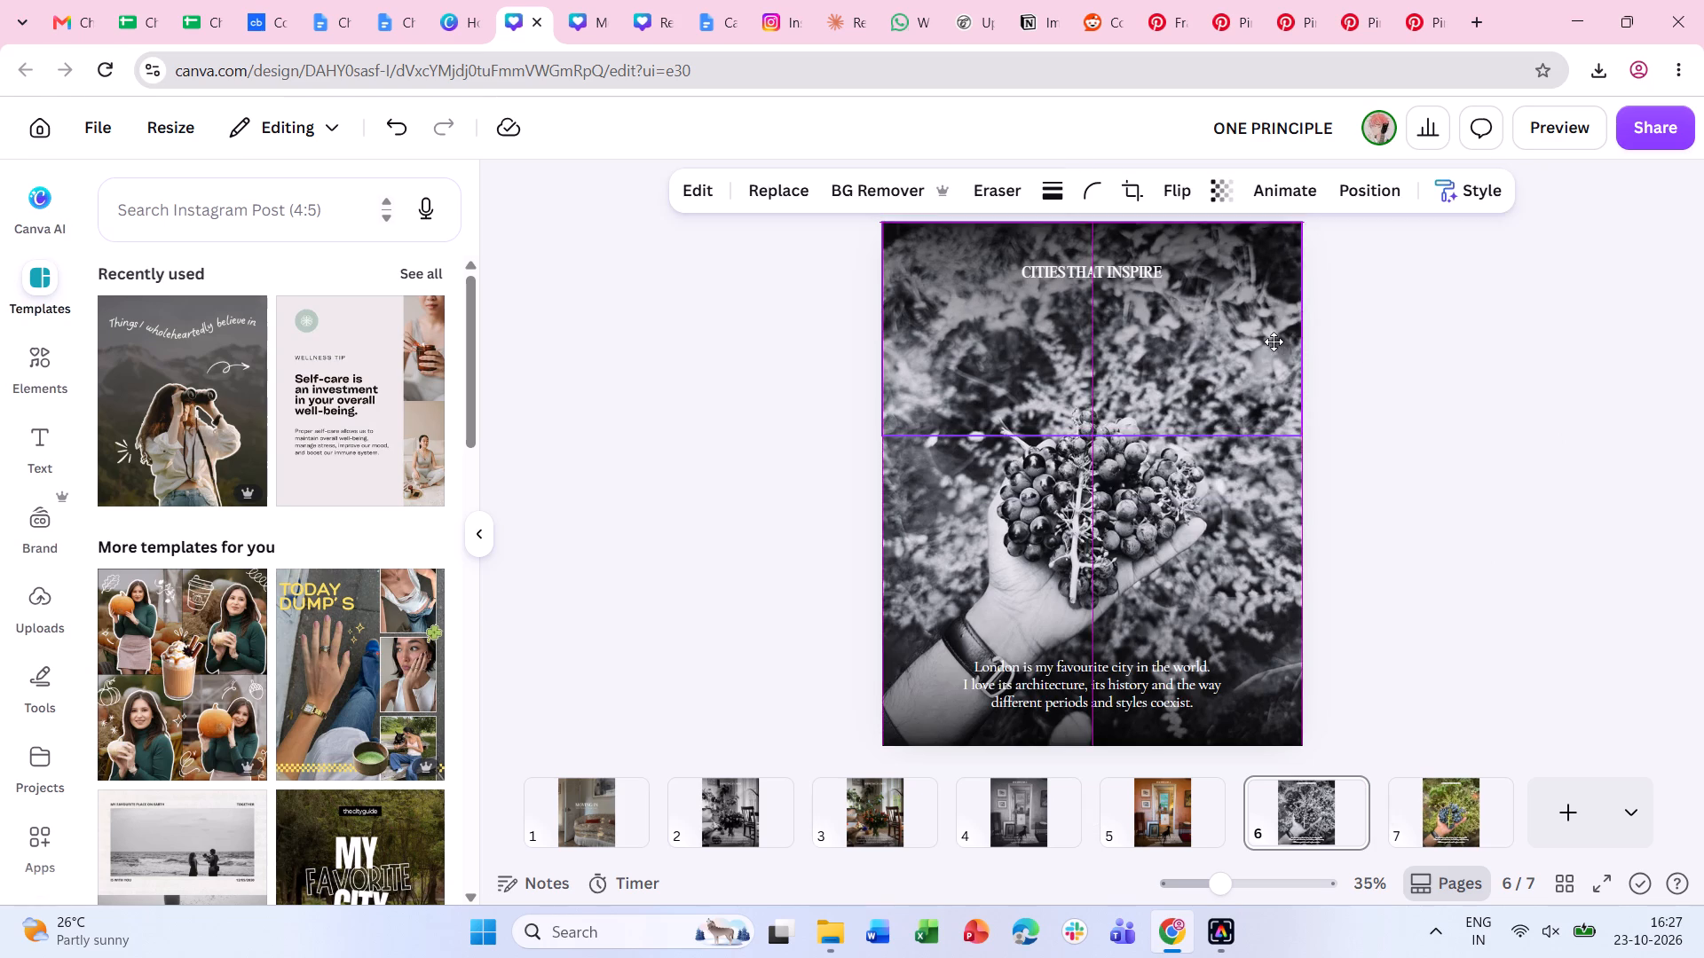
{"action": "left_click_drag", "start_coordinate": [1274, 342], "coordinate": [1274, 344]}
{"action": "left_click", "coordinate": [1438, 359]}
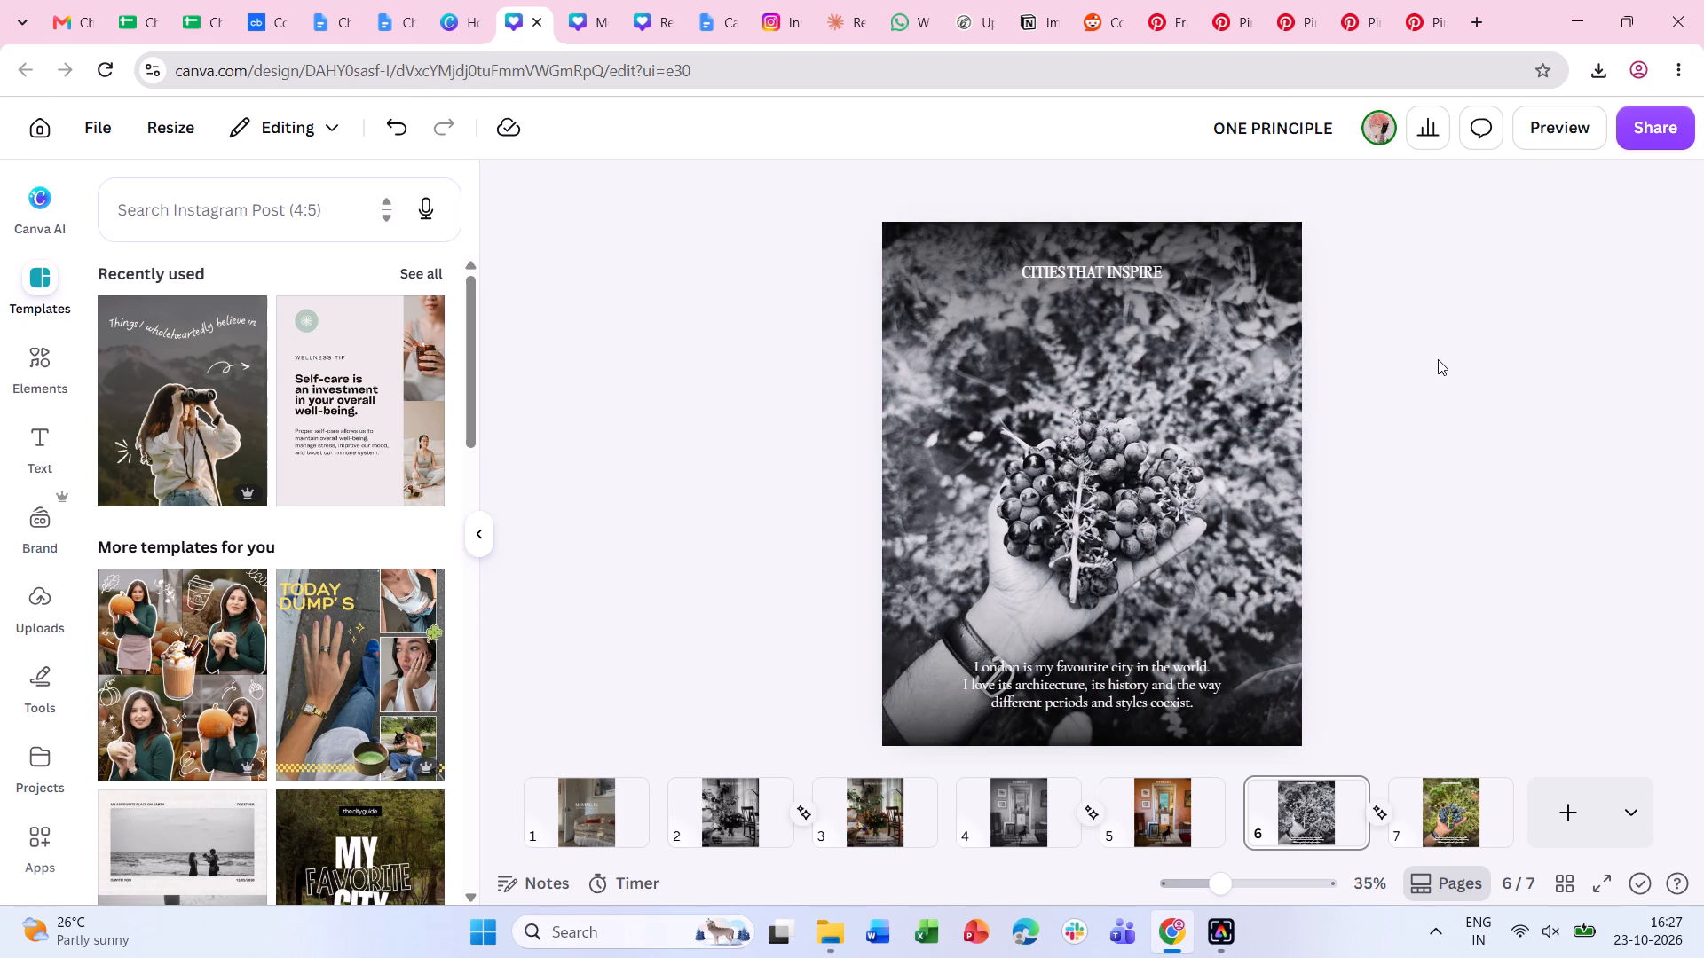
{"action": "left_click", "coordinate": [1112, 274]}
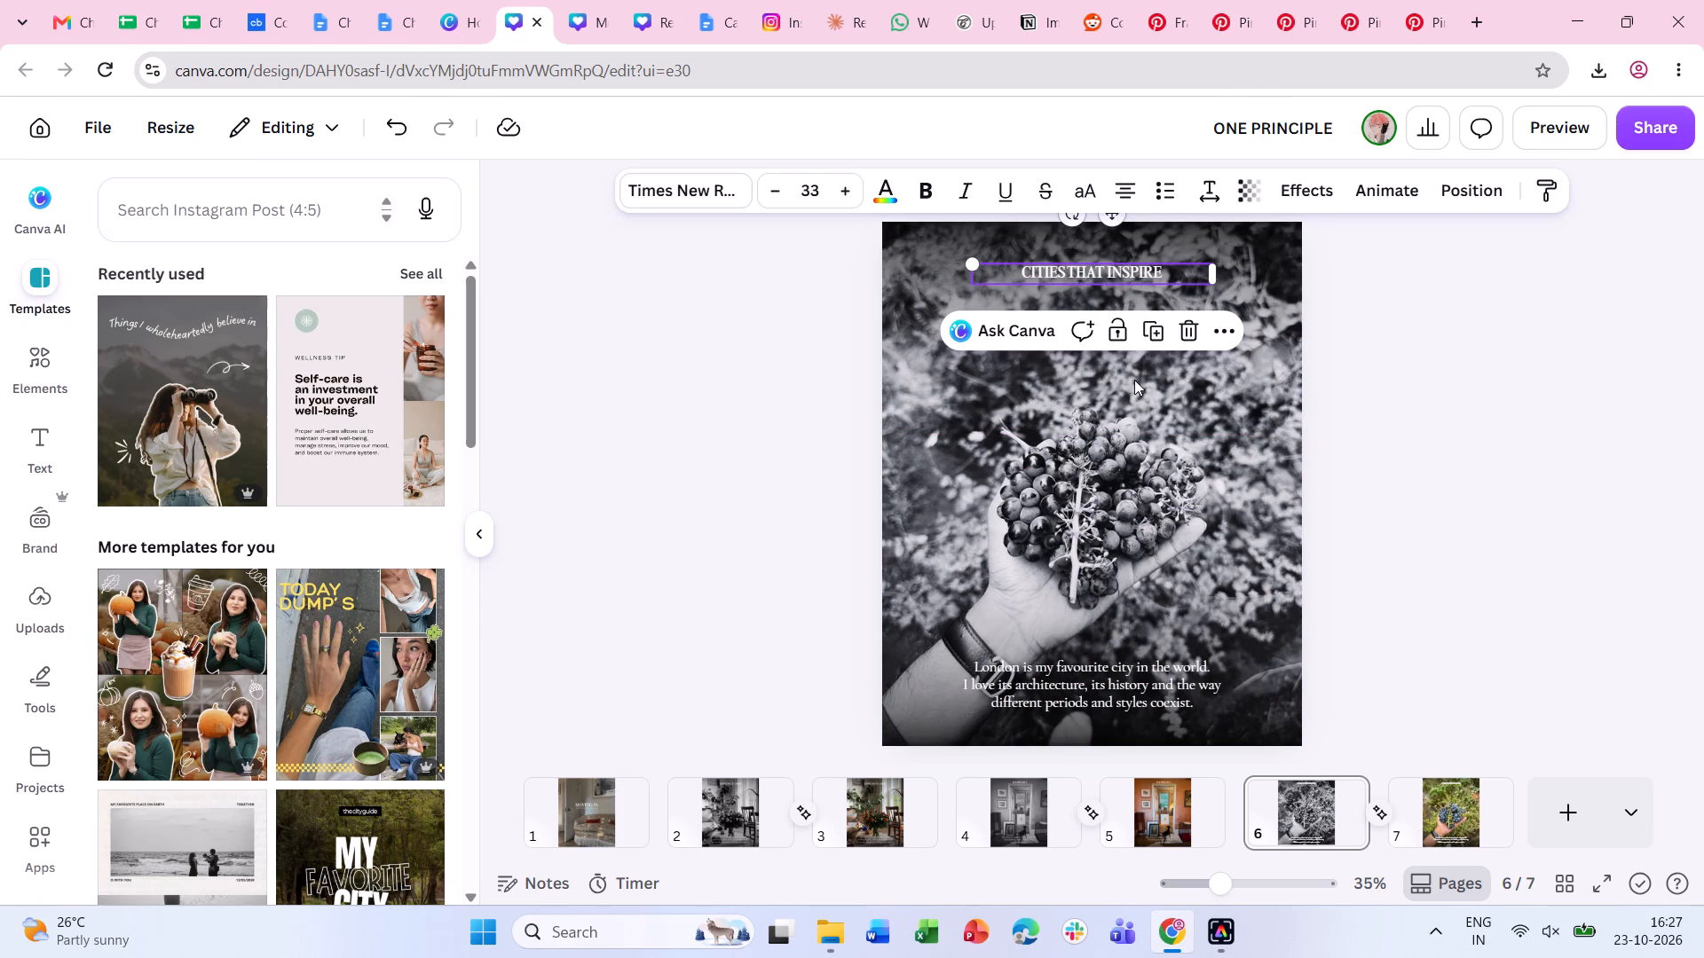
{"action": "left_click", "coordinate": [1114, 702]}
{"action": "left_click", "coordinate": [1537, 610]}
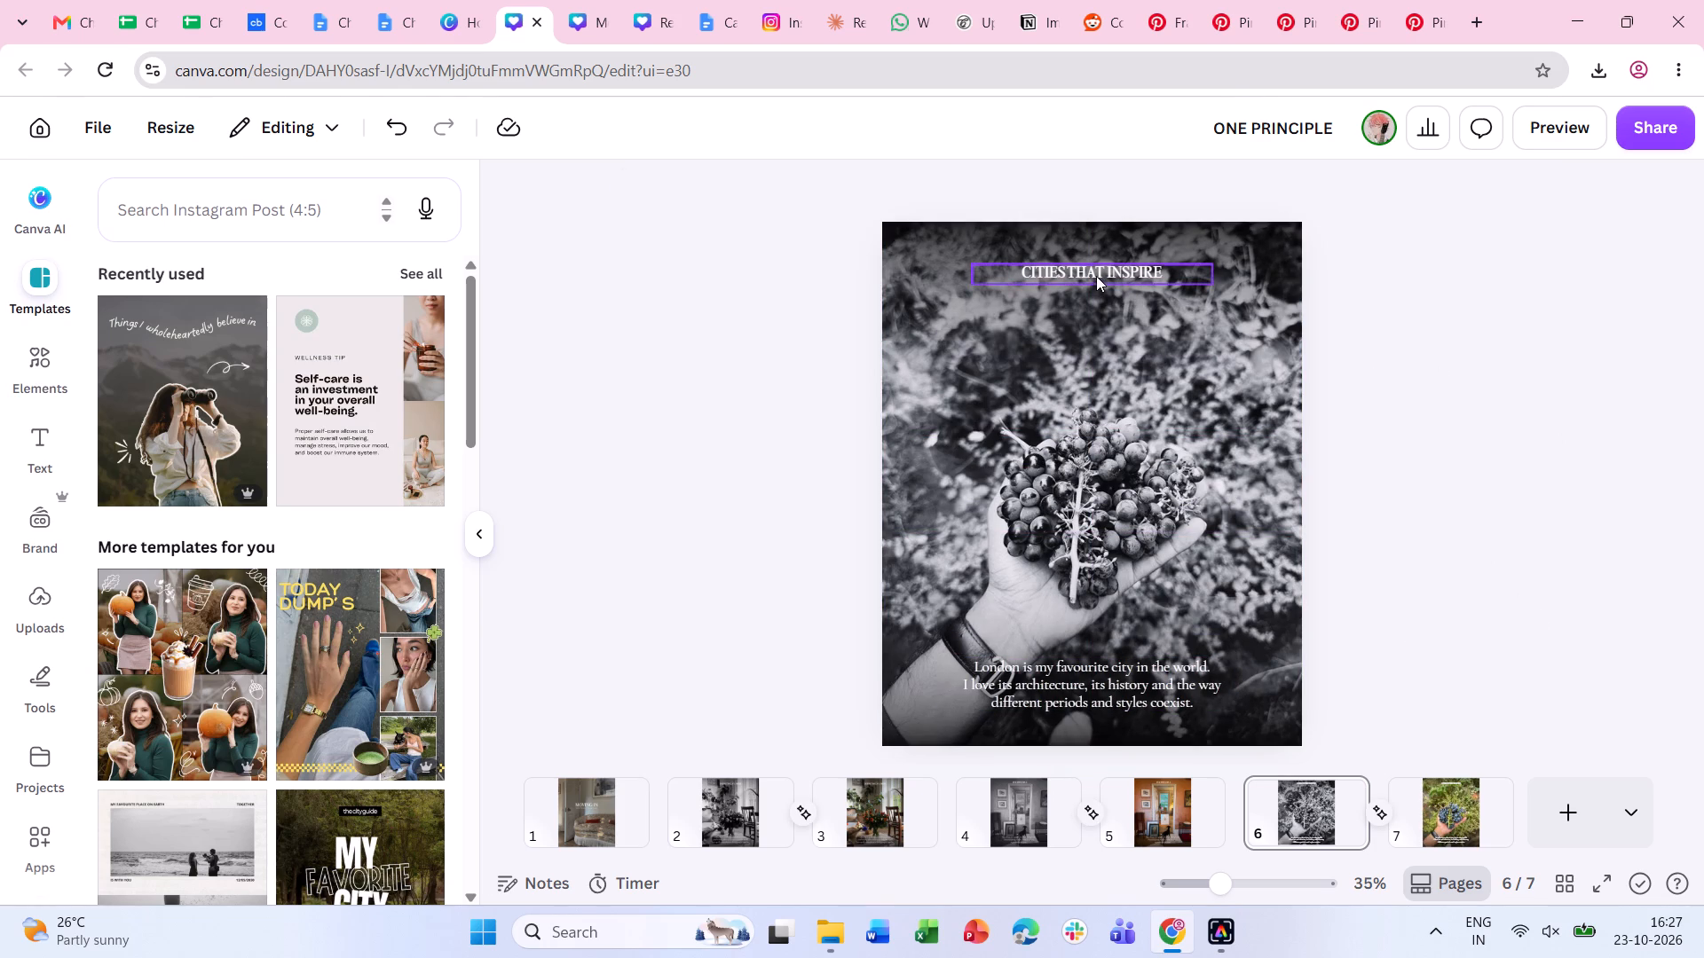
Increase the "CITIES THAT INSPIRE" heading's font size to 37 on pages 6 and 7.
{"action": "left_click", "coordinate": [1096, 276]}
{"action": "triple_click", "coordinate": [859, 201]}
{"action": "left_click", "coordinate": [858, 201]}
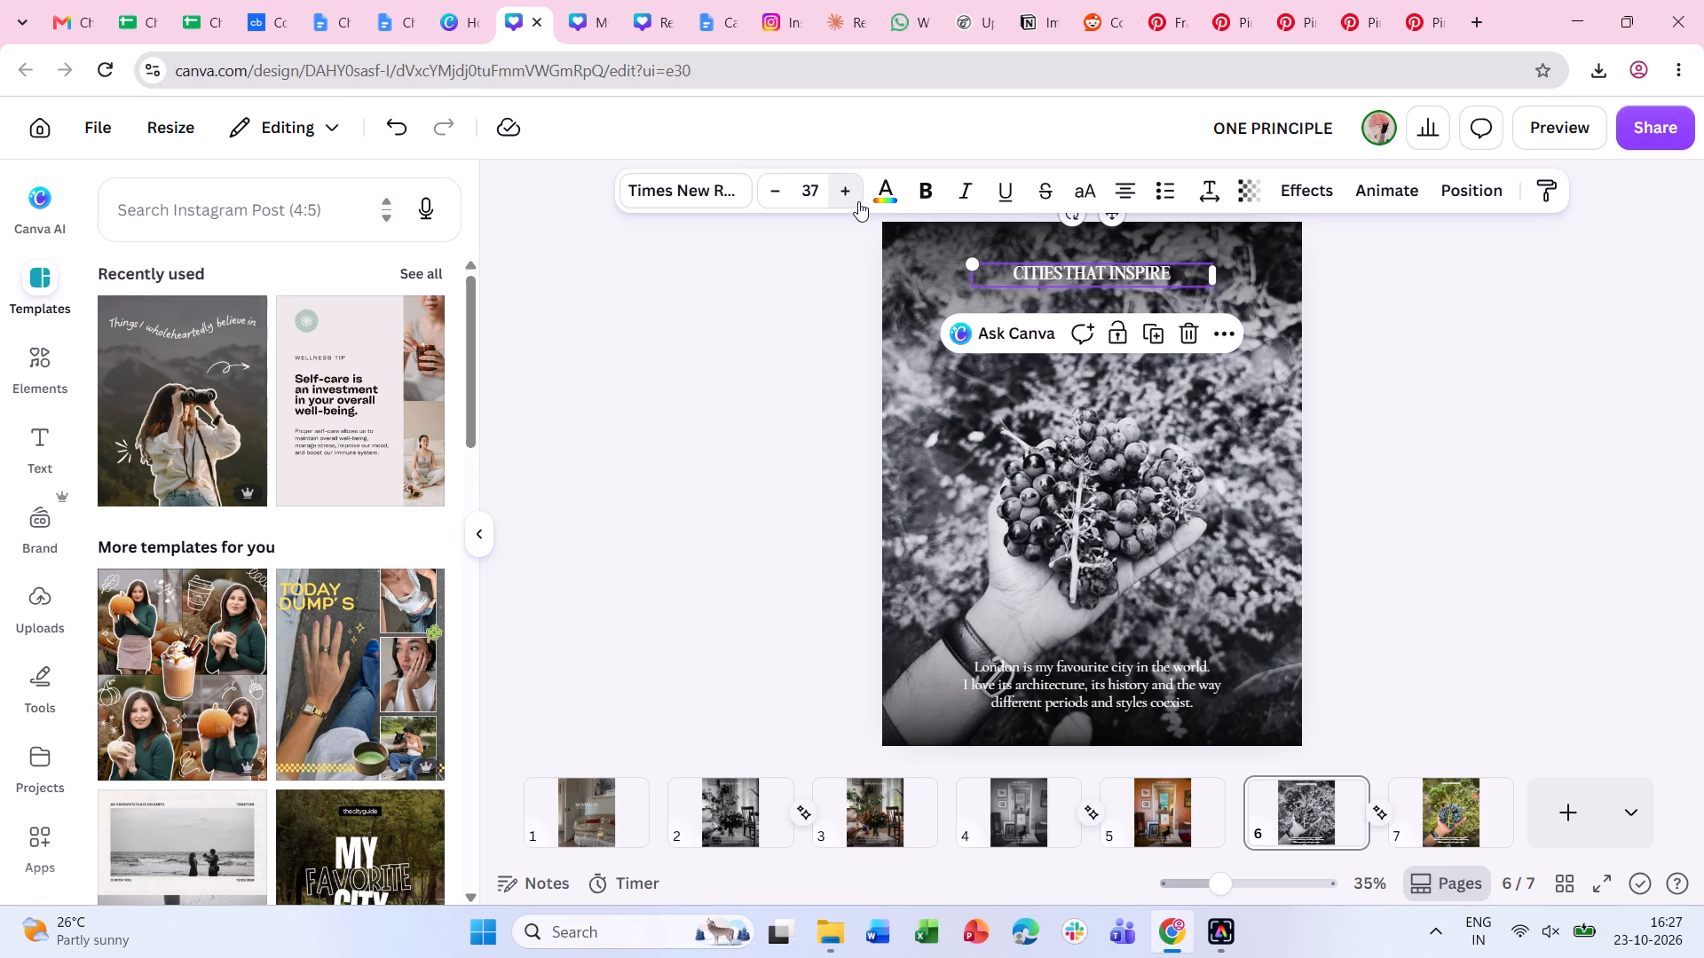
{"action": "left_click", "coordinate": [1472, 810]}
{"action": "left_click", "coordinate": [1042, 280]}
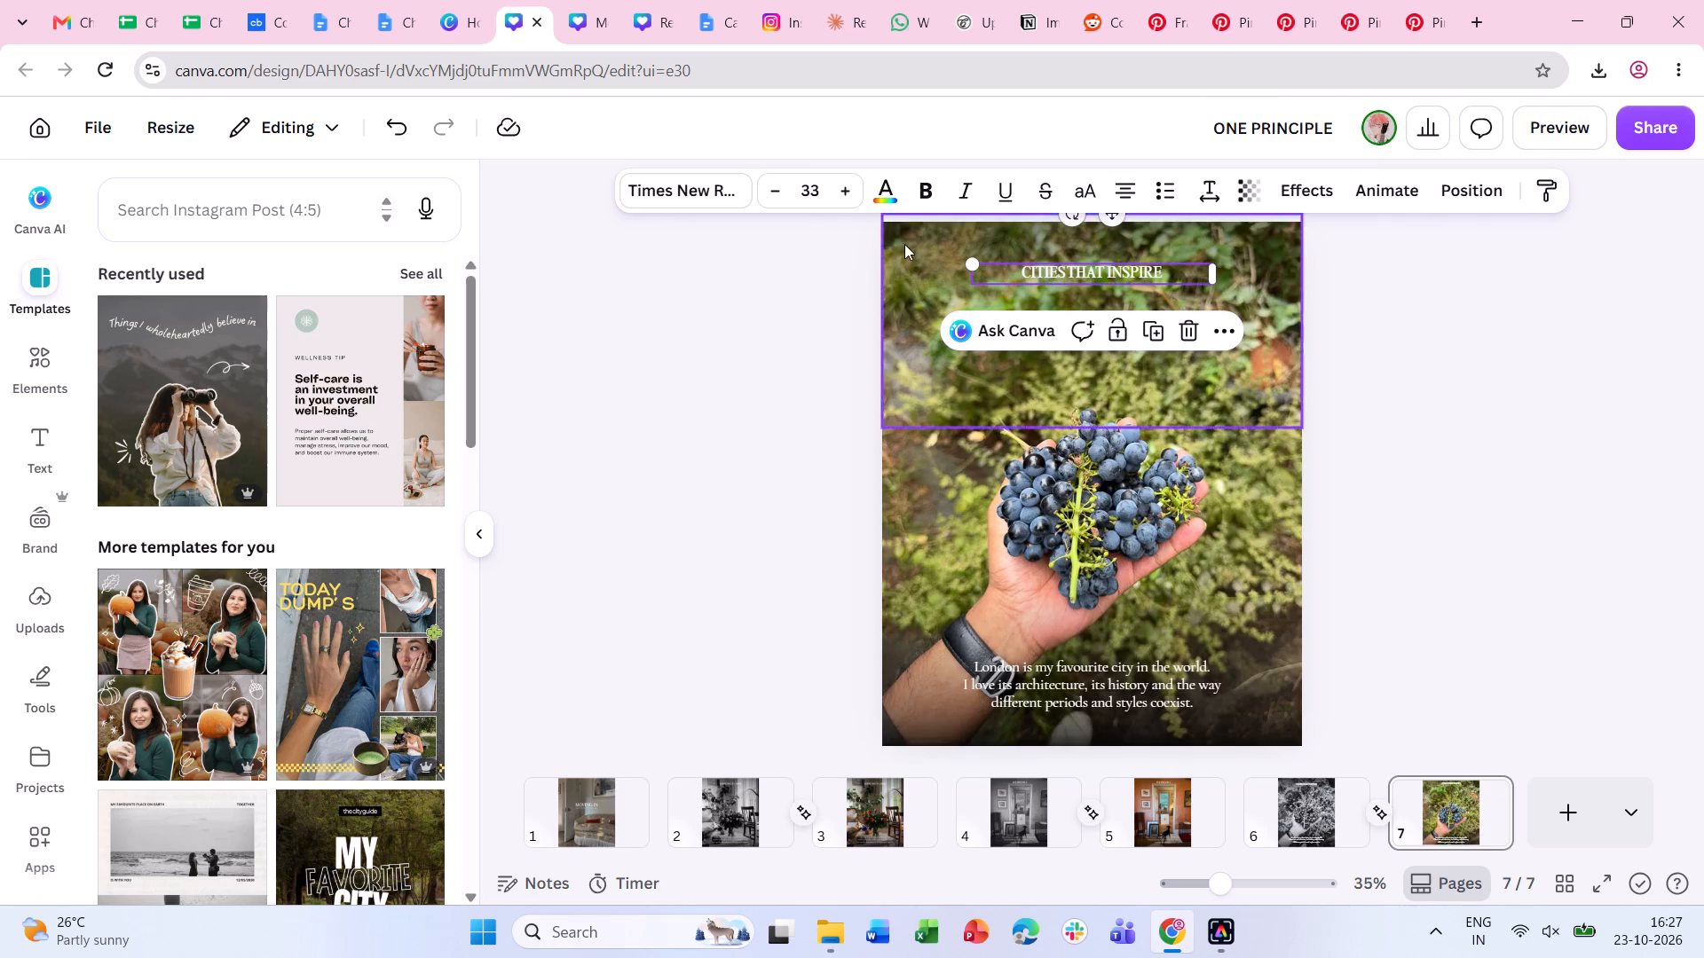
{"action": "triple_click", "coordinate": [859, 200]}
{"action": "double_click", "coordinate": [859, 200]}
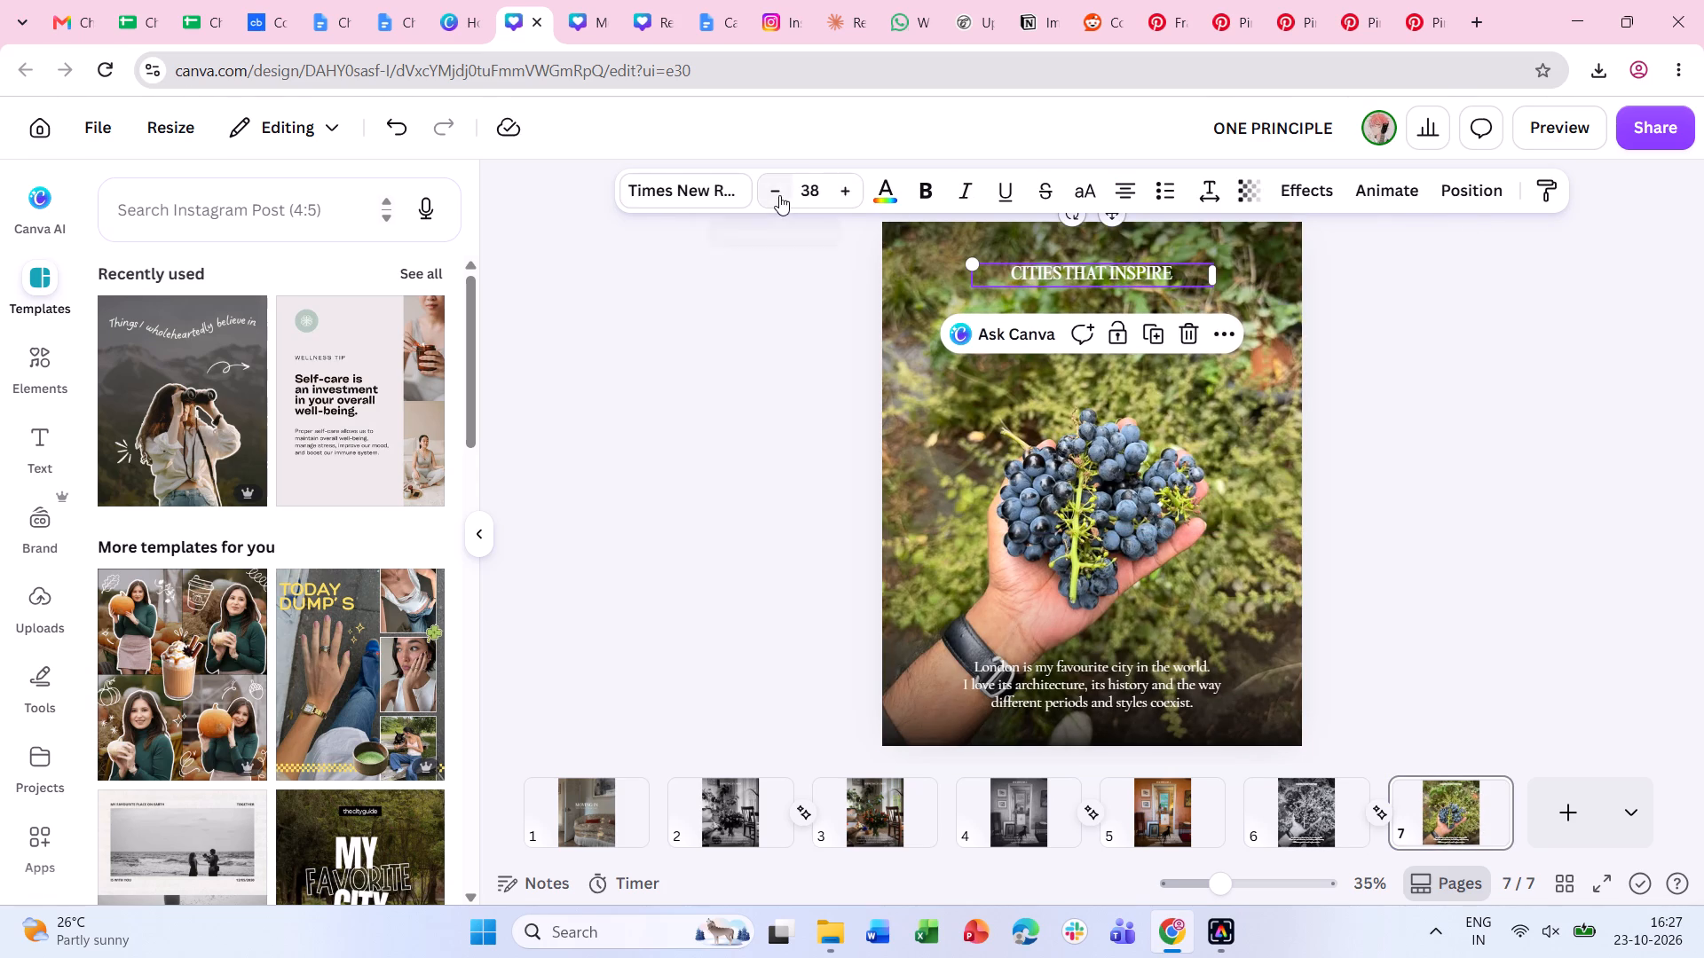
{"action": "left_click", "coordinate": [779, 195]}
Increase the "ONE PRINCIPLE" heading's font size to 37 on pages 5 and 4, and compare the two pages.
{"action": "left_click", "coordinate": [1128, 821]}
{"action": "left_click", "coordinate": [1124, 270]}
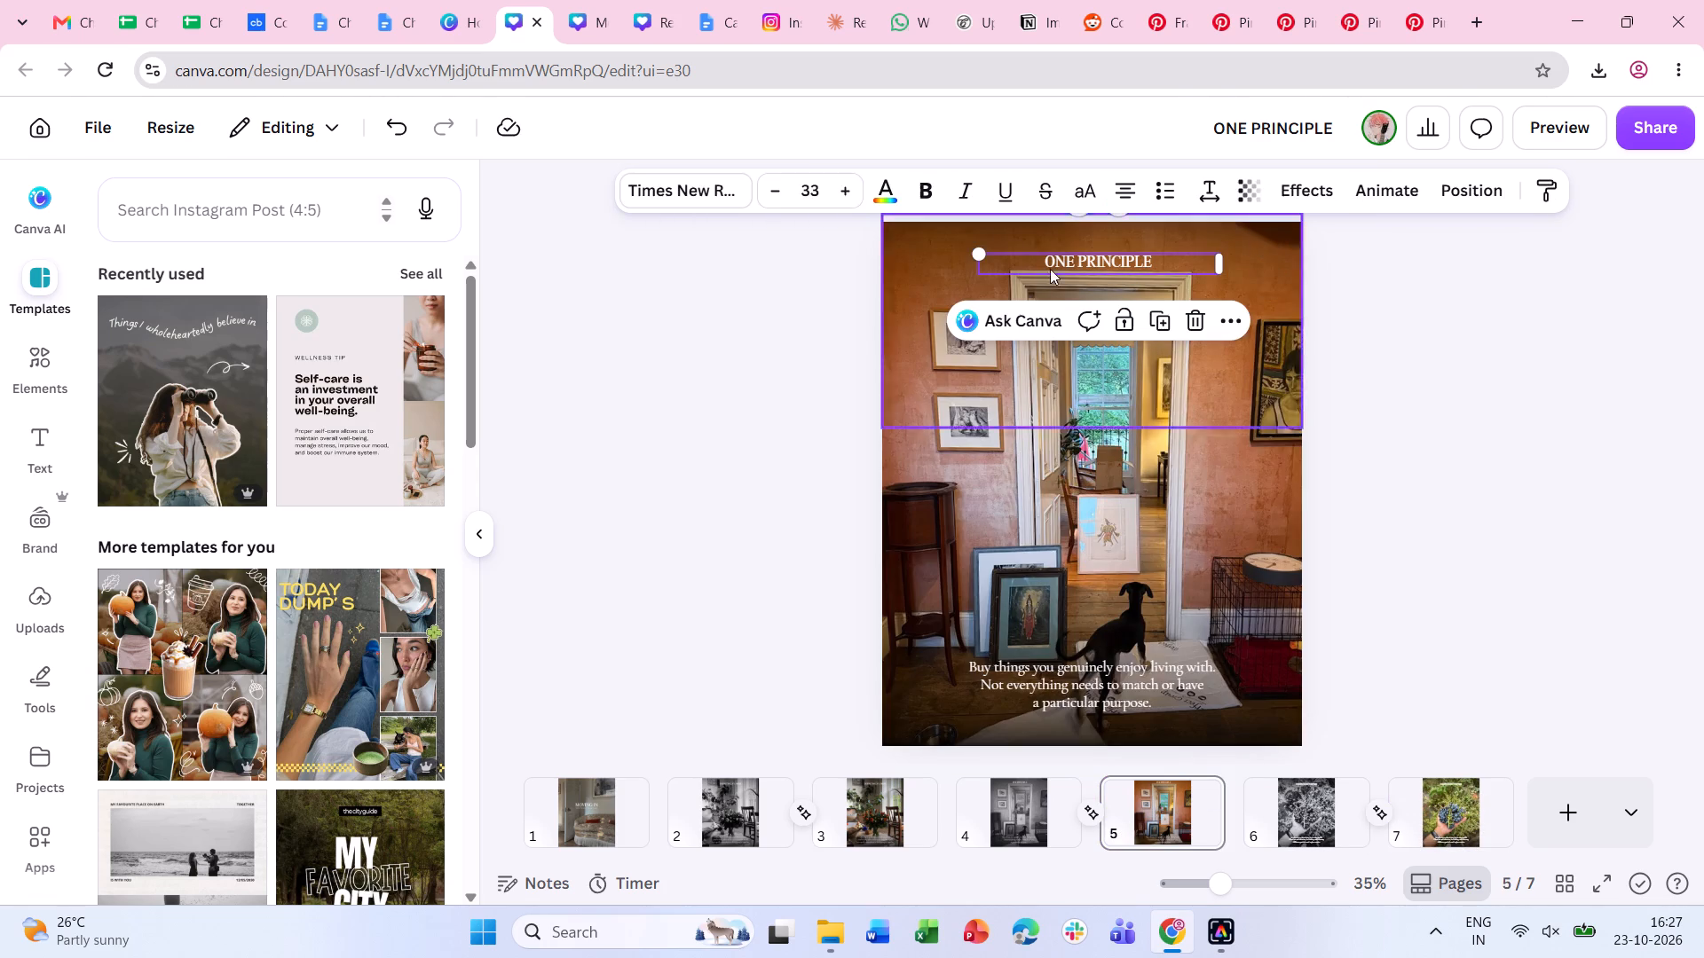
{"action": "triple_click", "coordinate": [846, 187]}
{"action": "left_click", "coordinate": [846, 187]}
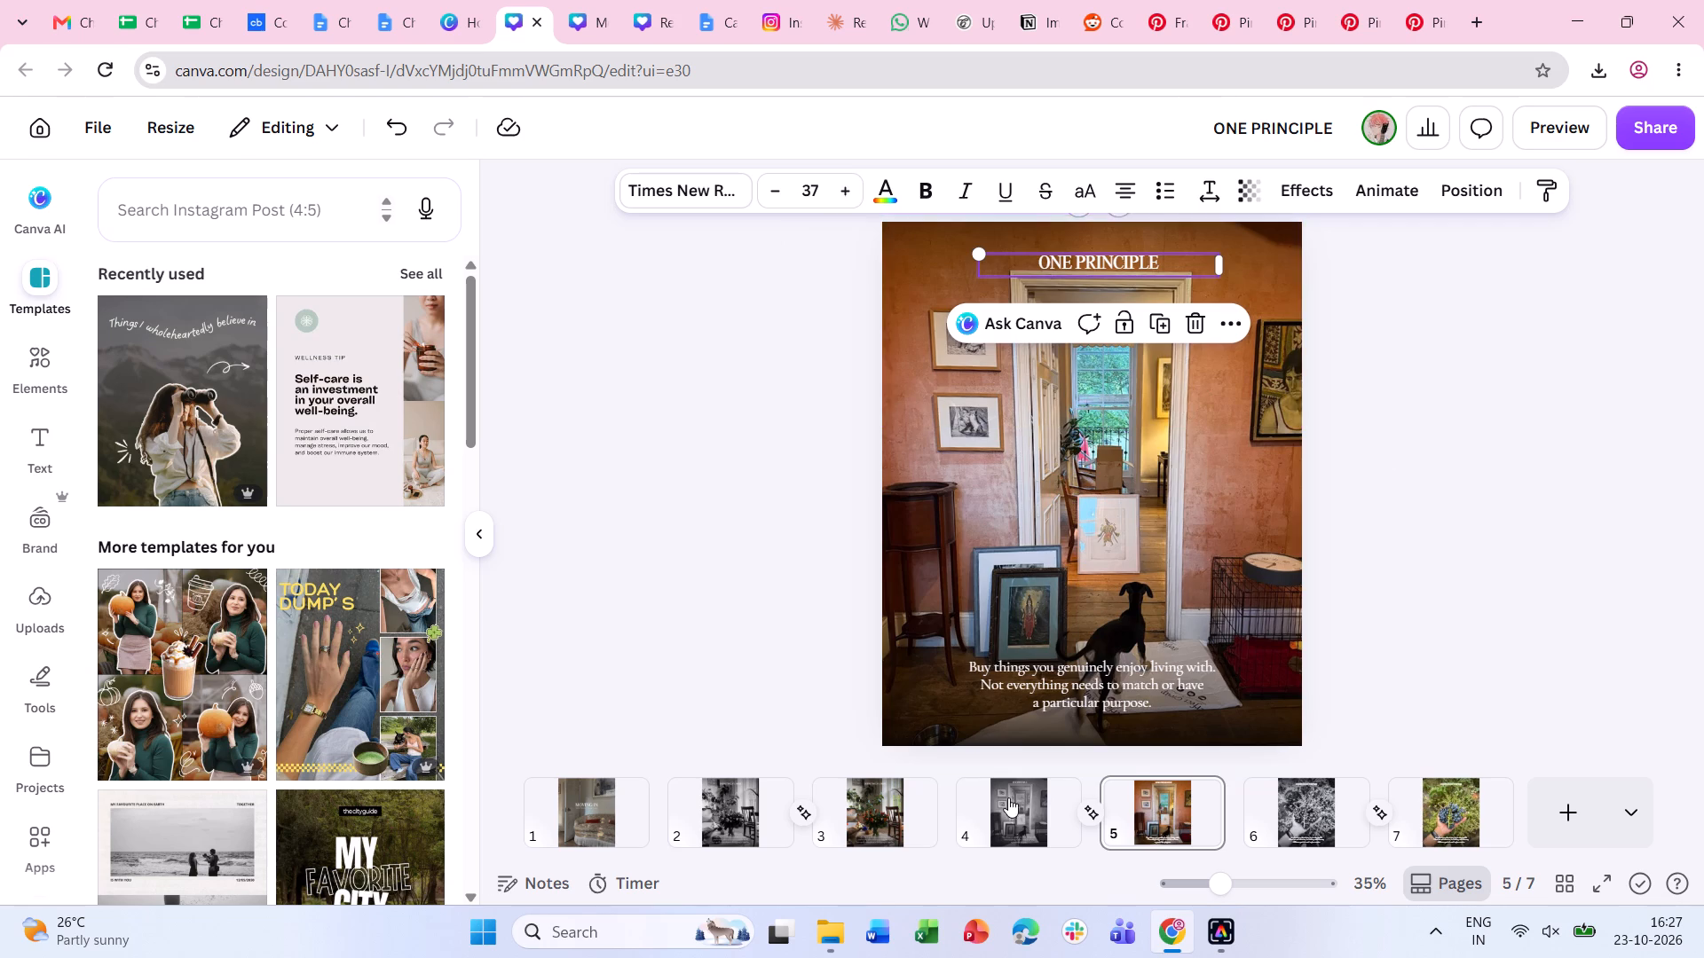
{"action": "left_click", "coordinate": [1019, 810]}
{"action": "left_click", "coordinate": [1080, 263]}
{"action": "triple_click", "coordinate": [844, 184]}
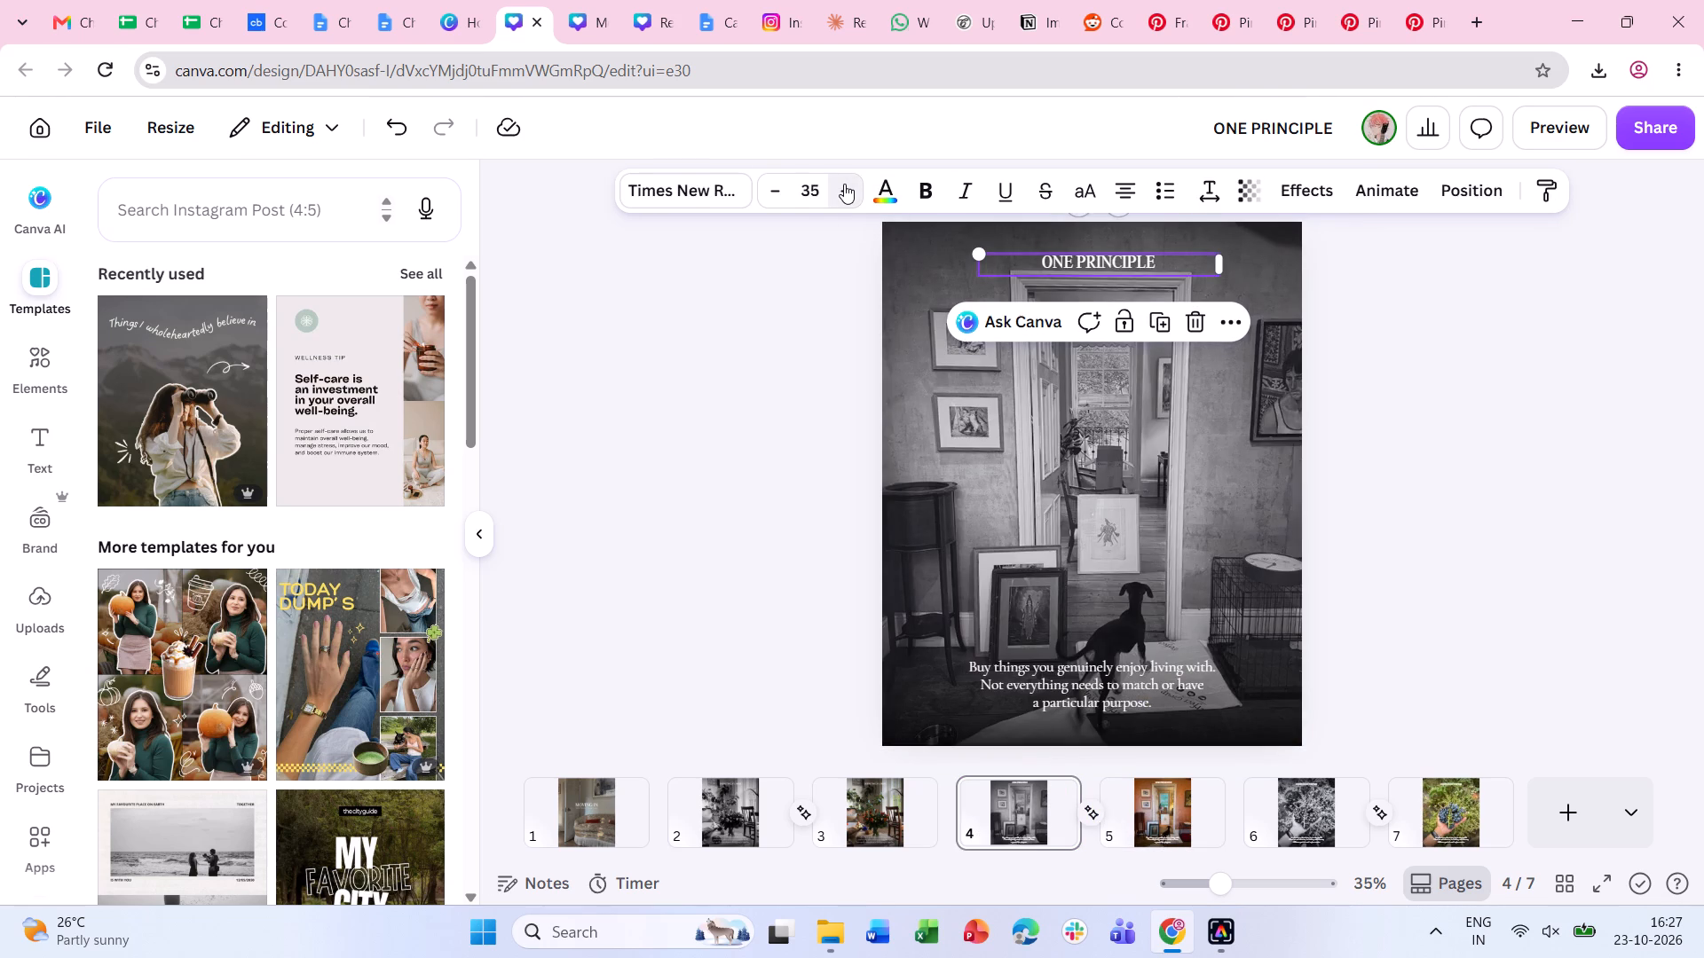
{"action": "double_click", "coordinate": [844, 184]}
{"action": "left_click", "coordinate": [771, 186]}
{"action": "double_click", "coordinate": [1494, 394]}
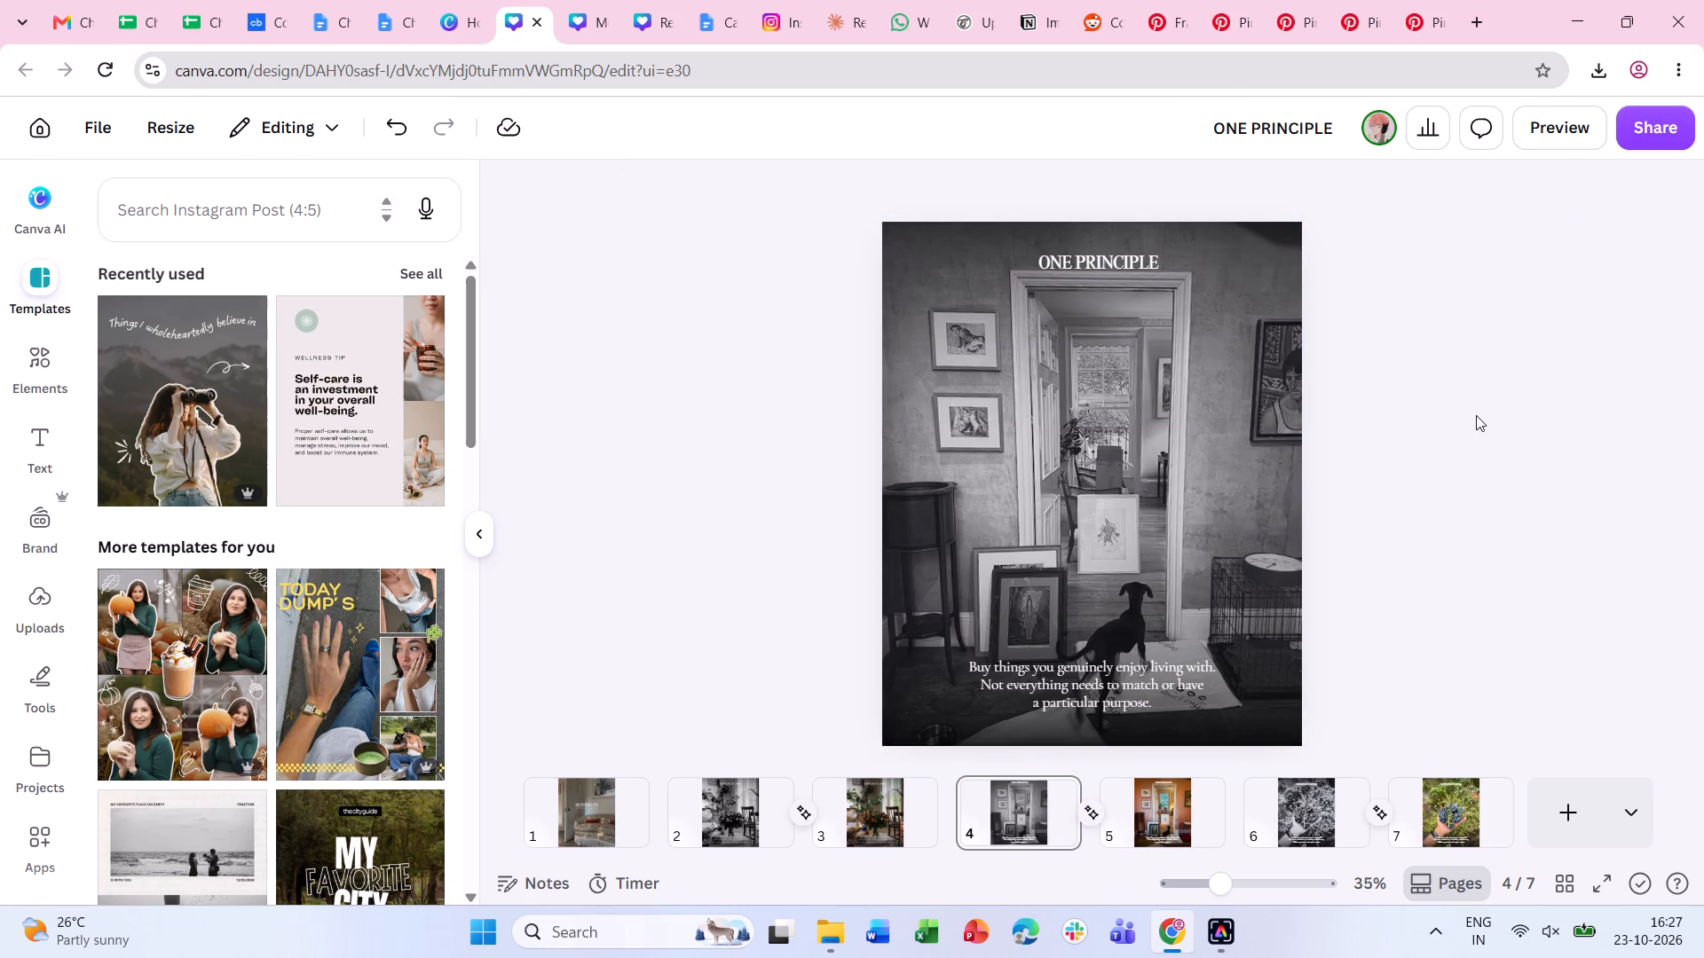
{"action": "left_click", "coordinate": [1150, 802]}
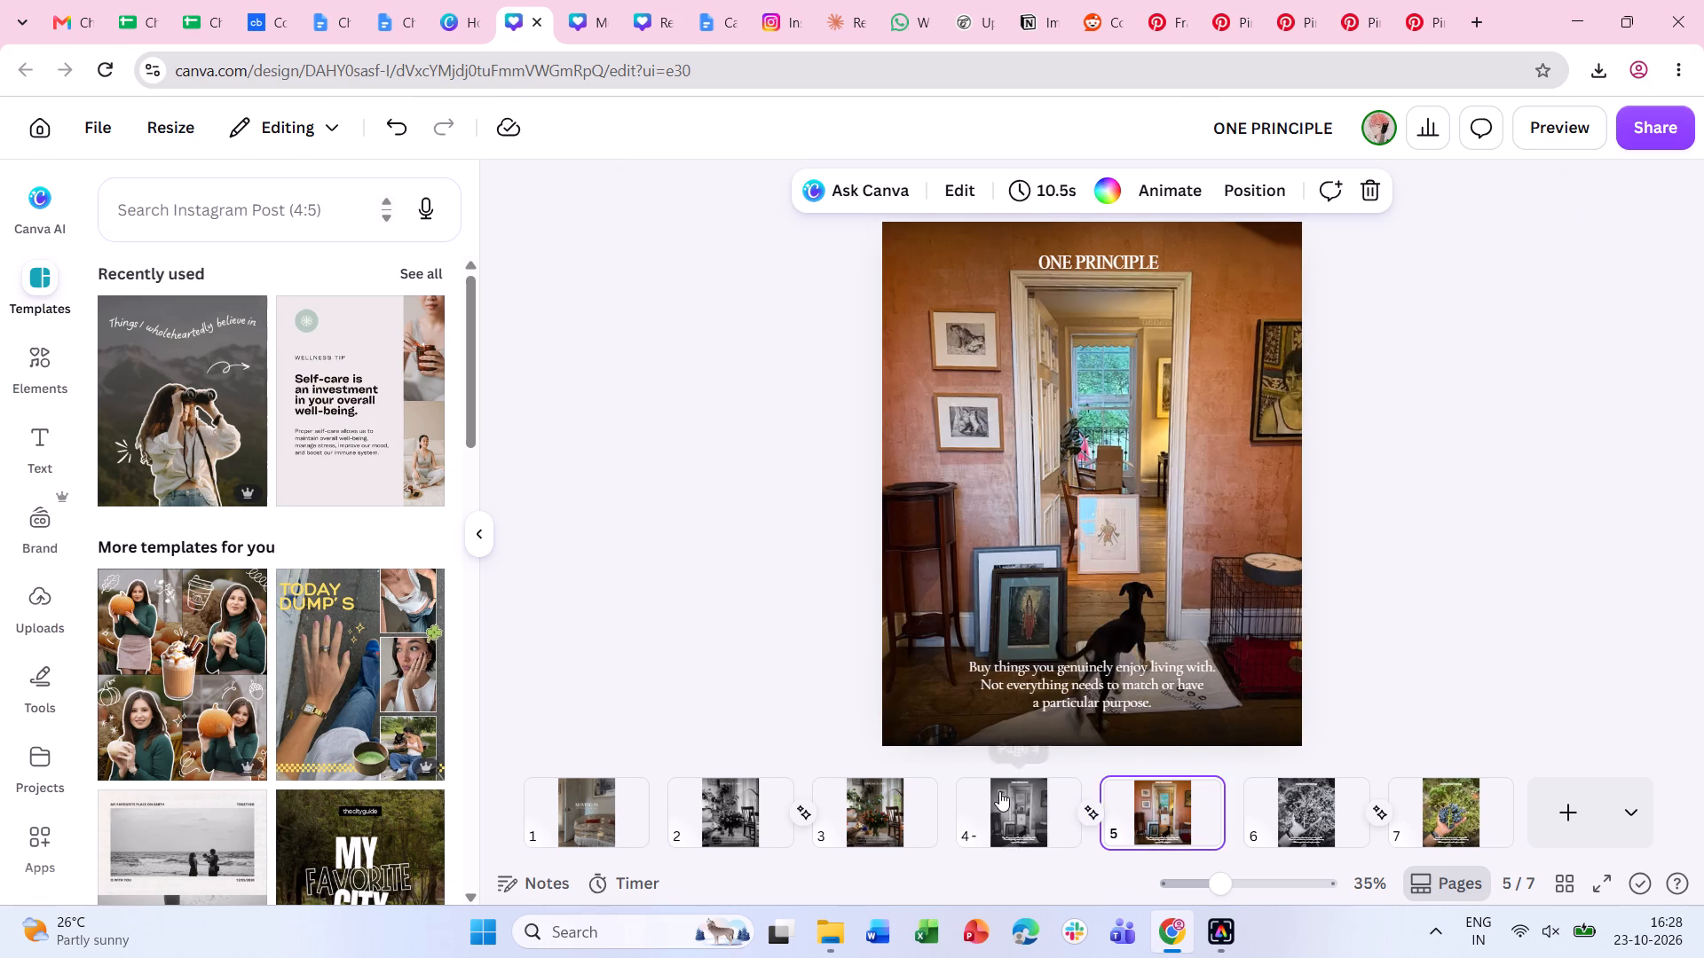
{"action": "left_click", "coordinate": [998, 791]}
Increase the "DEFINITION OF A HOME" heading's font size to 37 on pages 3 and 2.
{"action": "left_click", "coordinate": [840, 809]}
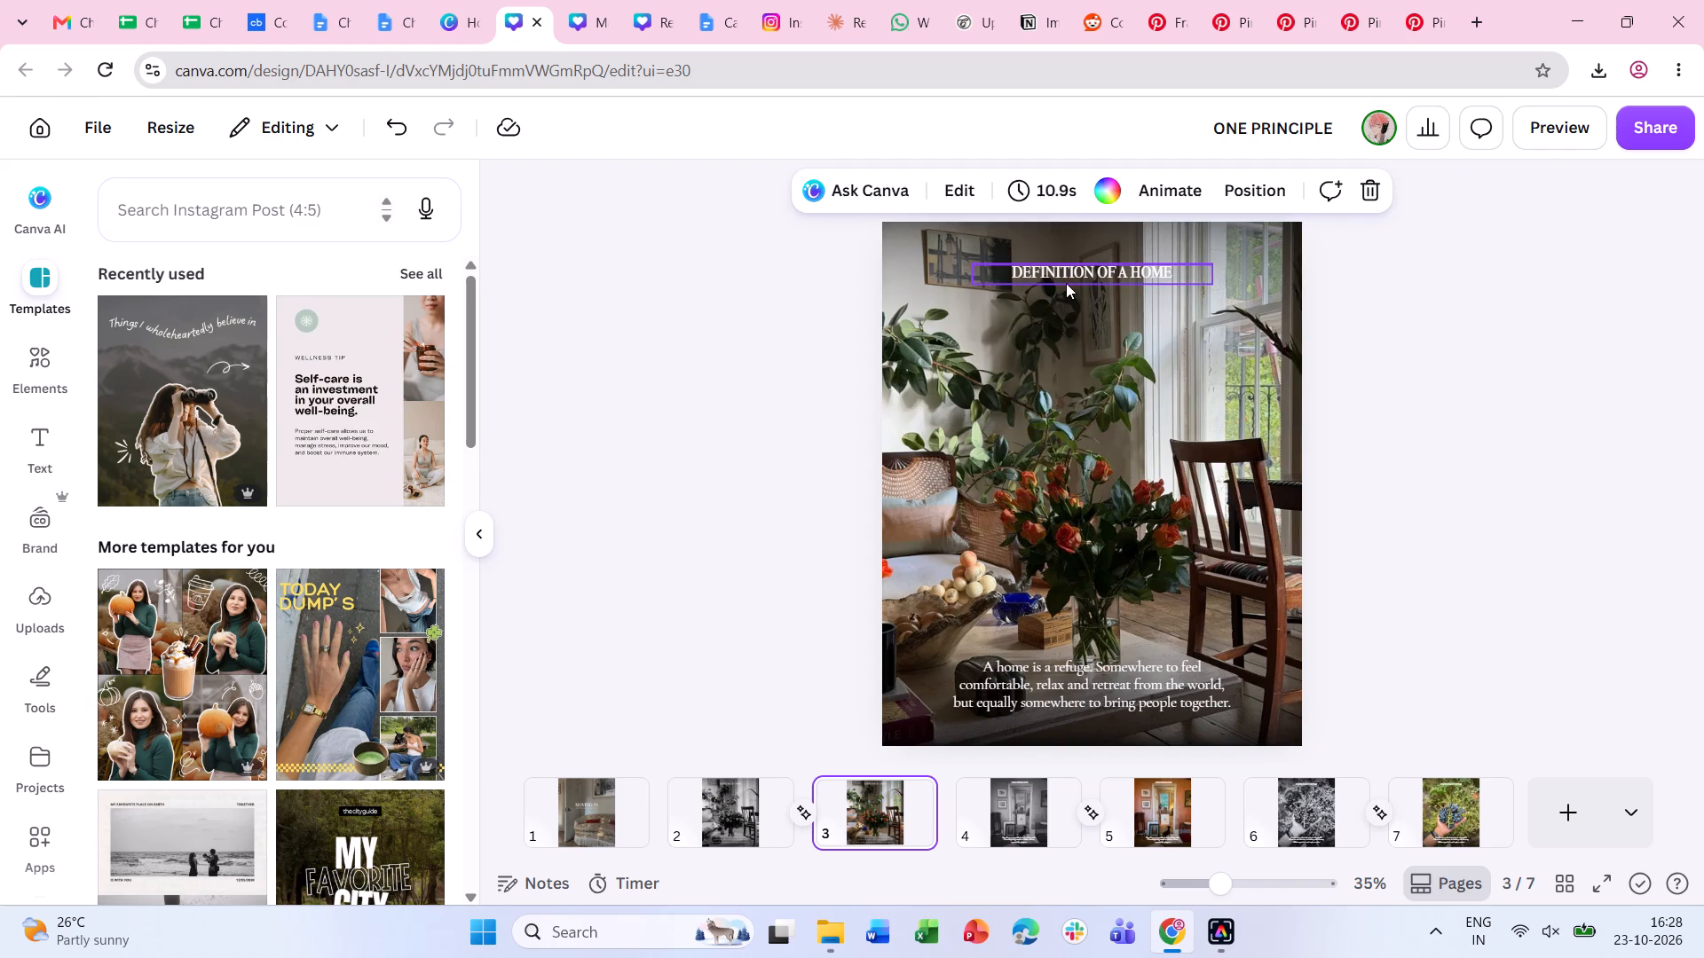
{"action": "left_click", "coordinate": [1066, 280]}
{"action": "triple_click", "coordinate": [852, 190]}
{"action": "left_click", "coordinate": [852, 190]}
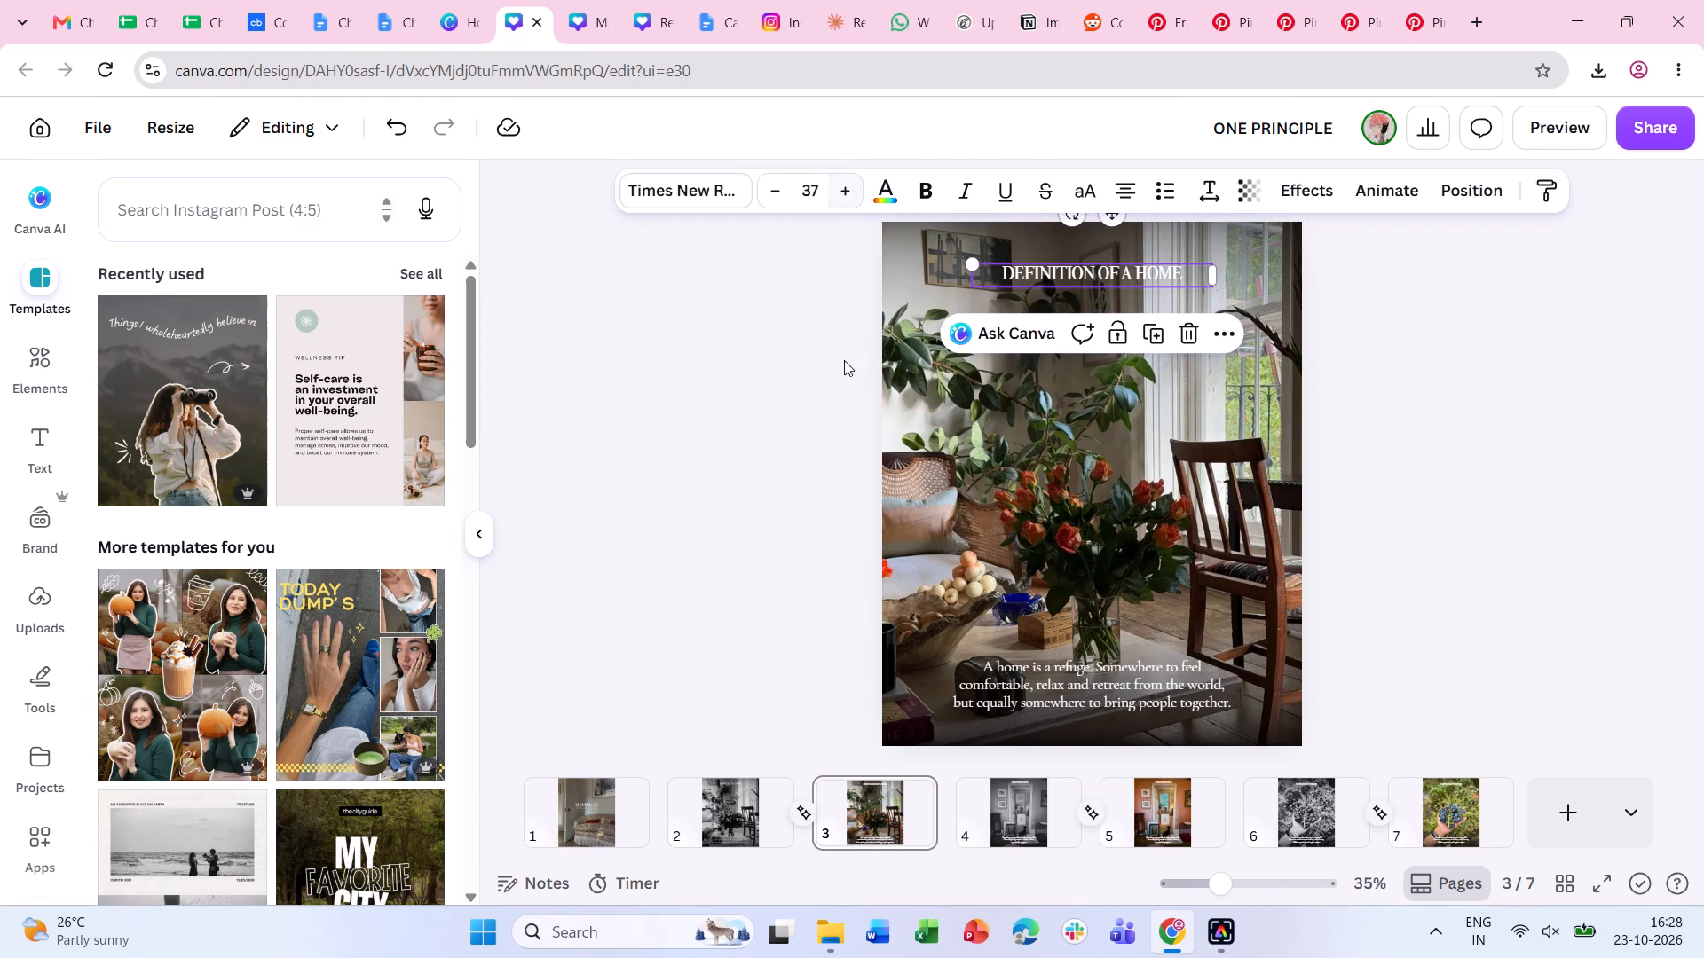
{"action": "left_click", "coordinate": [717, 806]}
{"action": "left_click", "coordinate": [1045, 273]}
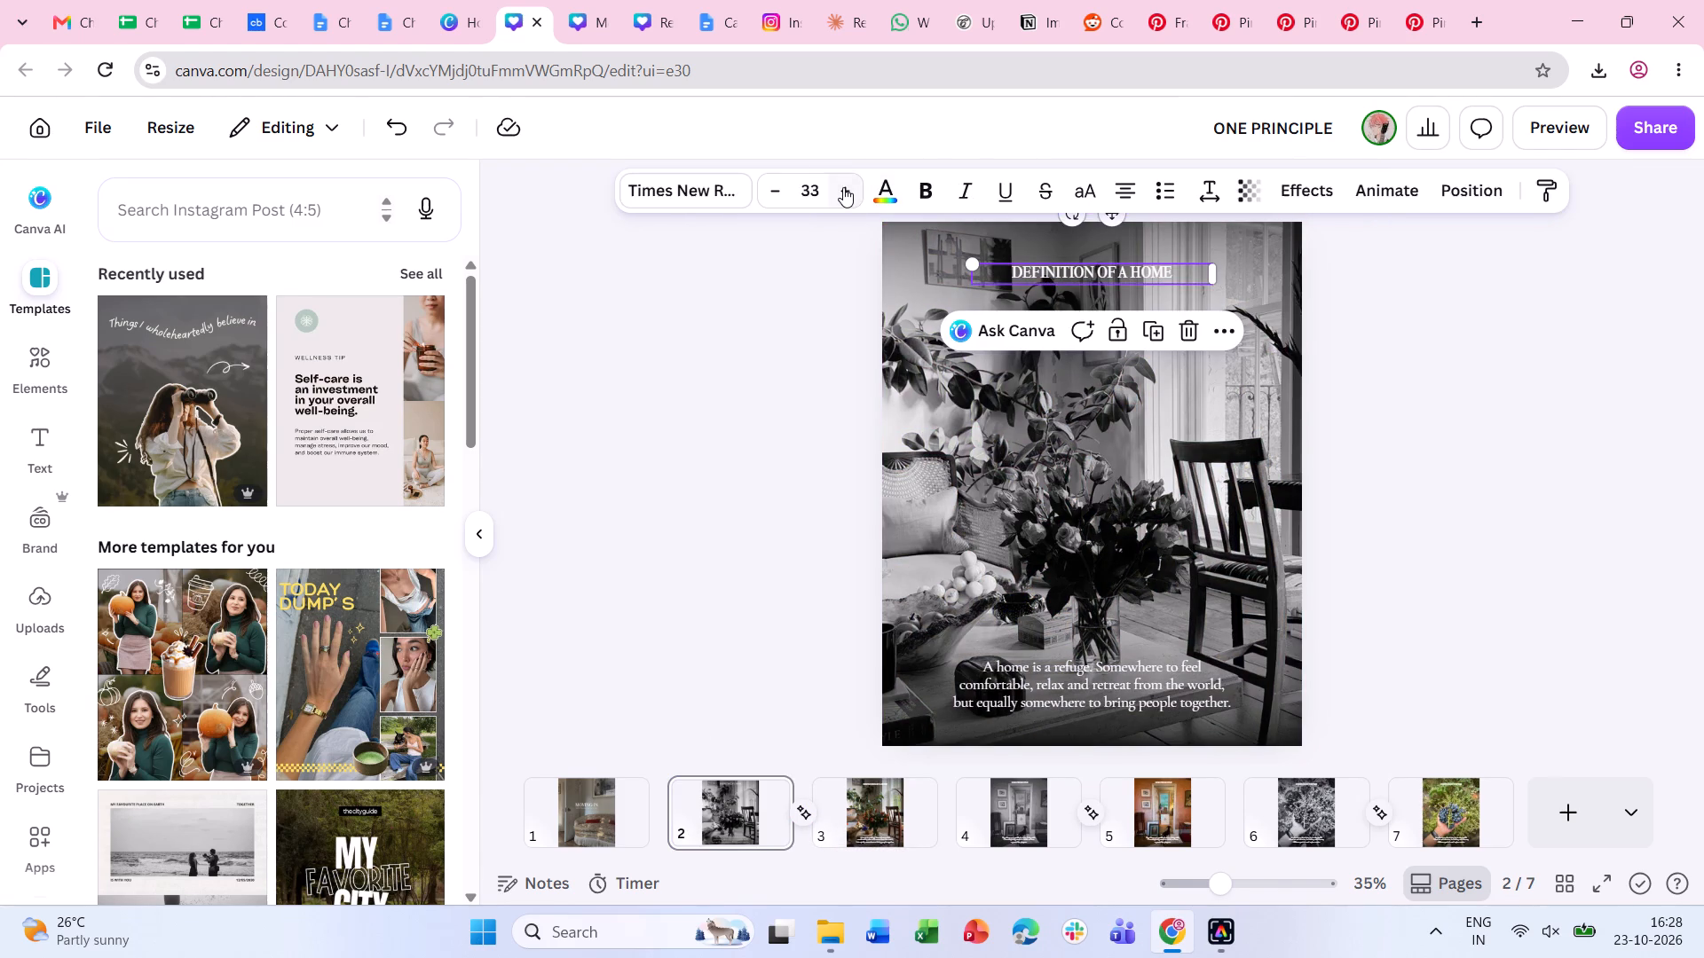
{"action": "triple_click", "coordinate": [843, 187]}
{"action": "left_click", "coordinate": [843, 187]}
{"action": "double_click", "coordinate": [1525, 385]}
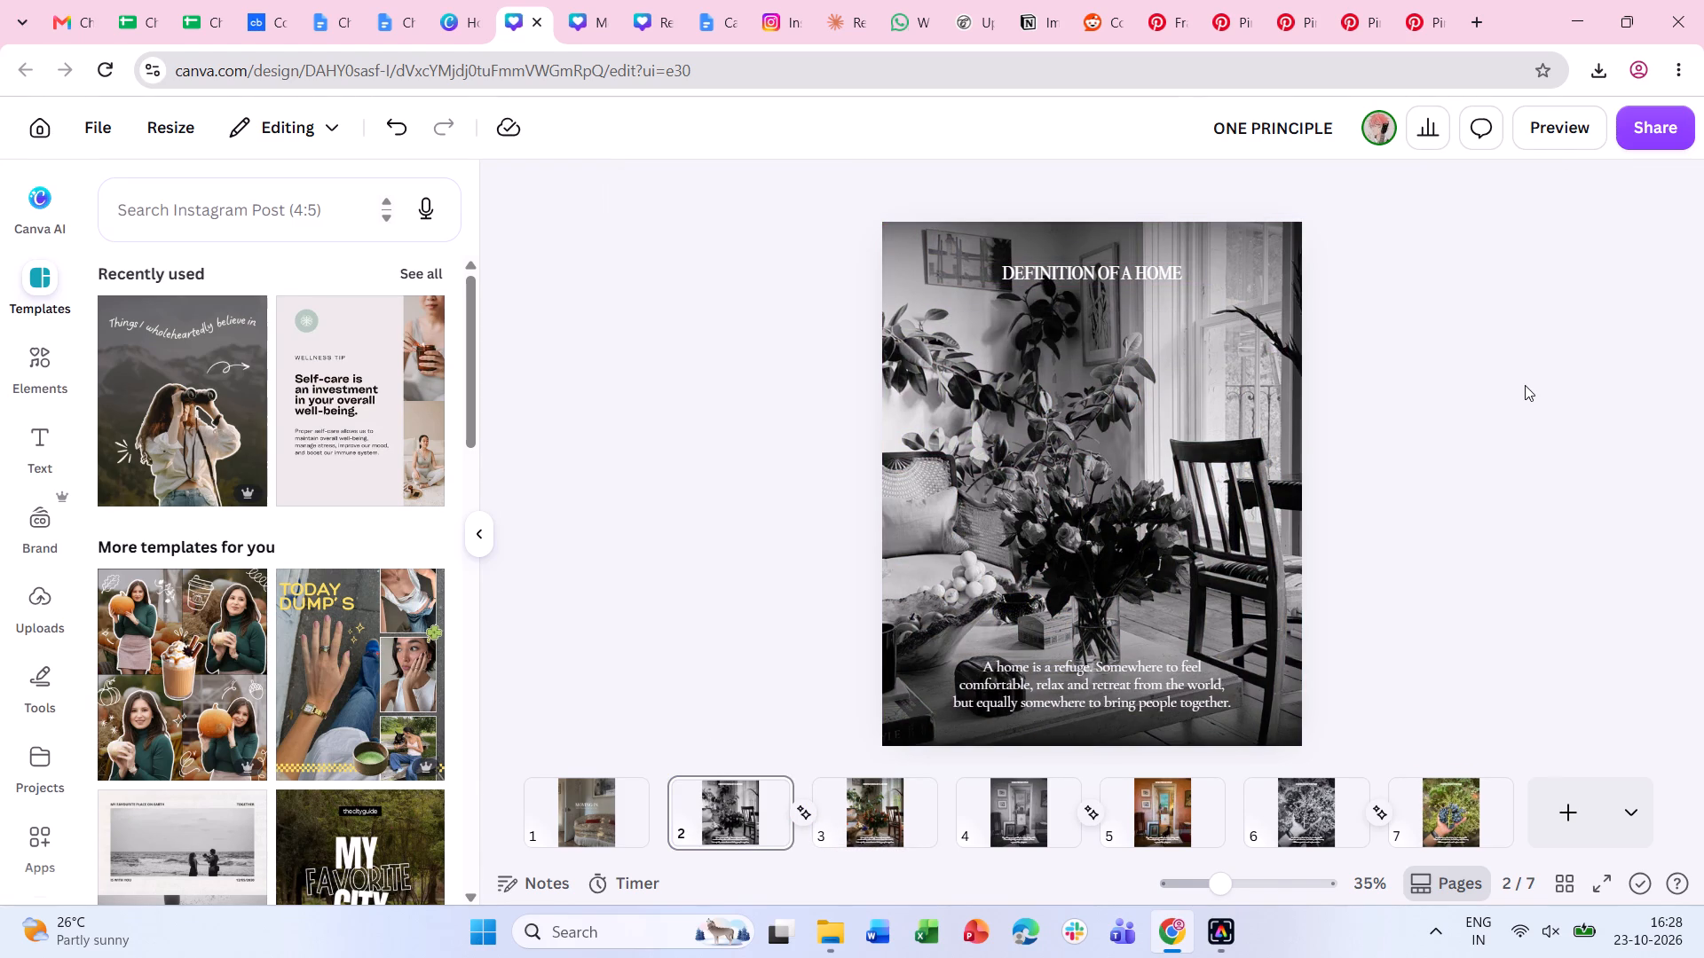
Reduce the "DEFINITION OF A HOME" heading's font size to 34 on pages 2 and 3.
{"action": "left_click", "coordinate": [1105, 275]}
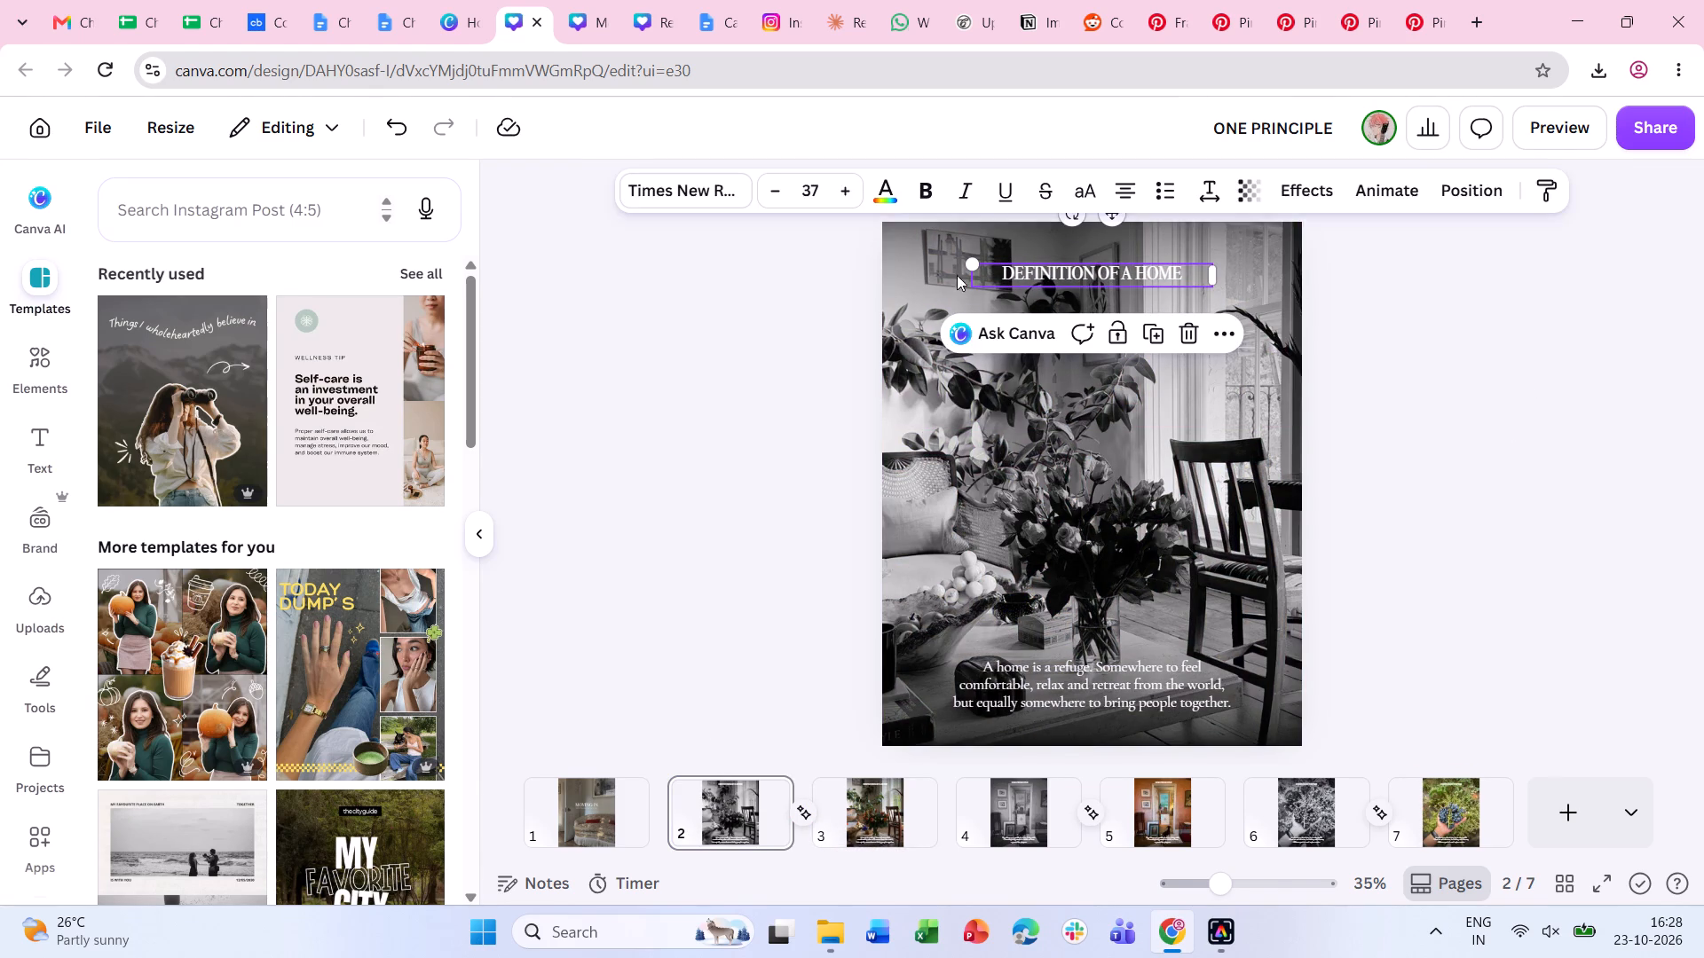
{"action": "triple_click", "coordinate": [770, 192]}
{"action": "left_click", "coordinate": [882, 797]}
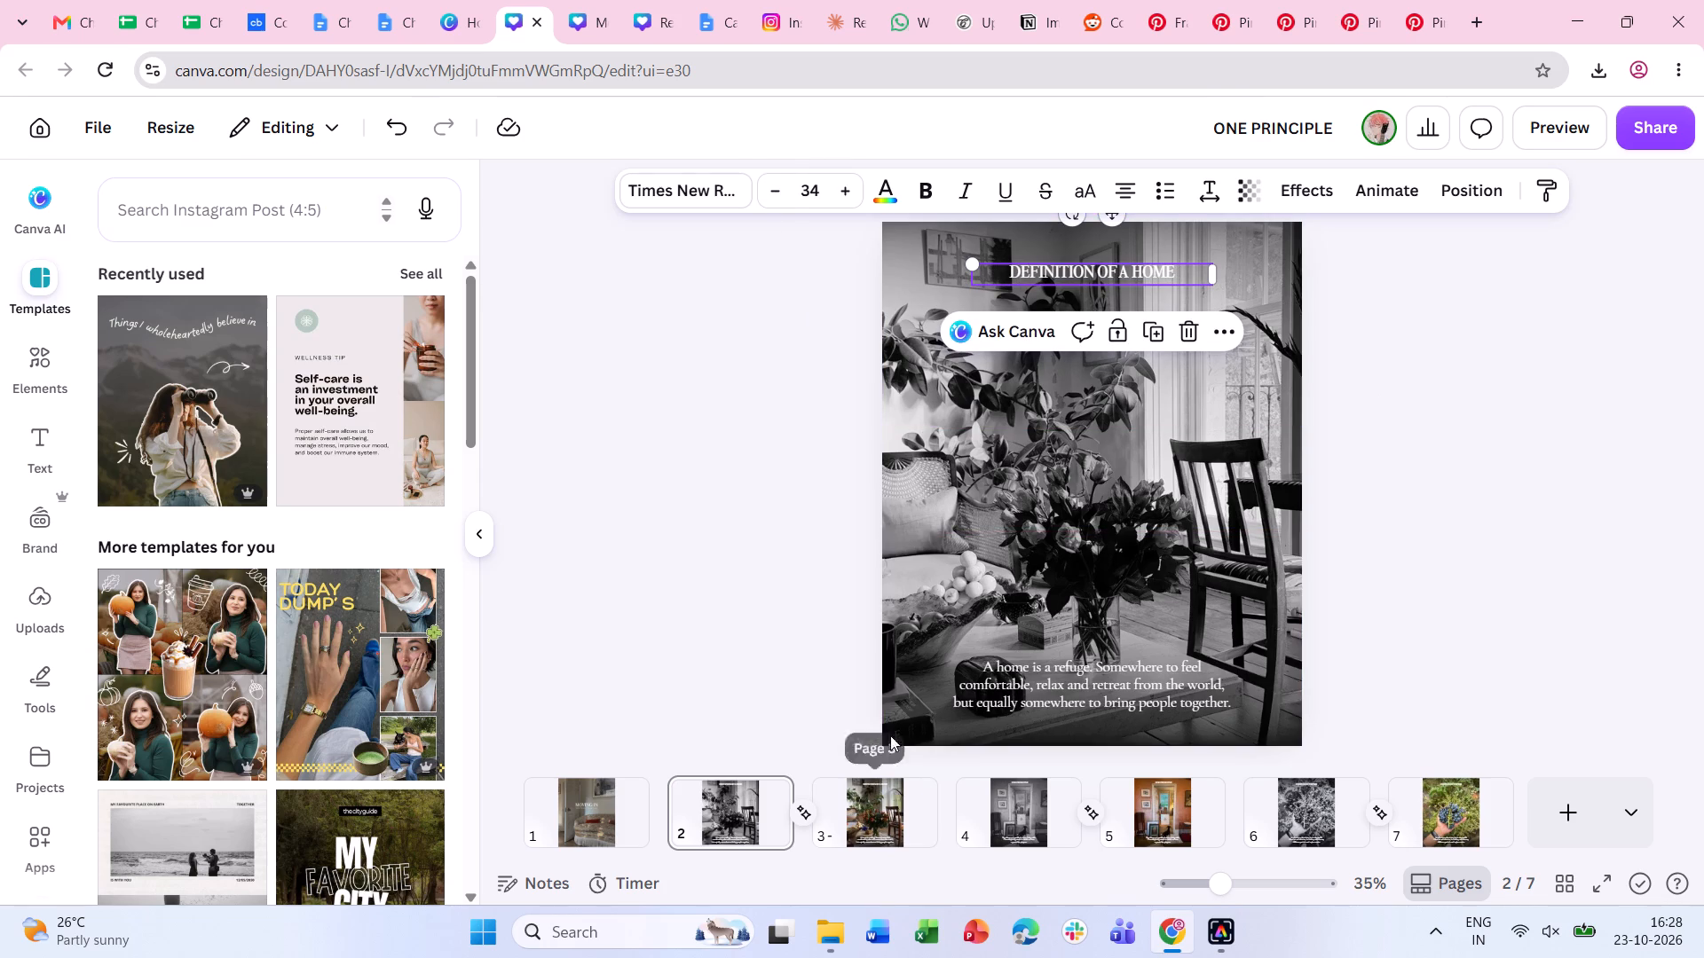
{"action": "left_click", "coordinate": [1028, 274]}
{"action": "triple_click", "coordinate": [785, 187]}
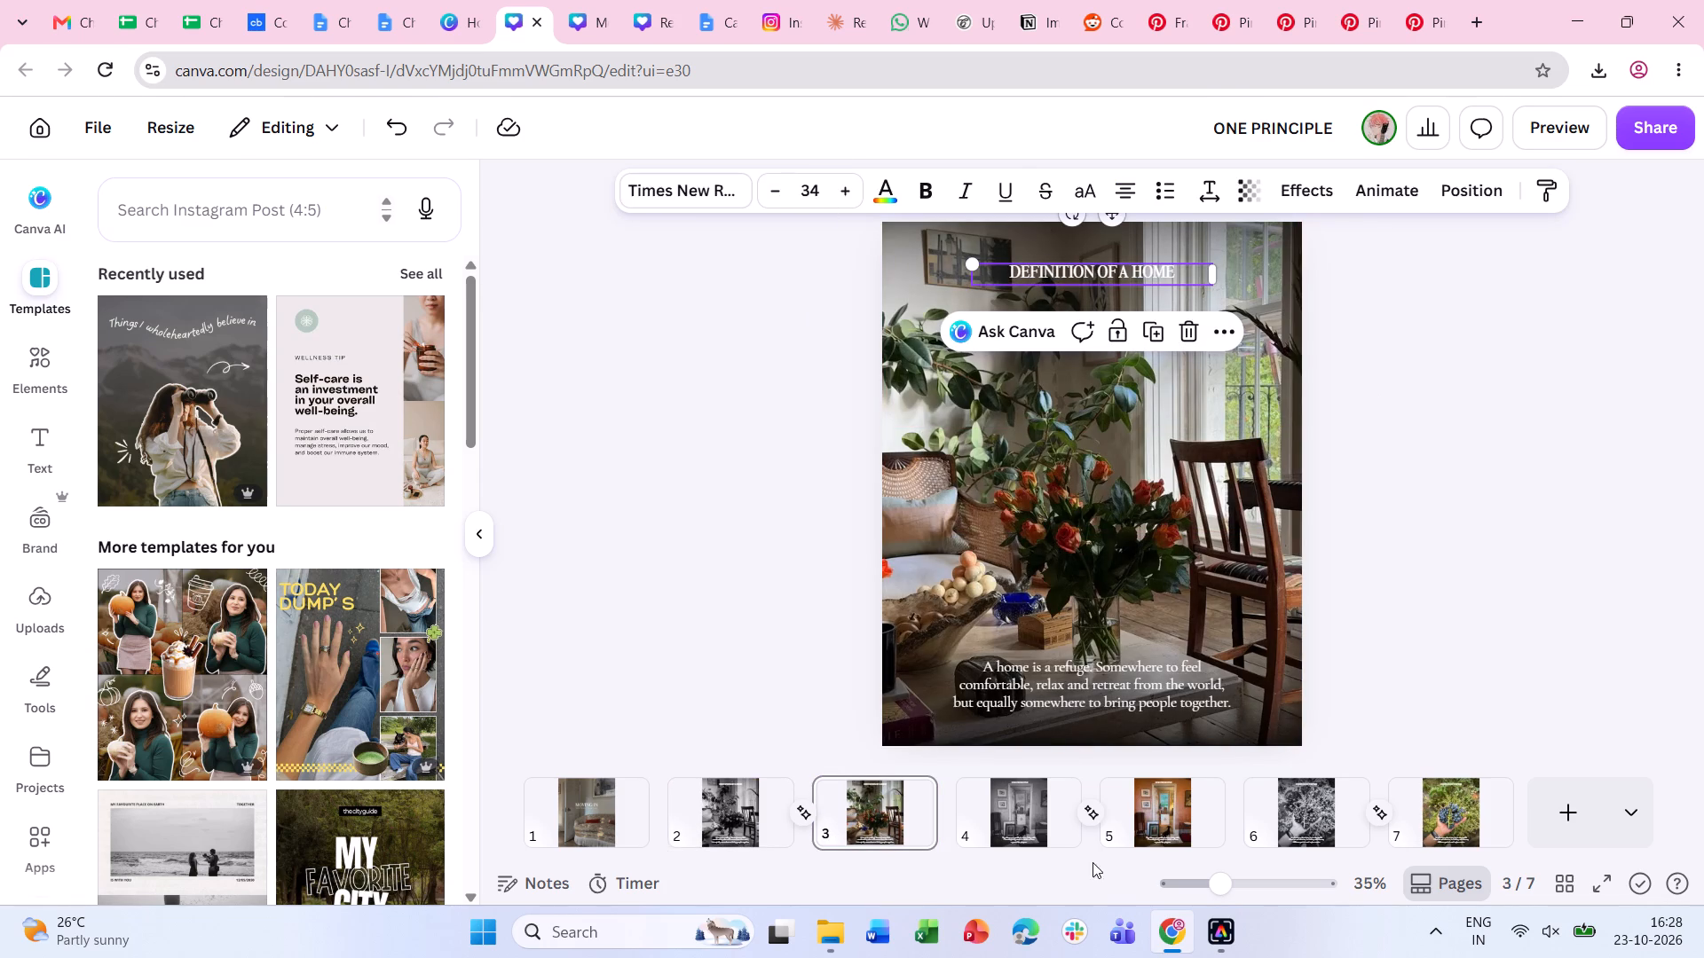
Reduce the "ONE PRINCIPLE" heading's font size to 34 on pages 4 and 5.
{"action": "left_click", "coordinate": [1017, 812]}
{"action": "left_click", "coordinate": [1102, 263]}
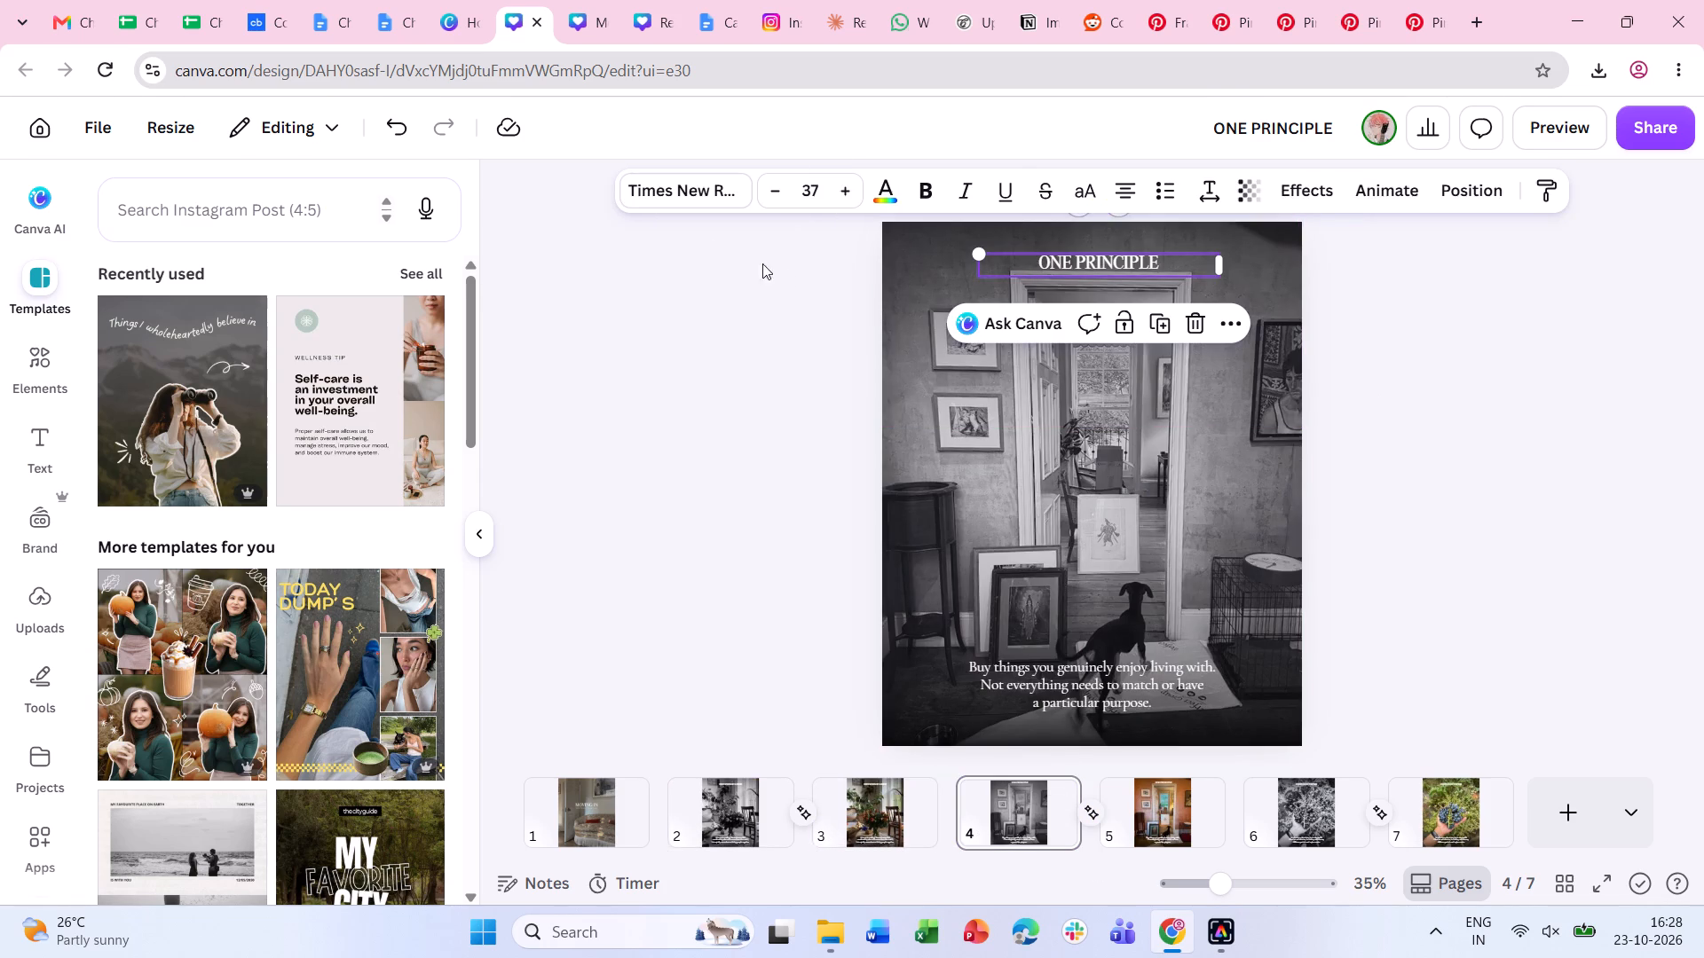
{"action": "triple_click", "coordinate": [764, 198]}
{"action": "left_click", "coordinate": [1153, 813]}
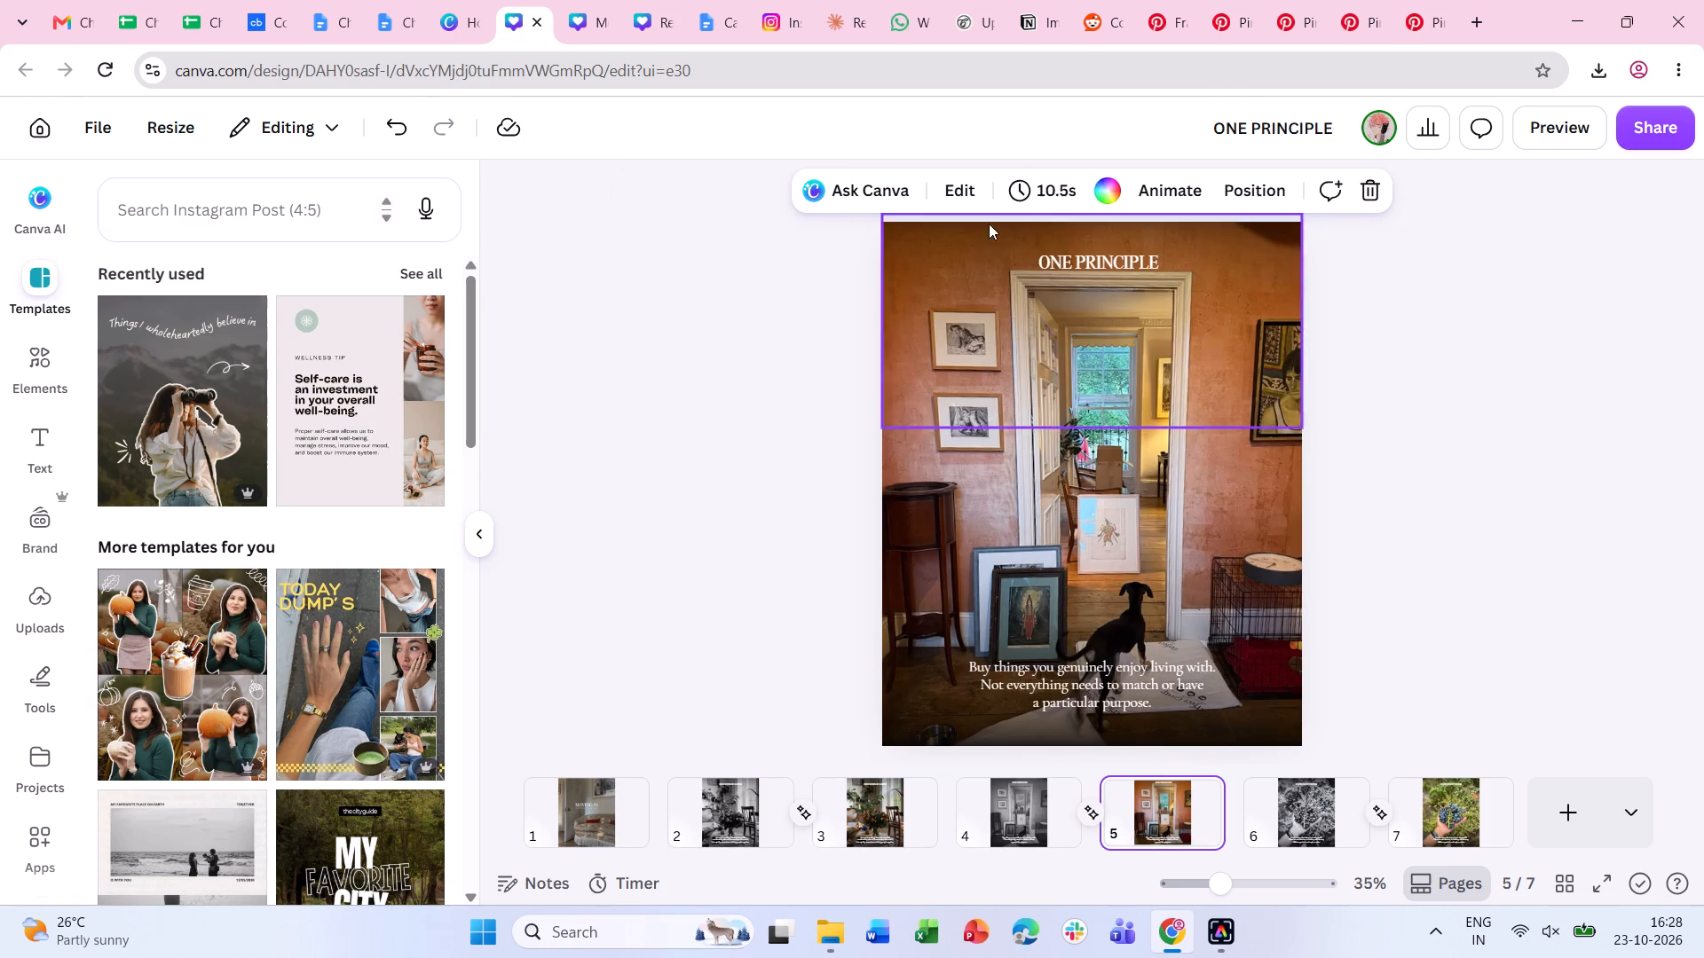
{"action": "left_click", "coordinate": [1041, 267]}
{"action": "double_click", "coordinate": [768, 199]}
{"action": "left_click", "coordinate": [768, 199]}
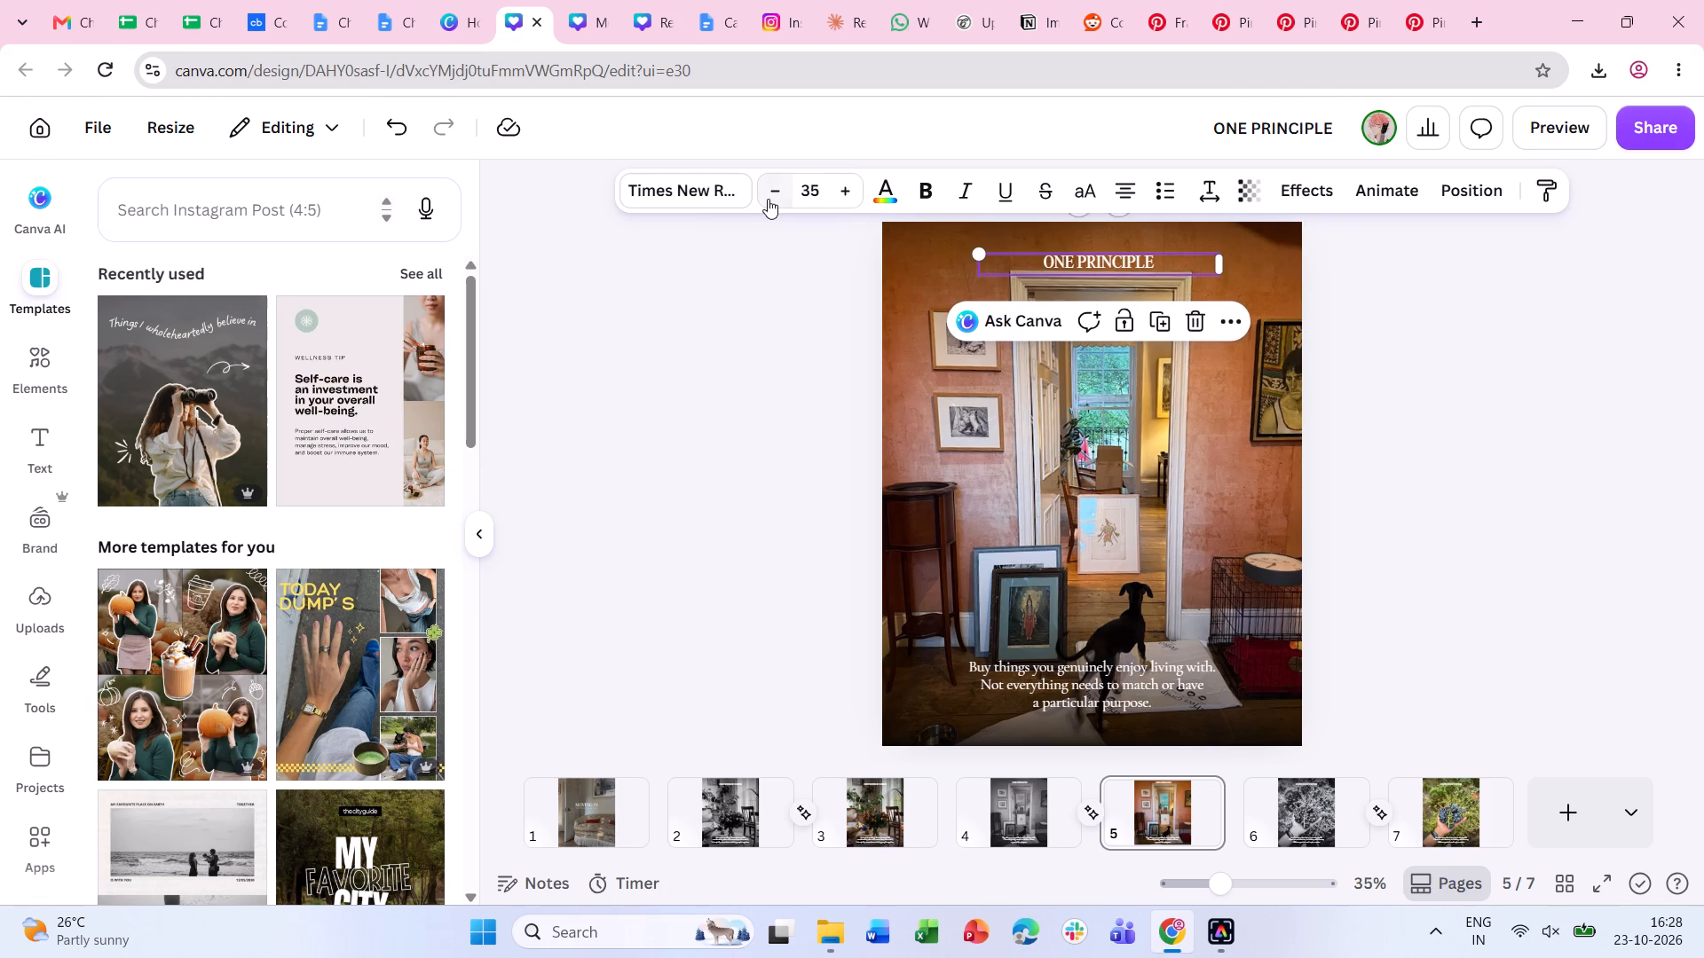
Reduce the "CITIES THAT INSPIRE" heading's font size to 34 on pages 6 and 7.
{"action": "left_click", "coordinate": [1285, 797]}
{"action": "left_click", "coordinate": [1036, 277]}
{"action": "triple_click", "coordinate": [759, 182]}
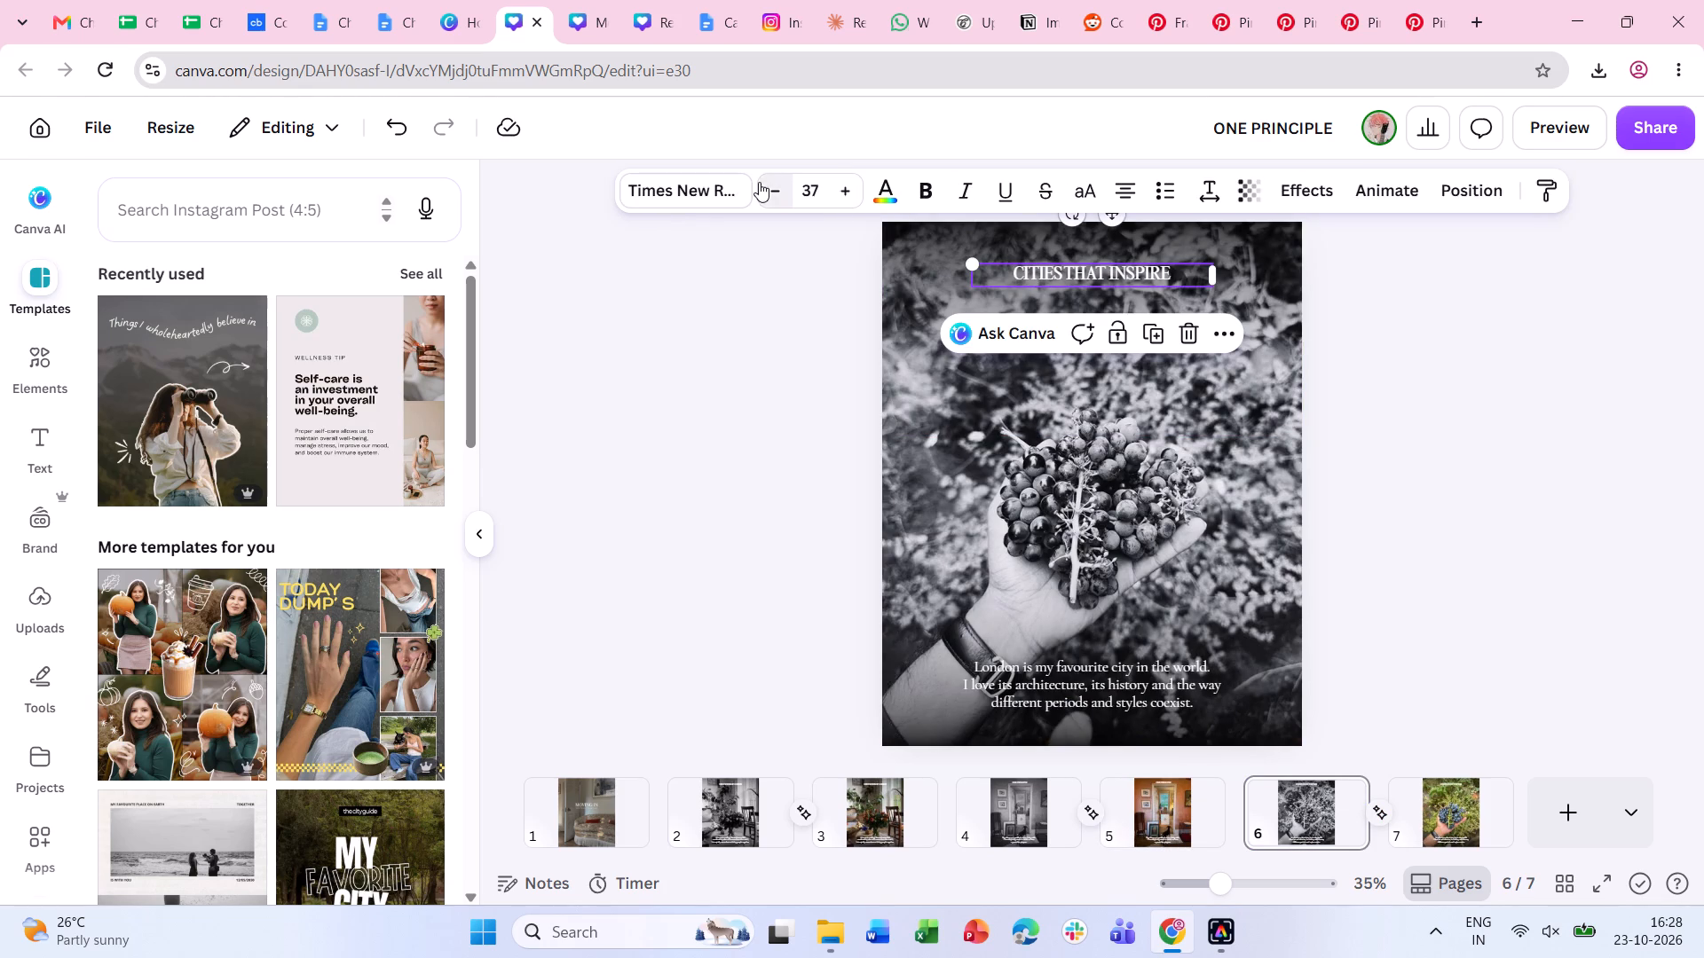
{"action": "left_click", "coordinate": [1416, 824]}
{"action": "left_click", "coordinate": [1057, 273]}
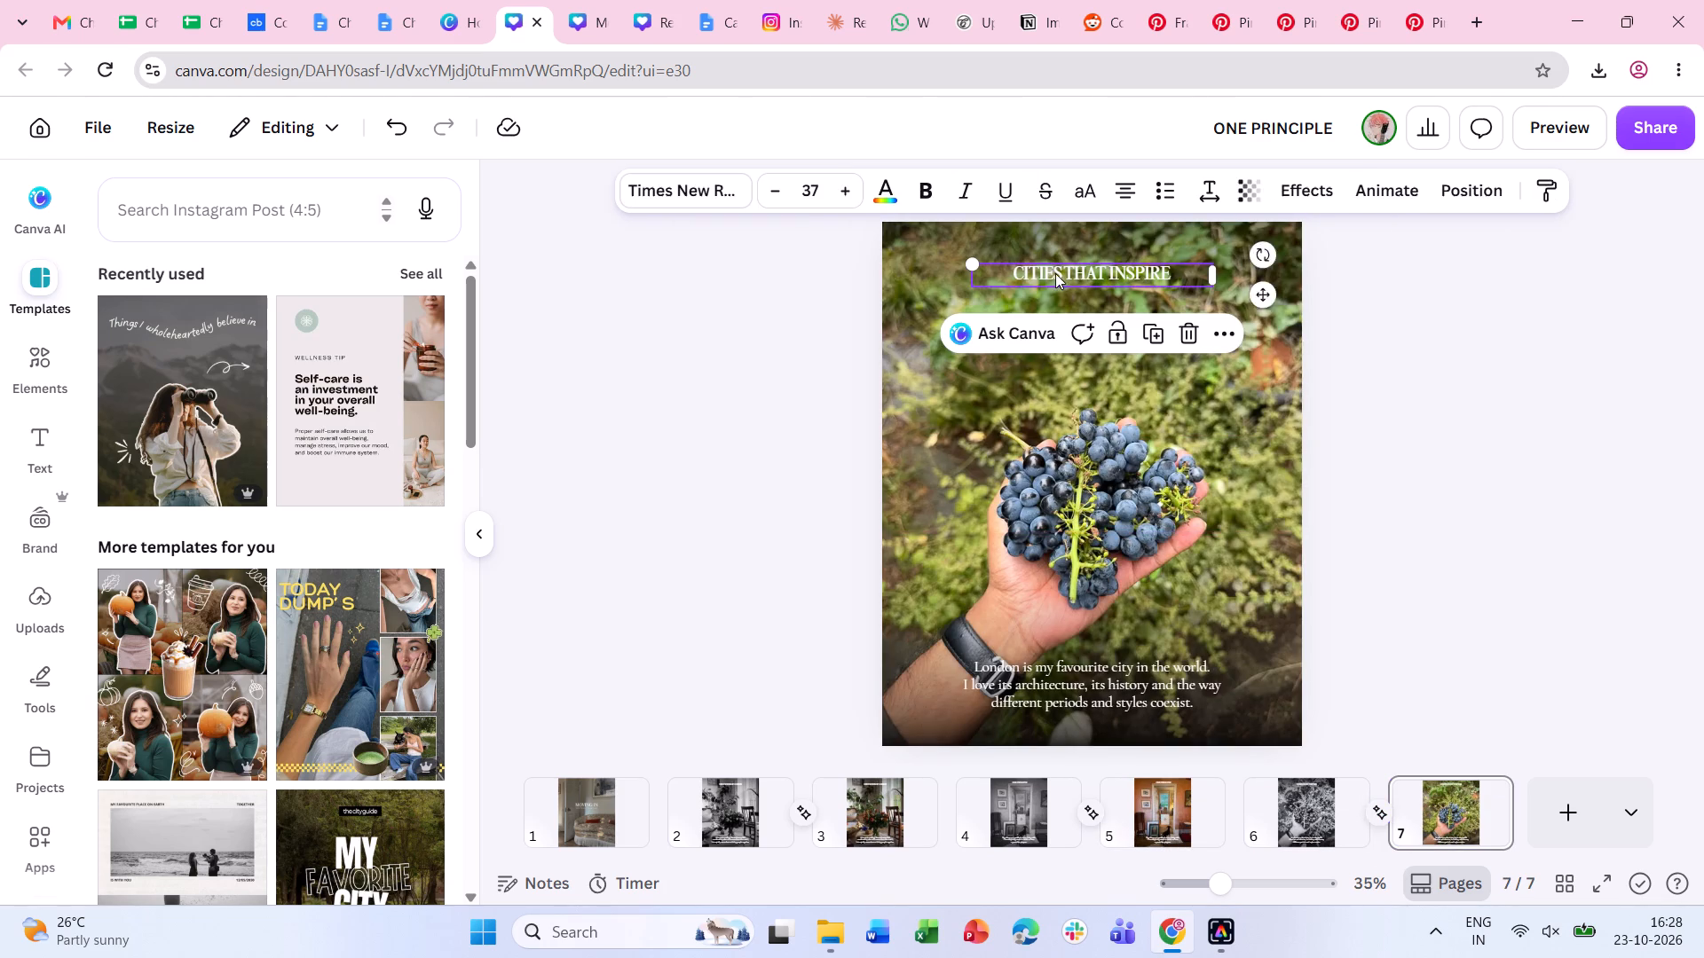
{"action": "triple_click", "coordinate": [768, 193]}
{"action": "double_click", "coordinate": [1471, 474]}
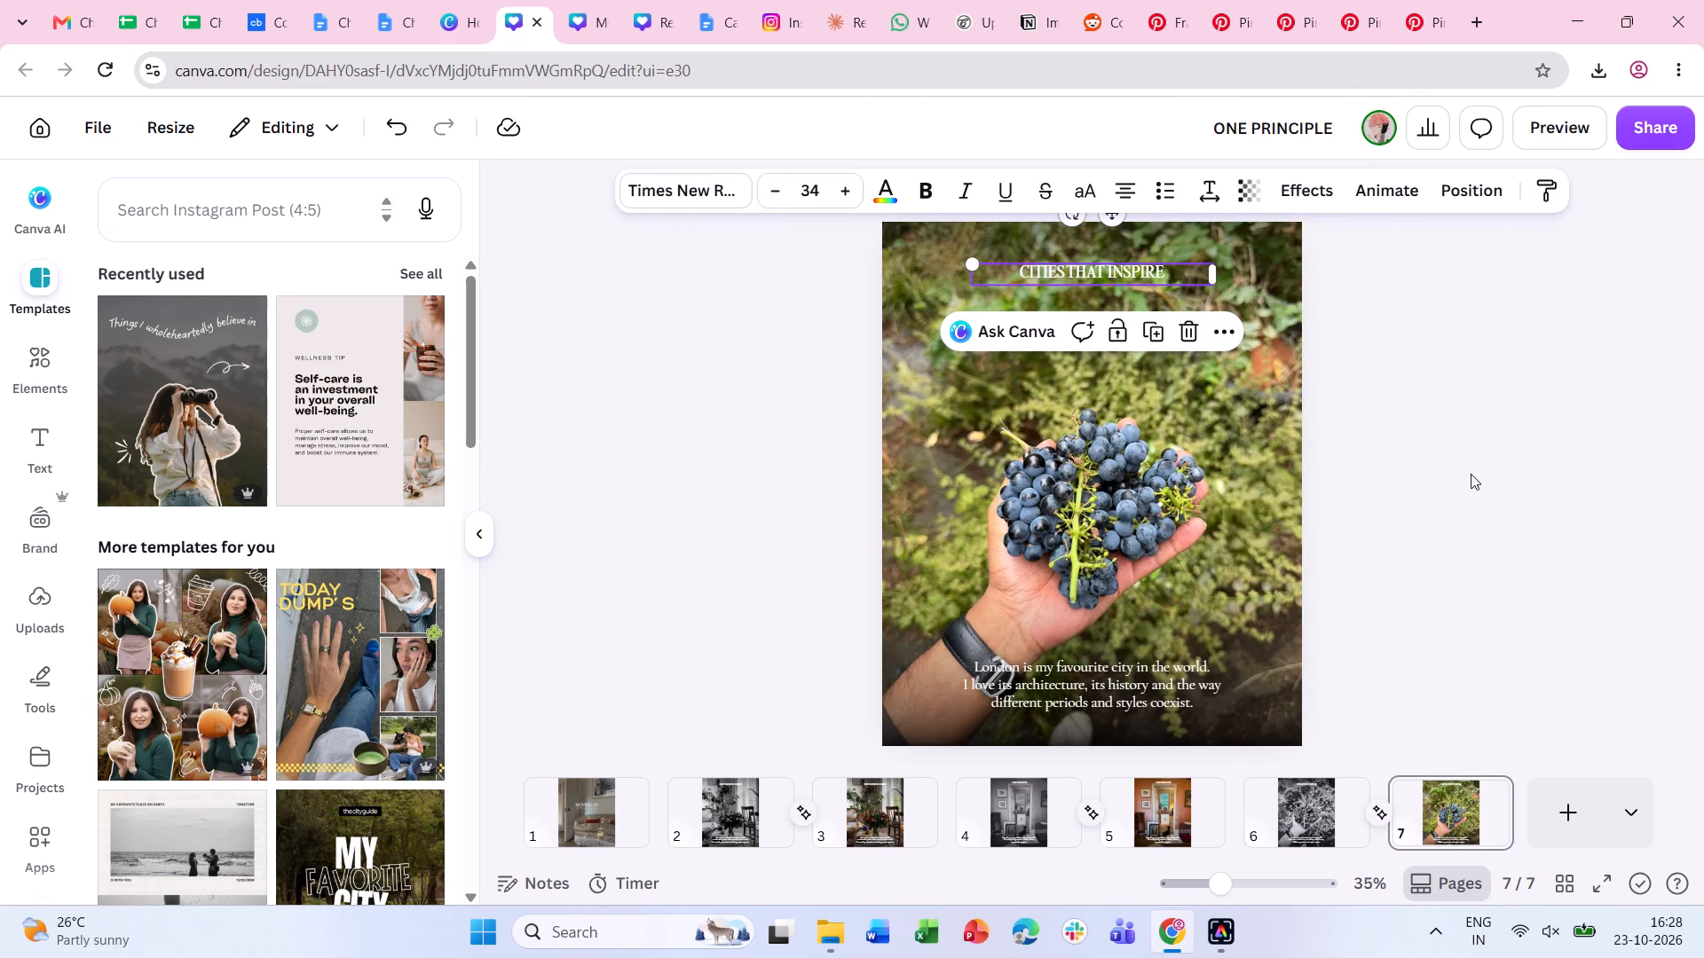
Adjust the transparency of the gradient overlay behind page 7's heading to about 82.
{"action": "left_click", "coordinate": [1251, 275]}
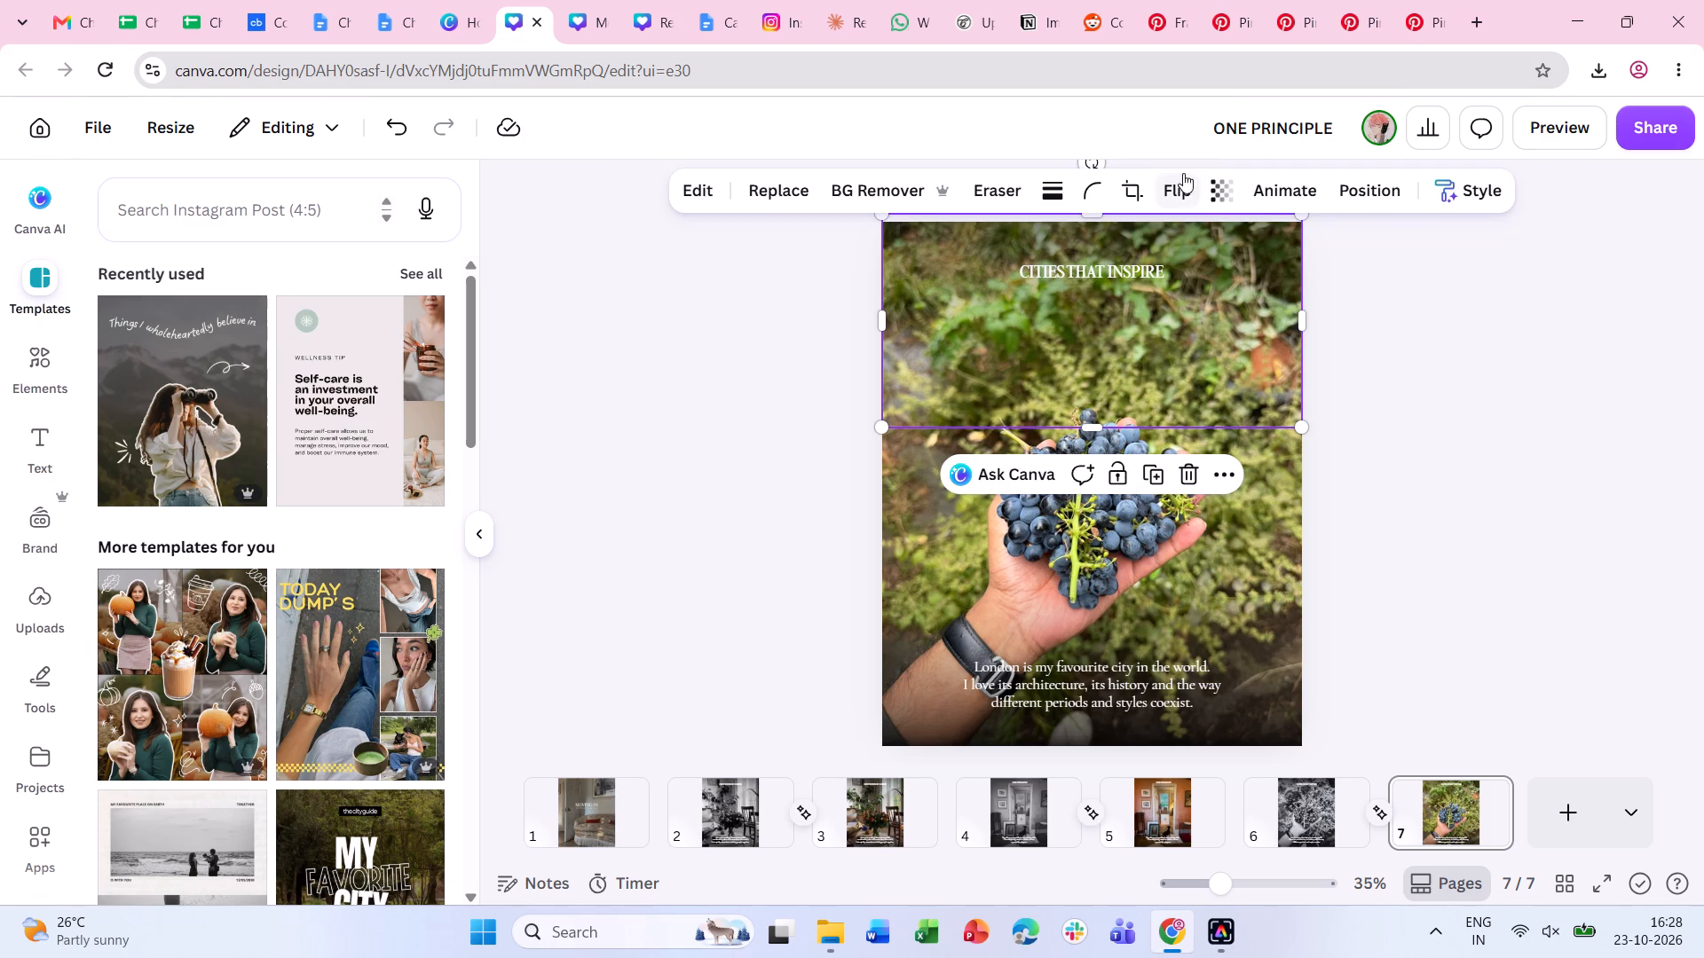
{"action": "left_click", "coordinate": [1212, 176]}
{"action": "left_click_drag", "start_coordinate": [1232, 284], "coordinate": [1245, 284]}
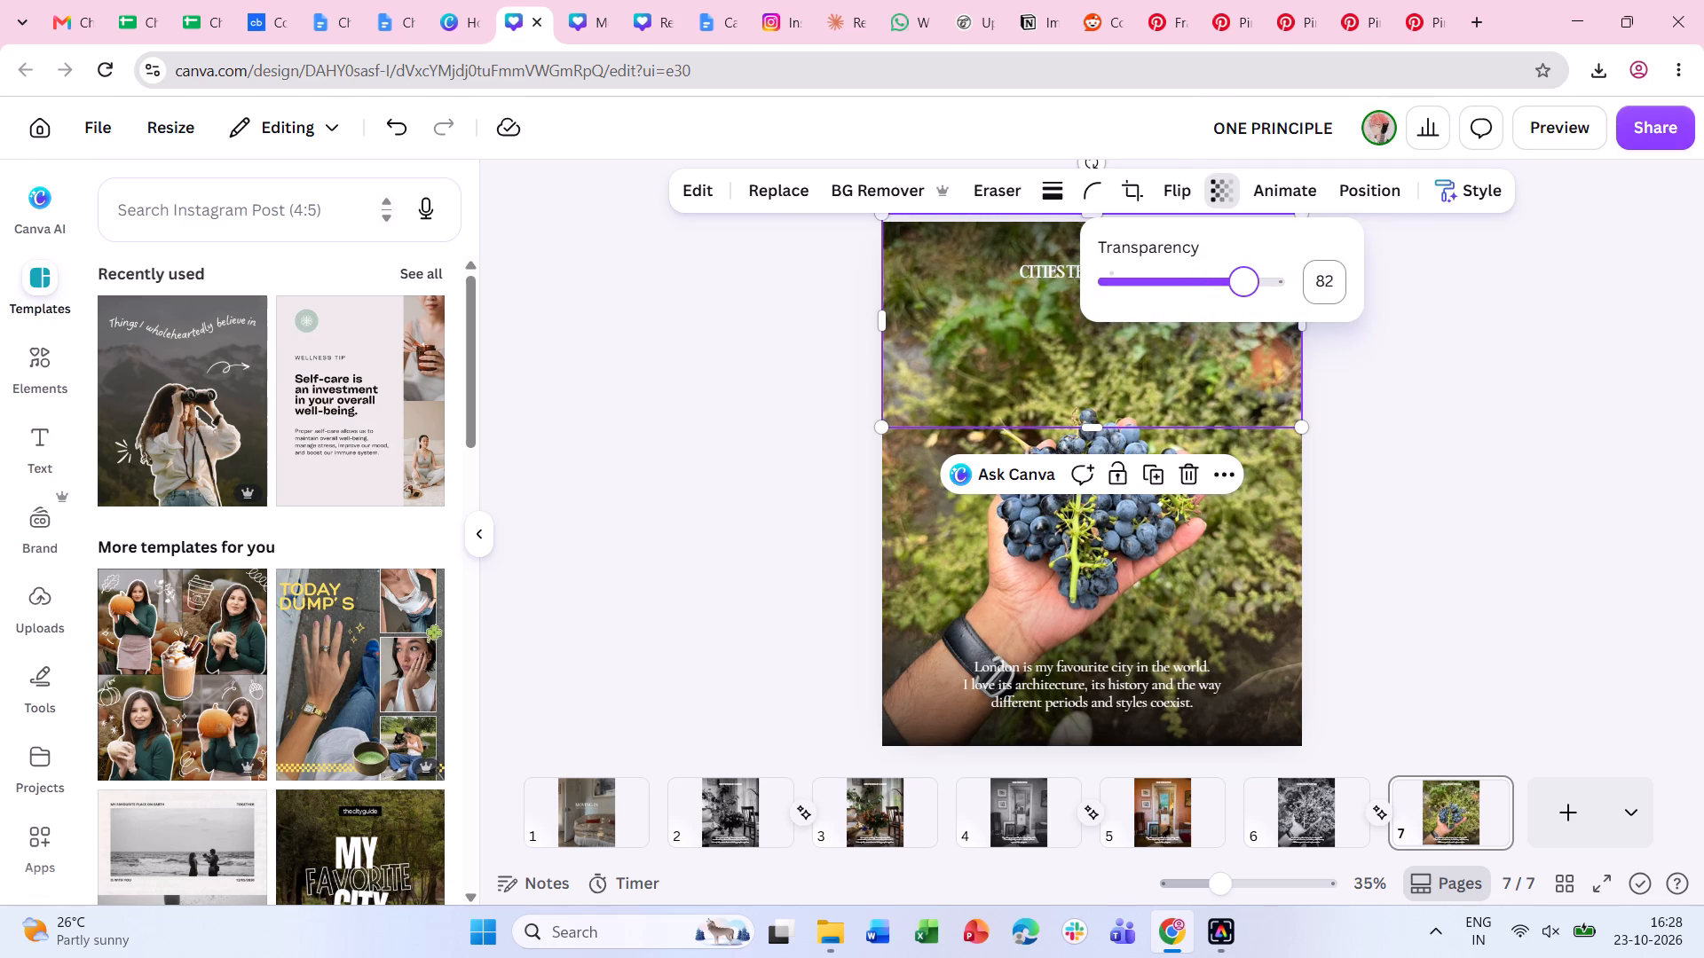
{"action": "left_click_drag", "start_coordinate": [1245, 284], "coordinate": [1243, 284]}
{"action": "double_click", "coordinate": [1505, 355]}
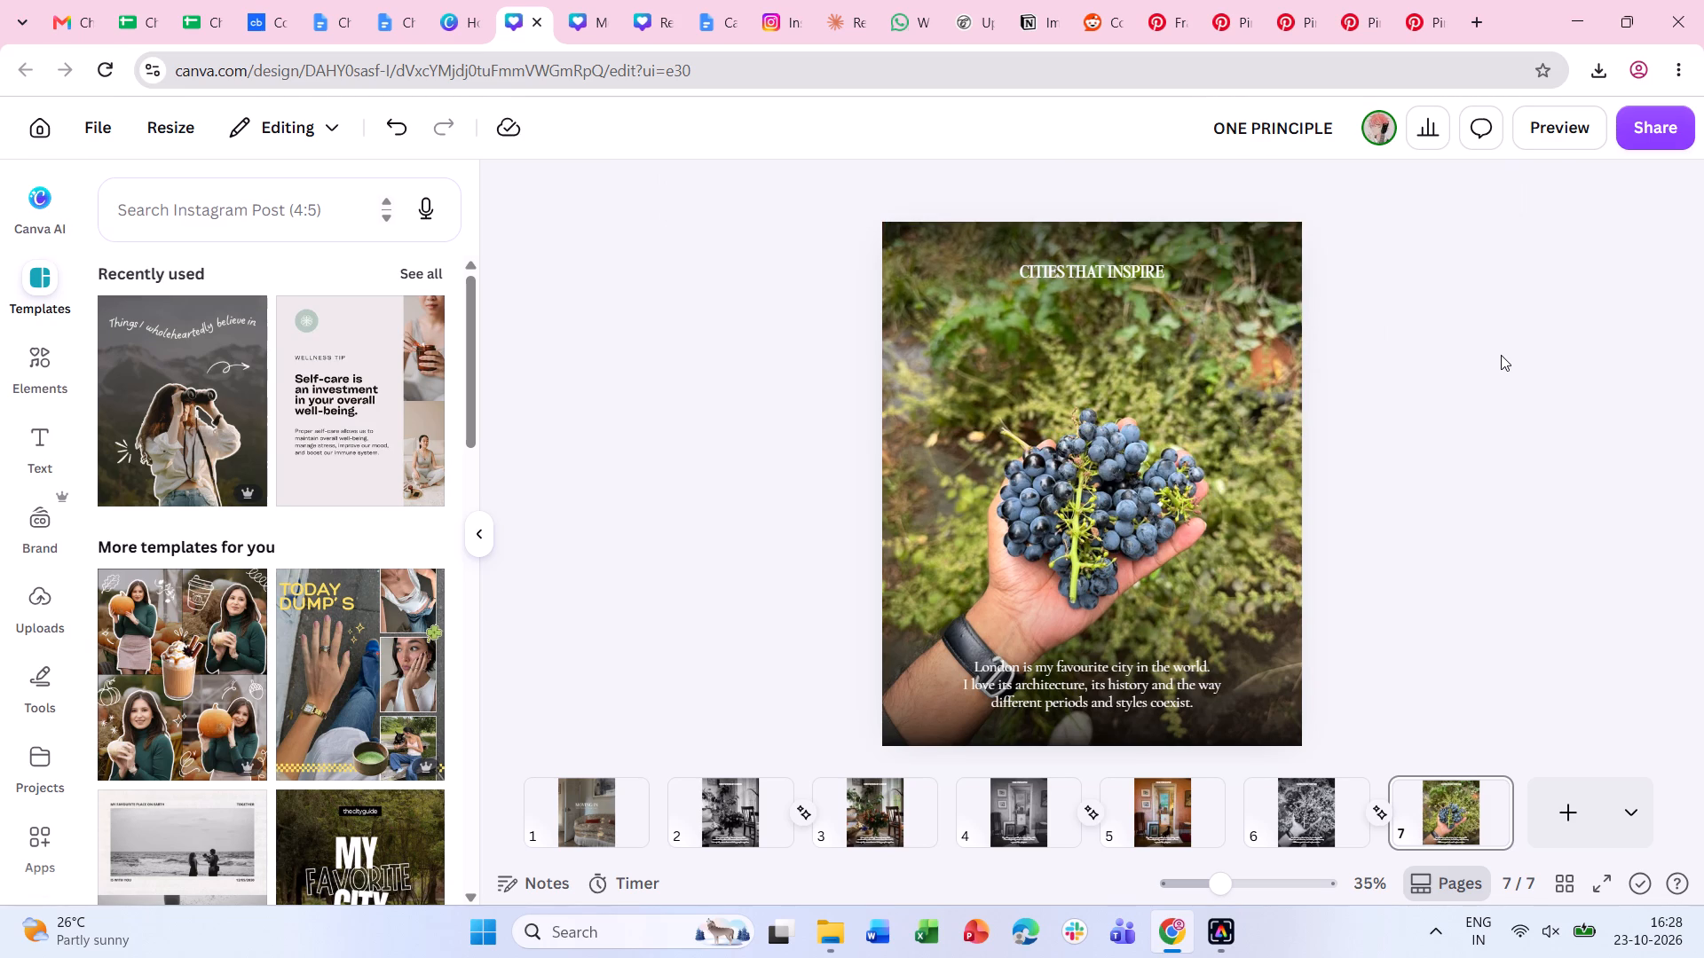
Set the transparency of the gradient overlay behind page 3's body text to 88.
{"action": "left_click", "coordinate": [753, 826]}
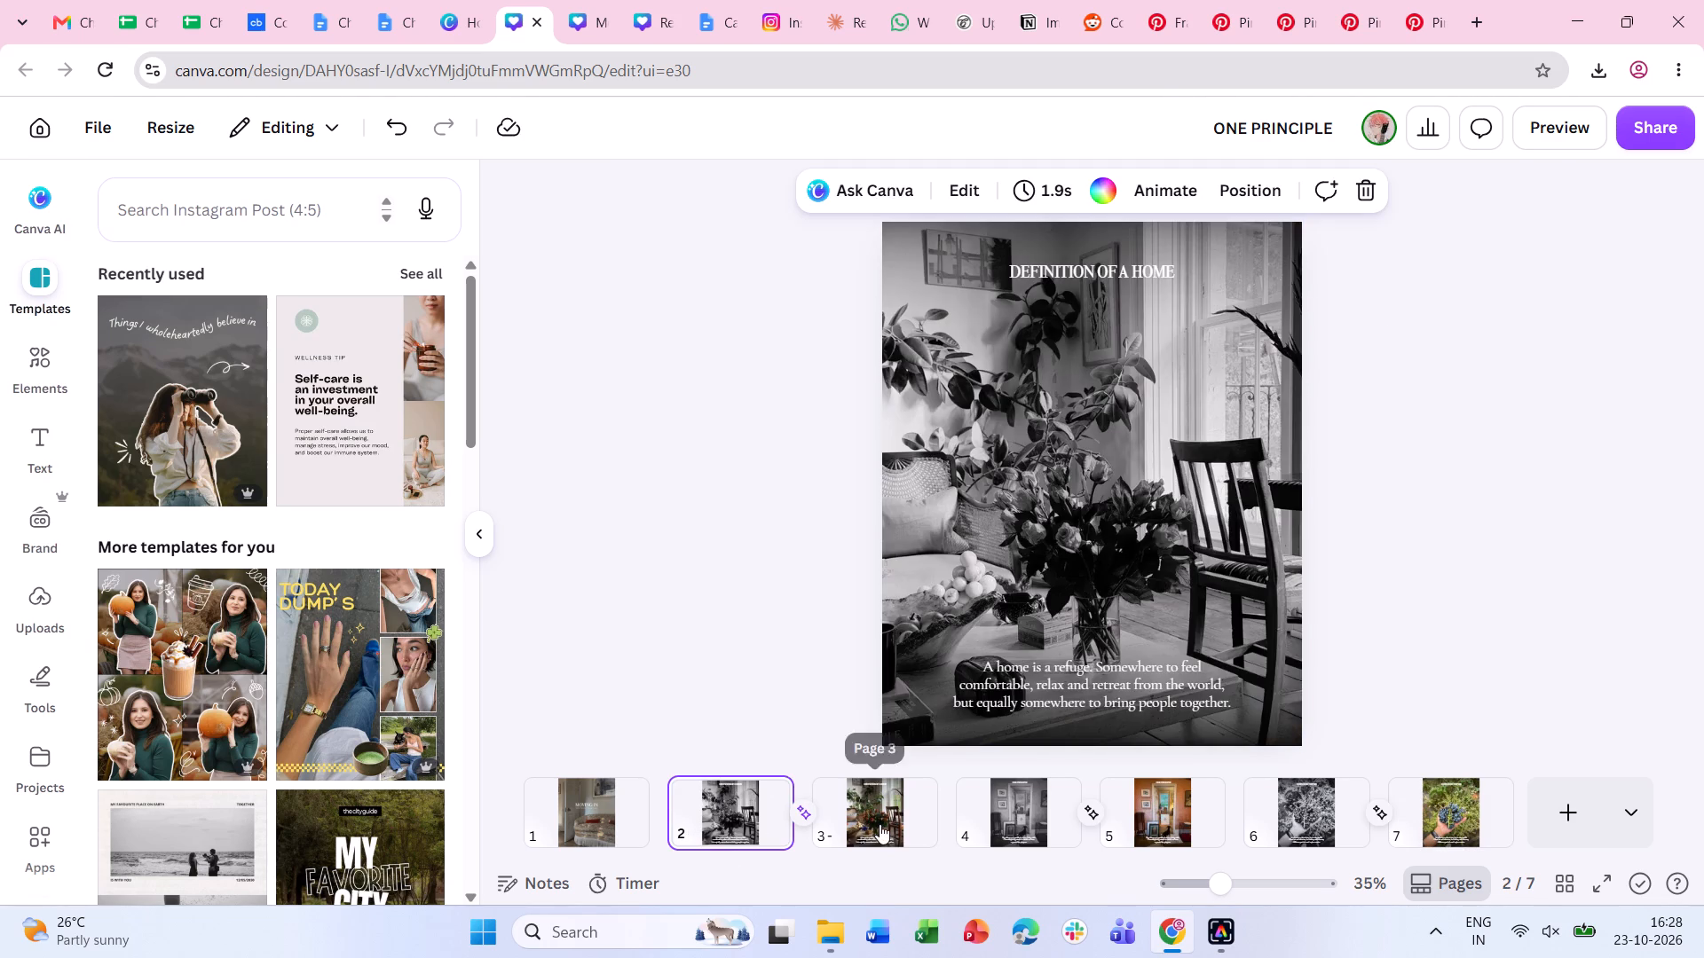
{"action": "left_click", "coordinate": [880, 824]}
{"action": "left_click", "coordinate": [1159, 618]}
{"action": "left_click", "coordinate": [1215, 183]}
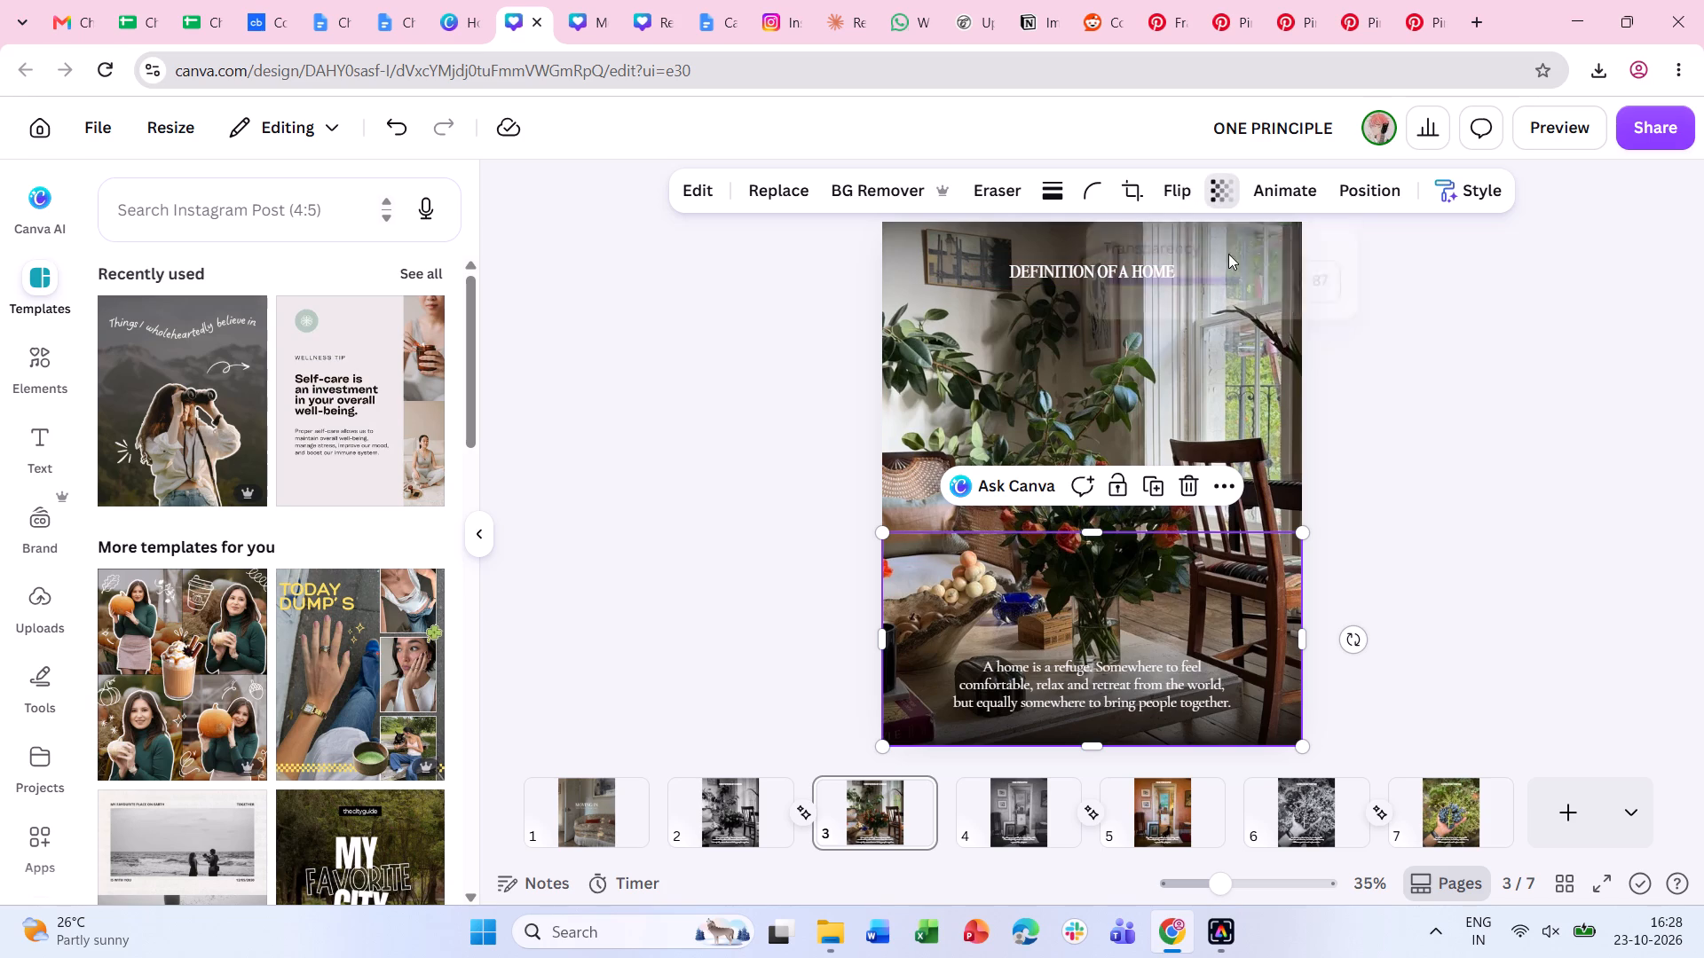
{"action": "left_click", "coordinate": [1252, 279]}
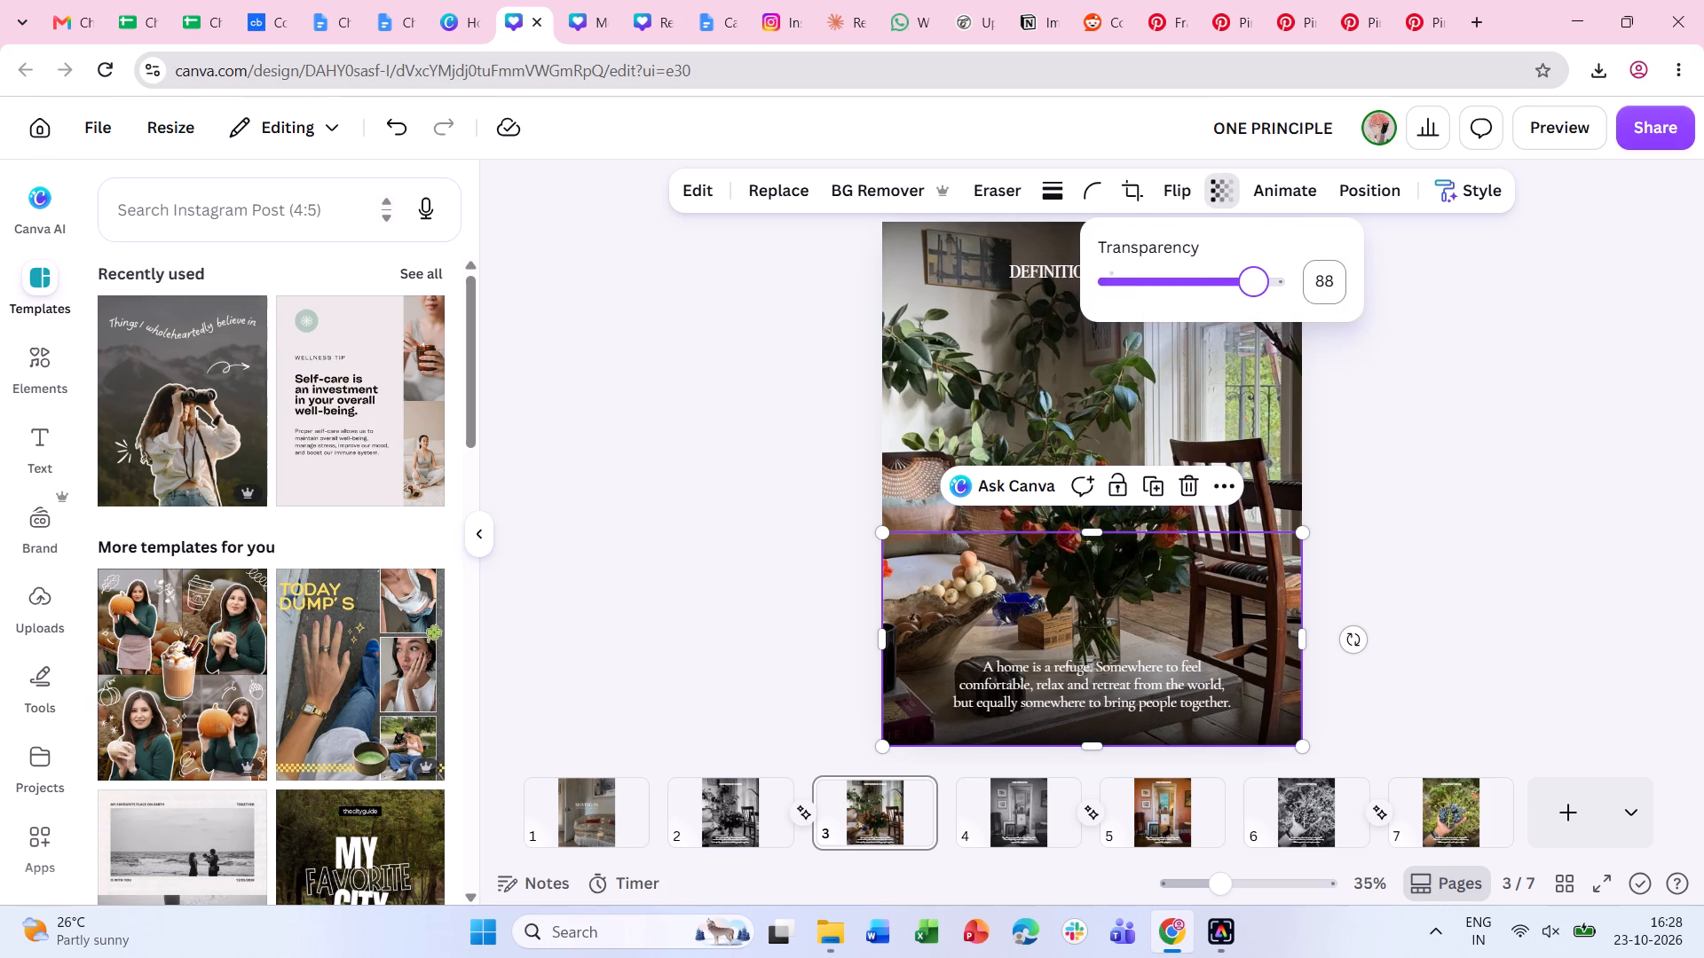
{"action": "double_click", "coordinate": [1445, 394]}
Set the transparency of the gradient overlay behind page 3's heading to 83.
{"action": "left_click", "coordinate": [1228, 278]}
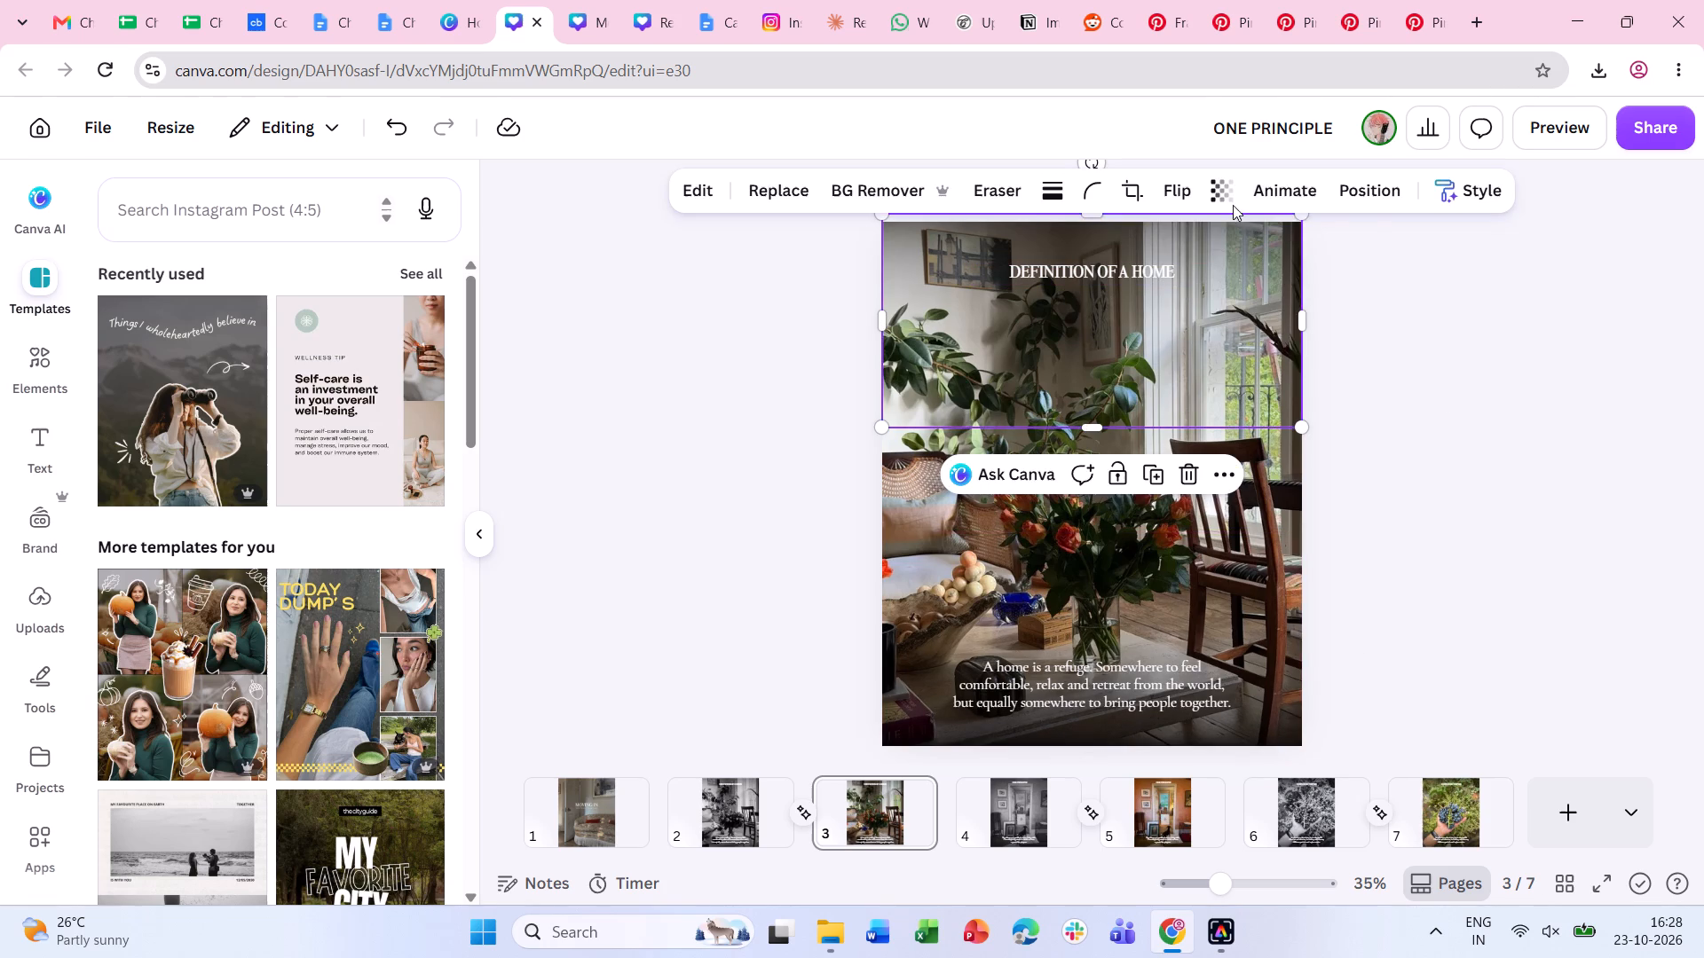
{"action": "left_click", "coordinate": [1224, 194]}
{"action": "left_click", "coordinate": [1242, 277]}
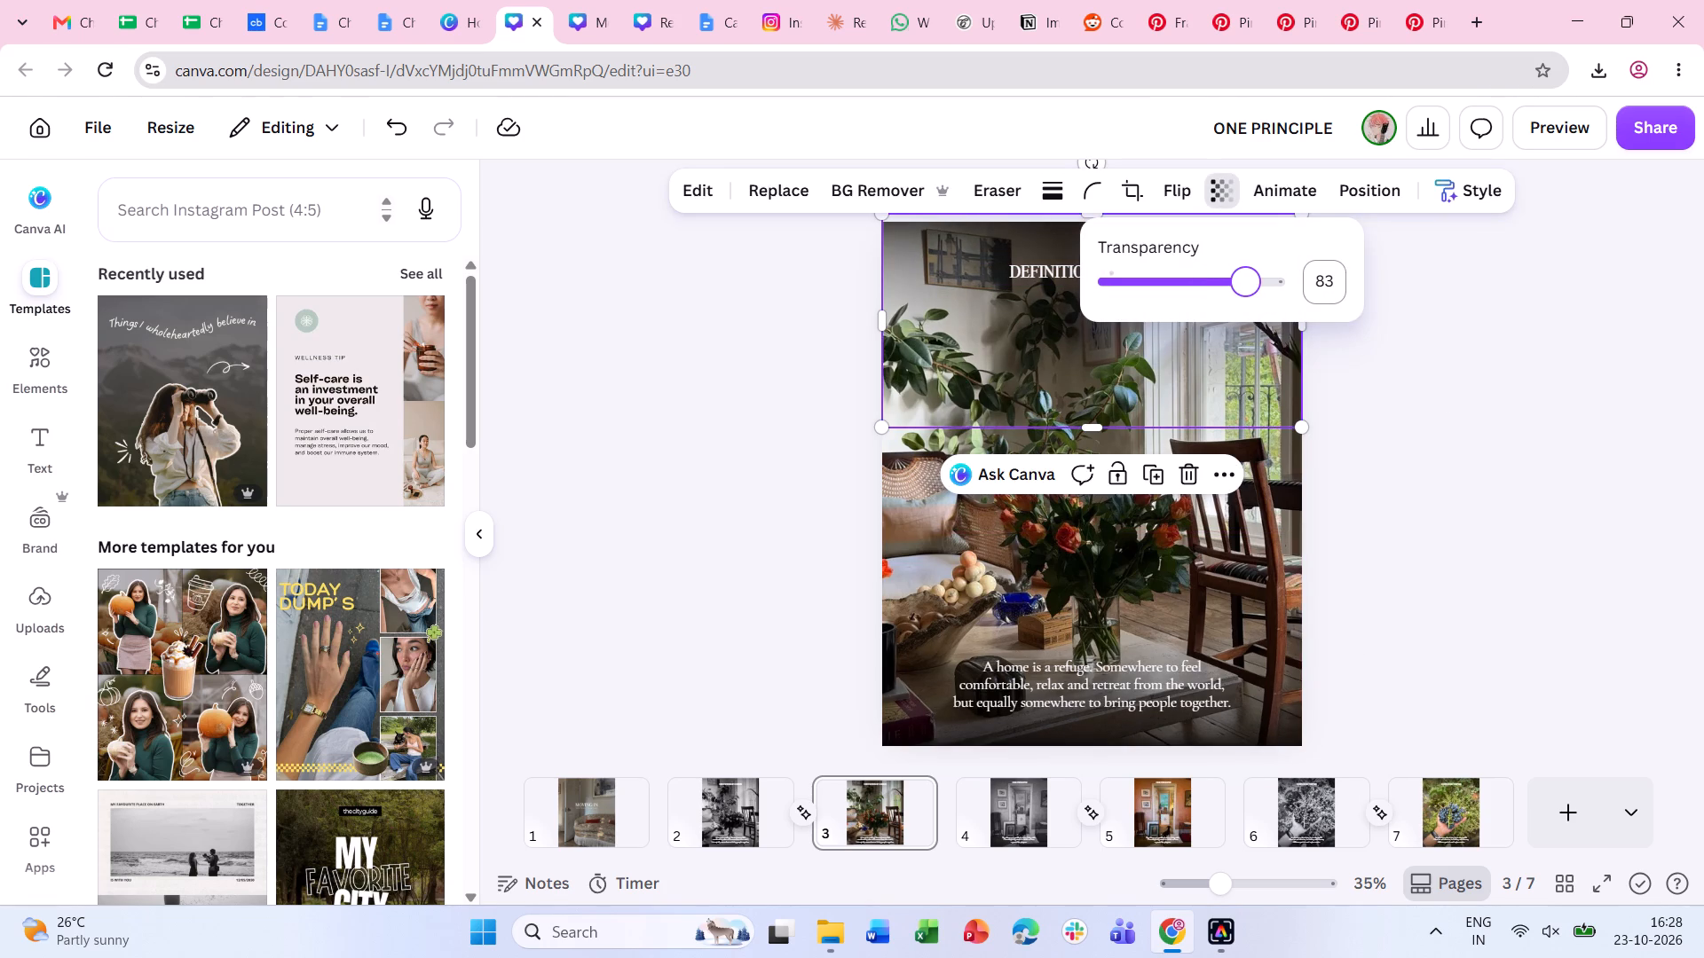
{"action": "double_click", "coordinate": [1466, 397]}
Delete the outdated "download" and "ONE PRINCIPLE" videos from the Downloads folder.
{"action": "left_click", "coordinate": [825, 946]}
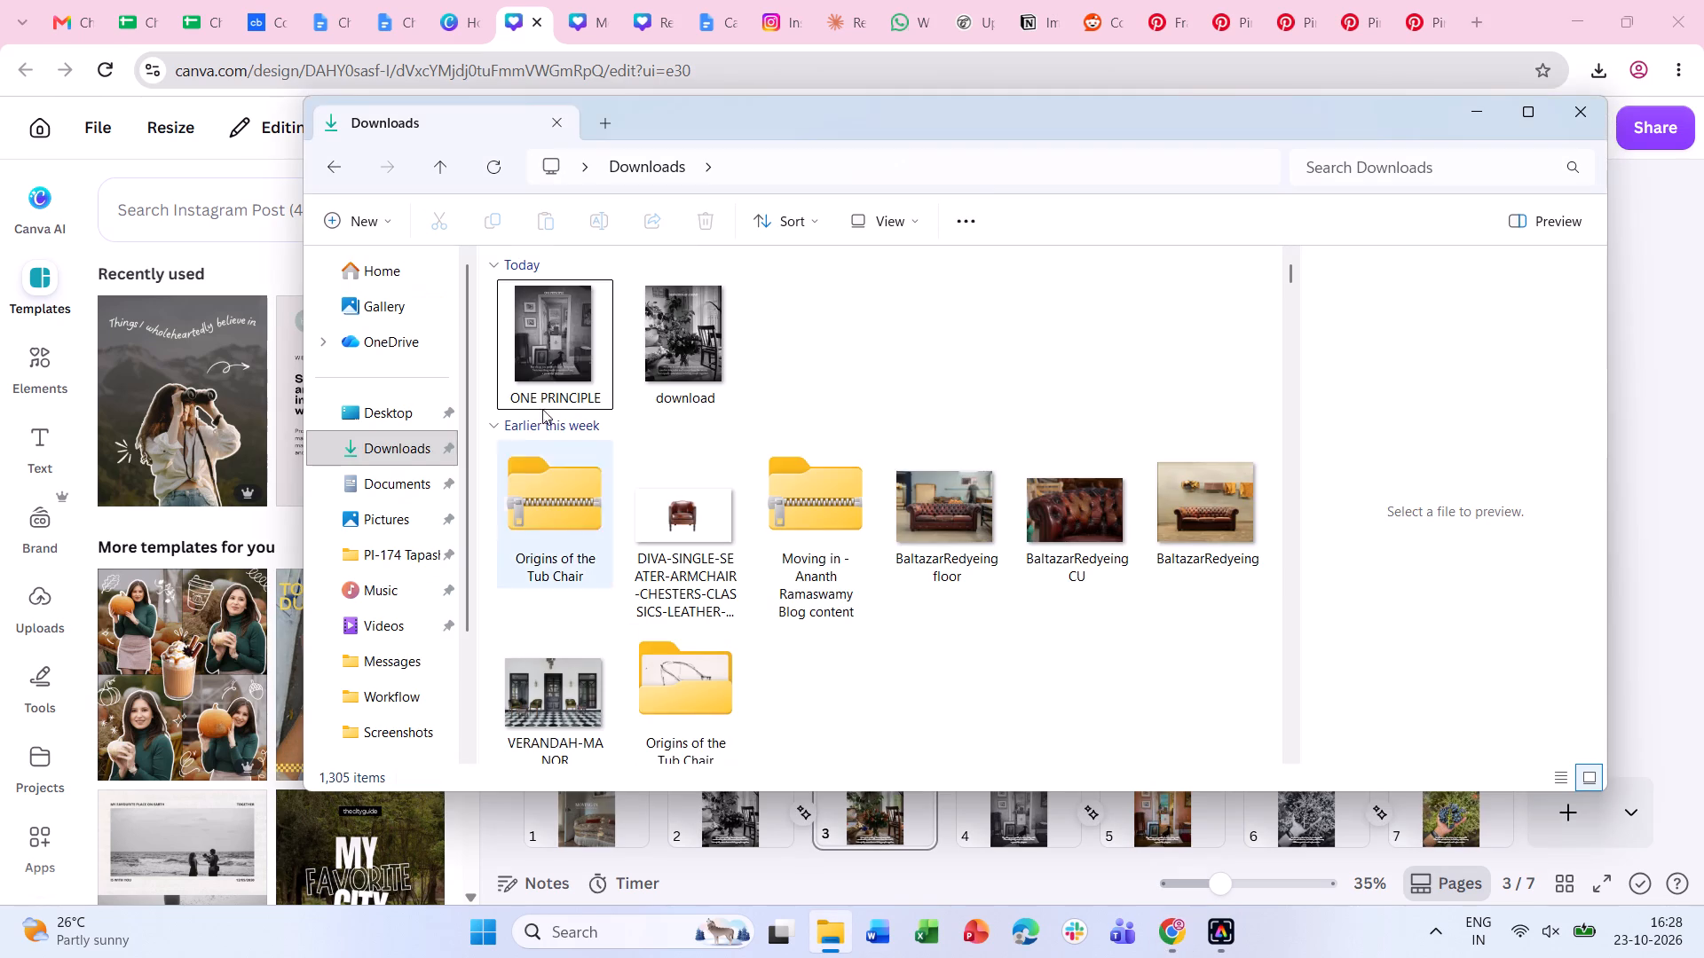
{"action": "left_click", "coordinate": [673, 353], "text": "shift"}
{"action": "left_click", "coordinate": [582, 347], "text": "shift"}
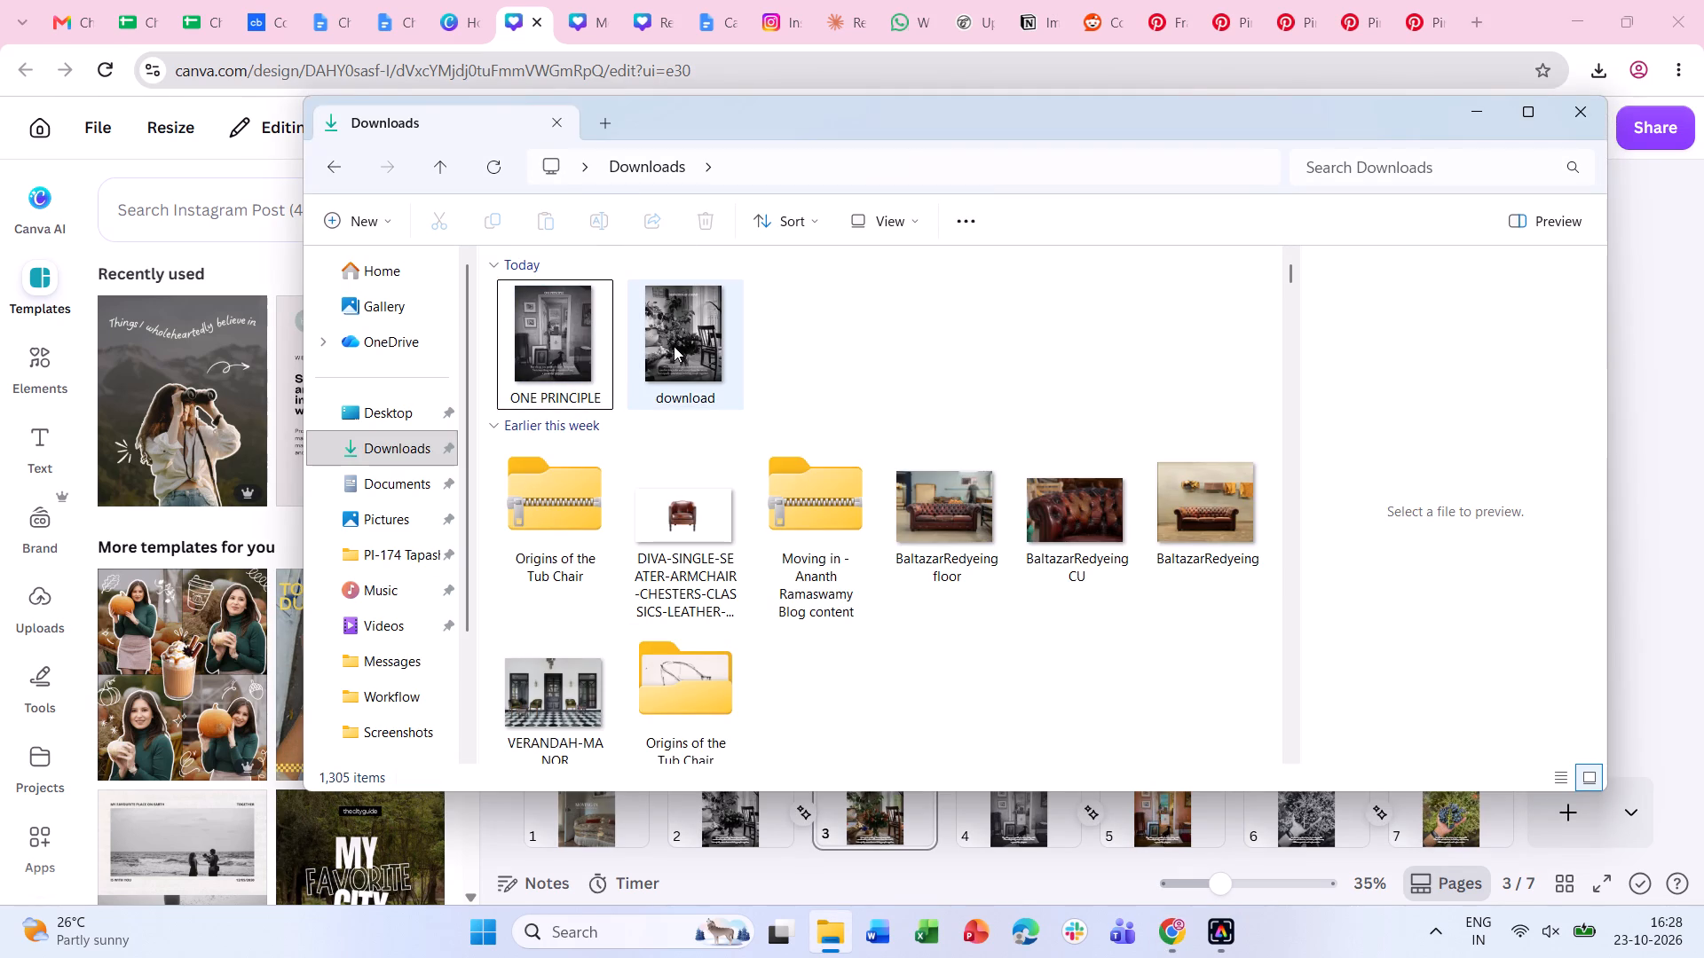
{"action": "left_click", "coordinate": [674, 346], "text": "shift"}
{"action": "left_click", "coordinate": [559, 356], "text": "shift"}
{"action": "left_click", "coordinate": [689, 352], "text": "shift"}
{"action": "left_click", "coordinate": [887, 352]}
{"action": "left_click", "coordinate": [644, 356]}
{"action": "left_click", "coordinate": [703, 235]}
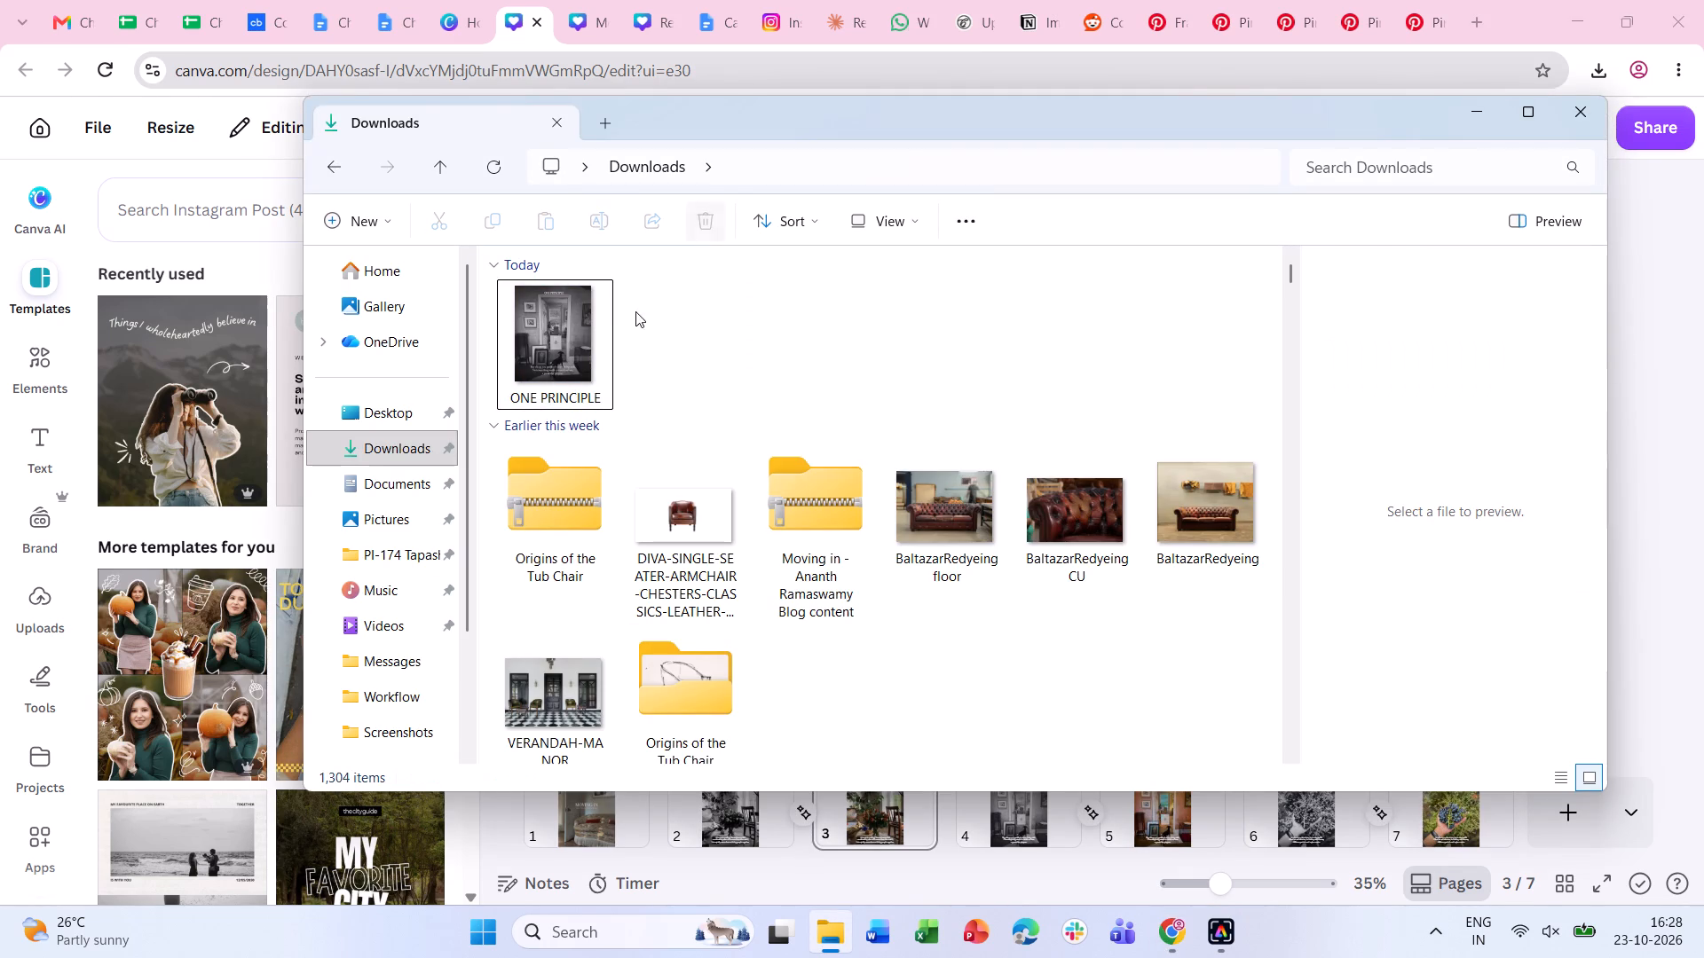
{"action": "left_click", "coordinate": [594, 301]}
{"action": "left_click", "coordinate": [694, 224]}
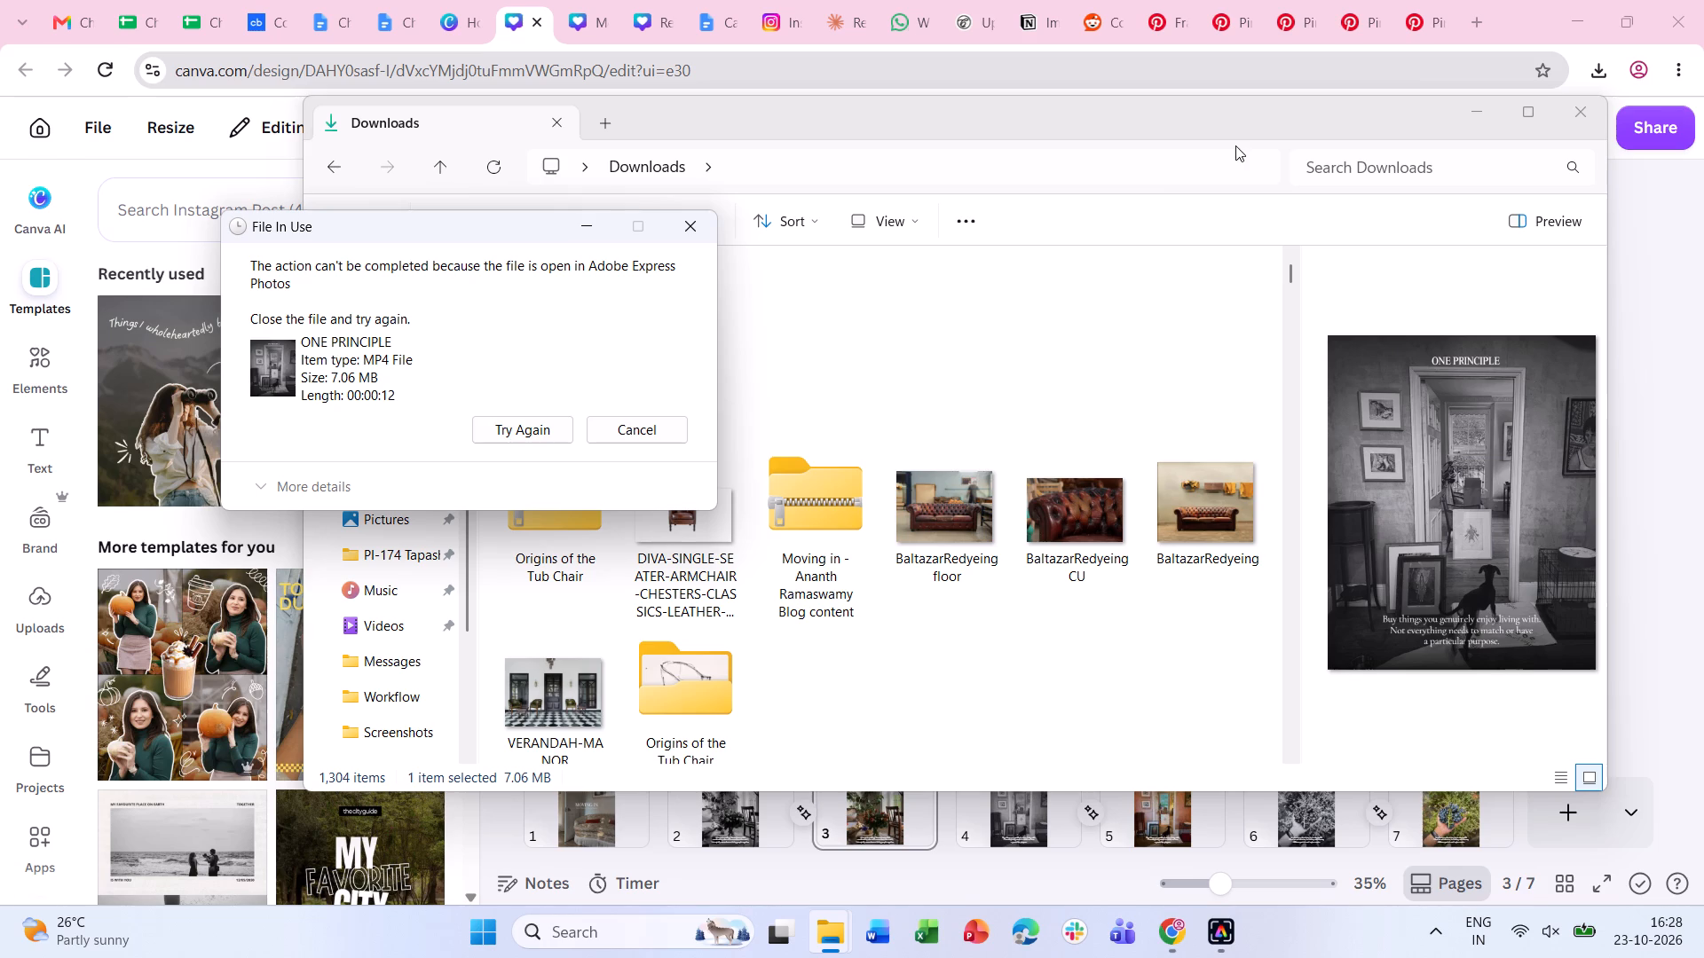
Close the ONE PRINCIPLE video open in Adobe Express Photos and delete that file from the Downloads folder.
{"action": "left_click", "coordinate": [595, 426]}
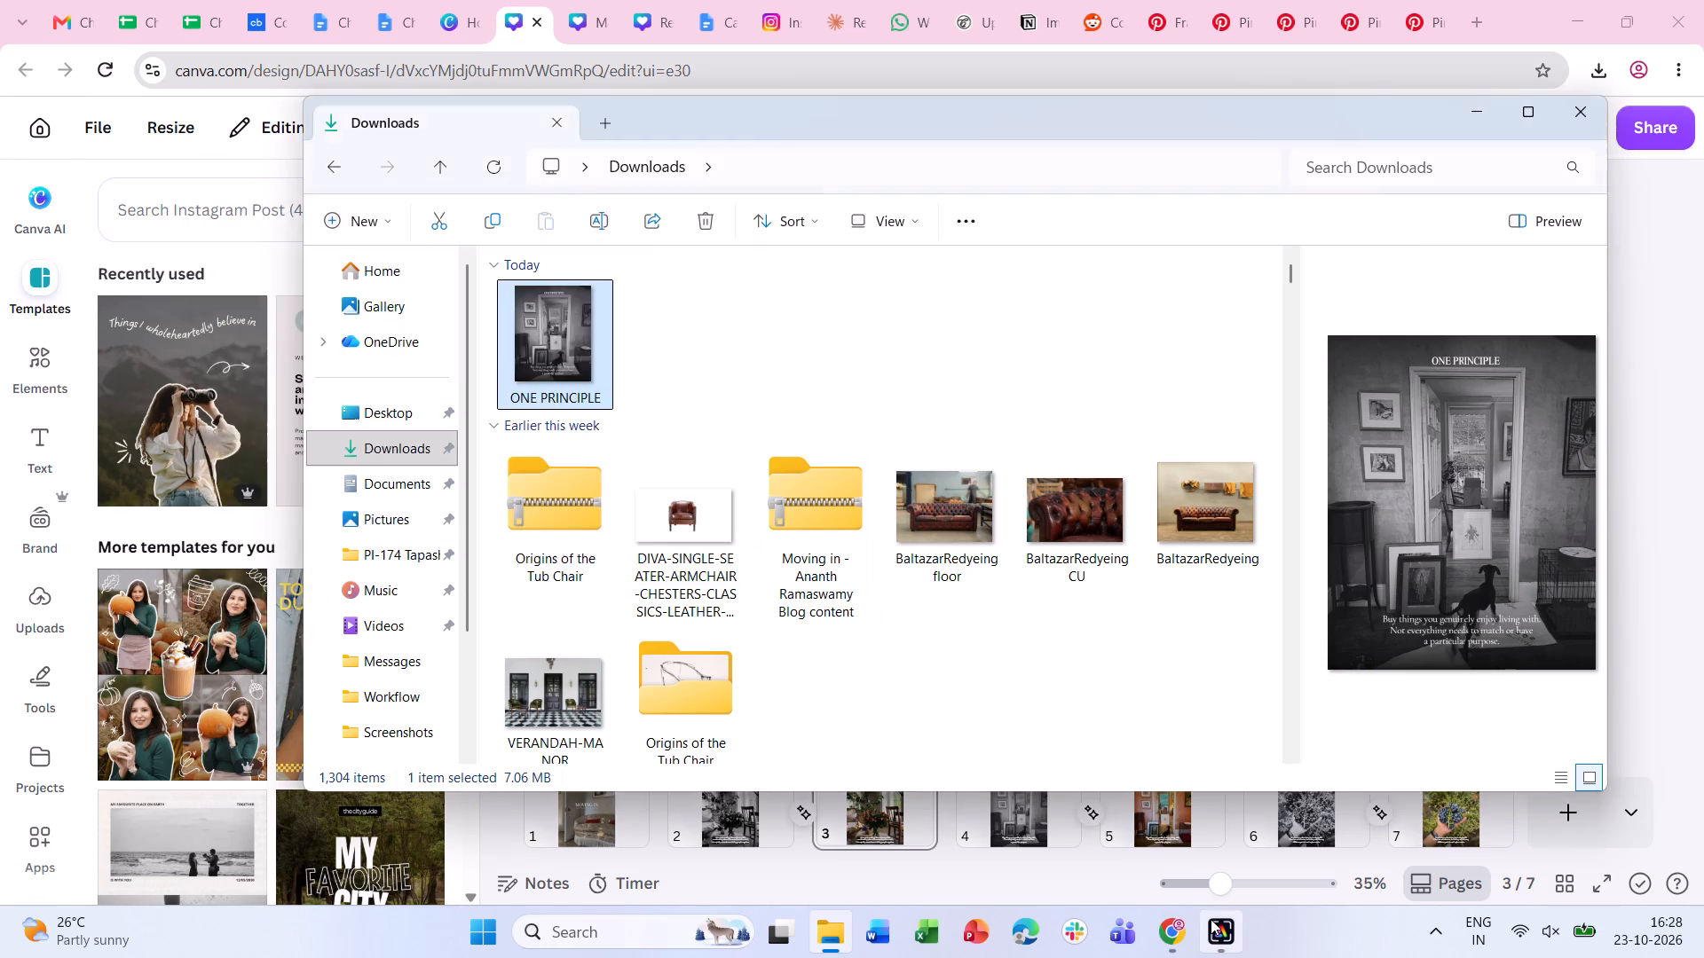
{"action": "left_click", "coordinate": [1211, 919]}
{"action": "left_click", "coordinate": [1092, 16]}
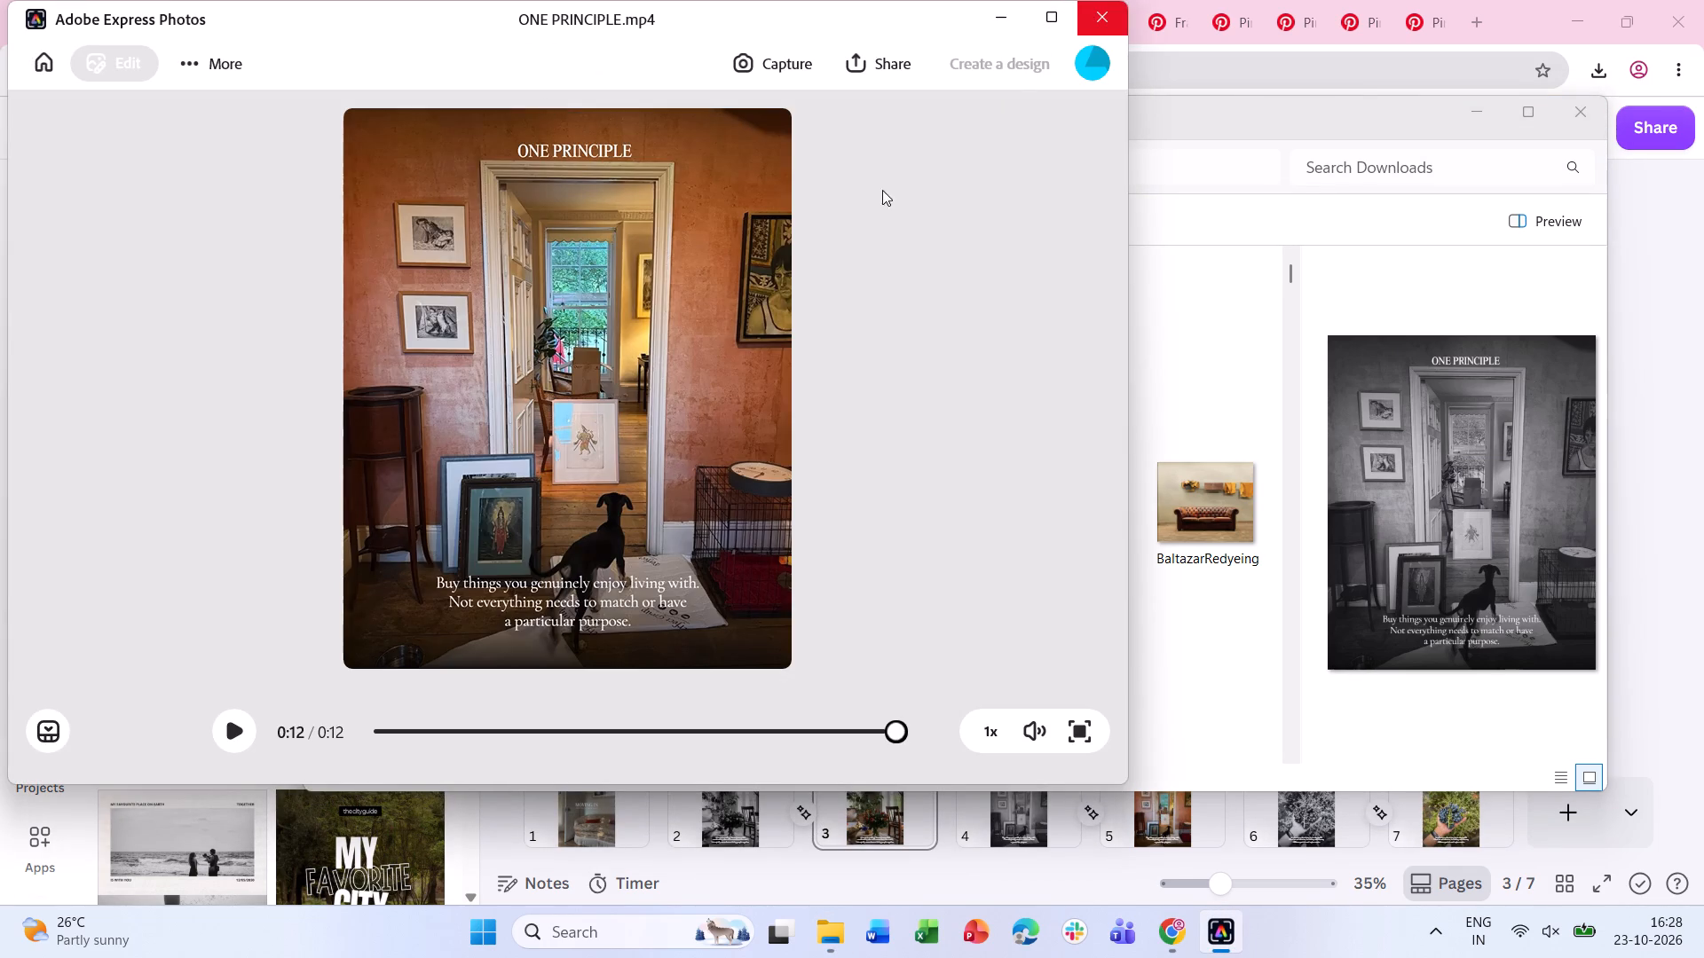
{"action": "left_click", "coordinate": [561, 335]}
{"action": "left_click", "coordinate": [701, 221]}
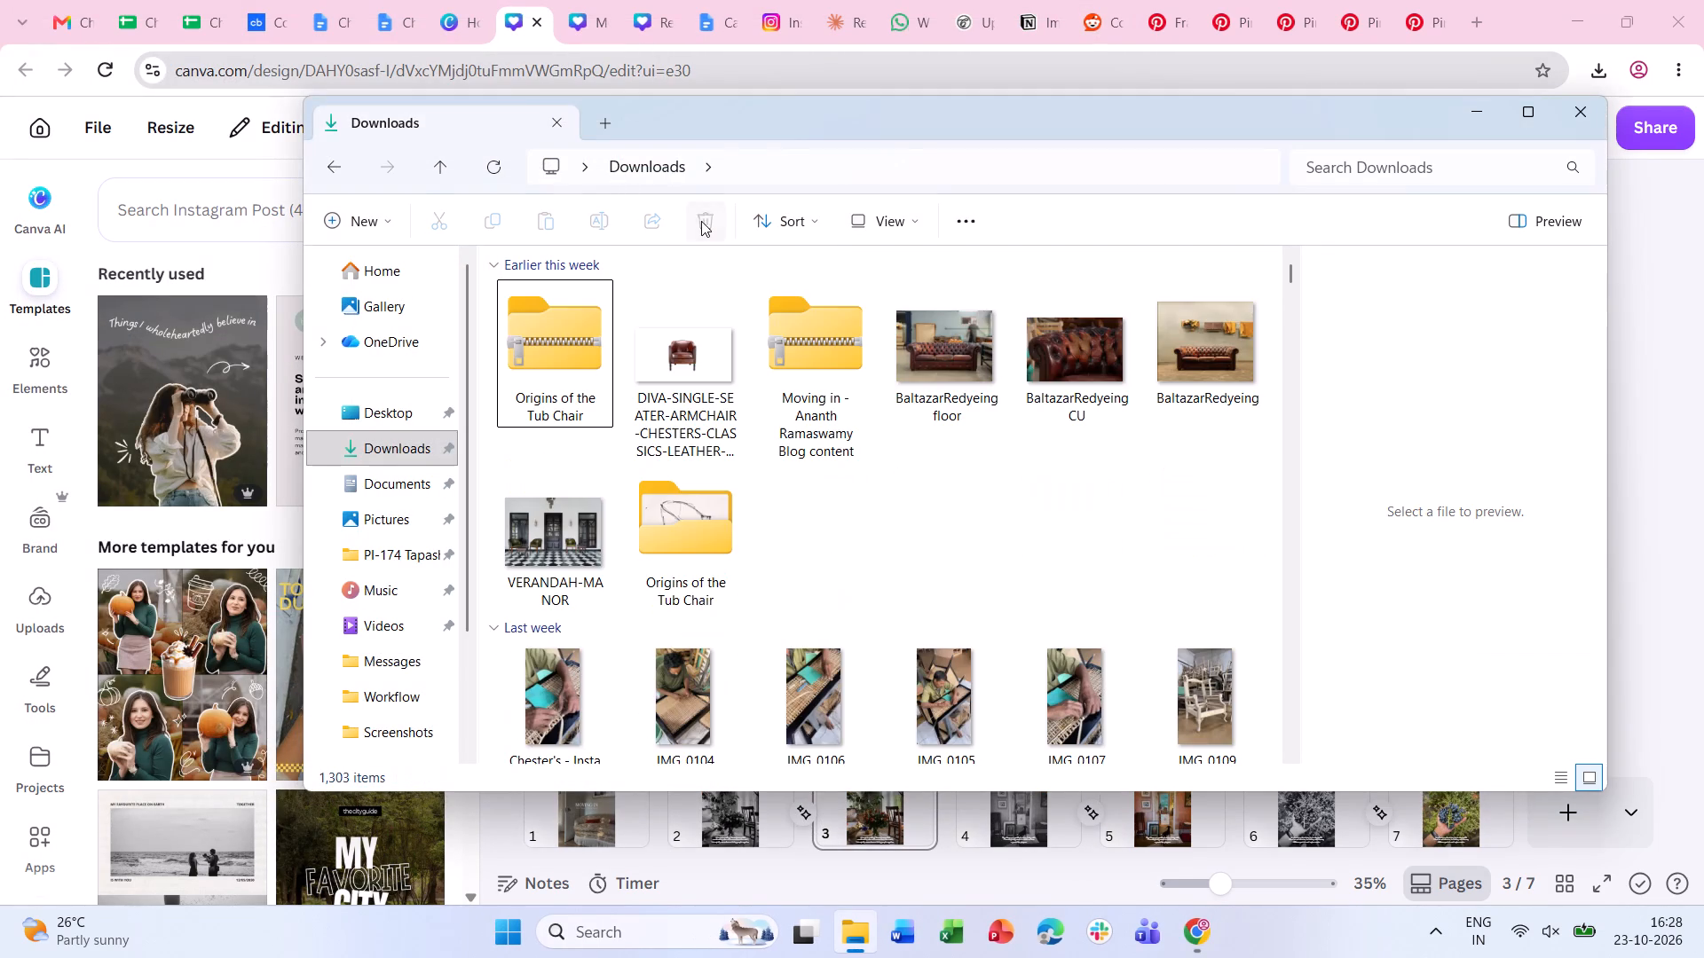
{"action": "left_click", "coordinate": [1574, 117]}
Back in the Canva design, download only pages 2–3 as an MP4 video.
{"action": "left_click", "coordinate": [1562, 446]}
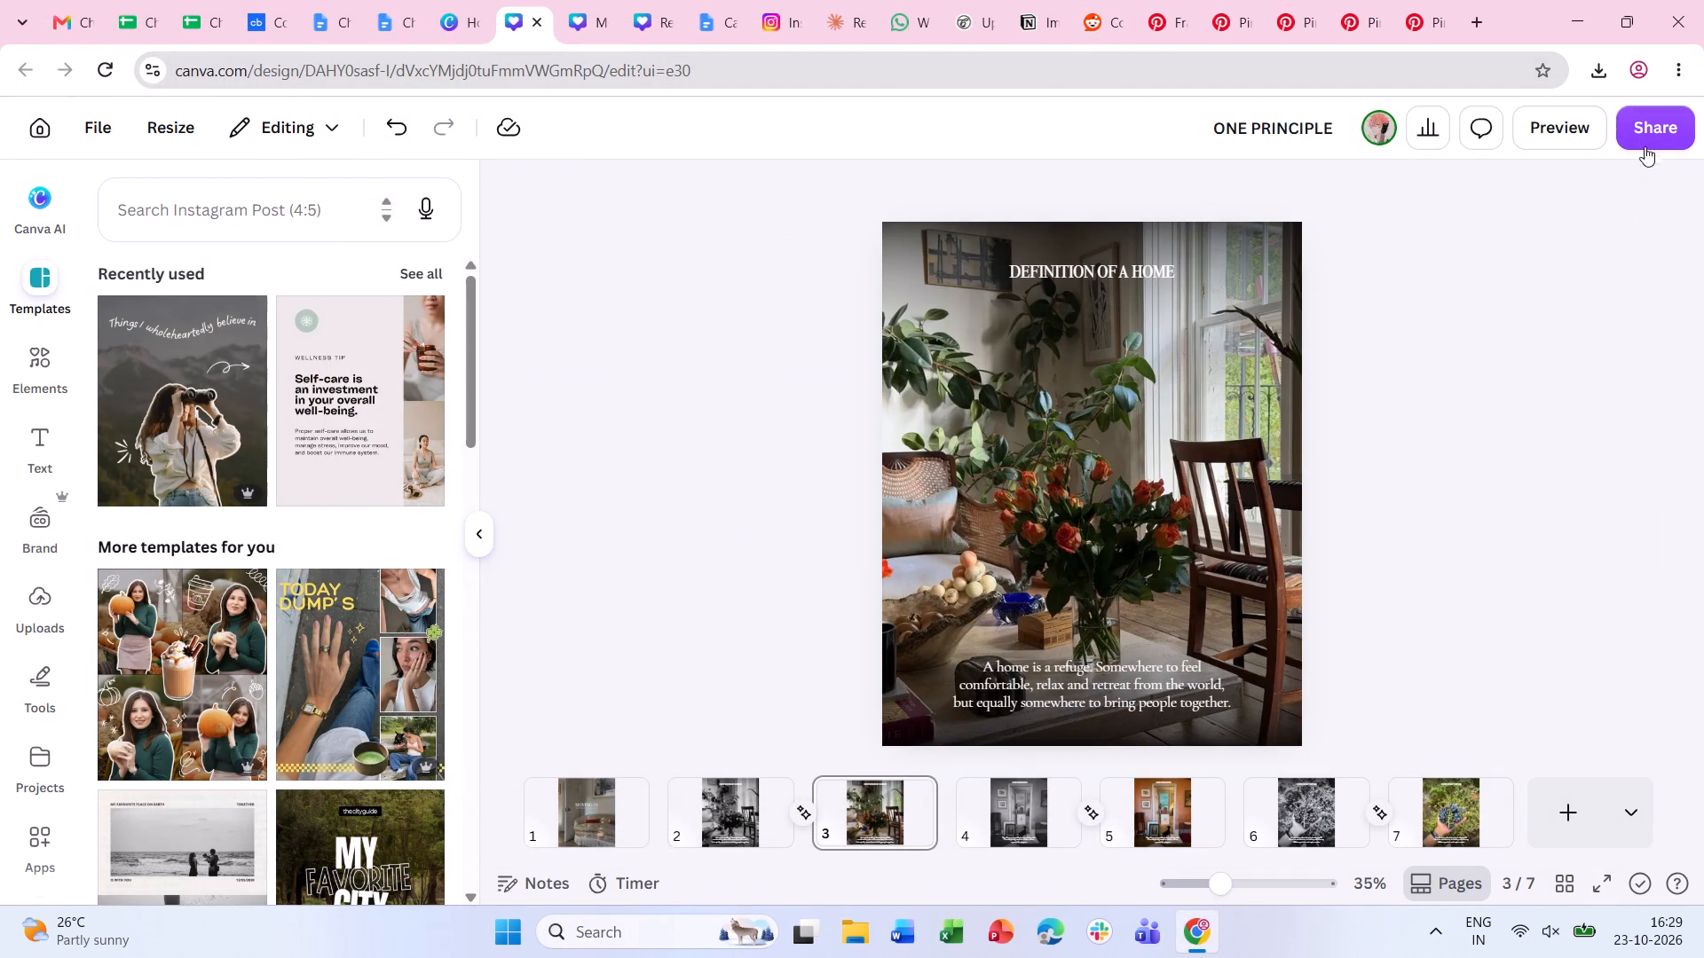
{"action": "left_click", "coordinate": [1645, 142]}
{"action": "left_click", "coordinate": [1296, 662]}
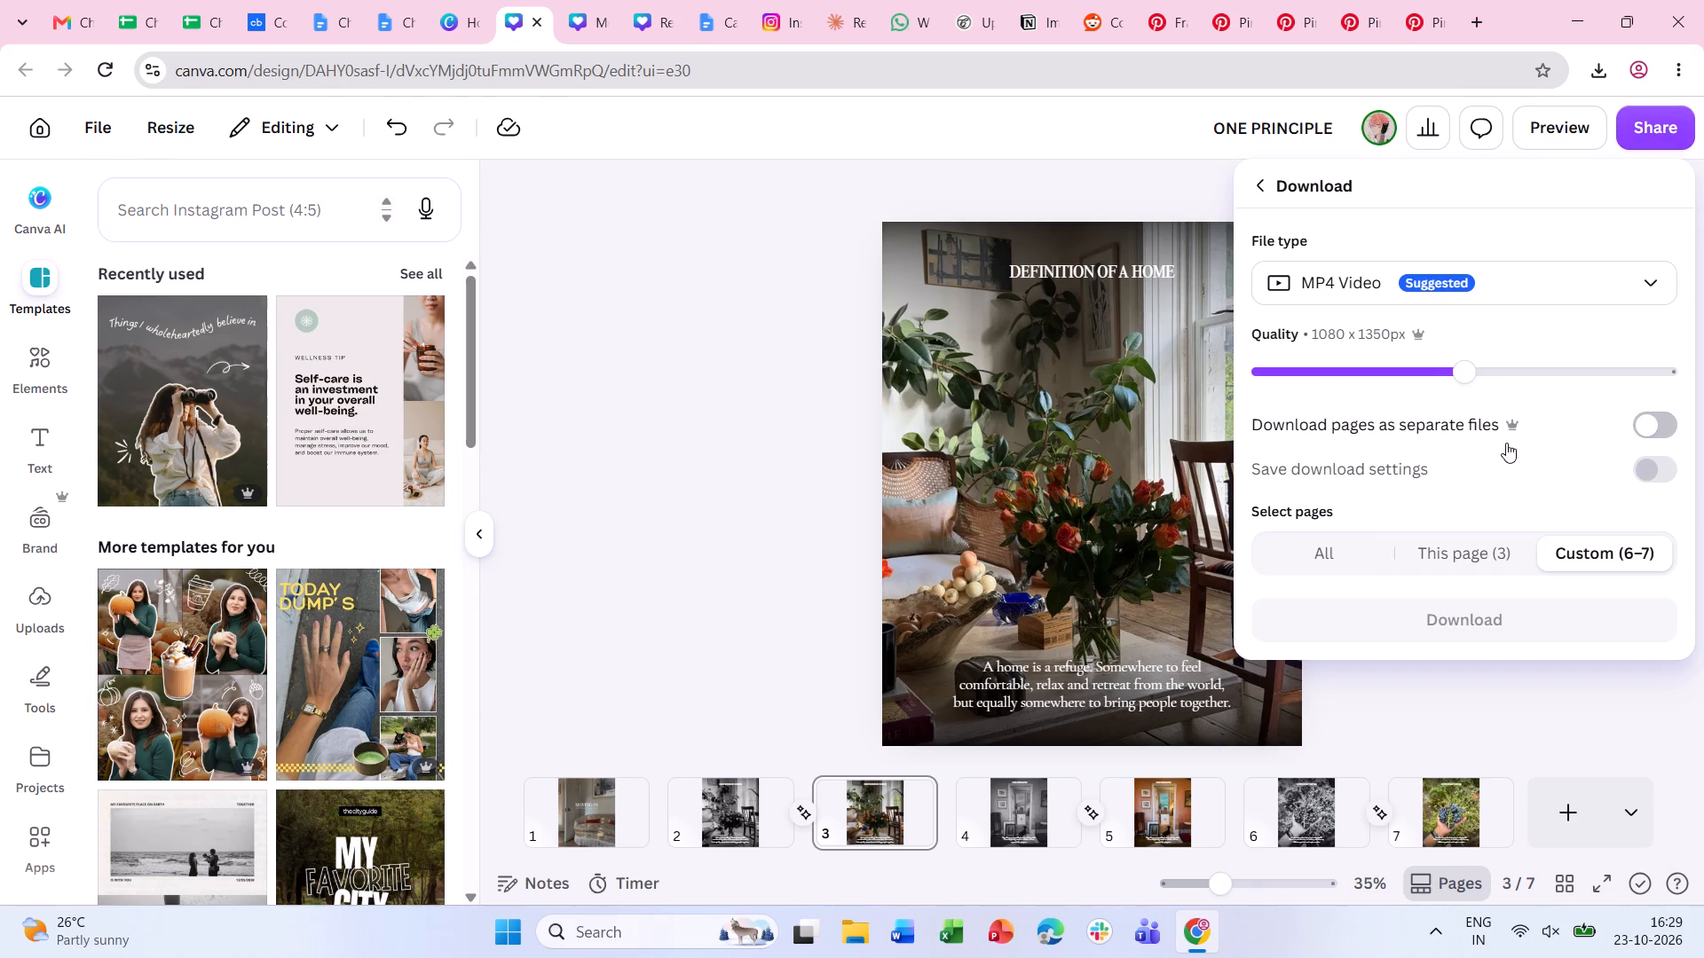
{"action": "left_click", "coordinate": [1589, 543]}
{"action": "scroll", "coordinate": [1560, 642], "scroll_direction": "down", "scroll_amount": 5}
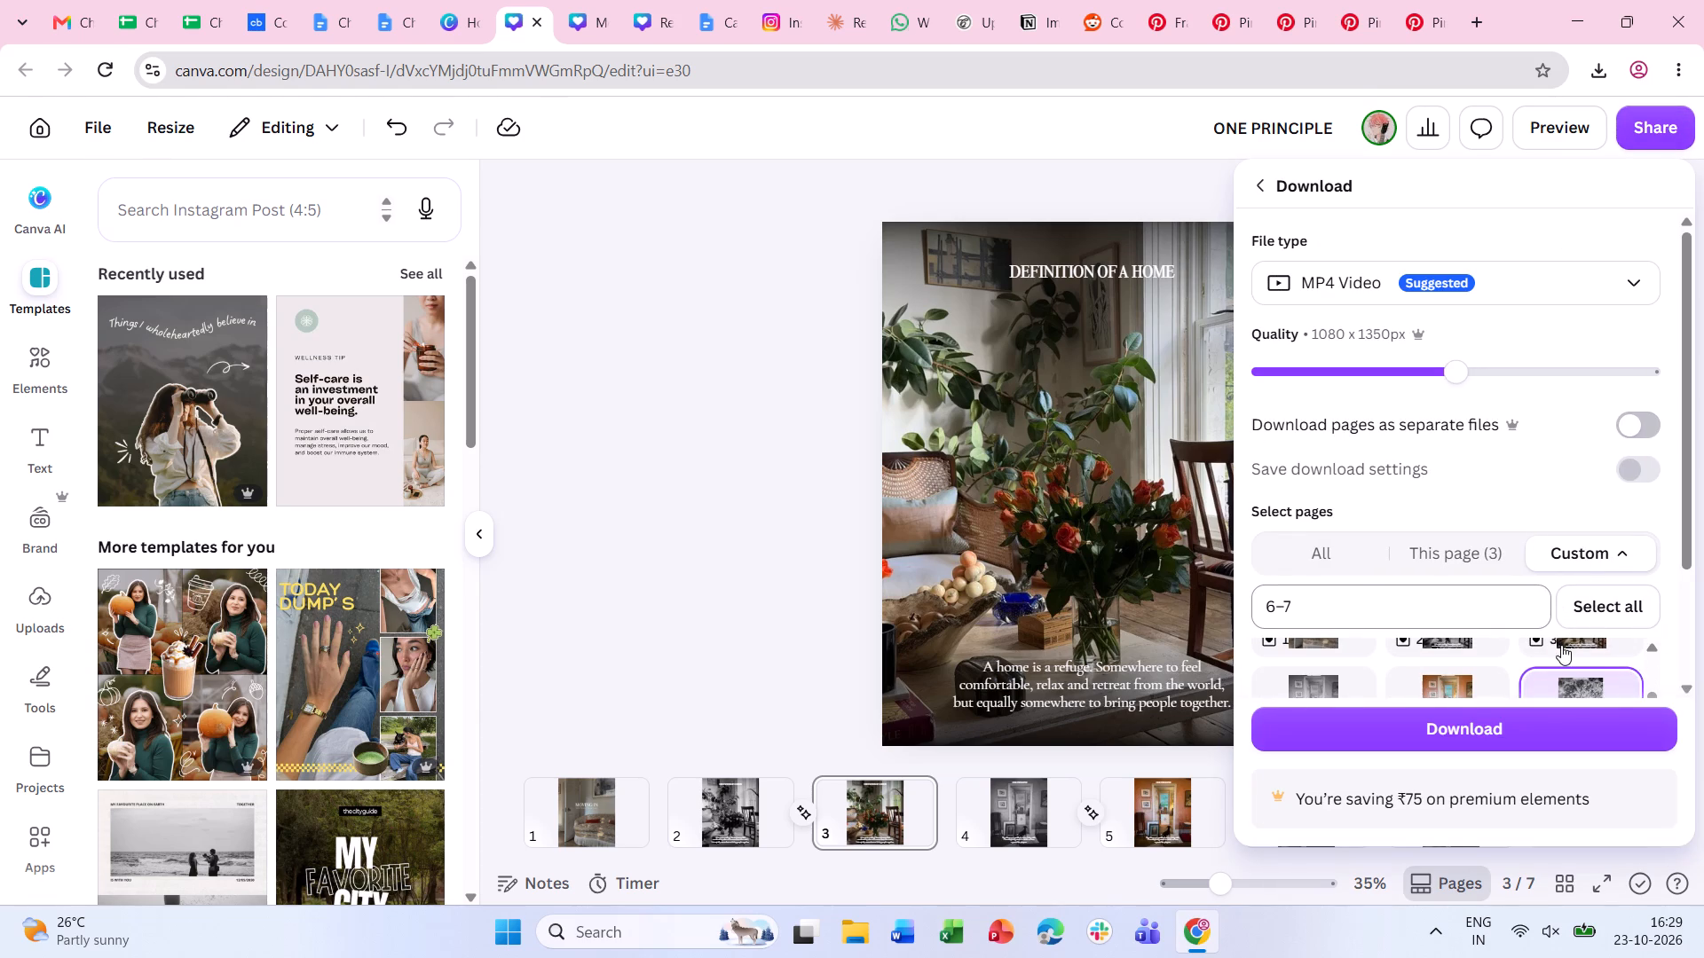
{"action": "scroll", "coordinate": [1522, 671], "scroll_direction": "down", "scroll_amount": 4}
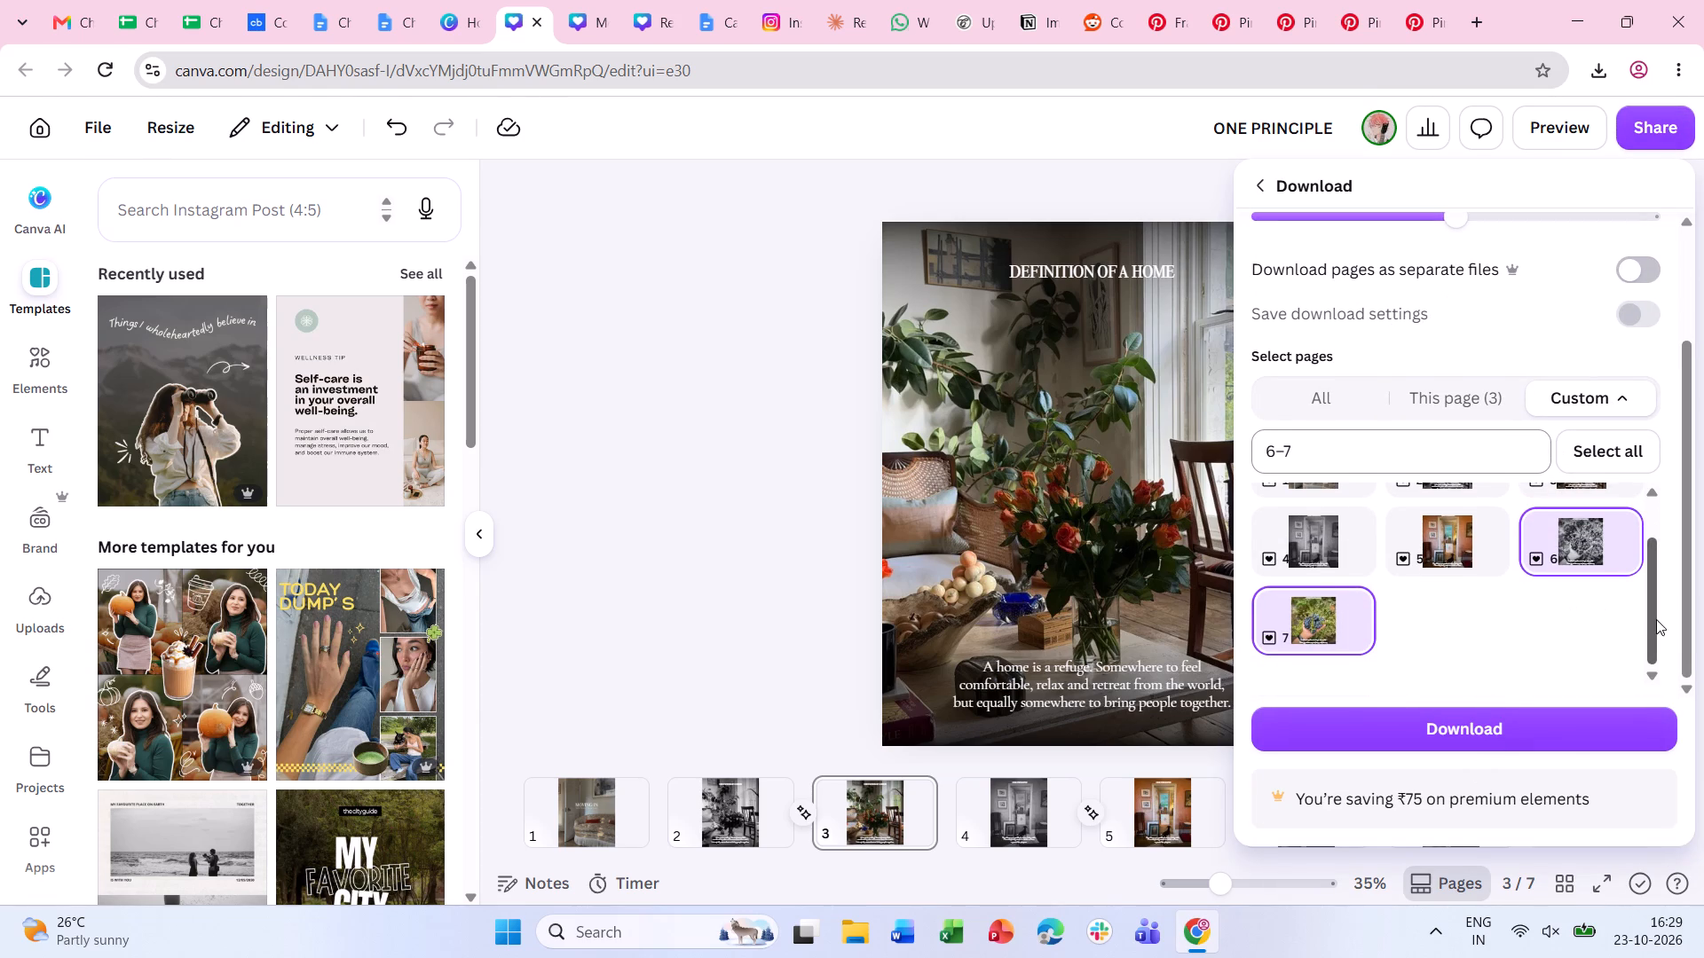
{"action": "left_click_drag", "start_coordinate": [1656, 619], "coordinate": [1657, 569]}
{"action": "left_click", "coordinate": [1578, 628]}
{"action": "left_click", "coordinate": [1367, 660]}
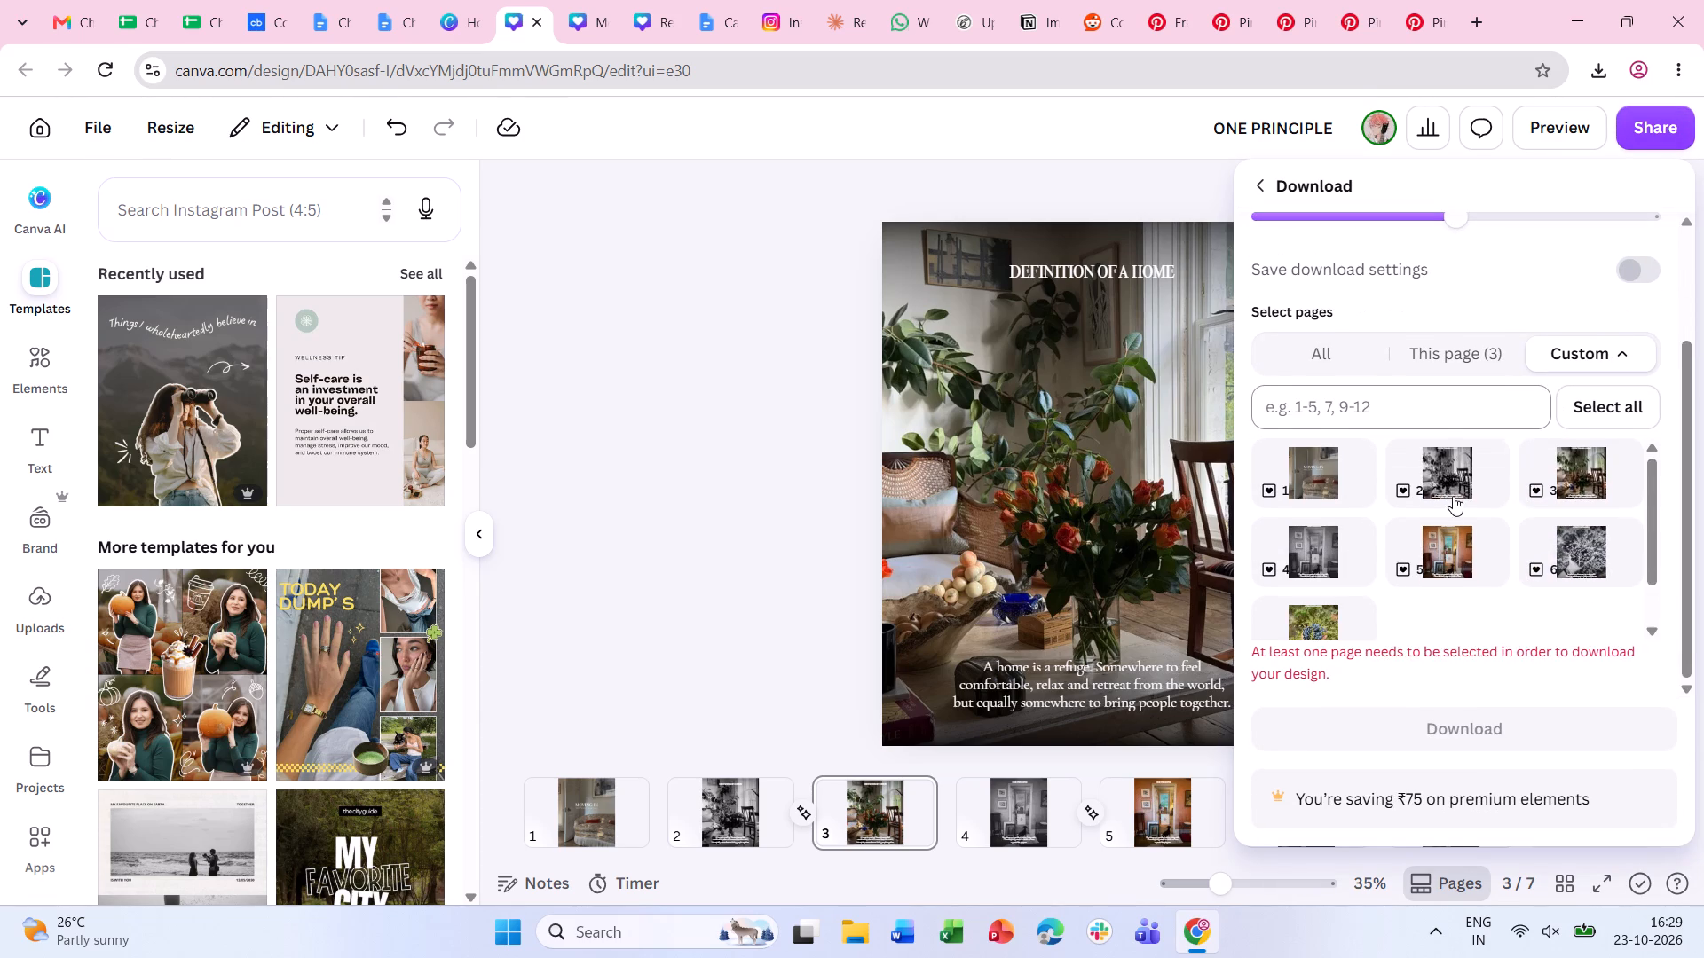
{"action": "left_click", "coordinate": [1453, 496]}
{"action": "left_click", "coordinate": [1573, 514]}
{"action": "left_click", "coordinate": [1478, 731]}
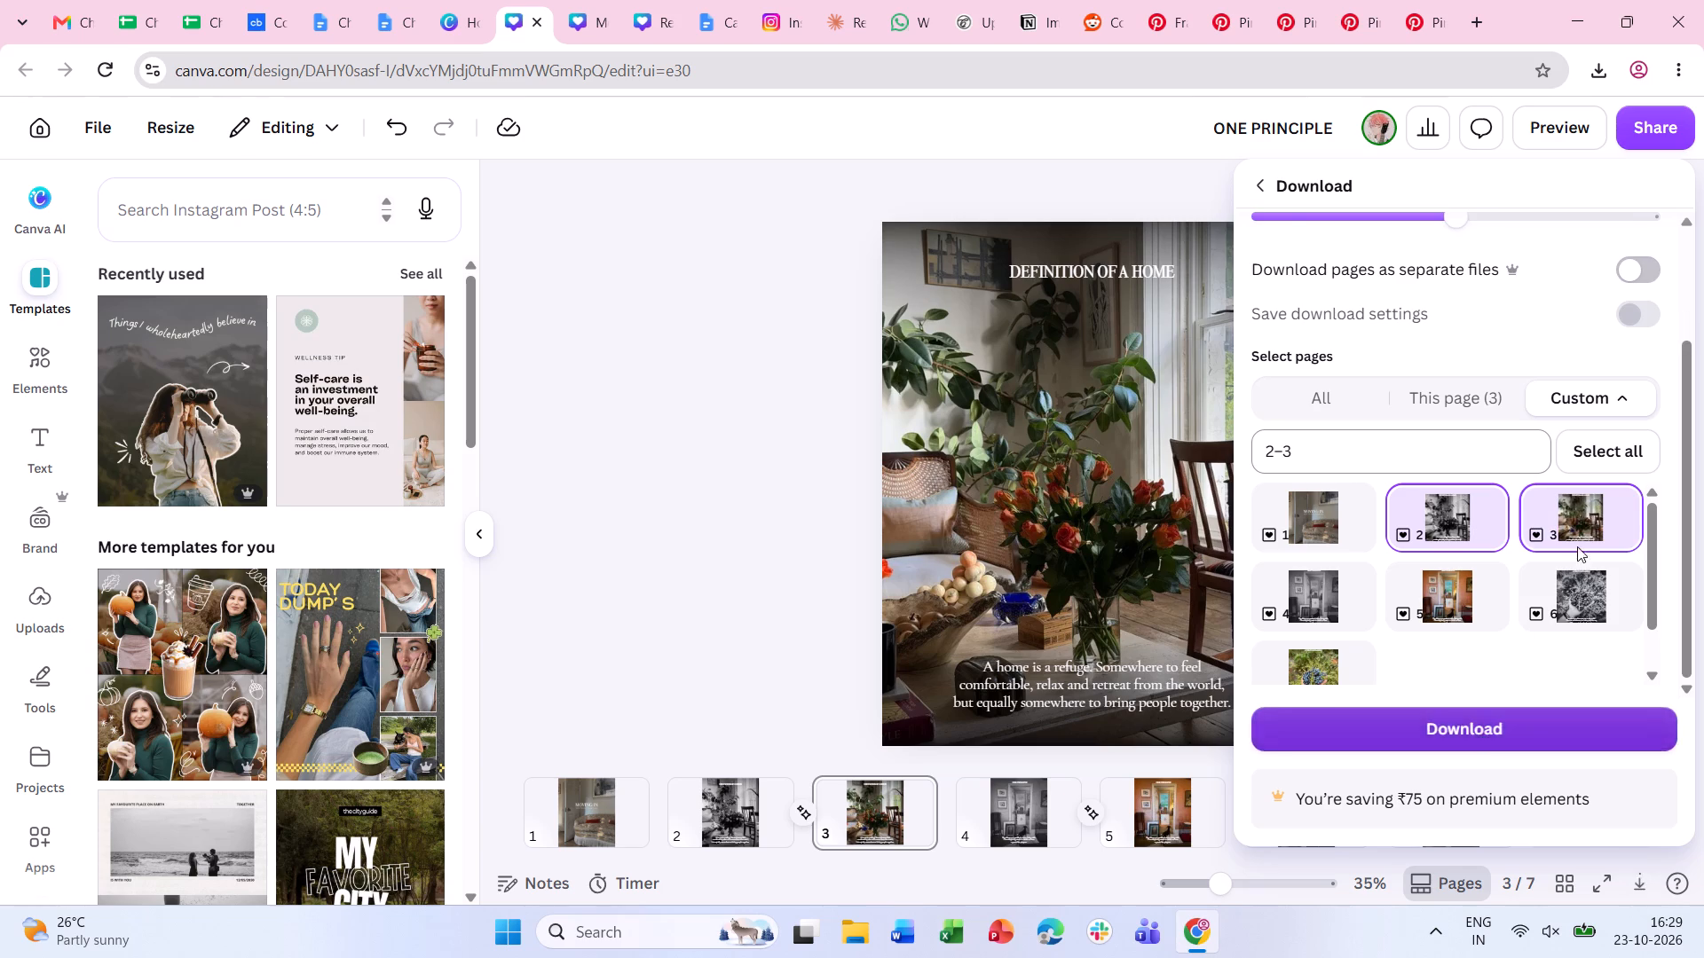
Set up another MP4 video download with only pages 4–5 selected.
{"action": "left_click", "coordinate": [1634, 147]}
{"action": "left_click", "coordinate": [1291, 627]}
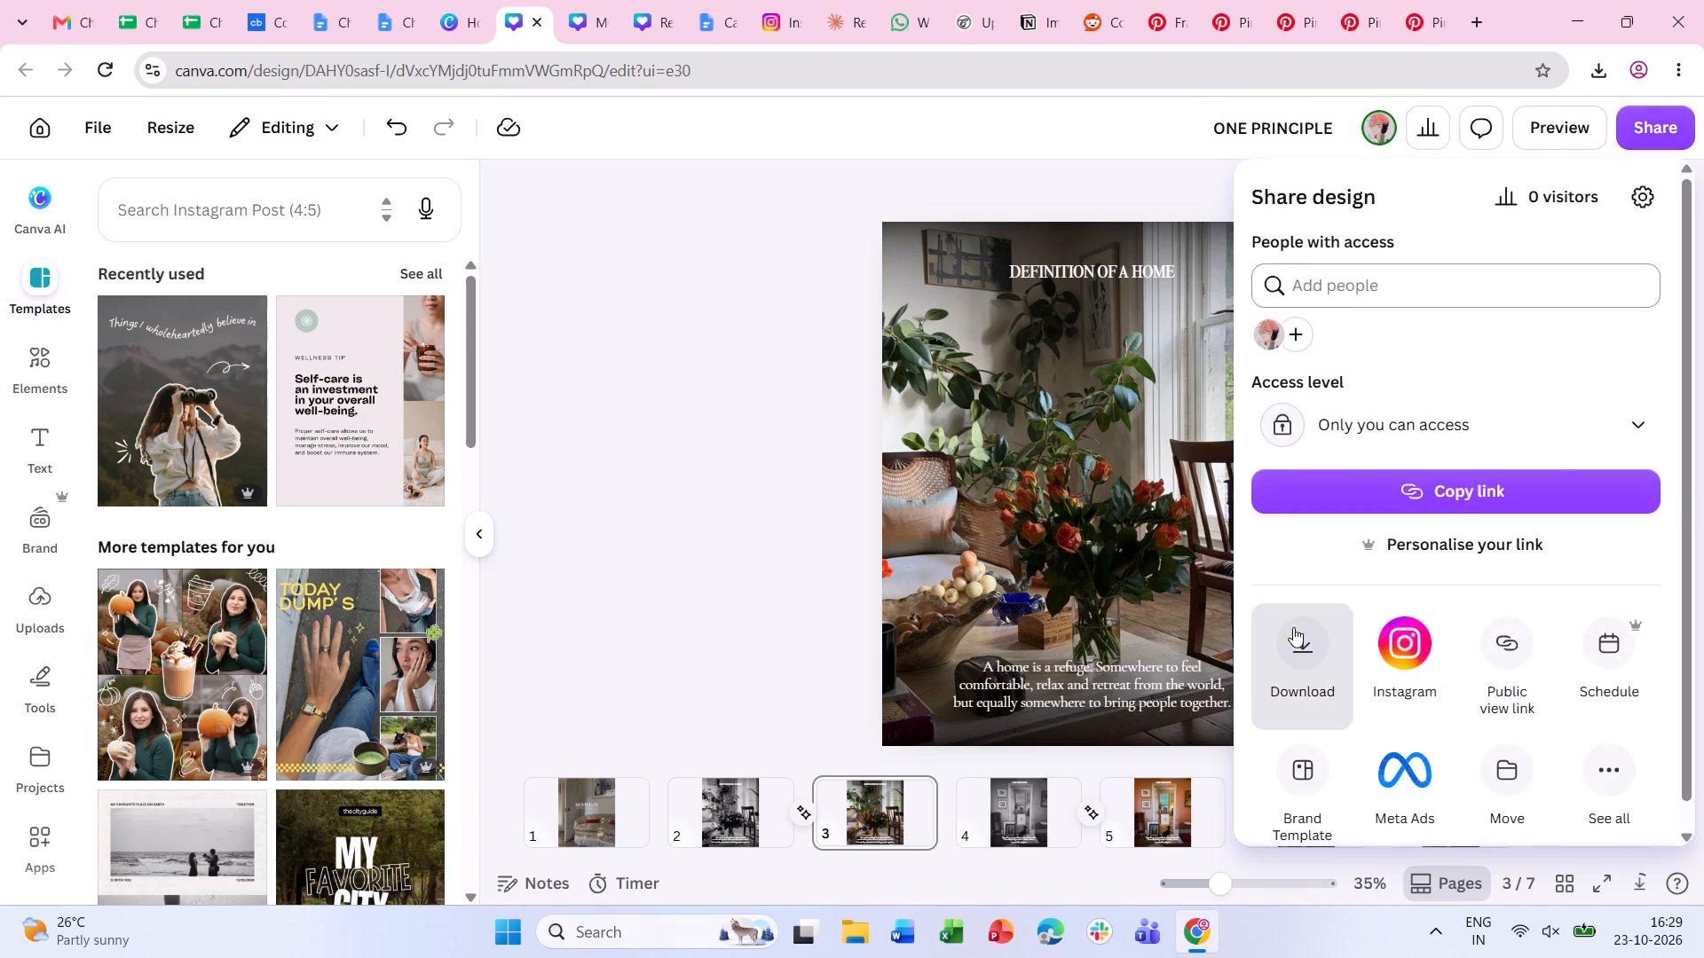
{"action": "left_click", "coordinate": [1586, 556]}
{"action": "scroll", "coordinate": [1591, 565], "scroll_direction": "down", "scroll_amount": 4}
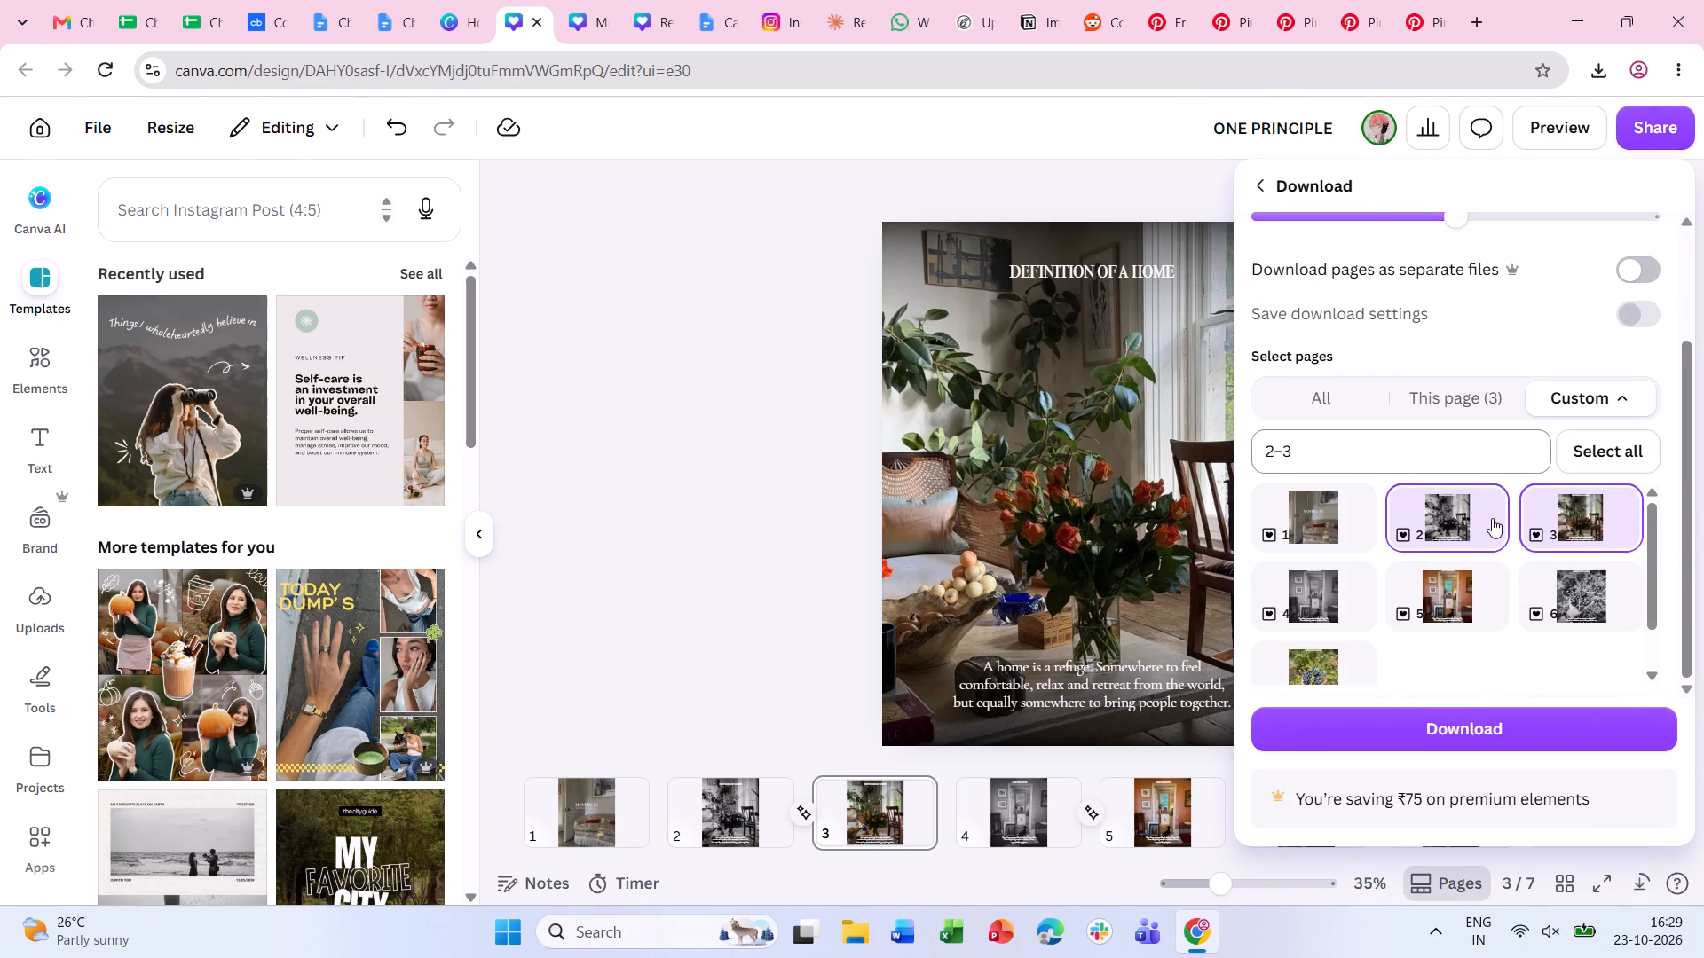
{"action": "left_click", "coordinate": [1492, 518]}
{"action": "left_click", "coordinate": [1546, 525]}
{"action": "left_click", "coordinate": [1289, 618]}
{"action": "left_click", "coordinate": [1311, 653]}
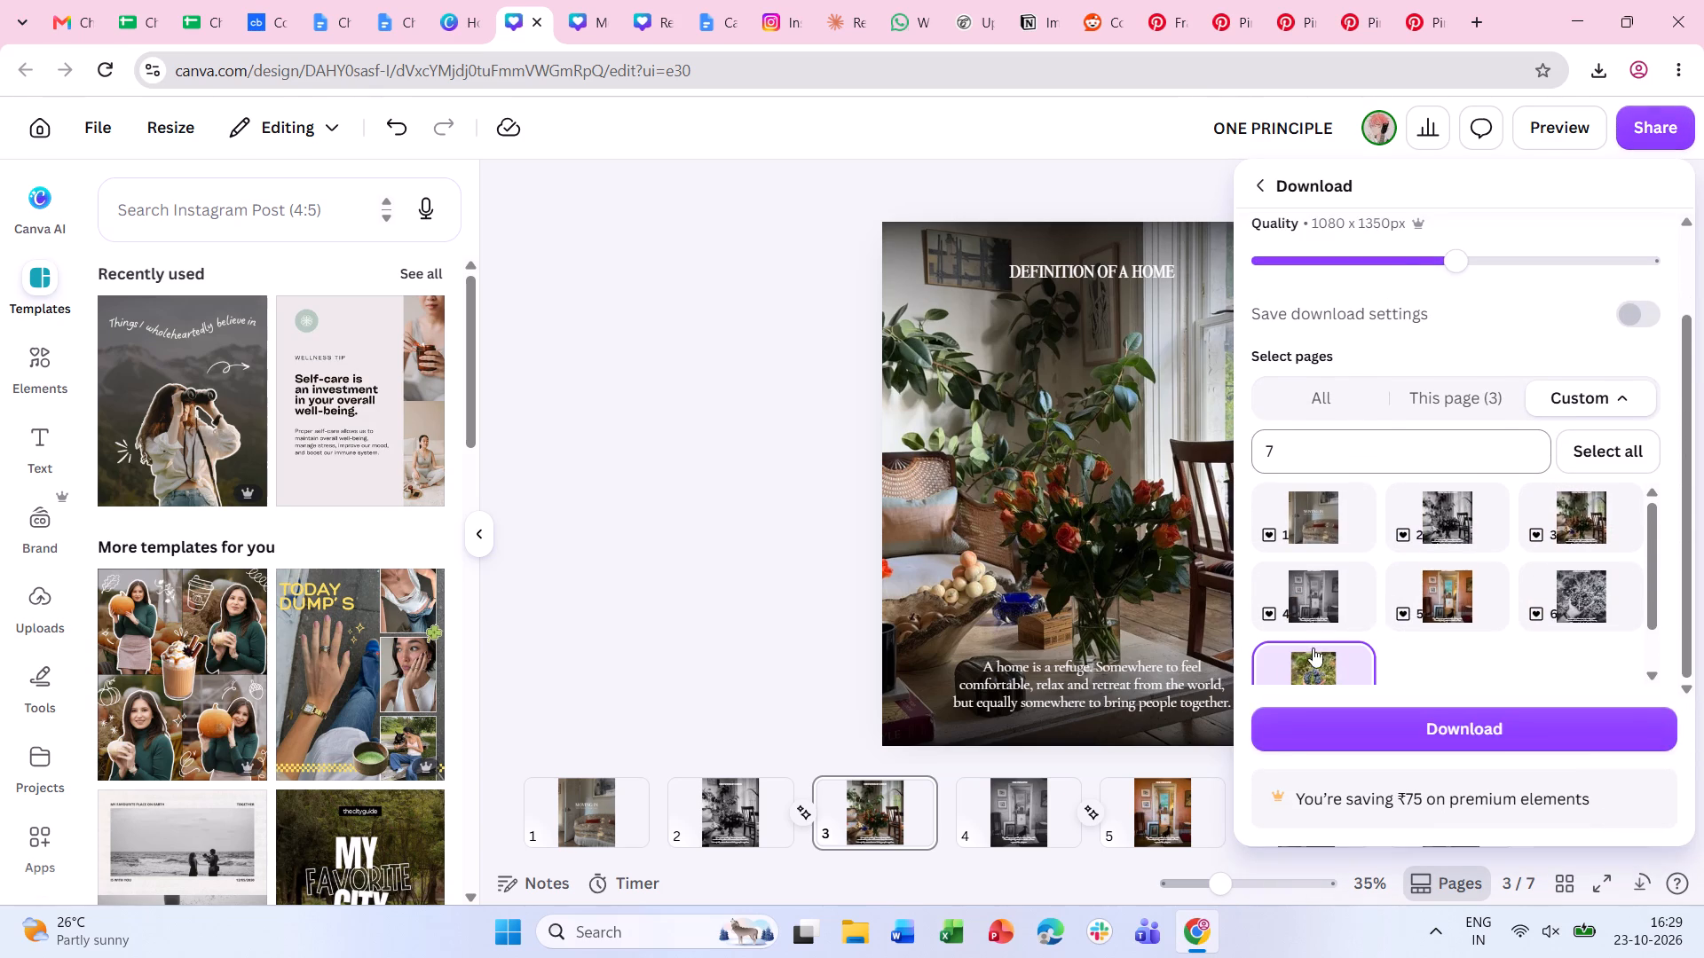
{"action": "left_click", "coordinate": [1319, 603]}
{"action": "left_click", "coordinate": [1417, 663]}
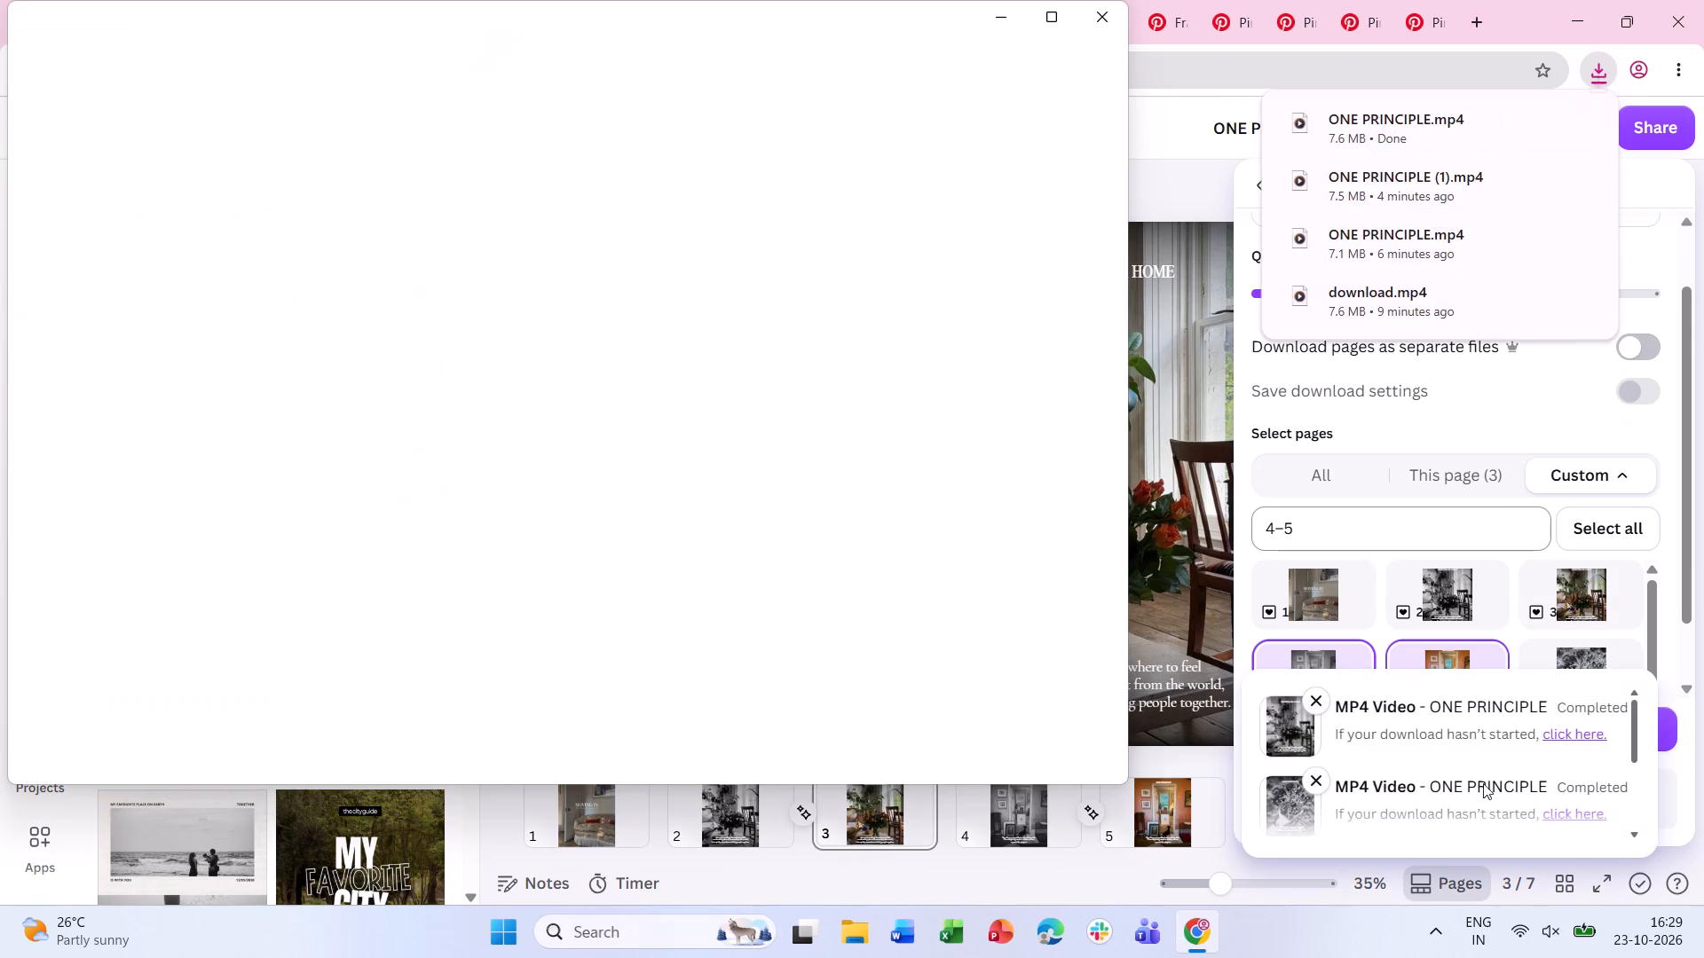
Close the blank Adobe Express Photos window and export pages 4–5 of the carousel as an MP4 video.
{"action": "left_click", "coordinate": [1116, 22]}
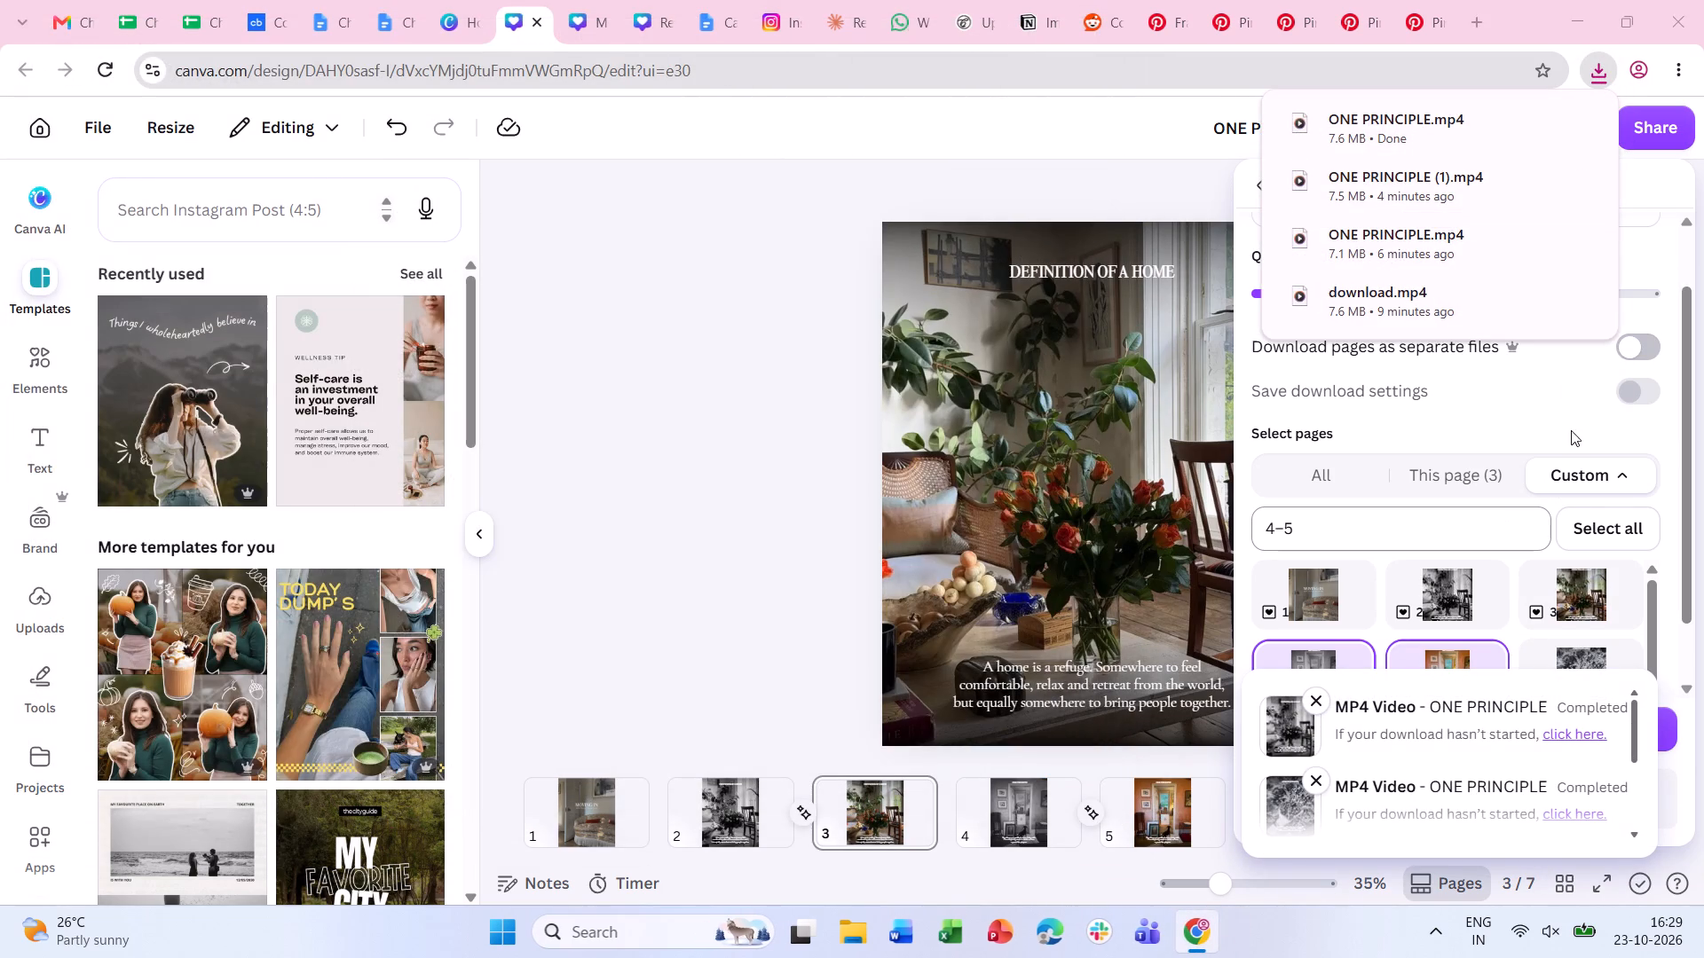
{"action": "left_click", "coordinate": [1526, 430]}
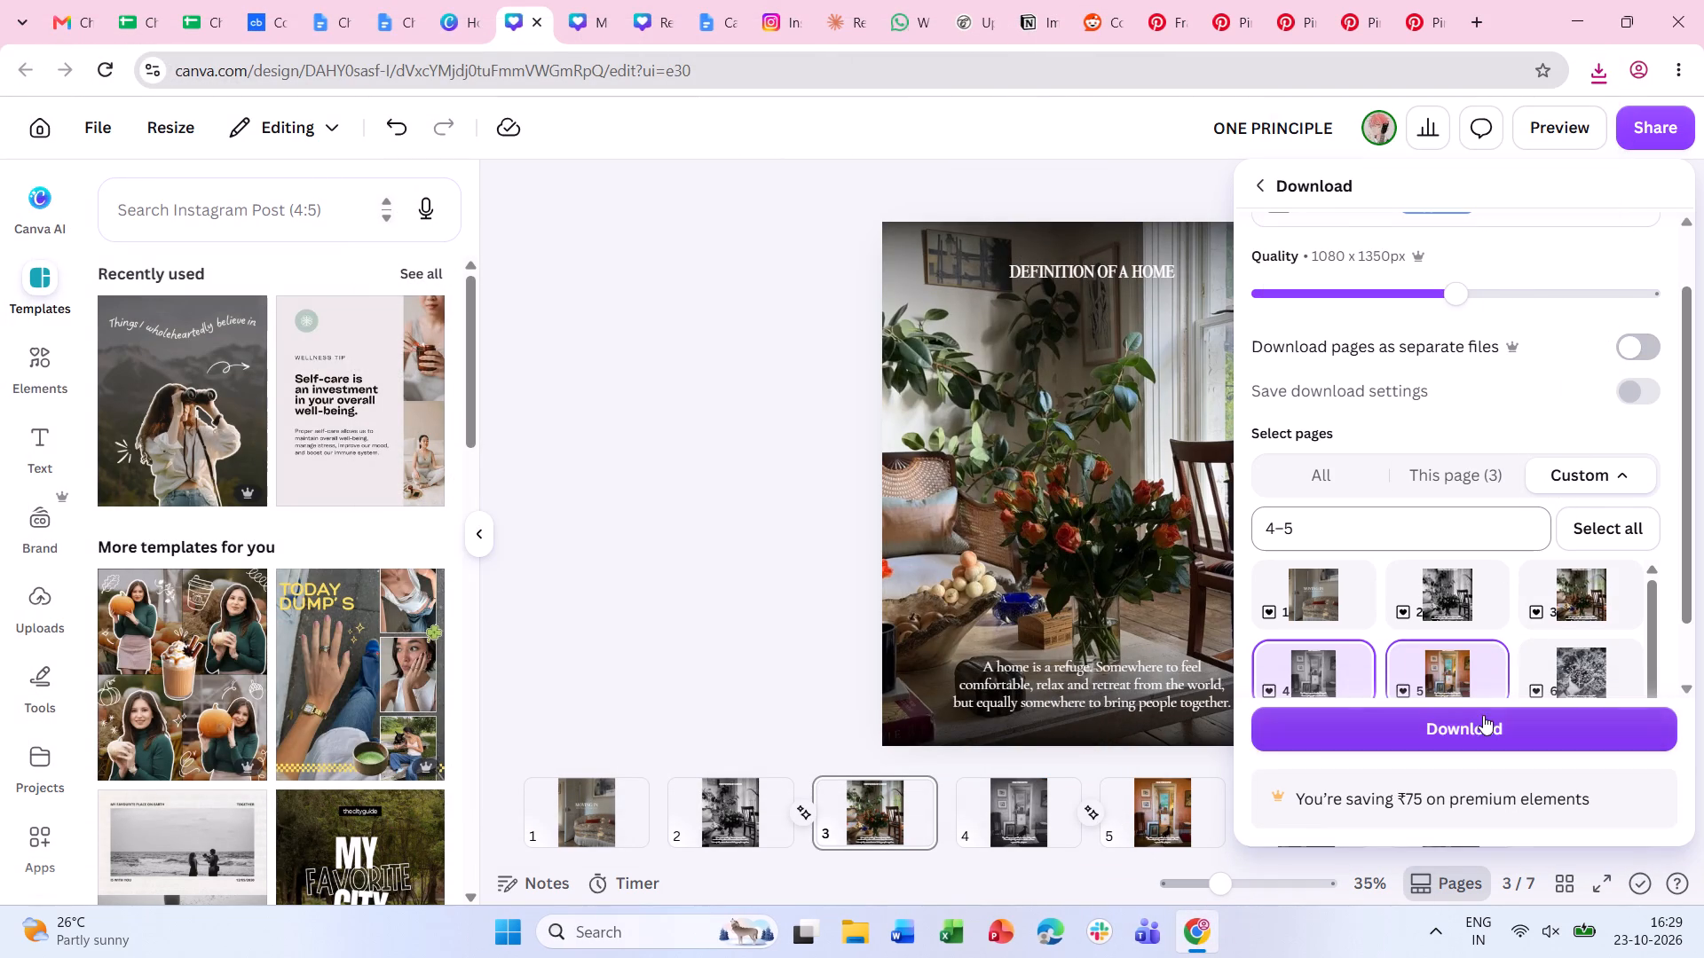
{"action": "left_click", "coordinate": [1482, 719]}
Export only pages 6–7 of the carousel as a single MP4 video at 1080 x 1350px.
{"action": "left_click", "coordinate": [1649, 127]}
{"action": "left_click", "coordinate": [1307, 671]}
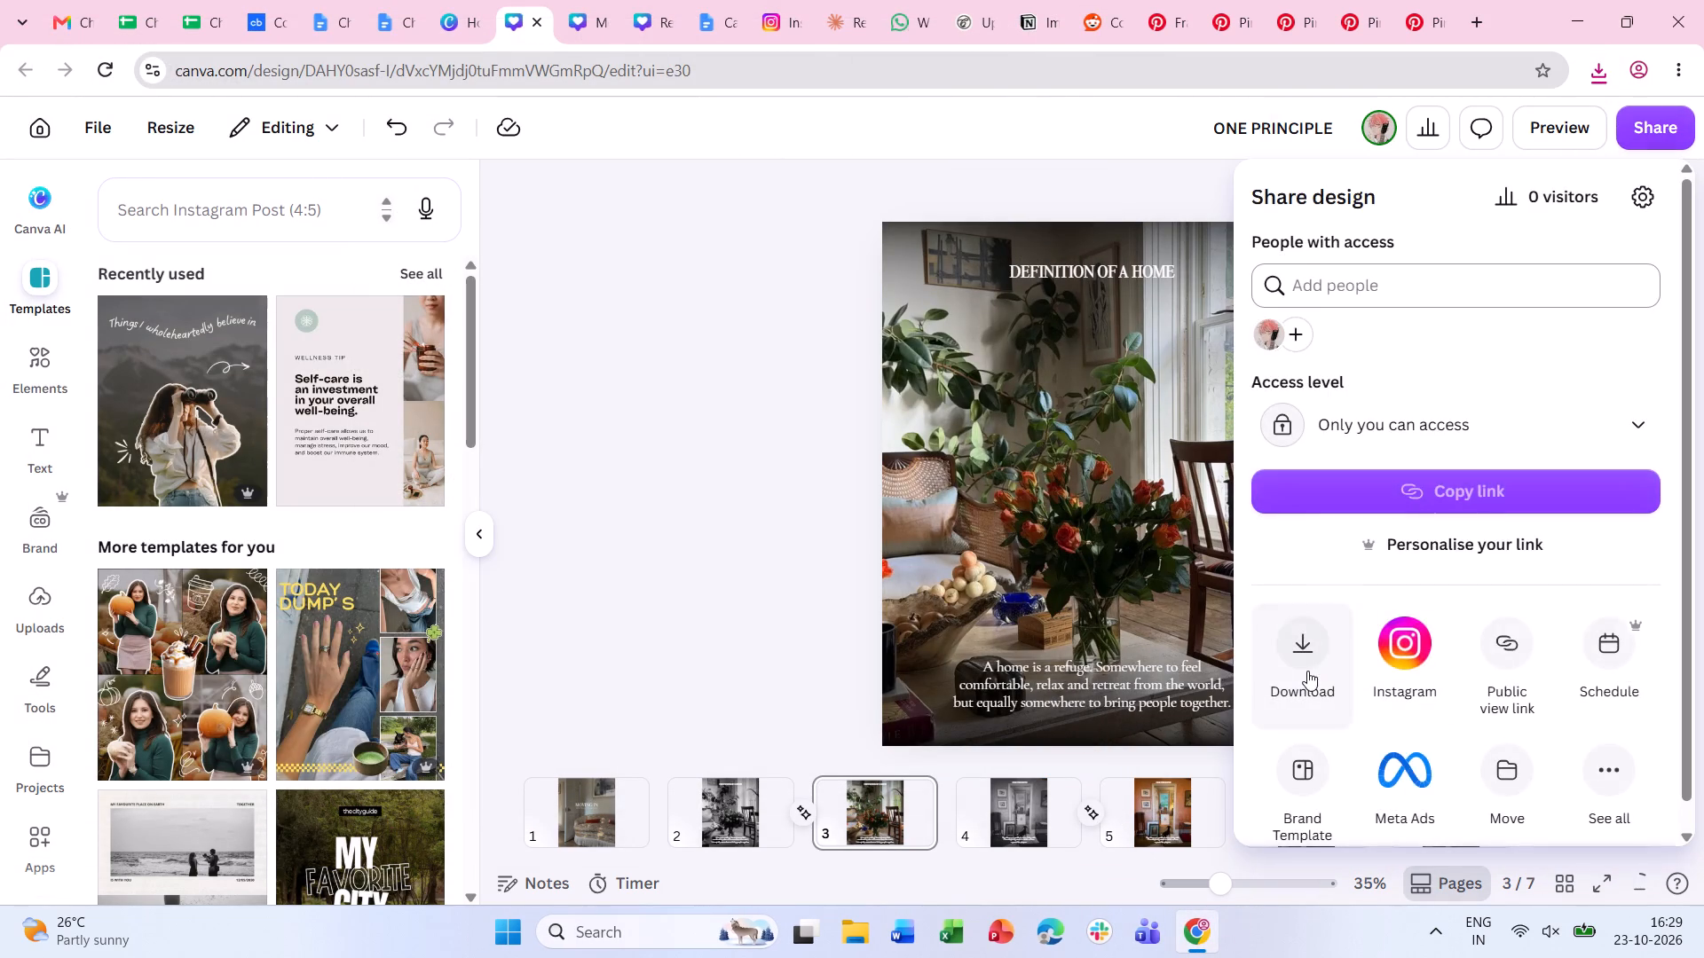
{"action": "left_click", "coordinate": [1584, 560]}
{"action": "scroll", "coordinate": [1544, 630], "scroll_direction": "down", "scroll_amount": 4}
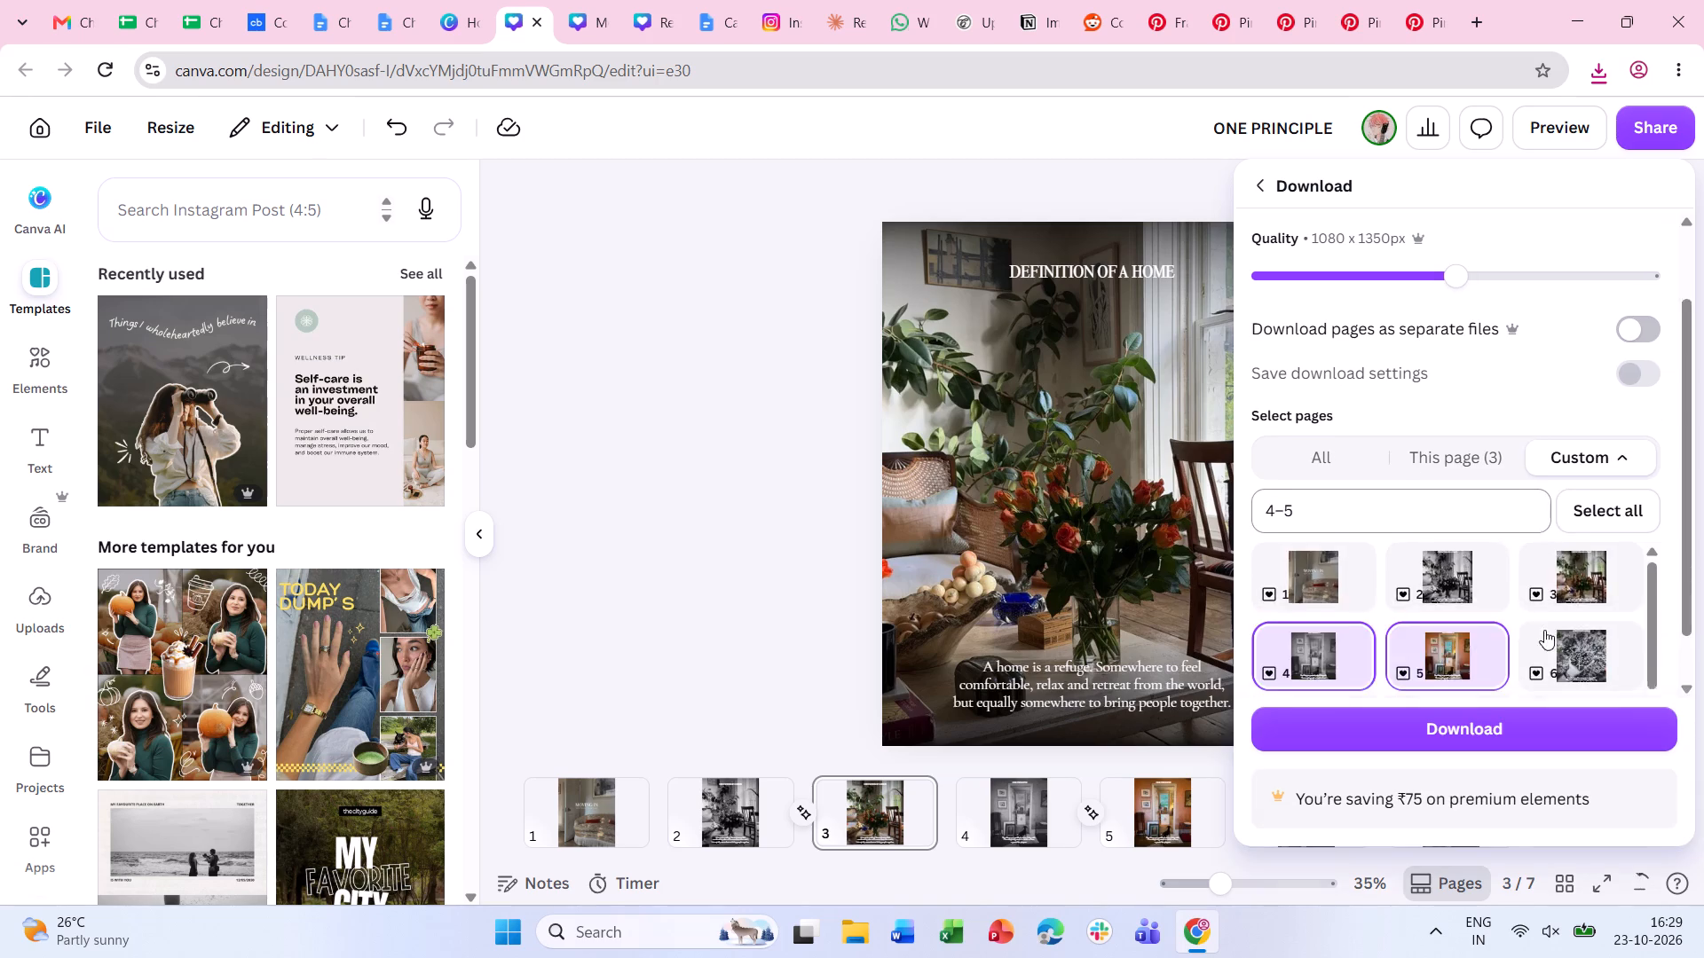
{"action": "scroll", "coordinate": [1544, 630], "scroll_direction": "down", "scroll_amount": 3}
{"action": "left_click", "coordinate": [1484, 593]}
{"action": "left_click", "coordinate": [1363, 591]}
{"action": "left_click", "coordinate": [1556, 560]}
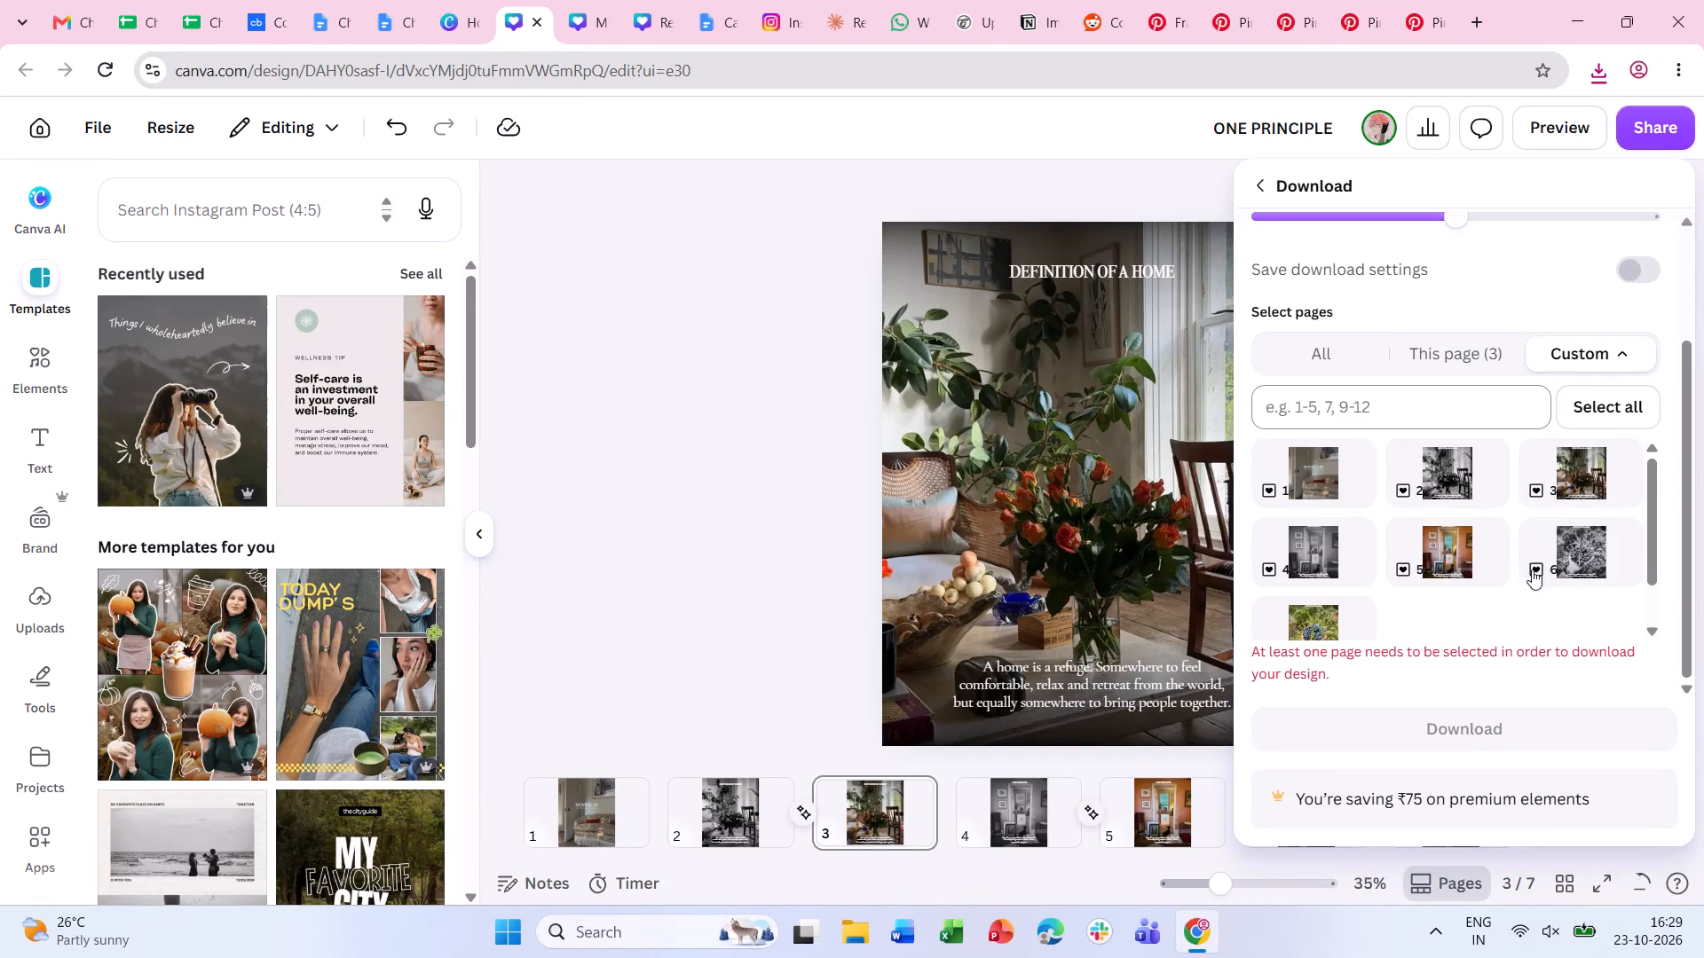
{"action": "left_click", "coordinate": [1313, 648]}
{"action": "left_click", "coordinate": [1426, 719]}
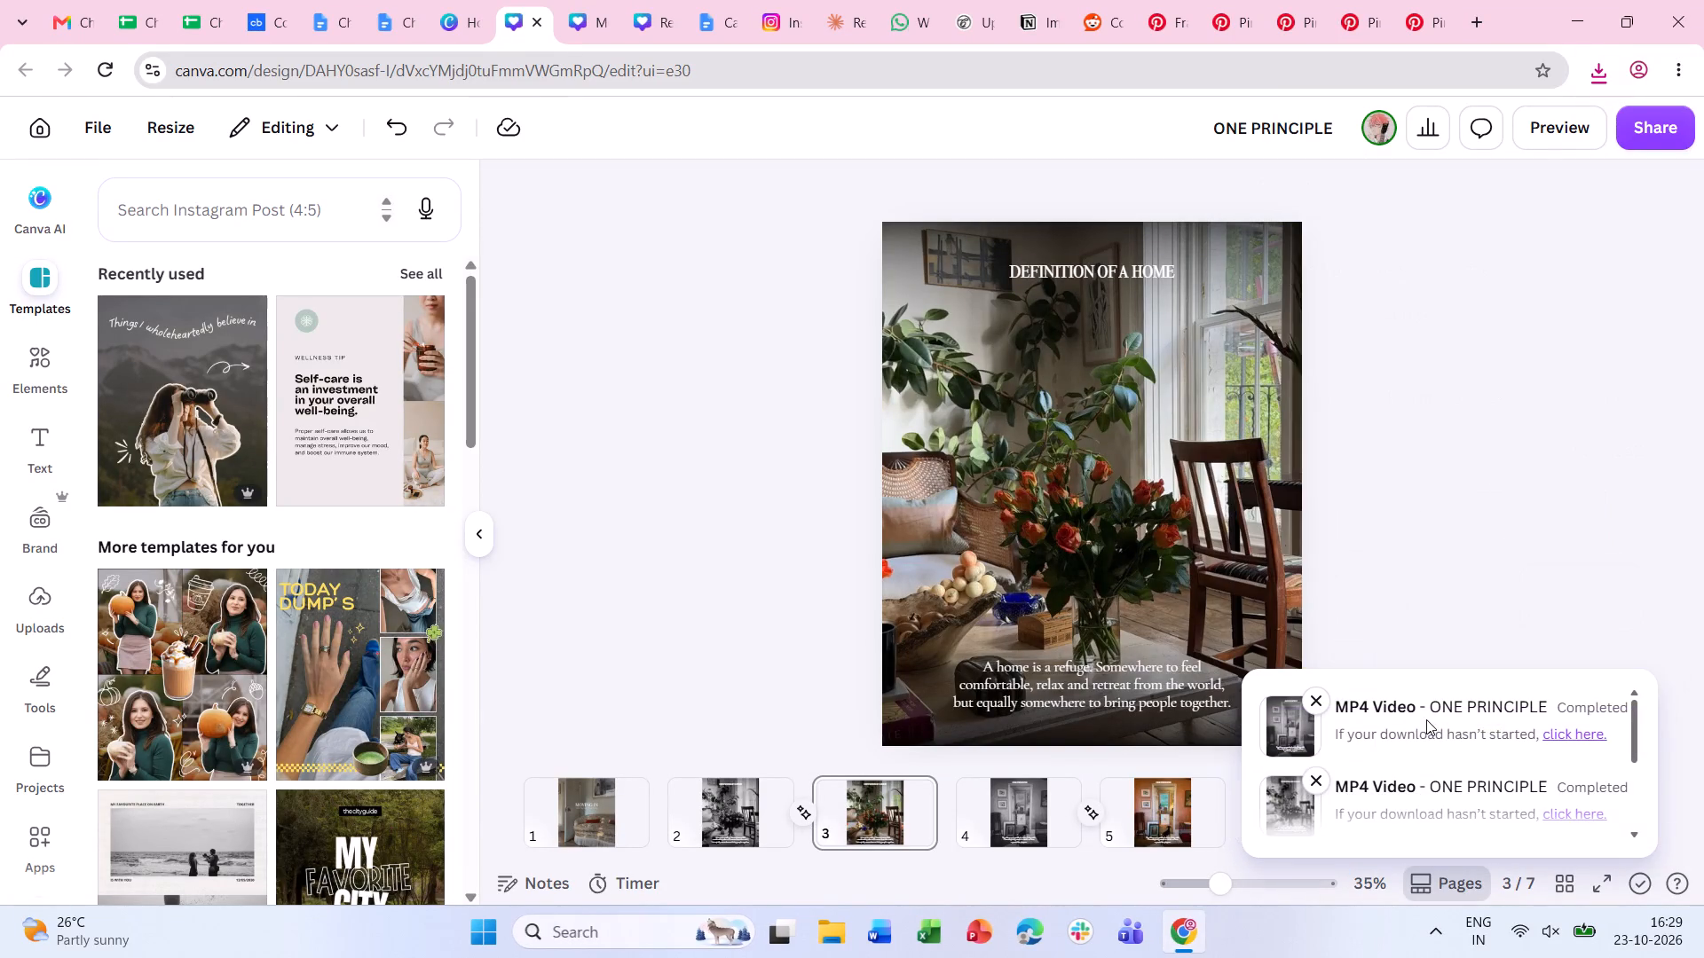
{"action": "left_click", "coordinate": [1651, 122]}
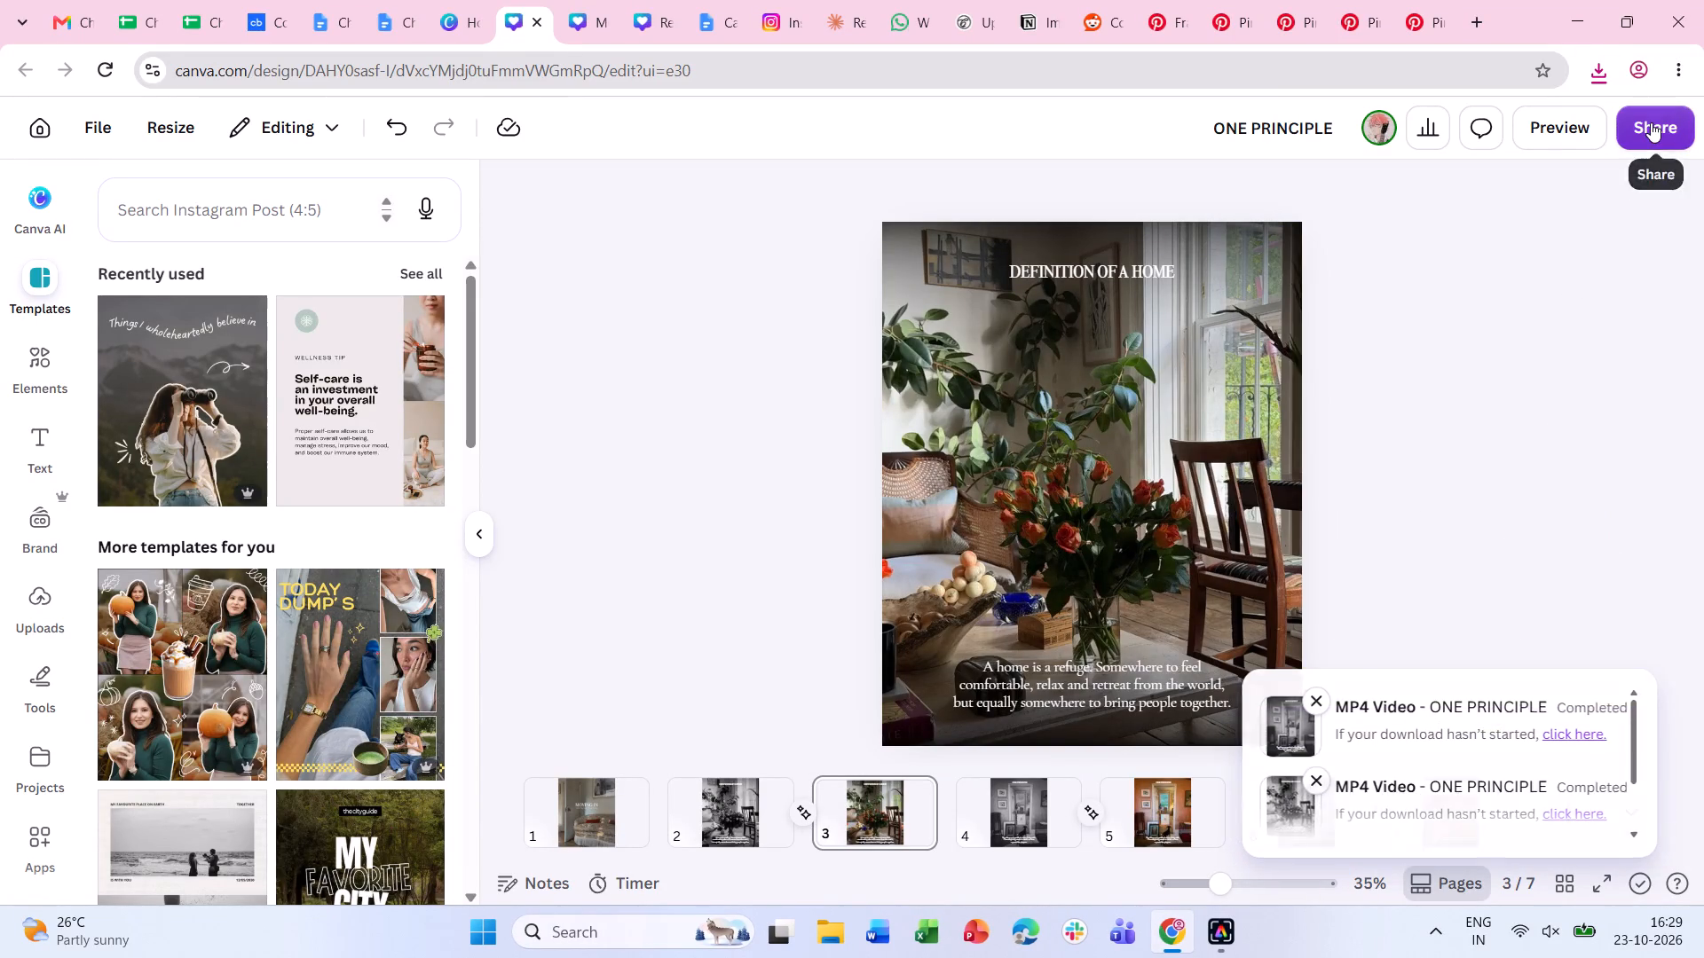
{"action": "left_click", "coordinate": [1327, 672]}
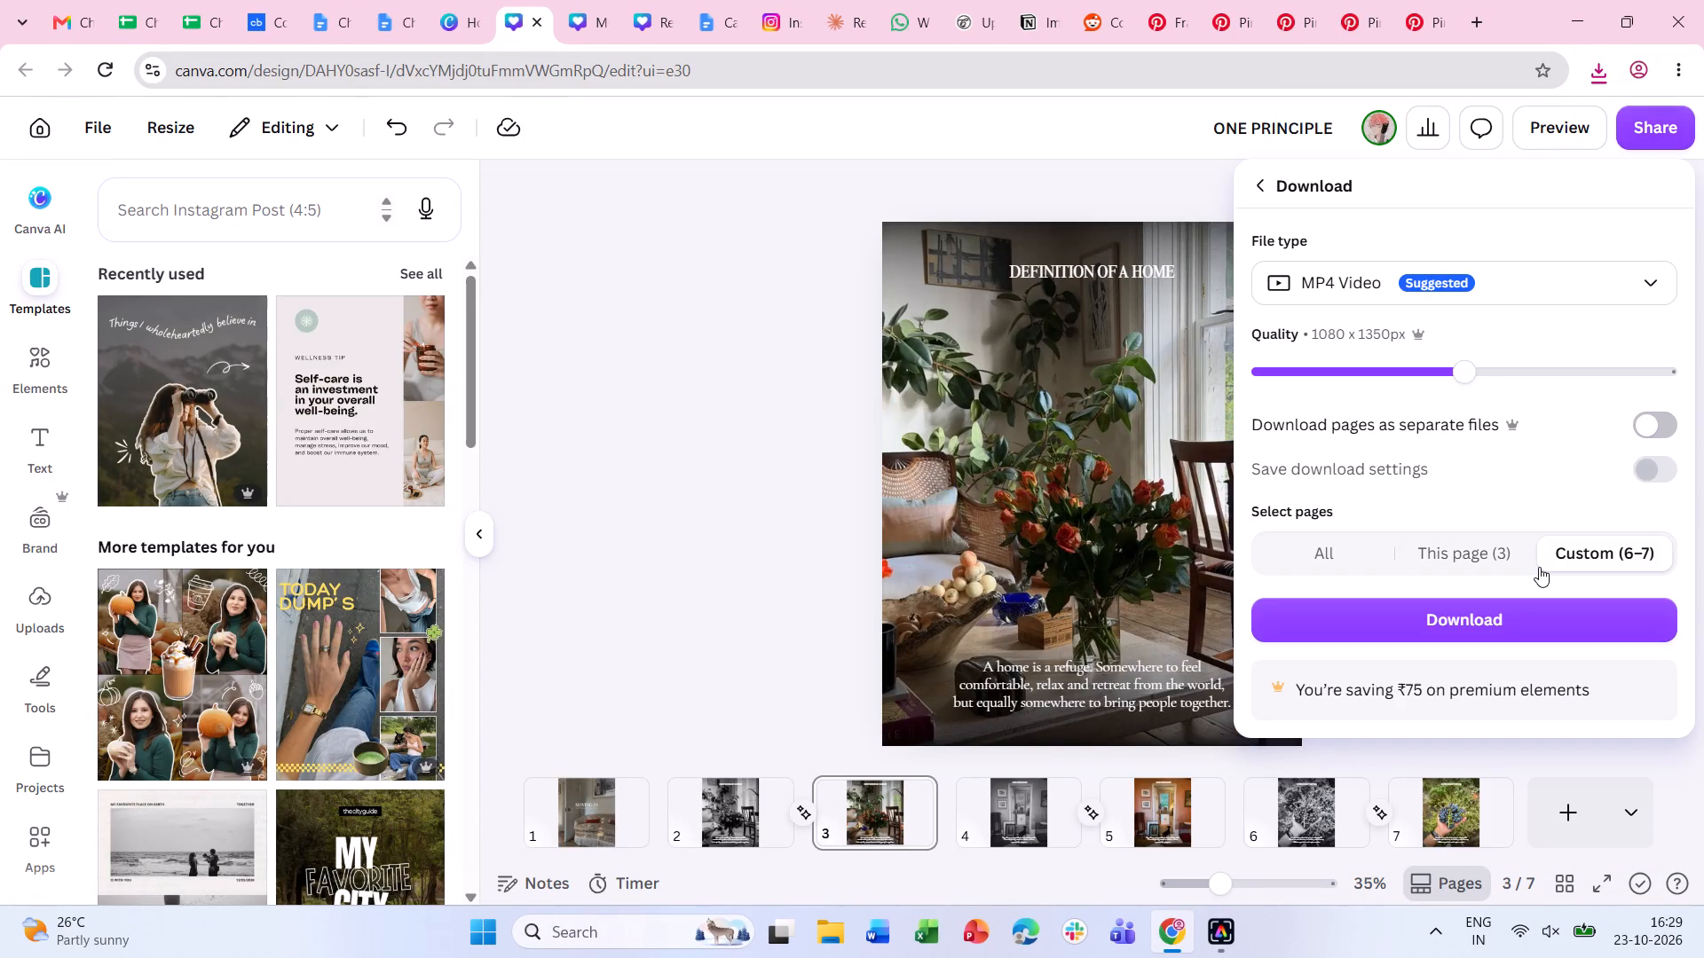
{"action": "scroll", "coordinate": [1542, 567], "scroll_direction": "down", "scroll_amount": 4}
{"action": "left_click", "coordinate": [1594, 531]}
{"action": "left_click", "coordinate": [1589, 538]}
{"action": "scroll", "coordinate": [1589, 538], "scroll_direction": "down", "scroll_amount": 5}
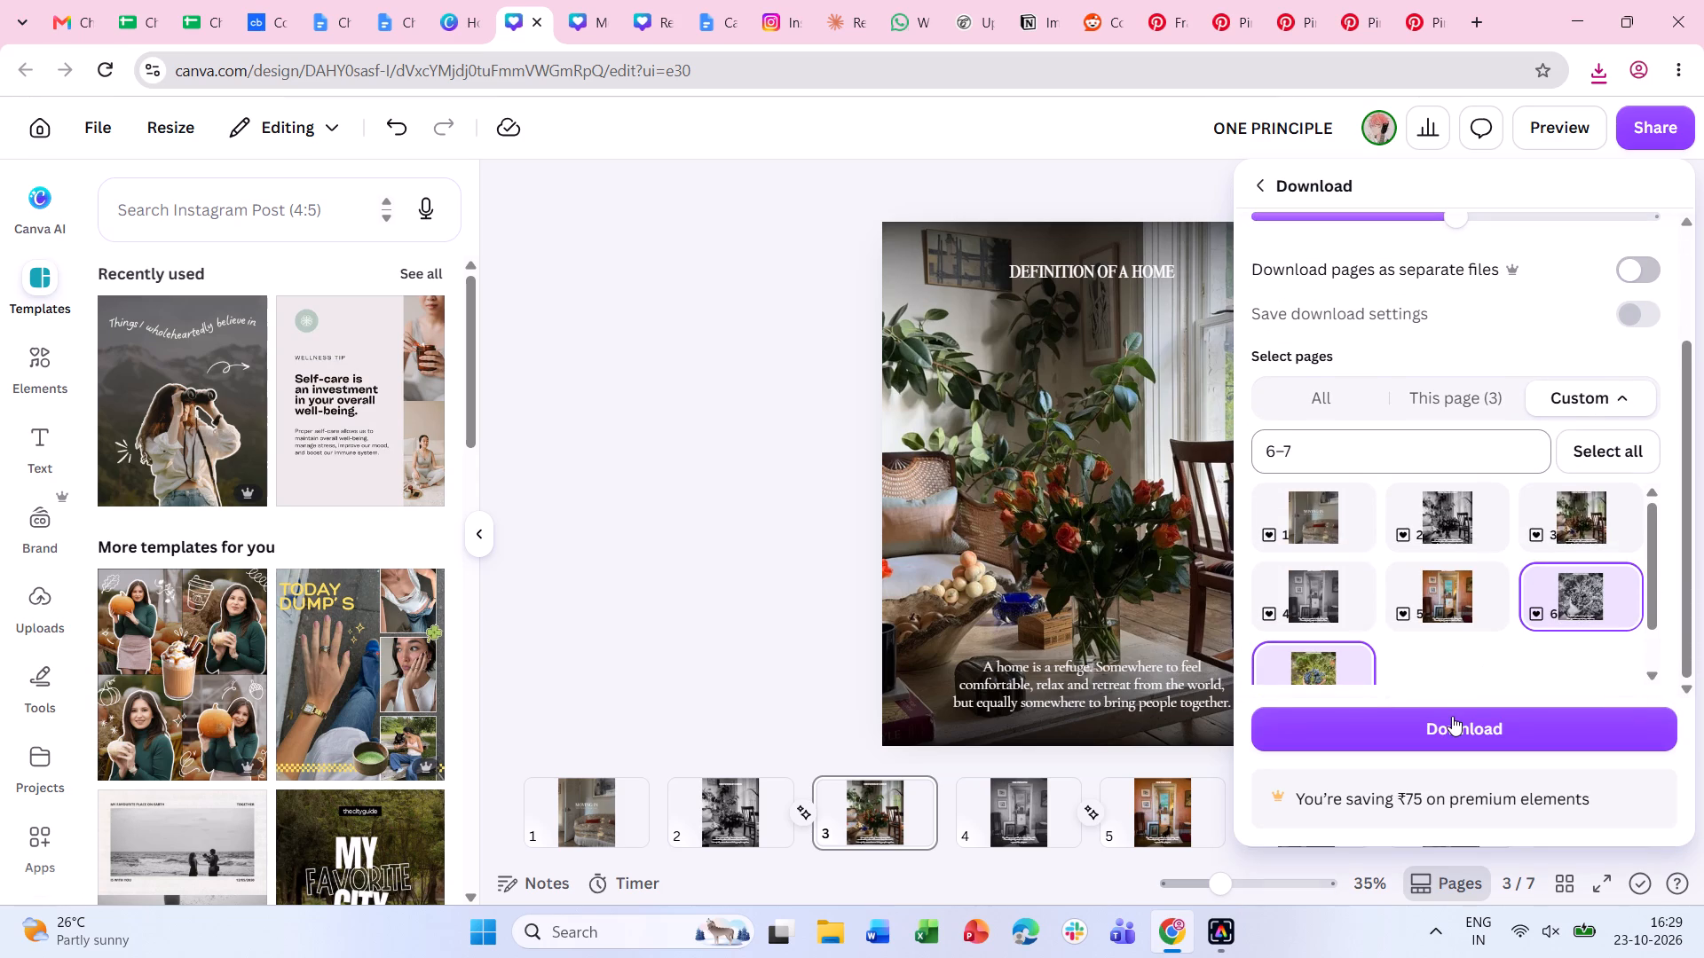
{"action": "left_click", "coordinate": [1452, 719]}
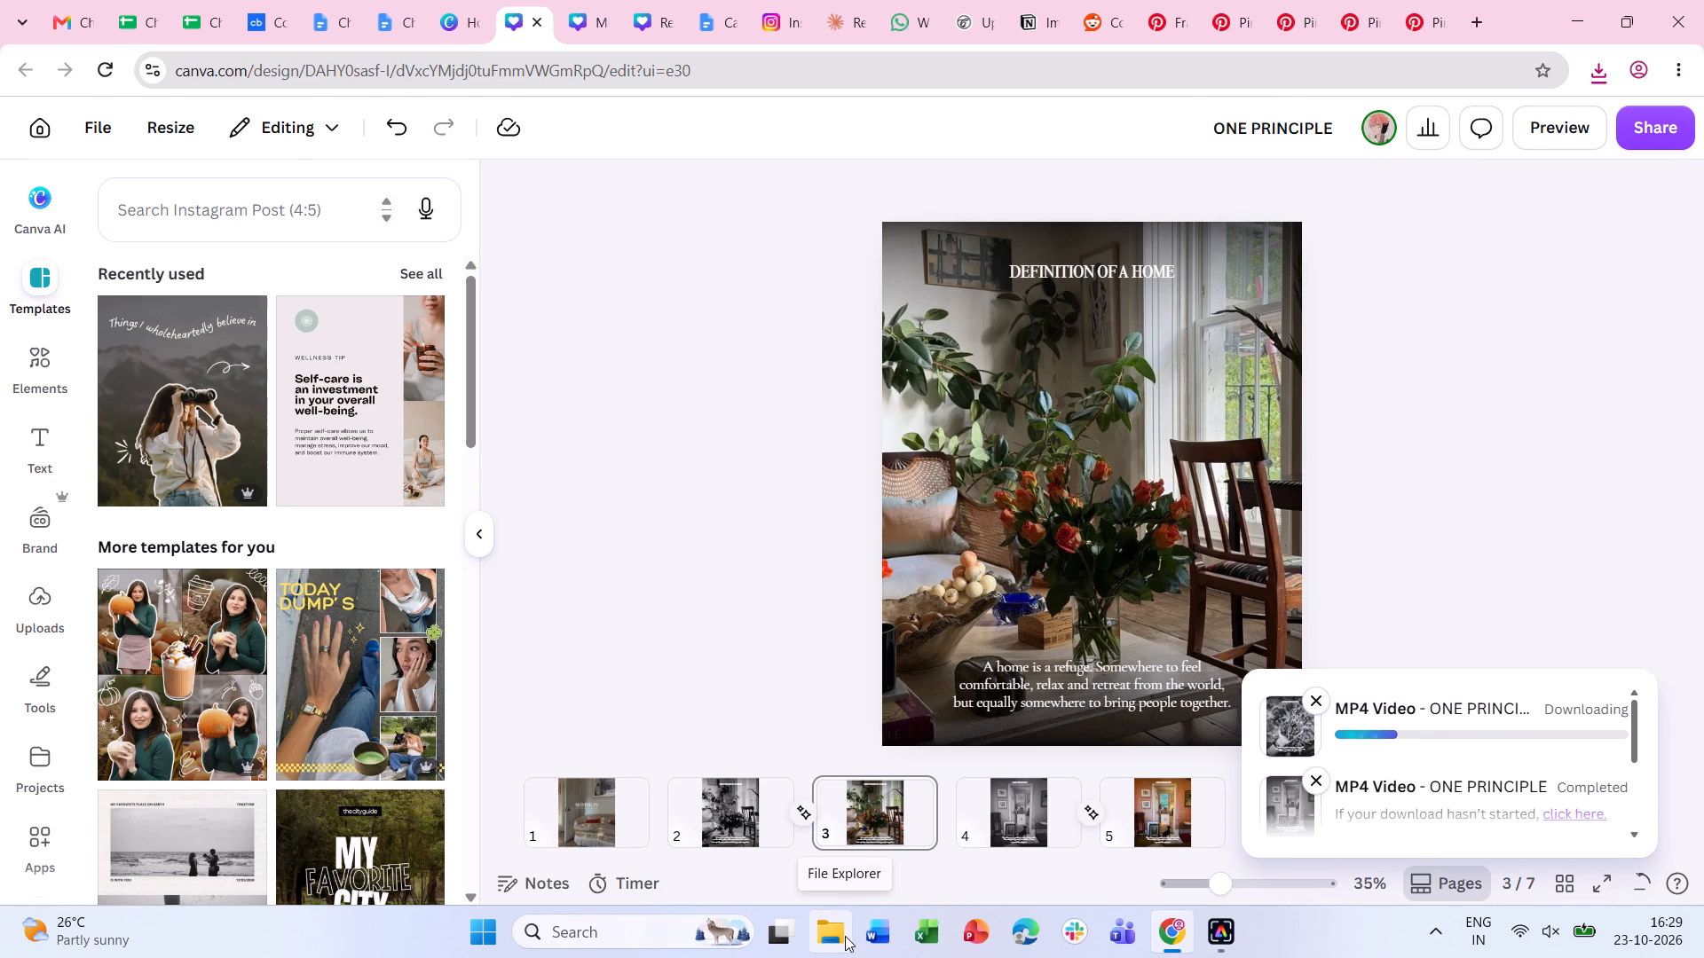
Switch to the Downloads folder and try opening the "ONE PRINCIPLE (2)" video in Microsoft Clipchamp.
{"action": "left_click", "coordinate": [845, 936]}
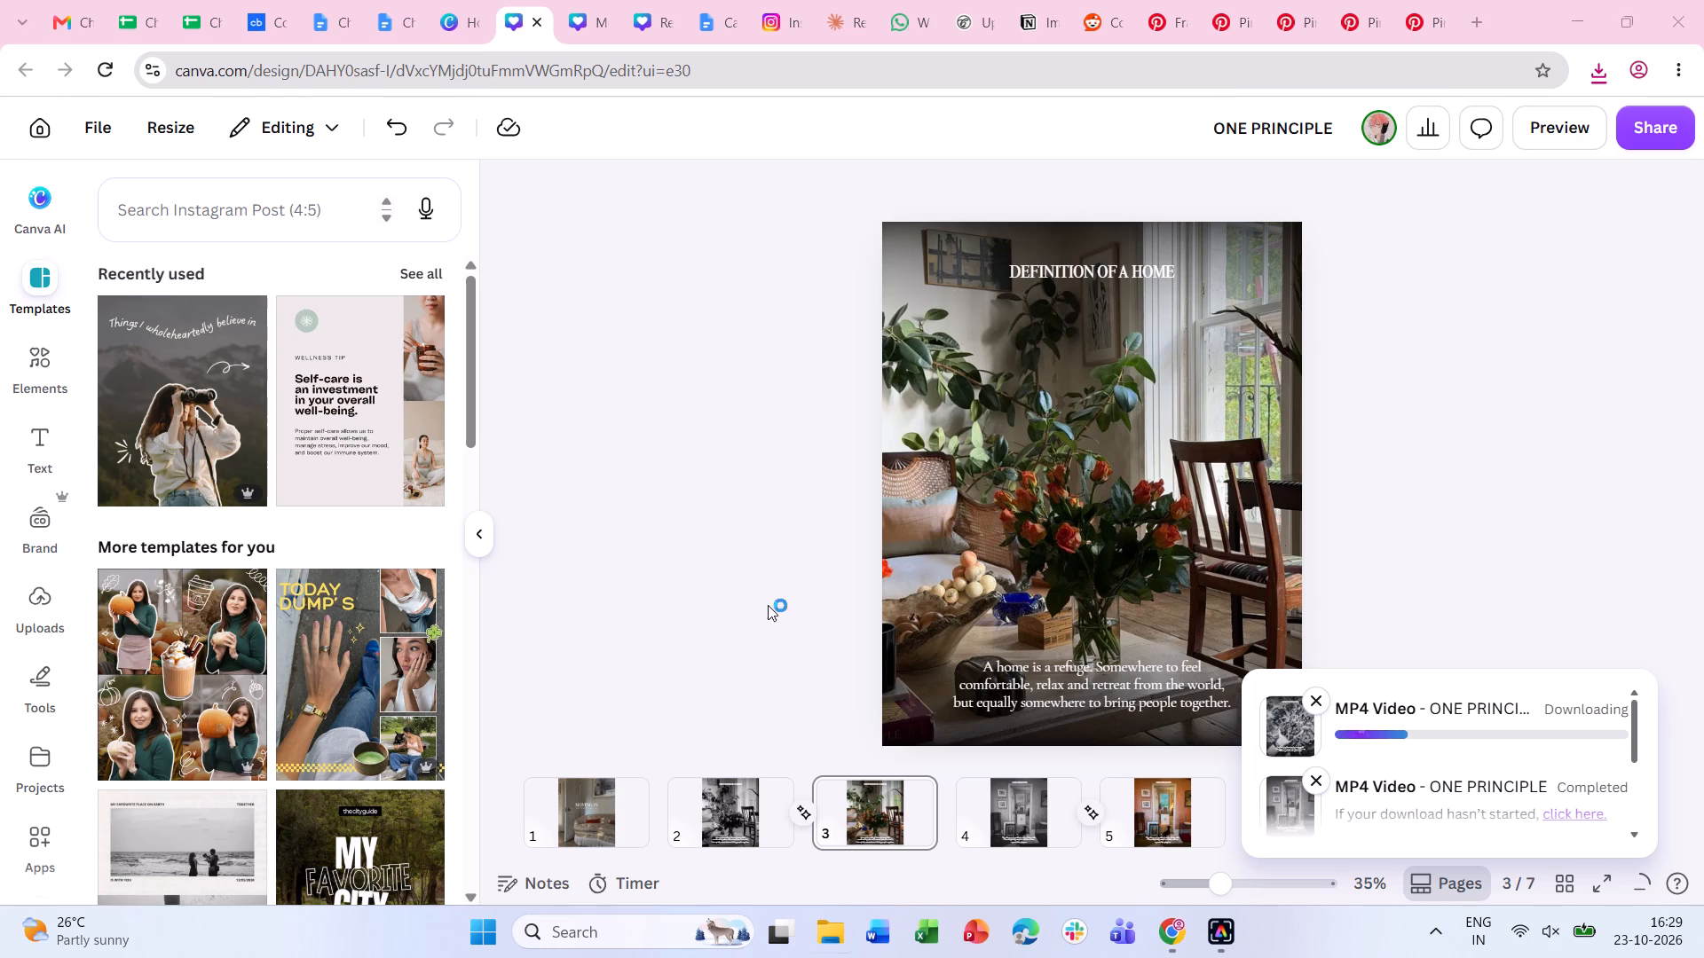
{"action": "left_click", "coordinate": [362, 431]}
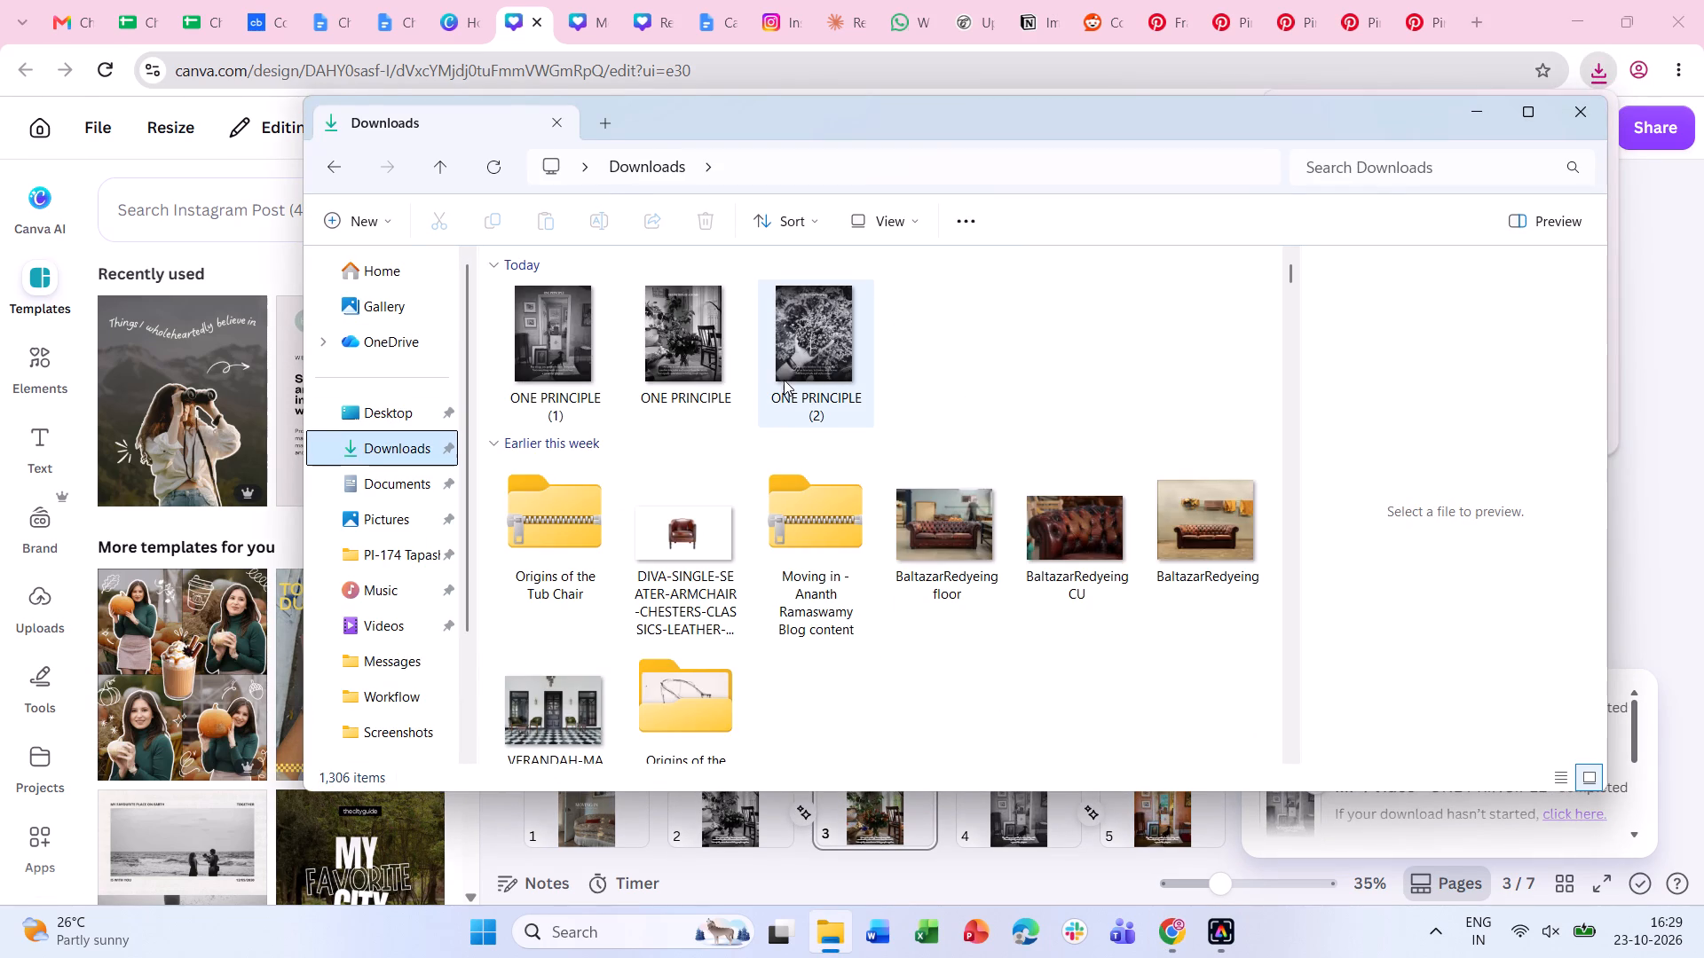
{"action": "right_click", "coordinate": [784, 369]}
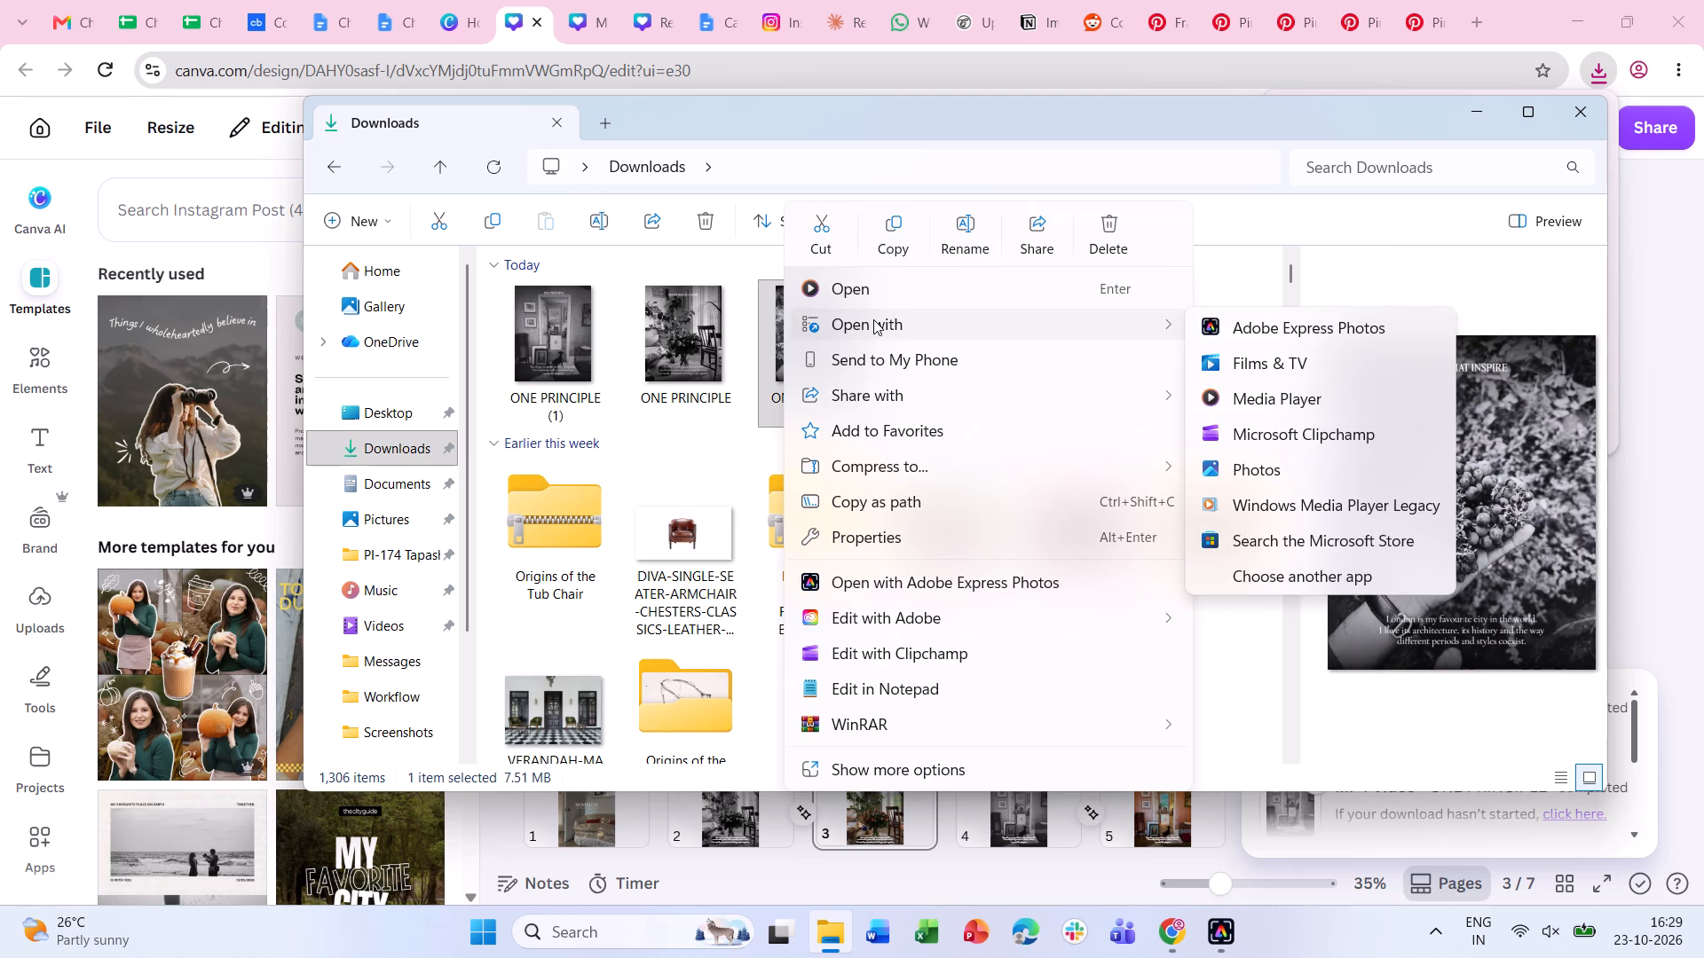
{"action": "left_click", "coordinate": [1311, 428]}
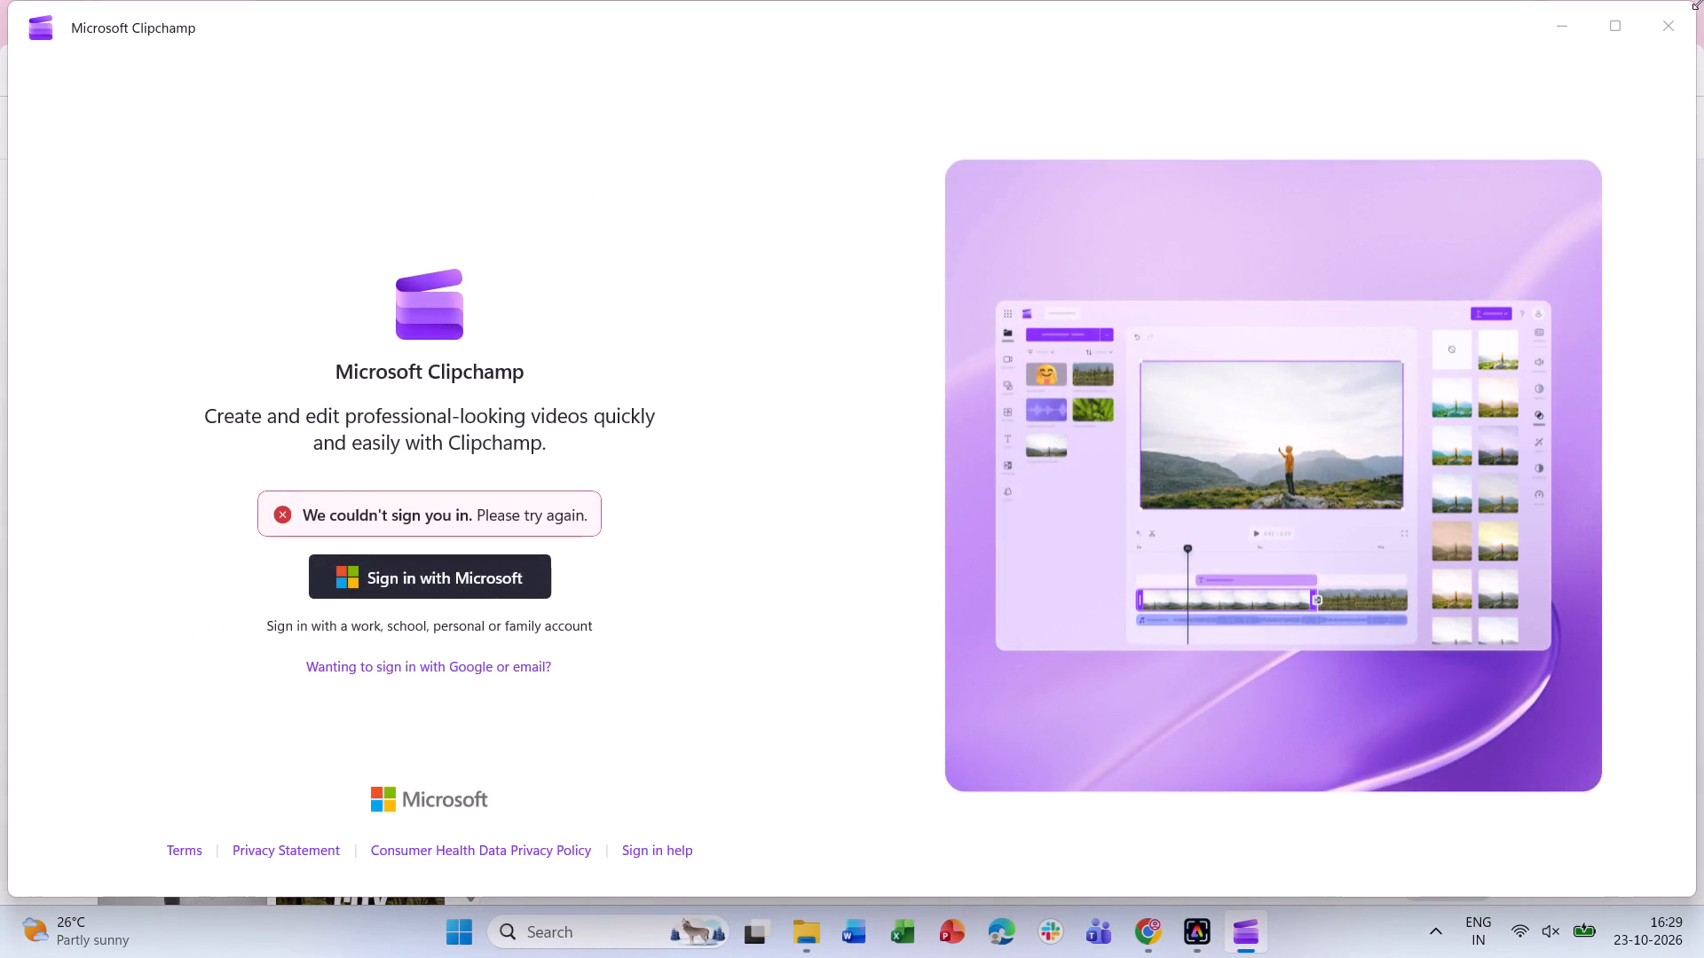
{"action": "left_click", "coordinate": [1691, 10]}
Play the "ONE PRINCIPLE (2)" video in Films & TV to review the "CITIES THAT INSPIRE" transition, and return to the design.
{"action": "right_click", "coordinate": [787, 342]}
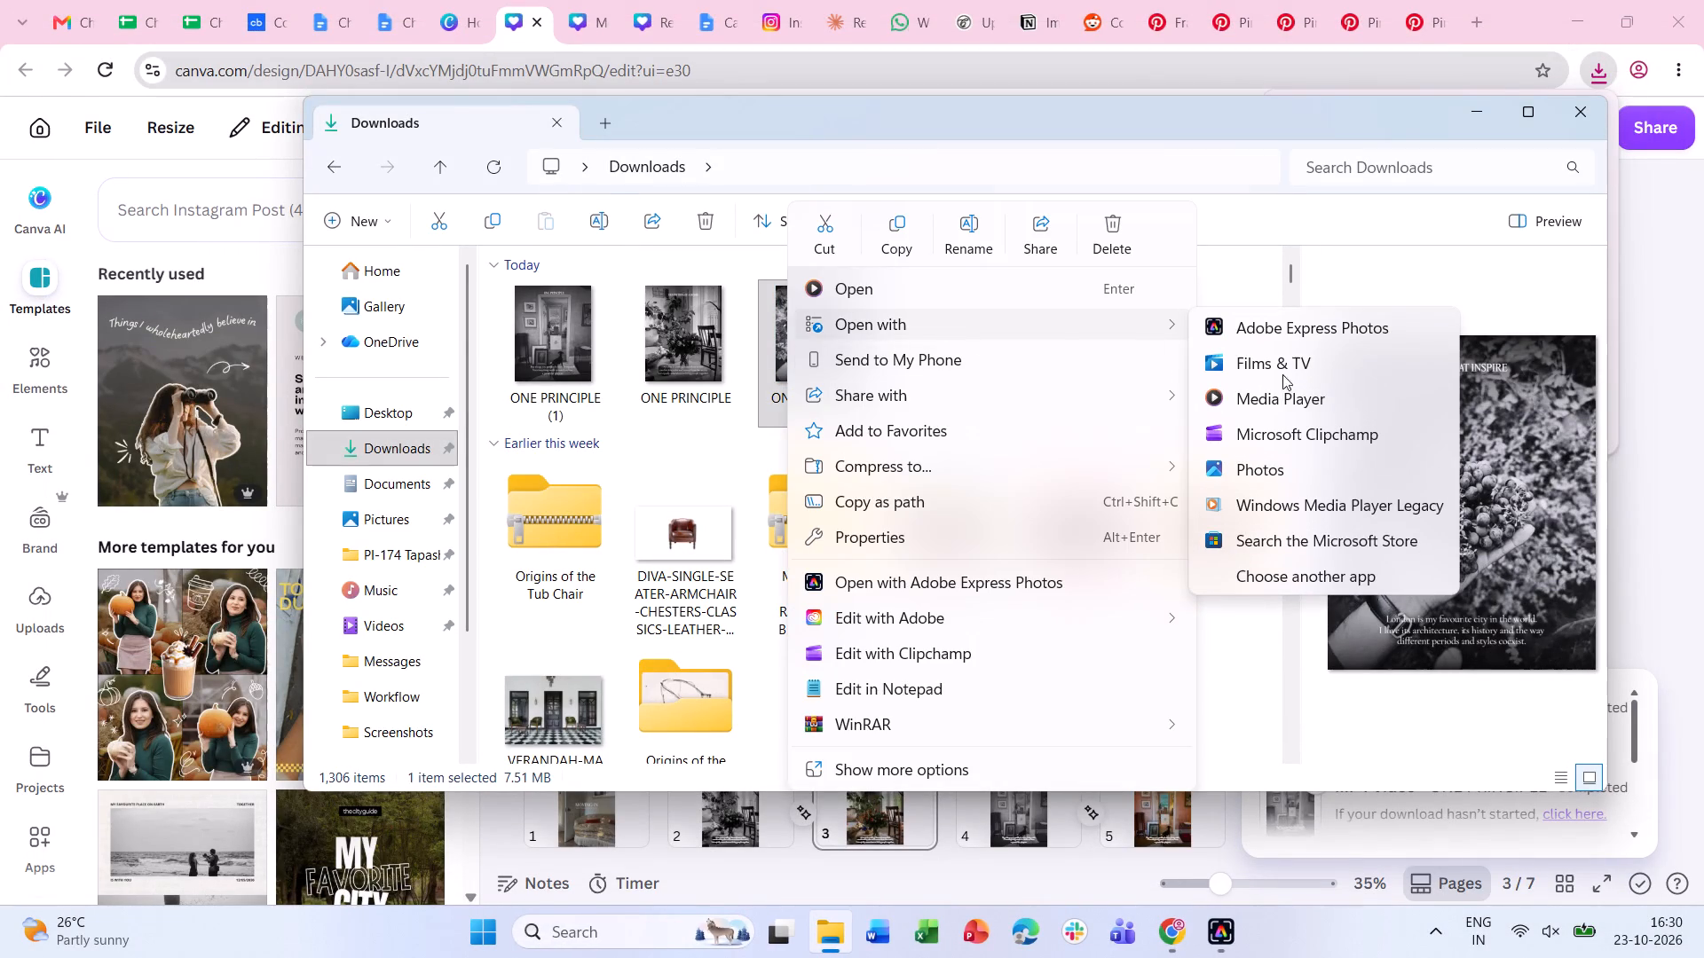
{"action": "left_click", "coordinate": [1273, 369]}
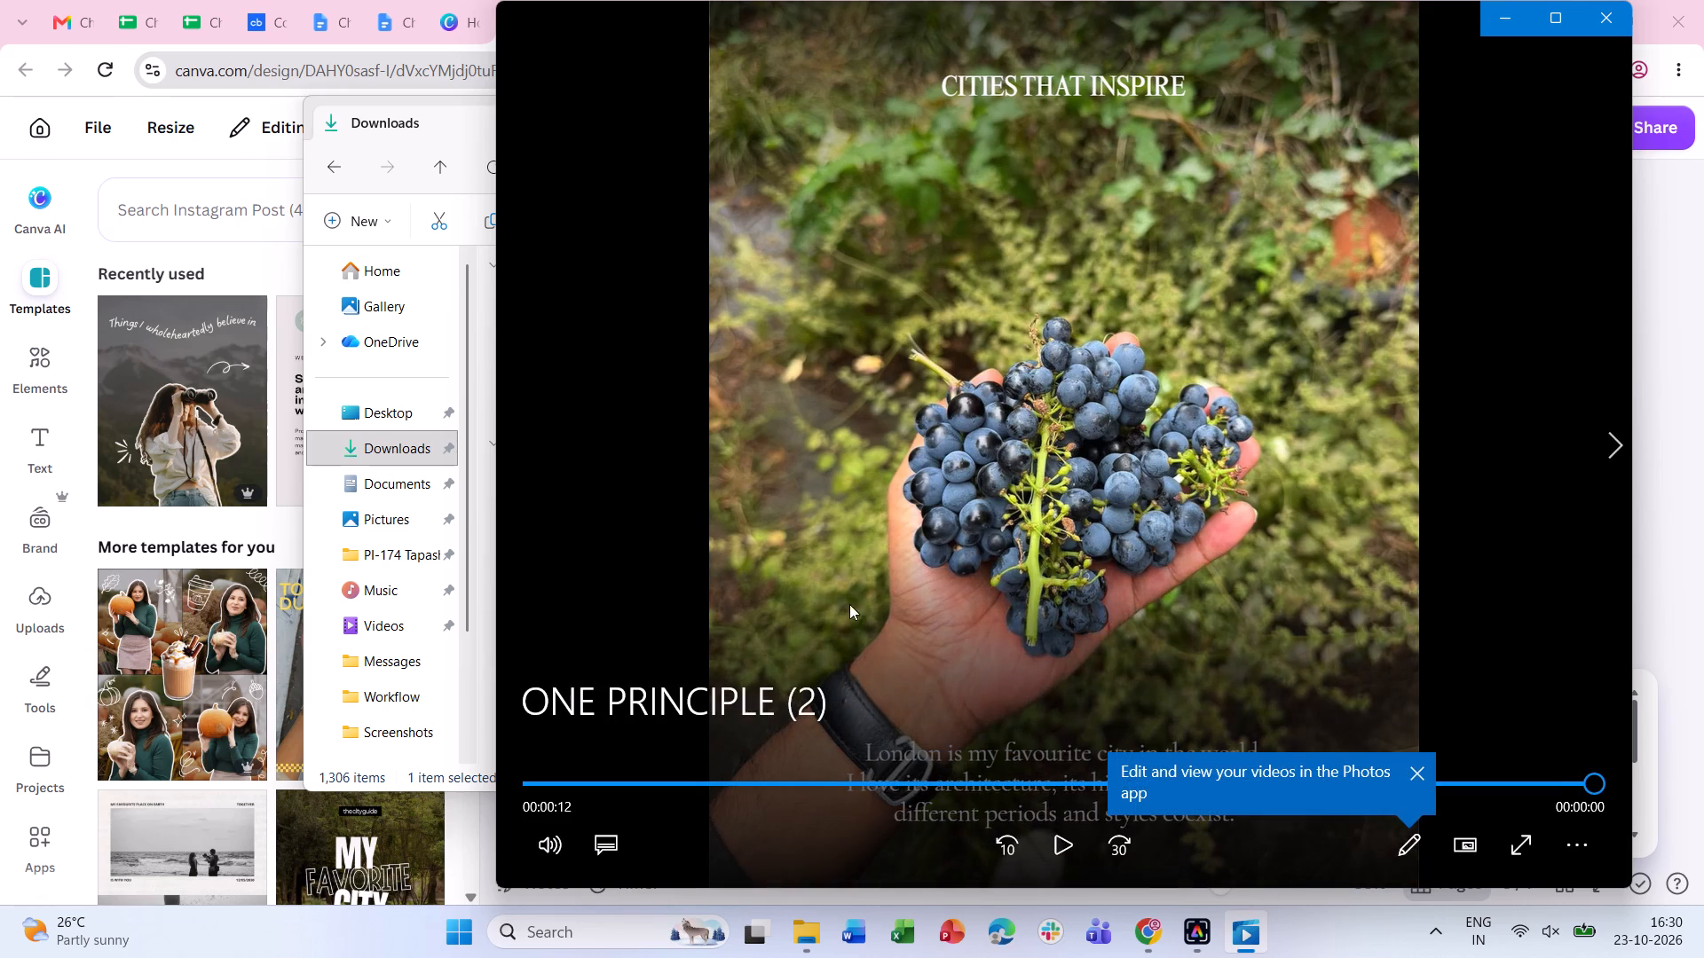
{"action": "left_click", "coordinate": [525, 786]}
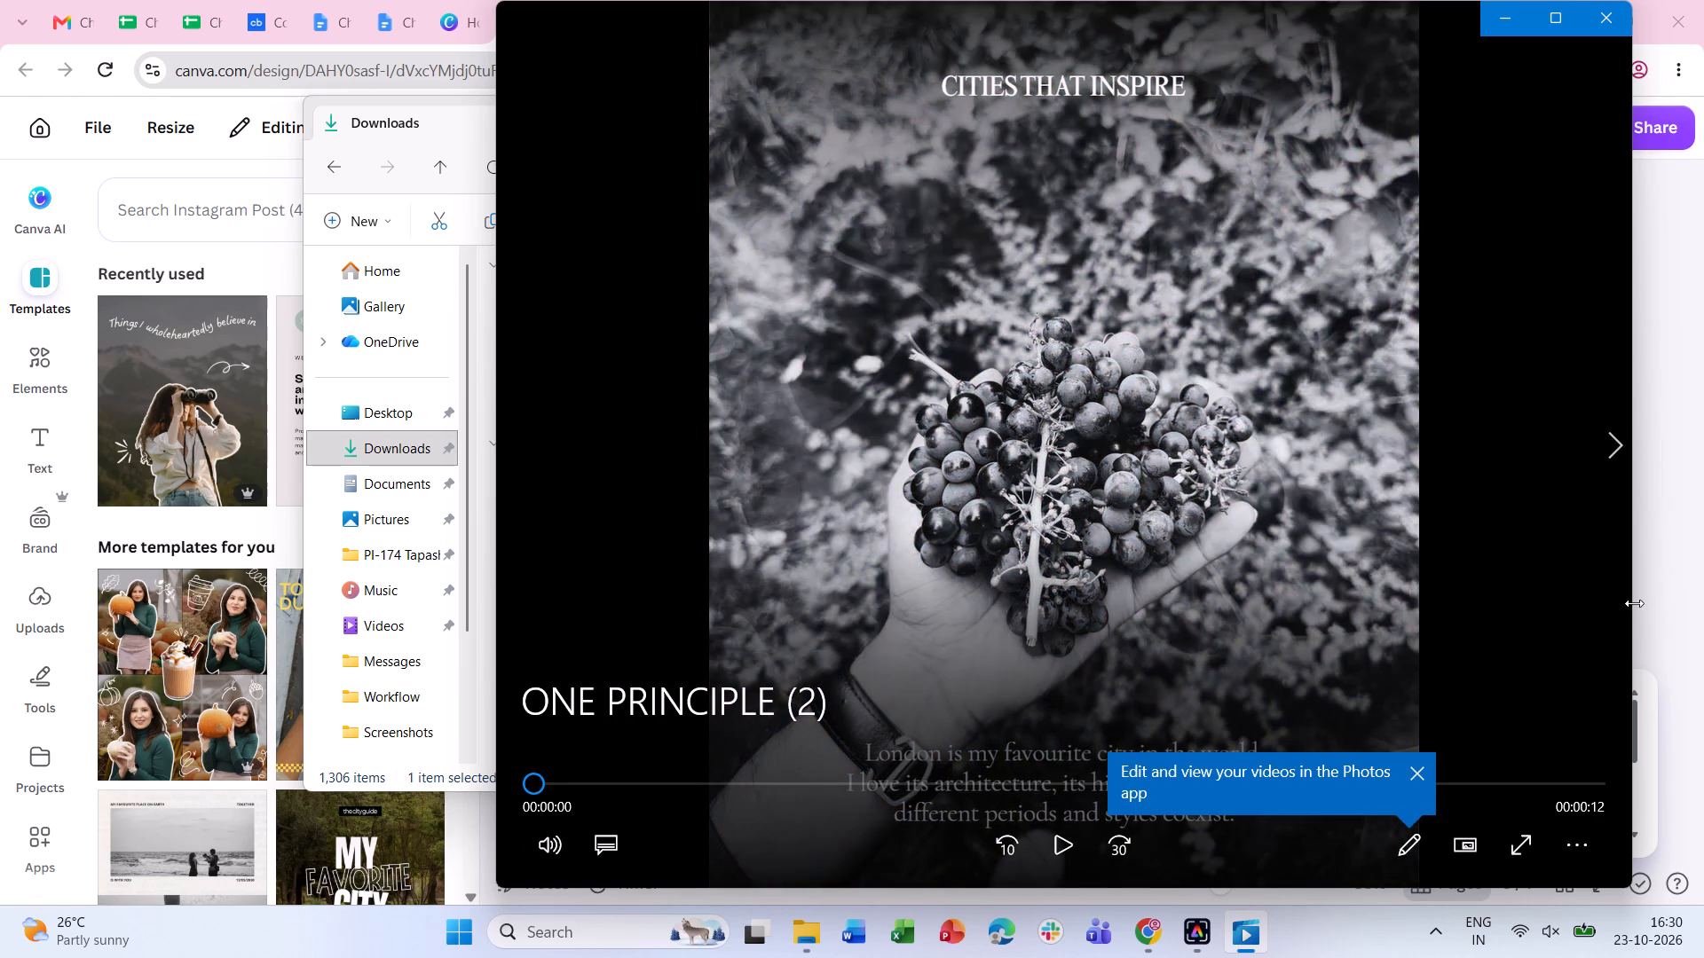
{"action": "left_click", "coordinate": [1057, 844]}
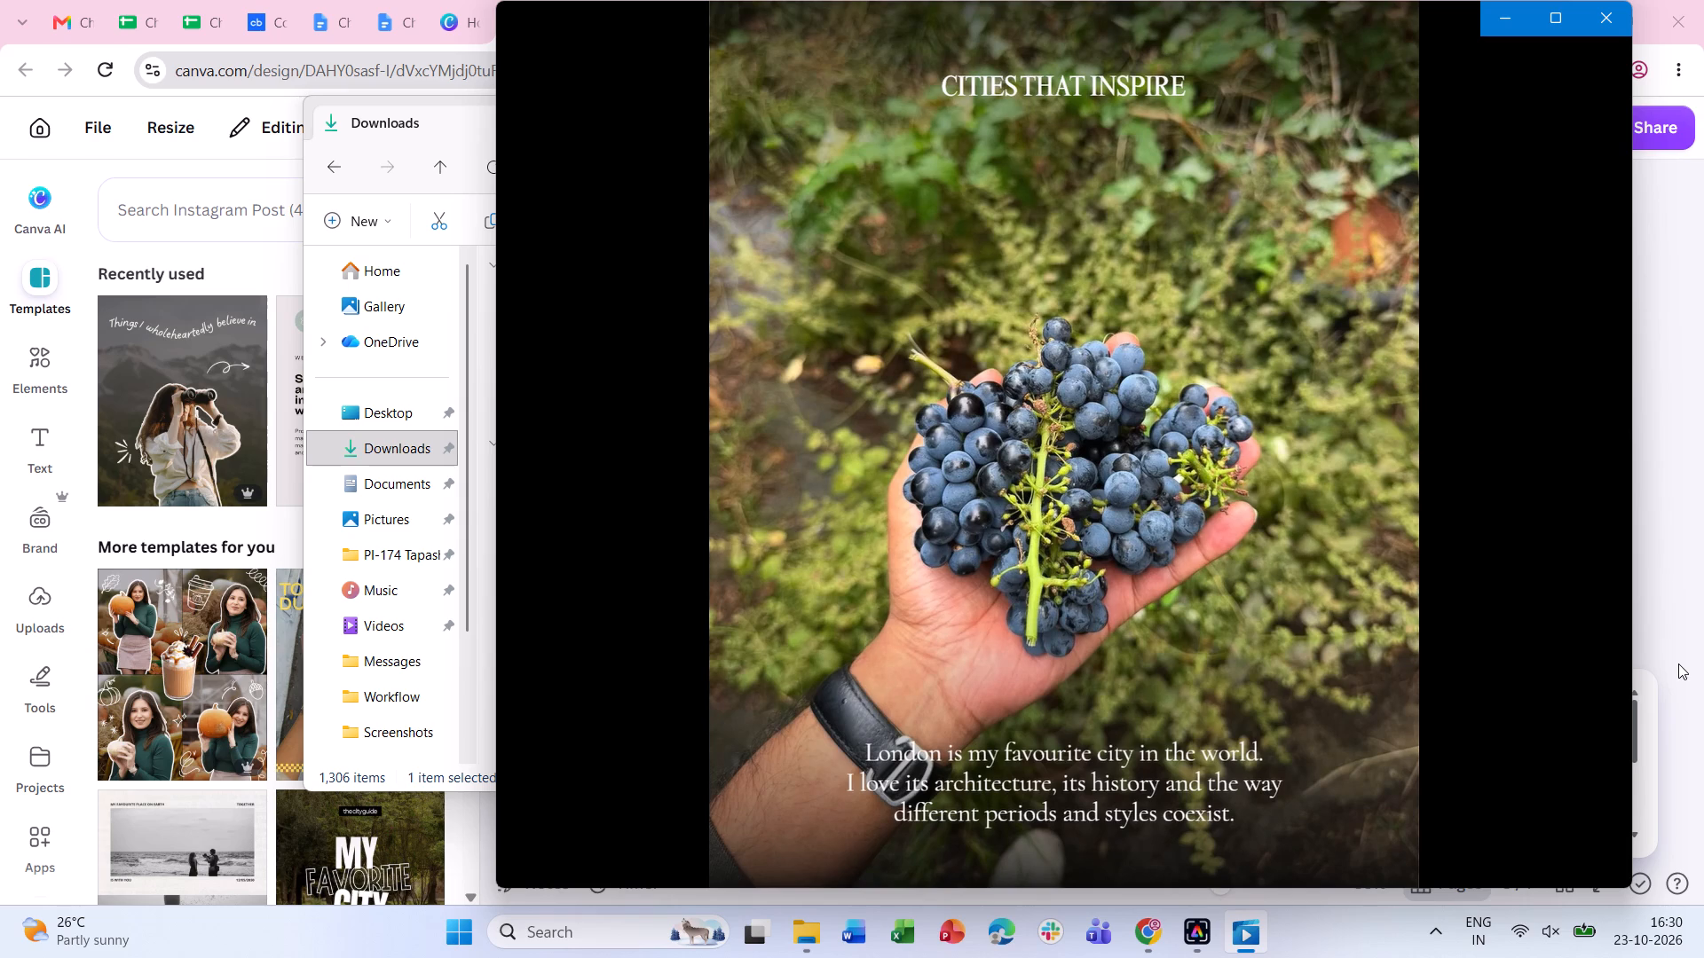
{"action": "left_click", "coordinate": [1607, 27]}
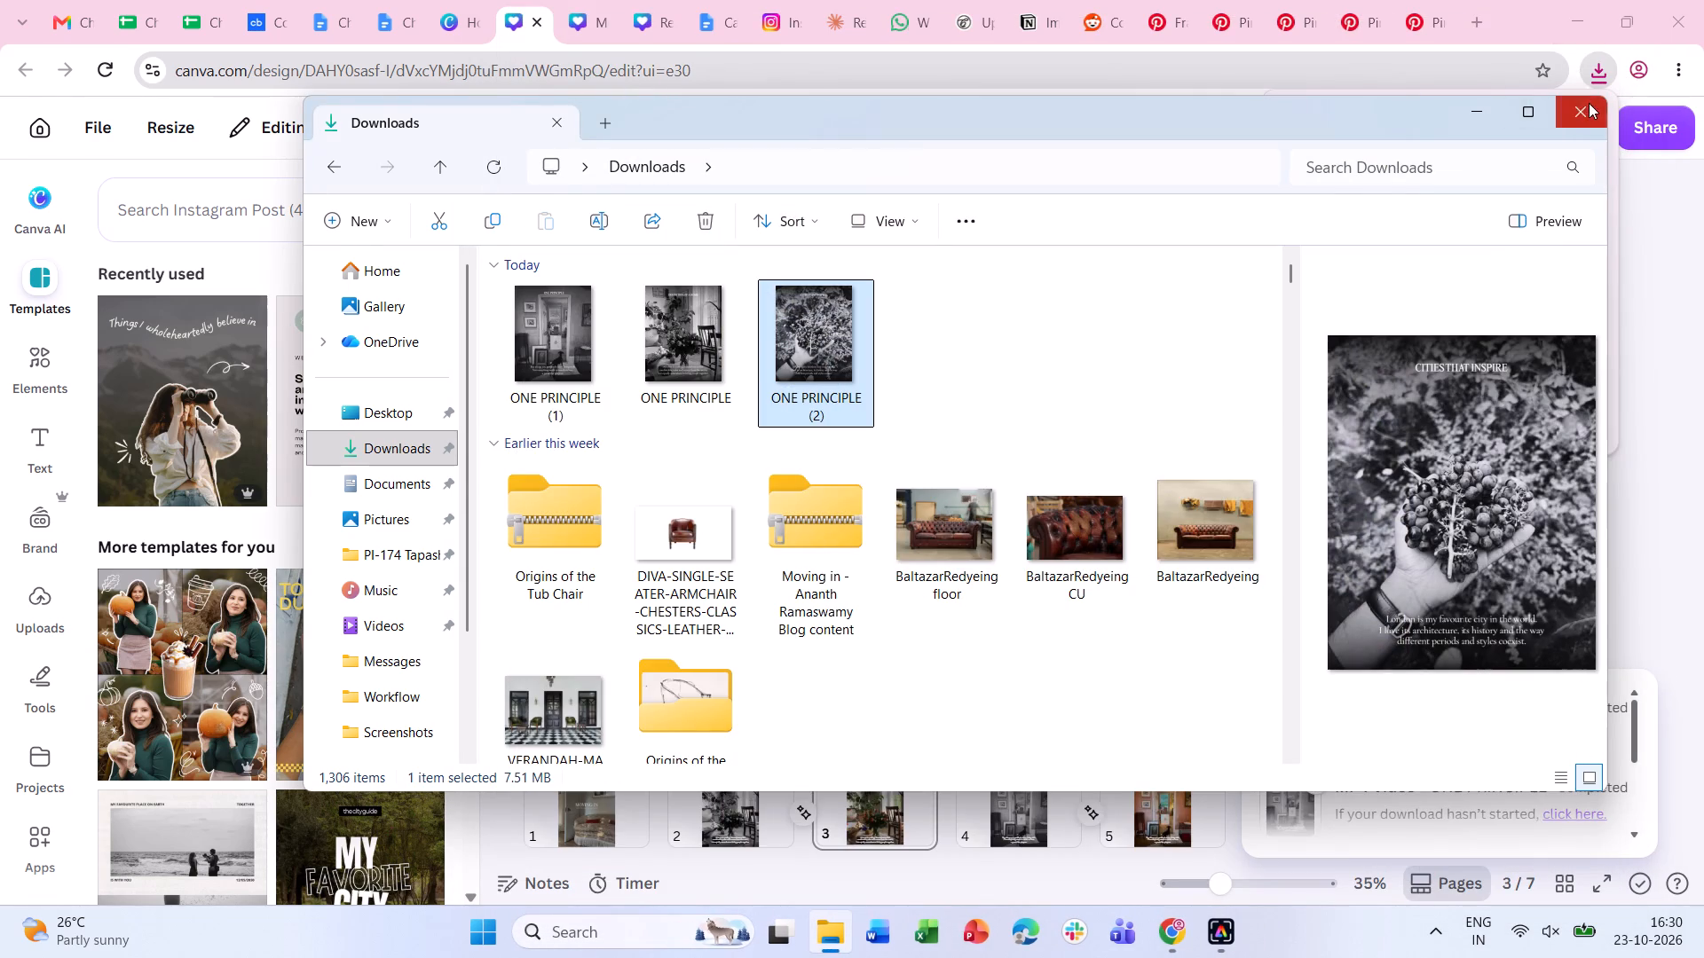
{"action": "left_click", "coordinate": [1589, 103]}
{"action": "double_click", "coordinate": [1643, 535]}
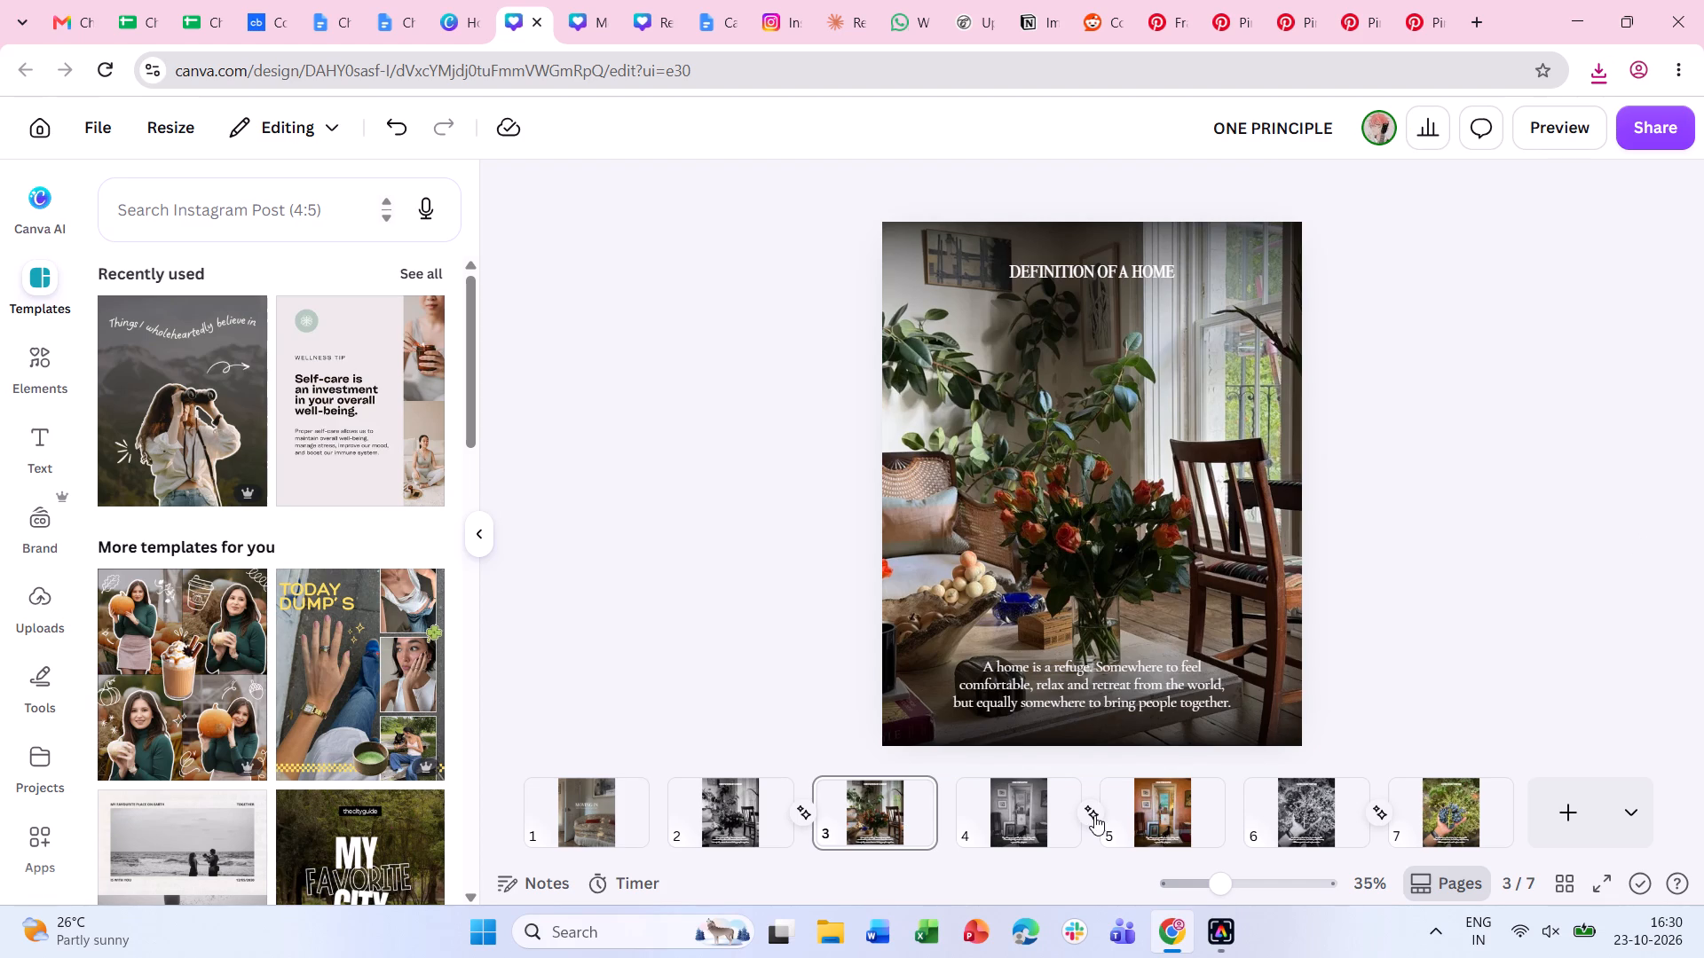
Play the "ONE PRINCIPLE (1)" video from Downloads in Films & TV to review its black-and-white to colour transition.
{"action": "left_click", "coordinate": [837, 931]}
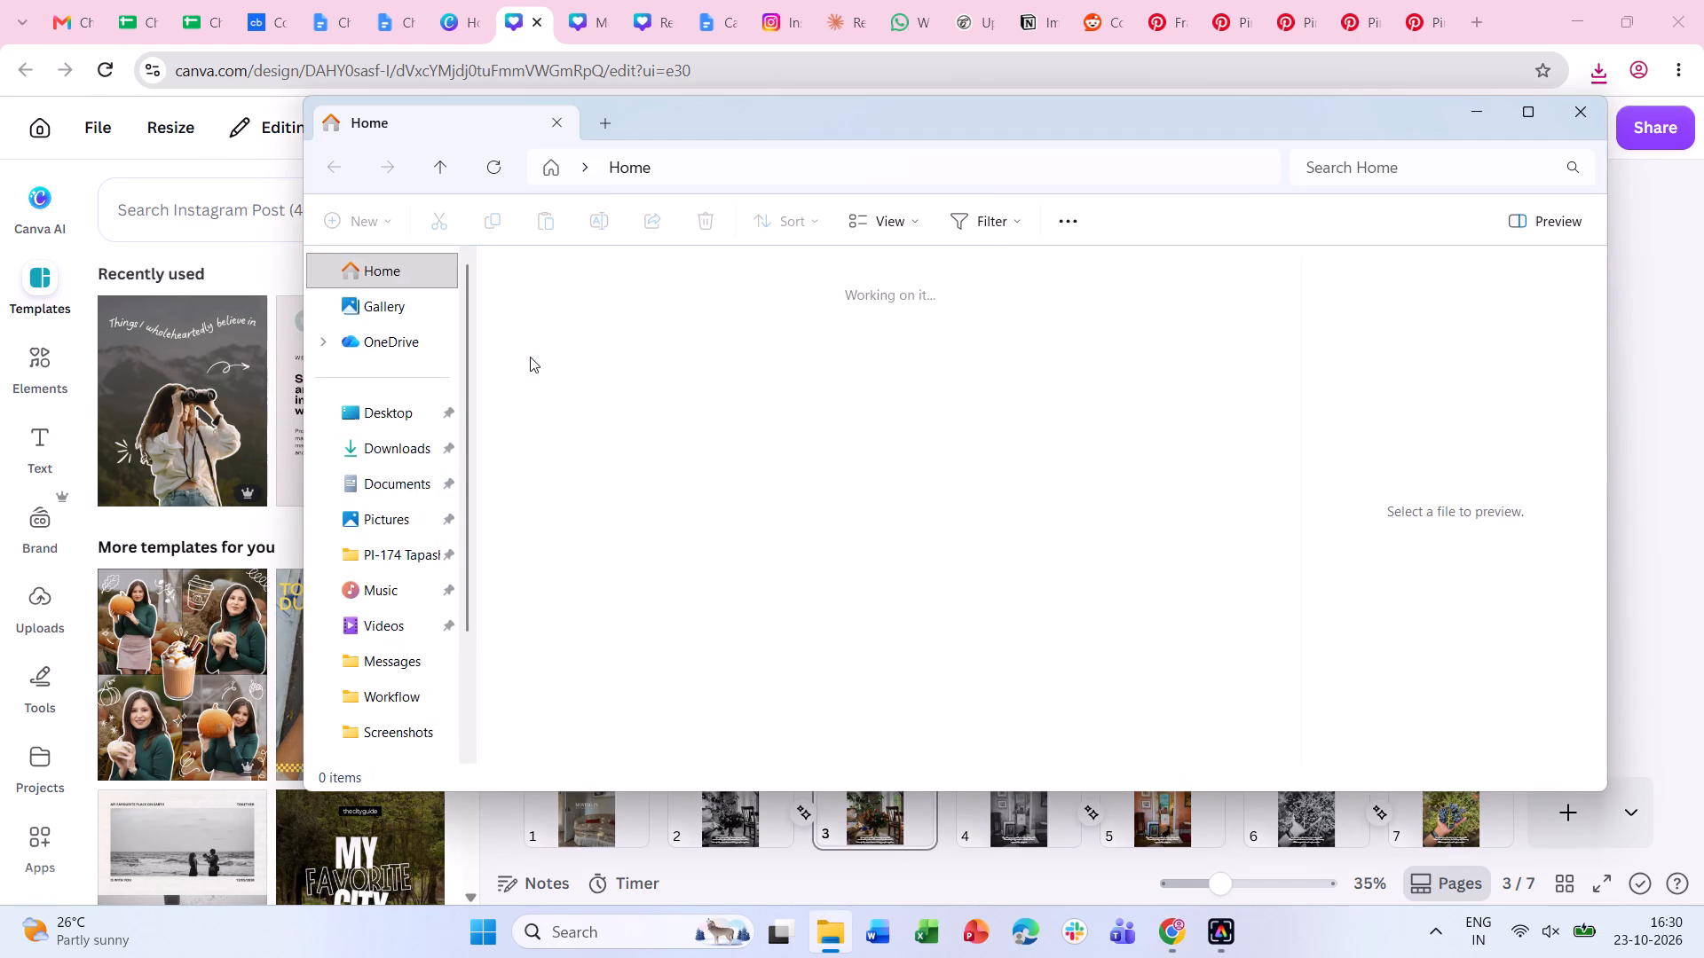
{"action": "left_click", "coordinate": [362, 430]}
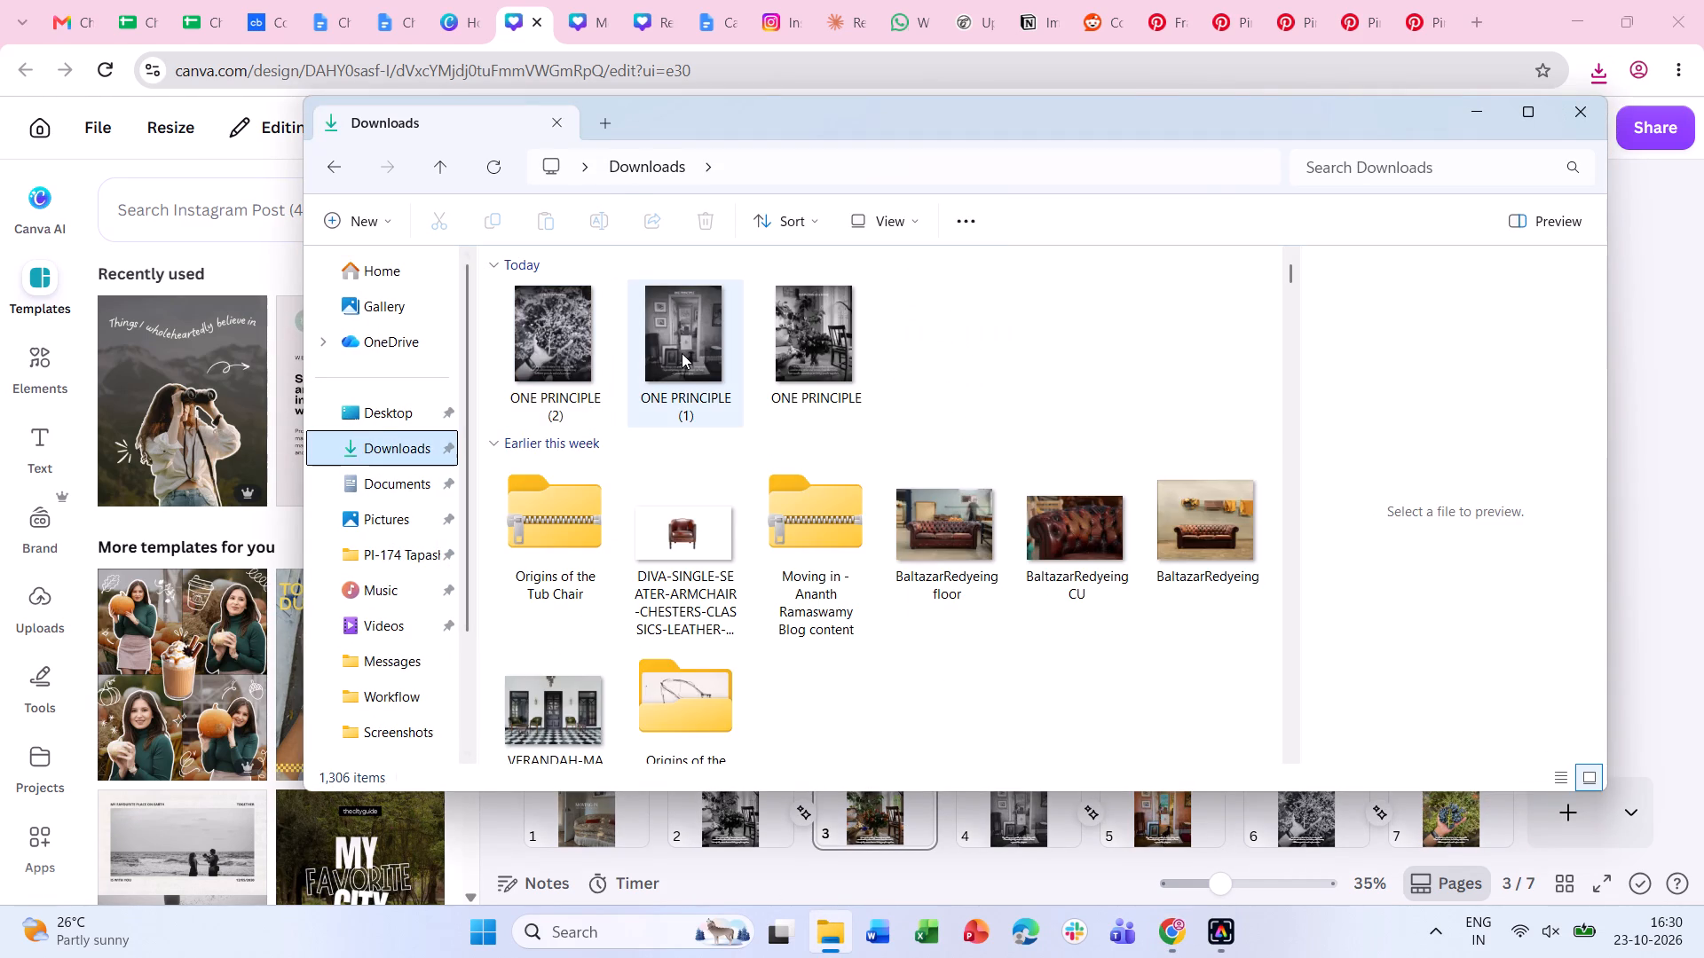
{"action": "left_click", "coordinate": [682, 353]}
{"action": "right_click", "coordinate": [682, 353]}
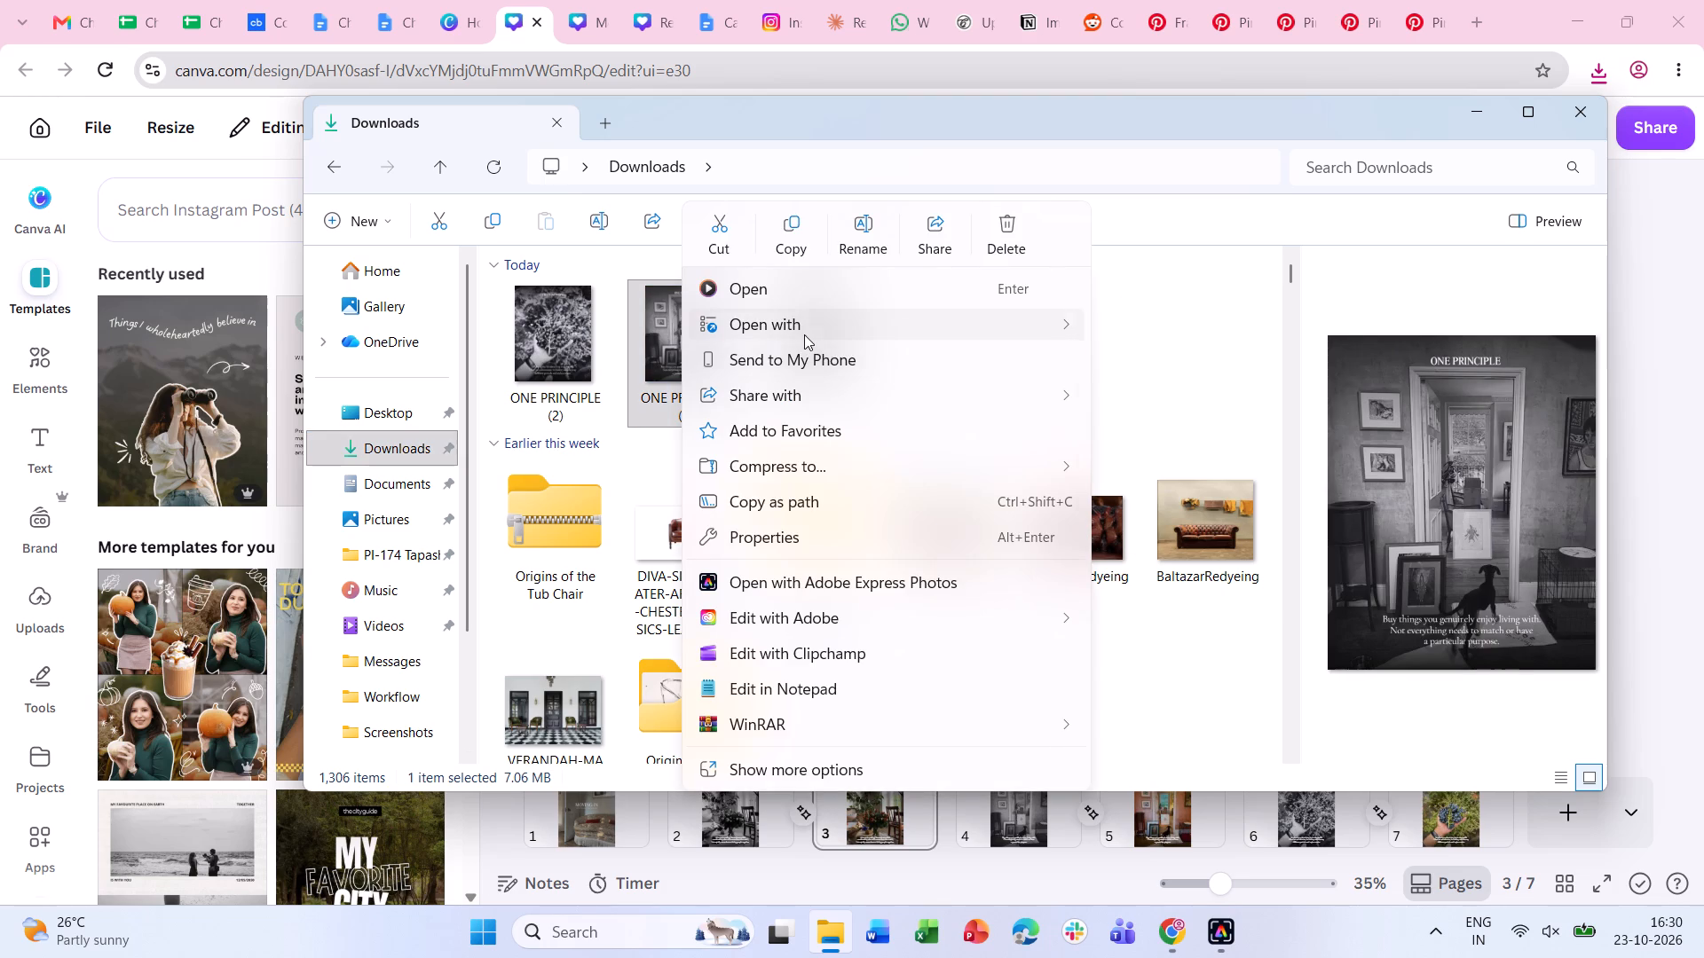
{"action": "left_click", "coordinate": [1241, 360]}
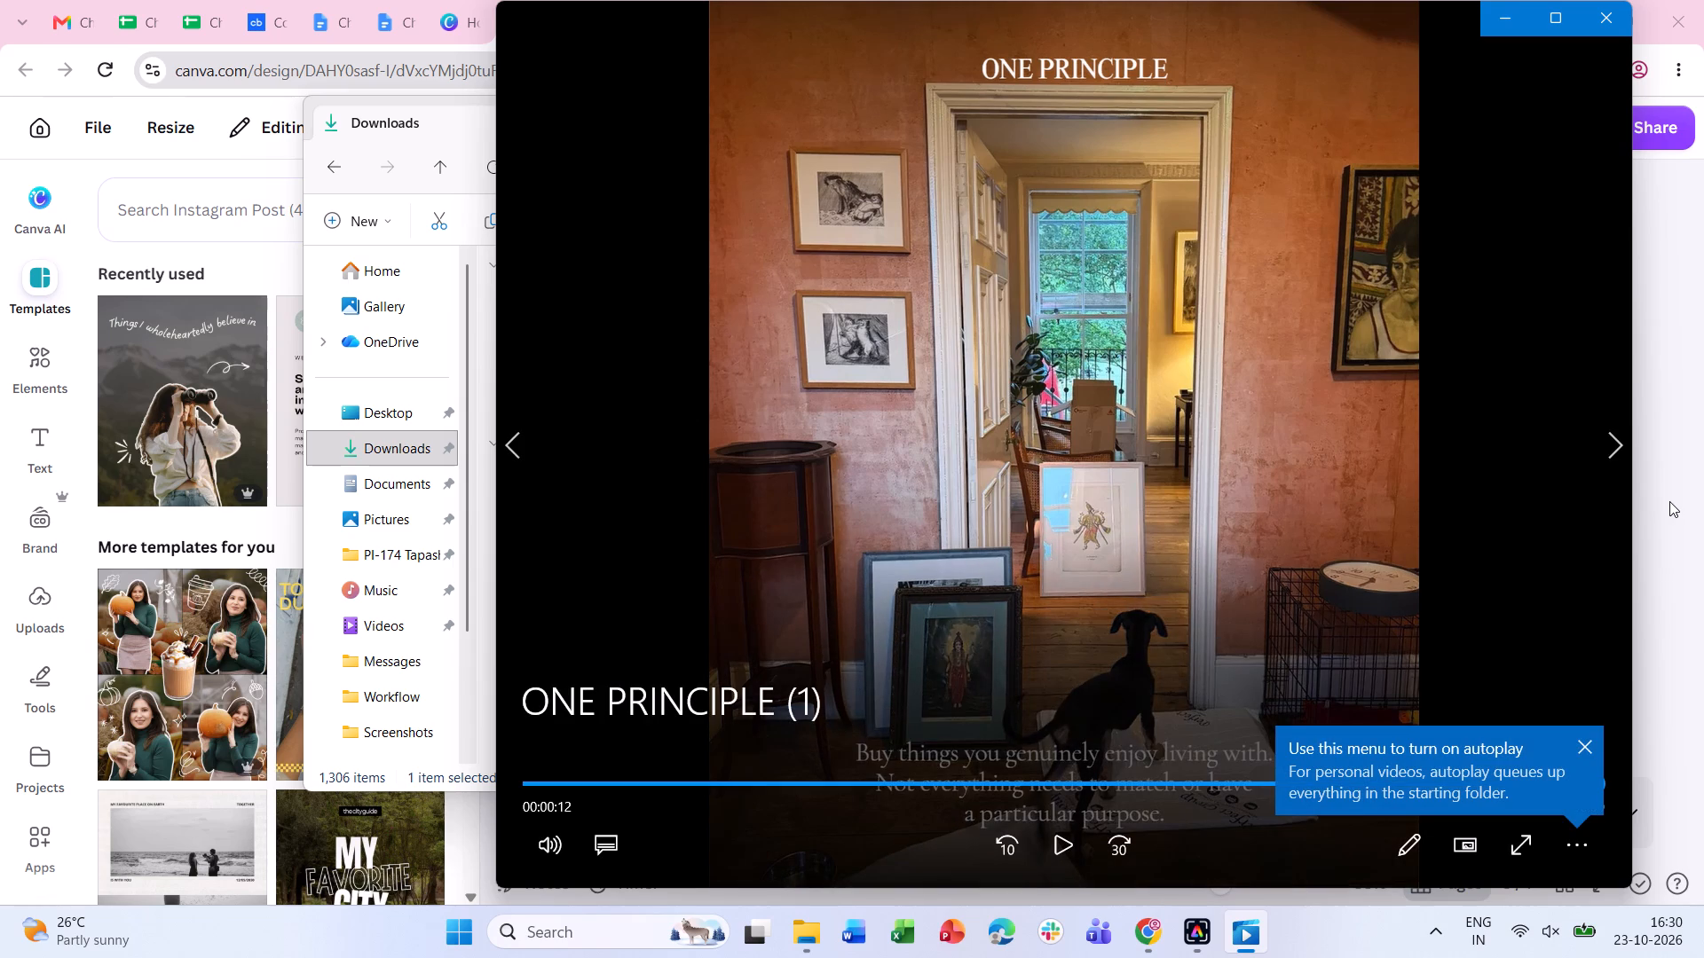
{"action": "left_click", "coordinate": [1669, 501]}
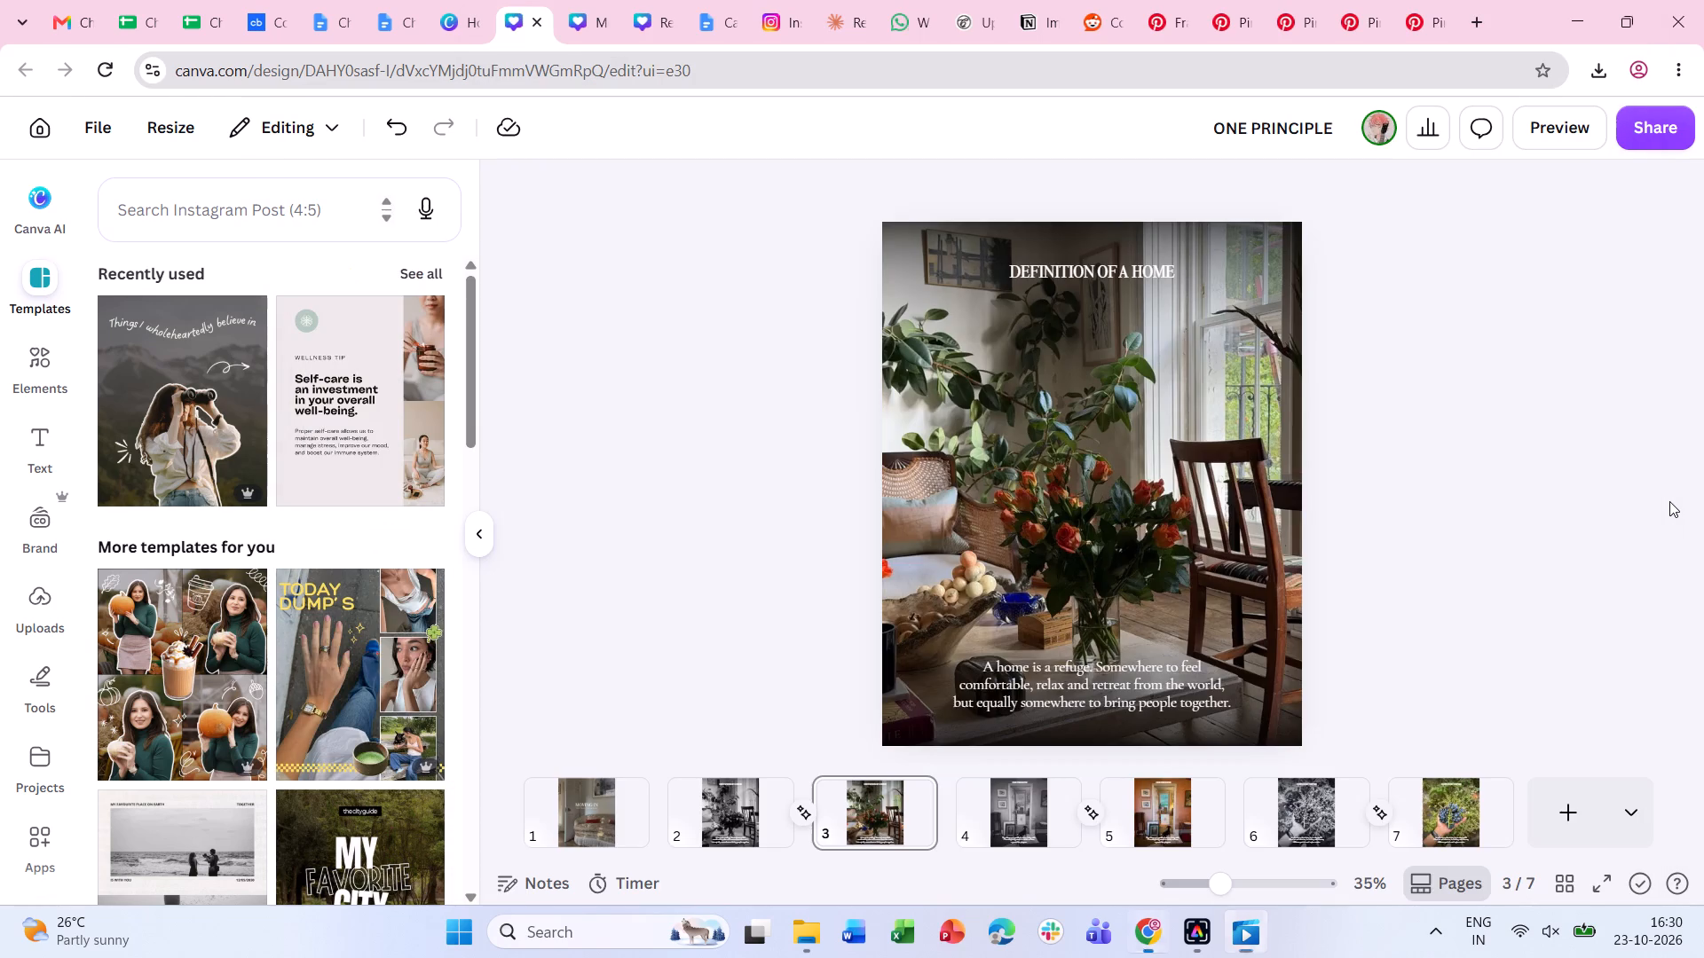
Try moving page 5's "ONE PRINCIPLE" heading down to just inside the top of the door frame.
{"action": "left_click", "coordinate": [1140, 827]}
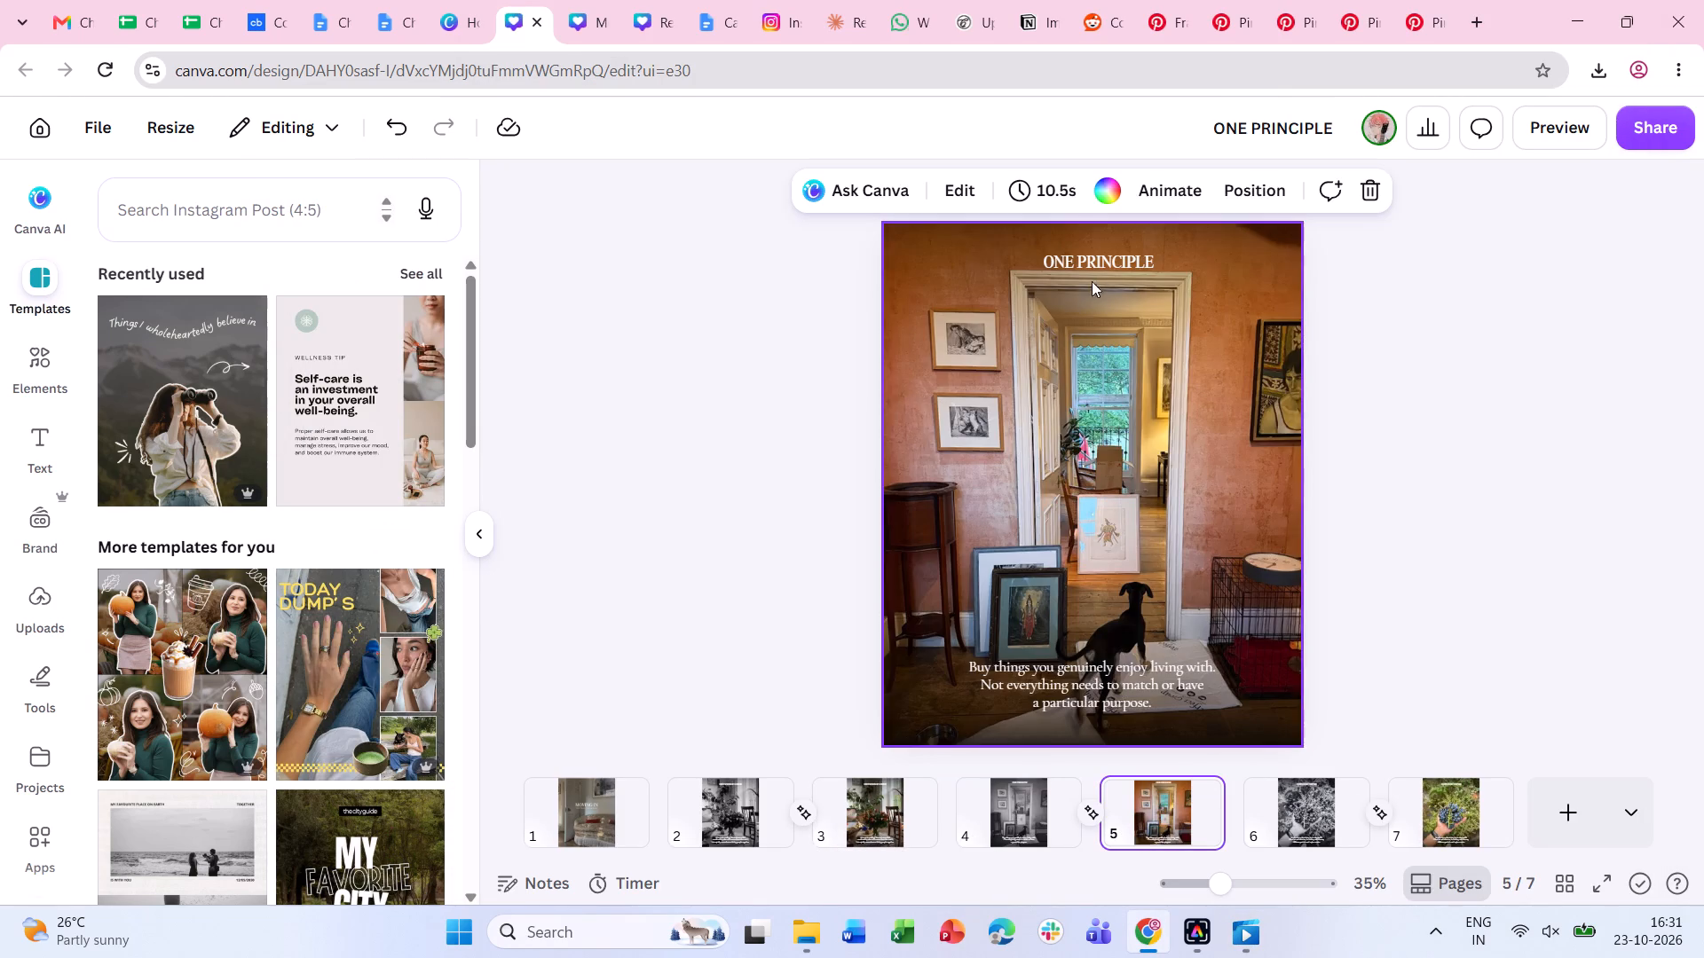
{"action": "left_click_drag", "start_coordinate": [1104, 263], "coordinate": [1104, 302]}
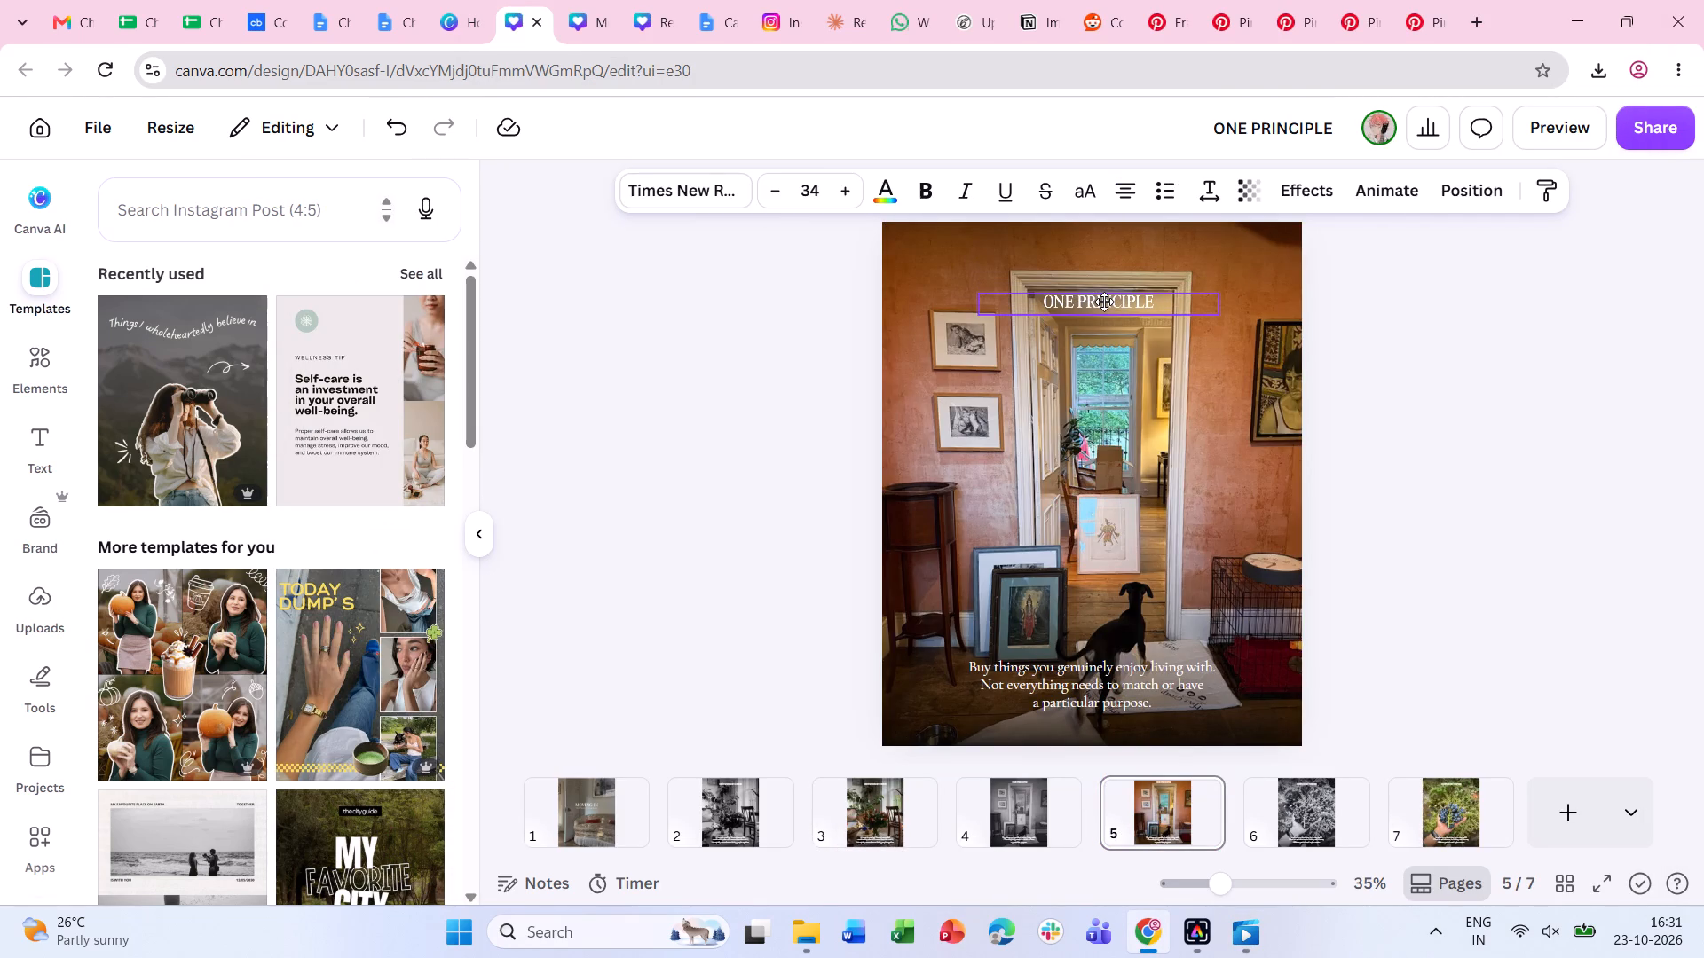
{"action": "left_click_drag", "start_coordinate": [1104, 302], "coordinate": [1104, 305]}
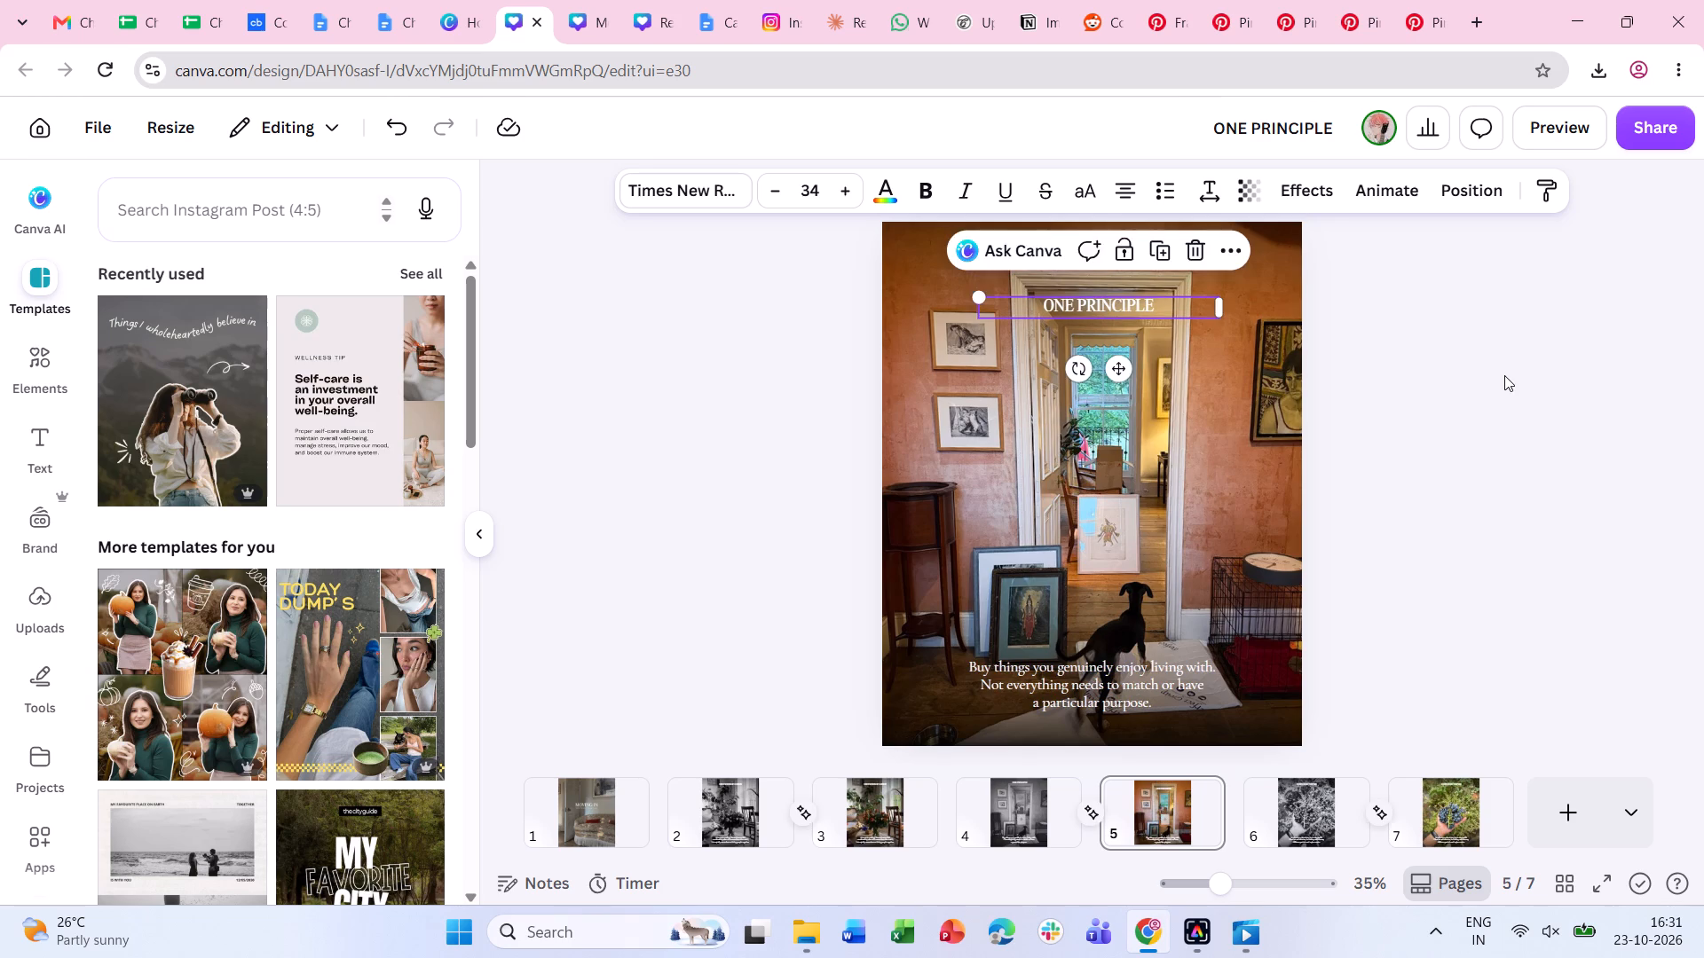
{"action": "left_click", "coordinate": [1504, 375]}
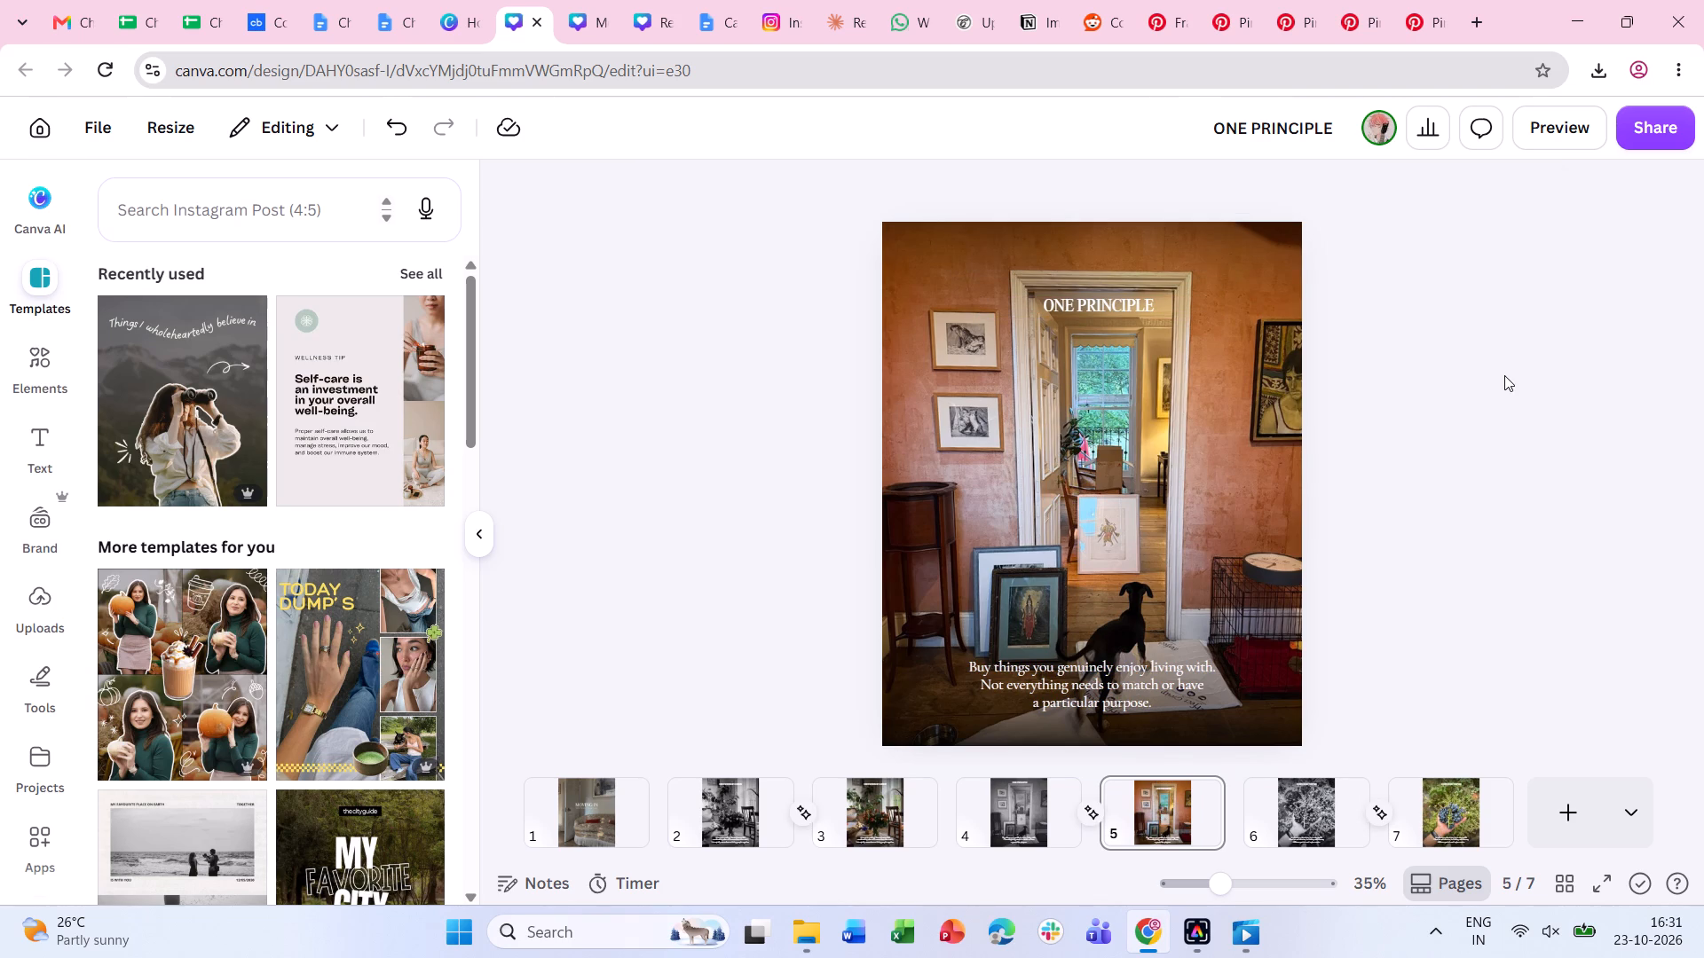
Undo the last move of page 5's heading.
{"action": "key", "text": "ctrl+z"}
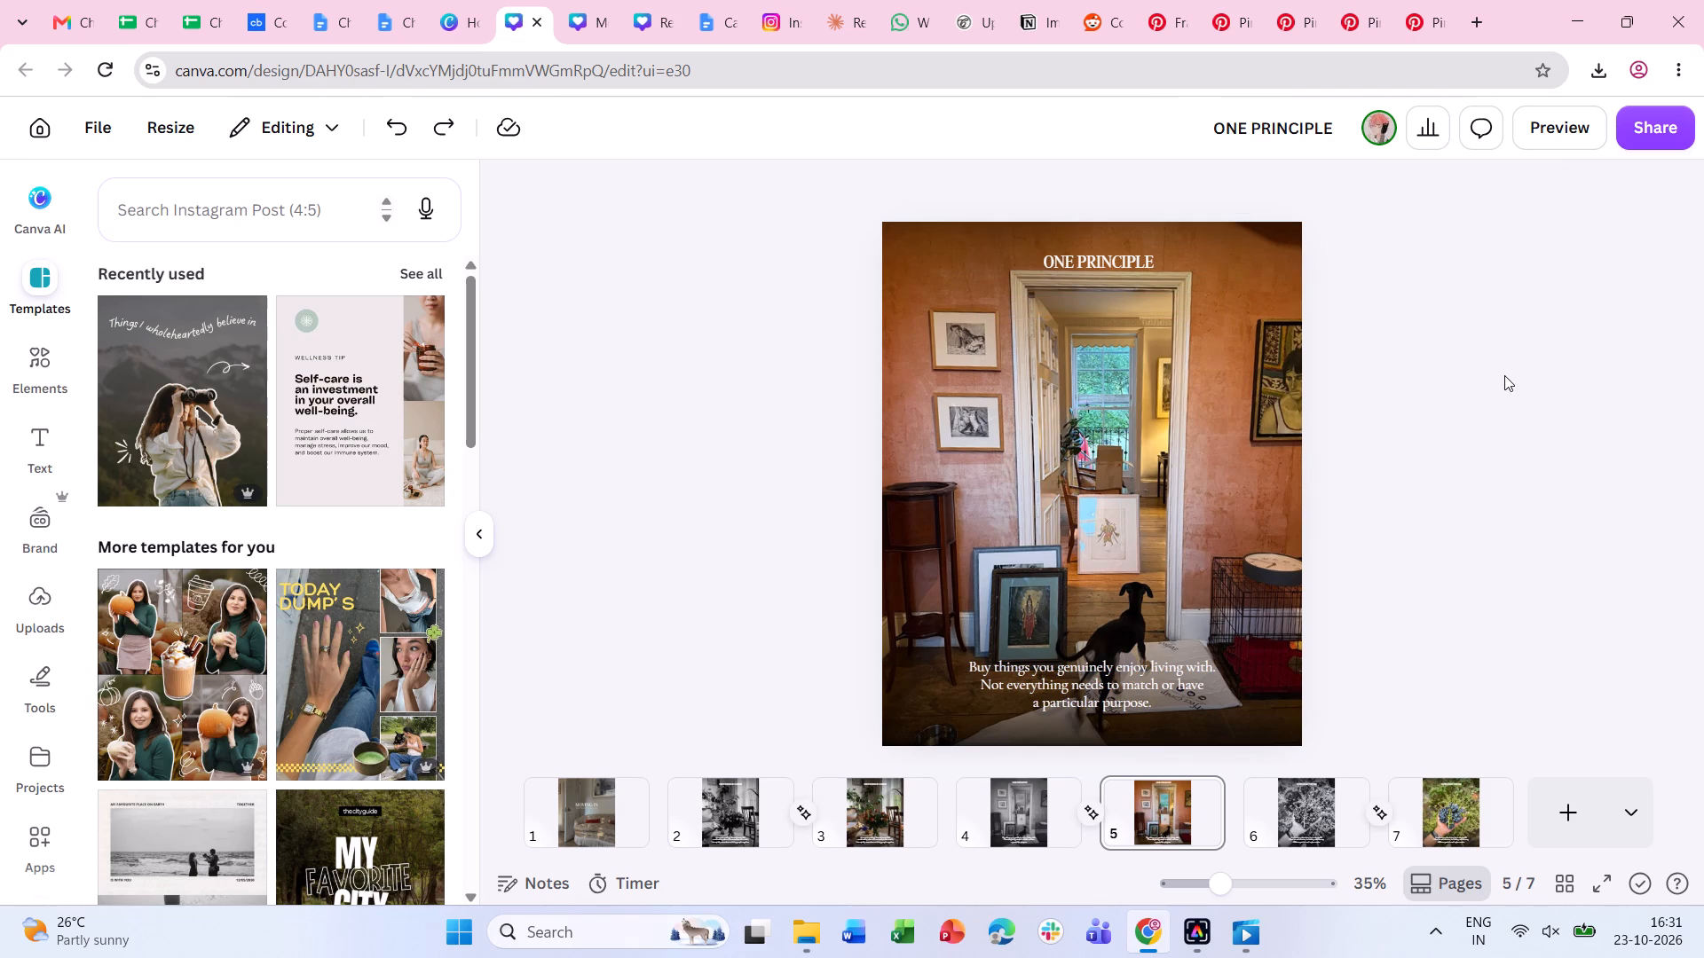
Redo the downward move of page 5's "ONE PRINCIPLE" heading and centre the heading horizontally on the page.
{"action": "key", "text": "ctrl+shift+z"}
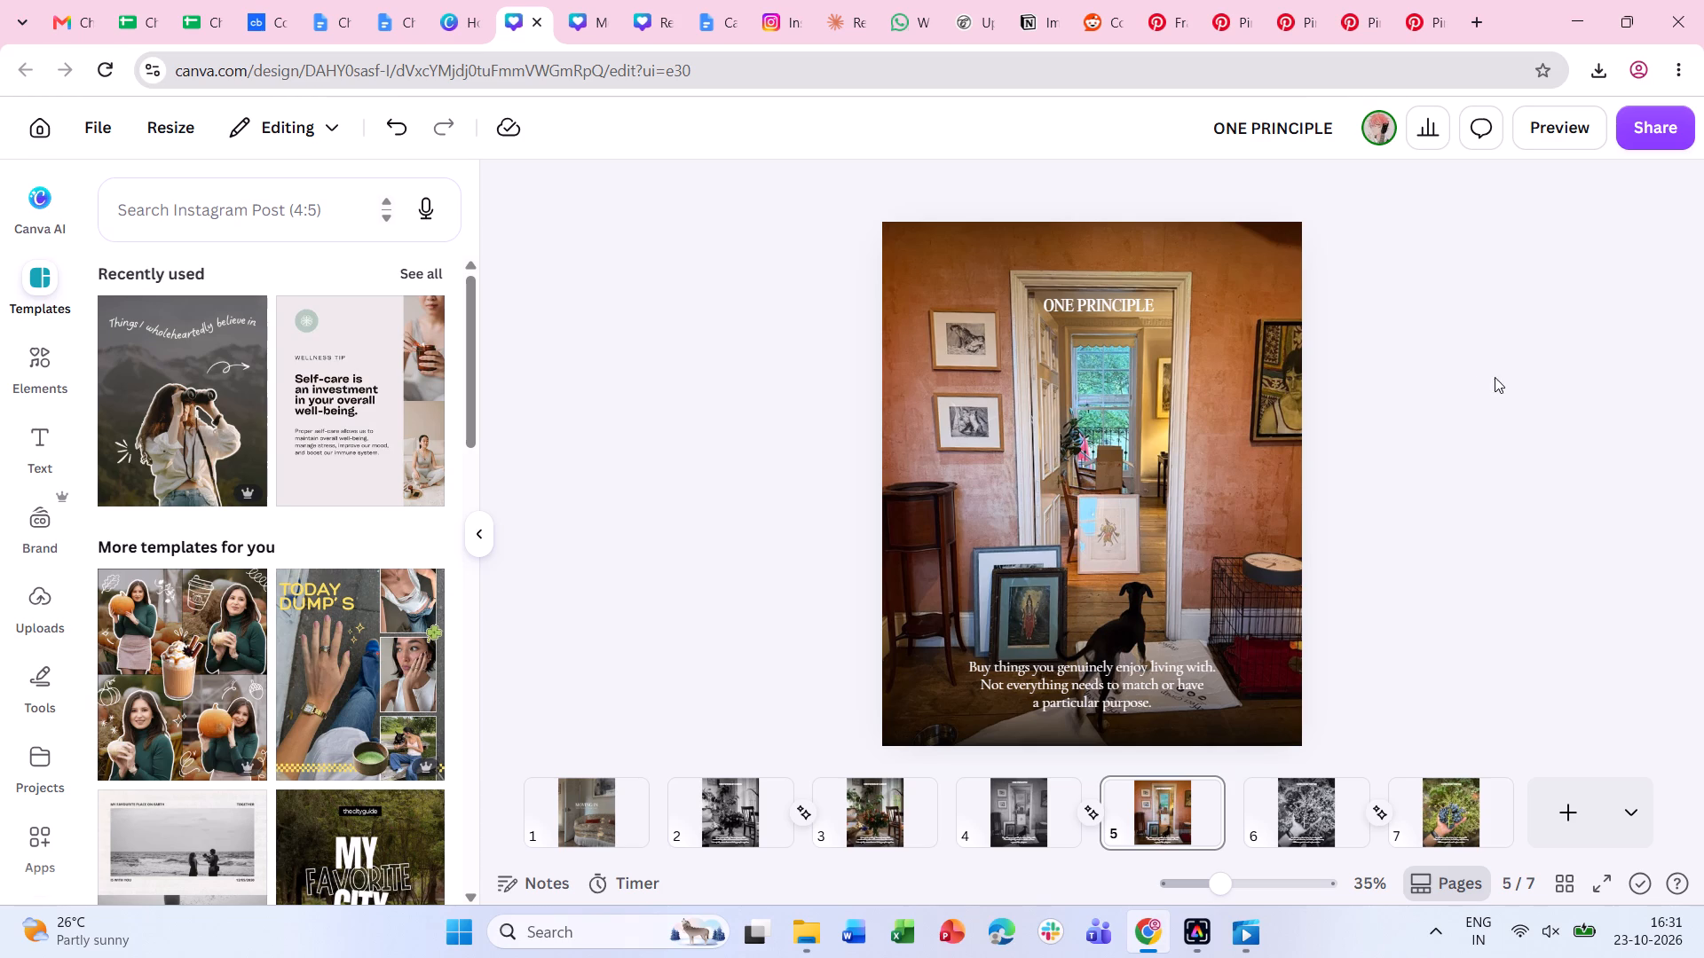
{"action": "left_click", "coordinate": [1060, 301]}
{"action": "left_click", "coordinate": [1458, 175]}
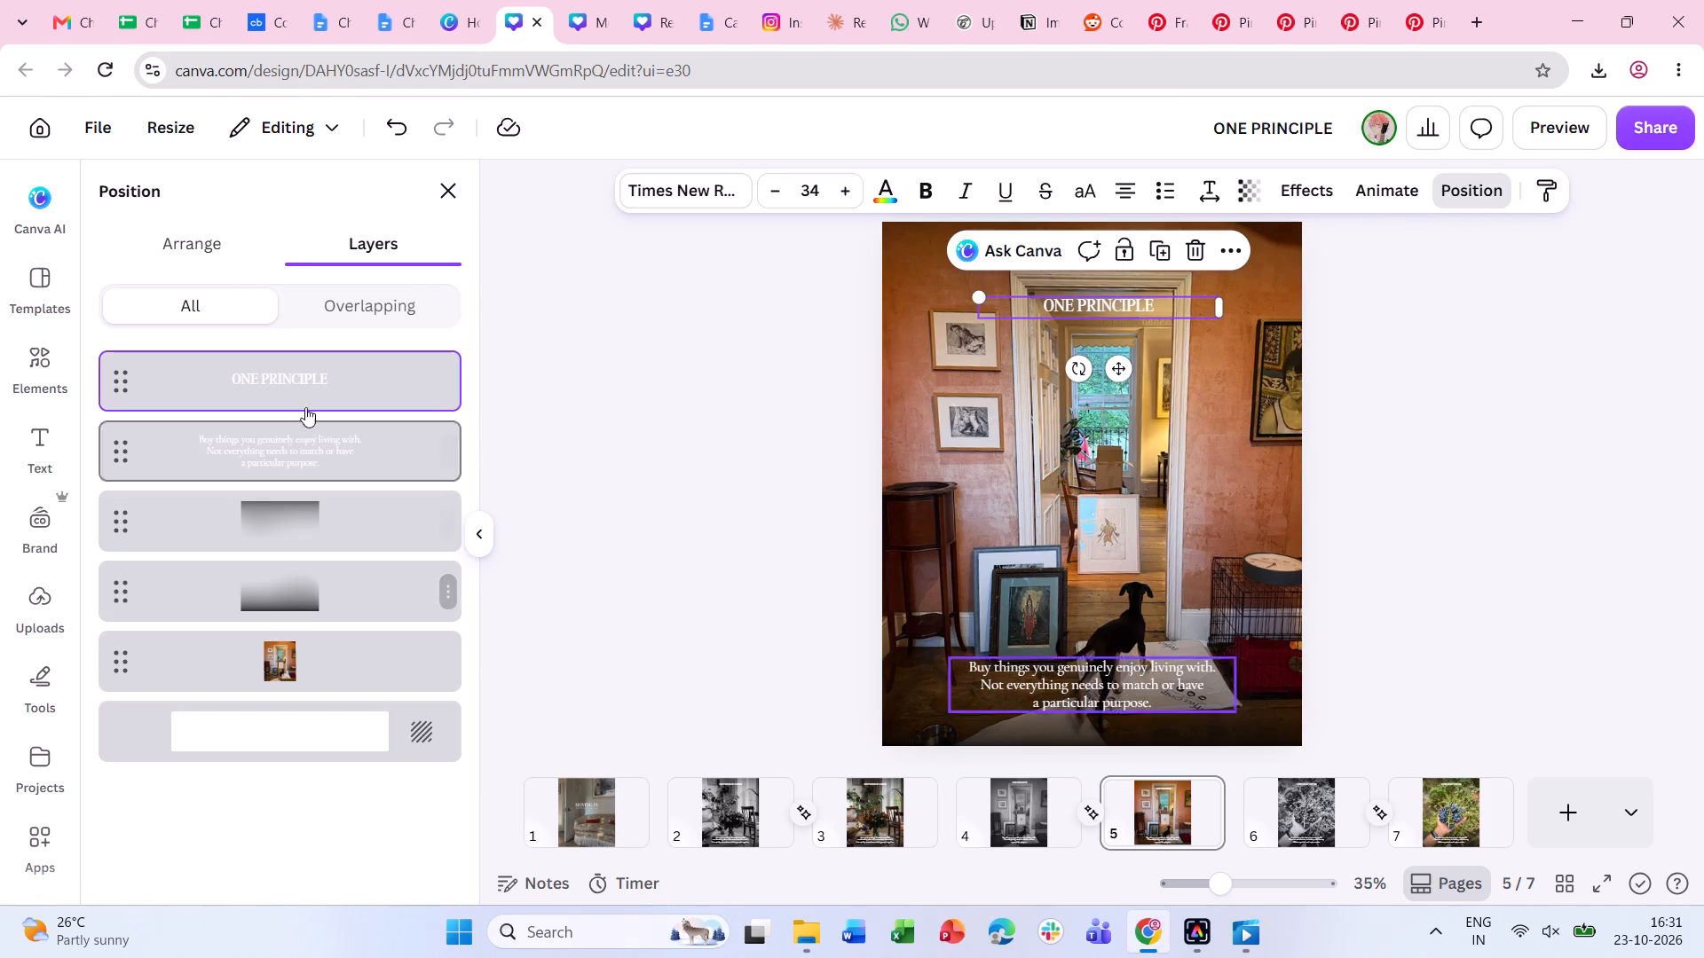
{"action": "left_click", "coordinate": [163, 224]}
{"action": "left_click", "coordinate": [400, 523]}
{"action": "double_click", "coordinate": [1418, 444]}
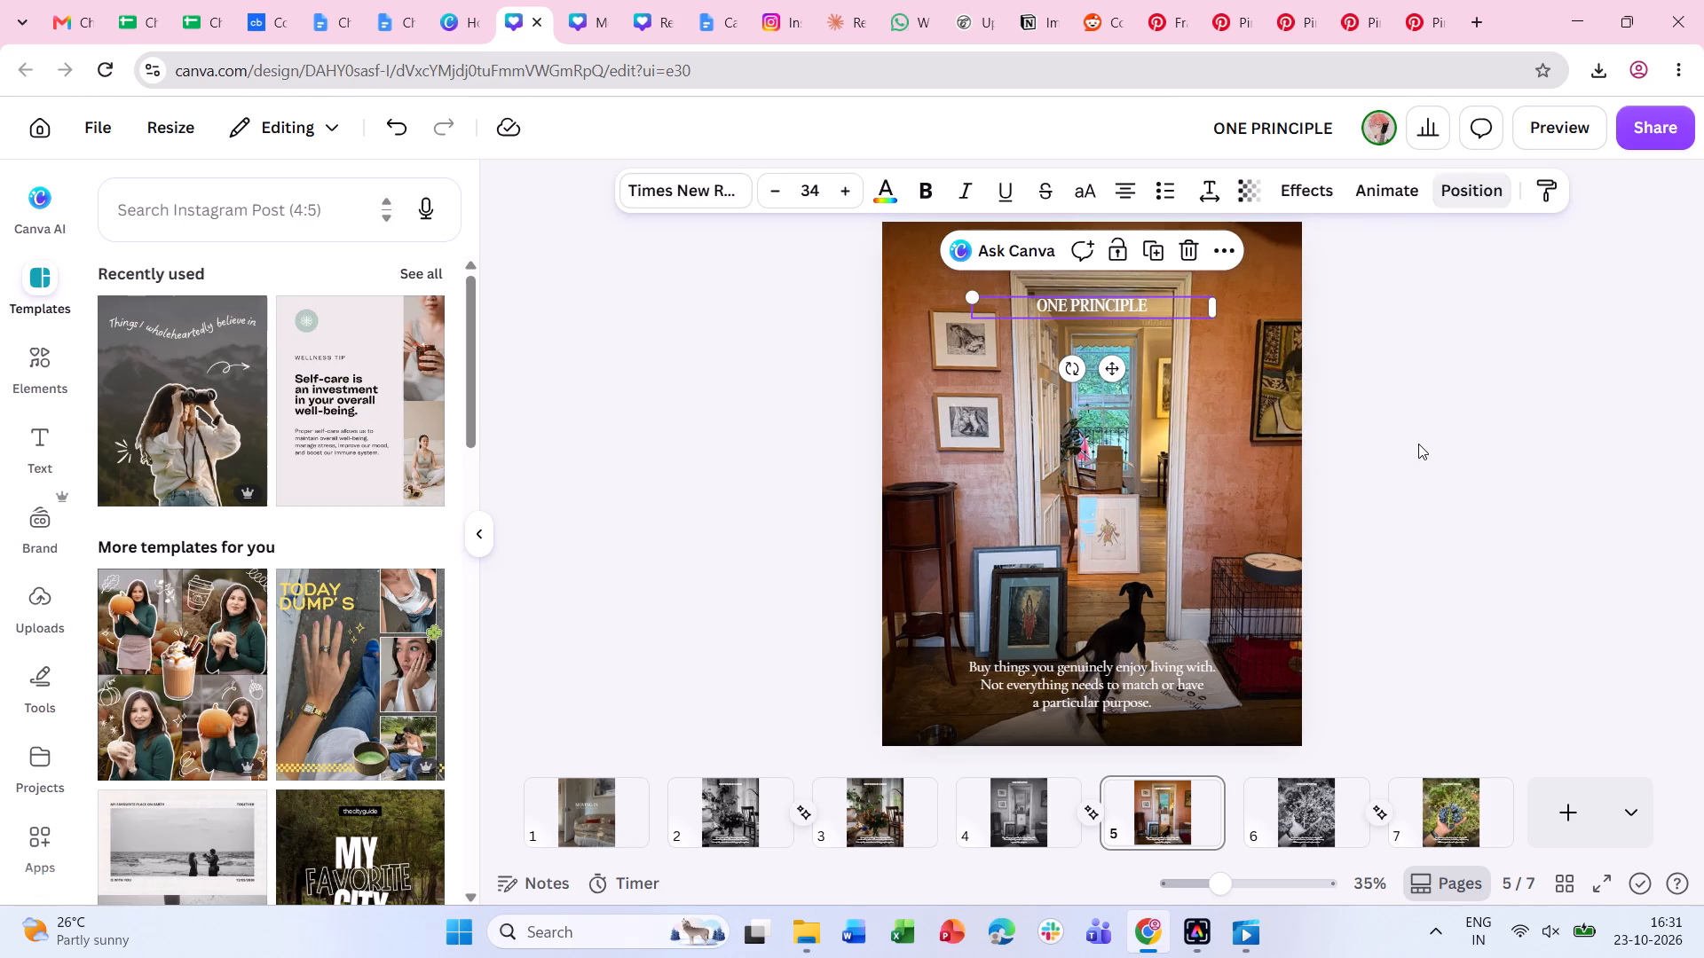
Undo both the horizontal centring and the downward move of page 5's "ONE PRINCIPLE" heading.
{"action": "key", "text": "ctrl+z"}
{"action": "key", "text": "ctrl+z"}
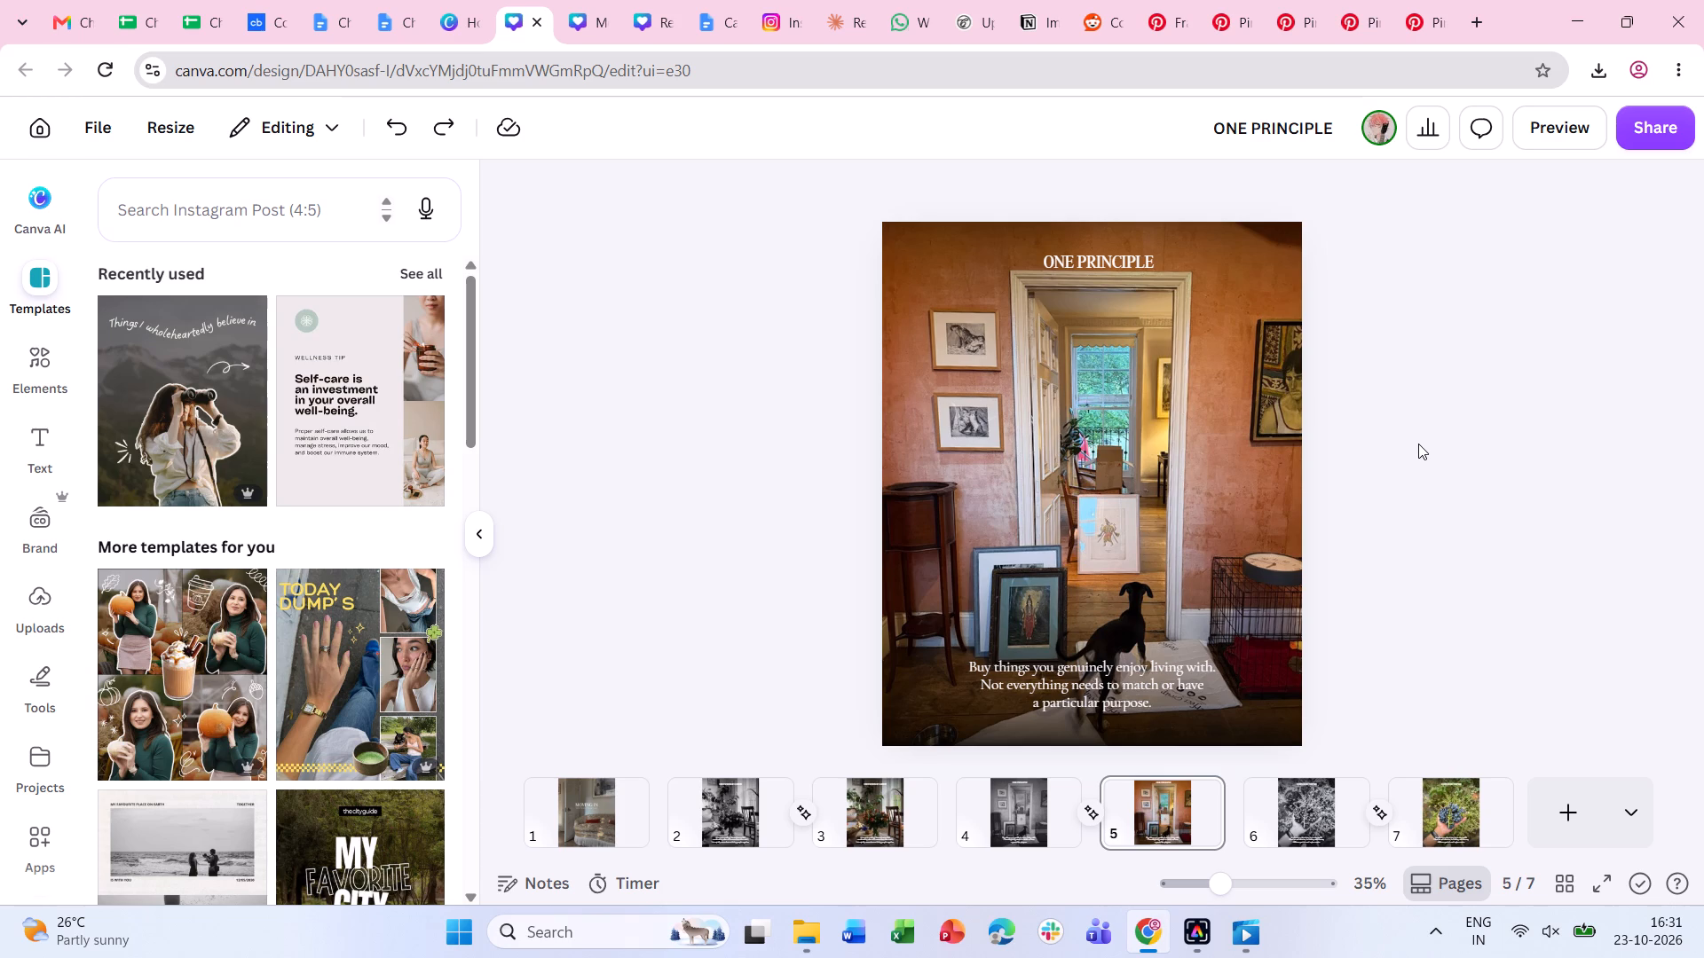
Switch to the 14-page "Moving In" design and repeatedly undo its recent edits, including those to page 7's photo.
{"action": "left_click", "coordinate": [575, 0]}
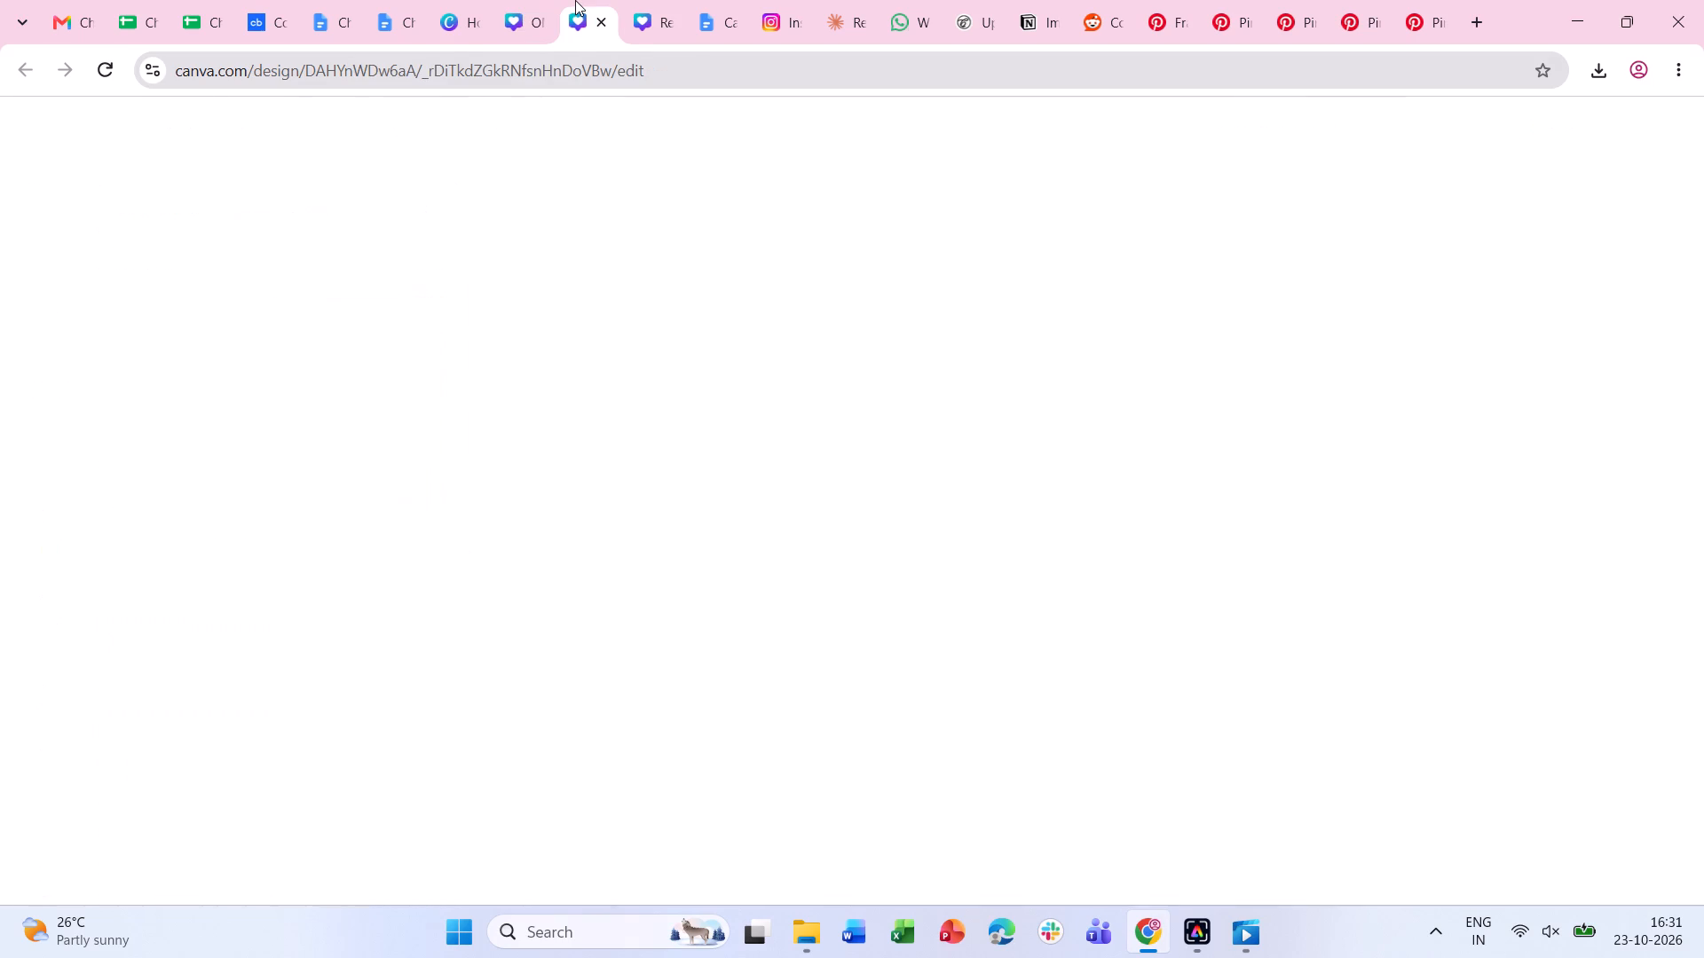
{"action": "left_click", "coordinate": [1479, 674]}
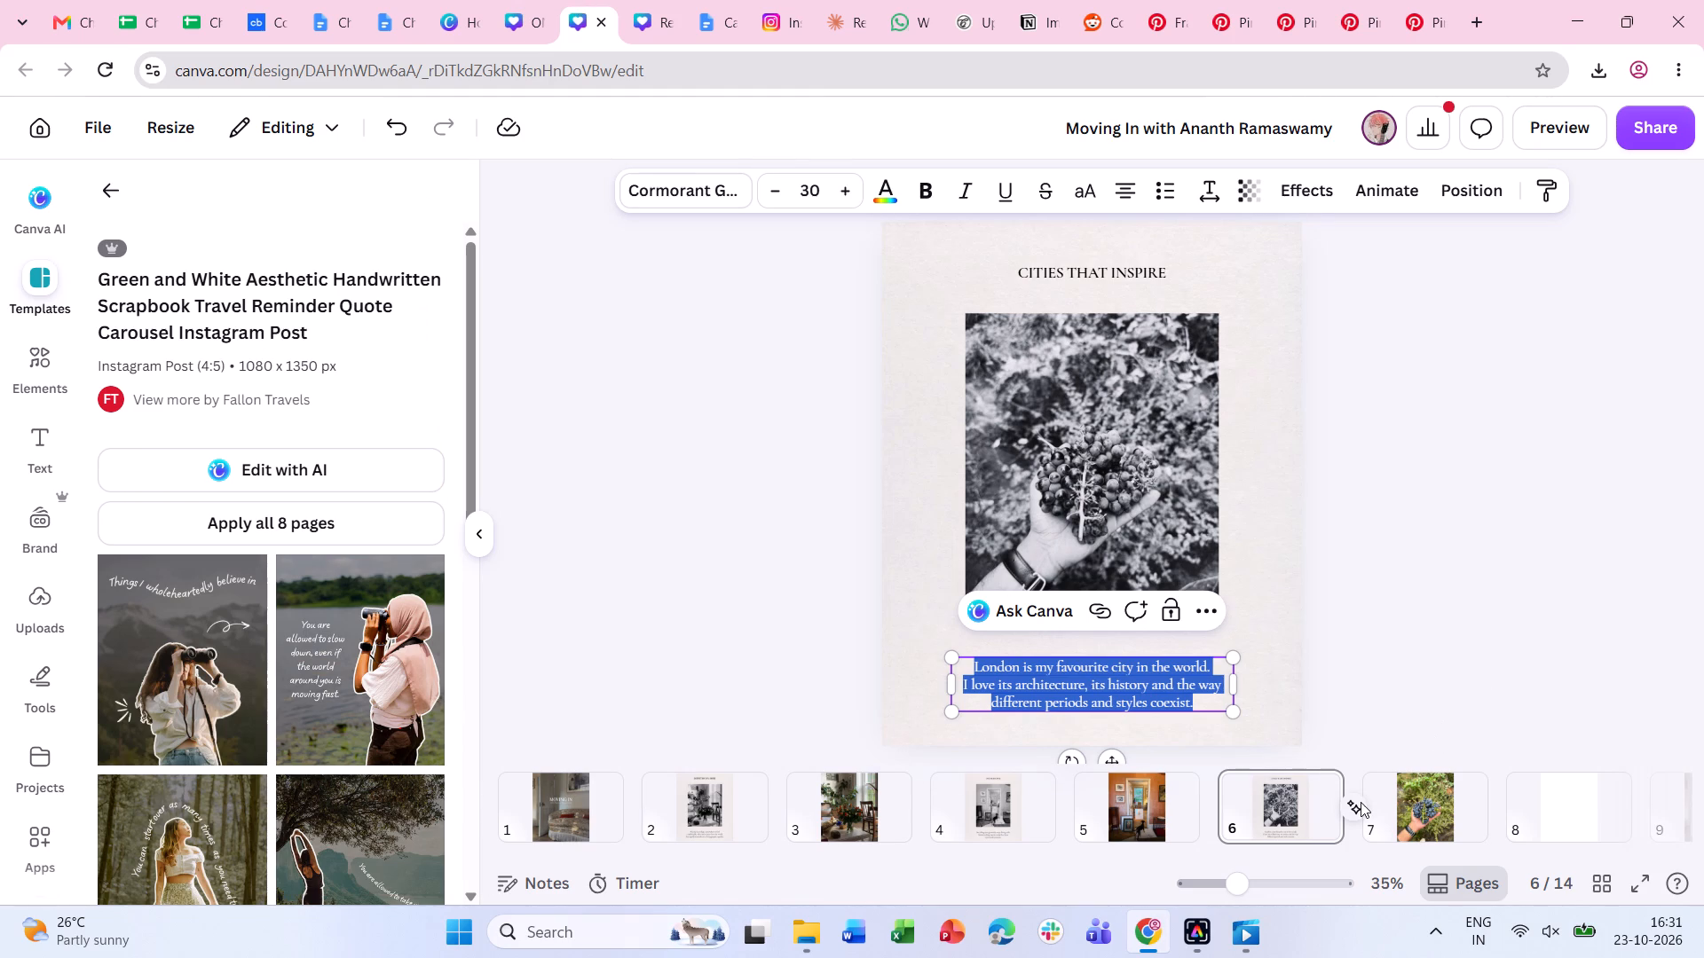
{"action": "left_click", "coordinate": [1352, 718]}
{"action": "scroll", "coordinate": [1314, 785], "scroll_direction": "left", "scroll_amount": 6}
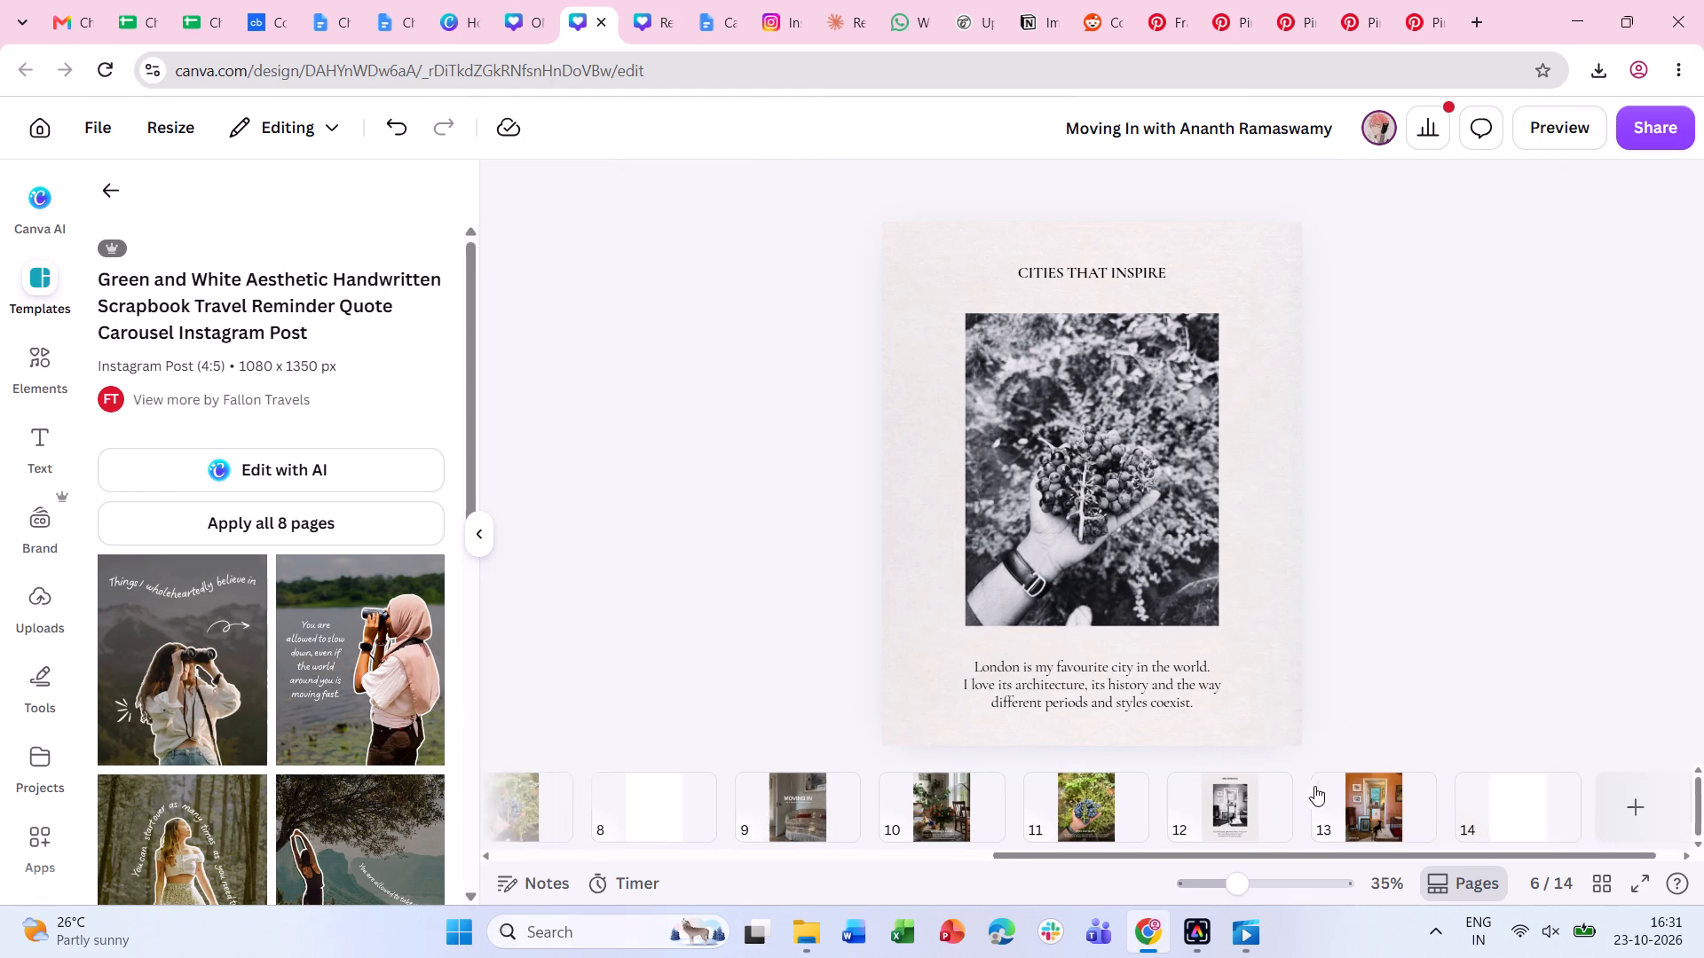
{"action": "scroll", "coordinate": [1314, 786], "scroll_direction": "right", "scroll_amount": 3}
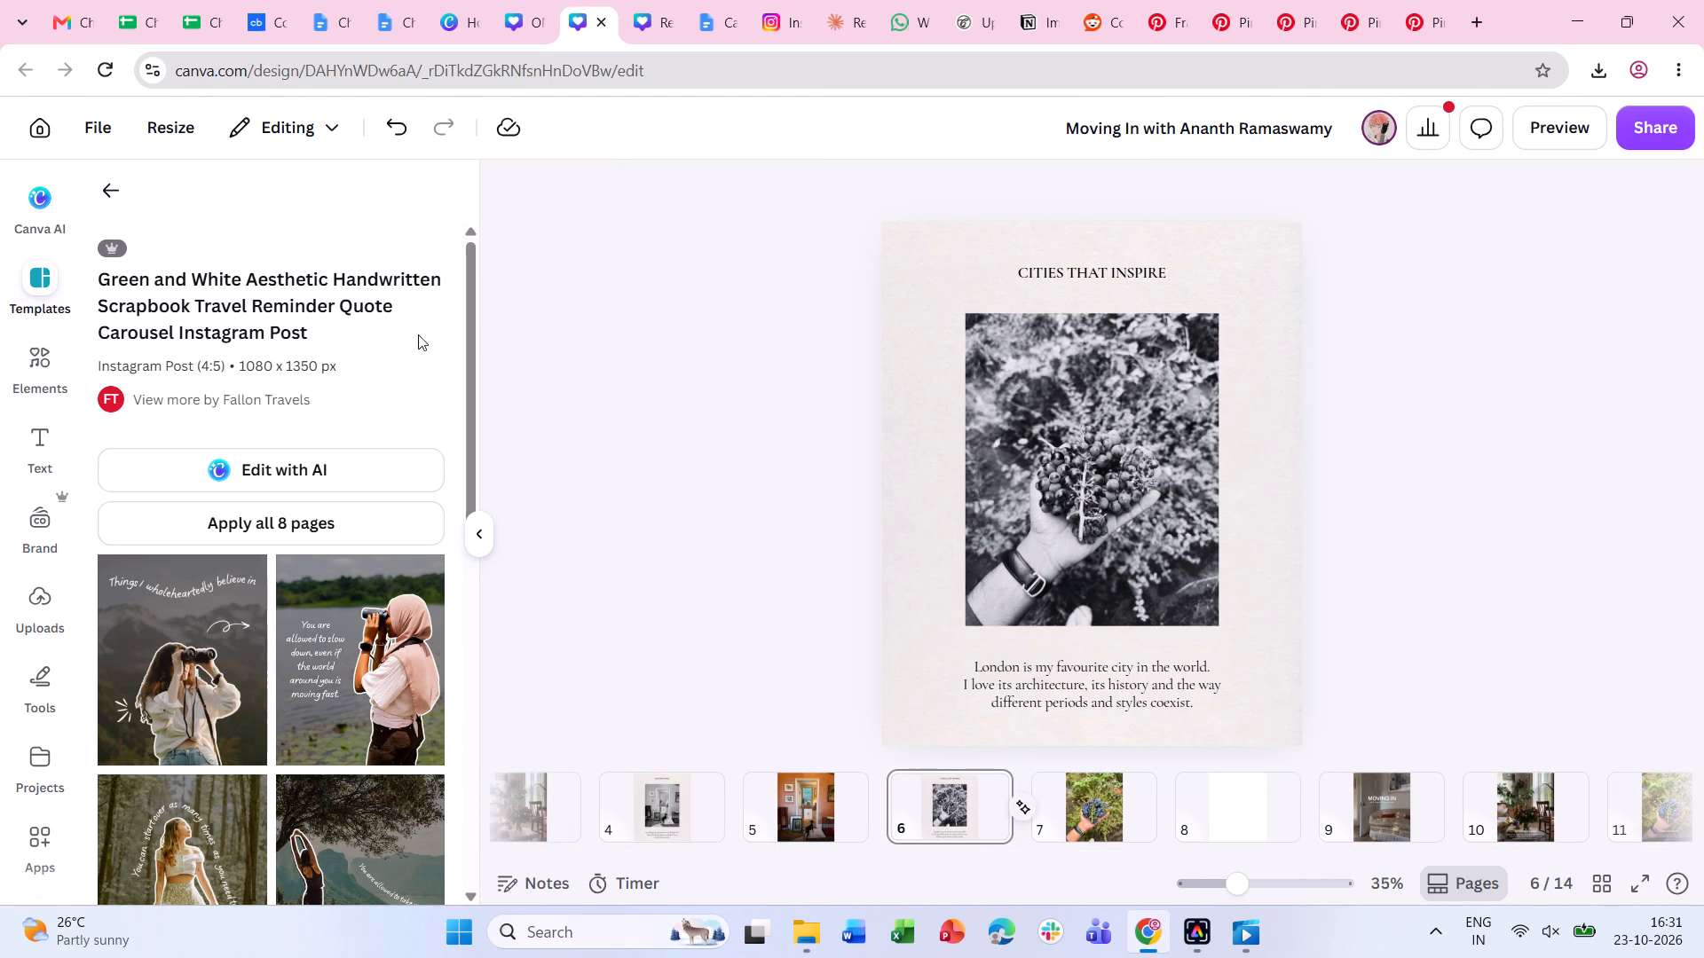
{"action": "triple_click", "coordinate": [393, 137]}
{"action": "triple_click", "coordinate": [393, 137]}
{"action": "triple_click", "coordinate": [393, 137]}
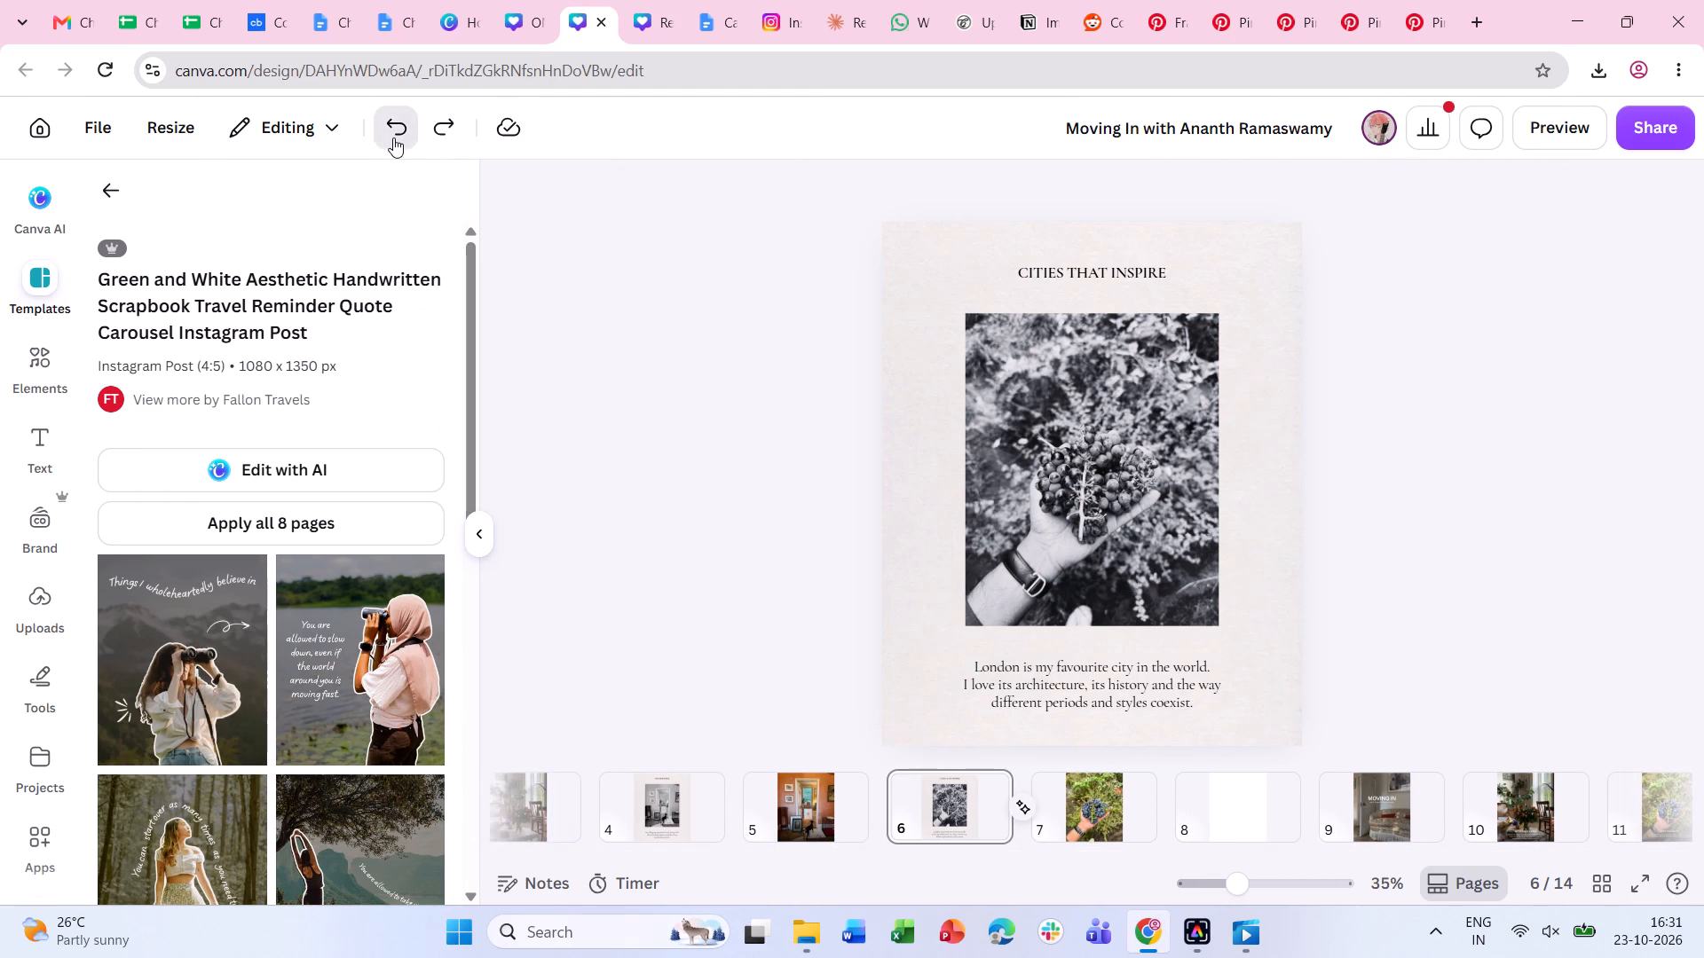
{"action": "triple_click", "coordinate": [393, 137]}
{"action": "triple_click", "coordinate": [393, 137]}
{"action": "triple_click", "coordinate": [393, 137]}
{"action": "triple_click", "coordinate": [393, 137]}
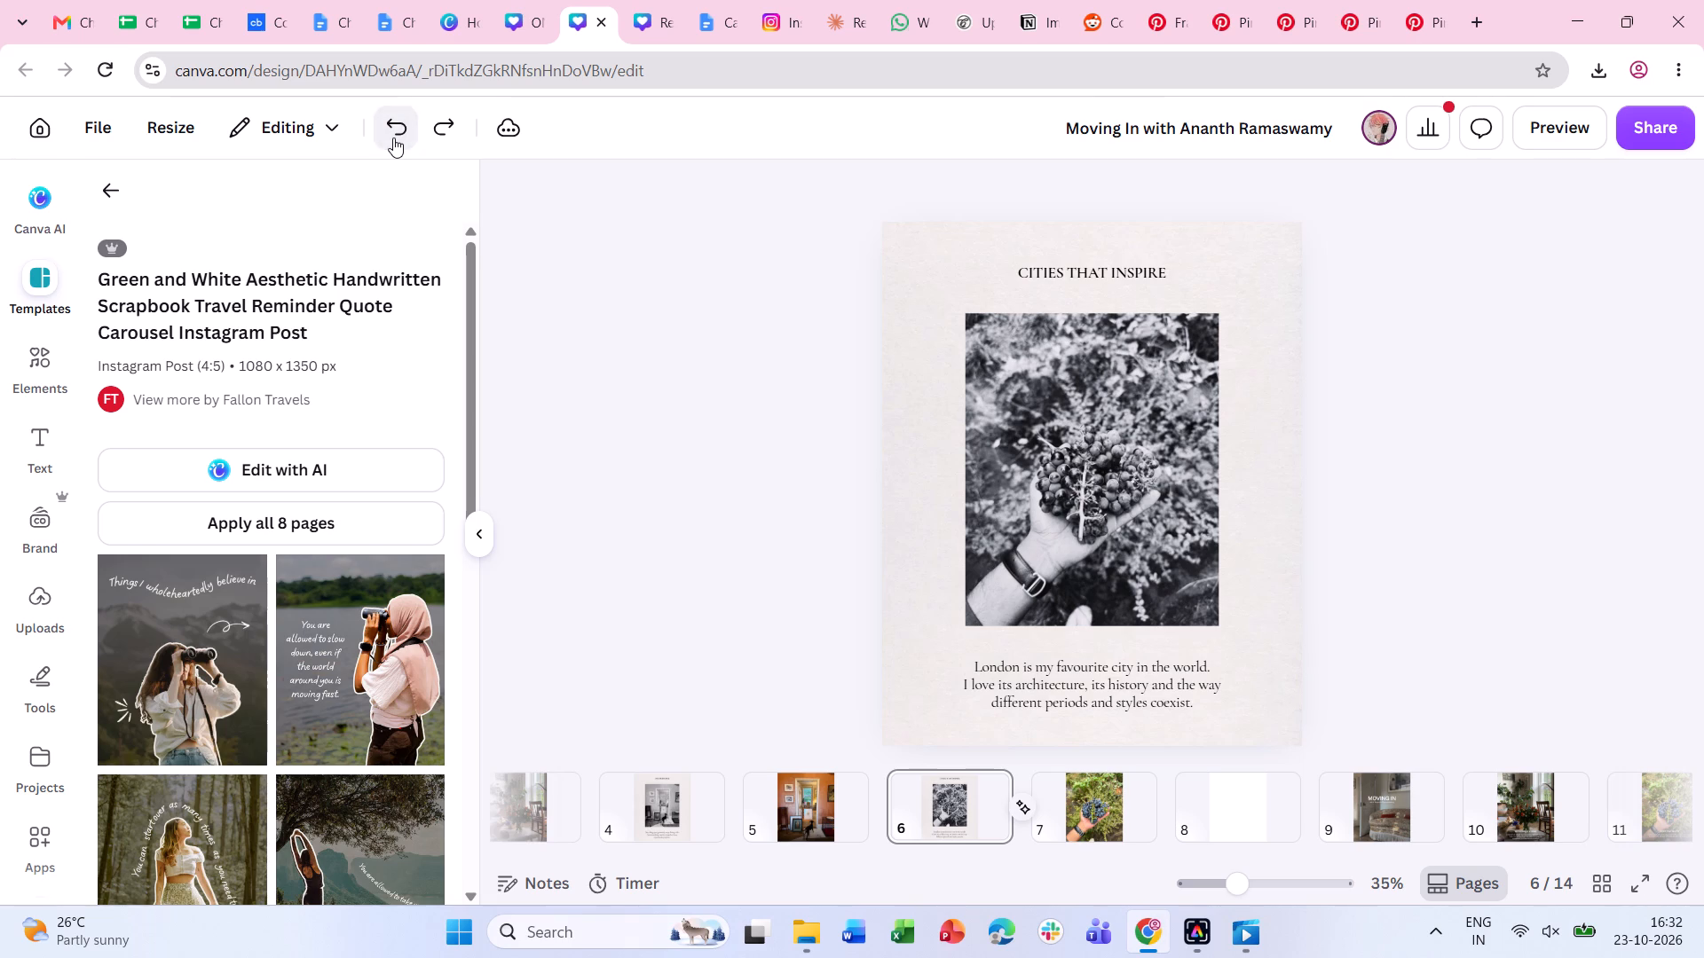
{"action": "triple_click", "coordinate": [393, 137]}
{"action": "triple_click", "coordinate": [393, 137]}
{"action": "double_click", "coordinate": [393, 137]}
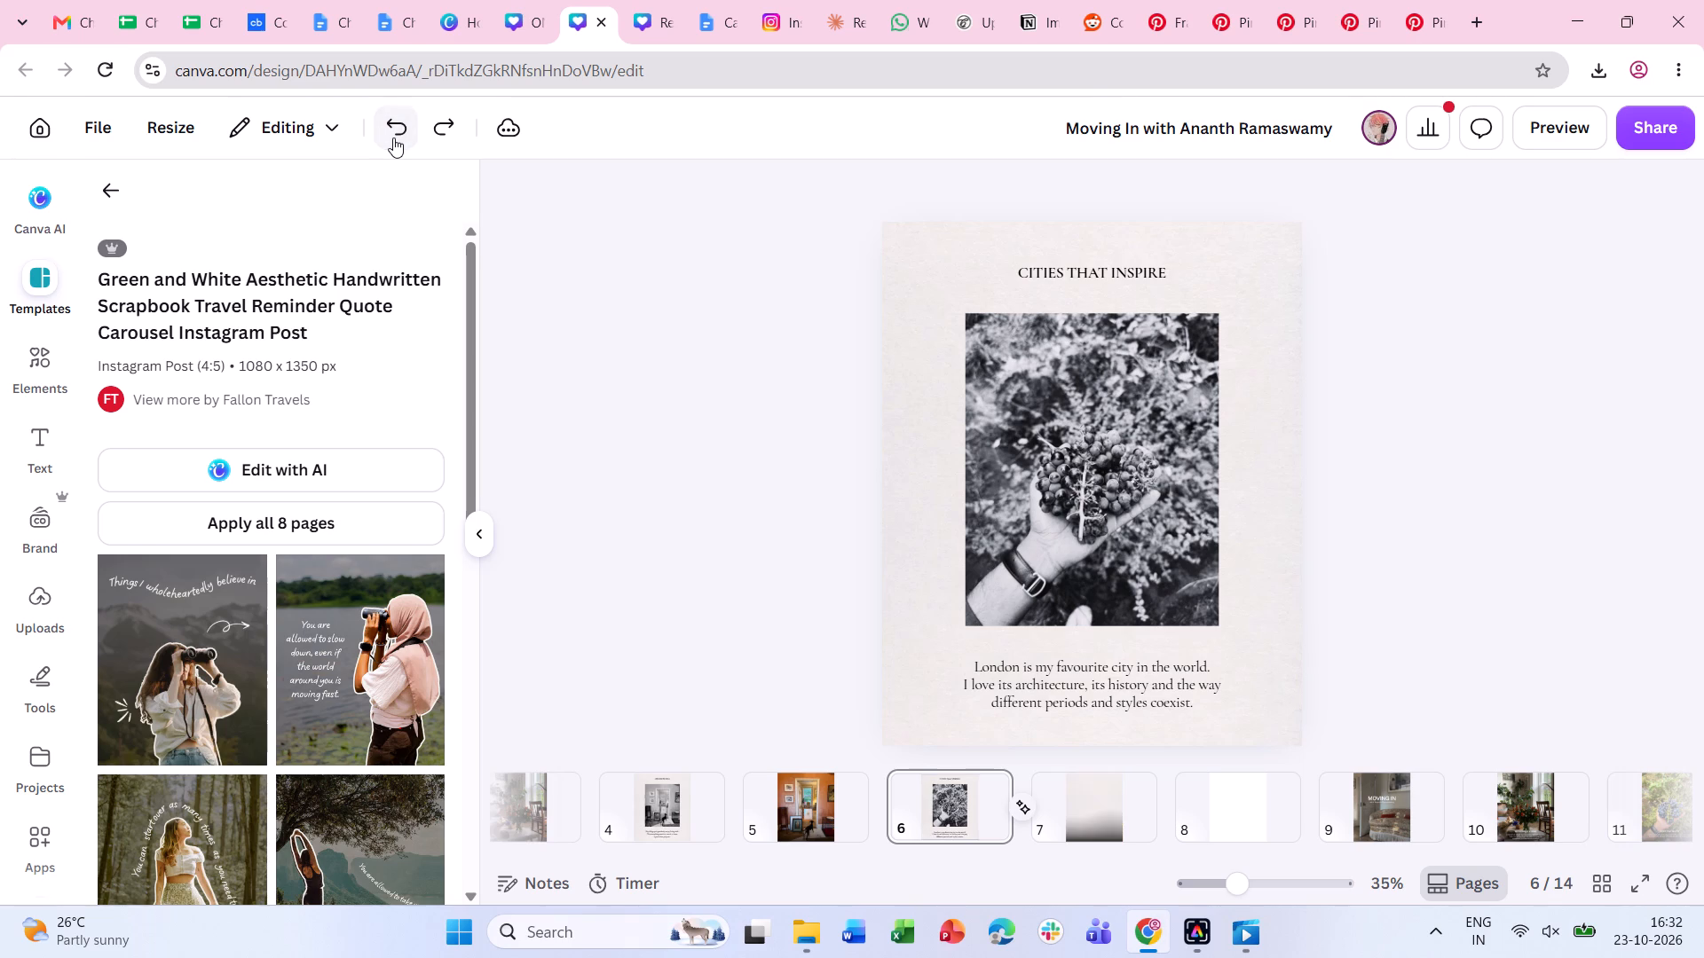
Undo the earlier changes until the colour "CITIES THAT INSPIRE" pages 7 and 8 are back in the design.
{"action": "double_click", "coordinate": [393, 137]}
{"action": "triple_click", "coordinate": [393, 137]}
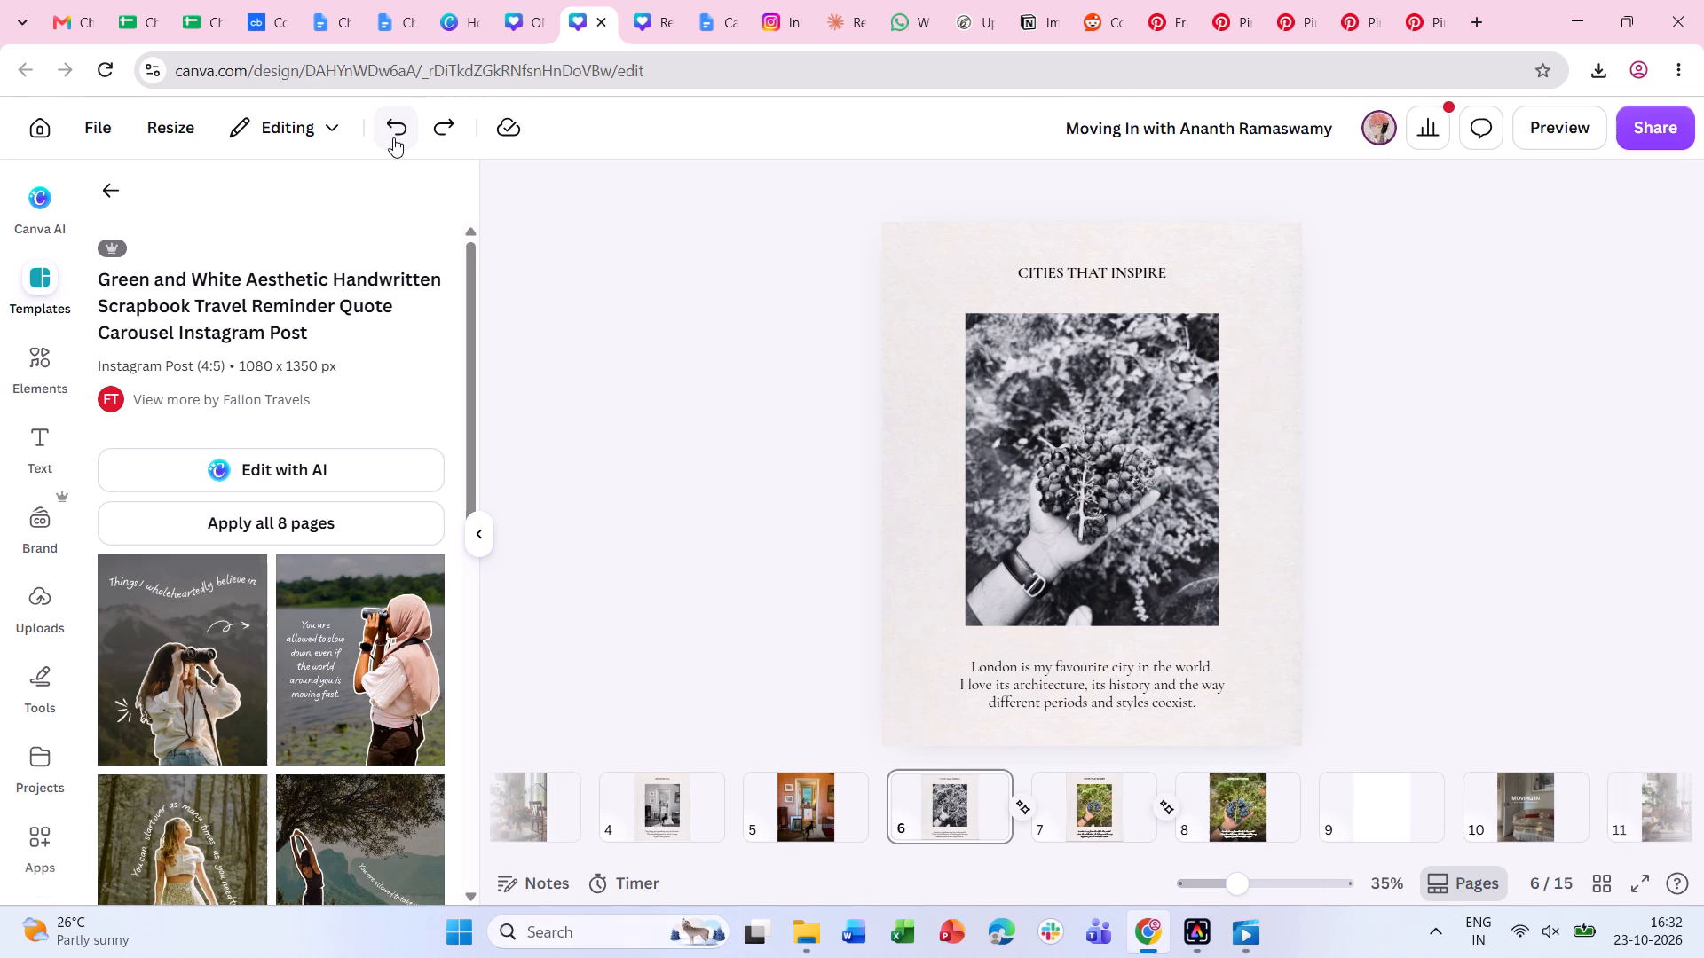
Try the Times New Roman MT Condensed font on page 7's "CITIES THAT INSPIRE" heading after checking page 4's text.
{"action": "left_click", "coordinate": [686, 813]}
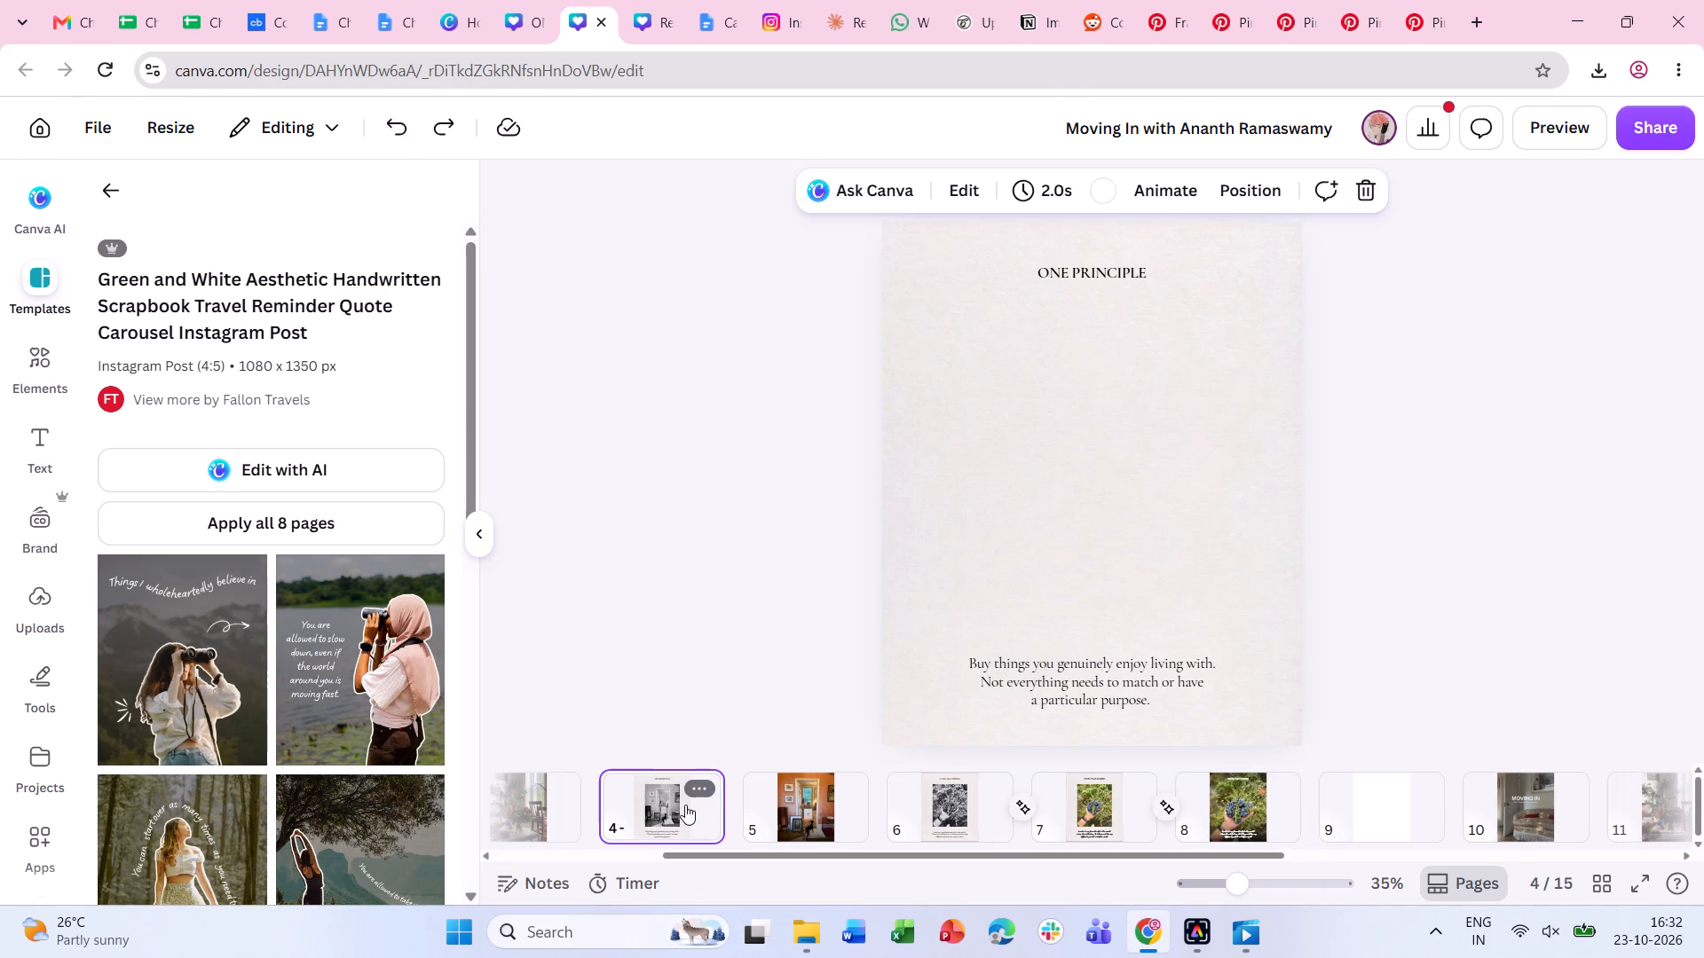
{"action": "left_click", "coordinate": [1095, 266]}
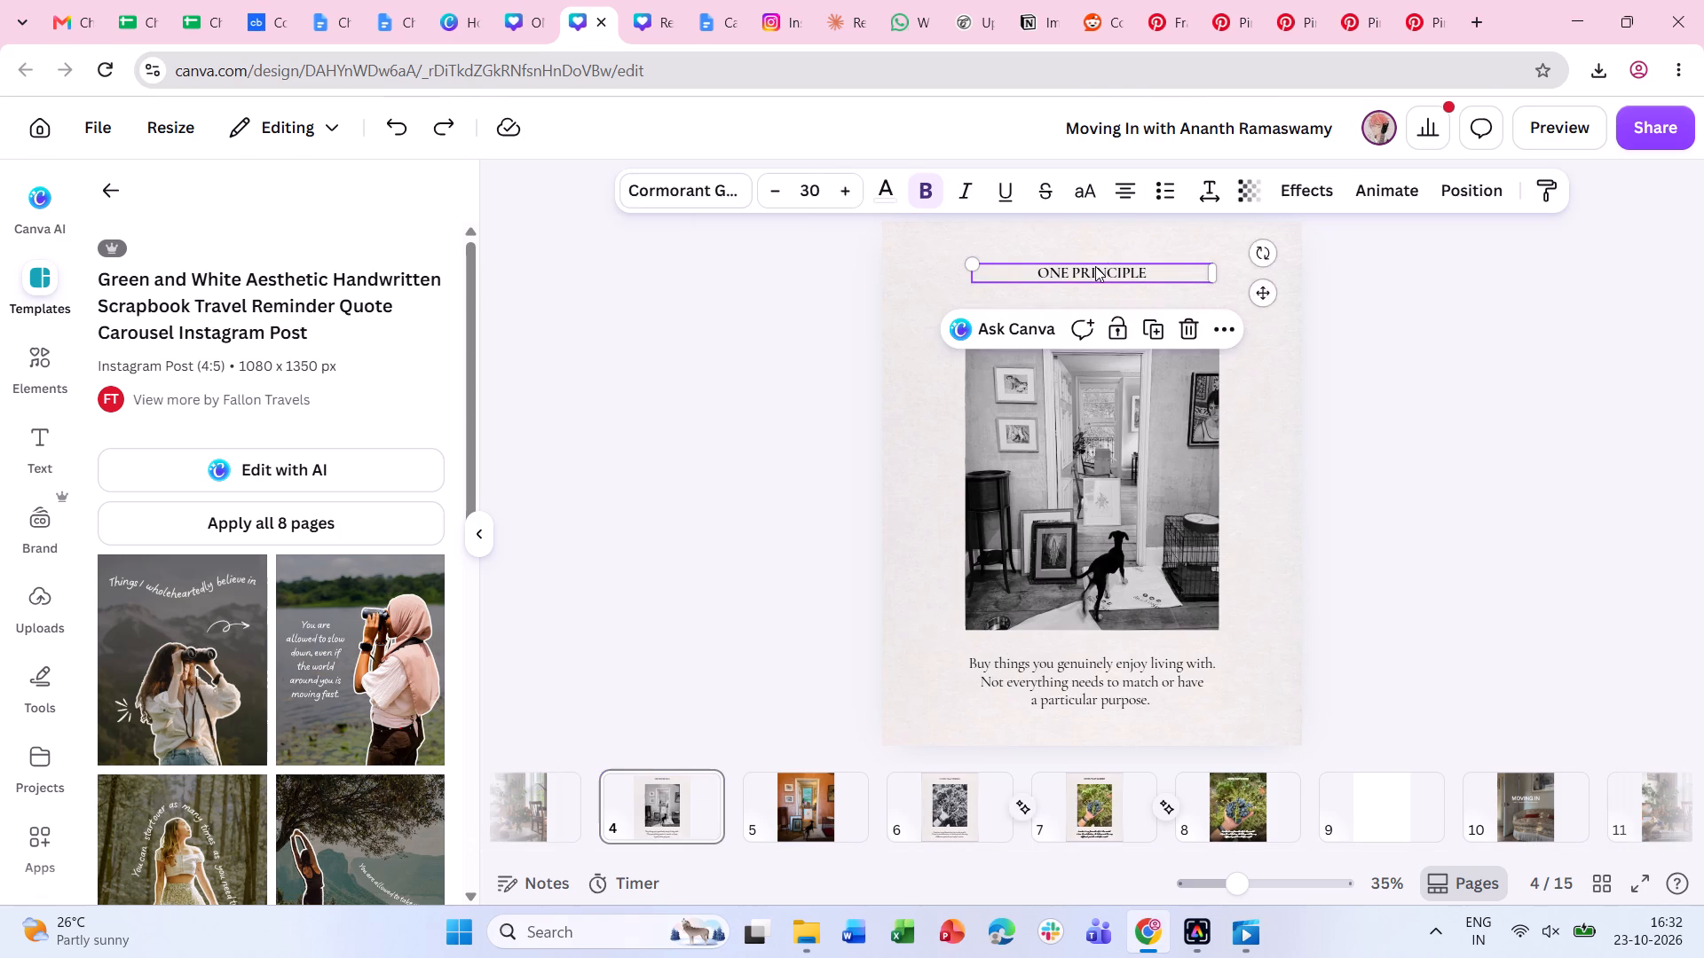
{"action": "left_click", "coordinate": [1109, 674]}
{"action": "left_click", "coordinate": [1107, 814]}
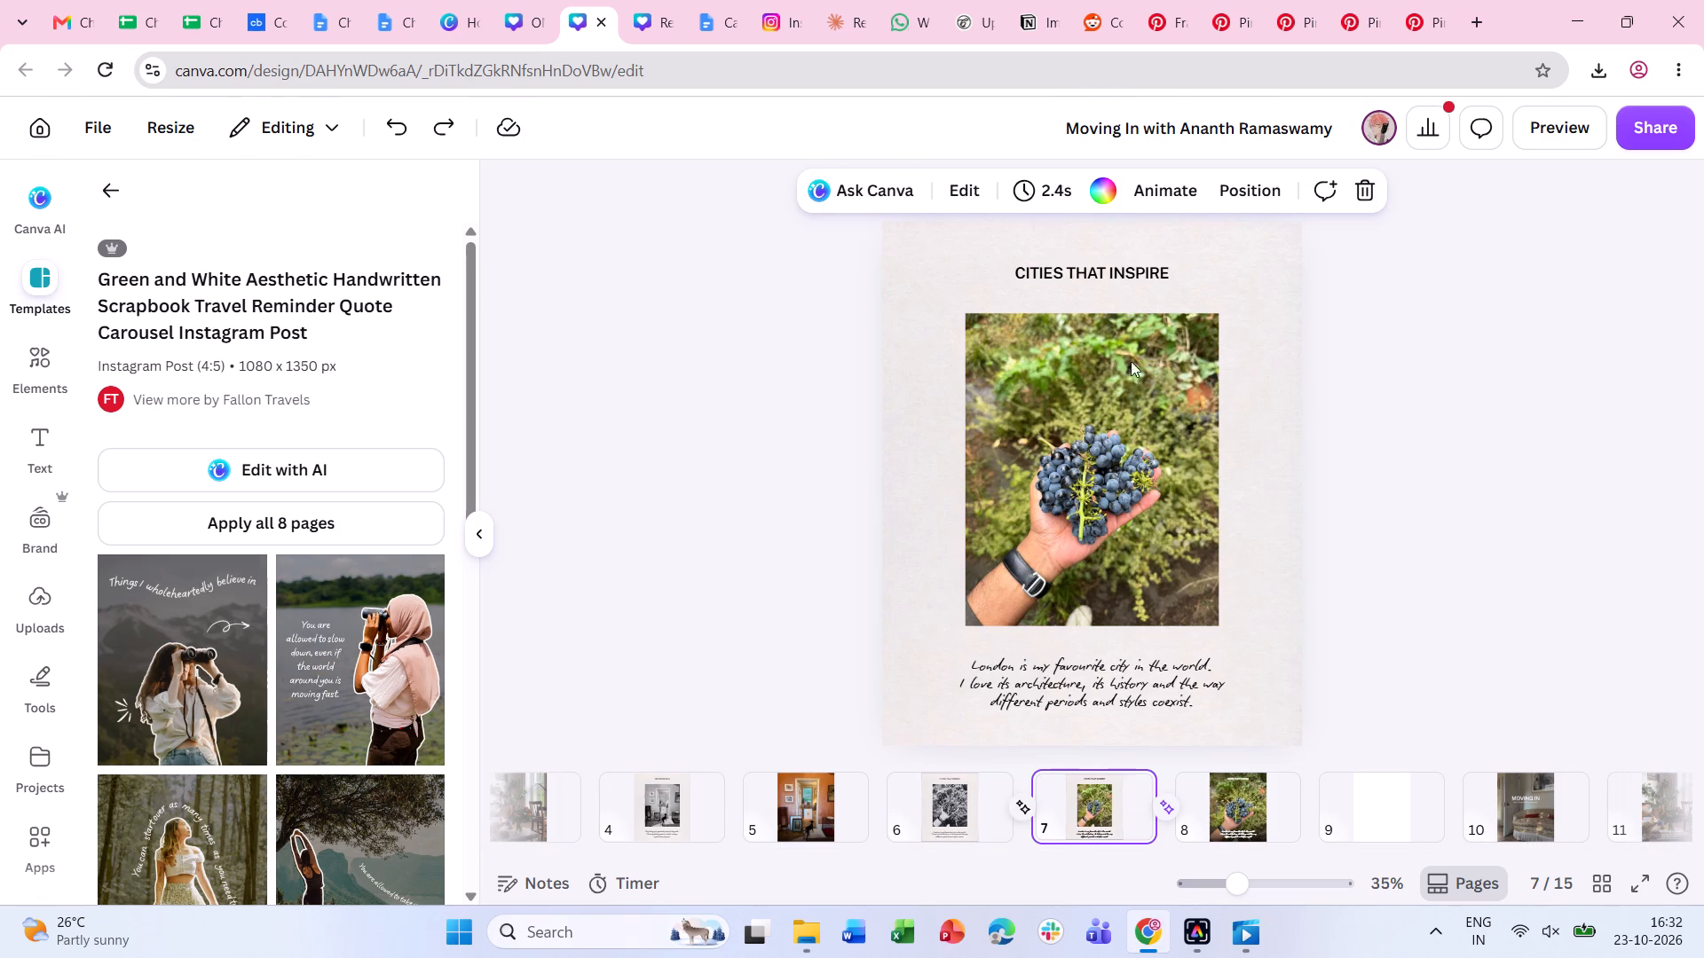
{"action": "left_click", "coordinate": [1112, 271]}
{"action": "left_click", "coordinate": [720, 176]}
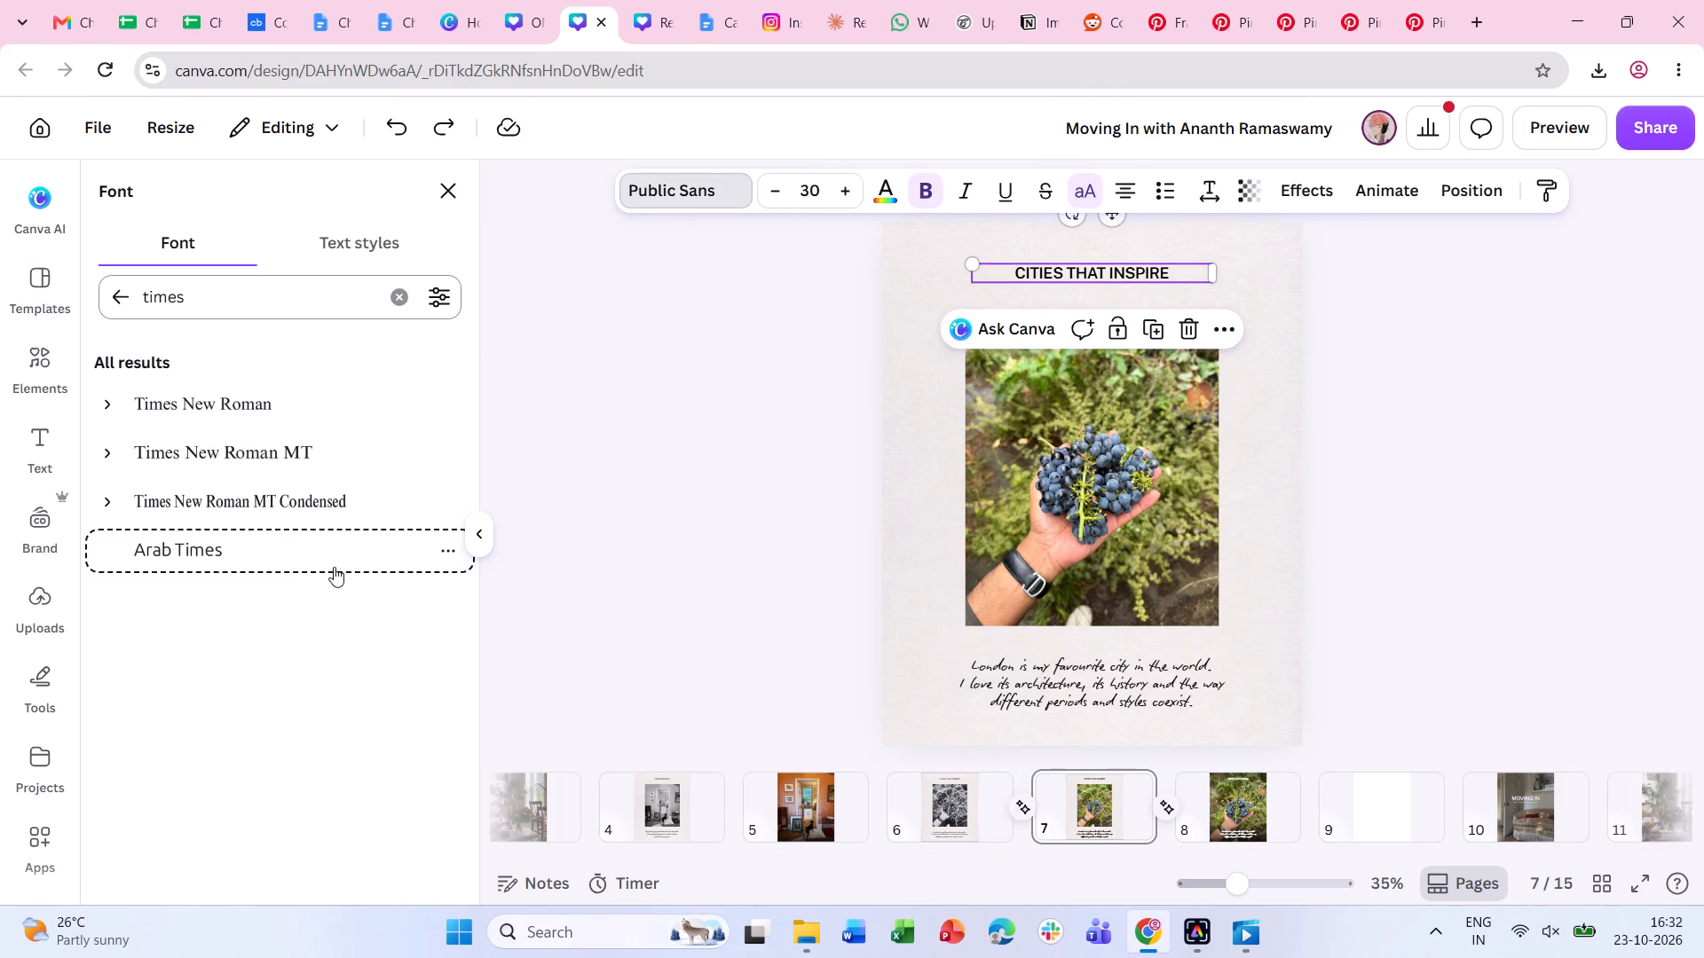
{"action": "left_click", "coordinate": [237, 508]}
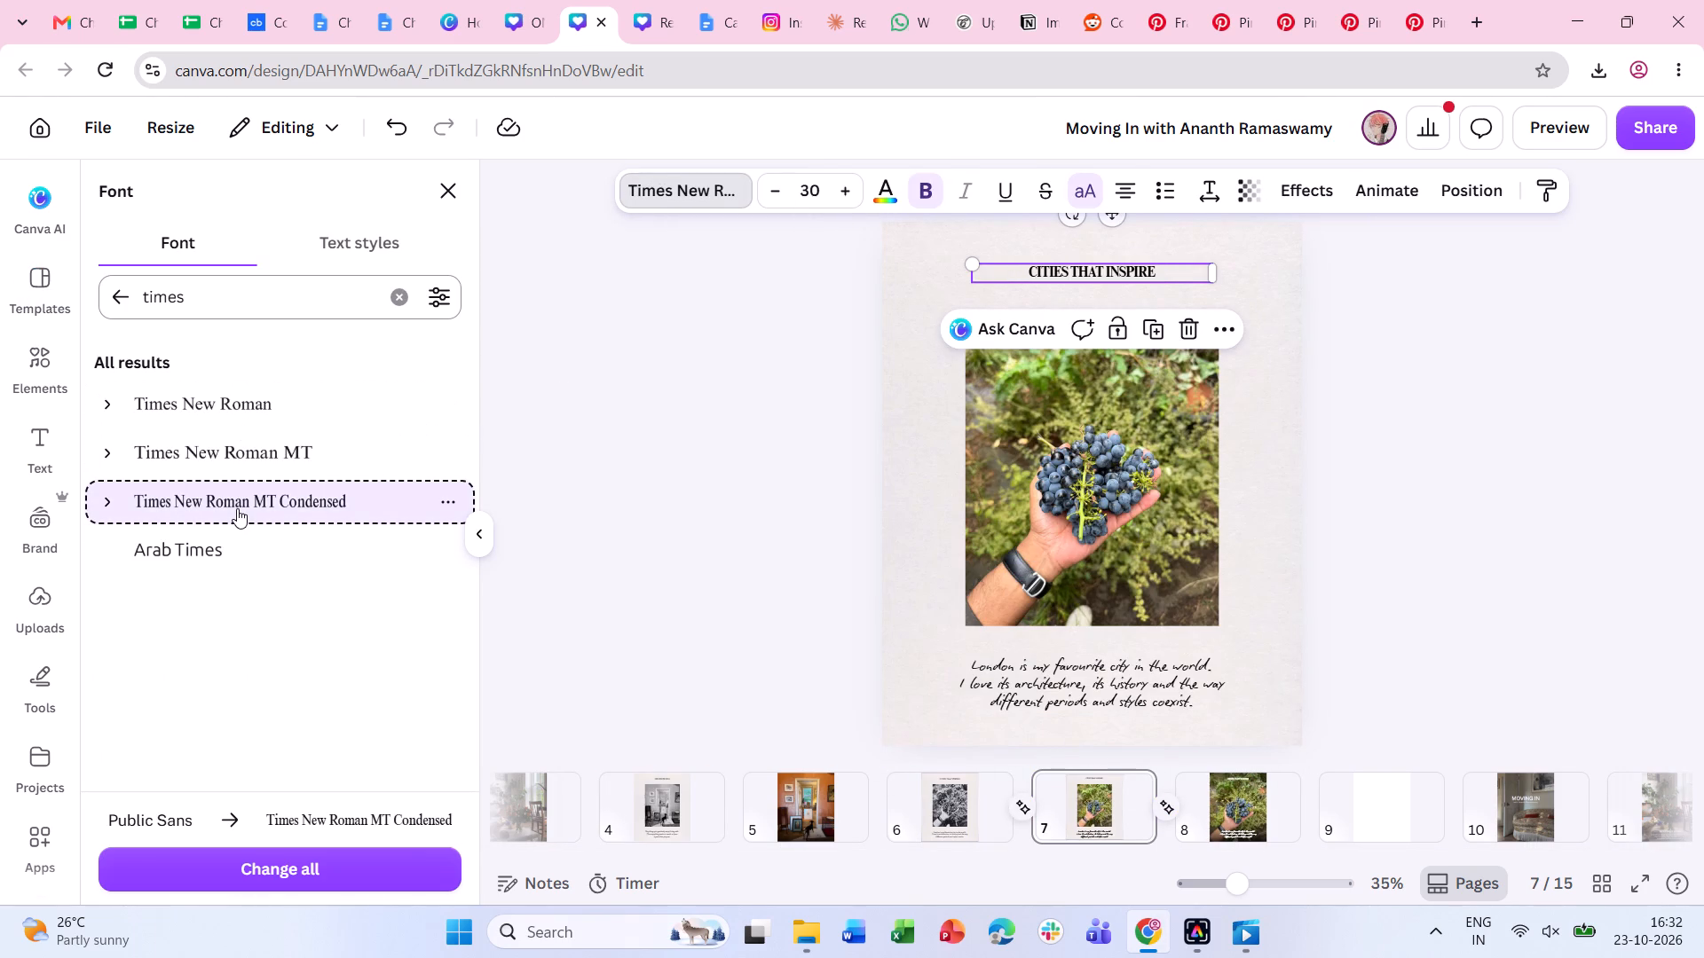
Set page 7's London caption to the Cormorant Garamond font.
{"action": "left_click", "coordinate": [1050, 699]}
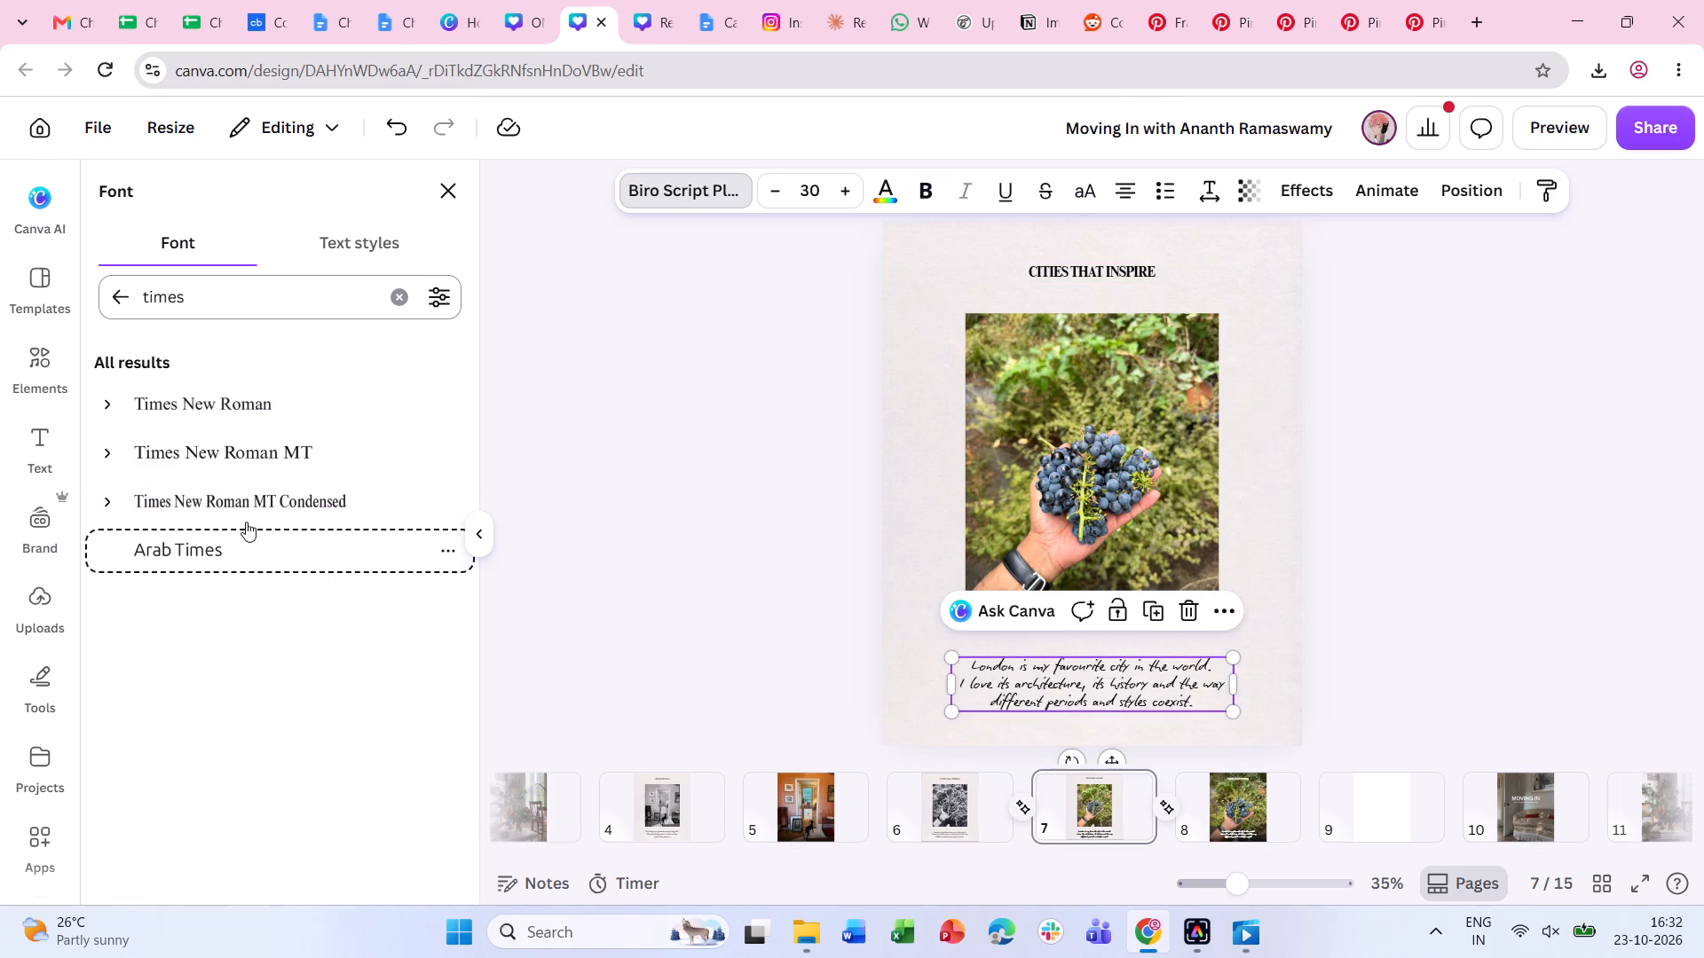
{"action": "left_click", "coordinate": [123, 301]}
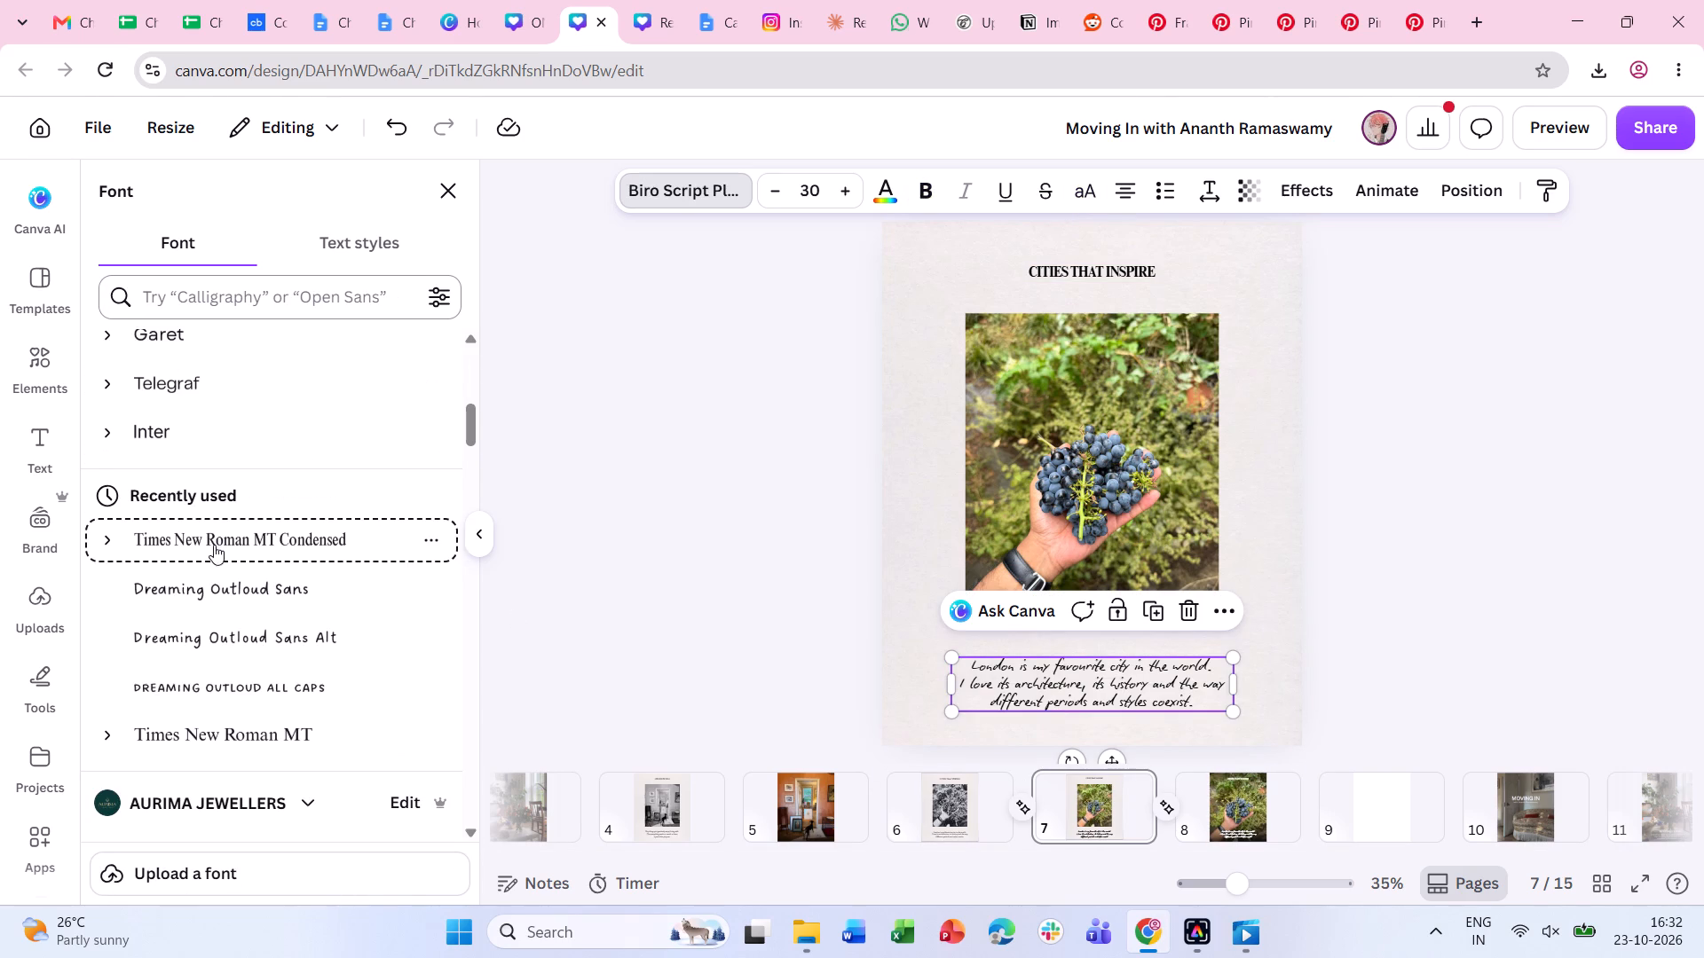
{"action": "scroll", "coordinate": [276, 577], "scroll_direction": "up", "scroll_amount": 7}
{"action": "left_click", "coordinate": [241, 605]}
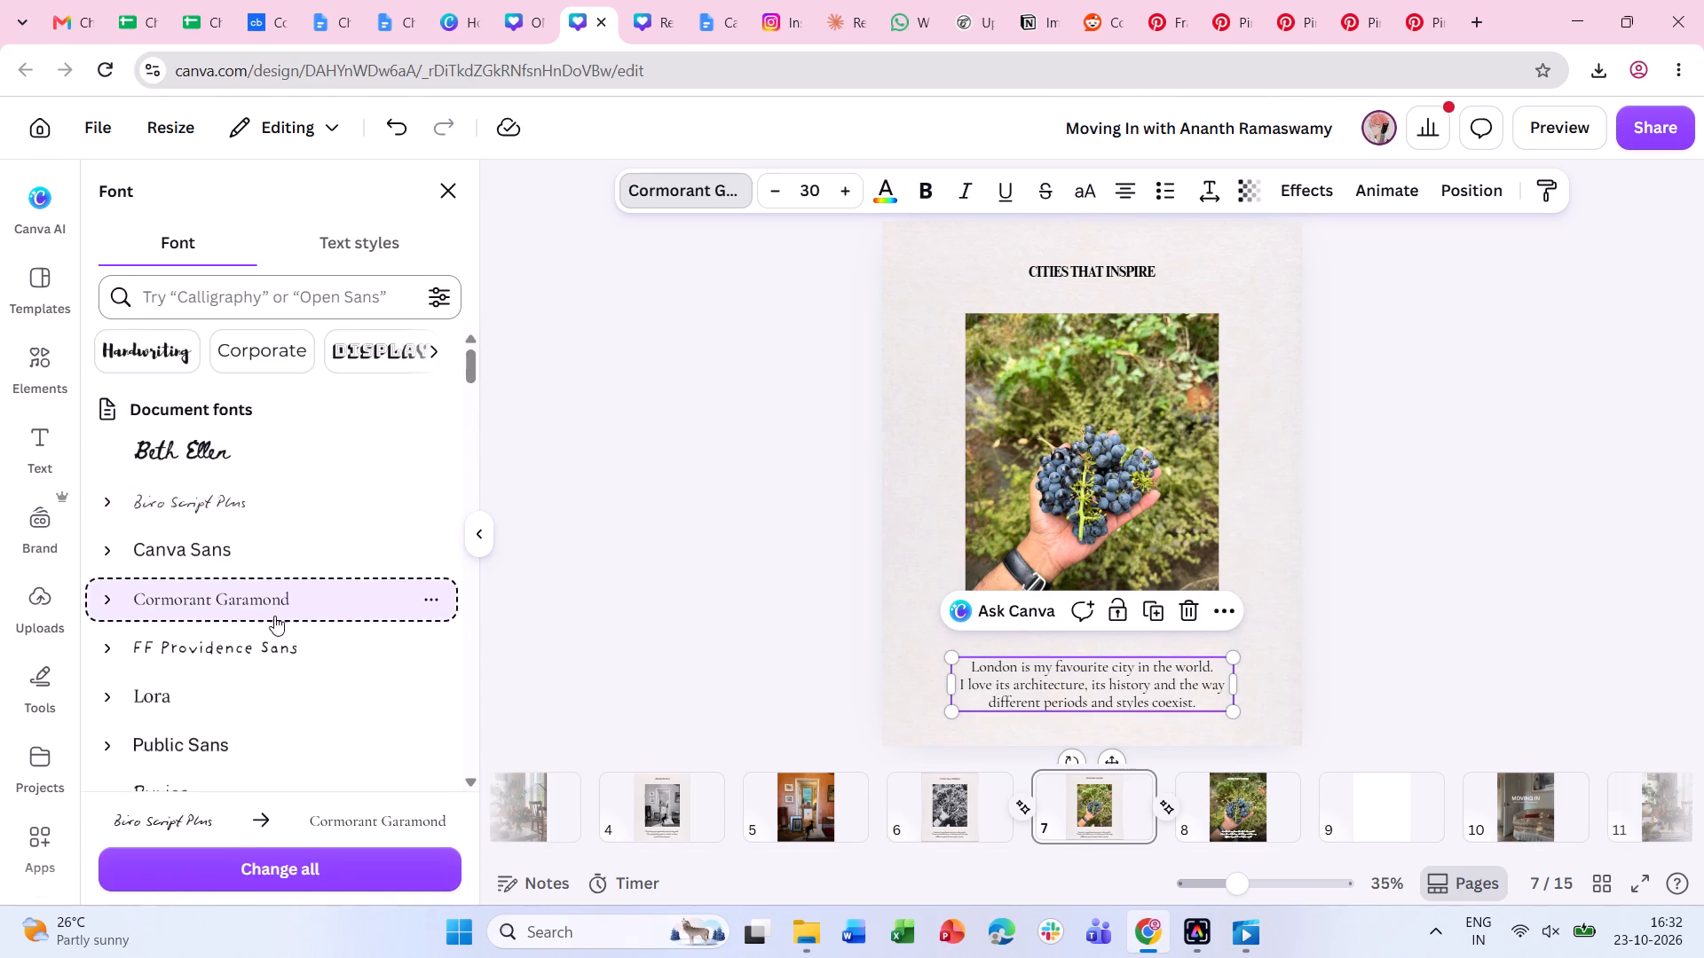
Compare pages 6 and 7 and set page 7's "CITIES THAT INSPIRE" heading to the Cormorant Garamond font.
{"action": "left_click", "coordinate": [937, 825]}
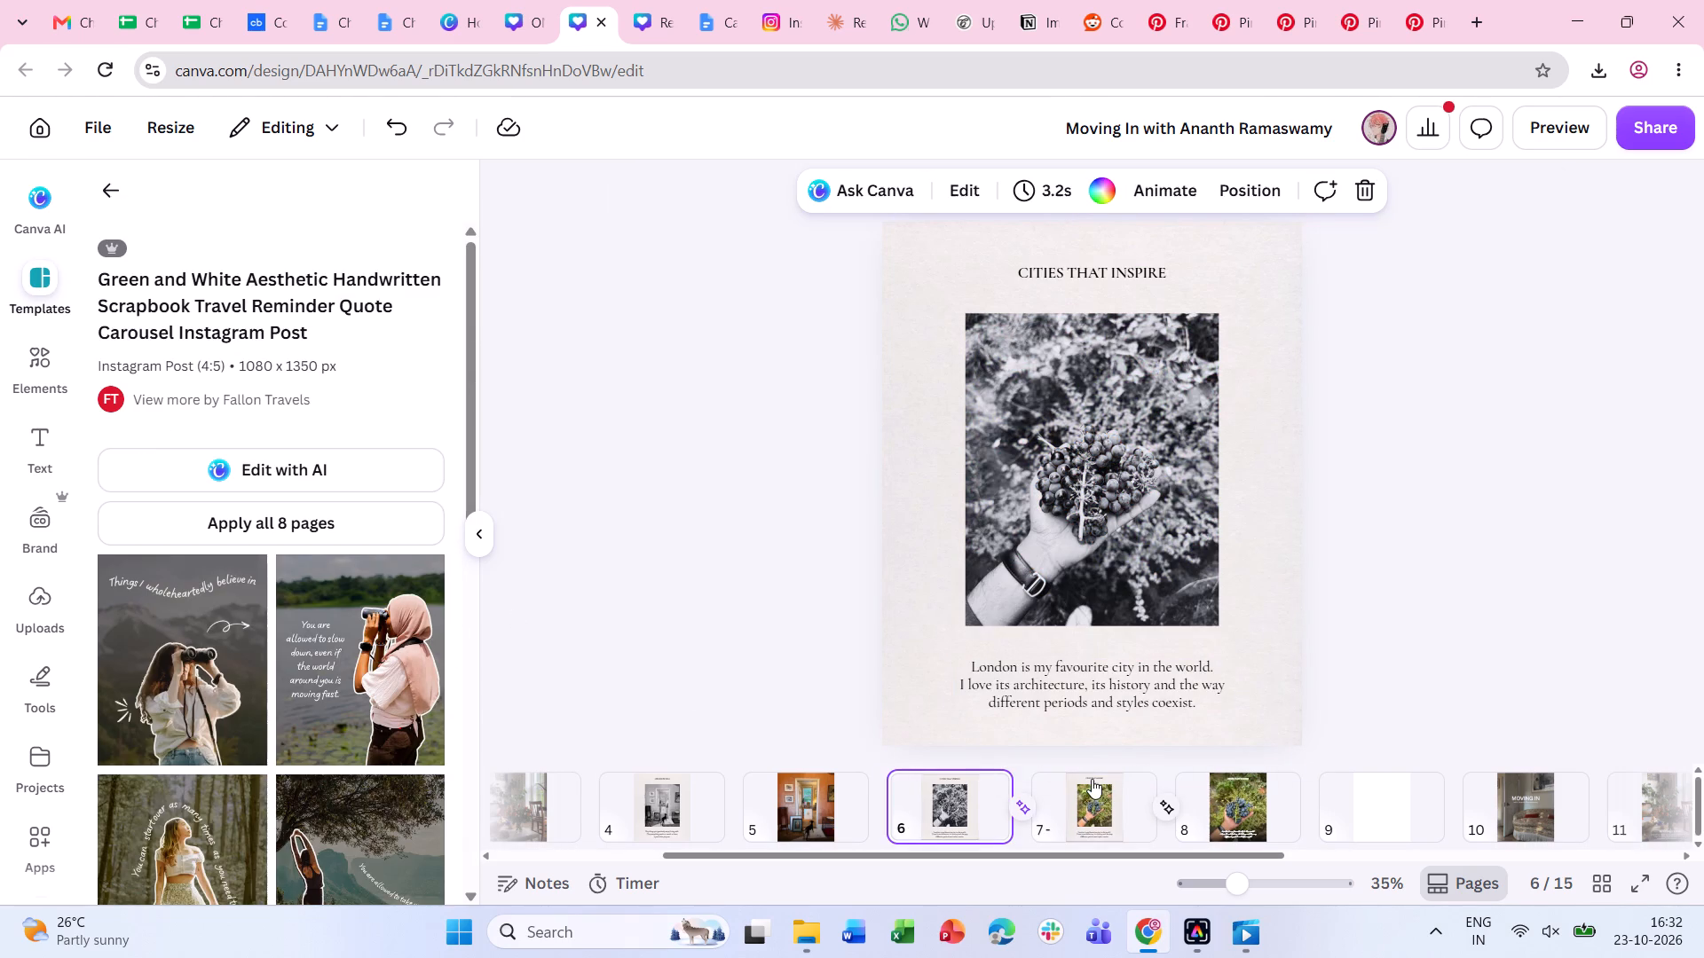
{"action": "left_click", "coordinate": [1092, 779]}
{"action": "left_click", "coordinate": [974, 789]}
{"action": "left_click", "coordinate": [1067, 785]}
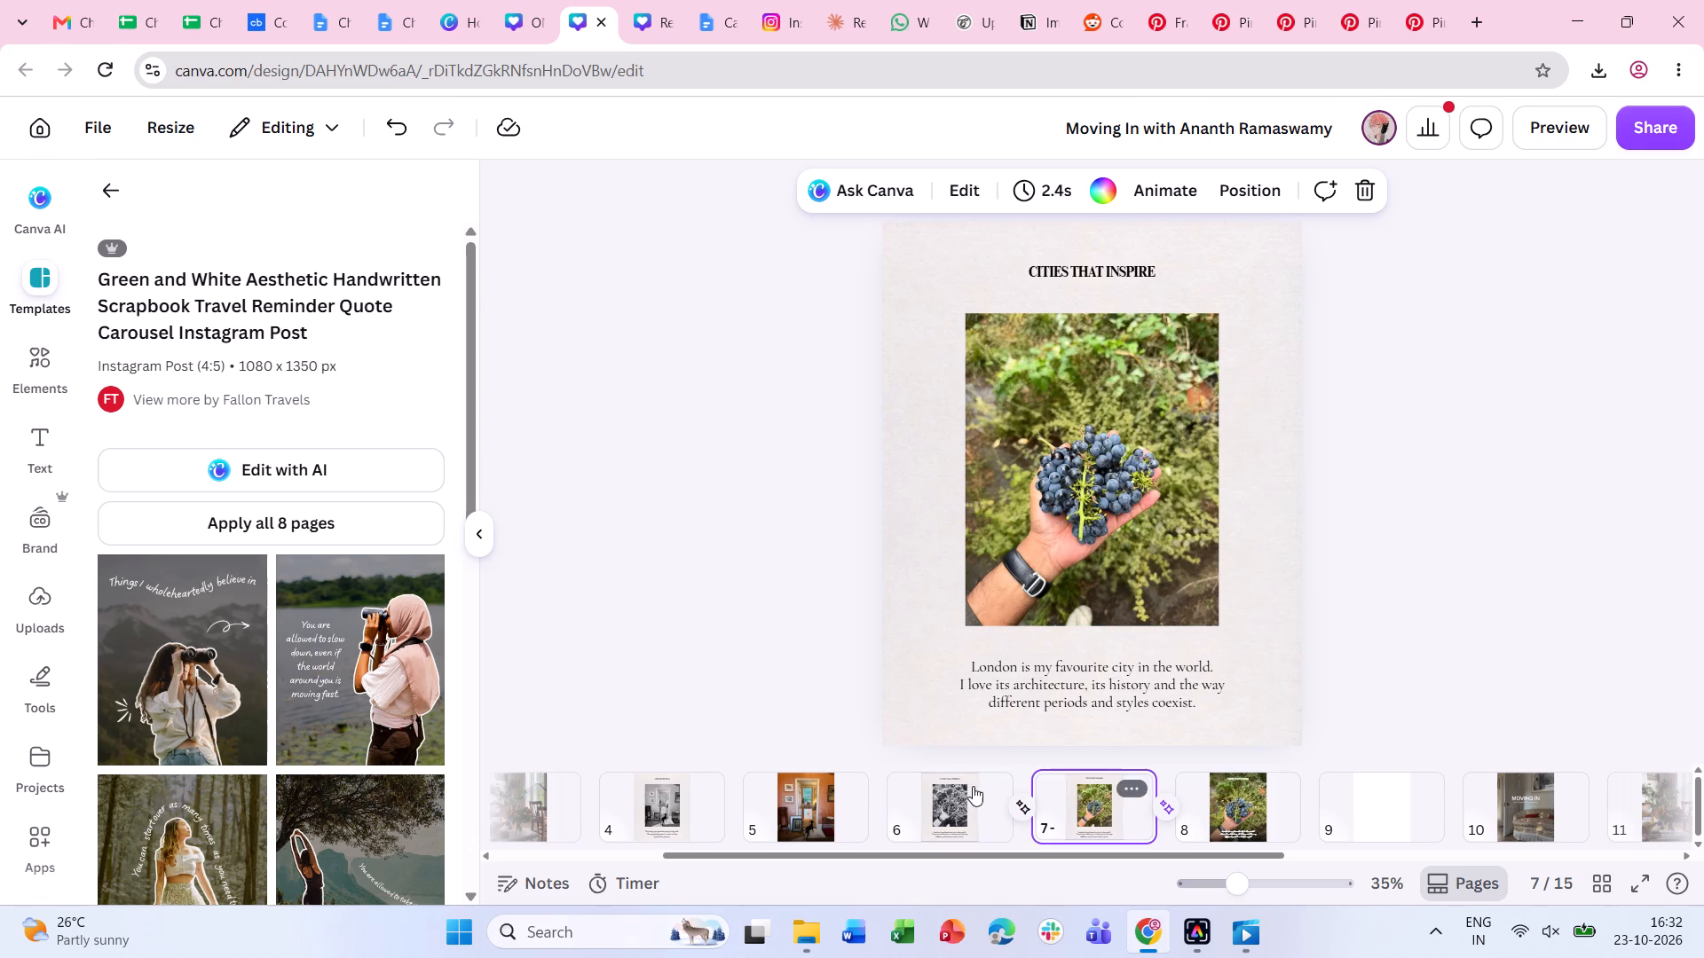
{"action": "left_click", "coordinate": [953, 787]}
{"action": "left_click", "coordinate": [1093, 263]}
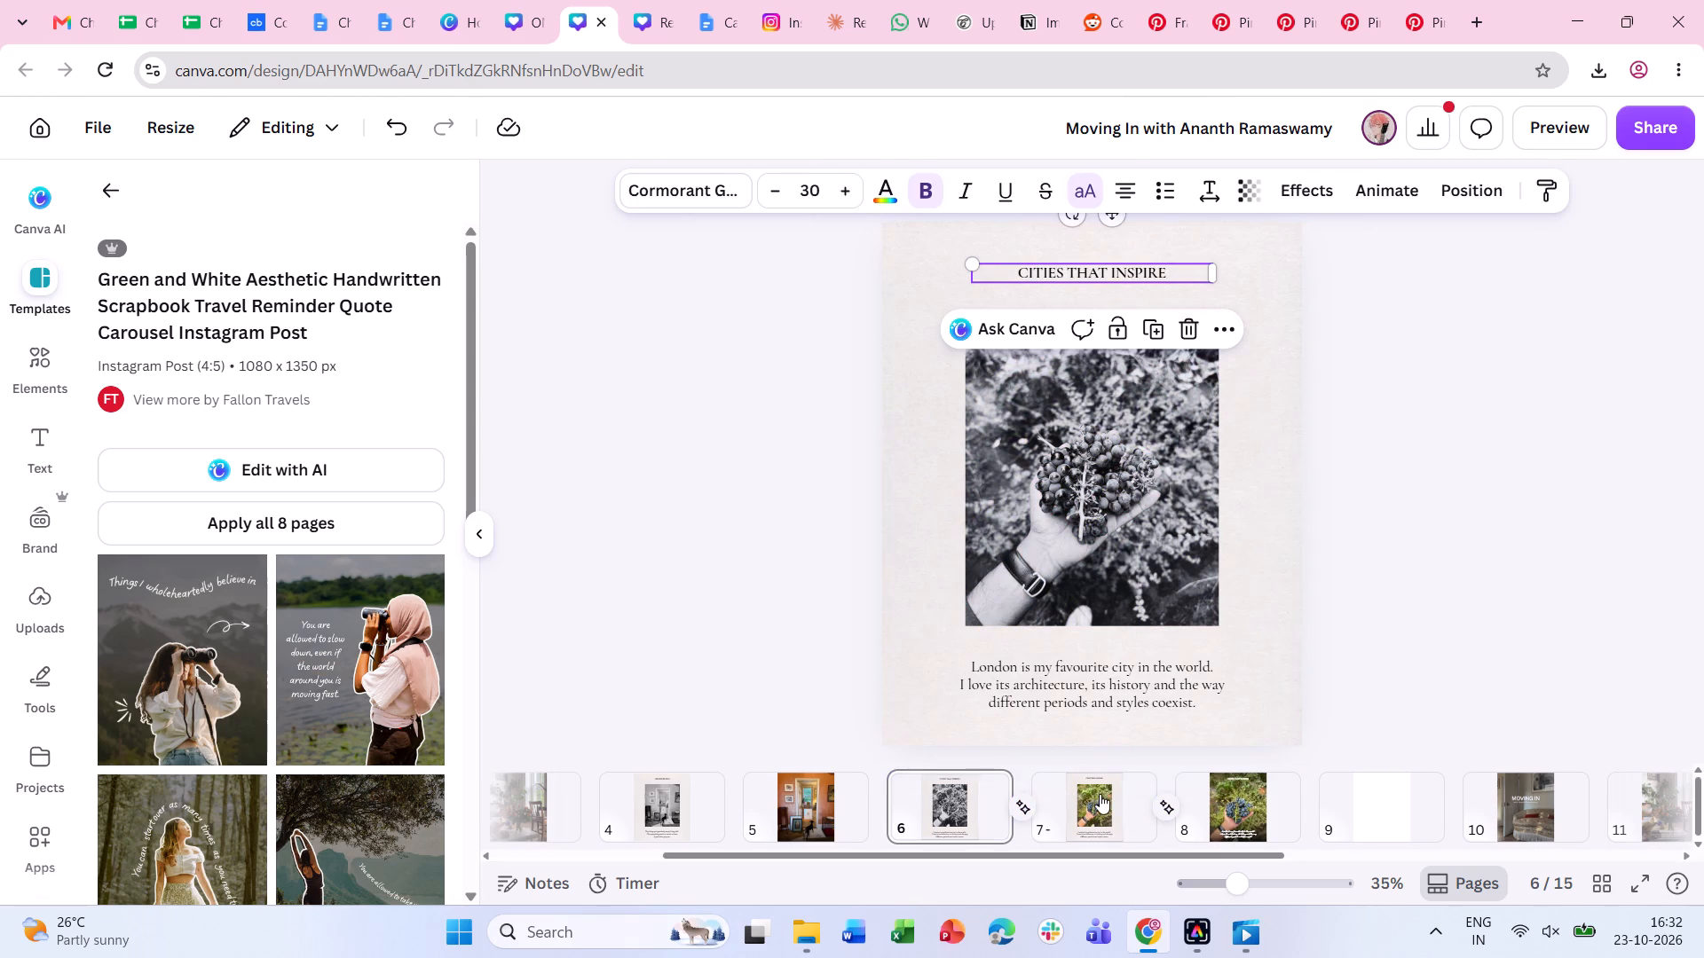
{"action": "left_click", "coordinate": [1100, 794]}
{"action": "left_click", "coordinate": [1069, 268]}
{"action": "left_click", "coordinate": [683, 195]}
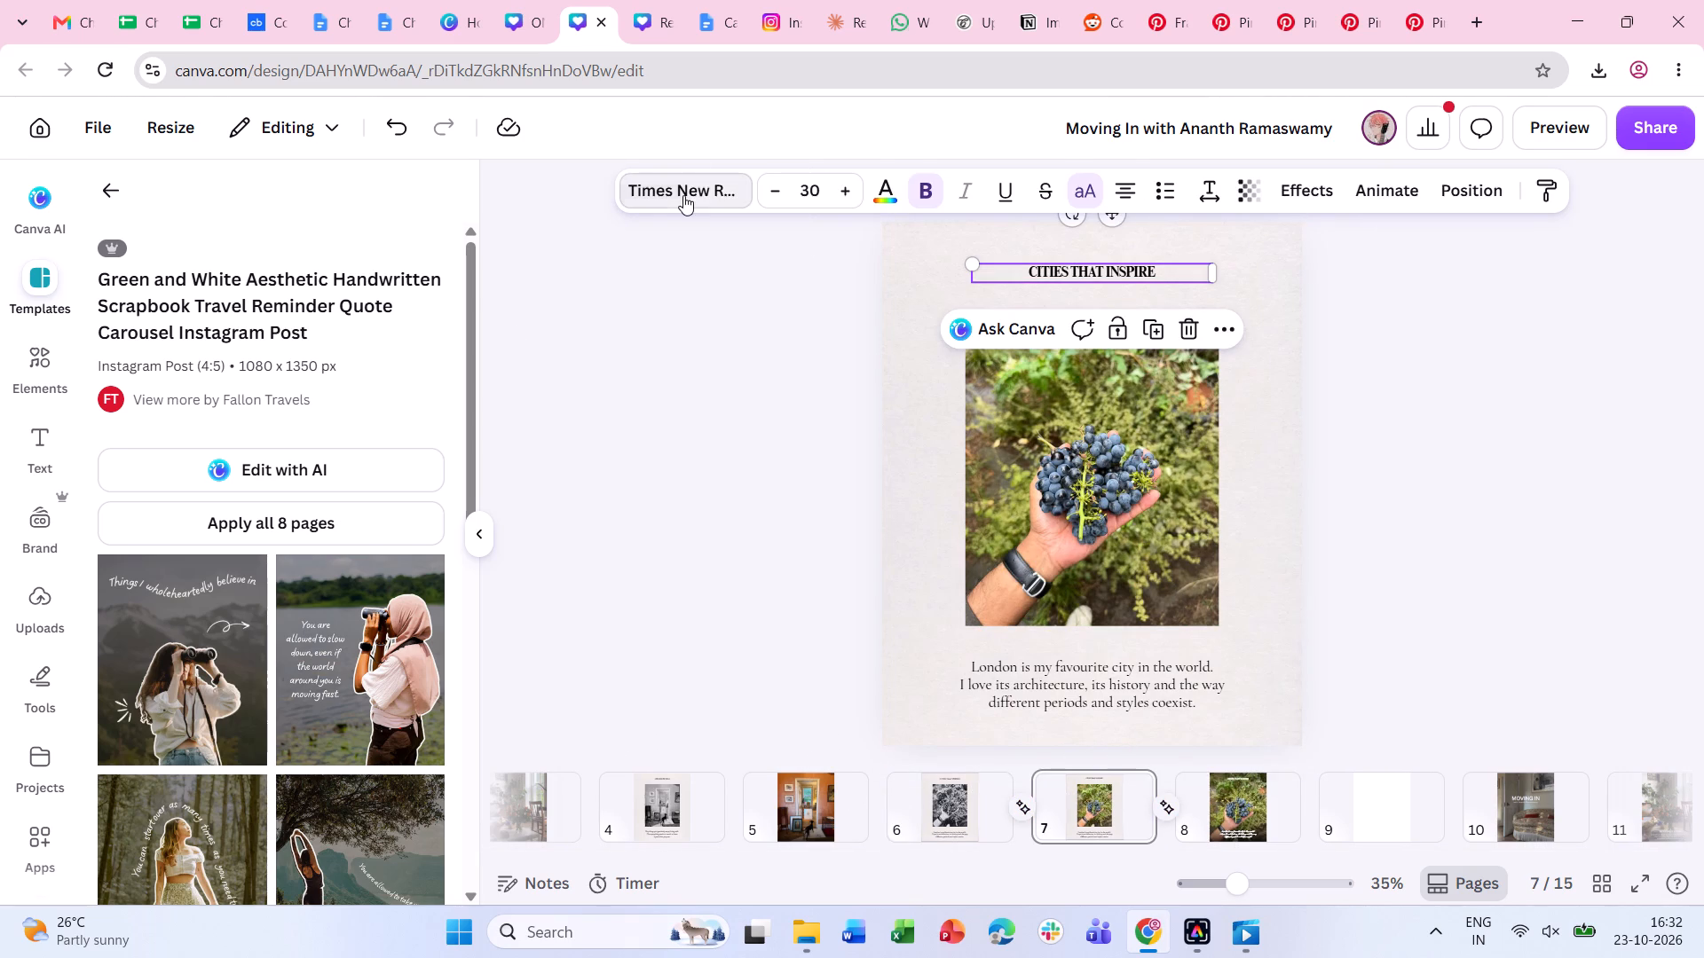
{"action": "left_click", "coordinate": [218, 607]}
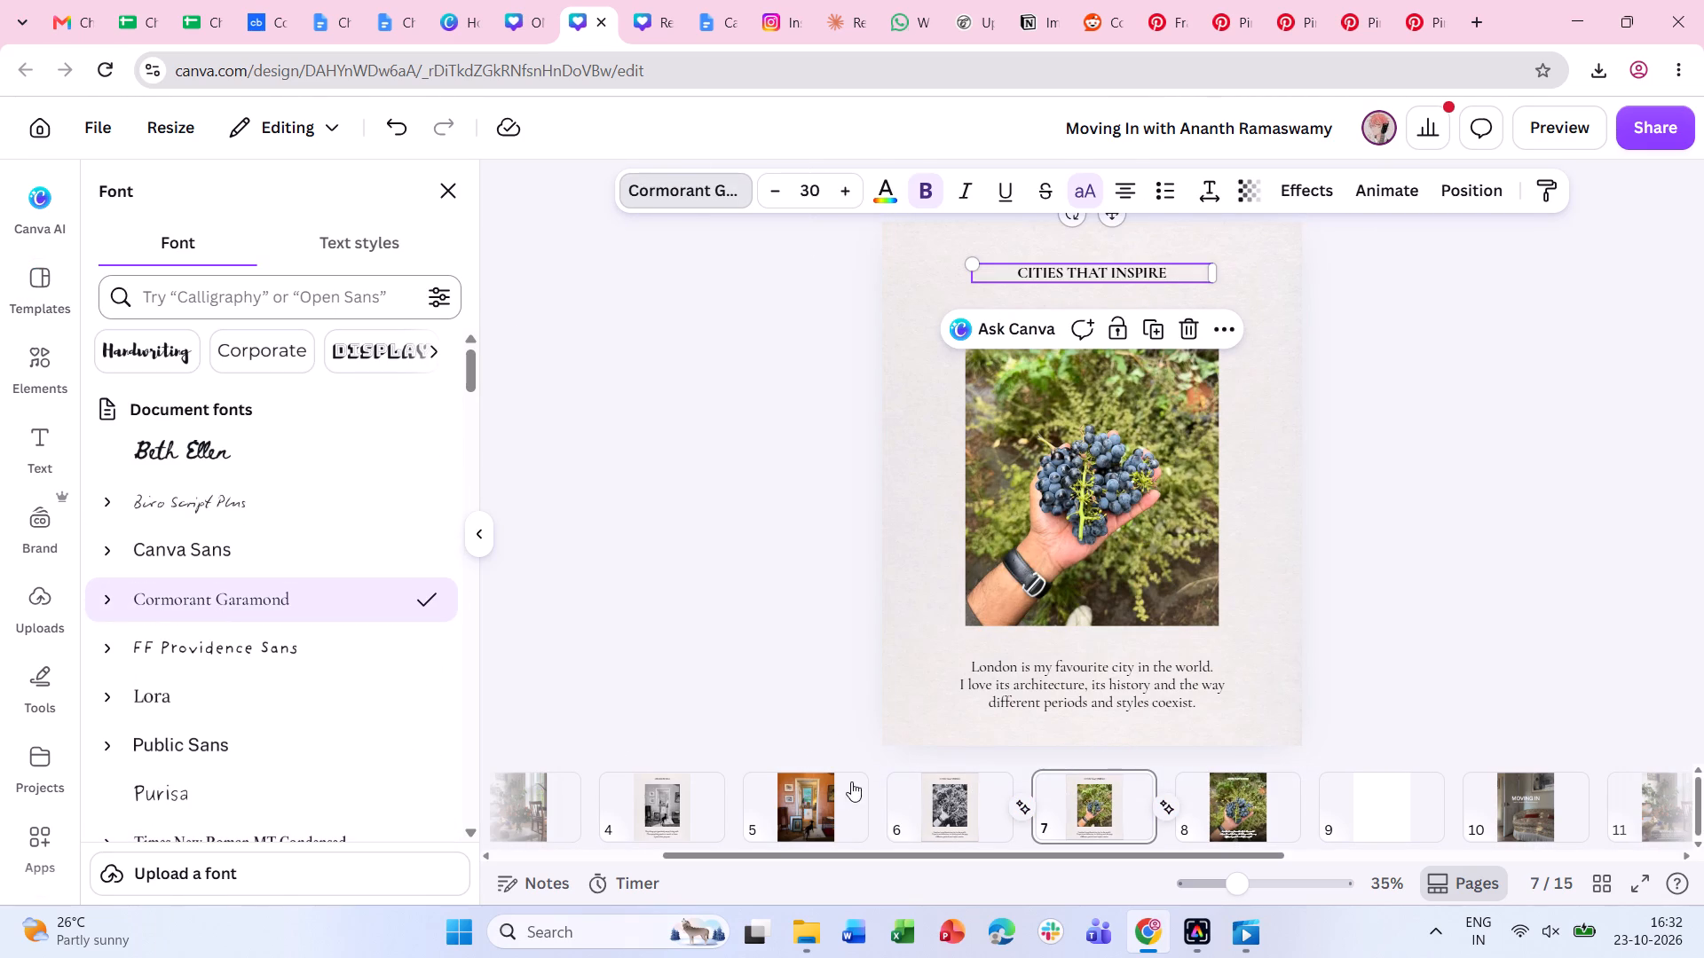
Set the Match & Move transition between pages 6 and 7 to a duration of 0.6 seconds.
{"action": "left_click", "coordinate": [635, 791]}
{"action": "left_click", "coordinate": [1095, 273]}
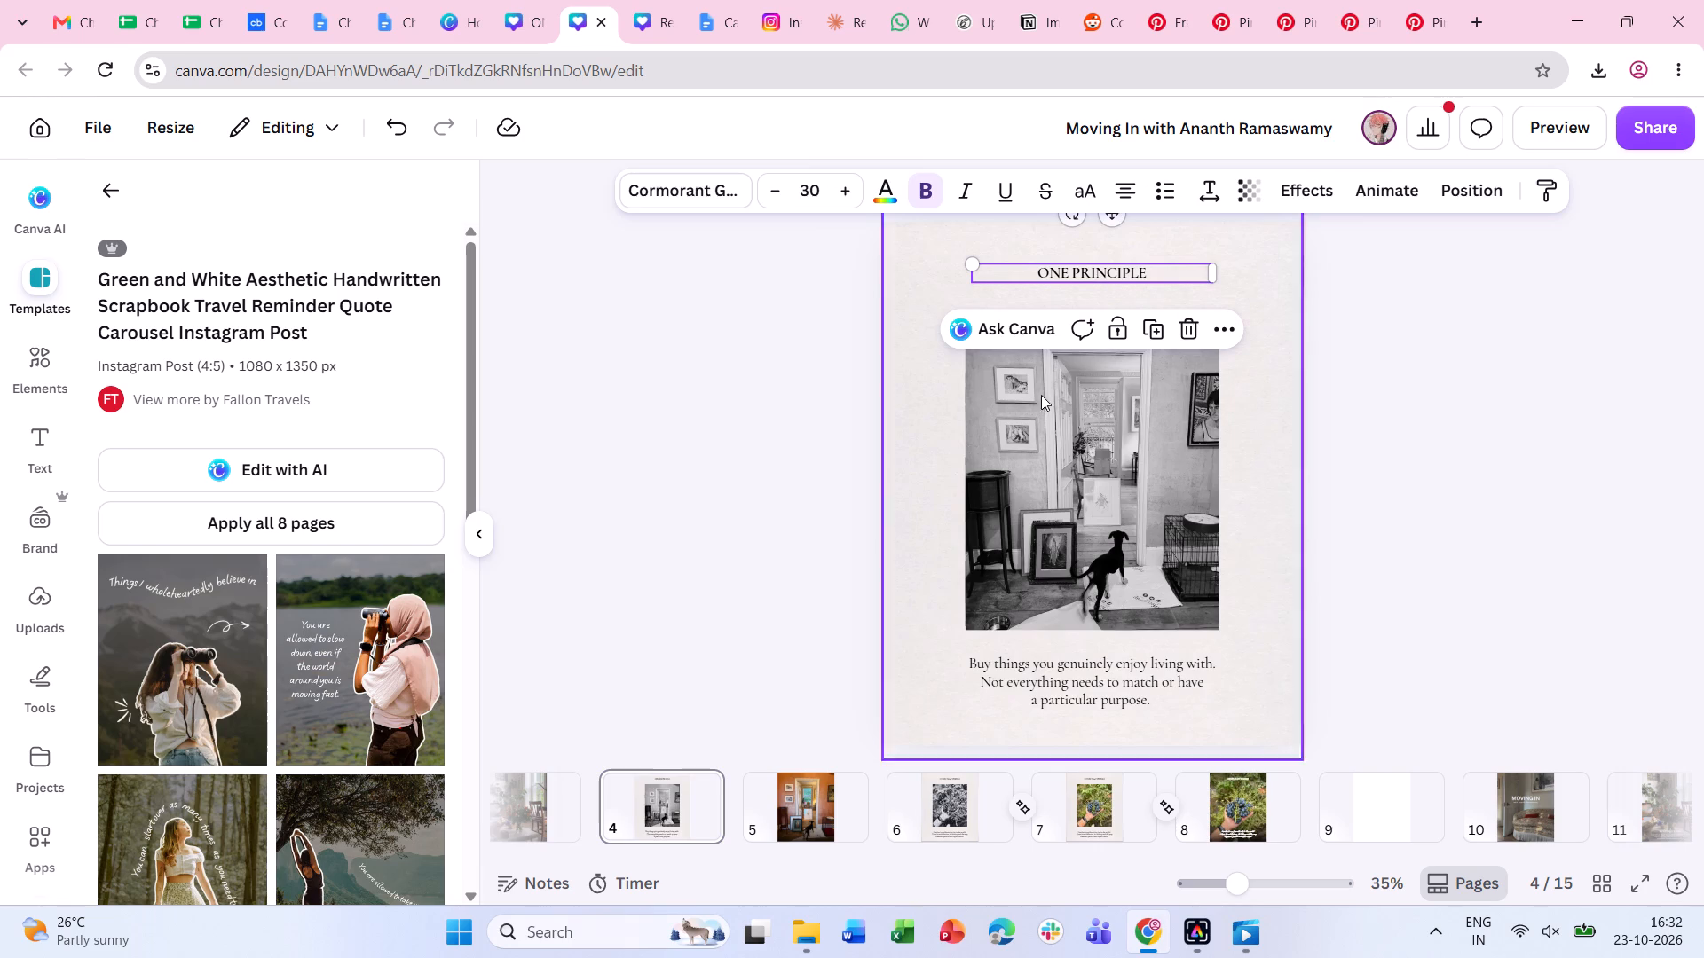
{"action": "left_click", "coordinate": [845, 782]}
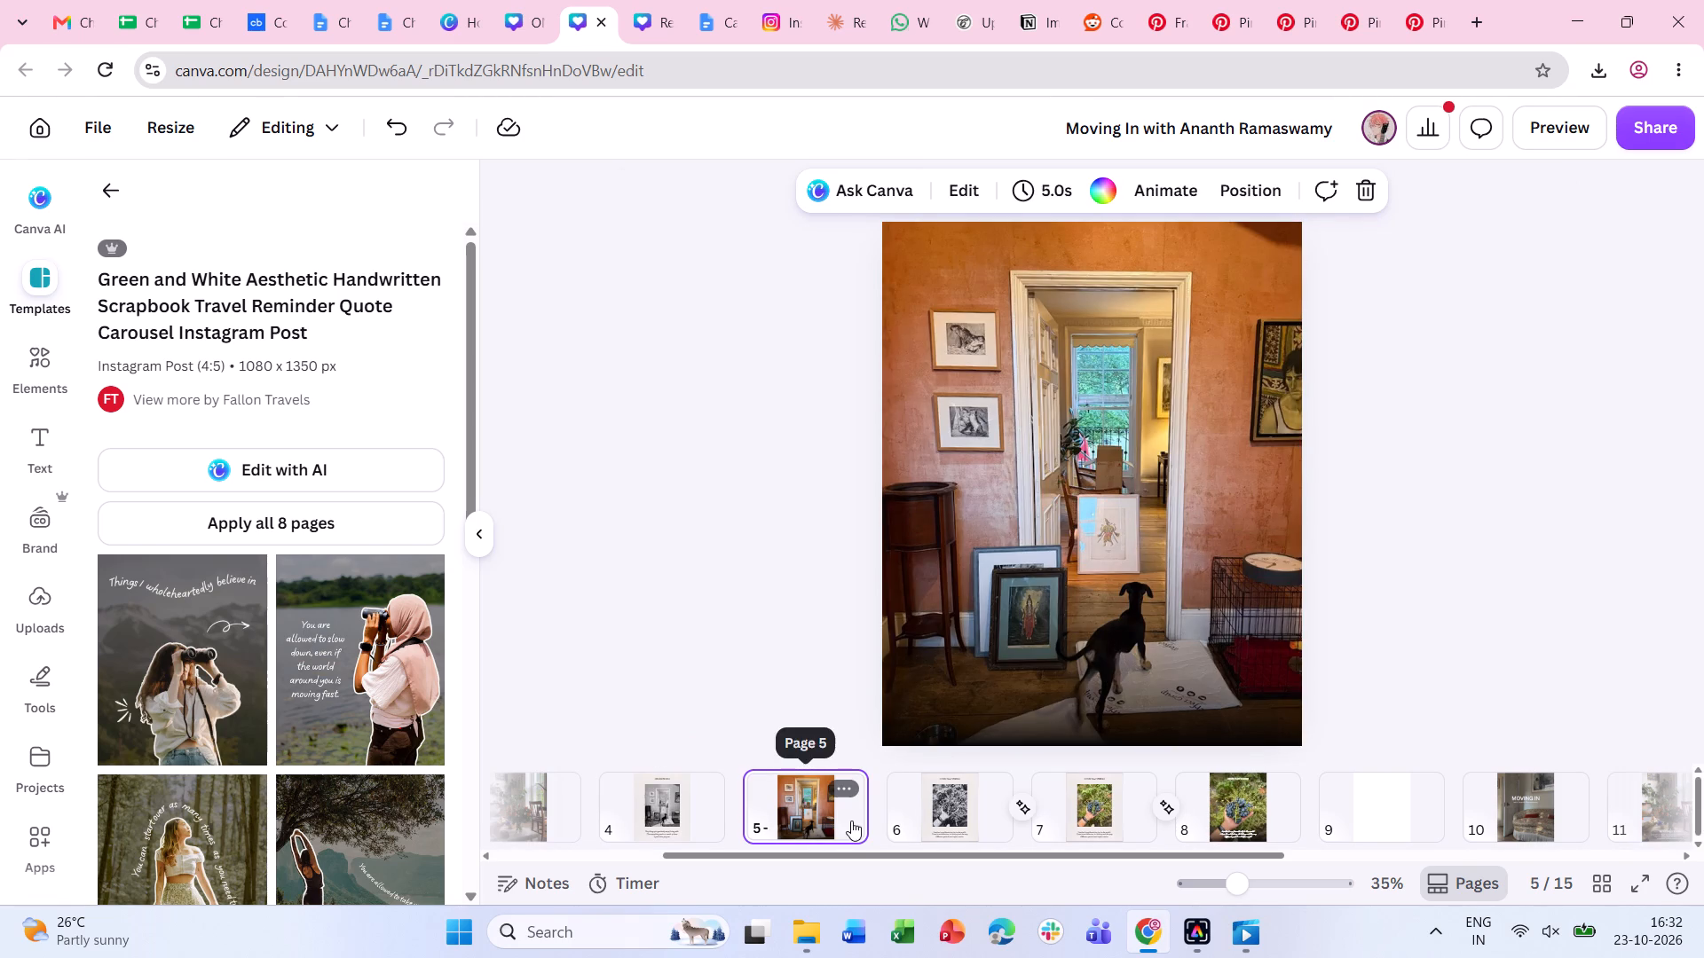
{"action": "left_click", "coordinate": [920, 814]}
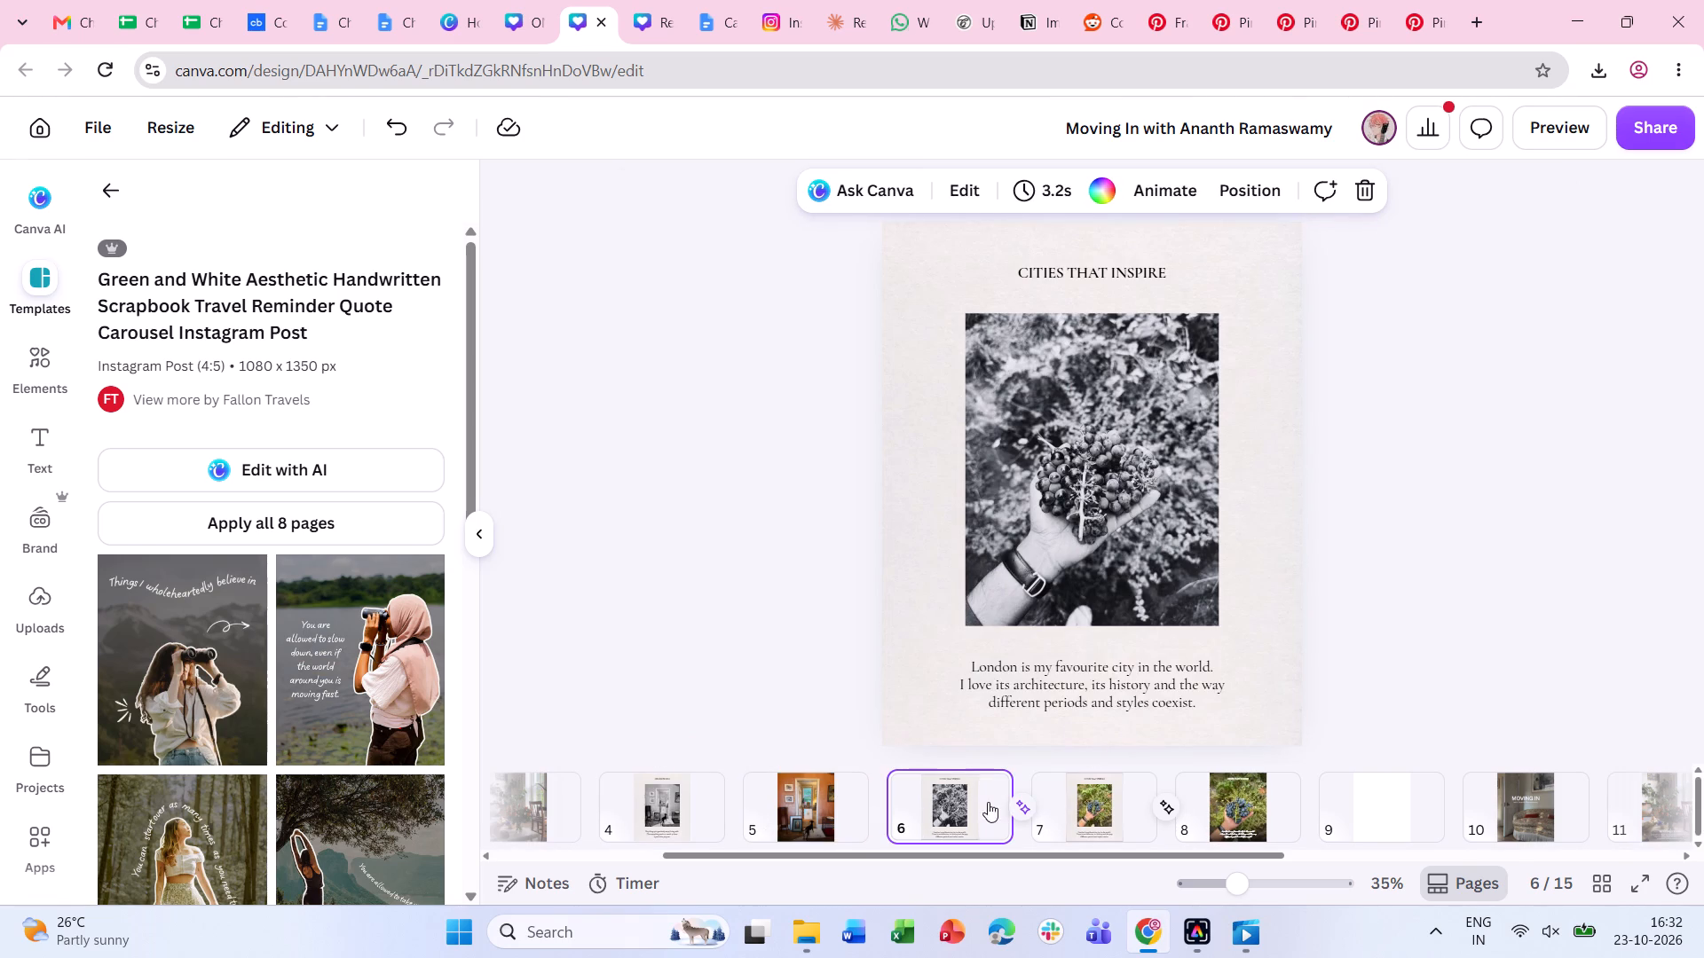
{"action": "left_click", "coordinate": [1015, 806]}
{"action": "left_click", "coordinate": [269, 758]}
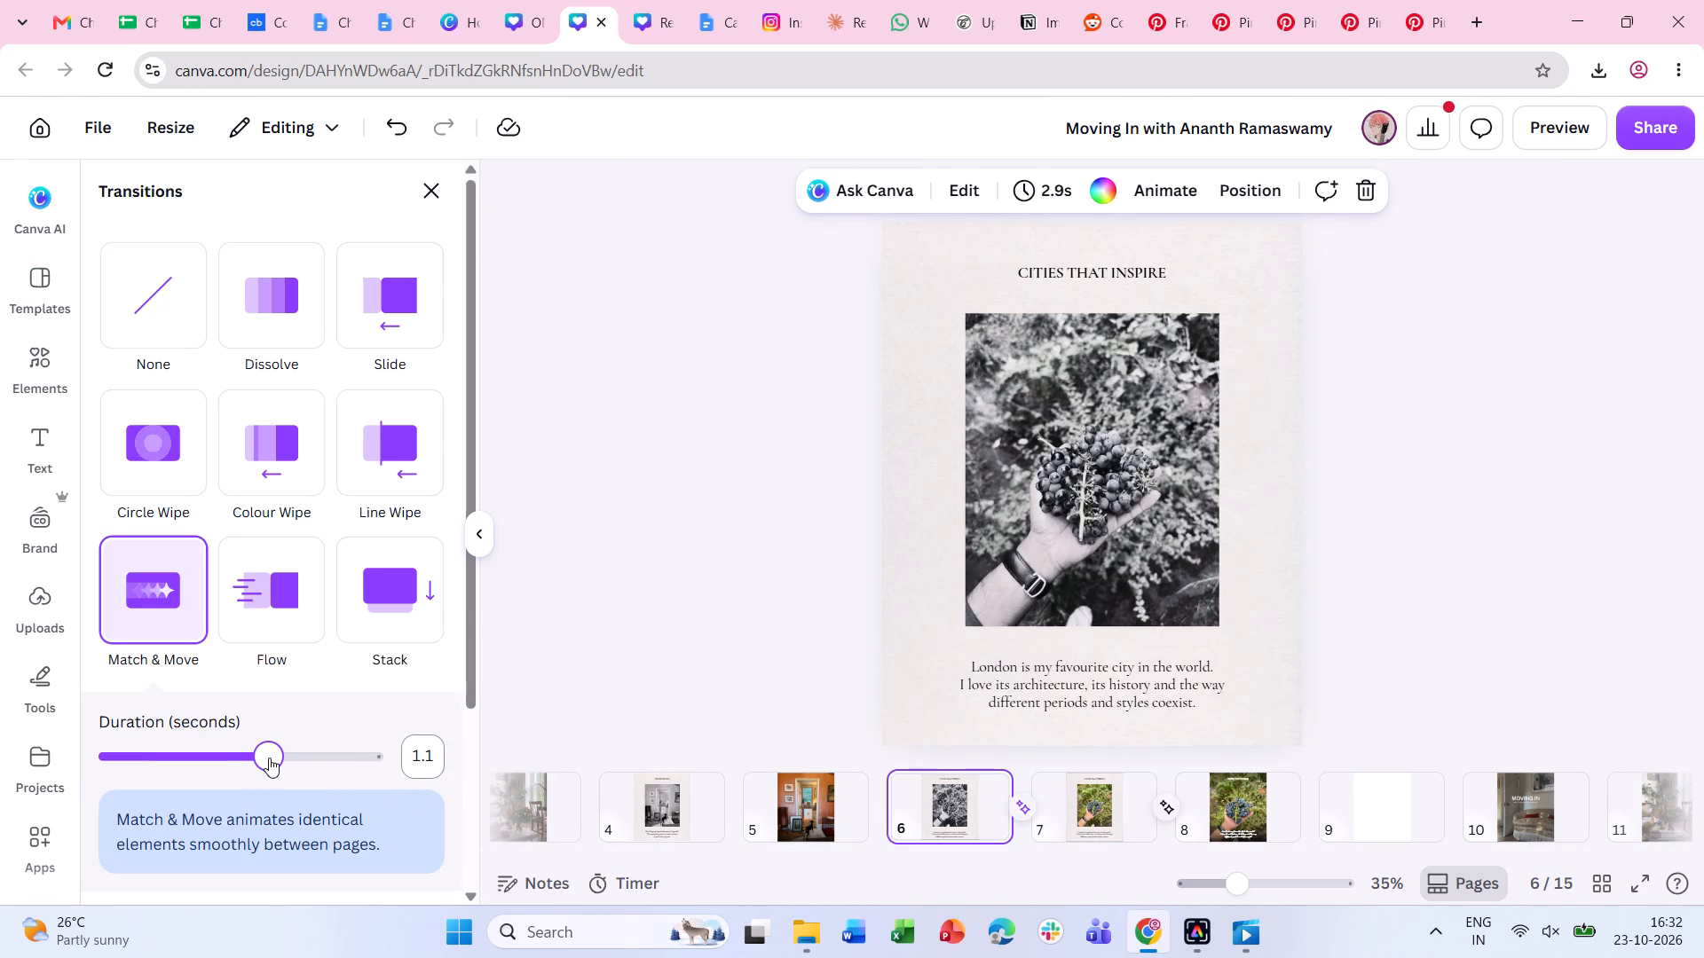
{"action": "left_click", "coordinate": [151, 755]}
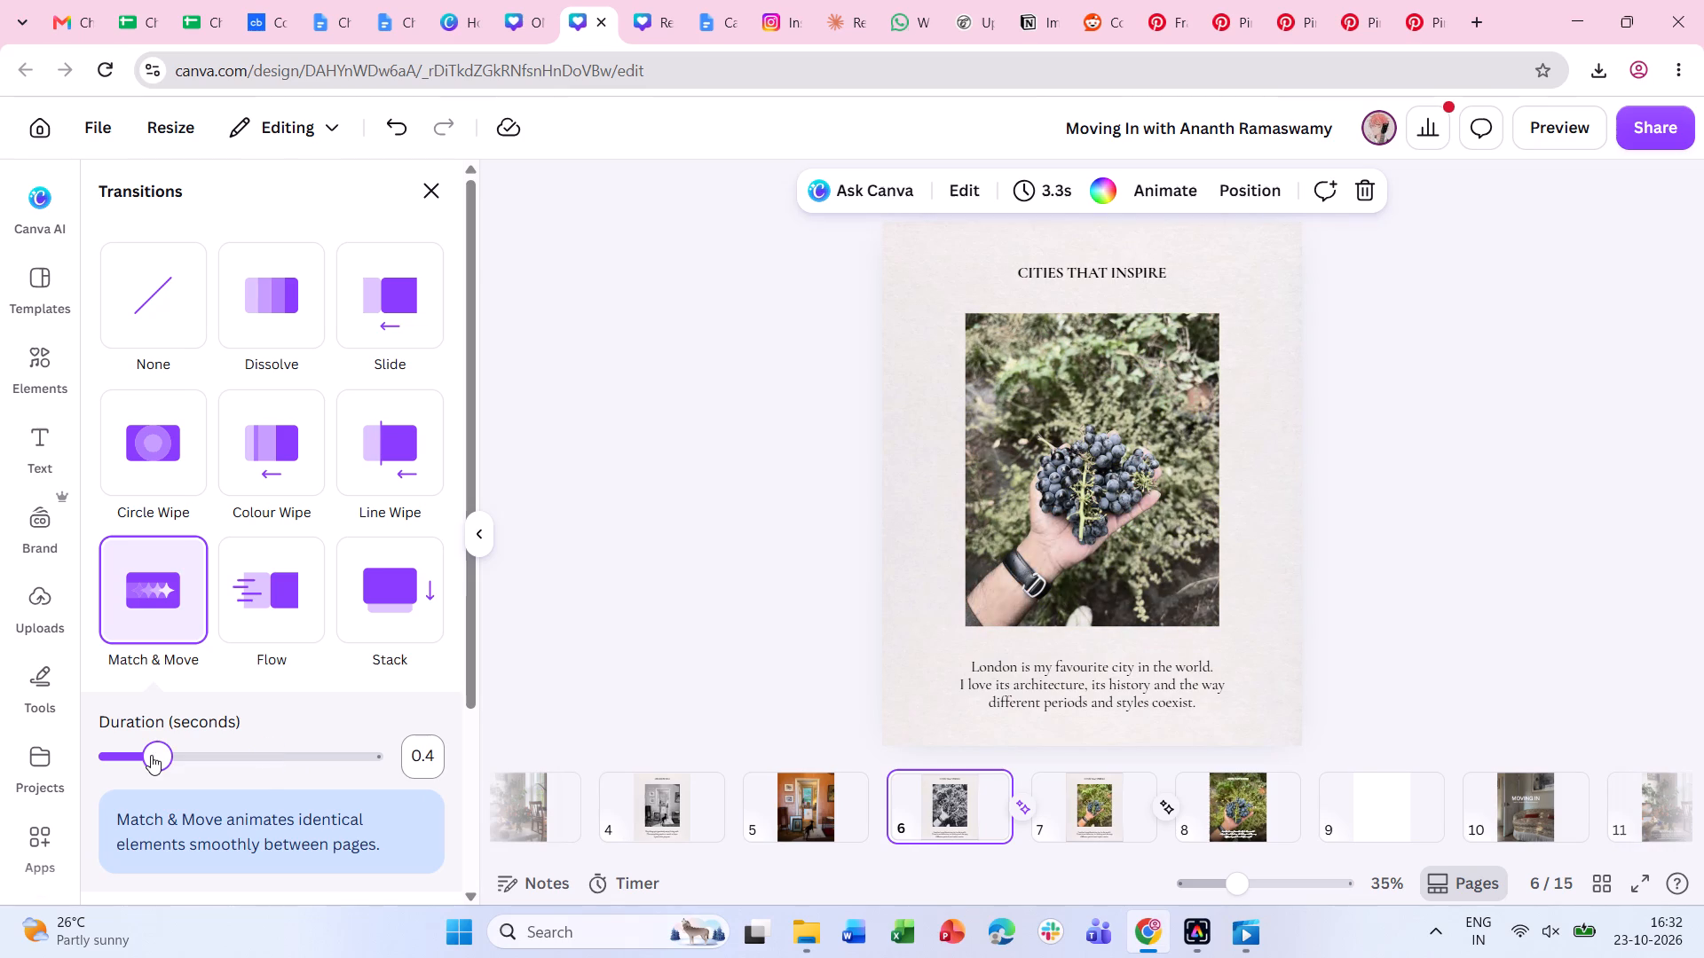
{"action": "left_click_drag", "start_coordinate": [162, 756], "coordinate": [183, 756]}
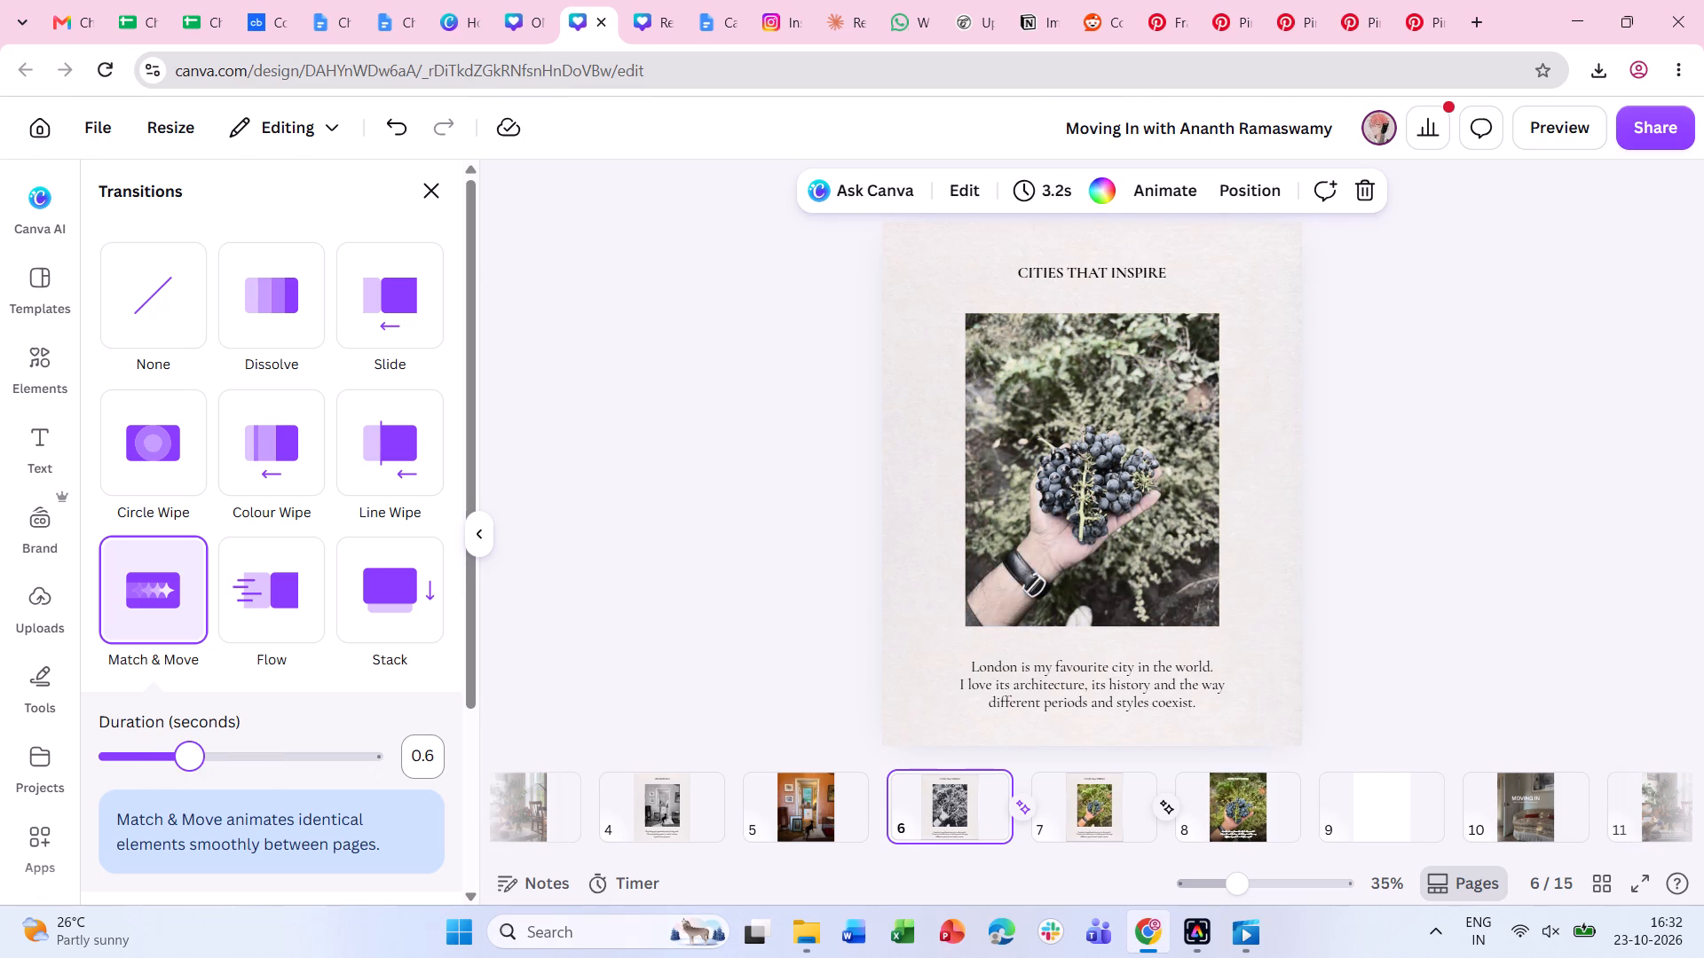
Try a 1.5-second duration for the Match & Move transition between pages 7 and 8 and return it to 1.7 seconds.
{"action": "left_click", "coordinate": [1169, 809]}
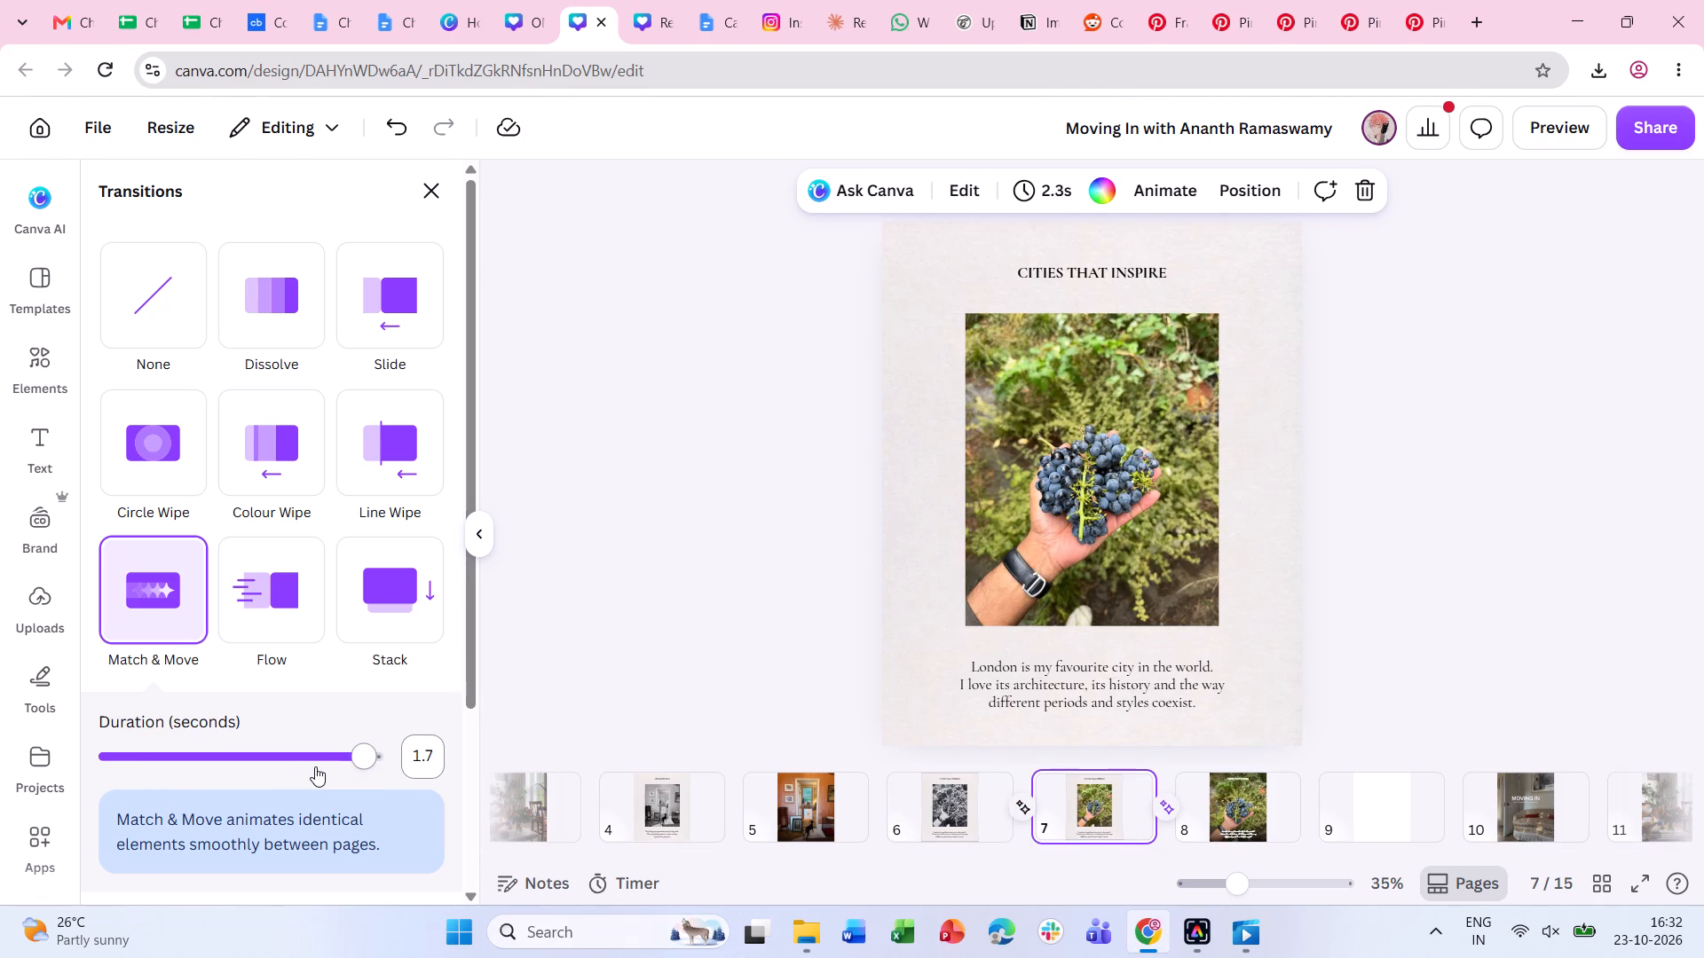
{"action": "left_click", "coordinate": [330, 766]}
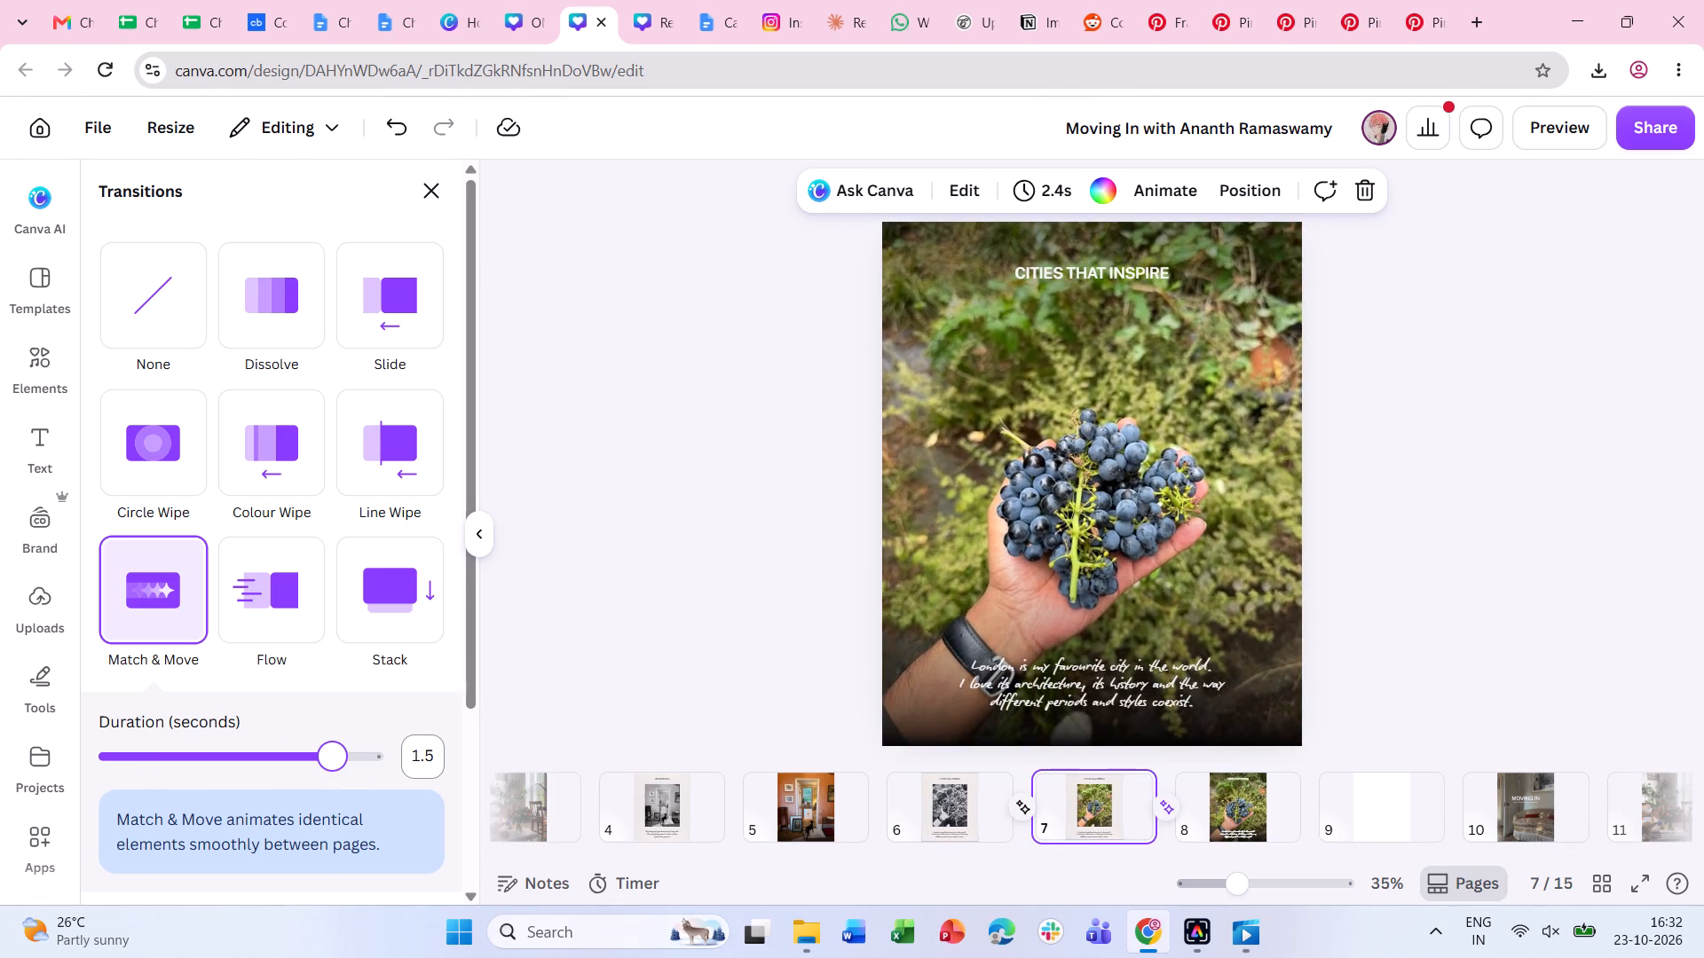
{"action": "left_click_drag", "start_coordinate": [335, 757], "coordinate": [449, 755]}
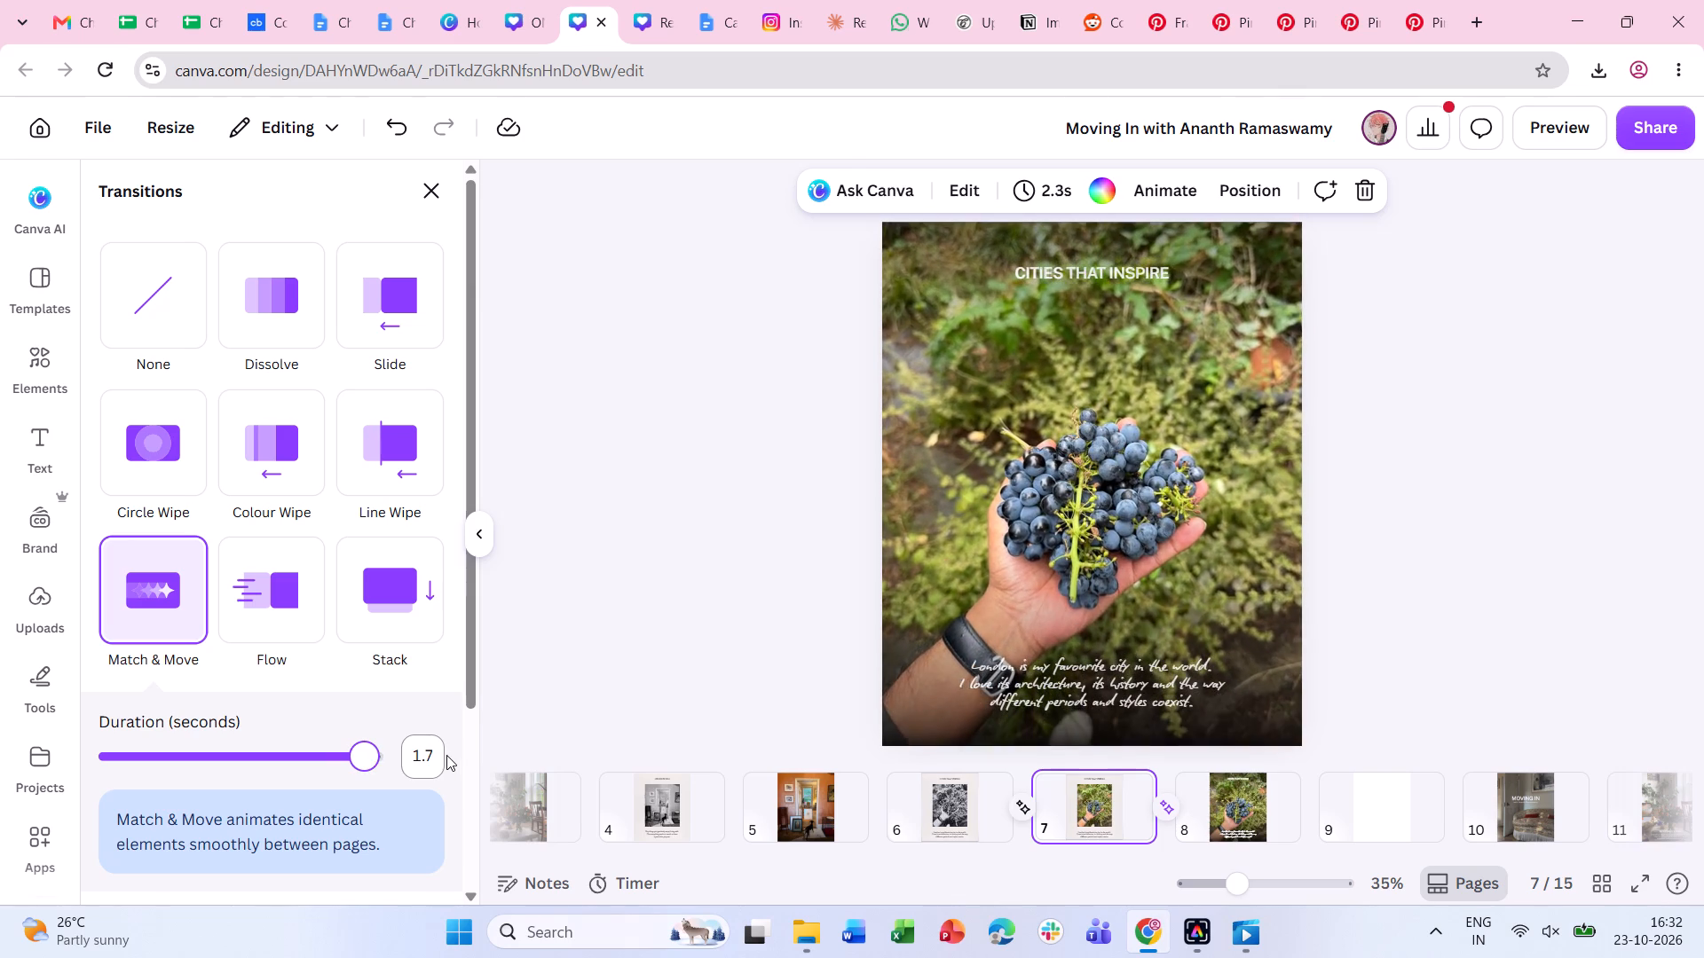
Set page 8's "CITIES THAT INSPIRE" heading and its London caption to the Cormorant Garamond font.
{"action": "left_click", "coordinate": [1087, 267]}
{"action": "left_click", "coordinate": [1066, 271]}
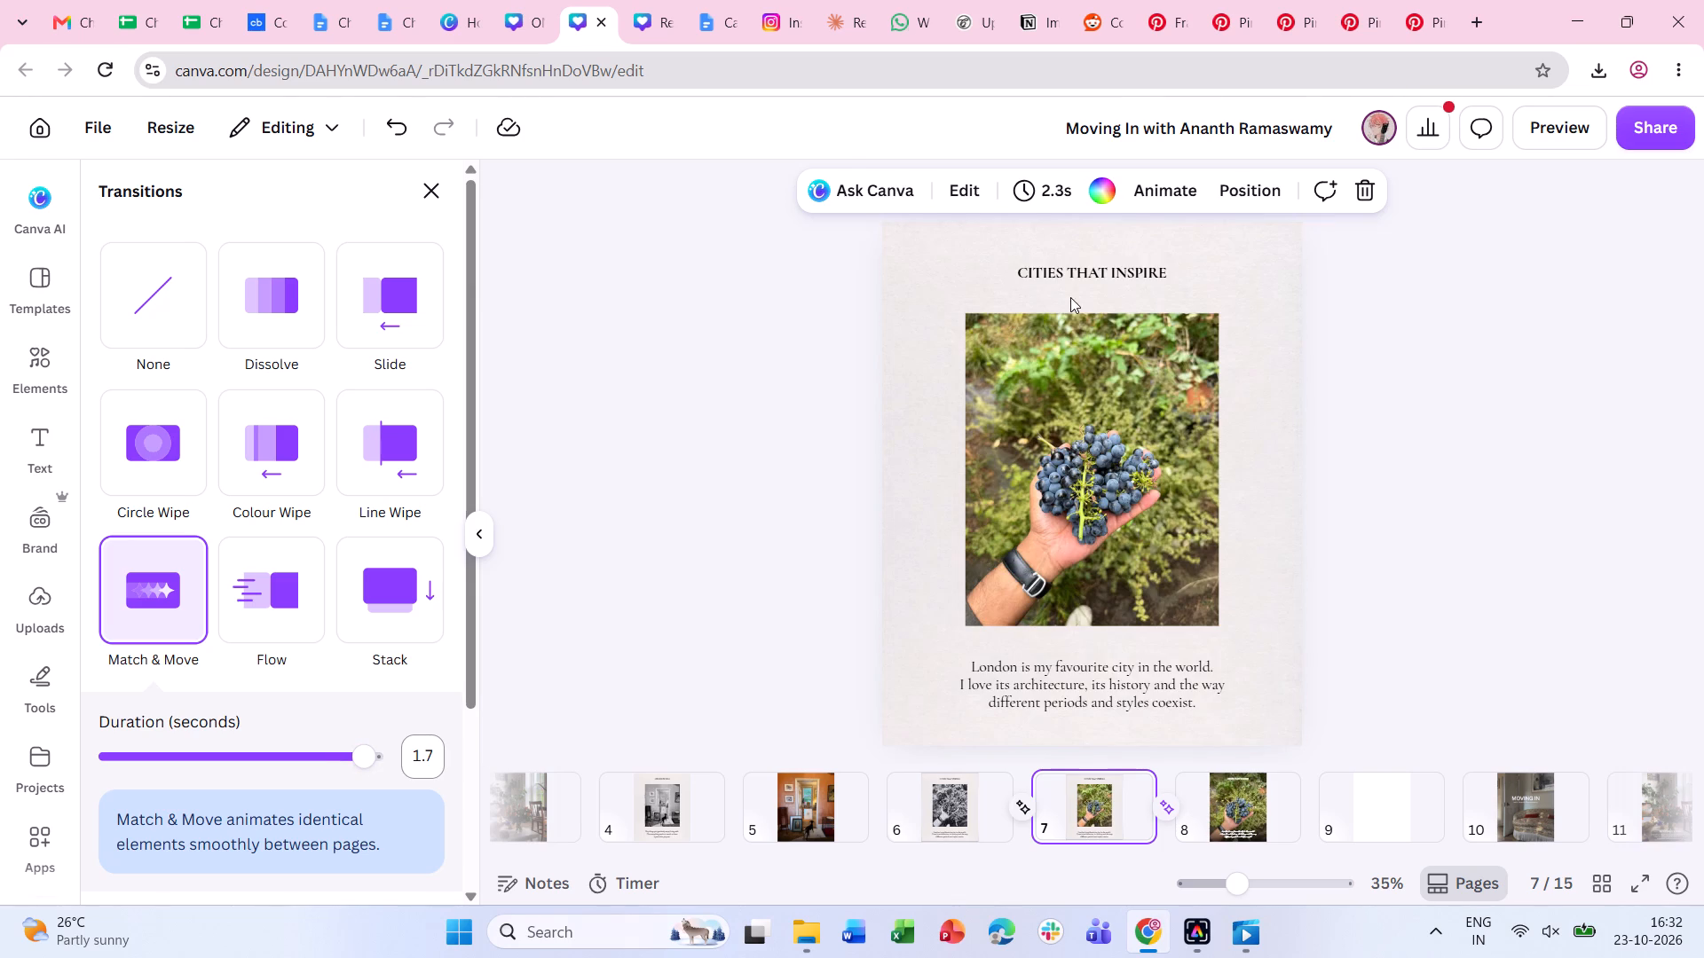
{"action": "left_click", "coordinate": [1240, 812]}
{"action": "left_click", "coordinate": [1064, 271]}
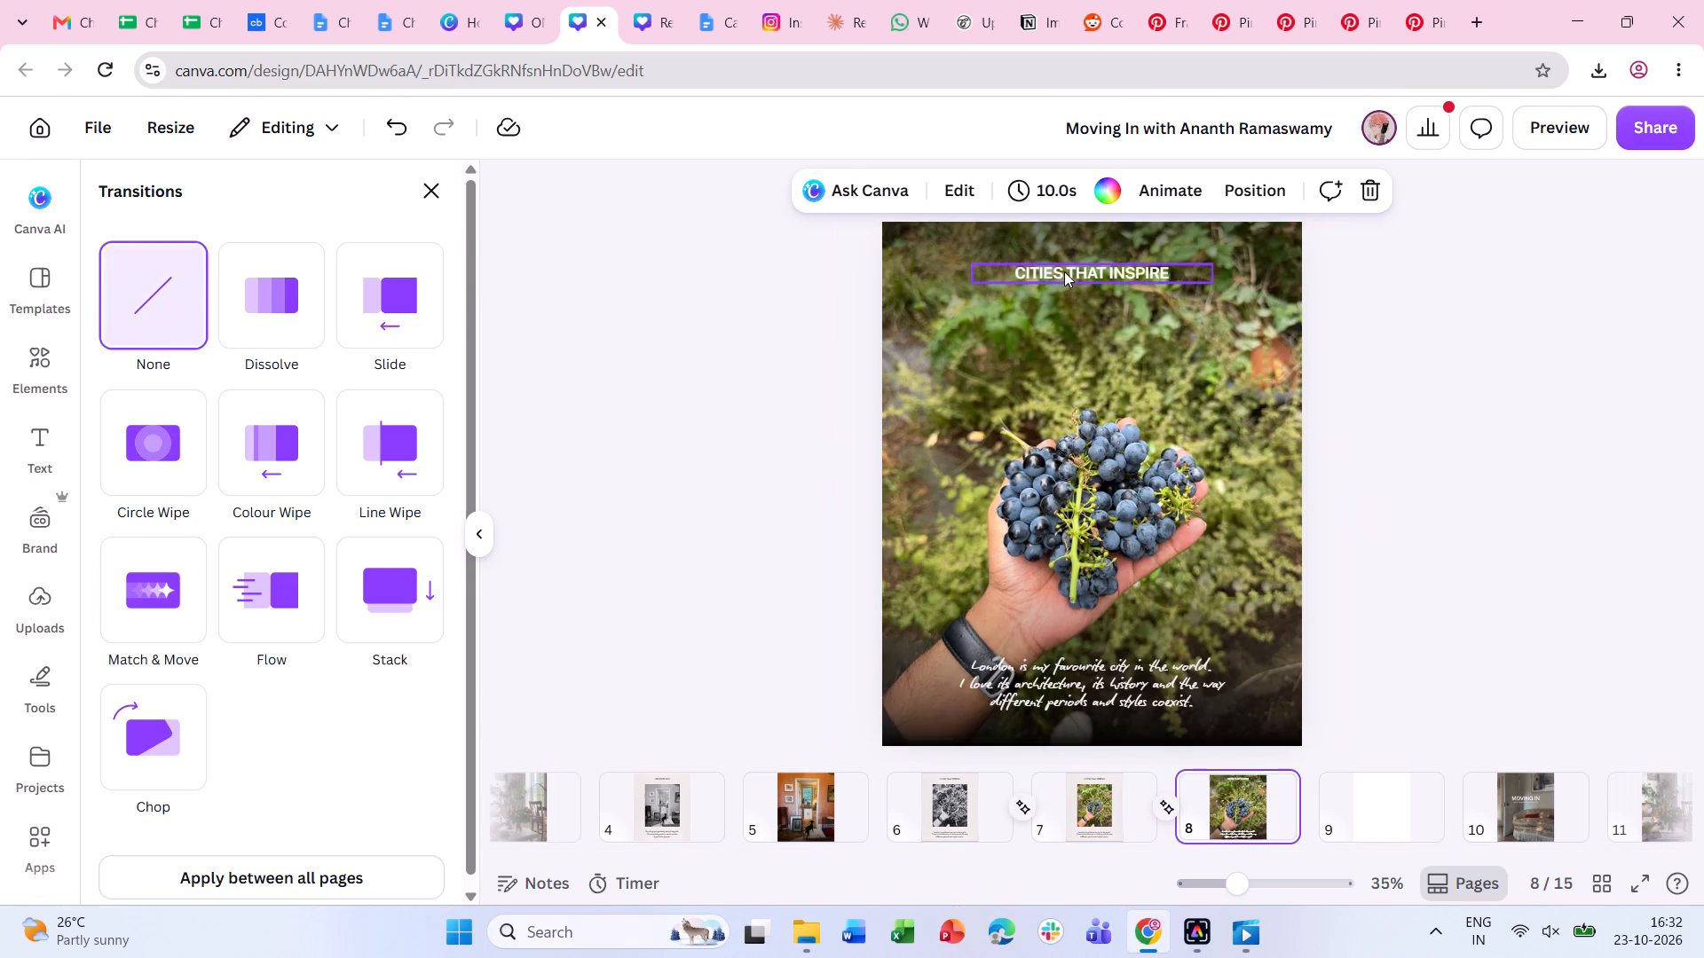
{"action": "left_click", "coordinate": [674, 187]}
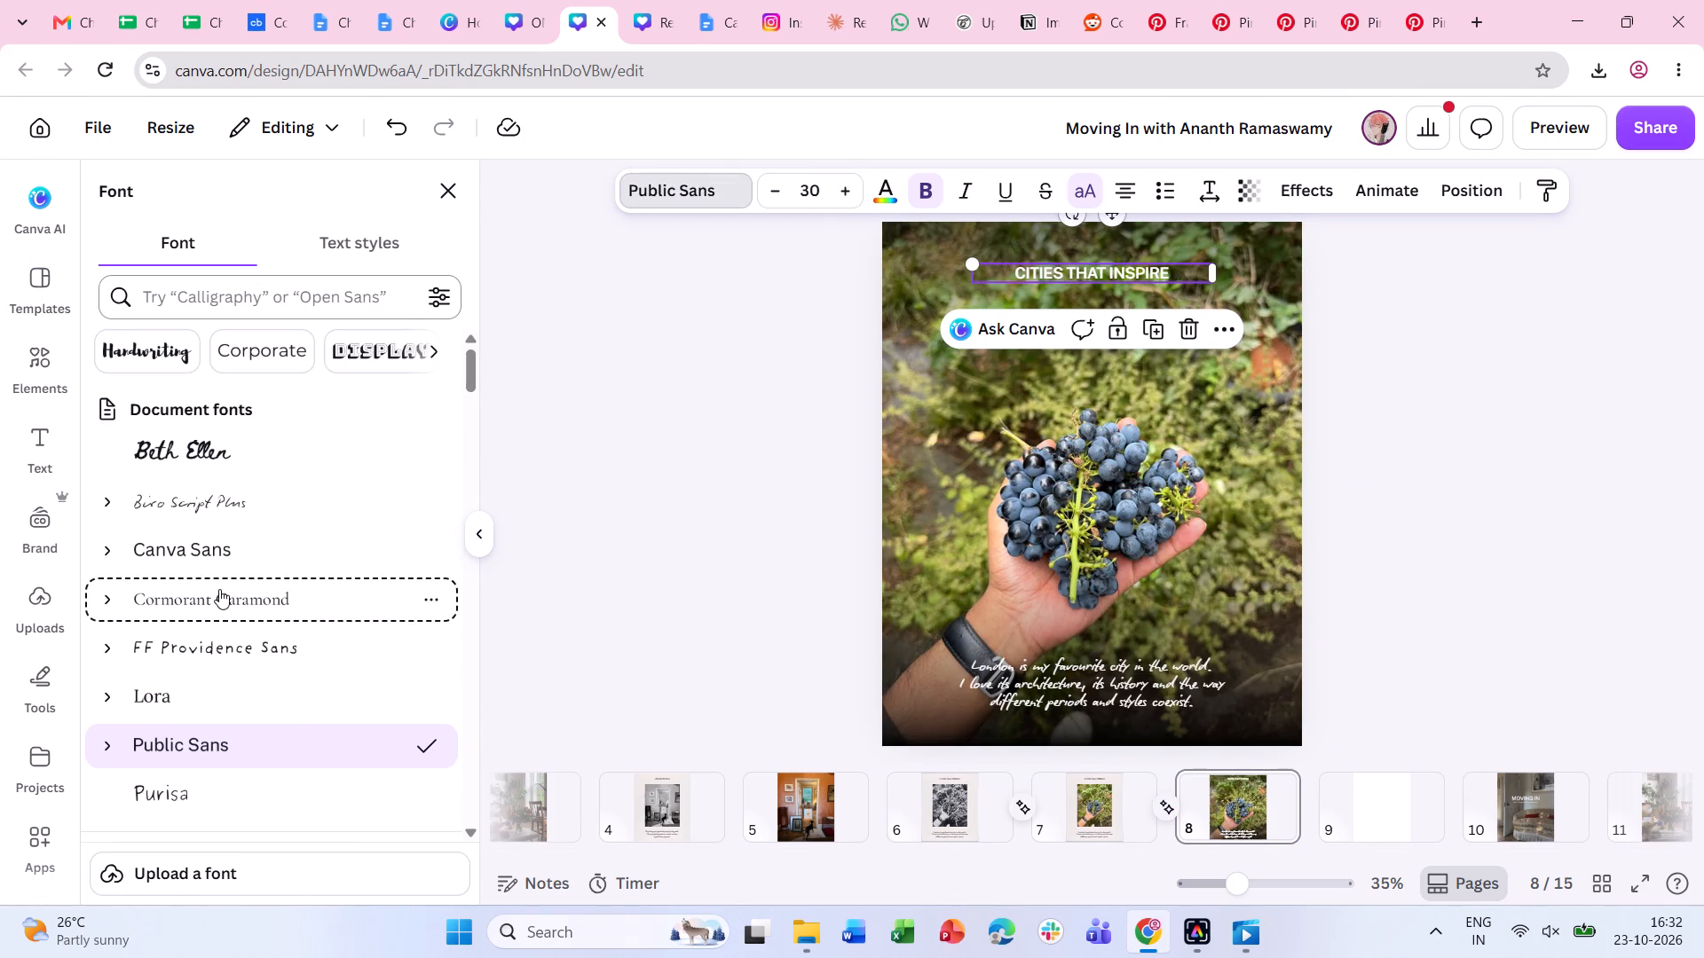
{"action": "left_click", "coordinate": [219, 589]}
{"action": "left_click", "coordinate": [1076, 673]}
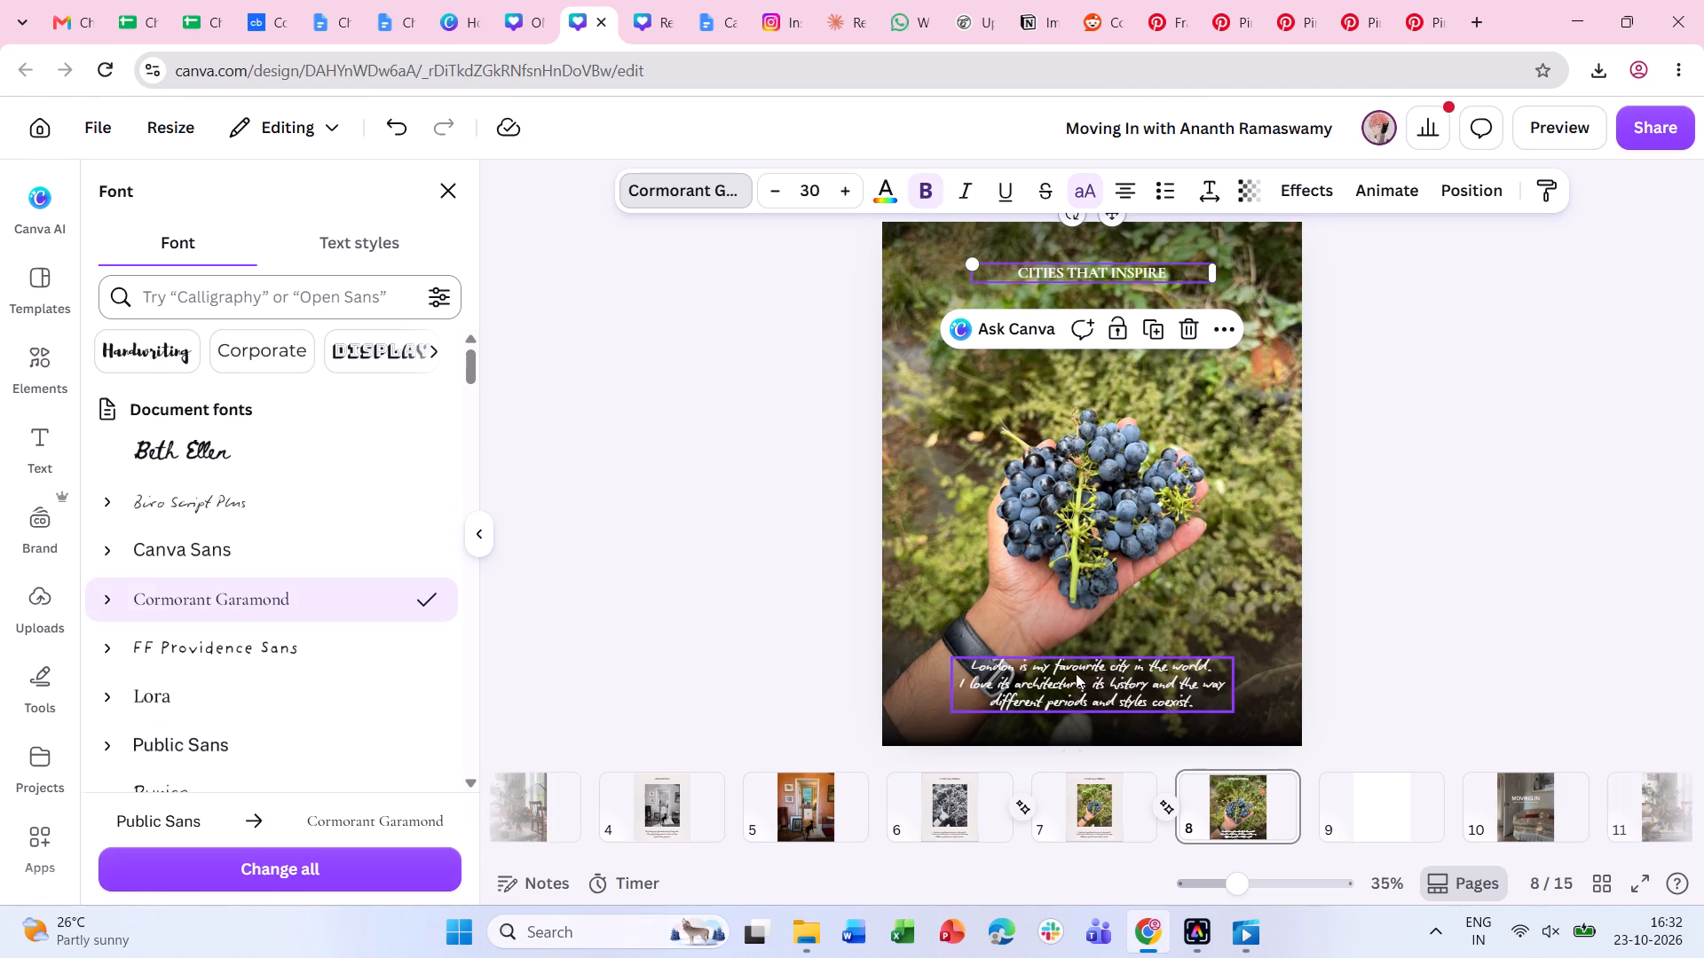
{"action": "left_click", "coordinate": [235, 604]}
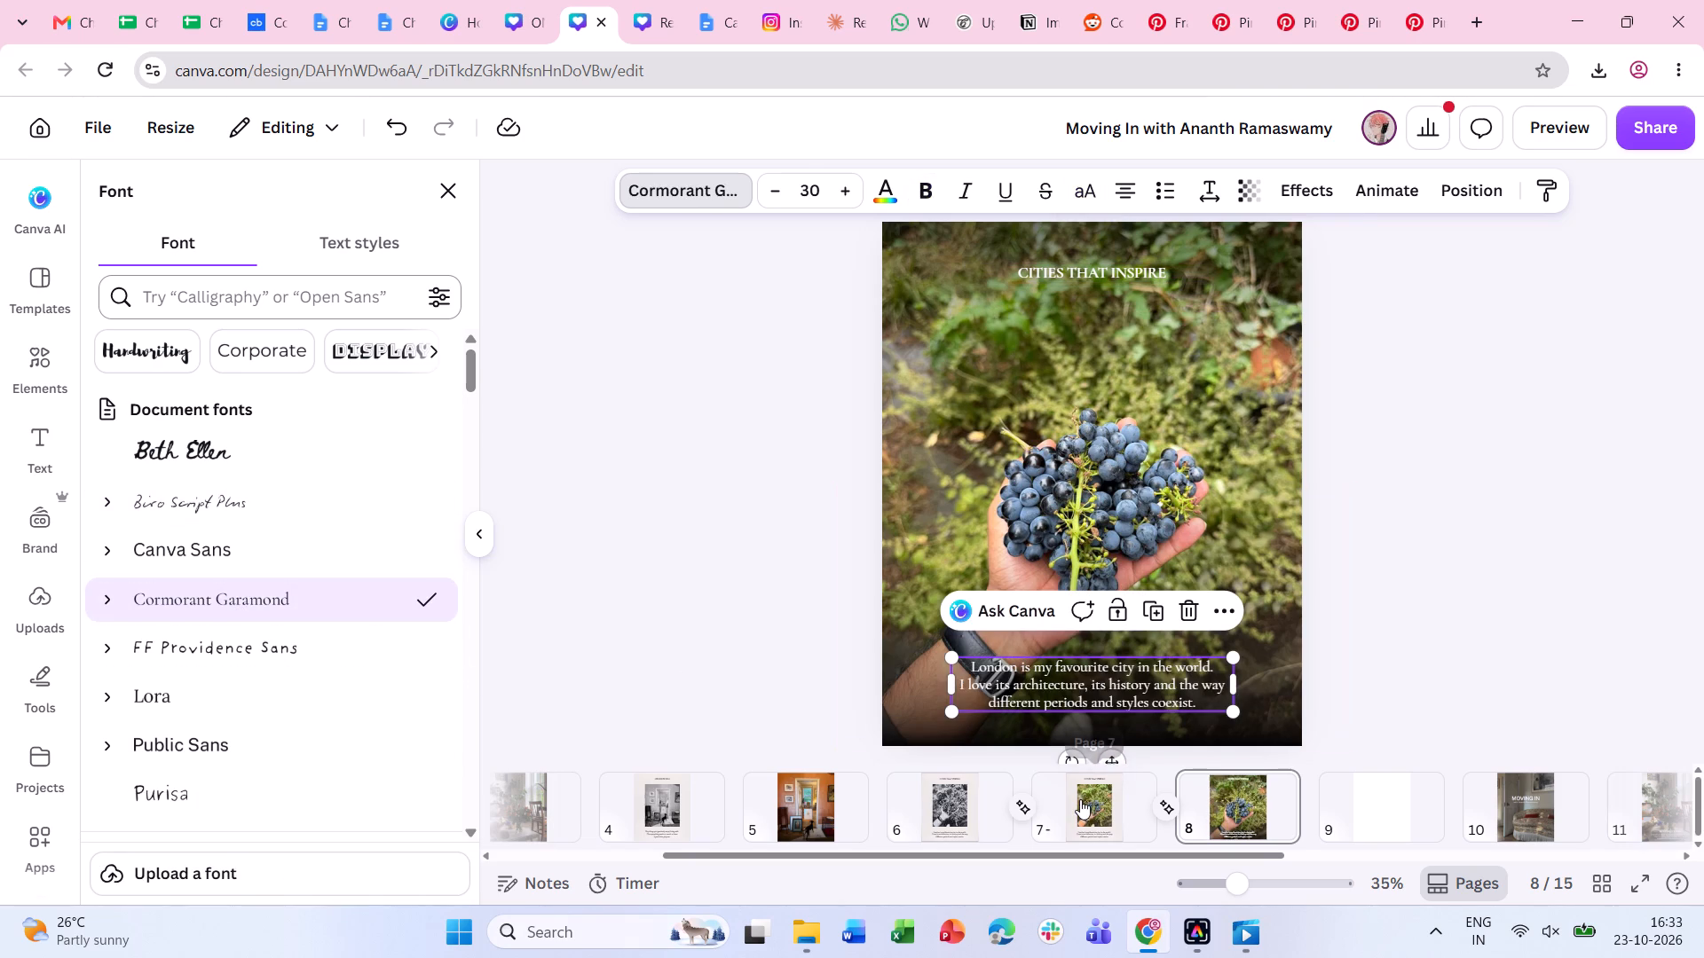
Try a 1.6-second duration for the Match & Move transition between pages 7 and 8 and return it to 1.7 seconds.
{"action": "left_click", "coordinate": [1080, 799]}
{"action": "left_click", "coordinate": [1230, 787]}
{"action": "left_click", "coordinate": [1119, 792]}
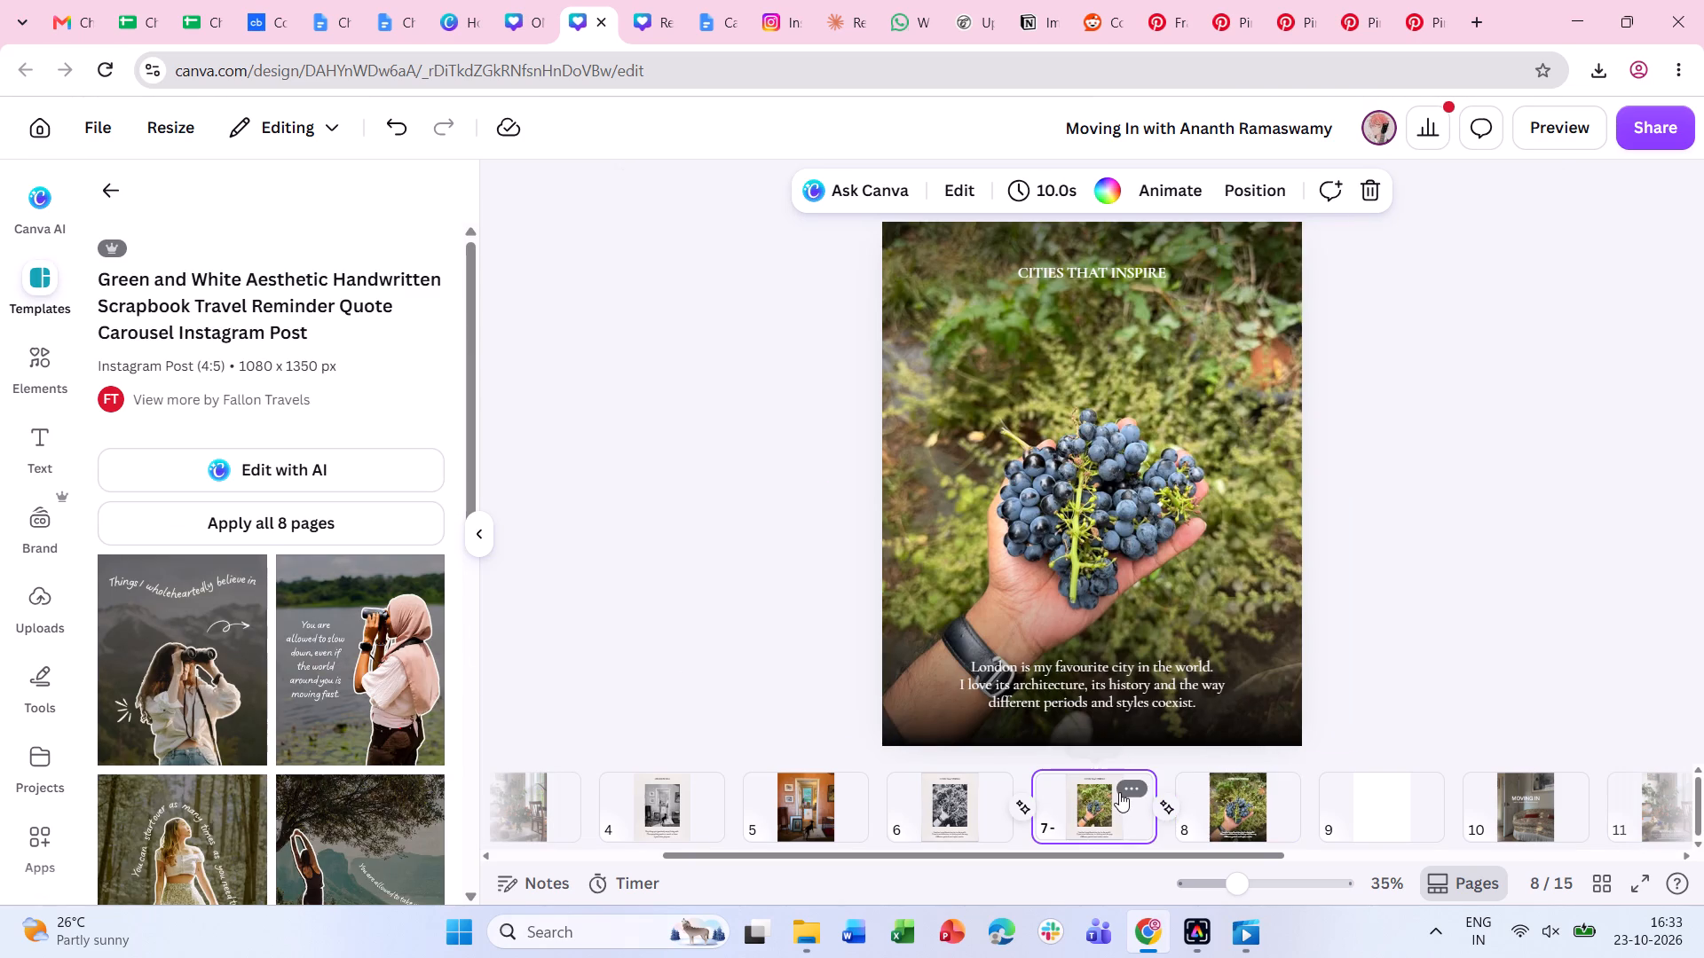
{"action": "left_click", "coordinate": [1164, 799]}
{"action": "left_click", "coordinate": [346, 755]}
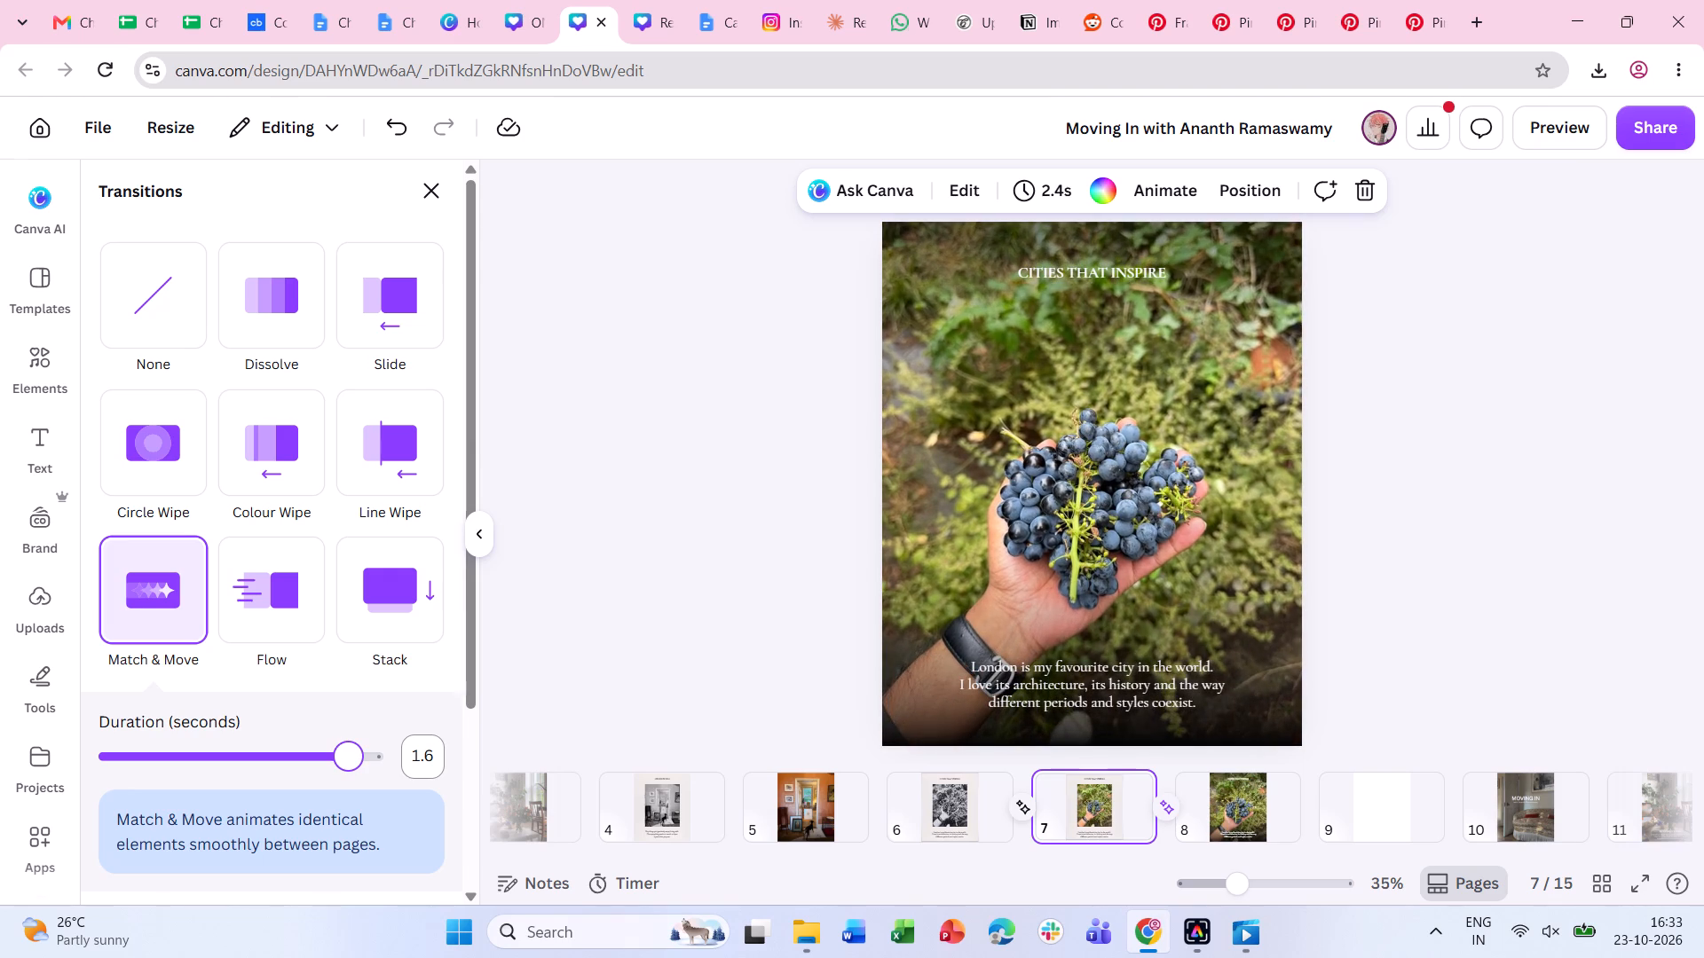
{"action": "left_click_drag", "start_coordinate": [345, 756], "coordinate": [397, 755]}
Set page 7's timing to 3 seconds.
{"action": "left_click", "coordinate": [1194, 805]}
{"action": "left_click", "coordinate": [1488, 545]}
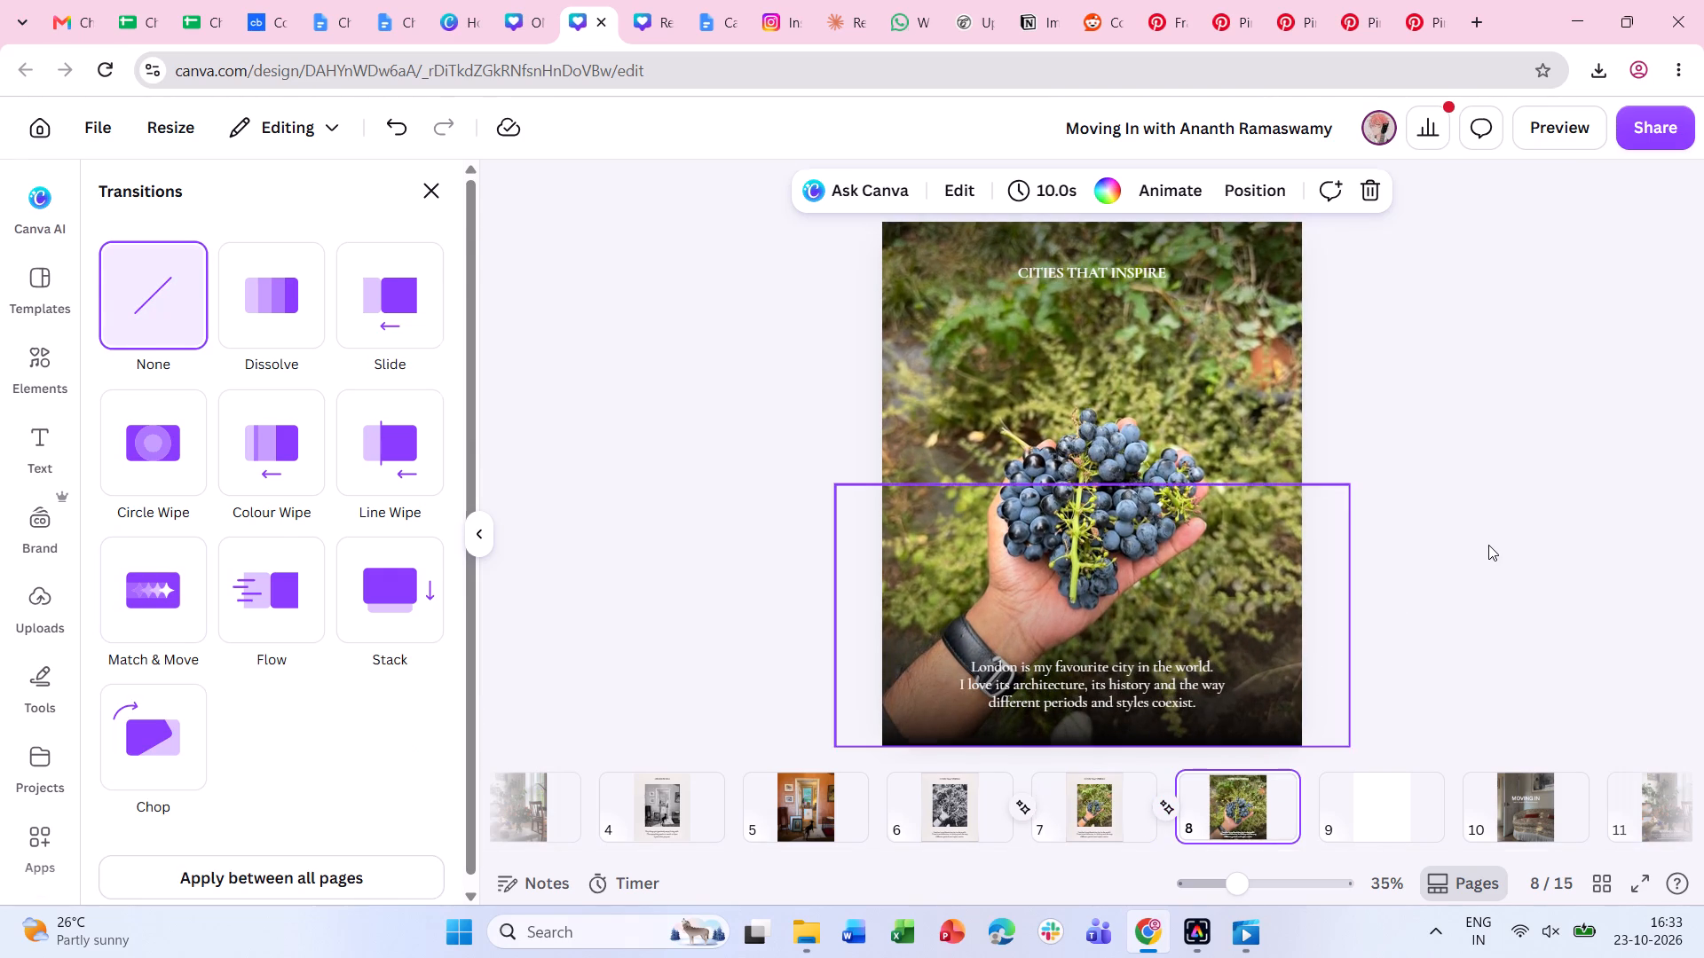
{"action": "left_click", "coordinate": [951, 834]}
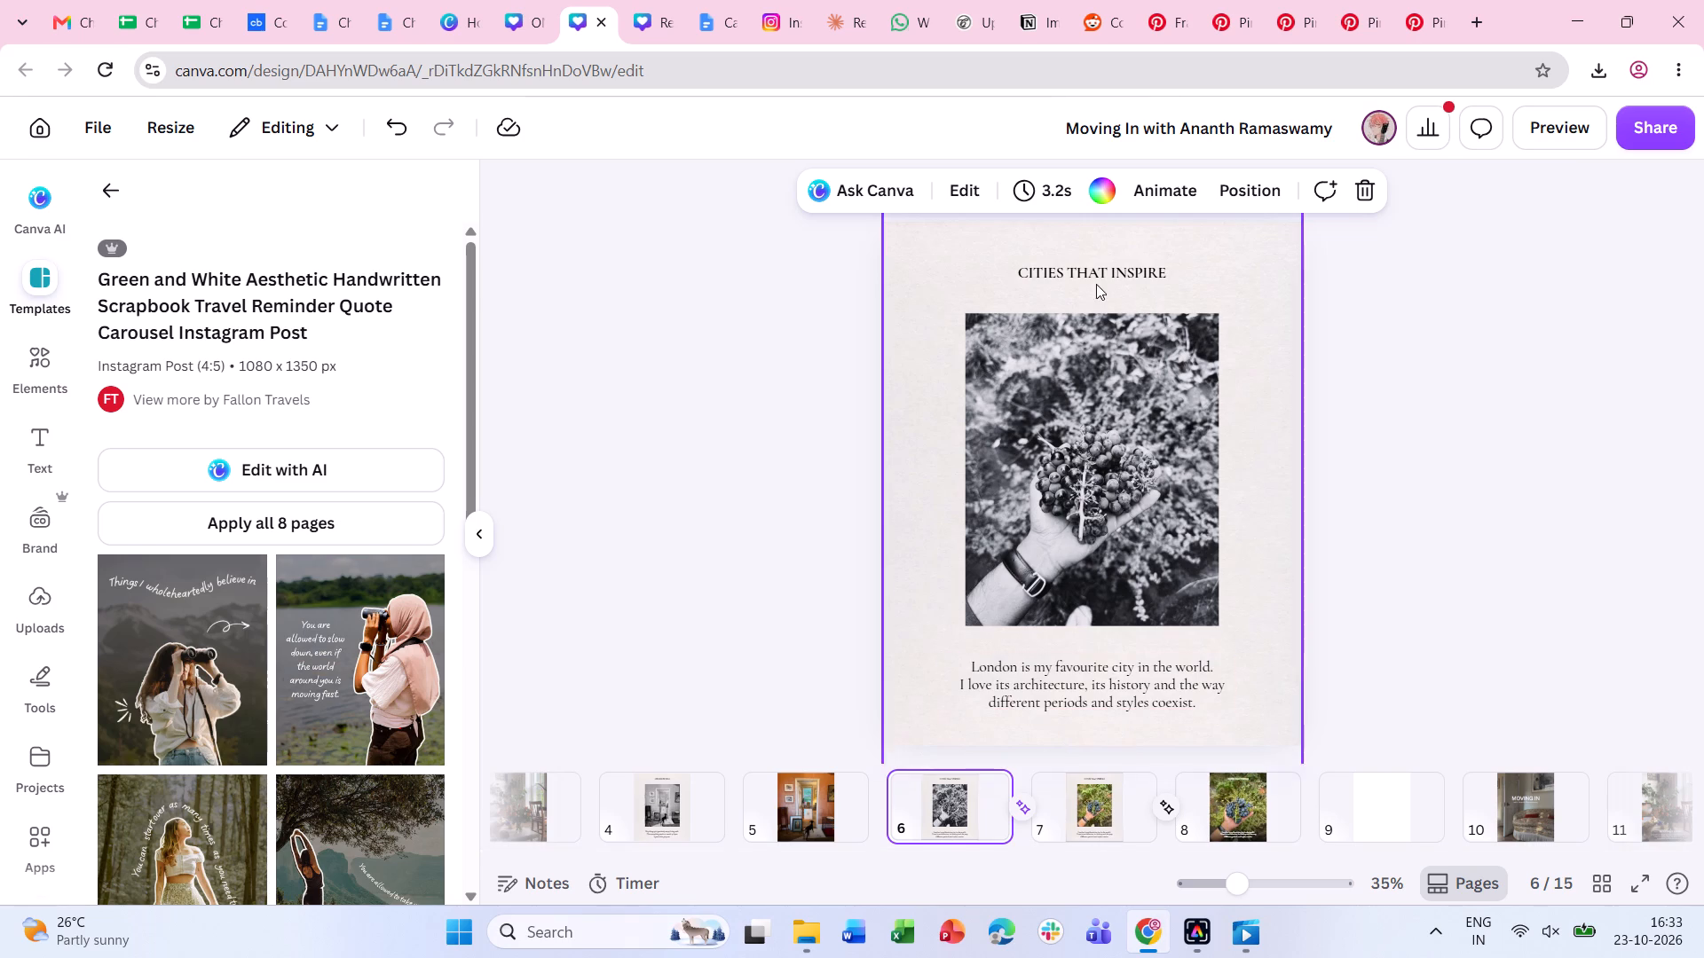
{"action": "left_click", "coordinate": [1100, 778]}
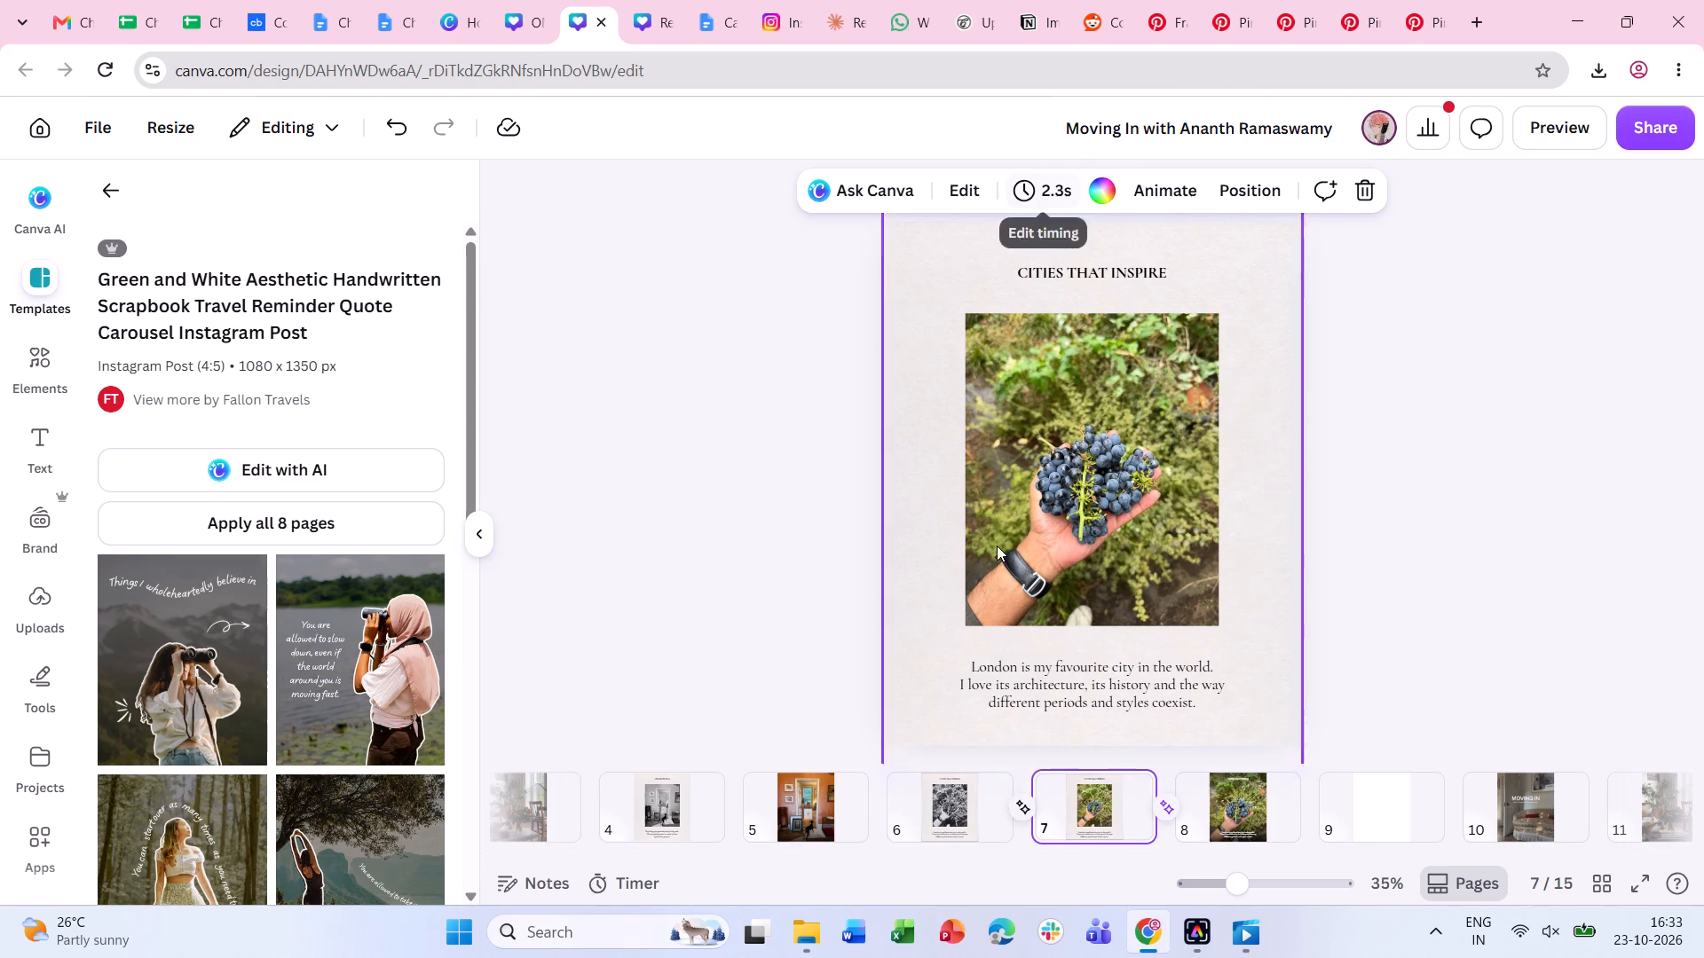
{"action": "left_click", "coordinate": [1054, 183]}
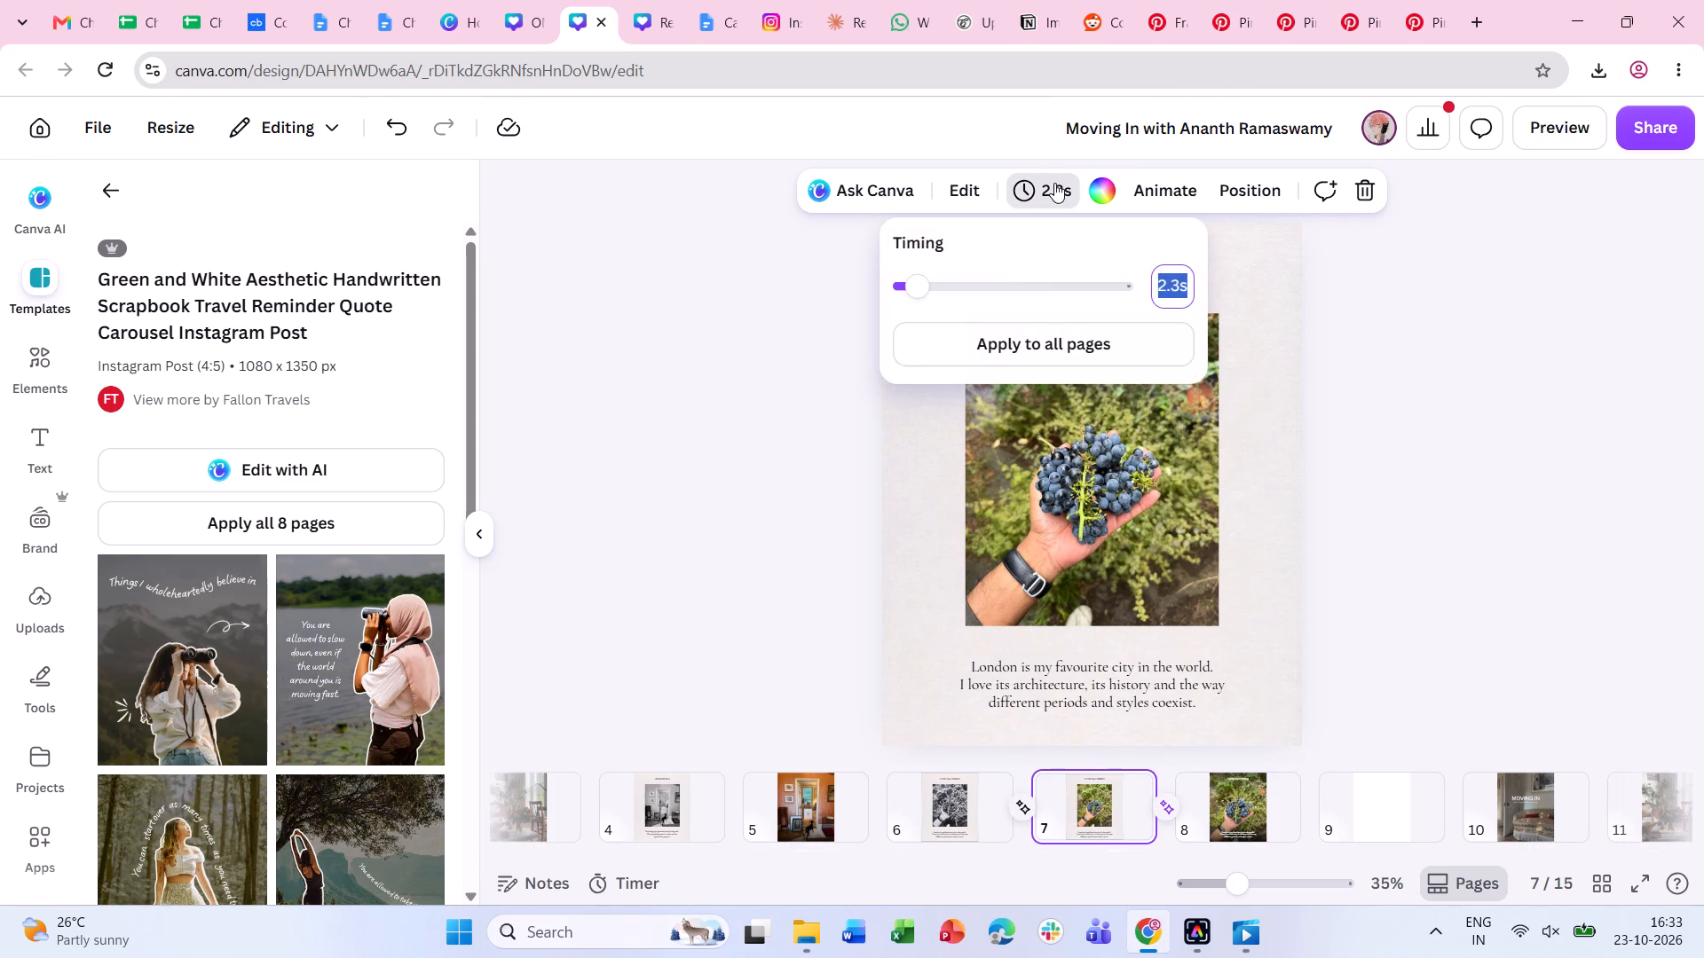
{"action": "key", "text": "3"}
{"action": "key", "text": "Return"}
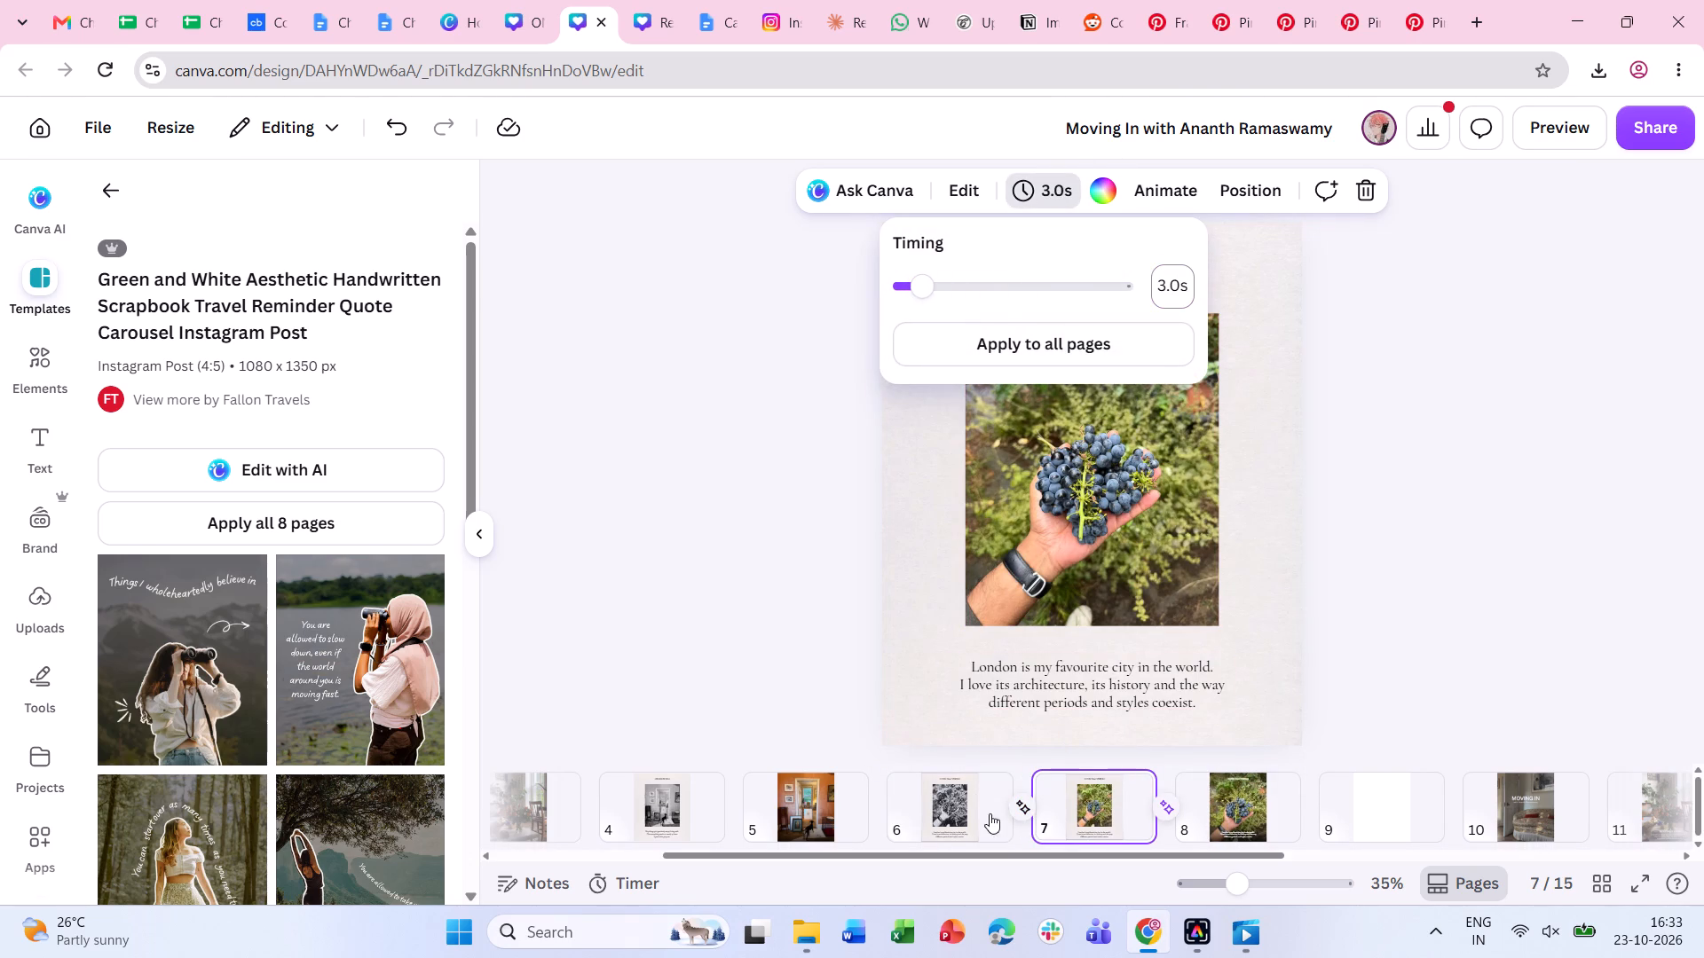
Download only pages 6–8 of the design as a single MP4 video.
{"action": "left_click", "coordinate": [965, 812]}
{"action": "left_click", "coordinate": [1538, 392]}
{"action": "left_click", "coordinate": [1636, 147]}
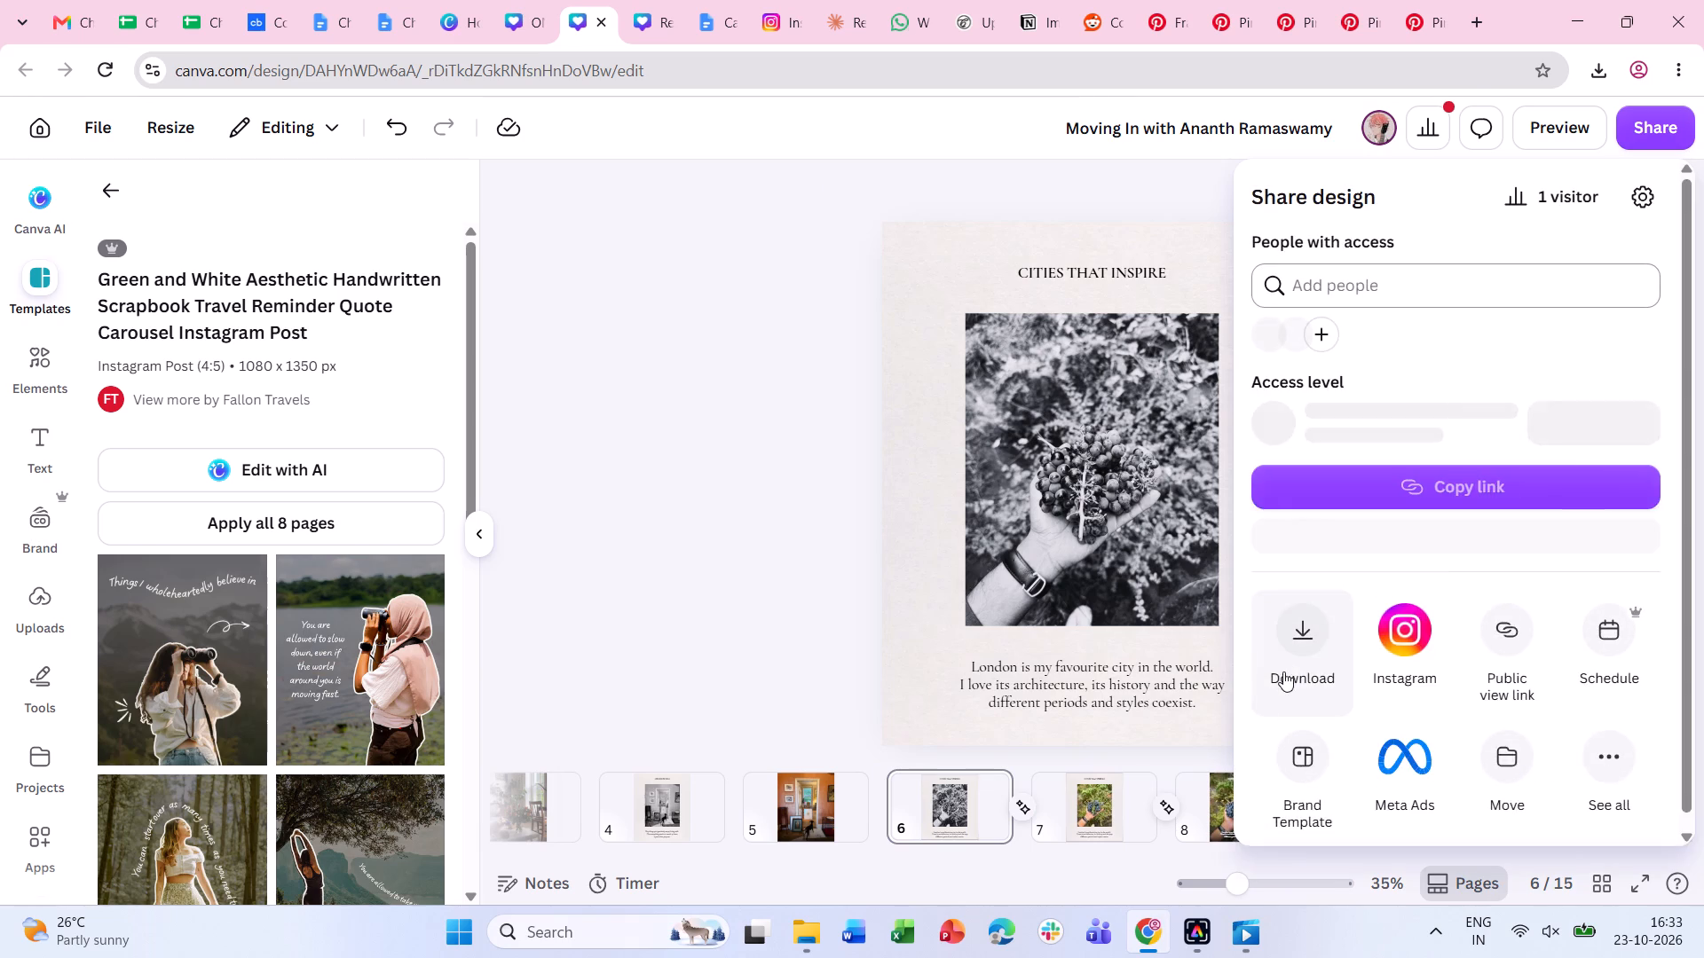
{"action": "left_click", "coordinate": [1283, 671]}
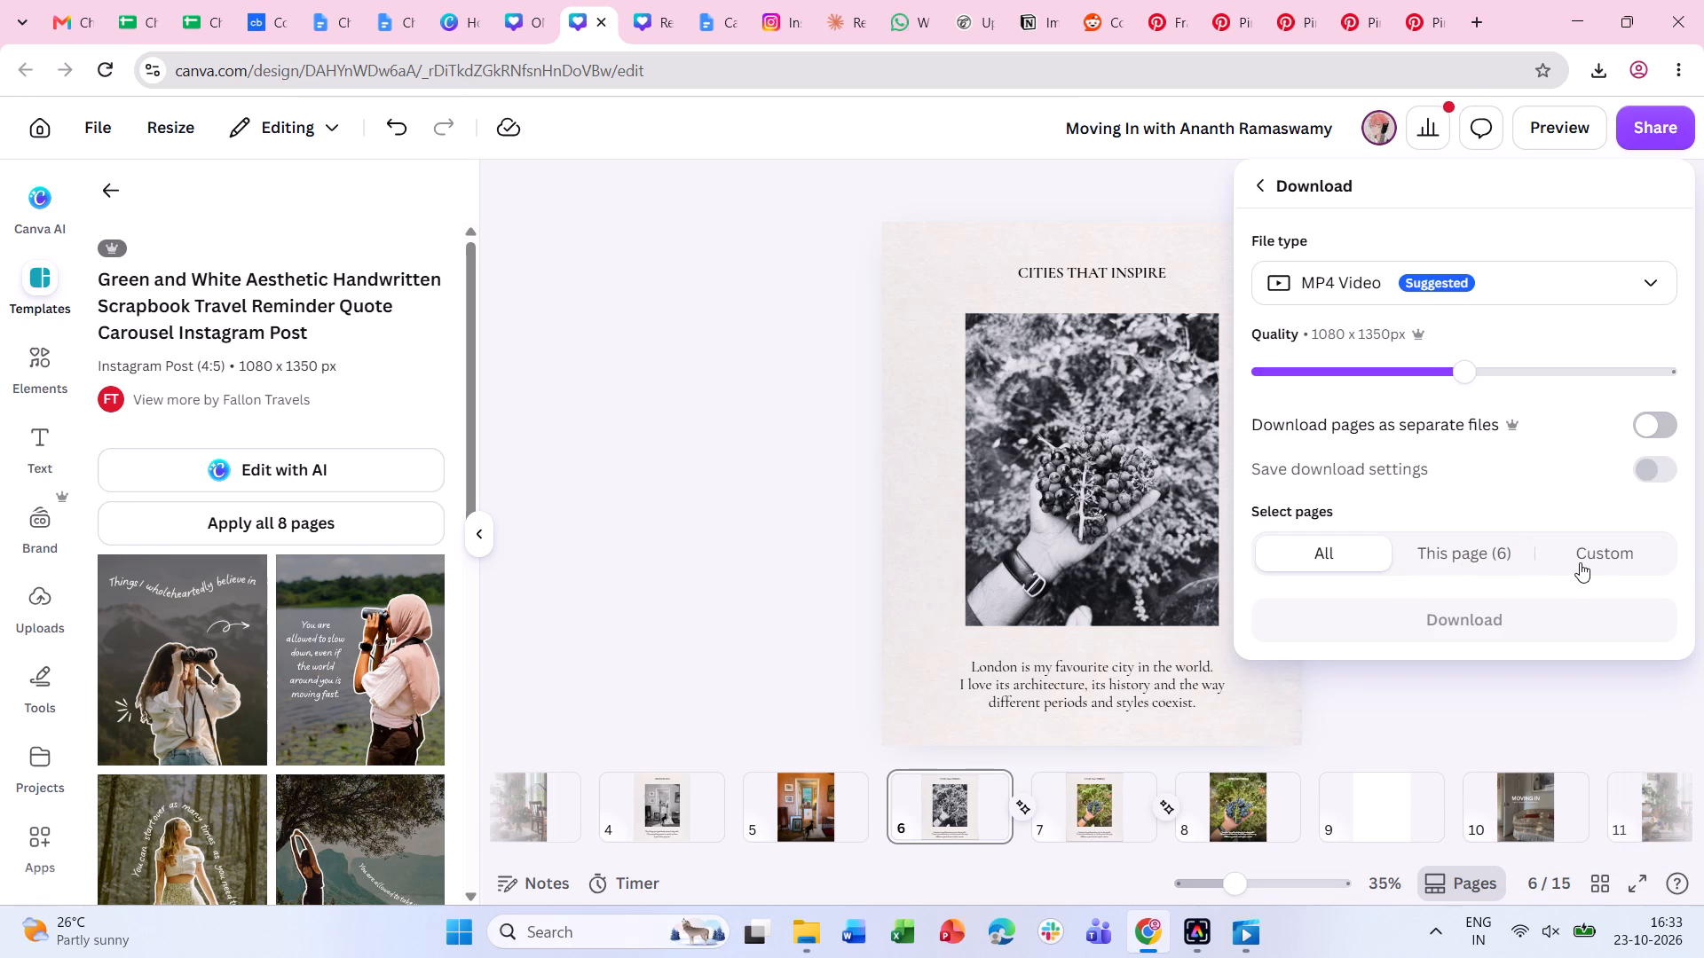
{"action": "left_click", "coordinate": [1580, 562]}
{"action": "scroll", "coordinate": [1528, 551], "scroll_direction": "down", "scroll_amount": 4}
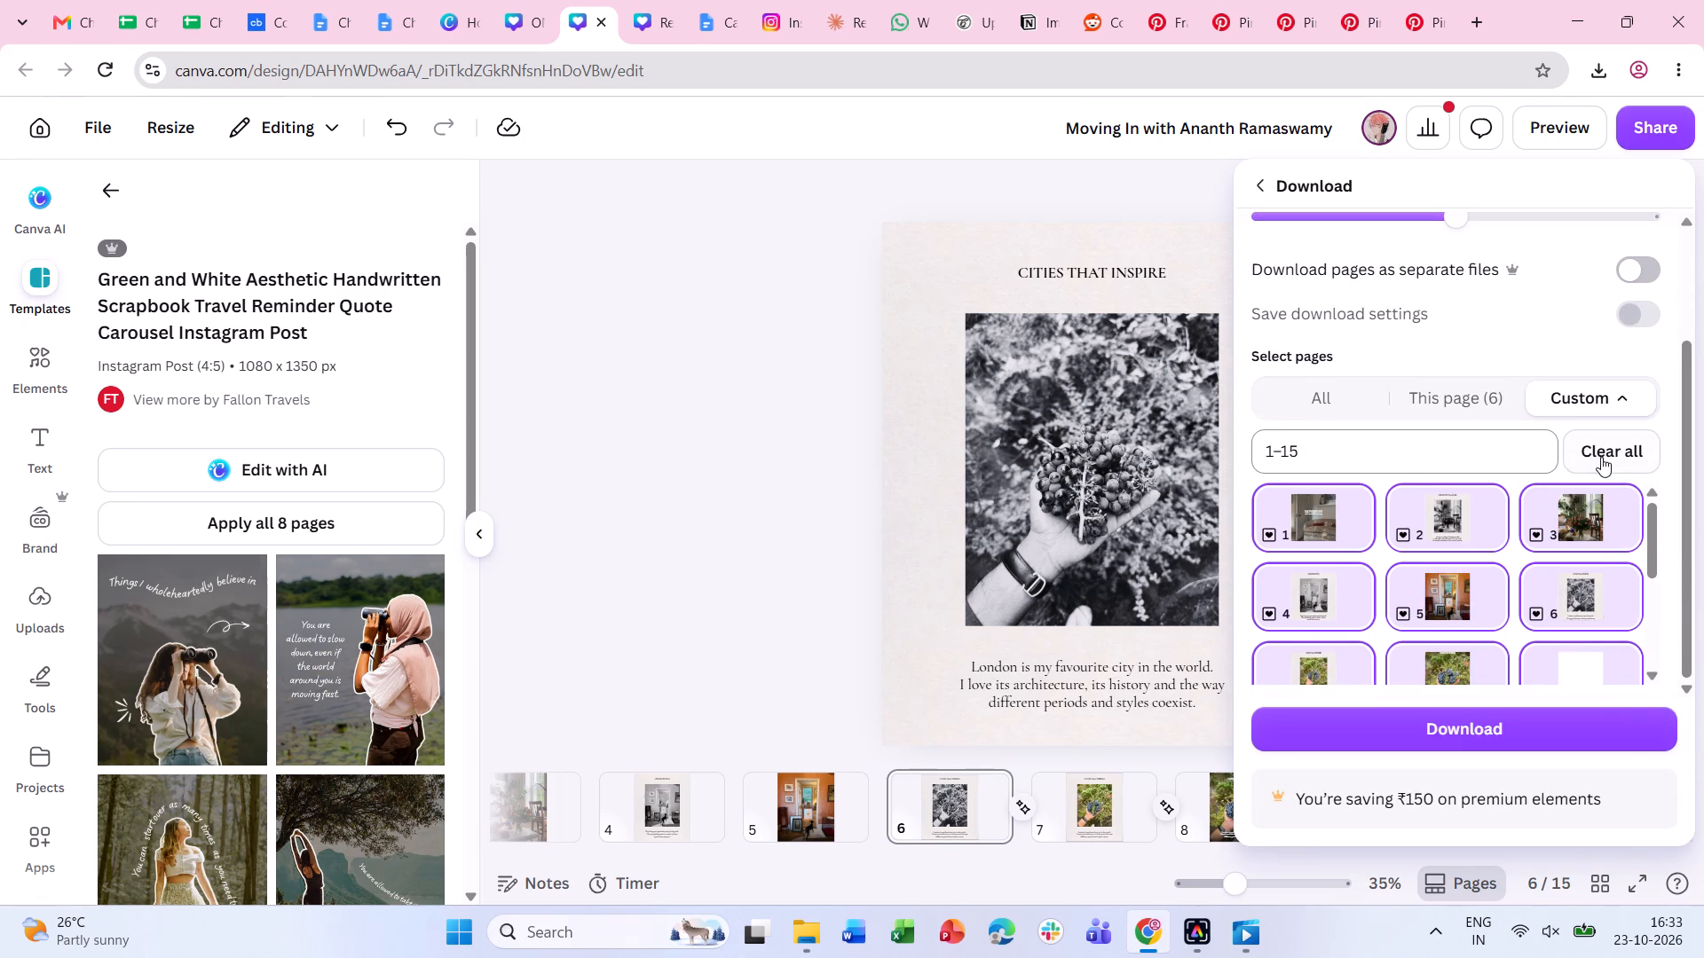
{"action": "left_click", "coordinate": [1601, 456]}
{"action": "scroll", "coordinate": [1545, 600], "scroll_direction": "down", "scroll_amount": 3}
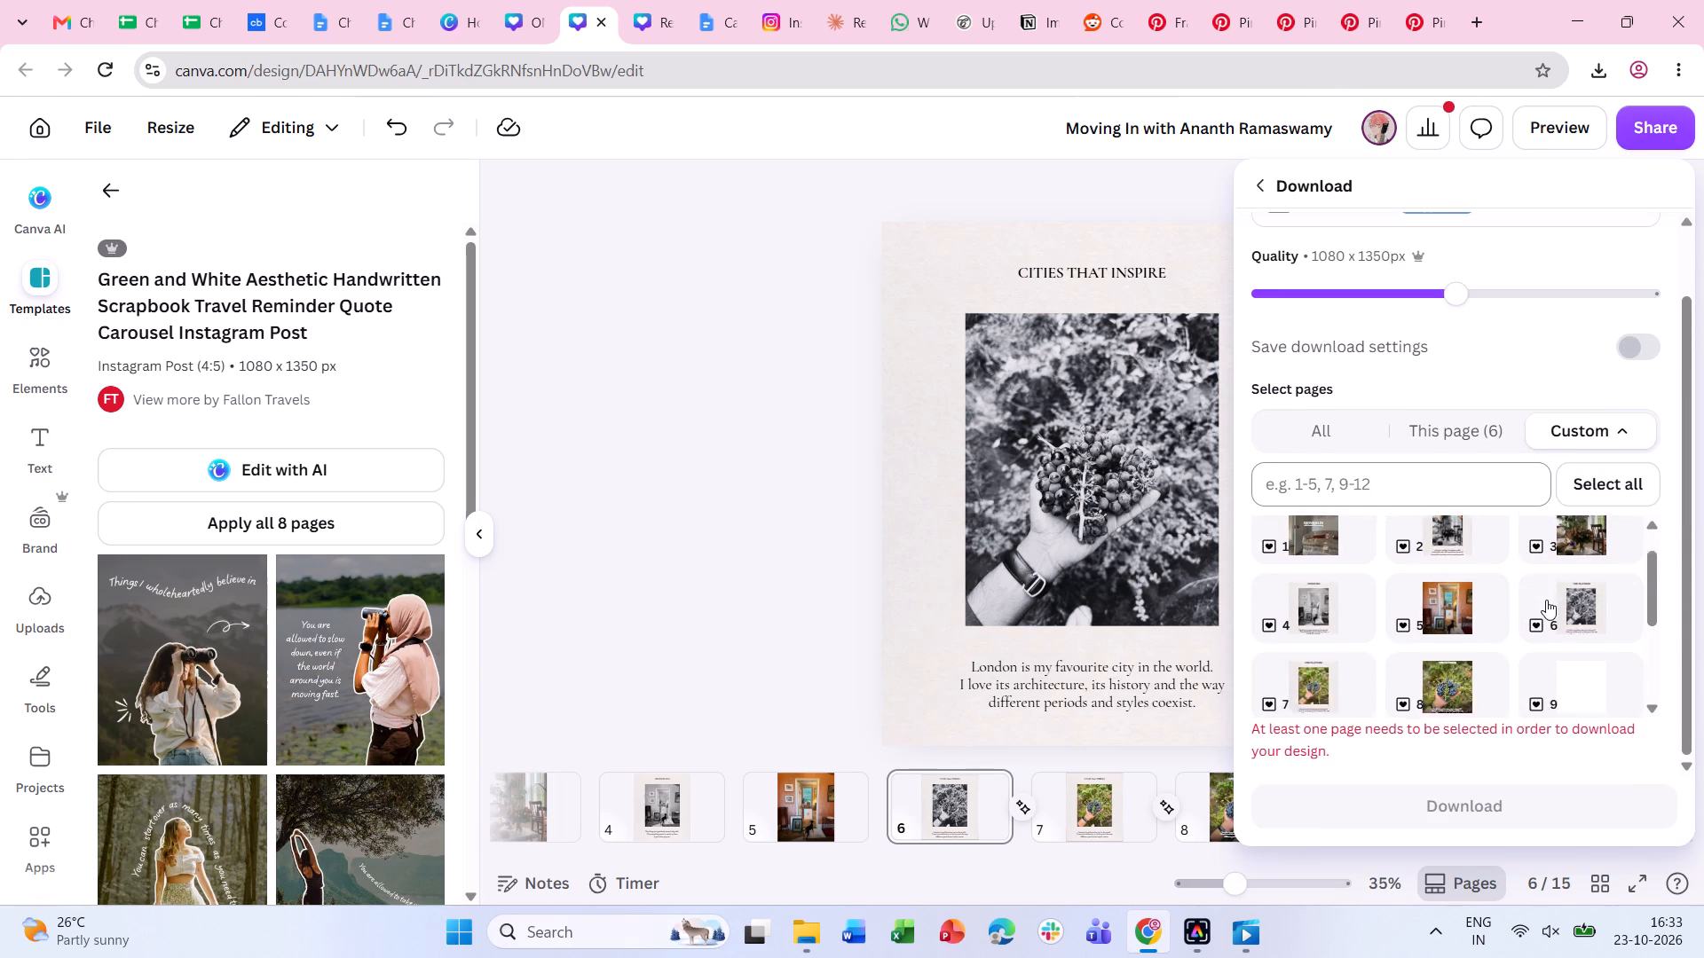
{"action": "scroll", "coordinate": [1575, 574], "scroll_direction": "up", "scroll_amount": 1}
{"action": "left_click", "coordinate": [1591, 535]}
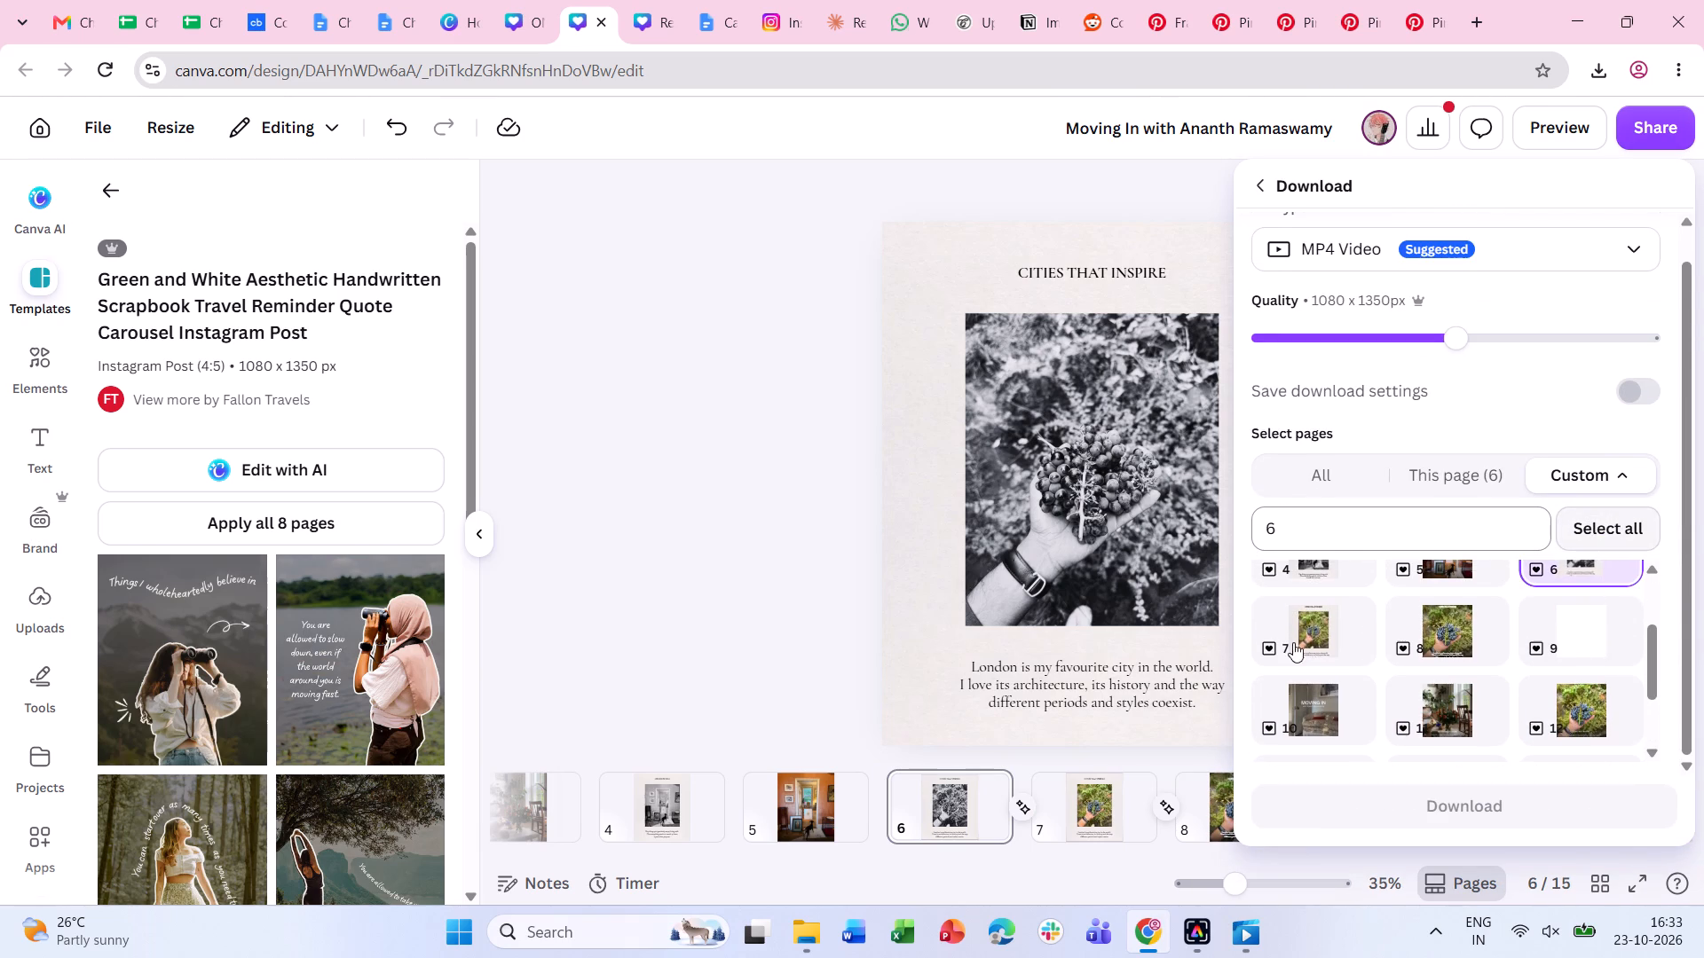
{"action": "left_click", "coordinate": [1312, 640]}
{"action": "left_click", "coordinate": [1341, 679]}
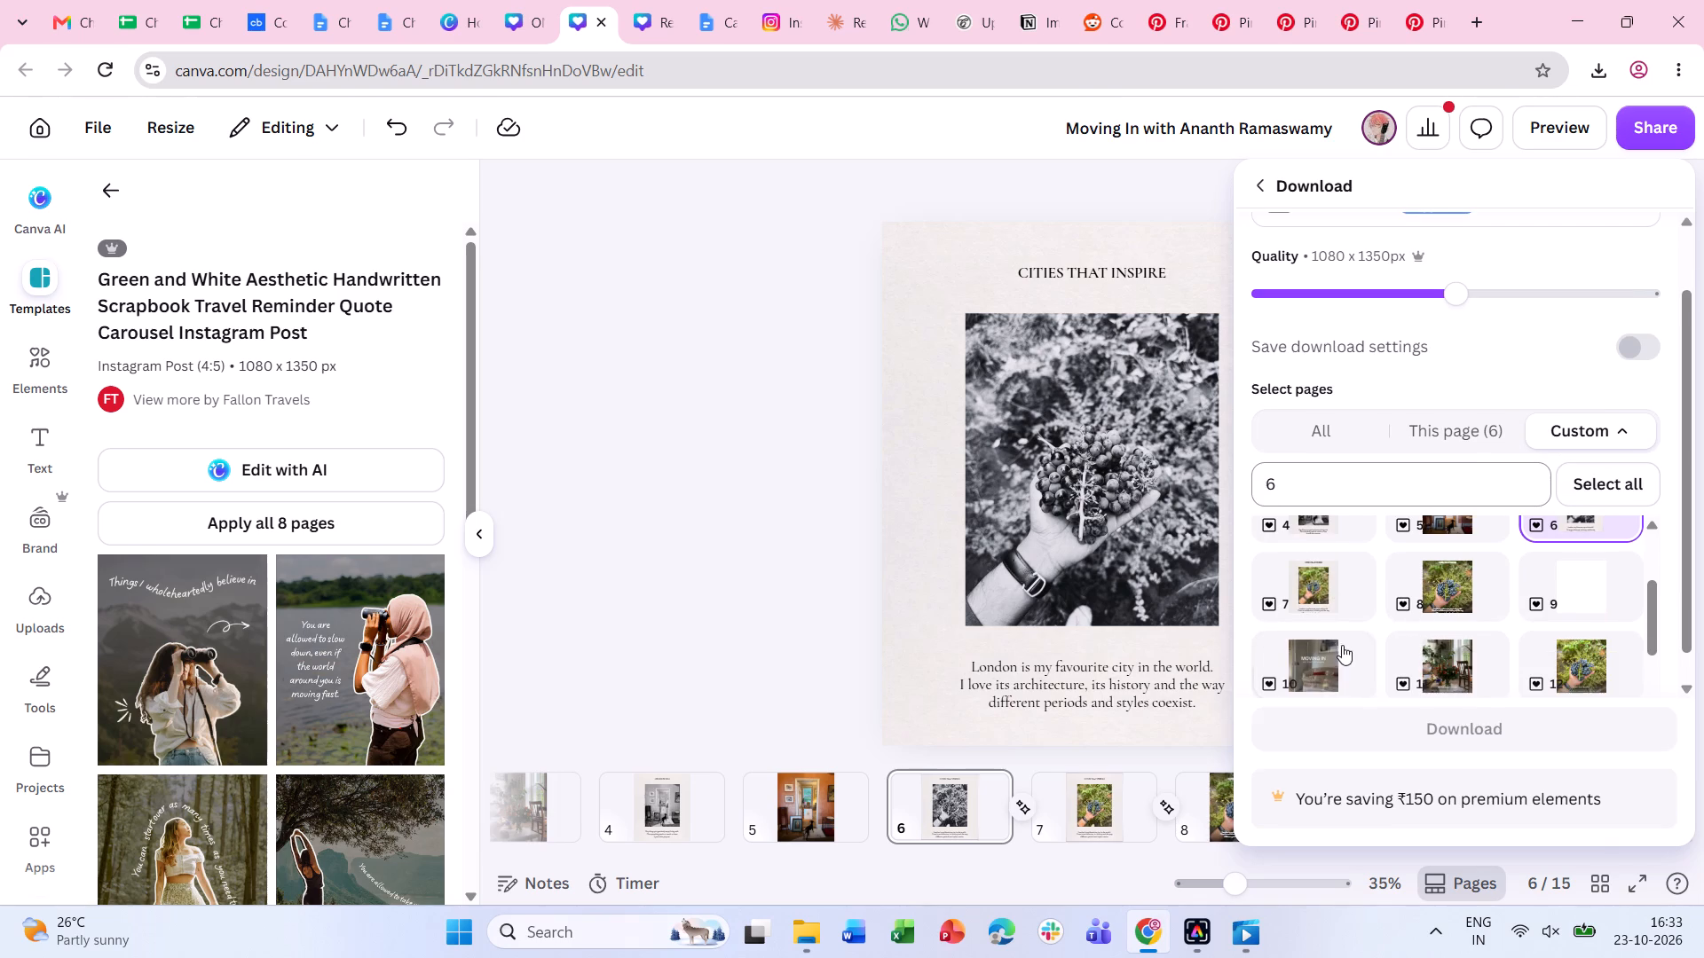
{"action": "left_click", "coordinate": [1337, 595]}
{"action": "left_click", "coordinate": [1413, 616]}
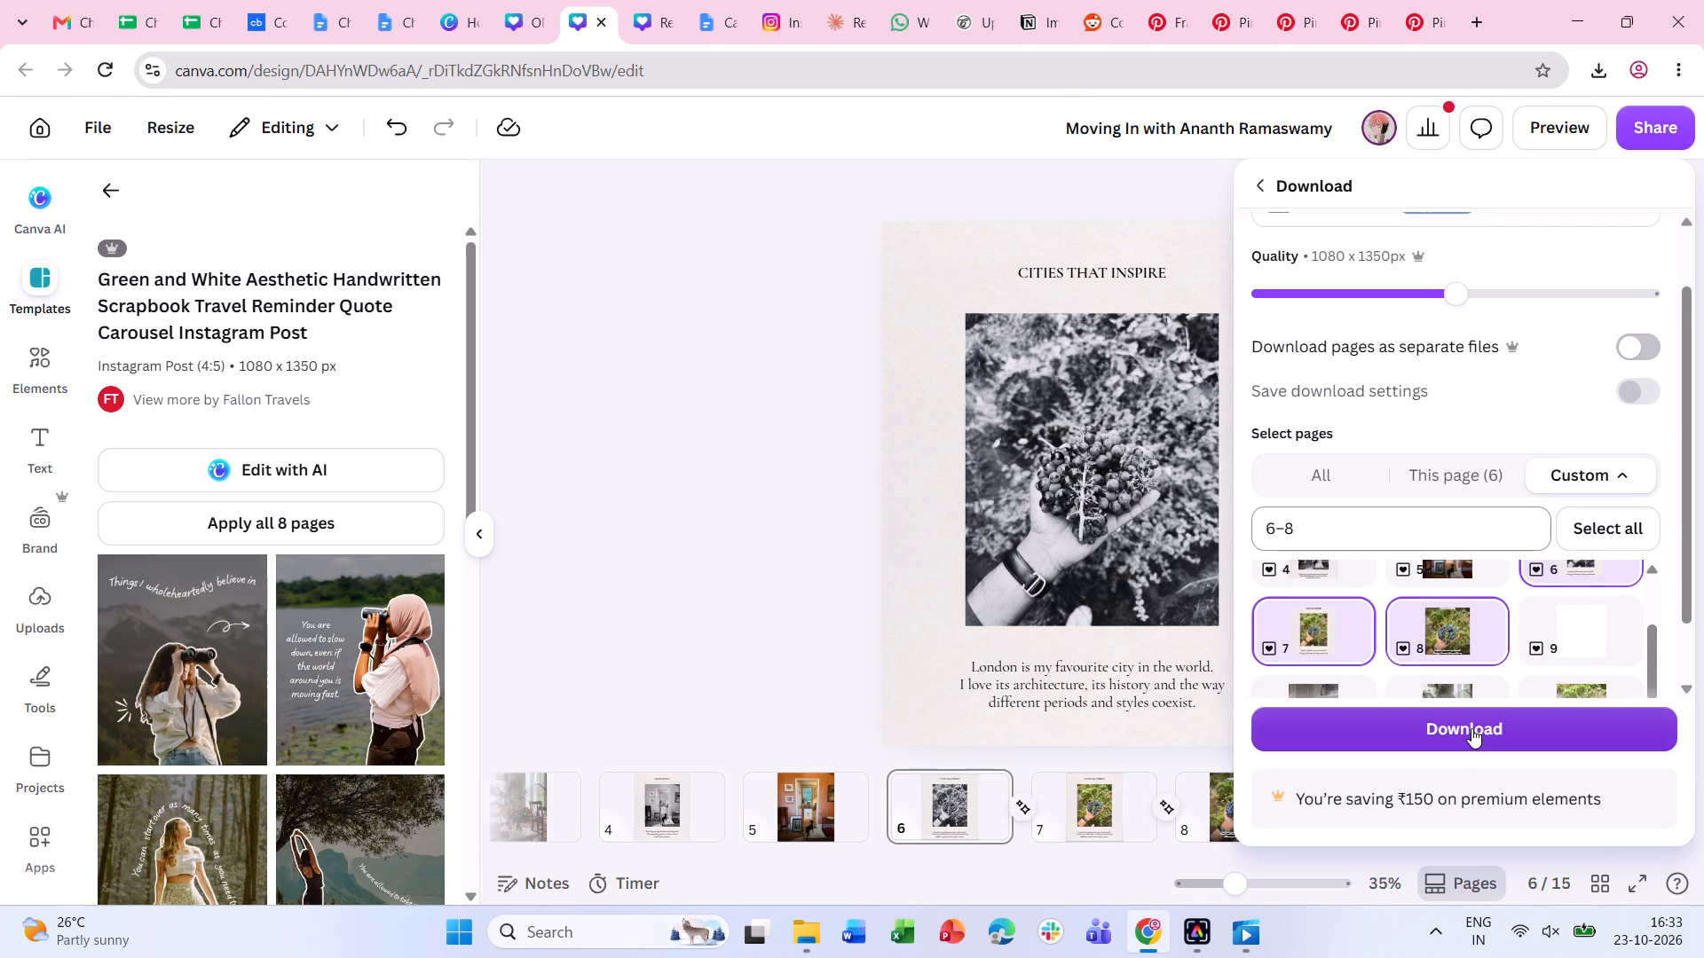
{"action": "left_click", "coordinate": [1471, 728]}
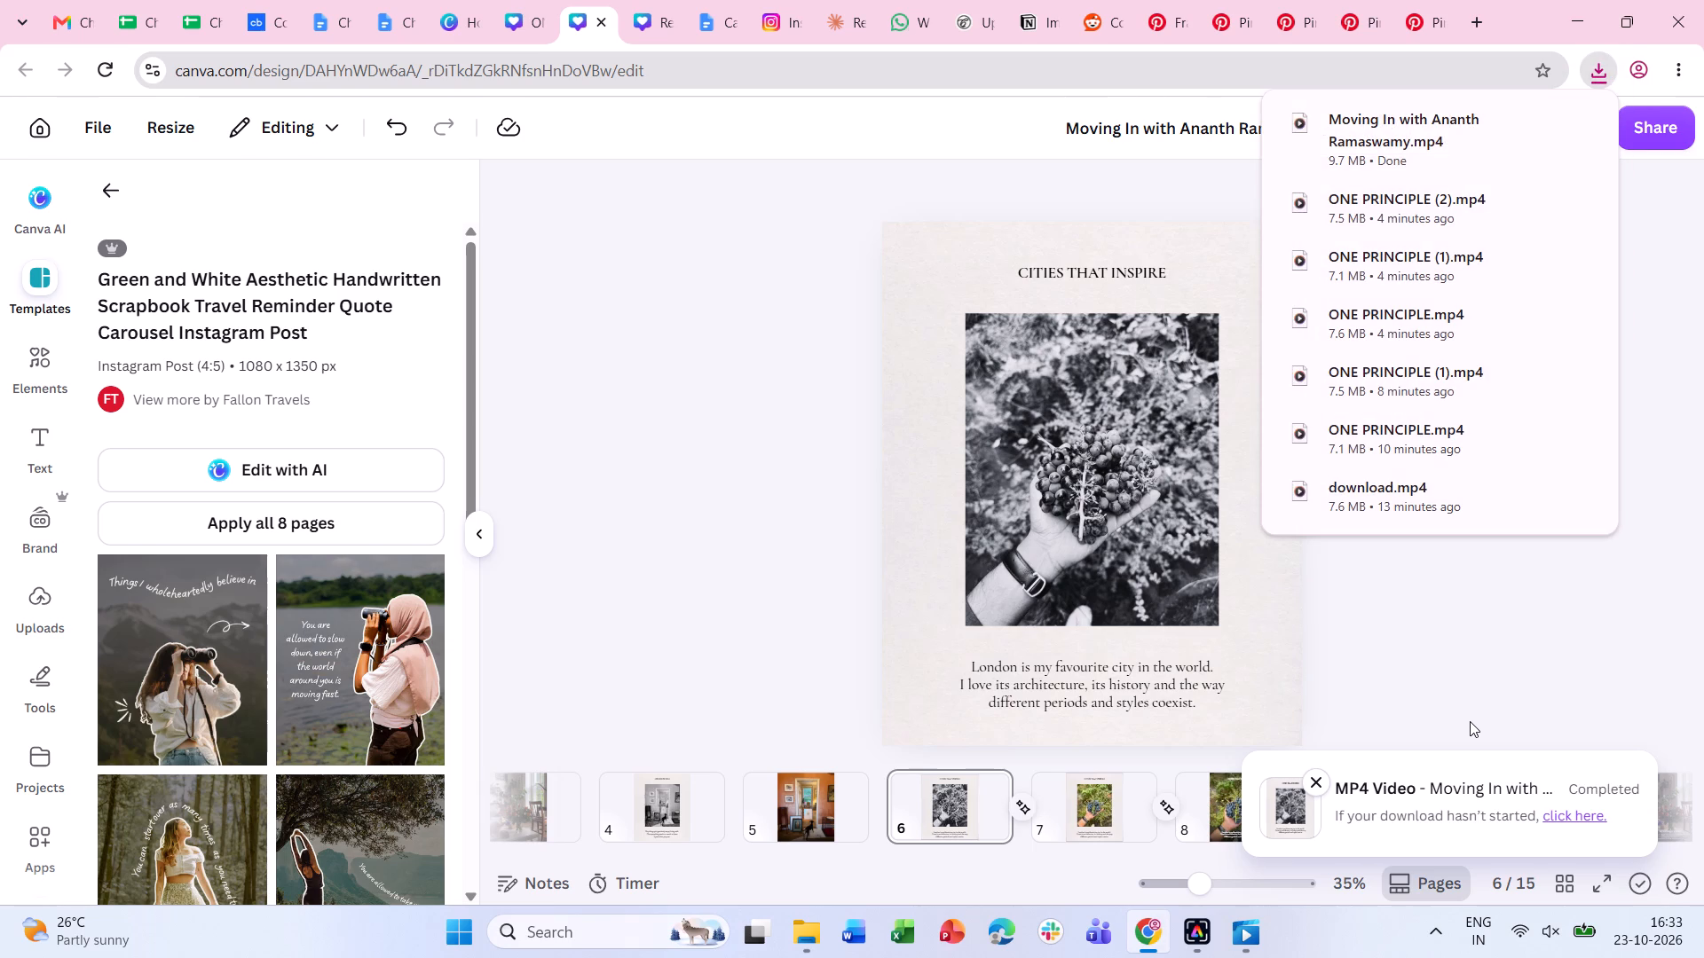
Play the newly downloaded "Moving In" video from the Downloads folder in Photos to review its page transitions.
{"action": "left_click", "coordinate": [806, 938]}
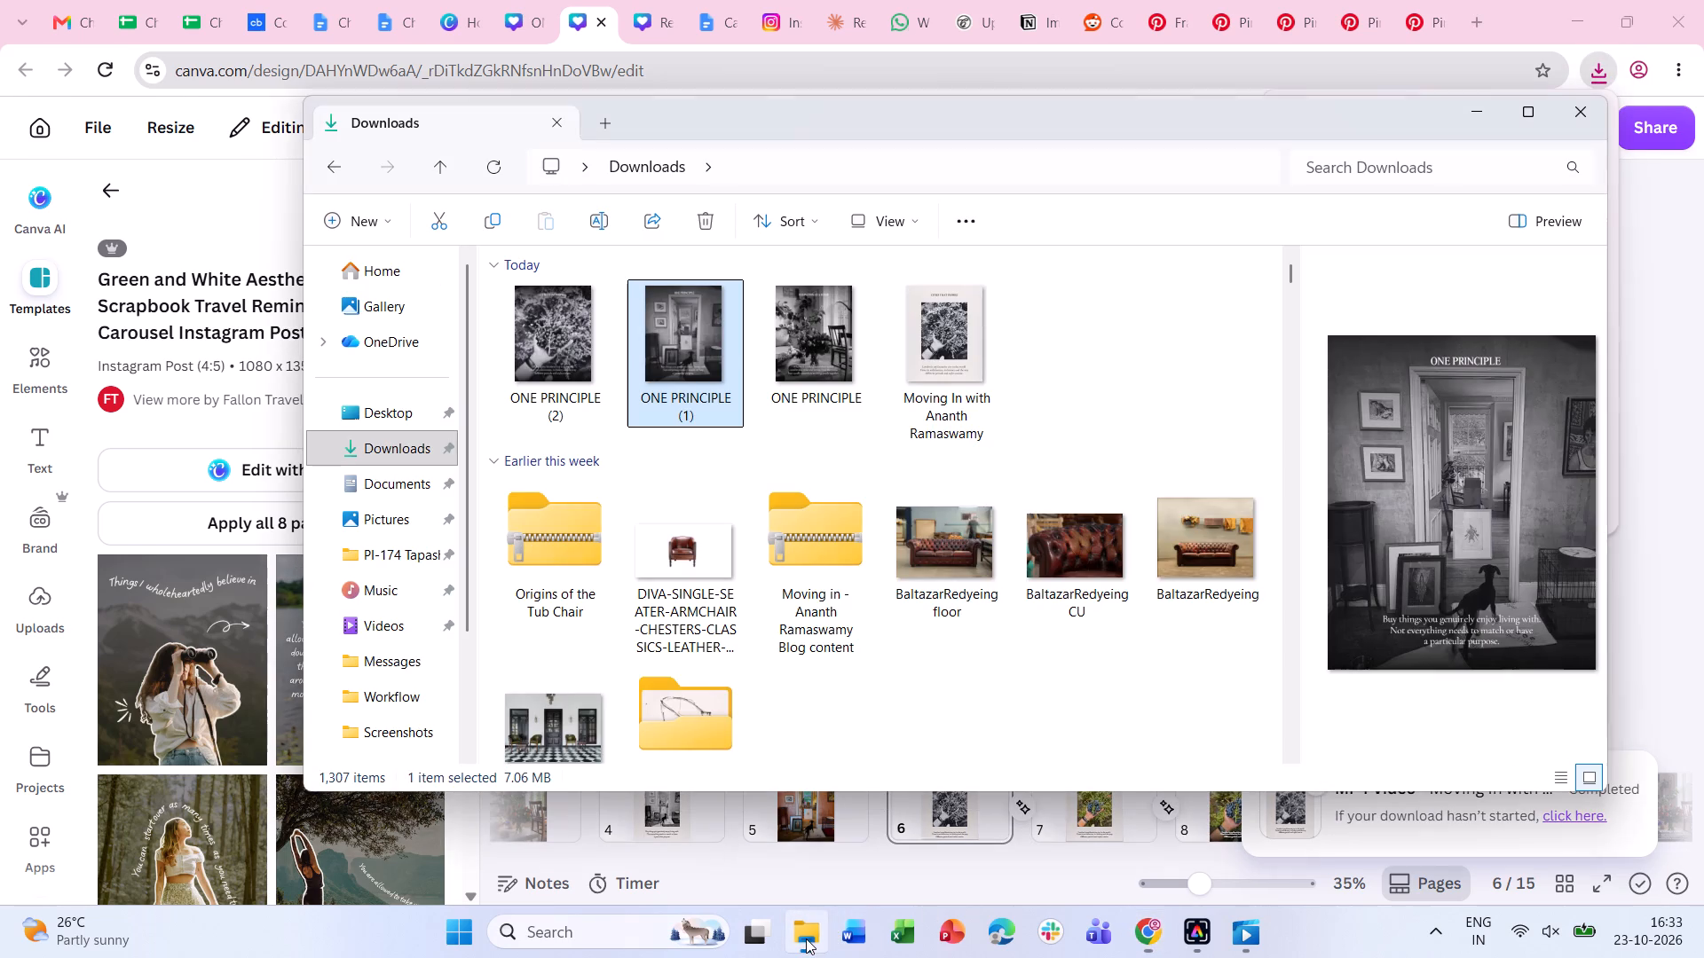
{"action": "left_click", "coordinate": [911, 375]}
{"action": "right_click", "coordinate": [938, 367]}
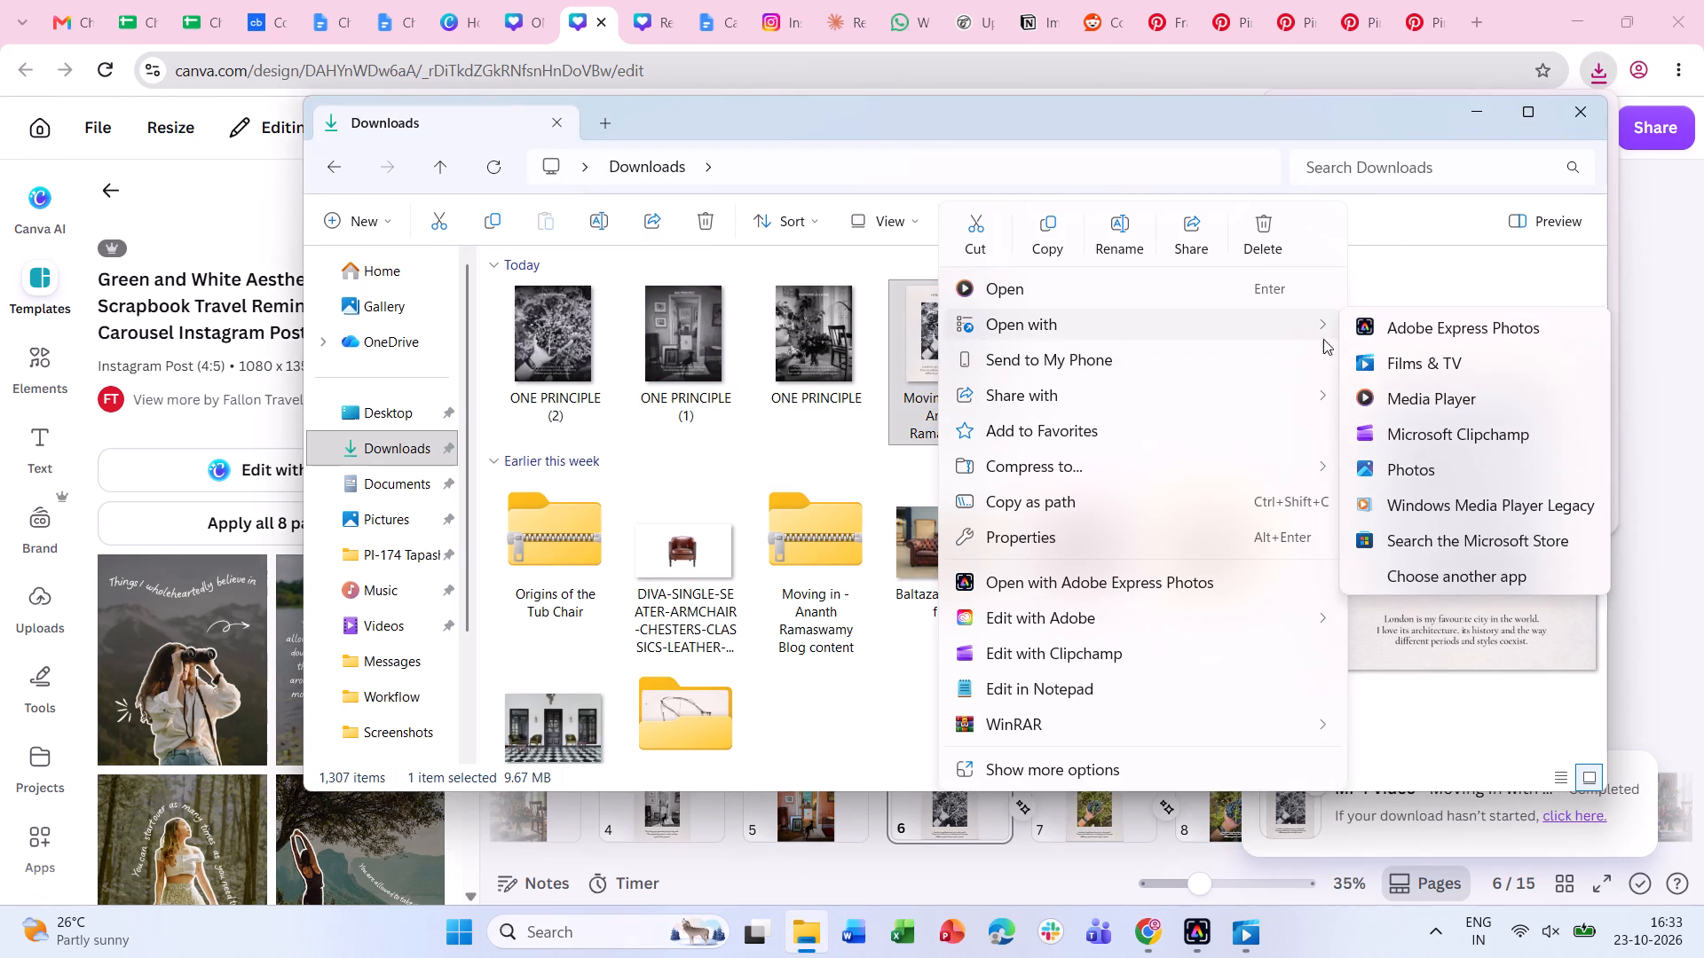
{"action": "left_click", "coordinate": [1418, 473]}
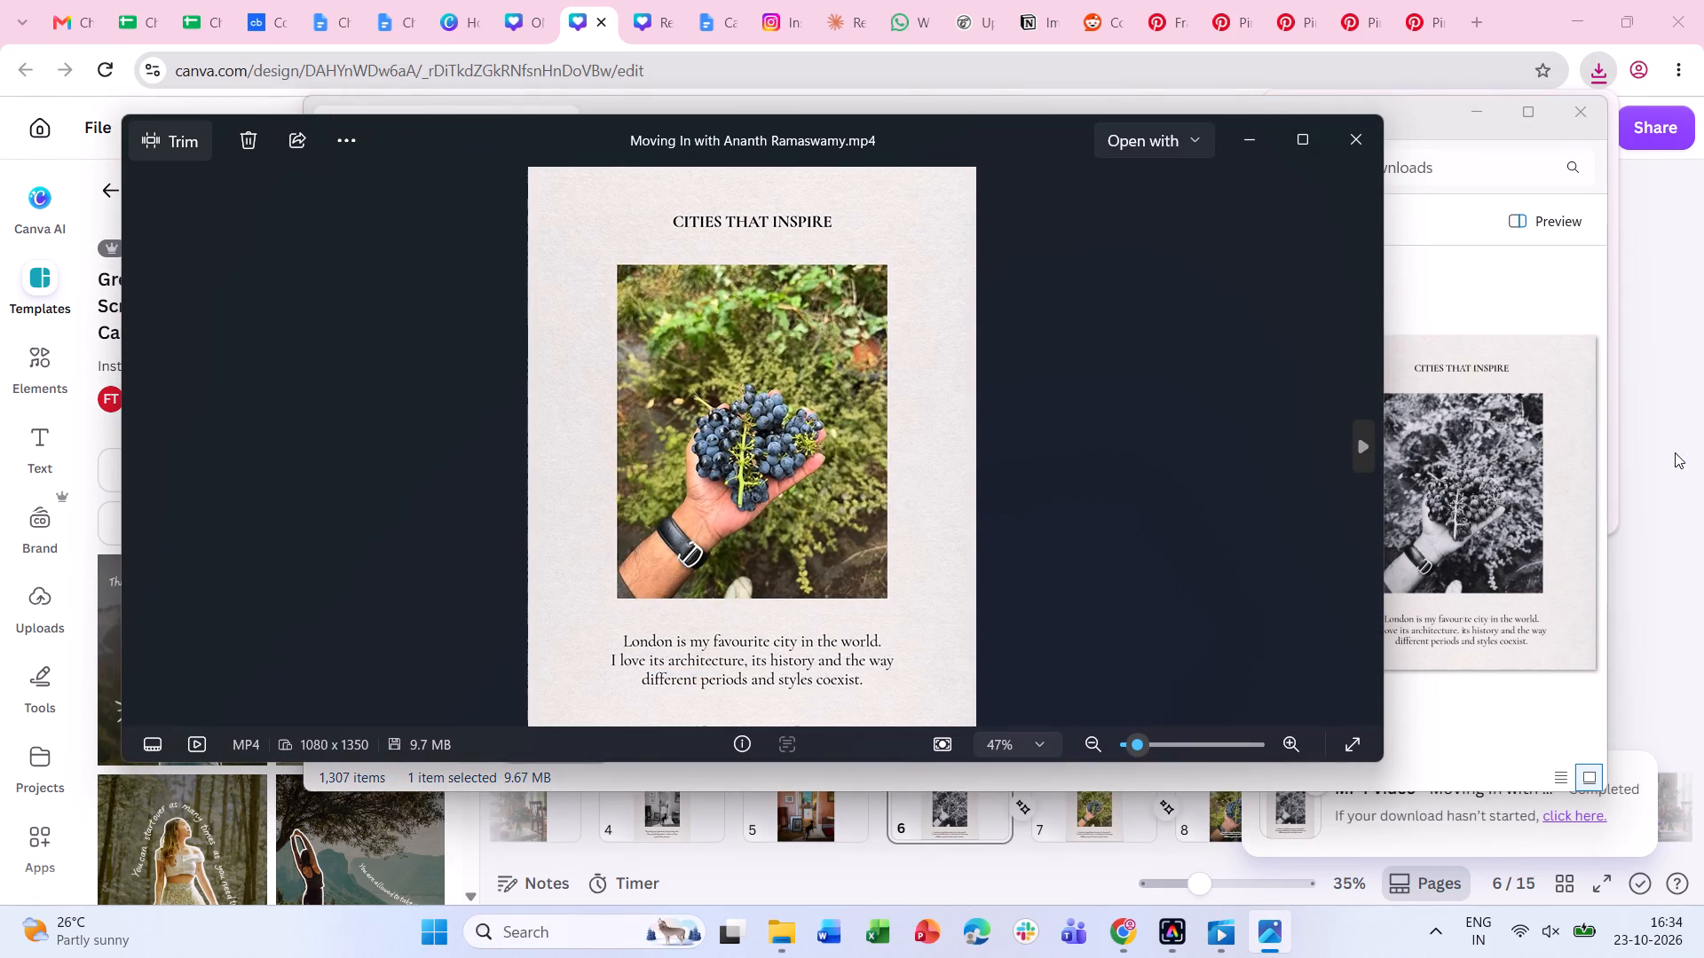
{"action": "left_click_drag", "start_coordinate": [739, 682], "coordinate": [603, 686]}
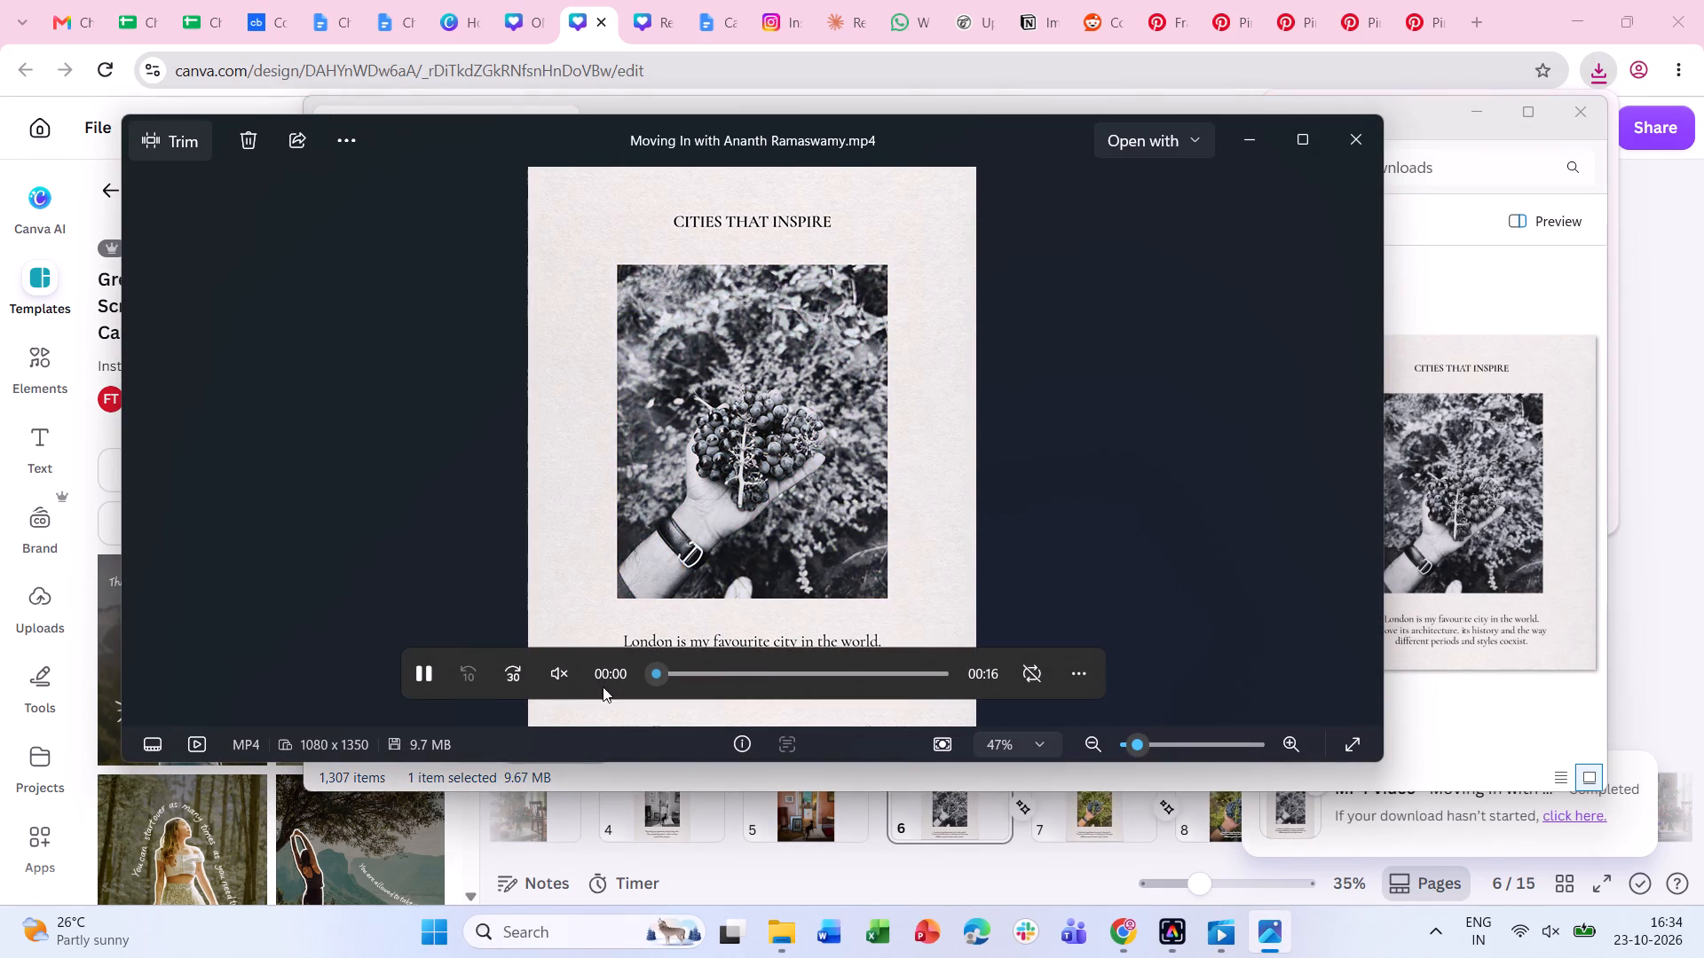
{"action": "left_click_drag", "start_coordinate": [856, 766], "coordinate": [863, 904]}
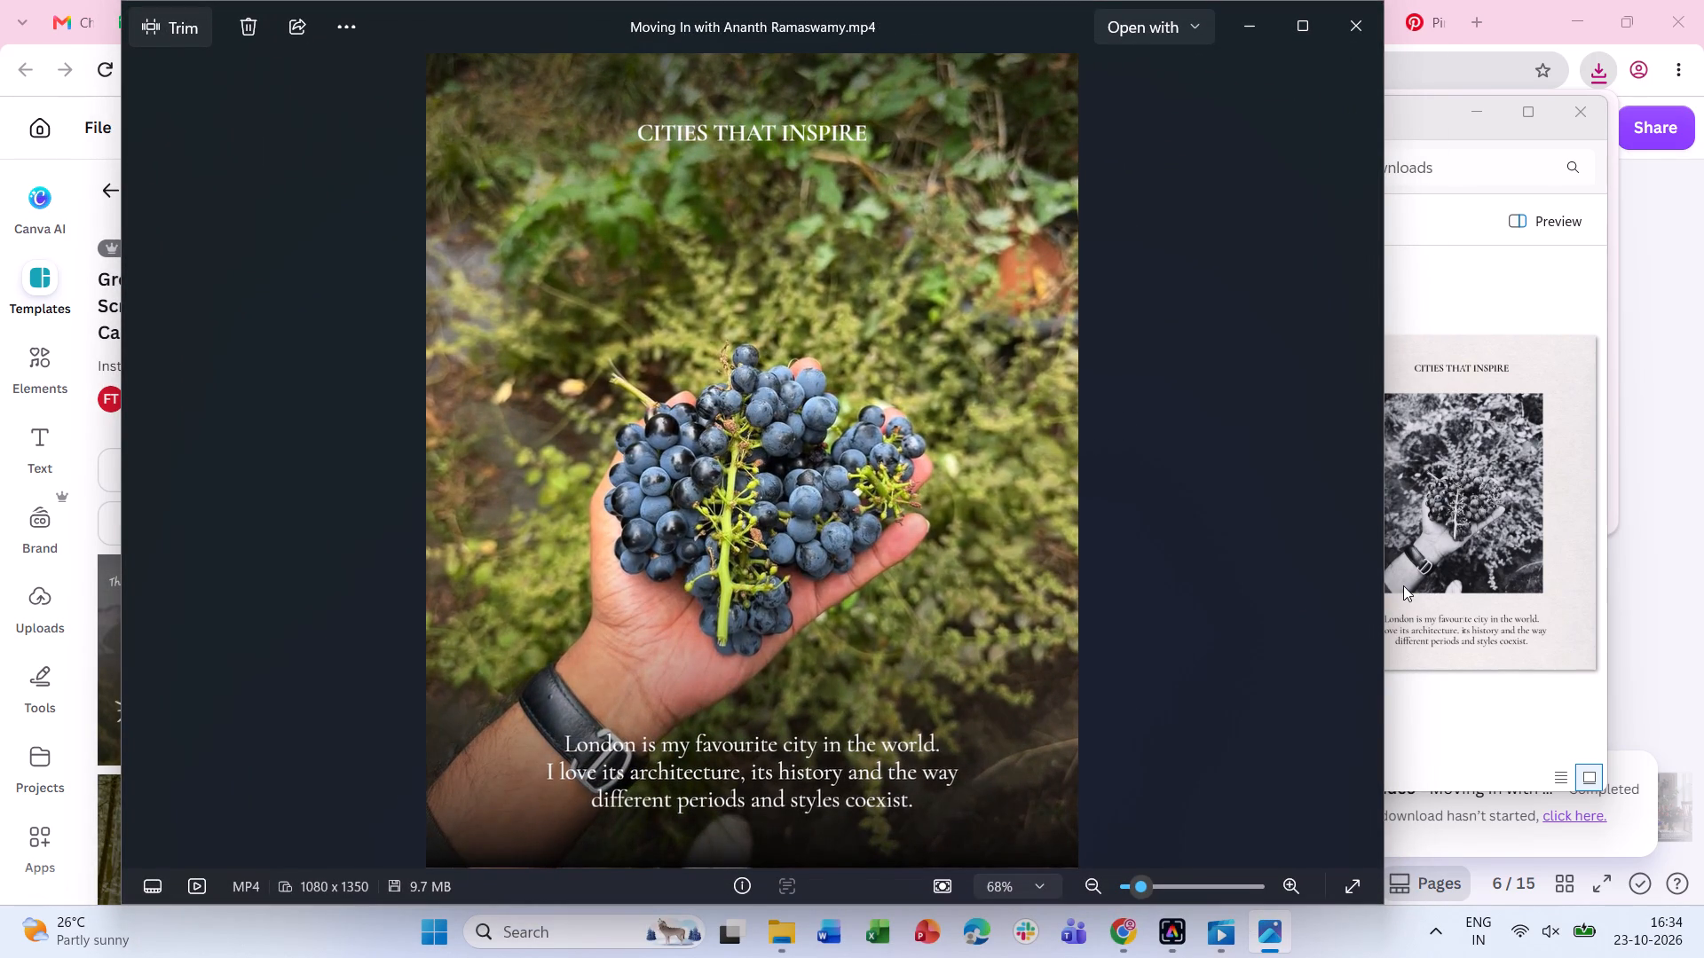
{"action": "left_click", "coordinate": [1358, 20]}
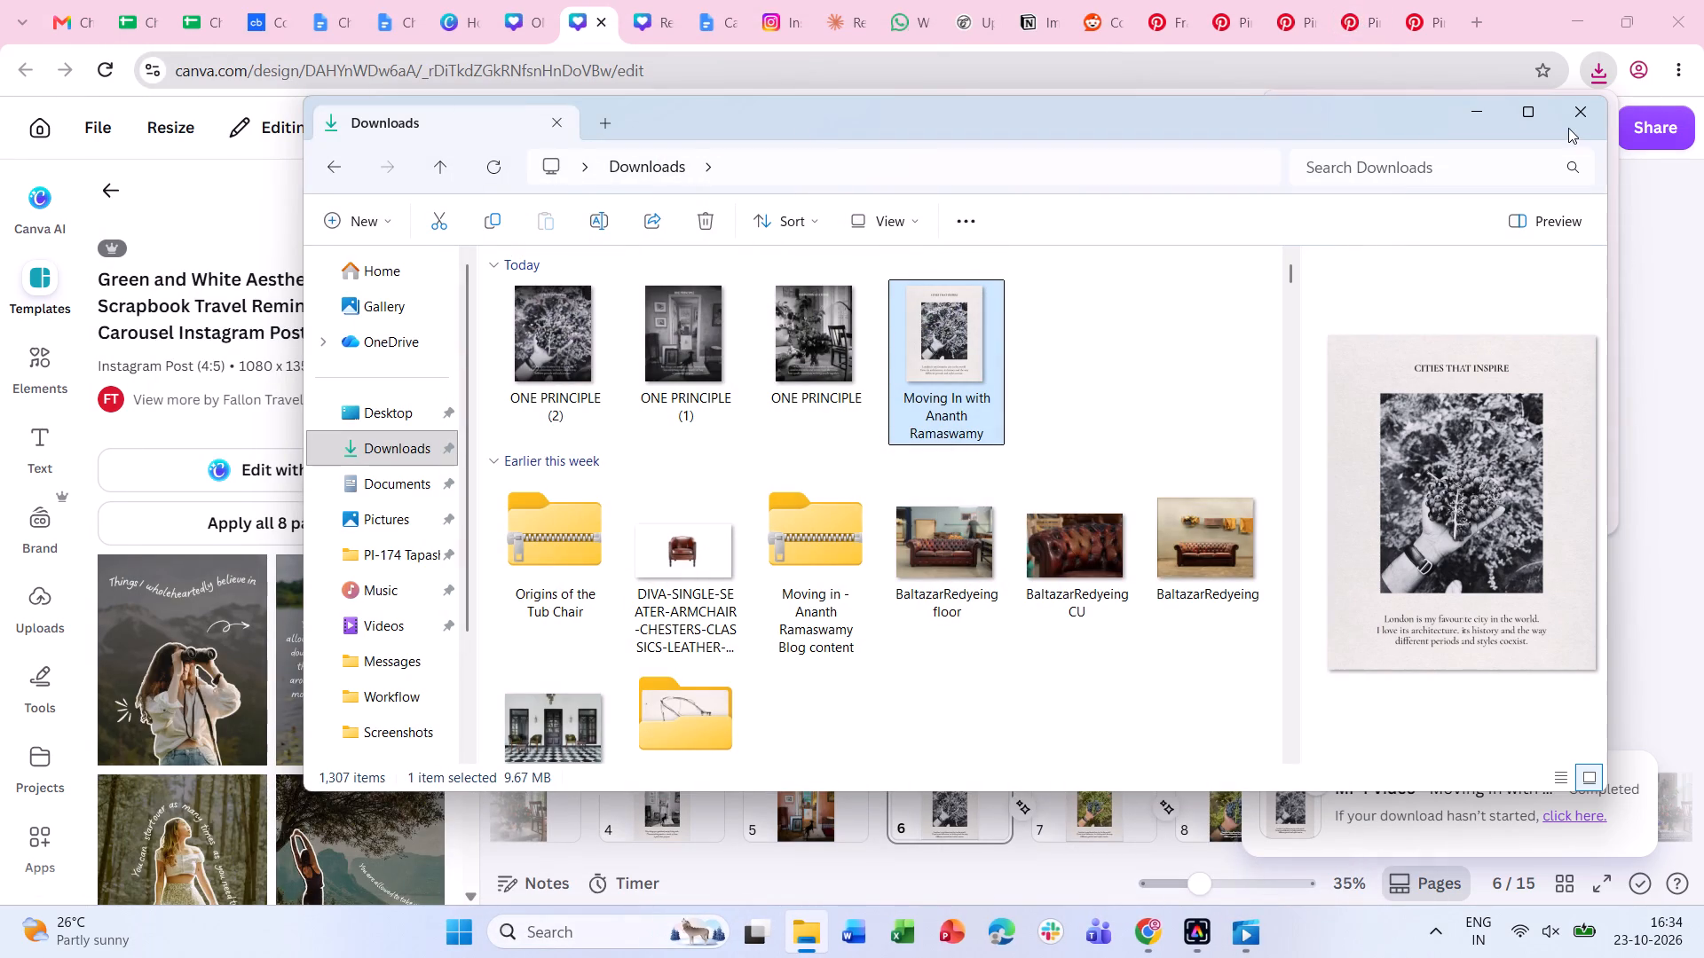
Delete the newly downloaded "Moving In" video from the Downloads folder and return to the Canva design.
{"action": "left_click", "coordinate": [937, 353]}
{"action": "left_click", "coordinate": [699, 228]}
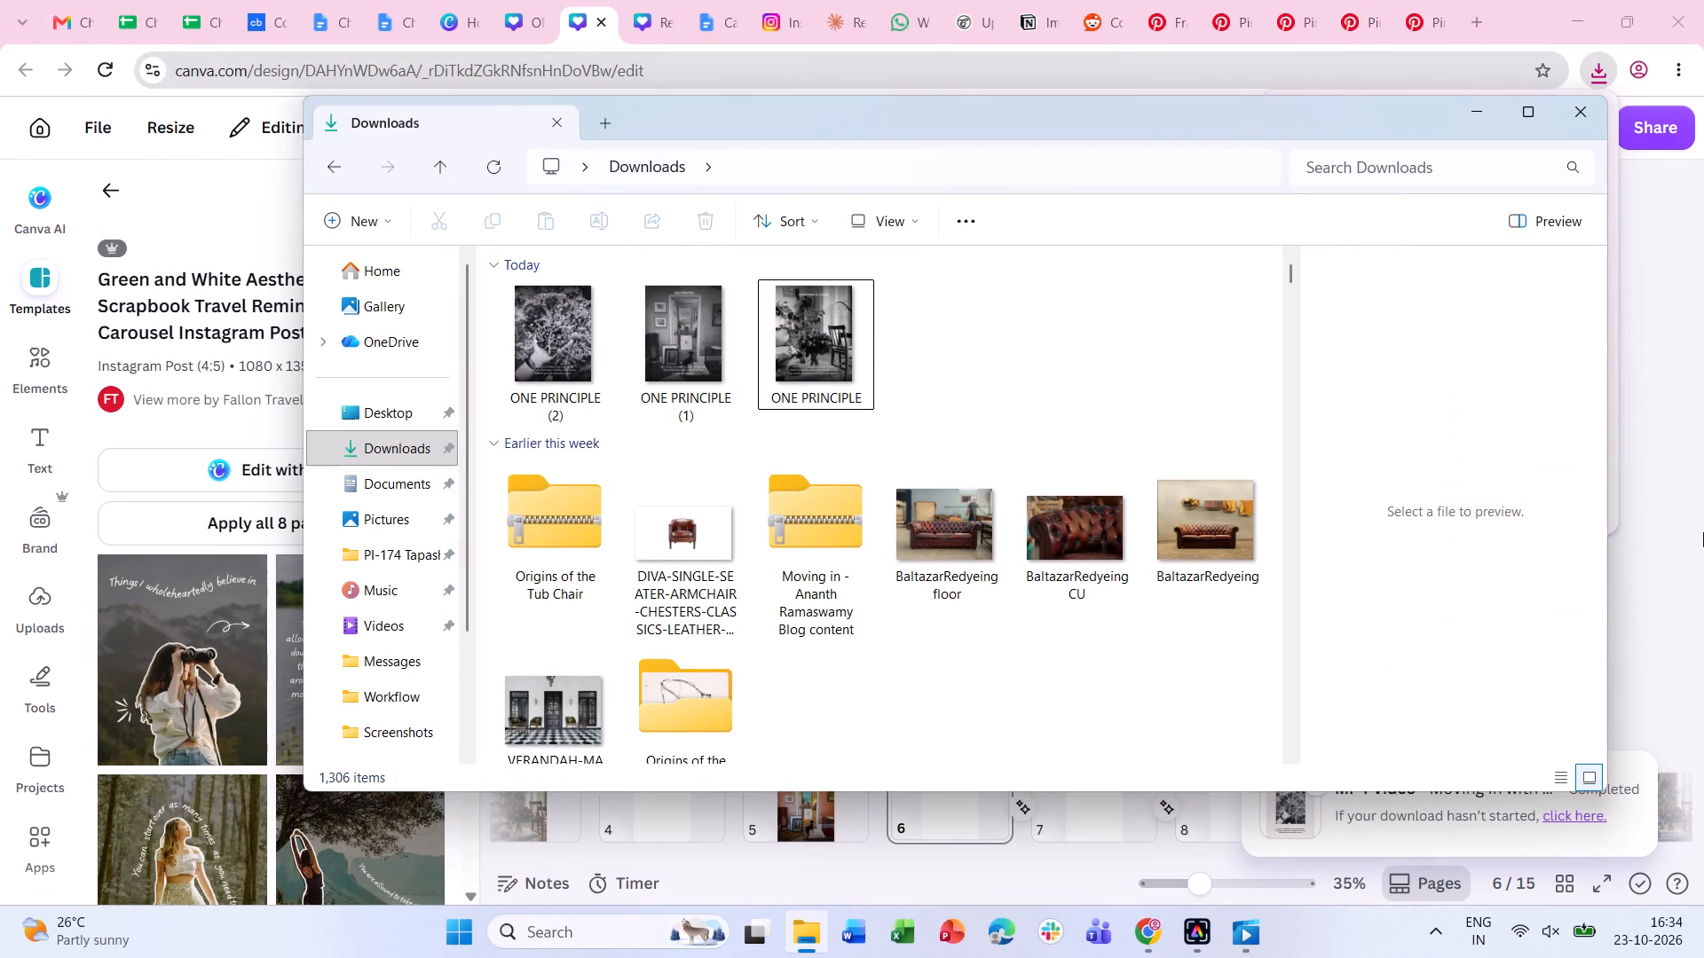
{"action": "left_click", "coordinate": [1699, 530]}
Set page 7's timing to 1.5 seconds.
{"action": "left_click", "coordinate": [1081, 810]}
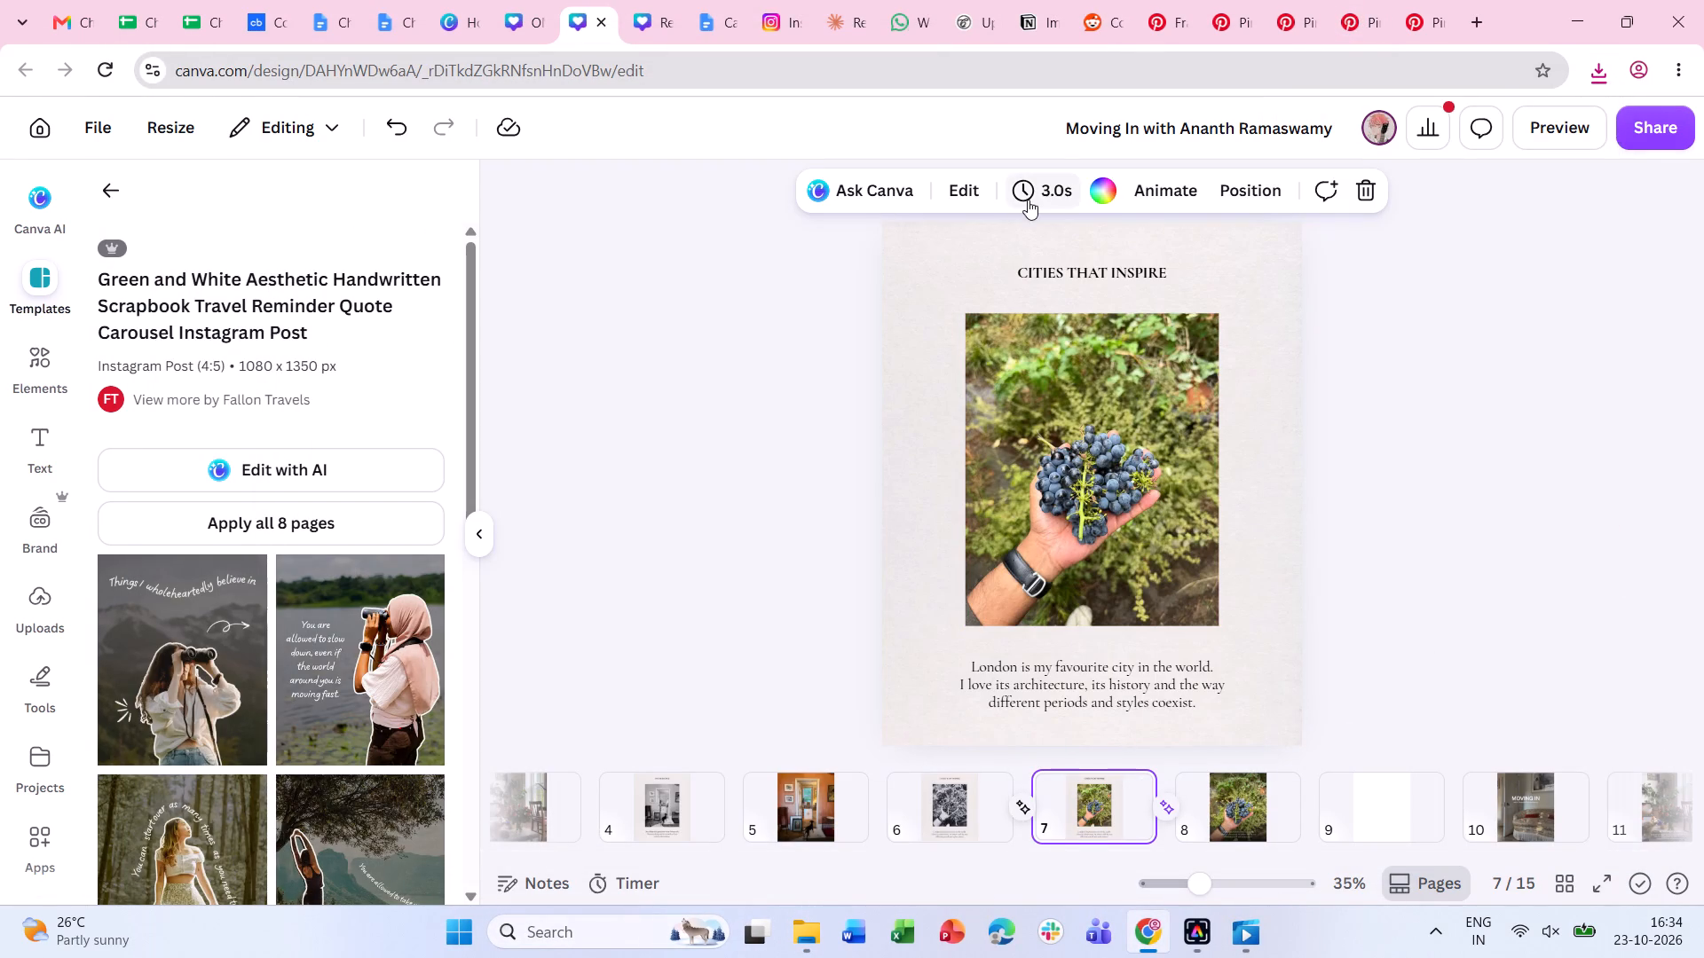
{"action": "left_click", "coordinate": [1029, 200]}
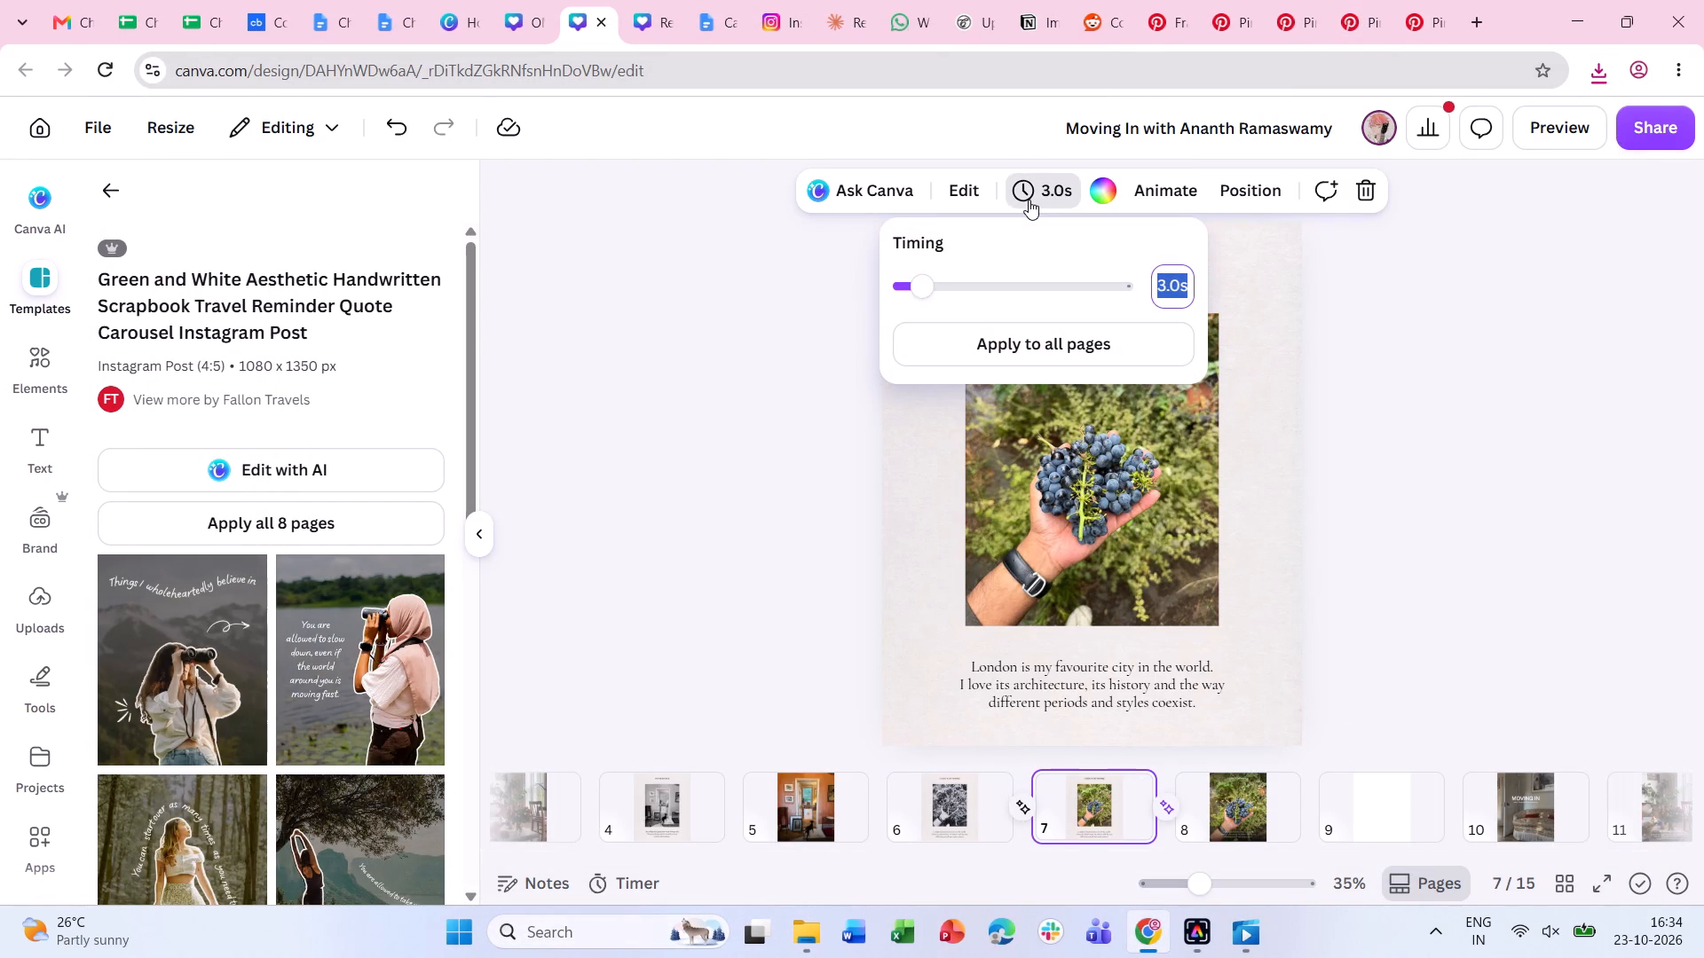
{"action": "key", "text": "1"}
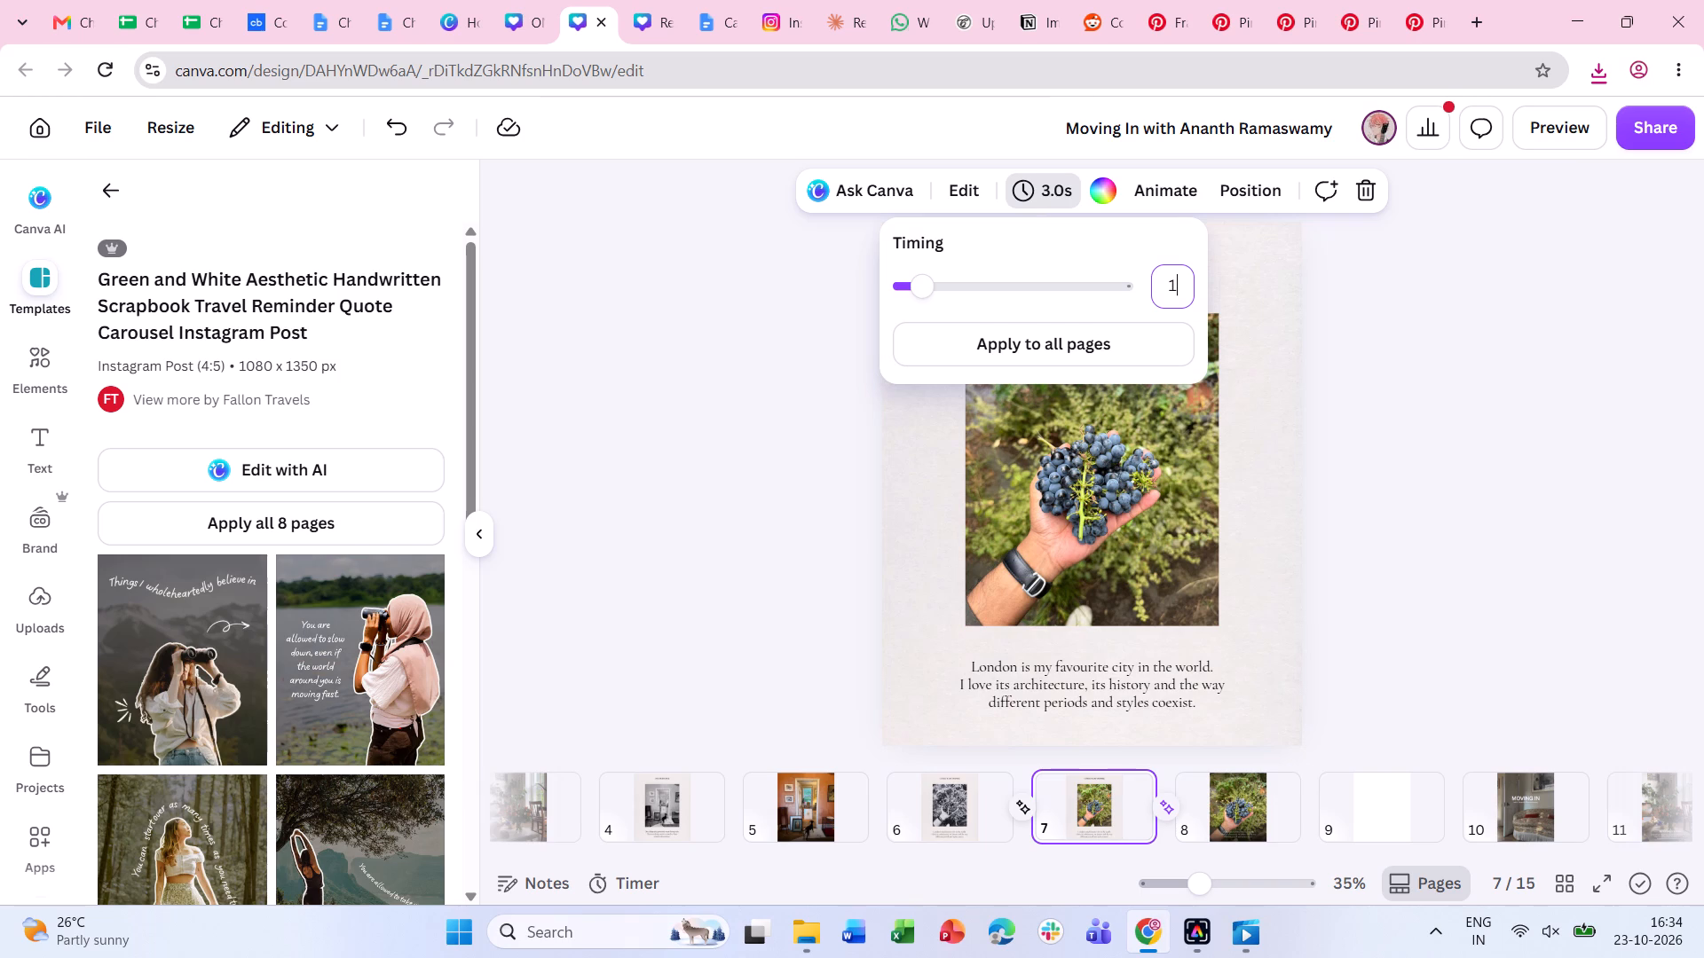
{"action": "type", "text": ".5"}
{"action": "key", "text": "Return"}
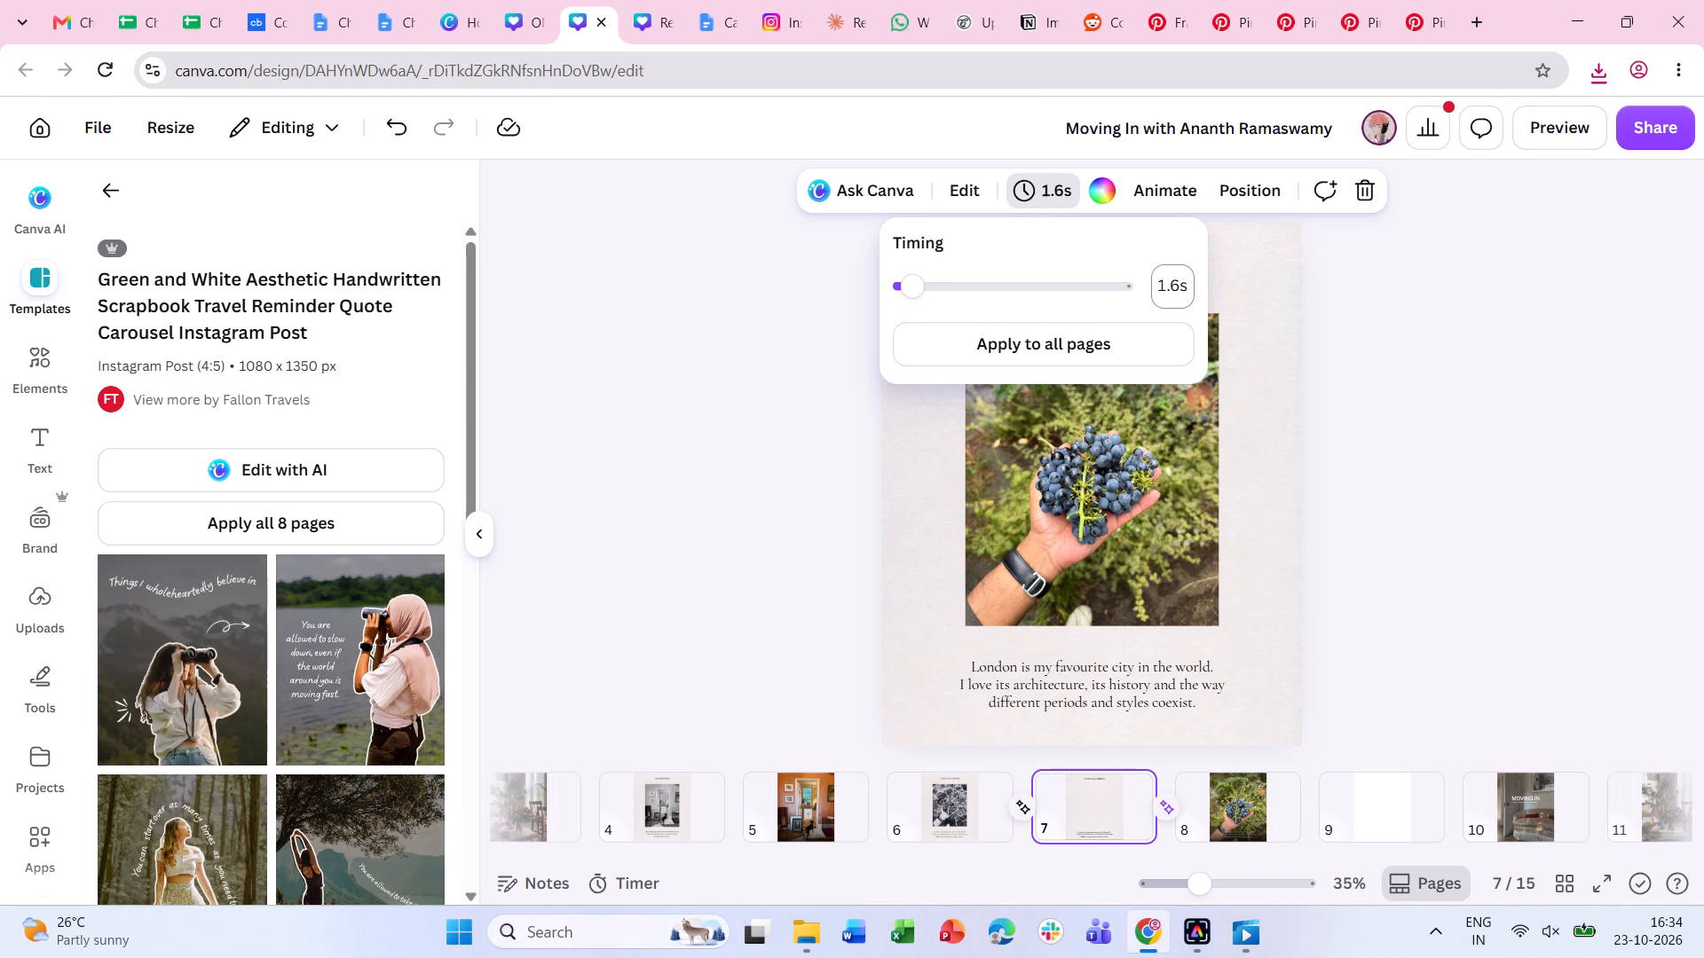
{"action": "double_click", "coordinate": [1322, 452]}
Download pages 6–8 again as an MP4 video, keeping the custom page selection.
{"action": "left_click", "coordinate": [1700, 138]}
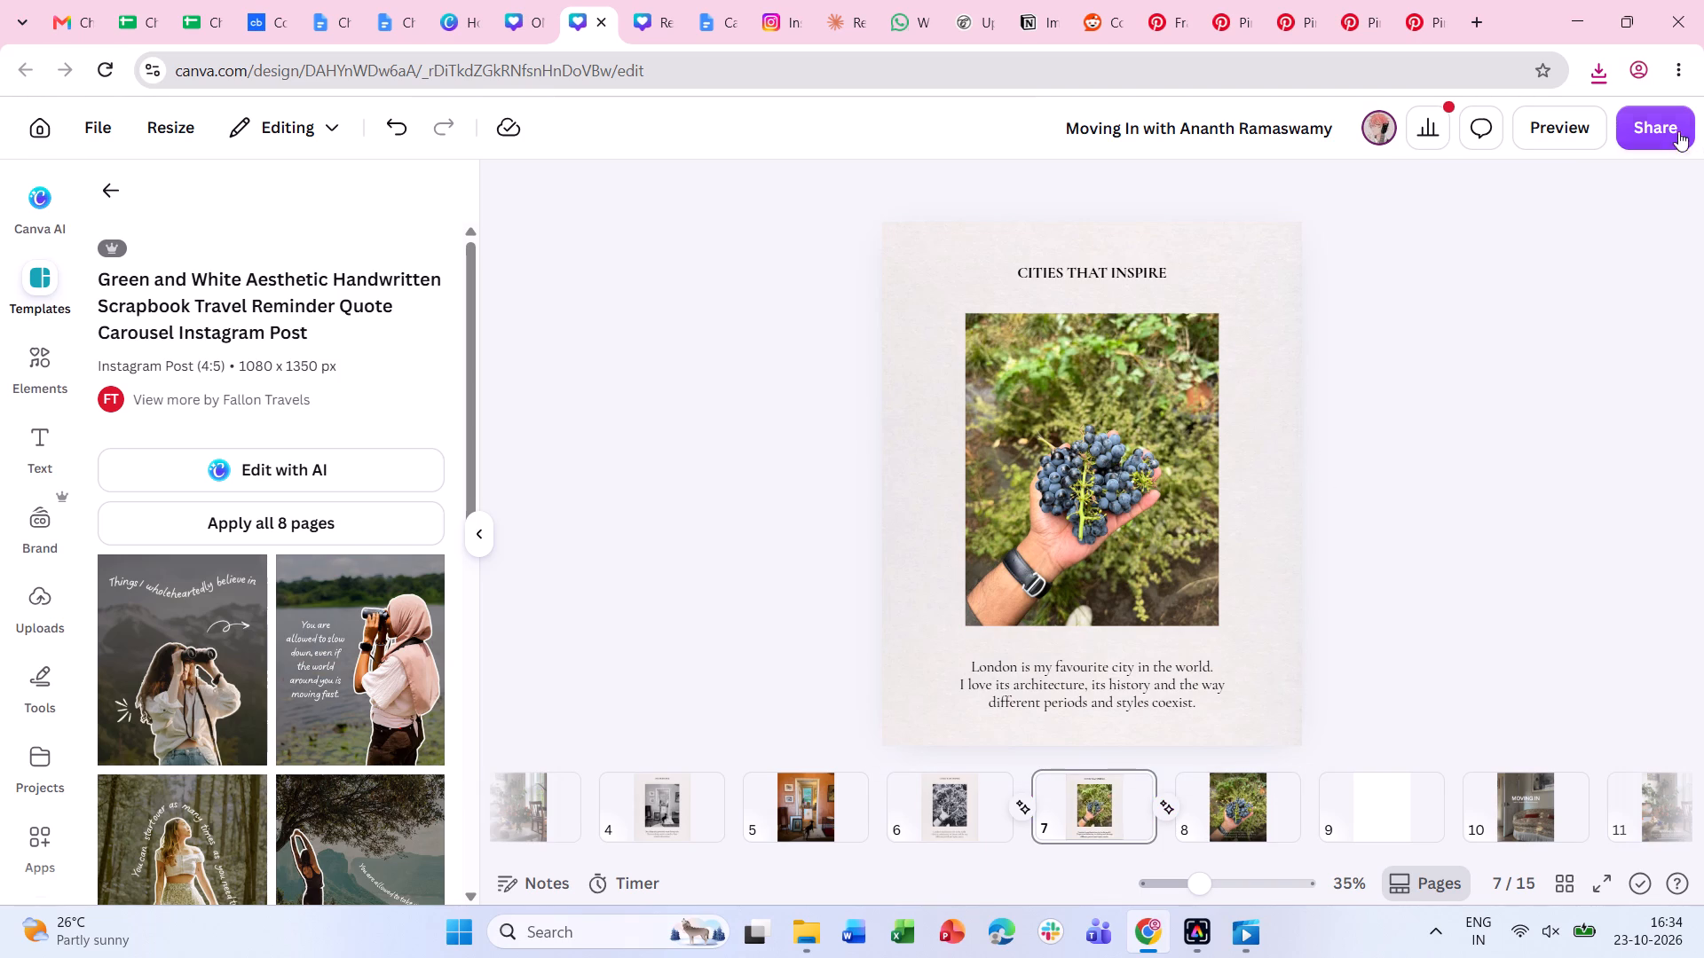
{"action": "left_click", "coordinate": [1668, 130]}
{"action": "left_click", "coordinate": [1304, 724]}
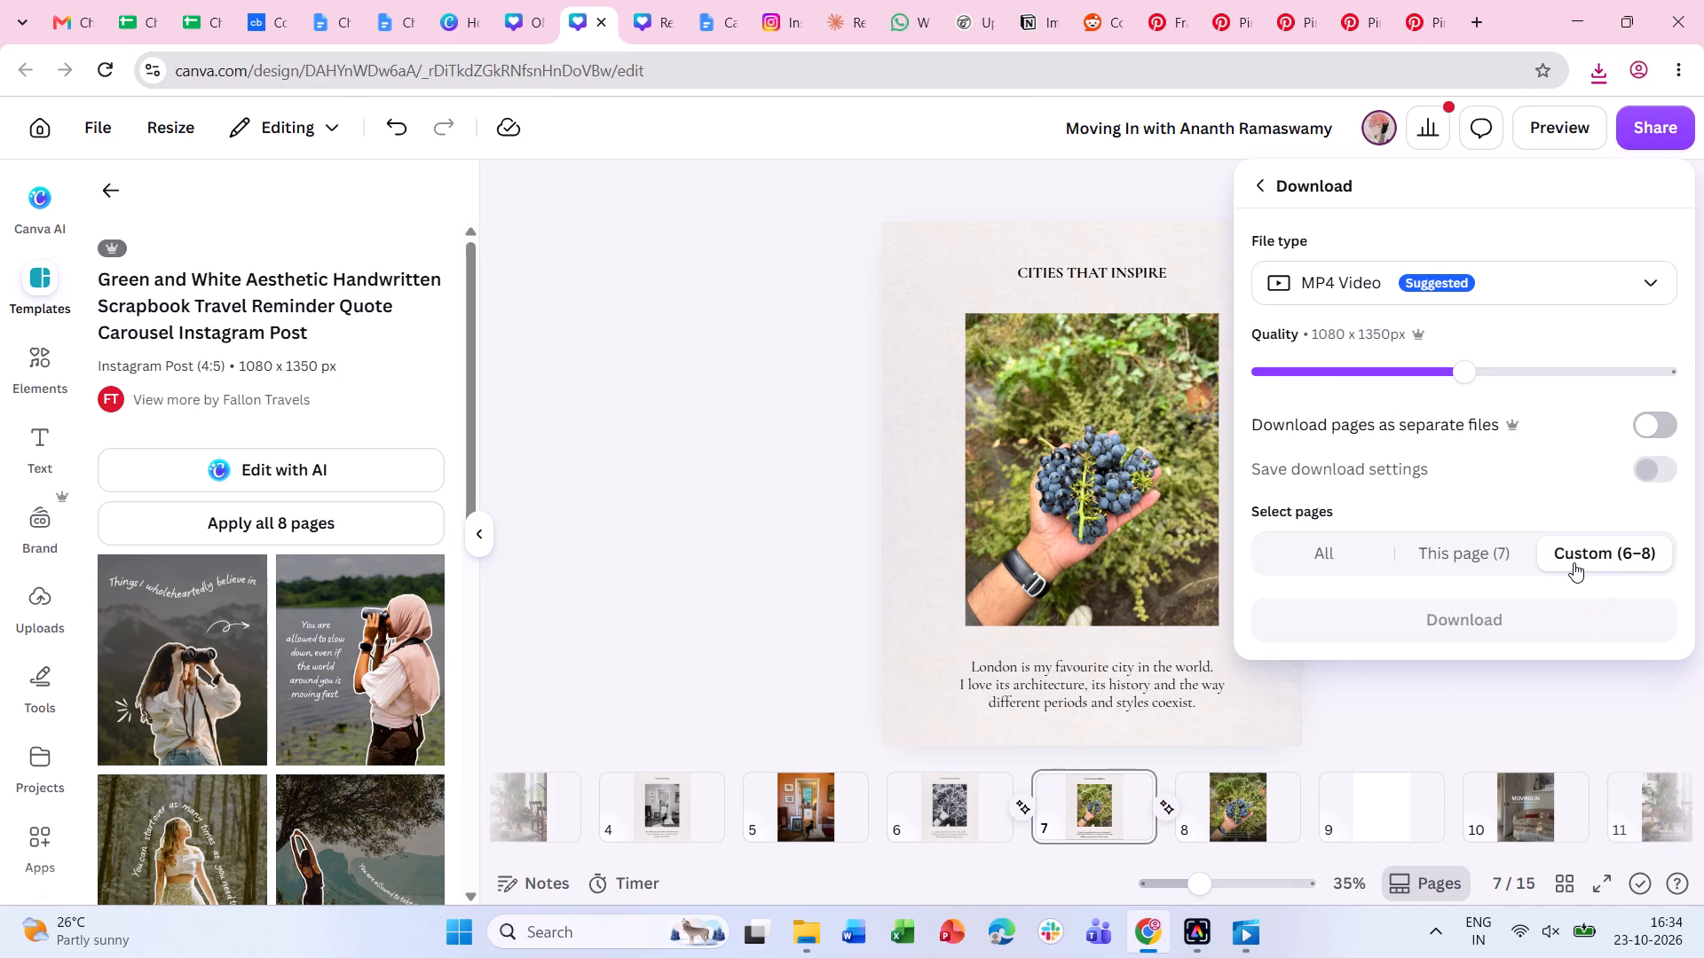
{"action": "scroll", "coordinate": [1574, 562], "scroll_direction": "down", "scroll_amount": 3}
{"action": "left_click", "coordinate": [1574, 562]}
{"action": "scroll", "coordinate": [1574, 562], "scroll_direction": "down", "scroll_amount": 5}
{"action": "left_click", "coordinate": [1530, 726]}
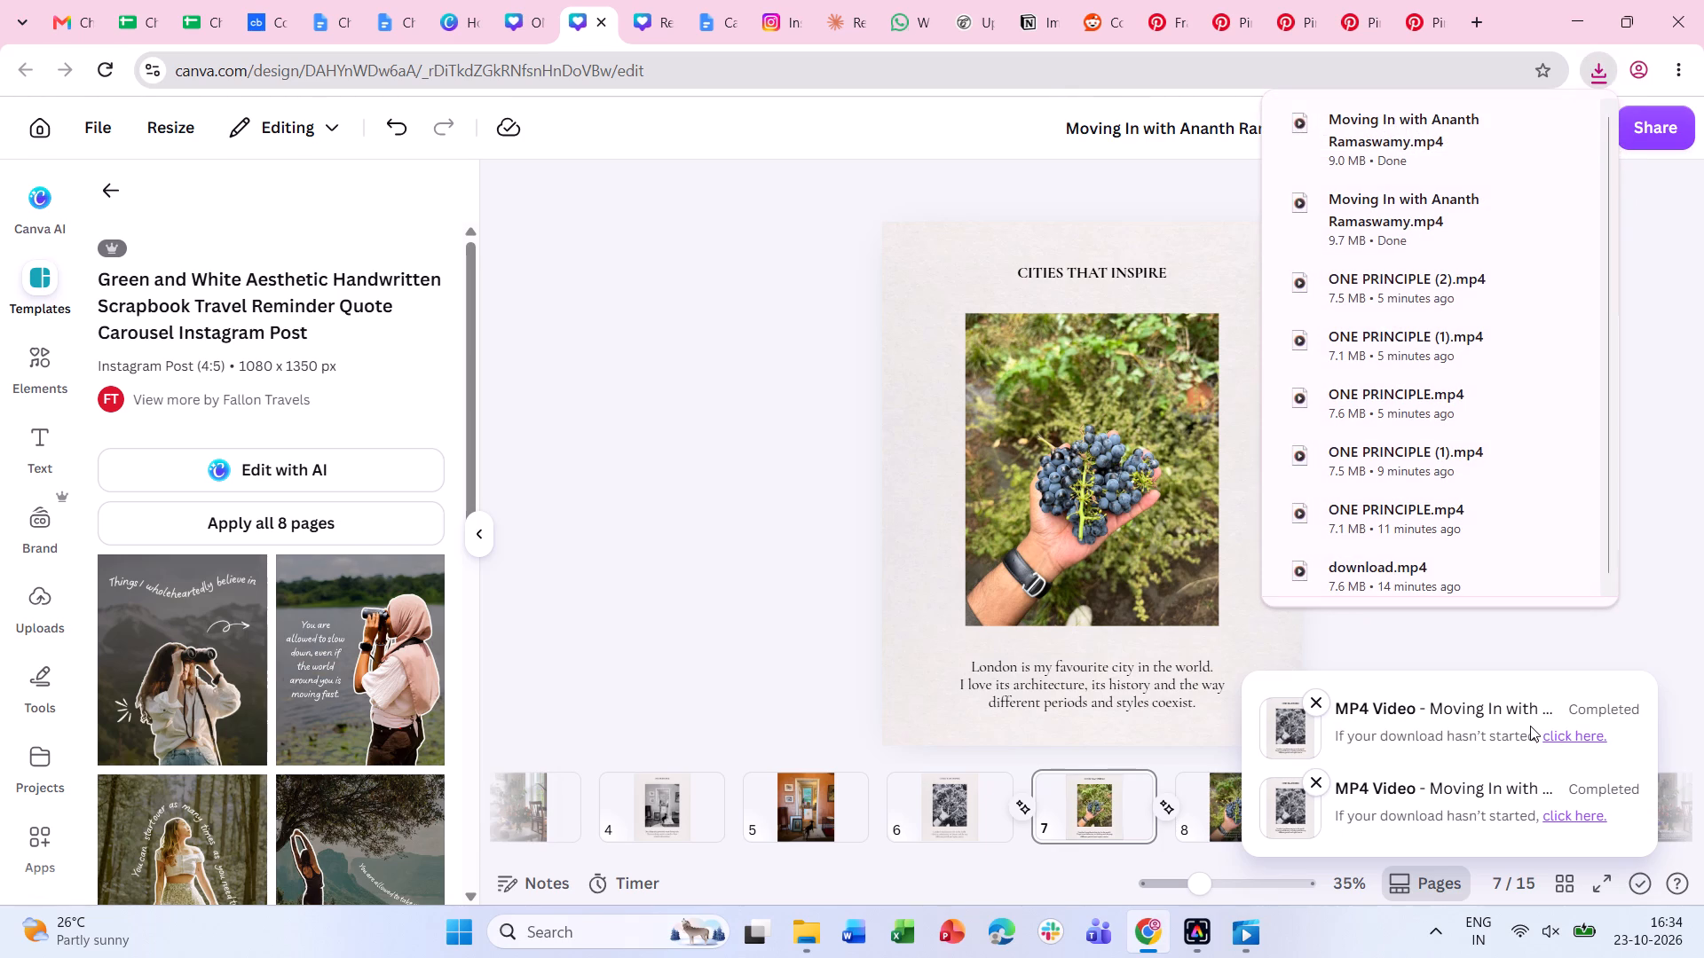
{"action": "left_click", "coordinate": [771, 452]}
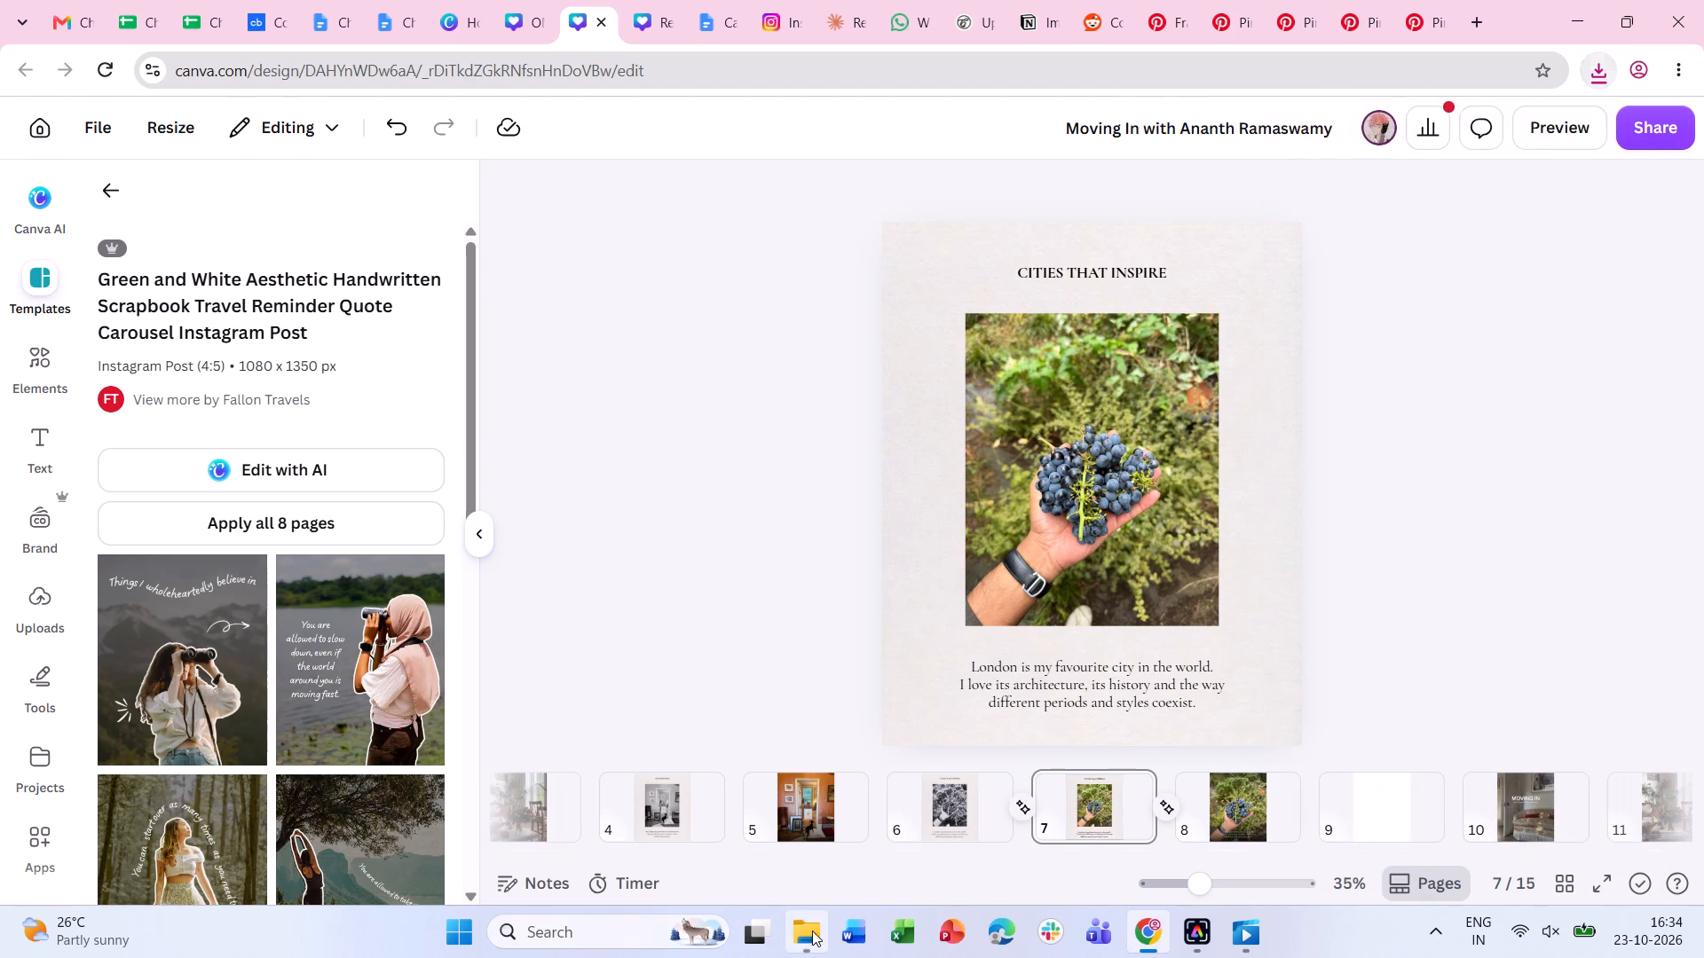
Play the new "Moving In" video from the Downloads folder in Media Player and in Films & TV to check the timing.
{"action": "left_click", "coordinate": [812, 931]}
{"action": "left_click", "coordinate": [945, 359]}
{"action": "double_click", "coordinate": [945, 359]}
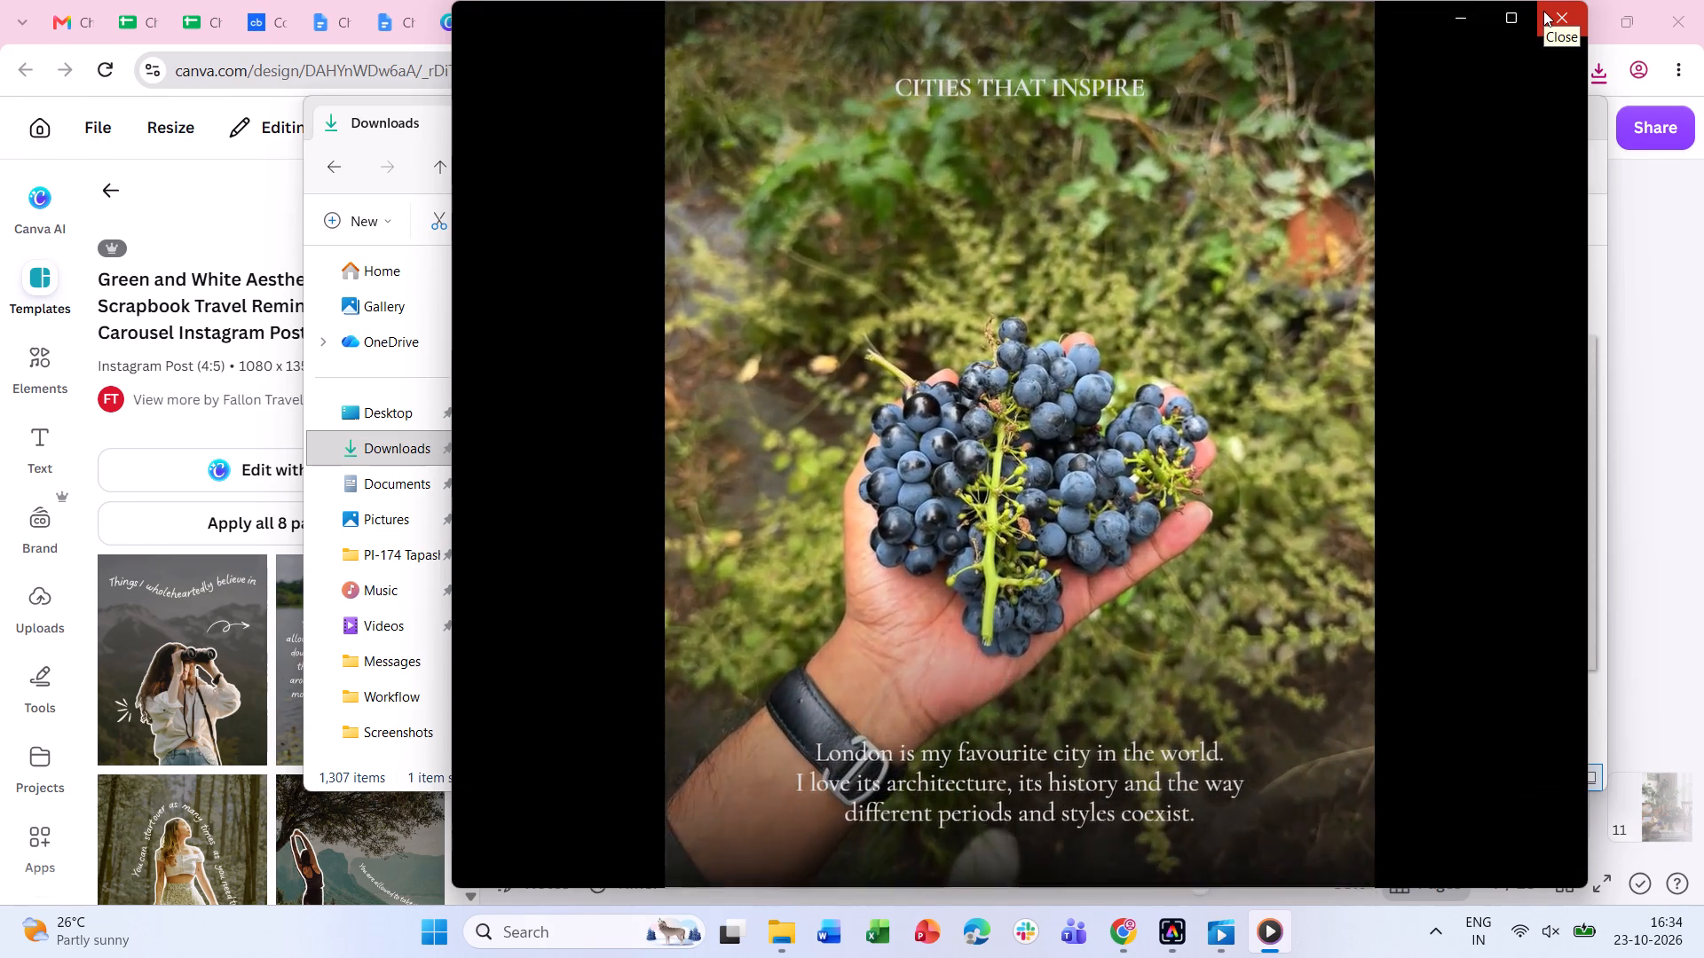
{"action": "left_click", "coordinate": [1543, 11]}
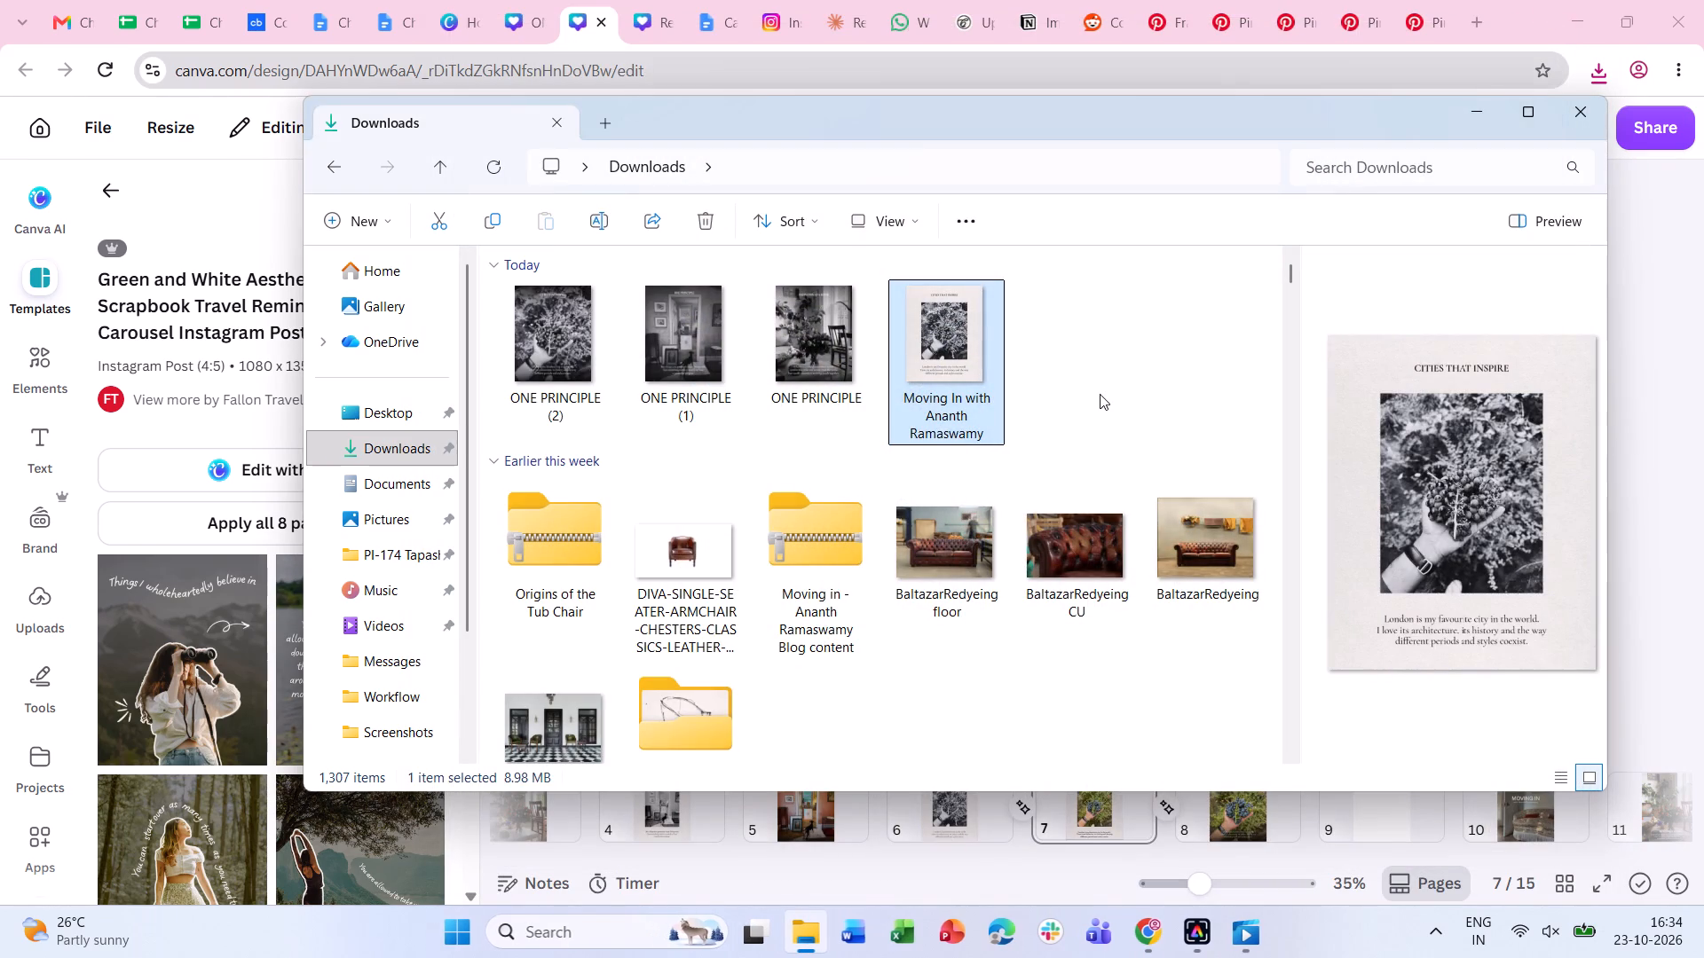
{"action": "left_click", "coordinate": [1094, 400]}
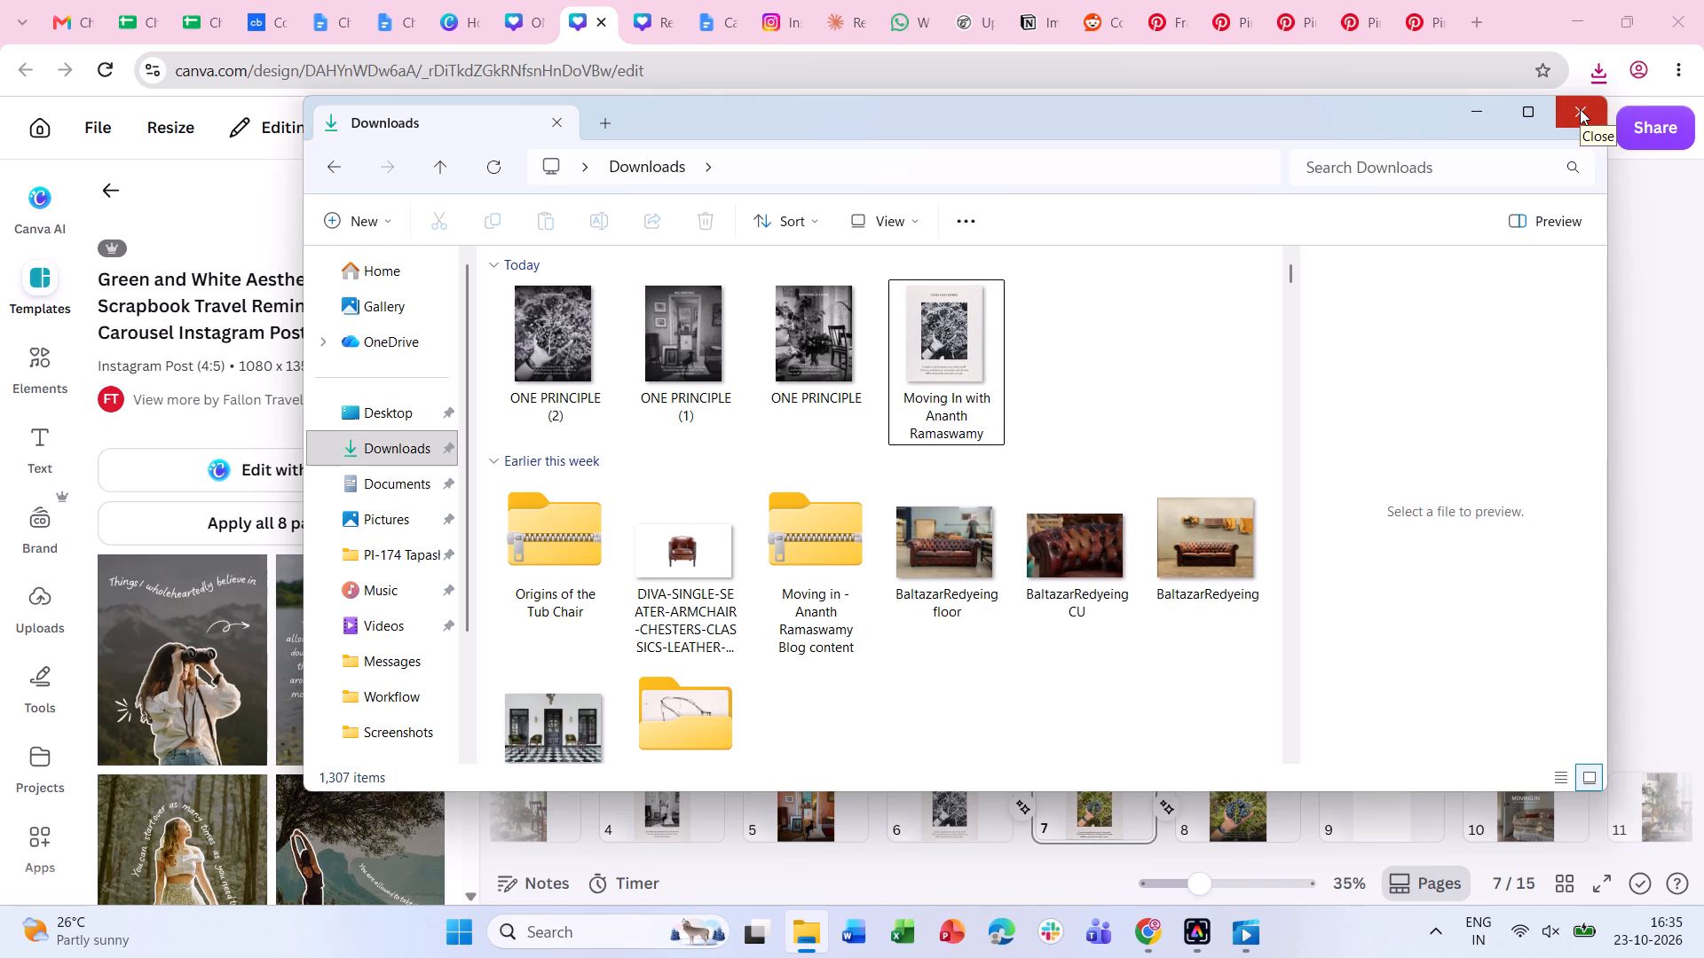
{"action": "right_click", "coordinate": [983, 362]}
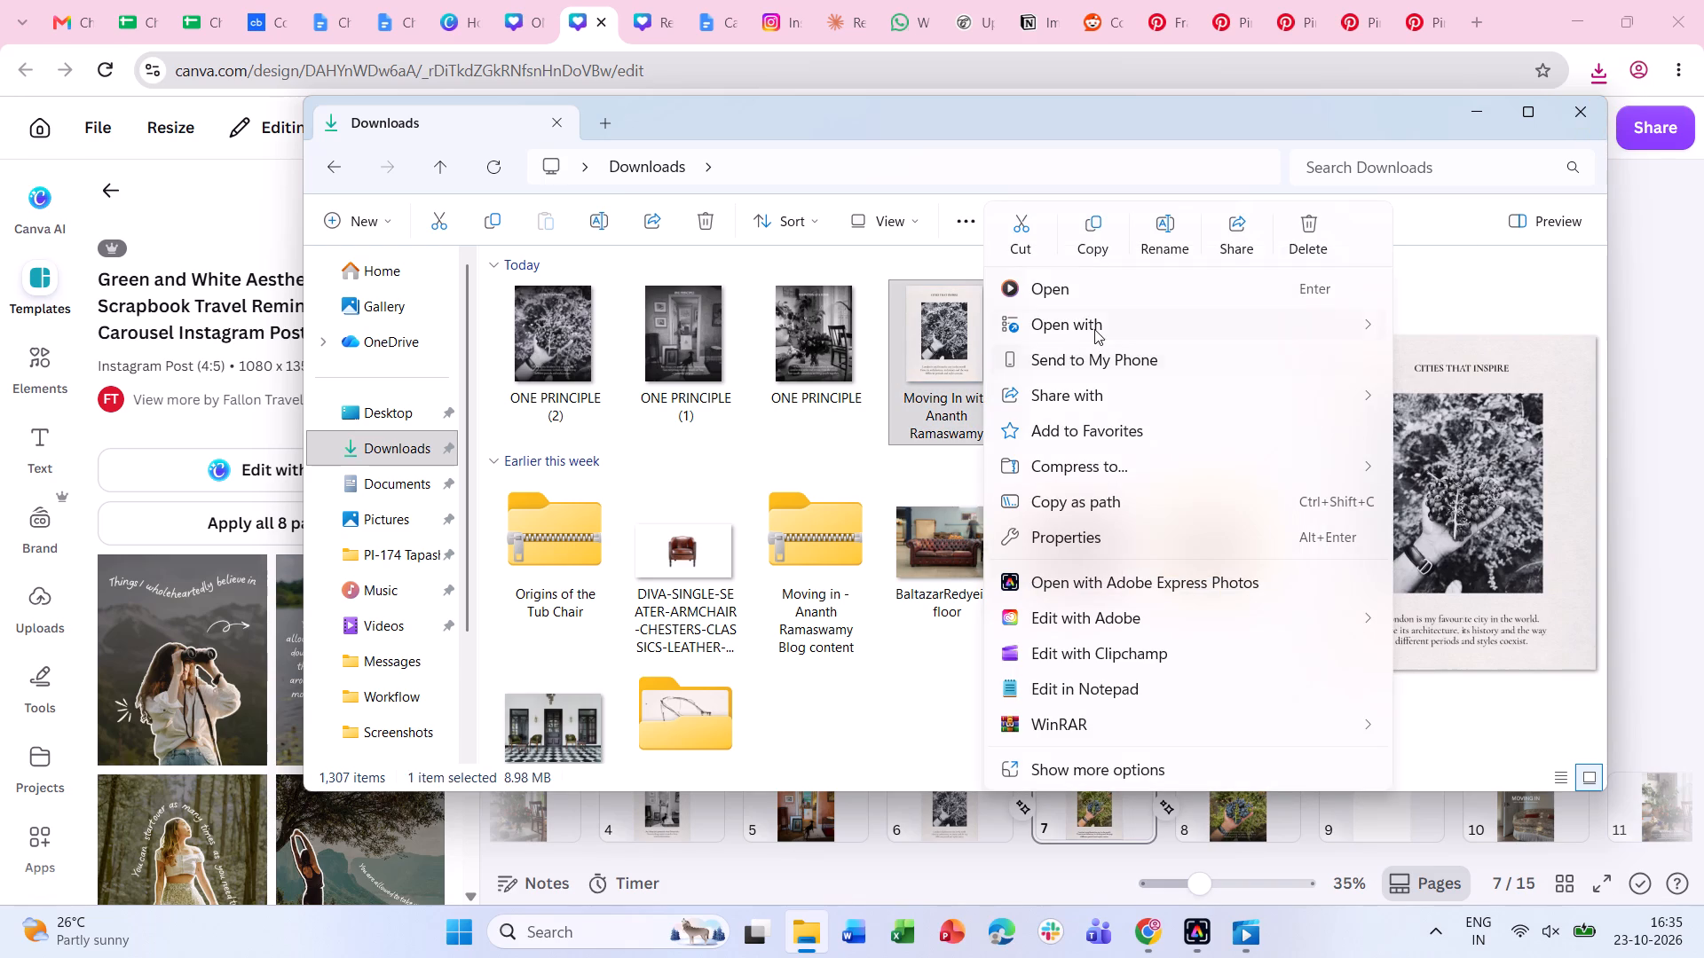
{"action": "left_click", "coordinate": [1435, 364]}
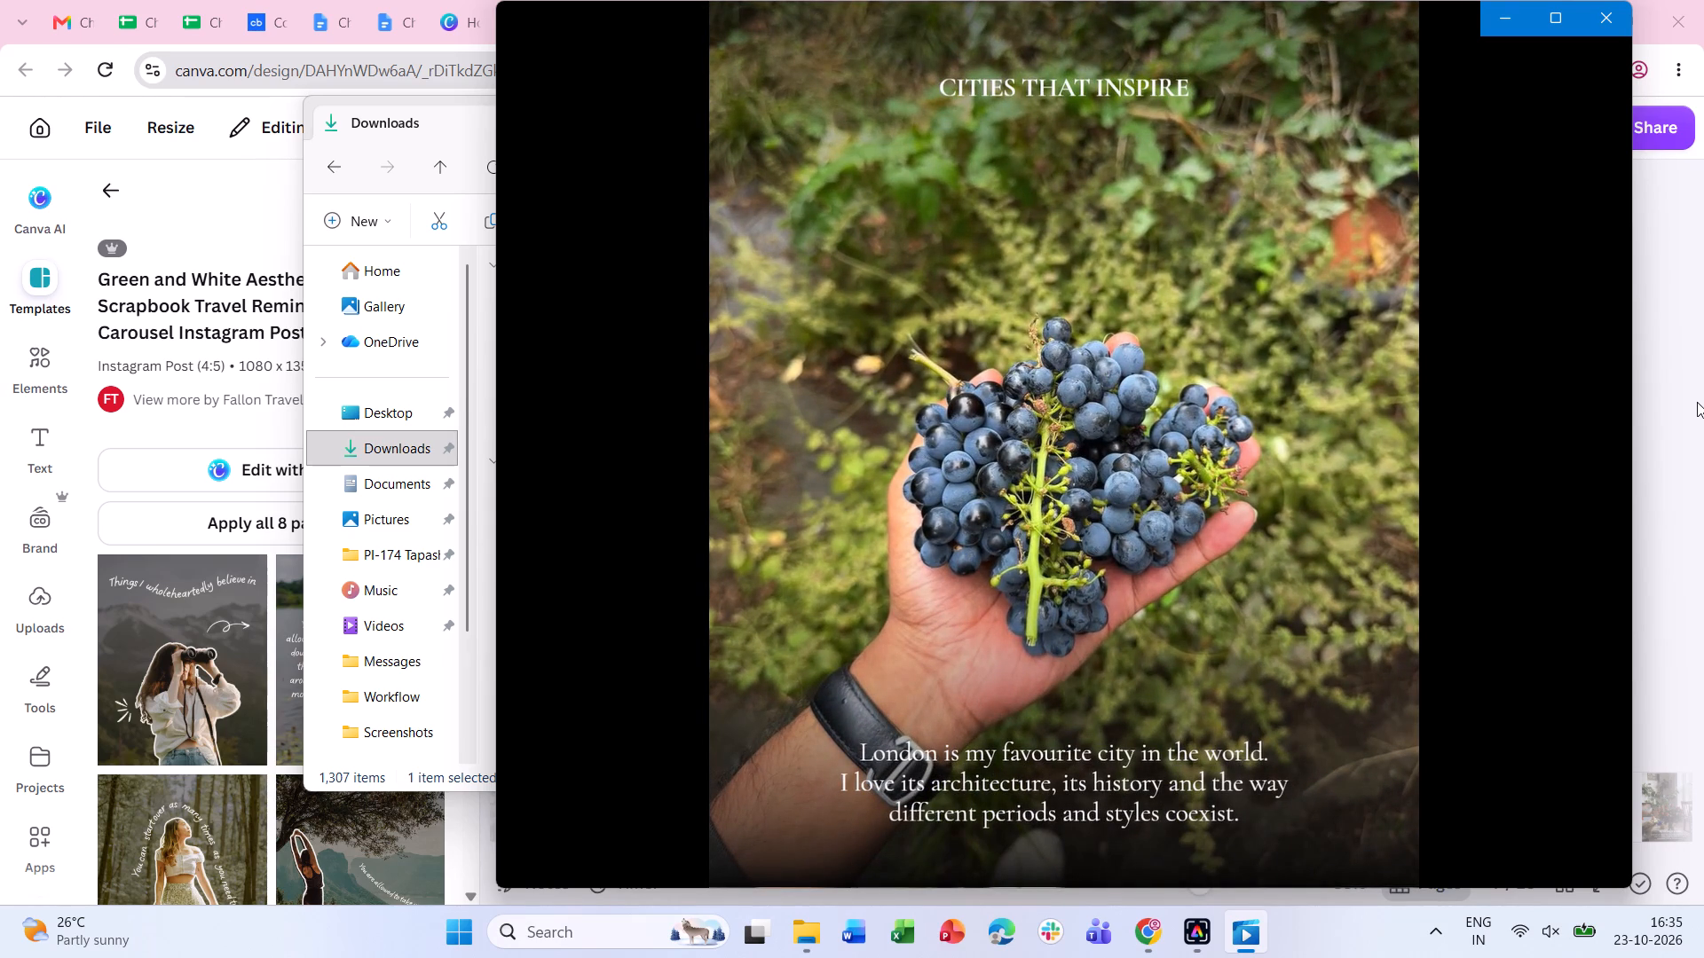
{"action": "left_click", "coordinate": [1591, 19]}
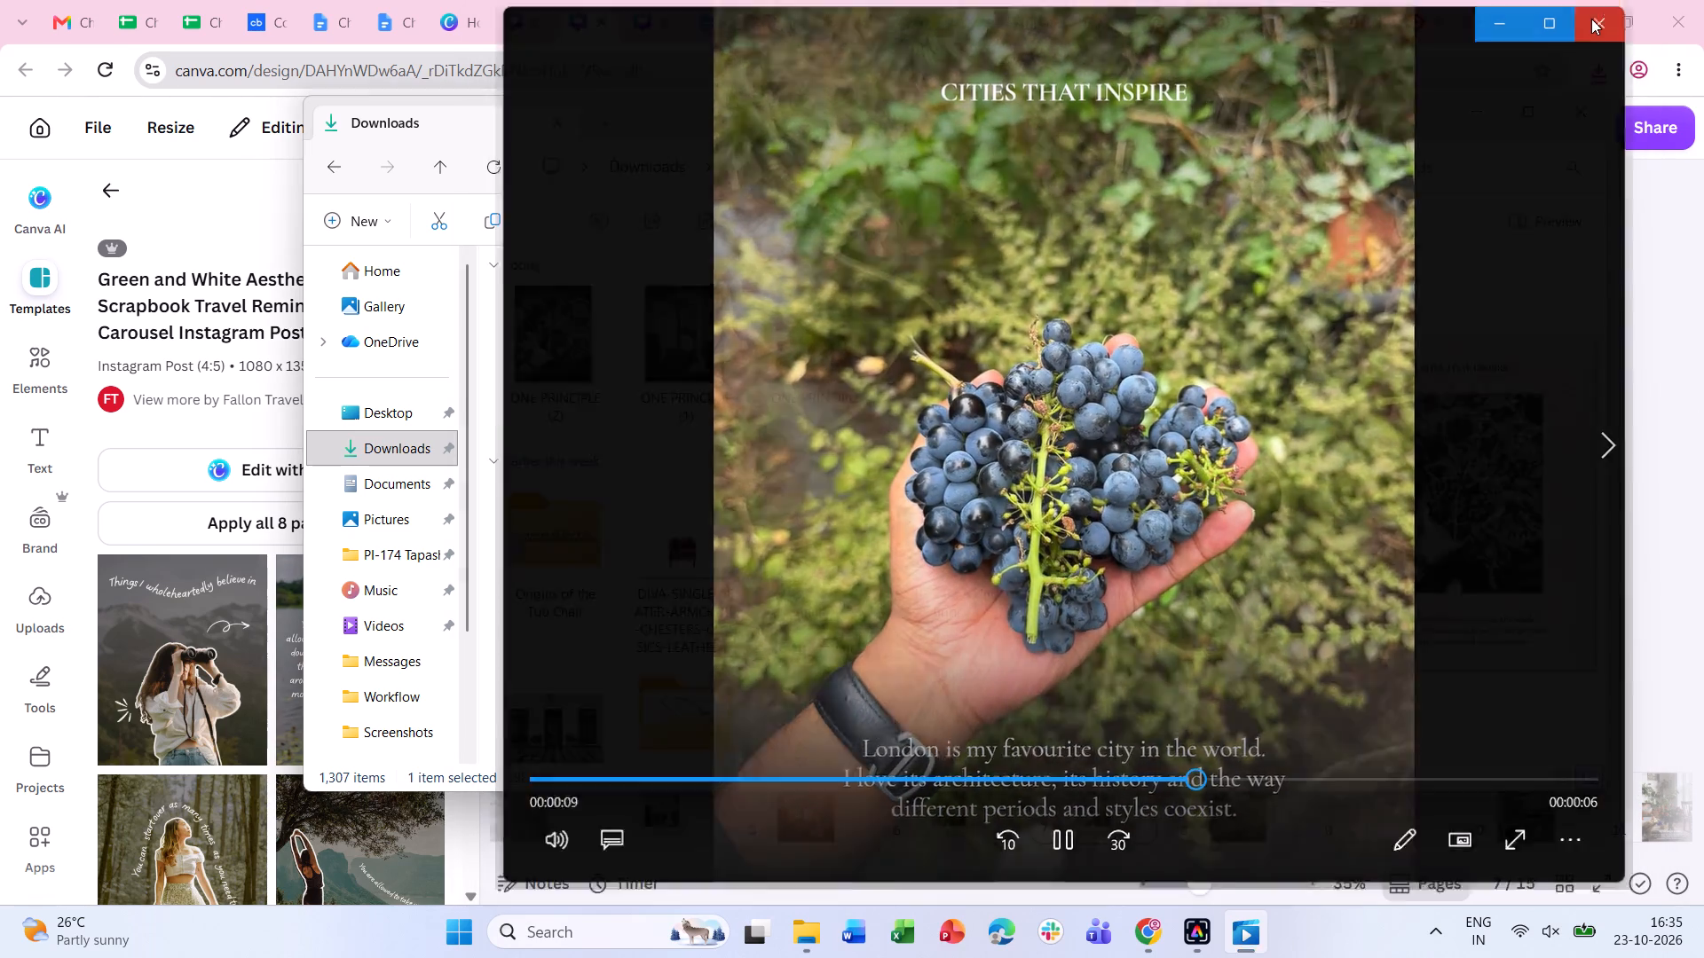
Play the "ONE PRINCIPLE (2)" video from the Downloads folder in Films & TV to check its timing, and return to Canva.
{"action": "left_click", "coordinate": [545, 366]}
{"action": "double_click", "coordinate": [549, 370]}
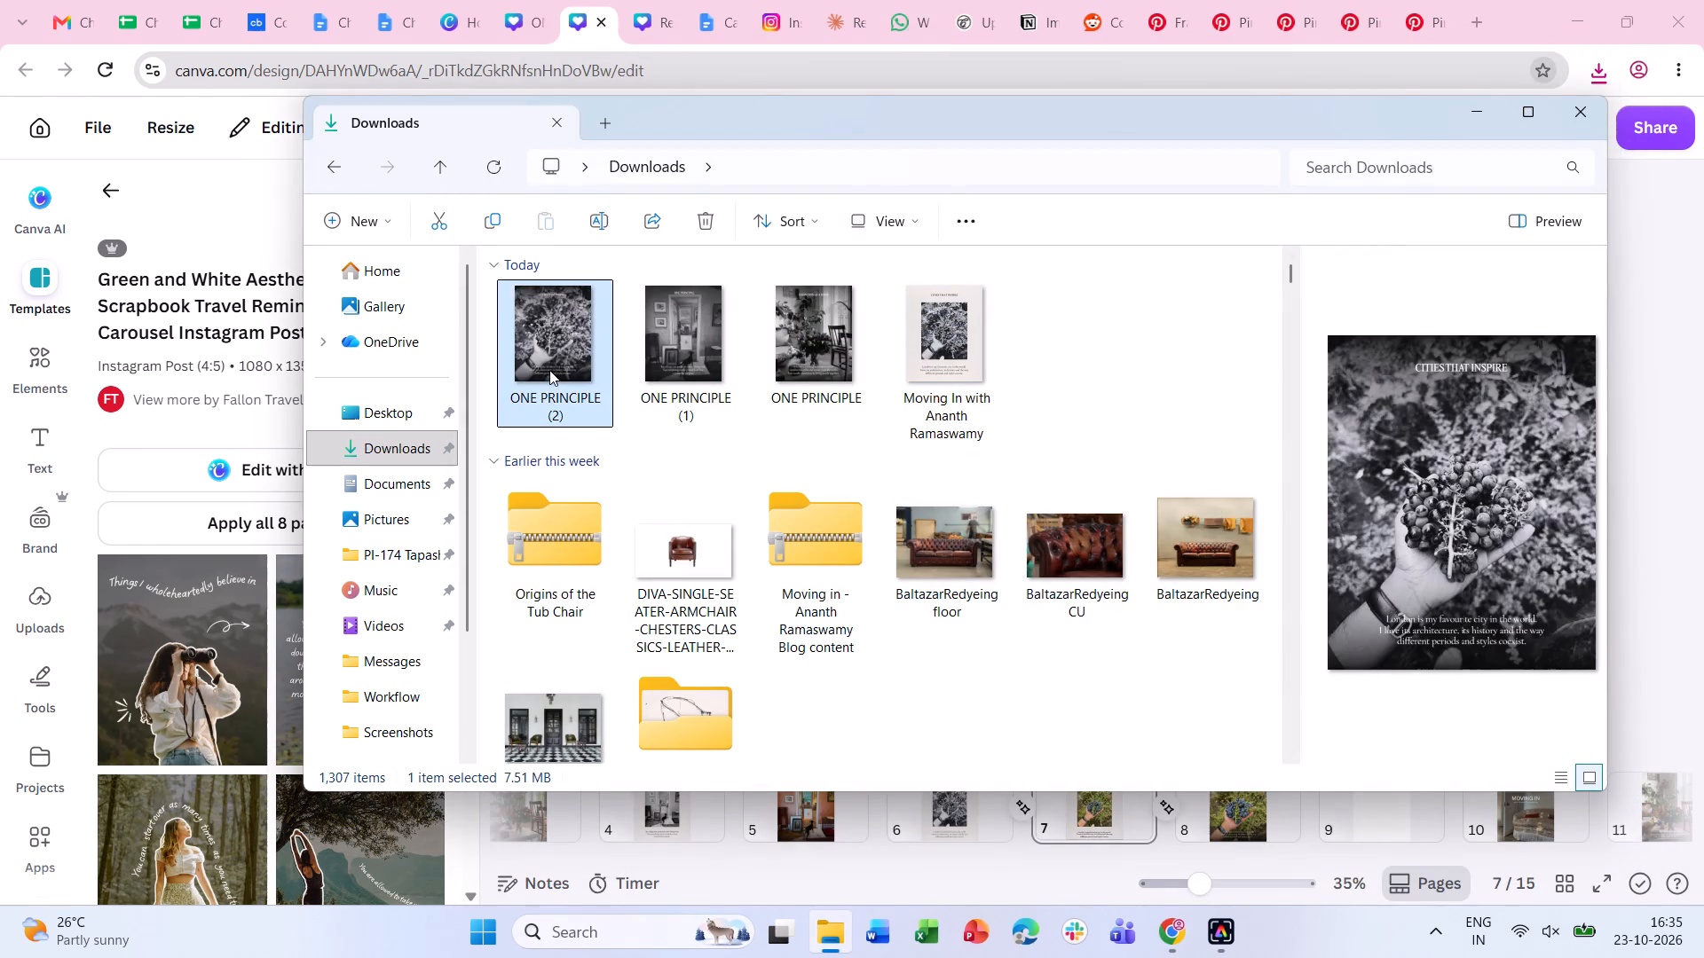
{"action": "left_click", "coordinate": [1554, 25]}
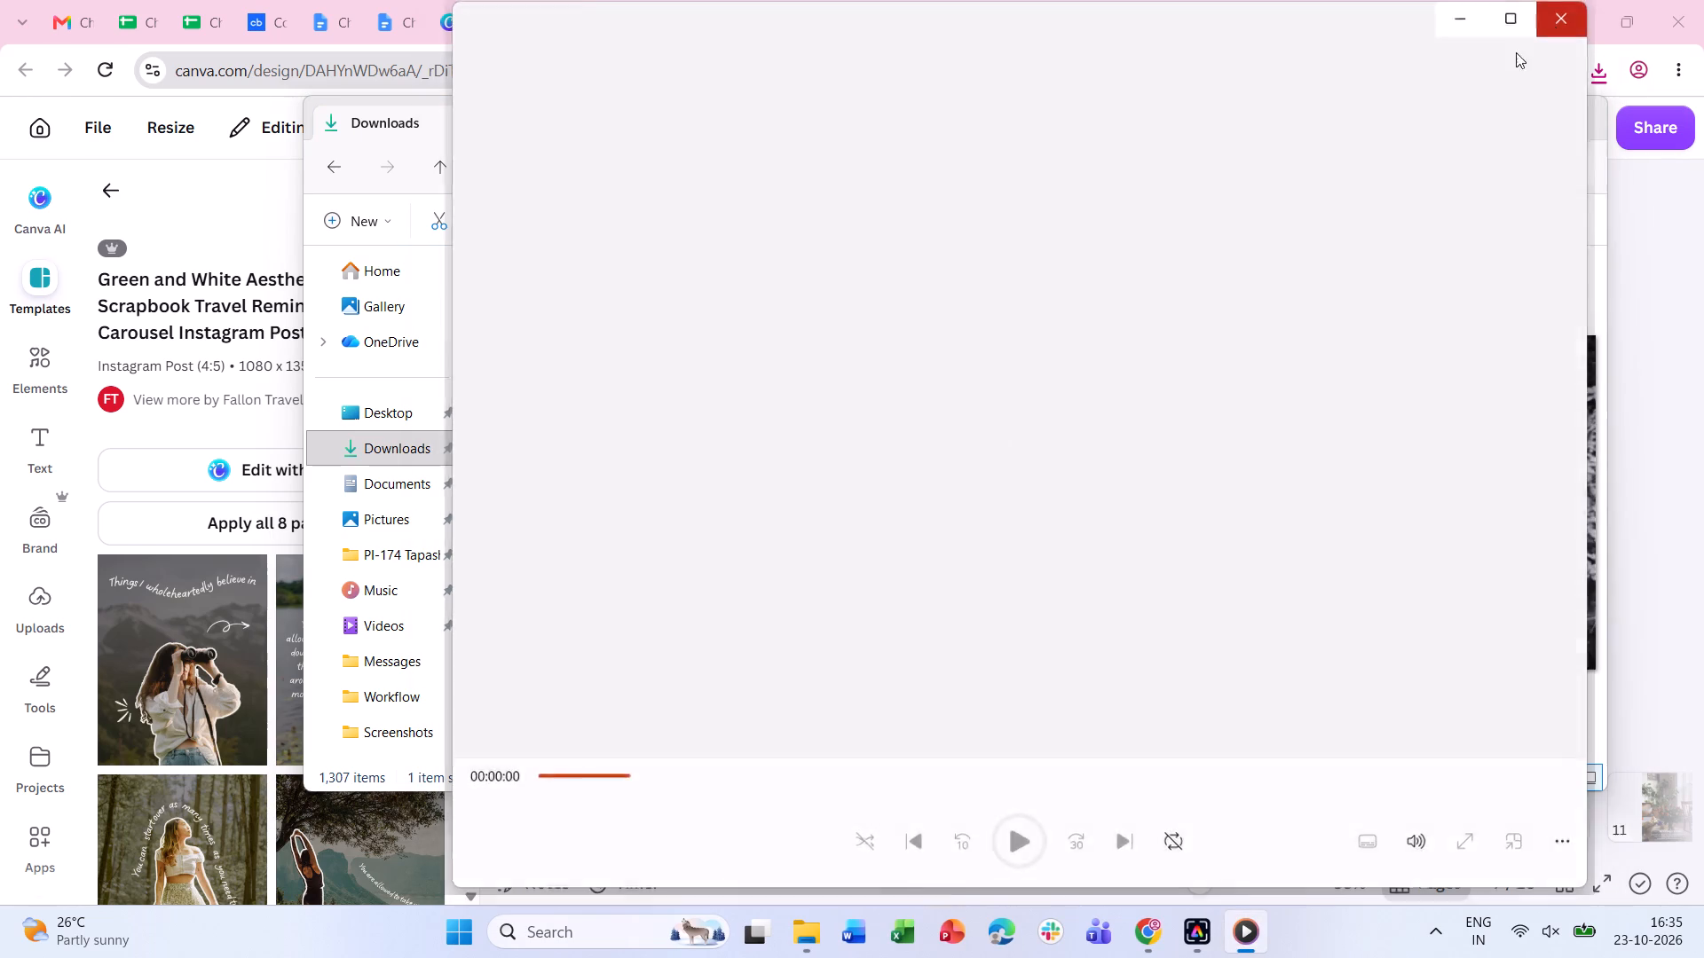
{"action": "right_click", "coordinate": [531, 378]}
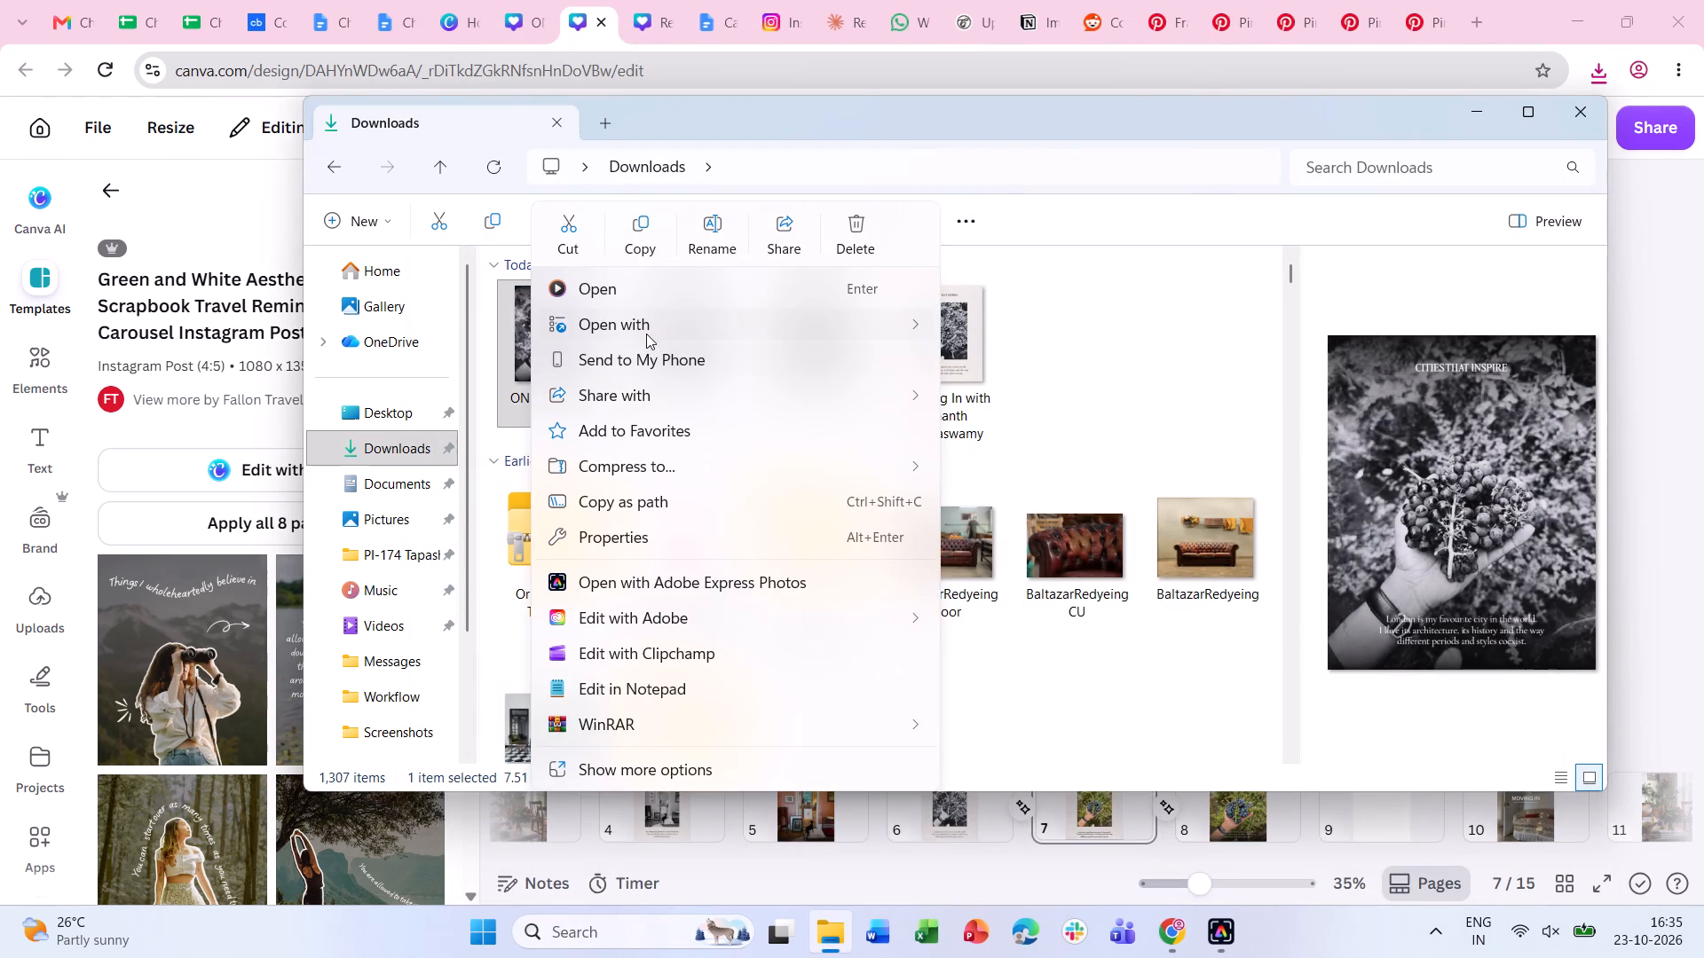
{"action": "left_click", "coordinate": [1029, 361]}
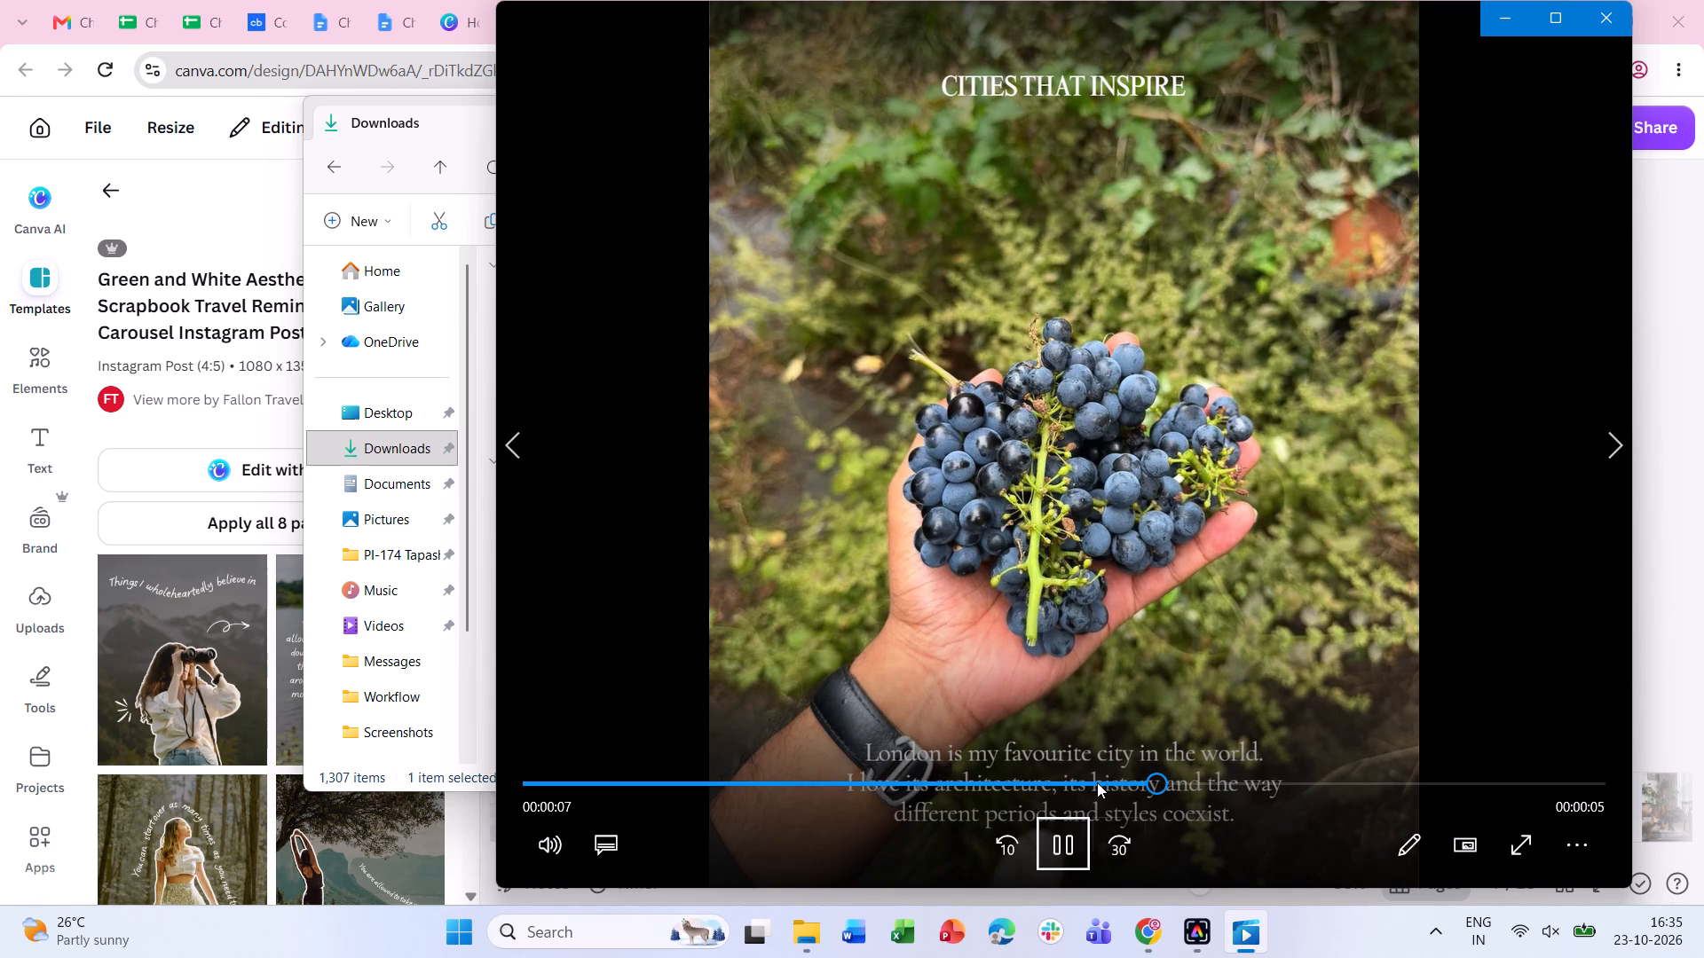
{"action": "left_click_drag", "start_coordinate": [1097, 782], "coordinate": [377, 797]}
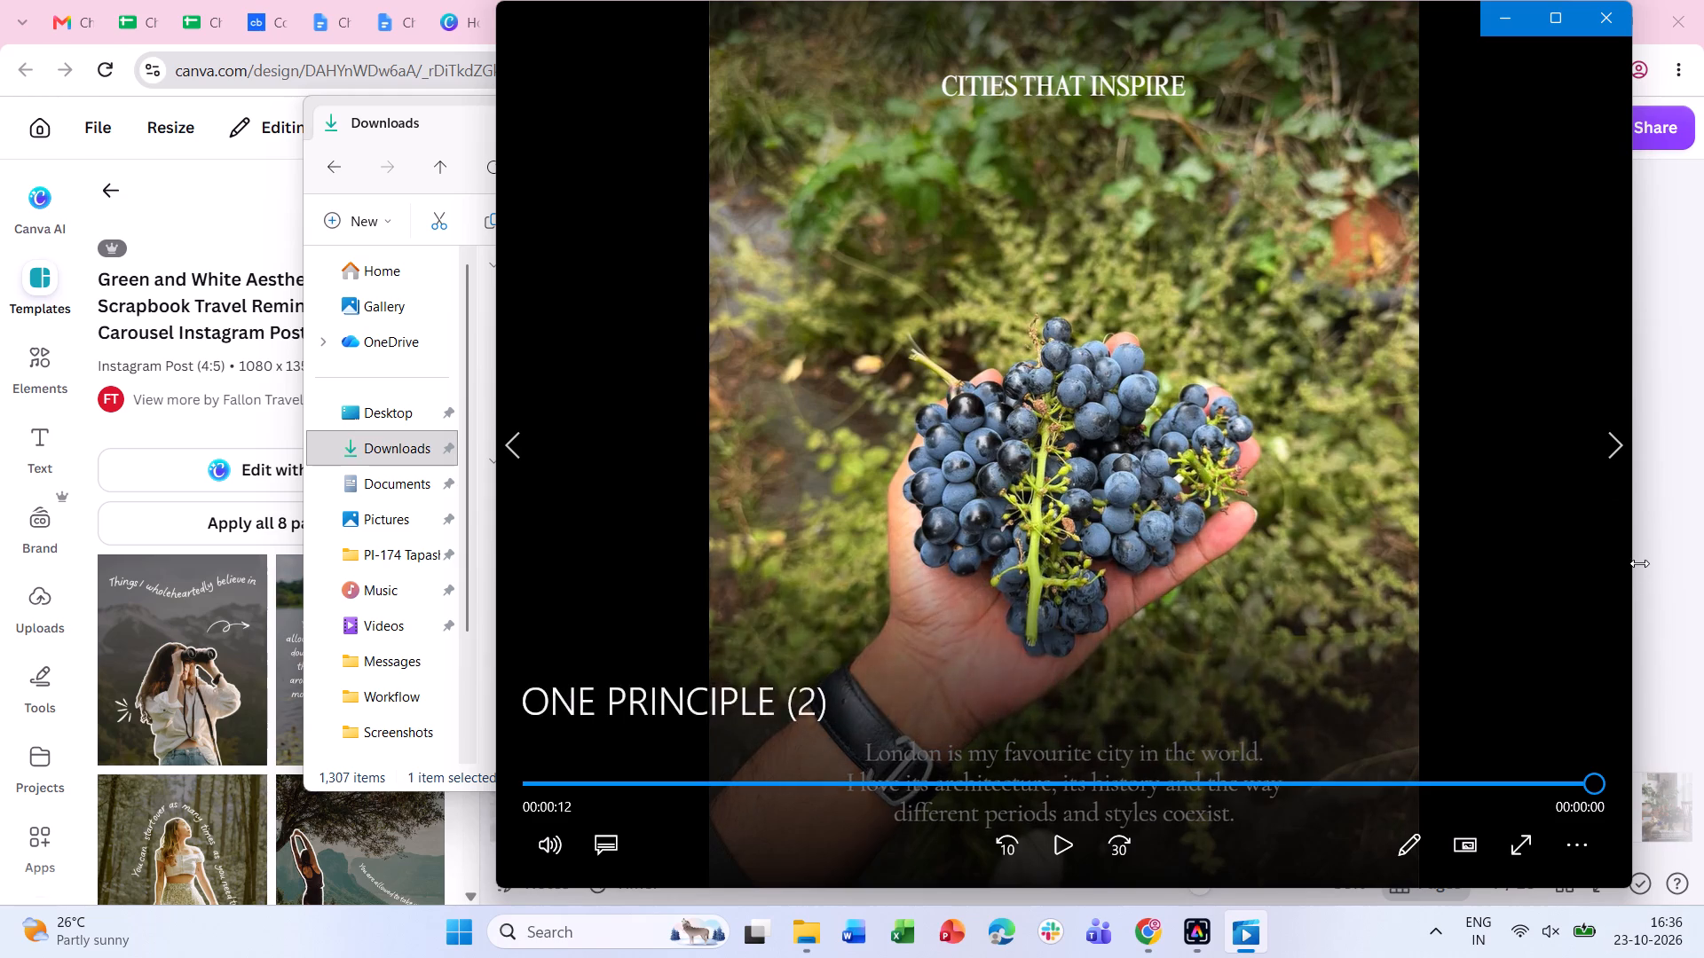
{"action": "left_click", "coordinate": [1658, 545]}
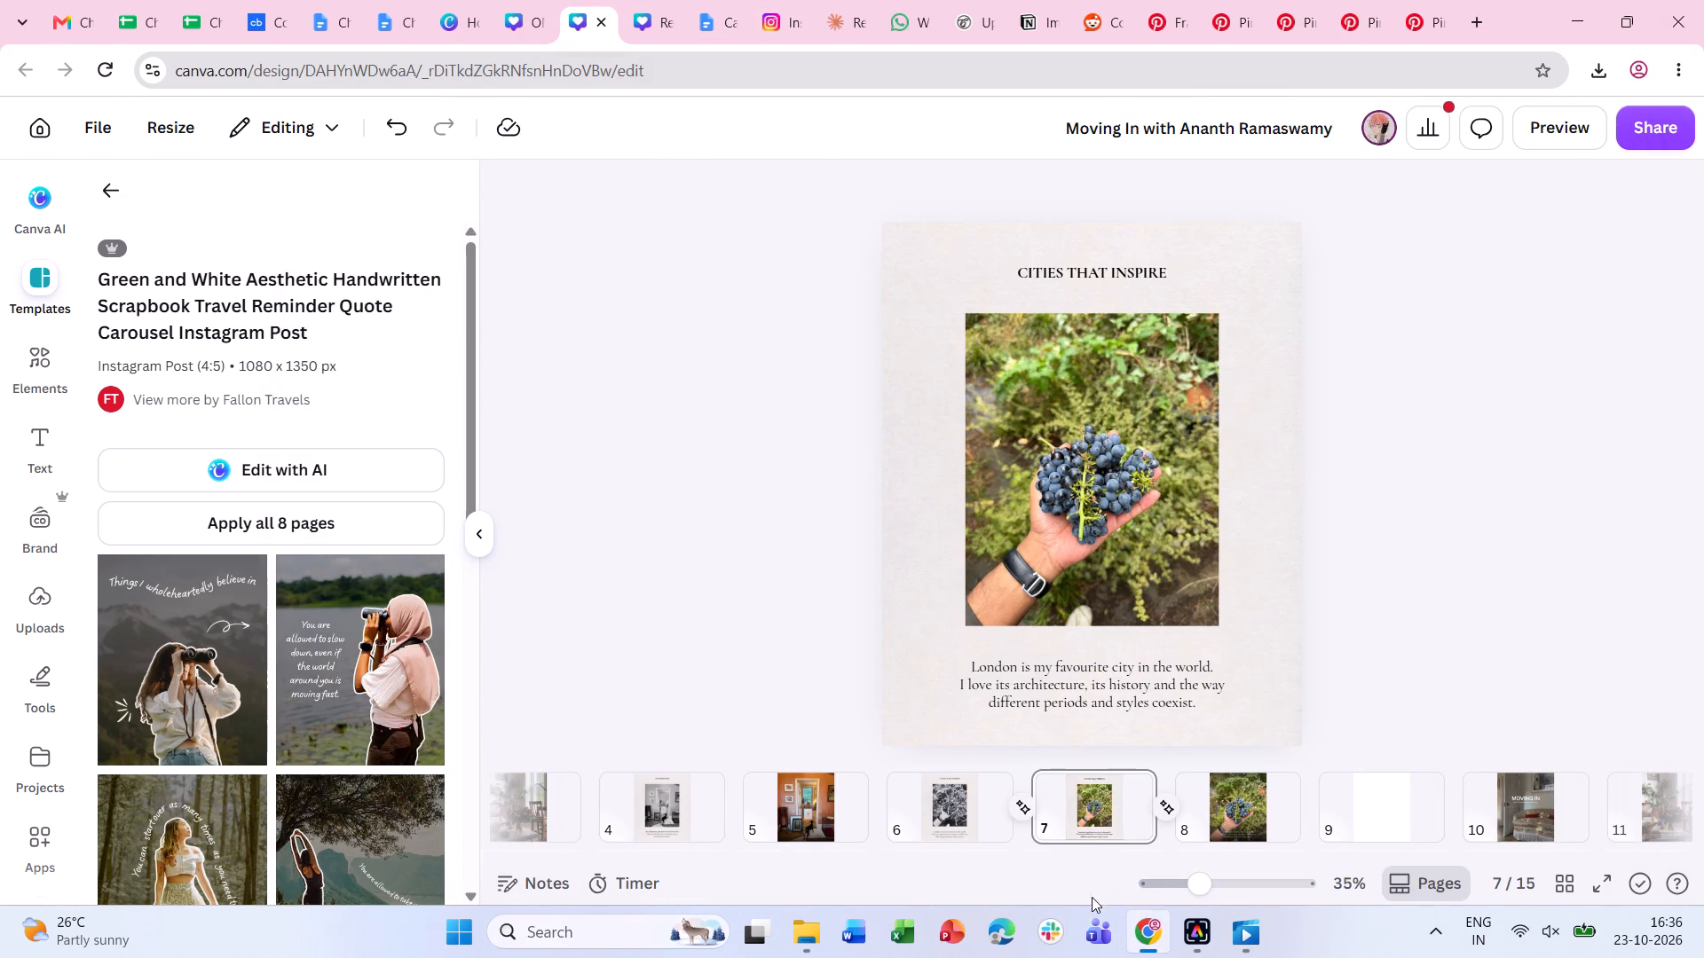
Switch to the "ONE PRINCIPLE" design in Canva and rename it as MOVING IN.
{"action": "left_click_drag", "start_coordinate": [886, 853], "coordinate": [629, 850]}
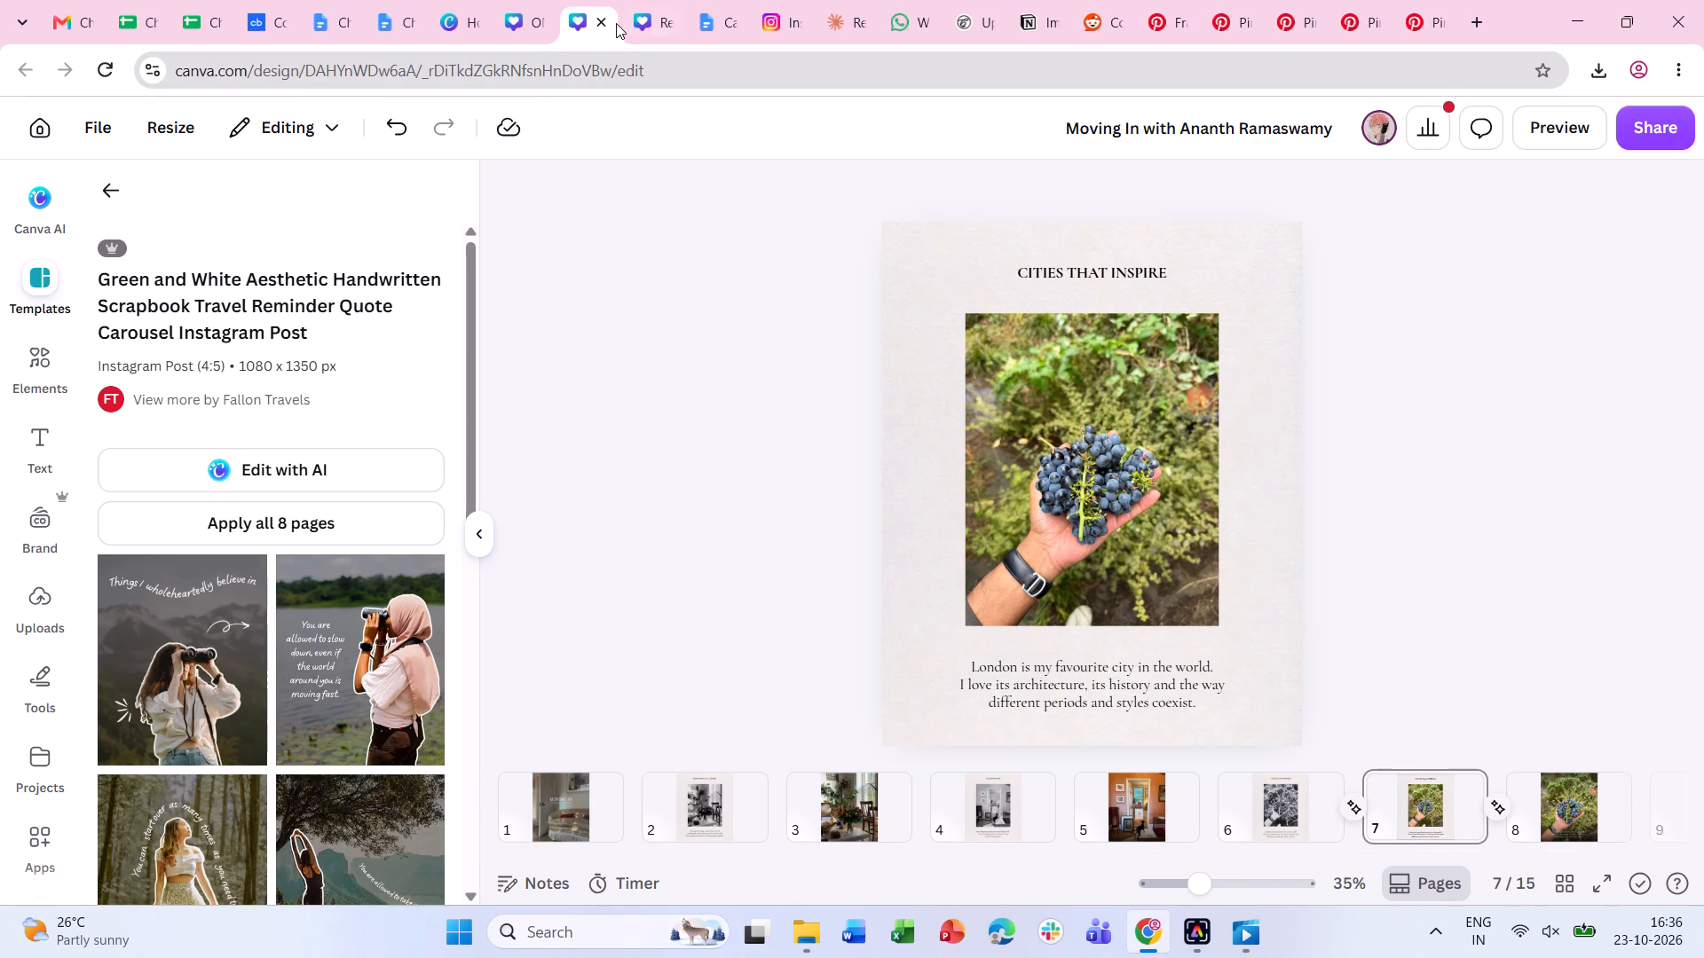
{"action": "left_click", "coordinate": [522, 21]}
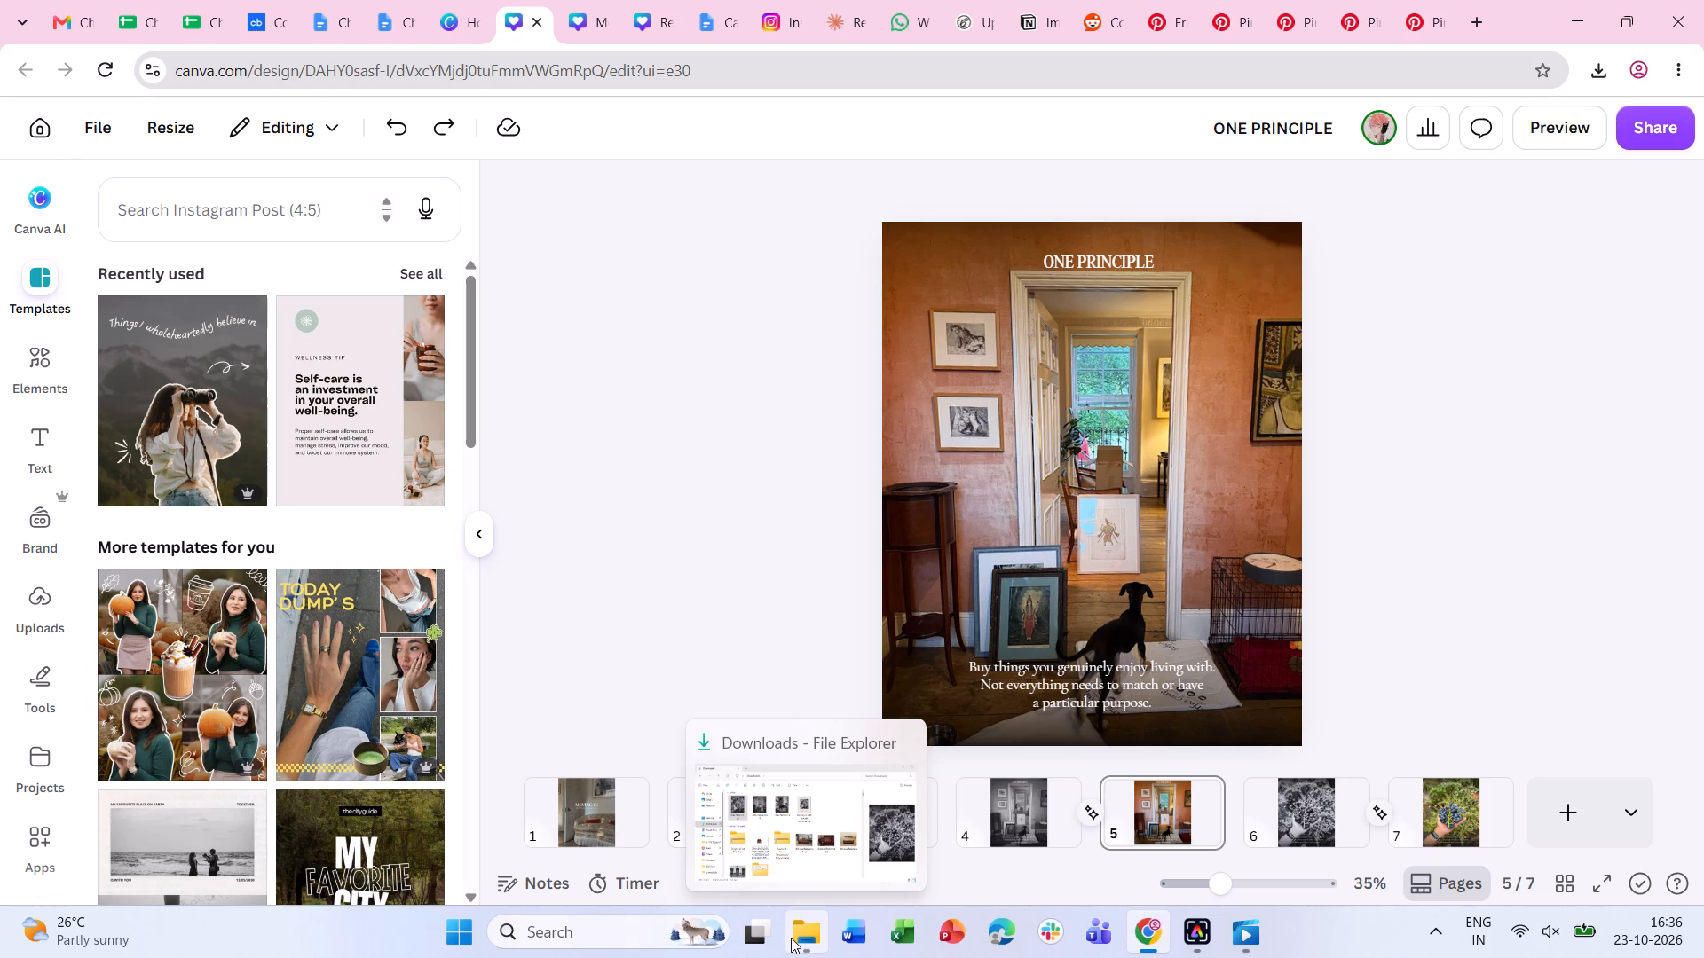
{"action": "triple_click", "coordinate": [1305, 132]}
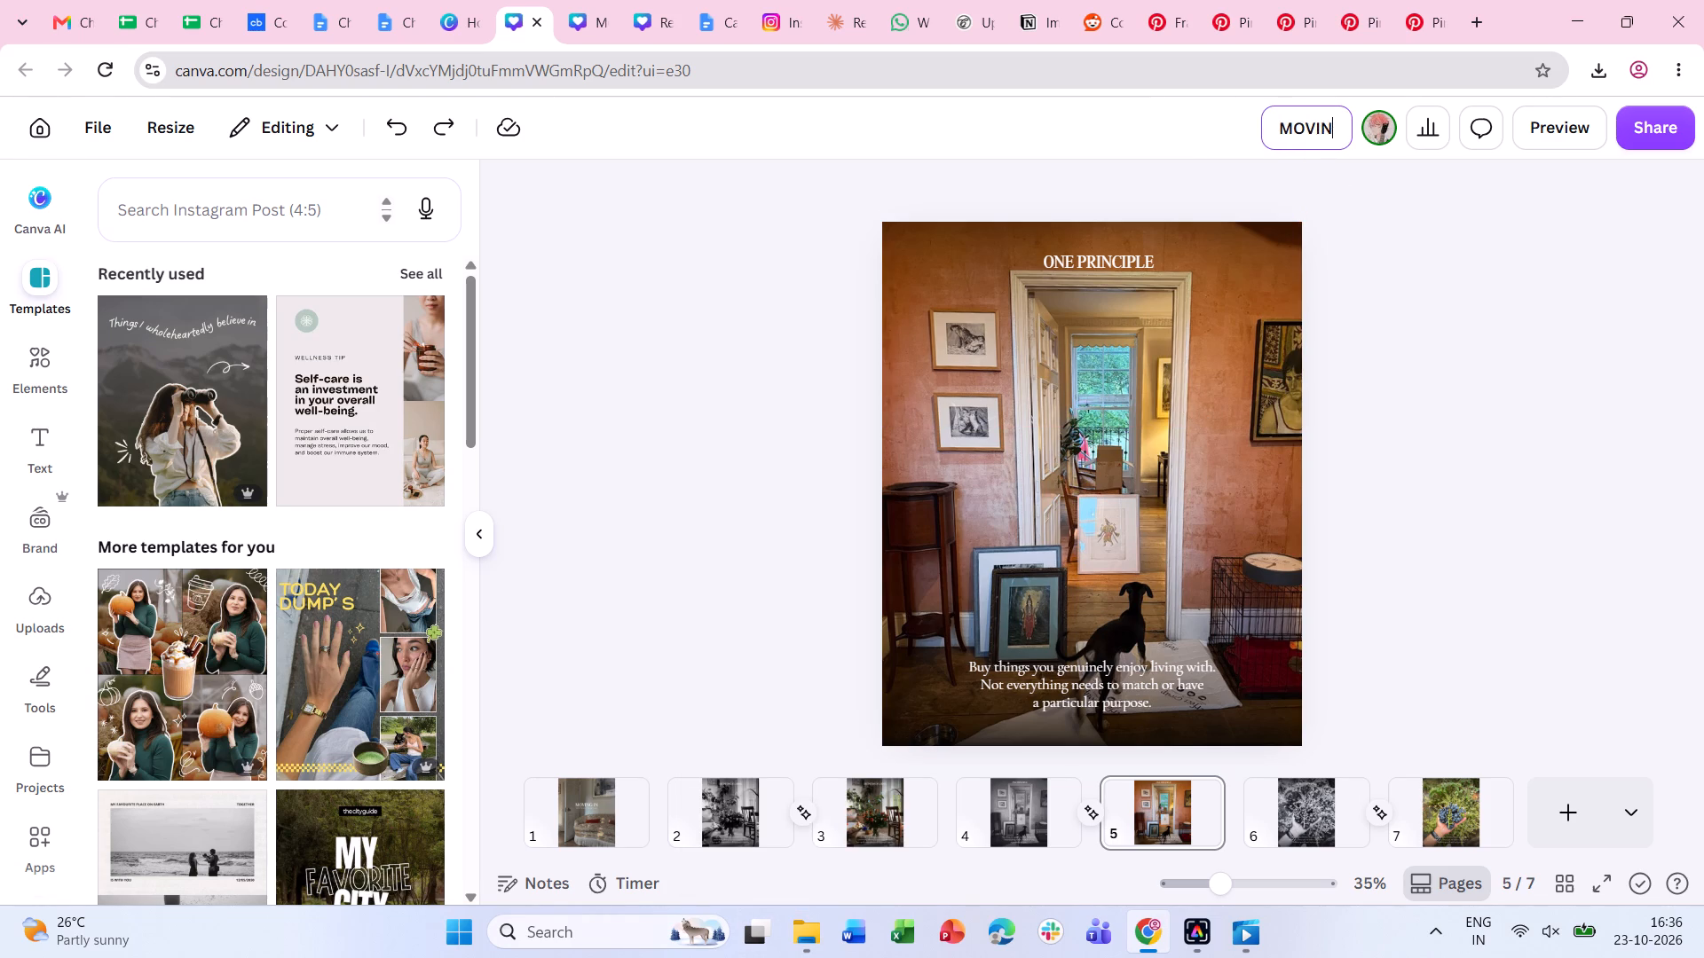
{"action": "key", "text": "Return"}
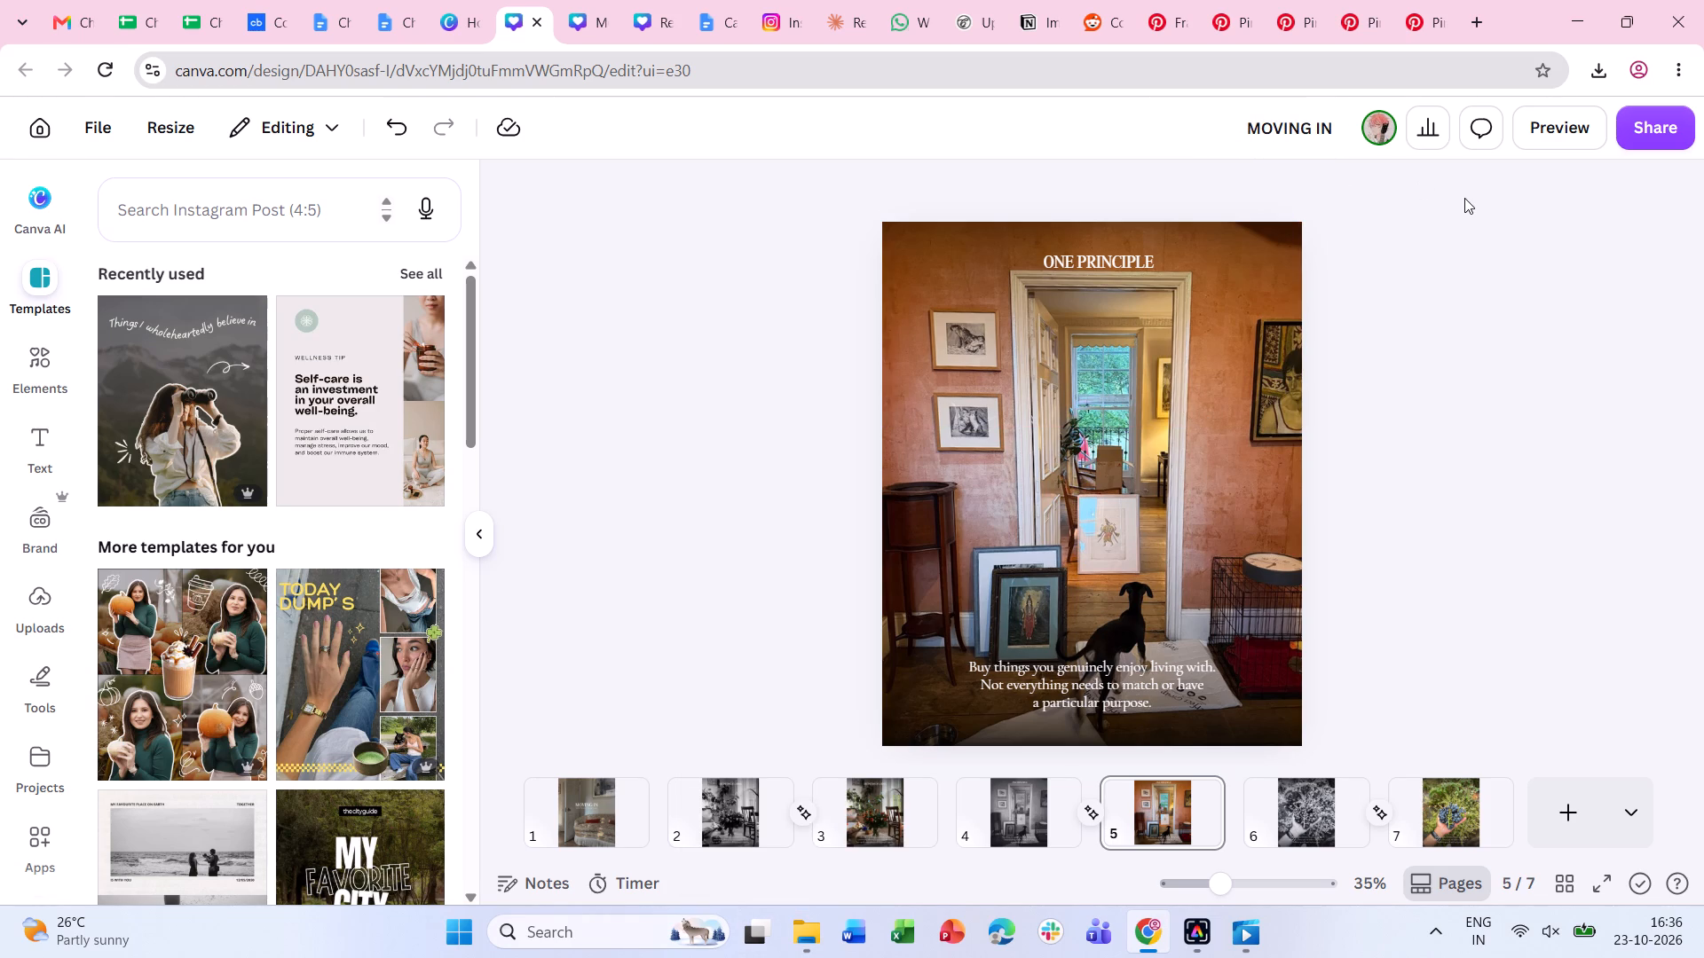
{"action": "left_click", "coordinate": [1469, 200]}
Play the "ONE PRINCIPLE (2)" video from the Downloads folder again in Media Player and close the player.
{"action": "left_click", "coordinate": [812, 938]}
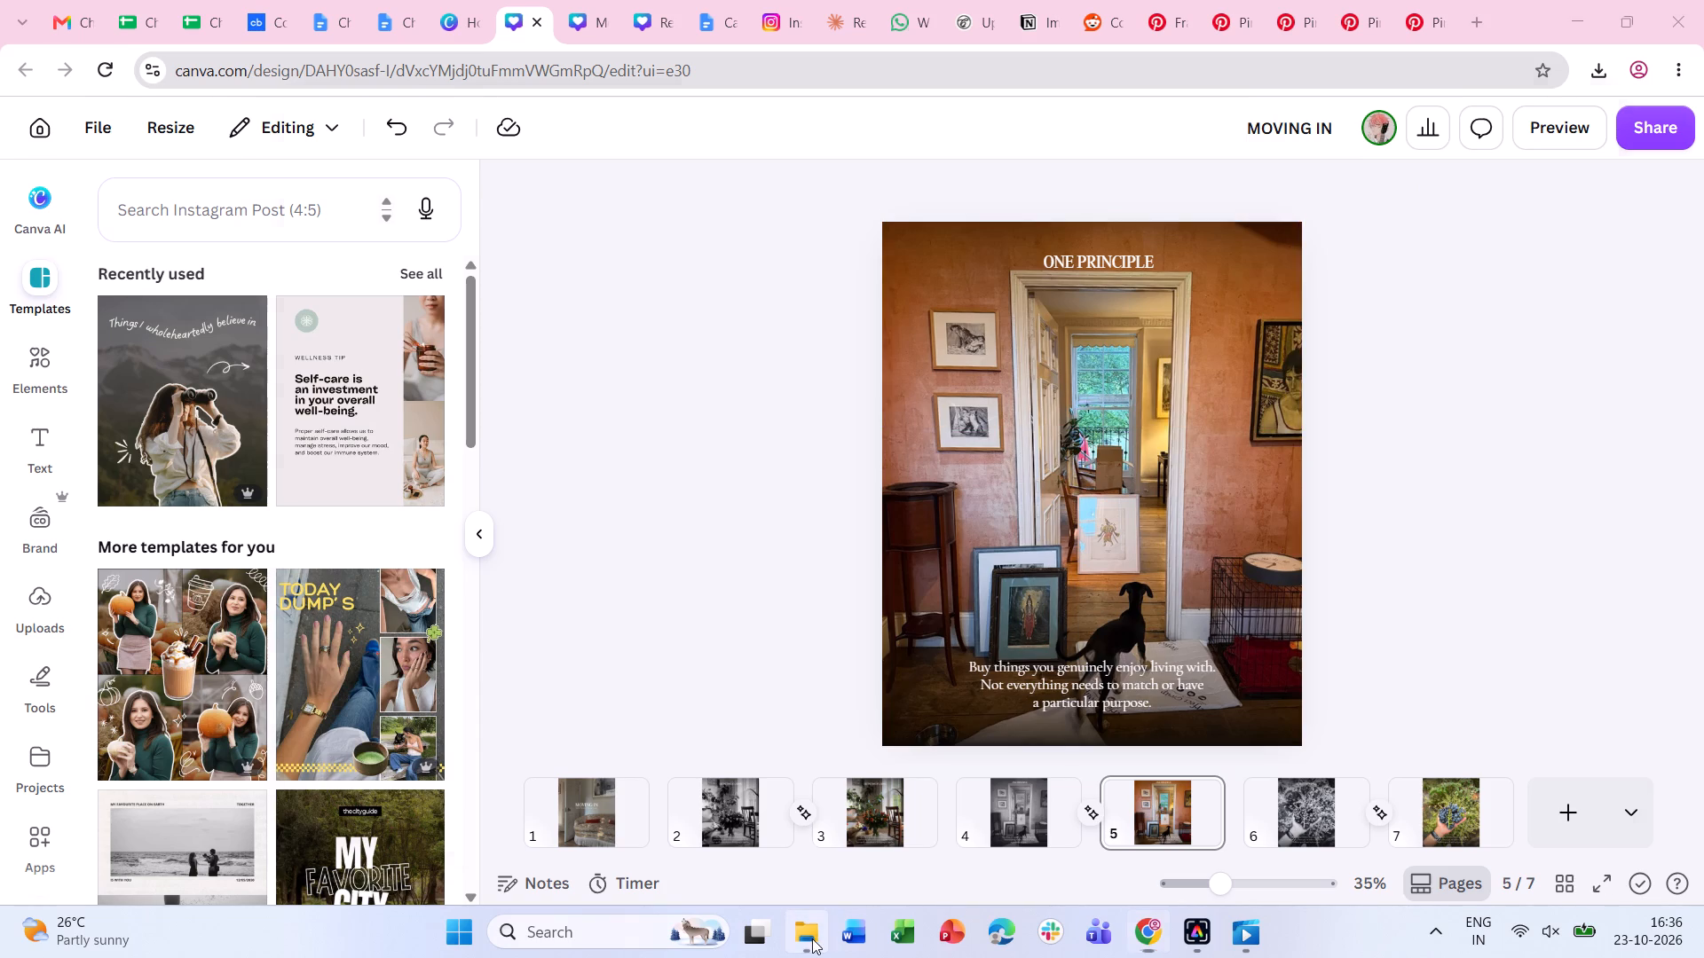
{"action": "double_click", "coordinate": [536, 352]}
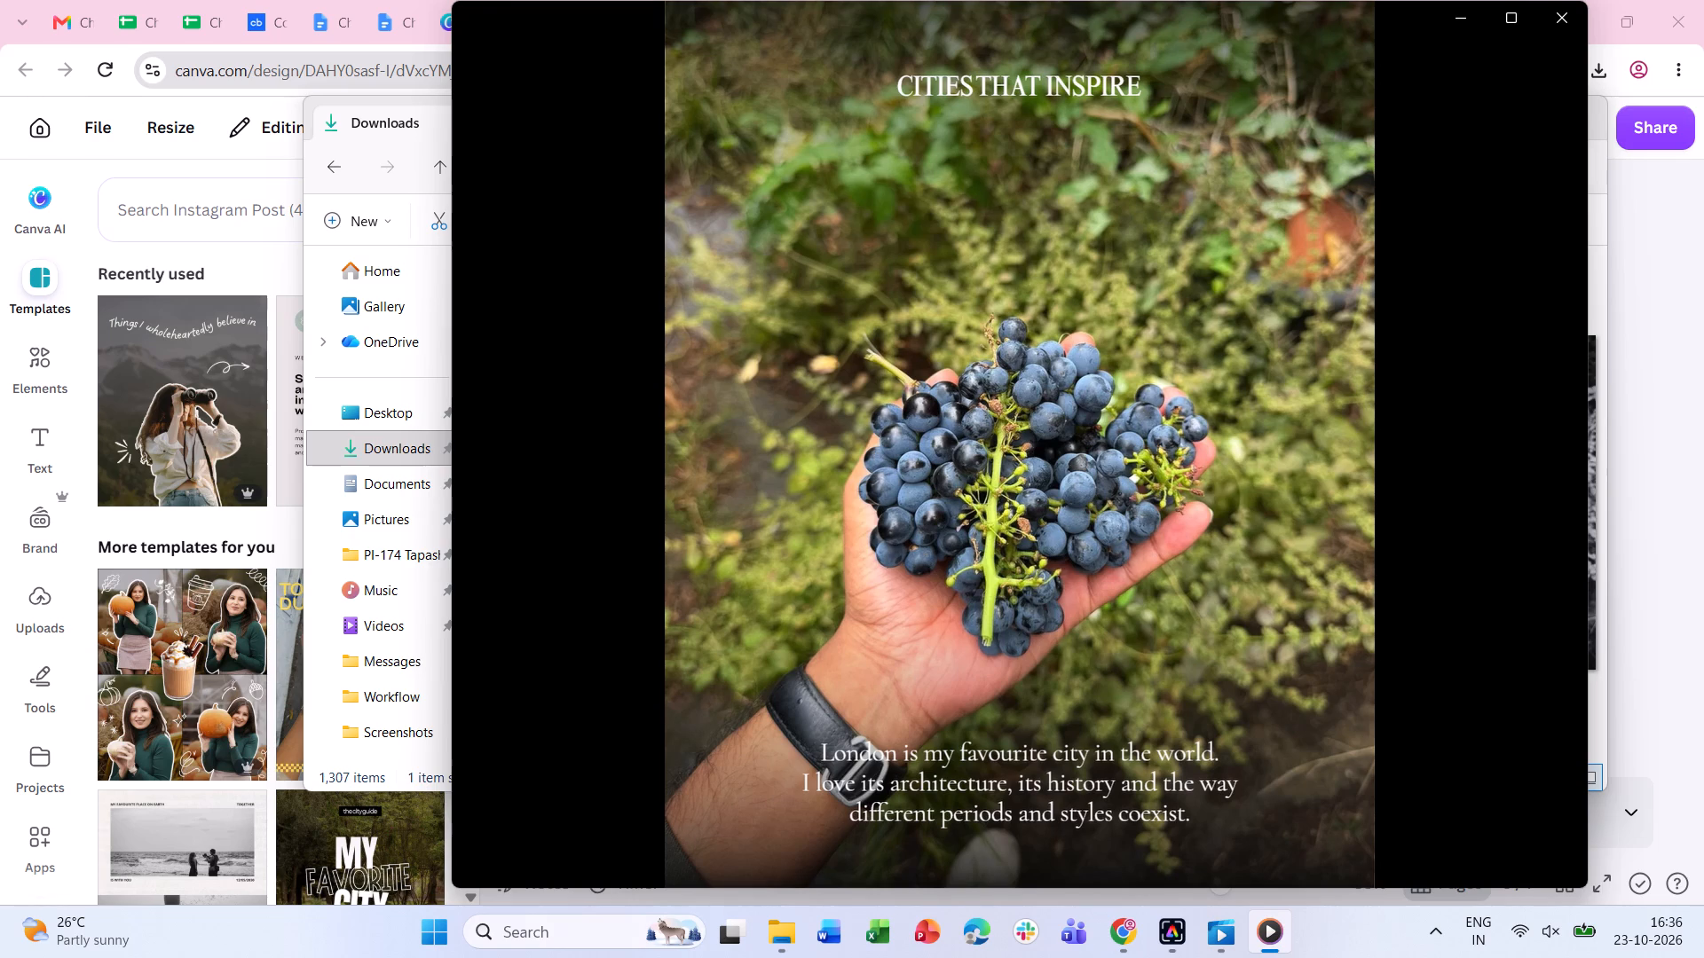
{"action": "left_click", "coordinate": [1552, 13]}
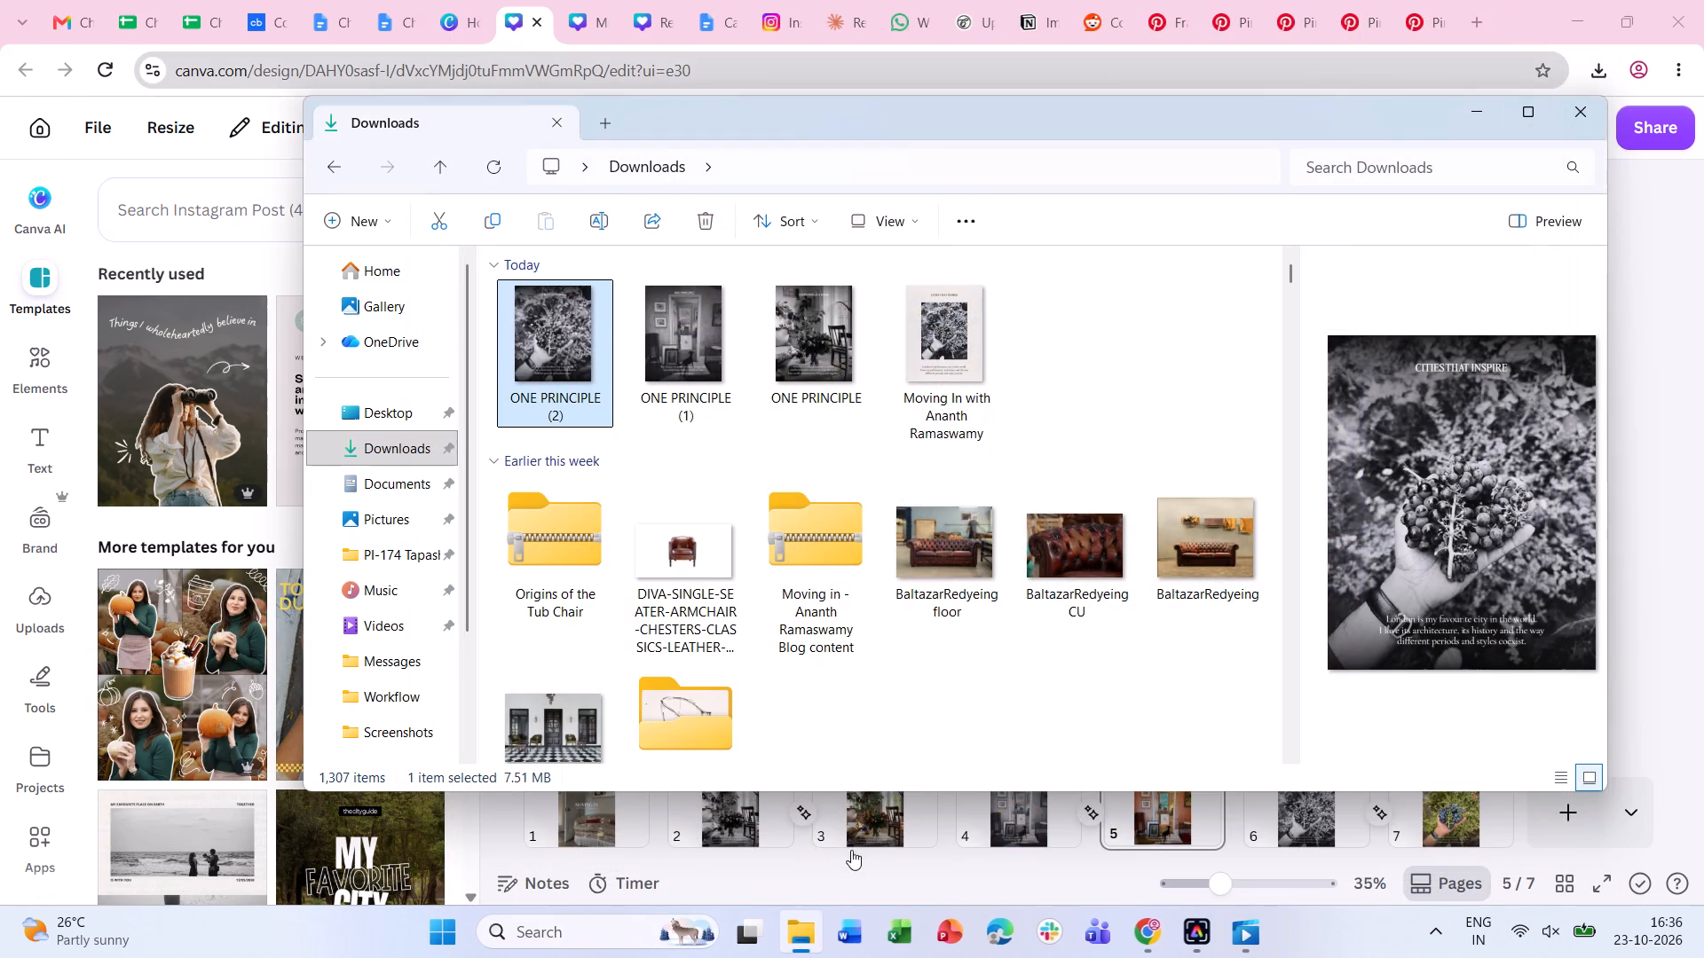
Open the "Moving In" video from the Downloads folder in Media Player to check it, close the player and return to the MOVING IN design in Canva.
{"action": "left_click", "coordinate": [1126, 409]}
{"action": "double_click", "coordinate": [928, 338]}
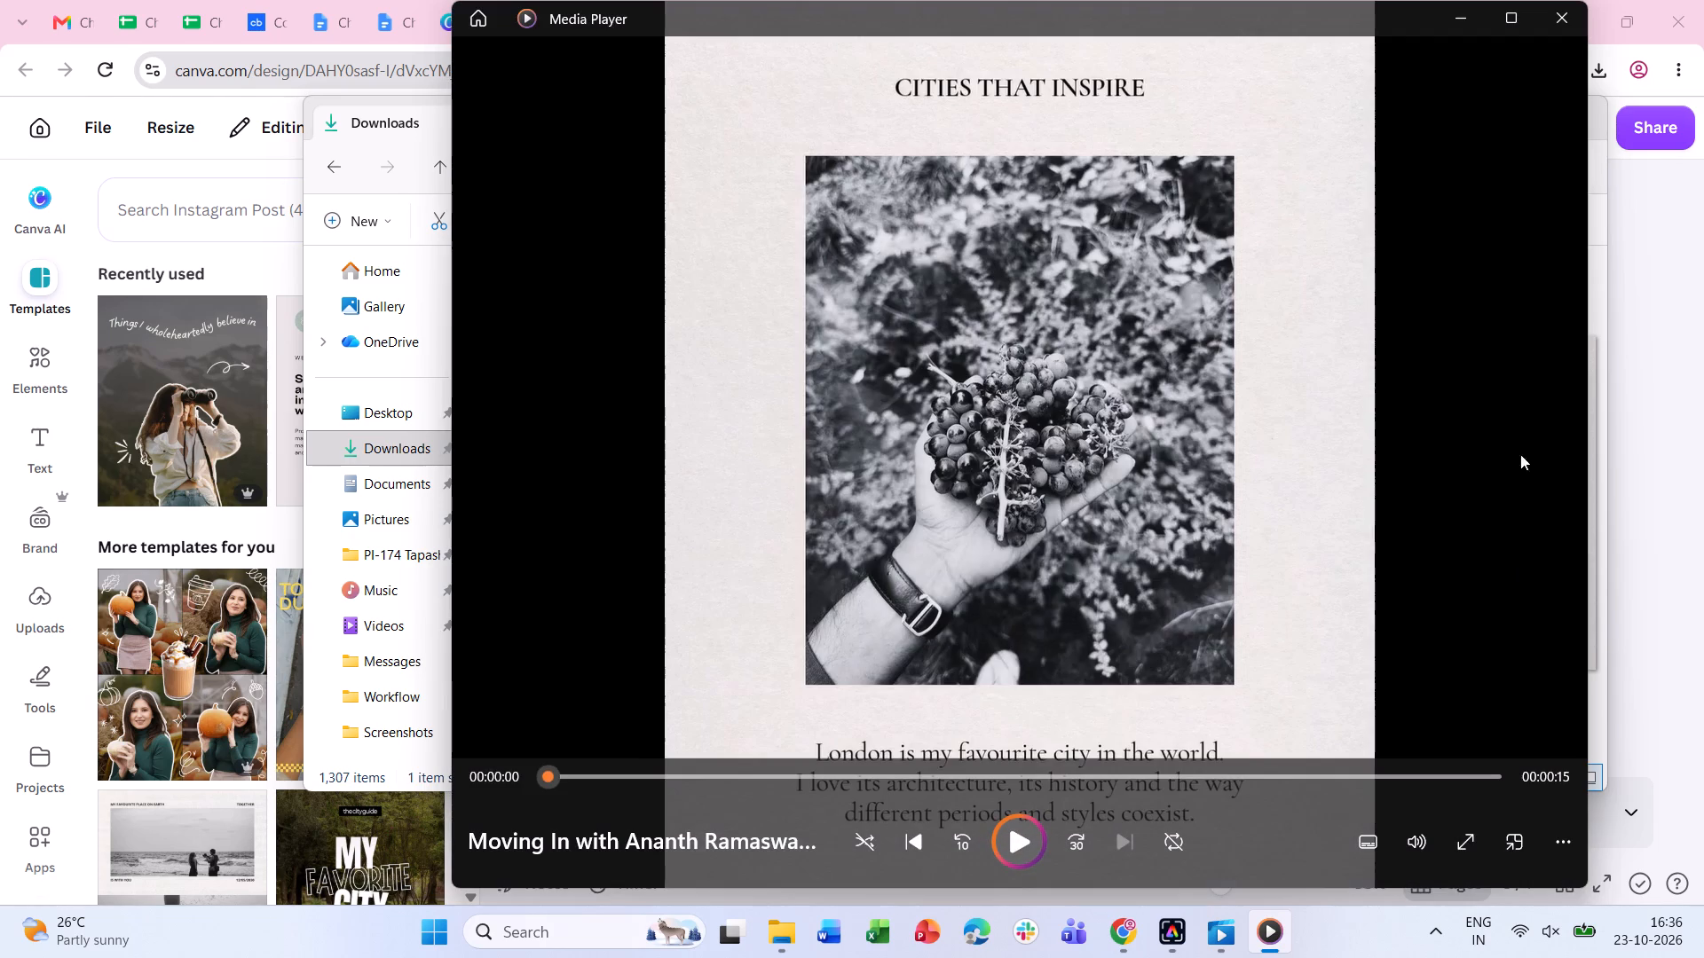
{"action": "left_click", "coordinate": [1548, 23]}
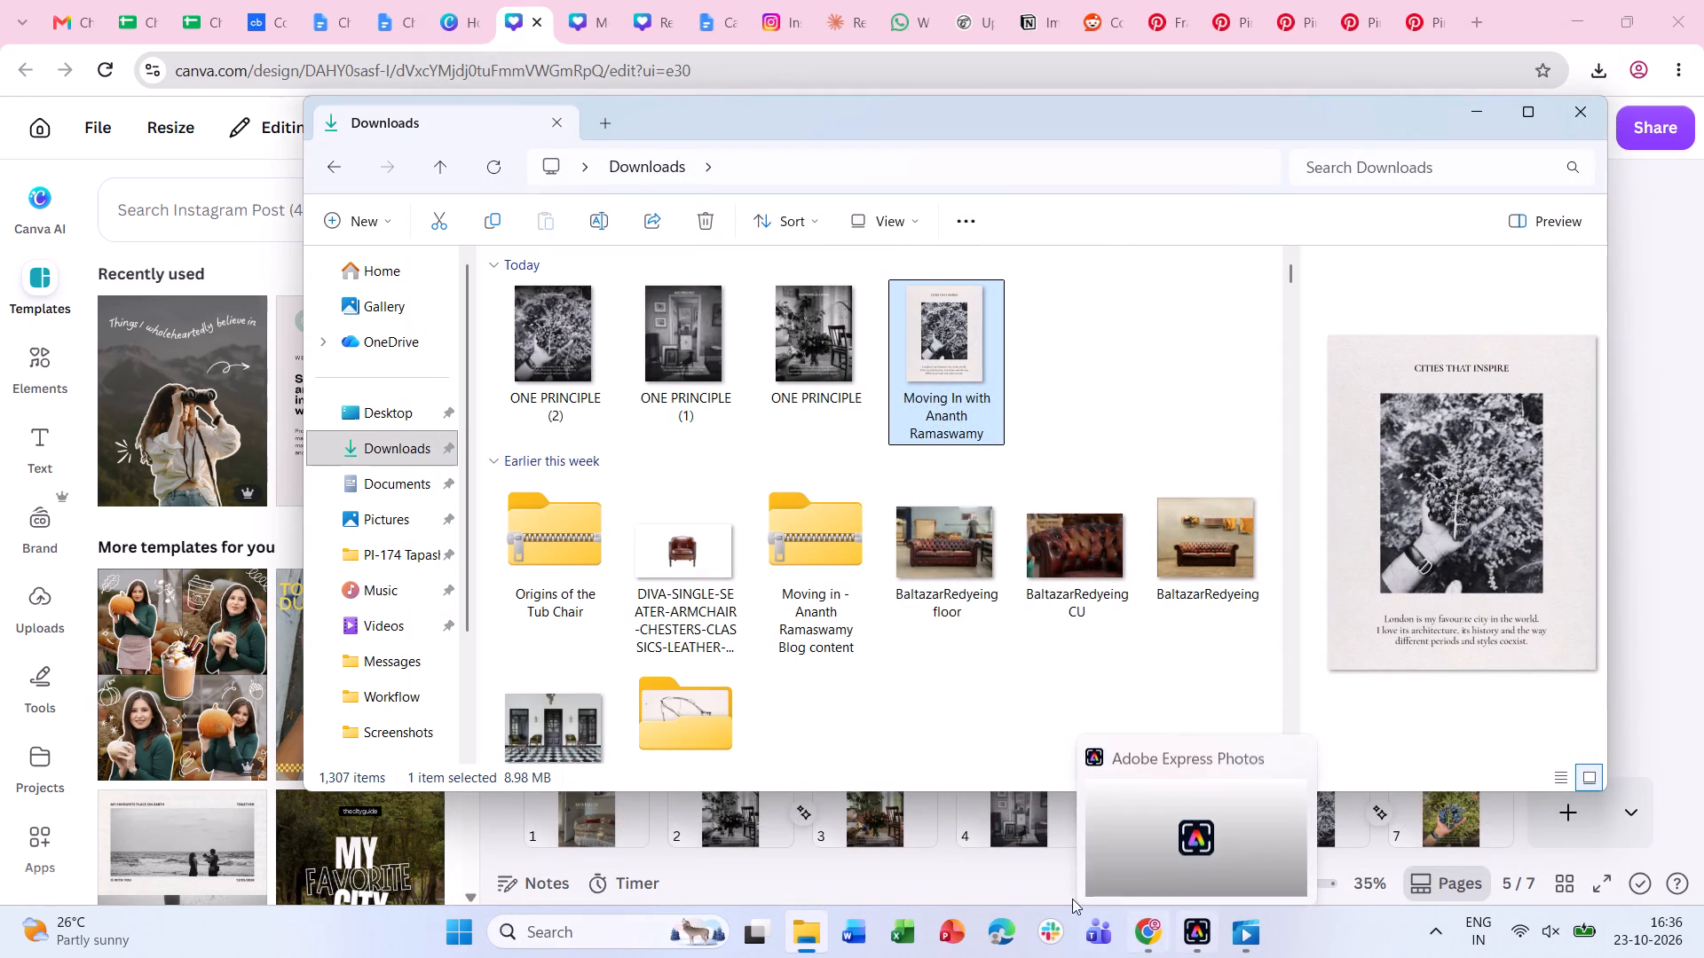
{"action": "left_click", "coordinate": [1639, 532]}
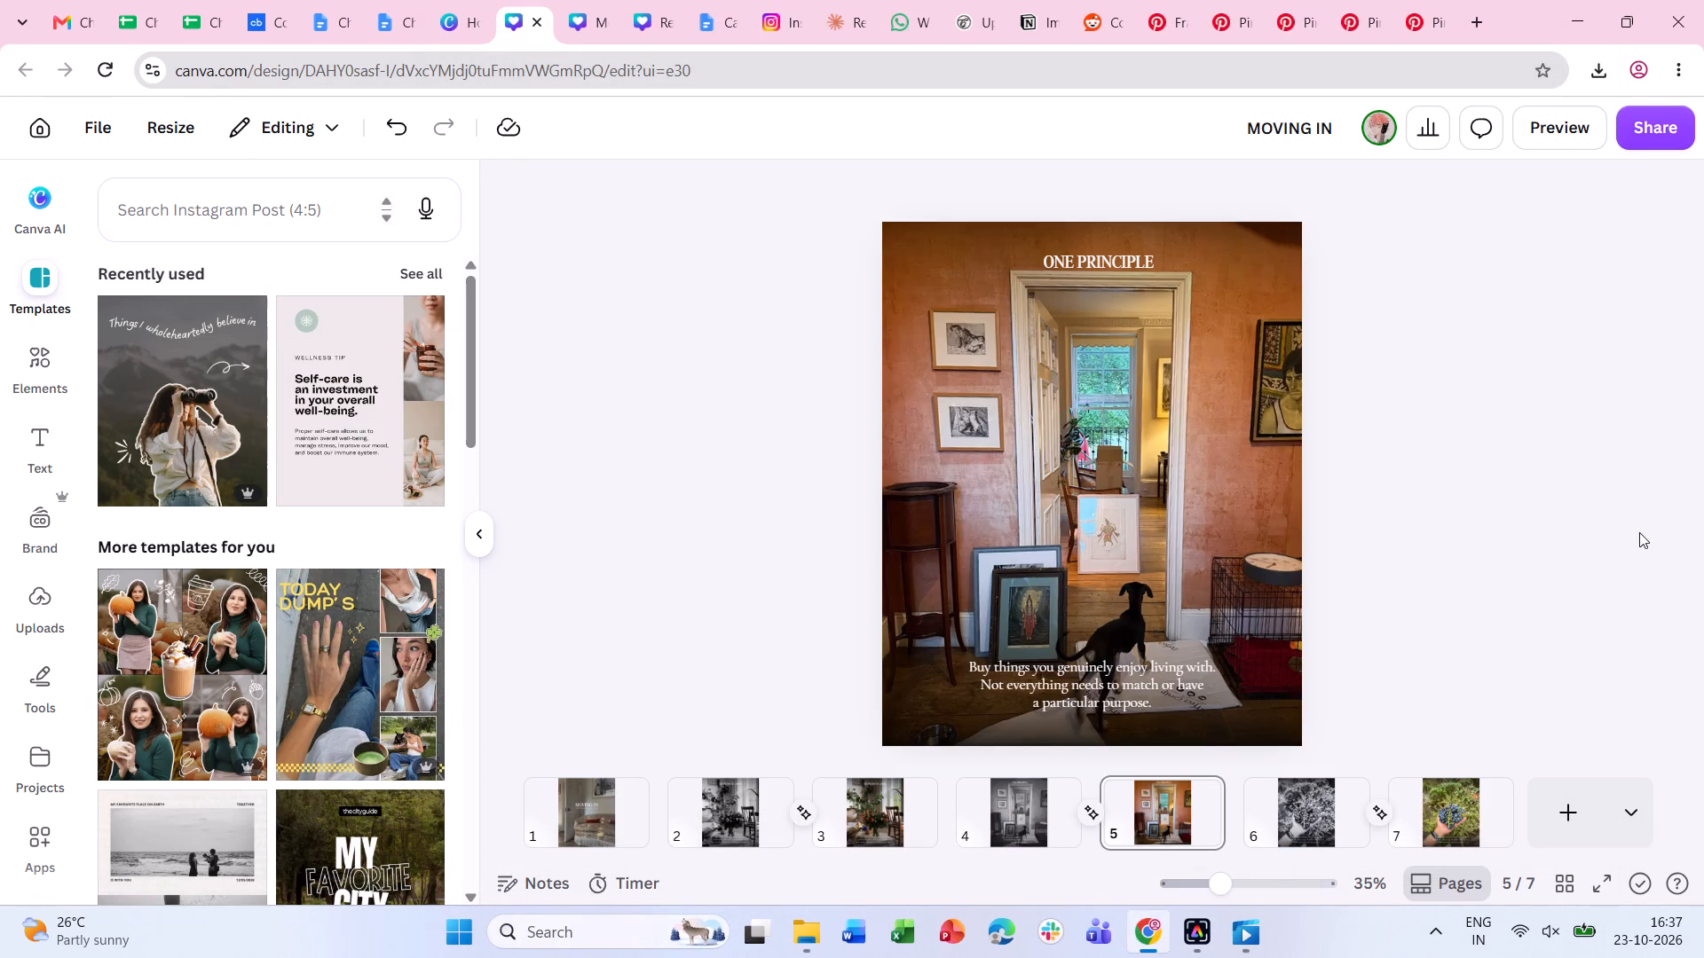
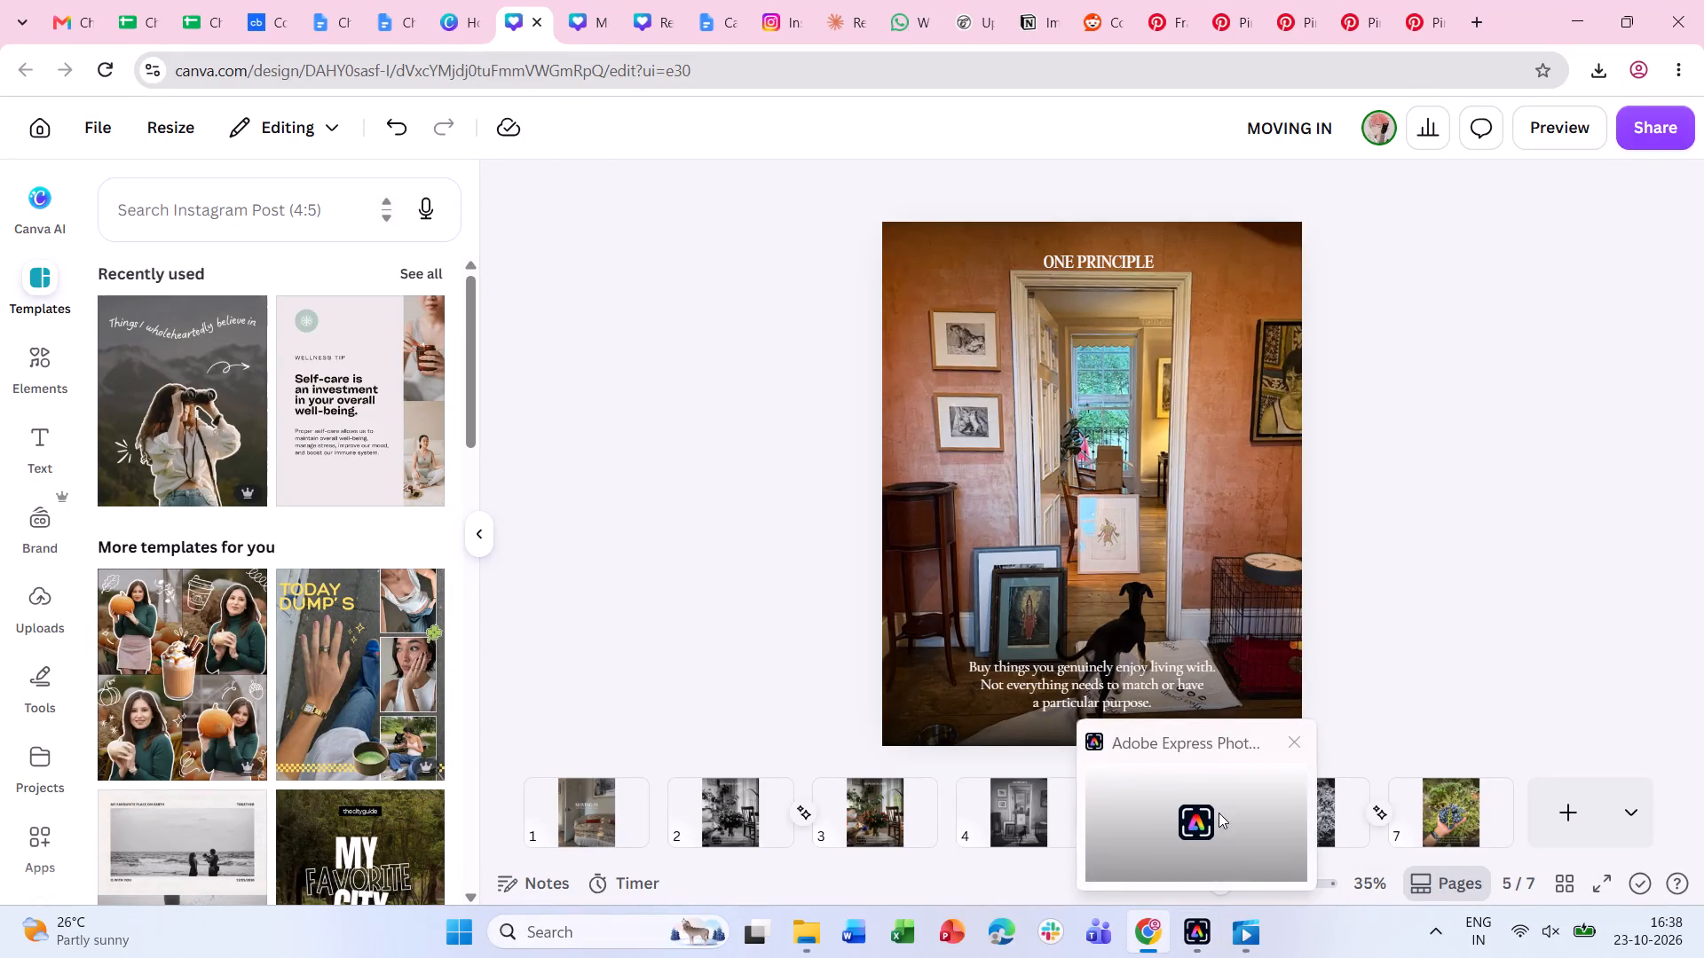
Close the open Adobe Express Photos and Films & TV windows.
{"action": "left_click", "coordinate": [1292, 730]}
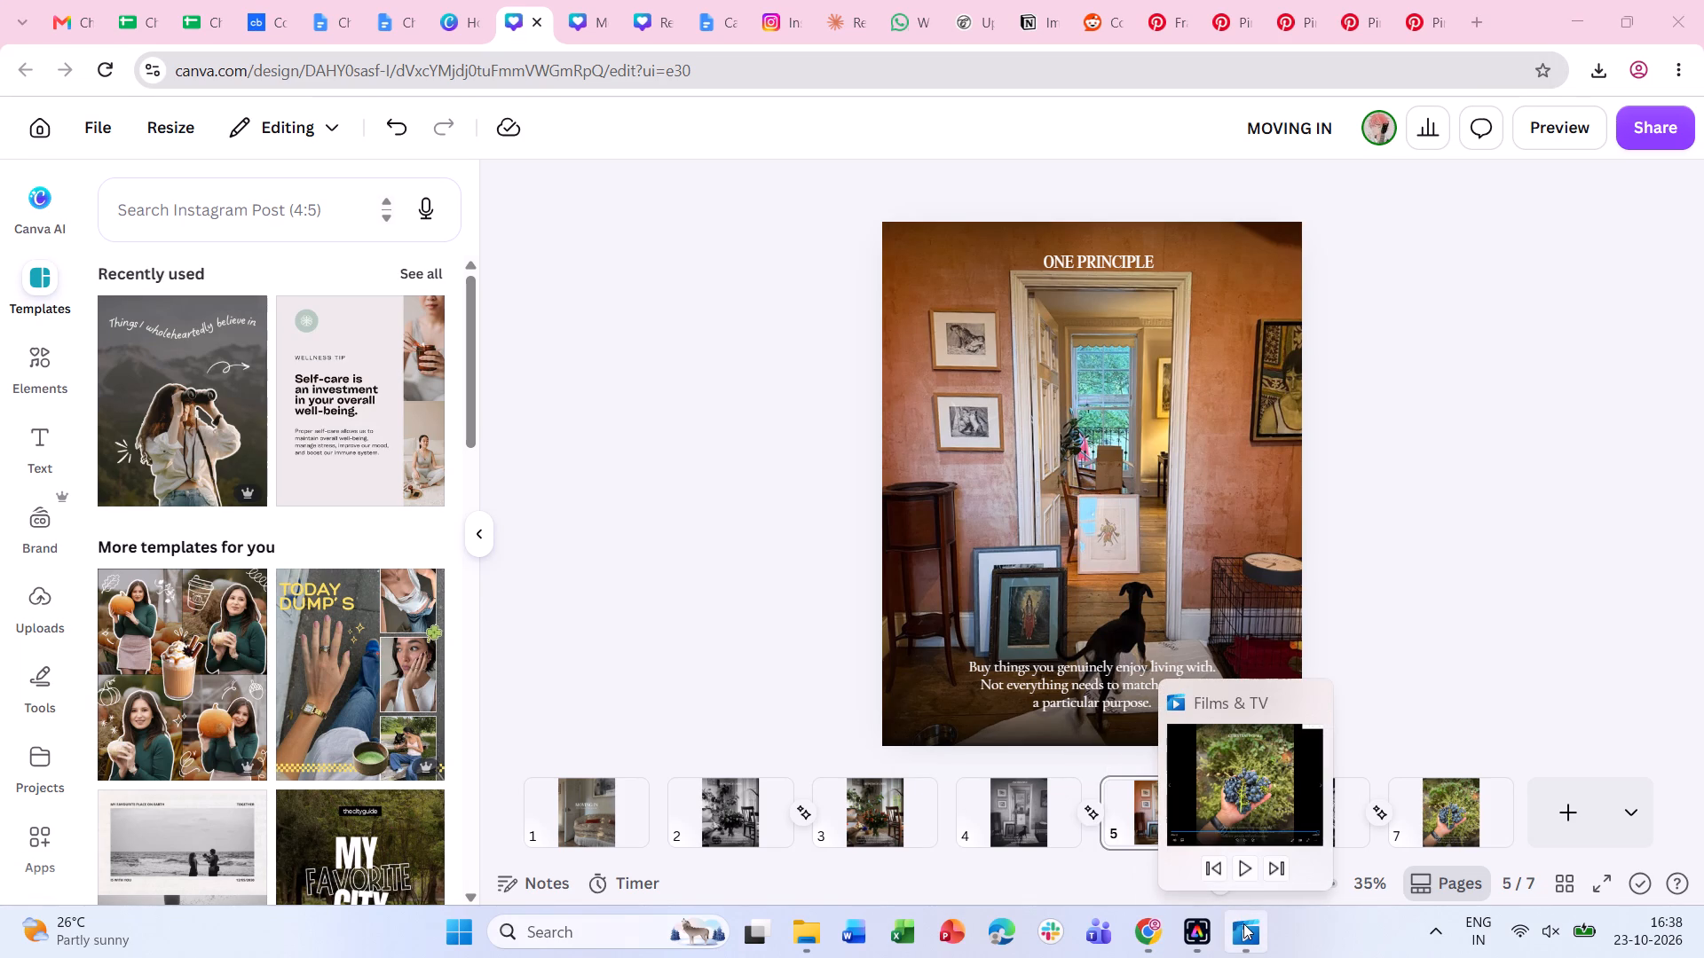
{"action": "left_click", "coordinate": [1299, 702]}
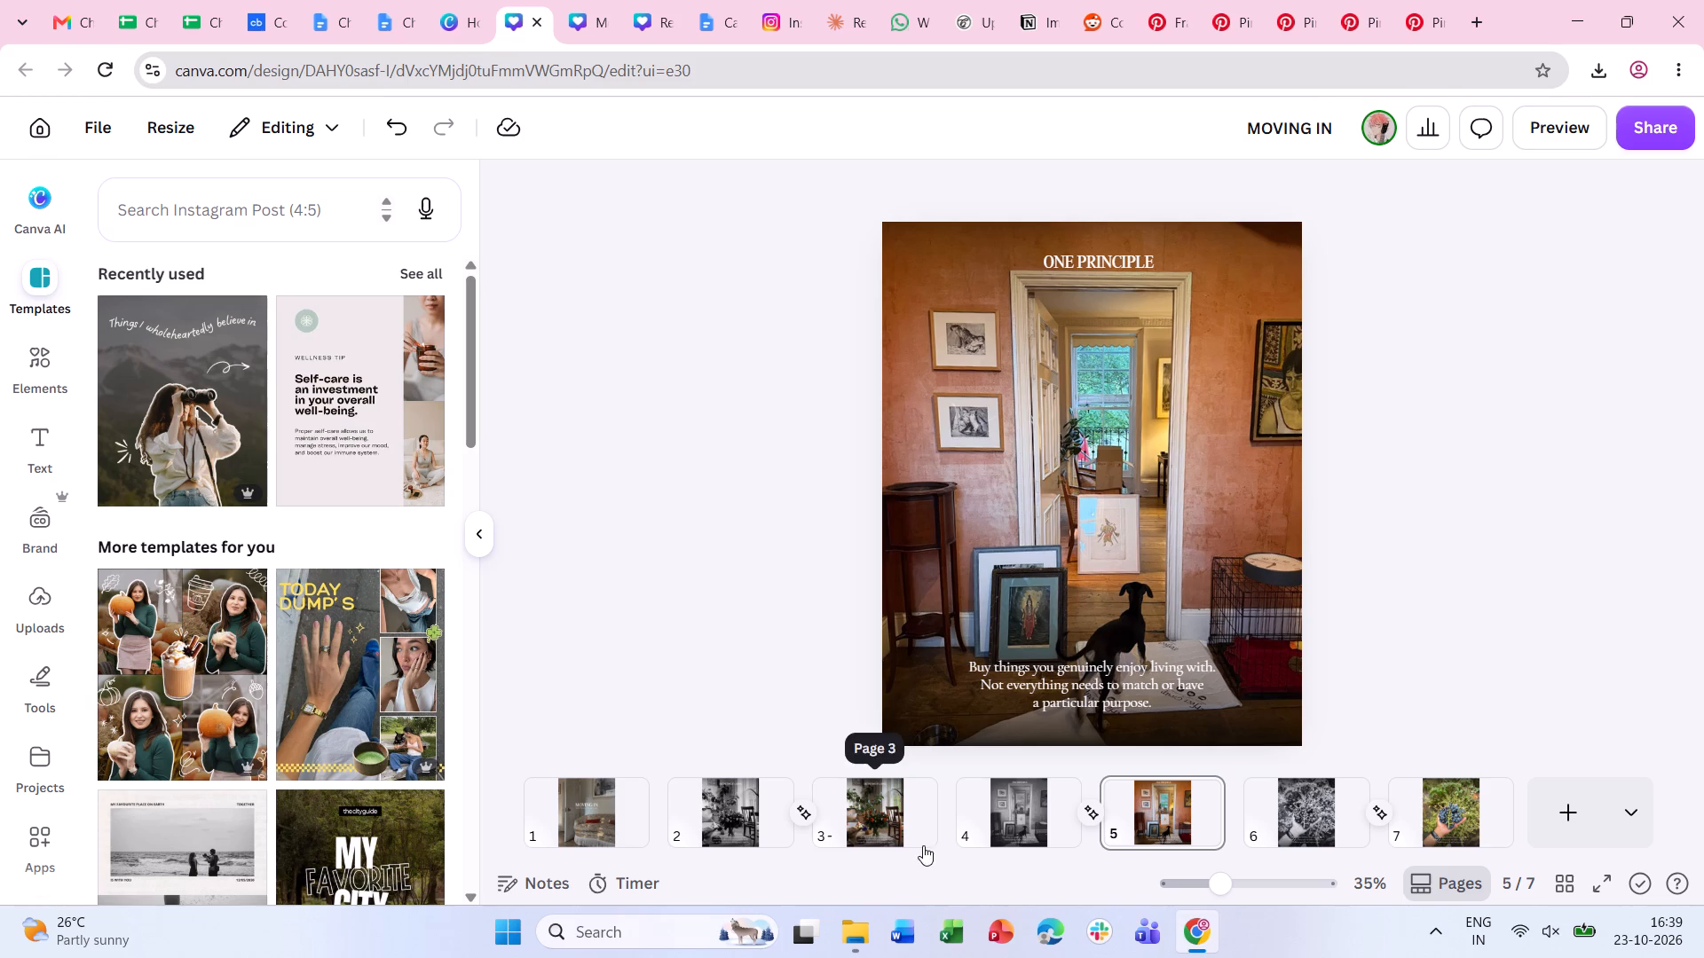
Compare the seven-page MOVING IN design with the 15-page Moving In design, ending on the 15-page one.
{"action": "left_click", "coordinate": [574, 16]}
{"action": "left_click", "coordinate": [794, 611]}
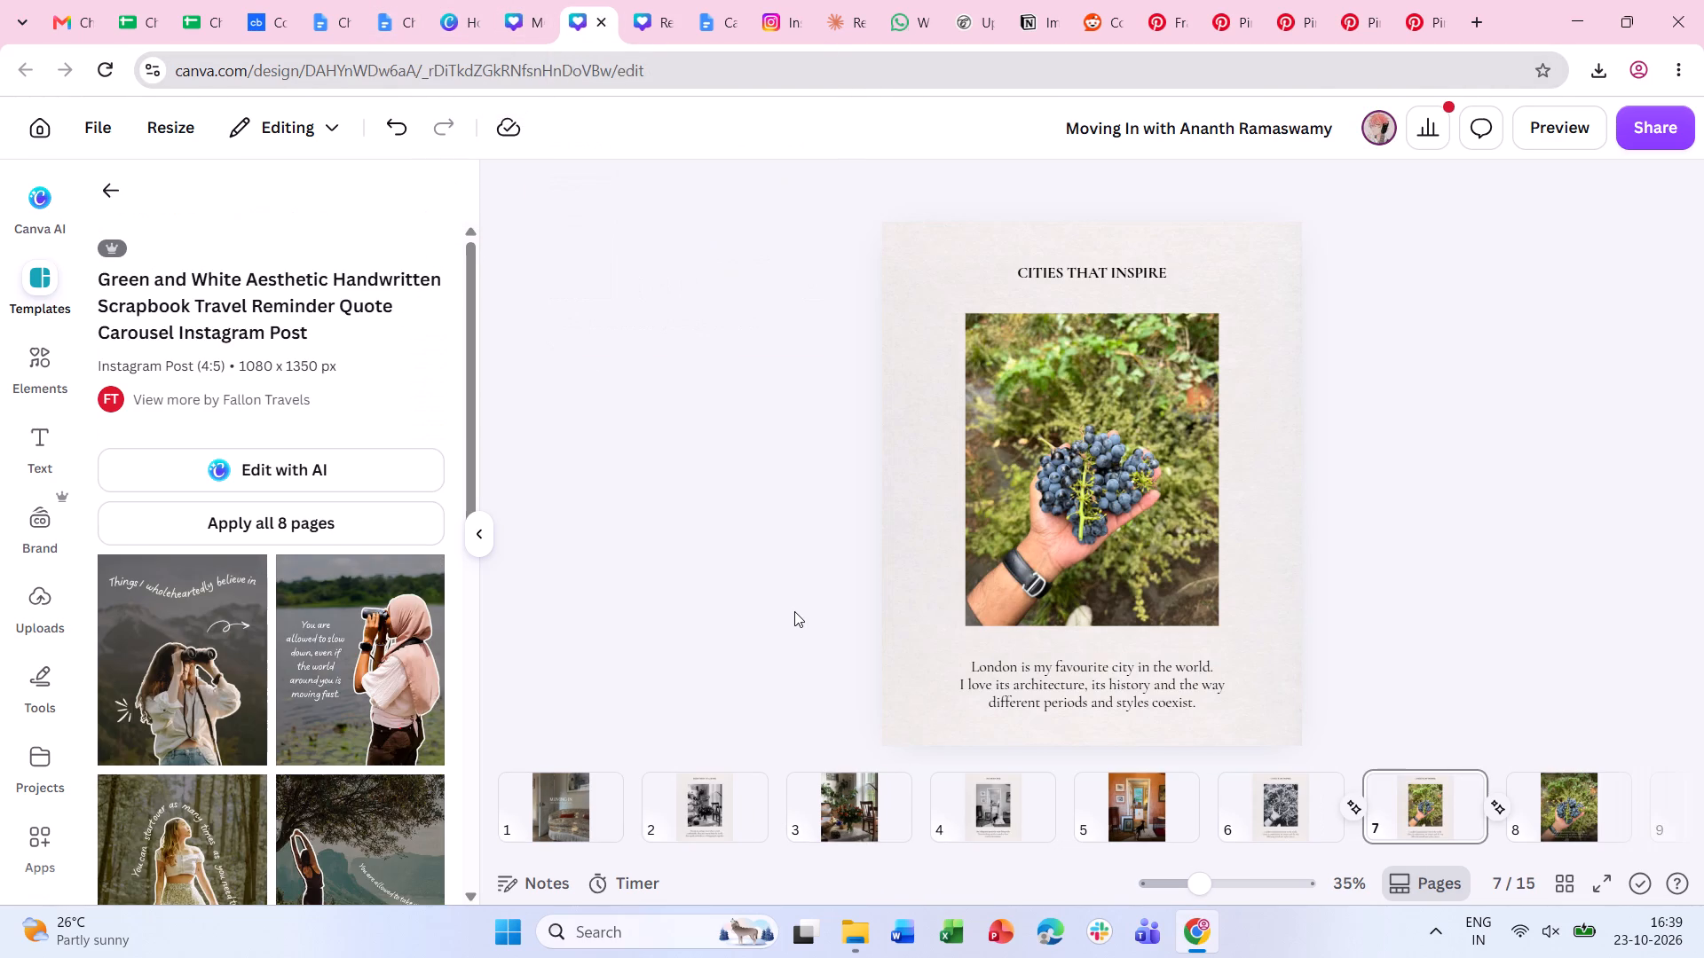
{"action": "left_click", "coordinate": [496, 27]}
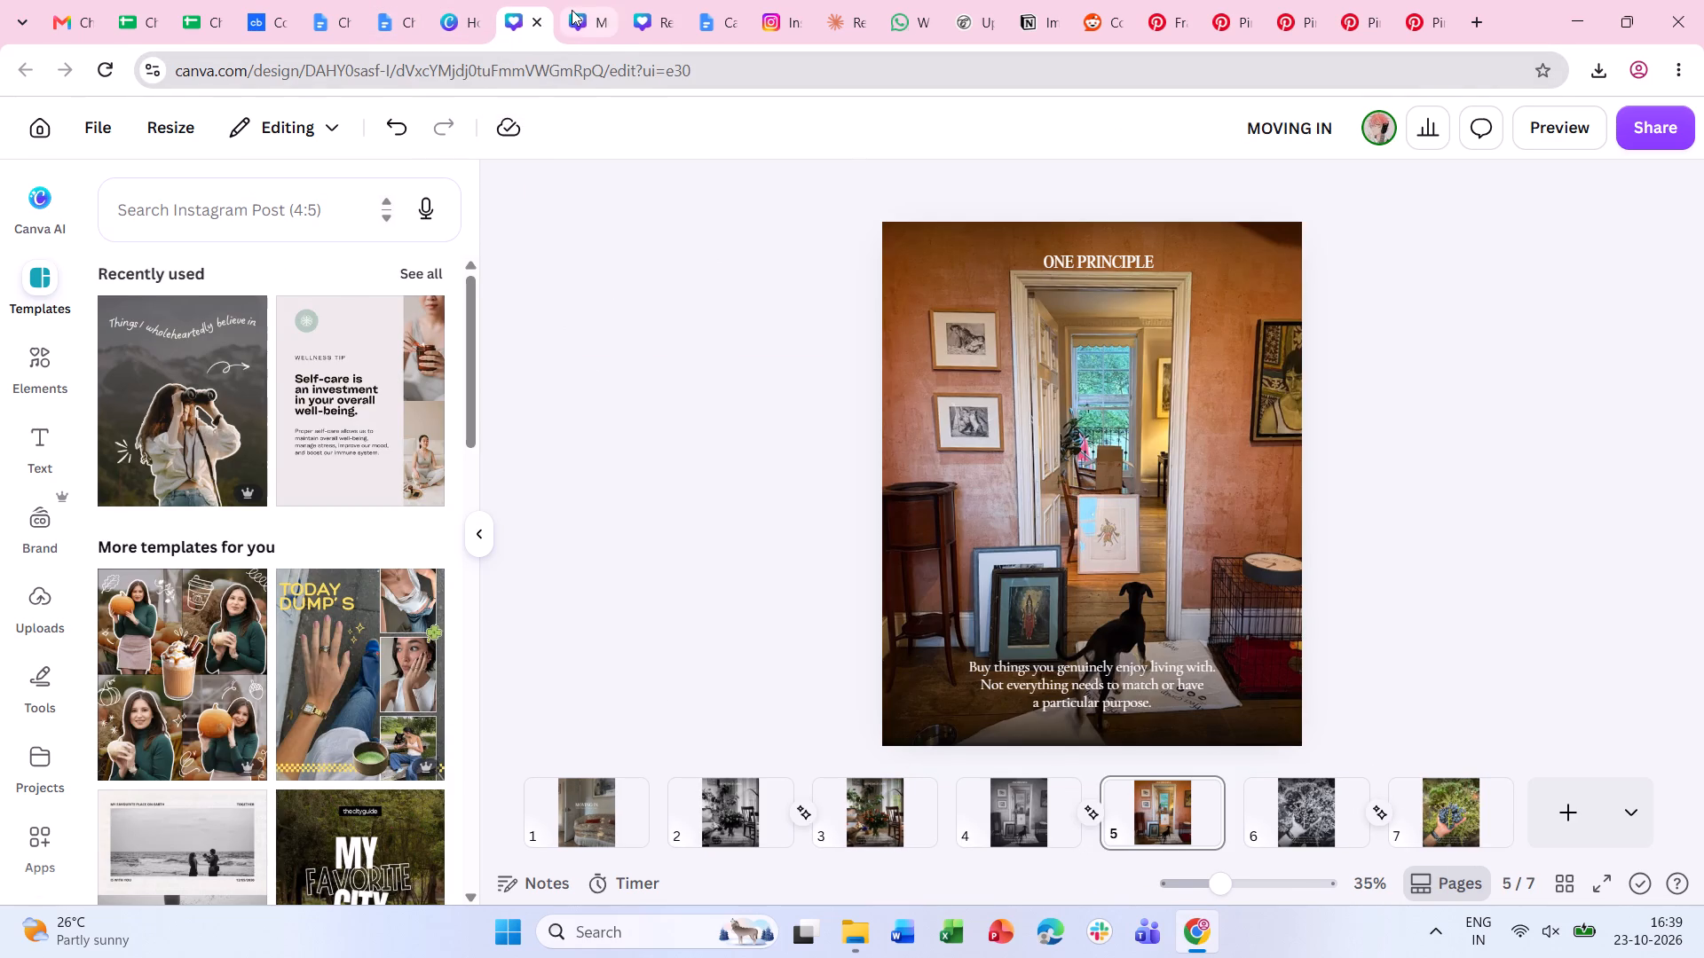
{"action": "left_click", "coordinate": [572, 10]}
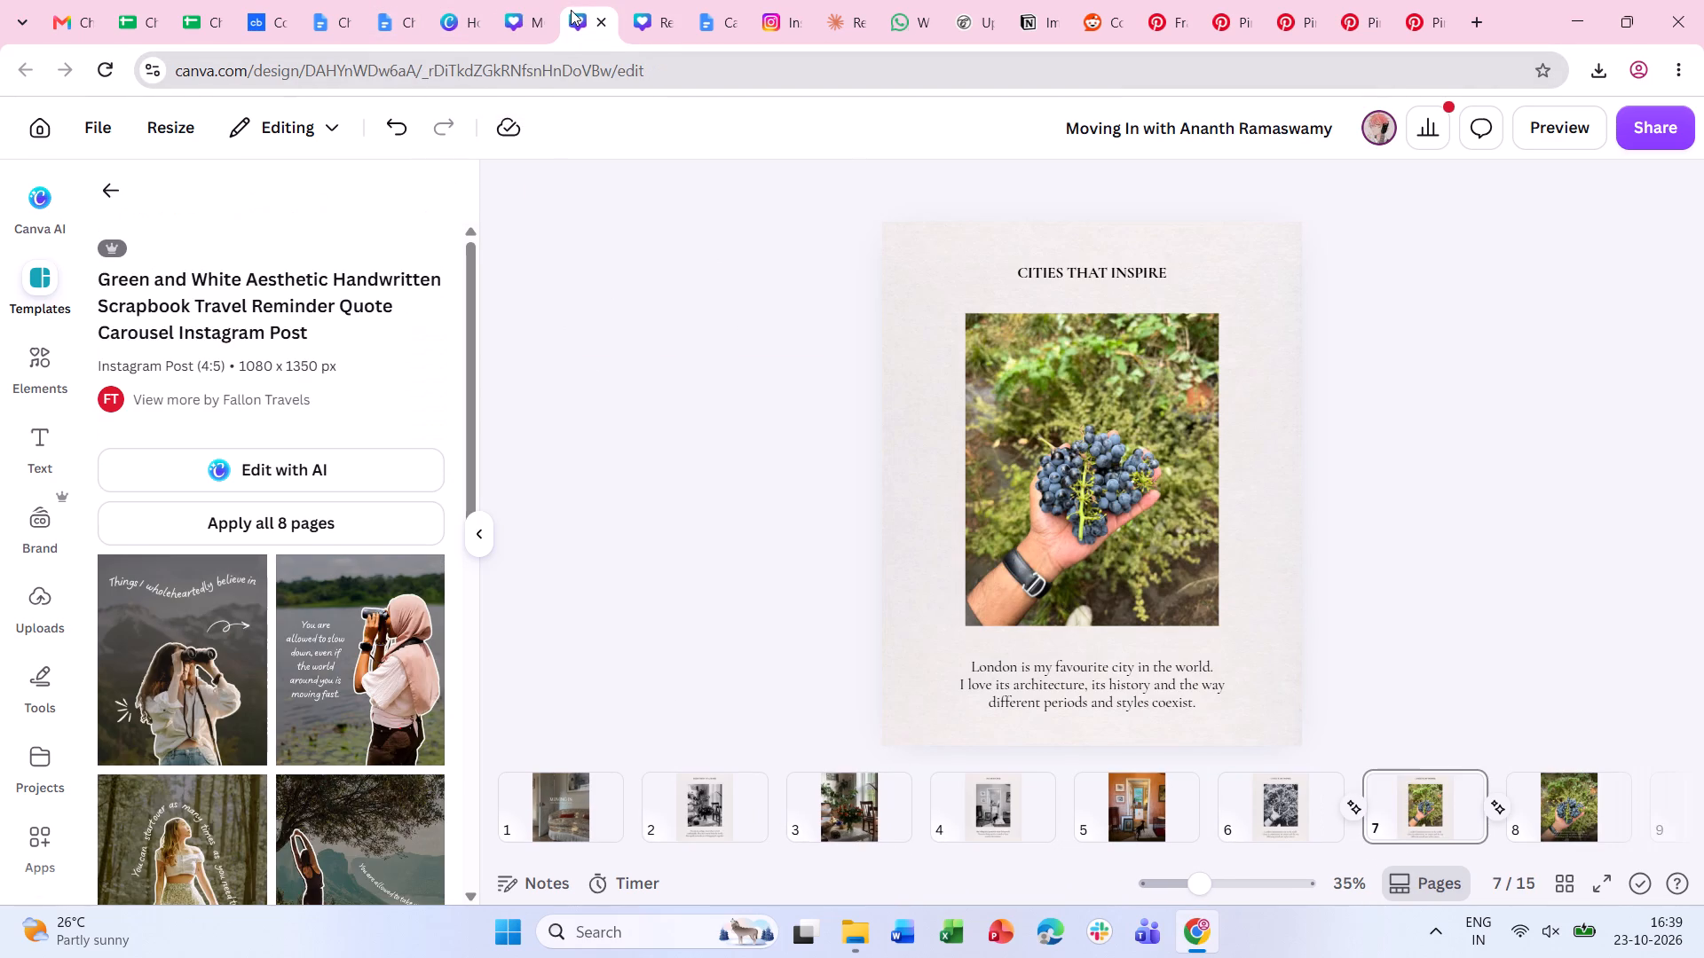
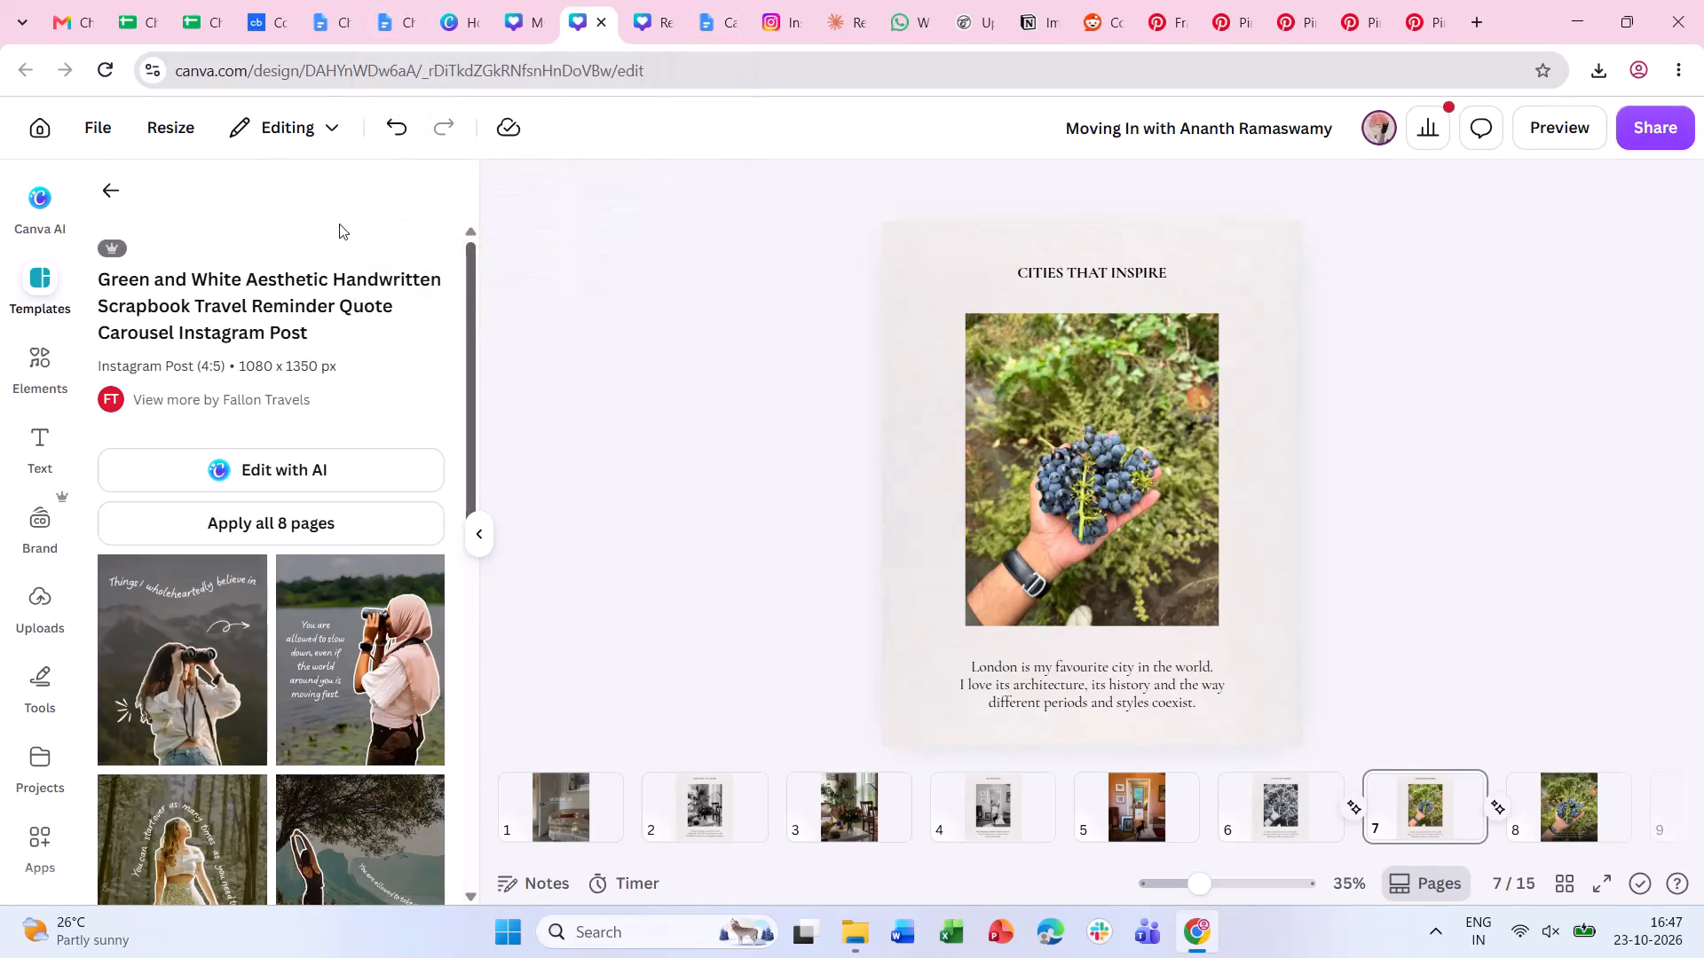
Change the font of the MOVING IN title on page 1 of the 15-page design to Public Sans.
{"action": "left_click", "coordinate": [563, 829]}
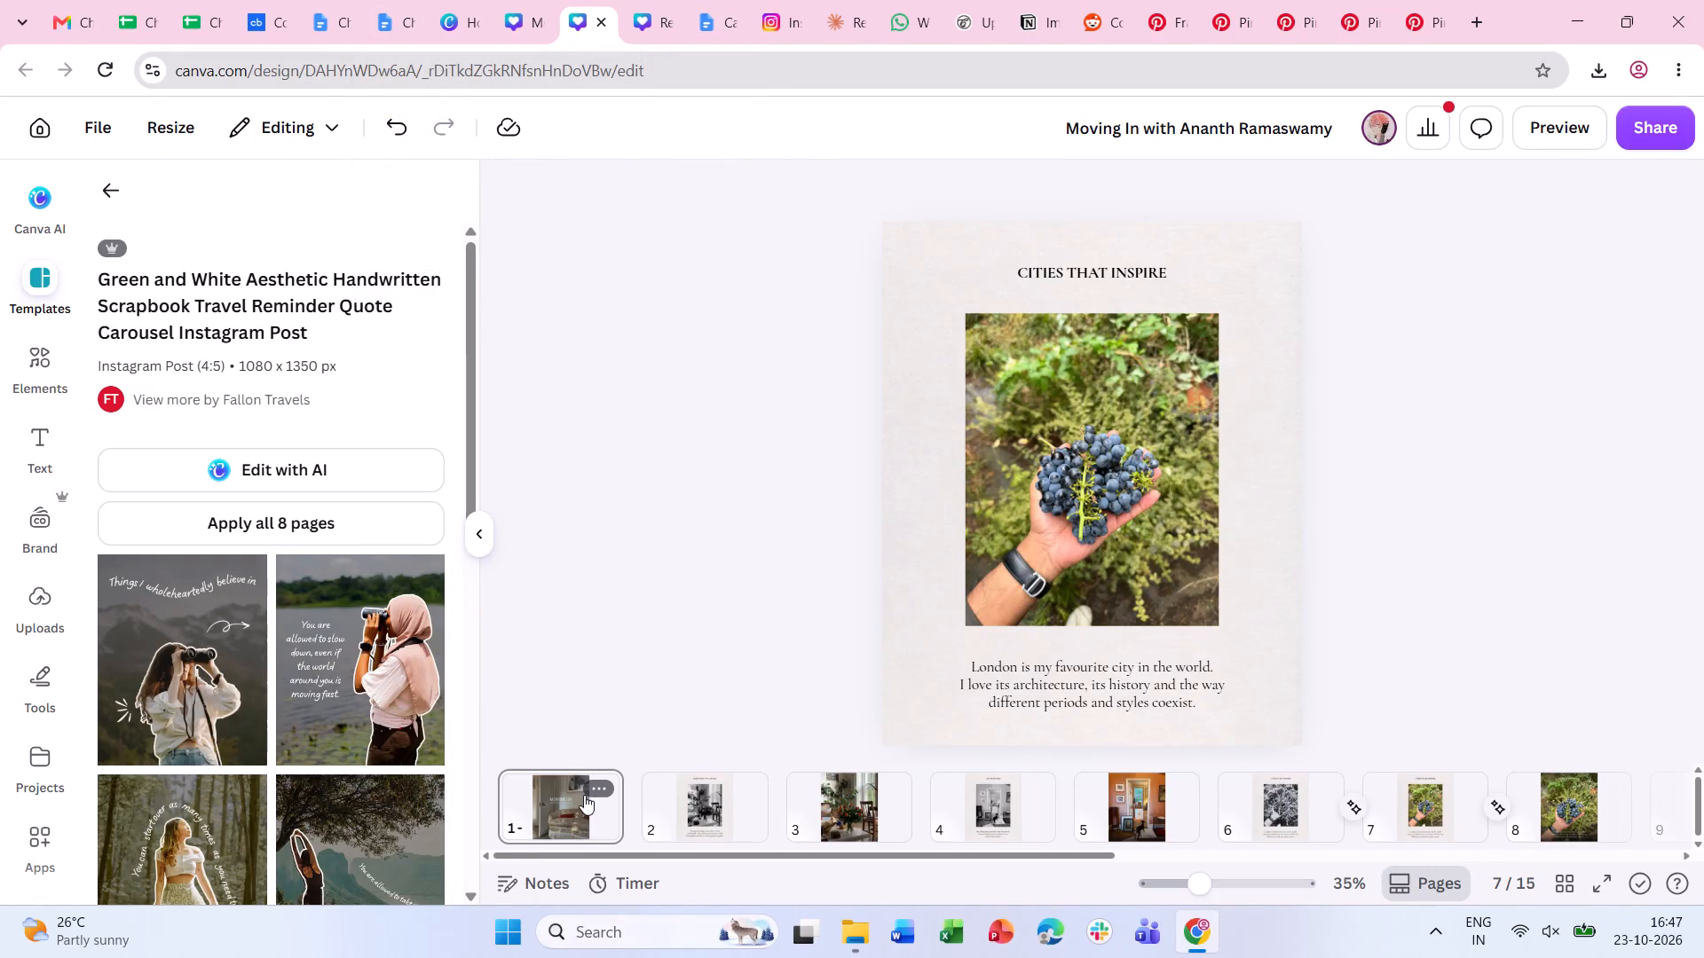
{"action": "left_click", "coordinate": [1042, 416]}
{"action": "left_click", "coordinate": [637, 192]}
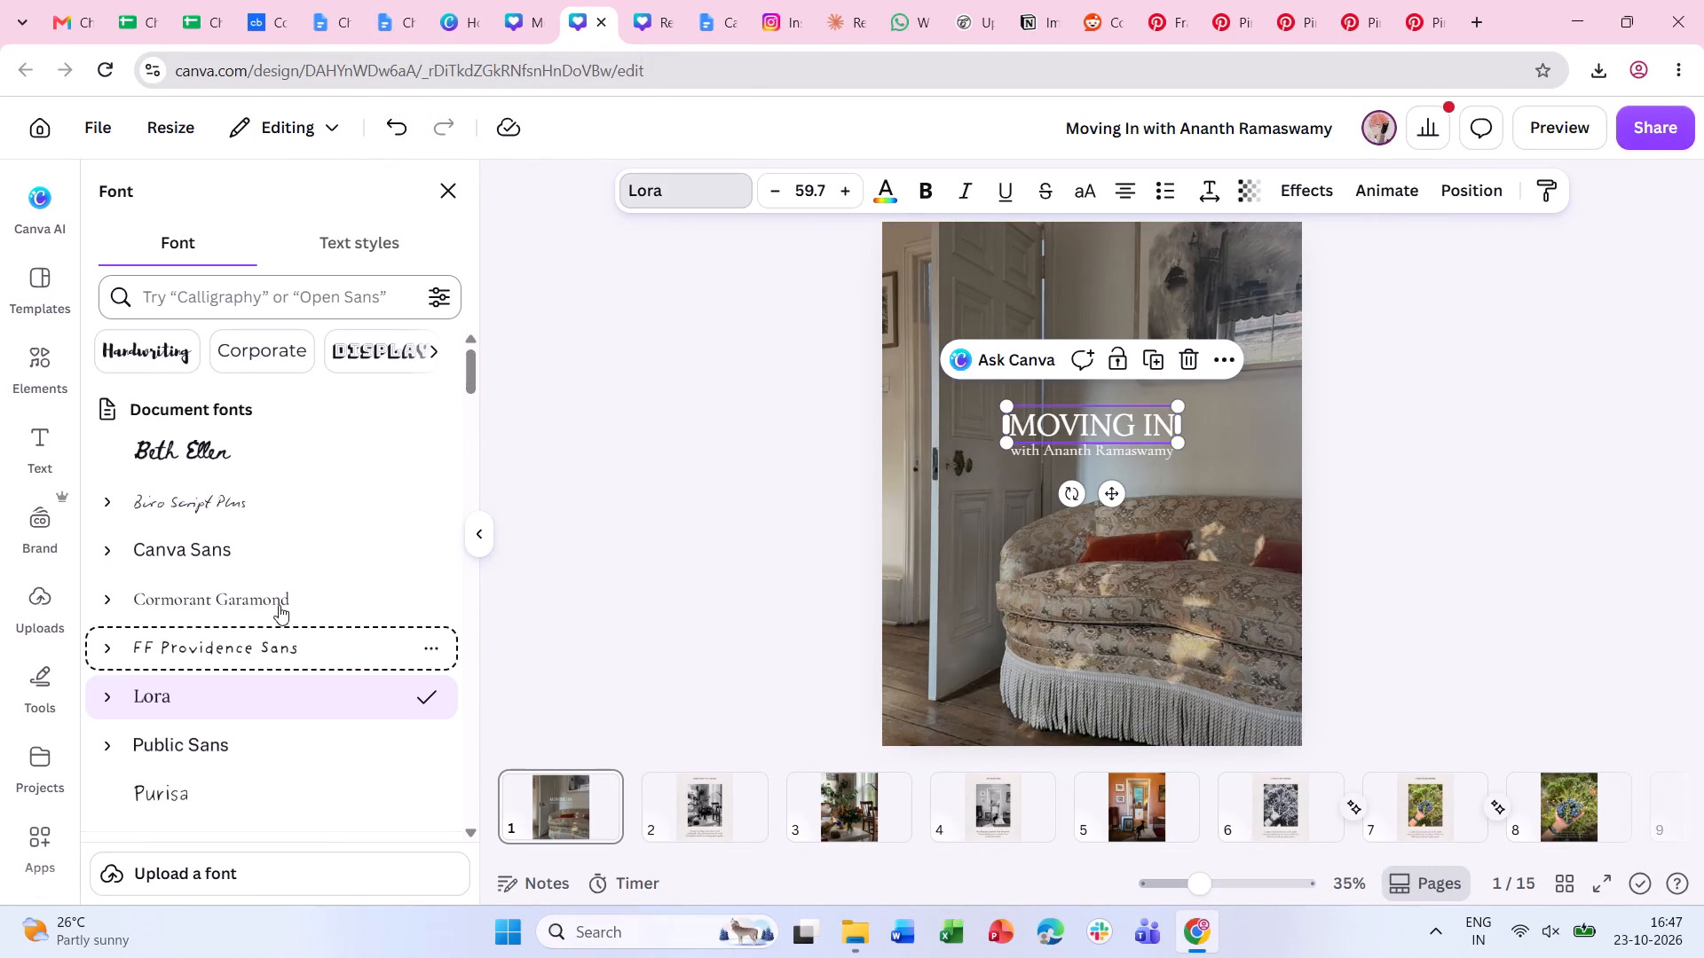
{"action": "scroll", "coordinate": [273, 592], "scroll_direction": "up", "scroll_amount": 10}
{"action": "scroll", "coordinate": [338, 580], "scroll_direction": "down", "scroll_amount": 1}
{"action": "left_click", "coordinate": [208, 586]}
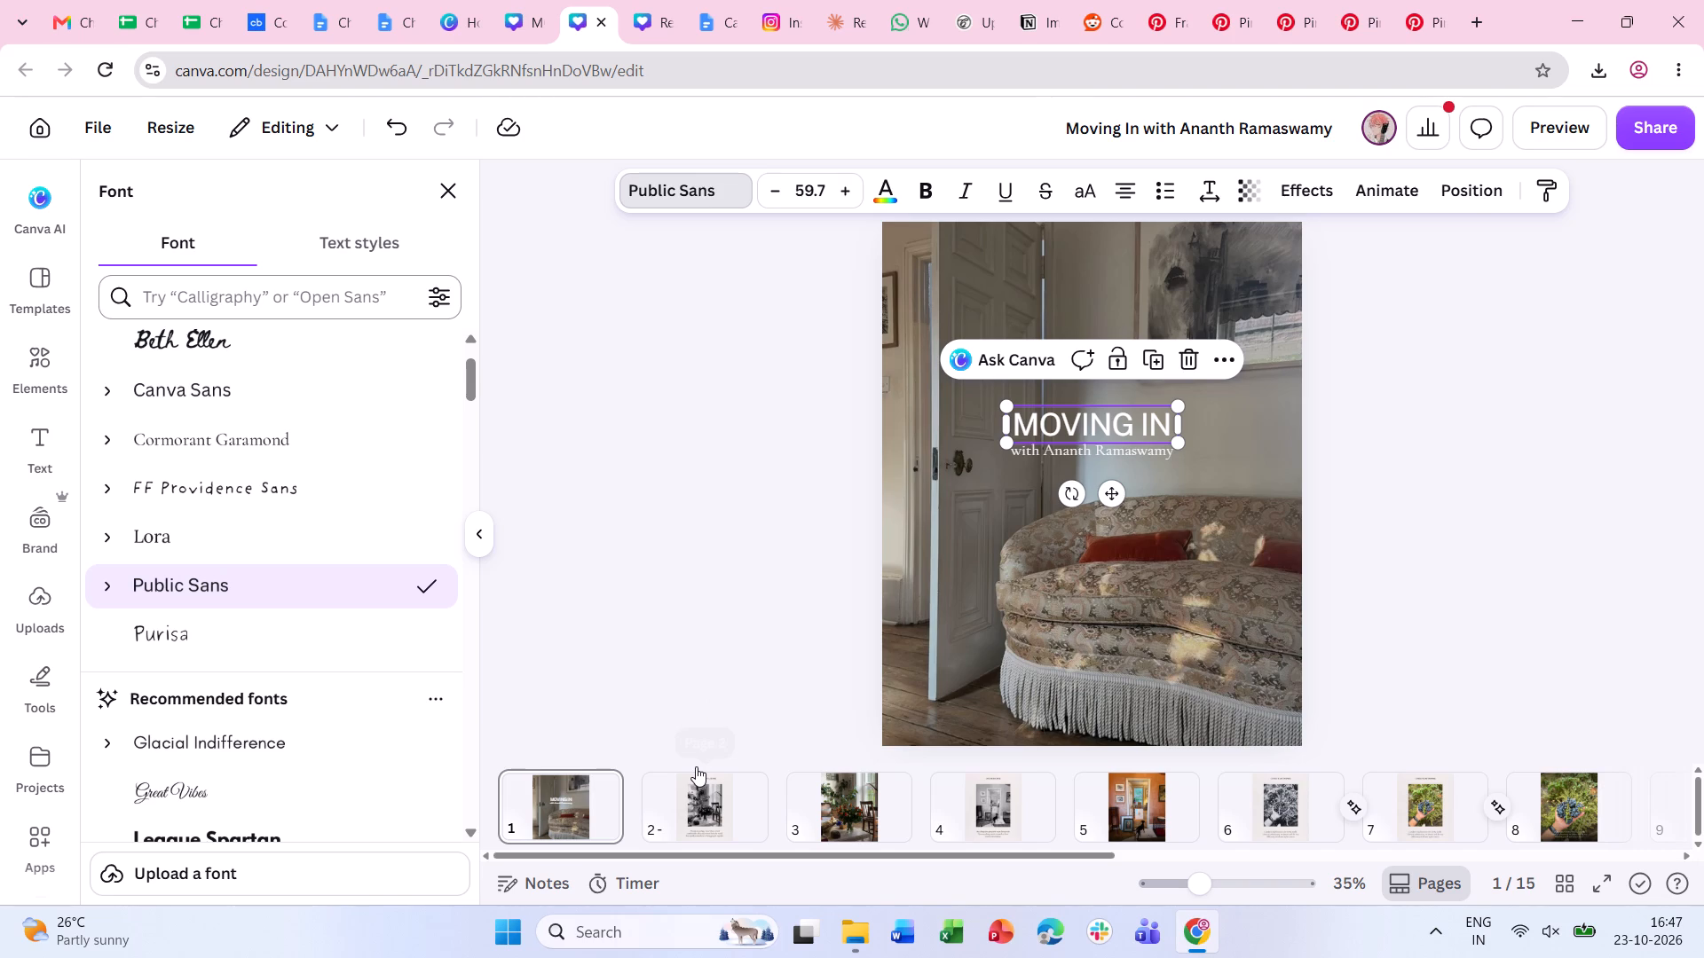
Change the font of the DEFINITION OF A HOME heading on page 2 to Public Sans.
{"action": "left_click", "coordinate": [716, 809]}
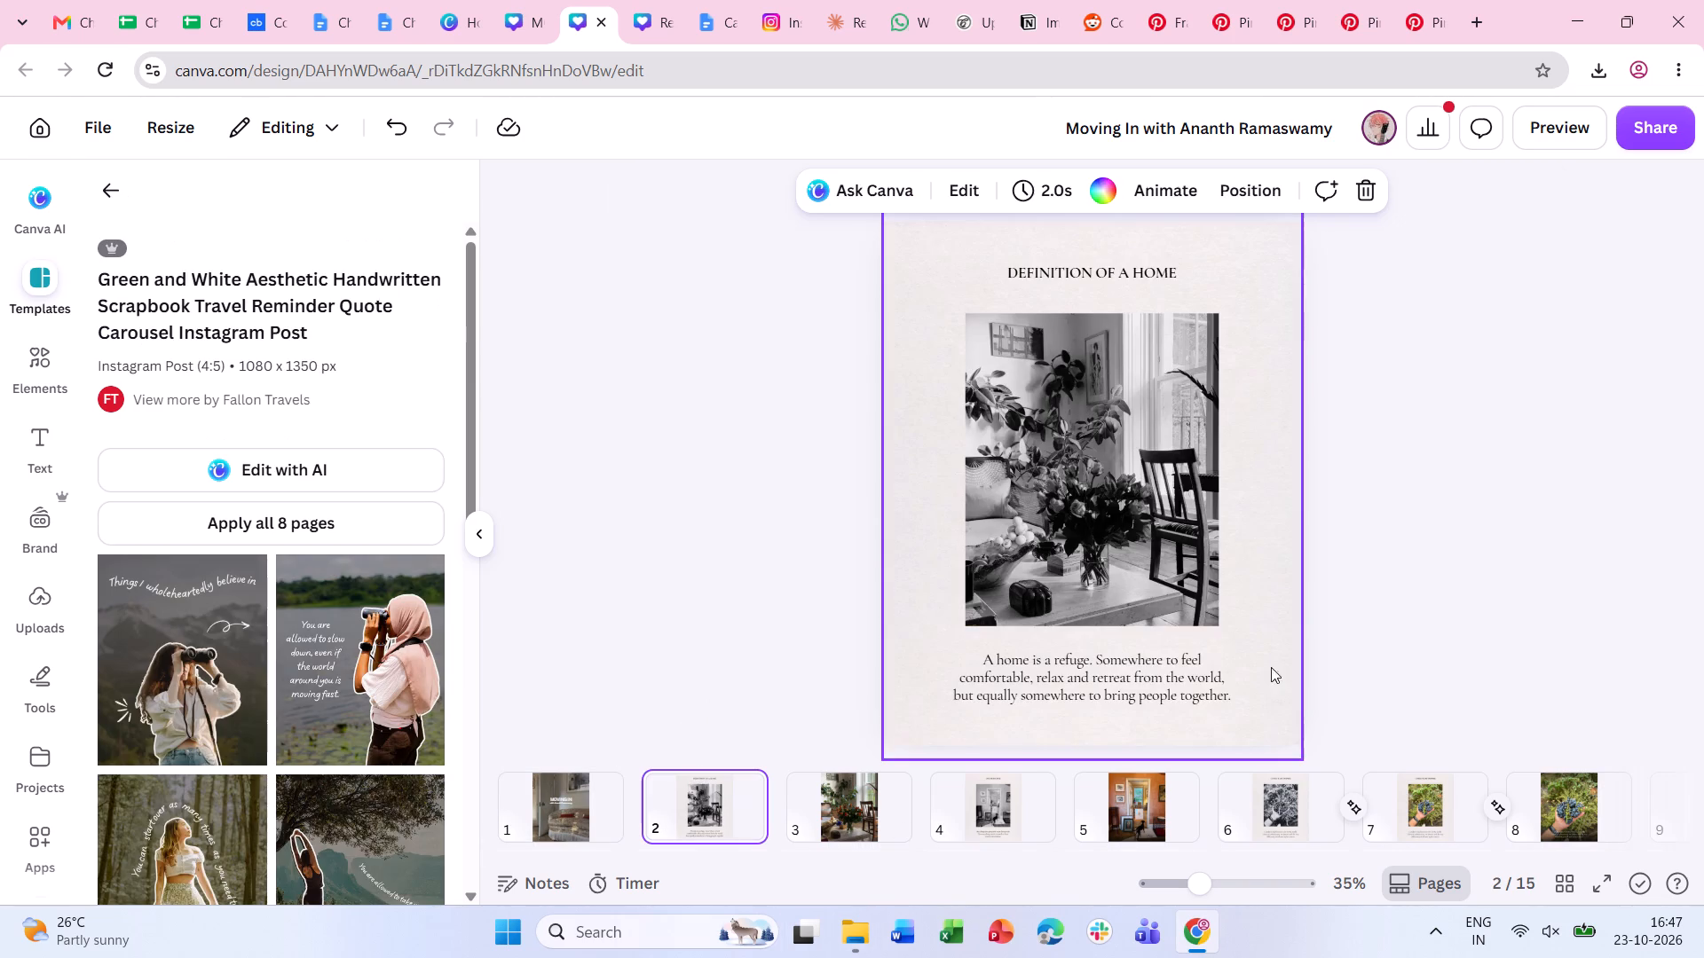
{"action": "left_click", "coordinate": [1089, 272]}
{"action": "left_click", "coordinate": [651, 185]}
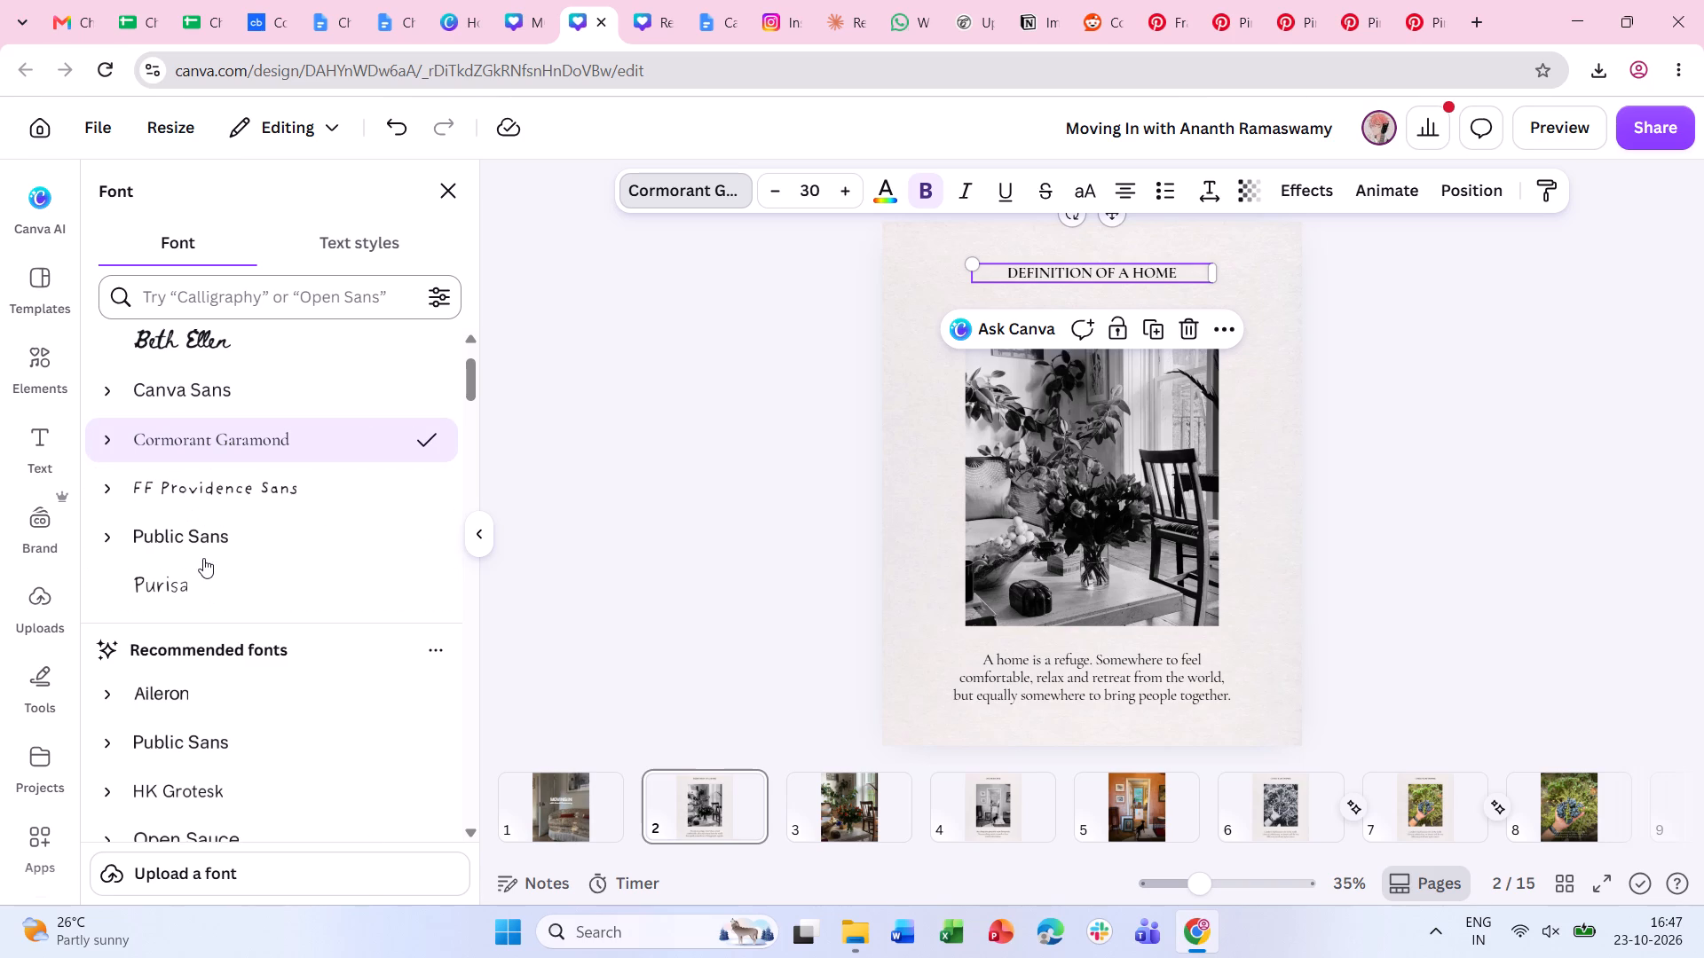
{"action": "left_click", "coordinate": [202, 545]}
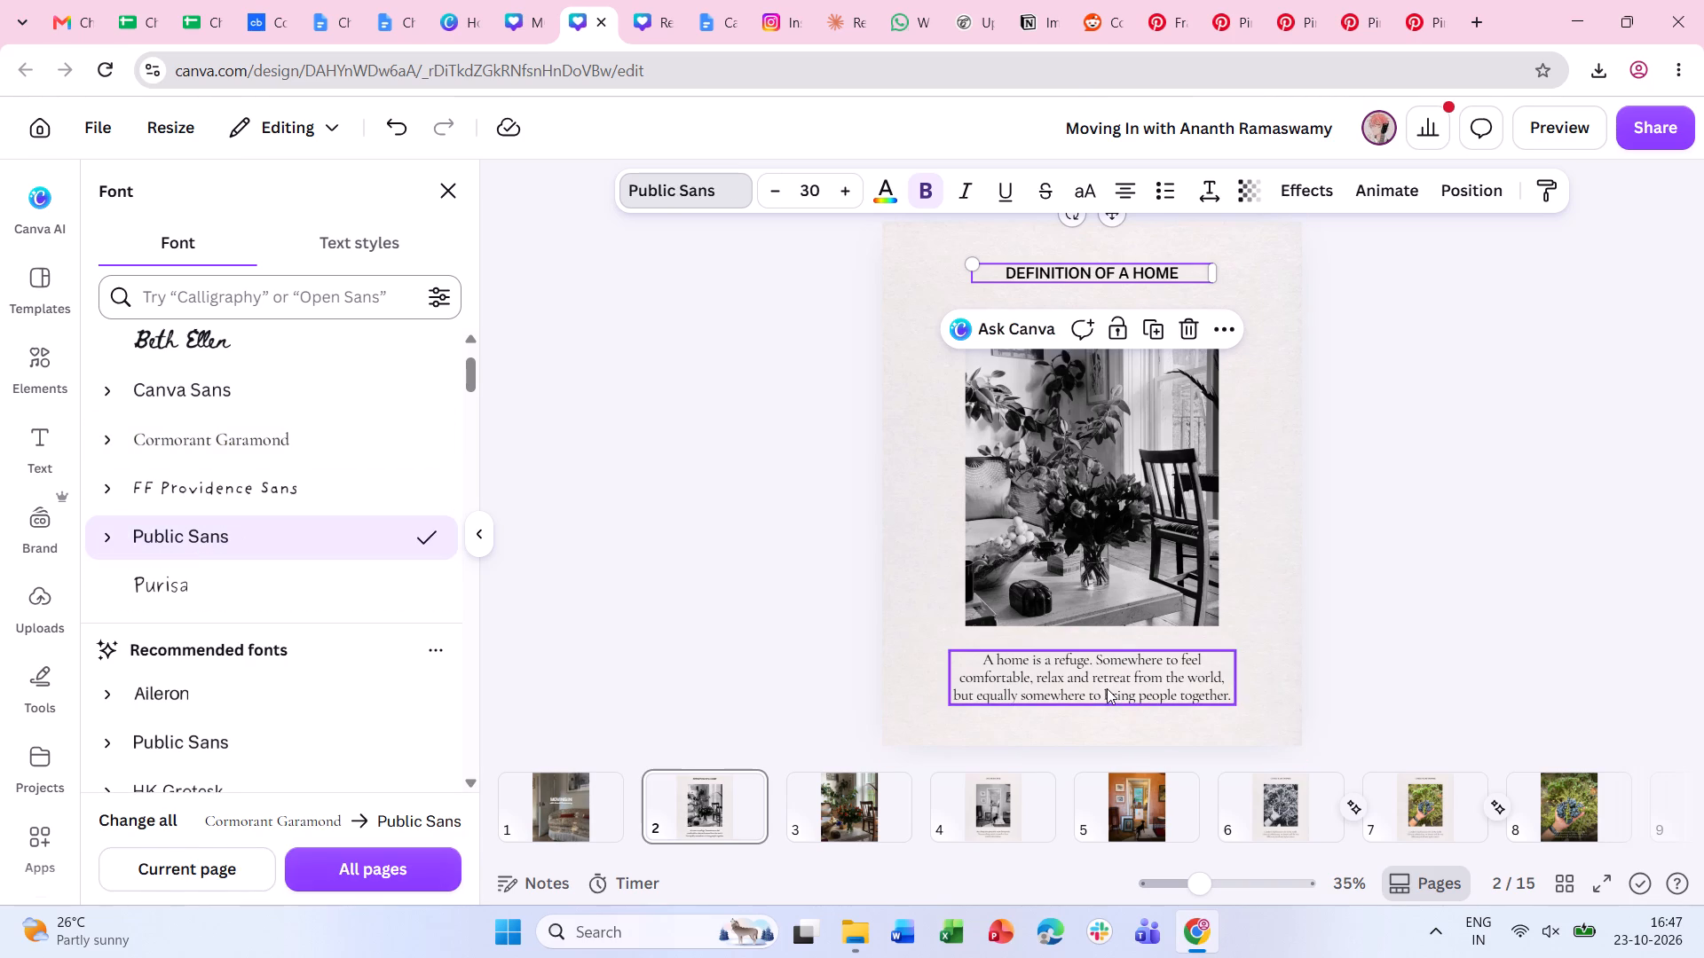
Set the page 2 description below the photo to Public Sans, size 25, in all uppercase.
{"action": "left_click", "coordinate": [1107, 688]}
{"action": "left_click", "coordinate": [226, 522]}
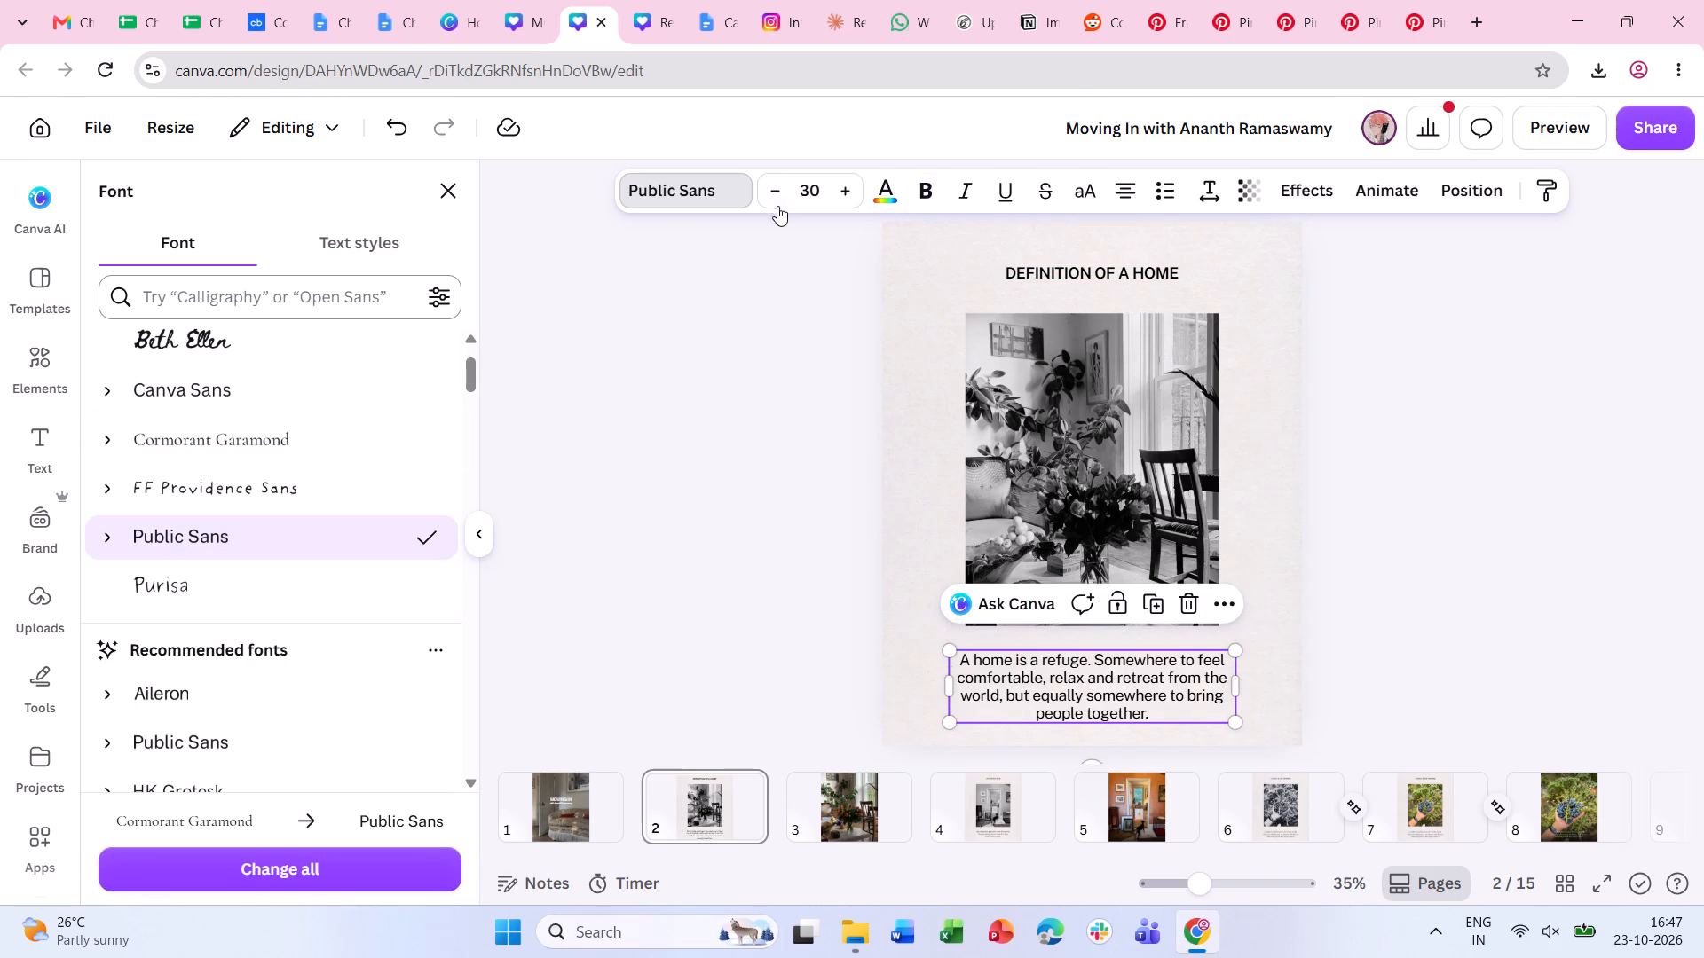
{"action": "left_click", "coordinate": [777, 205]}
{"action": "triple_click", "coordinate": [777, 205]}
{"action": "left_click", "coordinate": [777, 205]}
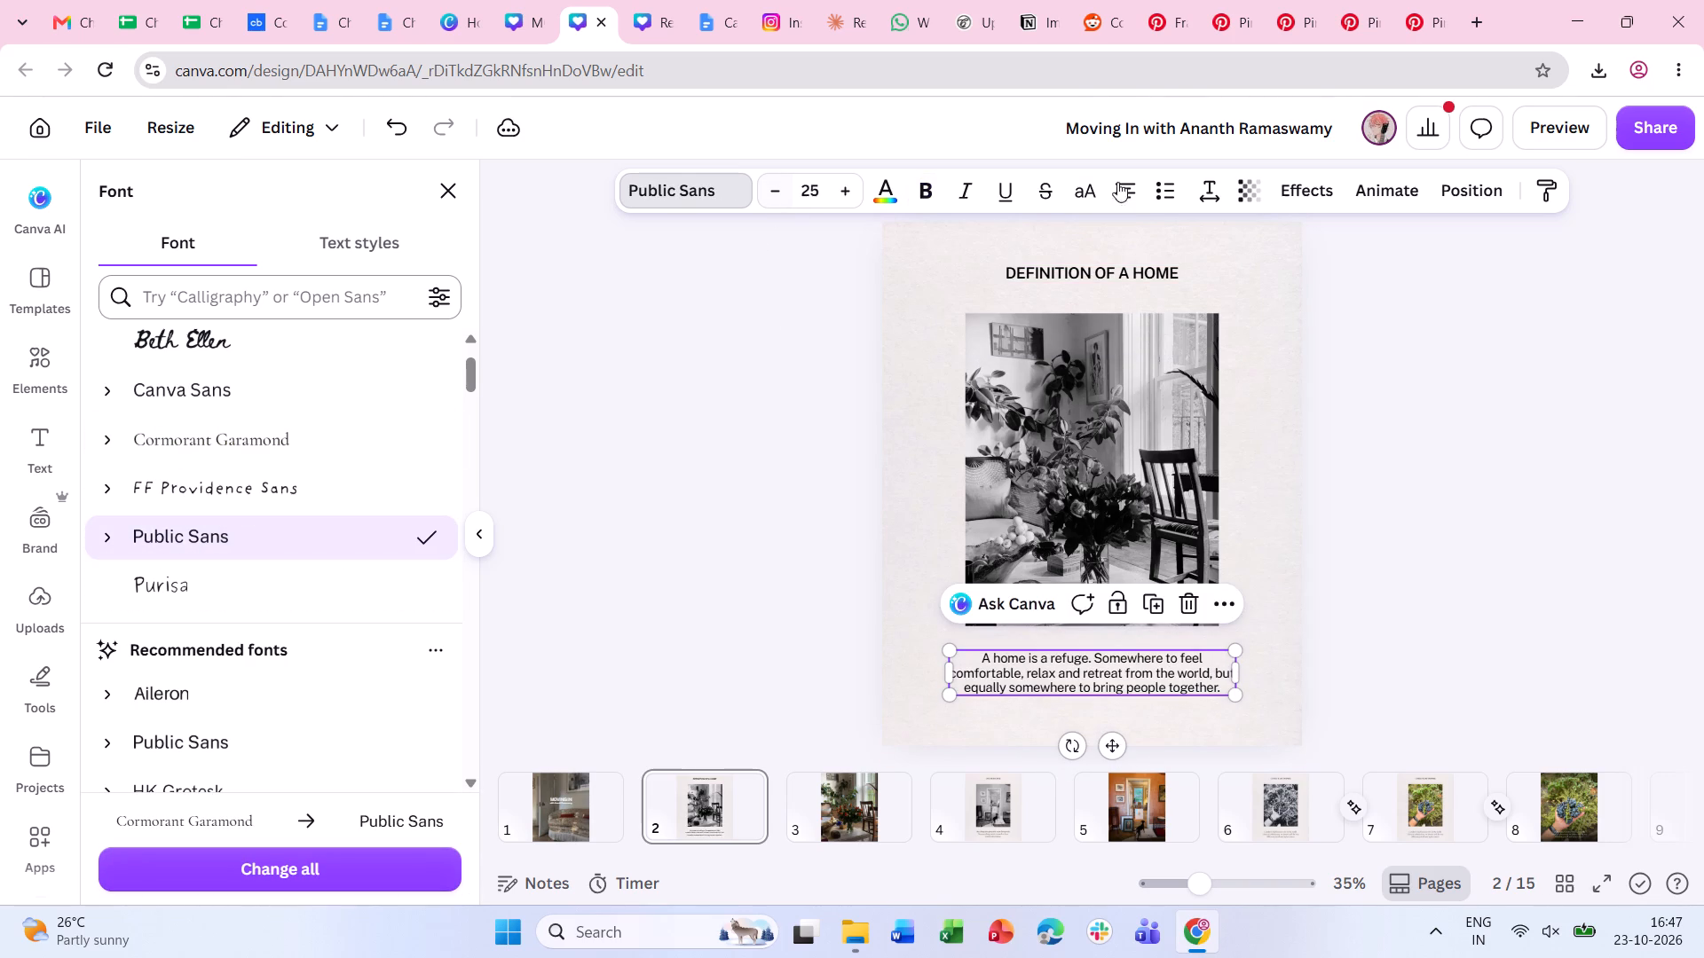
{"action": "left_click", "coordinate": [1089, 191]}
{"action": "double_click", "coordinate": [1409, 611]}
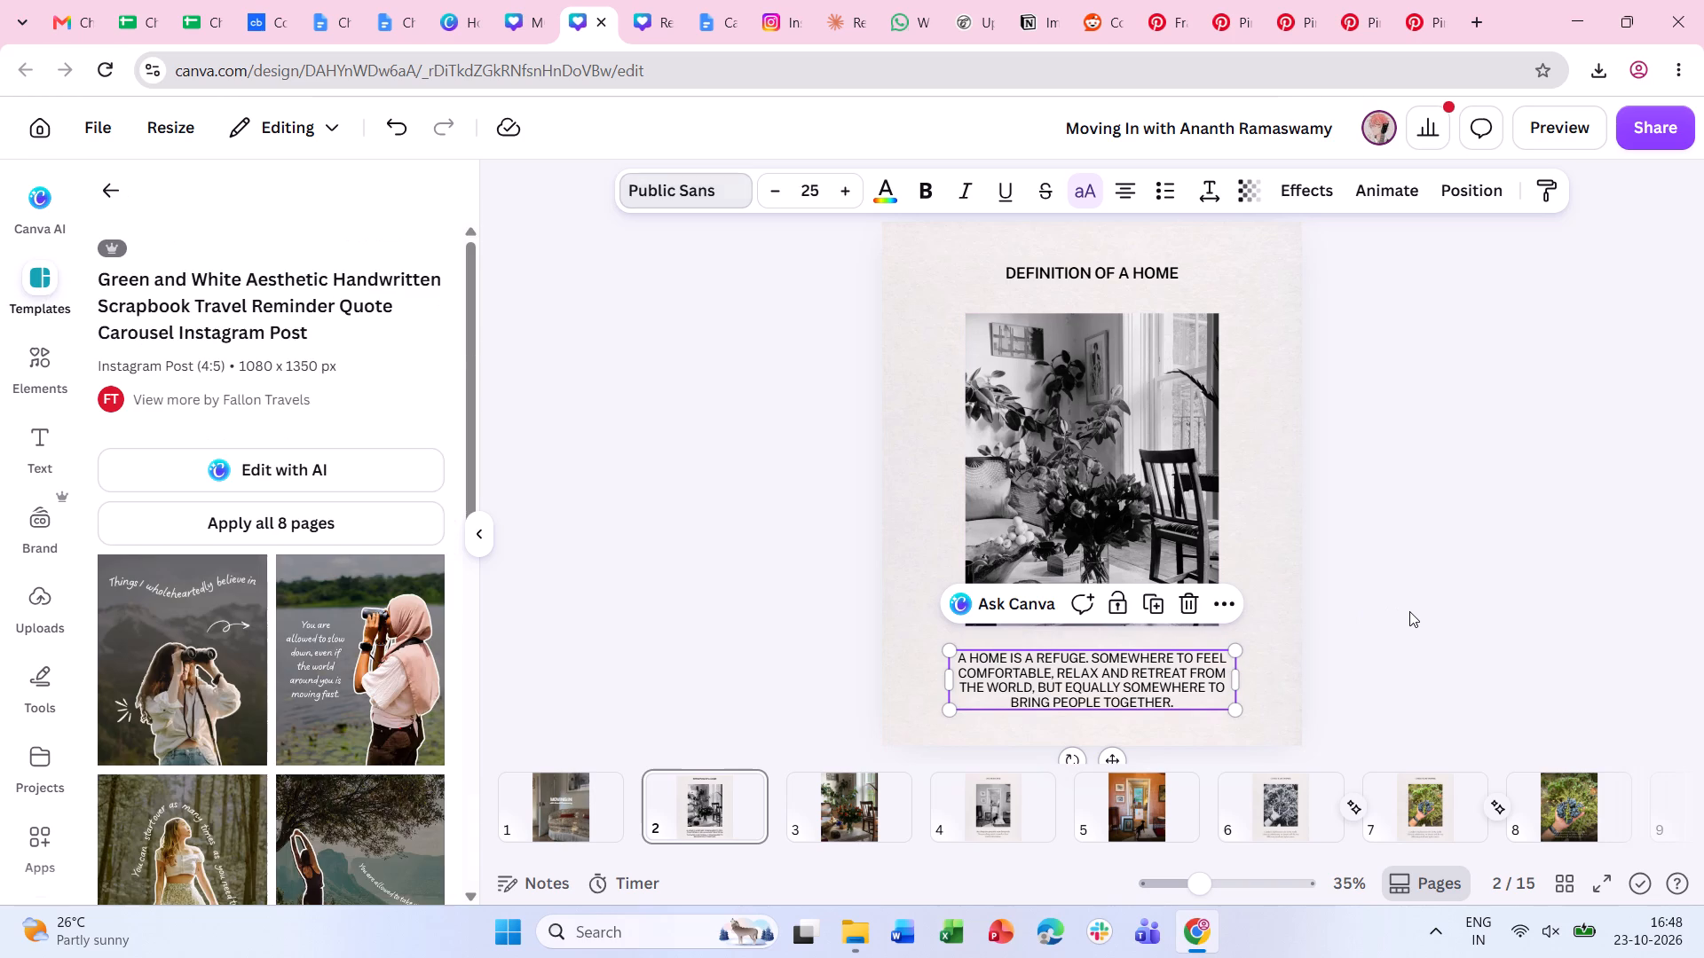
Give the page 2 description the Public Sans ExtraLight weight and reduce its font size further.
{"action": "left_click", "coordinate": [1196, 695]}
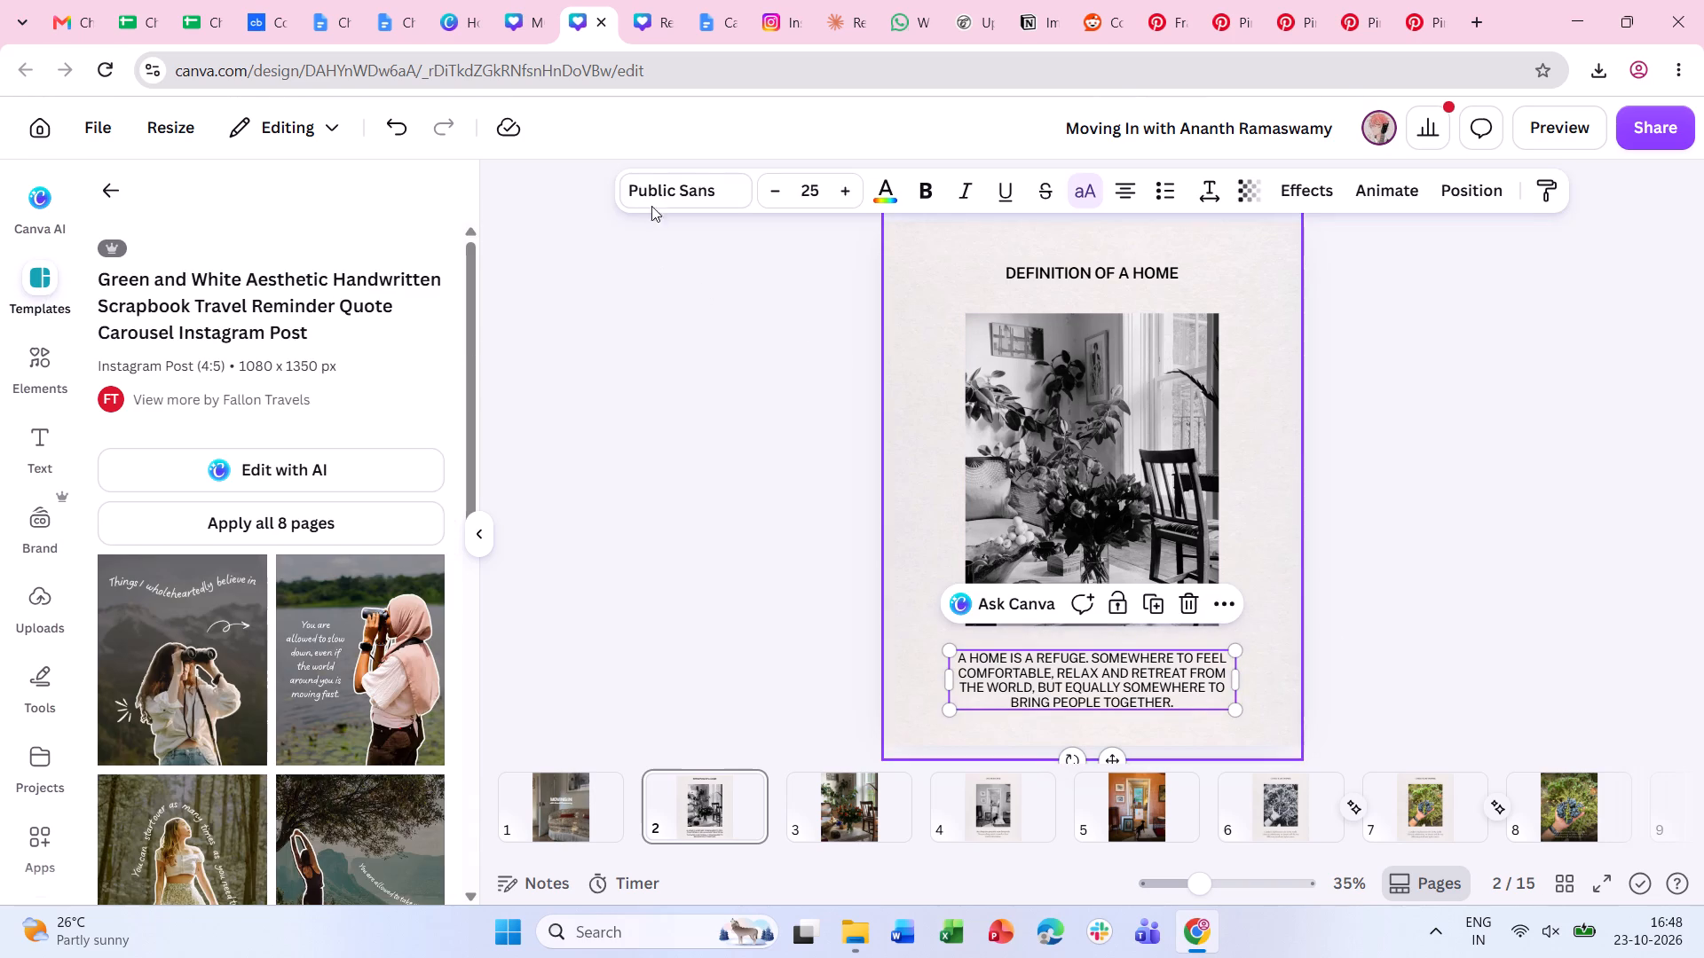
{"action": "left_click", "coordinate": [651, 199]}
{"action": "left_click", "coordinate": [108, 536]}
{"action": "left_click", "coordinate": [185, 639]}
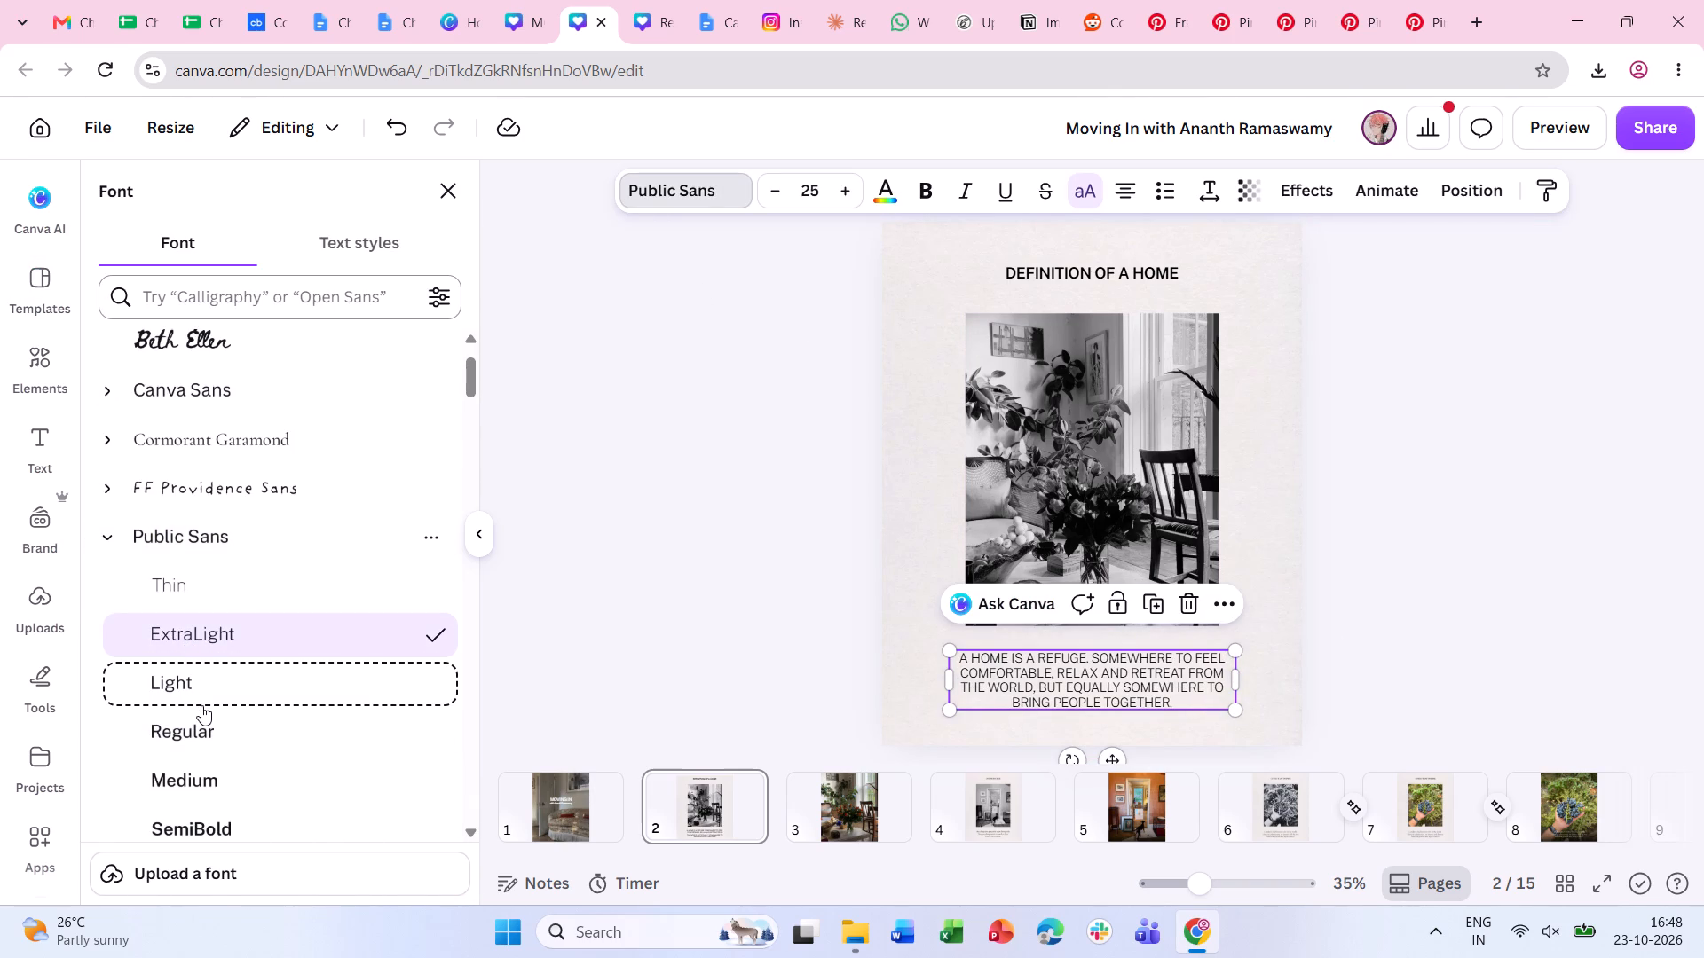
{"action": "left_click", "coordinate": [770, 195]}
{"action": "left_click", "coordinate": [770, 195]}
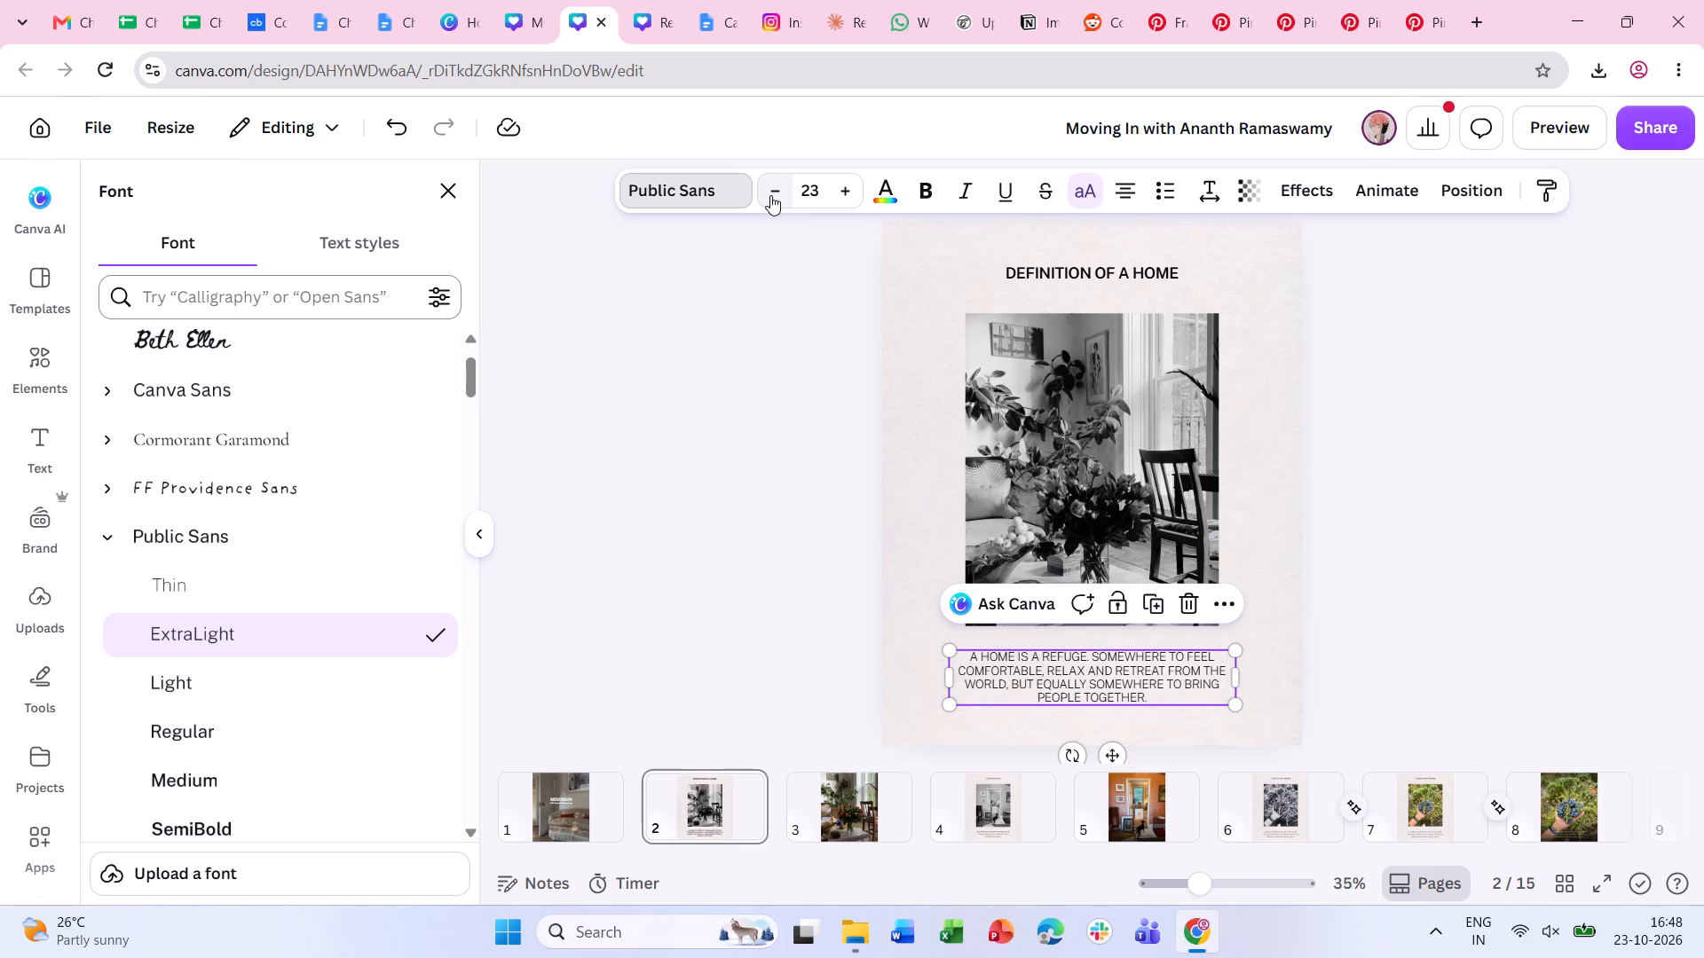
{"action": "left_click", "coordinate": [770, 195]}
{"action": "double_click", "coordinate": [1457, 588]}
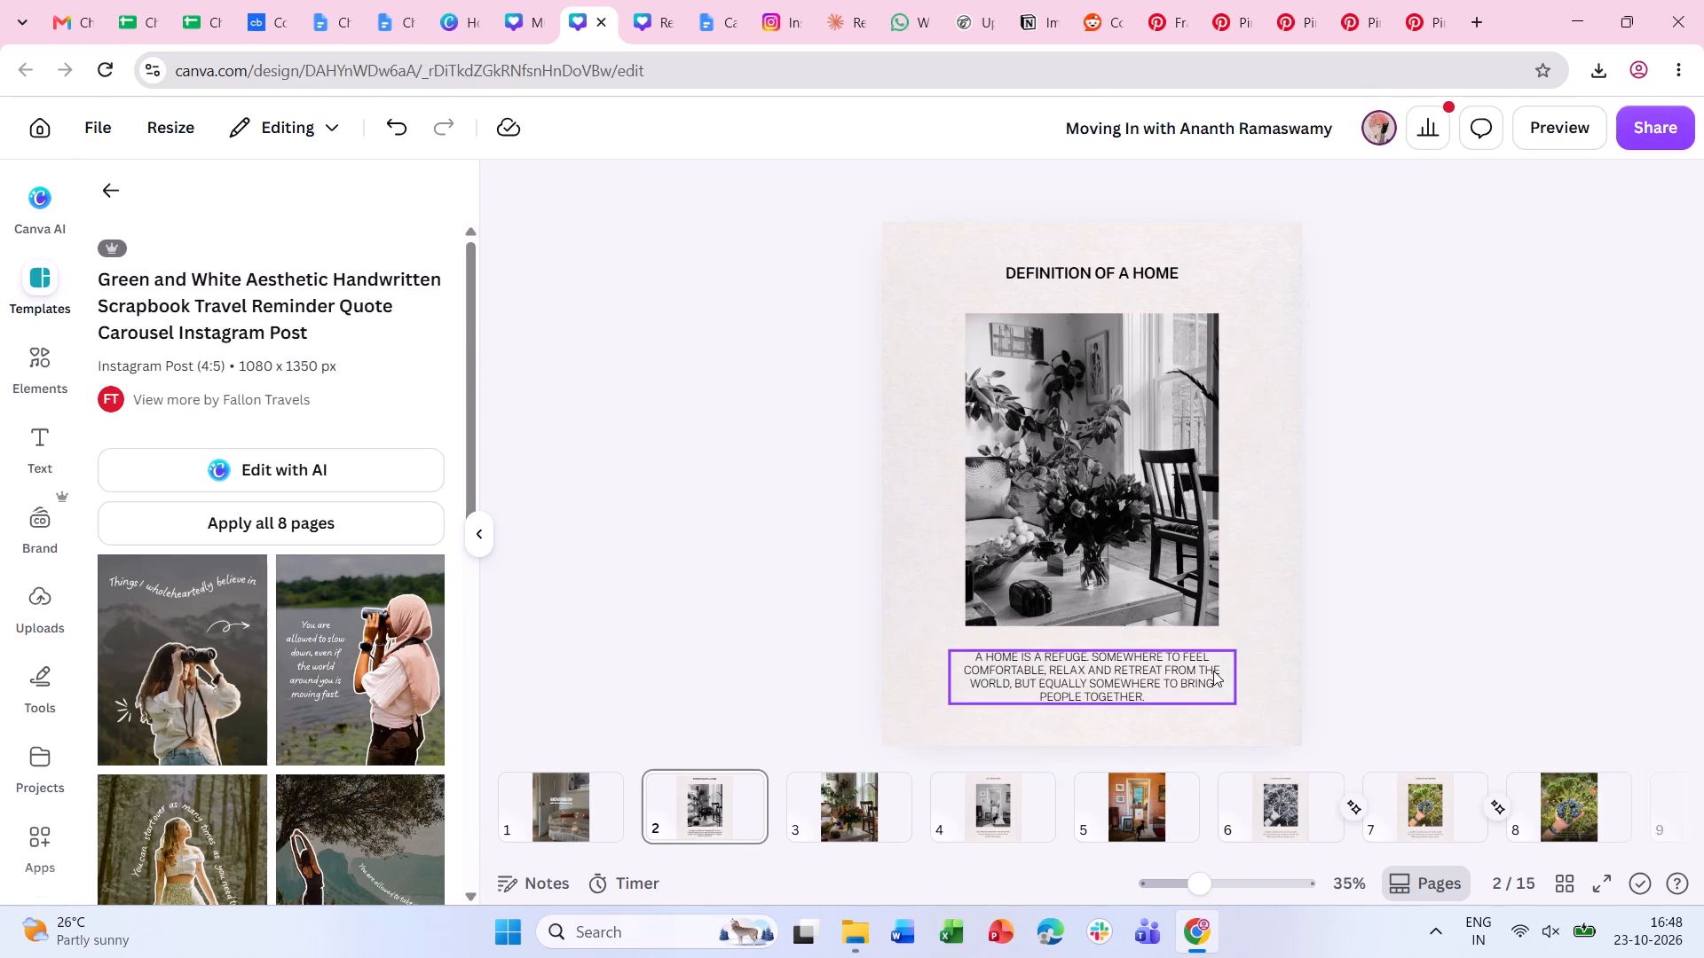
Widen the page 2 description box to about 800 and move it slightly lower, horizontally centred below the photo.
{"action": "left_click", "coordinate": [1213, 671]}
{"action": "left_click_drag", "start_coordinate": [1240, 679], "coordinate": [1260, 682]}
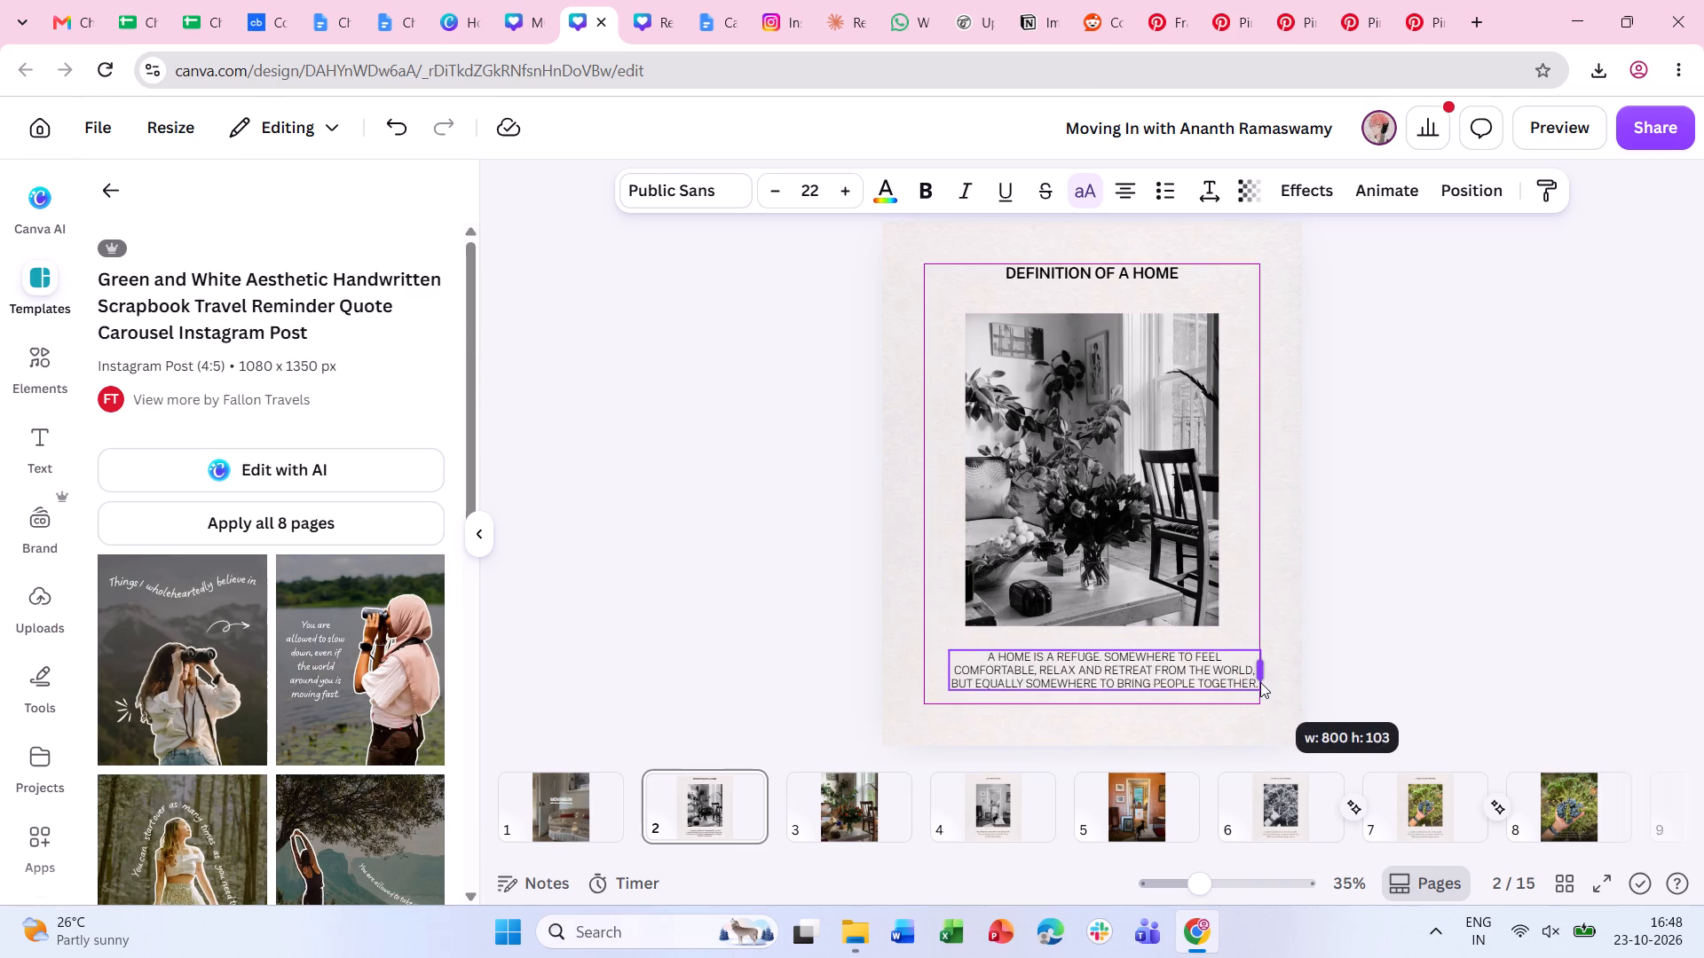
{"action": "left_click_drag", "start_coordinate": [1181, 677], "coordinate": [1173, 677]}
{"action": "left_click", "coordinate": [1391, 670]}
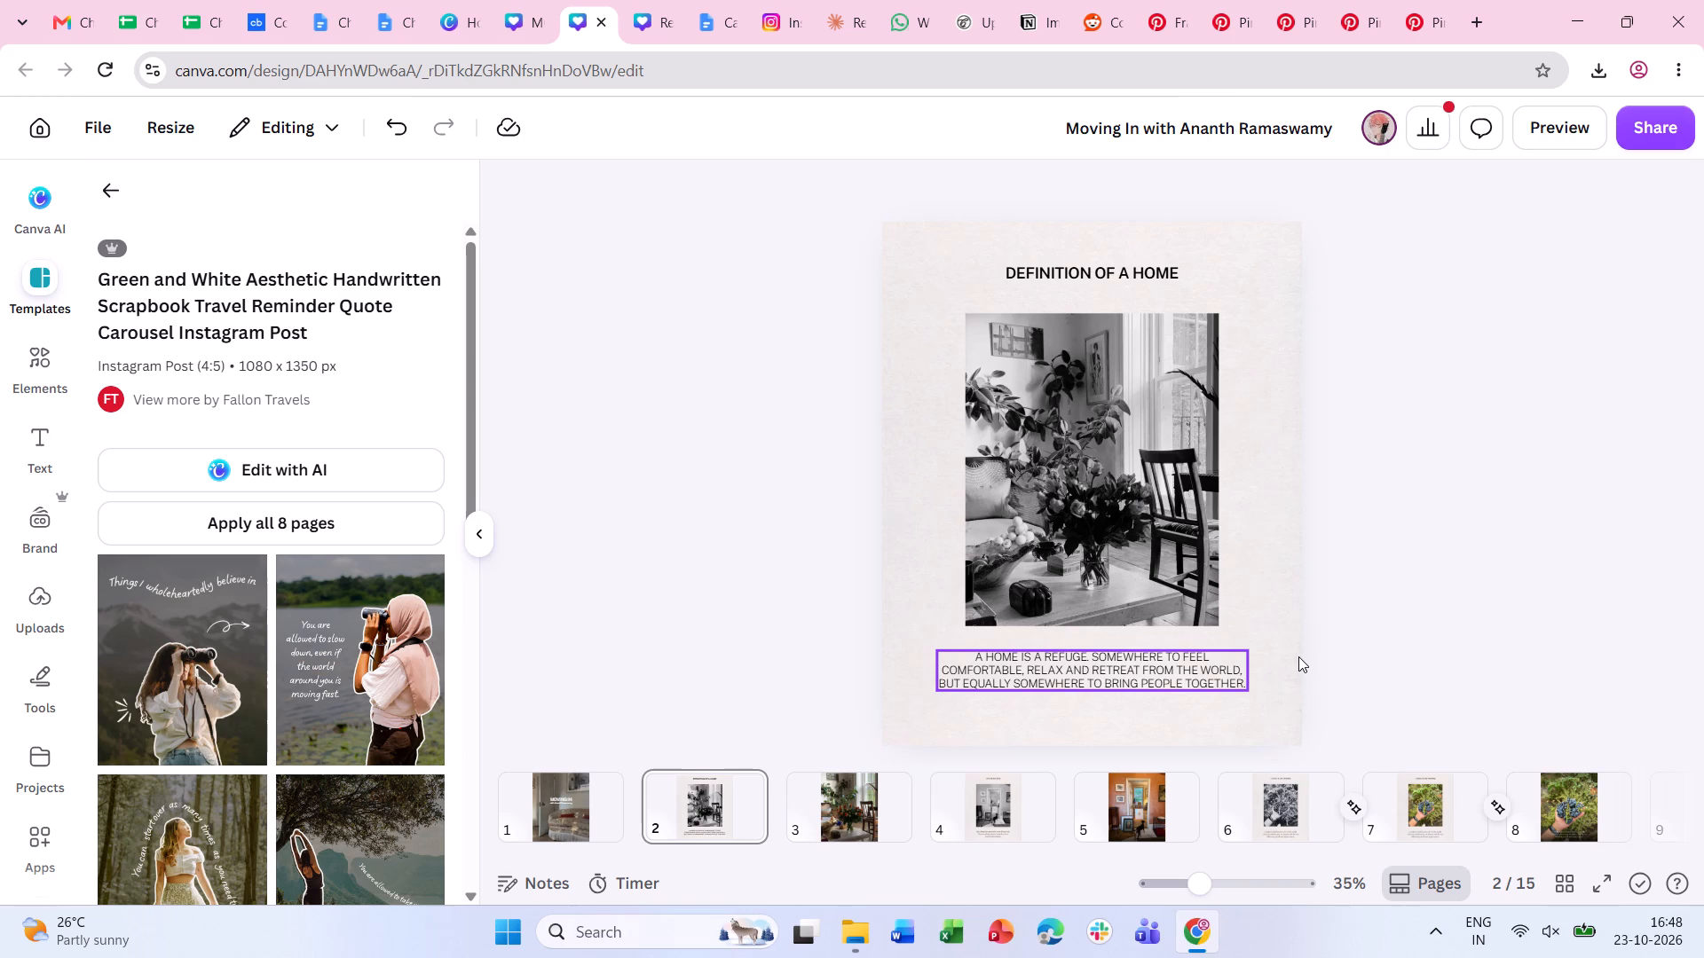
{"action": "left_click", "coordinate": [1117, 664]}
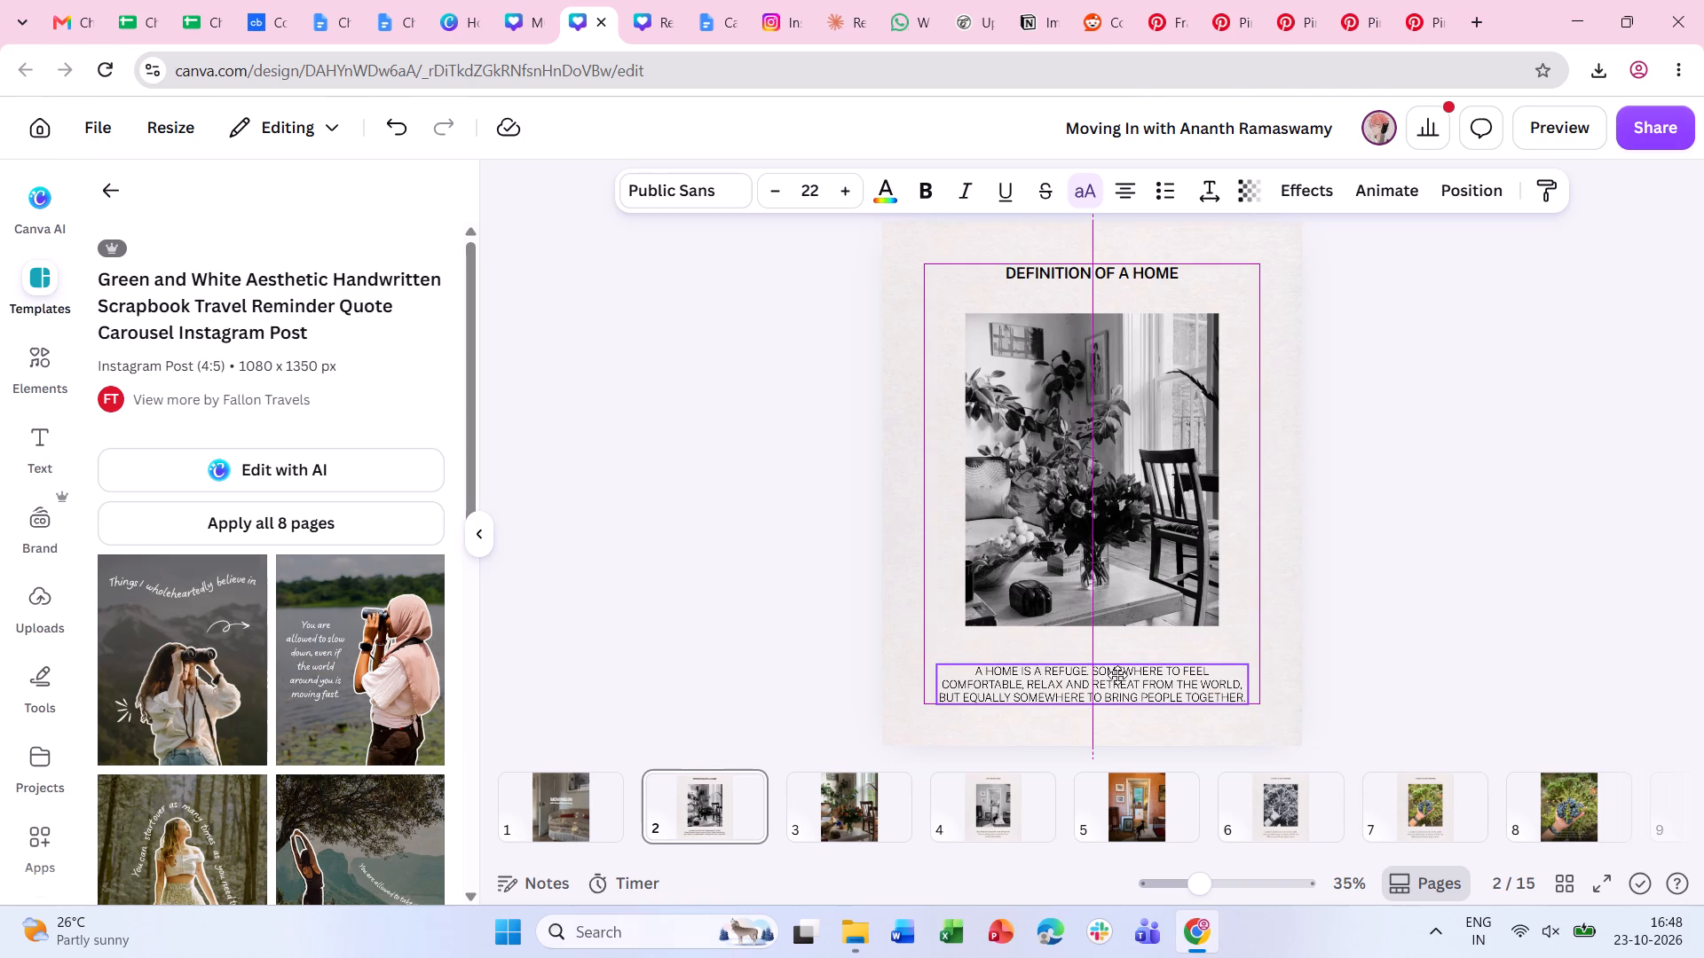
{"action": "left_click", "coordinate": [1367, 647]}
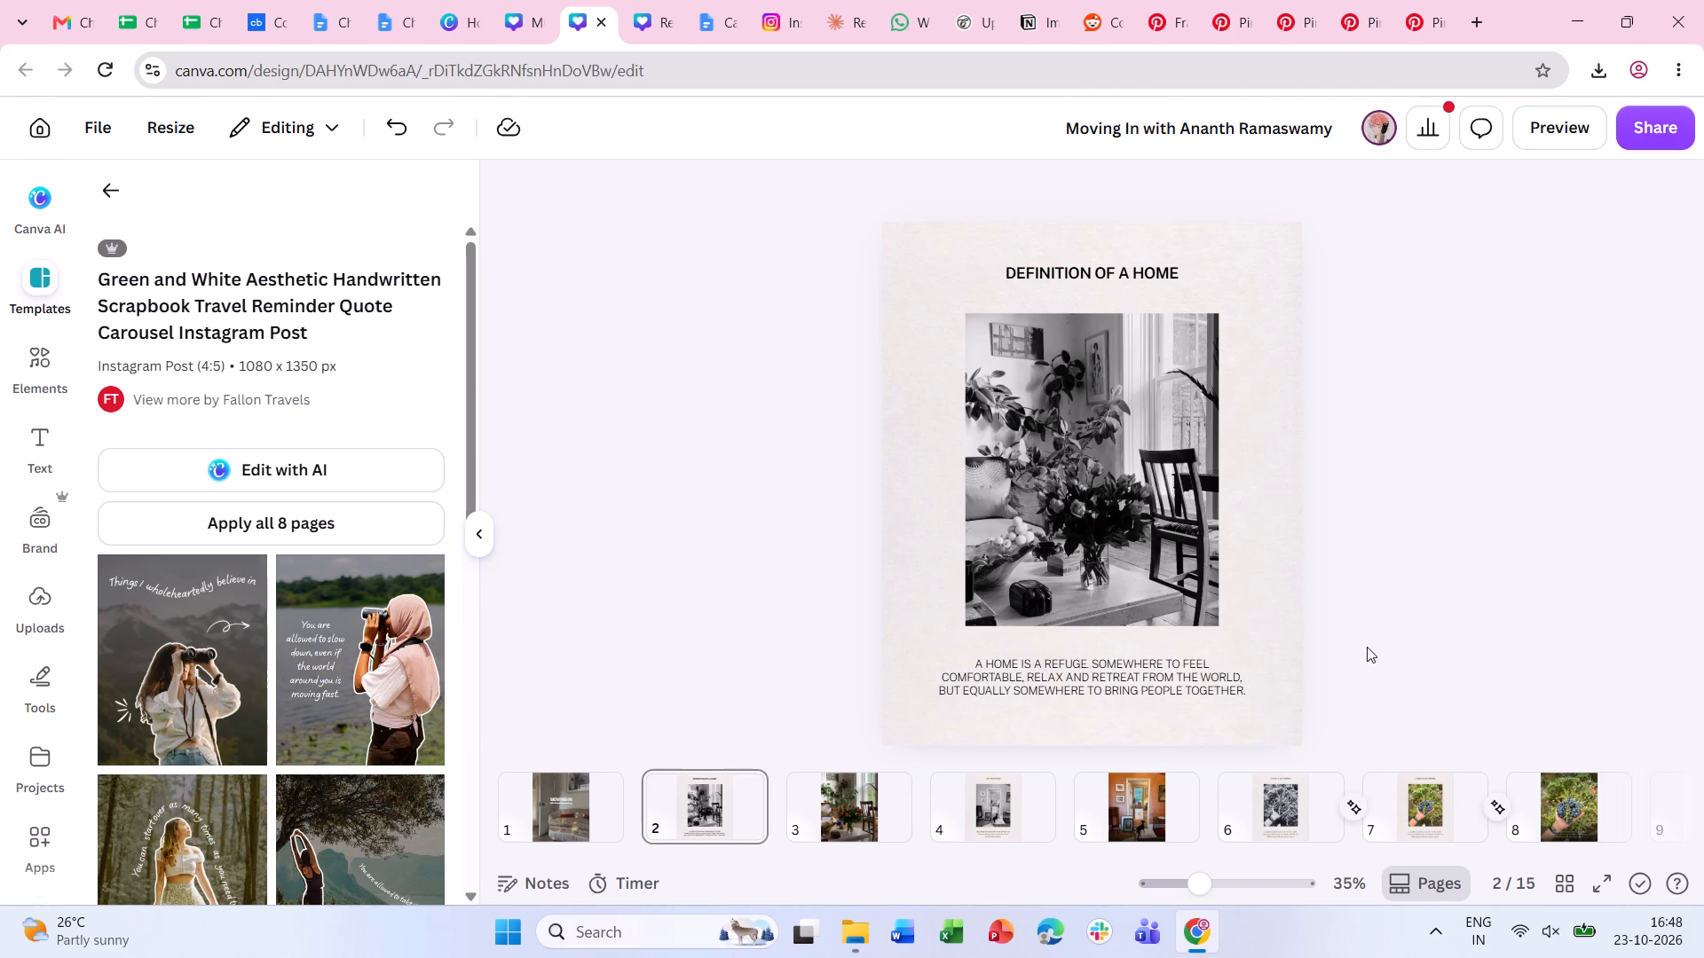
In the 7-page MOVING IN design, set the page 1 title to Public Sans and reduce its font size to fit one line.
{"action": "left_click", "coordinate": [512, 29]}
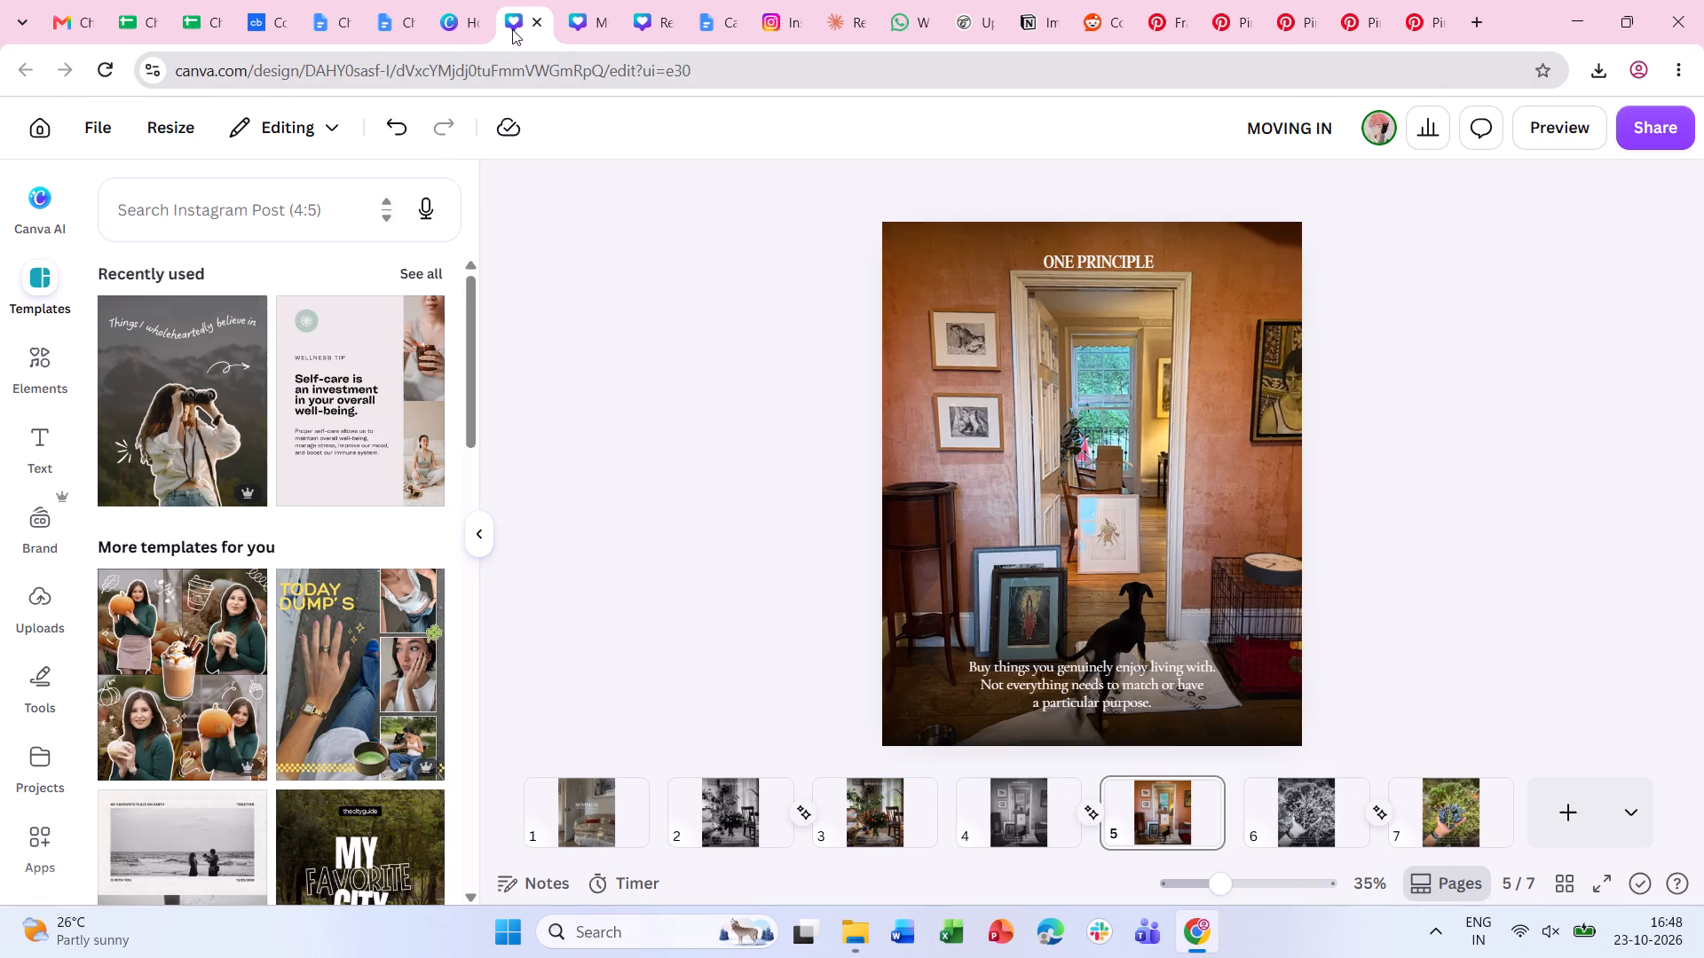
{"action": "left_click", "coordinate": [599, 797]}
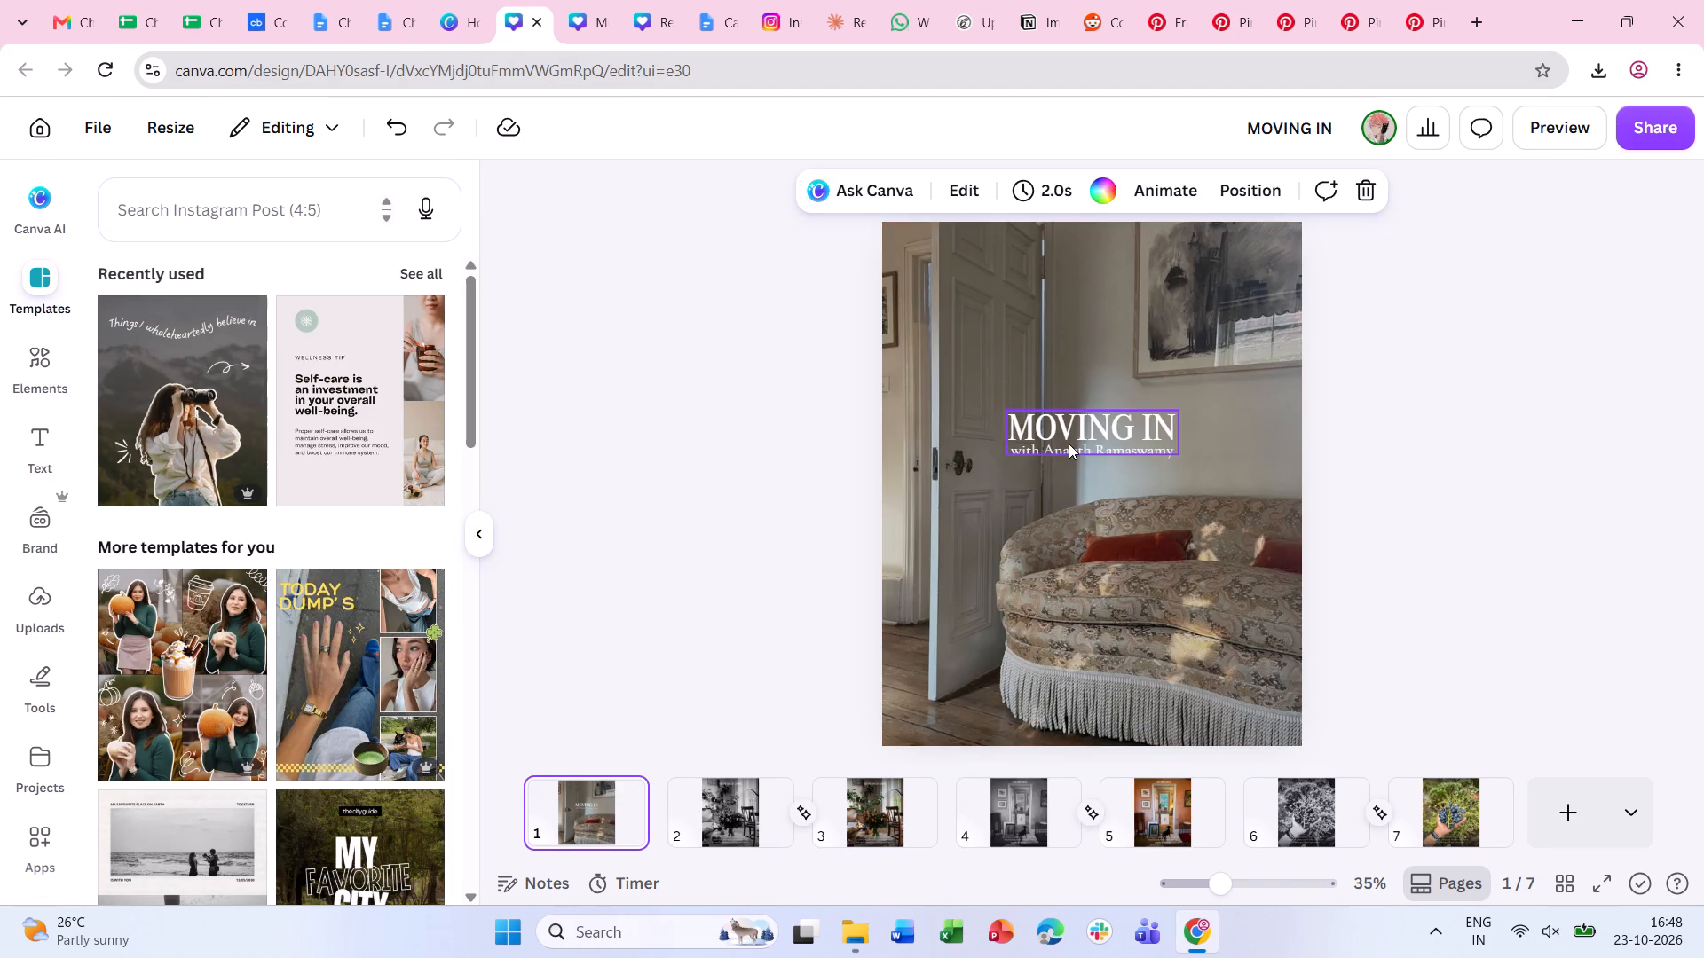
{"action": "left_click", "coordinate": [1069, 444]}
{"action": "left_click", "coordinate": [705, 202]}
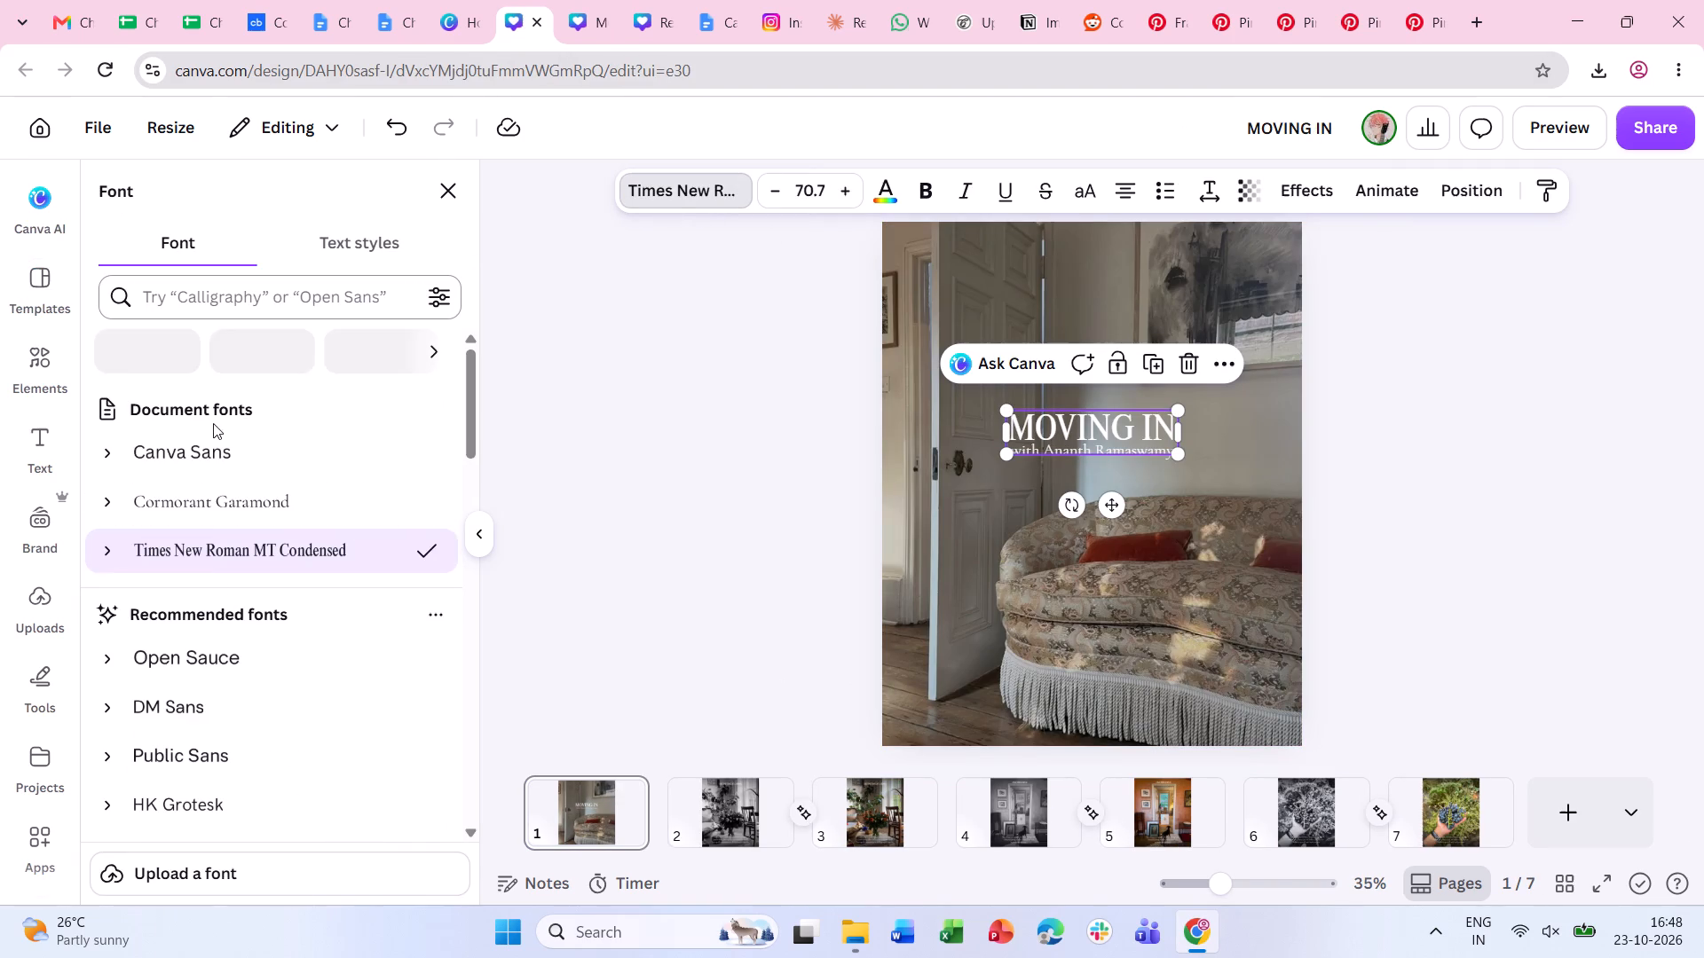
{"action": "left_click", "coordinate": [326, 768]}
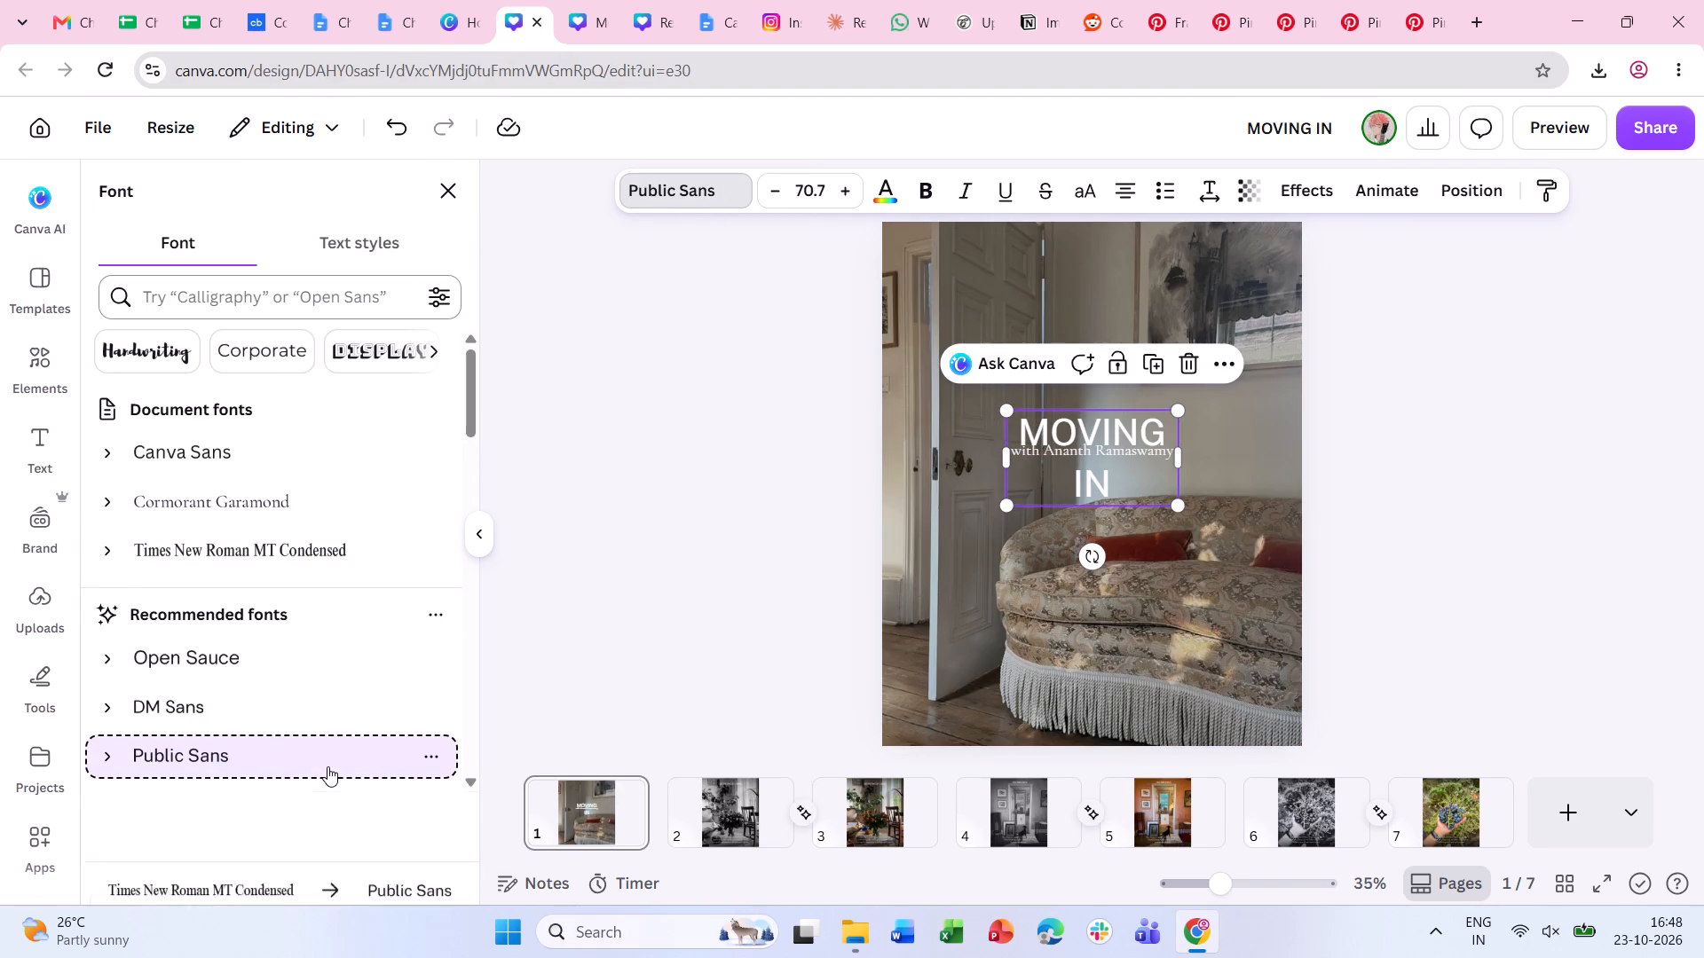
{"action": "left_click", "coordinate": [769, 195]}
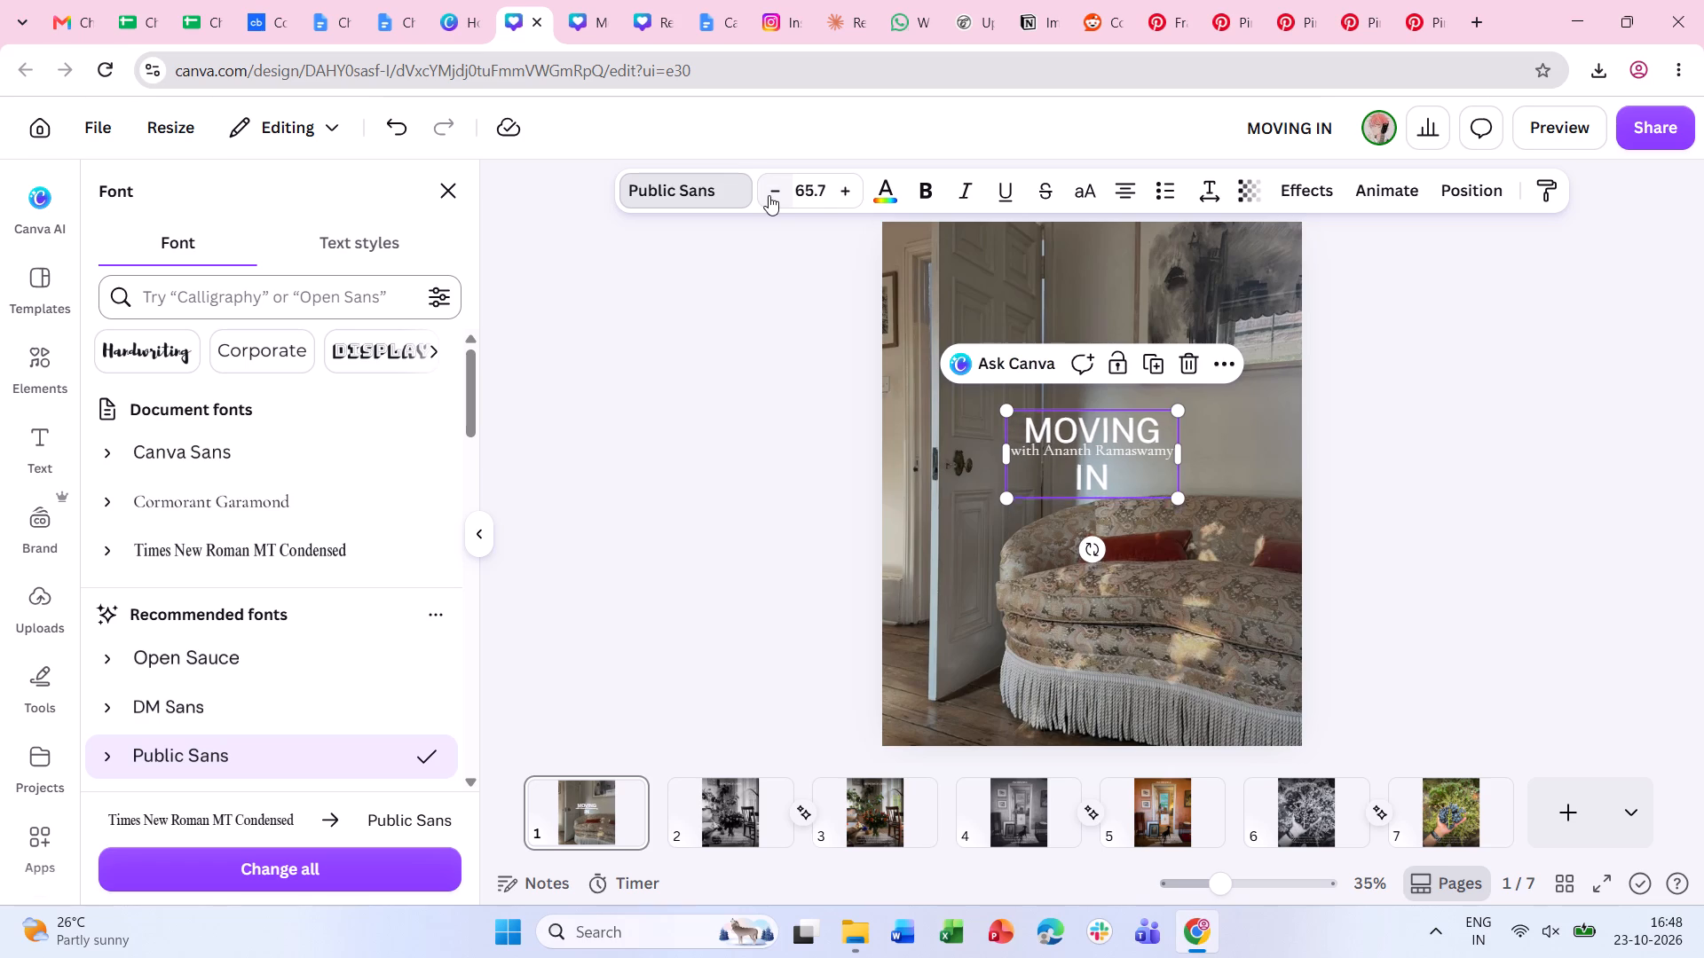
{"action": "double_click", "coordinate": [1552, 464]}
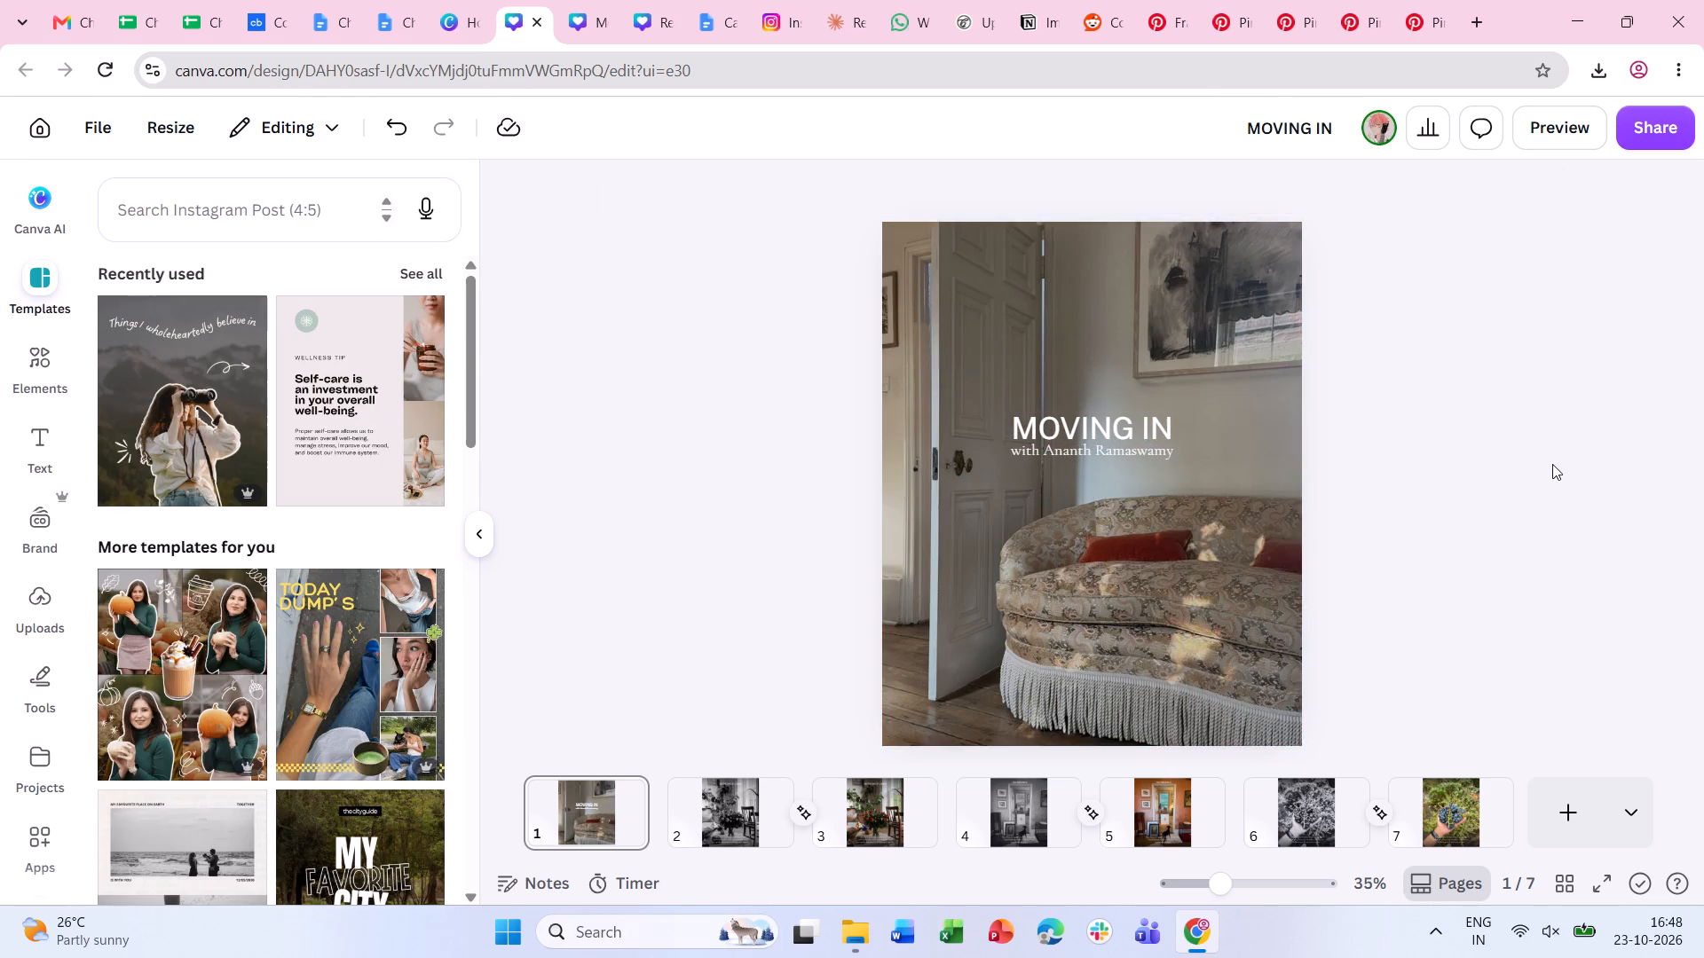
Set the page 2 description of the 7-page design to Public Sans in all uppercase.
{"action": "left_click", "coordinate": [701, 820]}
{"action": "left_click", "coordinate": [1069, 666]}
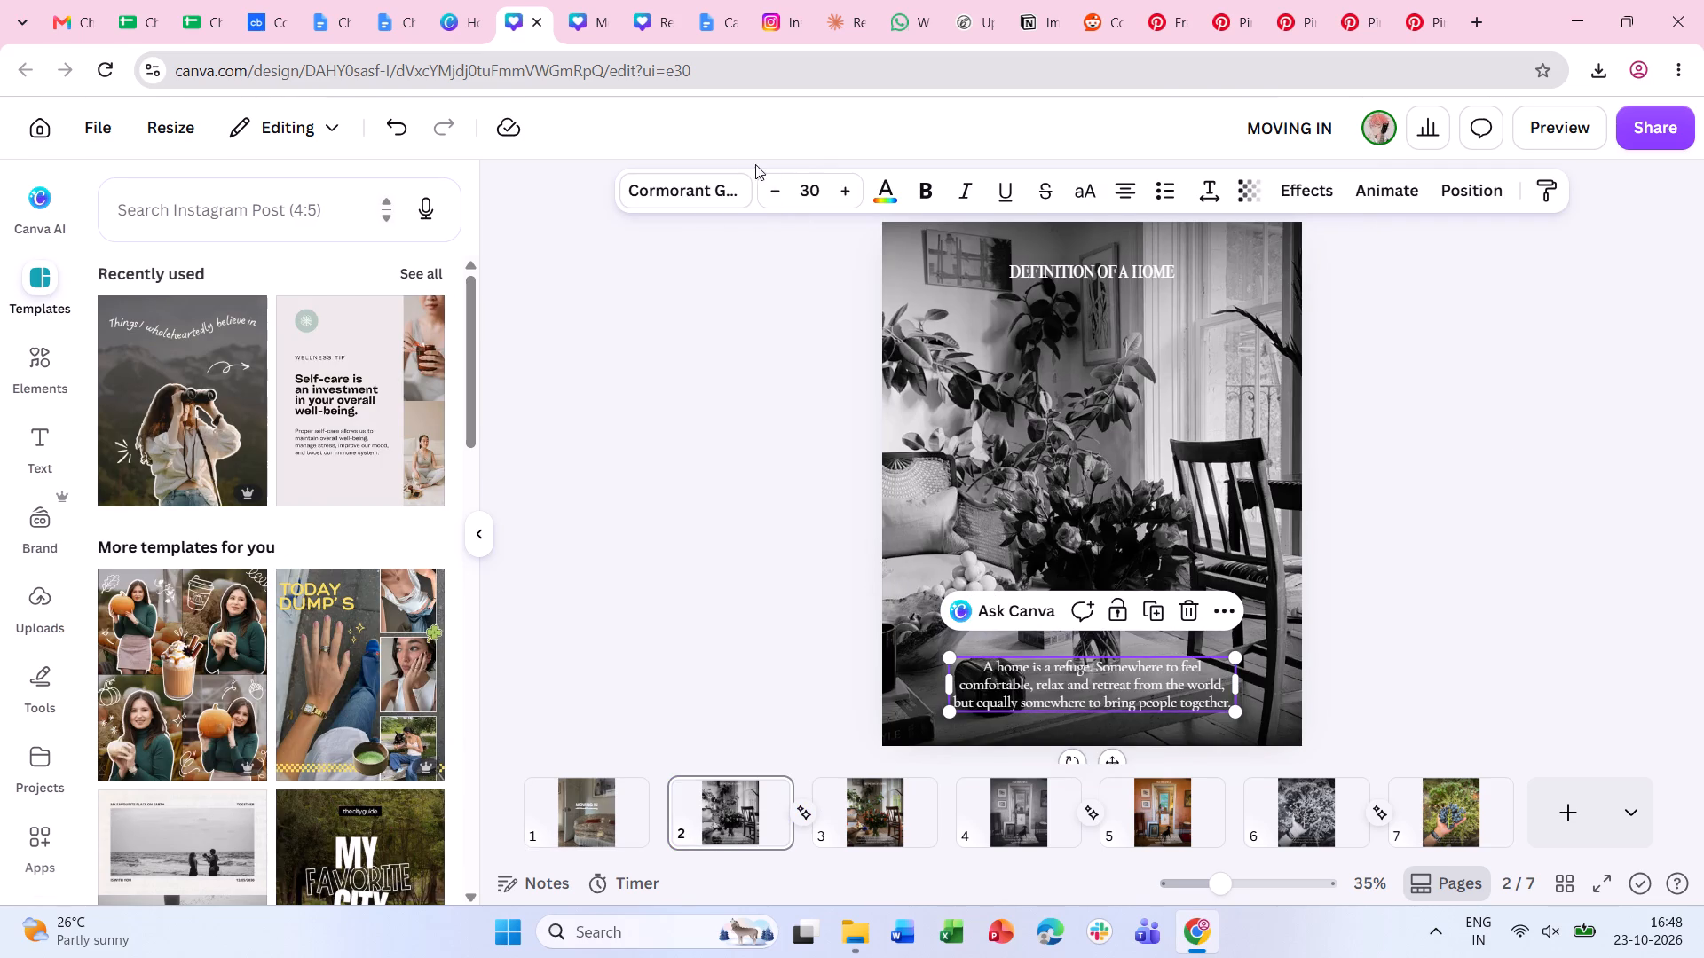
{"action": "left_click", "coordinate": [680, 187]}
{"action": "left_click", "coordinate": [180, 705]}
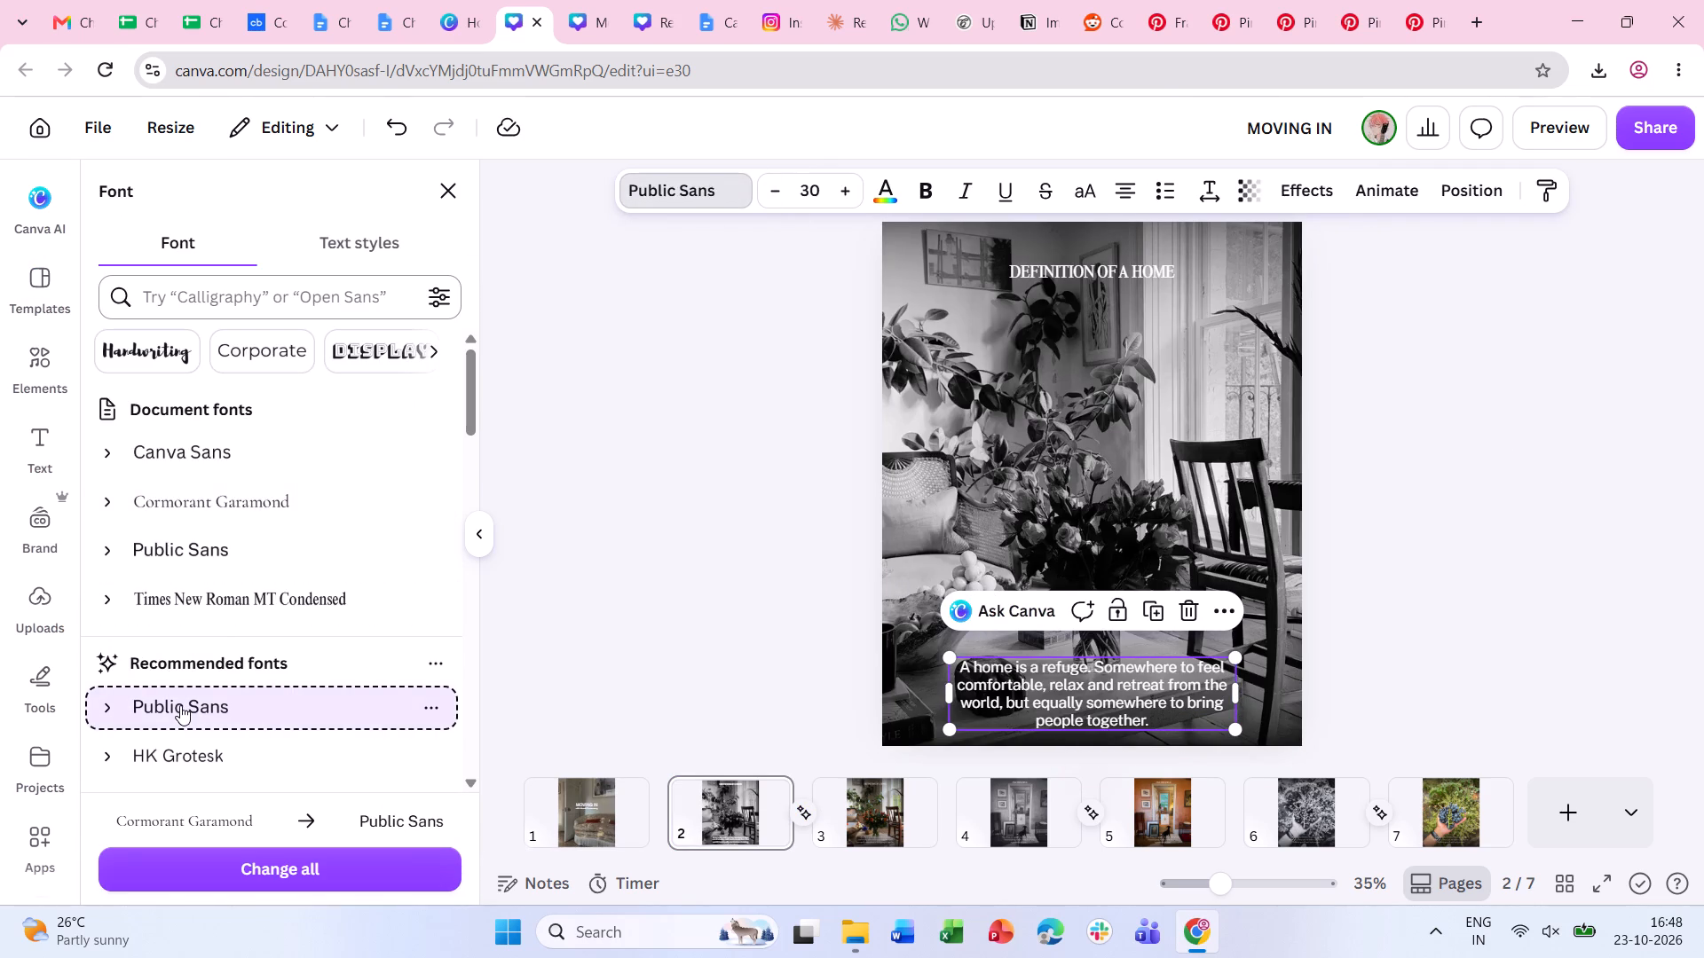
{"action": "left_click", "coordinate": [1078, 181]}
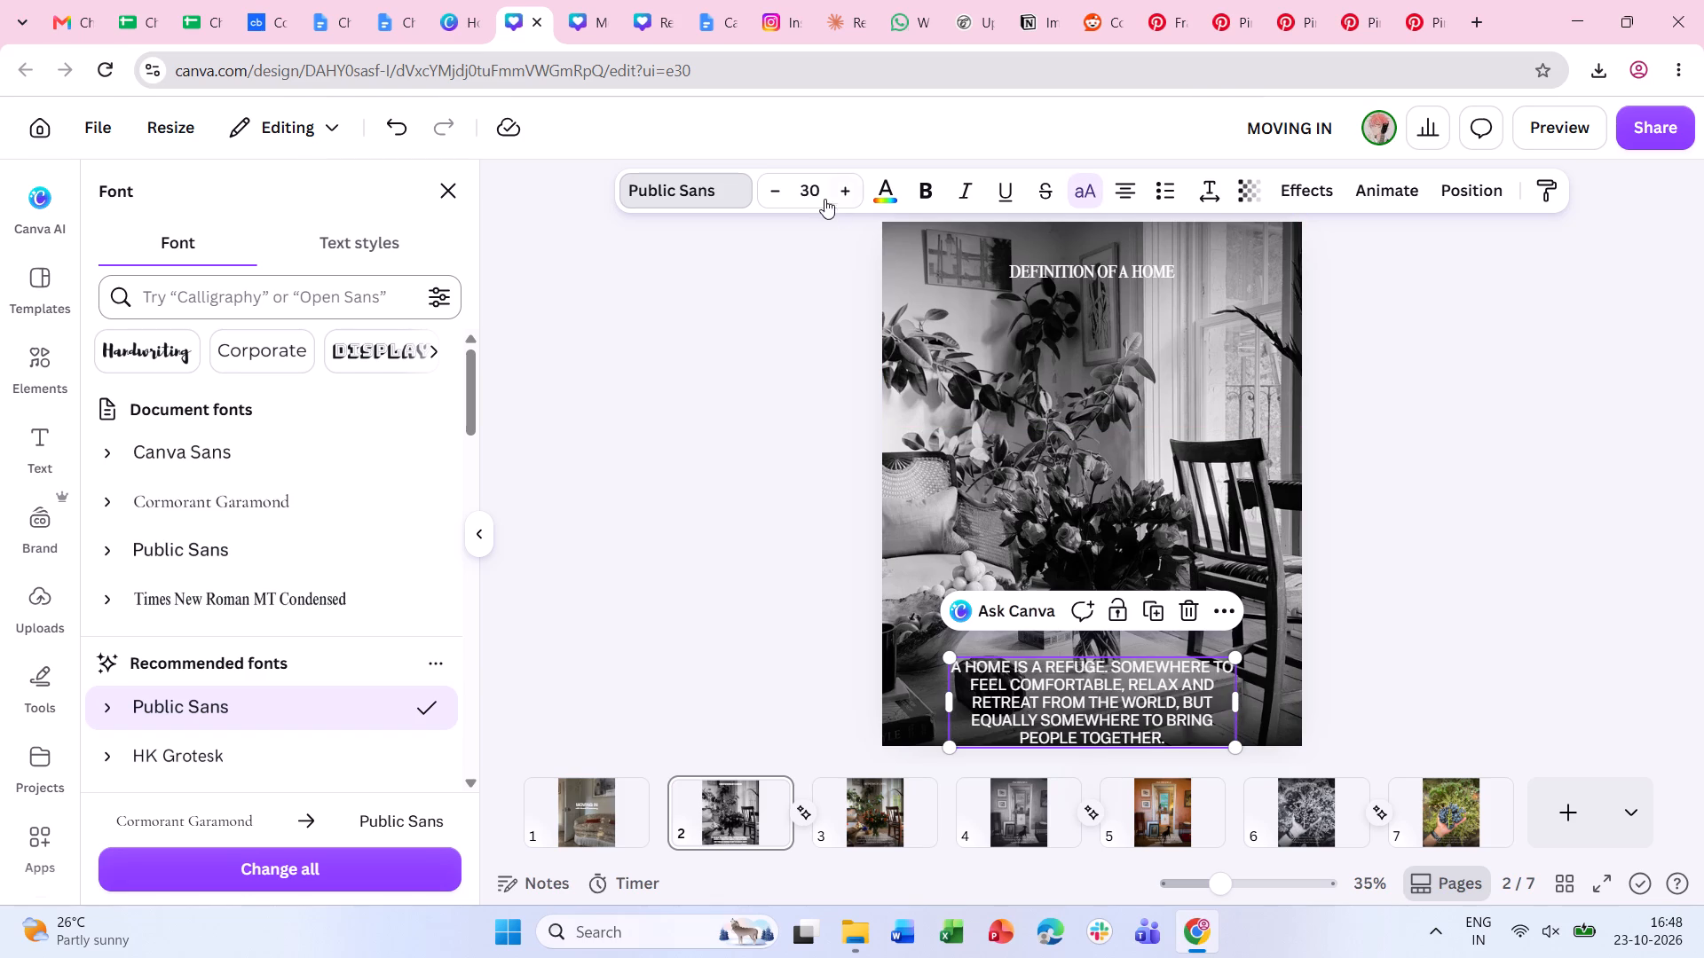
Set the description on page 2 of the seven-page MOVING IN design to size 22, widen its box to fit three lines, and recentre it.
{"action": "triple_click", "coordinate": [776, 188]}
{"action": "triple_click", "coordinate": [776, 188]}
{"action": "left_click", "coordinate": [776, 188]}
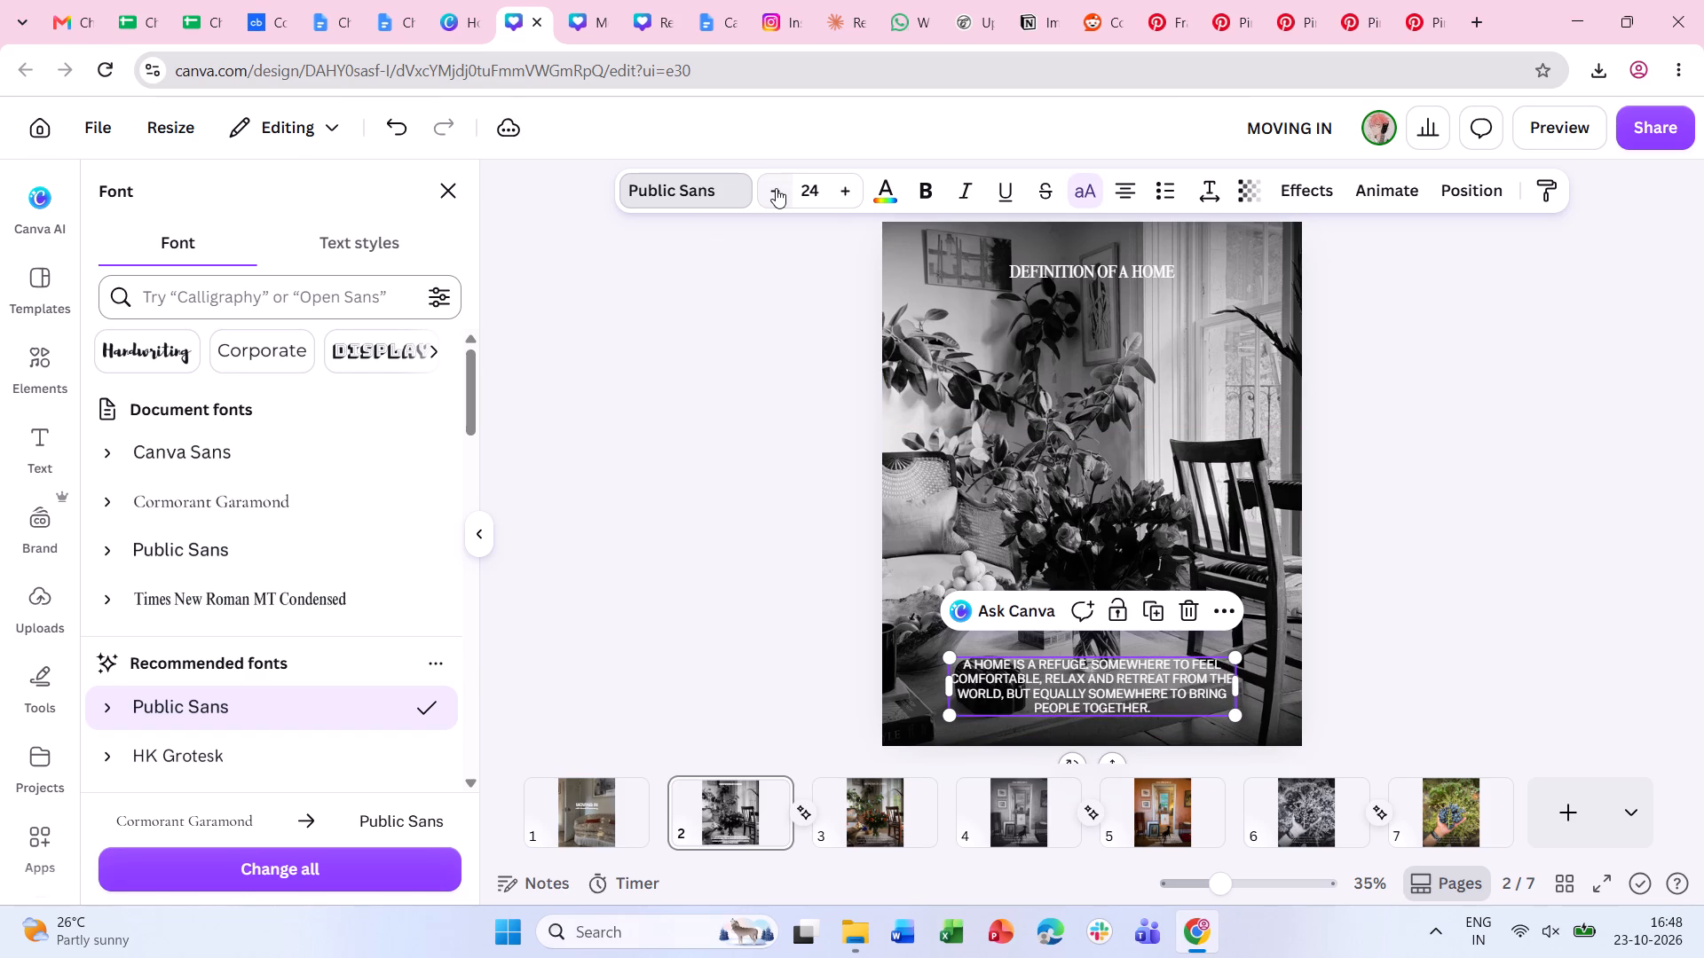
{"action": "left_click", "coordinate": [776, 188]}
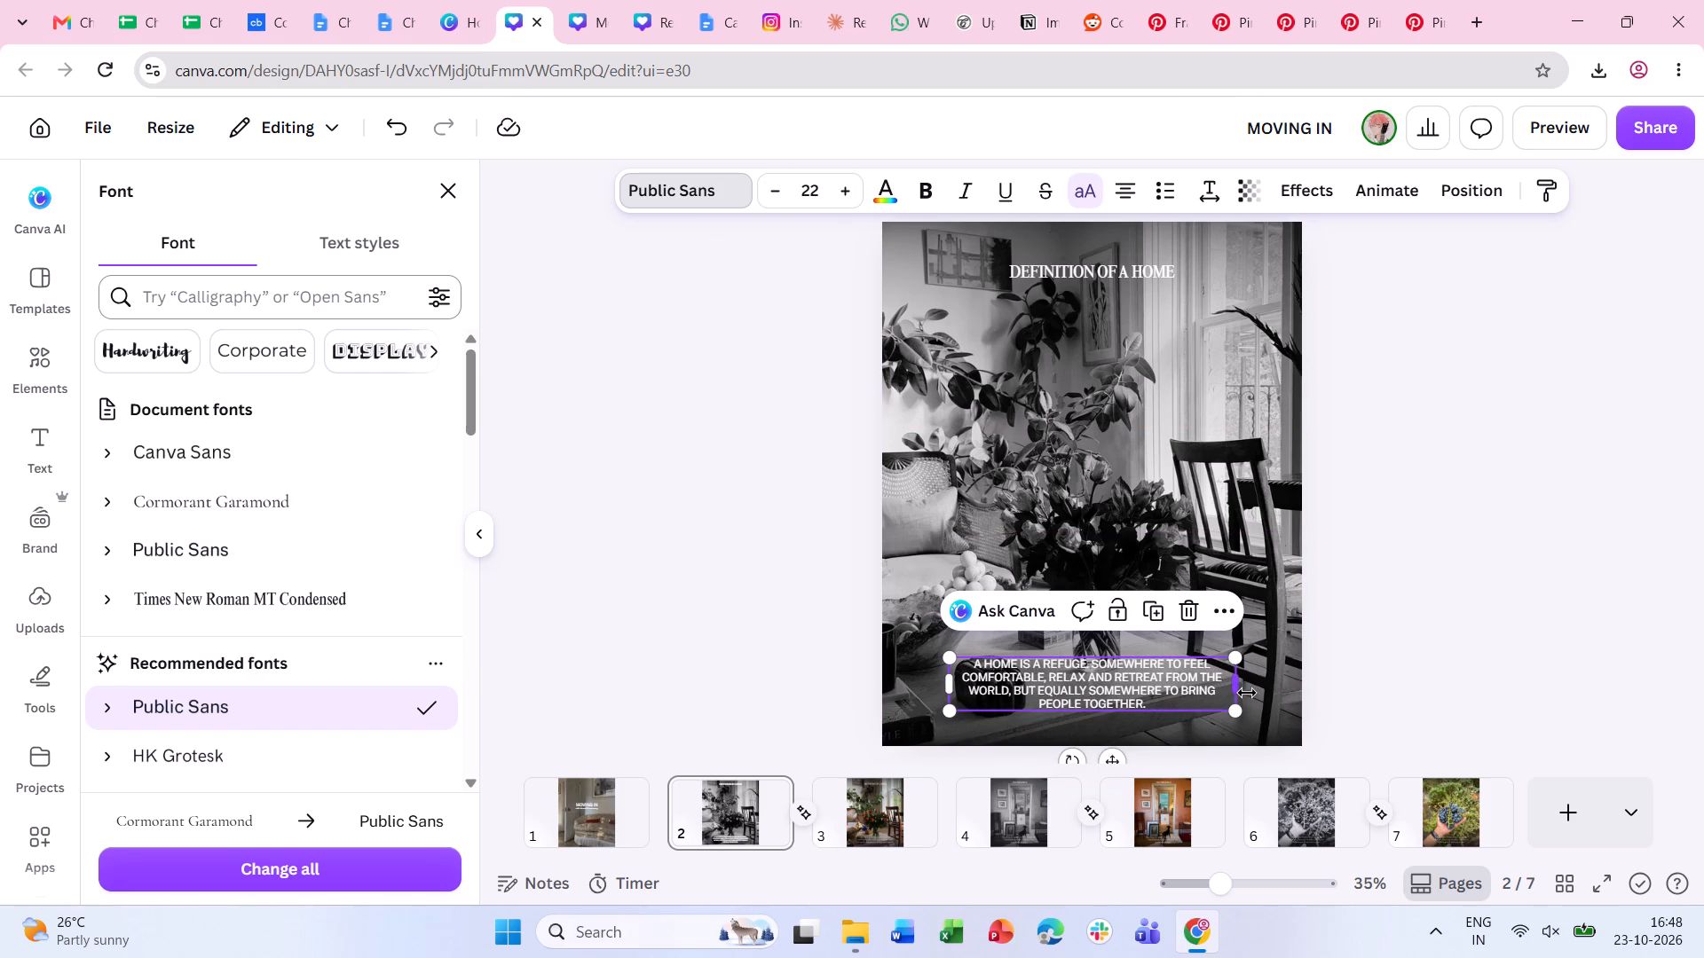
{"action": "left_click_drag", "start_coordinate": [1247, 693], "coordinate": [1268, 691]}
{"action": "left_click_drag", "start_coordinate": [1181, 674], "coordinate": [1176, 676]}
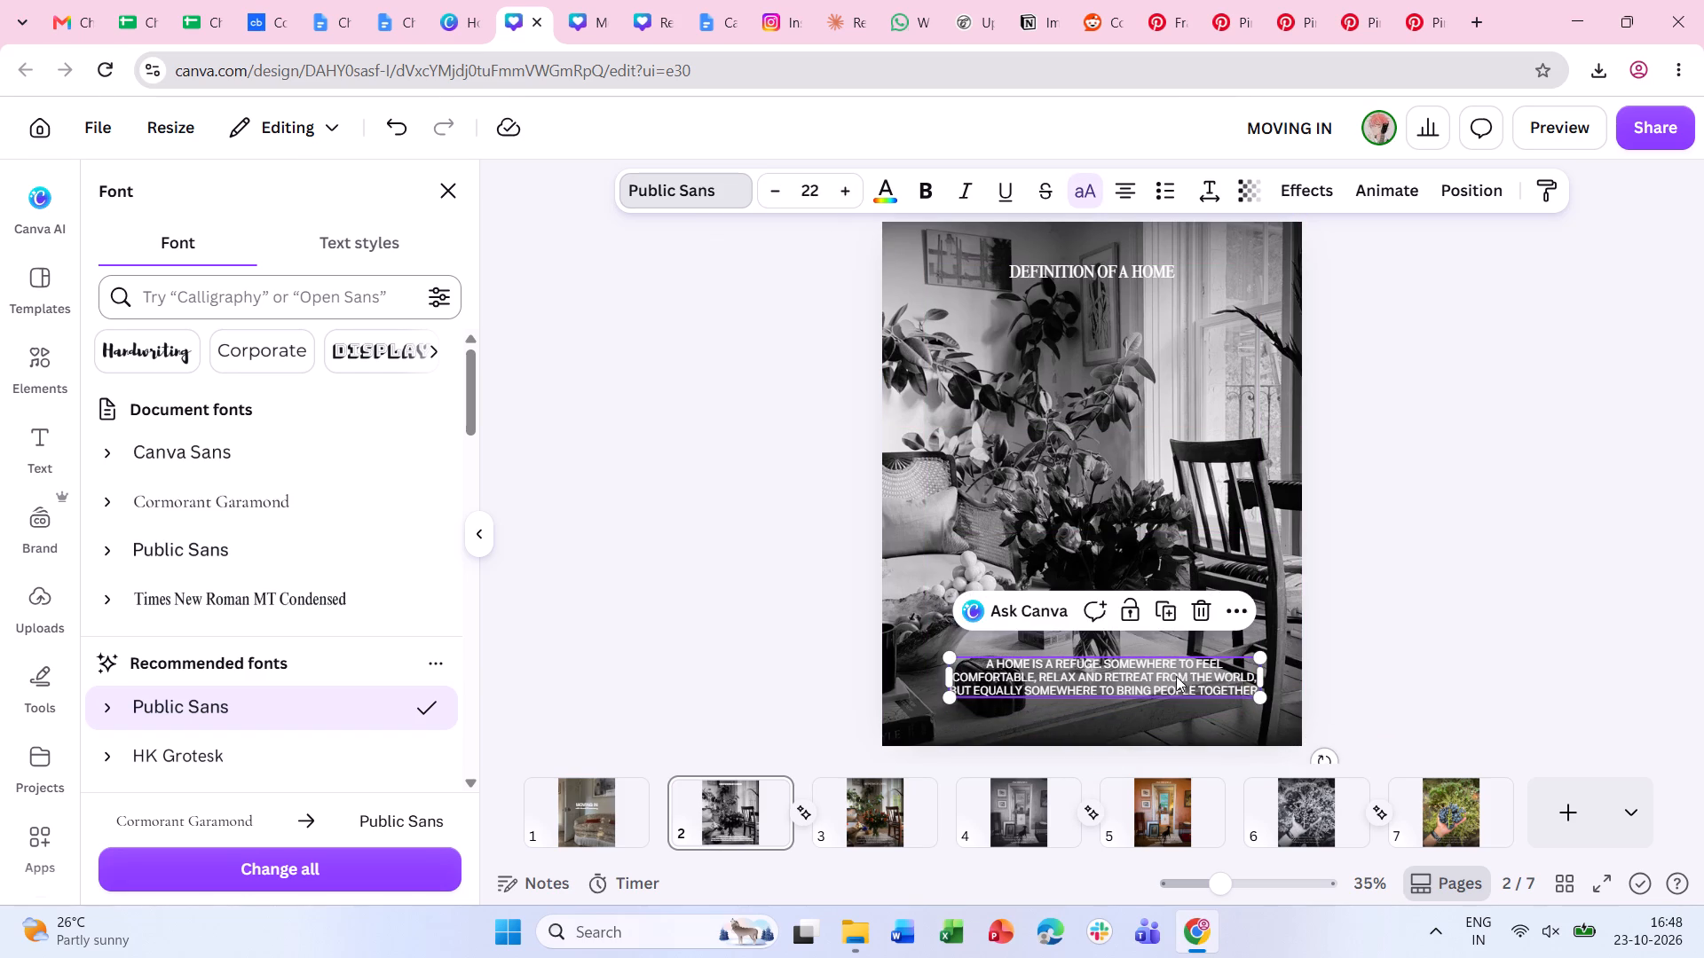
{"action": "left_click_drag", "start_coordinate": [1176, 676], "coordinate": [1171, 679]}
{"action": "left_click", "coordinate": [1471, 608]}
Increase the opacity of the dark gradient overlay behind the page 2 description.
{"action": "left_click", "coordinate": [1211, 585]}
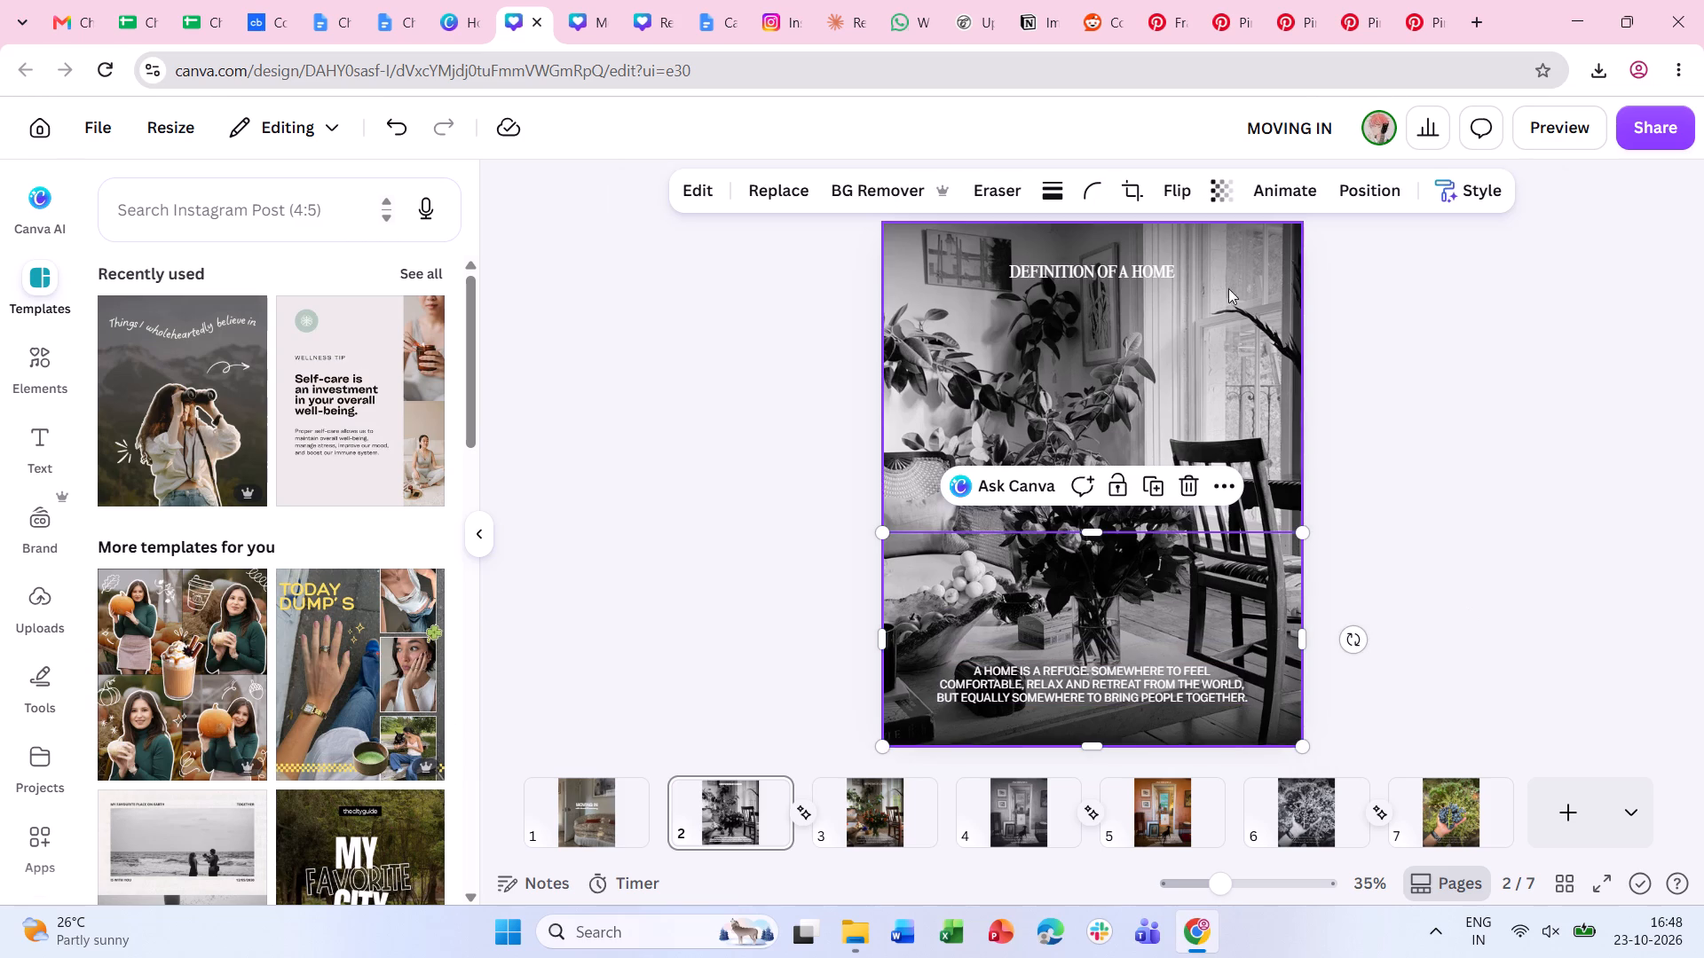
{"action": "left_click", "coordinate": [1218, 174]}
{"action": "left_click_drag", "start_coordinate": [1251, 283], "coordinate": [1271, 283]}
{"action": "double_click", "coordinate": [1408, 397]}
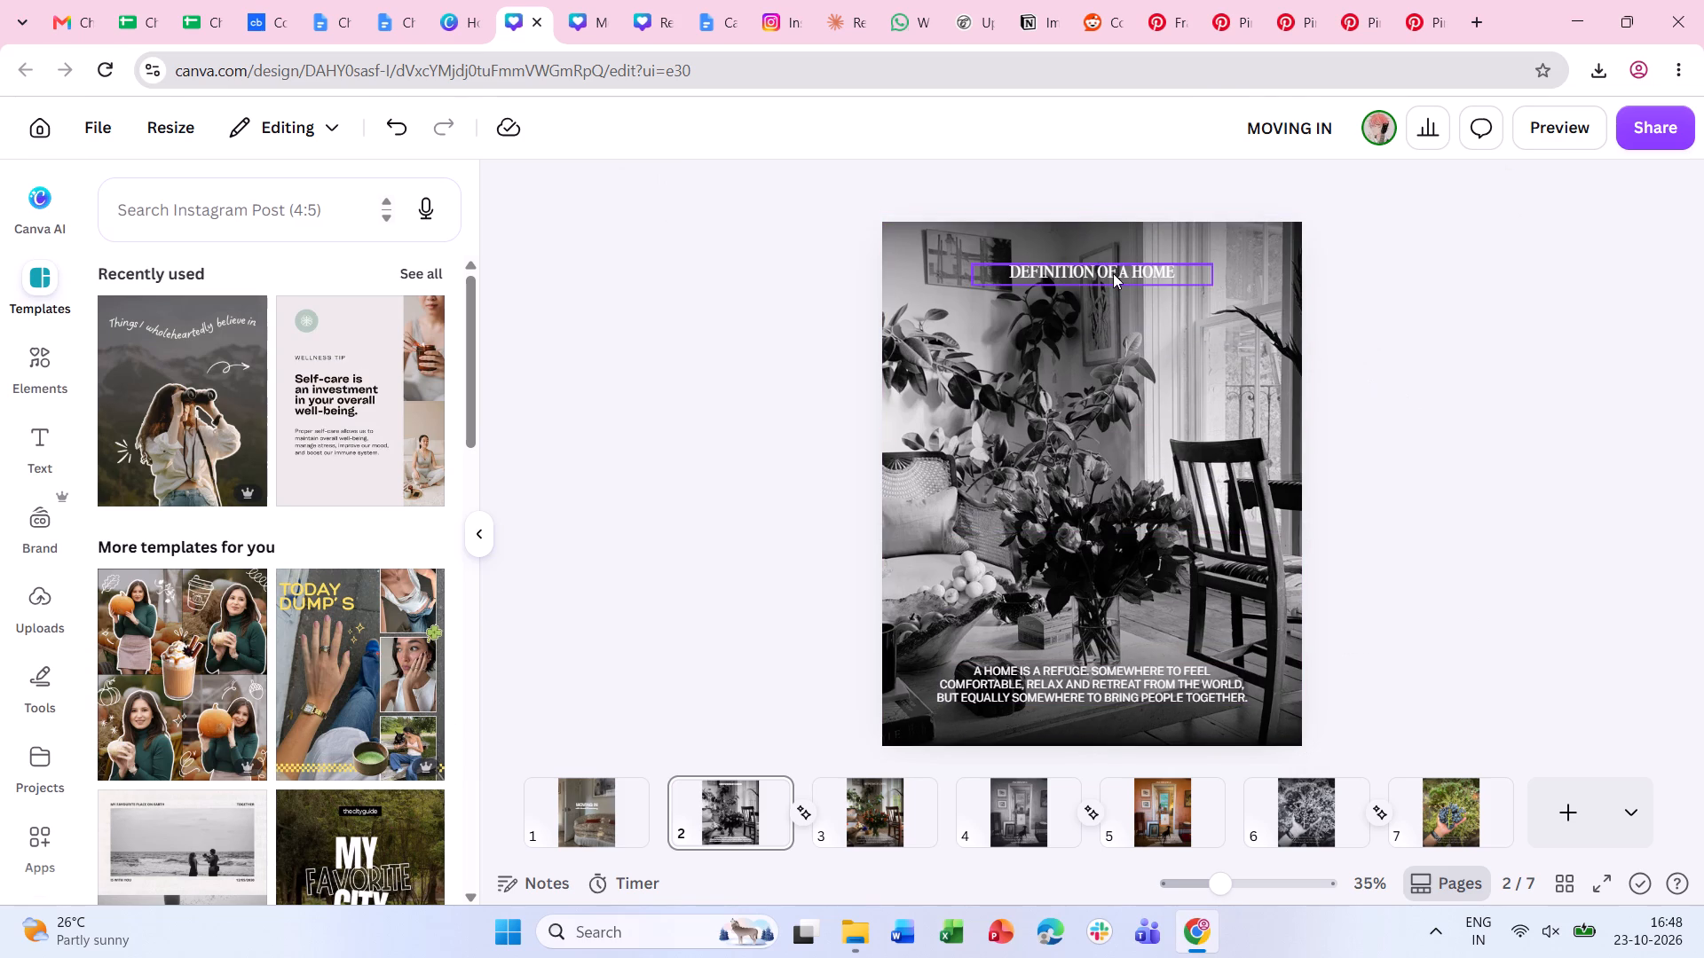
Change the font of the DEFINITION OF A HOME heading on page 2 to Public Sans.
{"action": "left_click", "coordinate": [1113, 273]}
{"action": "left_click", "coordinate": [648, 203]}
{"action": "left_click", "coordinate": [292, 553]}
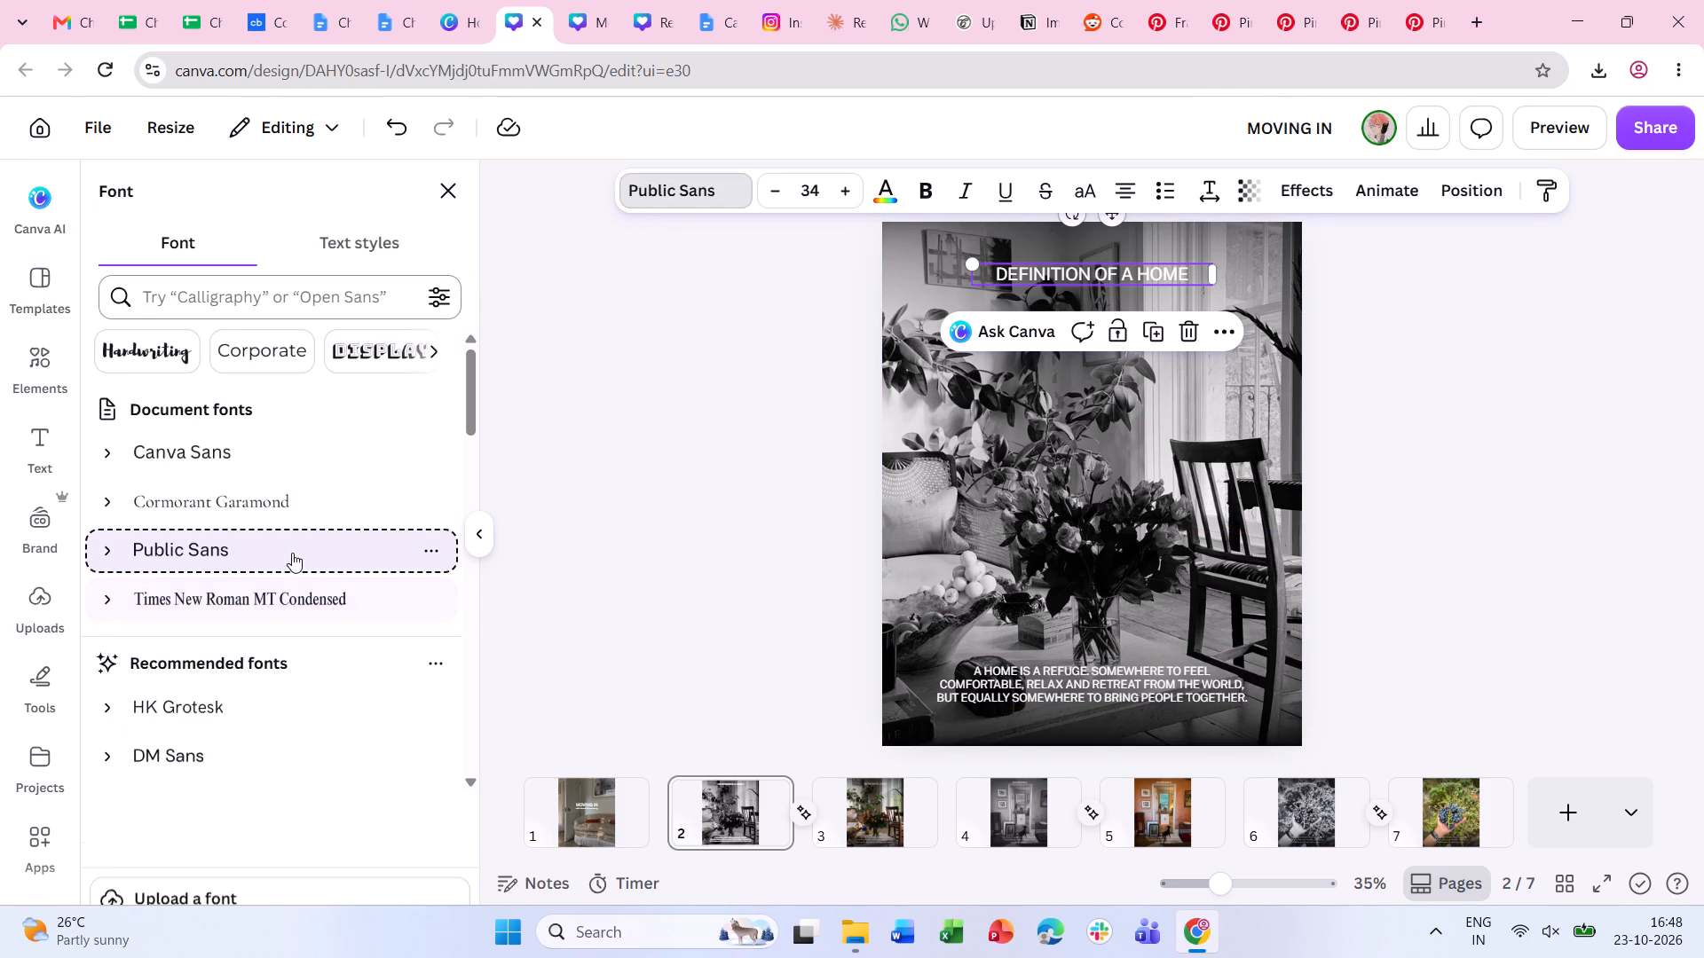
{"action": "double_click", "coordinate": [1400, 366]}
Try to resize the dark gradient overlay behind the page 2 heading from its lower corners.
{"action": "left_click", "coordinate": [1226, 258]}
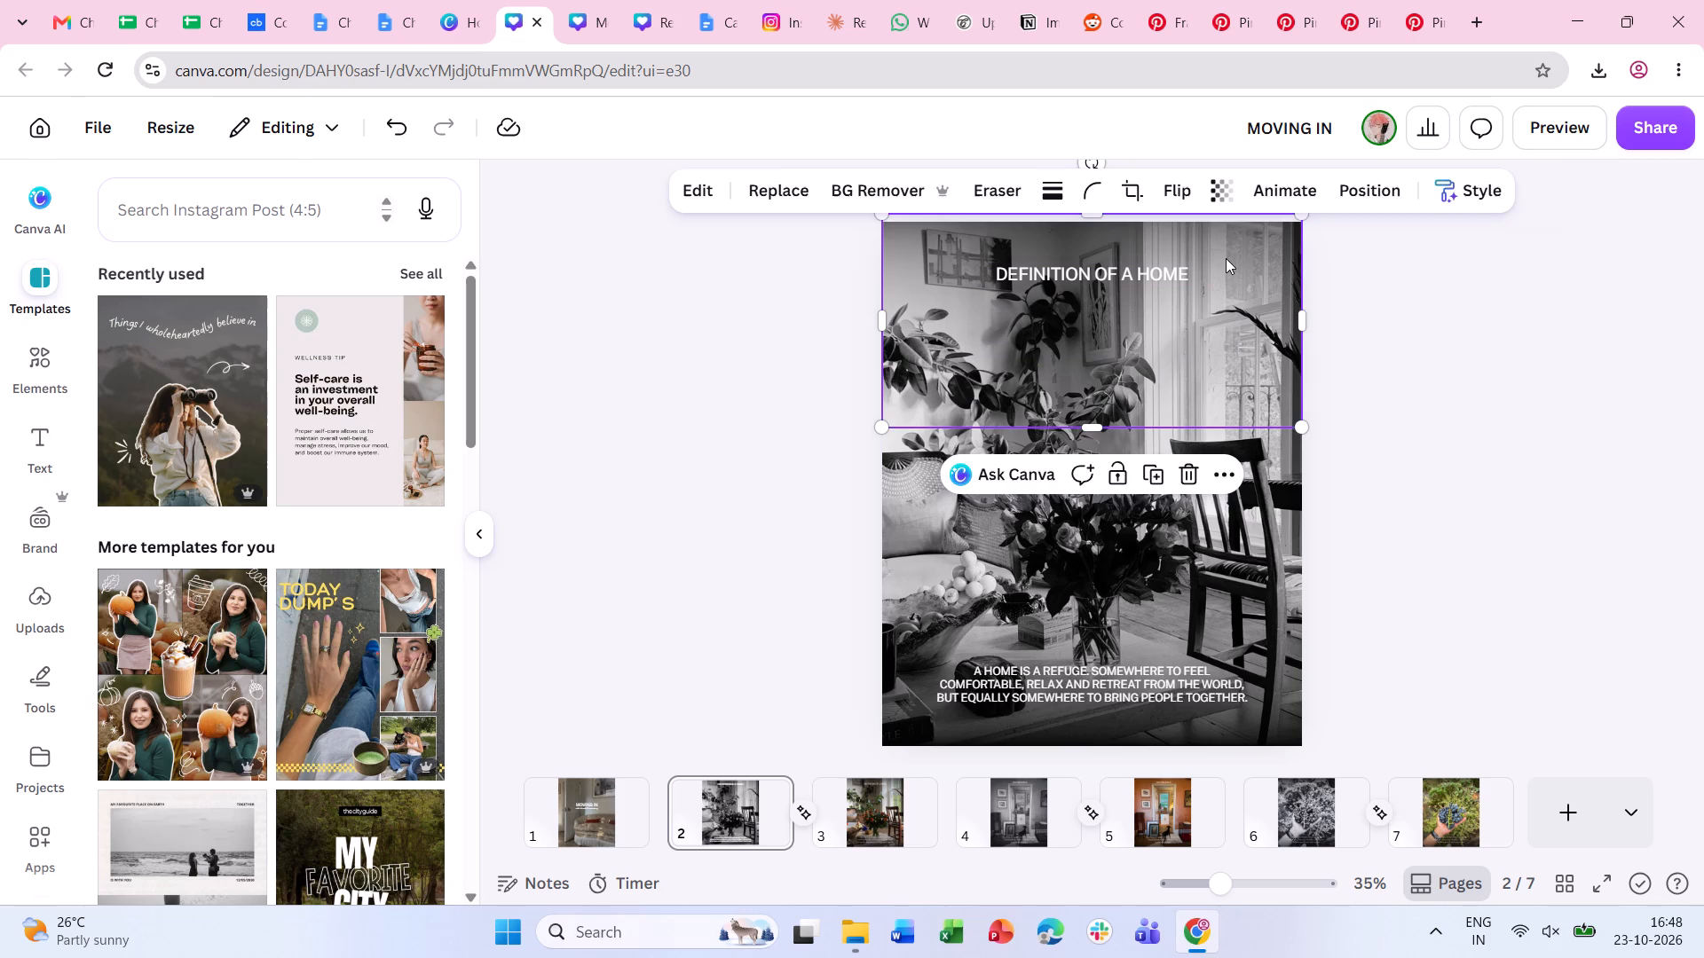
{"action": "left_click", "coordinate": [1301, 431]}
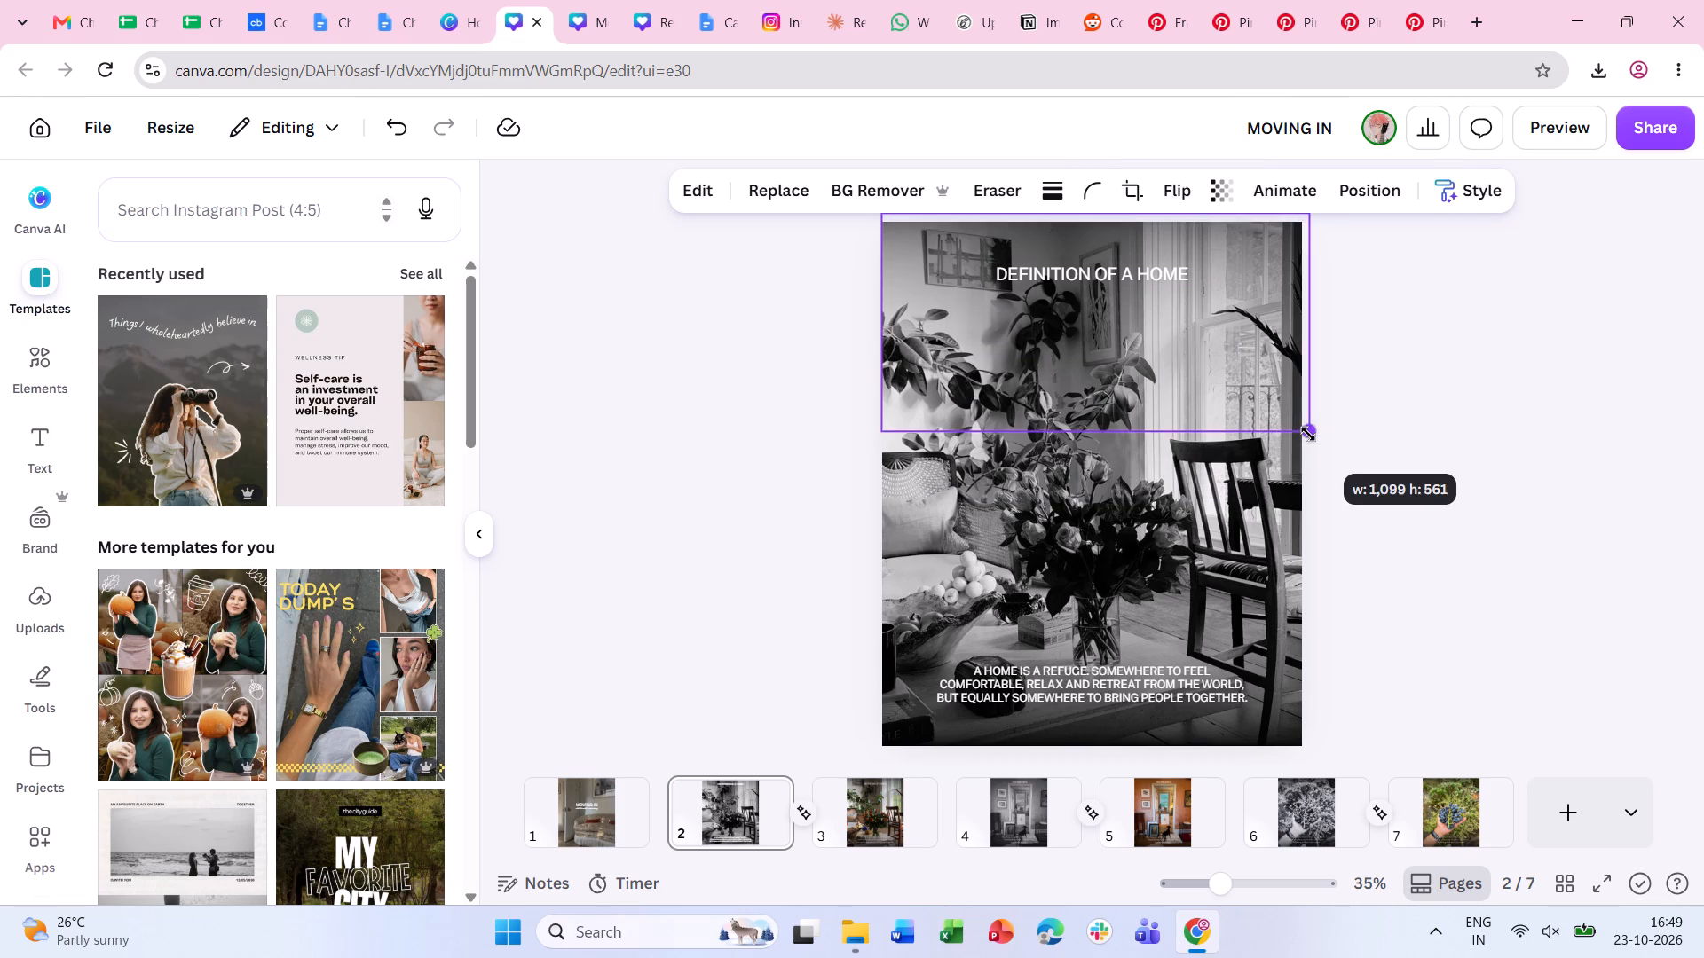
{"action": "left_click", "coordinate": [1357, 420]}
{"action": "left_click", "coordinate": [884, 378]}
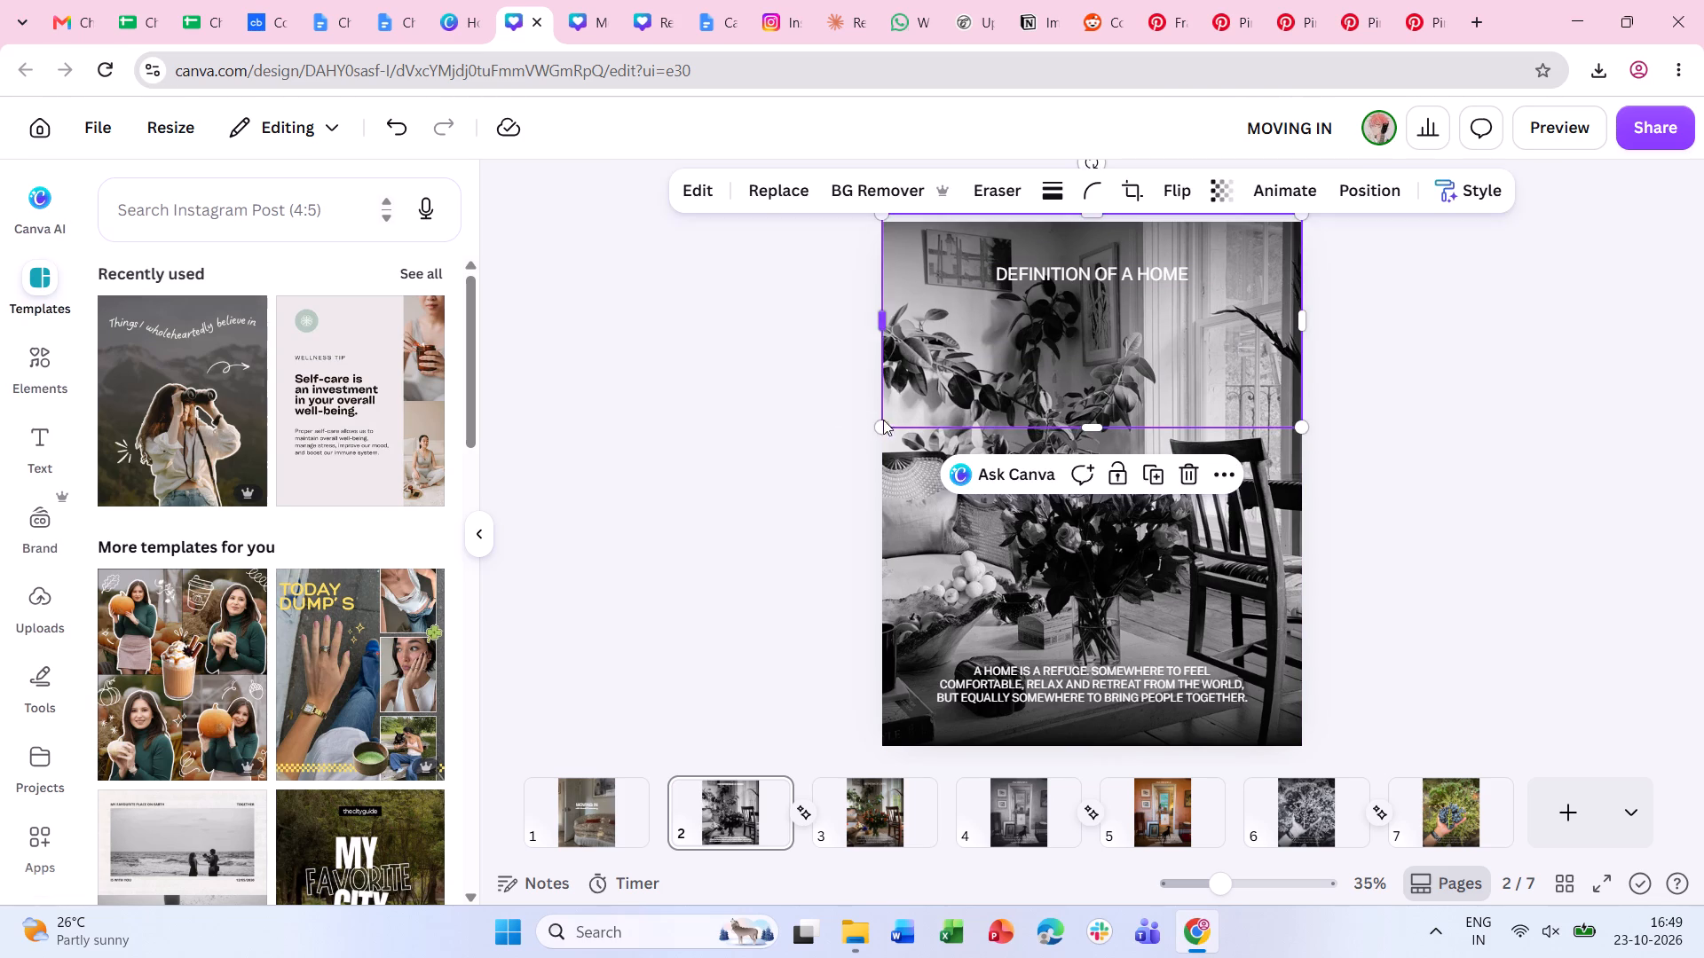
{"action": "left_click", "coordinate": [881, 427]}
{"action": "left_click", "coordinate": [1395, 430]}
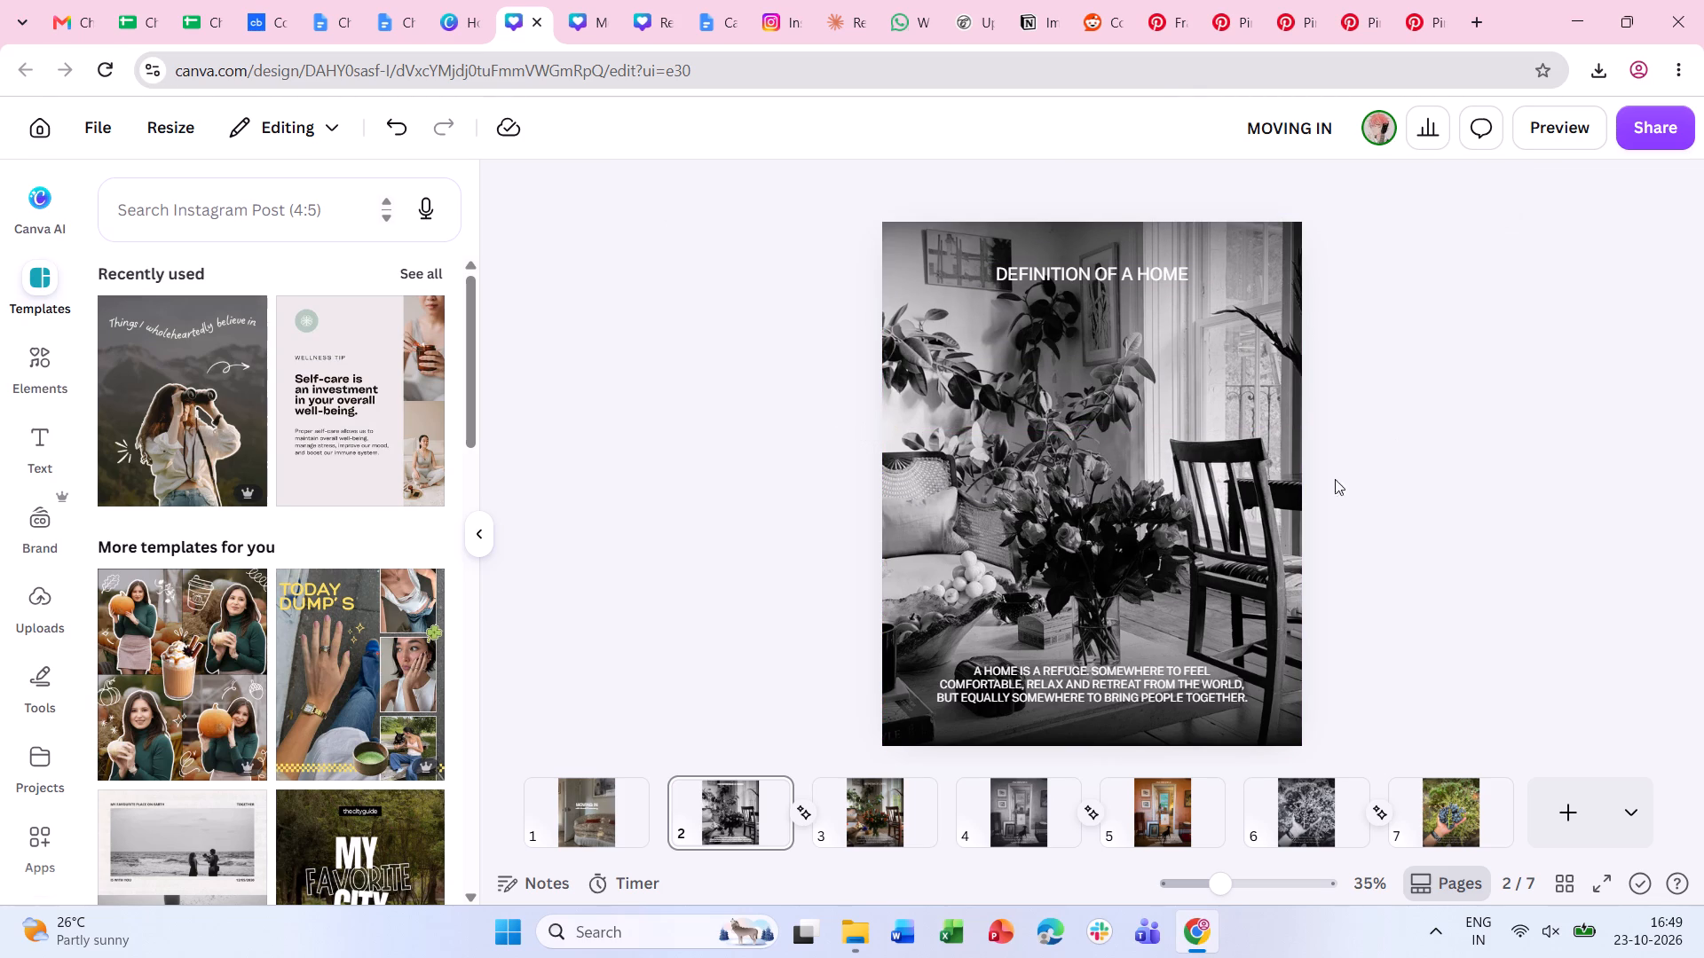
Set the line spacing of the page 2 description to 1.4.
{"action": "left_click", "coordinate": [1179, 668]}
{"action": "left_click", "coordinate": [1203, 192]}
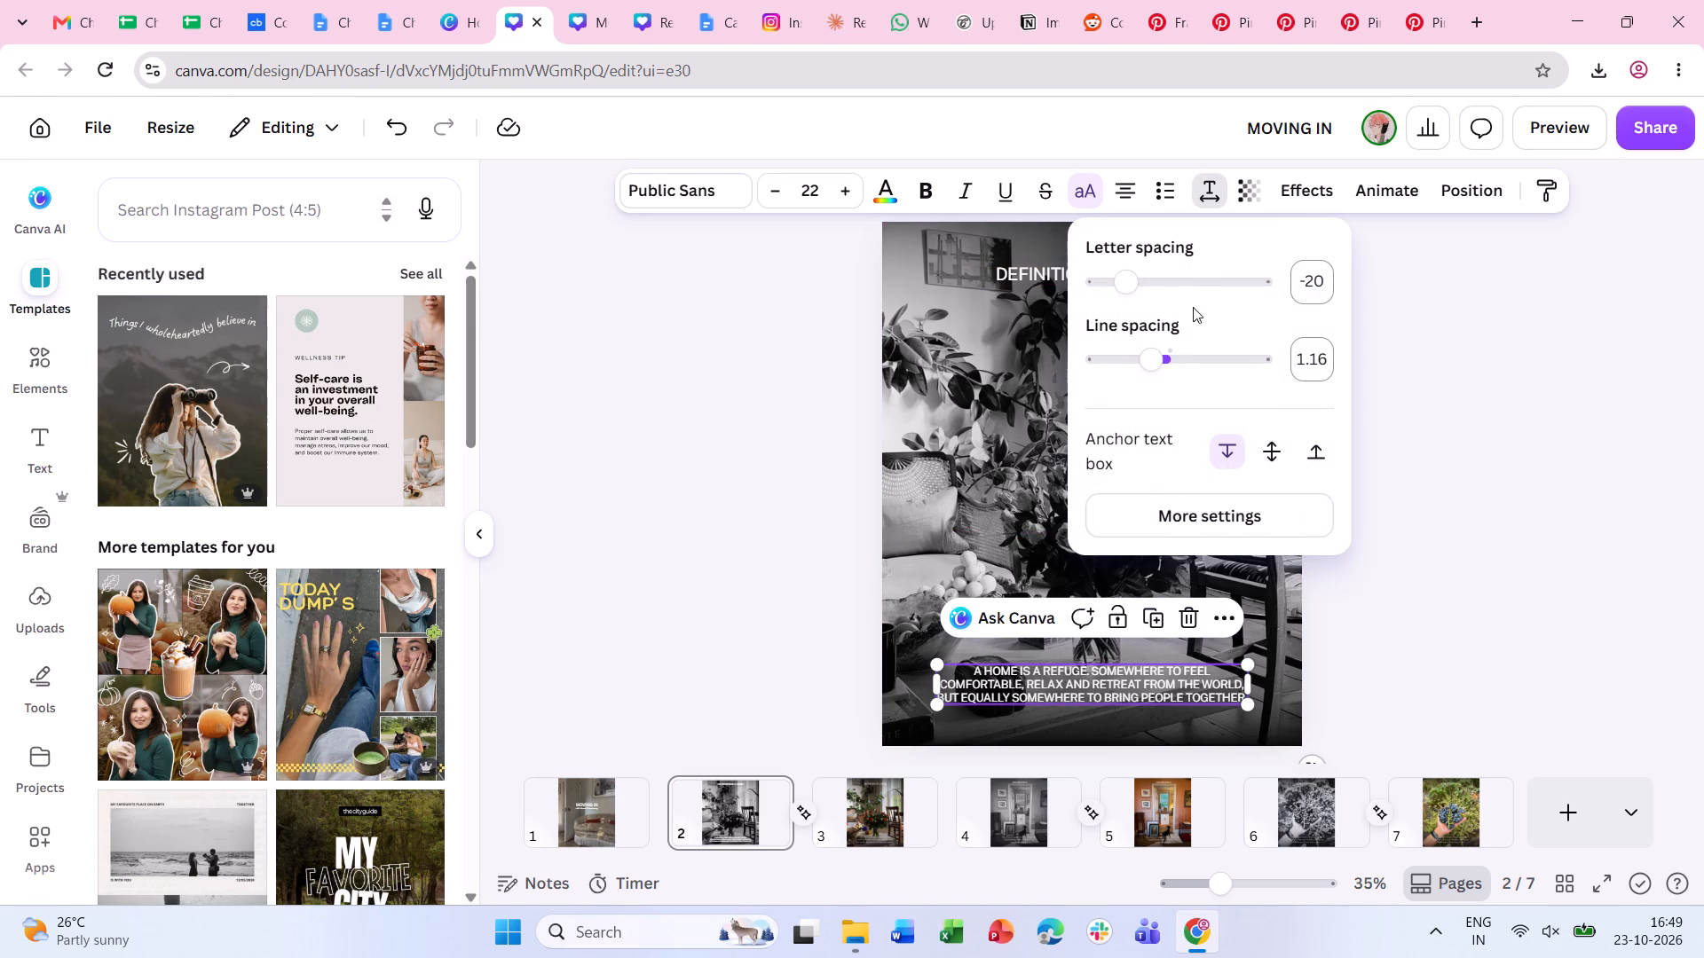
{"action": "left_click_drag", "start_coordinate": [1150, 367], "coordinate": [1170, 368]}
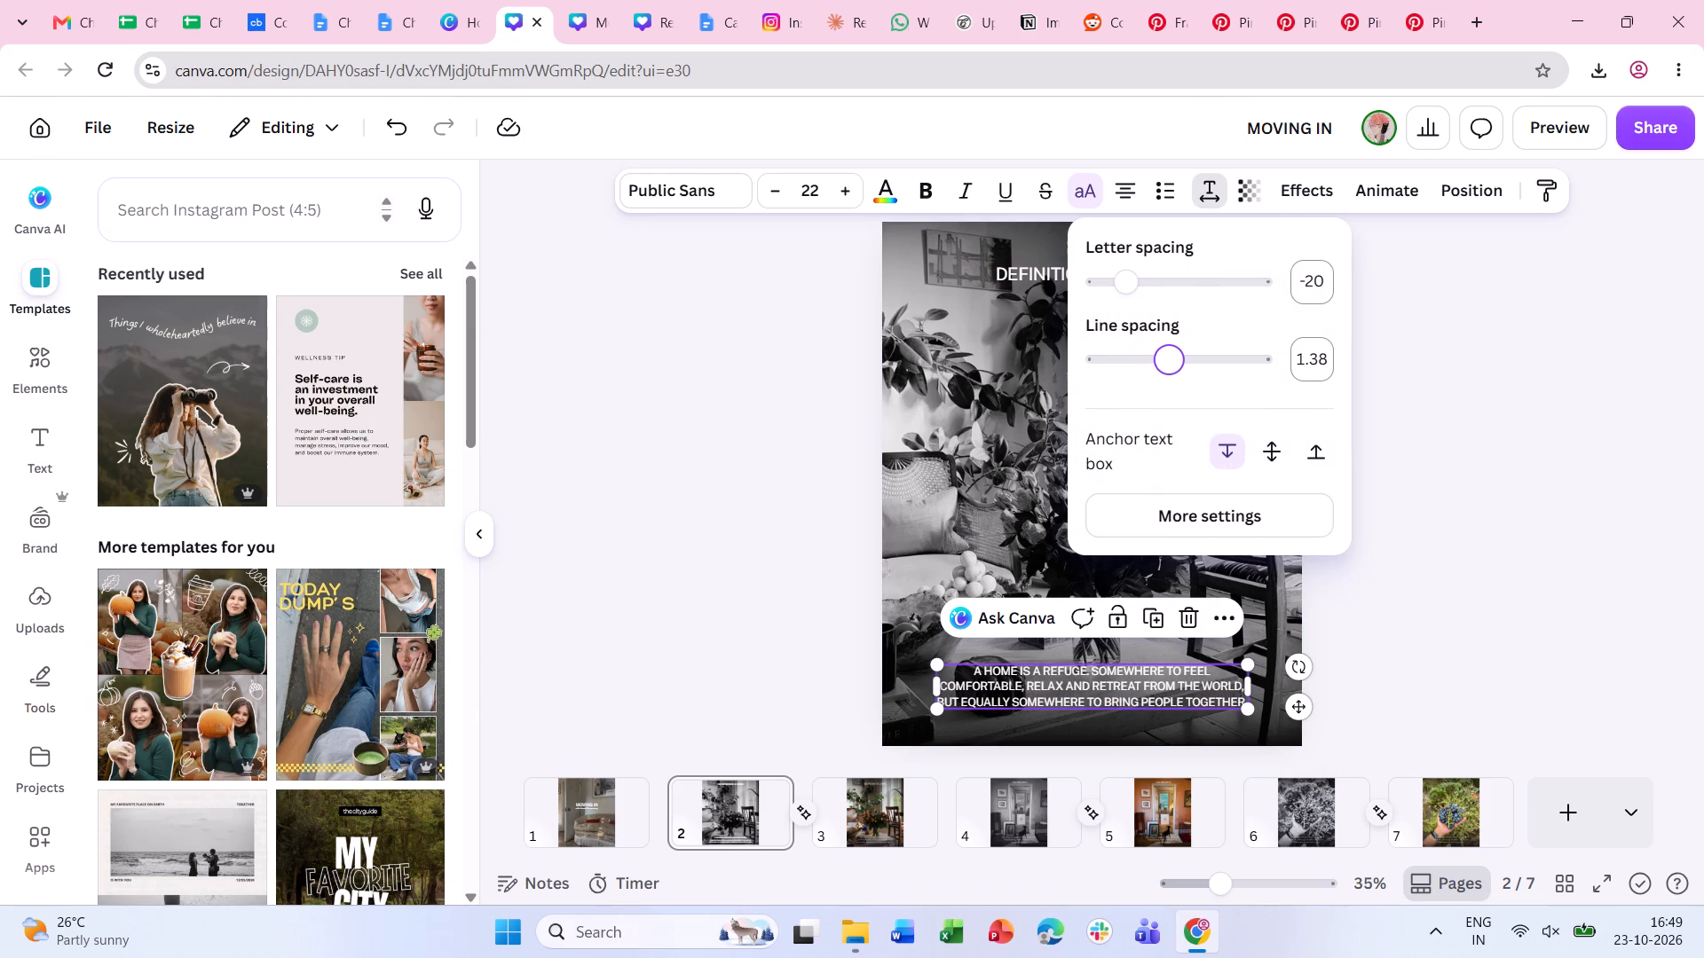
{"action": "left_click_drag", "start_coordinate": [1170, 368], "coordinate": [1171, 368]}
{"action": "double_click", "coordinate": [1536, 444]}
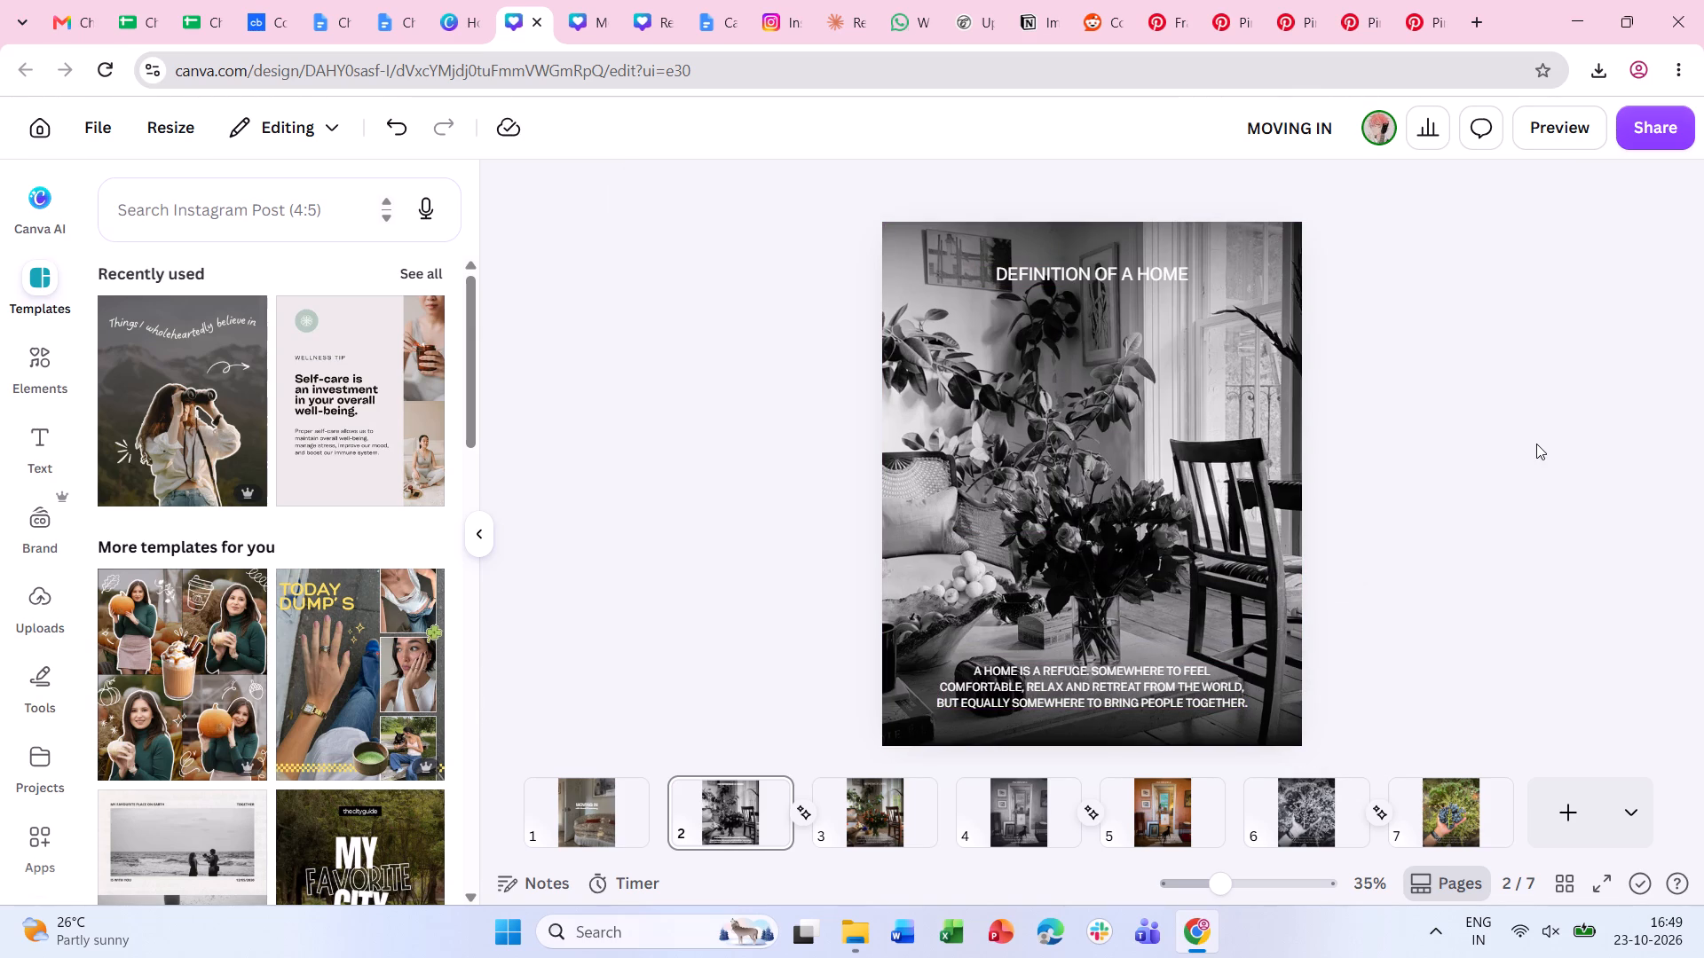
Set the letter spacing of the page 2 description to 0.
{"action": "left_click", "coordinate": [1105, 694]}
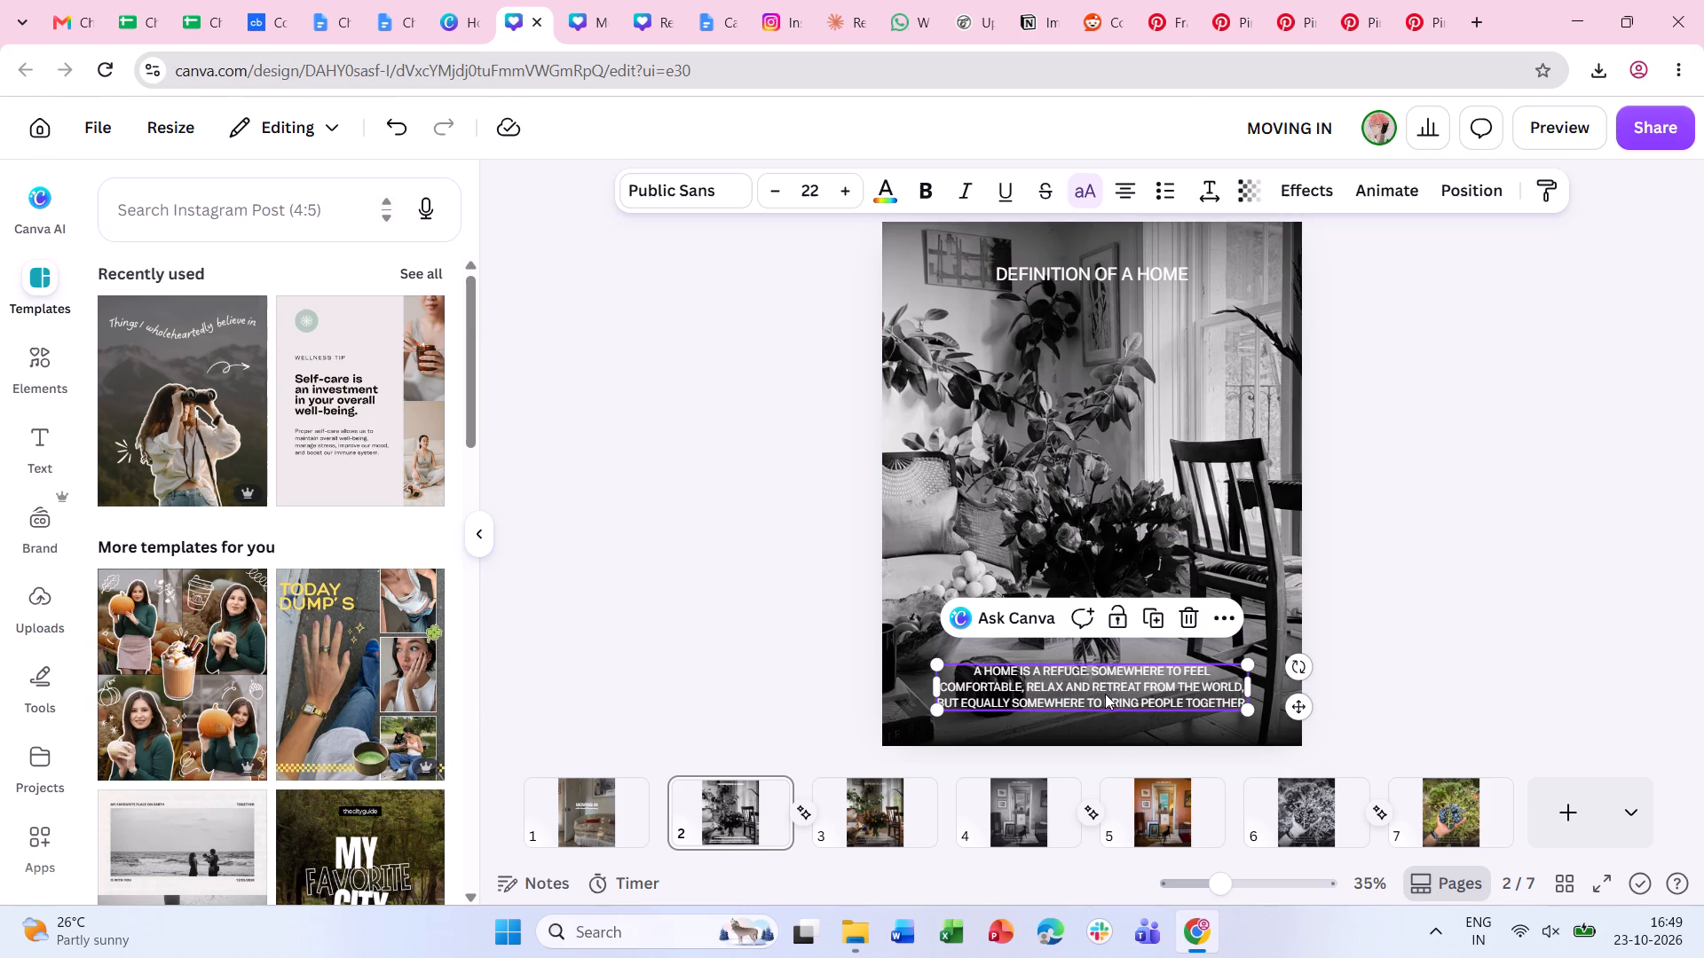
{"action": "left_click", "coordinate": [1208, 194]}
{"action": "left_click", "coordinate": [1320, 287]}
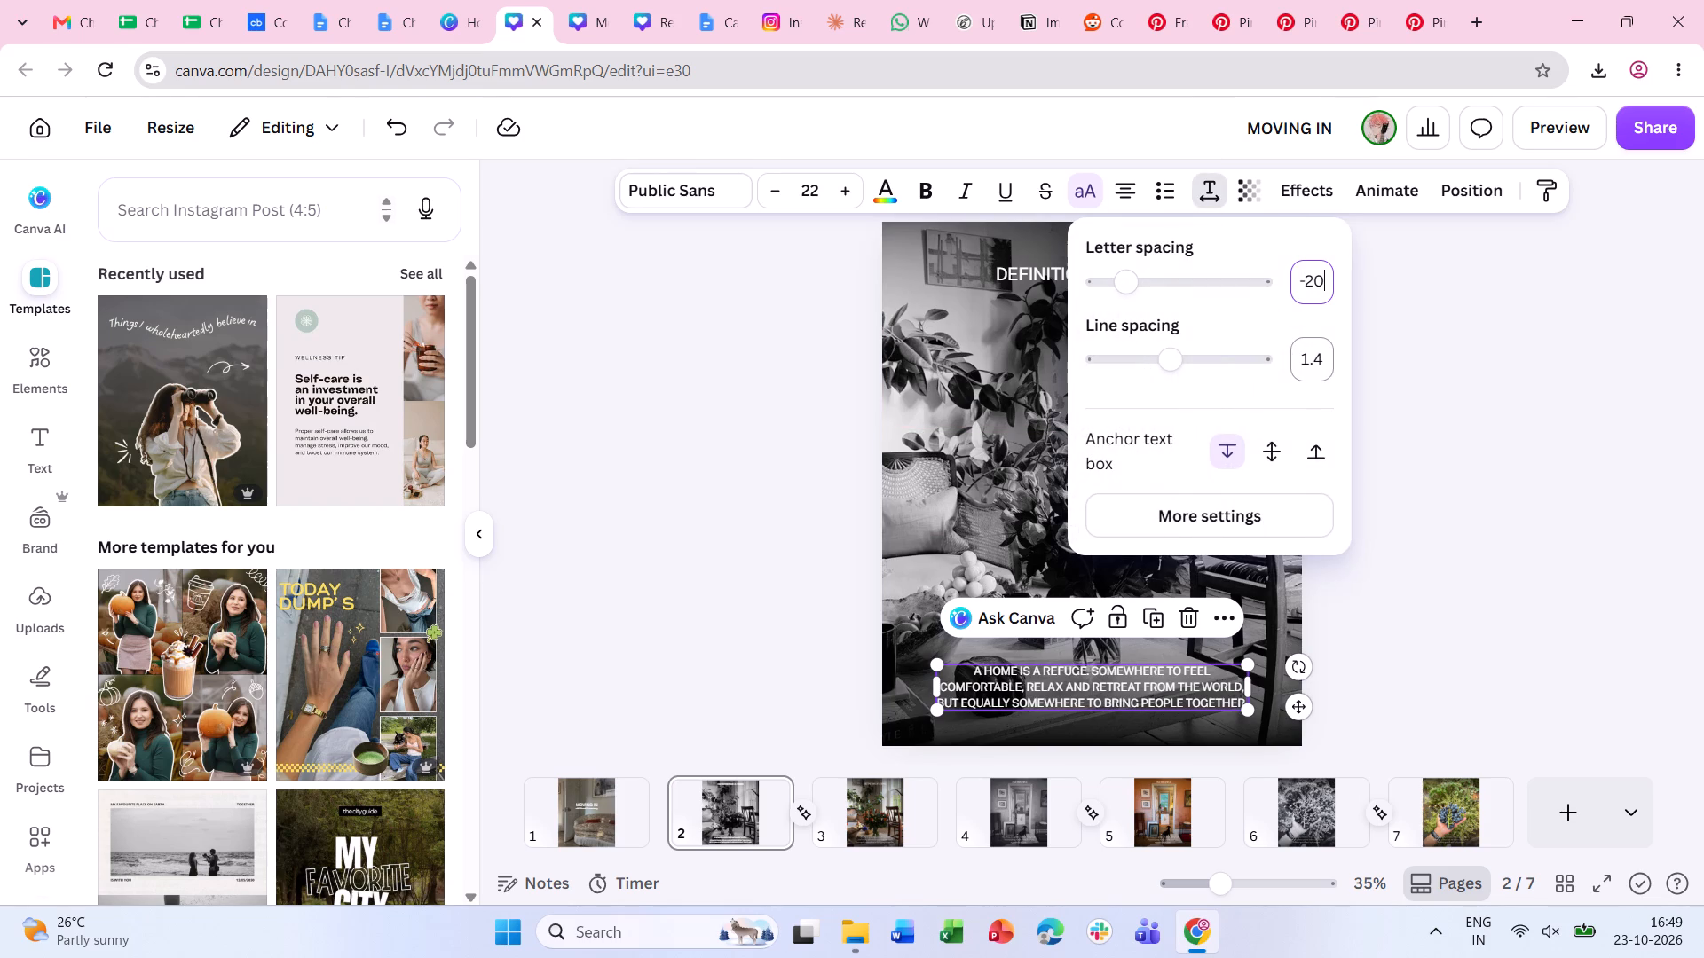
{"action": "key", "text": "0"}
{"action": "key", "text": "Return"}
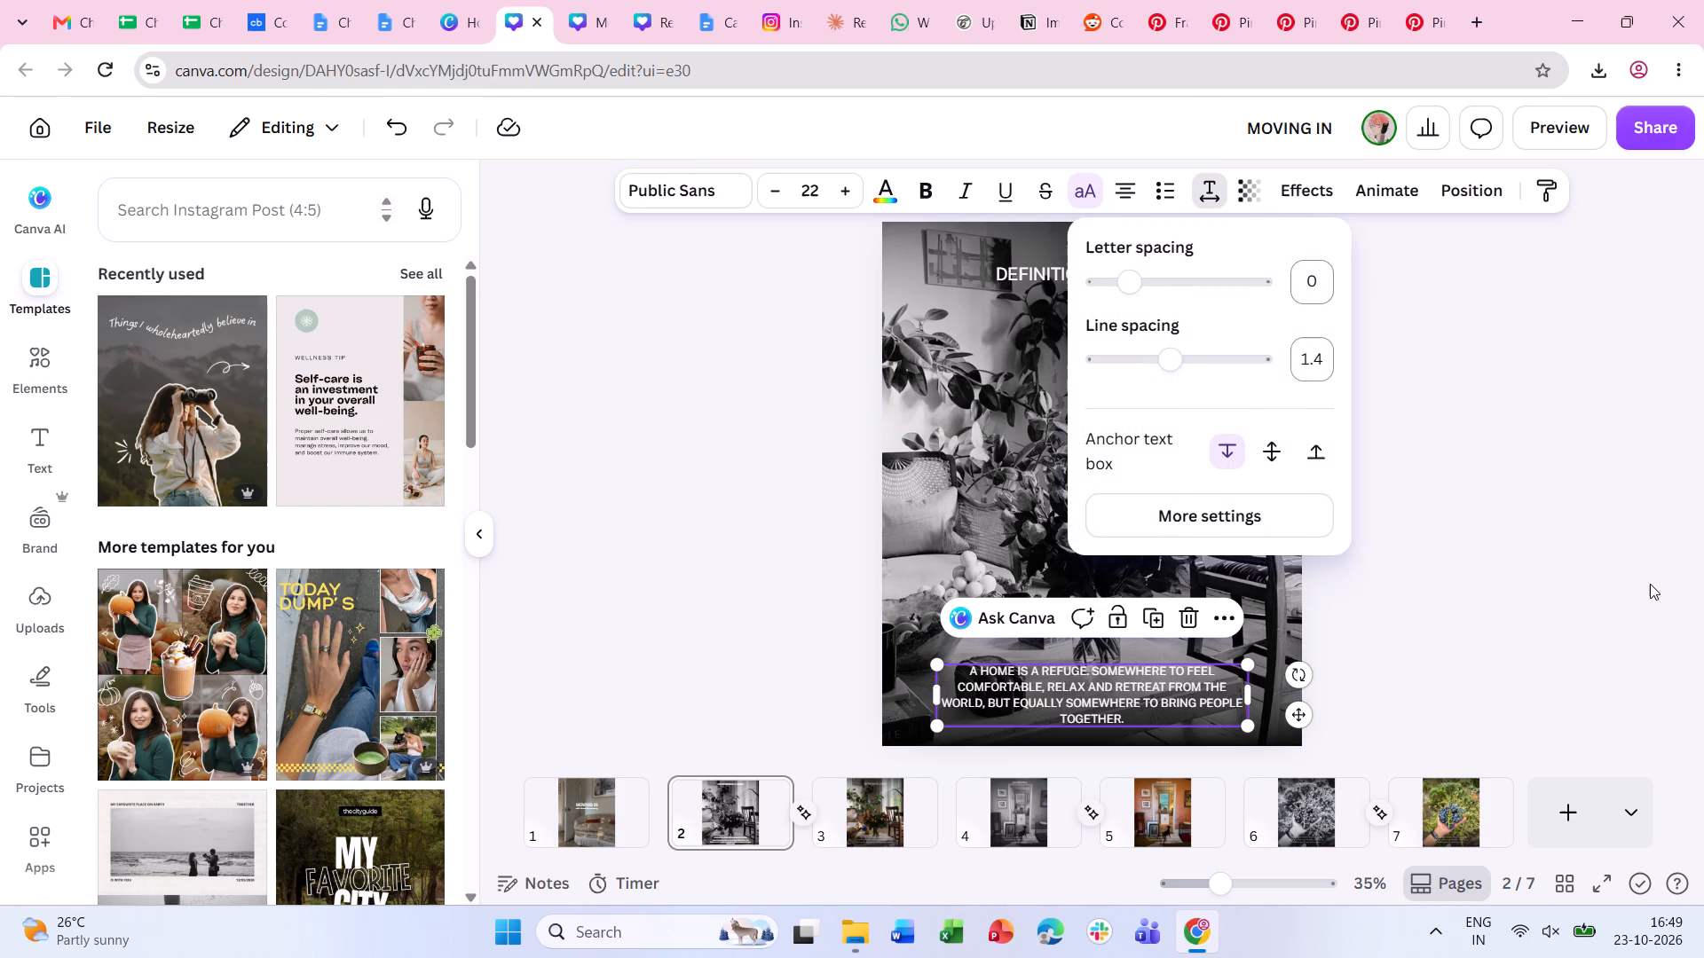
{"action": "left_click", "coordinate": [1650, 584]}
{"action": "left_click", "coordinate": [1633, 585]}
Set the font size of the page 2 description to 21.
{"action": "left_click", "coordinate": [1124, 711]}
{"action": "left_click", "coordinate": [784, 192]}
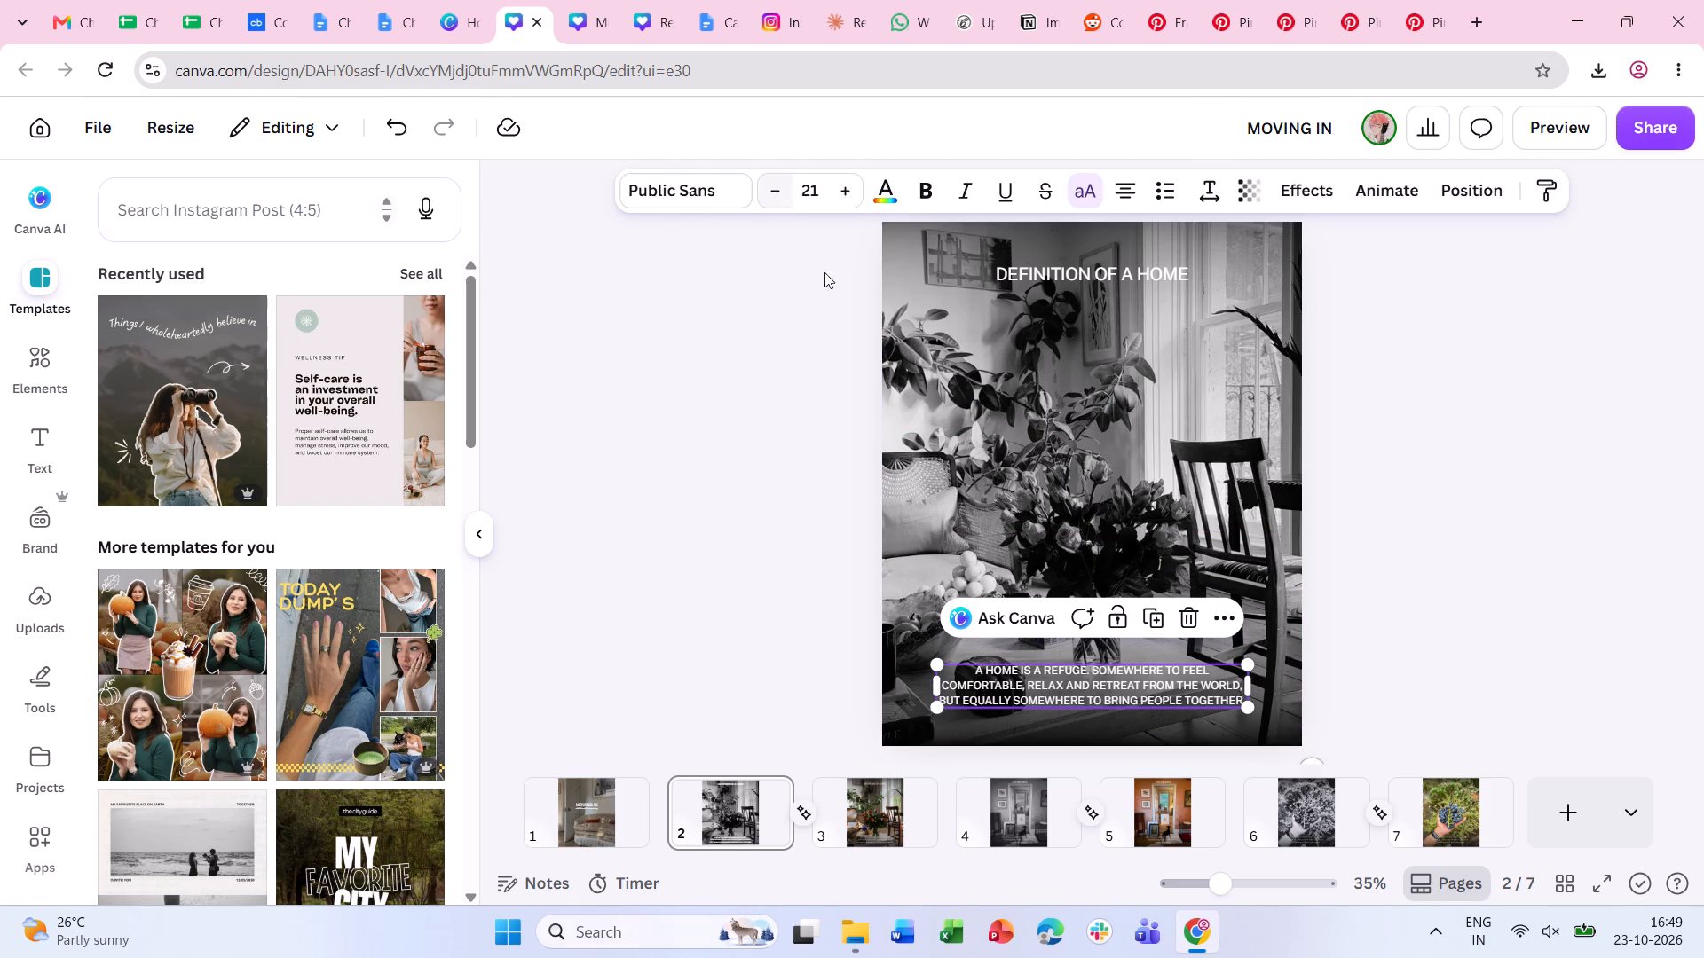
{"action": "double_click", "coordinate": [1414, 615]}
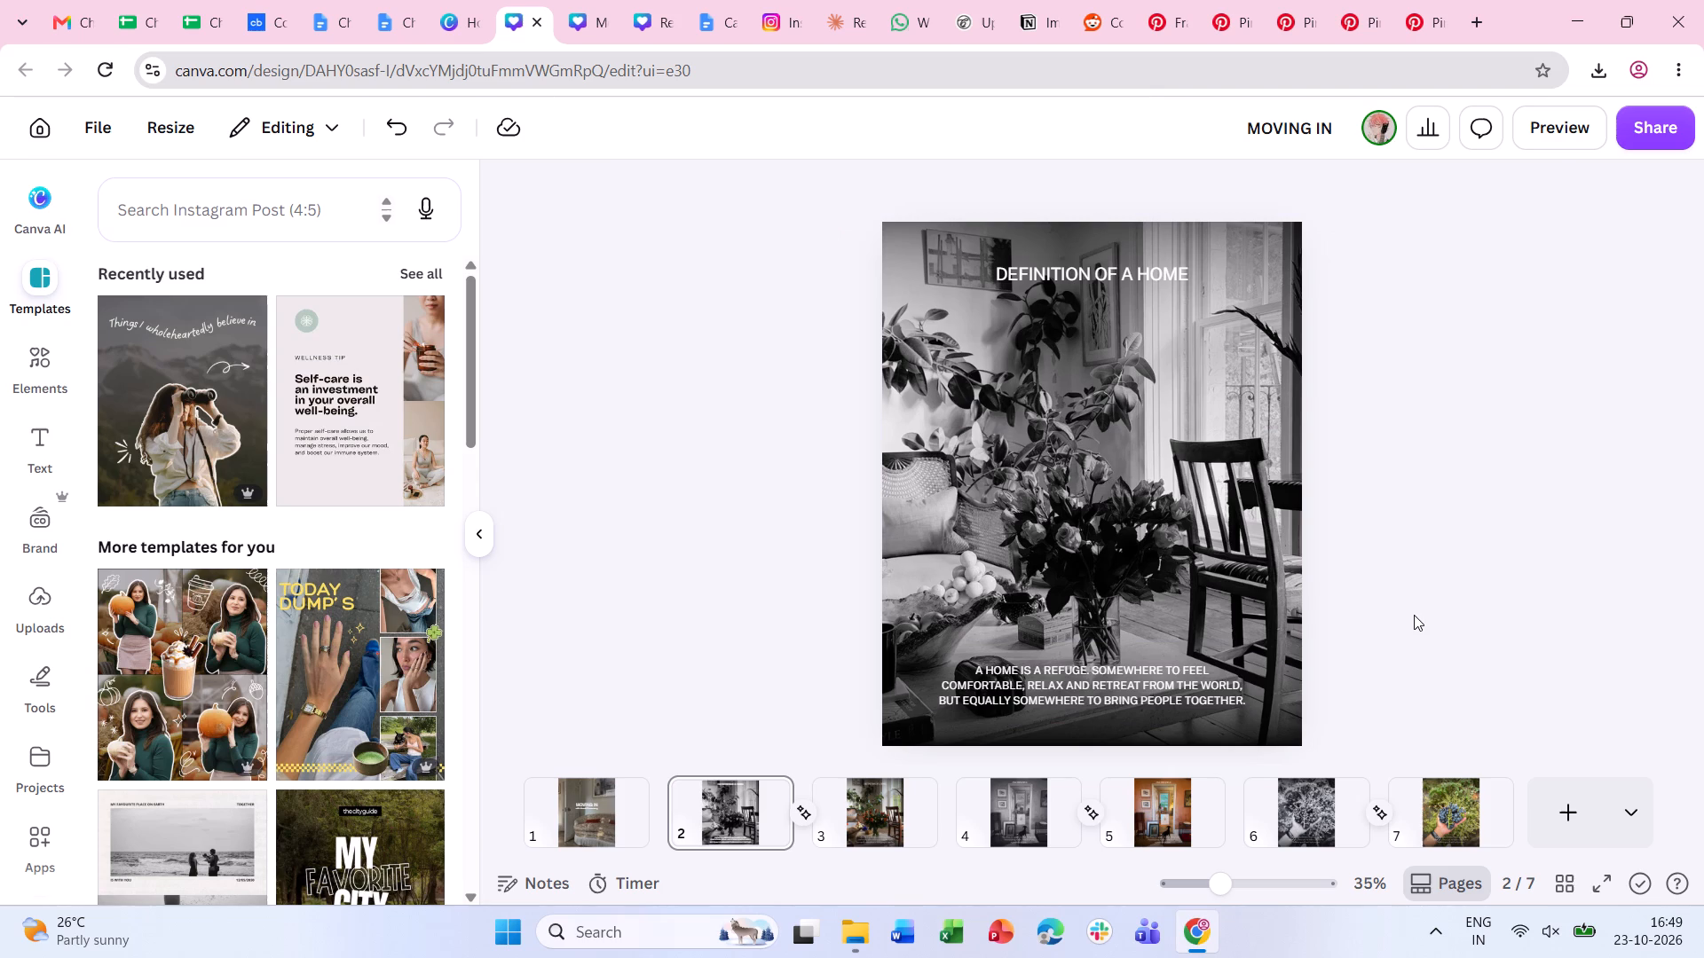
Turn off uppercase for the page 2 description so it uses sentence case.
{"action": "left_click", "coordinate": [1041, 663]}
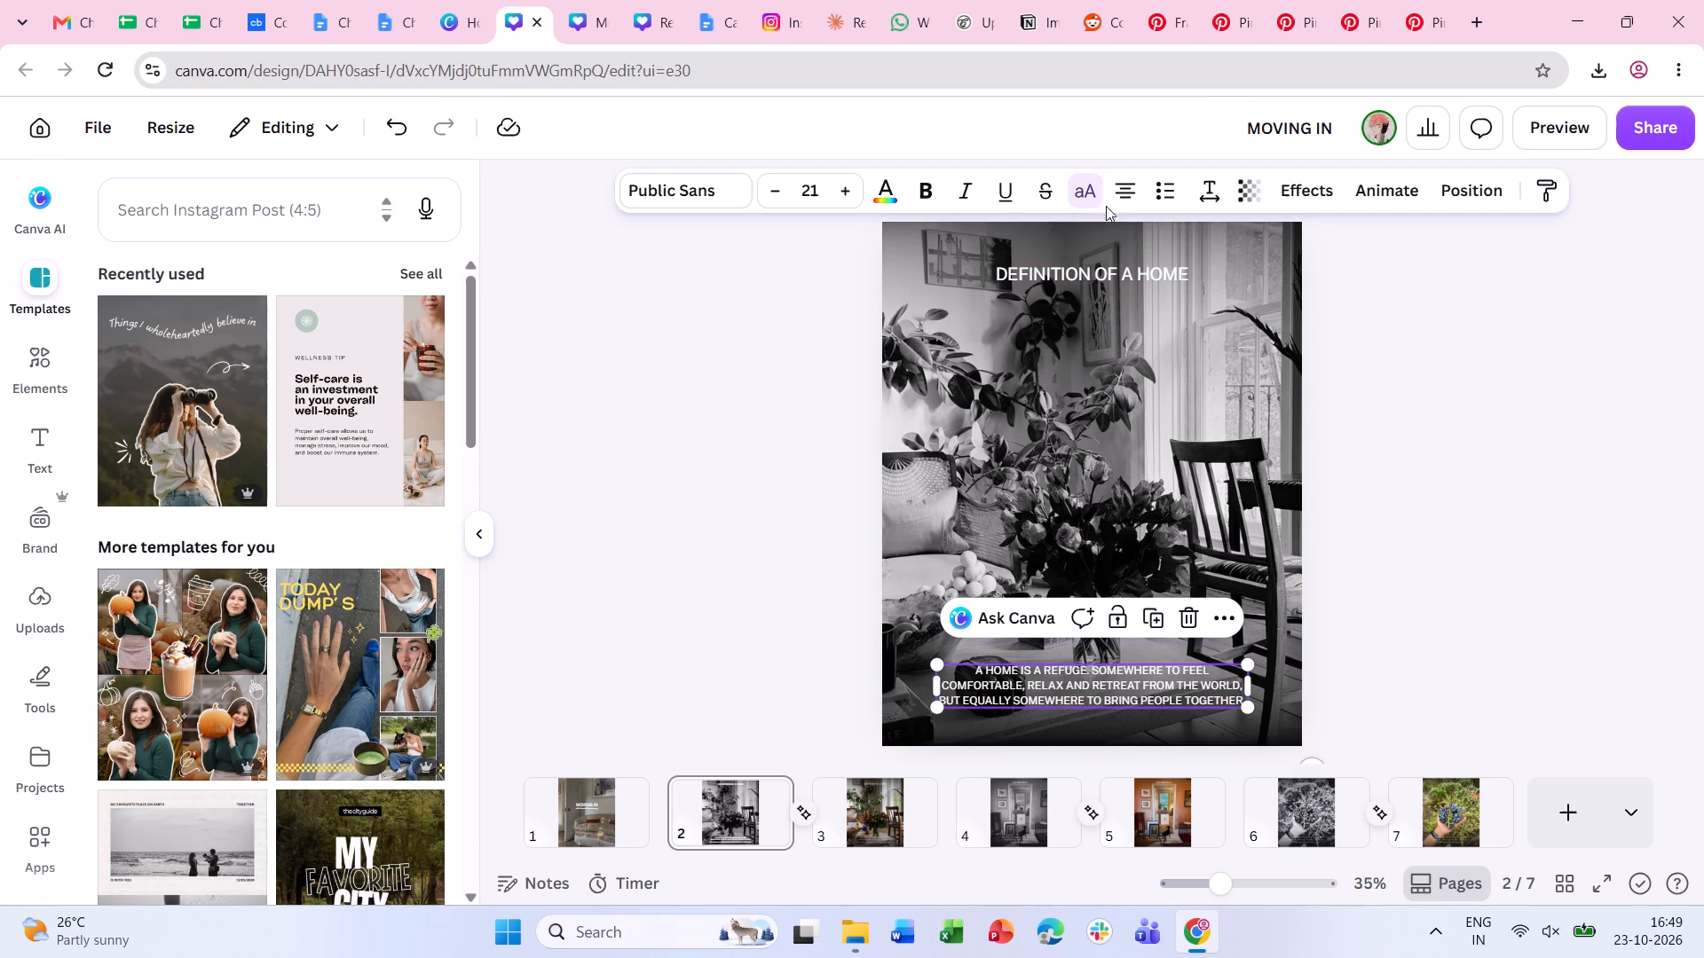
{"action": "left_click", "coordinate": [1091, 184]}
{"action": "double_click", "coordinate": [1455, 678]}
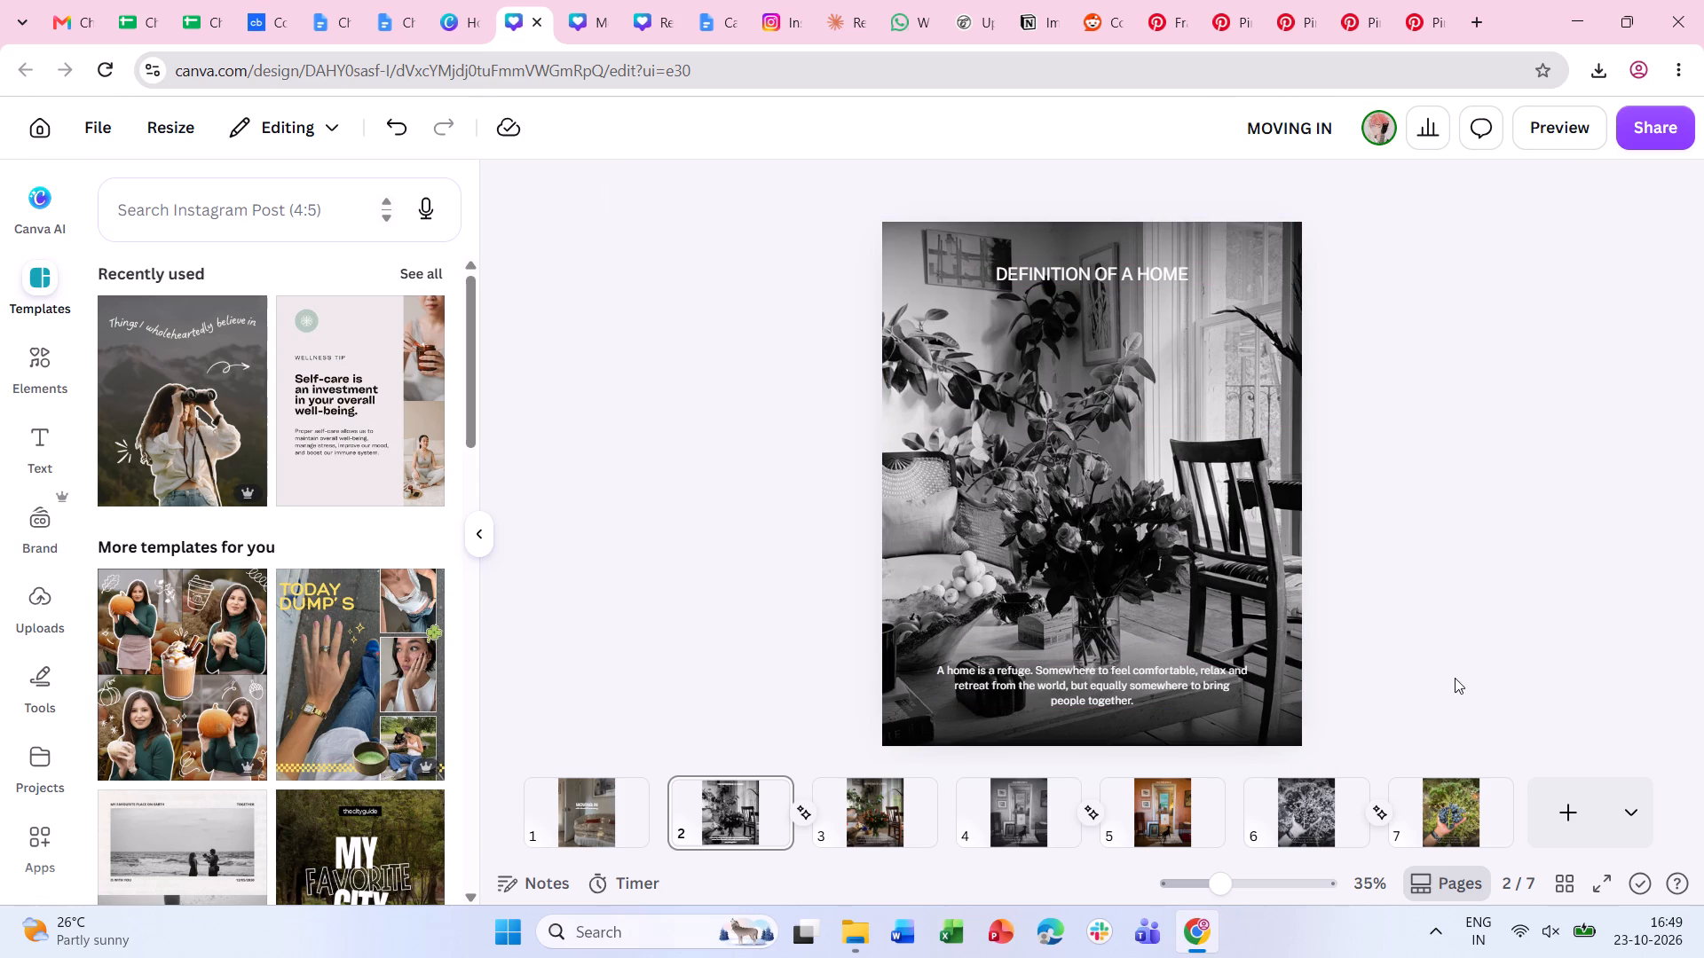
Set the font size of the page 2 description to 23.
{"action": "left_click", "coordinate": [1134, 692]}
{"action": "left_click", "coordinate": [851, 189]}
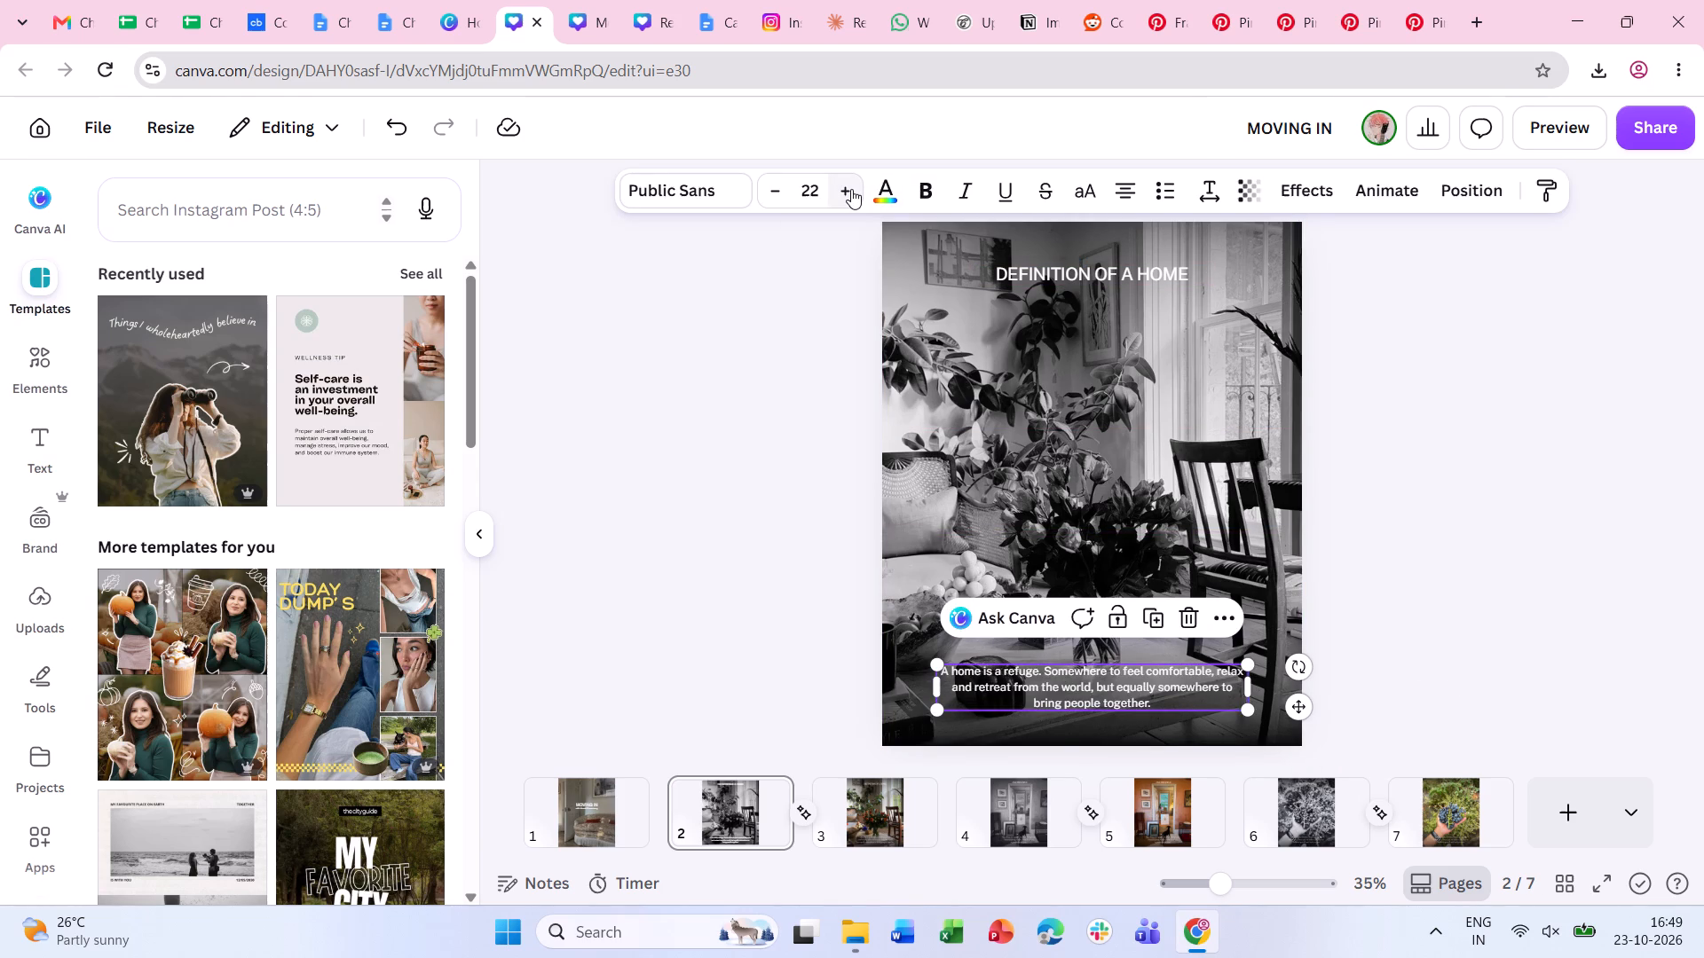
{"action": "left_click", "coordinate": [851, 189]}
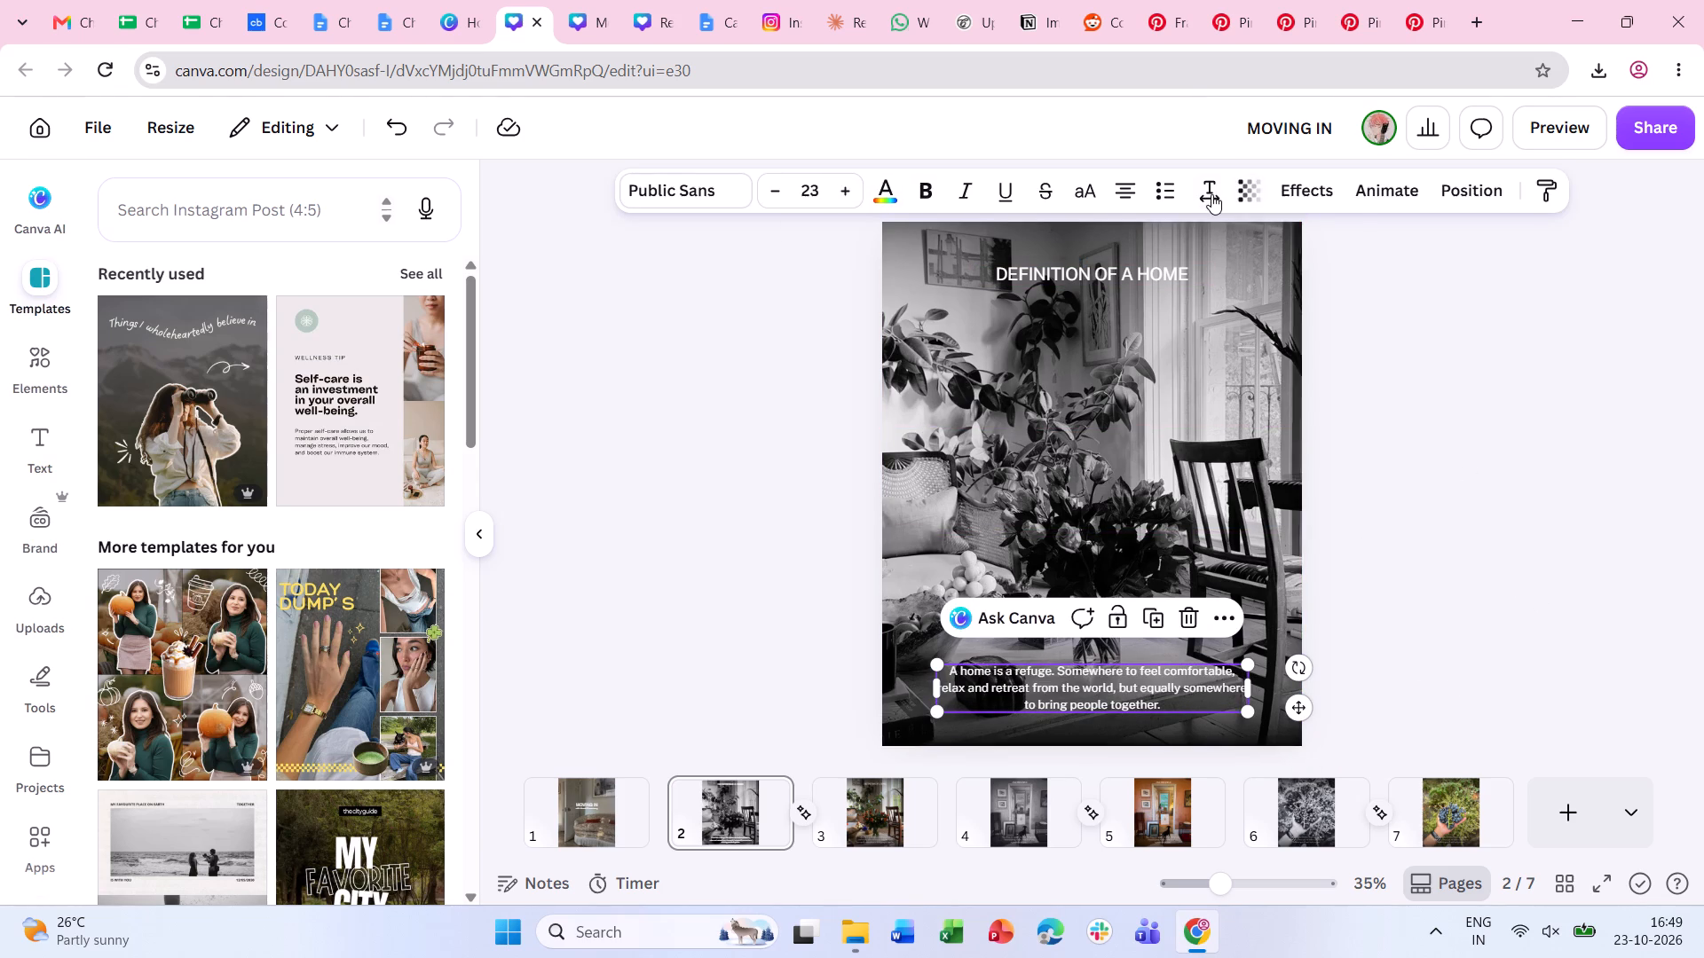
Set the letter spacing of the page 2 description to -20.
{"action": "left_click", "coordinate": [1211, 194]}
{"action": "left_click", "coordinate": [1308, 282]}
{"action": "type", "text": "-20"}
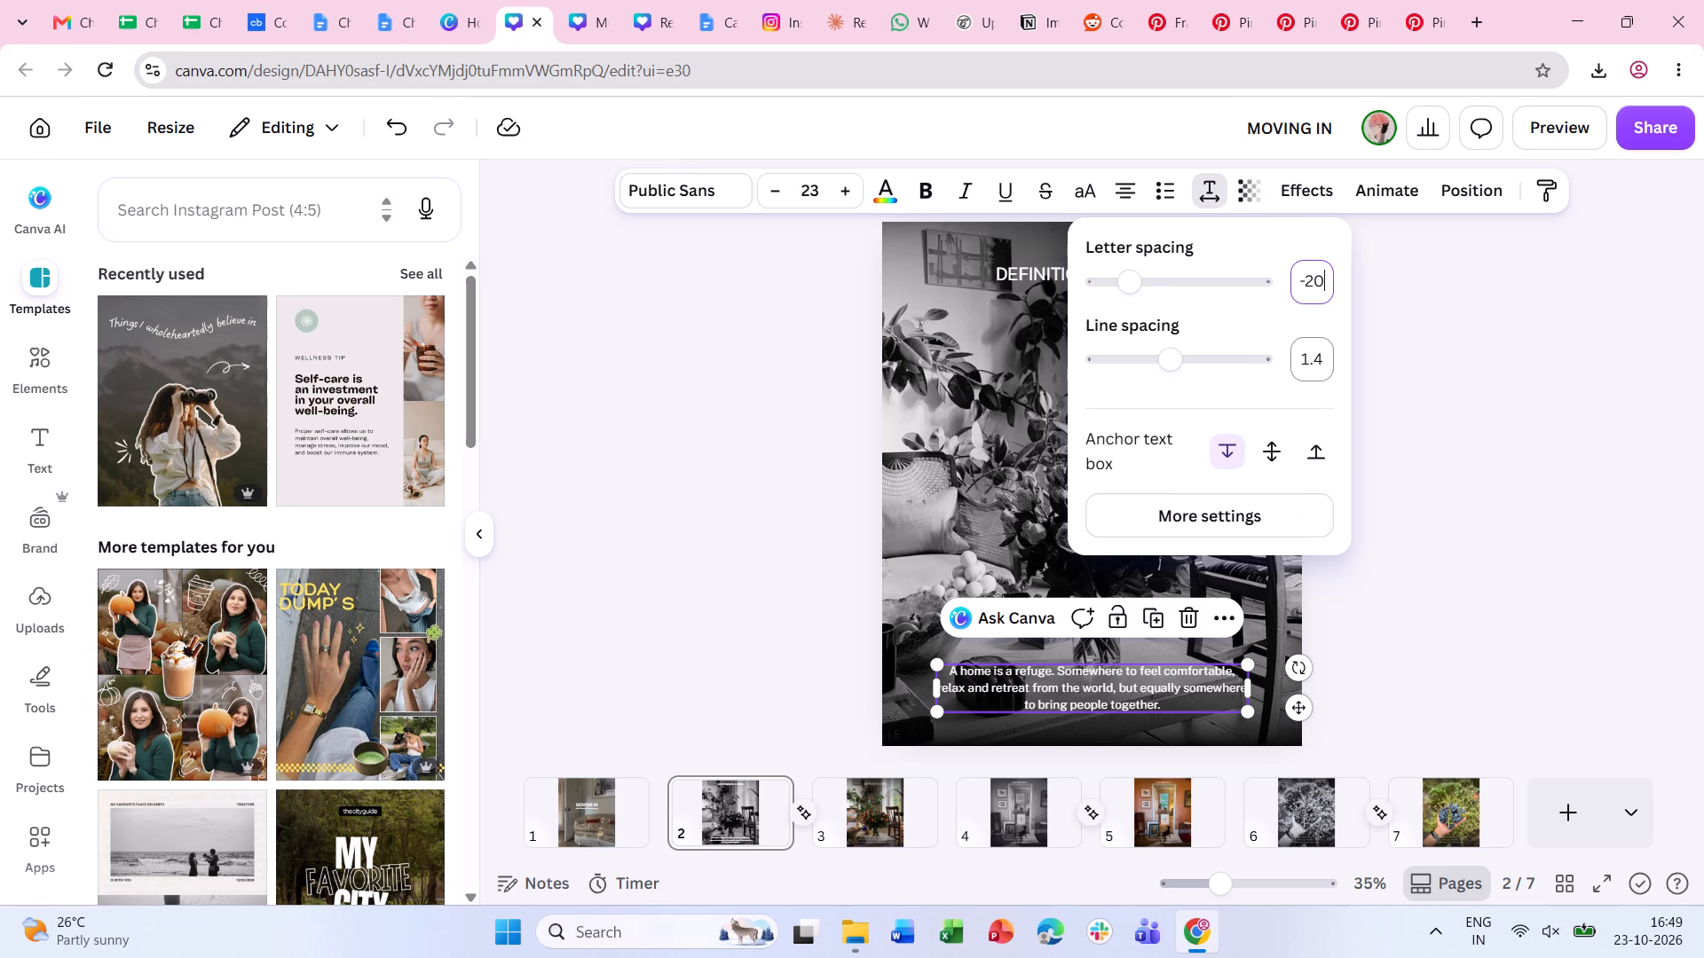
{"action": "key", "text": "Return"}
{"action": "double_click", "coordinate": [1637, 549]}
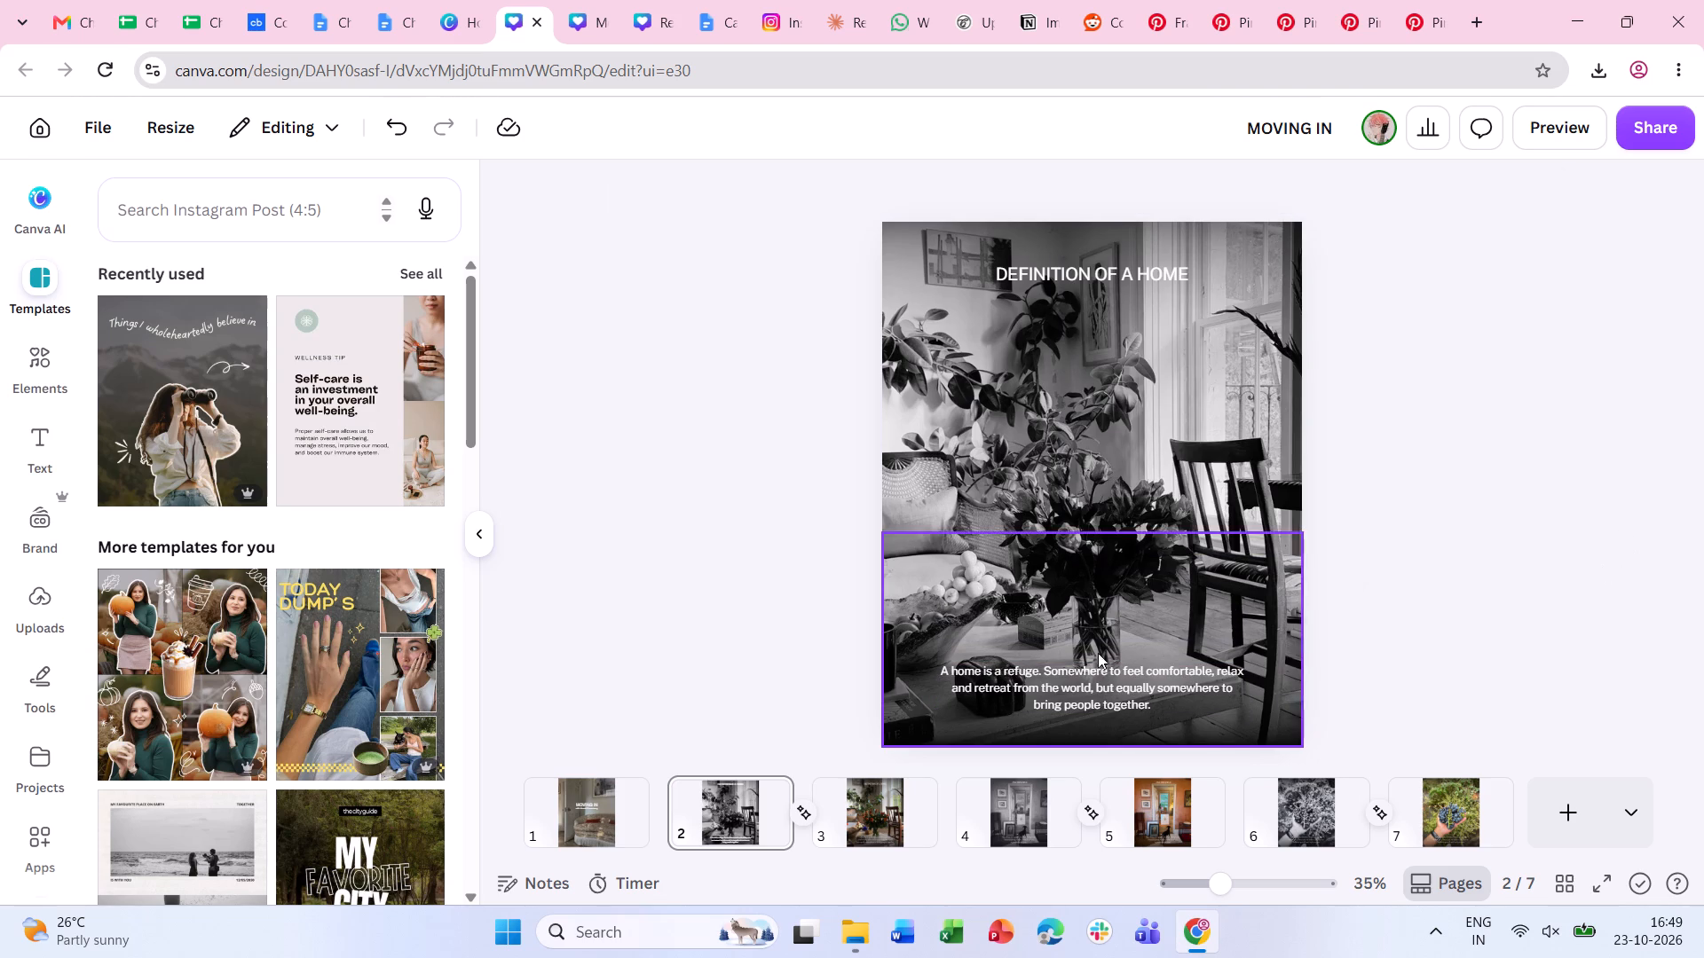
Change the page 2 description to the Light weight of Public Sans.
{"action": "left_click", "coordinate": [1058, 698]}
{"action": "left_click", "coordinate": [649, 177]}
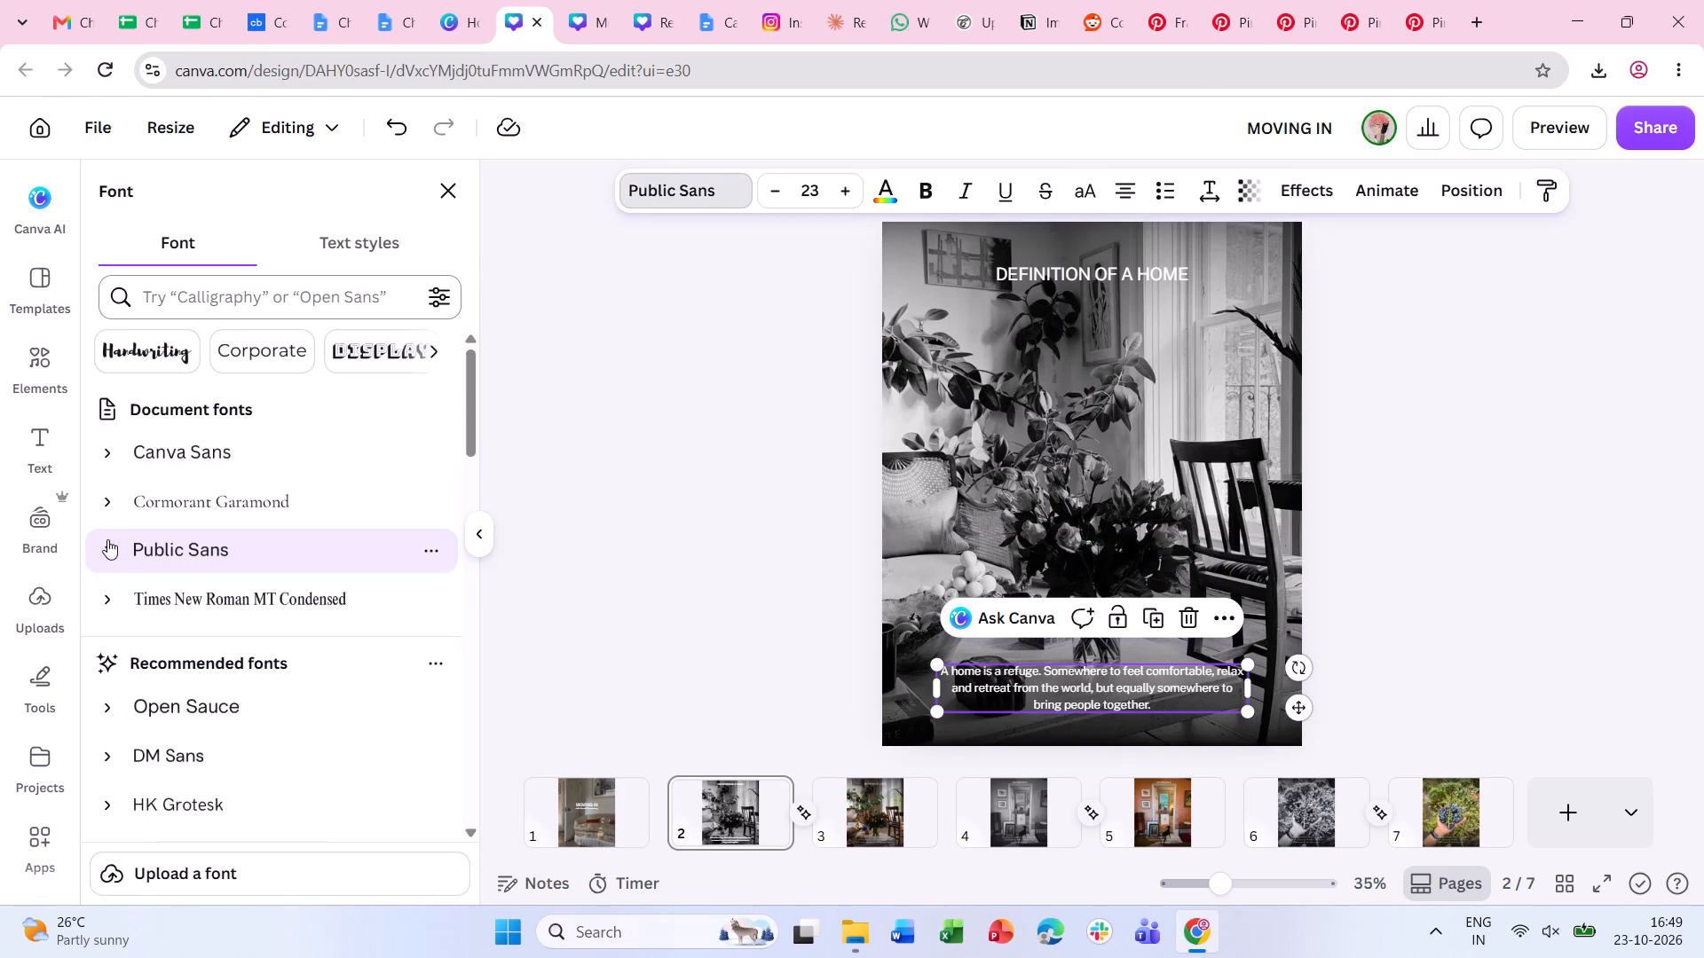
{"action": "left_click", "coordinate": [105, 539]}
{"action": "left_click", "coordinate": [213, 709]}
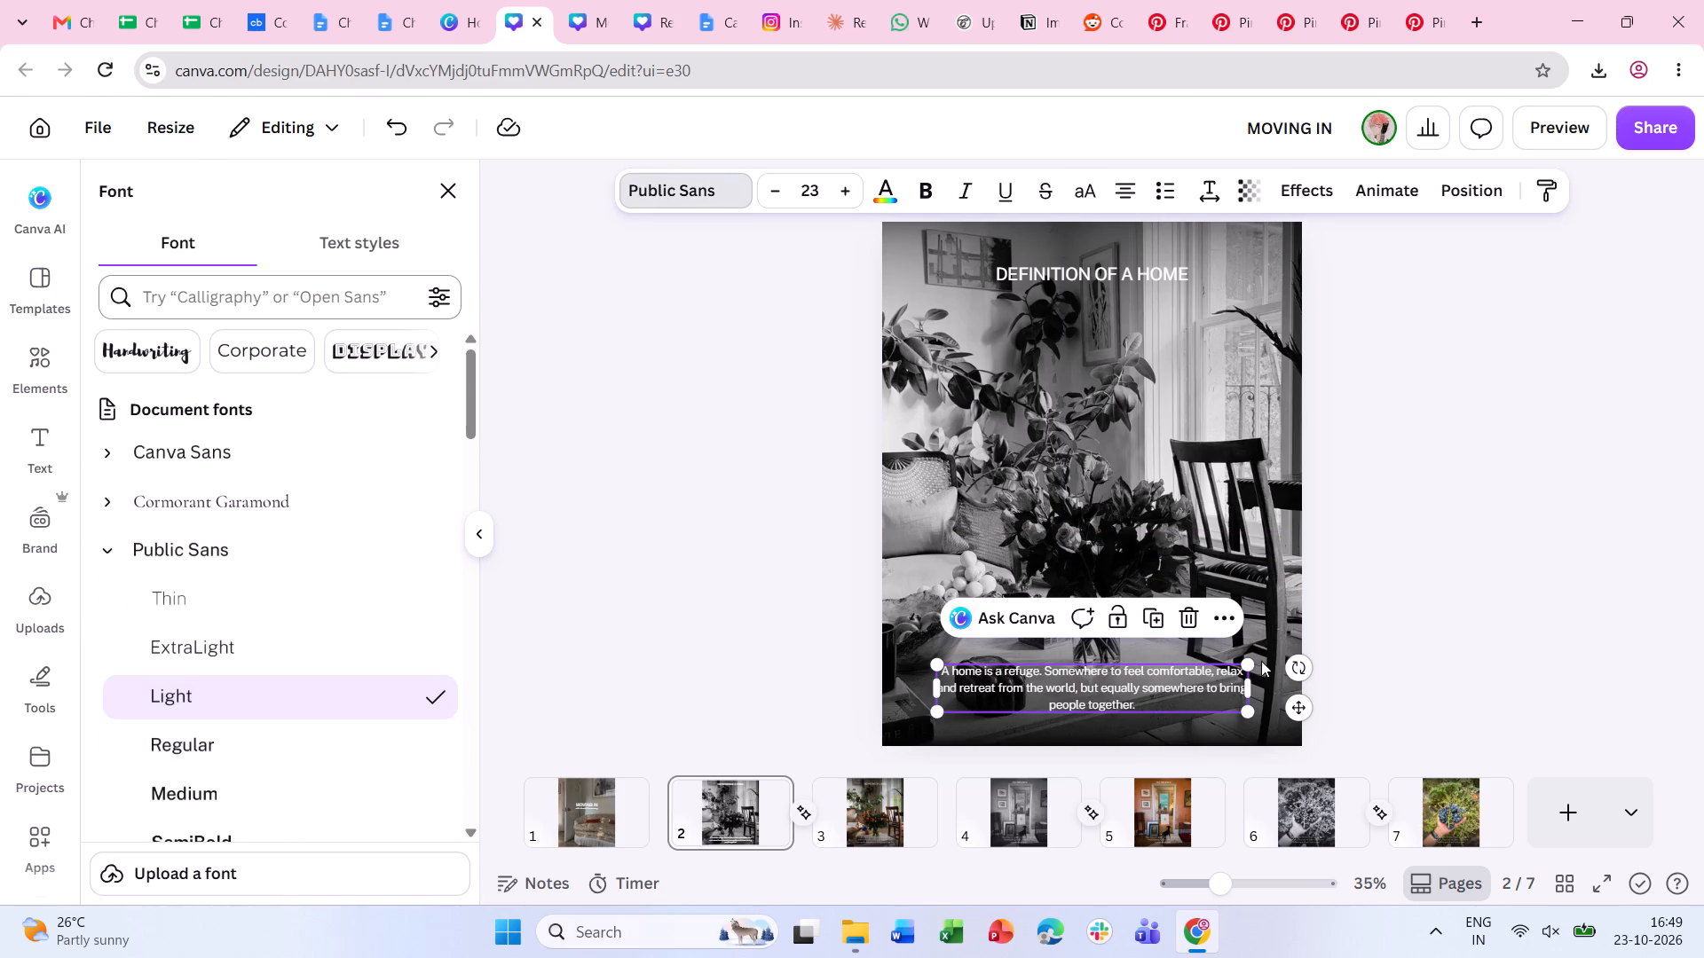
{"action": "double_click", "coordinate": [1433, 619]}
Narrow the page 2 description's text box slightly and recentre it horizontally on the page.
{"action": "left_click", "coordinate": [1204, 691]}
{"action": "left_click_drag", "start_coordinate": [1255, 691], "coordinate": [1237, 692]}
{"action": "left_click", "coordinate": [1445, 652]}
{"action": "left_click_drag", "start_coordinate": [1077, 699], "coordinate": [1085, 699]}
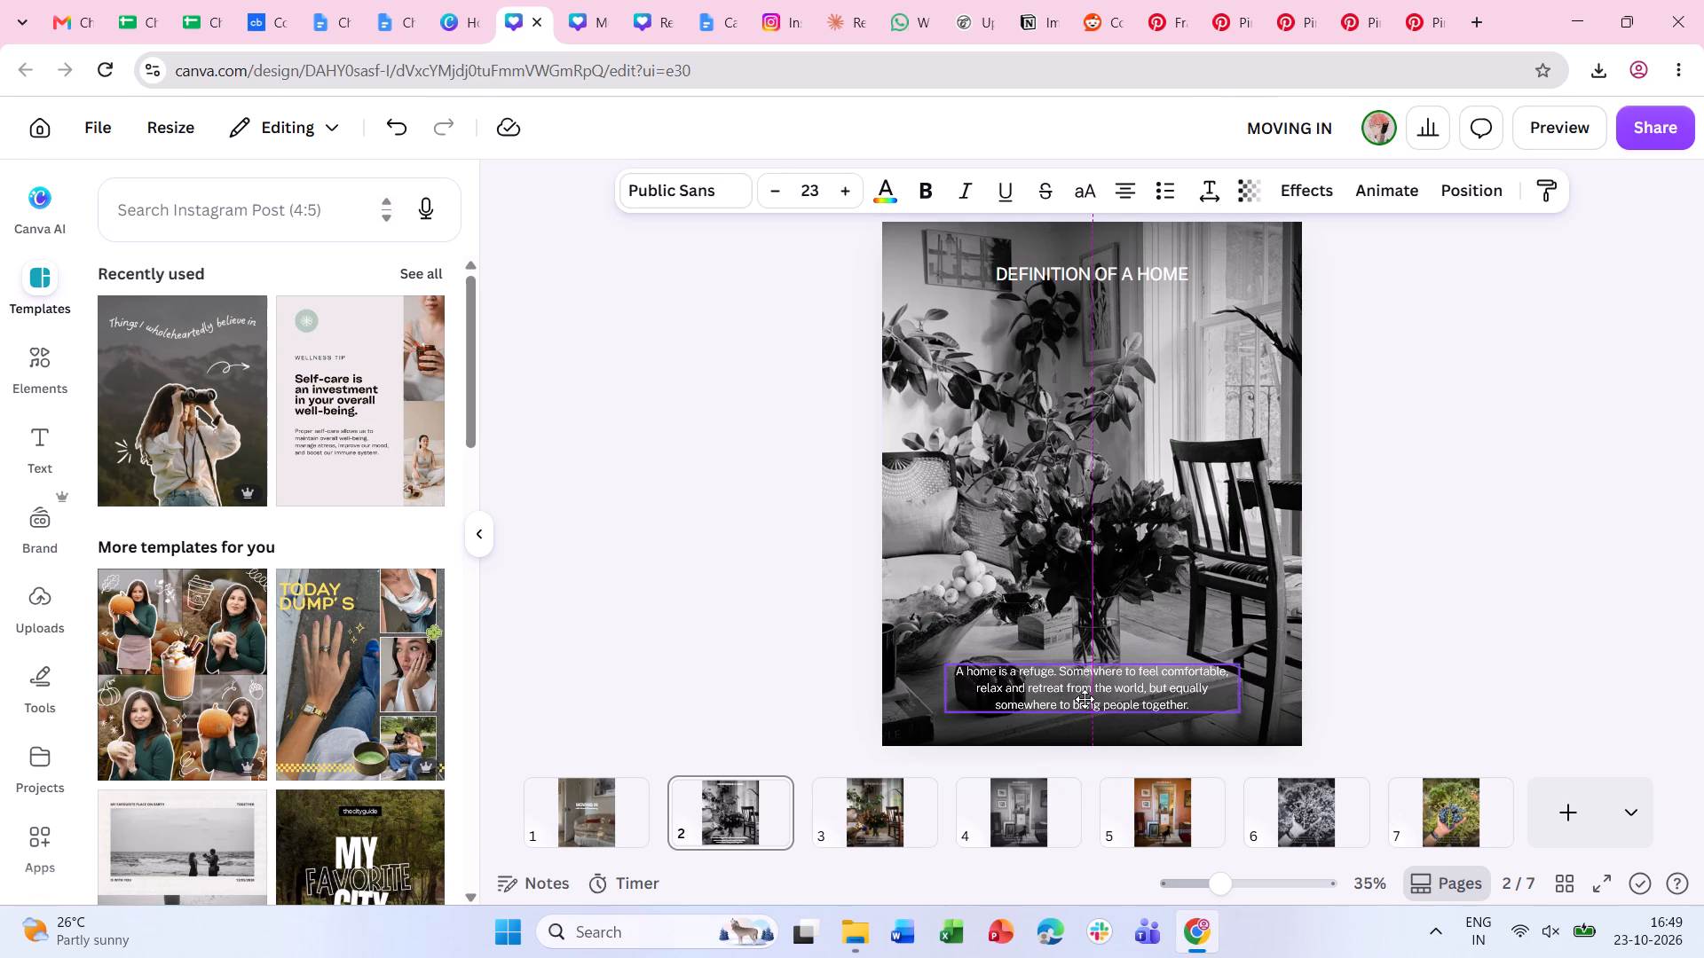
{"action": "left_click_drag", "start_coordinate": [1085, 699], "coordinate": [1086, 699]}
{"action": "left_click", "coordinate": [1462, 645]}
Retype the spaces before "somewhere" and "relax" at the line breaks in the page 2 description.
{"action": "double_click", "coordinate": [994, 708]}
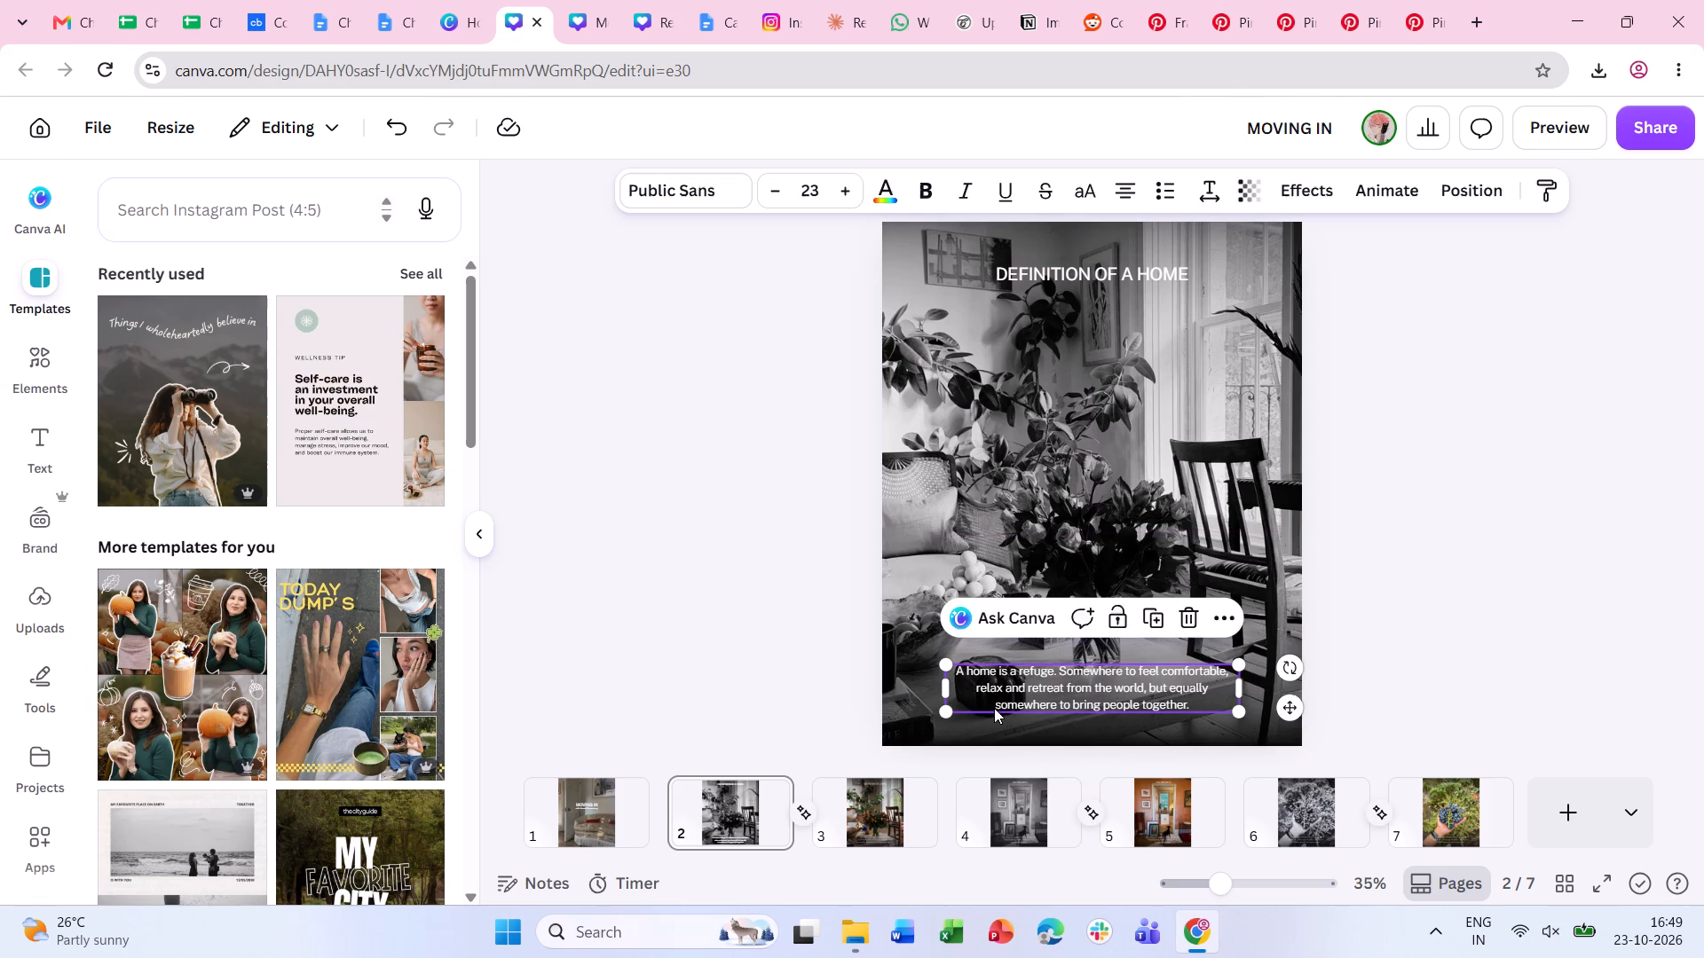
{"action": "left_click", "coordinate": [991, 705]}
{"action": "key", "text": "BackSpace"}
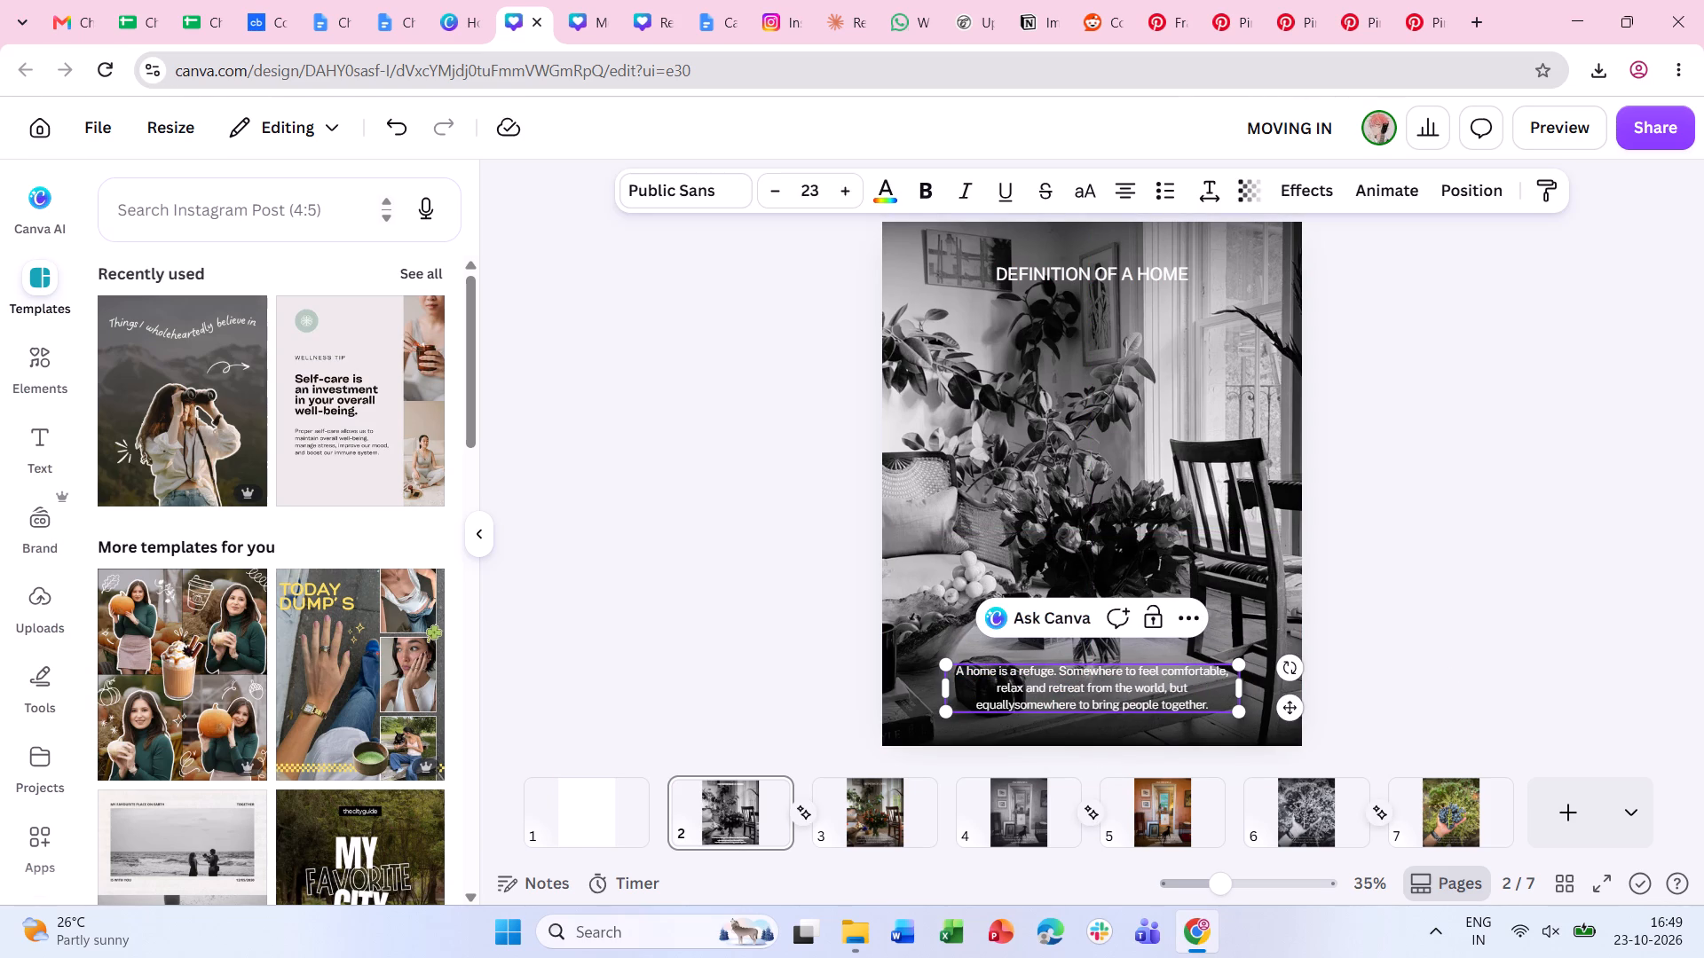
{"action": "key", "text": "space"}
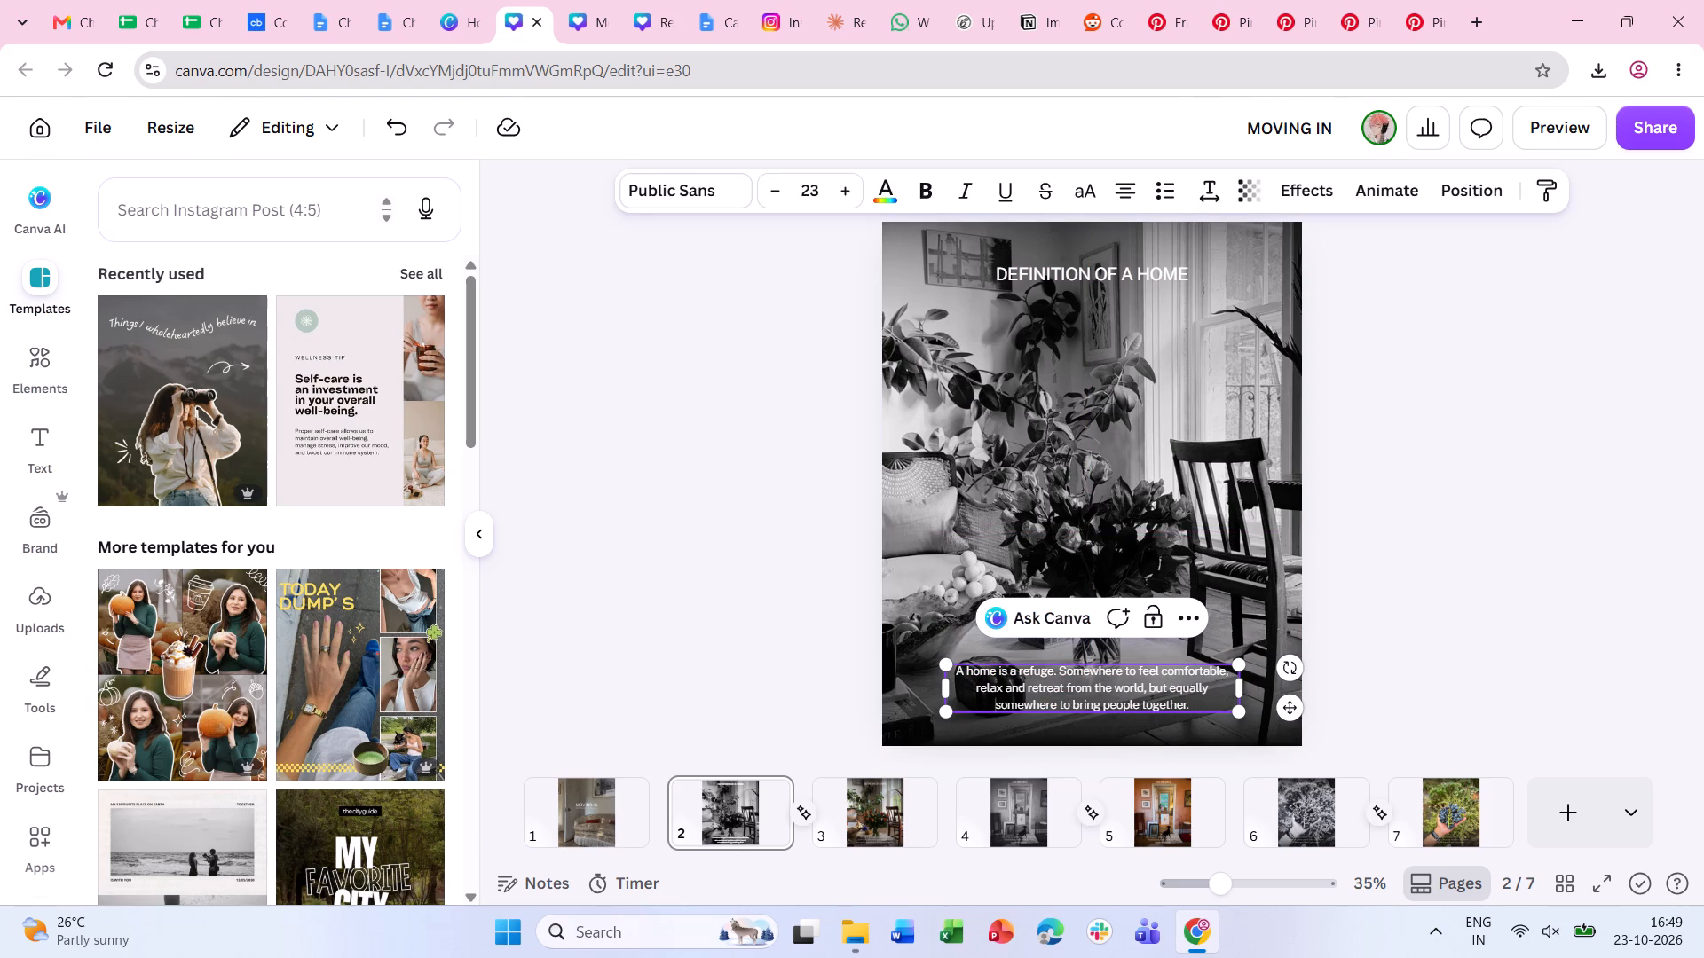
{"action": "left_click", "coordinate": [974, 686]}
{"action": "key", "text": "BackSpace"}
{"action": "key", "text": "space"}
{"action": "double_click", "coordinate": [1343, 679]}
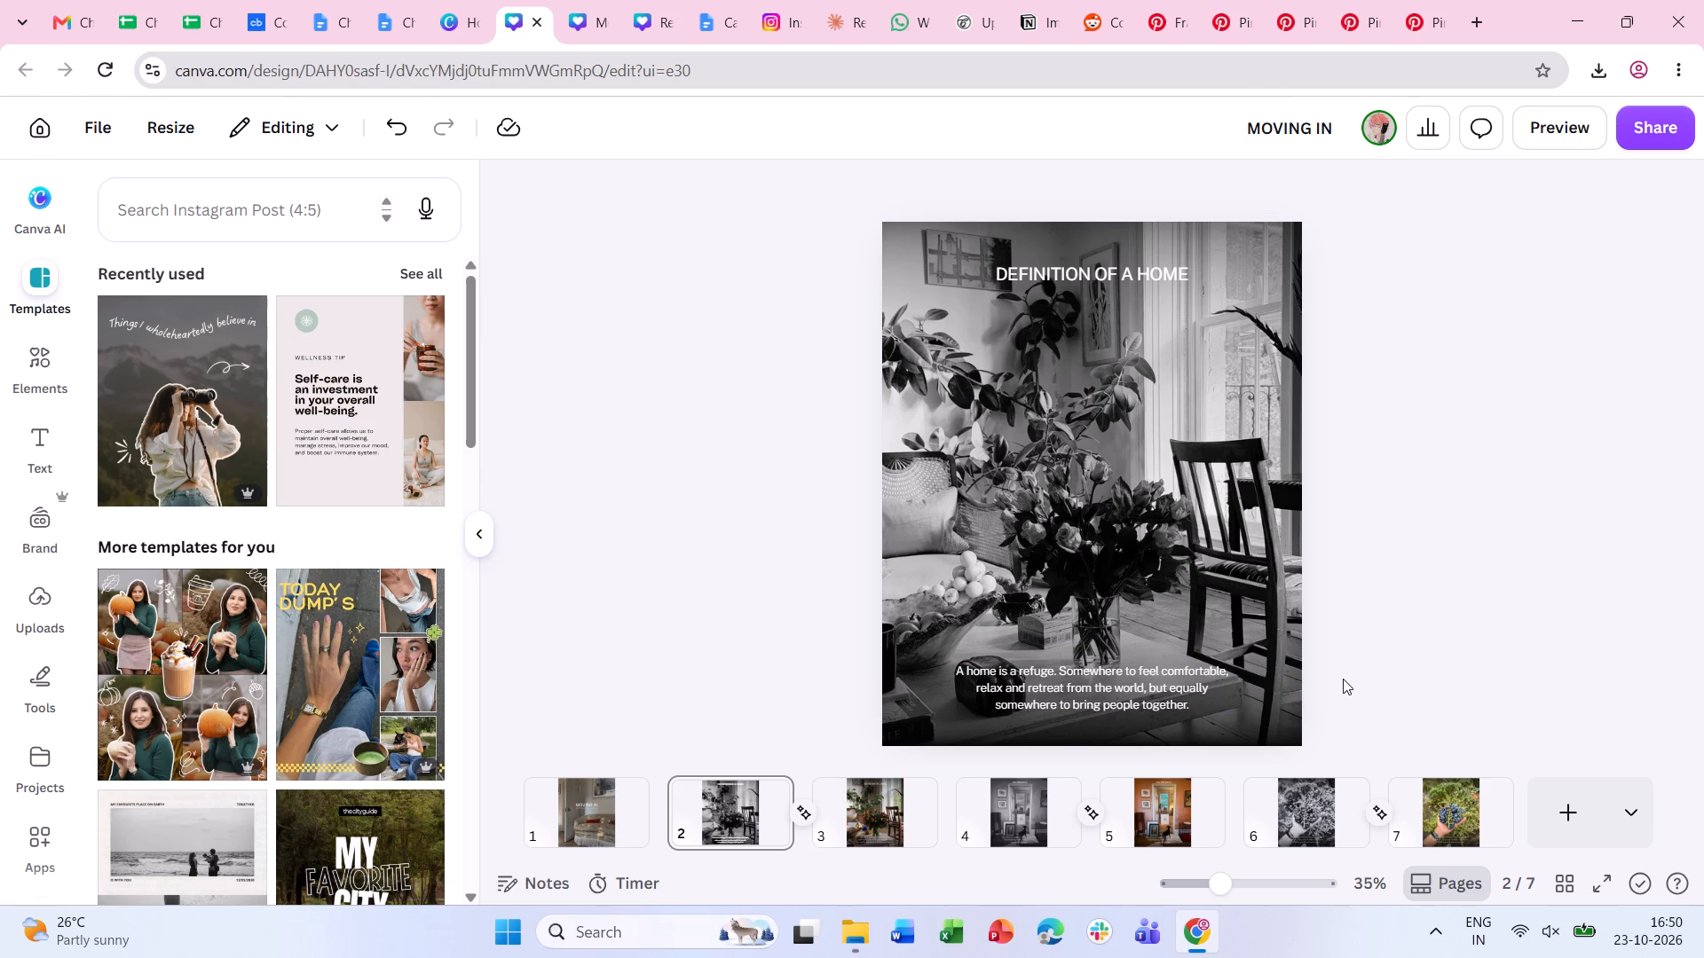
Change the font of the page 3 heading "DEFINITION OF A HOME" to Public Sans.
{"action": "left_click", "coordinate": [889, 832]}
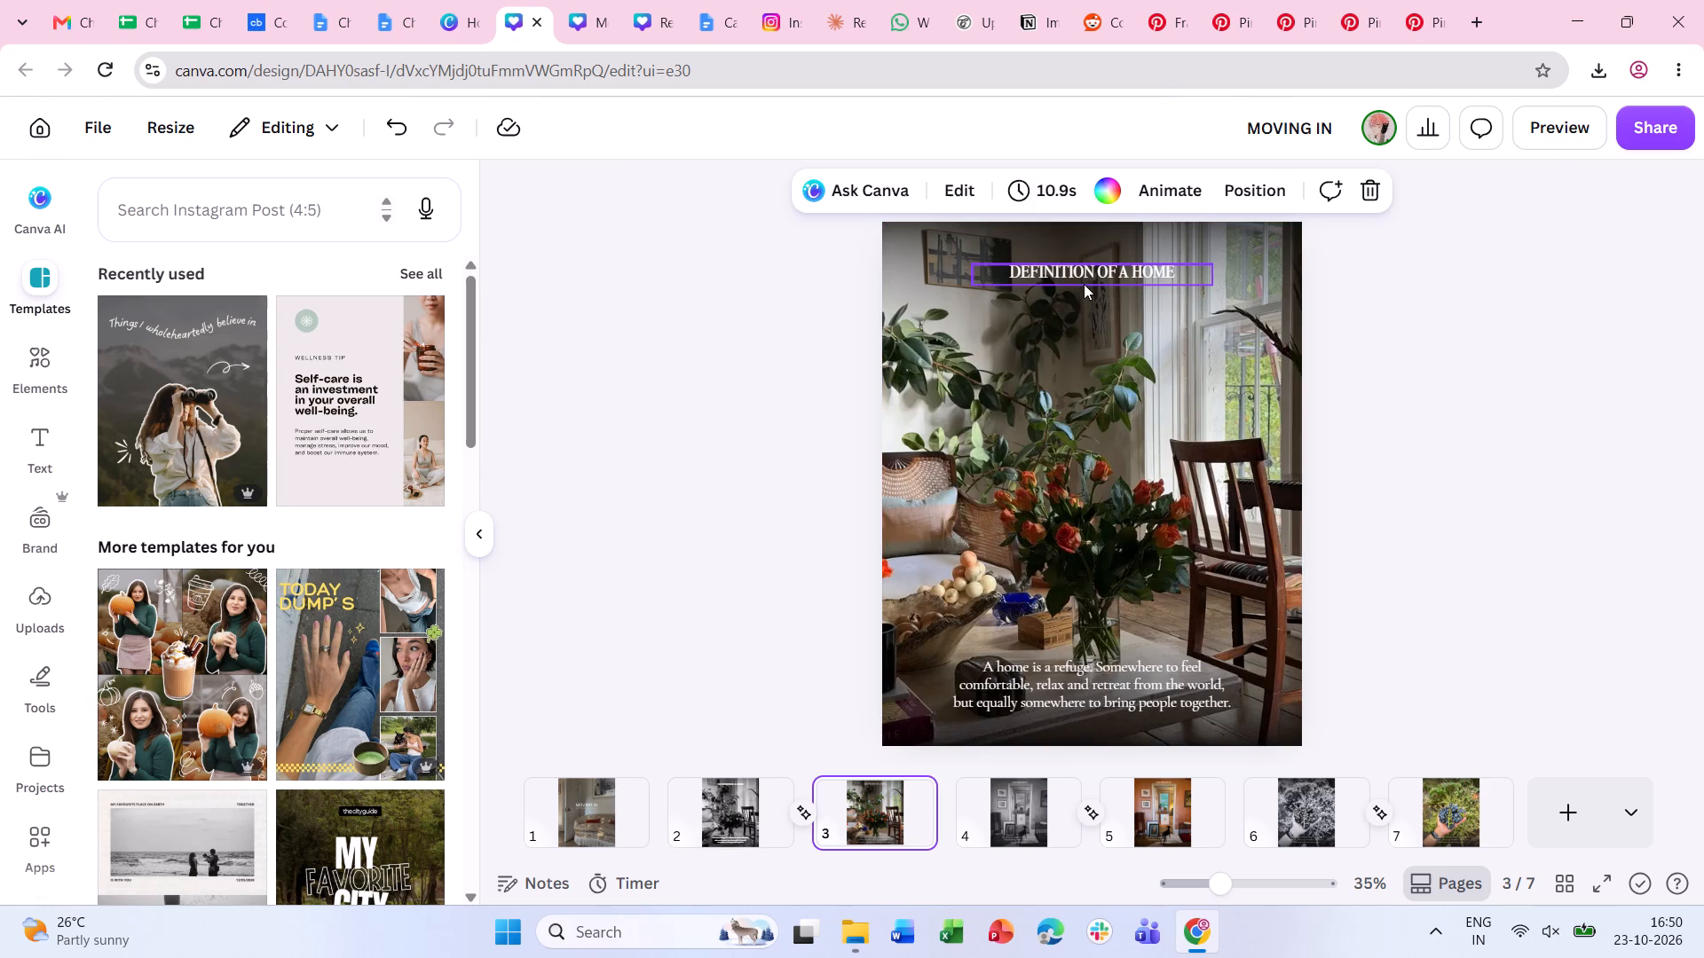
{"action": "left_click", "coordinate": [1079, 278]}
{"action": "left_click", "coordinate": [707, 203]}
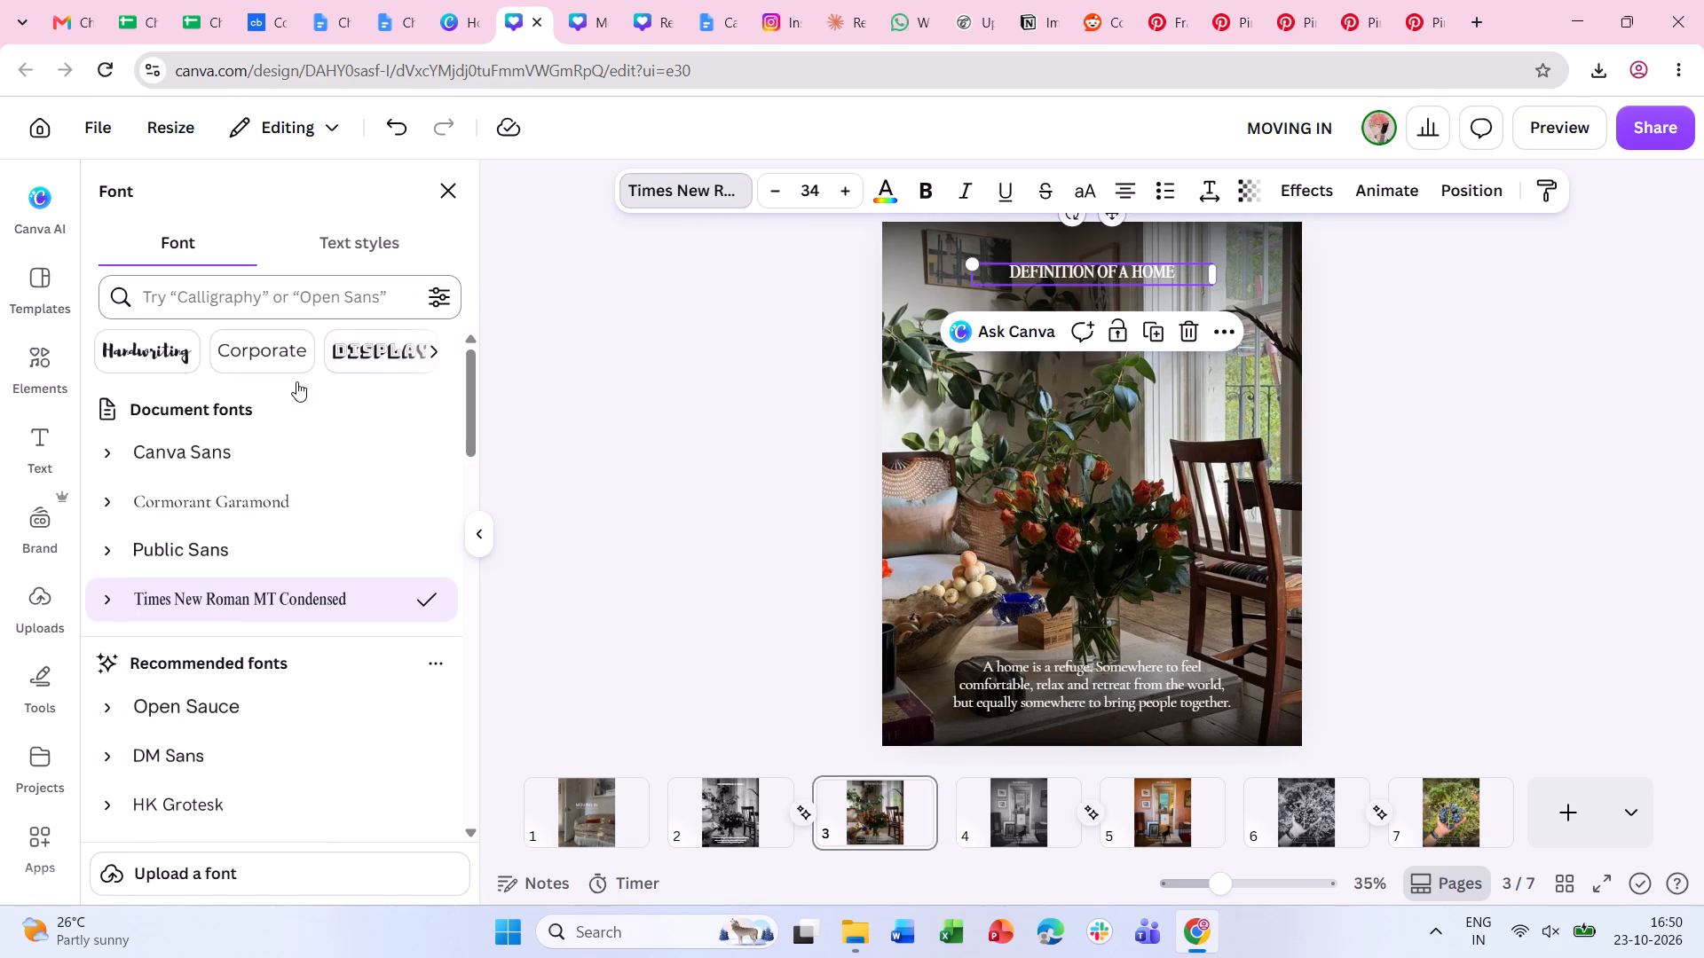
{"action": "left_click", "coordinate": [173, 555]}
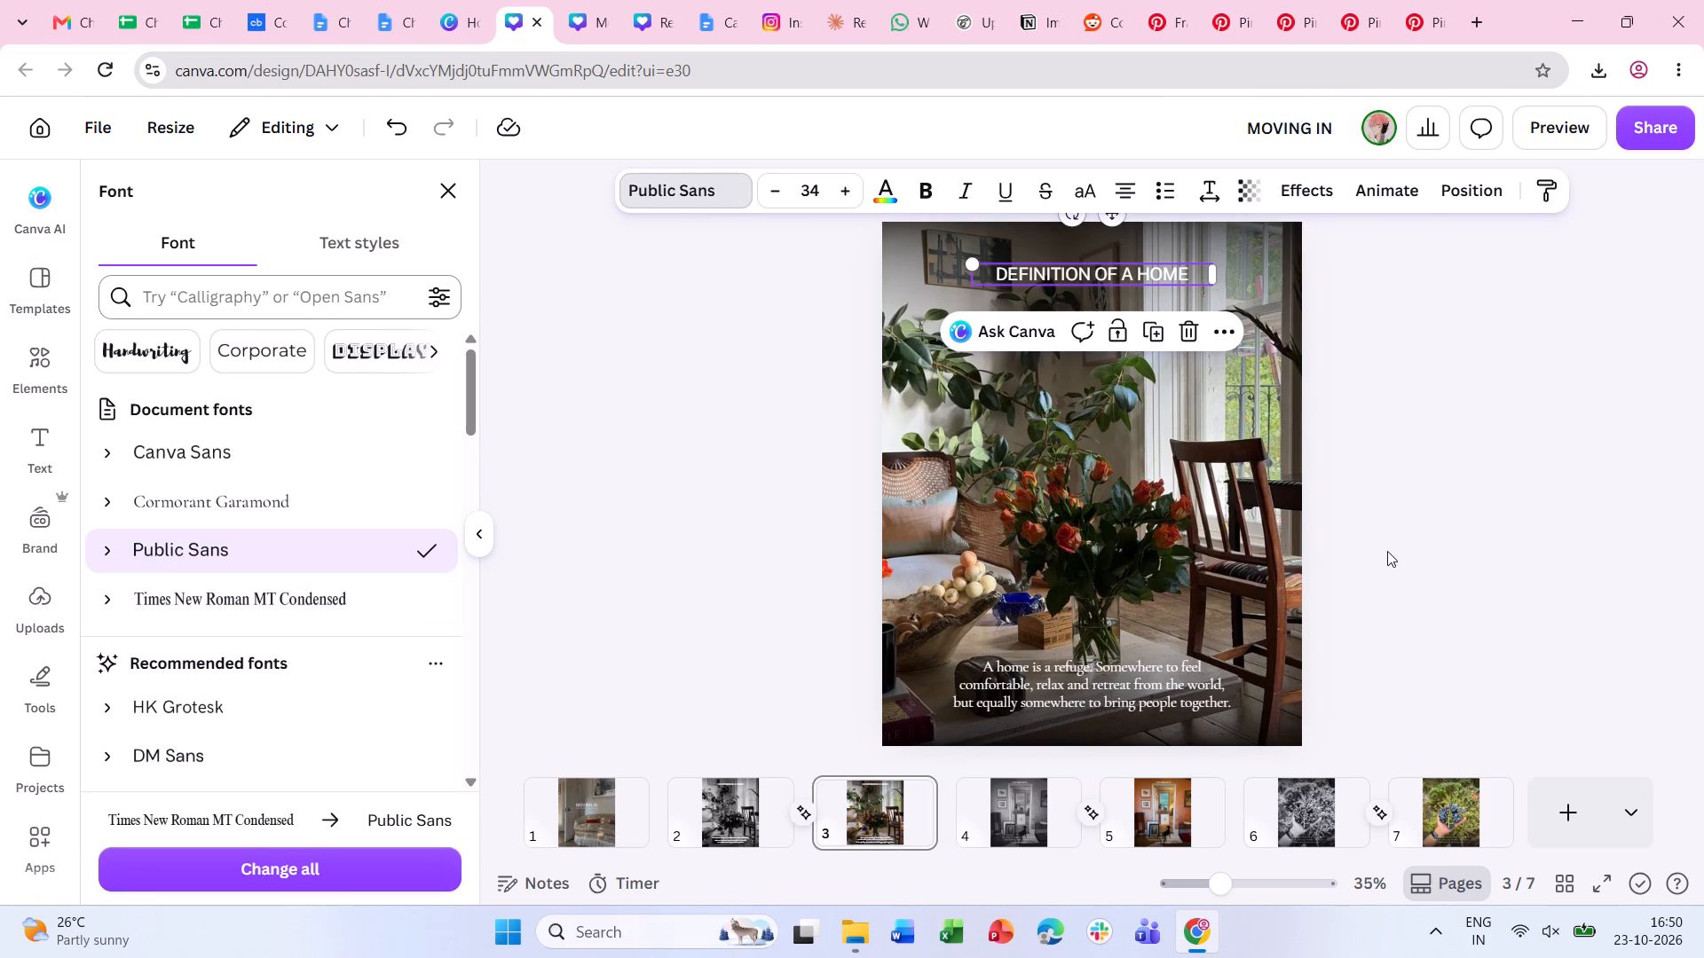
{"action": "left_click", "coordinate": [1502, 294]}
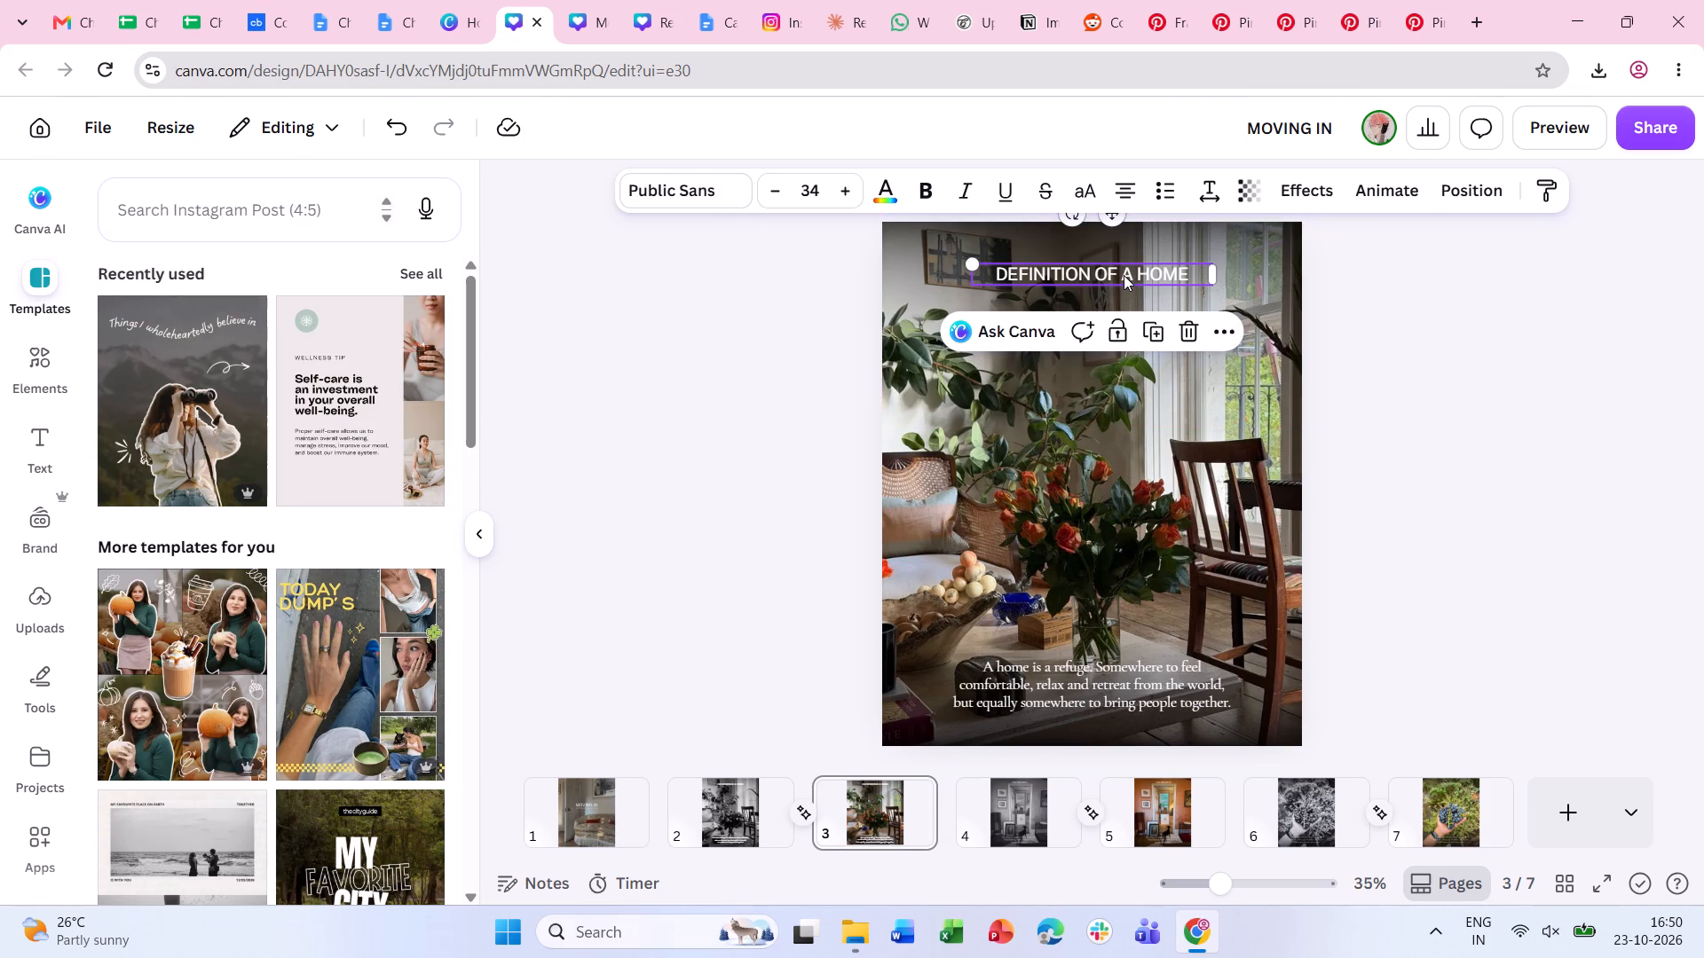
Replace the page 3 heading and description with copies of the restyled heading and description from page 2.
{"action": "key", "text": "BackSpace"}
{"action": "left_click", "coordinate": [1162, 692]}
{"action": "key", "text": "BackSpace"}
{"action": "left_click", "coordinate": [753, 810]}
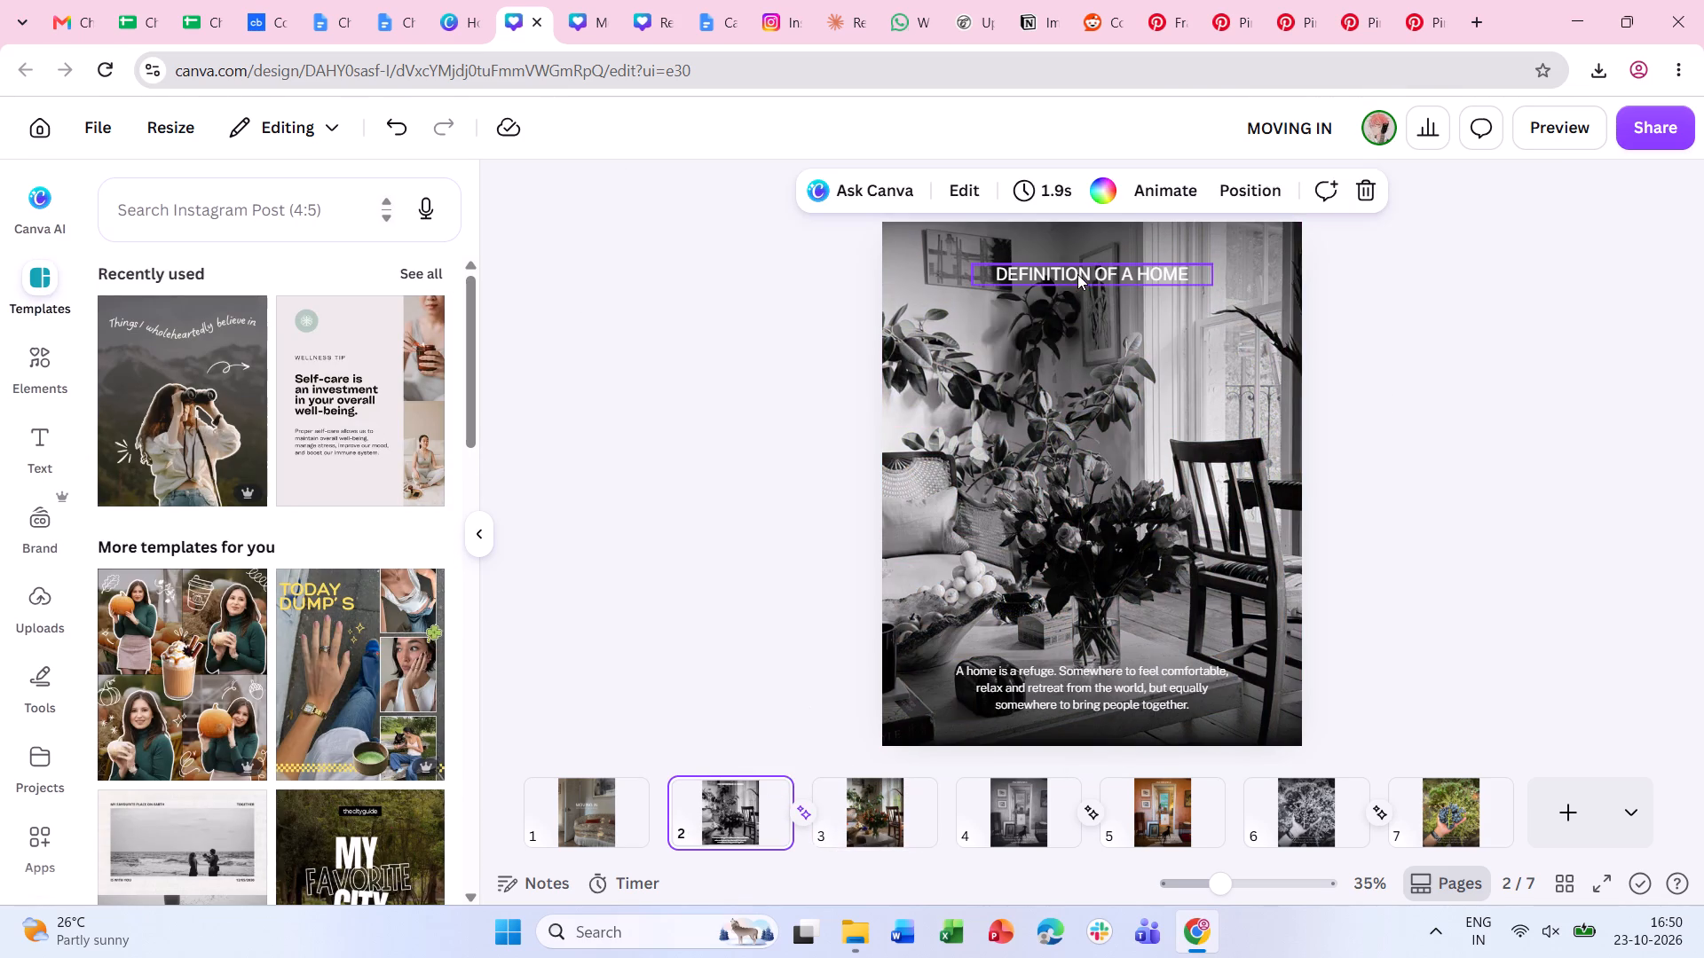
{"action": "left_click", "coordinate": [1077, 274]}
{"action": "left_click", "coordinate": [1081, 672], "text": "shift"}
{"action": "key", "text": "ctrl+c"}
{"action": "left_click", "coordinate": [893, 825]}
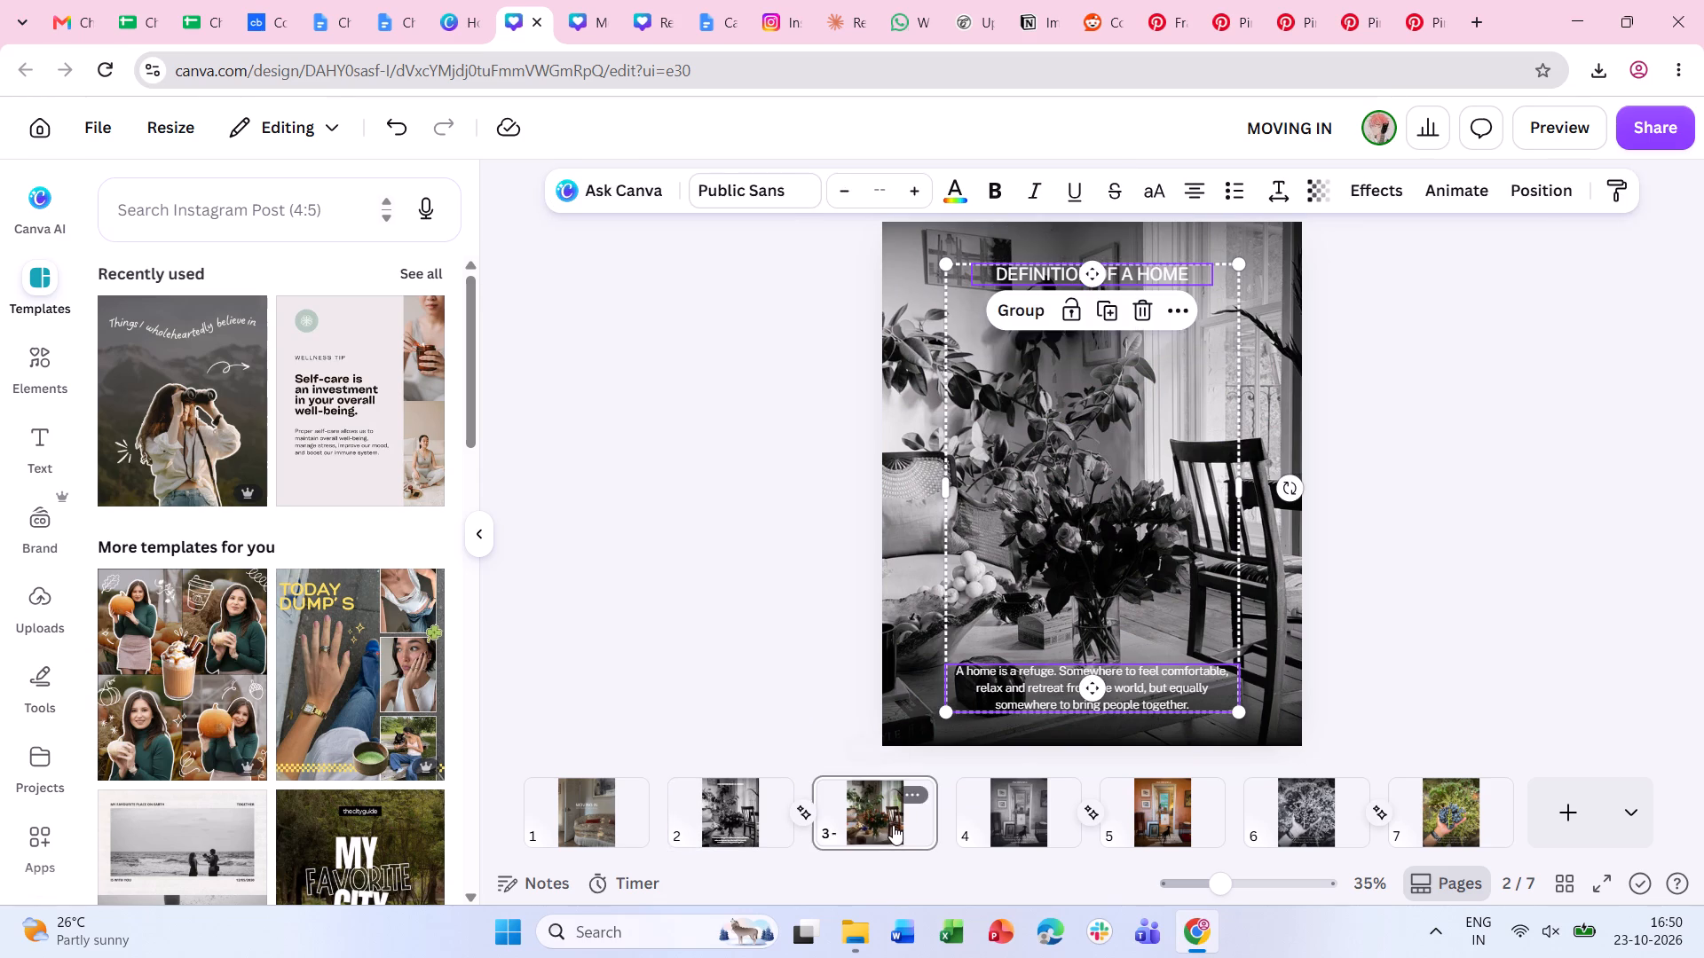
{"action": "key", "text": "ctrl+v"}
{"action": "left_click", "coordinate": [1449, 549]}
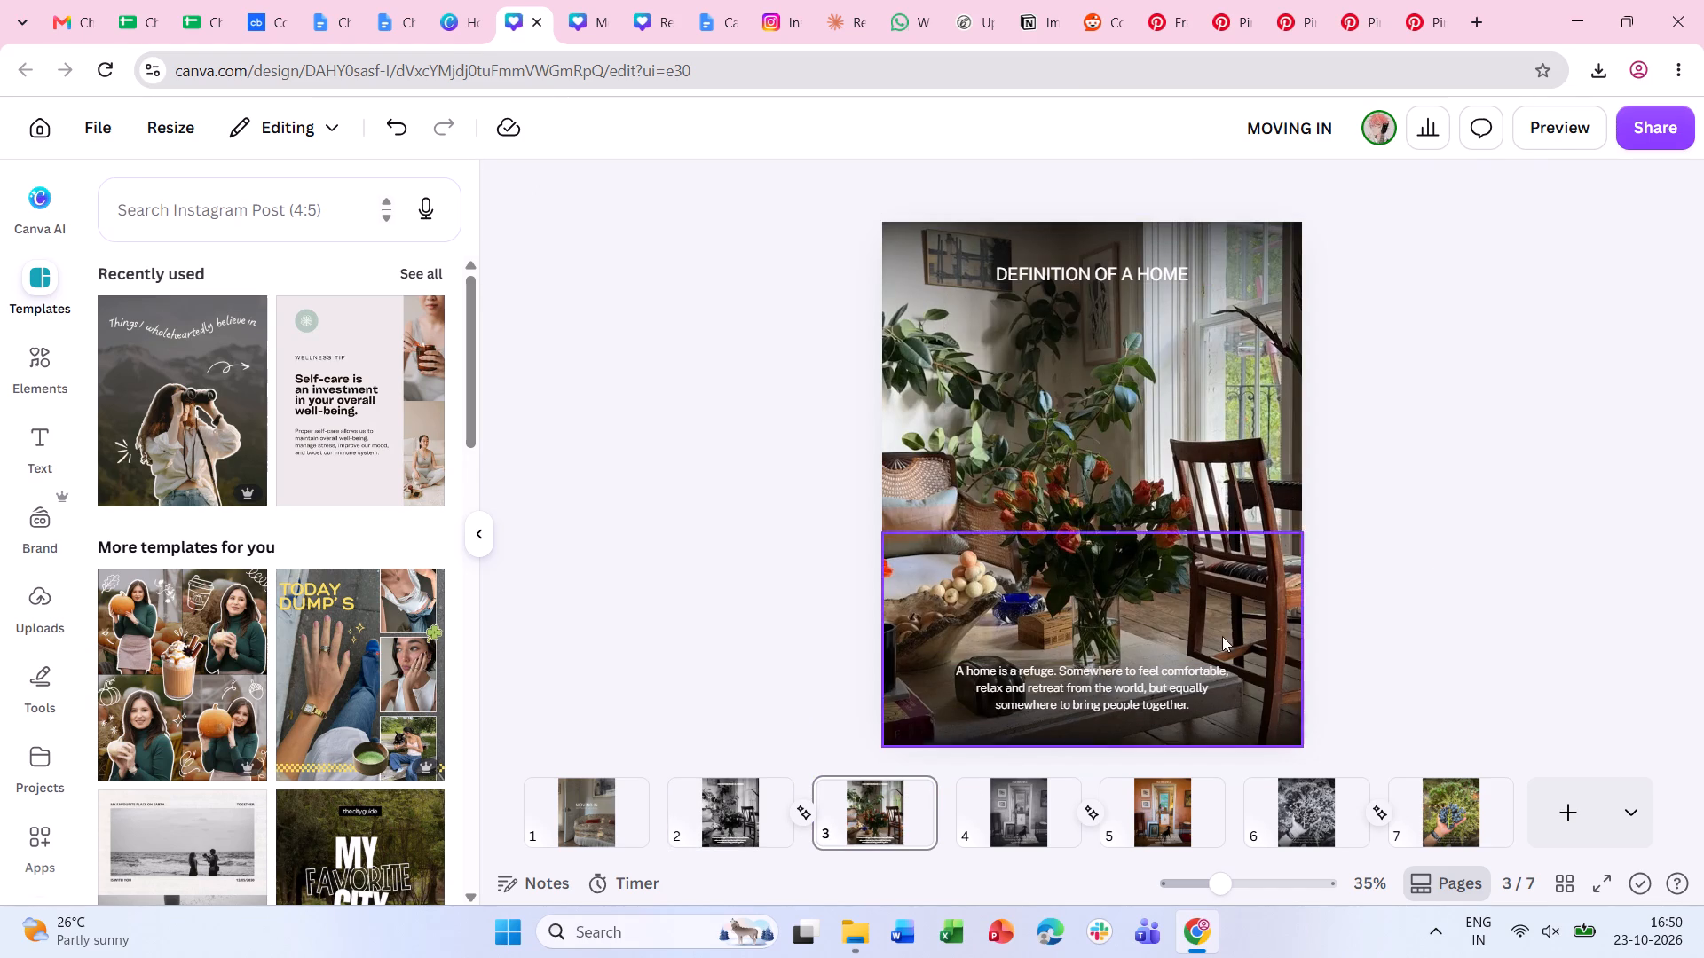
Switch to File Explorer and preview the exported ONE PRINCIPLE slides in Downloads to review their typography.
{"action": "left_click", "coordinate": [879, 936]}
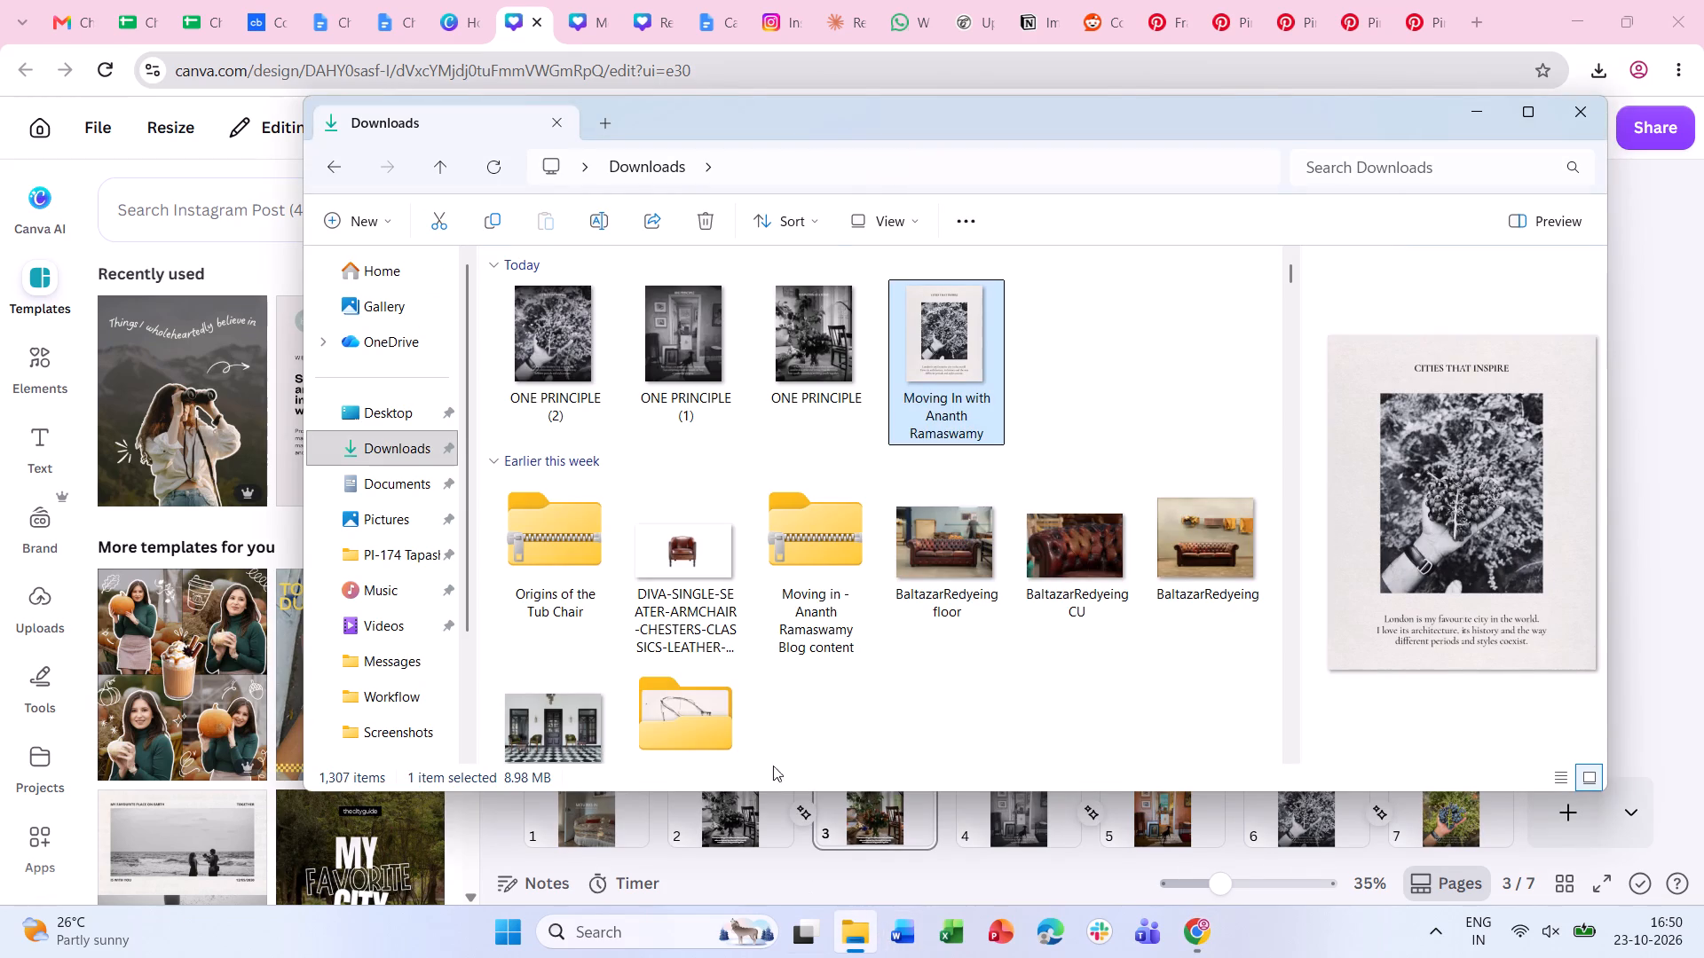
{"action": "left_click", "coordinate": [736, 348]}
{"action": "left_click", "coordinate": [550, 355]}
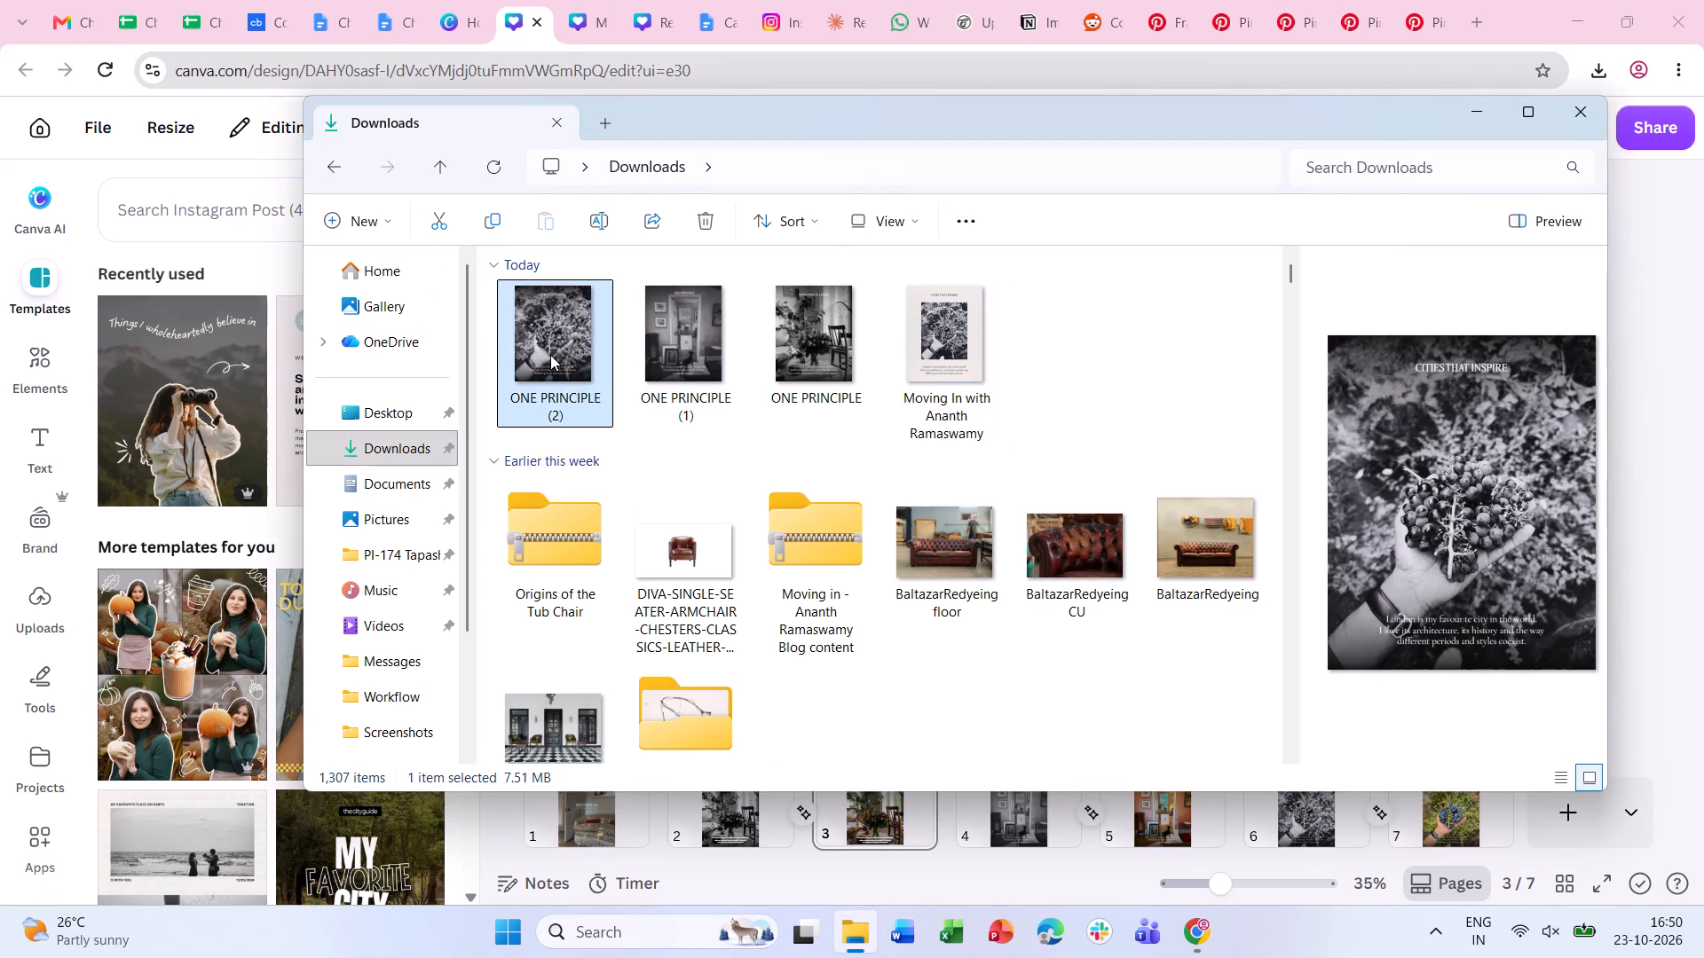
{"action": "left_click", "coordinate": [807, 356]}
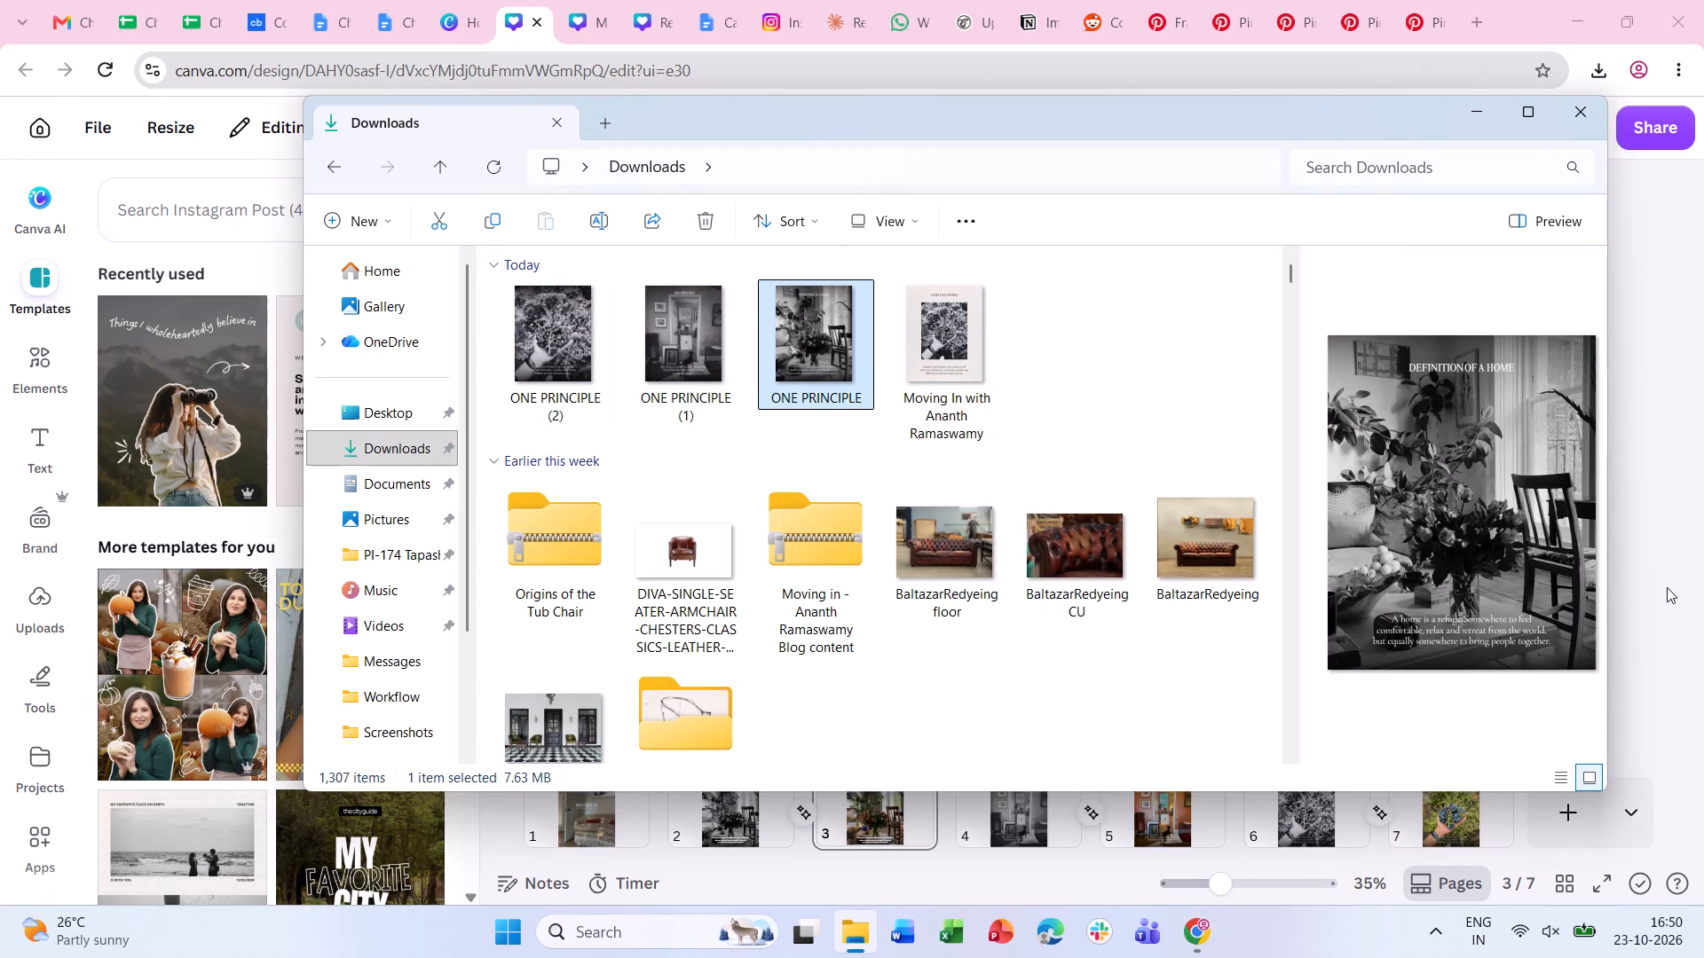
{"action": "left_click", "coordinate": [1666, 586]}
Change the font of the page 4 heading "ONE PRINCIPLE" to Public Sans.
{"action": "left_click", "coordinate": [1020, 823]}
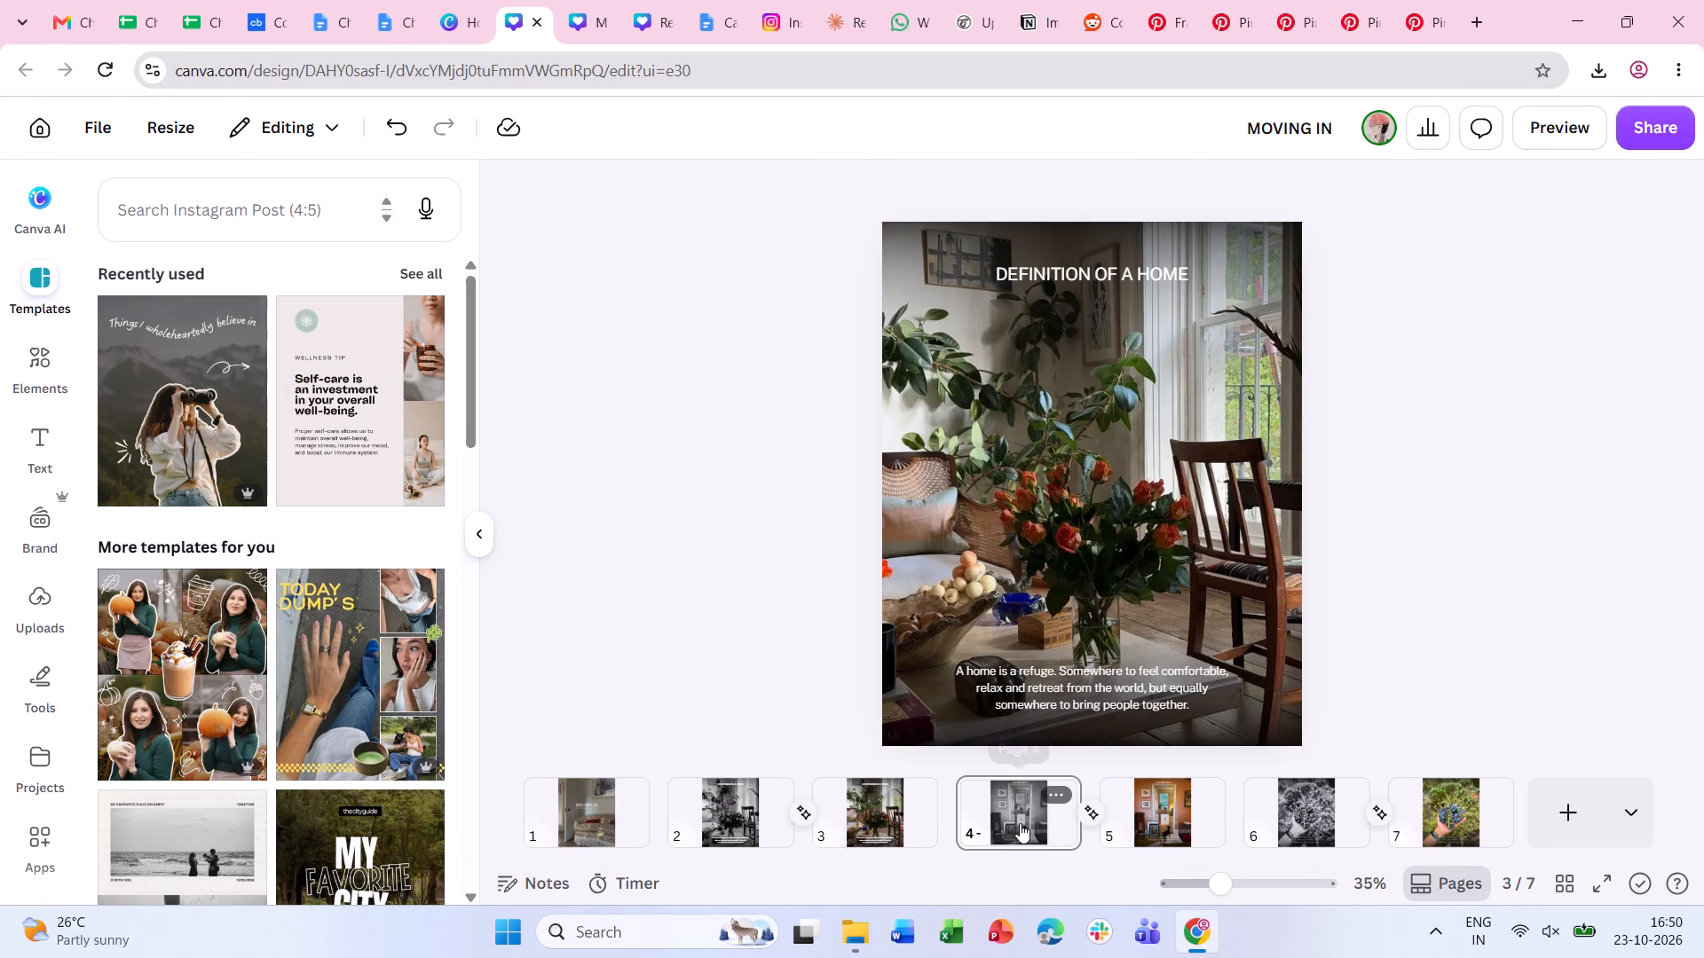
{"action": "left_click", "coordinate": [1099, 271]}
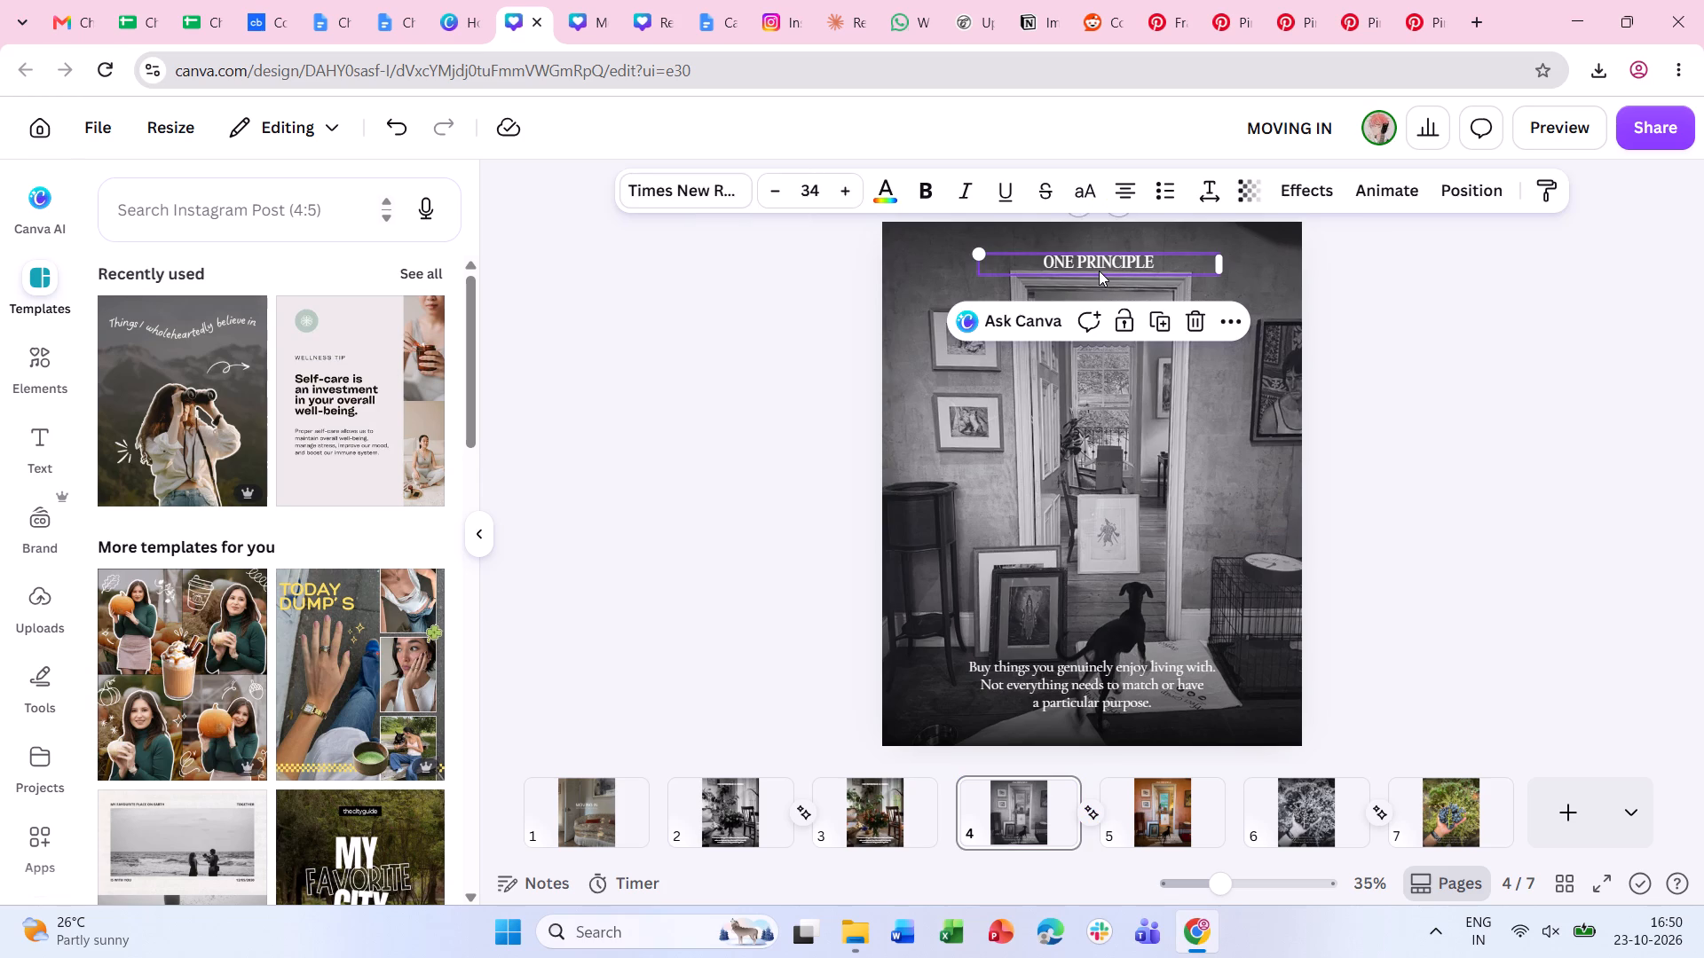
{"action": "left_click", "coordinate": [655, 174]}
{"action": "left_click", "coordinate": [197, 555]}
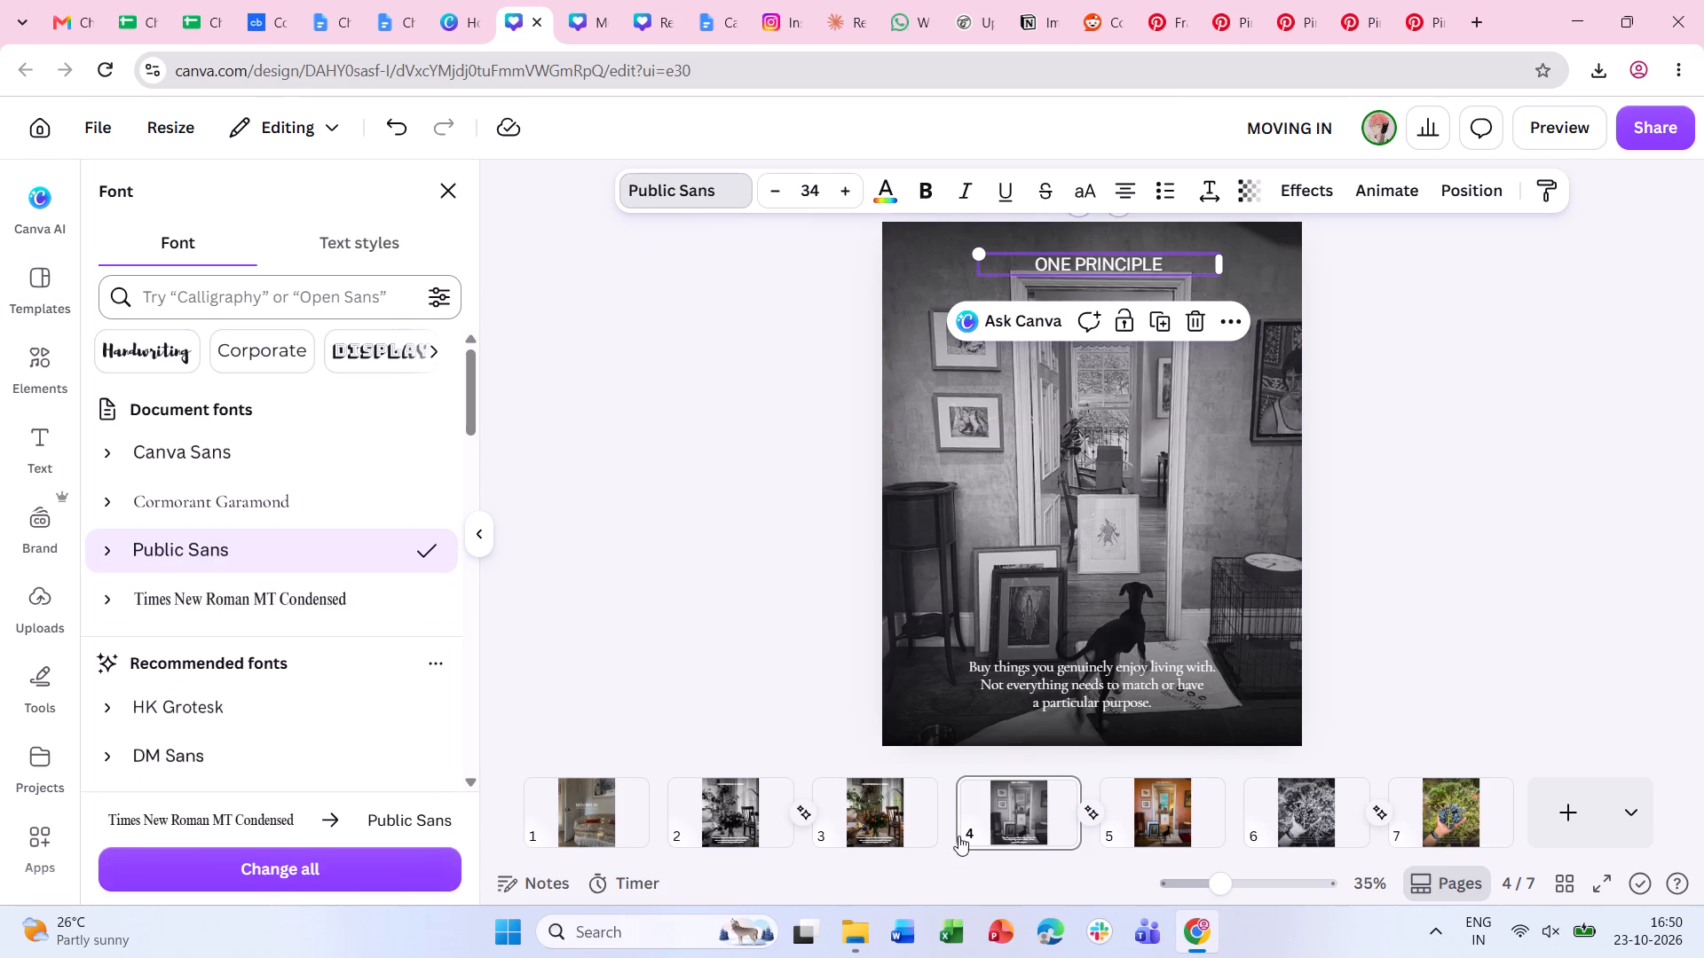
Compare the Public Sans weights used by the page 3 and page 4 headings.
{"action": "left_click", "coordinate": [912, 817]}
{"action": "left_click", "coordinate": [1122, 268]}
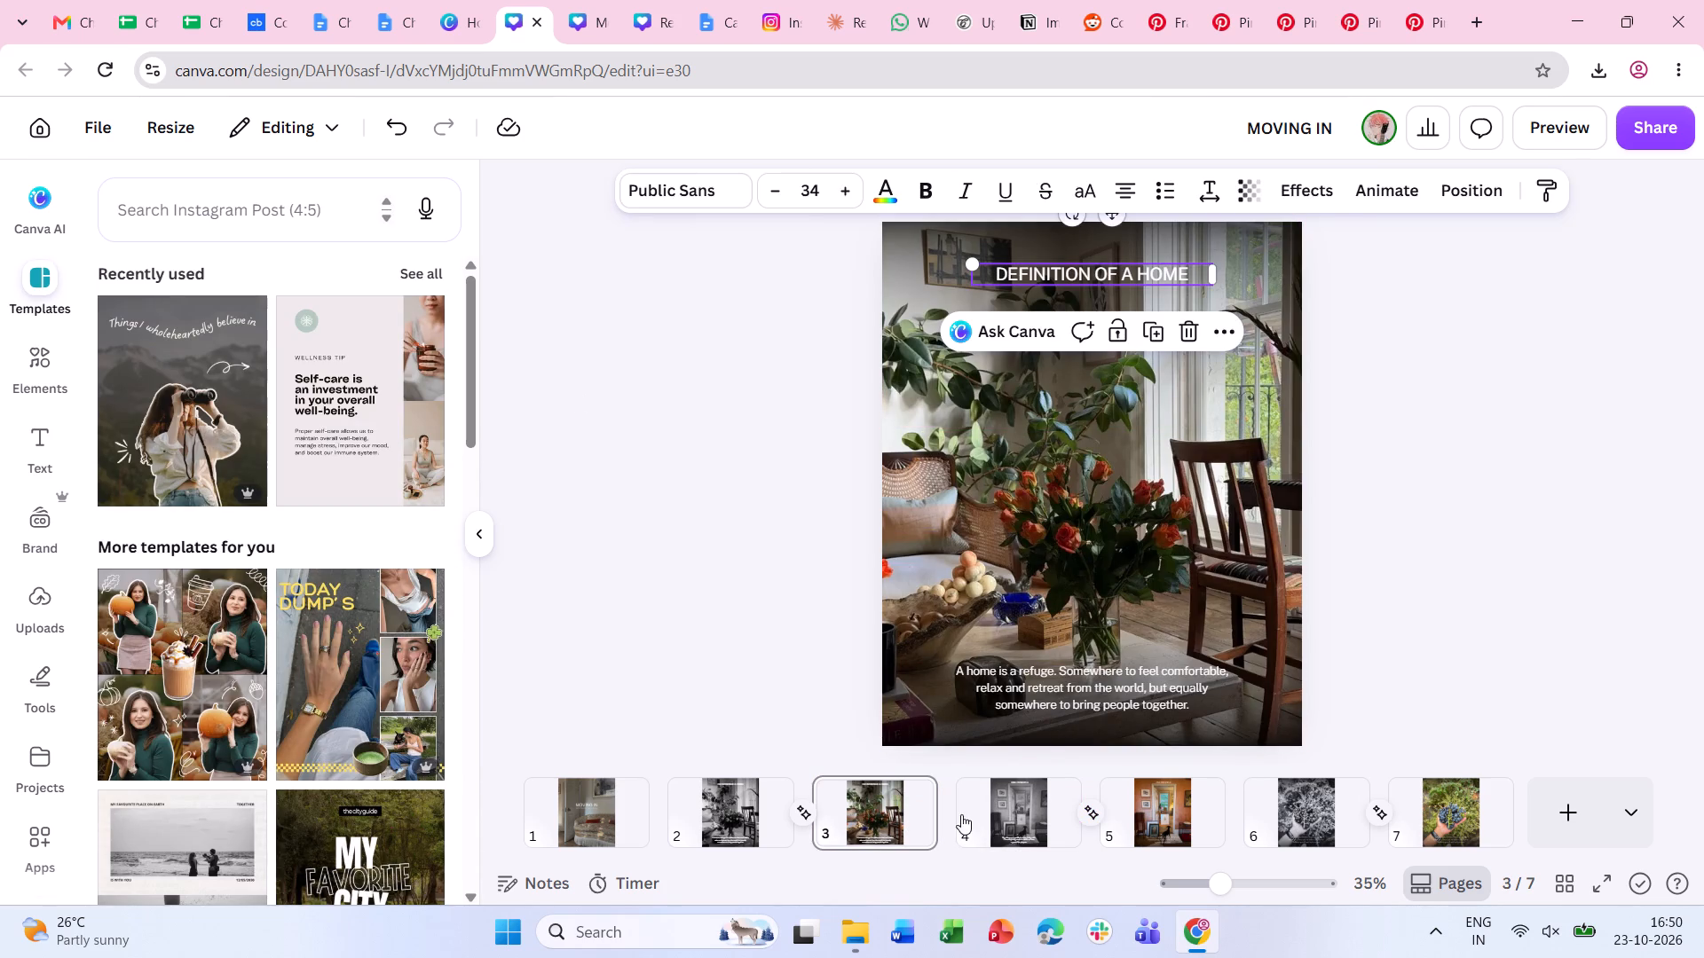
{"action": "left_click", "coordinate": [630, 201]}
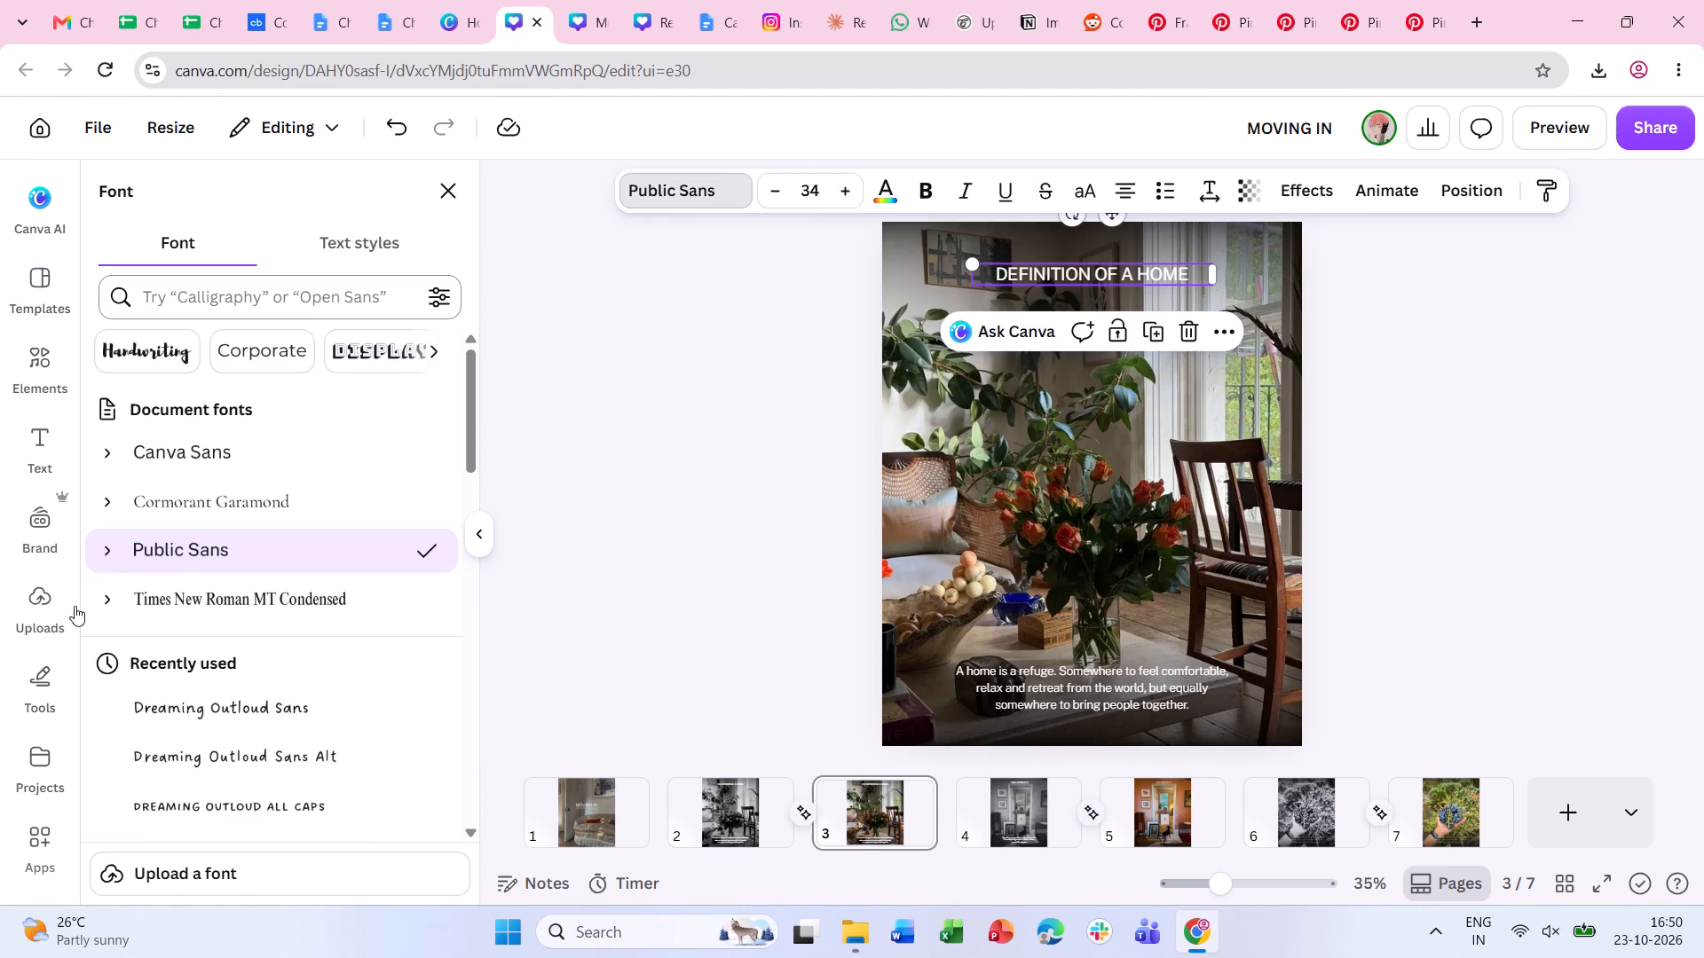
{"action": "left_click", "coordinate": [106, 553]}
{"action": "left_click", "coordinate": [1040, 817]}
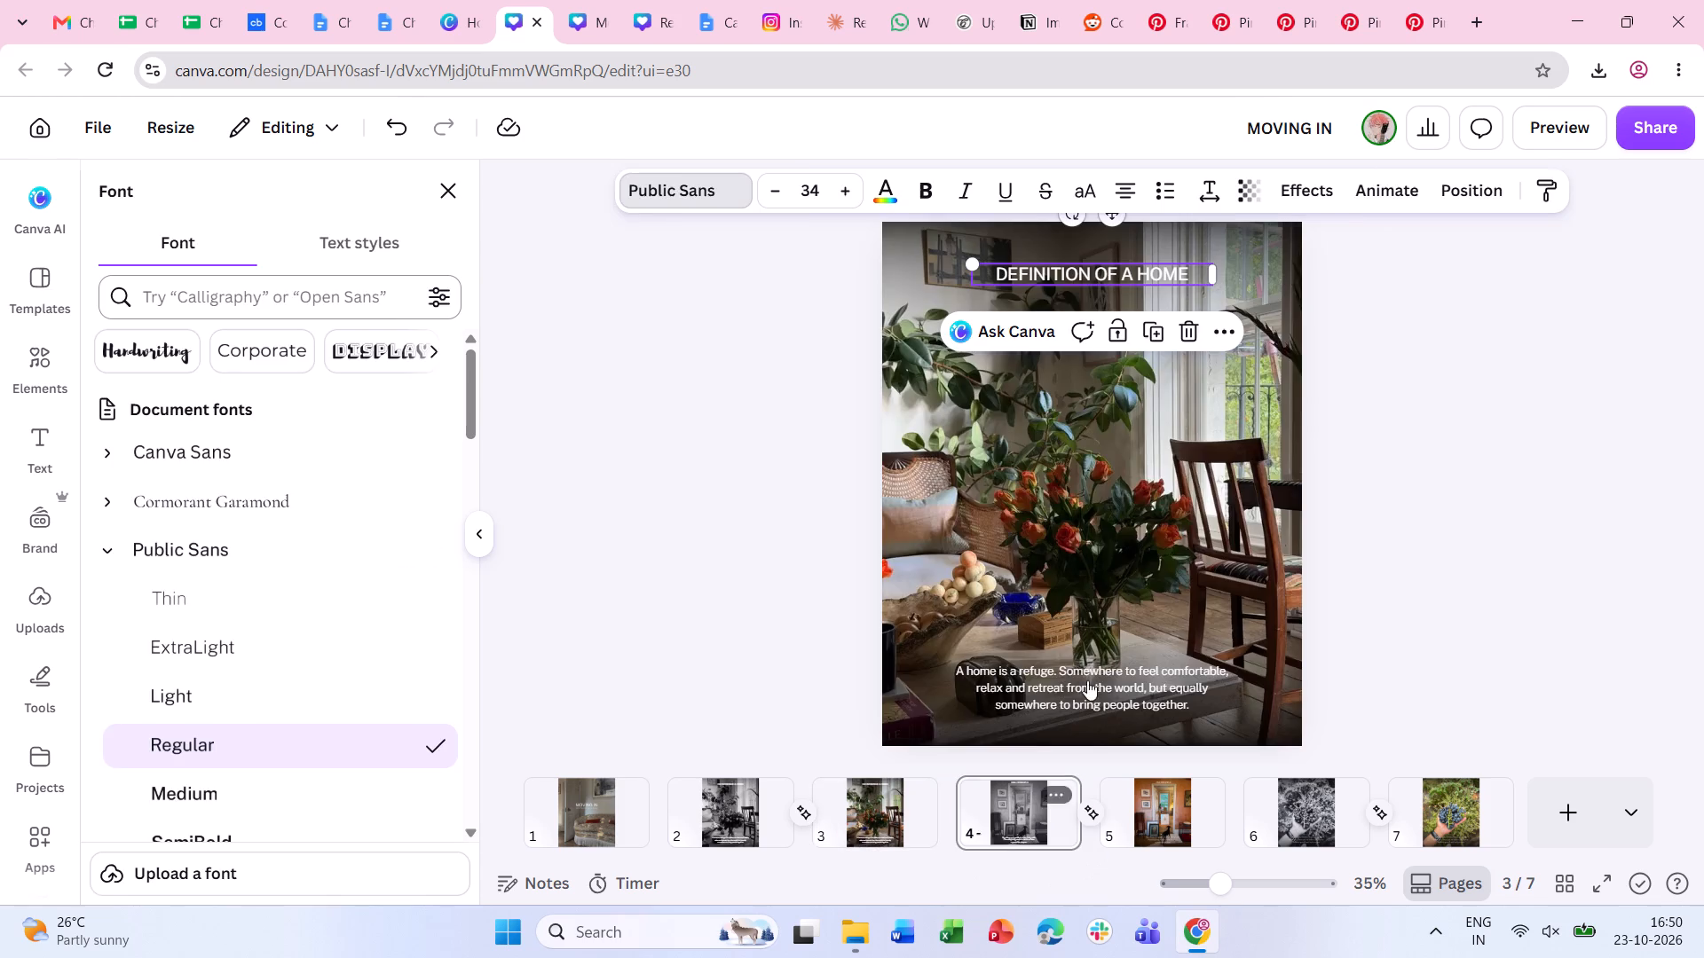
{"action": "left_click", "coordinate": [1128, 270]}
{"action": "left_click", "coordinate": [687, 201]}
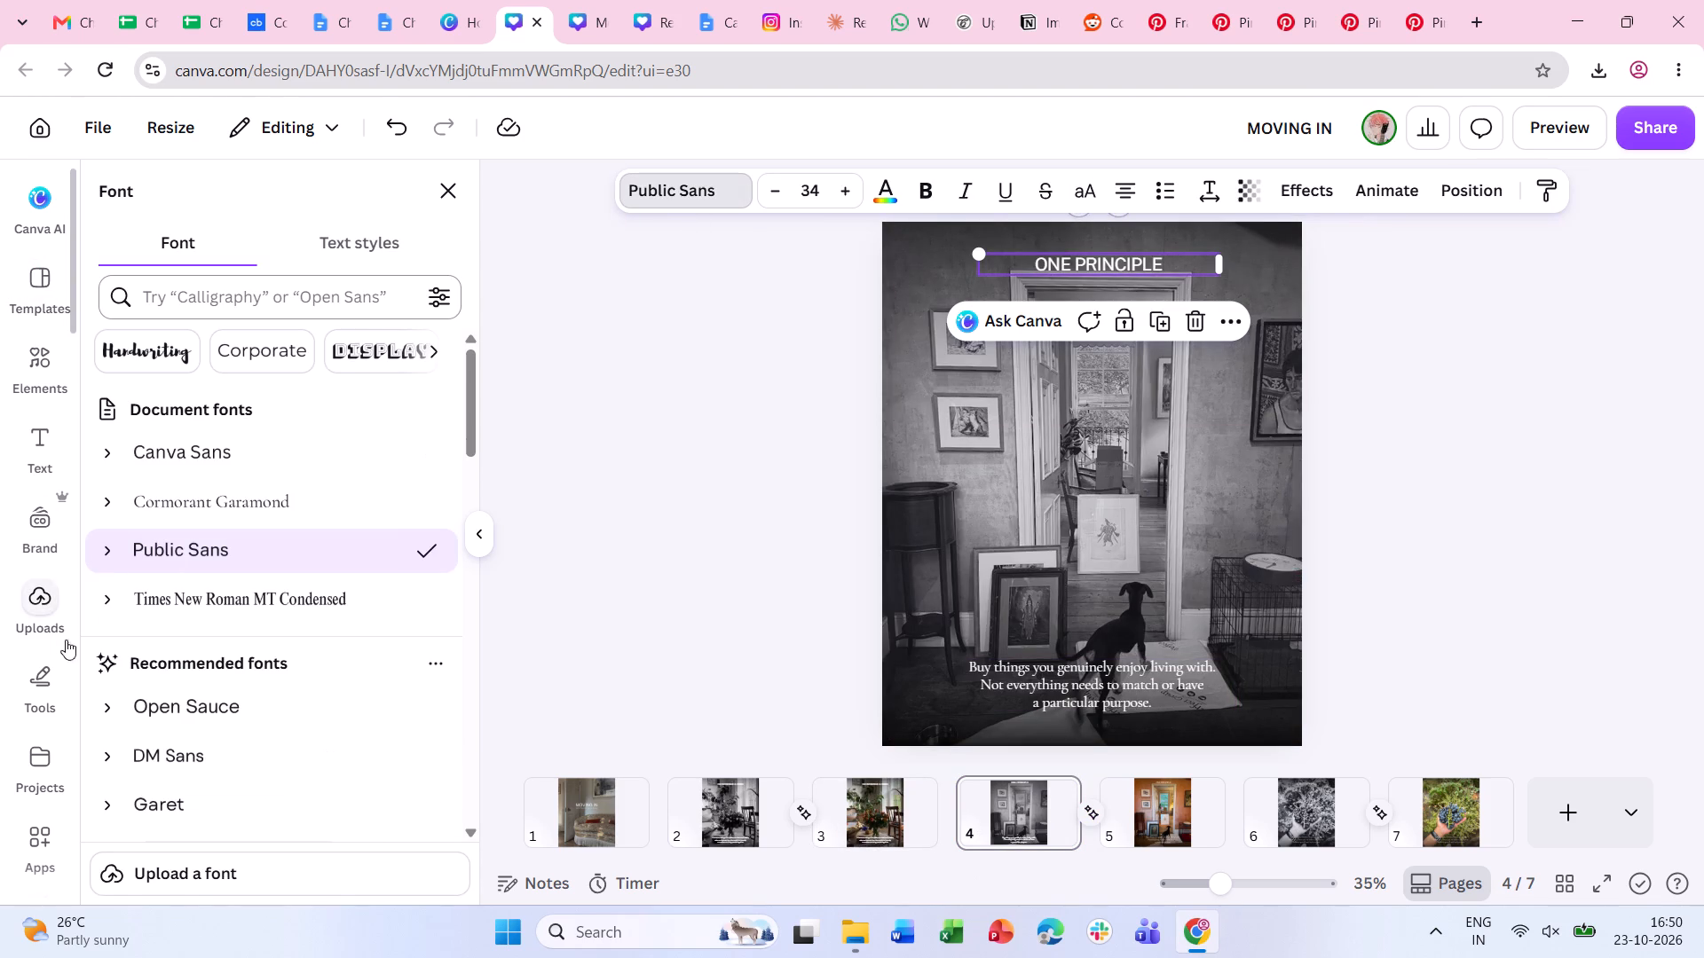
{"action": "left_click", "coordinate": [114, 546]}
{"action": "left_click", "coordinate": [1153, 819]}
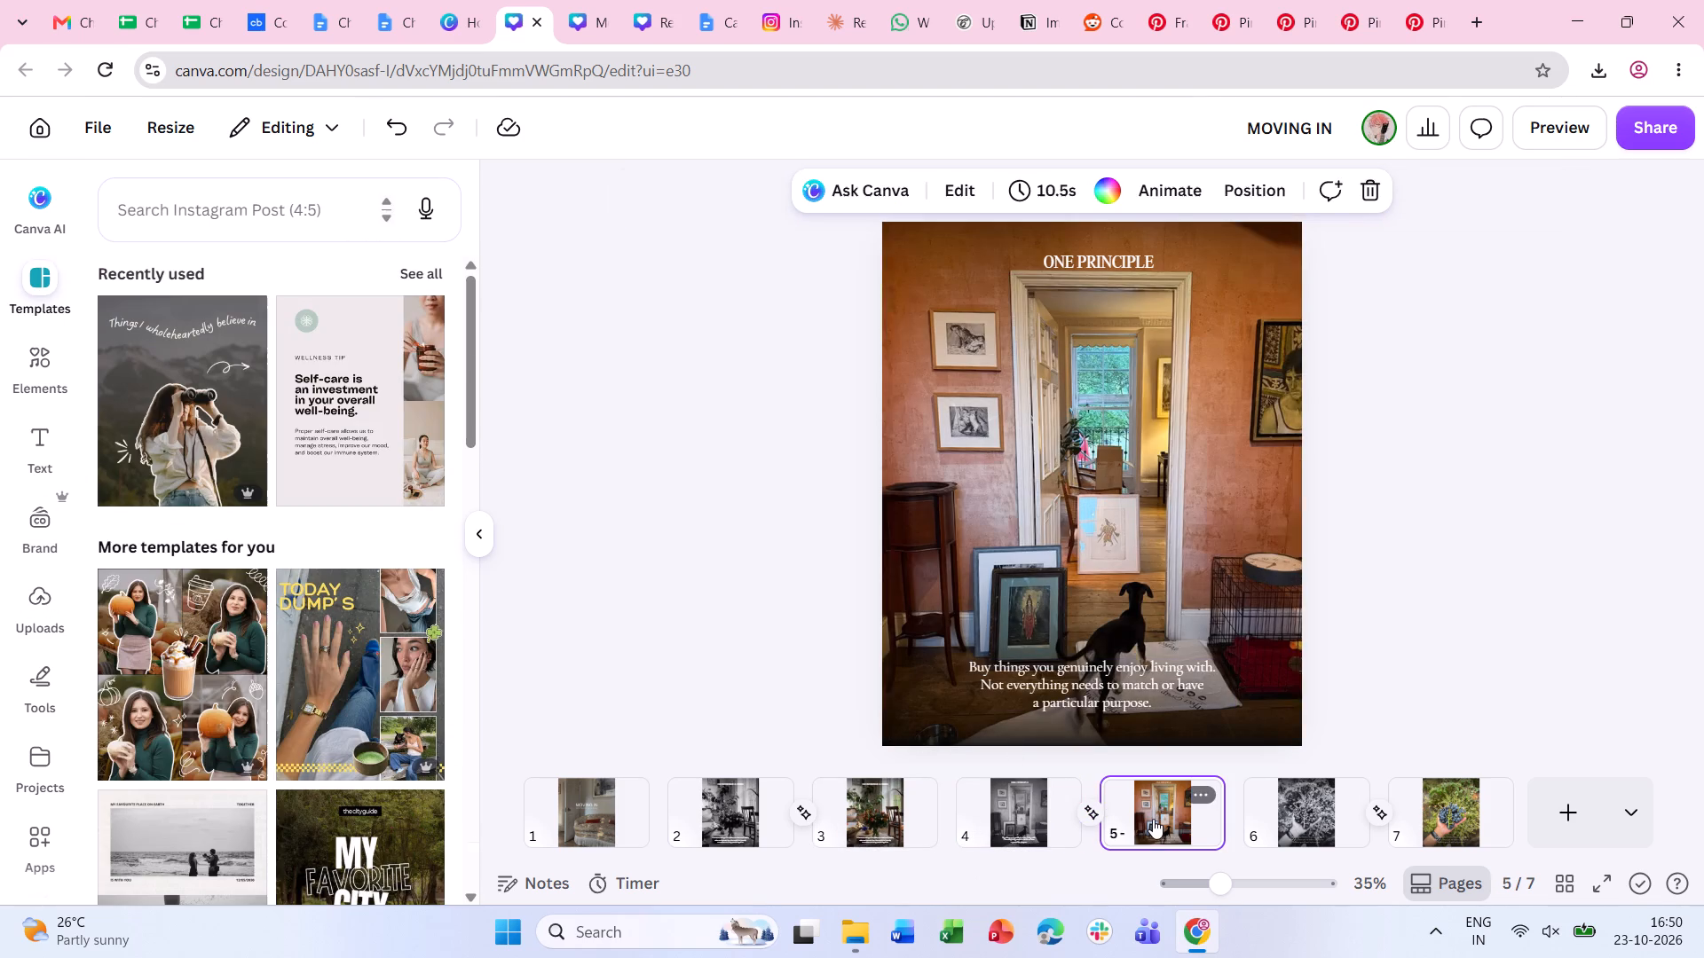
Change the page 4 description's font to Public Sans in the Light weight.
{"action": "left_click", "coordinate": [1023, 797]}
{"action": "left_click", "coordinate": [1056, 677]}
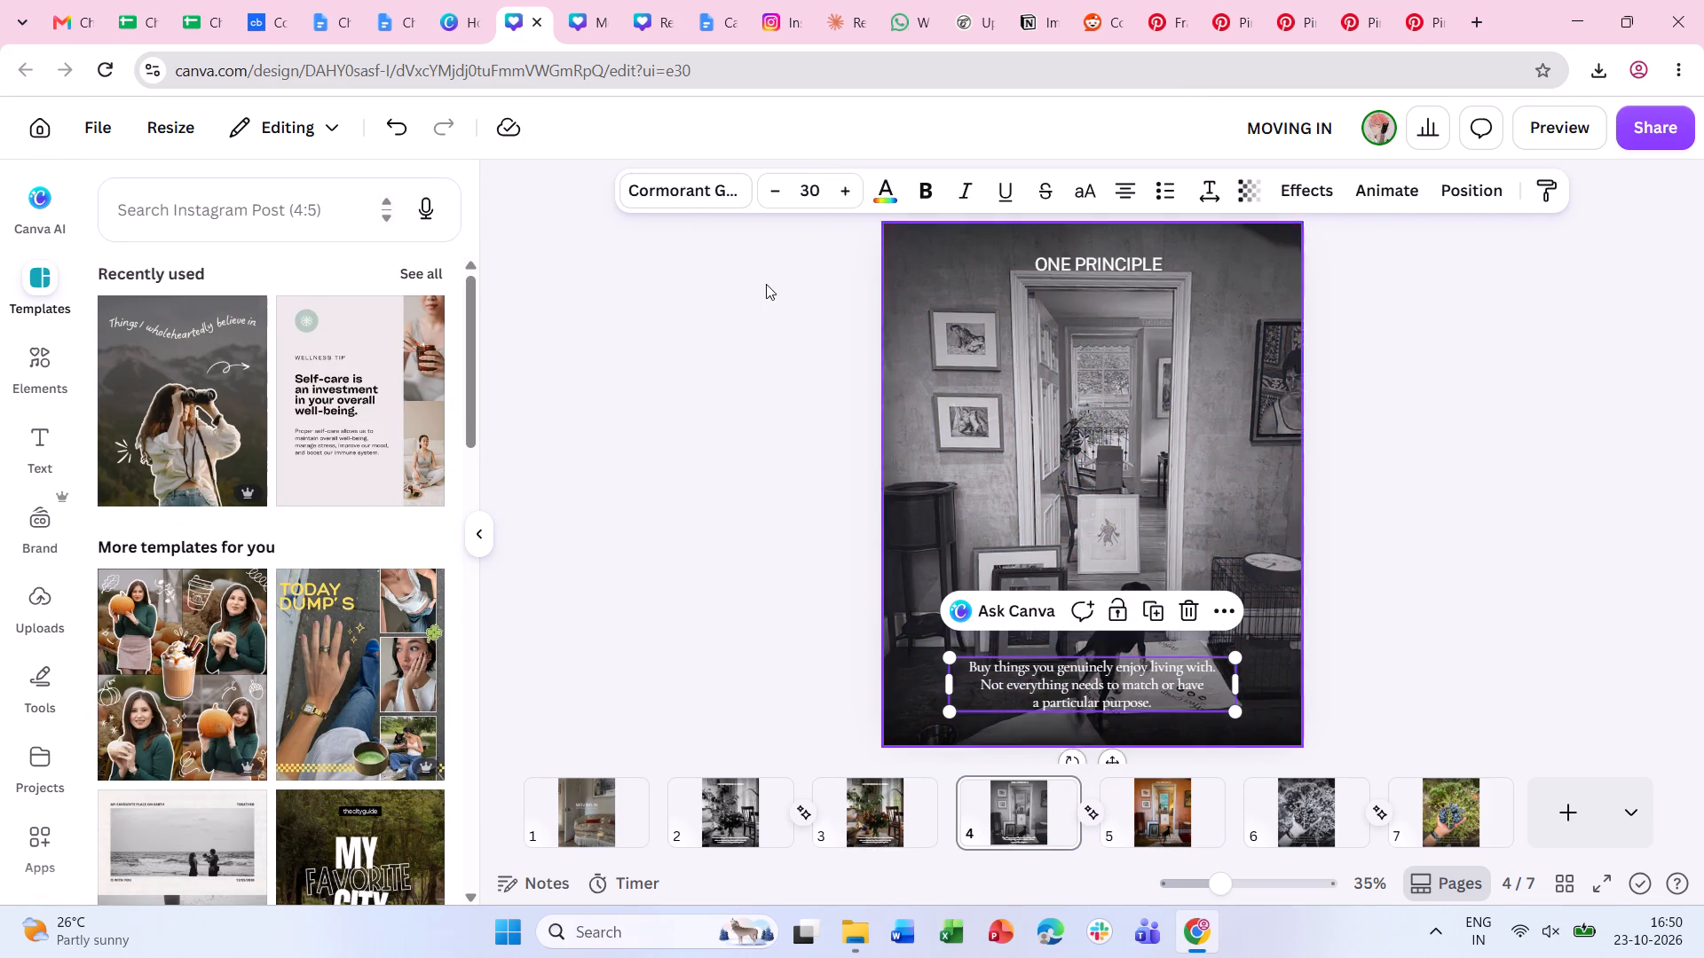
{"action": "left_click", "coordinate": [682, 172]}
{"action": "left_click", "coordinate": [180, 550]}
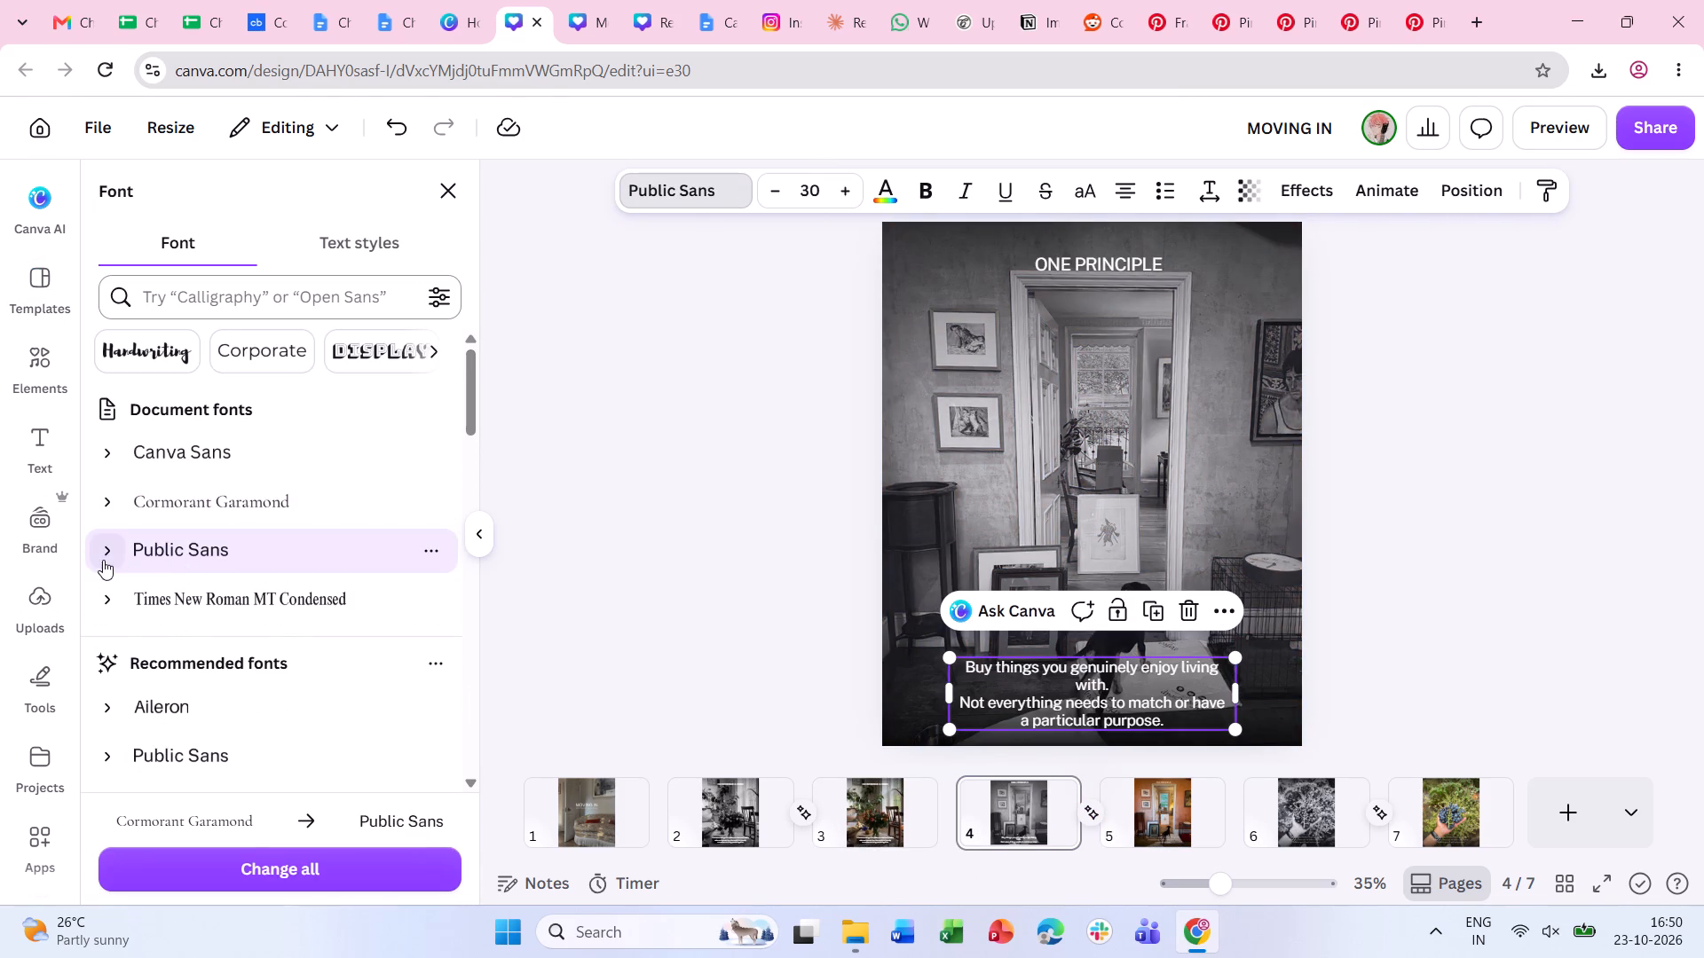
{"action": "left_click", "coordinate": [103, 560]}
{"action": "left_click", "coordinate": [191, 687]}
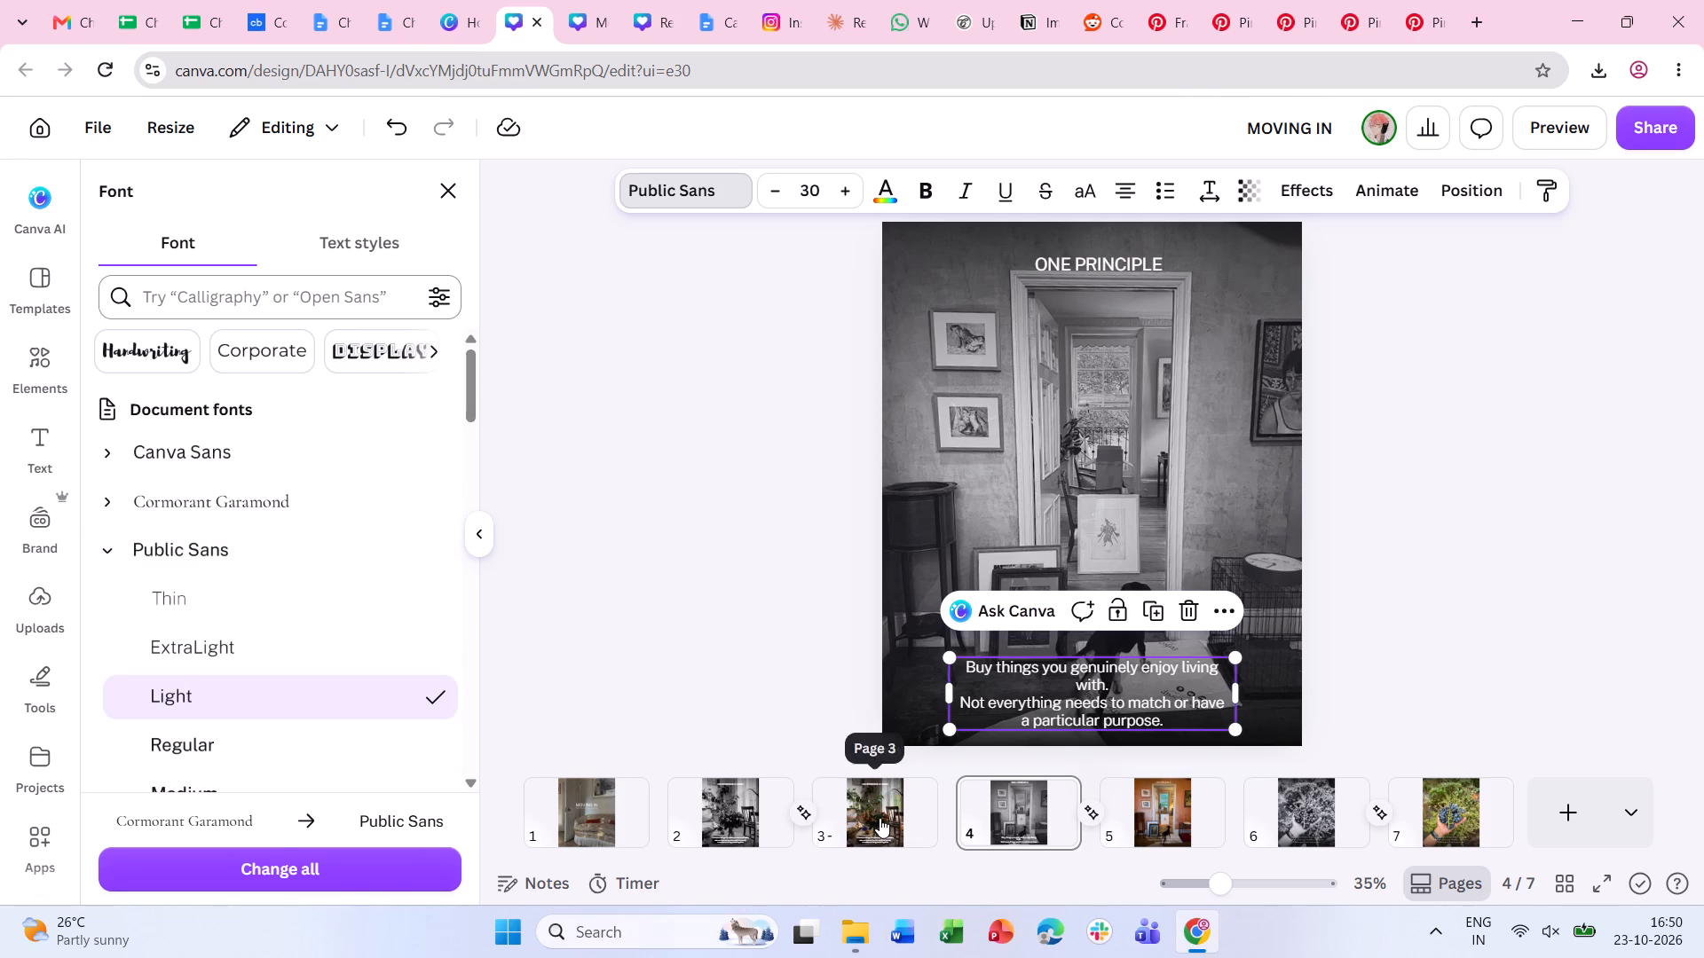
Increase the description's font size by one increment on page 3 and on page 2.
{"action": "left_click", "coordinate": [880, 818]}
{"action": "left_click", "coordinate": [1014, 708]}
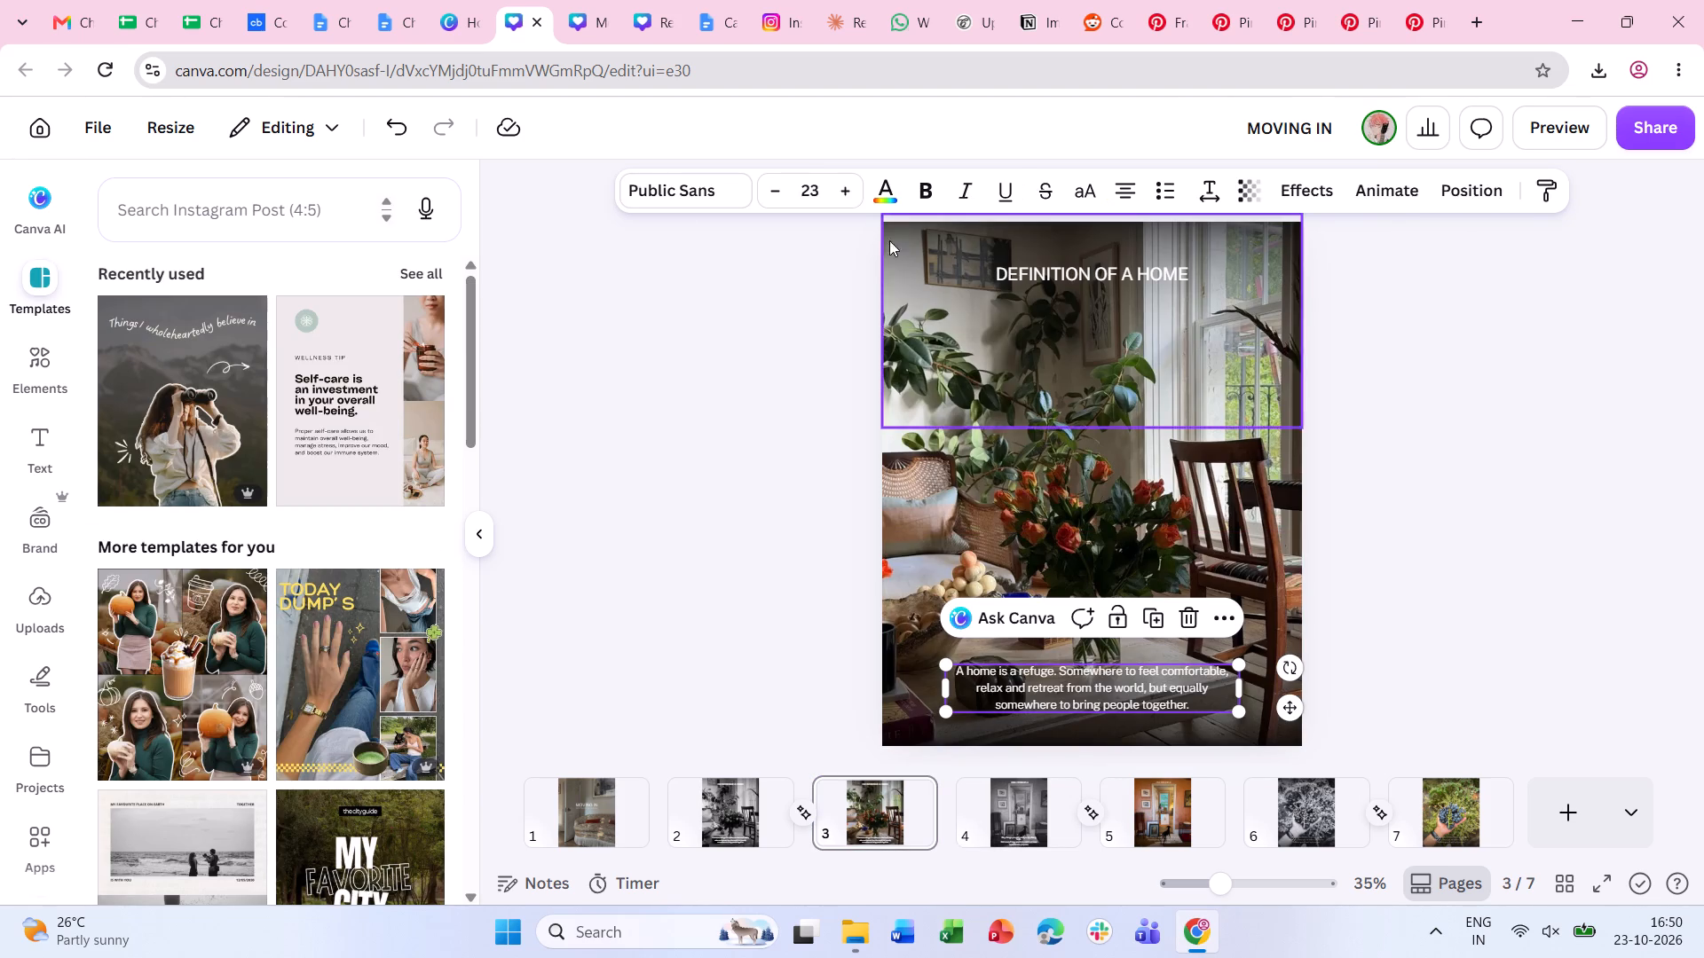
{"action": "left_click", "coordinate": [840, 187]}
{"action": "left_click", "coordinate": [745, 811]}
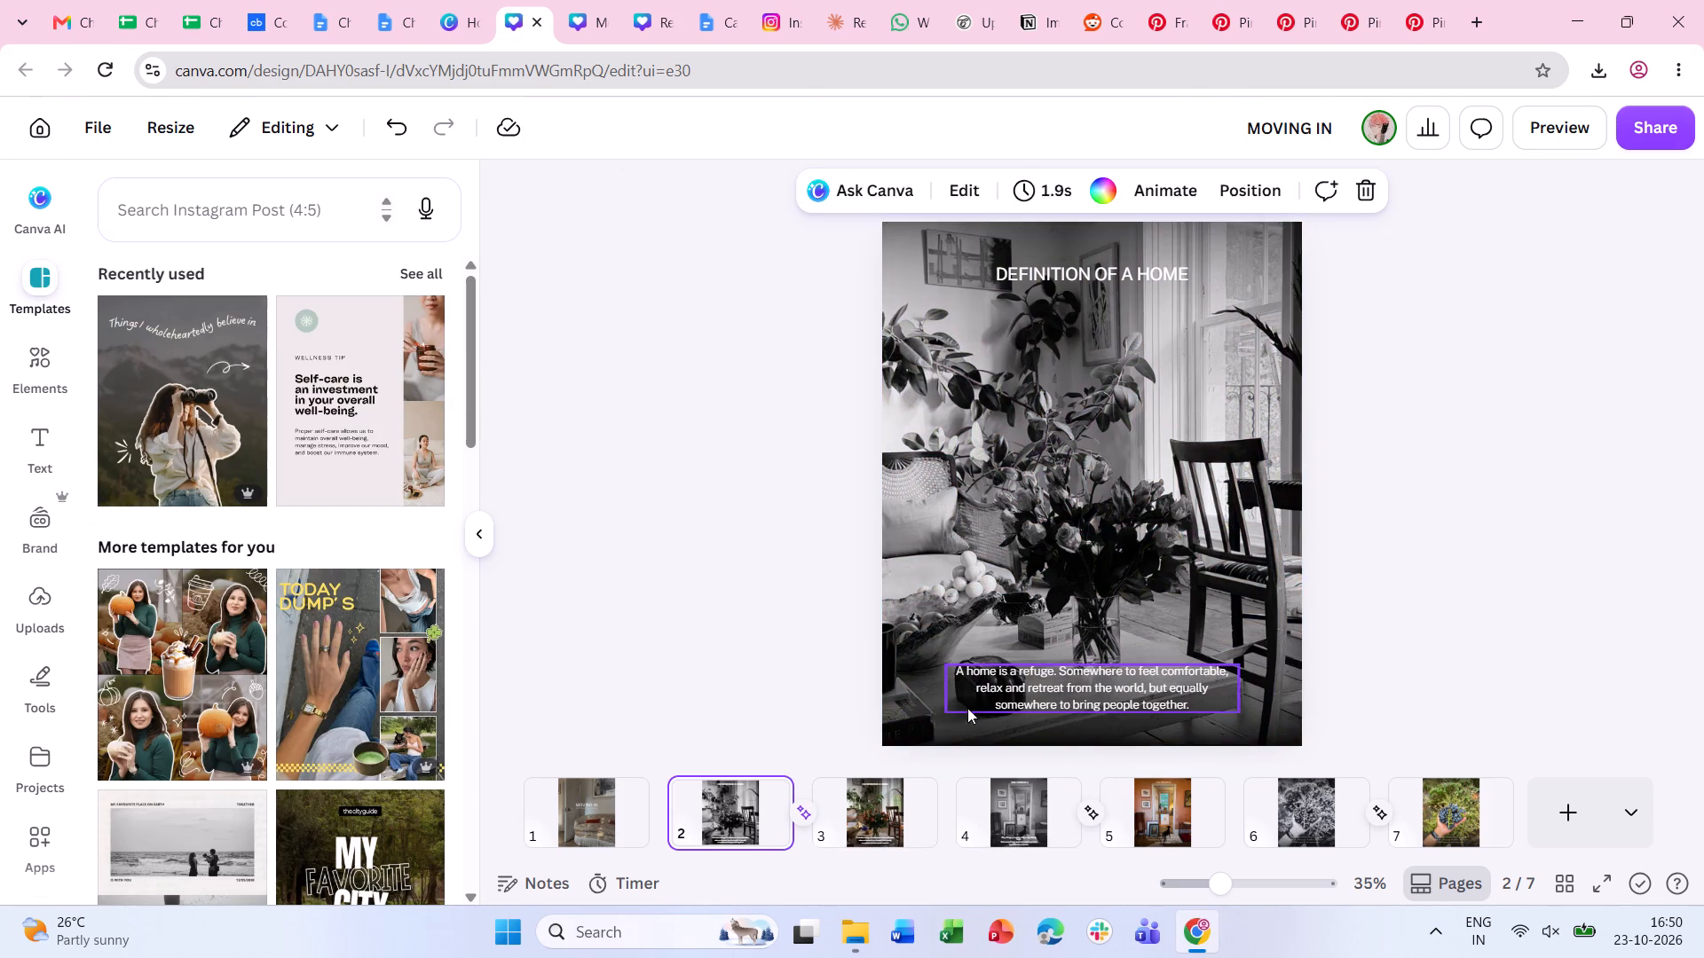
{"action": "left_click", "coordinate": [985, 702]}
{"action": "left_click", "coordinate": [847, 195]}
Reduce the page 4 description's font size to 24.
{"action": "left_click", "coordinate": [1020, 828]}
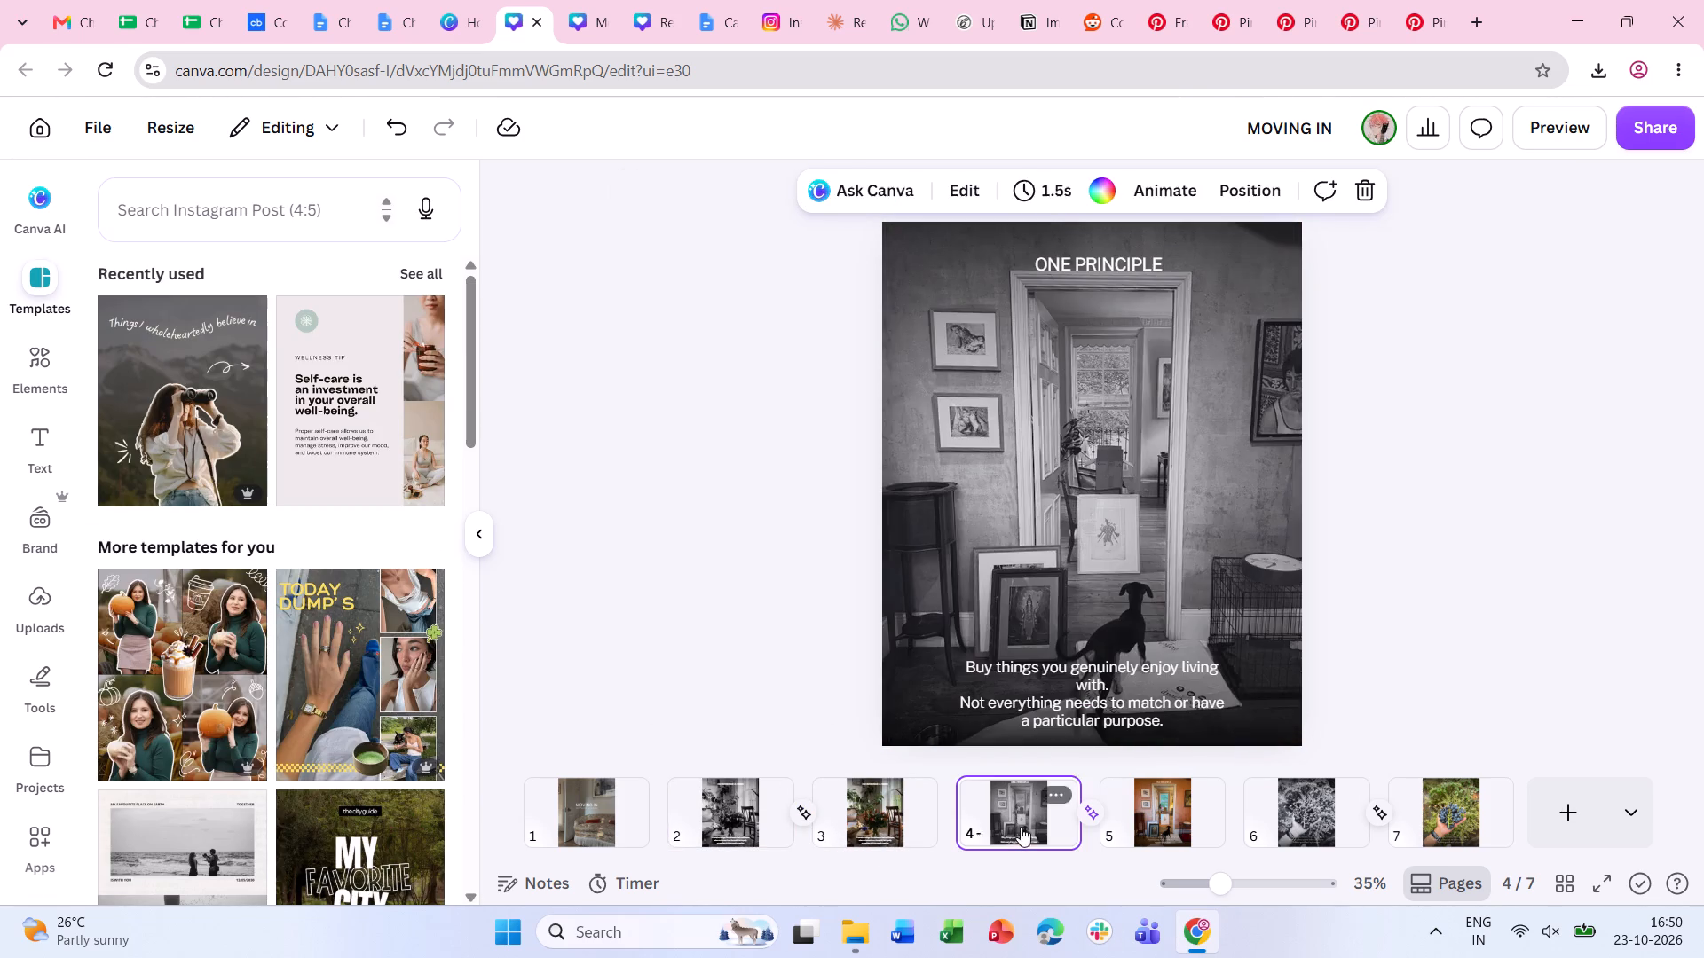
{"action": "left_click", "coordinate": [1053, 708]}
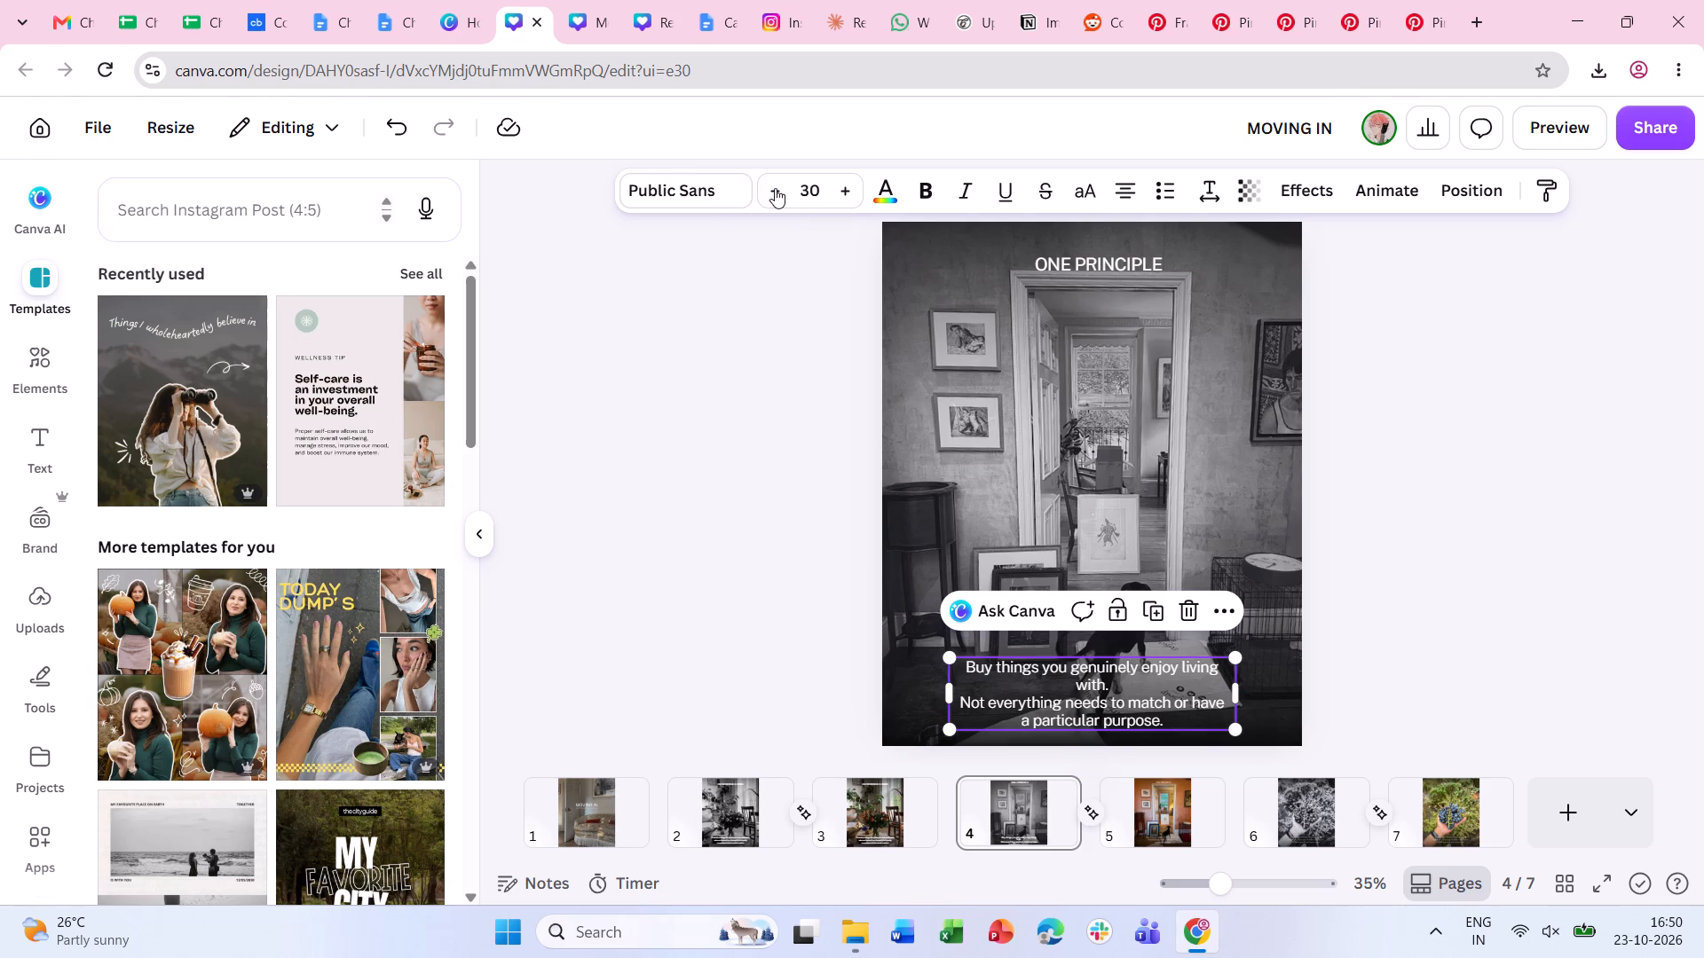
{"action": "triple_click", "coordinate": [777, 188]}
{"action": "triple_click", "coordinate": [777, 188]}
{"action": "double_click", "coordinate": [1439, 602]}
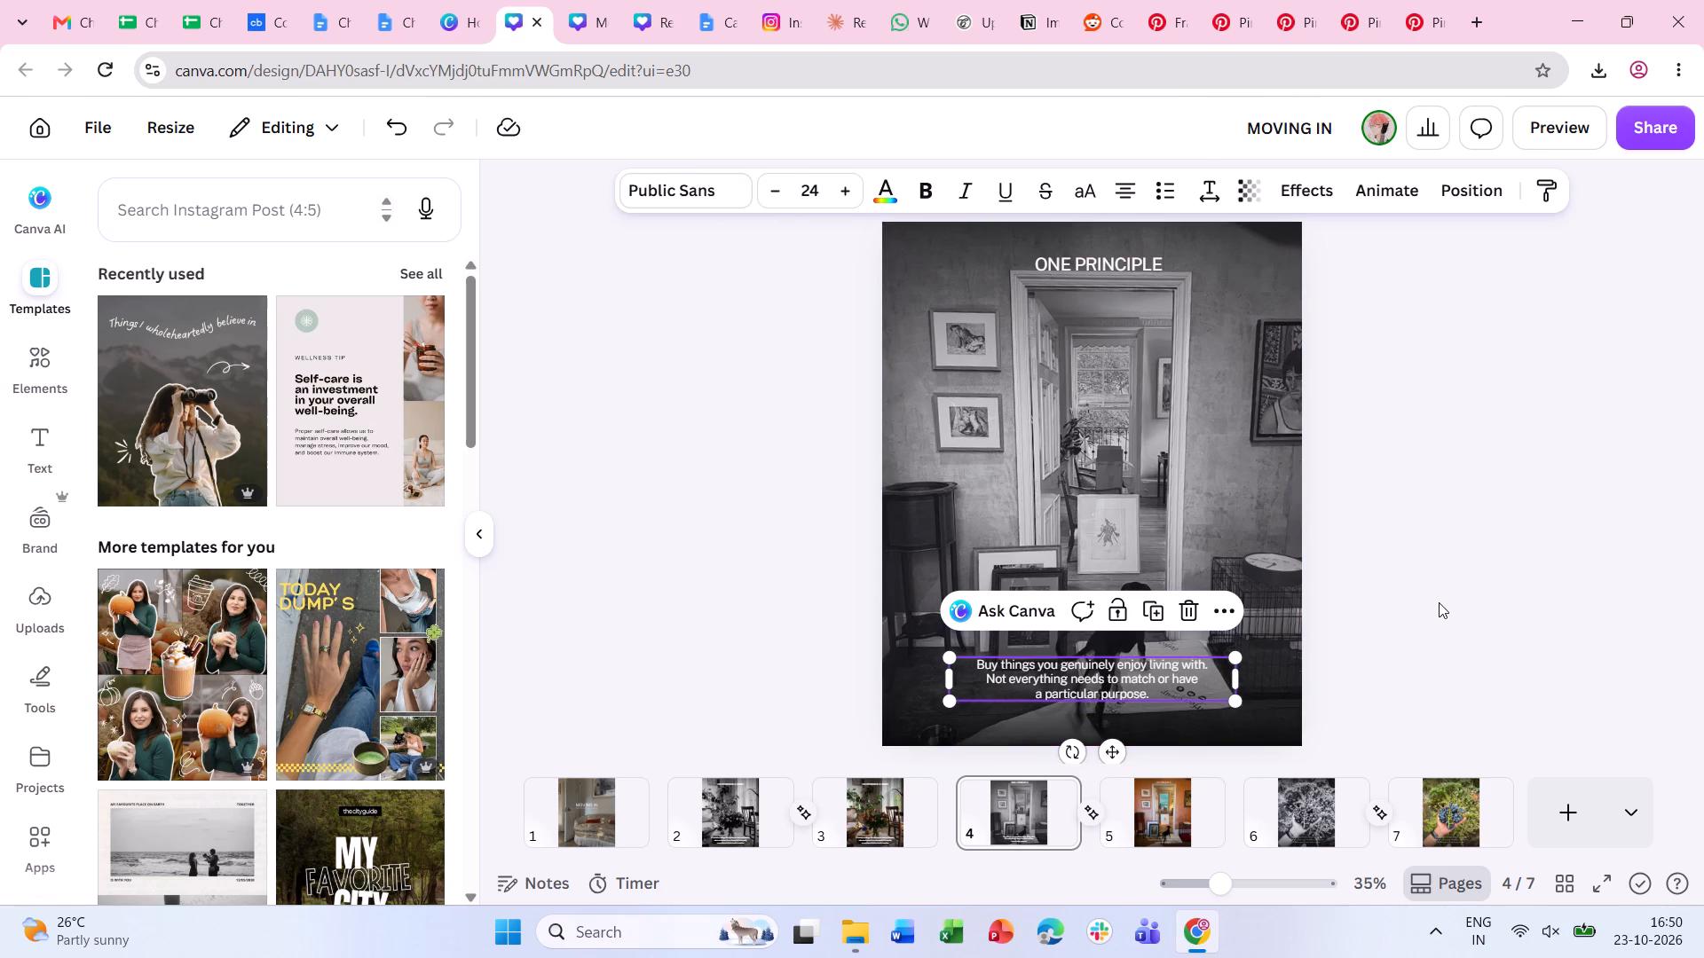
Check the page 3 description's spacing settings, and set the page 4 description's line spacing to 1.4.
{"action": "left_click", "coordinate": [1149, 691]}
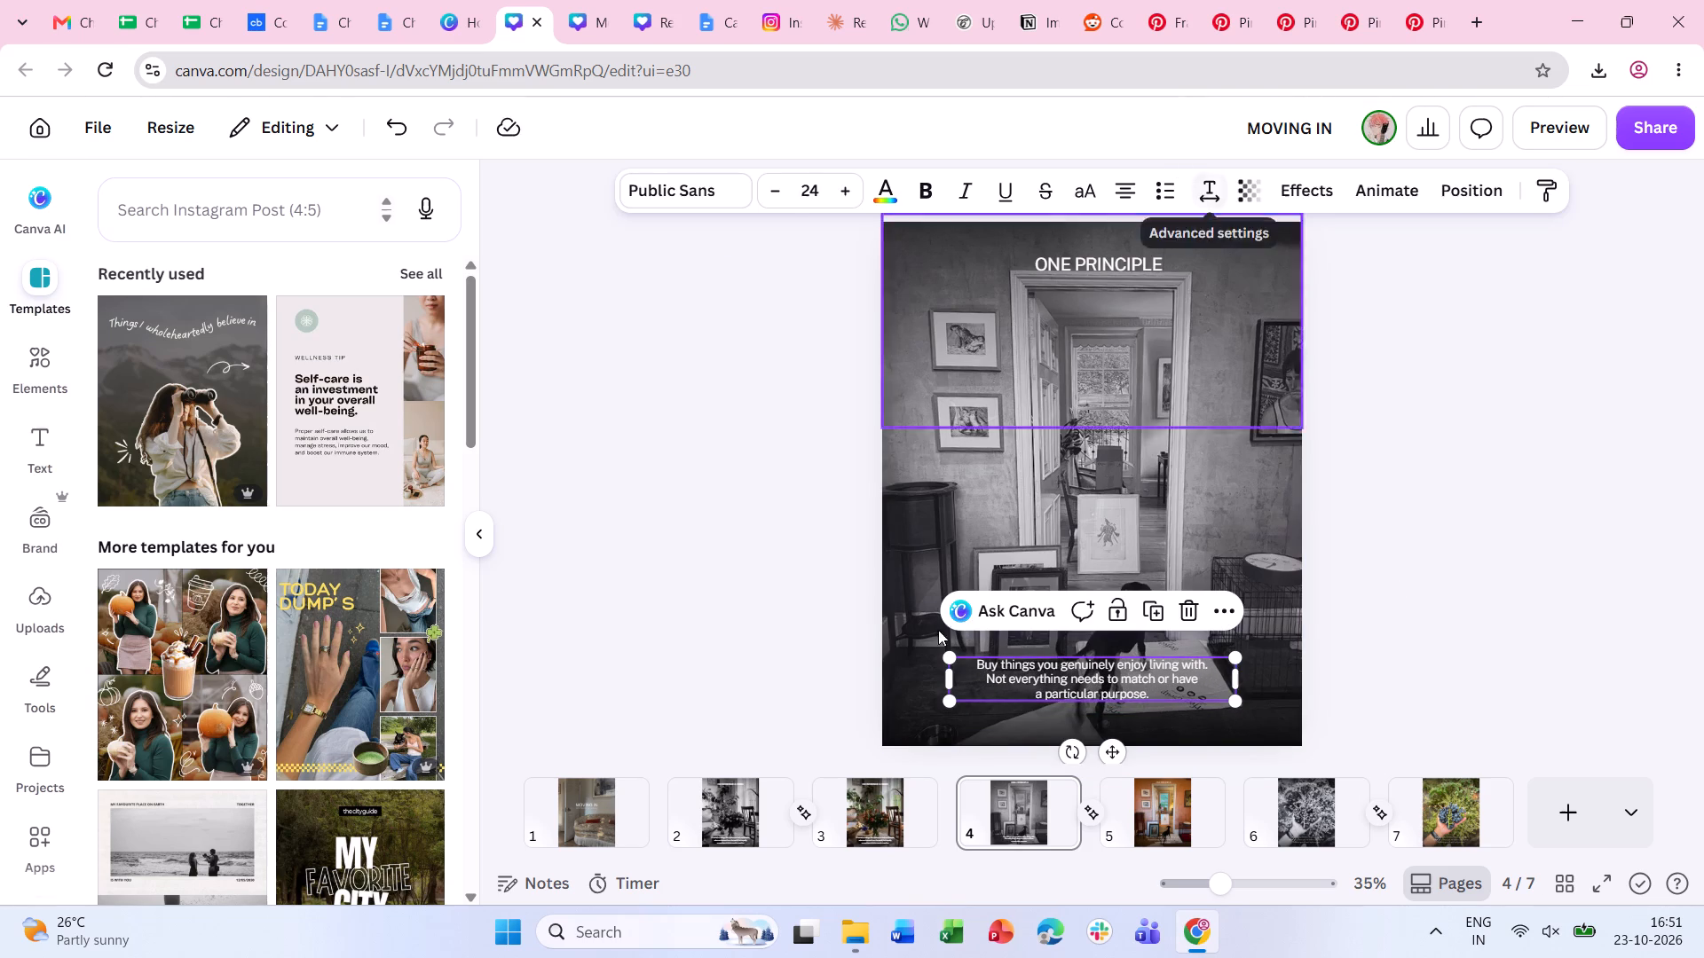
{"action": "left_click", "coordinate": [865, 810]}
{"action": "left_click", "coordinate": [1061, 714]}
{"action": "left_click", "coordinate": [1069, 695]}
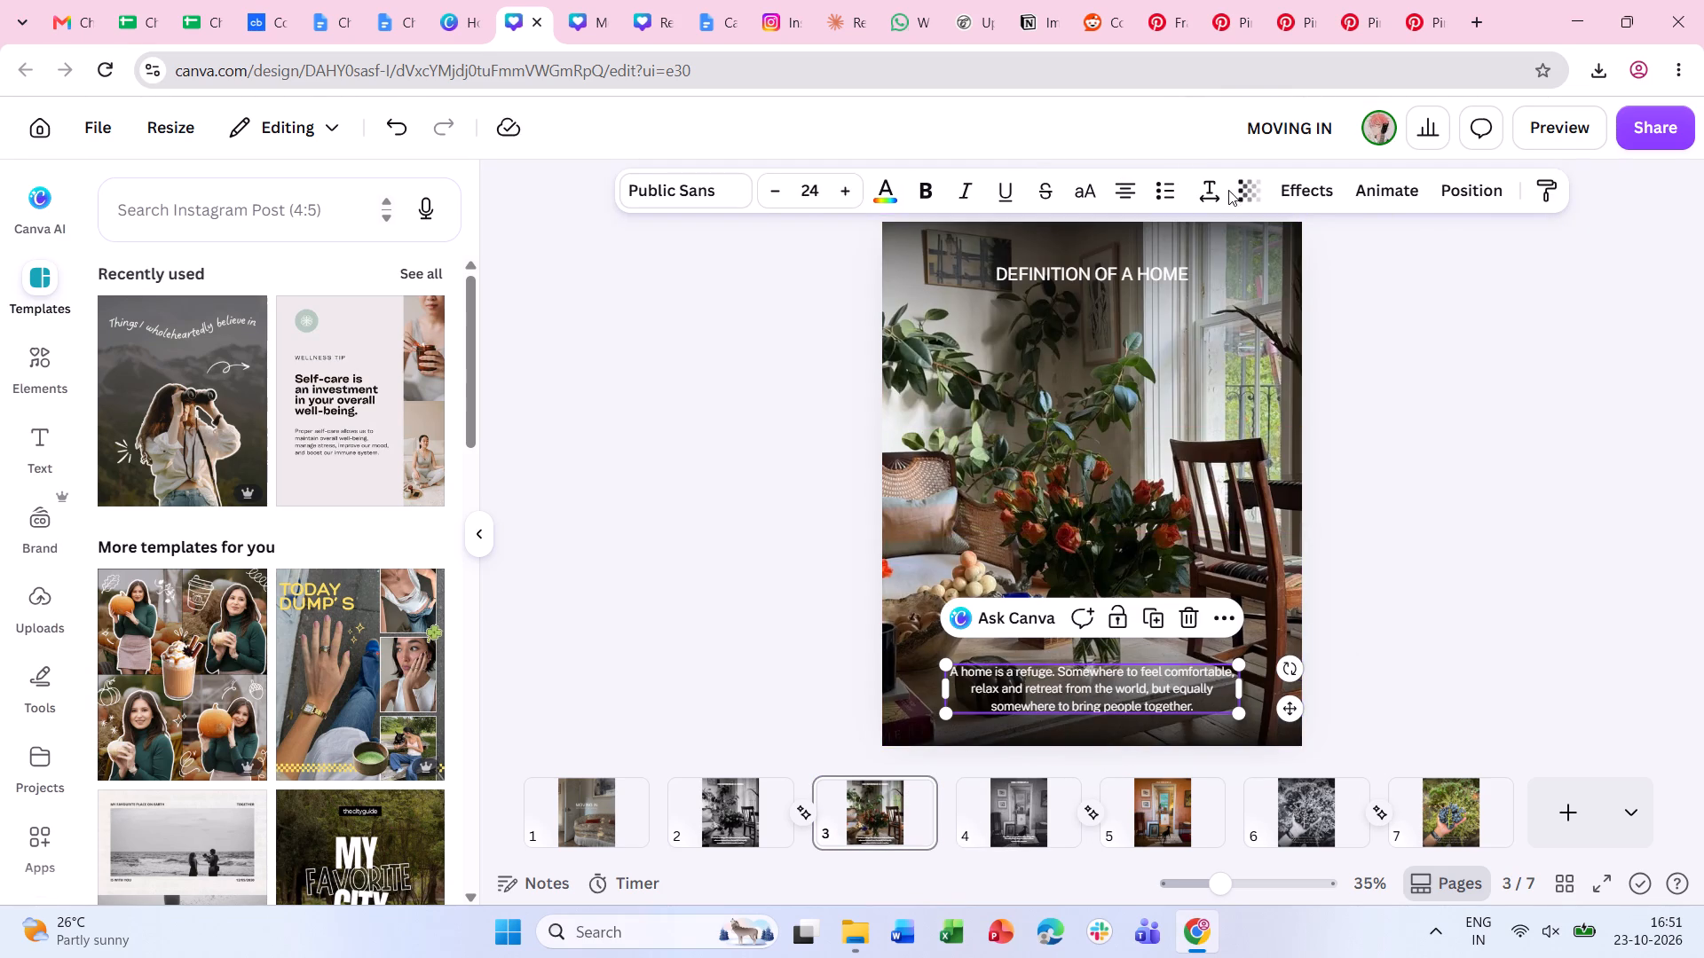
{"action": "left_click", "coordinate": [1227, 189]}
{"action": "left_click", "coordinate": [1222, 184]}
{"action": "left_click", "coordinate": [994, 801]}
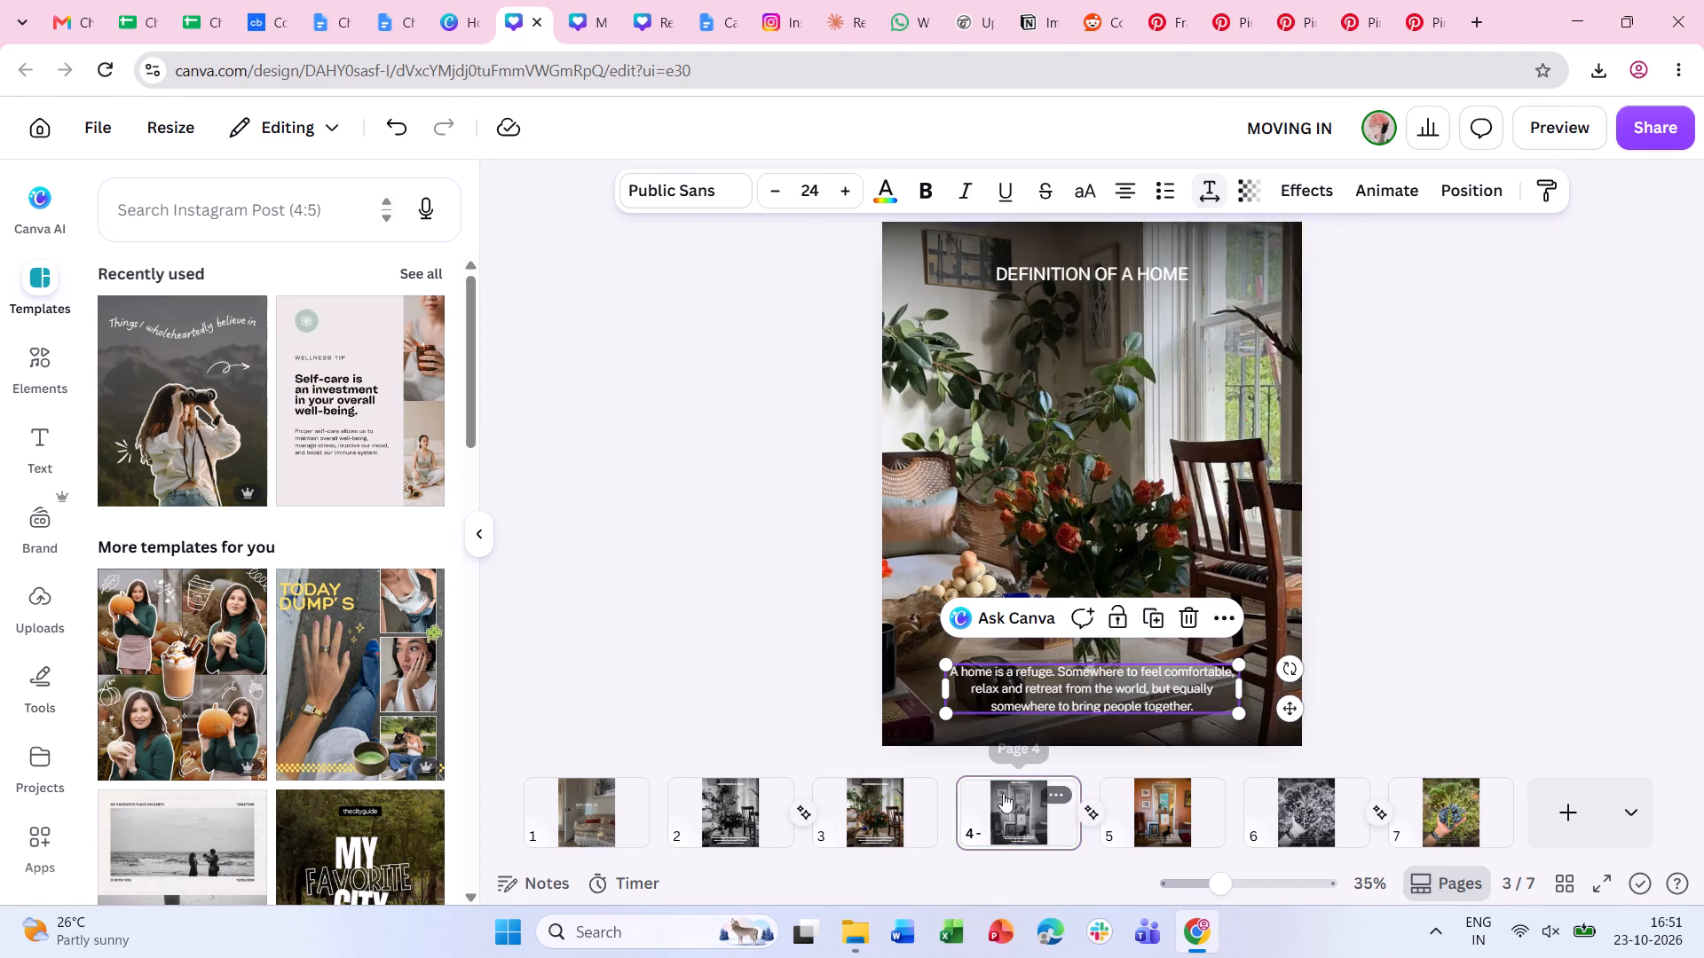
{"action": "left_click", "coordinate": [1084, 686]}
{"action": "left_click", "coordinate": [1207, 188]}
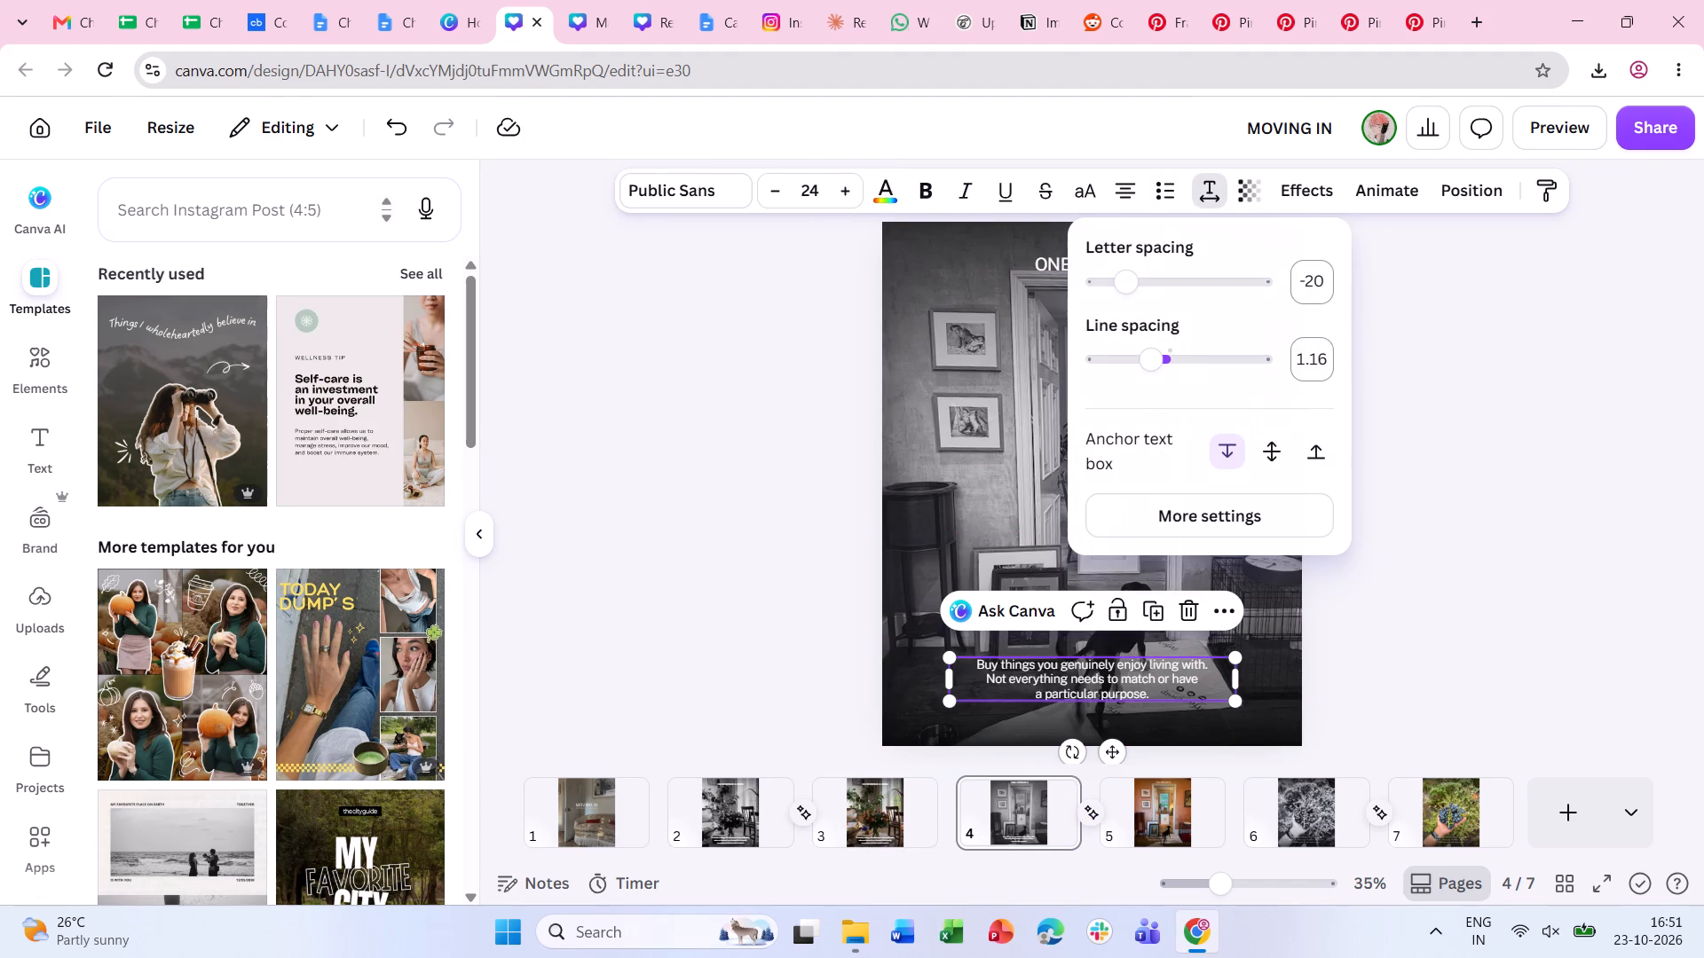
{"action": "left_click", "coordinate": [1315, 356]}
{"action": "type", "text": "1.4"}
{"action": "key", "text": "Return"}
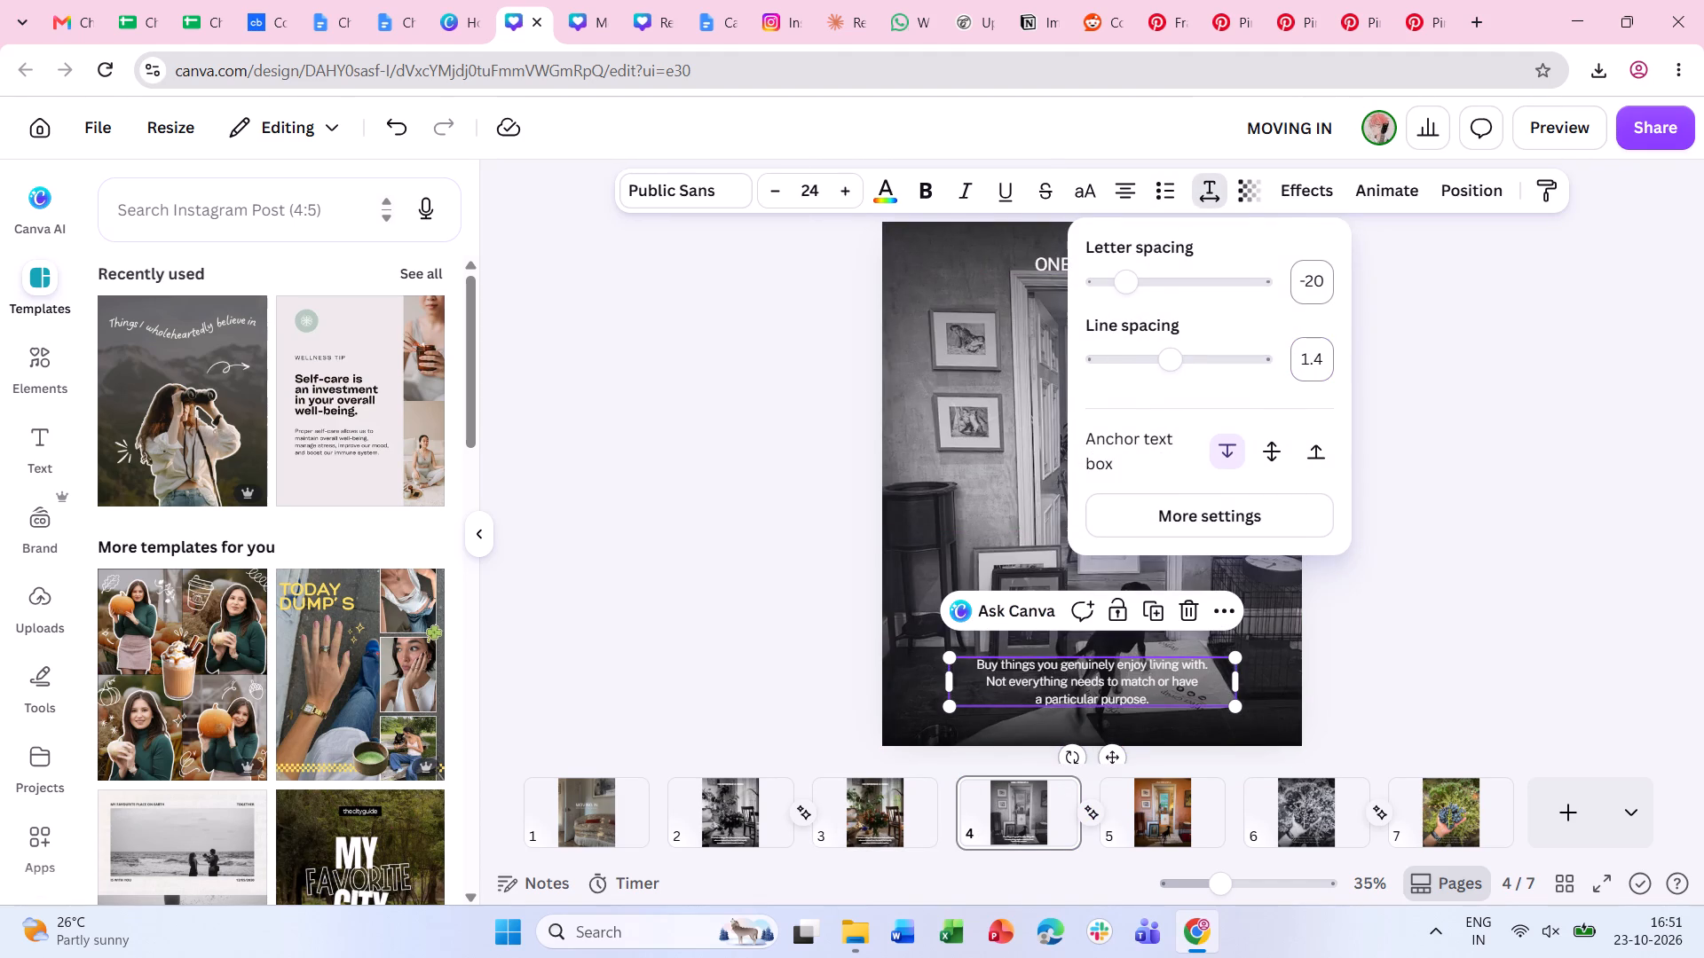
{"action": "double_click", "coordinate": [1510, 660]}
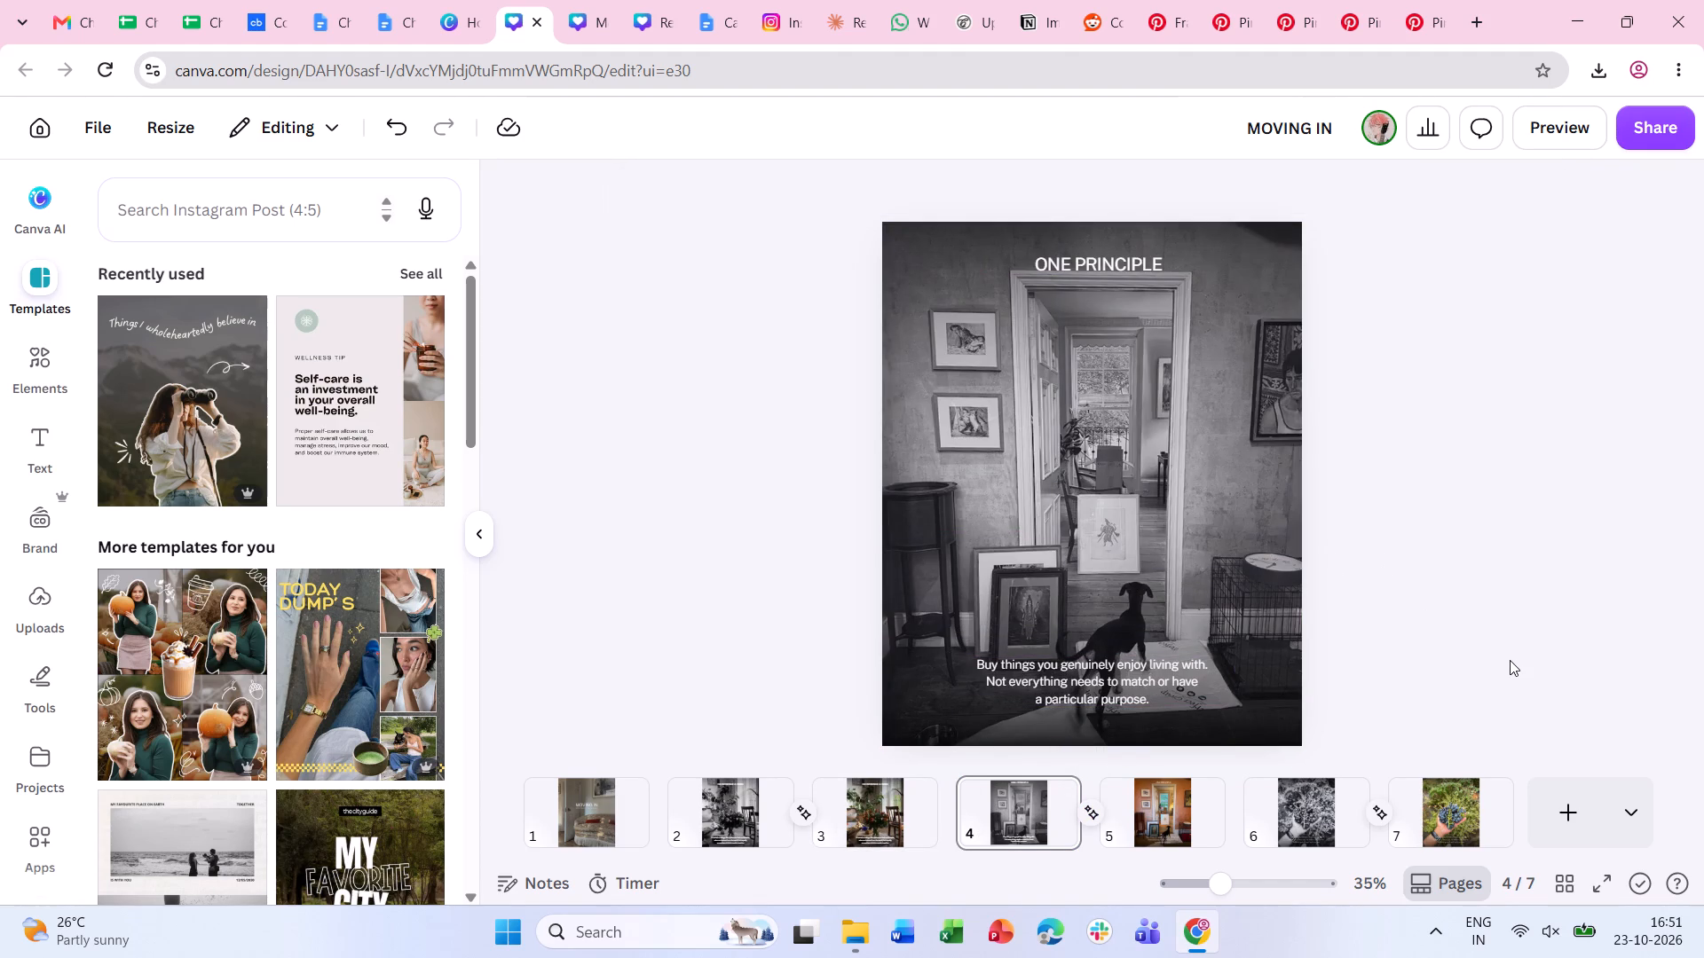
Nudge the page 4 heading "ONE PRINCIPLE" slightly upward.
{"action": "left_click", "coordinate": [1116, 268]}
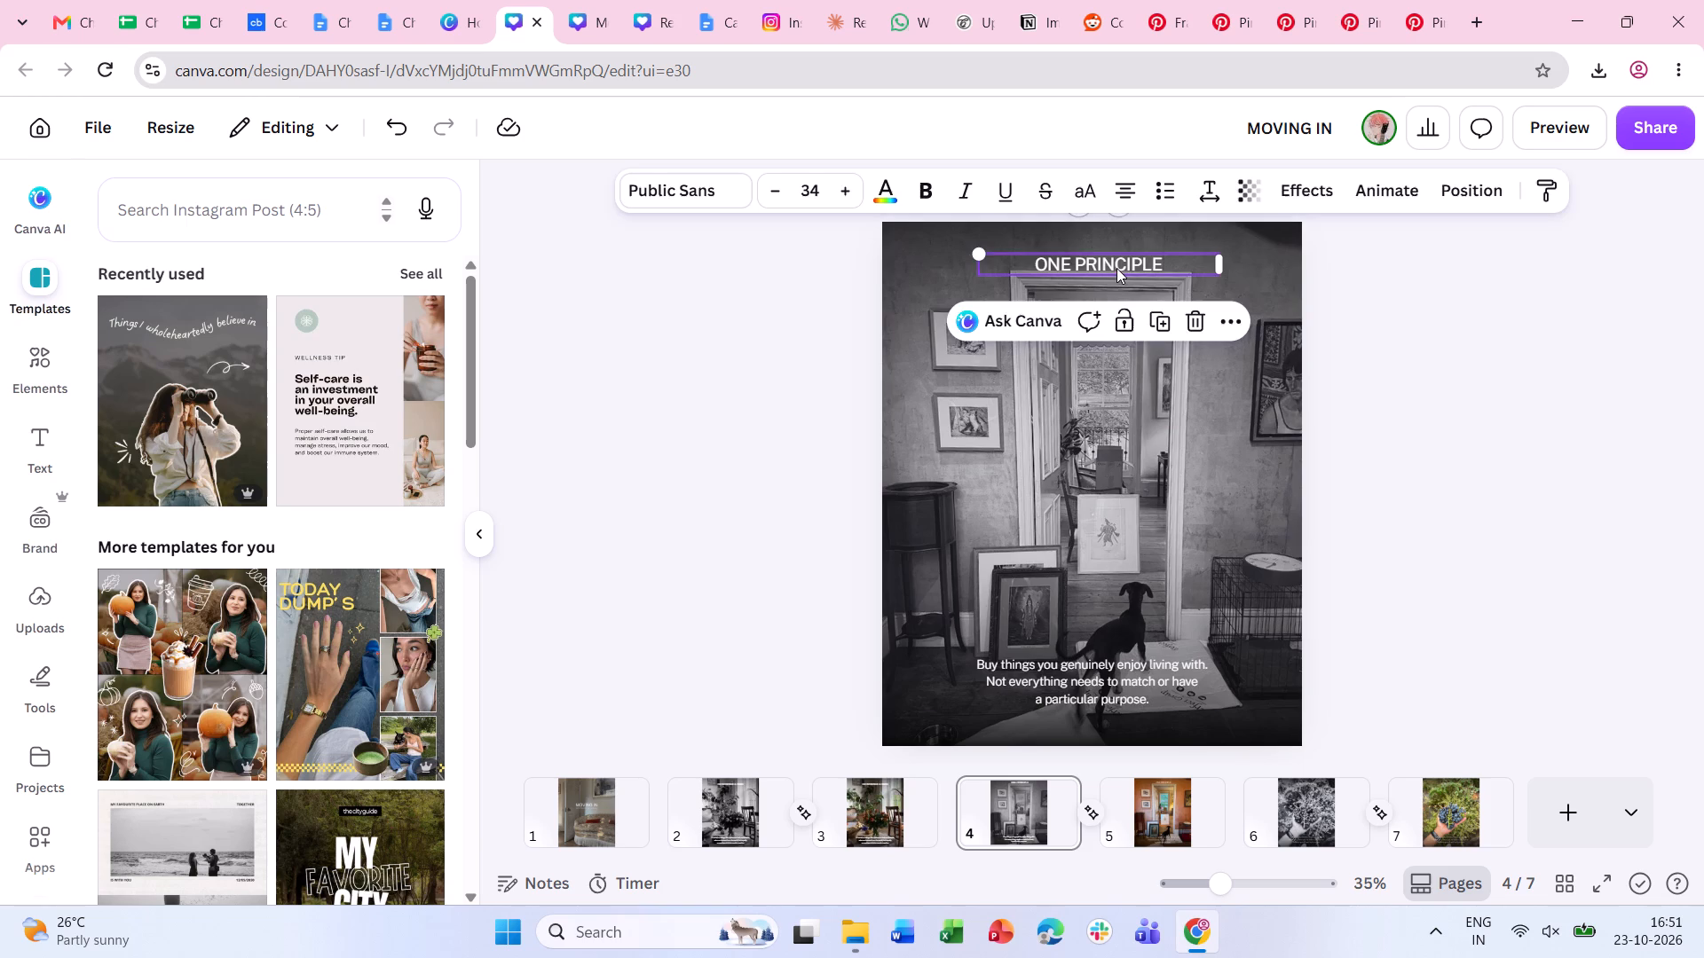
{"action": "key", "text": "Up"}
{"action": "key", "text": "Up"}
{"action": "key", "text": "Up"}
{"action": "key", "text": "Up"}
{"action": "key", "text": "Up"}
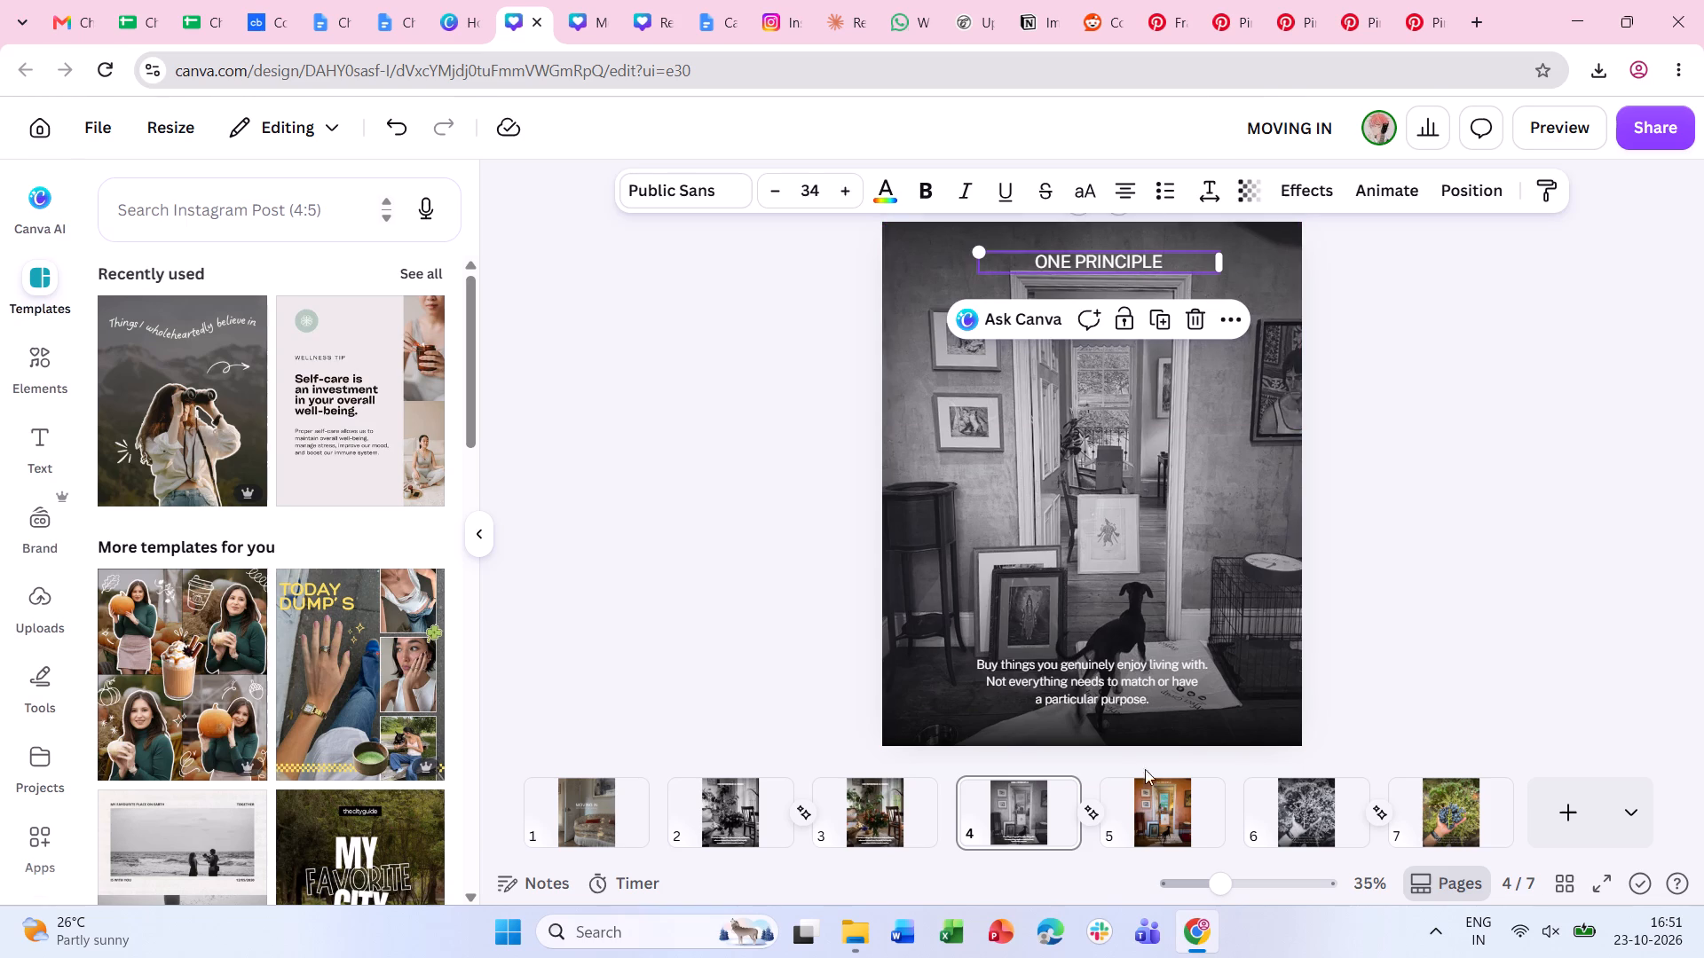
Replace the heading and description on page 5 with copies of the restyled text from page 4.
{"action": "left_click", "coordinate": [1148, 697], "text": "shift"}
{"action": "key", "text": "ctrl+c"}
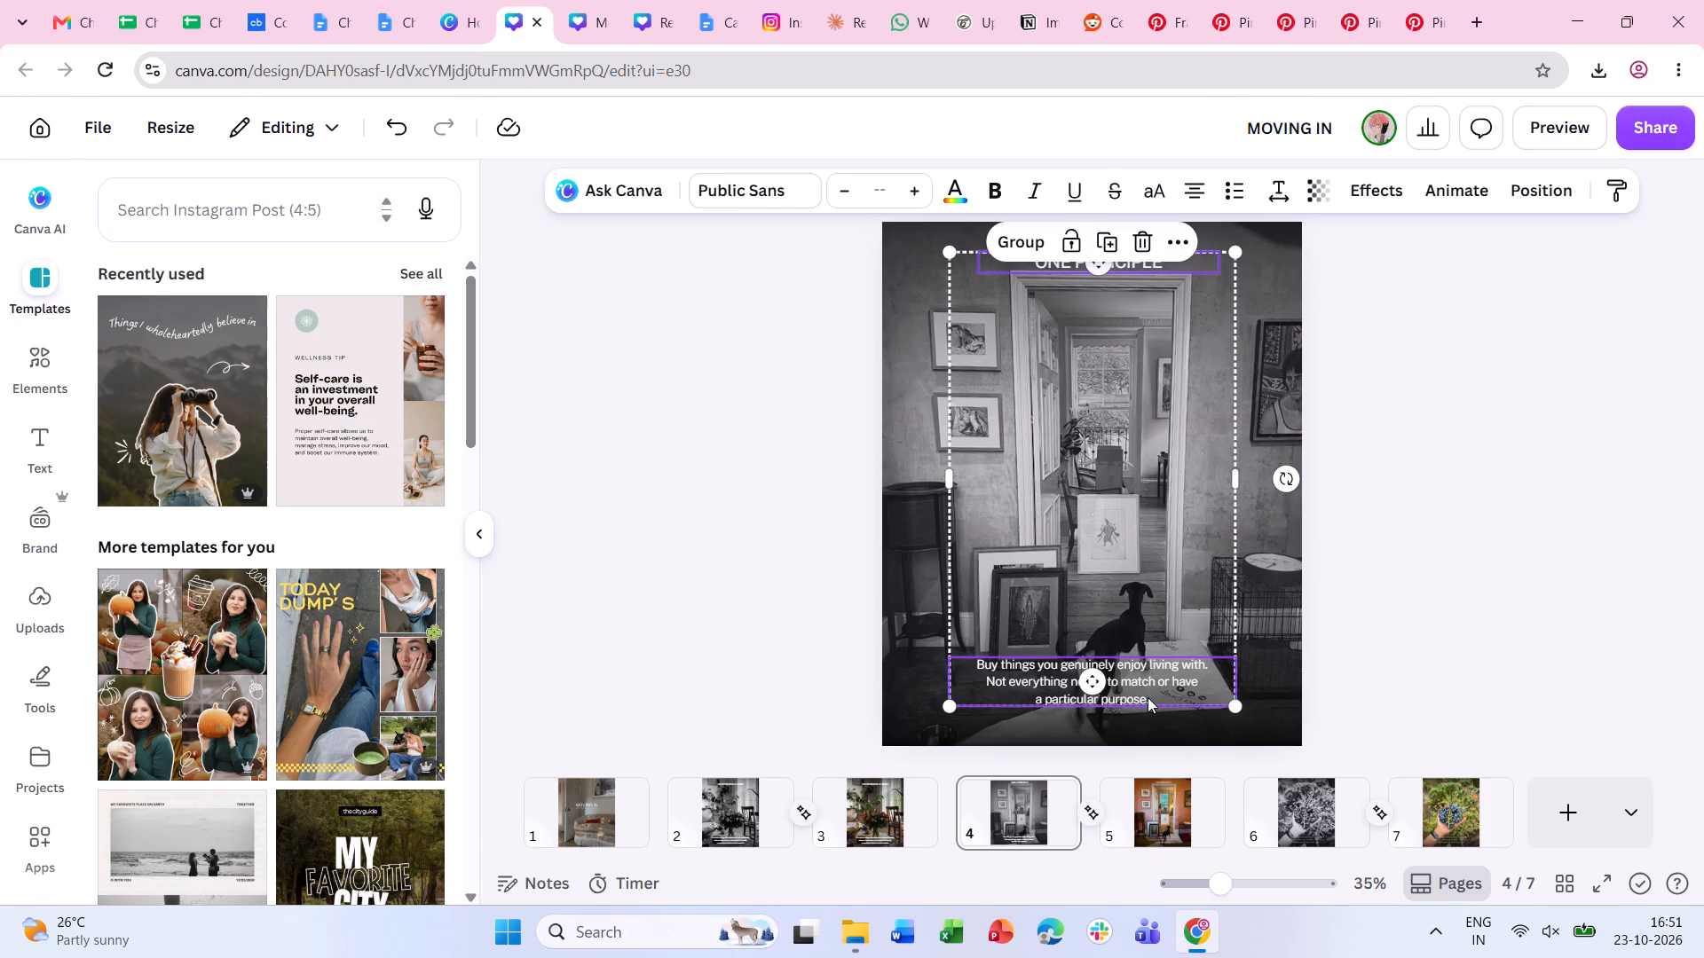
{"action": "left_click", "coordinate": [1157, 843]}
{"action": "left_click", "coordinate": [1116, 254]}
{"action": "left_click", "coordinate": [1123, 671], "text": "shift"}
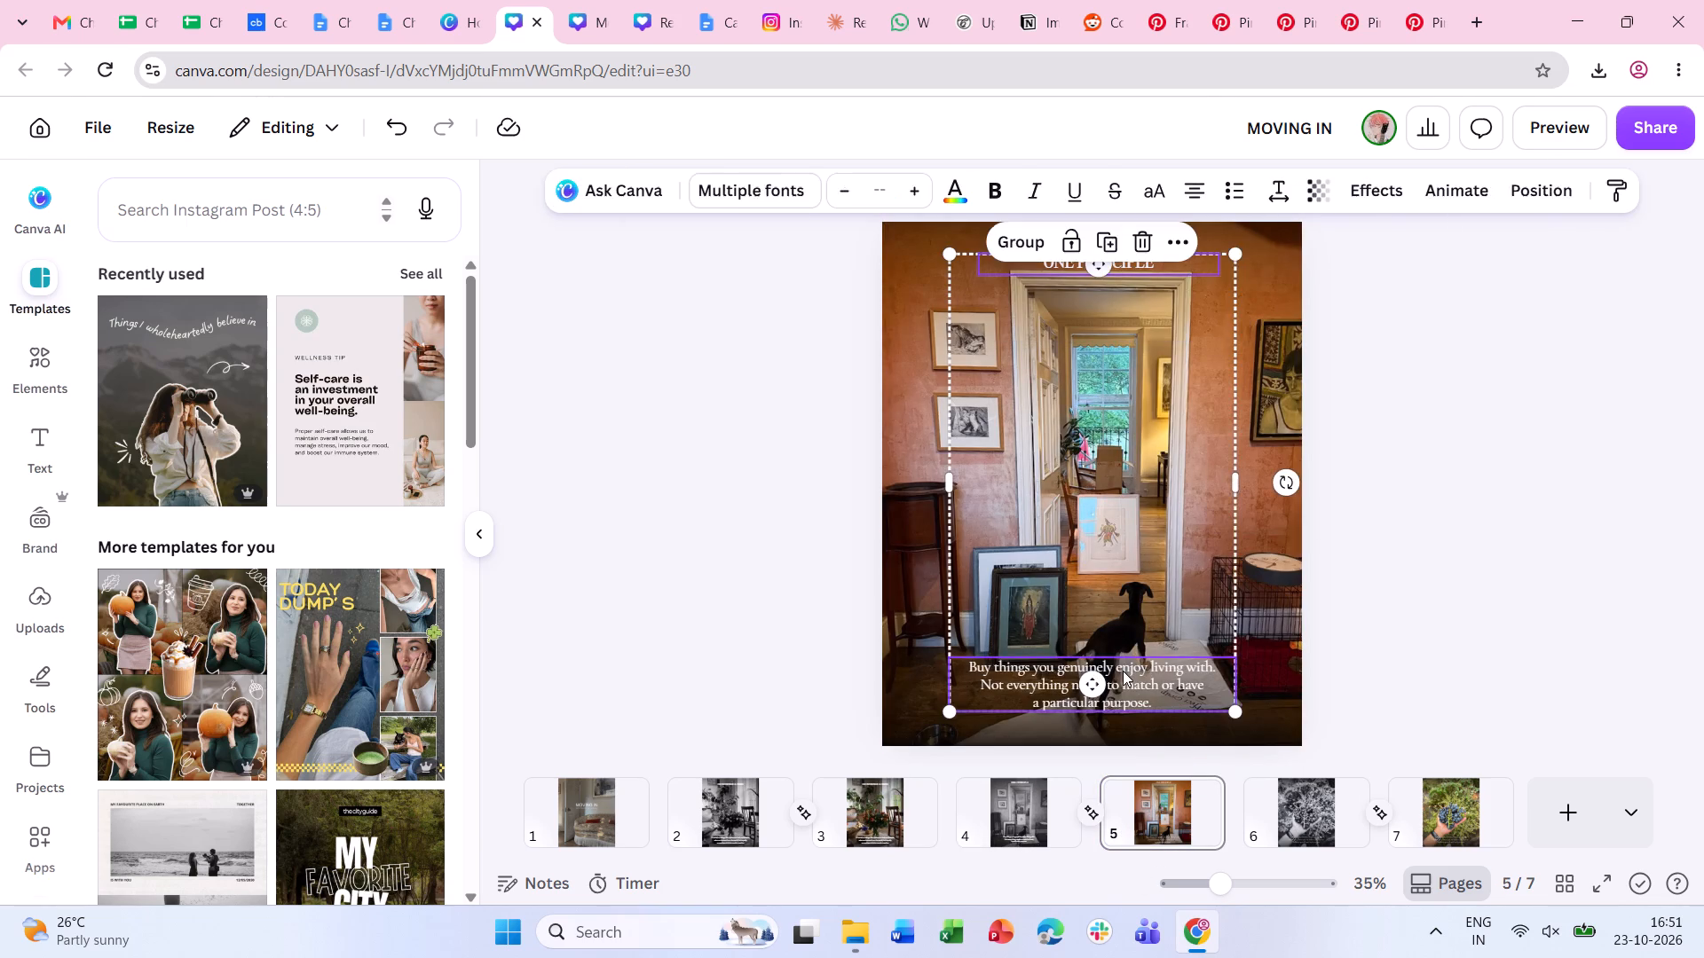
{"action": "key", "text": "BackSpace"}
{"action": "key", "text": "ctrl+v"}
{"action": "left_click", "coordinate": [1413, 612]}
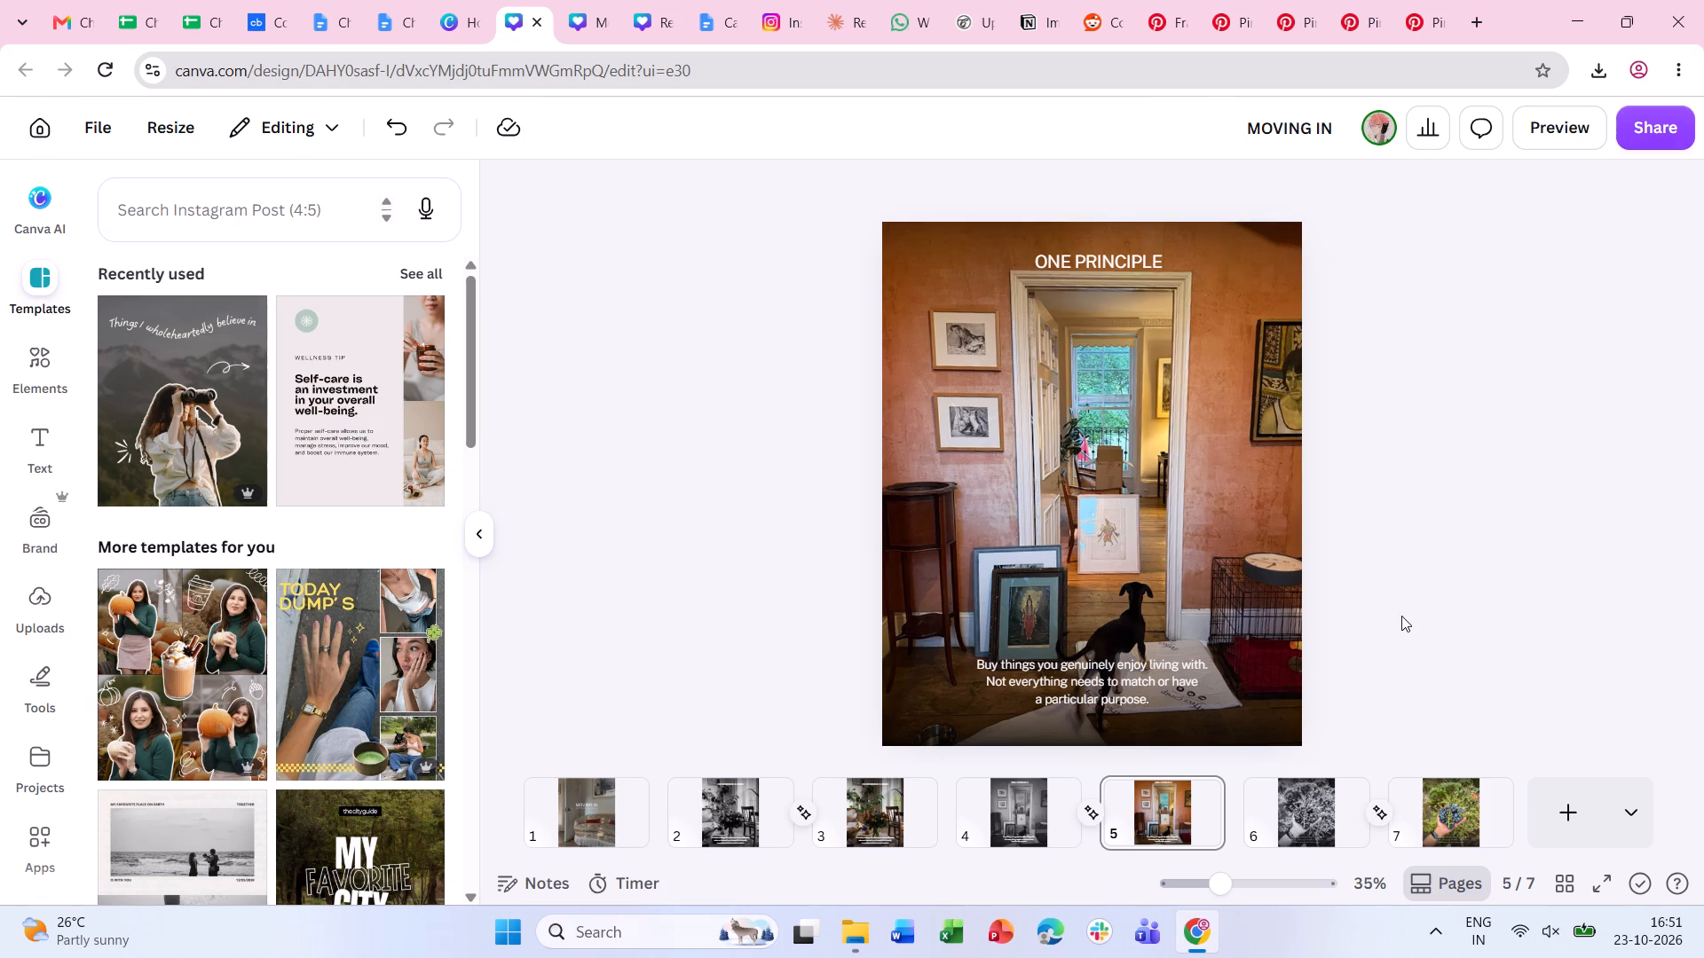
Change the font of the page 6 heading "CITIES THAT INSPIRE" to Public Sans.
{"action": "left_click", "coordinate": [1304, 837]}
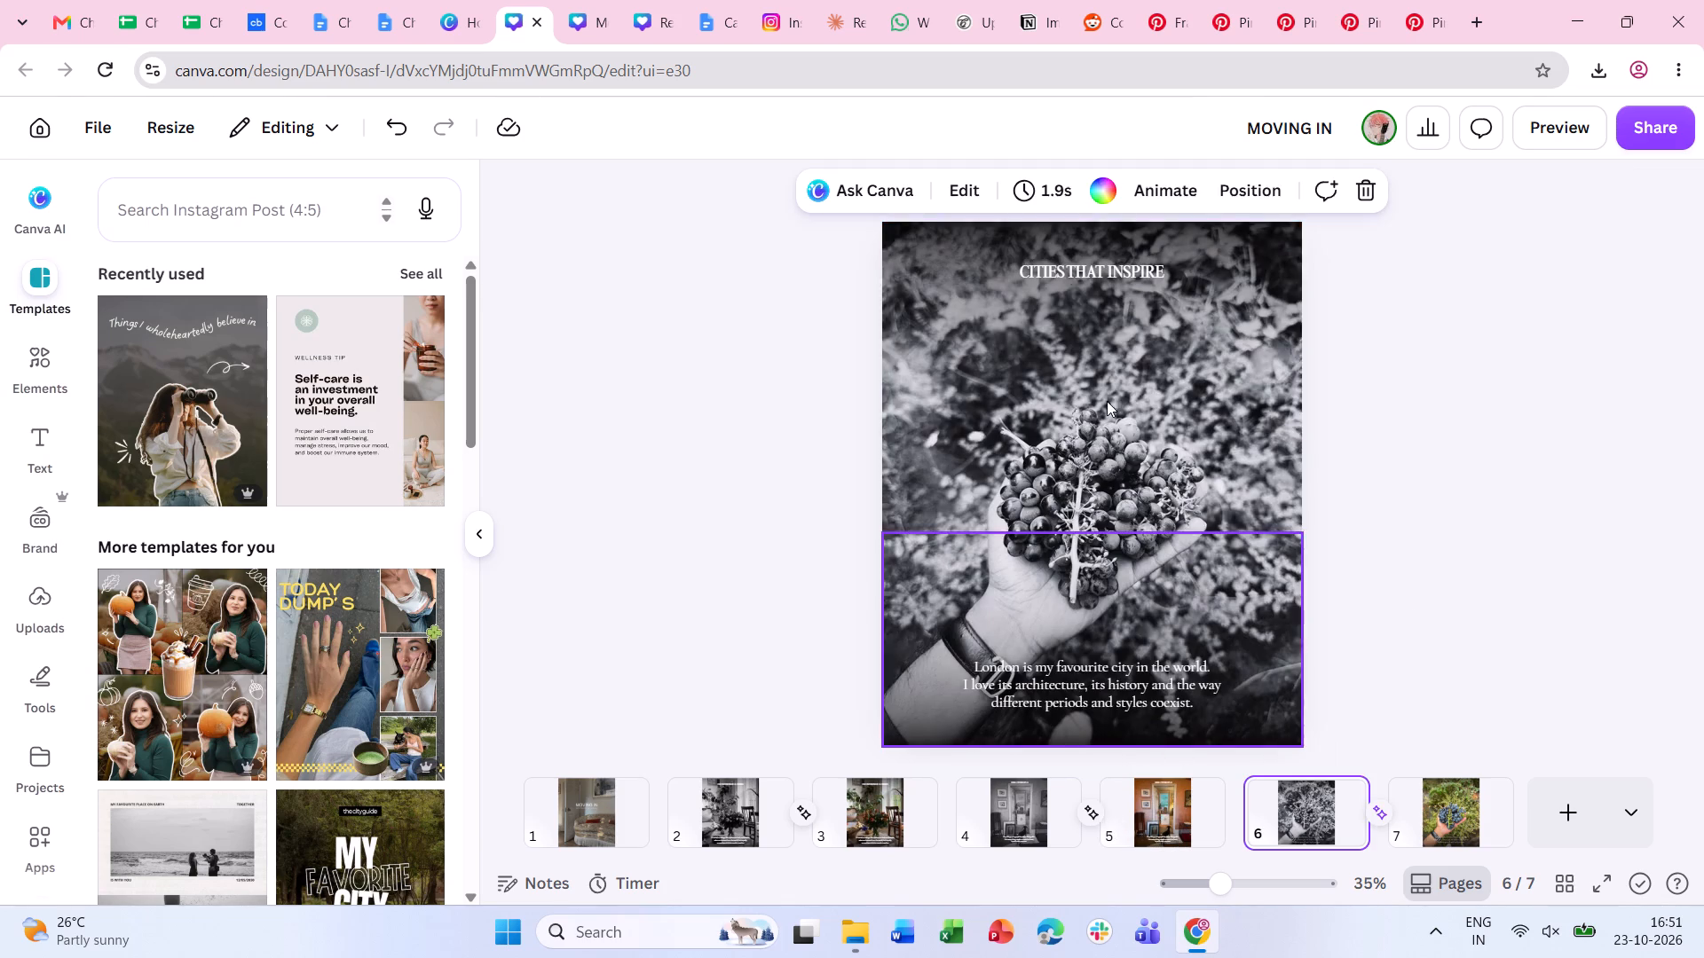
{"action": "left_click", "coordinate": [1058, 266]}
{"action": "left_click", "coordinate": [690, 192]}
{"action": "left_click", "coordinate": [180, 551]}
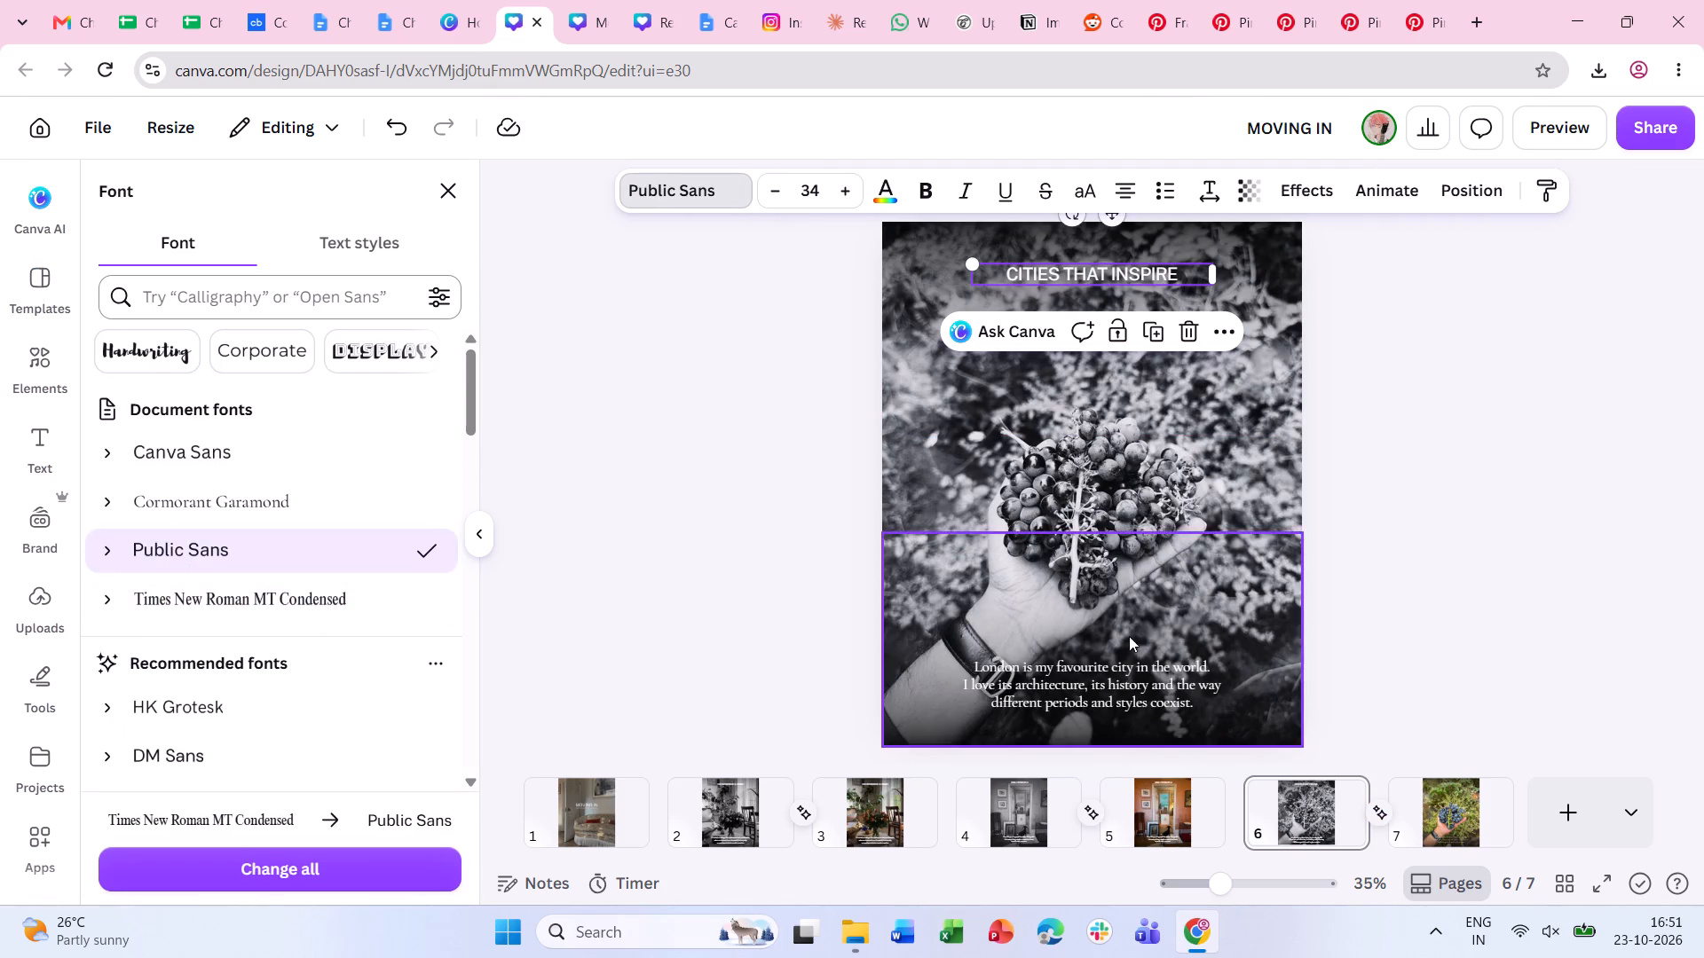
Restyle the page 6 description in Public Sans at size 24 with a line spacing of 1.4.
{"action": "left_click", "coordinate": [1085, 710]}
{"action": "left_click", "coordinate": [146, 550]}
{"action": "triple_click", "coordinate": [775, 198]}
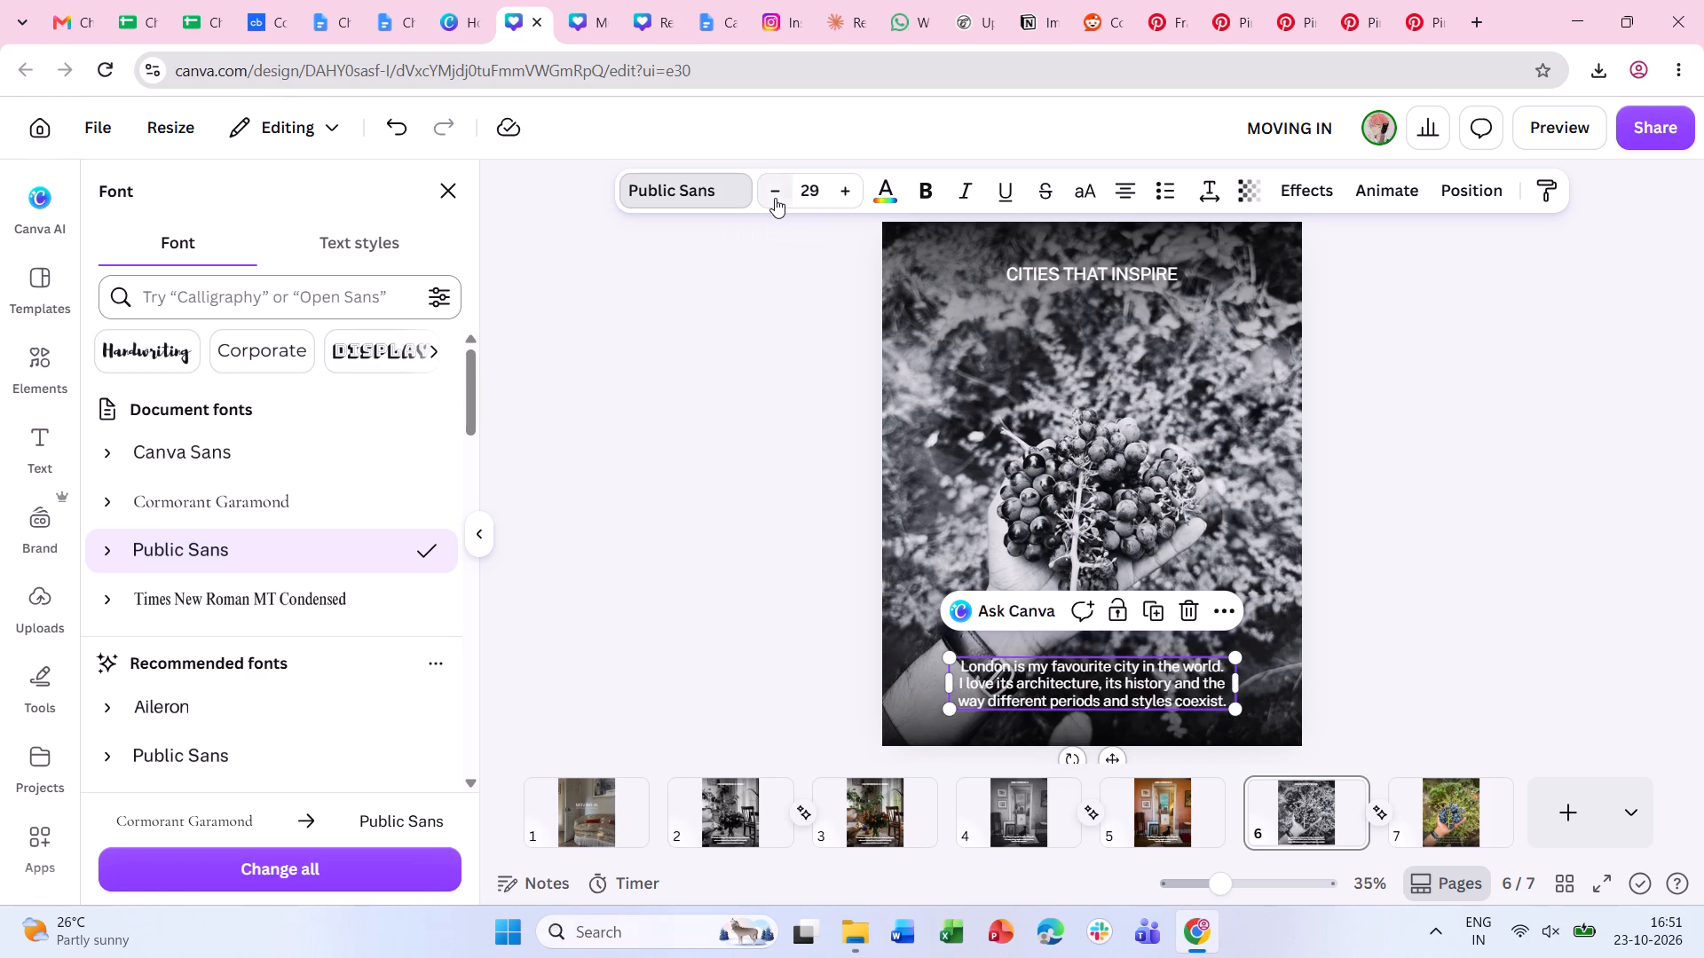
{"action": "triple_click", "coordinate": [775, 198]}
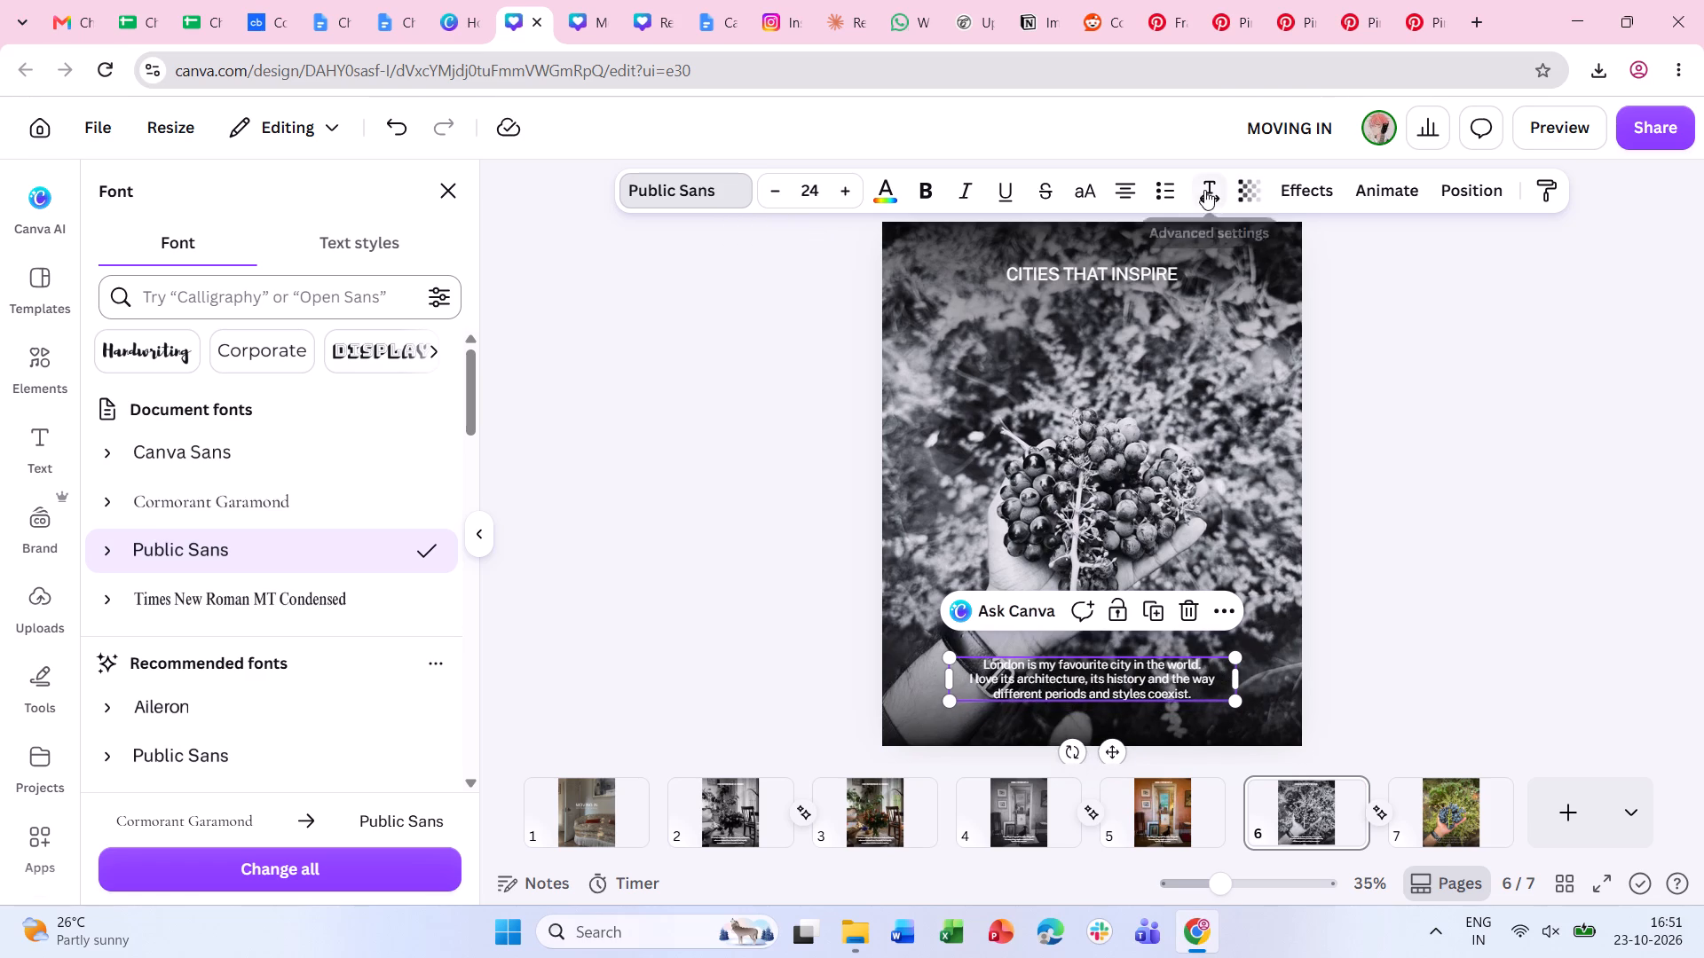
{"action": "left_click", "coordinate": [1204, 190]}
{"action": "left_click", "coordinate": [1317, 351]}
{"action": "type", "text": "1.4"}
{"action": "key", "text": "Return"}
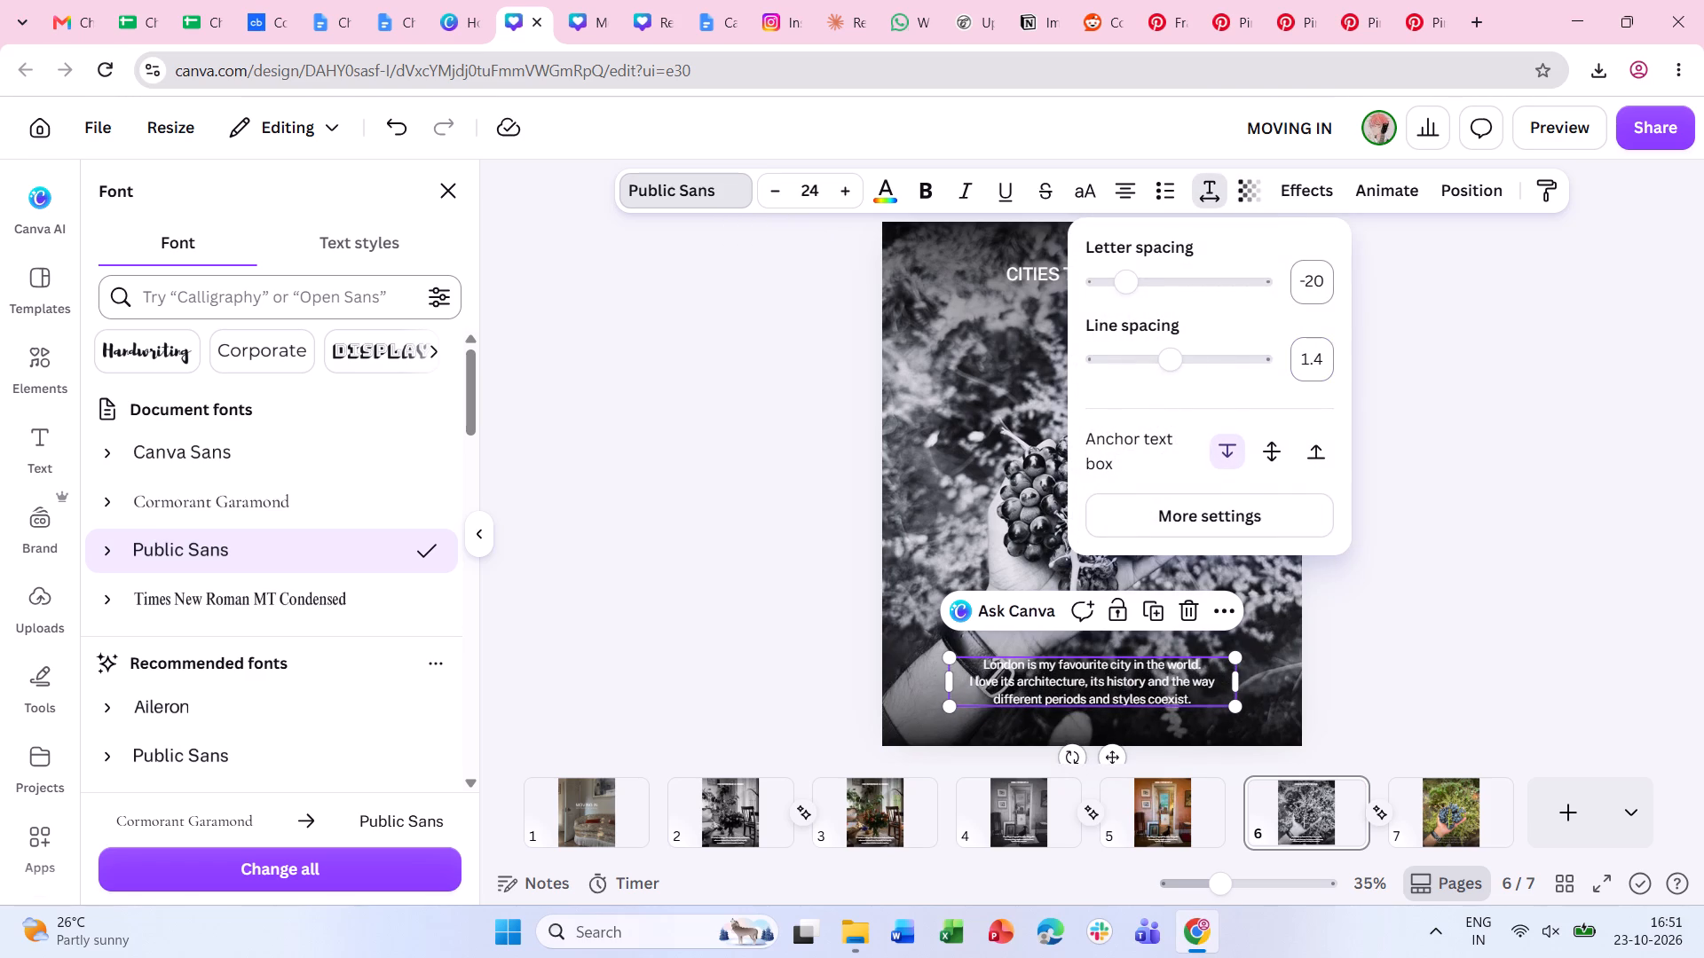
{"action": "double_click", "coordinate": [1507, 528]}
{"action": "left_click", "coordinate": [1506, 530]}
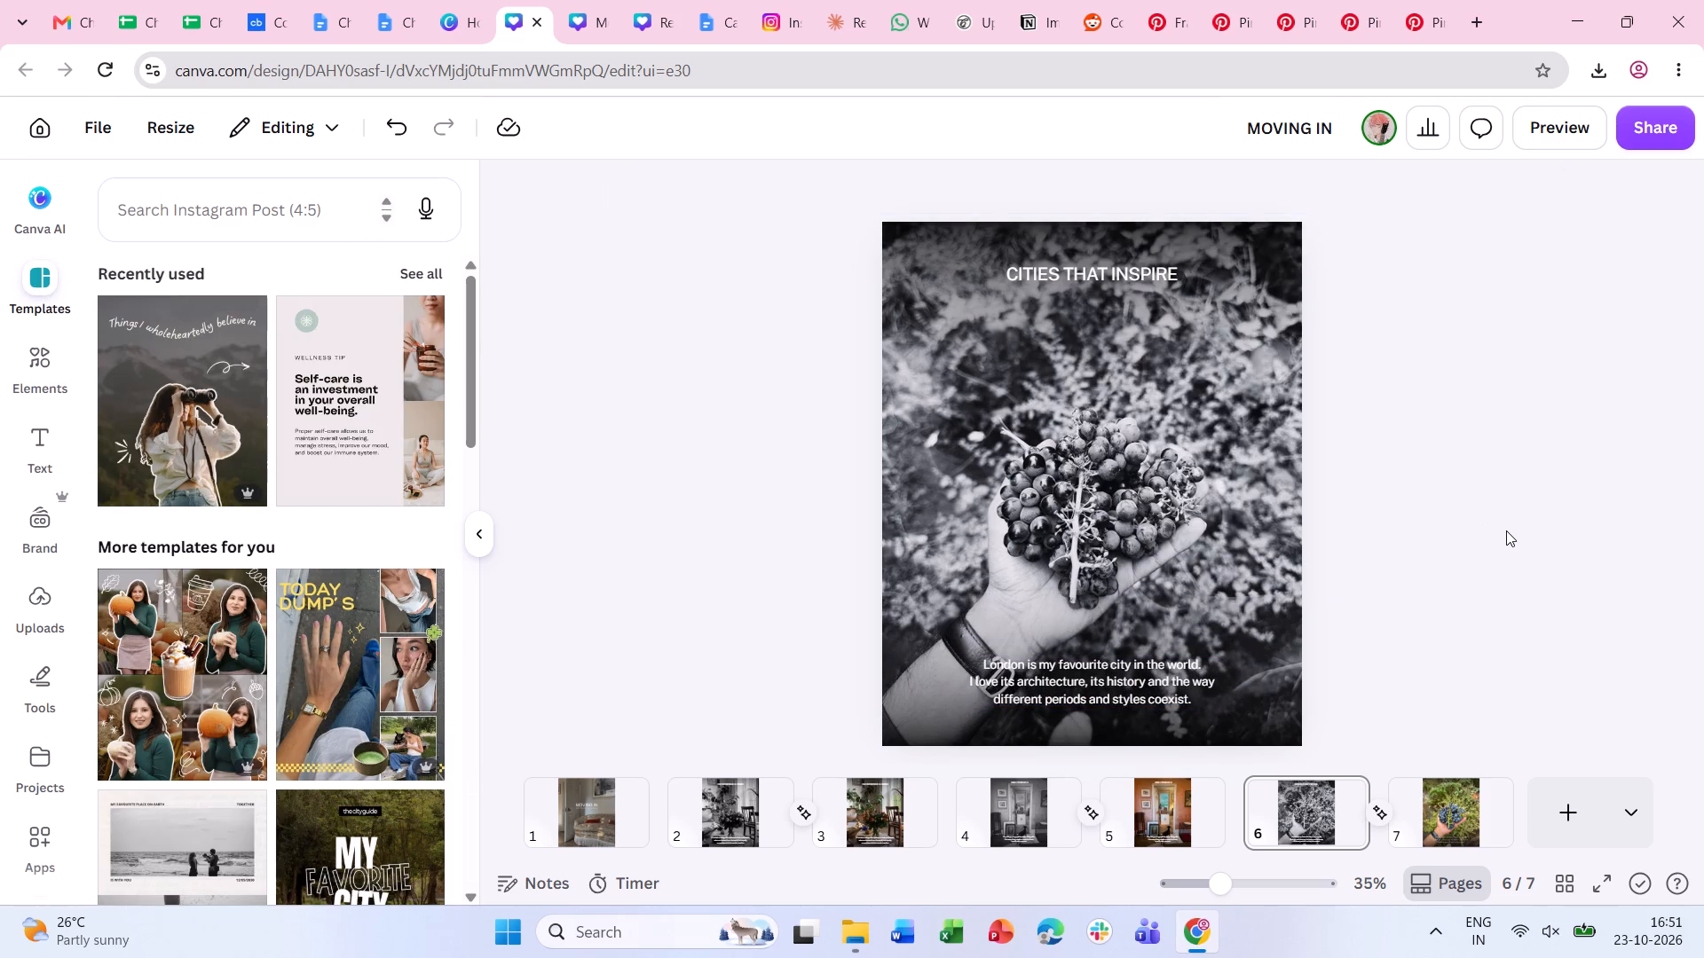
Increase the opacity of the dark gradient overlay behind the page 6 description.
{"action": "left_click", "coordinate": [1263, 599]}
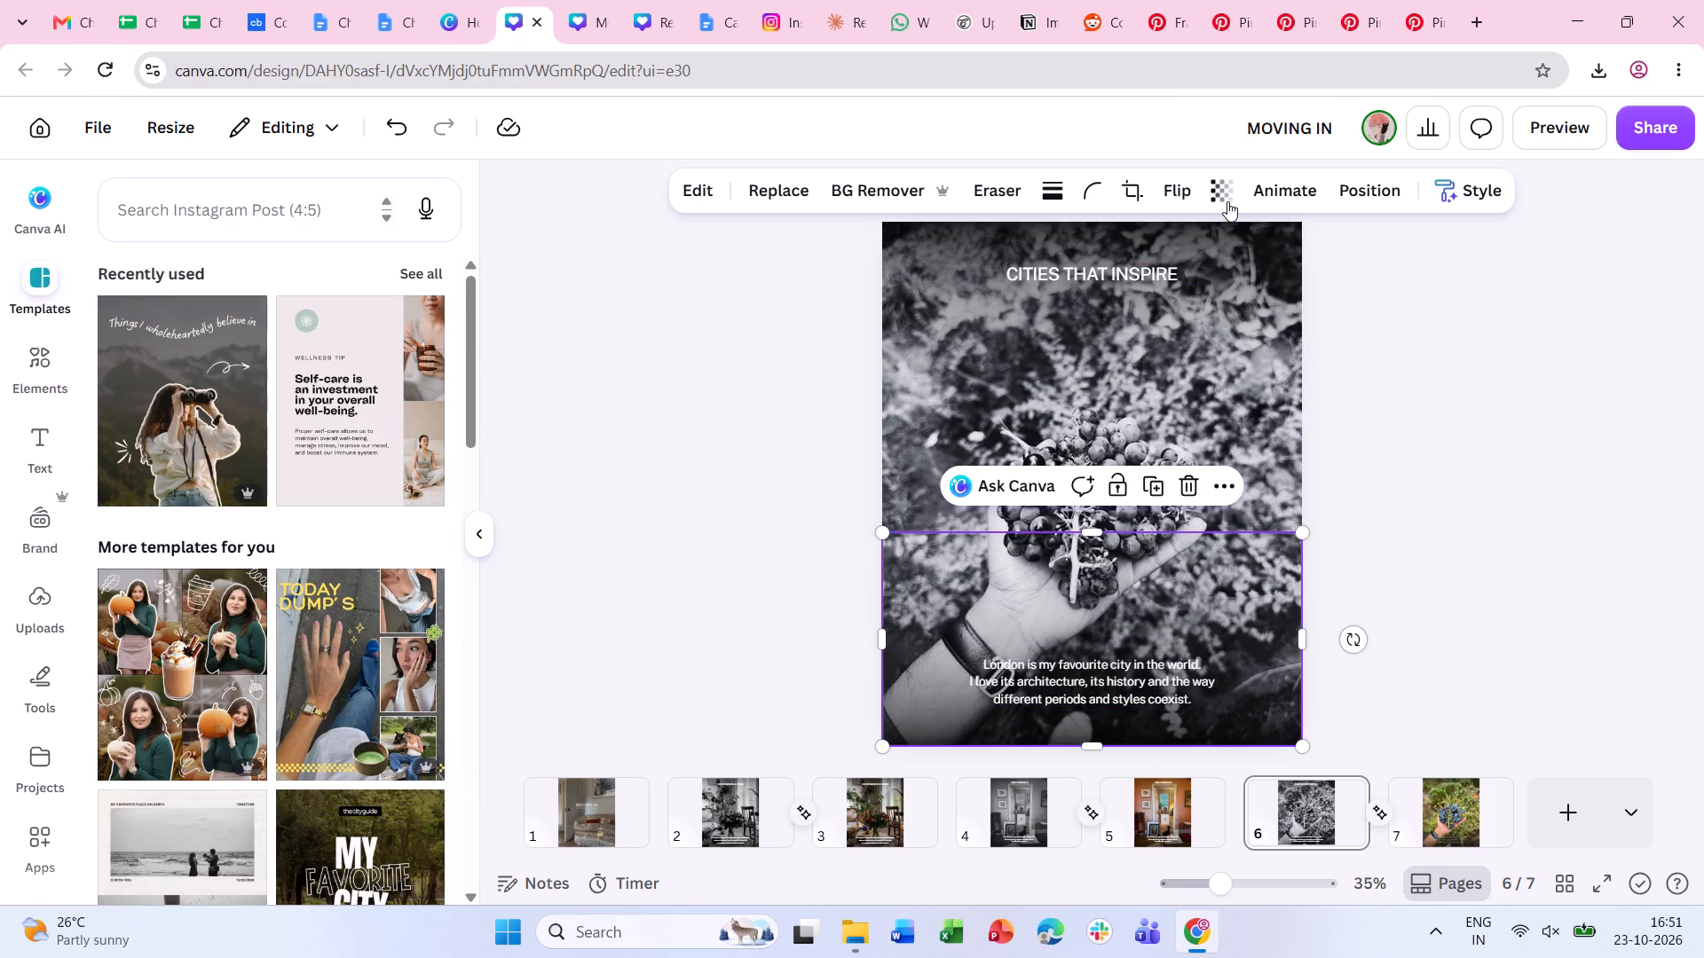
{"action": "left_click", "coordinate": [1231, 201]}
{"action": "left_click_drag", "start_coordinate": [1256, 282], "coordinate": [1353, 282]}
{"action": "double_click", "coordinate": [1657, 421]}
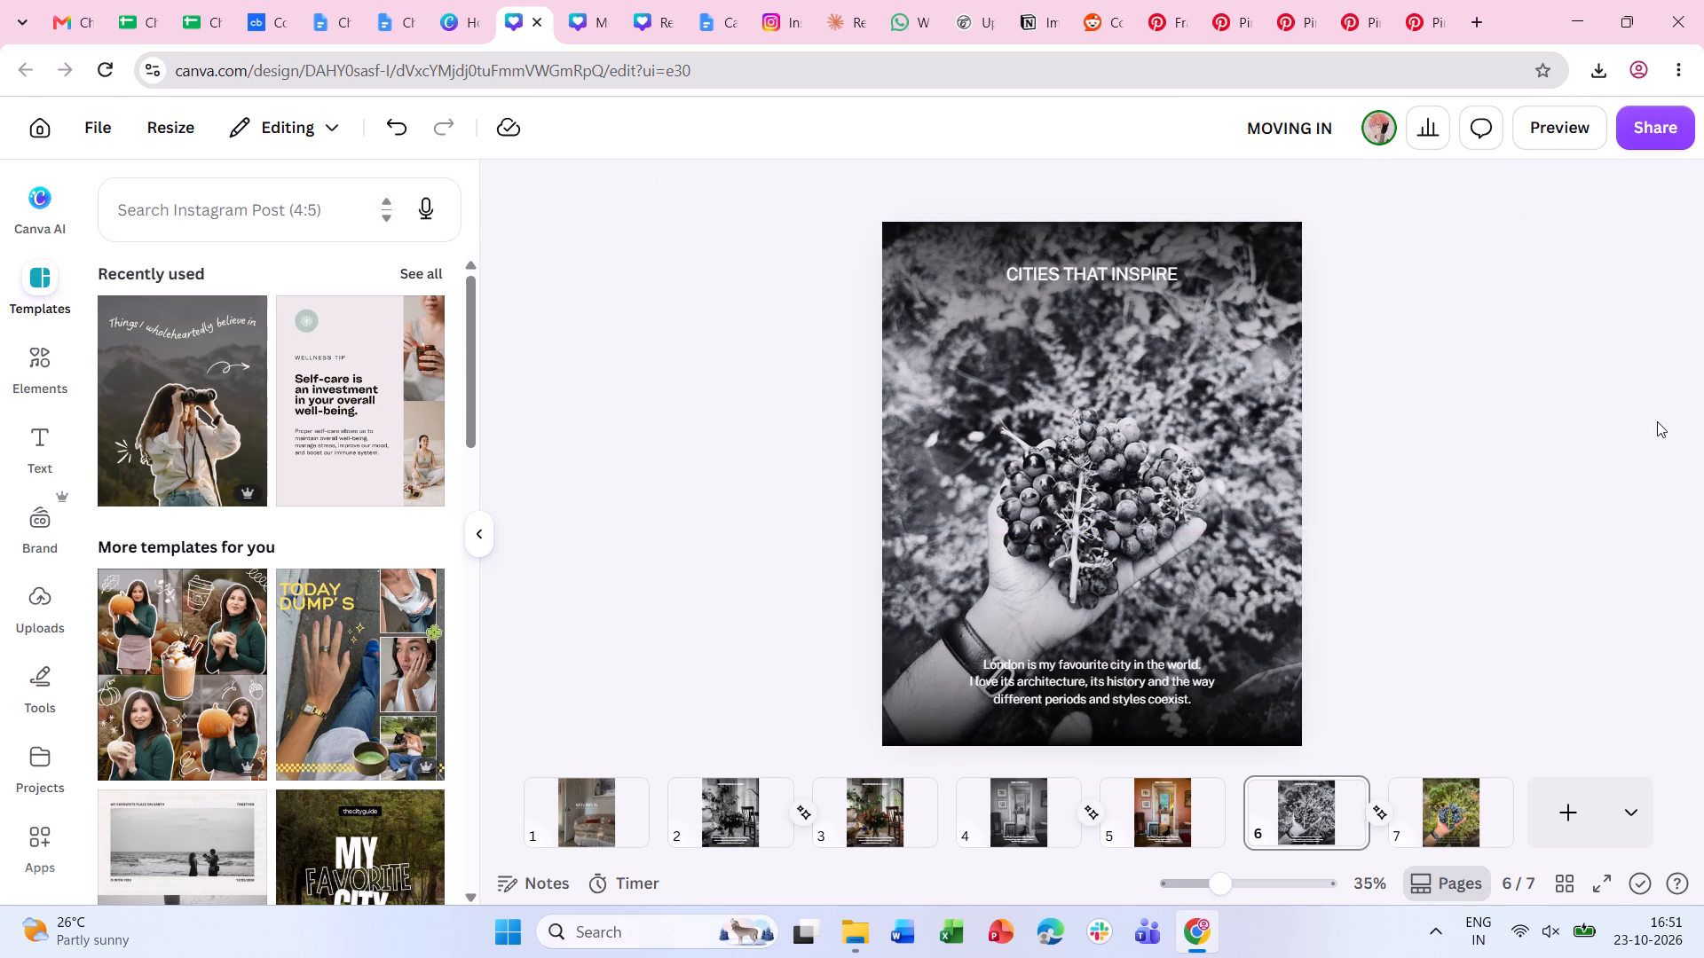
Replace the heading and description on page 7 with copies of the restyled text from page 6.
{"action": "left_click", "coordinate": [1432, 814]}
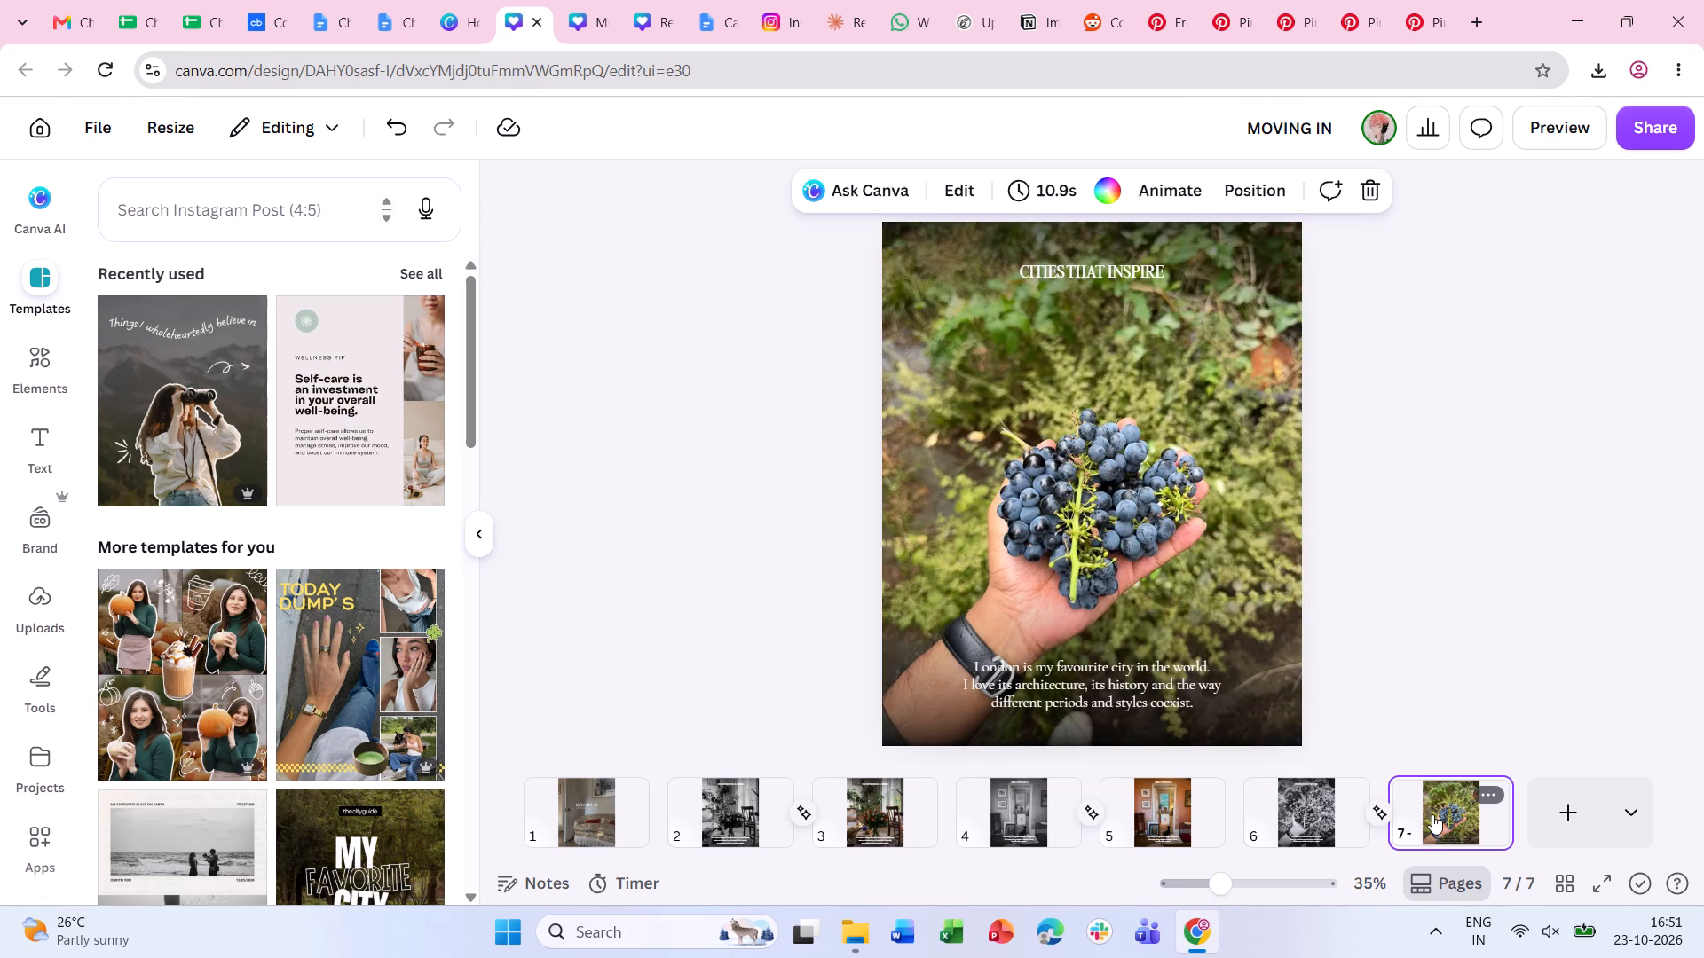
{"action": "left_click", "coordinate": [1137, 668]}
{"action": "key", "text": "BackSpace"}
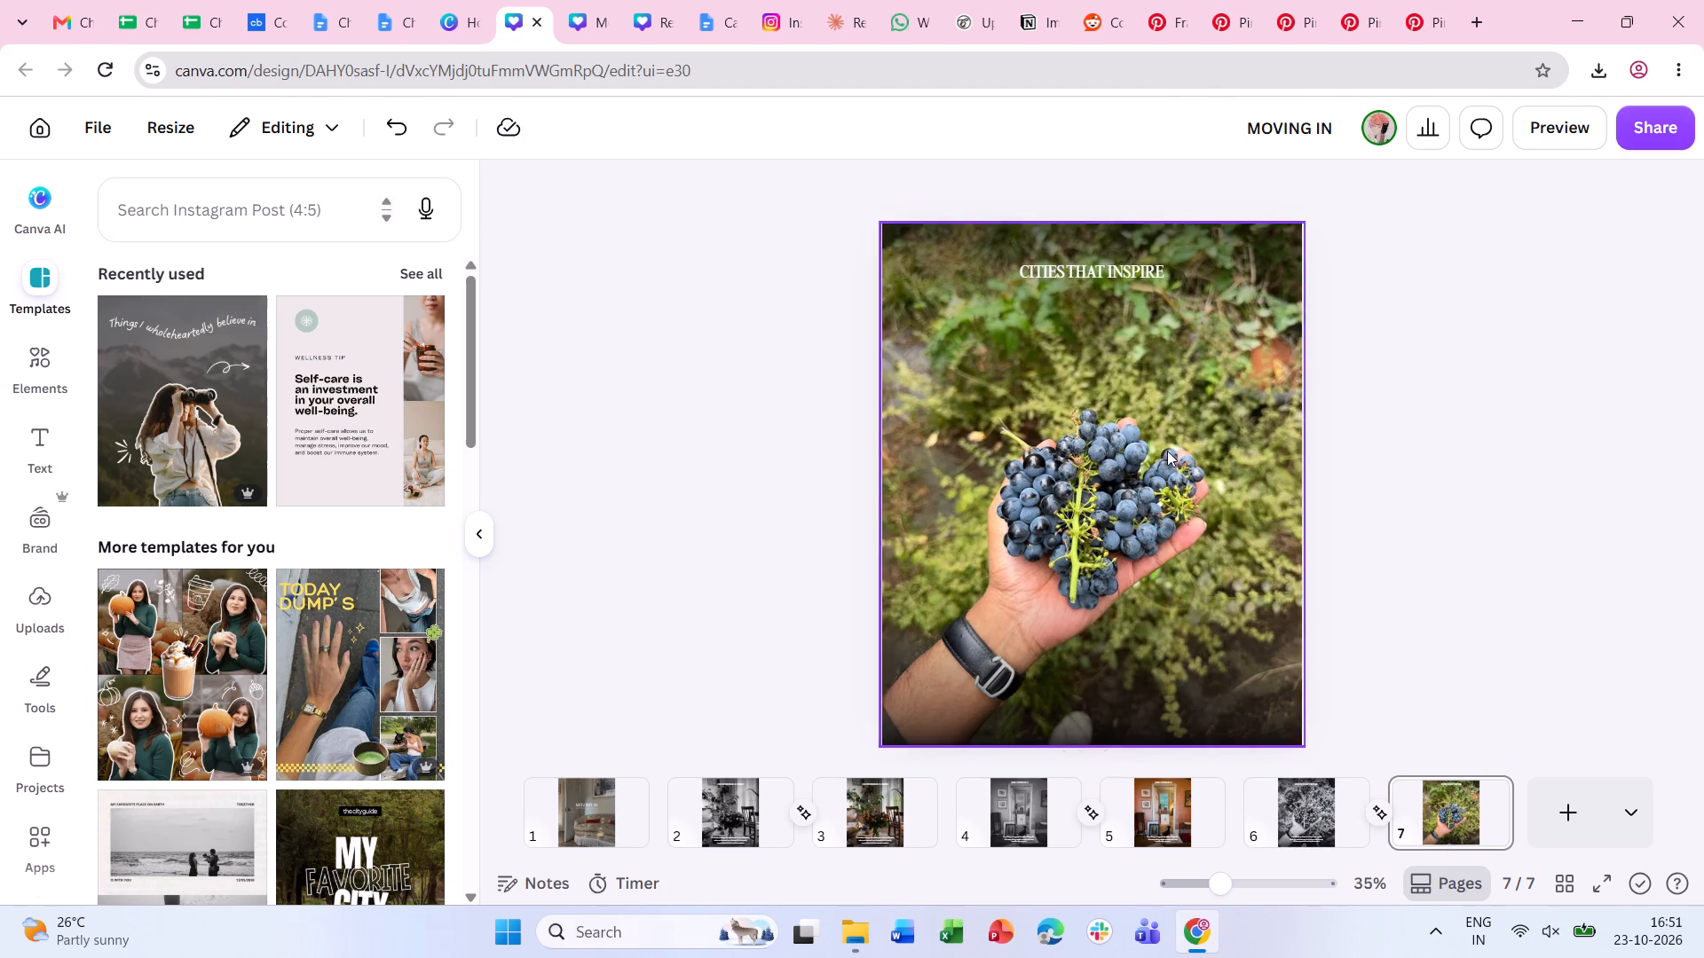
{"action": "left_click", "coordinate": [1118, 276]}
{"action": "key", "text": "BackSpace"}
{"action": "left_click", "coordinate": [1282, 828]}
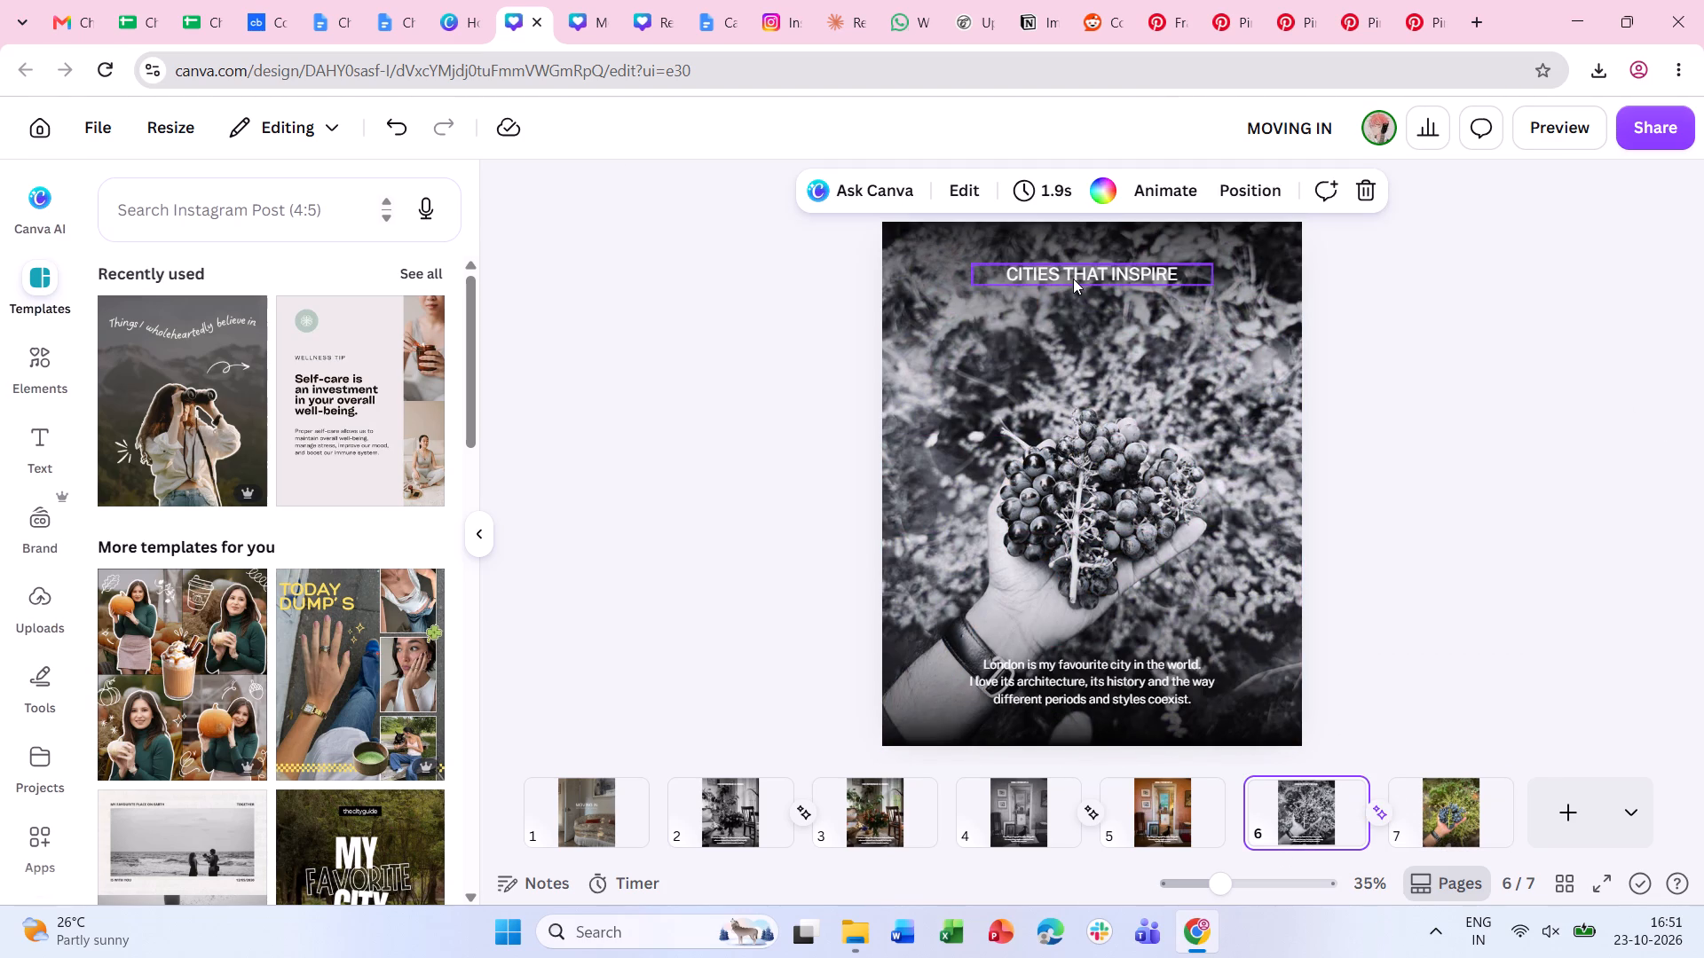
{"action": "left_click", "coordinate": [1073, 279]}
{"action": "left_click", "coordinate": [1145, 689], "text": "shift"}
{"action": "key", "text": "ctrl+c"}
{"action": "left_click", "coordinate": [1438, 836]}
{"action": "key", "text": "ctrl+v"}
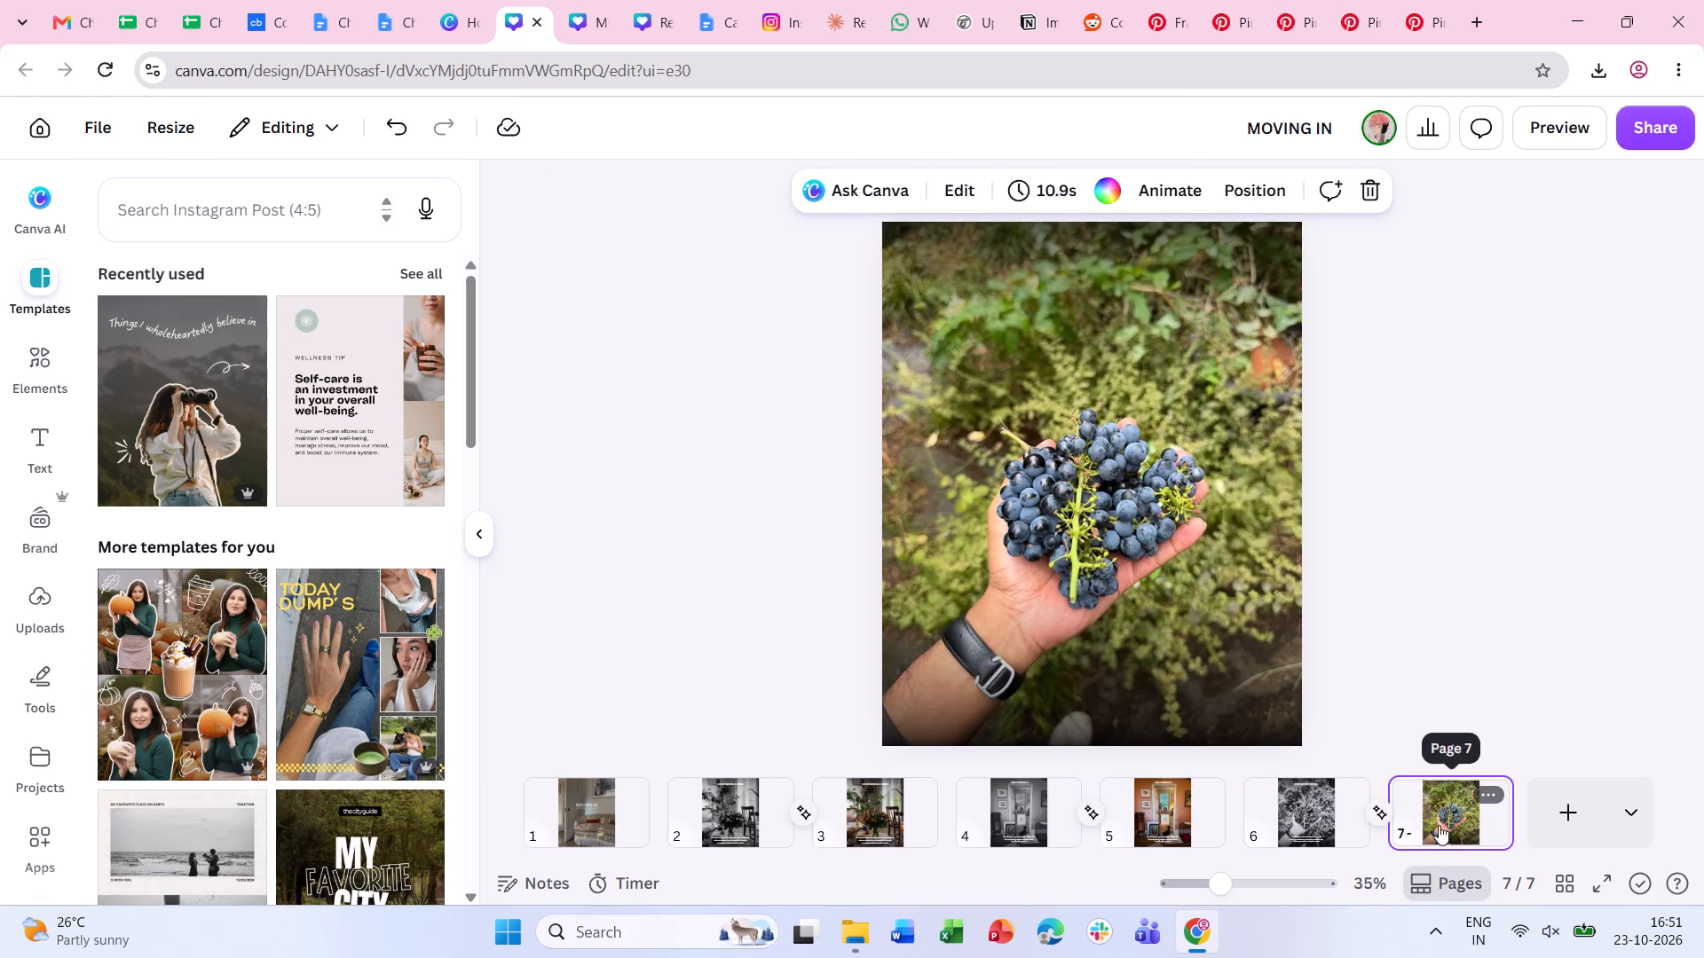
{"action": "left_click", "coordinate": [1535, 549]}
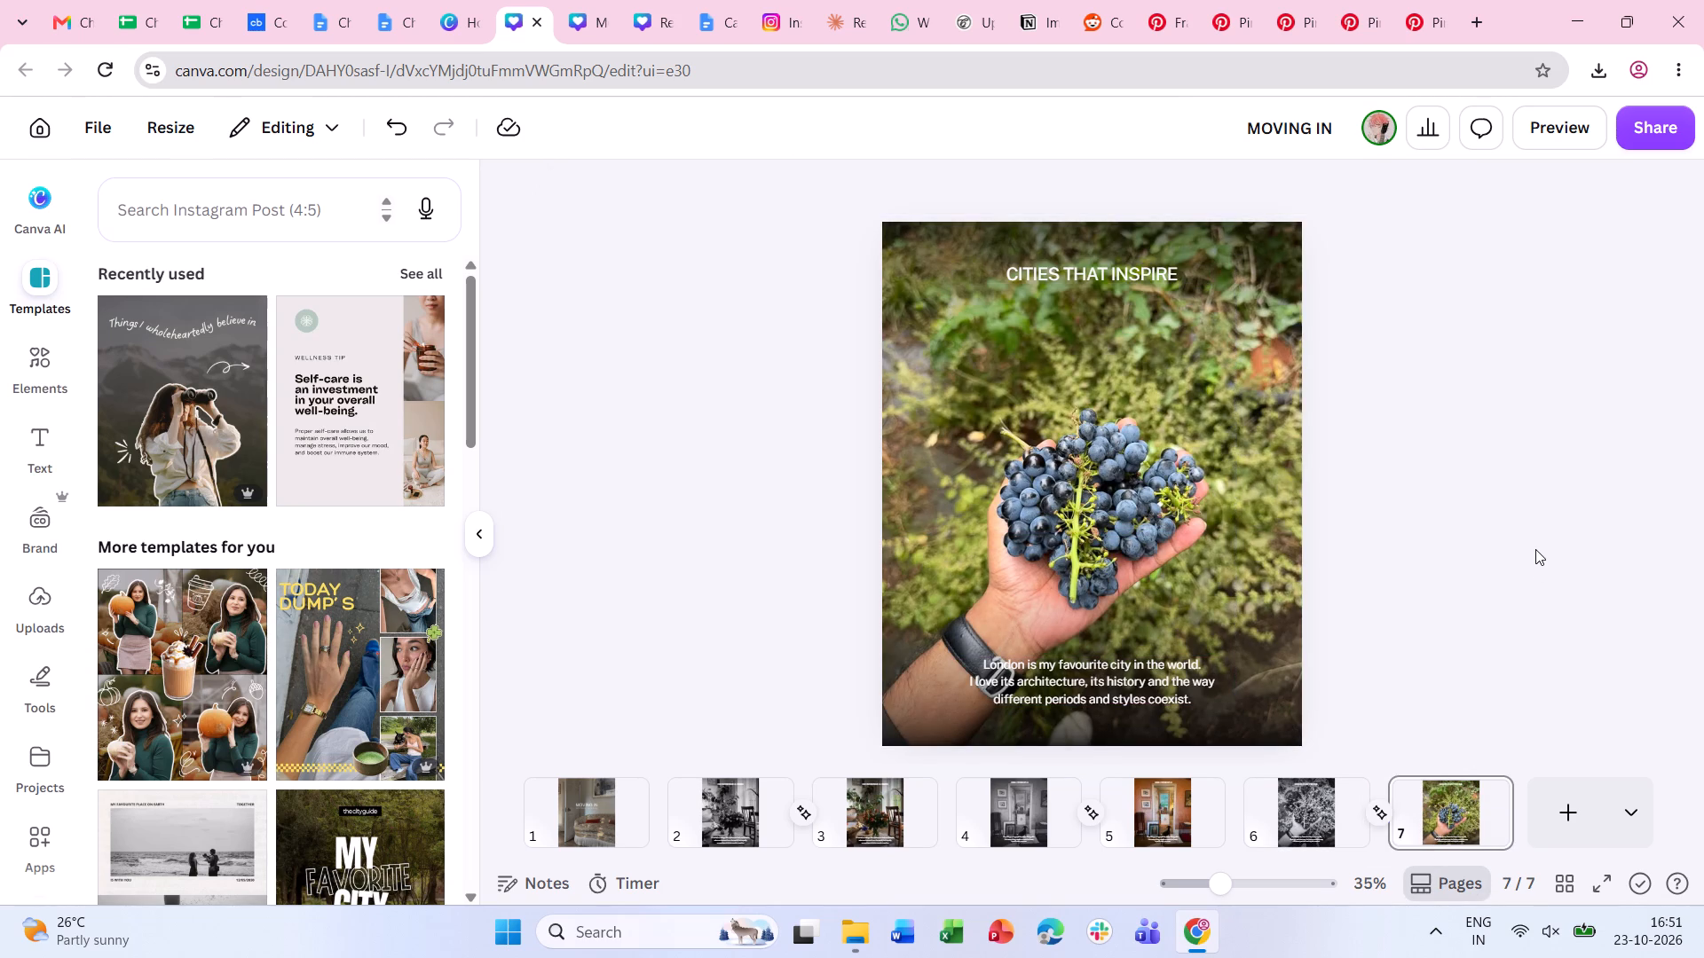
Increase the opacity of the dark gradient overlay behind the page 7 description.
{"action": "left_click", "coordinate": [1238, 585]}
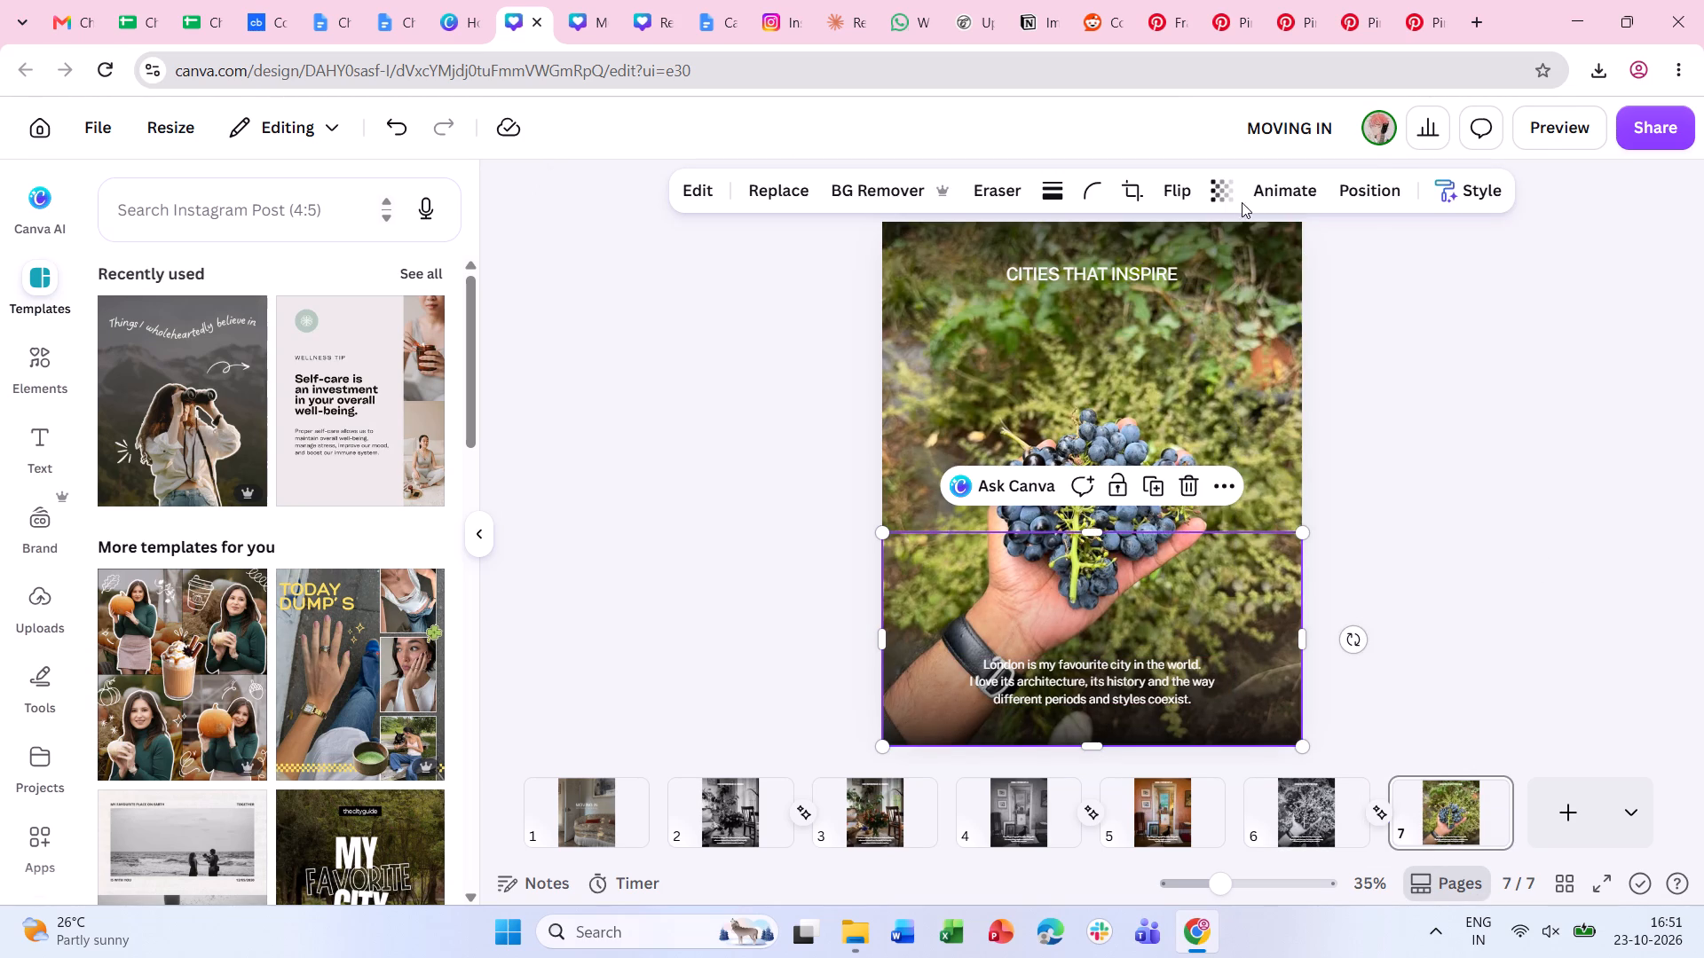
{"action": "left_click", "coordinate": [1227, 187]}
{"action": "left_click_drag", "start_coordinate": [1245, 283], "coordinate": [1326, 282]}
{"action": "double_click", "coordinate": [1526, 412]}
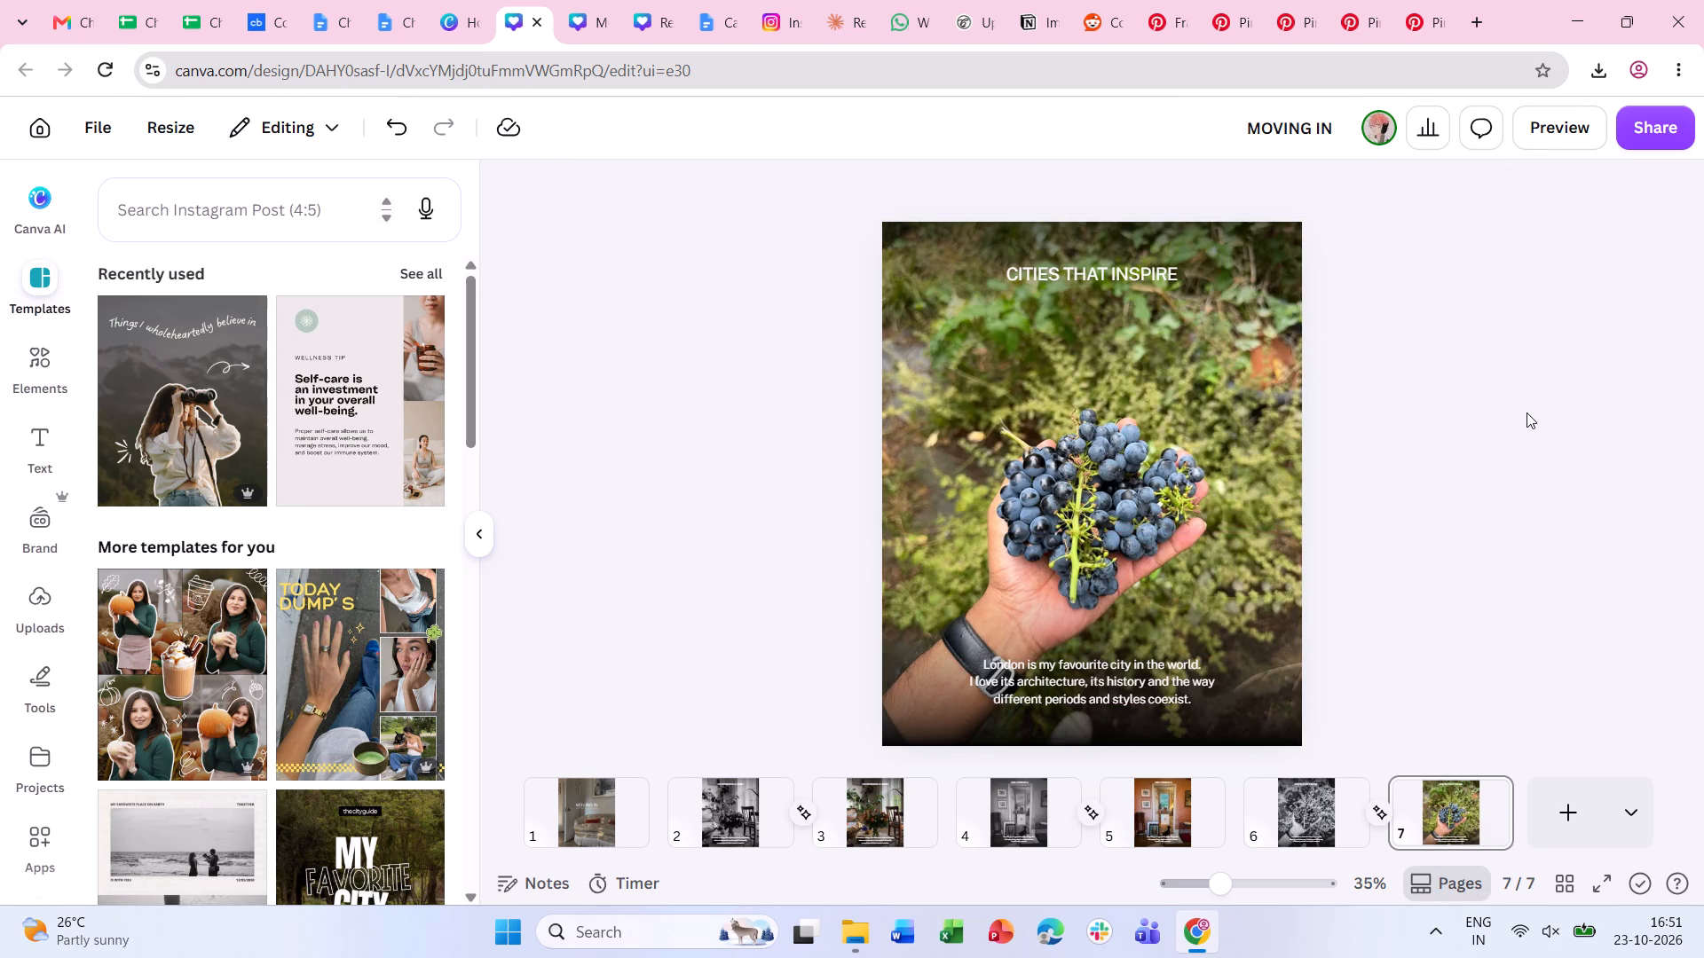
Move the page 7 description slightly downward, keeping it horizontally centred on the page.
{"action": "left_click", "coordinate": [1114, 679]}
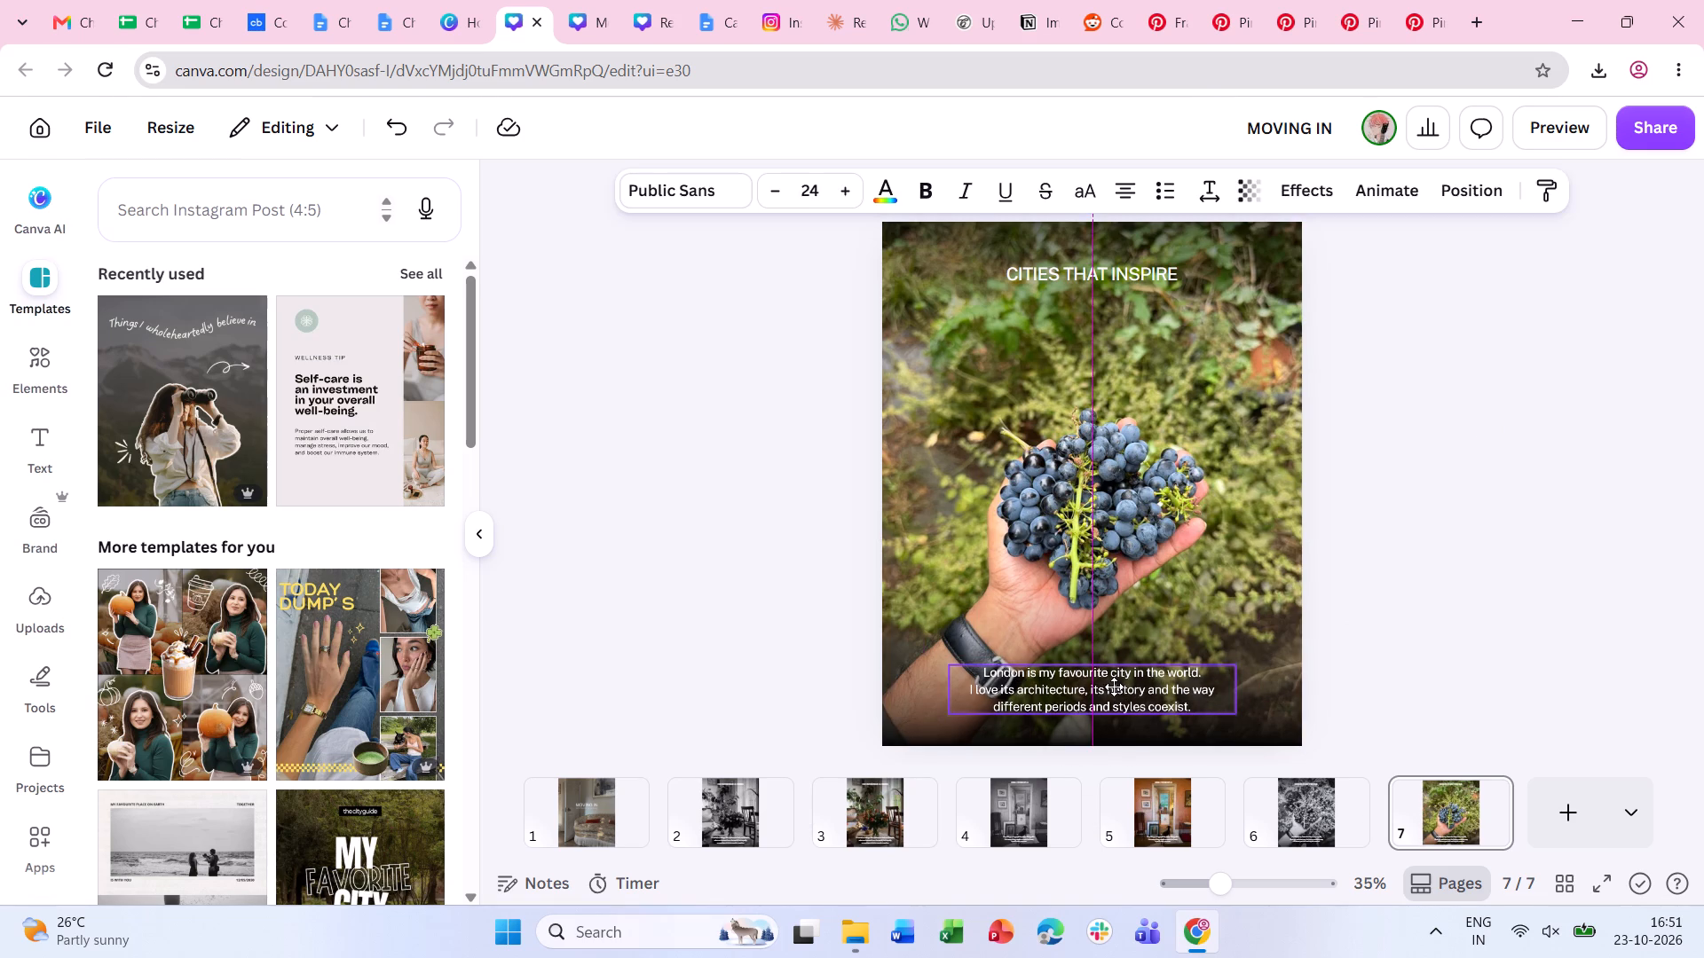
{"action": "double_click", "coordinate": [1444, 655]}
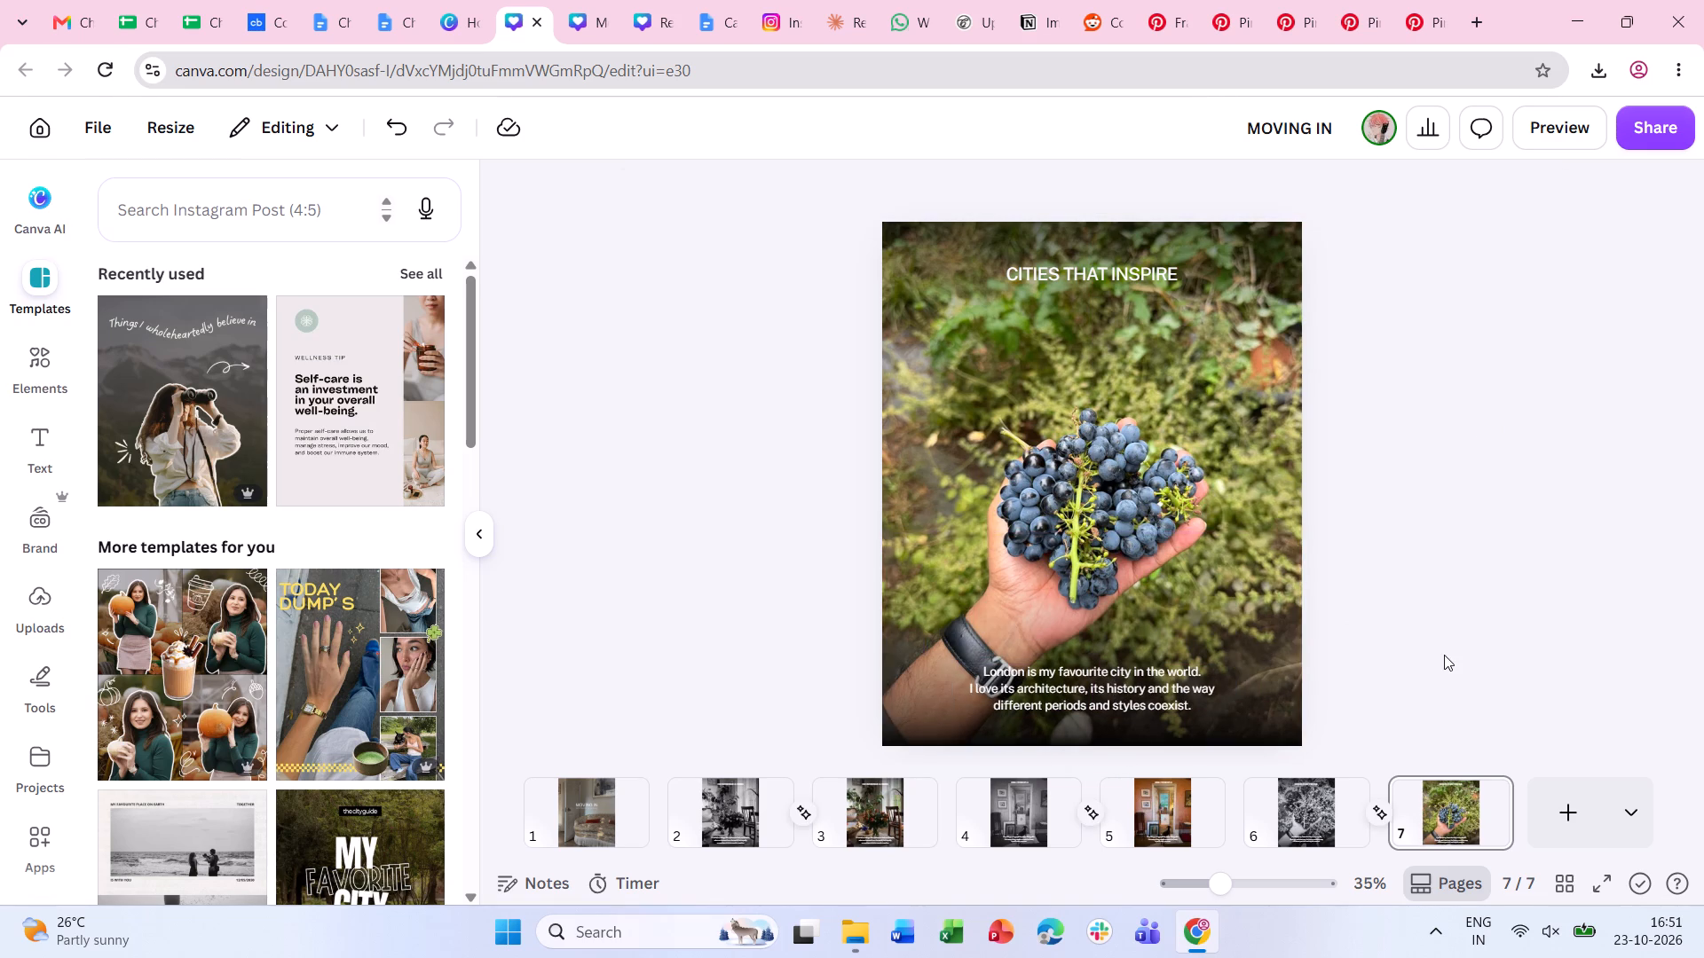
Open page 2 of the carousel to review its text layout.
{"action": "left_click", "coordinate": [730, 814]}
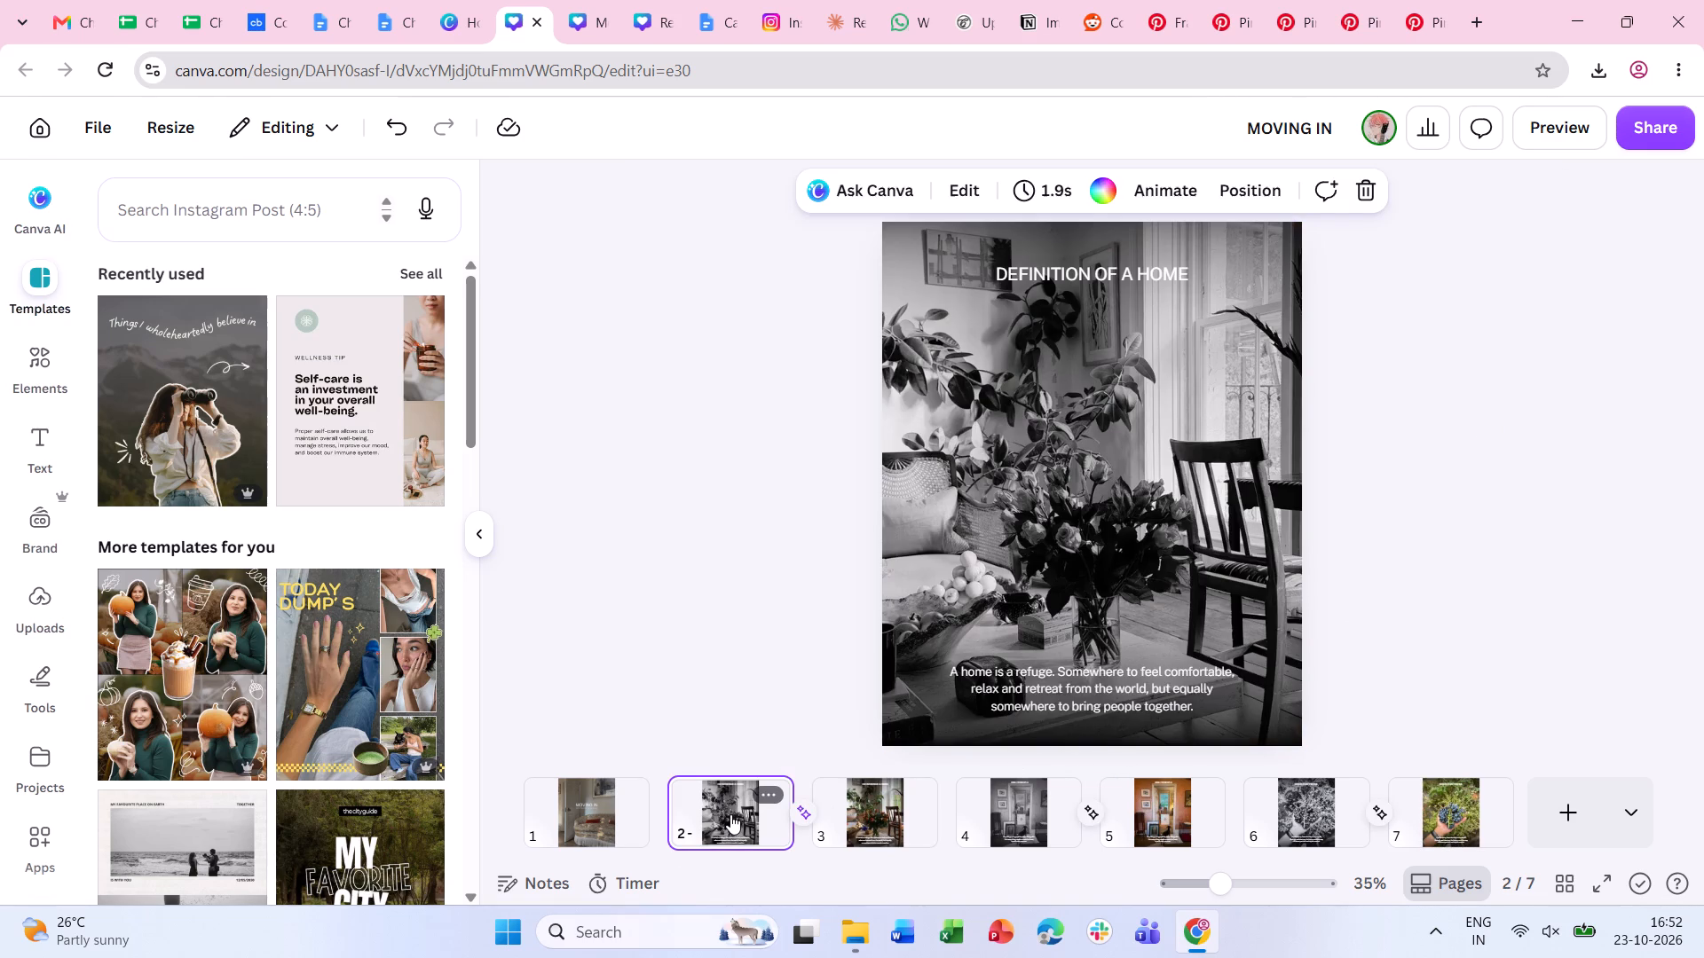